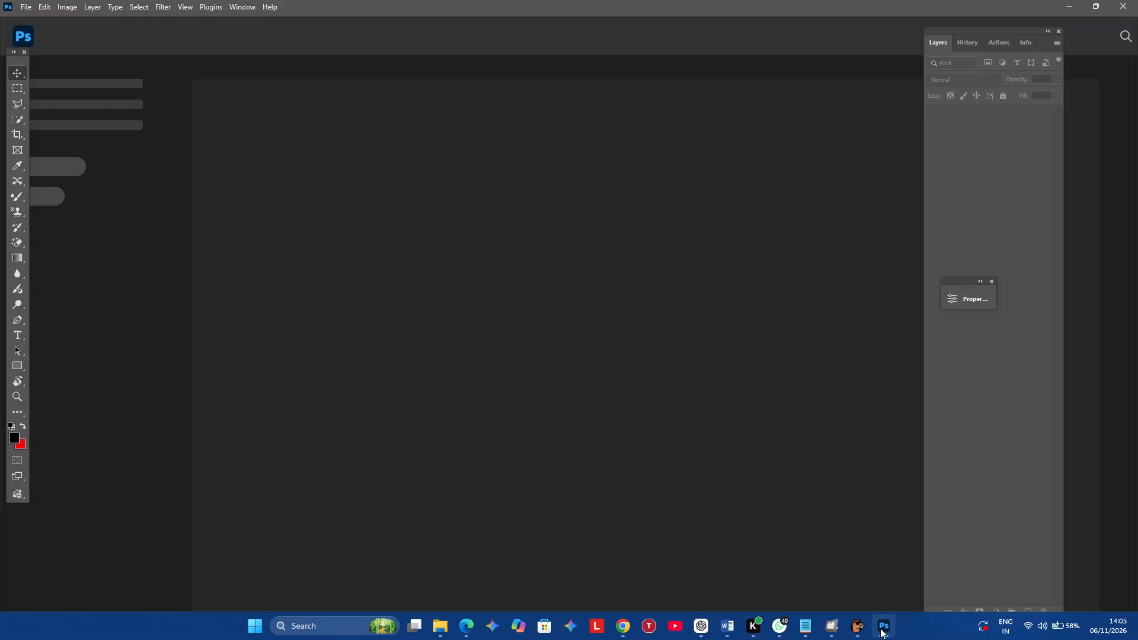
Open the recent Photoshop document named id card new.
{"action": "left_click", "coordinate": [839, 631]}
{"action": "left_click", "coordinate": [839, 629]}
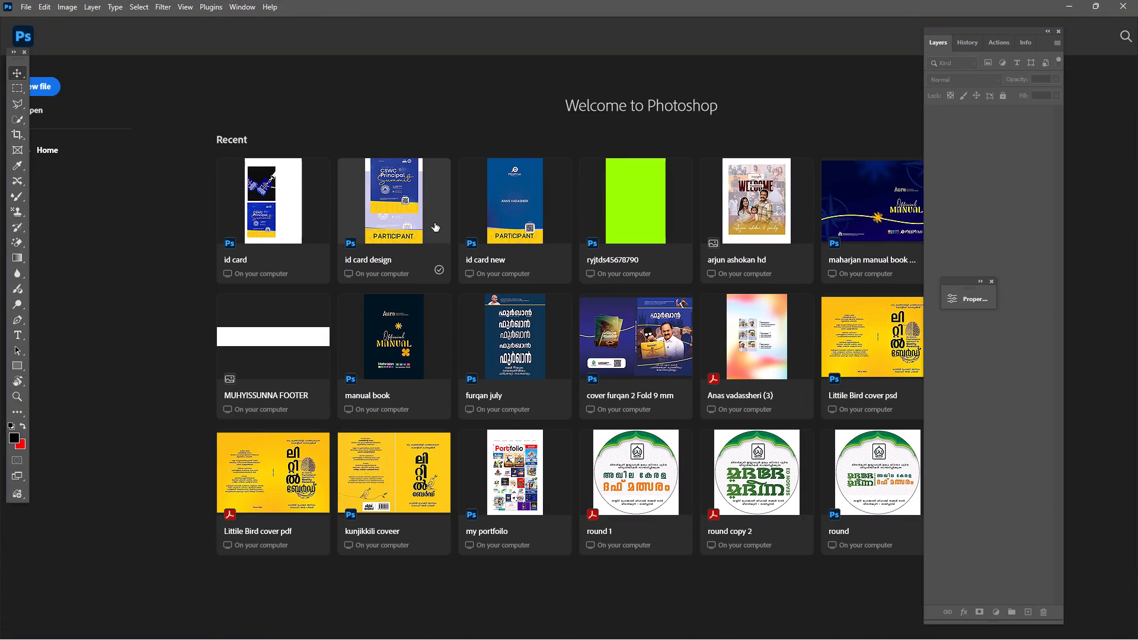
{"action": "left_click", "coordinate": [536, 234]}
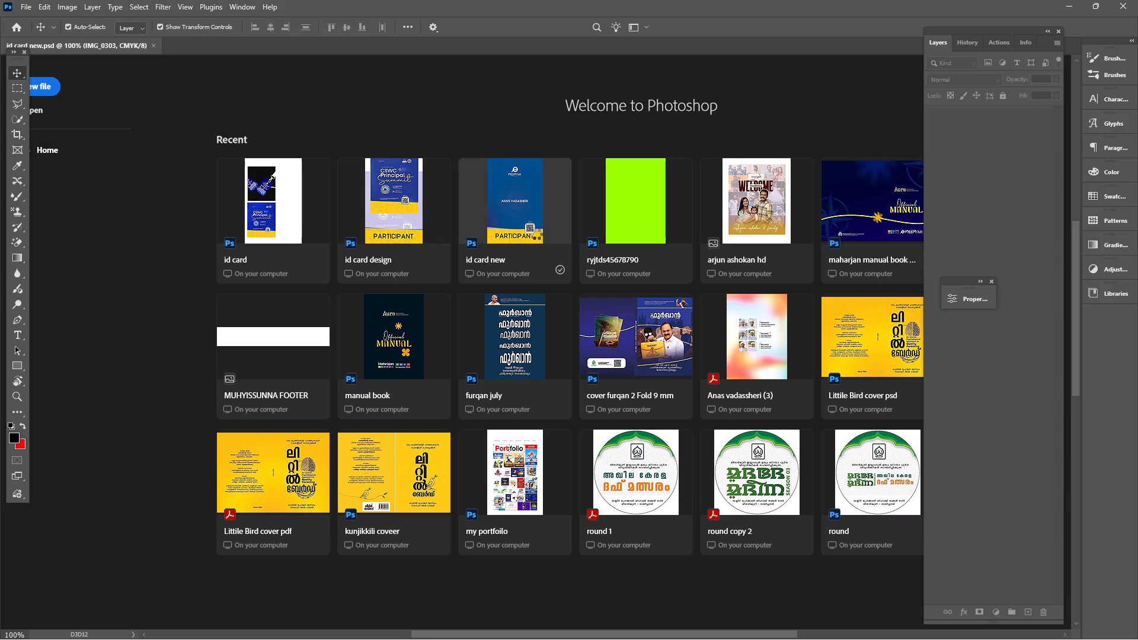
{"action": "left_click", "coordinate": [797, 340]}
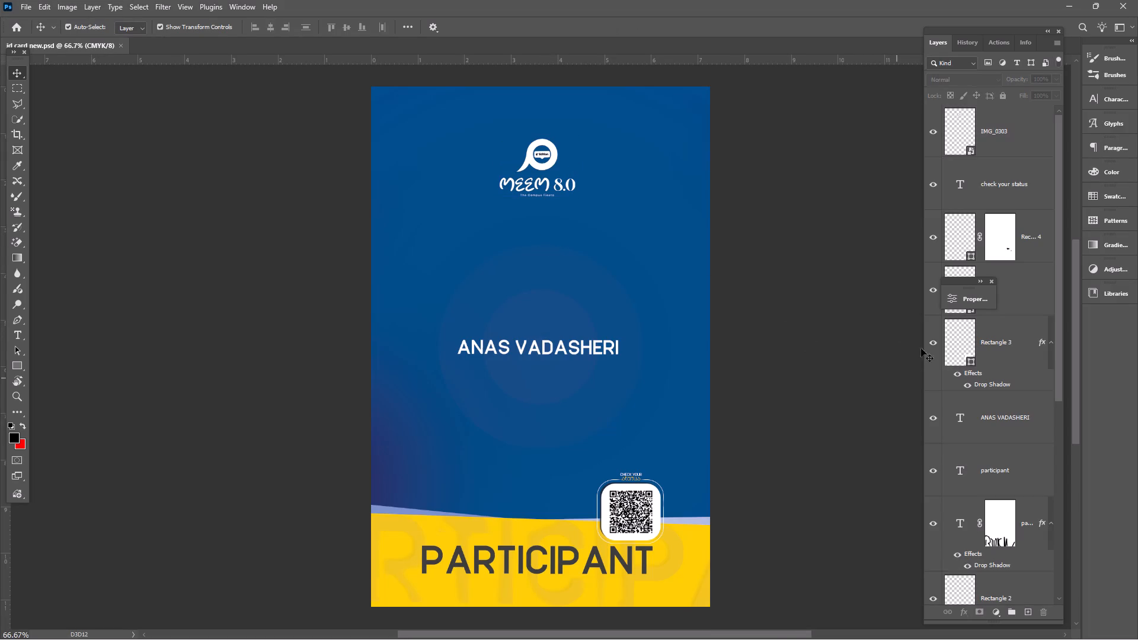
Raise the opacity of Layer 1, the CSWC Principal Summit artwork, to about 42% and deselect the layer.
{"action": "scroll", "coordinate": [992, 473], "scroll_direction": "down", "scroll_amount": 6}
{"action": "scroll", "coordinate": [993, 480], "scroll_direction": "up", "scroll_amount": 10}
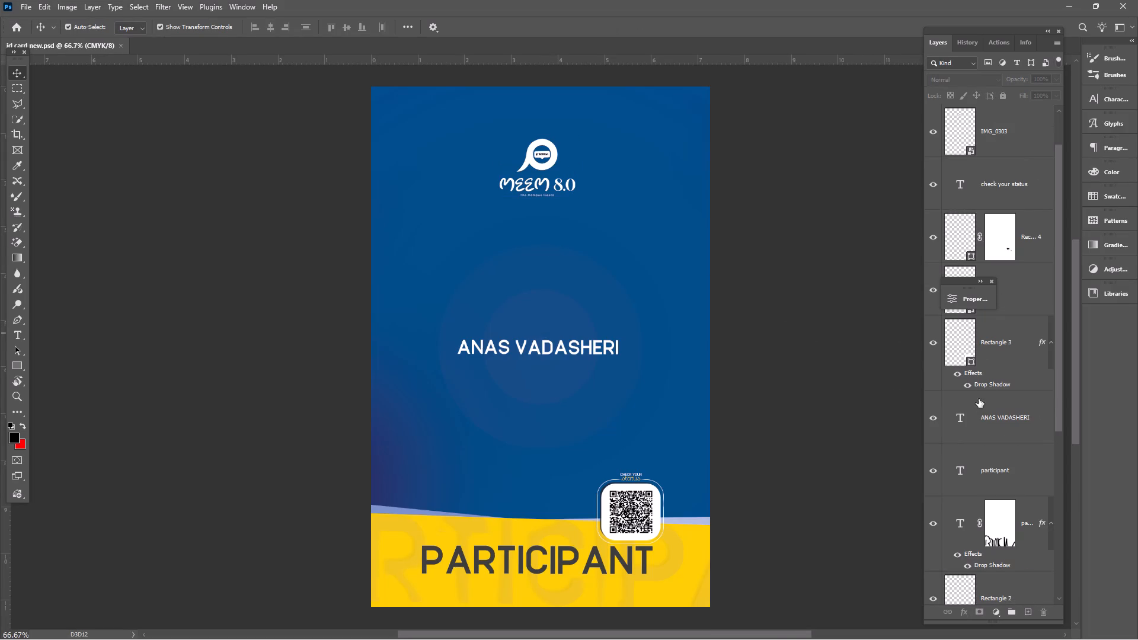
{"action": "scroll", "coordinate": [979, 399], "scroll_direction": "up", "scroll_amount": 6}
{"action": "scroll", "coordinate": [996, 372], "scroll_direction": "down", "scroll_amount": 2}
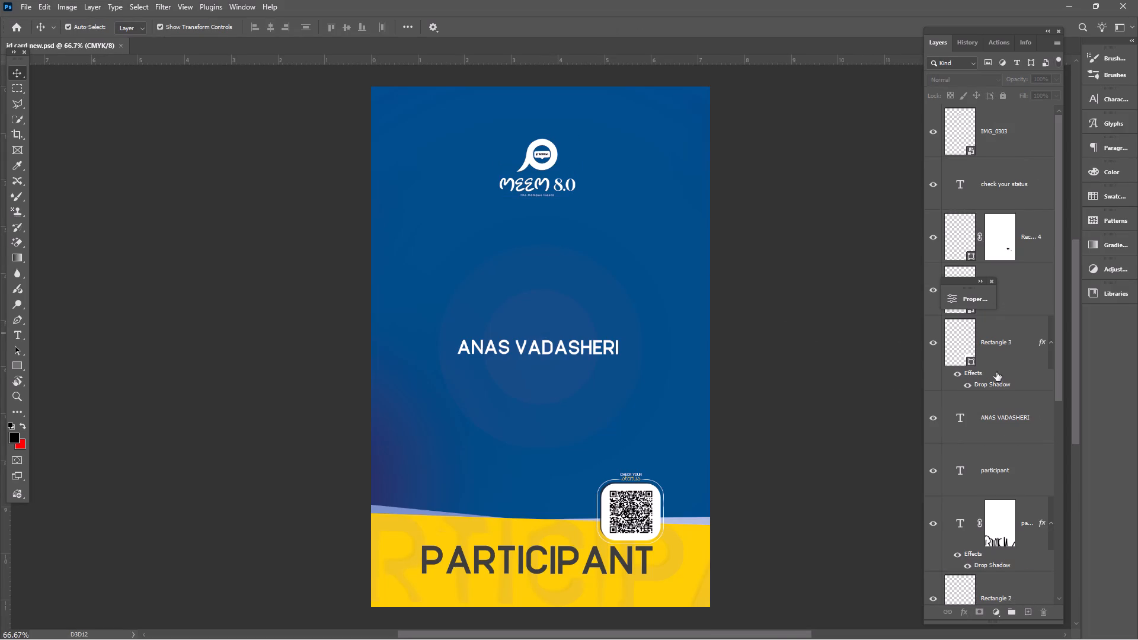
{"action": "scroll", "coordinate": [996, 372], "scroll_direction": "down", "scroll_amount": 6}
{"action": "left_click", "coordinate": [1008, 481]}
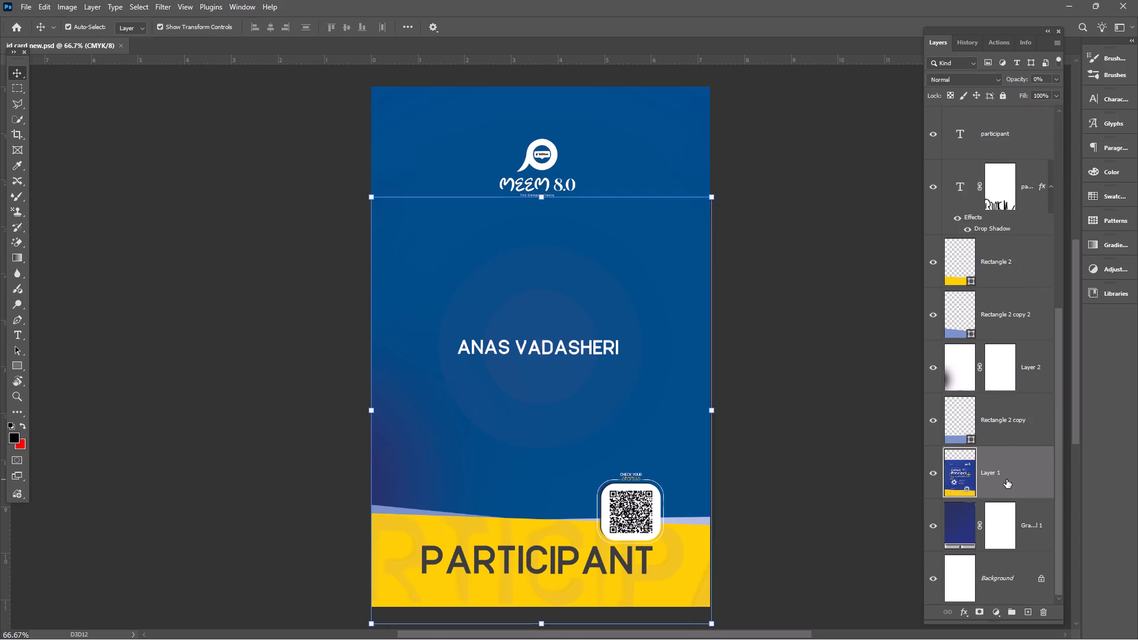
{"action": "left_click", "coordinate": [1053, 79]}
{"action": "left_click_drag", "start_coordinate": [1023, 92], "coordinate": [1037, 108]}
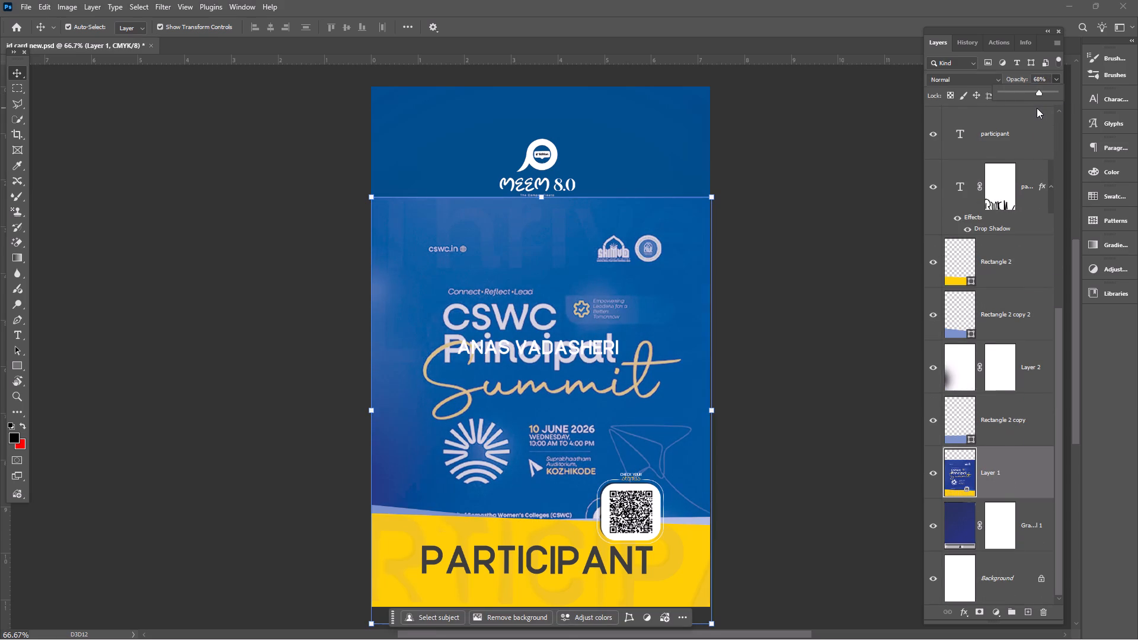
{"action": "left_click_drag", "start_coordinate": [1037, 108], "coordinate": [1024, 128]}
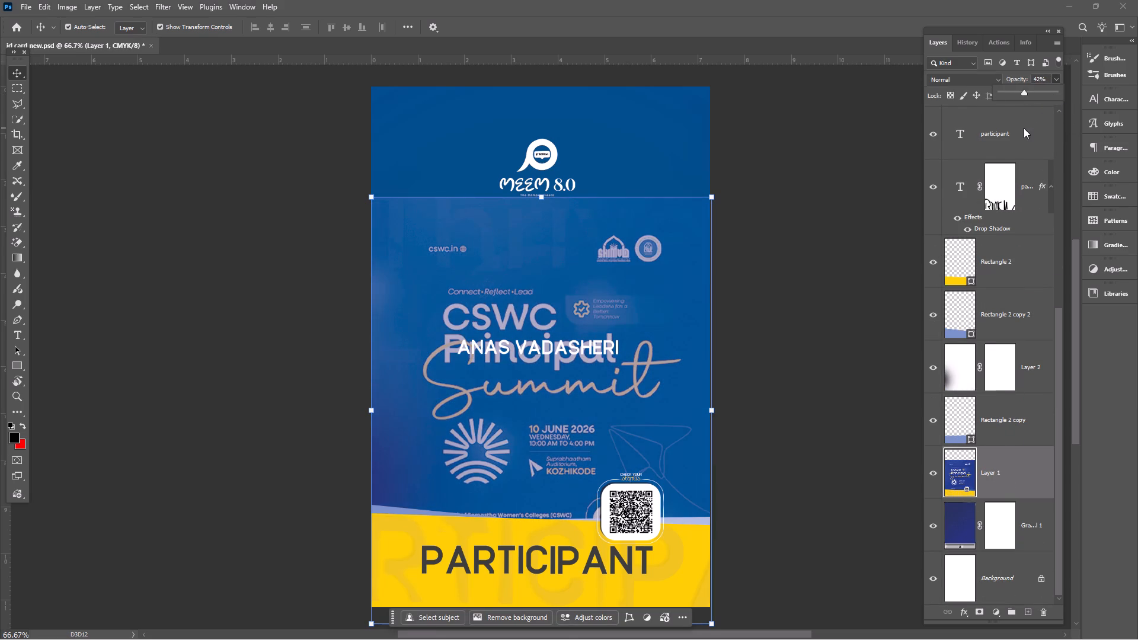
{"action": "left_click_drag", "start_coordinate": [1024, 128], "coordinate": [1022, 127]}
{"action": "left_click", "coordinate": [803, 260]}
{"action": "left_click", "coordinate": [804, 259]}
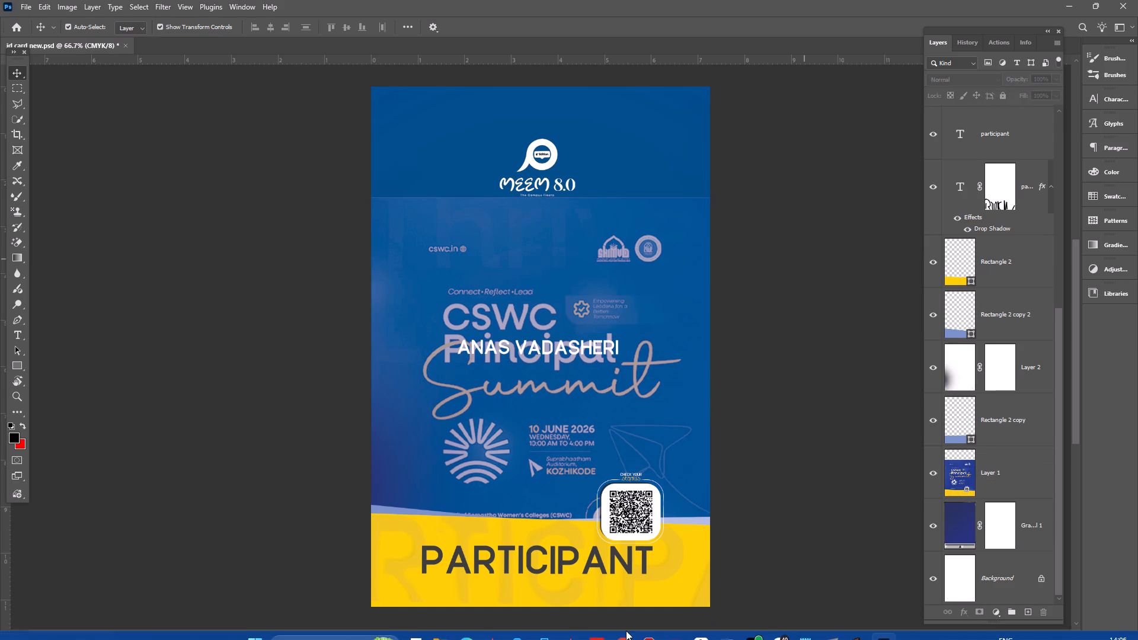
Switch to Google Drive by finding the app with a Windows search for "dri".
{"action": "left_click", "coordinate": [318, 620]}
{"action": "type", "text": "dri"}
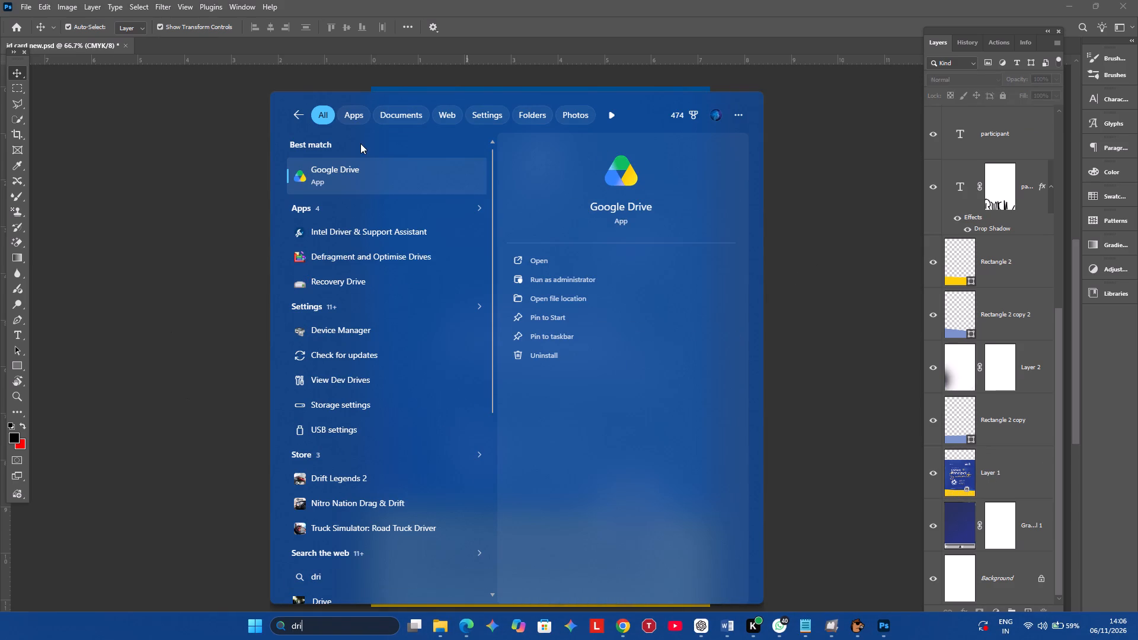
{"action": "left_click", "coordinate": [382, 180]}
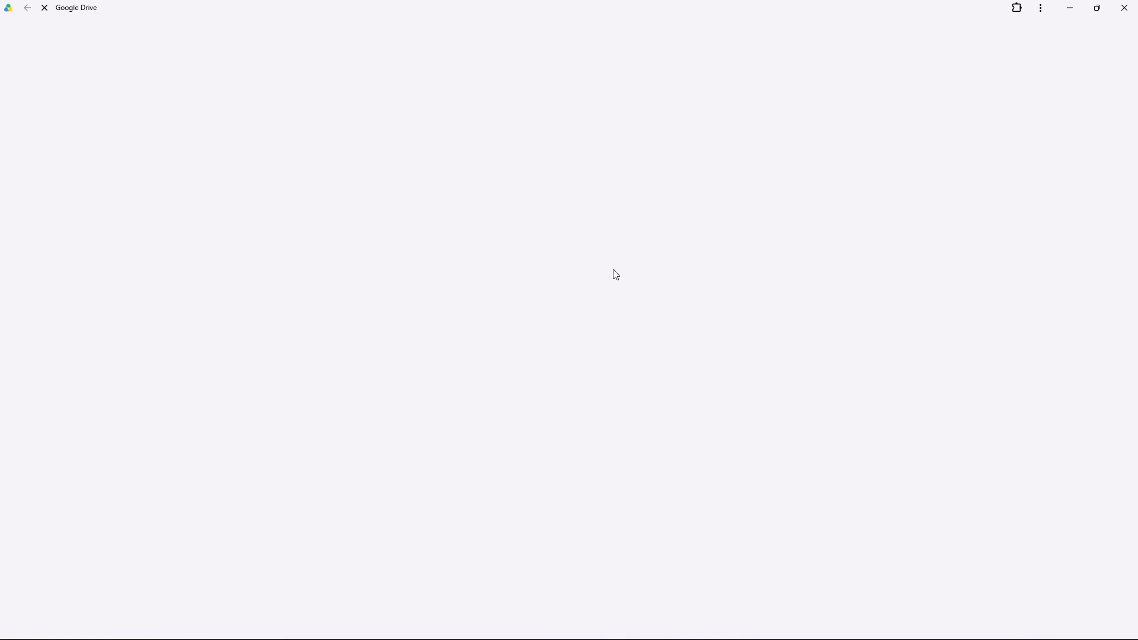
Increase the display brightness in the Windows quick settings.
{"action": "left_click", "coordinate": [1051, 632]}
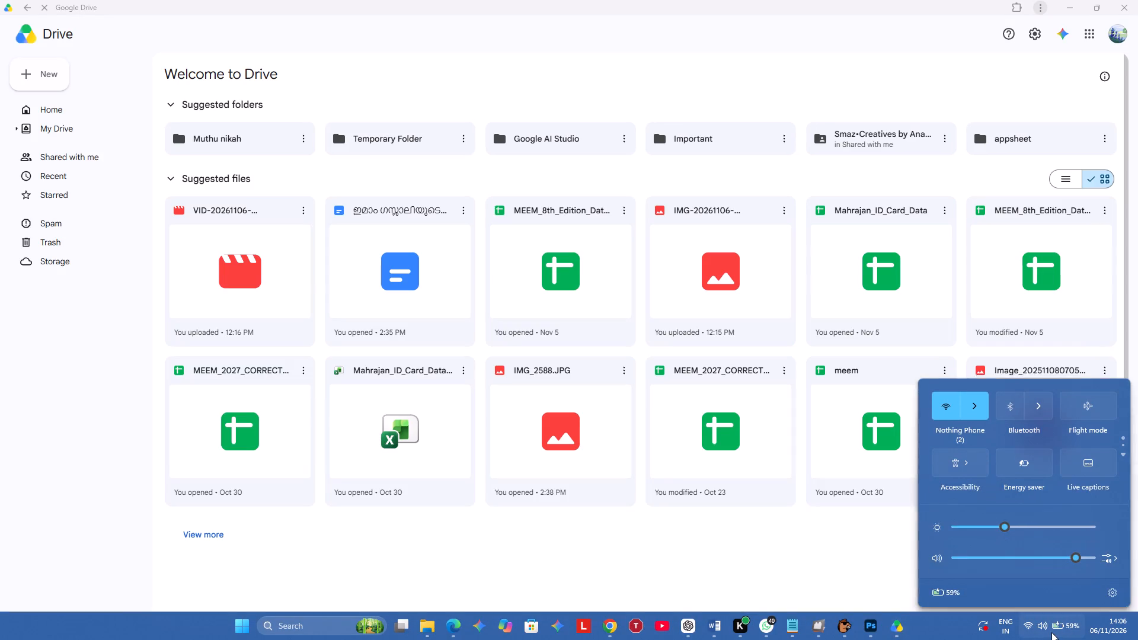
{"action": "left_click_drag", "start_coordinate": [1029, 516], "coordinate": [1043, 520]}
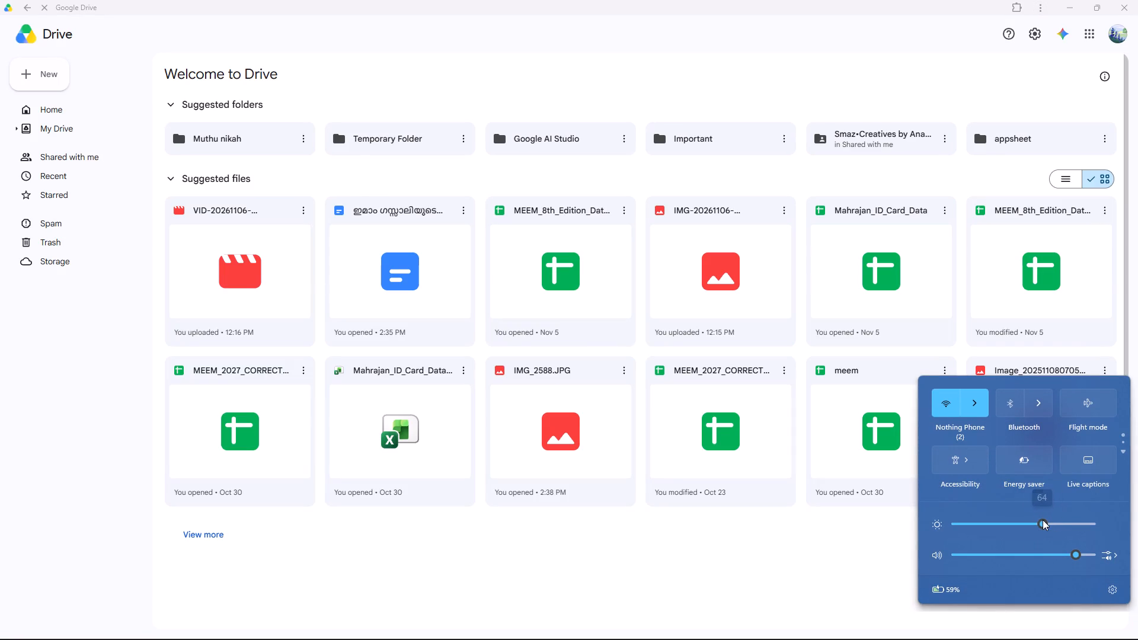
Open the English Fonts folder inside the suggested shared Smaz•Creatives folder.
{"action": "left_click", "coordinate": [897, 126]}
{"action": "double_click", "coordinate": [888, 138]}
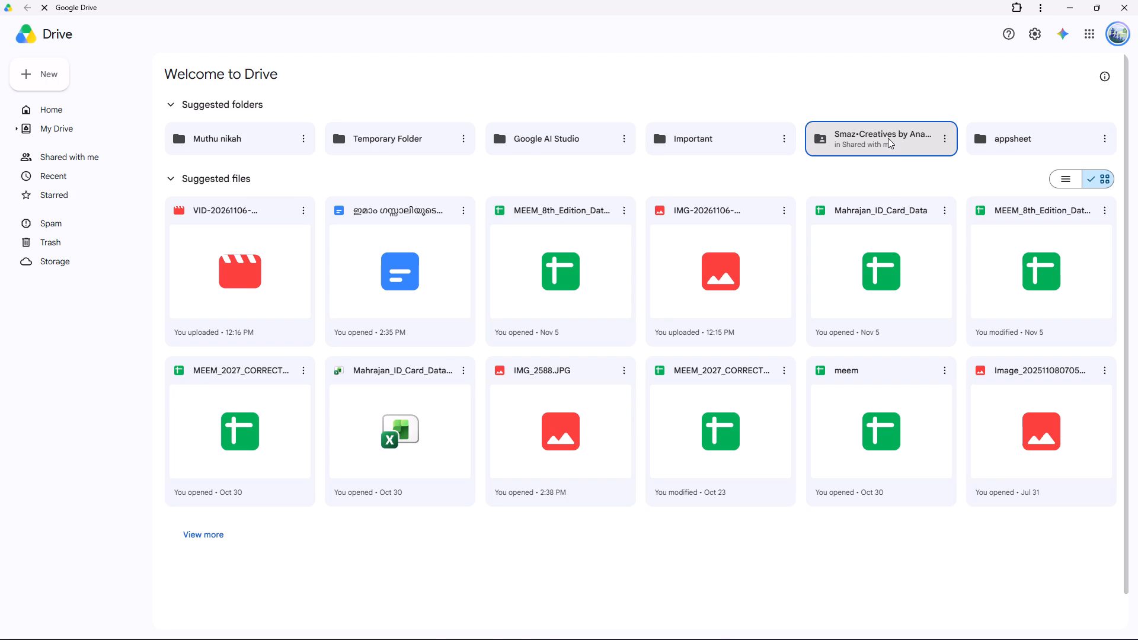
{"action": "double_click", "coordinate": [935, 143]}
{"action": "double_click", "coordinate": [819, 138]}
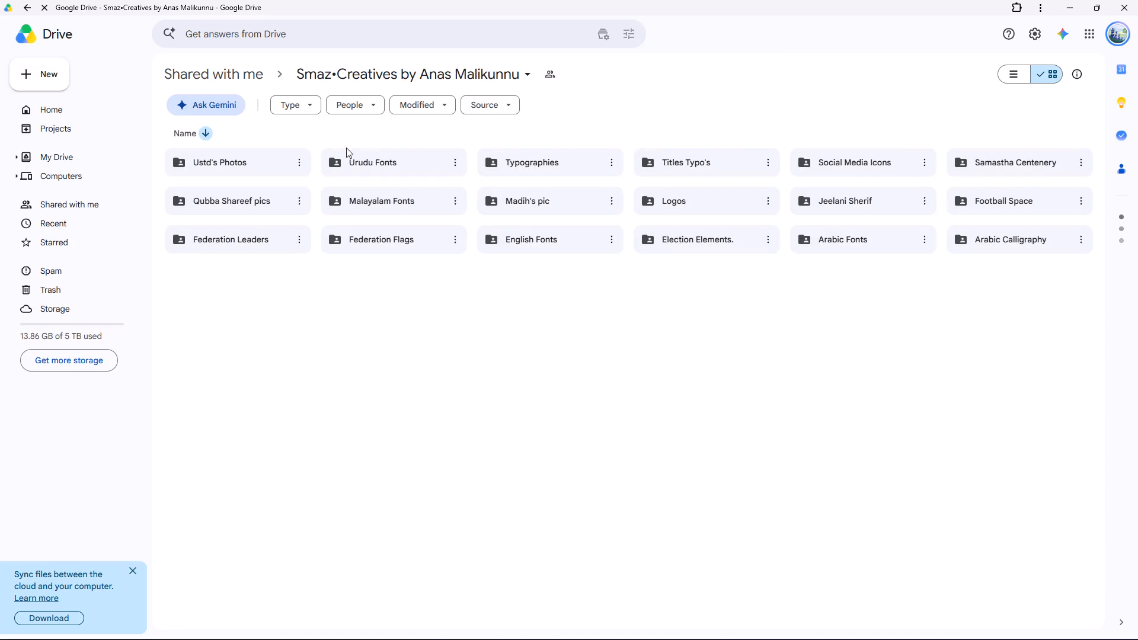
{"action": "double_click", "coordinate": [567, 246]}
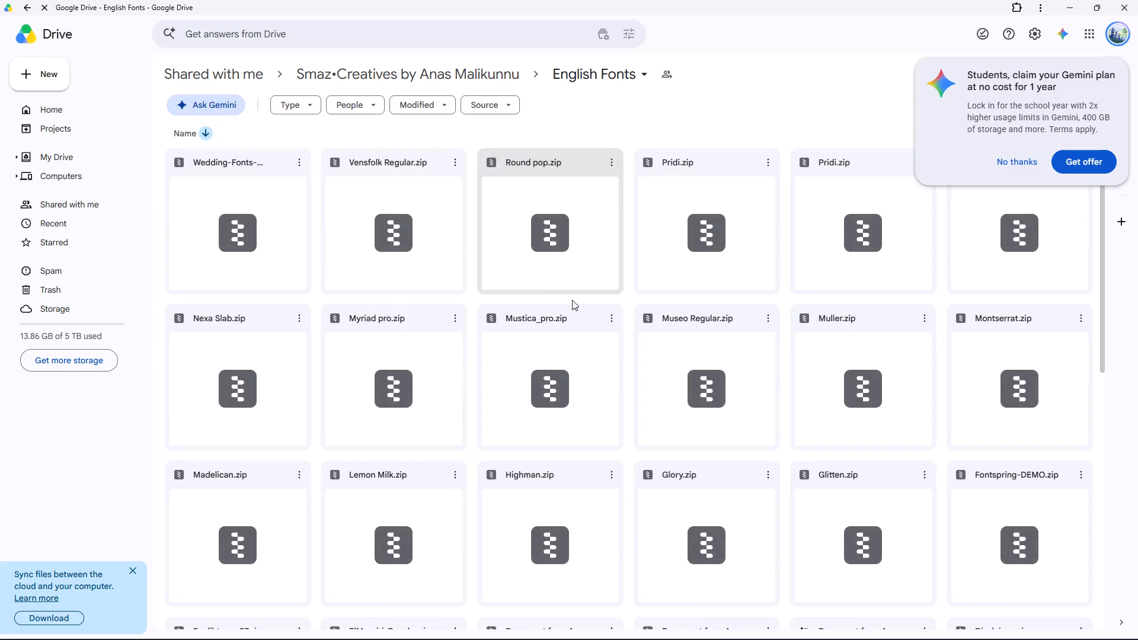
Preview Lemon Milk.zip and try to open its demo image and font files, then close the preview.
{"action": "double_click", "coordinate": [423, 498]}
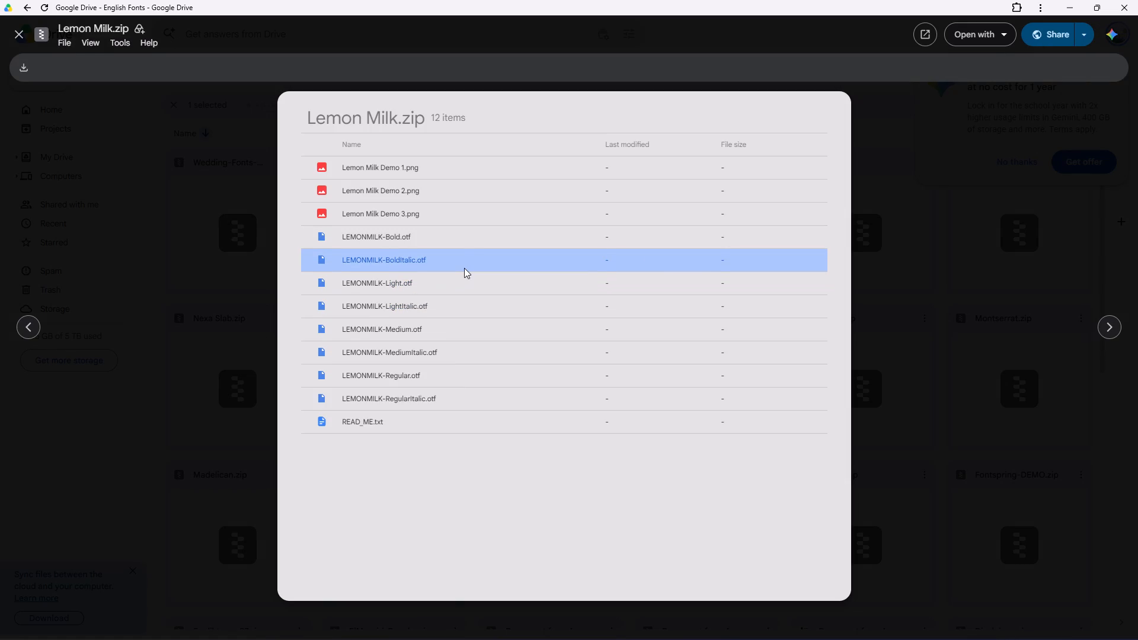
{"action": "double_click", "coordinate": [471, 219]}
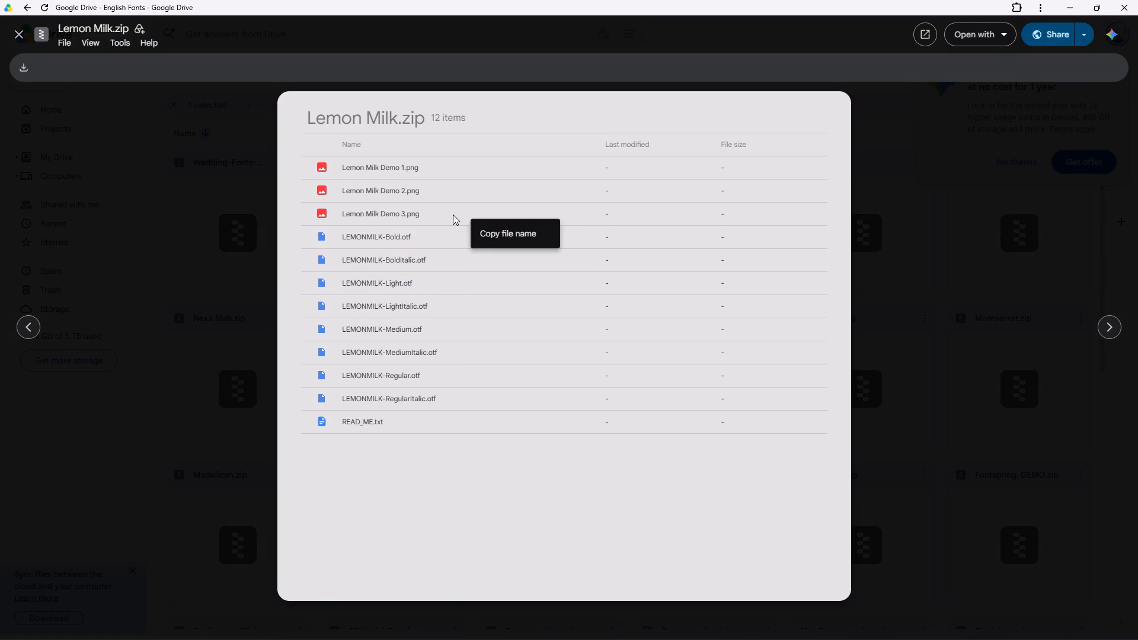
{"action": "double_click", "coordinate": [450, 215]}
{"action": "double_click", "coordinate": [329, 207]}
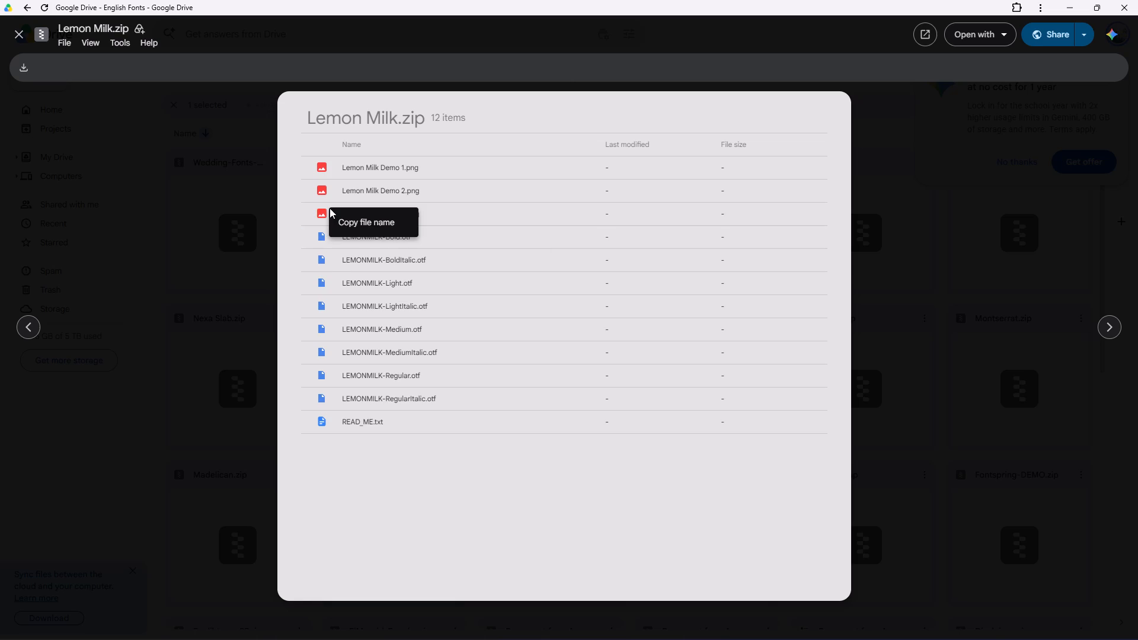
{"action": "left_click", "coordinate": [330, 208]}
{"action": "double_click", "coordinate": [365, 303]}
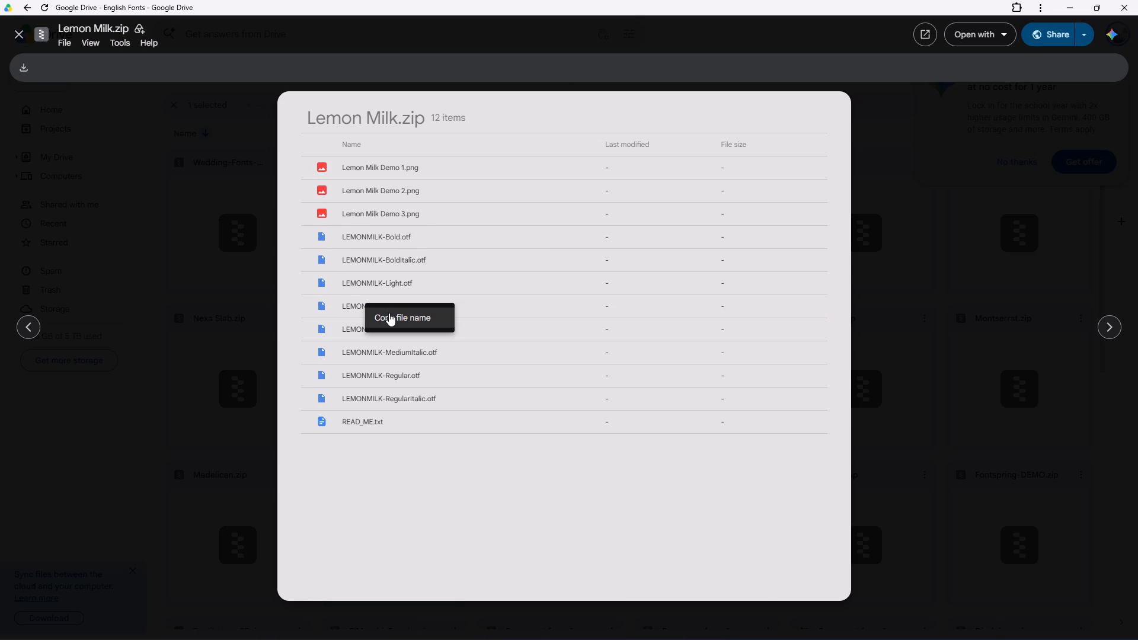
{"action": "left_click", "coordinate": [389, 313]}
{"action": "left_click", "coordinate": [312, 304]}
{"action": "left_click", "coordinate": [471, 312]}
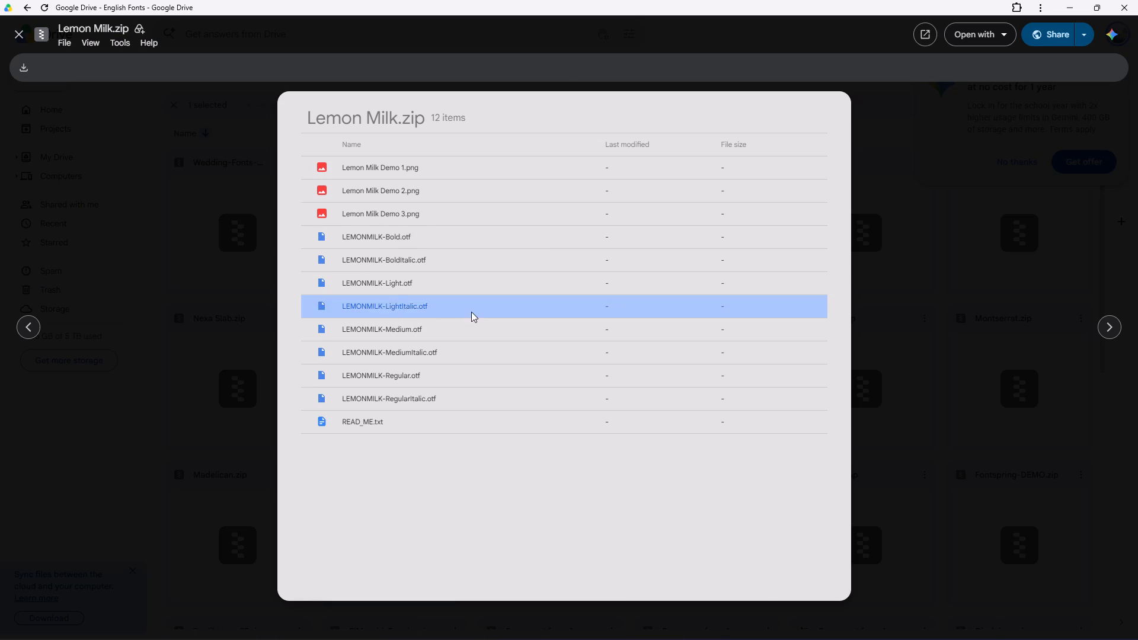
{"action": "left_click", "coordinate": [672, 396]}
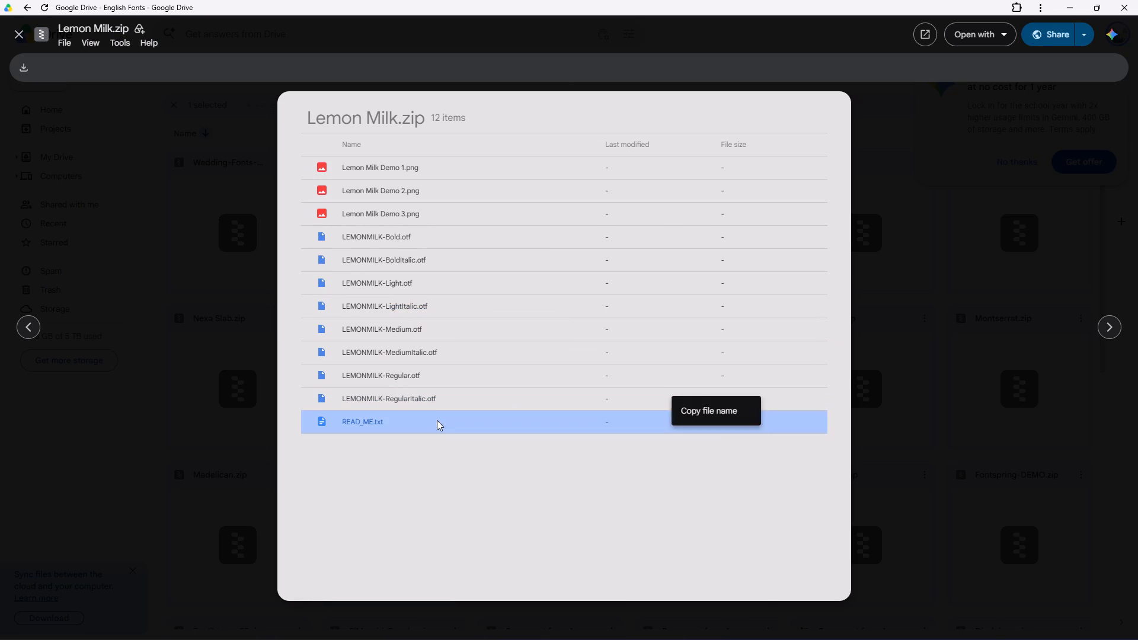
{"action": "left_click", "coordinate": [437, 420]}
{"action": "left_click", "coordinate": [470, 314]}
{"action": "left_click", "coordinate": [1085, 280]}
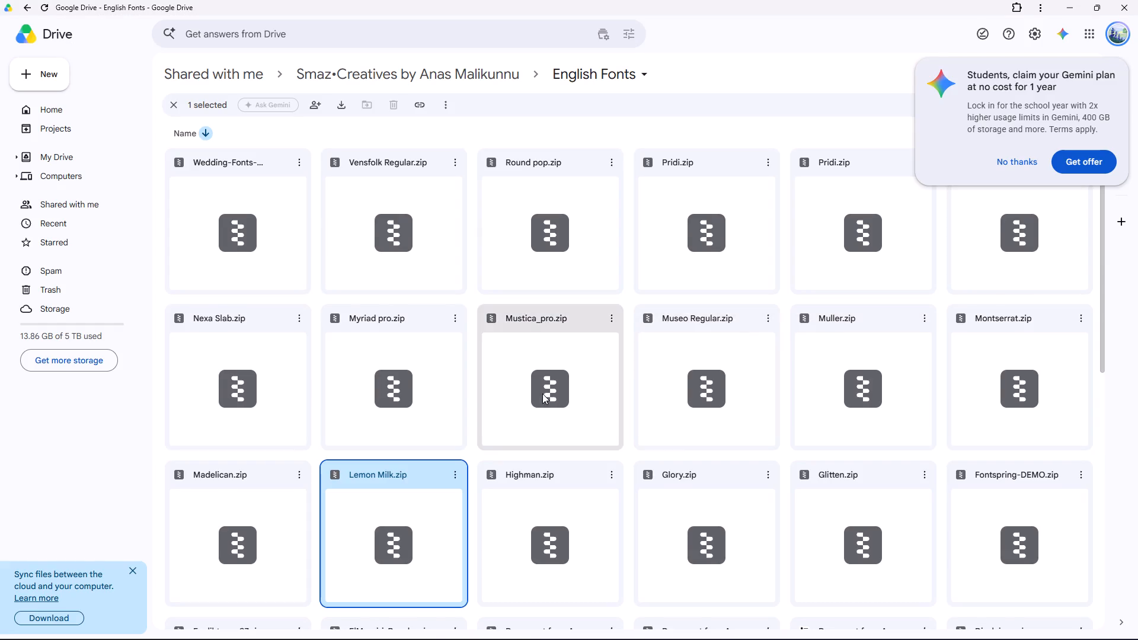
Look through the font archives in the English Fonts folder and clear the file selection.
{"action": "scroll", "coordinate": [547, 395], "scroll_direction": "down", "scroll_amount": 5}
{"action": "scroll", "coordinate": [605, 514], "scroll_direction": "down", "scroll_amount": 5}
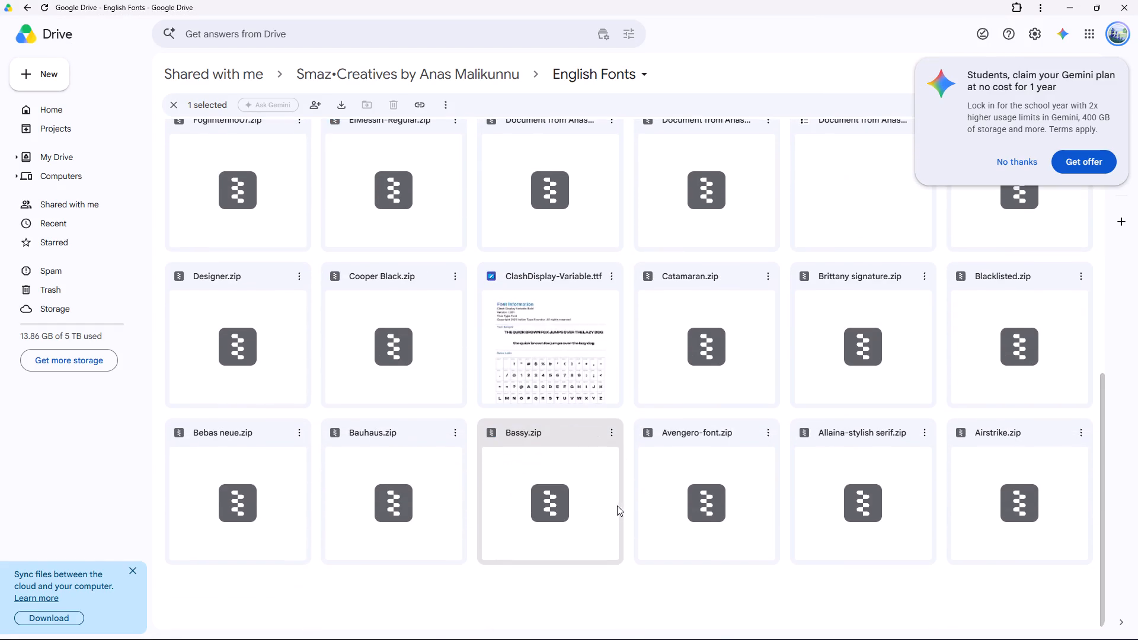
{"action": "scroll", "coordinate": [695, 489], "scroll_direction": "down", "scroll_amount": 6}
{"action": "scroll", "coordinate": [1064, 445], "scroll_direction": "up", "scroll_amount": 9}
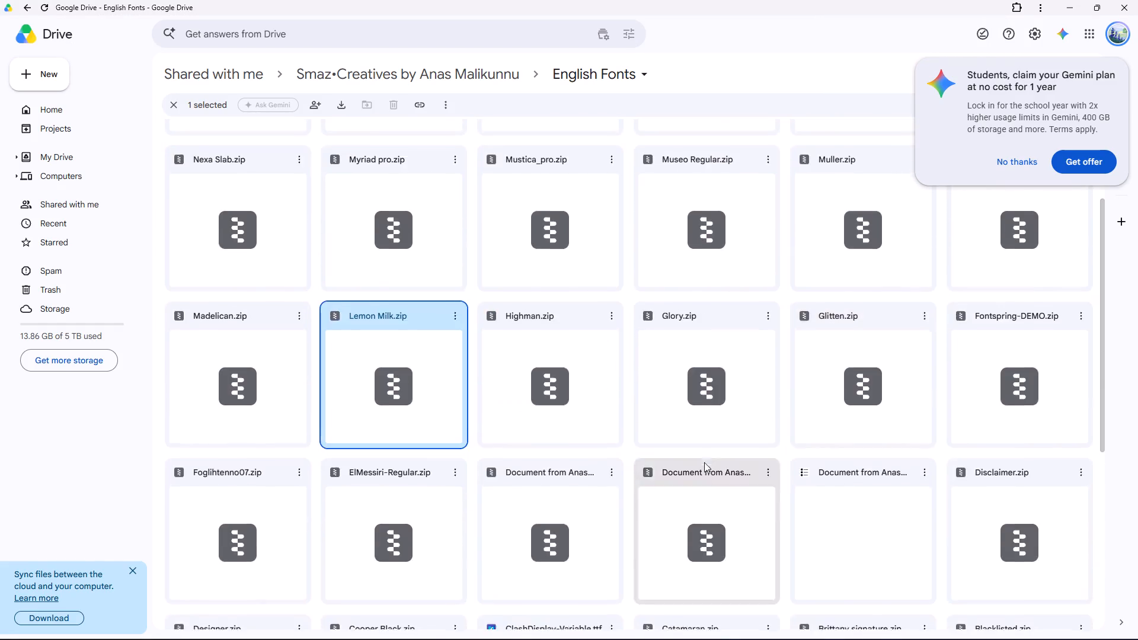
{"action": "scroll", "coordinate": [704, 462], "scroll_direction": "up", "scroll_amount": 3}
{"action": "scroll", "coordinate": [744, 425], "scroll_direction": "up", "scroll_amount": 6}
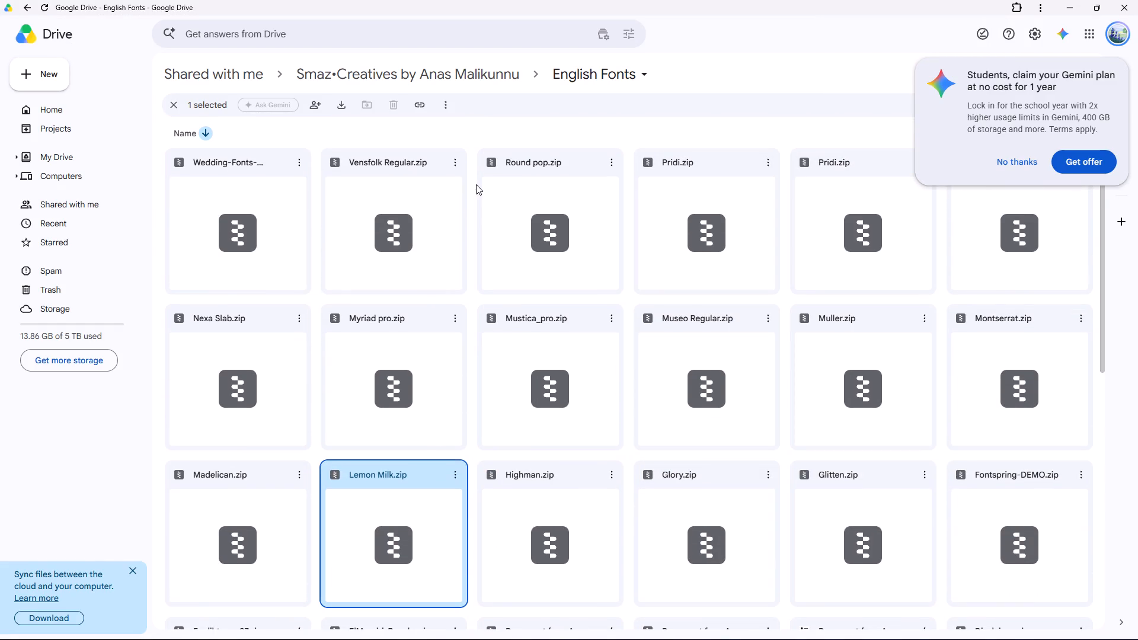
{"action": "left_click", "coordinate": [181, 104]}
Download Amma Font-Regular.zip from the Malayalam Fonts folder of the shared Smaz•Creatives folder.
{"action": "left_click", "coordinate": [32, 8]}
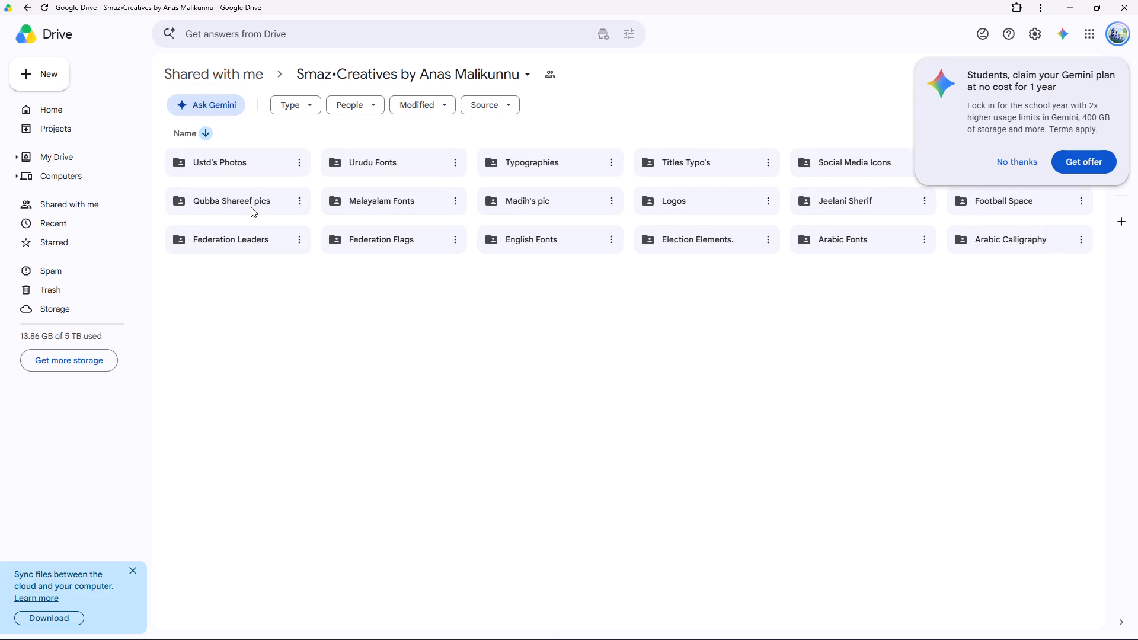
{"action": "double_click", "coordinate": [415, 203]}
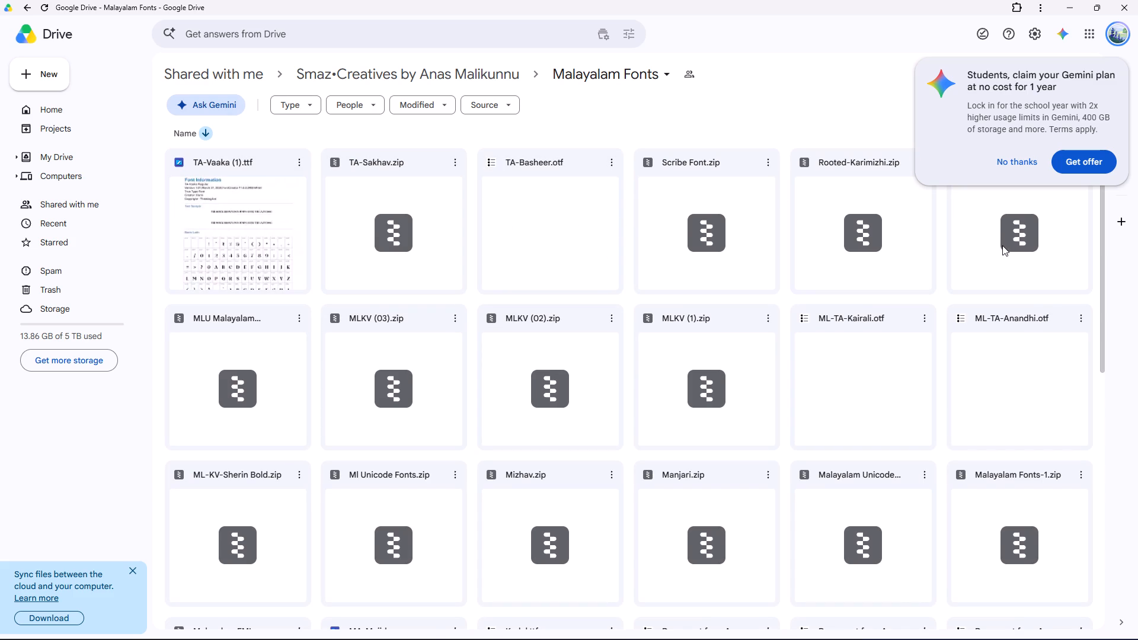
{"action": "scroll", "coordinate": [1032, 302], "scroll_direction": "down", "scroll_amount": 8}
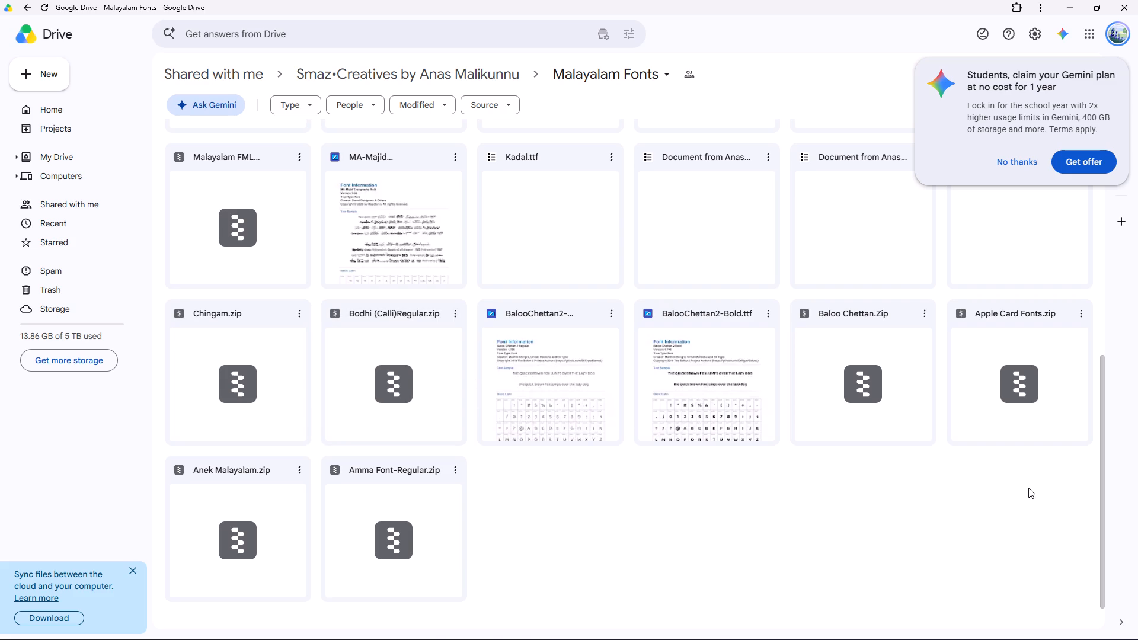
{"action": "double_click", "coordinate": [379, 508]}
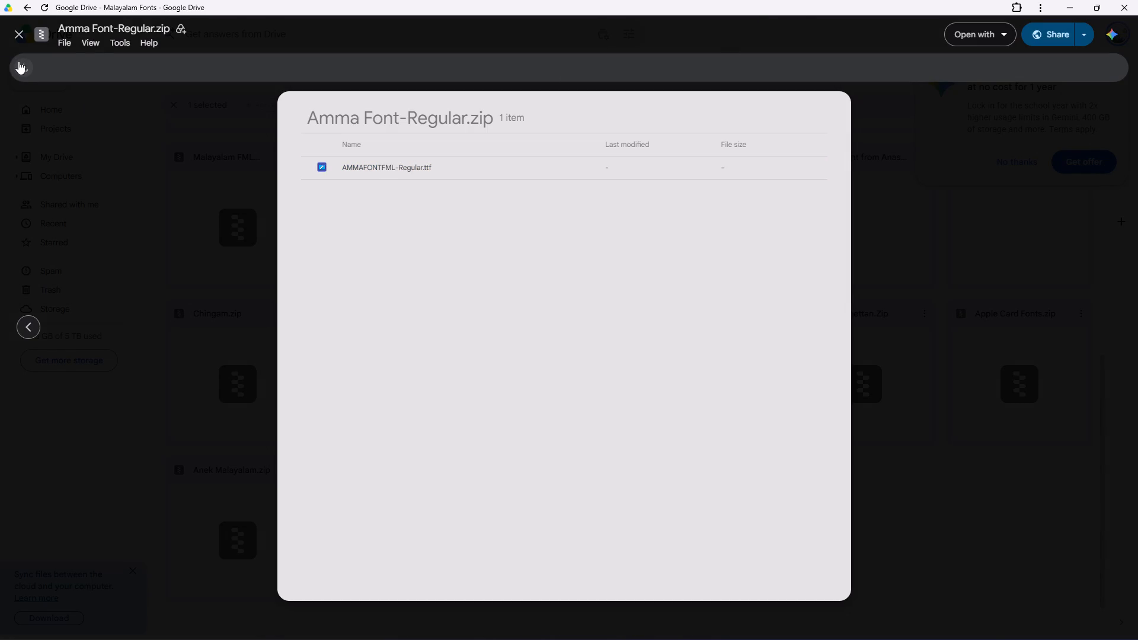
{"action": "left_click", "coordinate": [18, 62]}
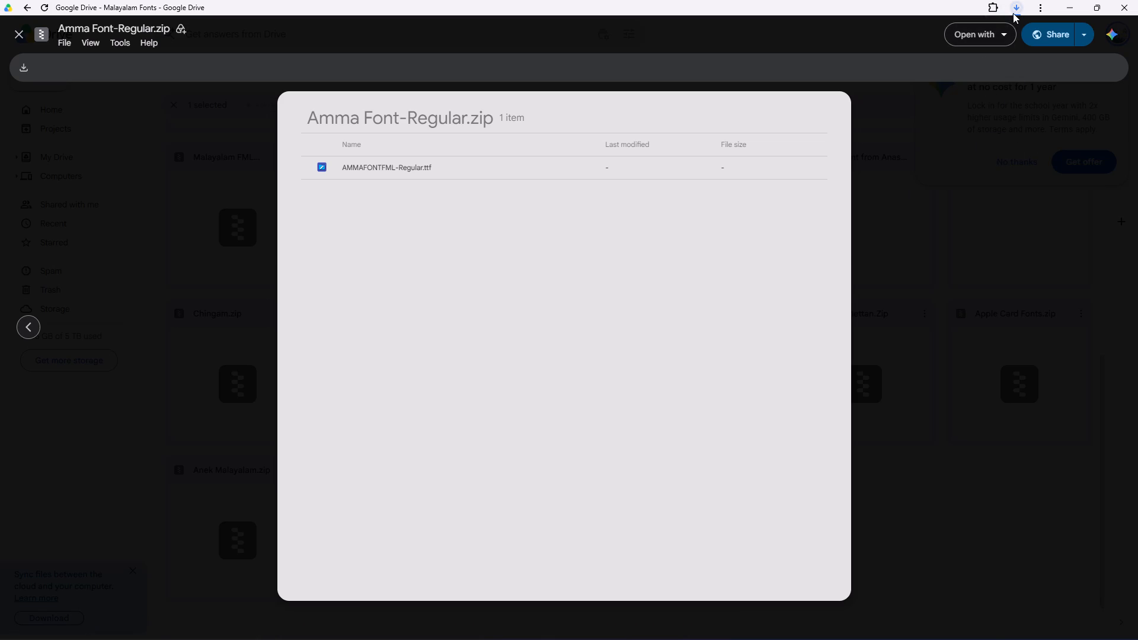
Show the downloaded Amma Font-Regular archive in the Downloads folder and extract it with WinRAR into an Amma Font-Regular subfolder.
{"action": "left_click", "coordinate": [1013, 13]}
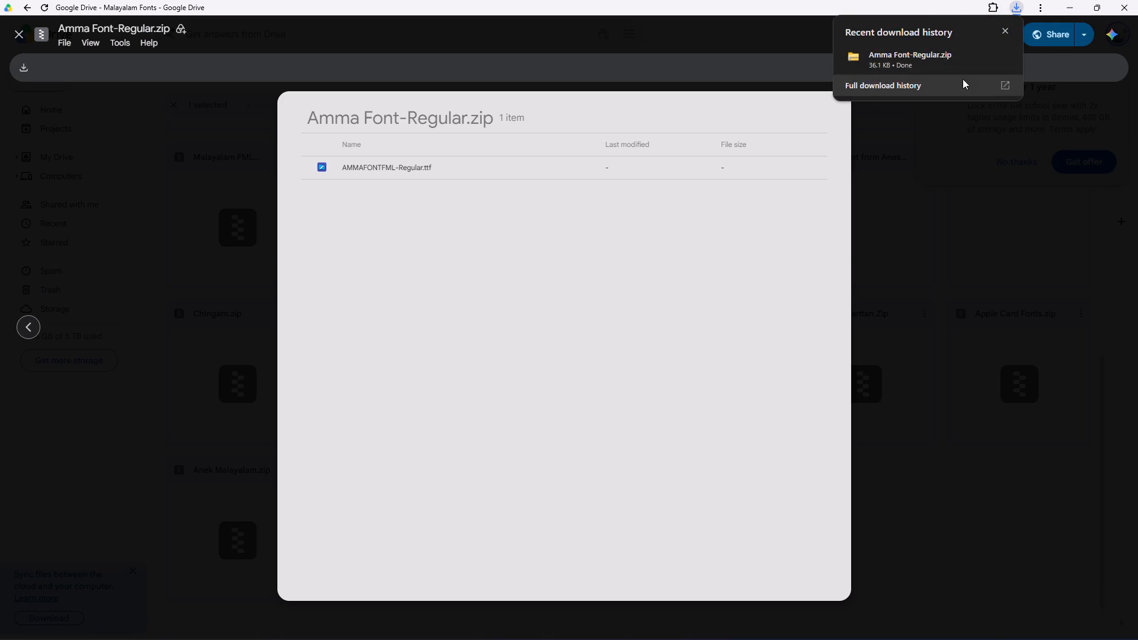
{"action": "left_click", "coordinate": [983, 59]}
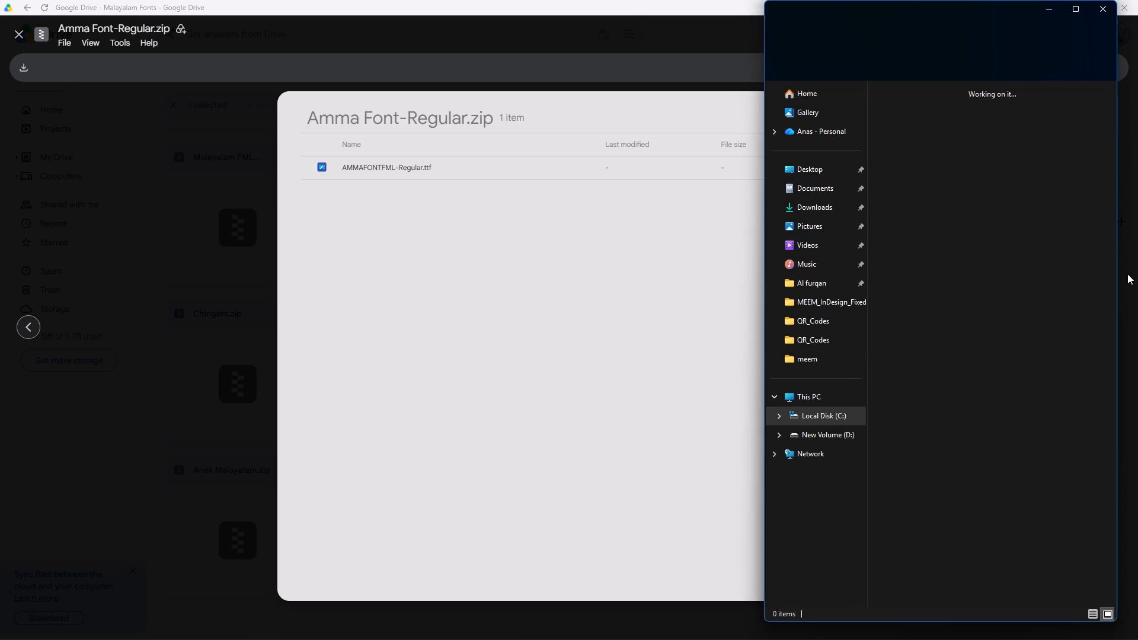
{"action": "right_click", "coordinate": [920, 142]}
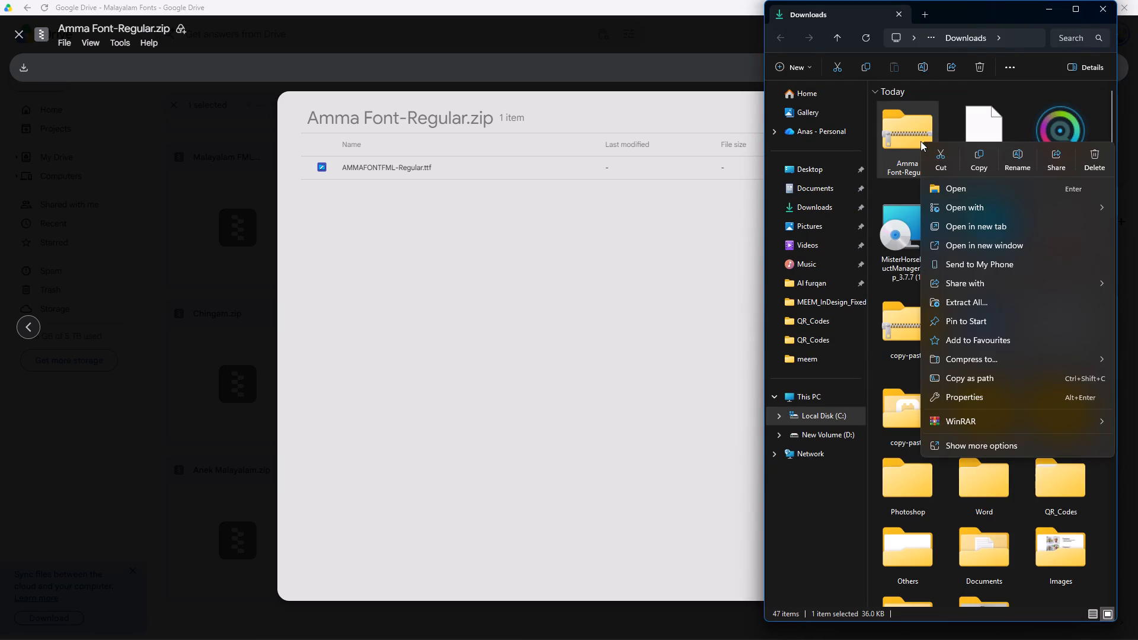
{"action": "left_click", "coordinate": [984, 423]}
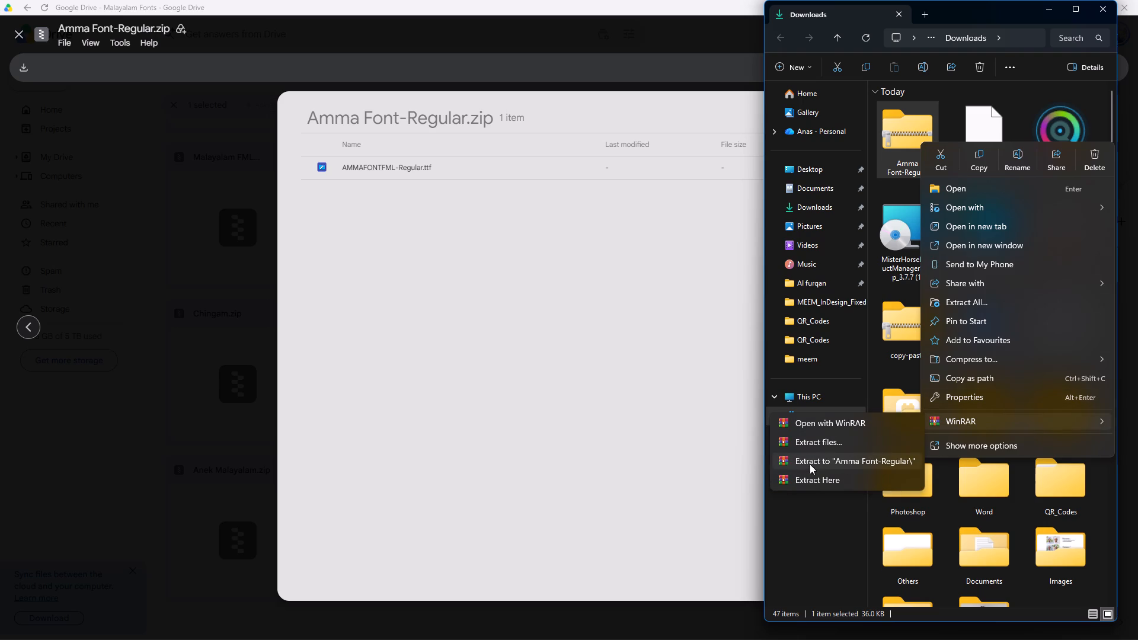
{"action": "left_click", "coordinate": [837, 437]}
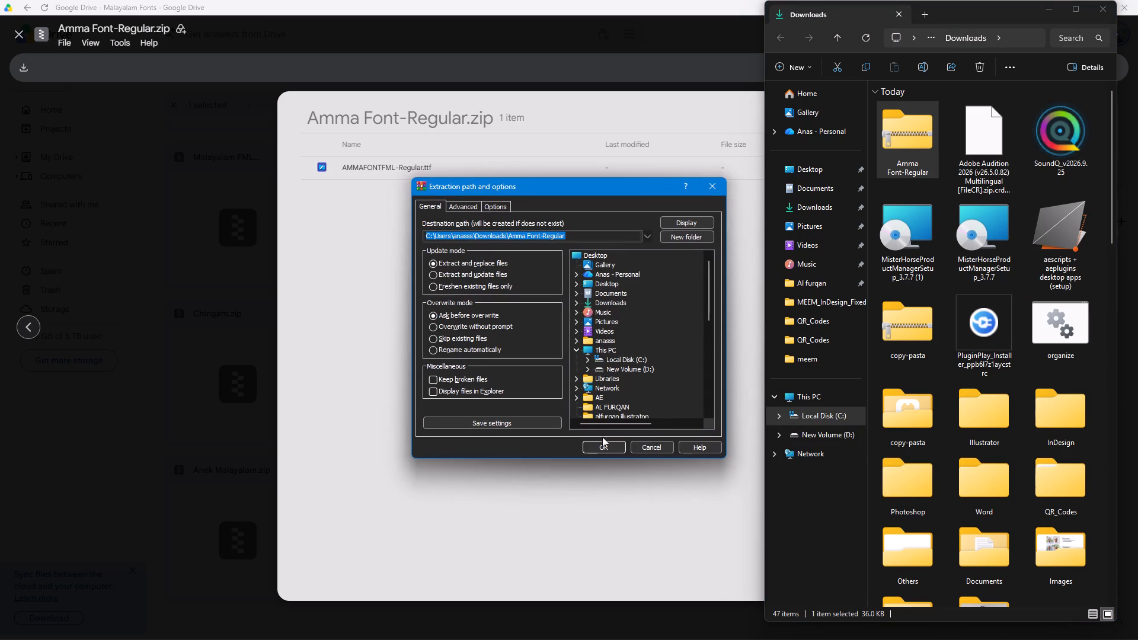
{"action": "left_click", "coordinate": [607, 446]}
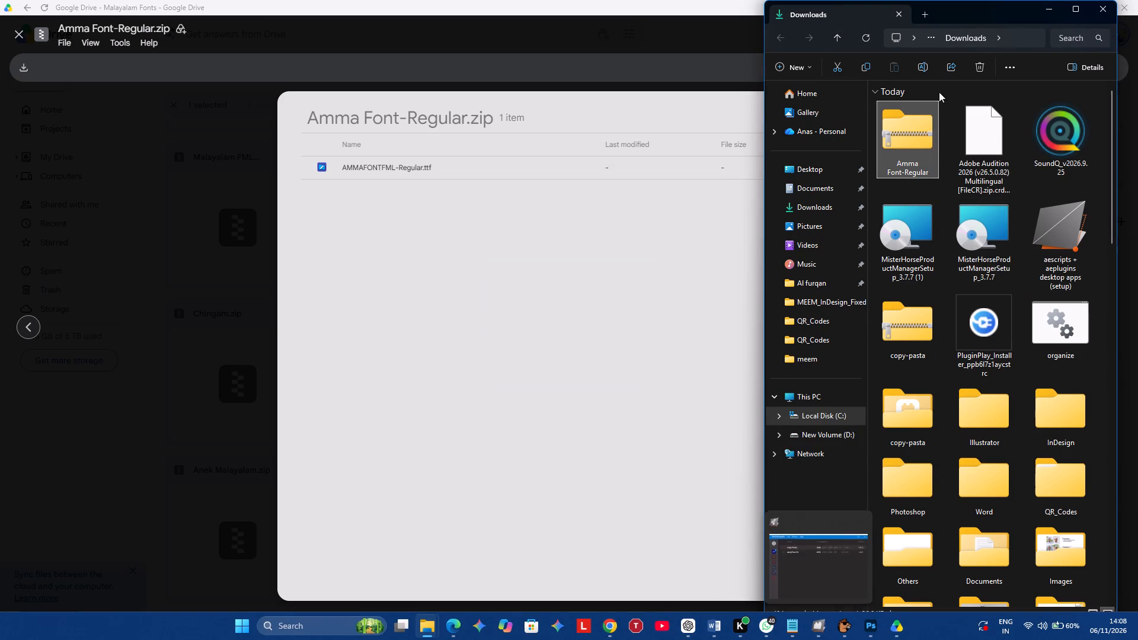
Install the AMMAFONTFML-Regular TrueType font from the extracted Amma Font-Regular folder, close its preview and return to Downloads.
{"action": "left_click", "coordinate": [1067, 9]}
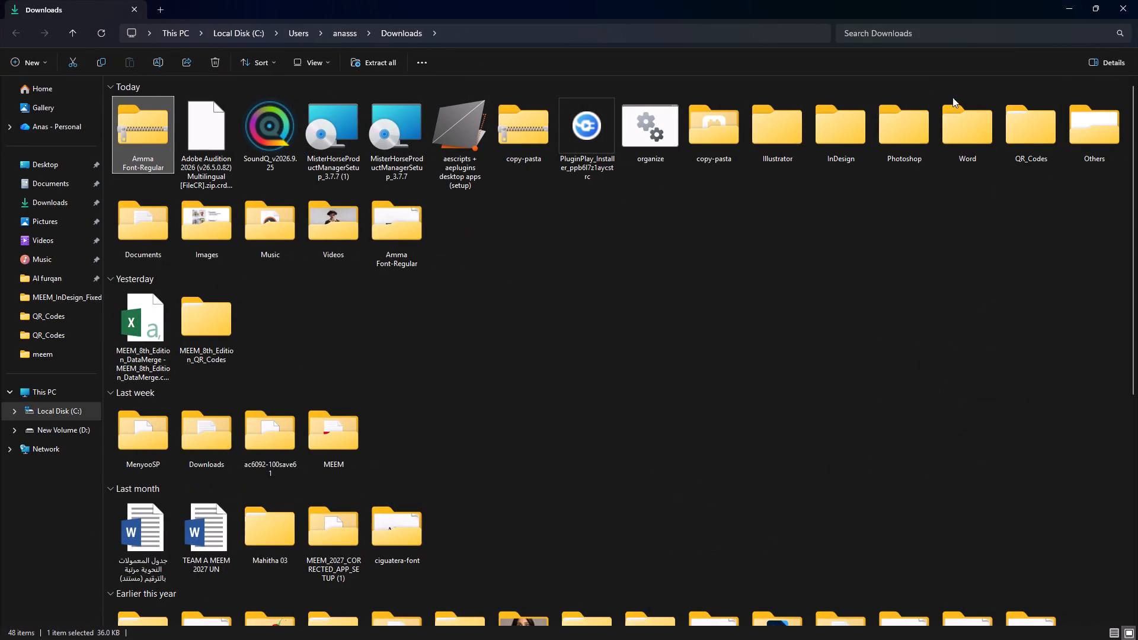
{"action": "double_click", "coordinate": [420, 240]}
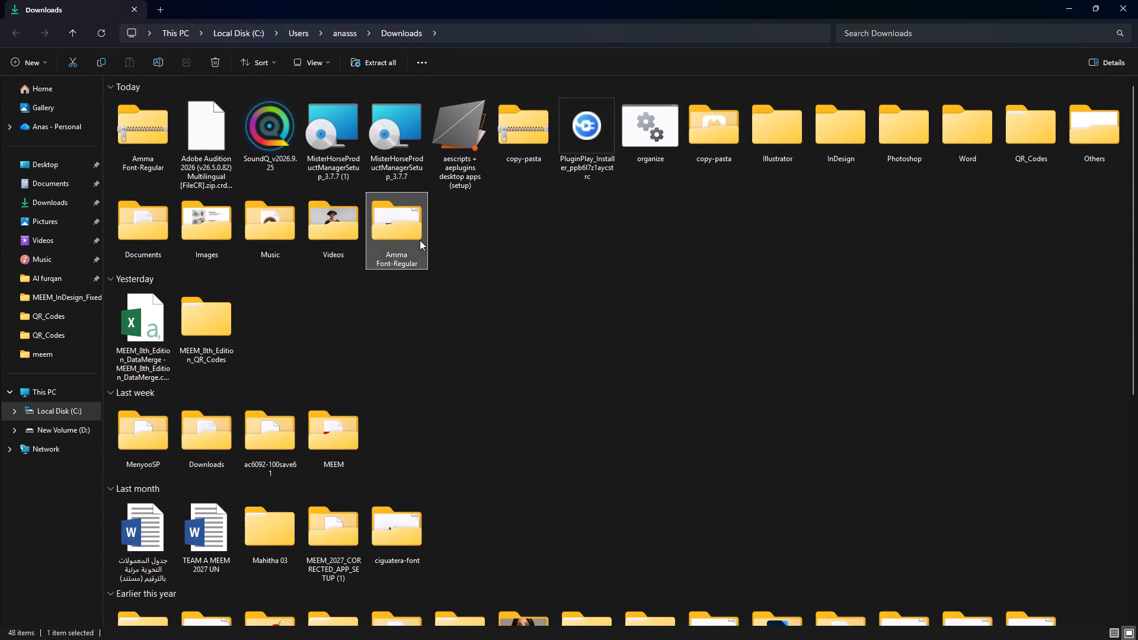
{"action": "triple_click", "coordinate": [281, 115]}
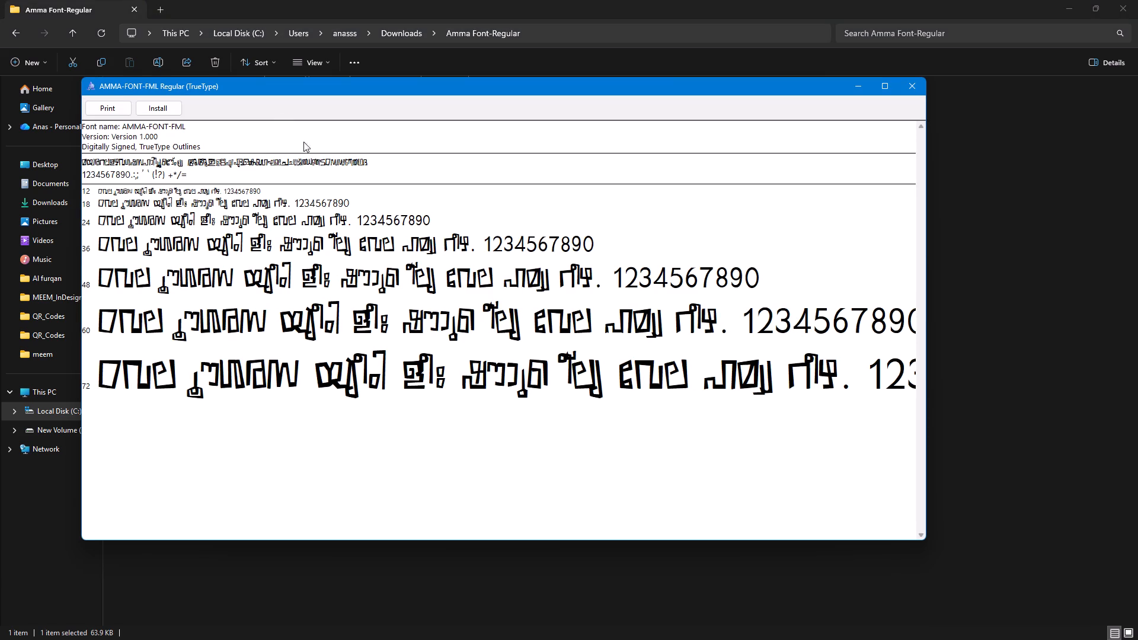
{"action": "left_click", "coordinate": [167, 108]}
{"action": "left_click", "coordinate": [900, 88]}
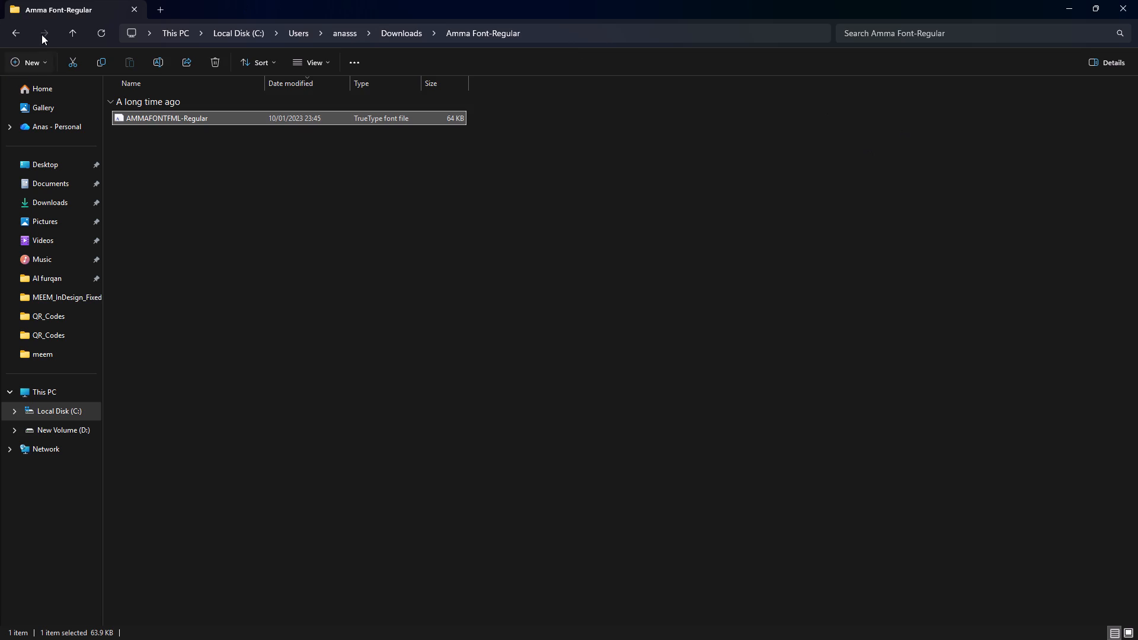
{"action": "left_click", "coordinate": [19, 36]}
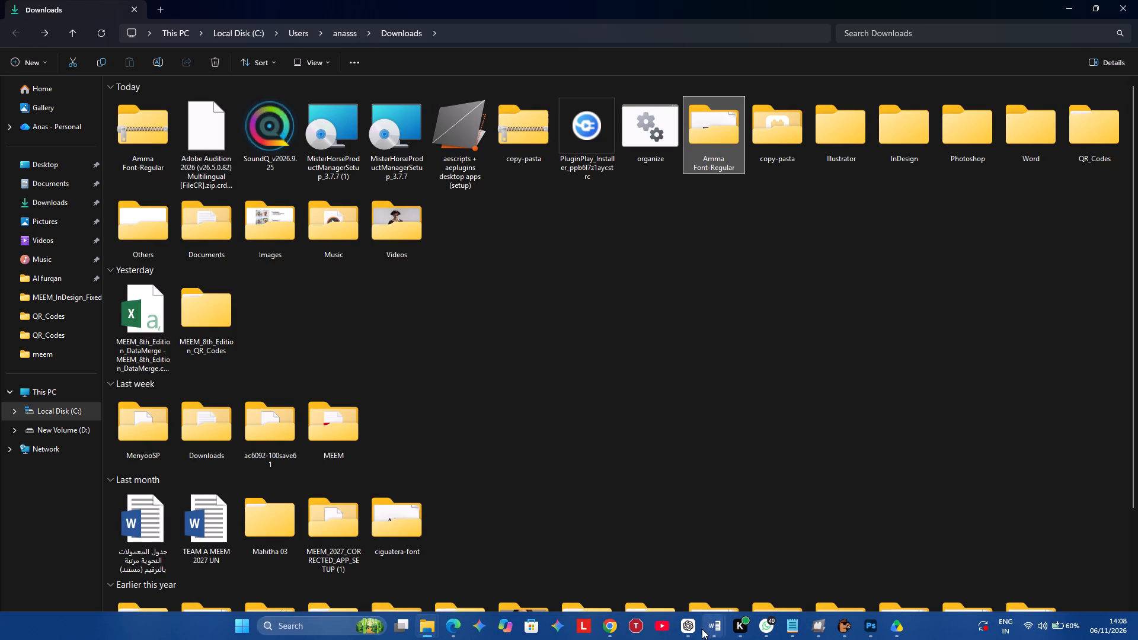
Switch to Google Chrome.
{"action": "left_click", "coordinate": [617, 625]}
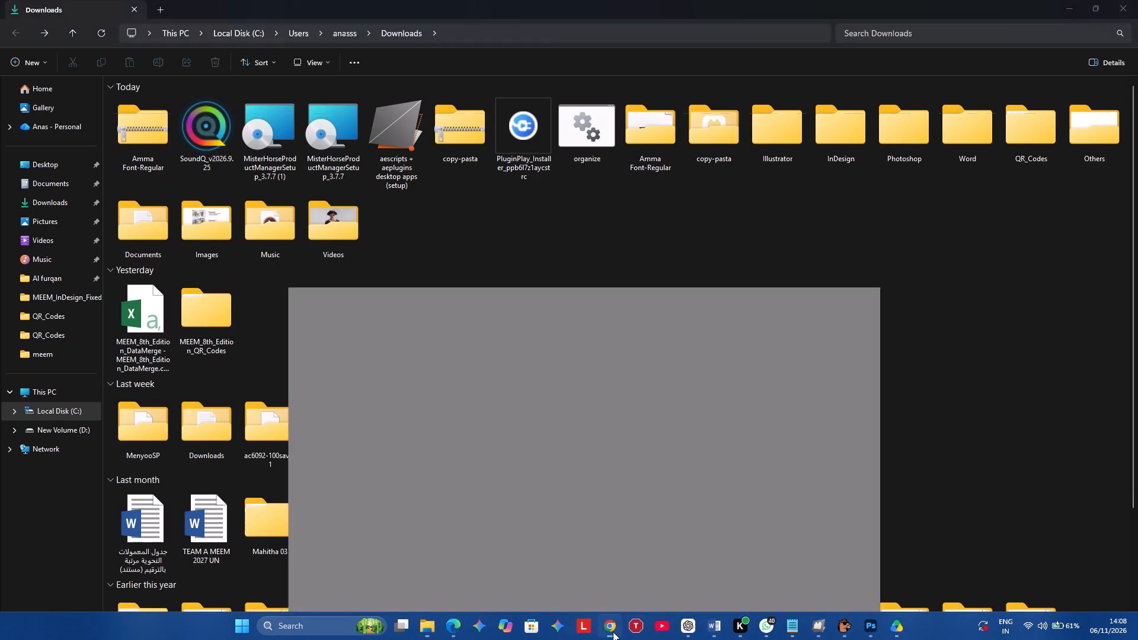
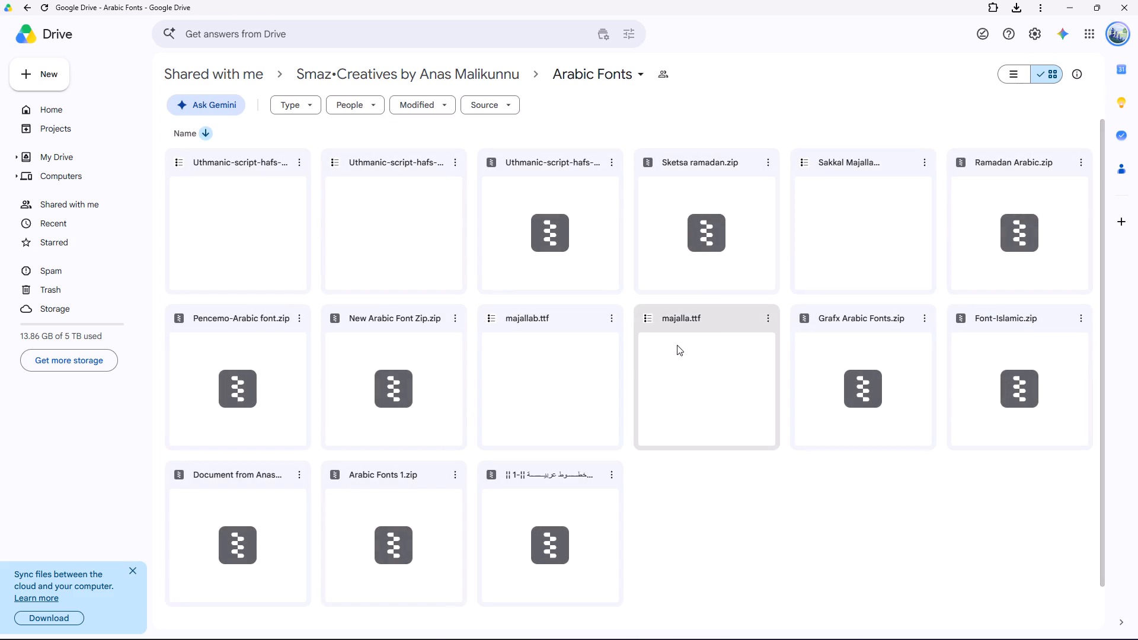
{"action": "left_click", "coordinate": [32, 8]}
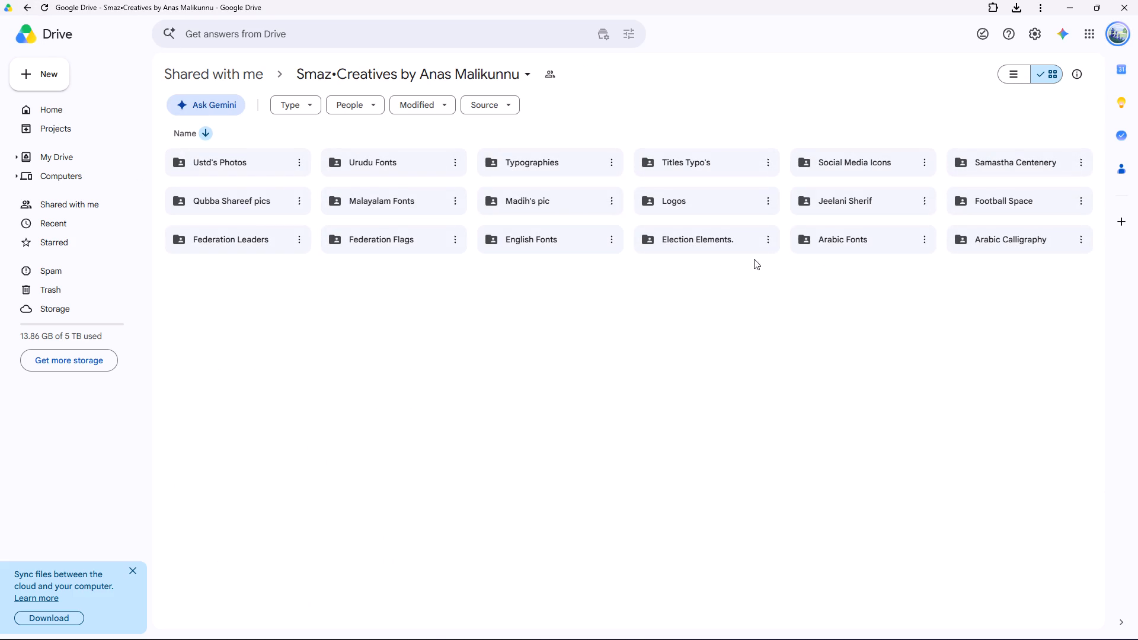
{"action": "double_click", "coordinate": [1043, 204]}
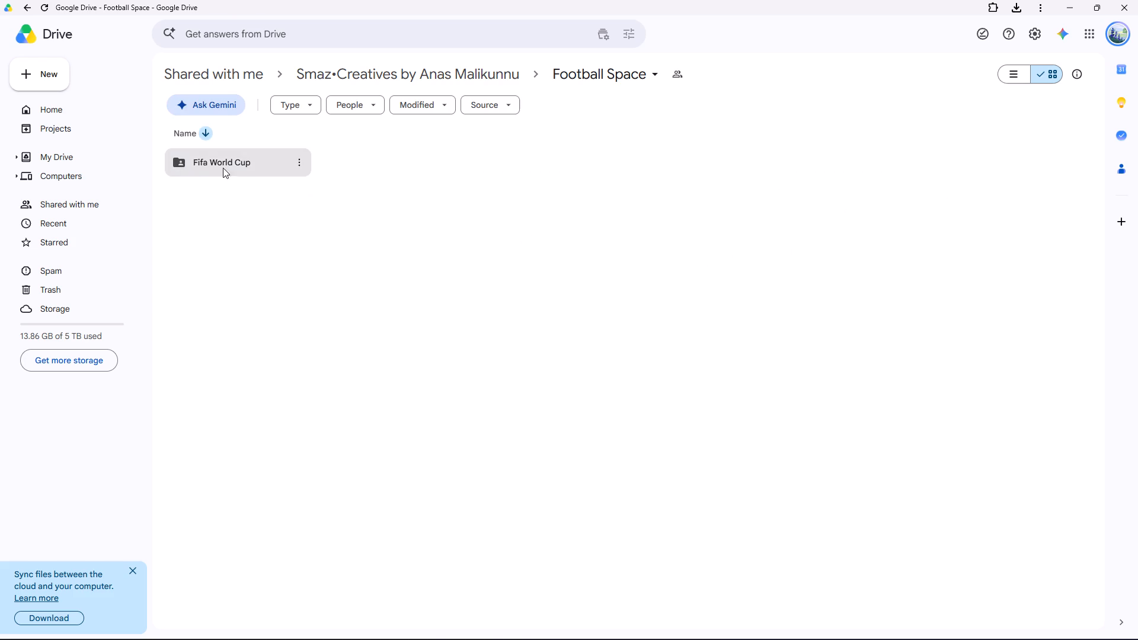
{"action": "double_click", "coordinate": [241, 167]}
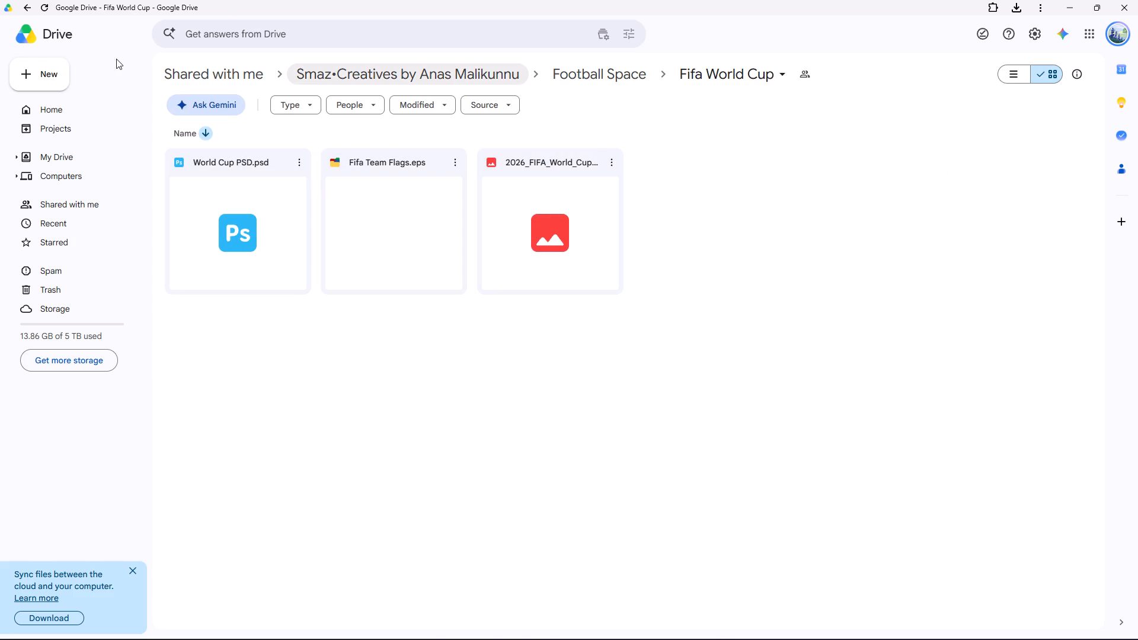
{"action": "left_click", "coordinate": [30, 8]}
{"action": "left_click", "coordinate": [30, 8]}
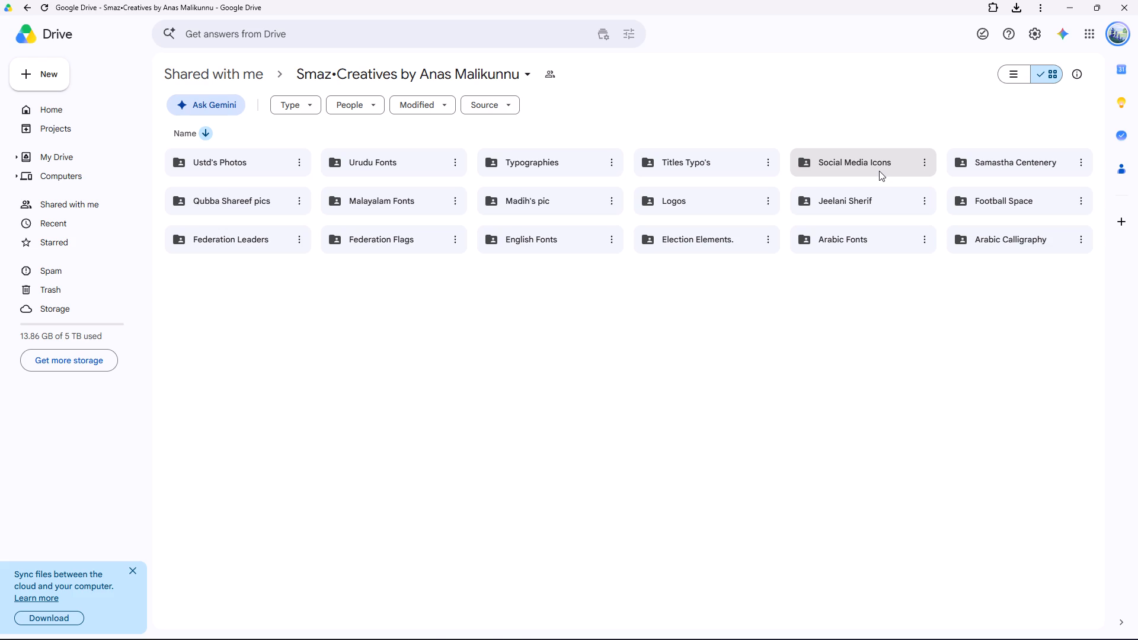
Open the Social Media Icons folder in the shared Smaz•Creatives folder.
{"action": "left_click", "coordinate": [1002, 171]}
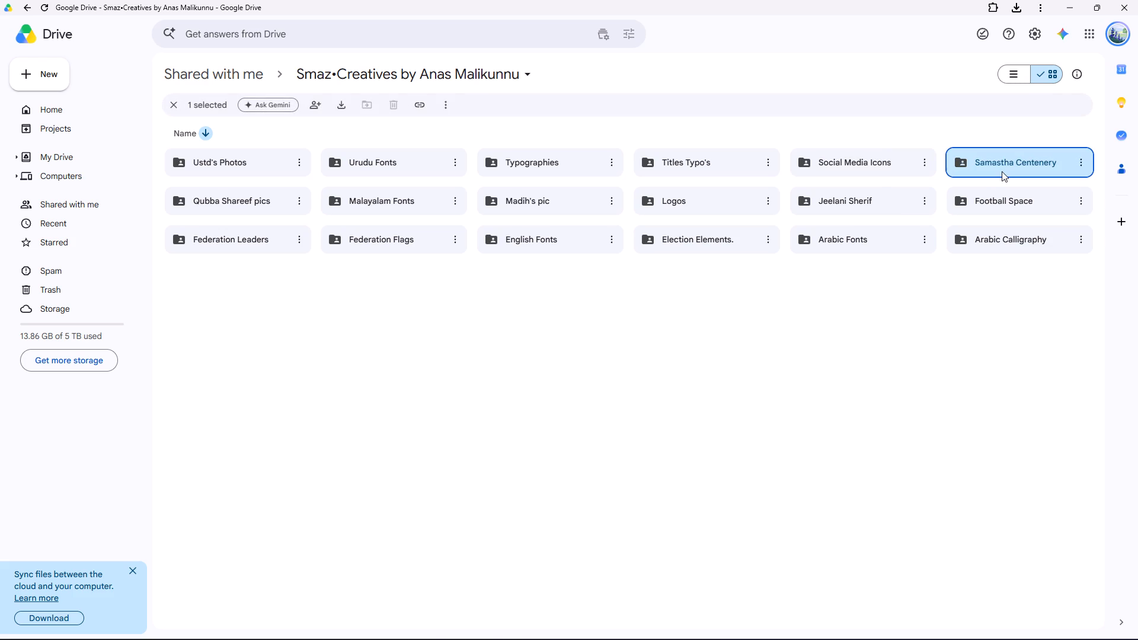
{"action": "left_click", "coordinate": [851, 165]}
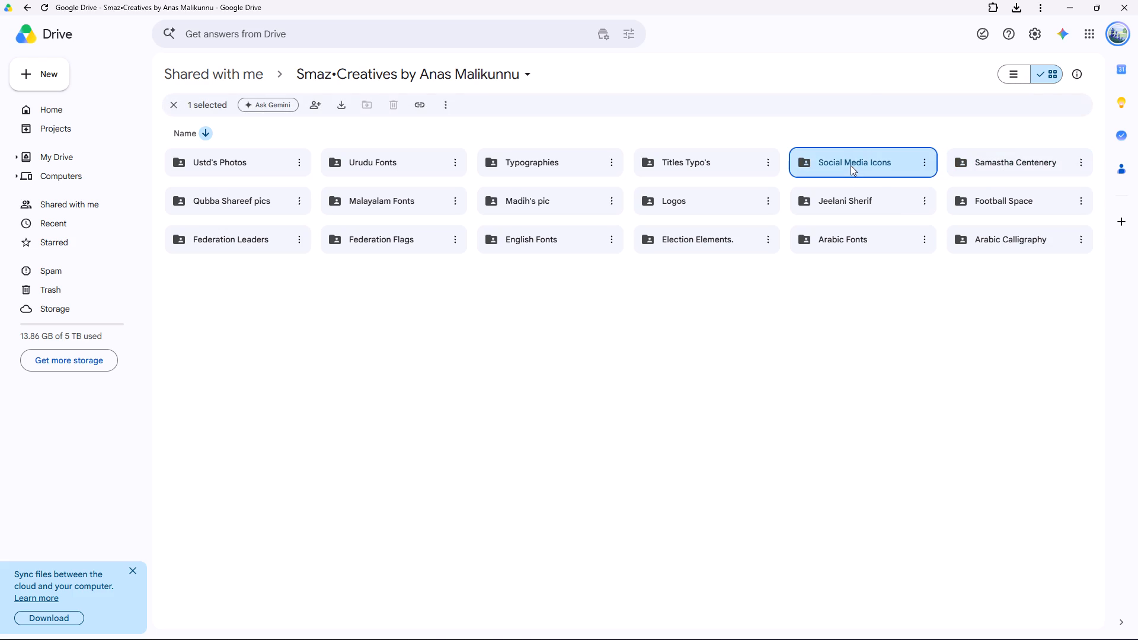
{"action": "left_click", "coordinate": [851, 165]}
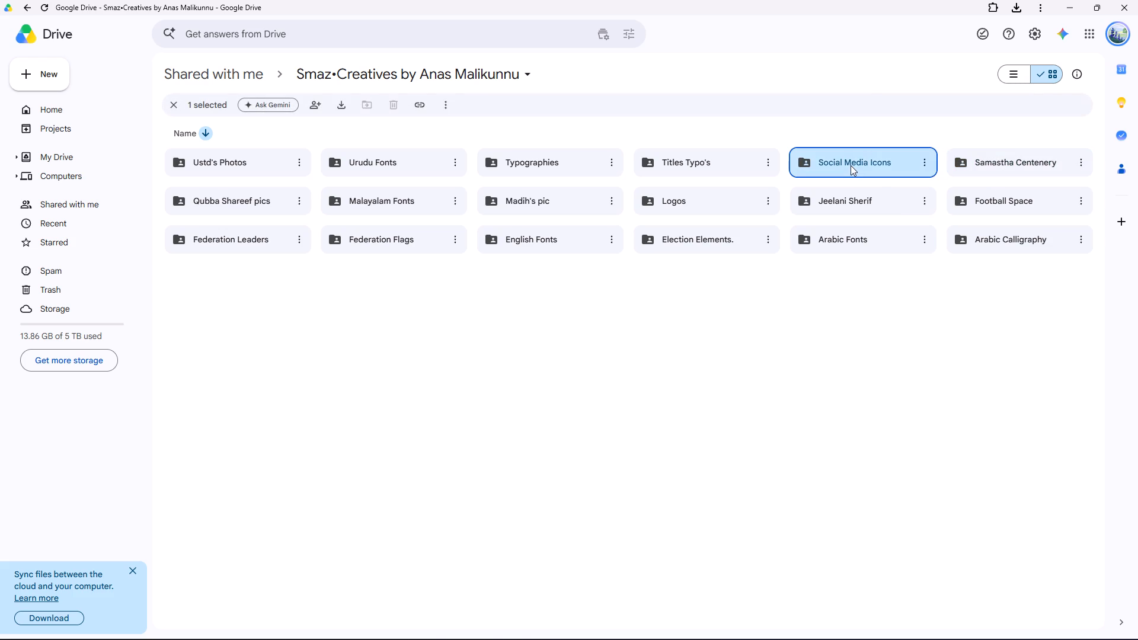
{"action": "double_click", "coordinate": [851, 166]}
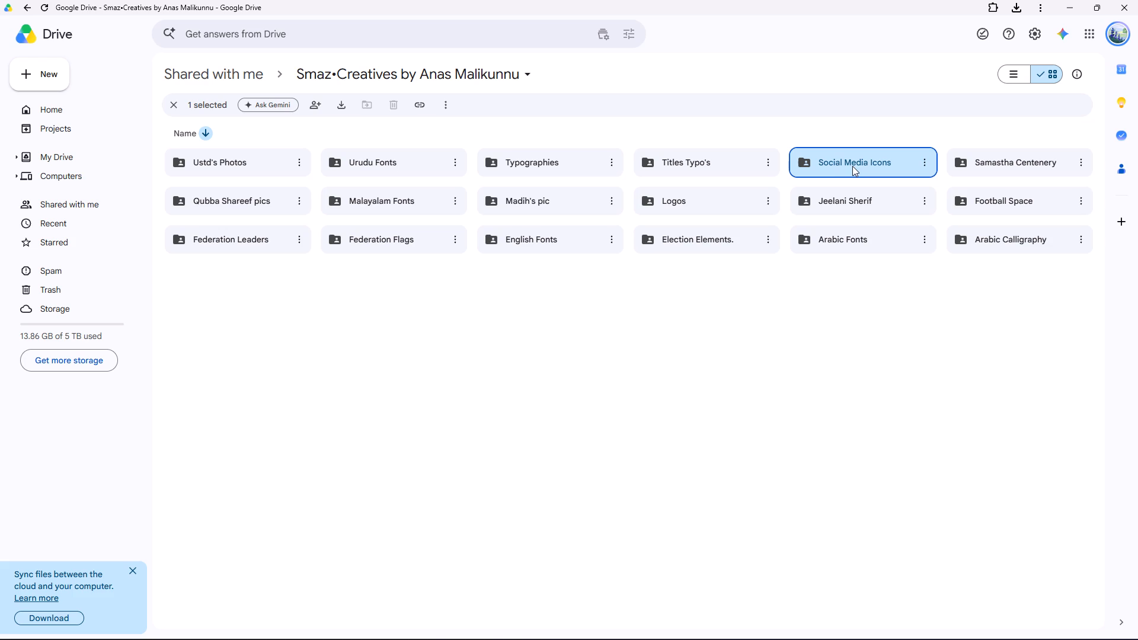
{"action": "double_click", "coordinate": [859, 161]}
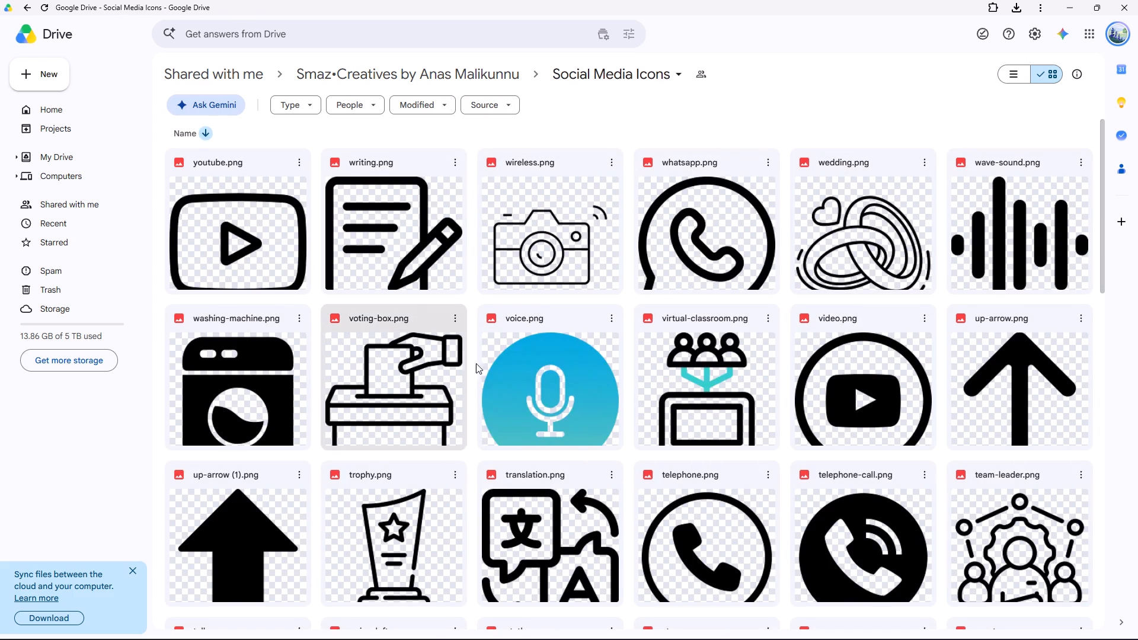
Examine the icon images in the Social Media Icons folder, from youtube.png through the NIKESH PACK icons and logos.
{"action": "scroll", "coordinate": [637, 406], "scroll_direction": "down", "scroll_amount": 2}
{"action": "scroll", "coordinate": [775, 401], "scroll_direction": "down", "scroll_amount": 11}
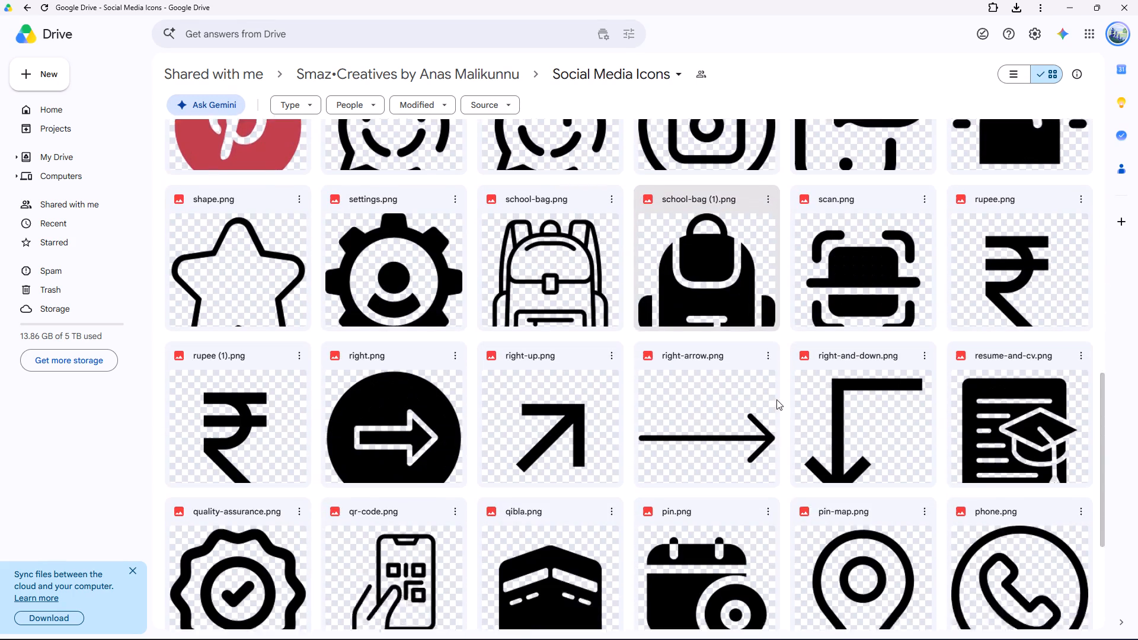
{"action": "scroll", "coordinate": [770, 403], "scroll_direction": "down", "scroll_amount": 5}
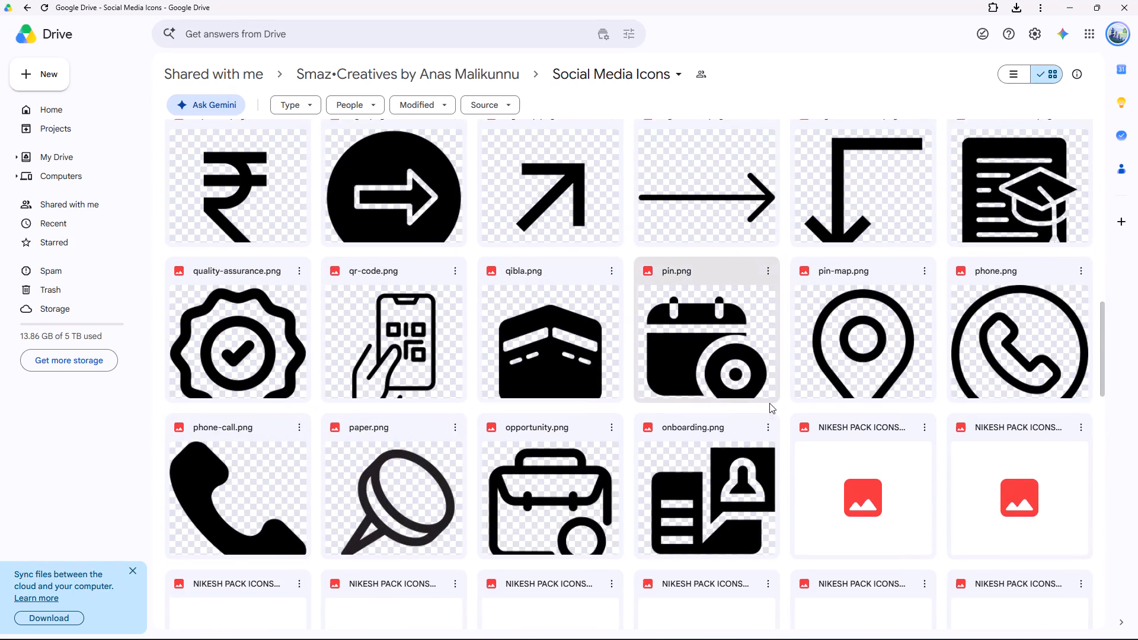
{"action": "scroll", "coordinate": [769, 403], "scroll_direction": "down", "scroll_amount": 3}
{"action": "scroll", "coordinate": [769, 402], "scroll_direction": "up", "scroll_amount": 3}
{"action": "scroll", "coordinate": [769, 402], "scroll_direction": "down", "scroll_amount": 3}
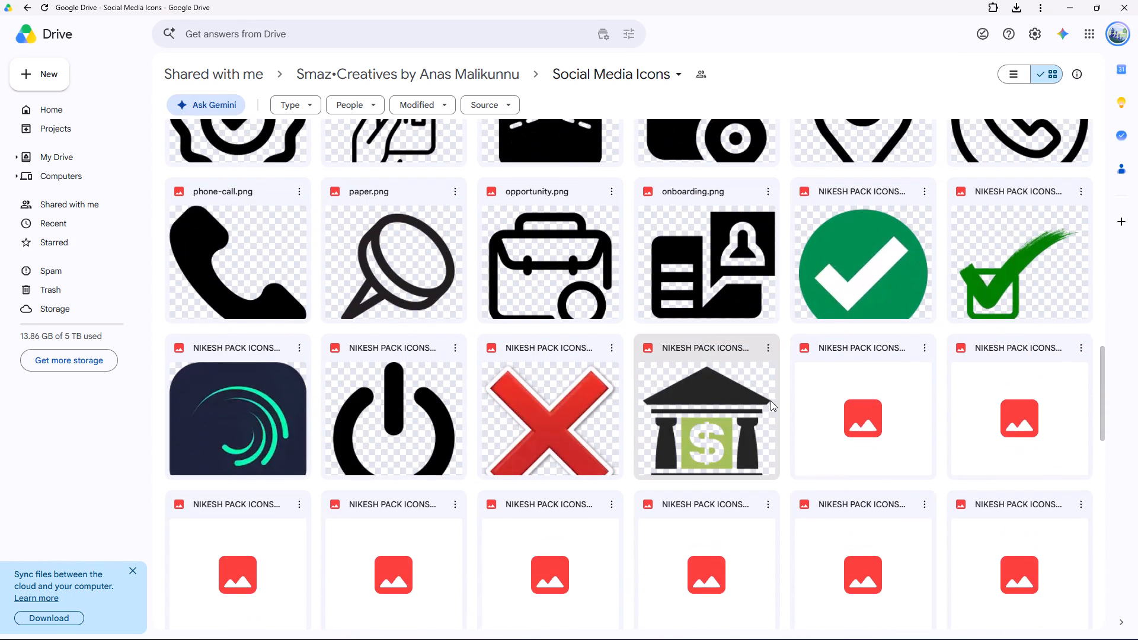
{"action": "scroll", "coordinate": [772, 401], "scroll_direction": "down", "scroll_amount": 2}
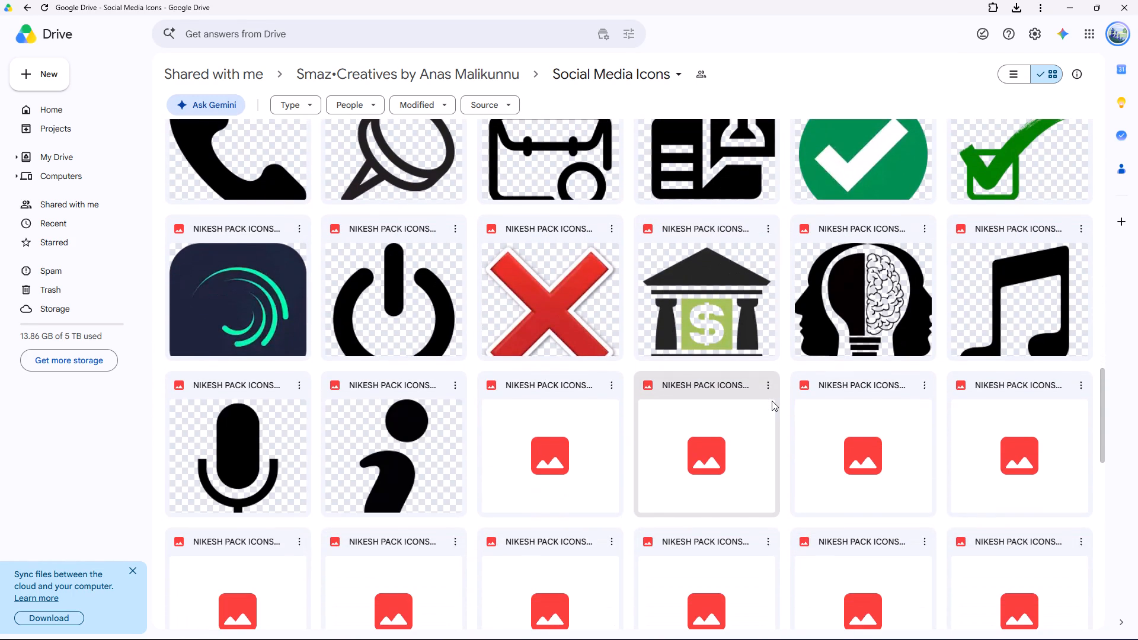
{"action": "scroll", "coordinate": [774, 399], "scroll_direction": "down", "scroll_amount": 5}
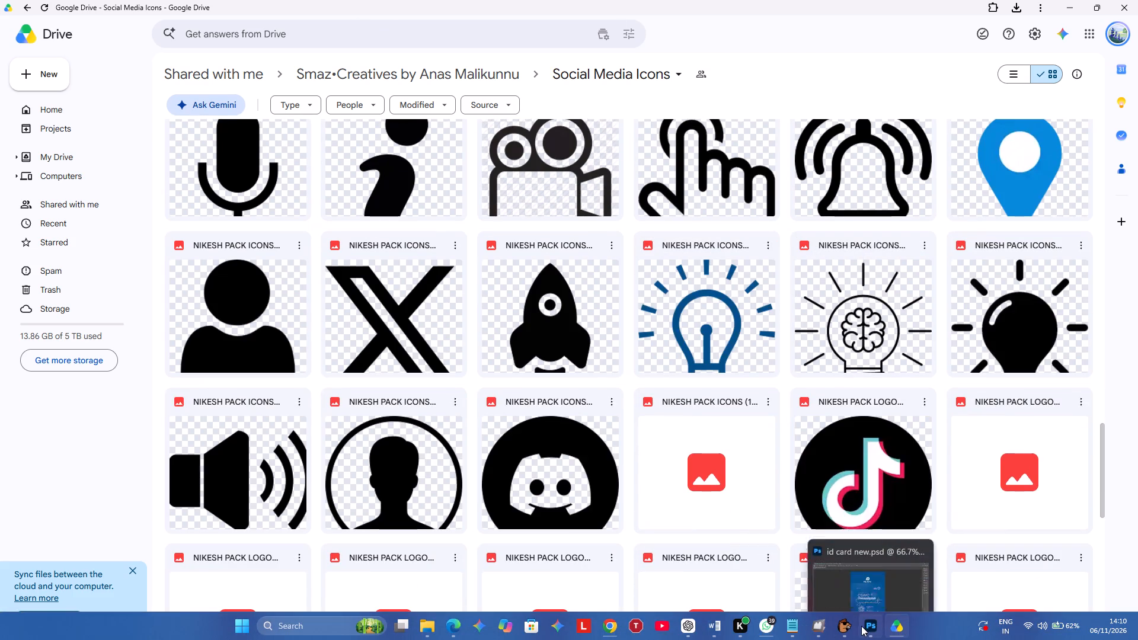
Switch to Photoshop to check the id card new.psd design.
{"action": "left_click", "coordinate": [871, 622]}
{"action": "left_click", "coordinate": [871, 622]}
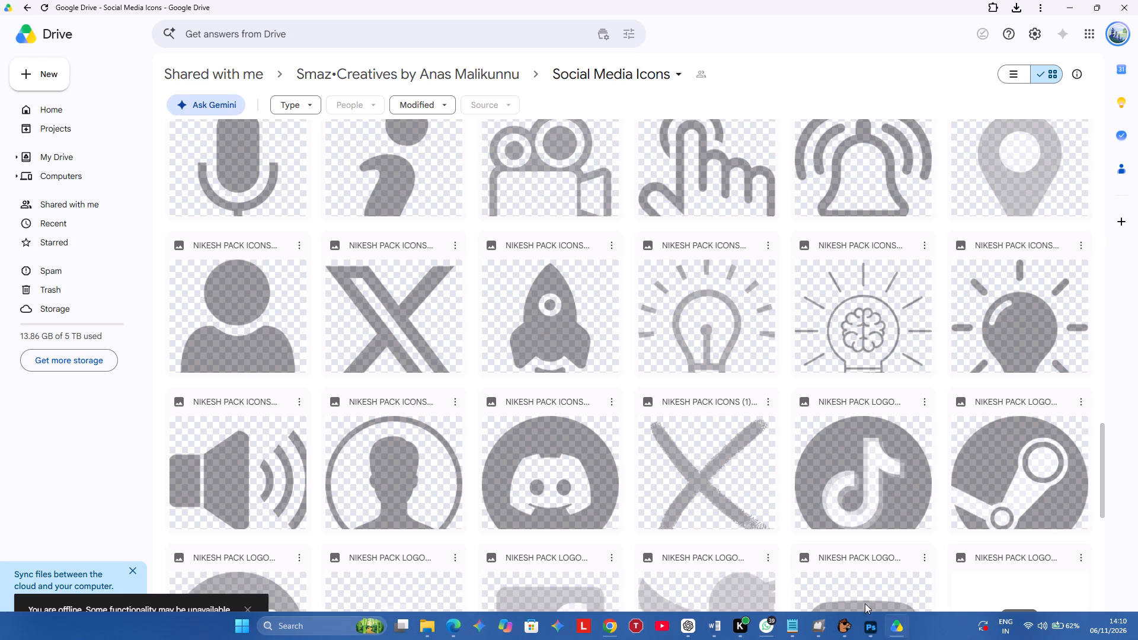
Find the loading.png icon further down the Social Media Icons folder and download it.
{"action": "left_click", "coordinate": [800, 20]}
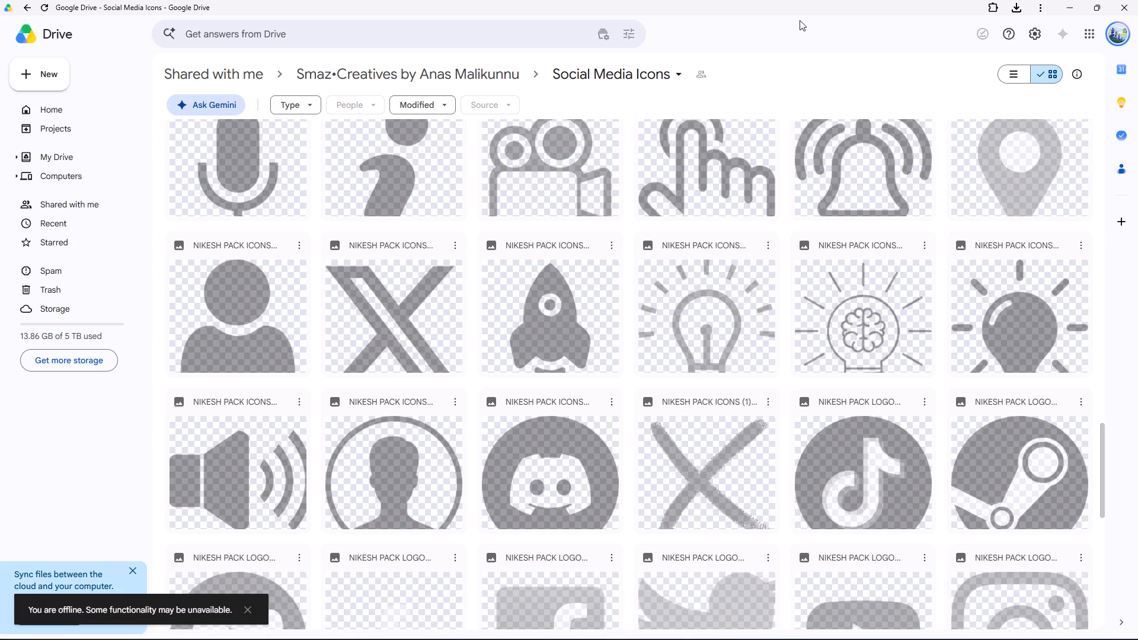
{"action": "scroll", "coordinate": [425, 315], "scroll_direction": "down", "scroll_amount": 2}
{"action": "scroll", "coordinate": [538, 317], "scroll_direction": "down", "scroll_amount": 2}
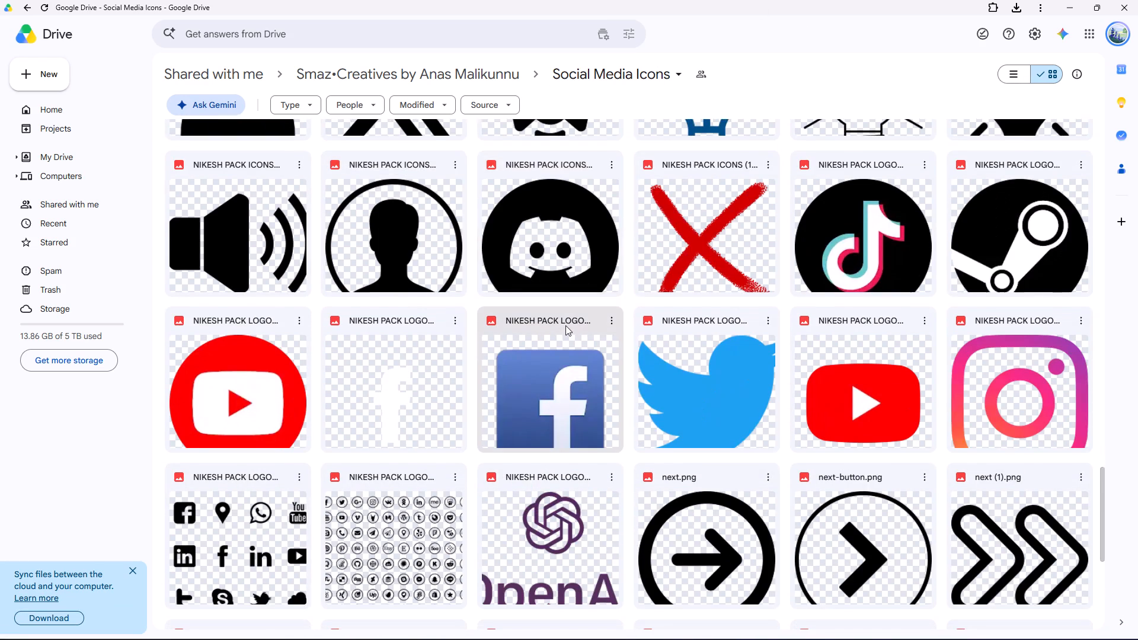
{"action": "scroll", "coordinate": [573, 326], "scroll_direction": "down", "scroll_amount": 4}
{"action": "scroll", "coordinate": [747, 417], "scroll_direction": "down", "scroll_amount": 3}
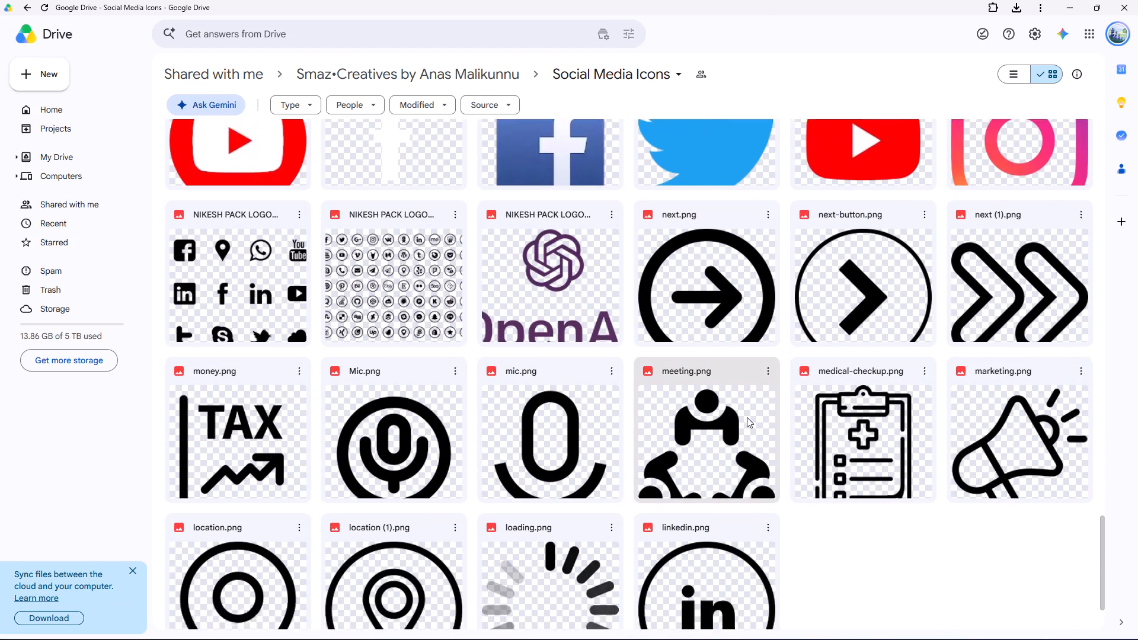
{"action": "scroll", "coordinate": [750, 410], "scroll_direction": "down", "scroll_amount": 3}
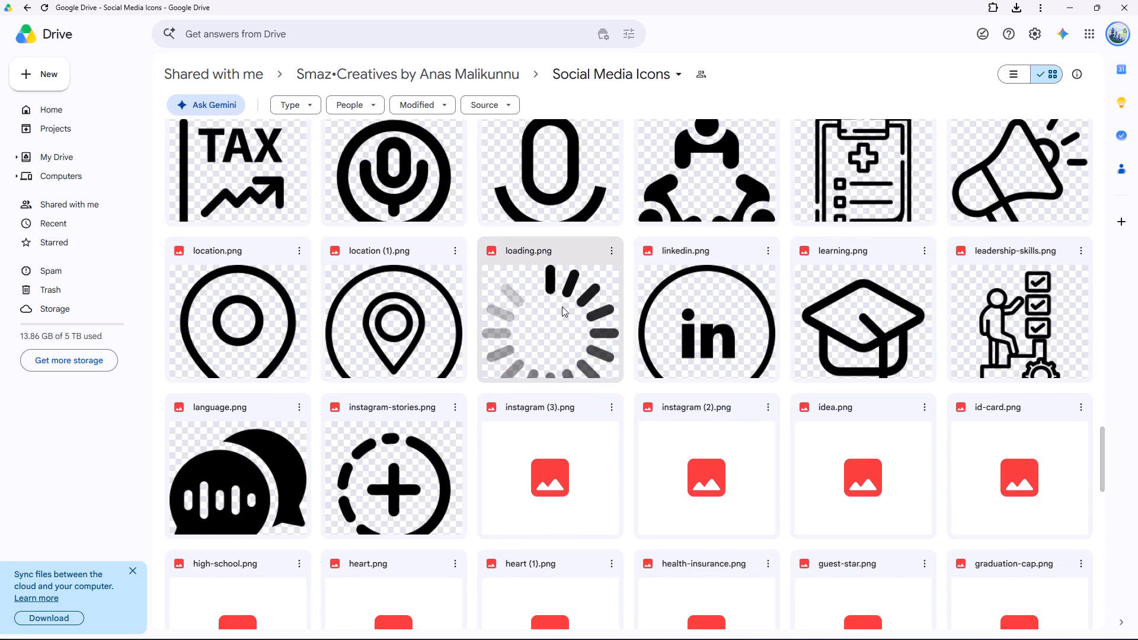
{"action": "left_click", "coordinate": [563, 303]}
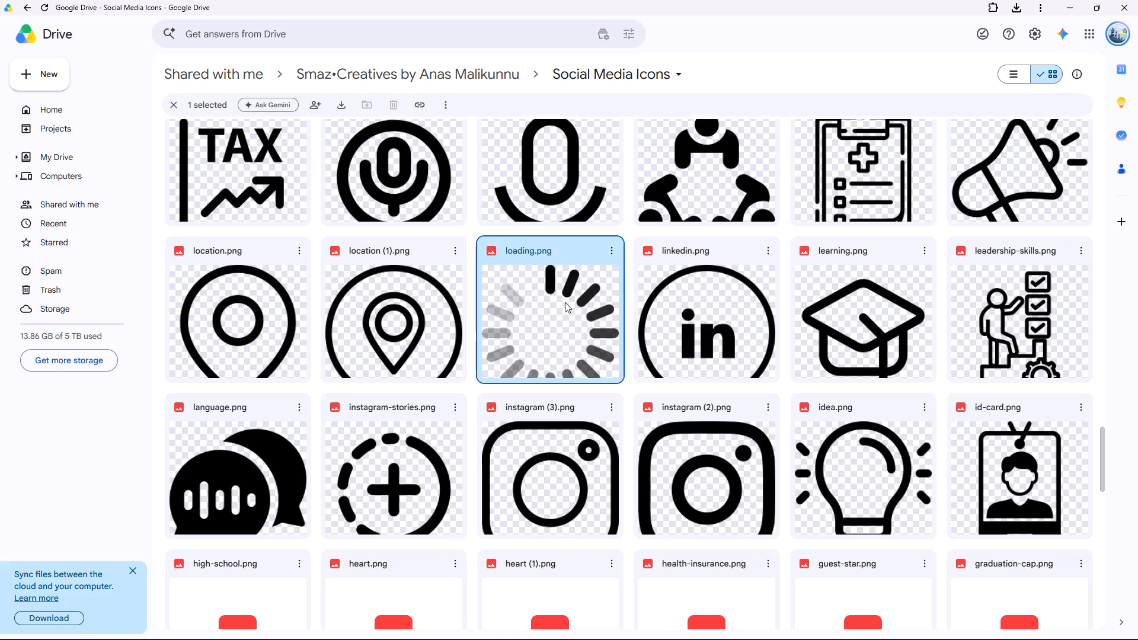
{"action": "left_click", "coordinate": [342, 101]}
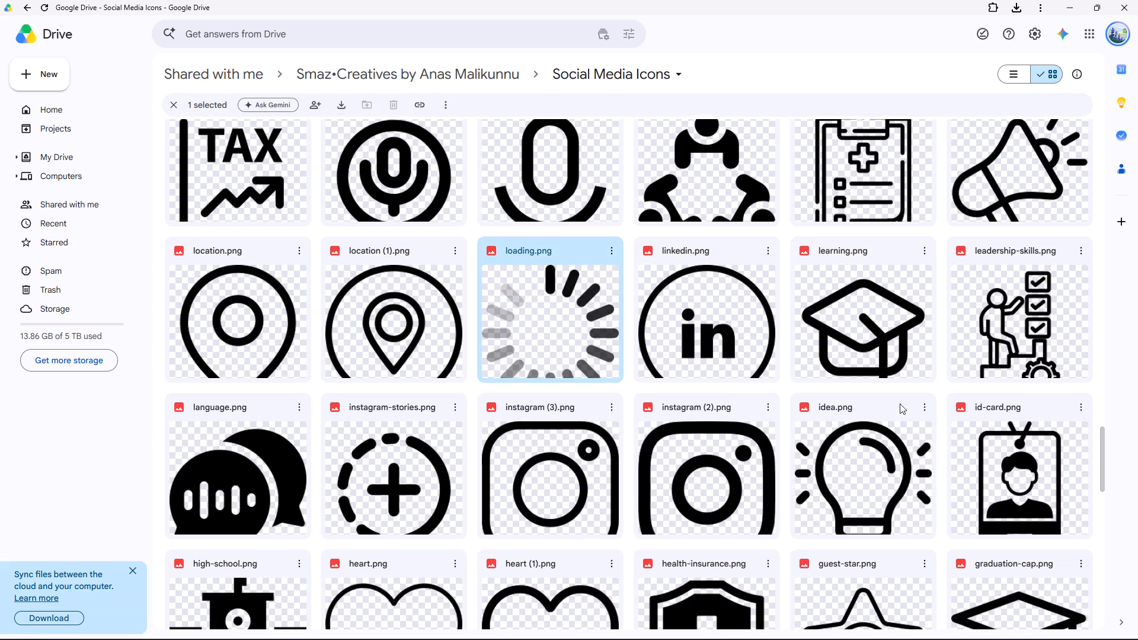
Find the cursor.png icon in the Social Media Icons folder and download it.
{"action": "scroll", "coordinate": [904, 407], "scroll_direction": "down", "scroll_amount": 2}
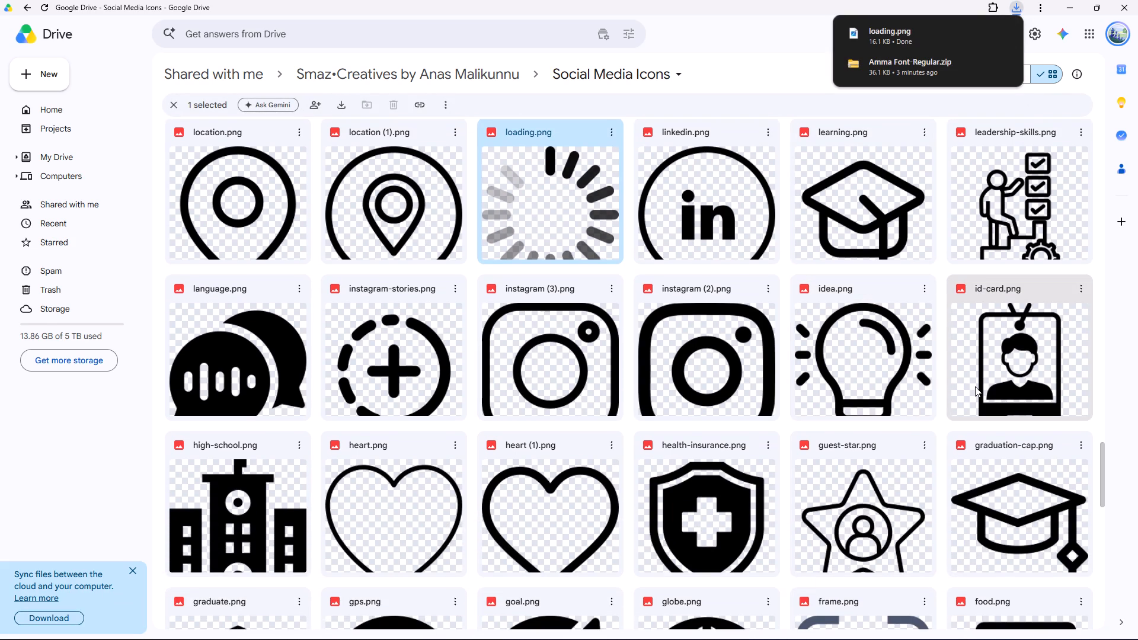
{"action": "scroll", "coordinate": [1005, 412], "scroll_direction": "down", "scroll_amount": 3}
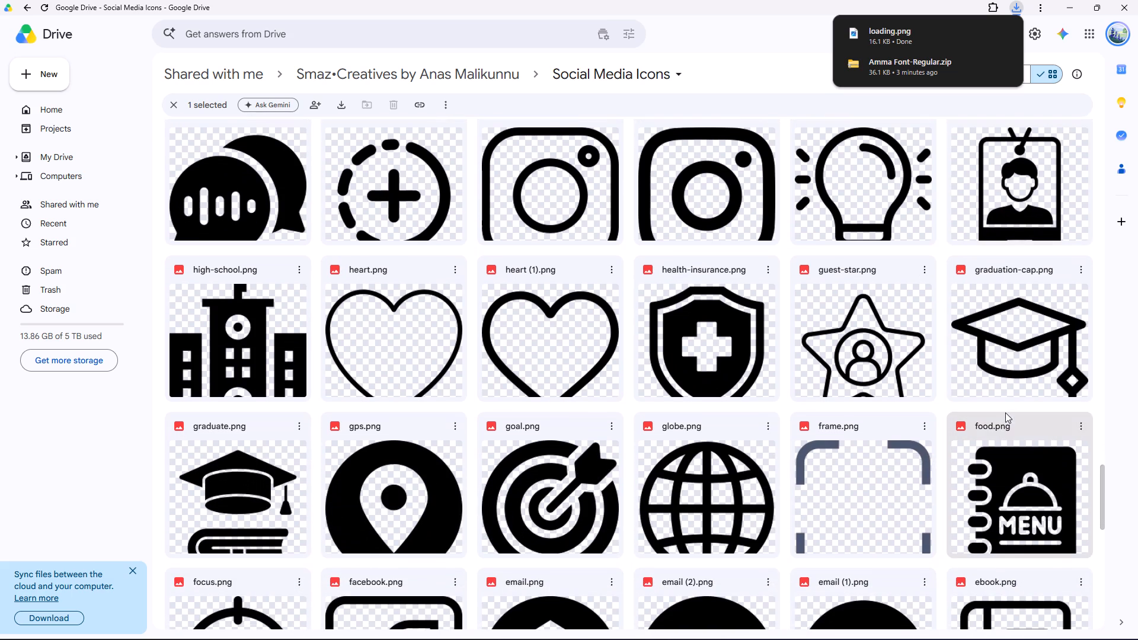
{"action": "scroll", "coordinate": [855, 372], "scroll_direction": "down", "scroll_amount": 1}
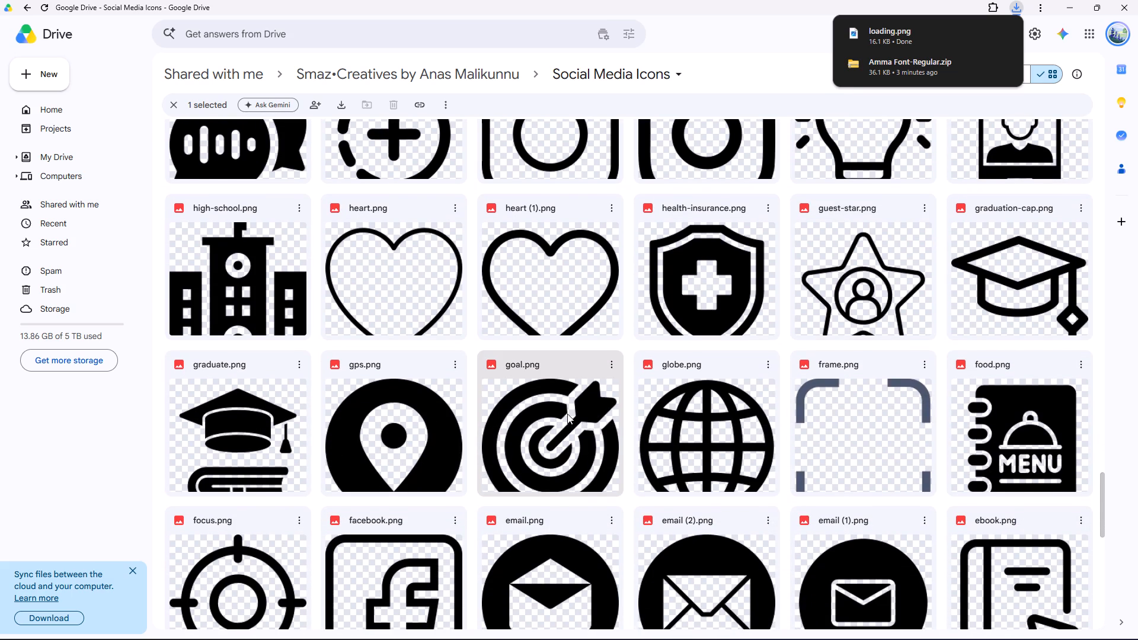
{"action": "scroll", "coordinate": [567, 414], "scroll_direction": "down", "scroll_amount": 6}
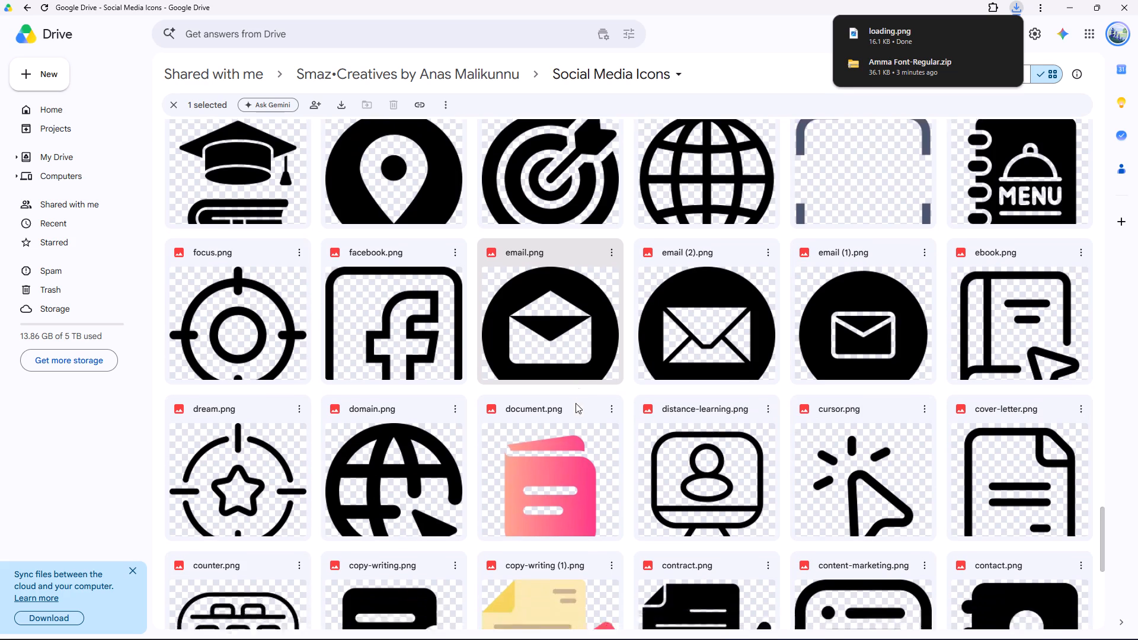
{"action": "left_click", "coordinate": [870, 392]}
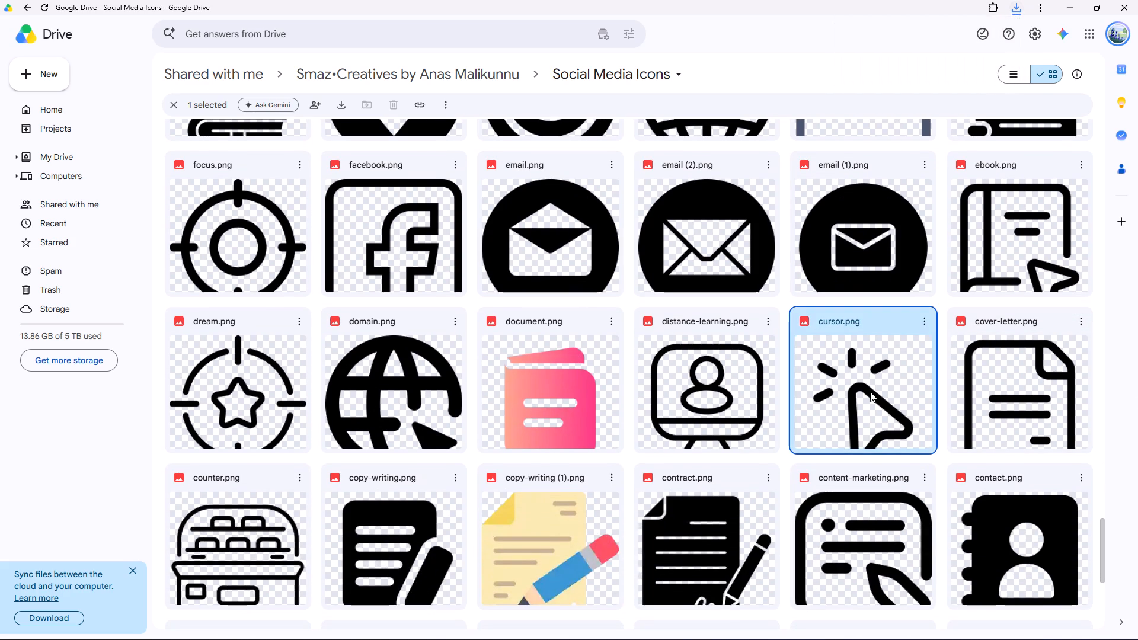
{"action": "left_click", "coordinate": [340, 105]}
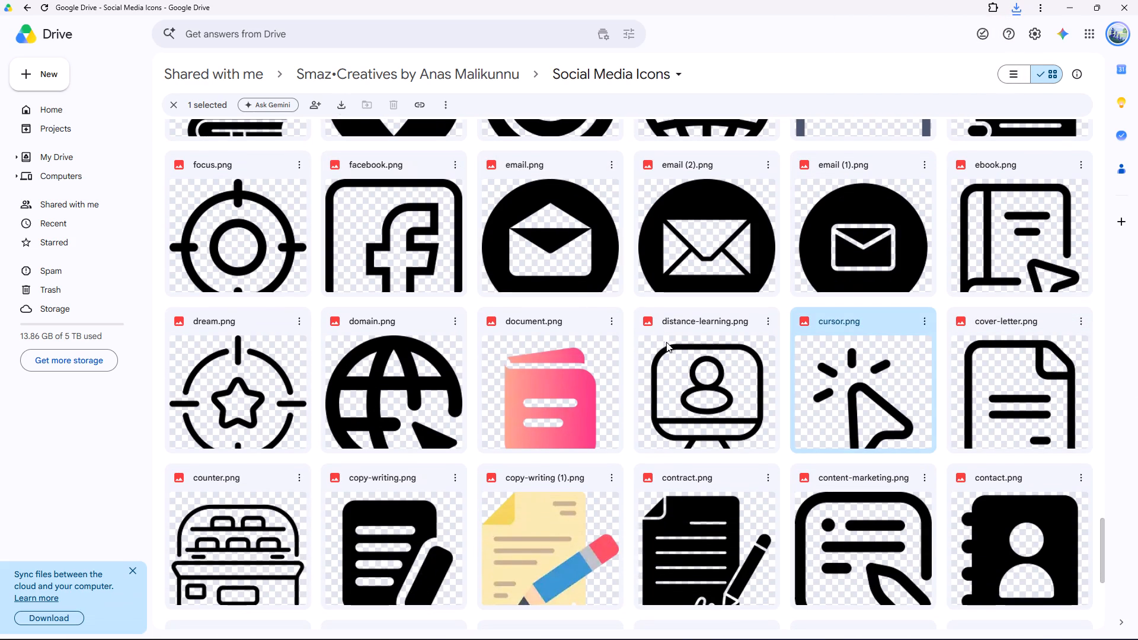
Select the black sunburst image whose name starts with "Another Day Reborn" in the Social Media Icons folder.
{"action": "scroll", "coordinate": [707, 370], "scroll_direction": "down", "scroll_amount": 7}
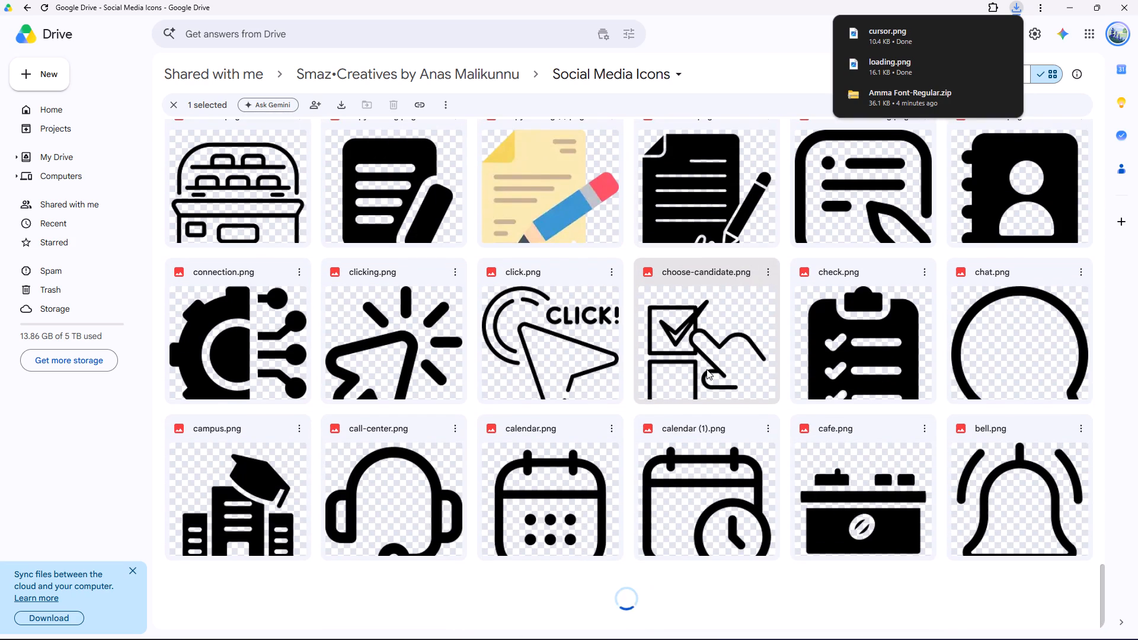
{"action": "scroll", "coordinate": [707, 366], "scroll_direction": "down", "scroll_amount": 3}
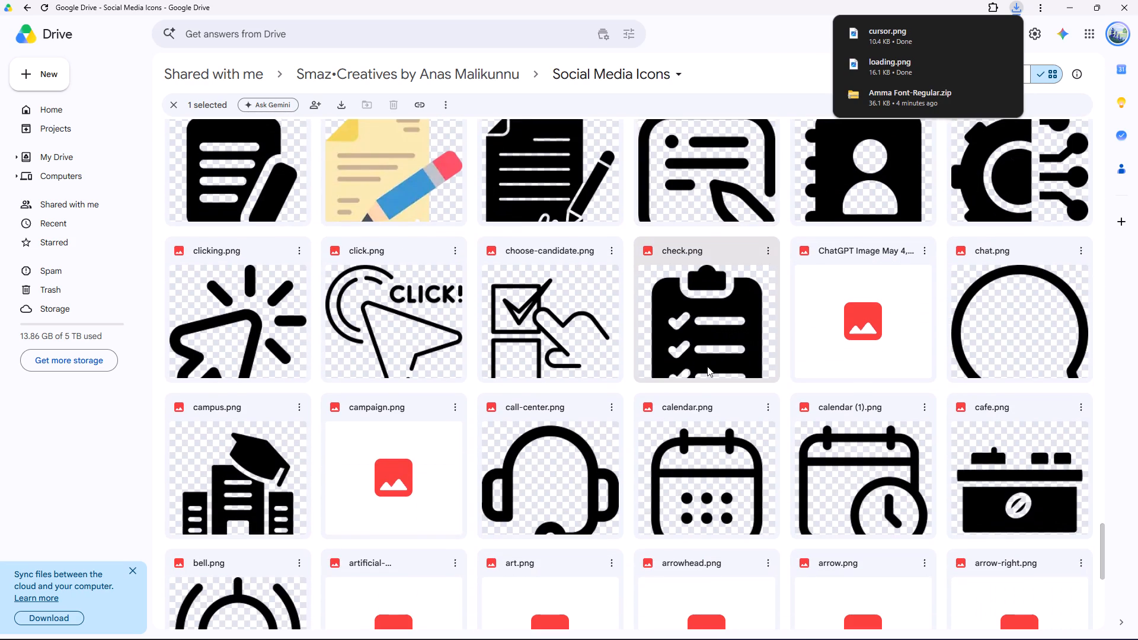
{"action": "scroll", "coordinate": [707, 366], "scroll_direction": "down", "scroll_amount": 3}
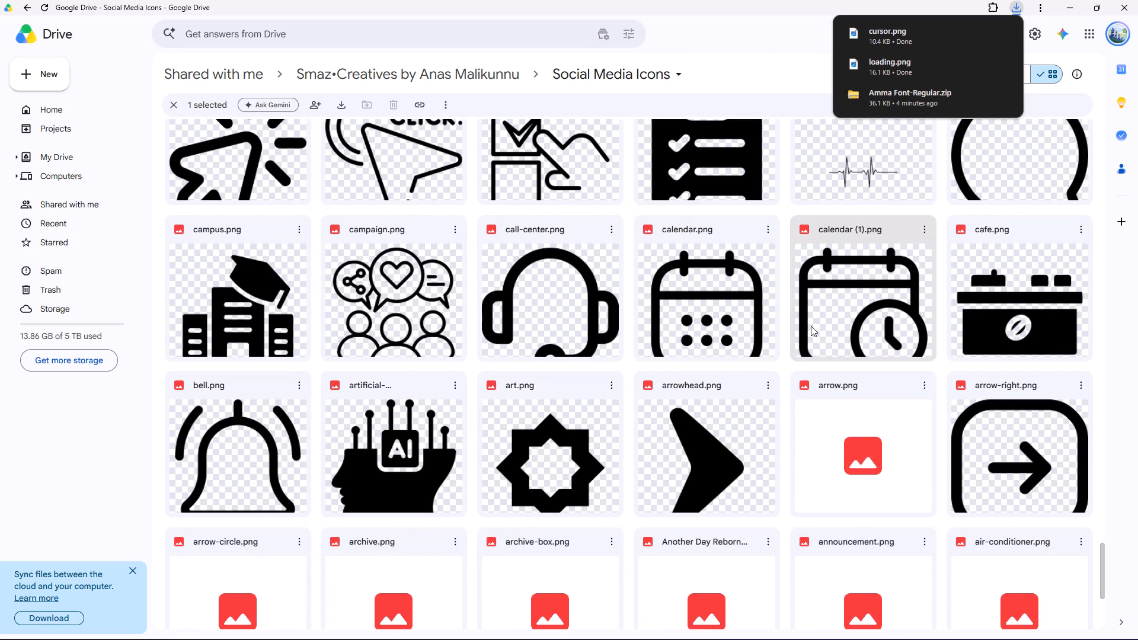
{"action": "scroll", "coordinate": [811, 326], "scroll_direction": "down", "scroll_amount": 3}
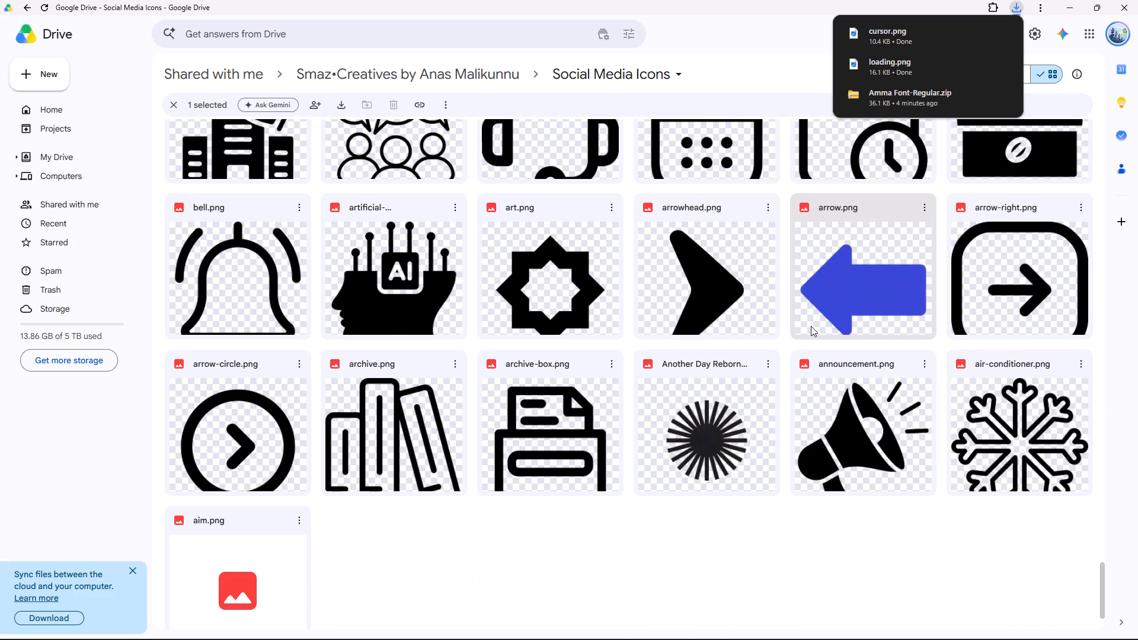
{"action": "scroll", "coordinate": [707, 470], "scroll_direction": "down", "scroll_amount": 3}
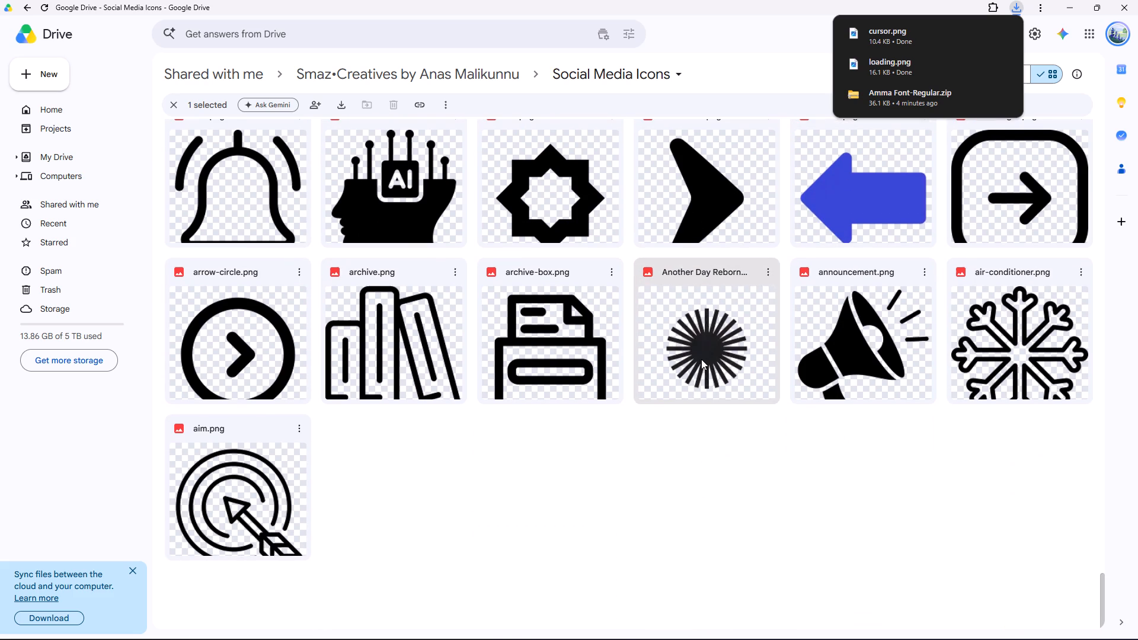
{"action": "left_click", "coordinate": [701, 359]}
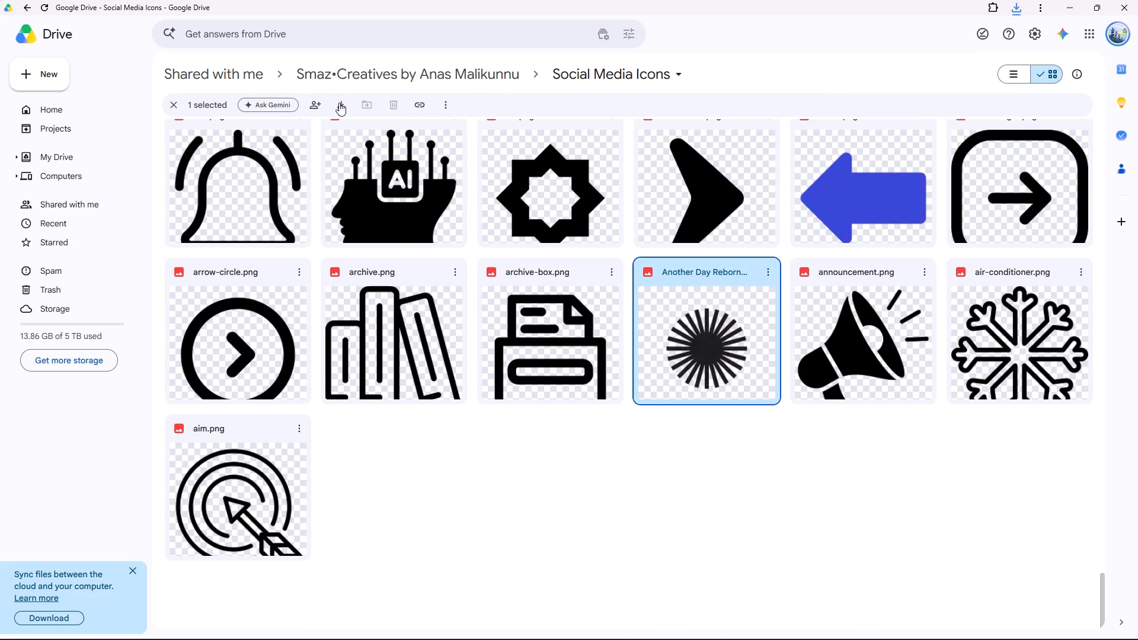
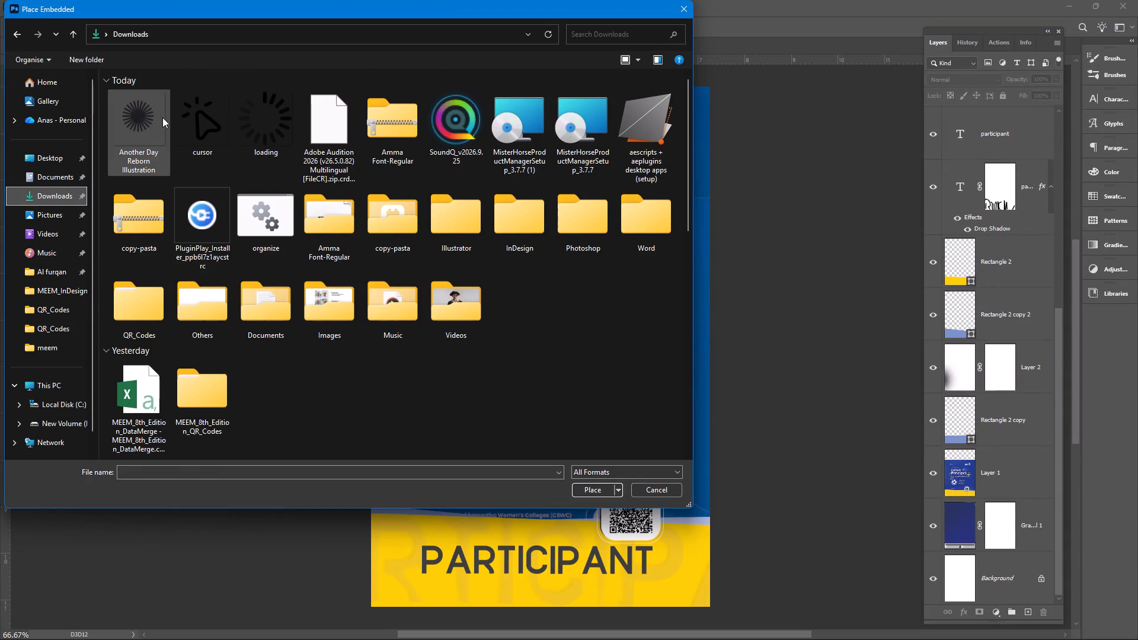
Place the Another Day Reborn Illustration image embedded, scaled to about 9.5%, over the sunburst emblem beside the event date.
{"action": "double_click", "coordinate": [143, 127]}
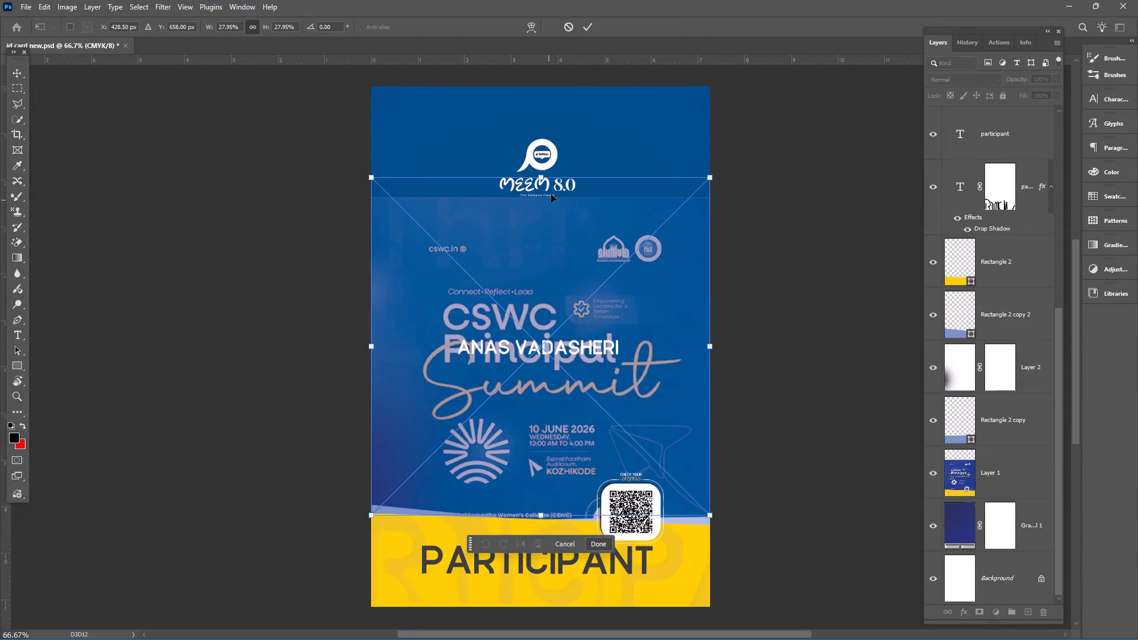
{"action": "left_click_drag", "start_coordinate": [541, 178], "coordinate": [554, 407]}
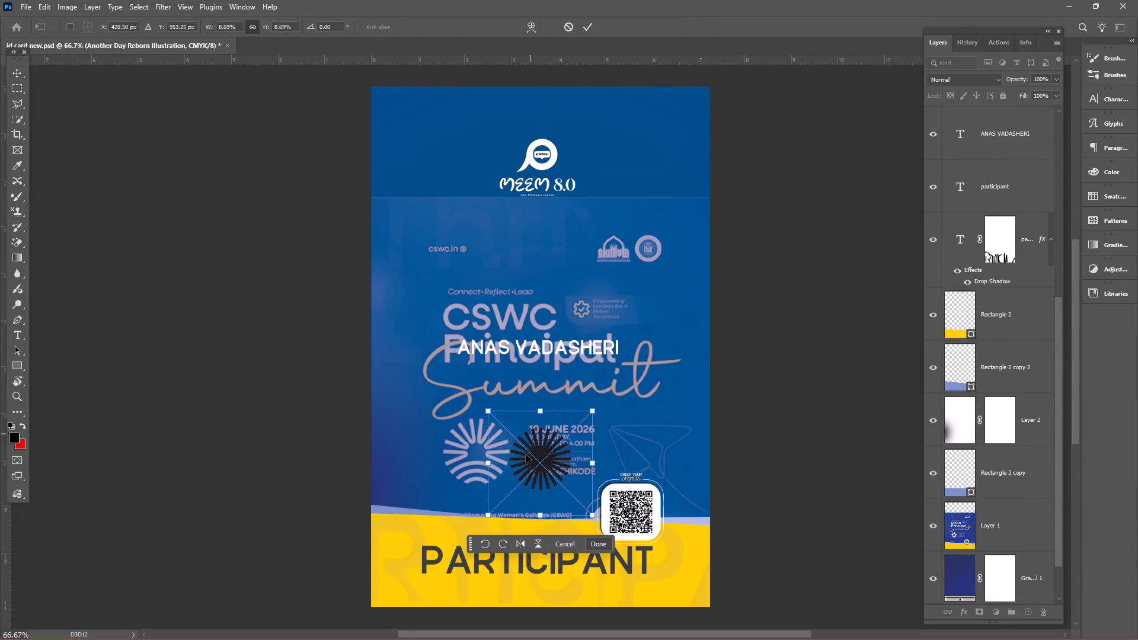
{"action": "left_click_drag", "start_coordinate": [527, 471], "coordinate": [466, 463]}
{"action": "left_click_drag", "start_coordinate": [434, 407], "coordinate": [422, 399]}
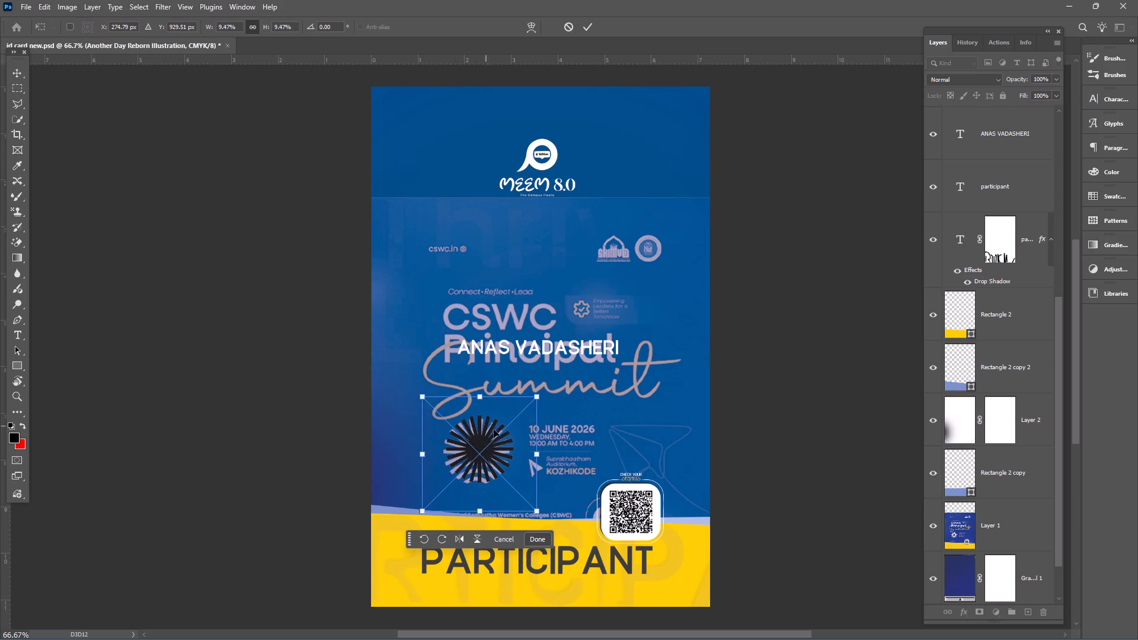
{"action": "left_click", "coordinate": [487, 443]}
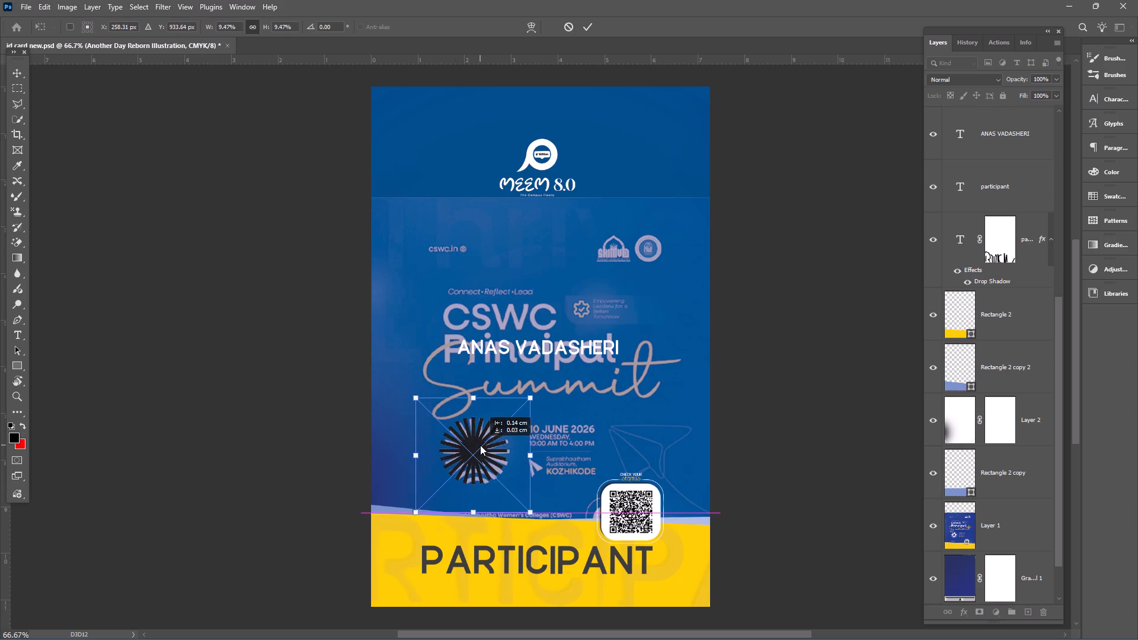
{"action": "left_click", "coordinate": [420, 454]}
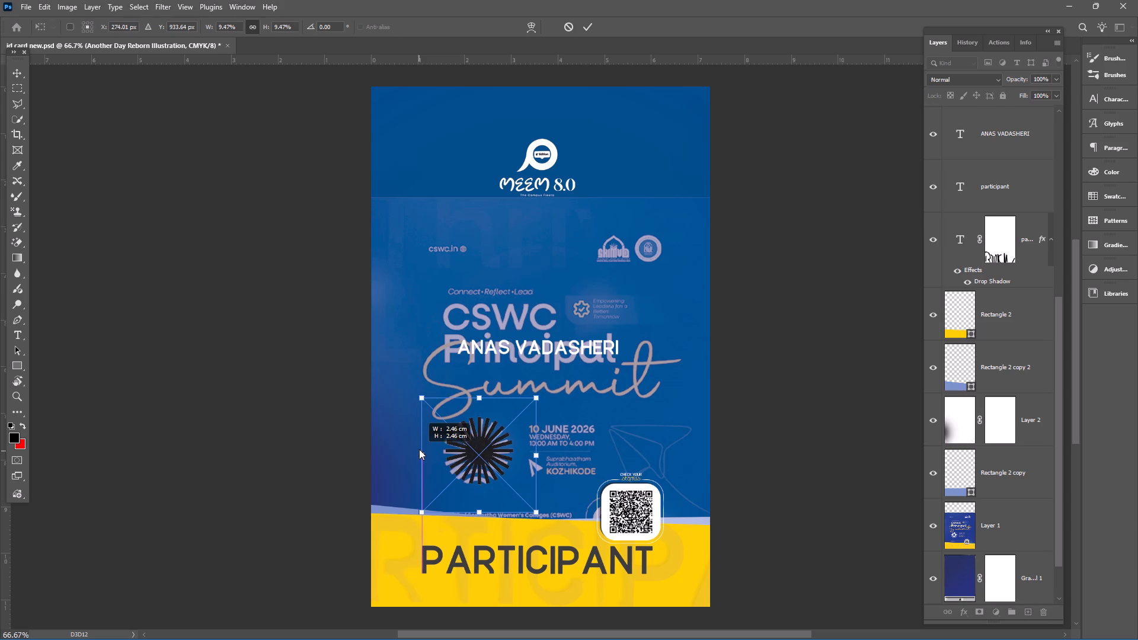
{"action": "key", "text": "Left"}
{"action": "key", "text": "Left"}
{"action": "key", "text": "Left"}
{"action": "key", "text": "Left"}
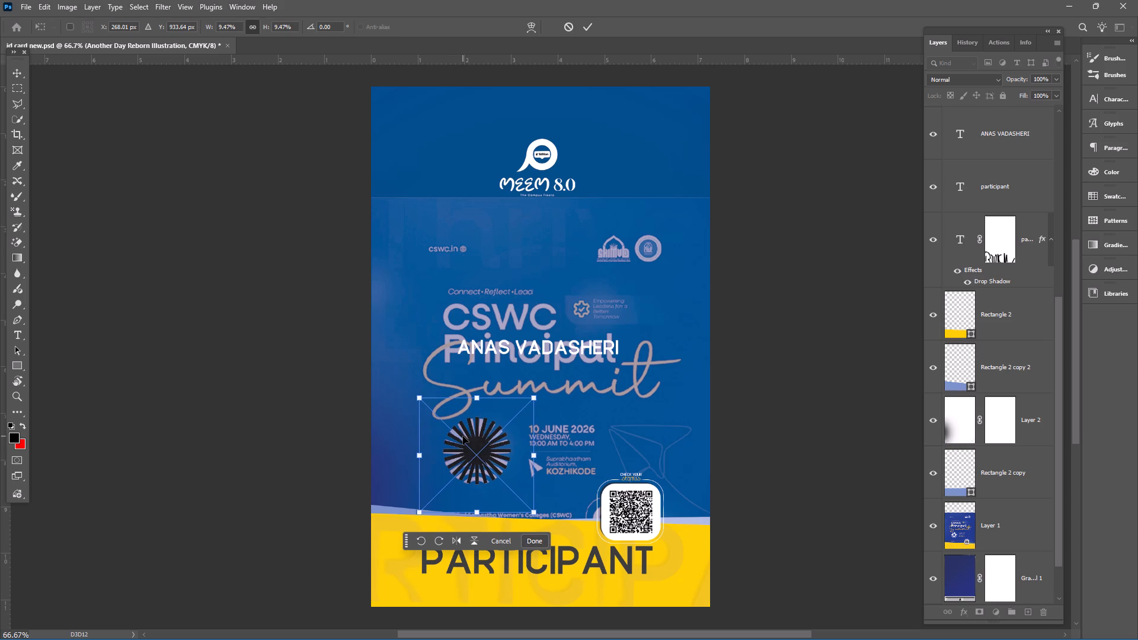
{"action": "left_click", "coordinate": [588, 28]}
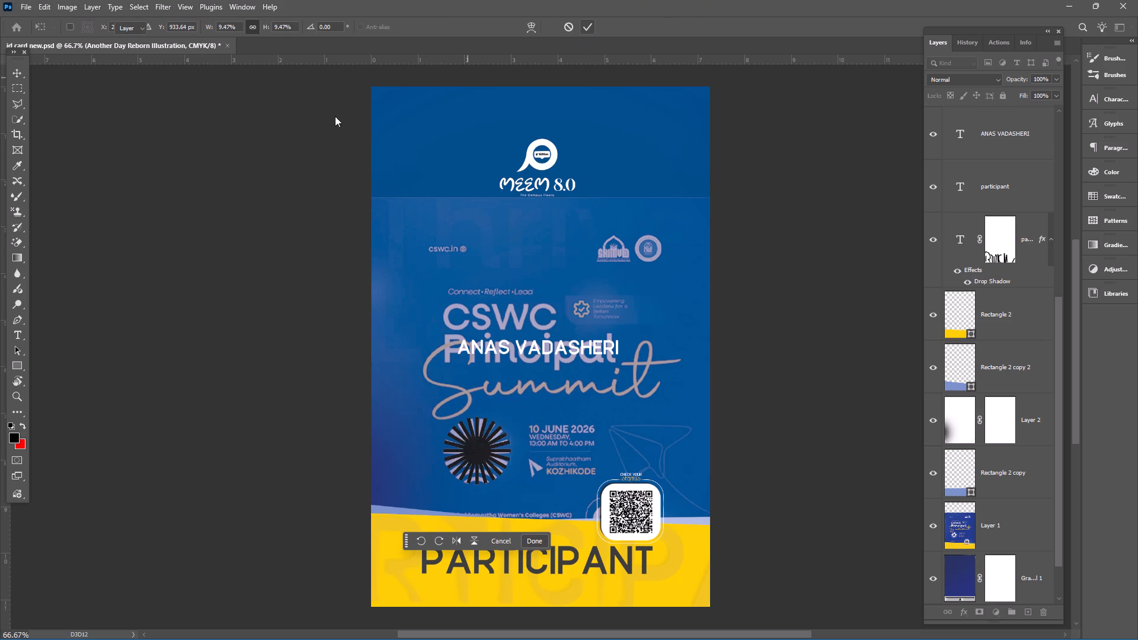
{"action": "left_click", "coordinate": [261, 183]}
Place the cursor image embedded and scale it down to about 5% beside the venue text's arrow.
{"action": "left_click", "coordinate": [22, 0]}
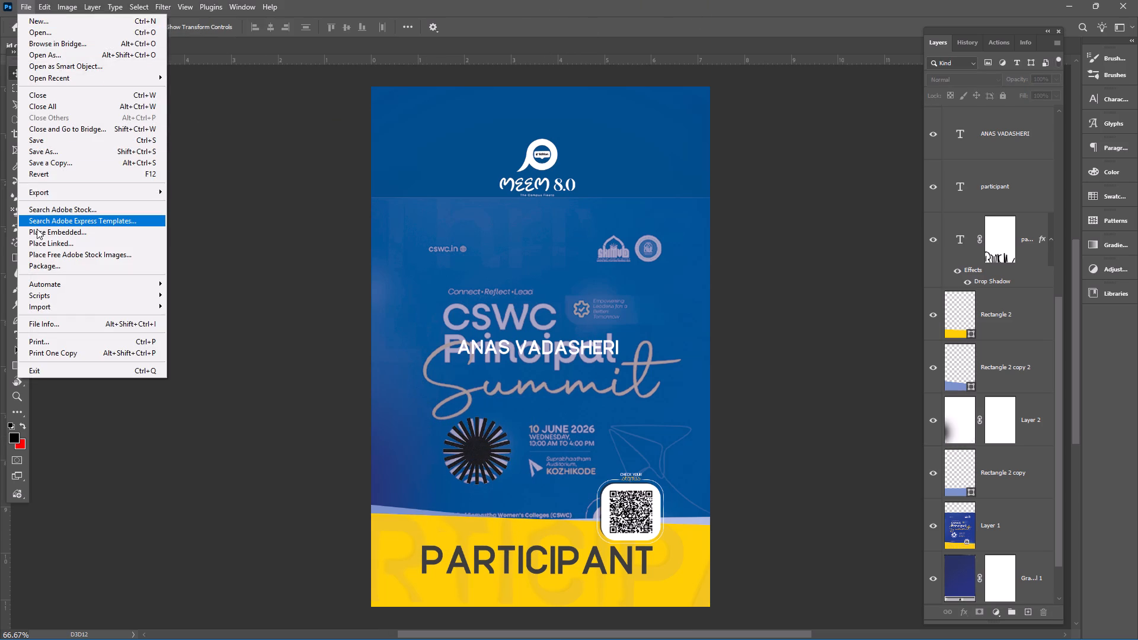
{"action": "left_click", "coordinate": [37, 229]}
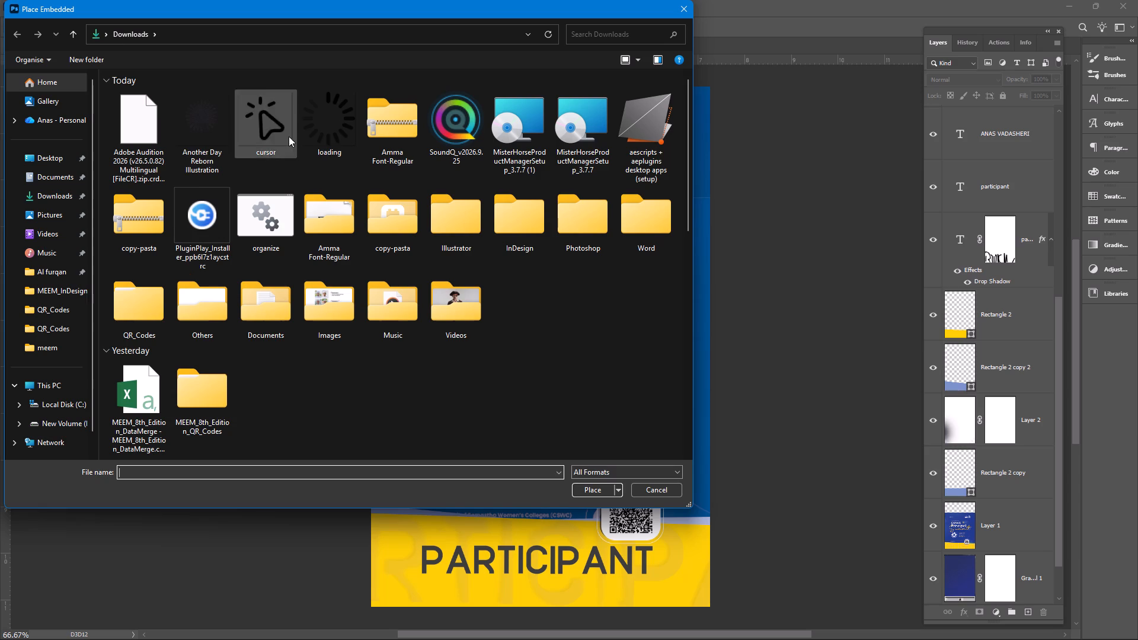
{"action": "double_click", "coordinate": [283, 132]}
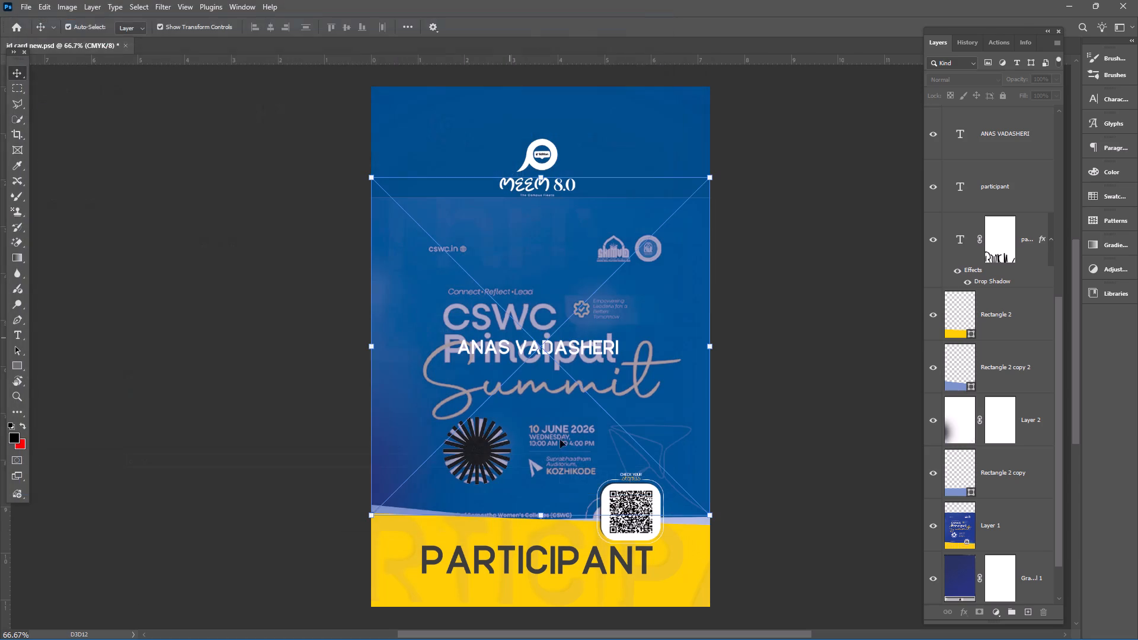
{"action": "left_click_drag", "start_coordinate": [368, 173], "coordinate": [484, 328]}
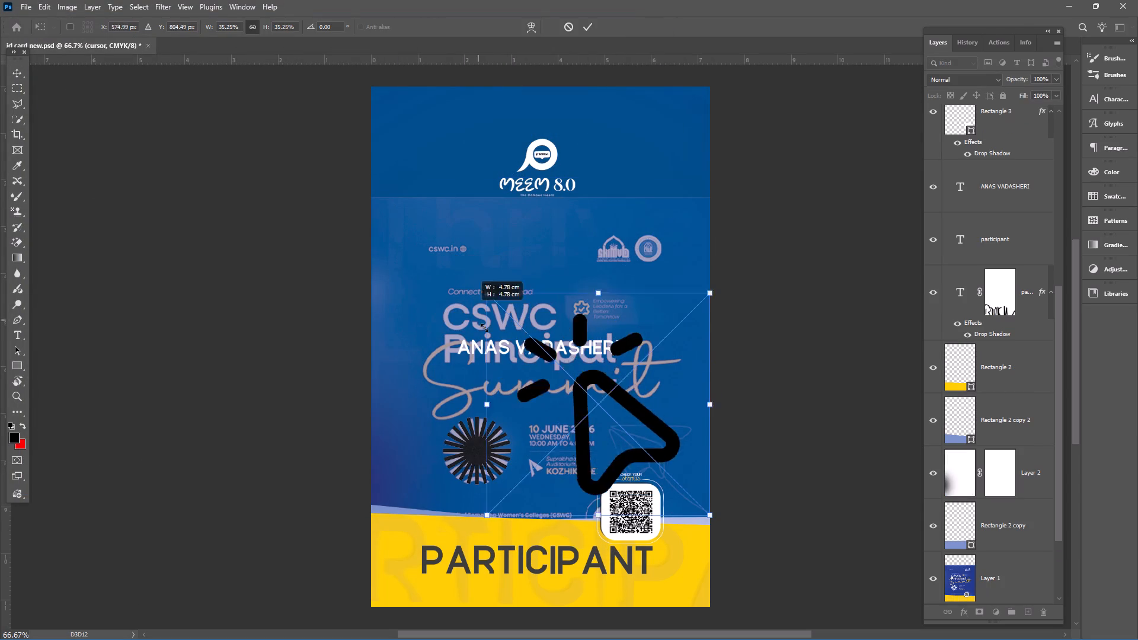
{"action": "left_click_drag", "start_coordinate": [484, 328], "coordinate": [576, 444]}
{"action": "left_click_drag", "start_coordinate": [672, 478], "coordinate": [660, 453]}
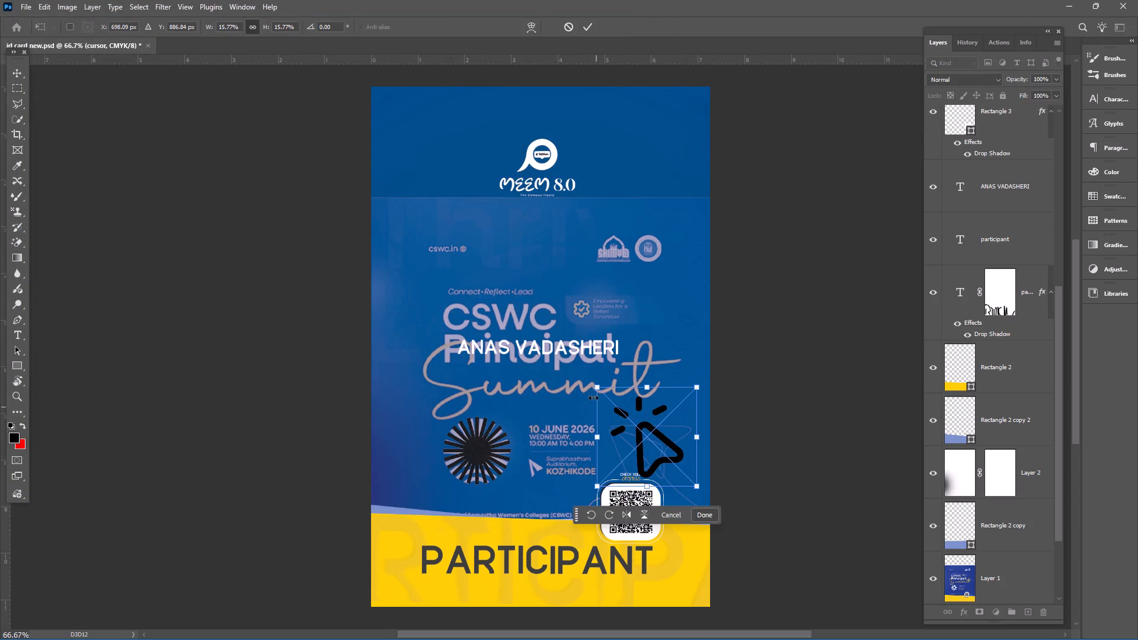
{"action": "left_click_drag", "start_coordinate": [600, 392], "coordinate": [642, 457]}
{"action": "left_click_drag", "start_coordinate": [683, 469], "coordinate": [670, 472]}
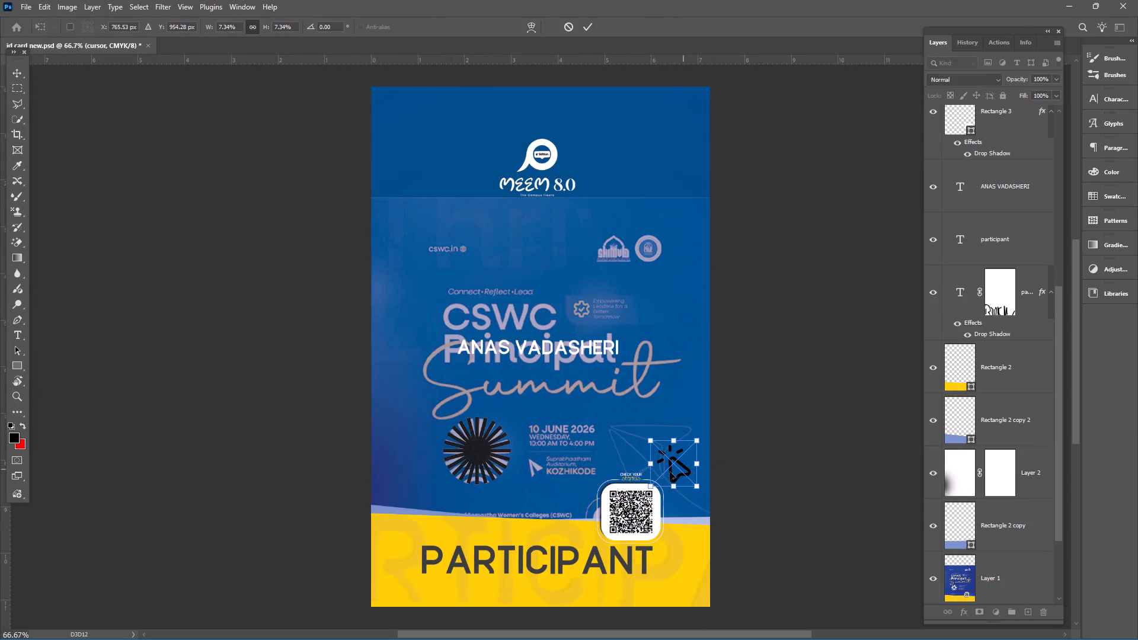
{"action": "left_click_drag", "start_coordinate": [670, 472], "coordinate": [536, 463]}
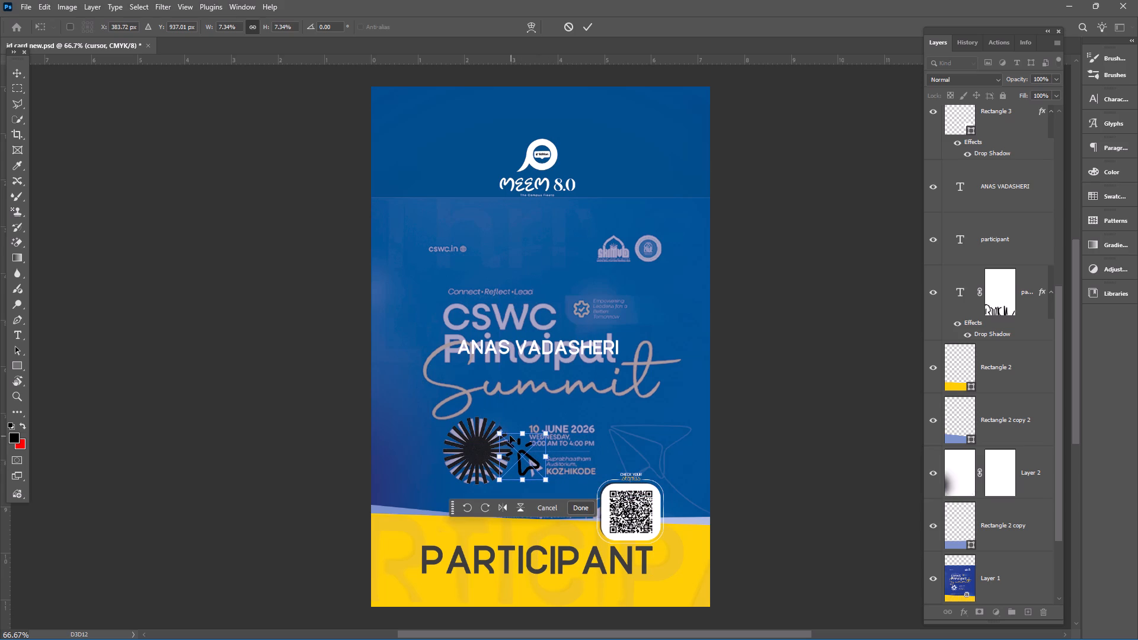
{"action": "left_click_drag", "start_coordinate": [504, 433], "coordinate": [522, 445]}
{"action": "left_click_drag", "start_coordinate": [534, 463], "coordinate": [536, 463]}
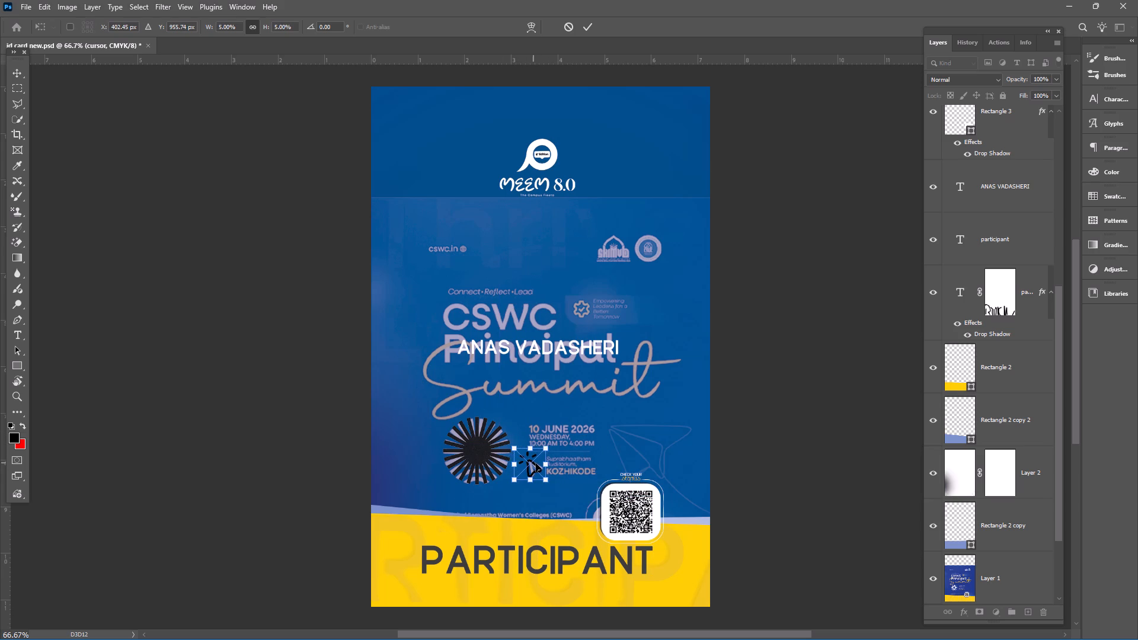
Move the placed cursor image just above the QR code, scaled to about 12% and rotated about -18 degrees.
{"action": "left_click_drag", "start_coordinate": [536, 463], "coordinate": [639, 441]}
{"action": "left_click_drag", "start_coordinate": [657, 459], "coordinate": [706, 473]}
{"action": "left_click_drag", "start_coordinate": [694, 421], "coordinate": [683, 404]}
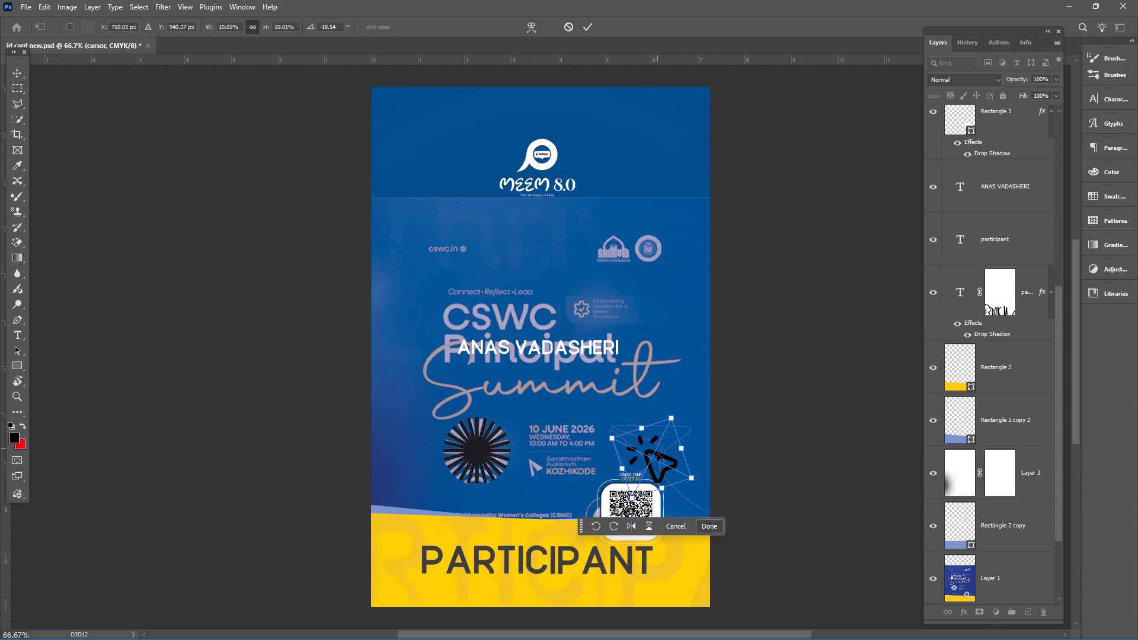
{"action": "left_click_drag", "start_coordinate": [651, 455], "coordinate": [631, 437]}
{"action": "left_click_drag", "start_coordinate": [673, 457], "coordinate": [739, 492]}
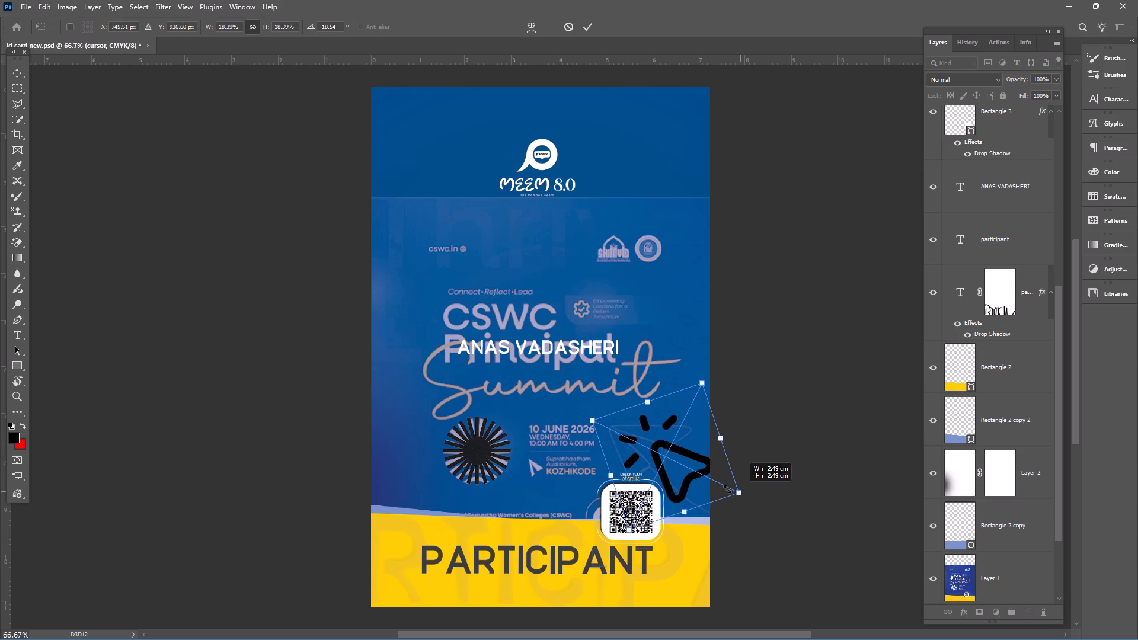
{"action": "left_click_drag", "start_coordinate": [686, 470], "coordinate": [648, 447]}
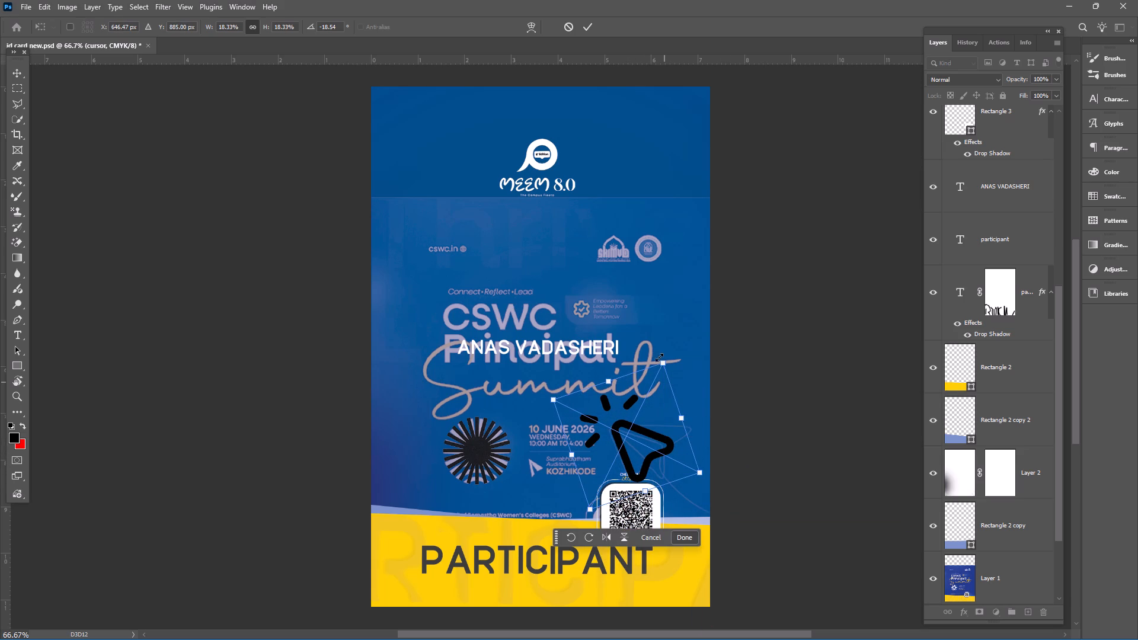
{"action": "left_click_drag", "start_coordinate": [661, 359], "coordinate": [635, 408]}
{"action": "left_click_drag", "start_coordinate": [604, 454], "coordinate": [615, 453]}
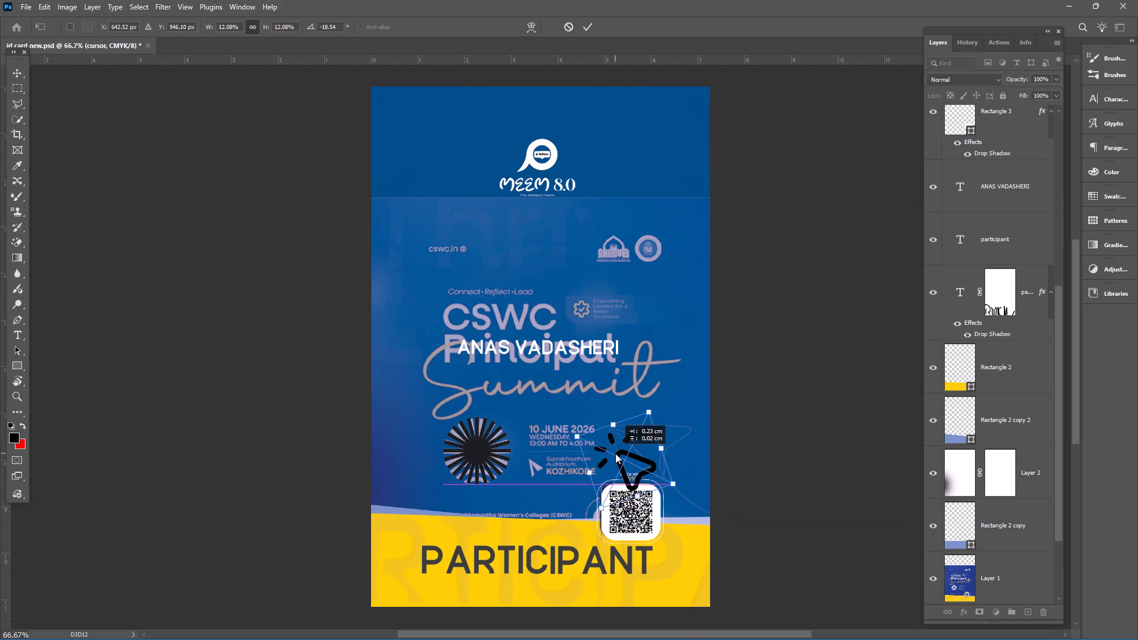
{"action": "left_click_drag", "start_coordinate": [615, 453], "coordinate": [620, 453]}
{"action": "left_click", "coordinate": [596, 28]}
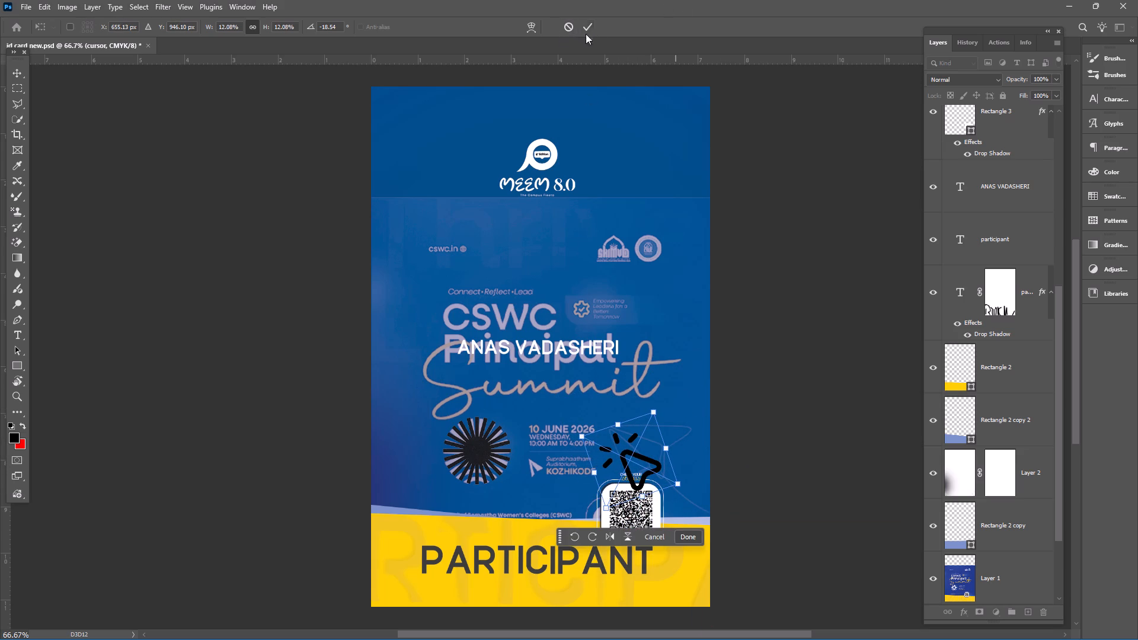
{"action": "left_click", "coordinate": [766, 397]}
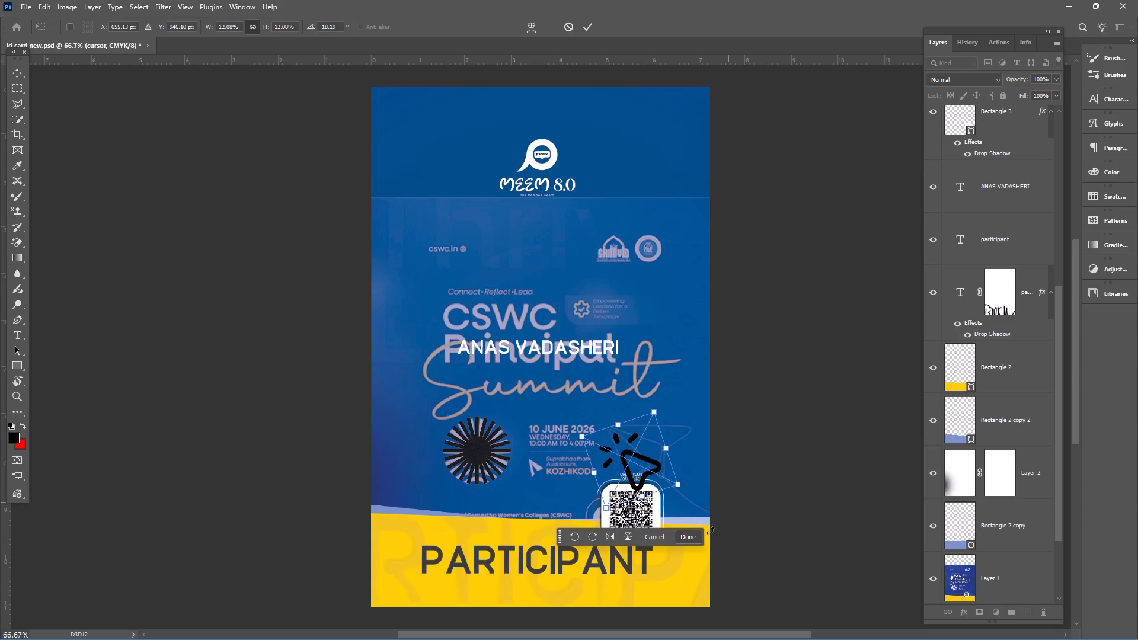
{"action": "left_click", "coordinate": [695, 537]}
{"action": "left_click", "coordinate": [852, 425]}
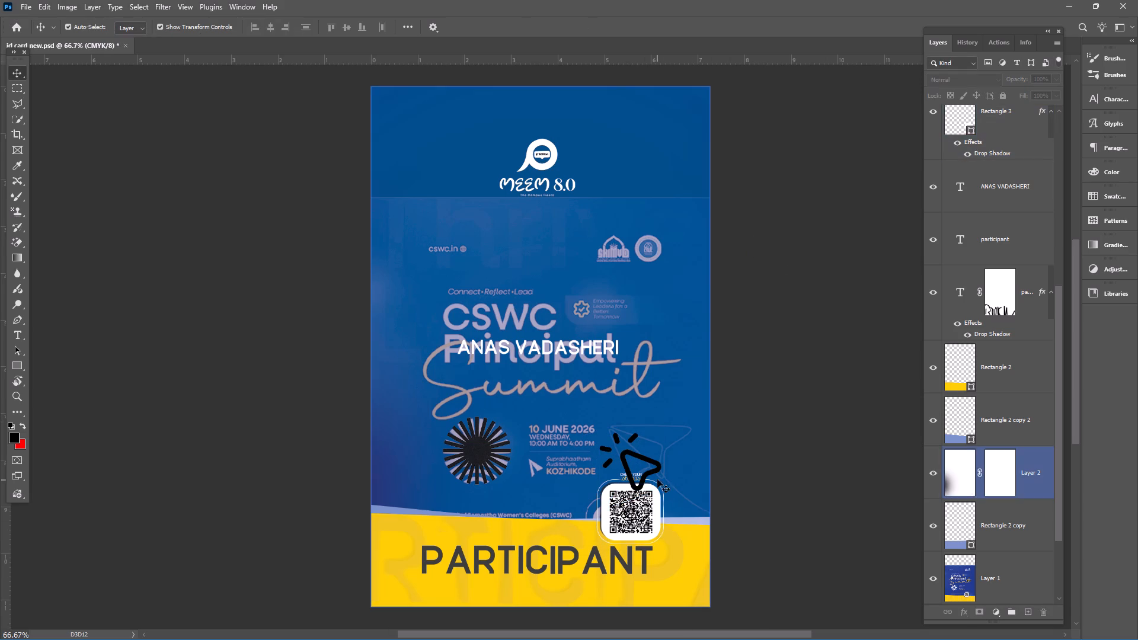
Shift the Soft Light Layer 2 slightly upward on the card.
{"action": "left_click_drag", "start_coordinate": [650, 466], "coordinate": [611, 350]}
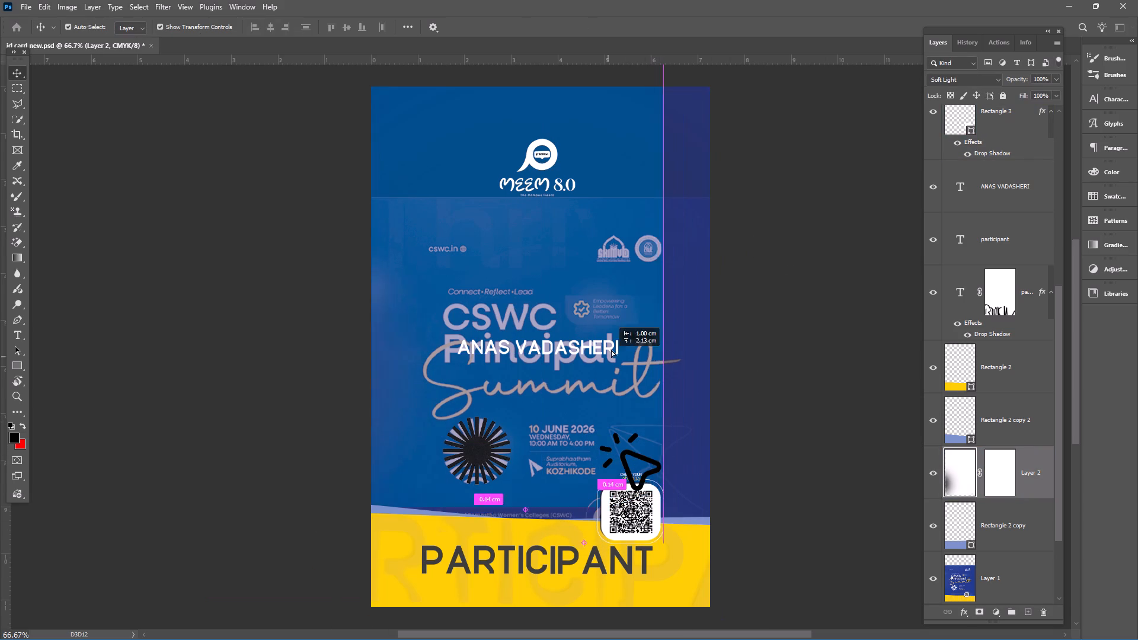
{"action": "left_click_drag", "start_coordinate": [611, 350], "coordinate": [663, 489]}
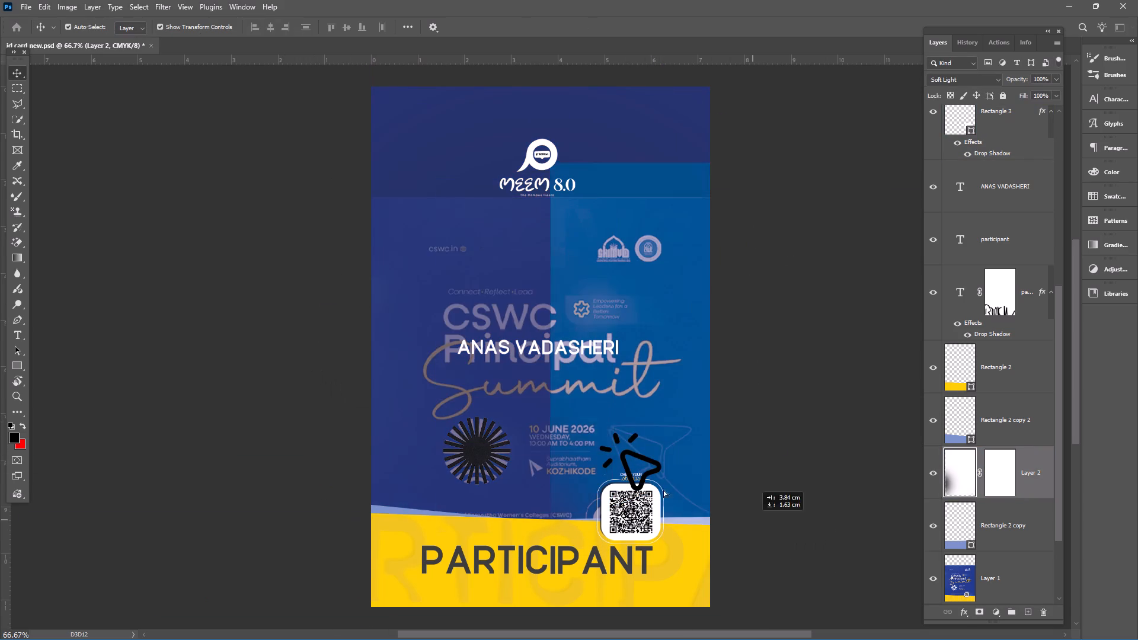
{"action": "left_click_drag", "start_coordinate": [663, 489], "coordinate": [173, 182]}
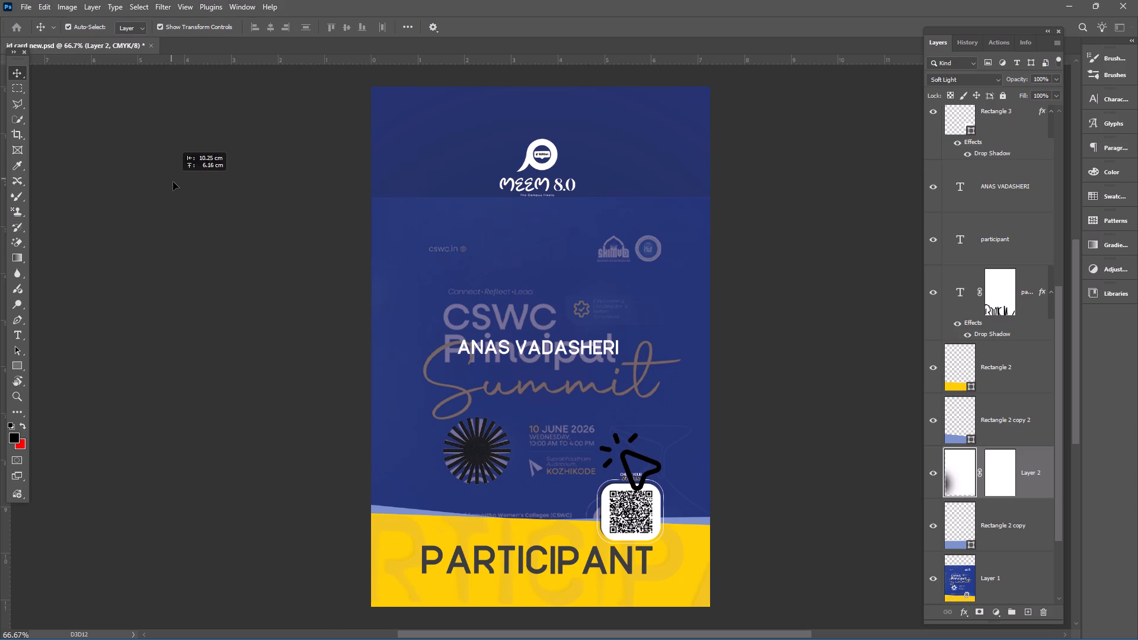
{"action": "left_click_drag", "start_coordinate": [173, 182], "coordinate": [634, 492]}
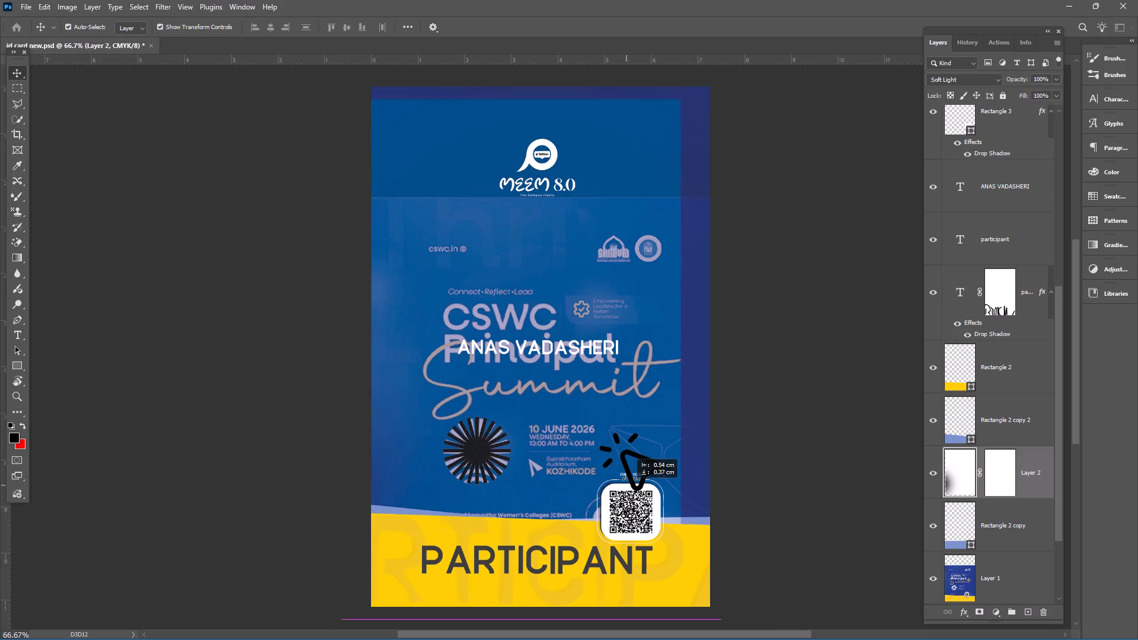
{"action": "left_click_drag", "start_coordinate": [634, 492], "coordinate": [651, 441]}
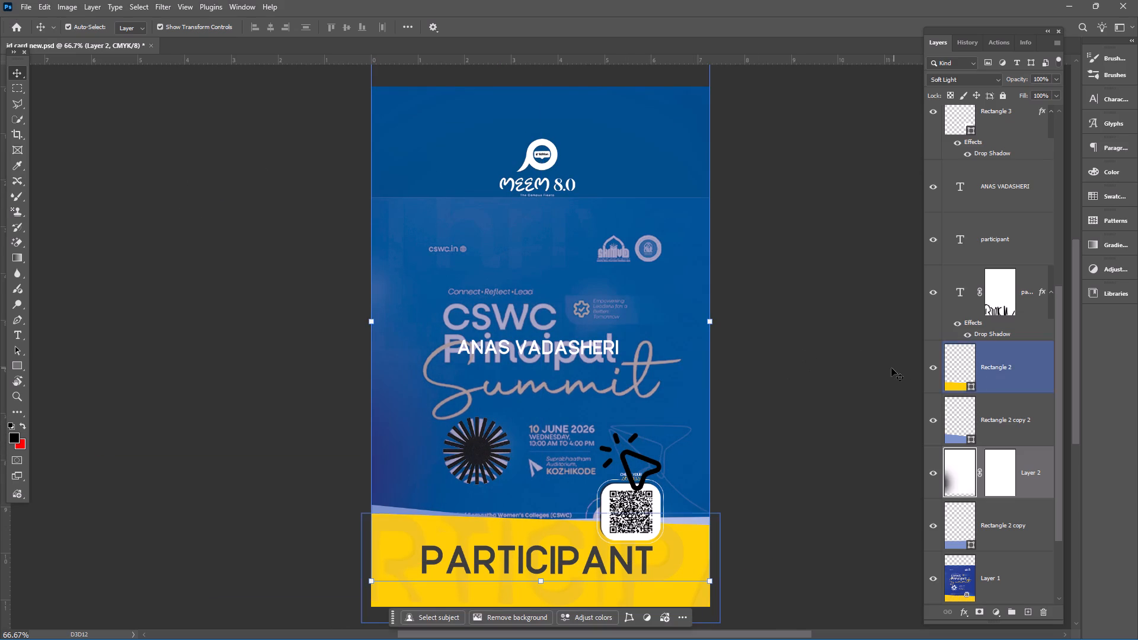
{"action": "left_click", "coordinate": [855, 370]}
{"action": "left_click", "coordinate": [626, 459]}
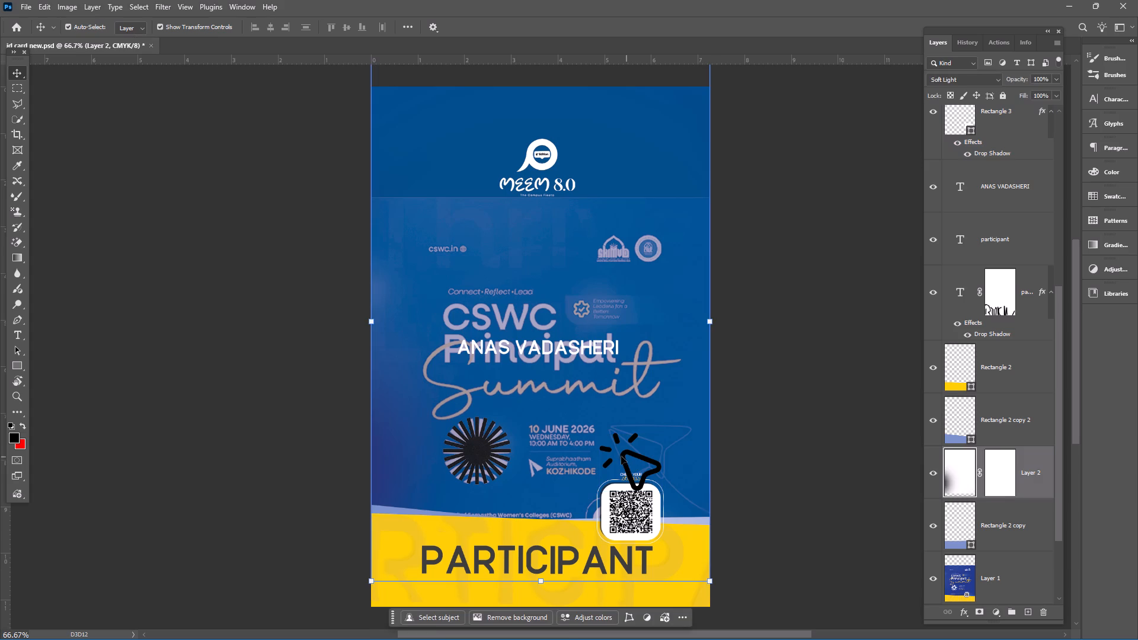
Add a white (#ffffff) Color Overlay to the Another Day Reborn Illustration layer.
{"action": "left_click", "coordinate": [482, 446]}
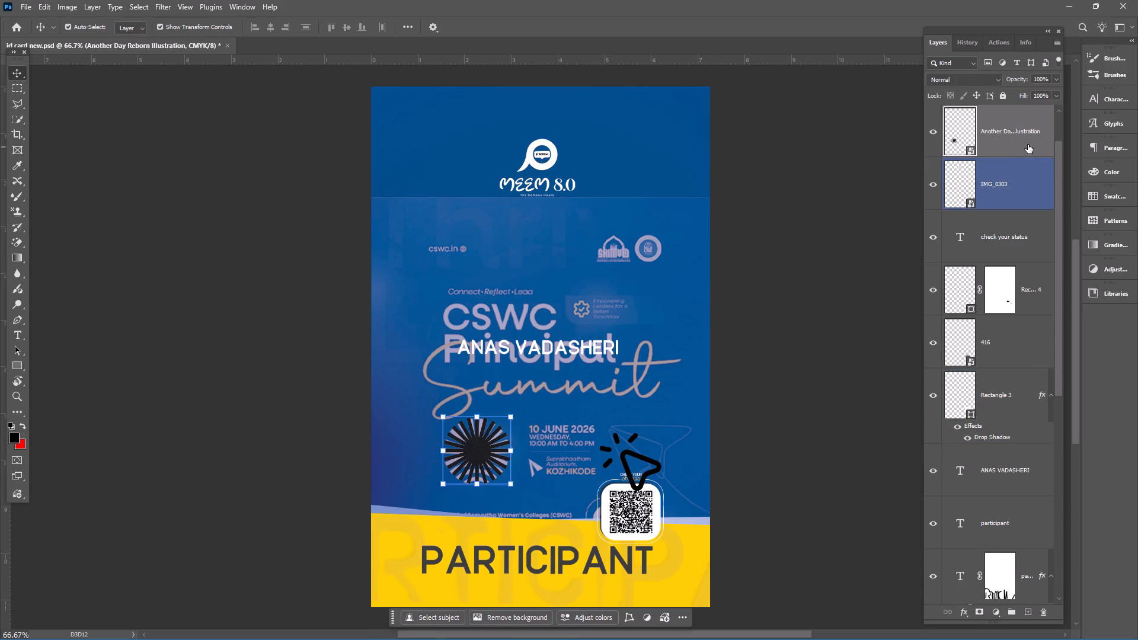
{"action": "double_click", "coordinate": [1032, 144]}
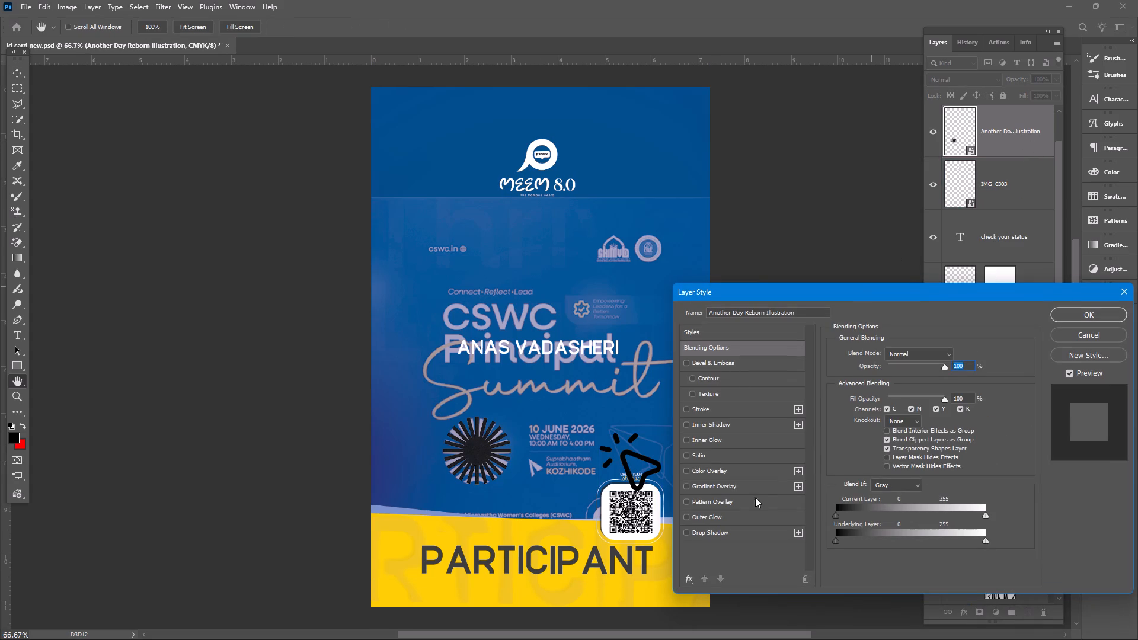
{"action": "left_click", "coordinate": [737, 475]}
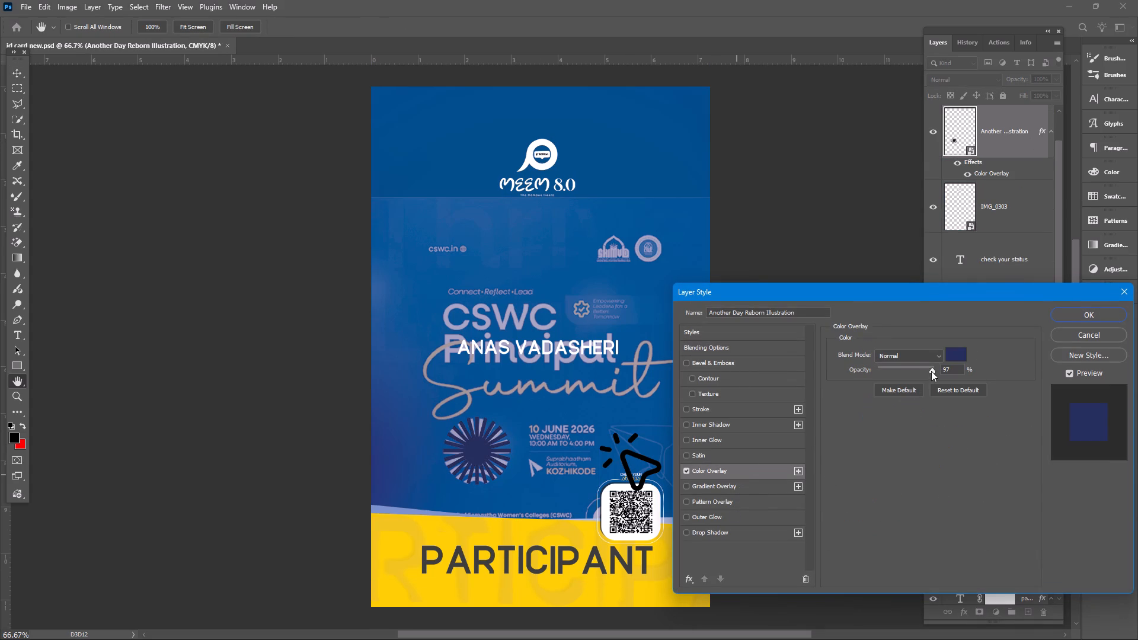
{"action": "left_click", "coordinate": [957, 358]}
{"action": "left_click_drag", "start_coordinate": [905, 401], "coordinate": [757, 301]}
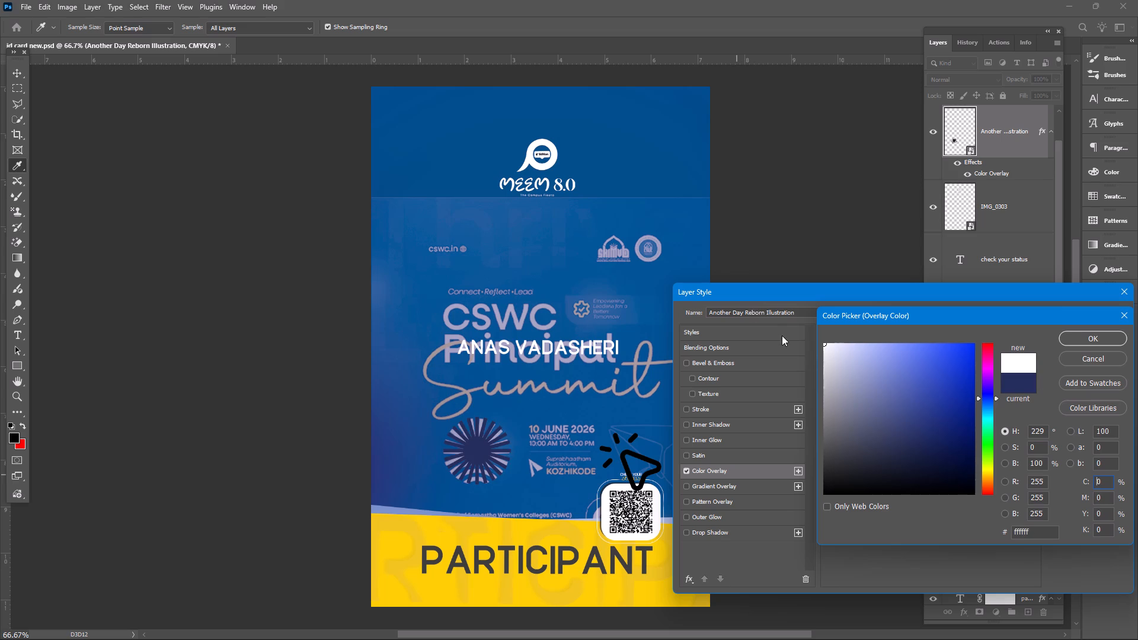
{"action": "left_click", "coordinate": [1089, 341]}
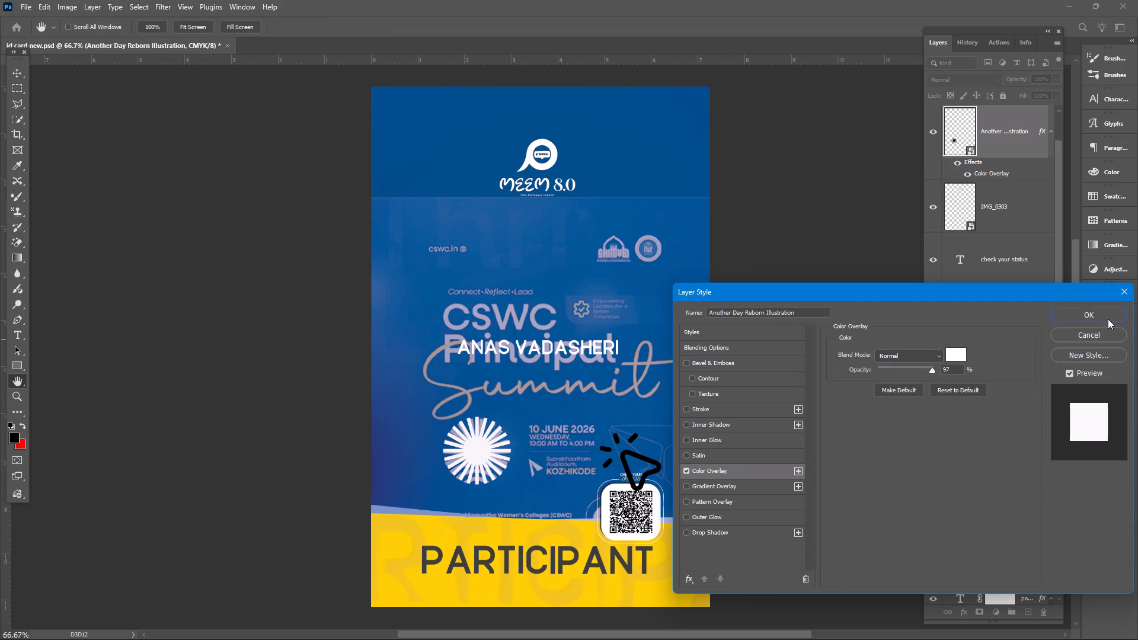
{"action": "left_click_drag", "start_coordinate": [1105, 316], "coordinate": [1094, 319]}
{"action": "left_click", "coordinate": [819, 233]}
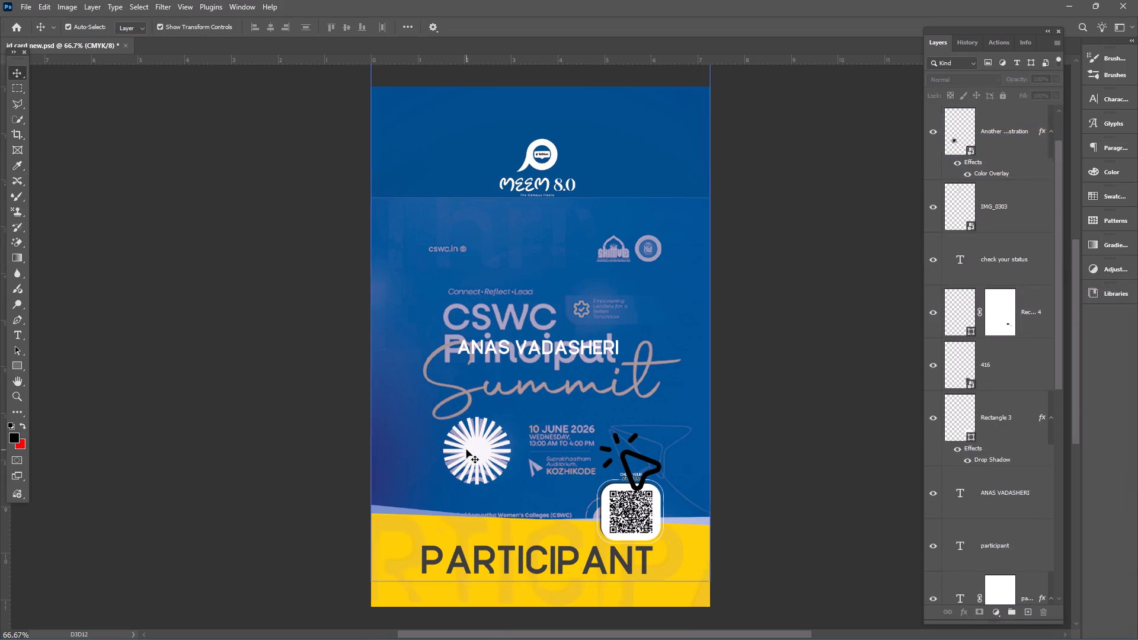
Nudge the white starburst illustration slightly so it sits over the poster's starburst area.
{"action": "left_click", "coordinate": [467, 450]}
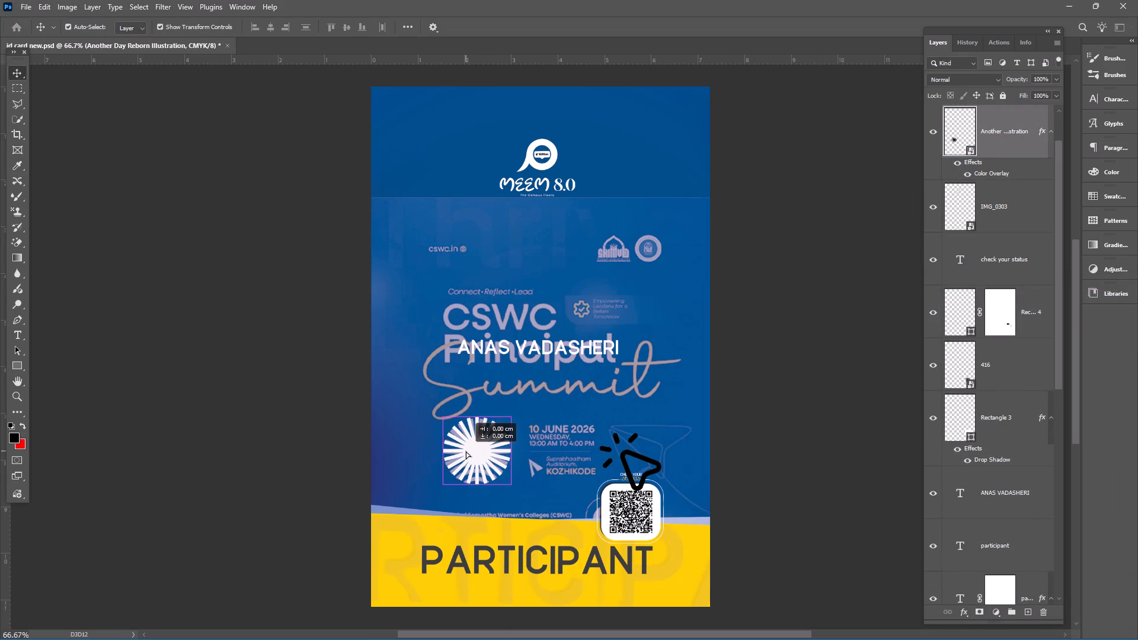
Hide Layer 1, the semi-transparent poster reference, checking the card with and without it.
{"action": "scroll", "coordinate": [1011, 528], "scroll_direction": "down", "scroll_amount": 2}
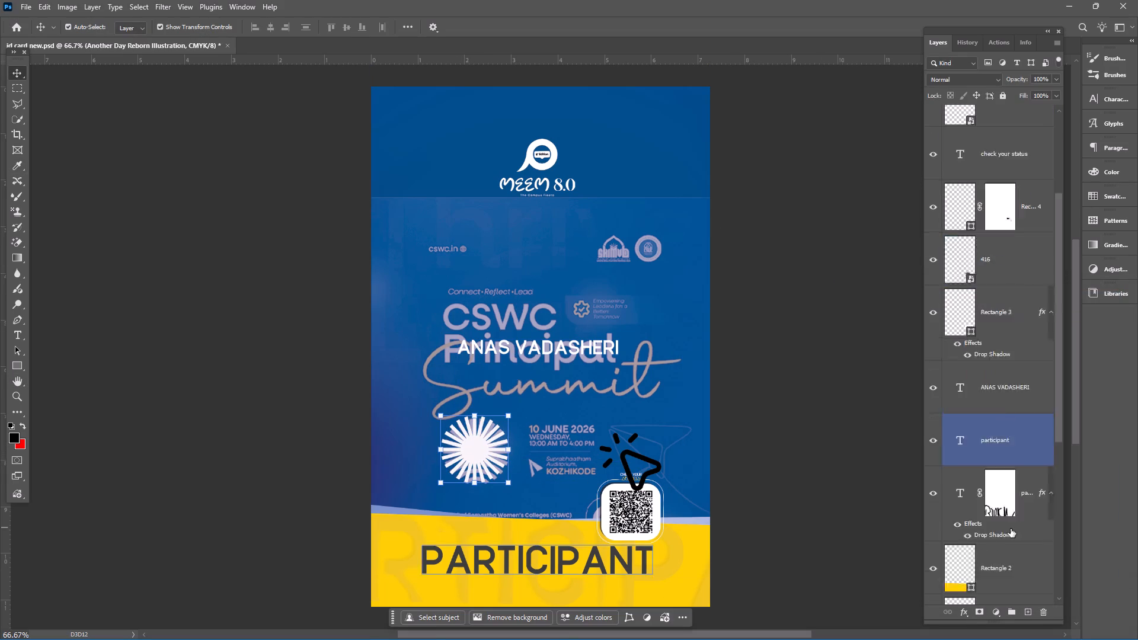
{"action": "scroll", "coordinate": [1011, 529], "scroll_direction": "down", "scroll_amount": 2}
{"action": "scroll", "coordinate": [963, 444], "scroll_direction": "up", "scroll_amount": 8}
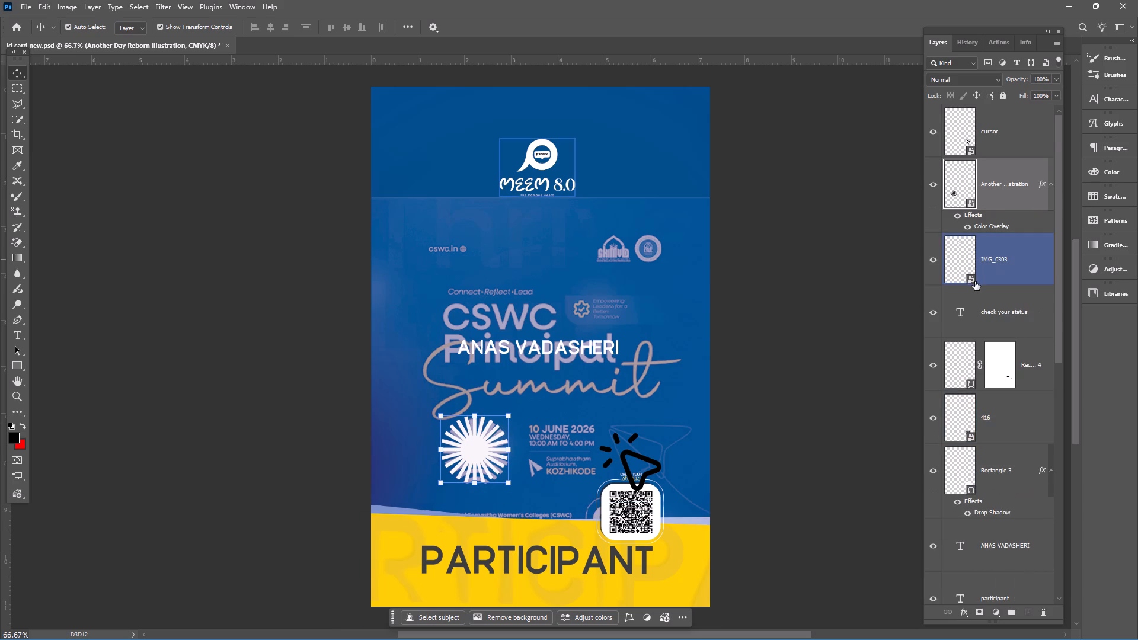
{"action": "scroll", "coordinate": [1005, 412], "scroll_direction": "down", "scroll_amount": 7}
{"action": "left_click", "coordinate": [1002, 580]}
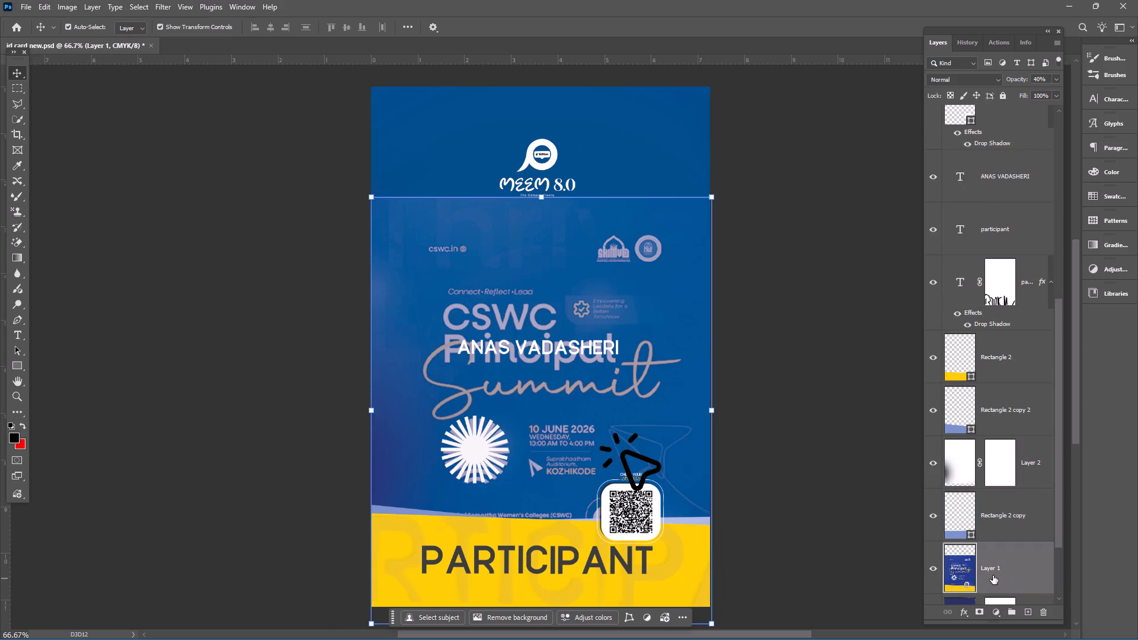
{"action": "left_click", "coordinate": [935, 571]}
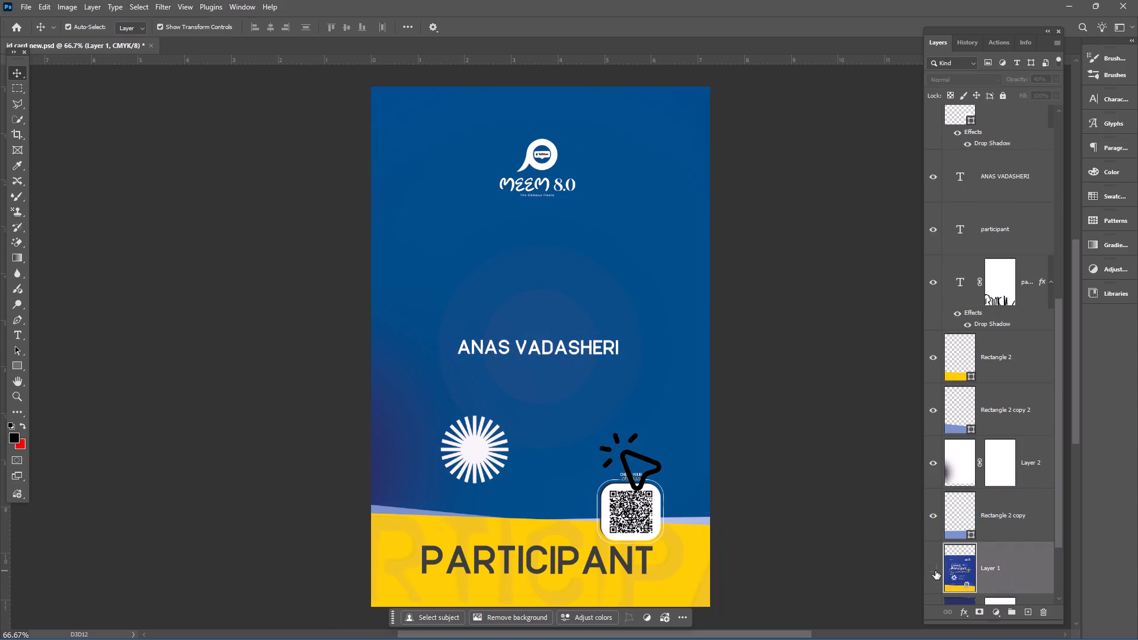
{"action": "left_click", "coordinate": [935, 571]}
{"action": "left_click", "coordinate": [935, 571]}
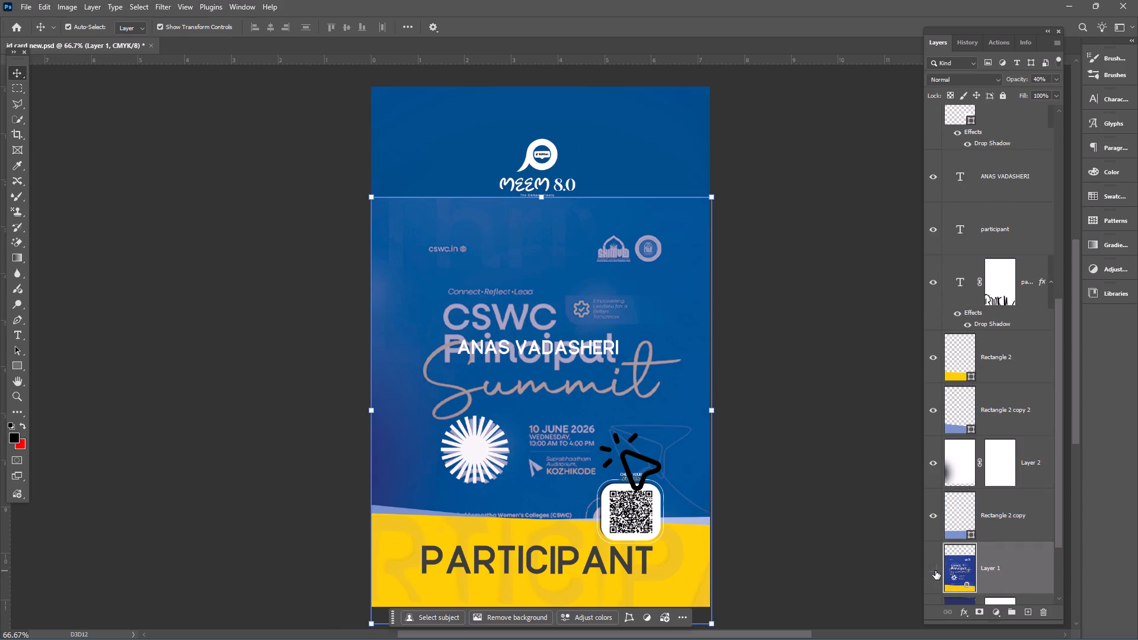
{"action": "left_click", "coordinate": [935, 571]}
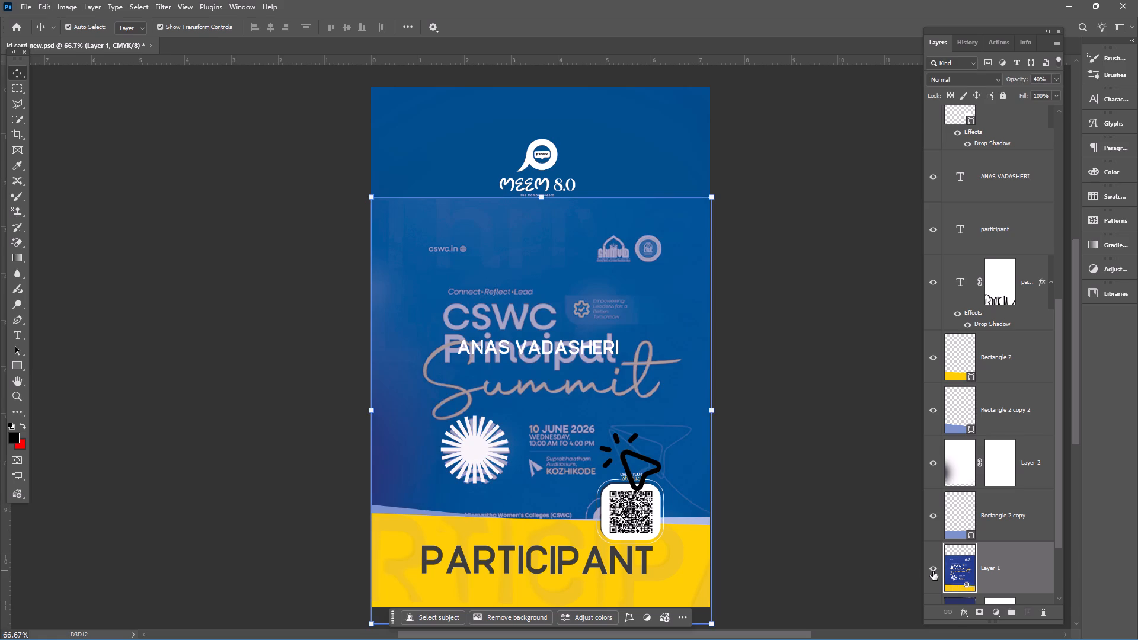
{"action": "double_click", "coordinate": [932, 572]}
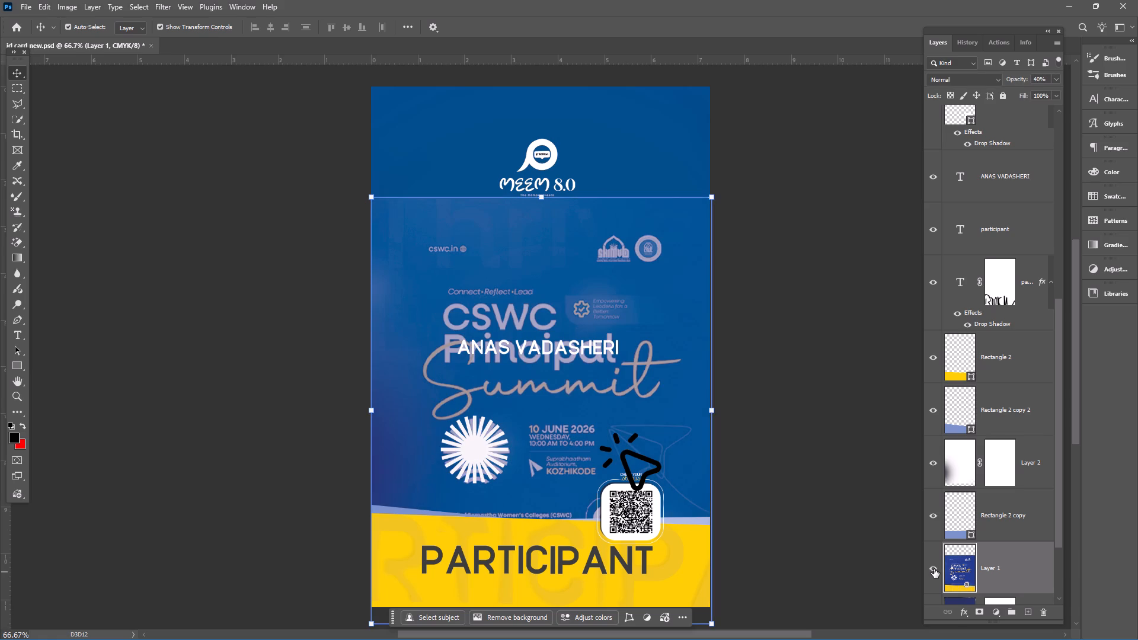
{"action": "left_click", "coordinate": [935, 566]}
{"action": "left_click", "coordinate": [935, 566]}
{"action": "left_click", "coordinate": [935, 566]}
Lock the Soft Light Layer 2 that covers the logo.
{"action": "left_click", "coordinate": [533, 171]}
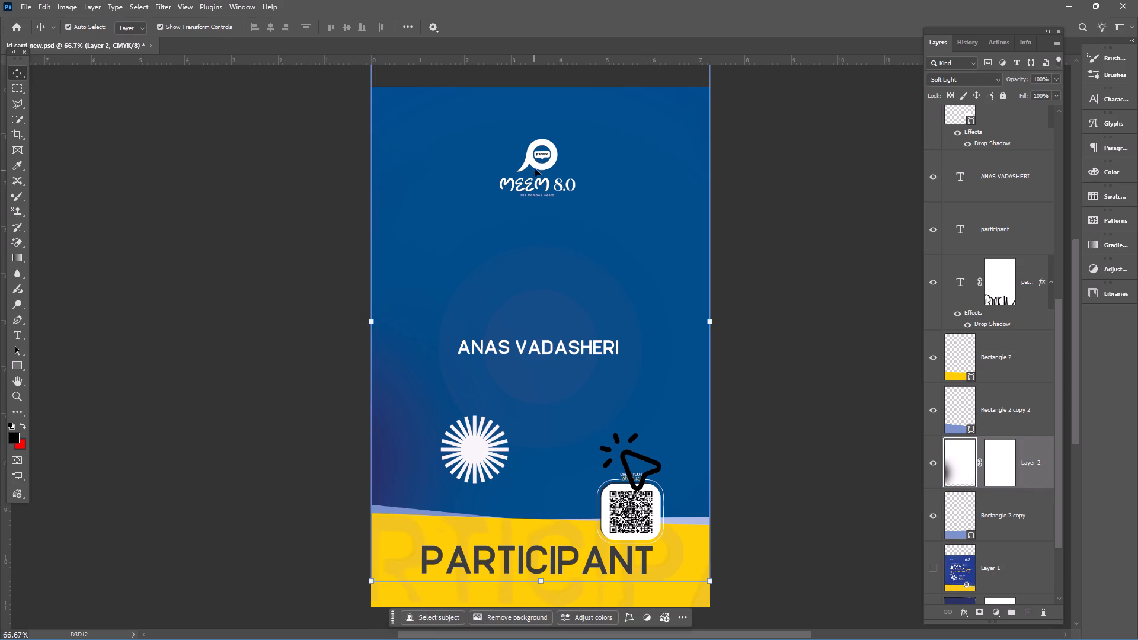
{"action": "left_click", "coordinate": [543, 162]}
{"action": "left_click", "coordinate": [541, 159]}
{"action": "key", "text": "ctrl+slash"}
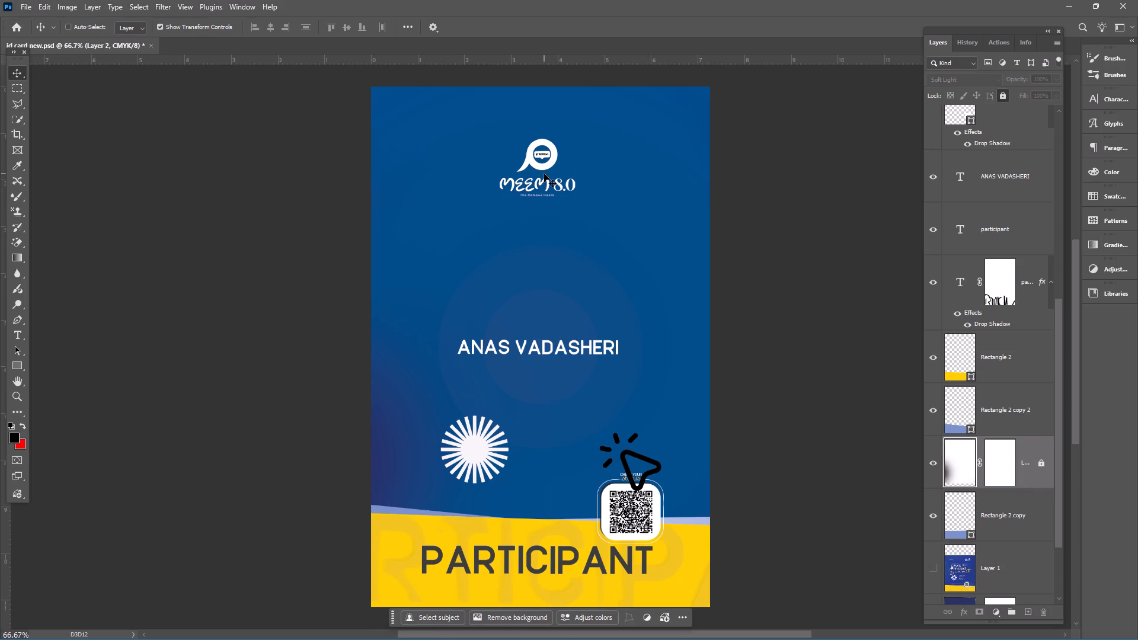
Enlarge the MEEM 8.0 logo to about 3.91% scale and centre it horizontally near the card's top.
{"action": "left_click", "coordinate": [530, 143]}
{"action": "left_click", "coordinate": [545, 155]}
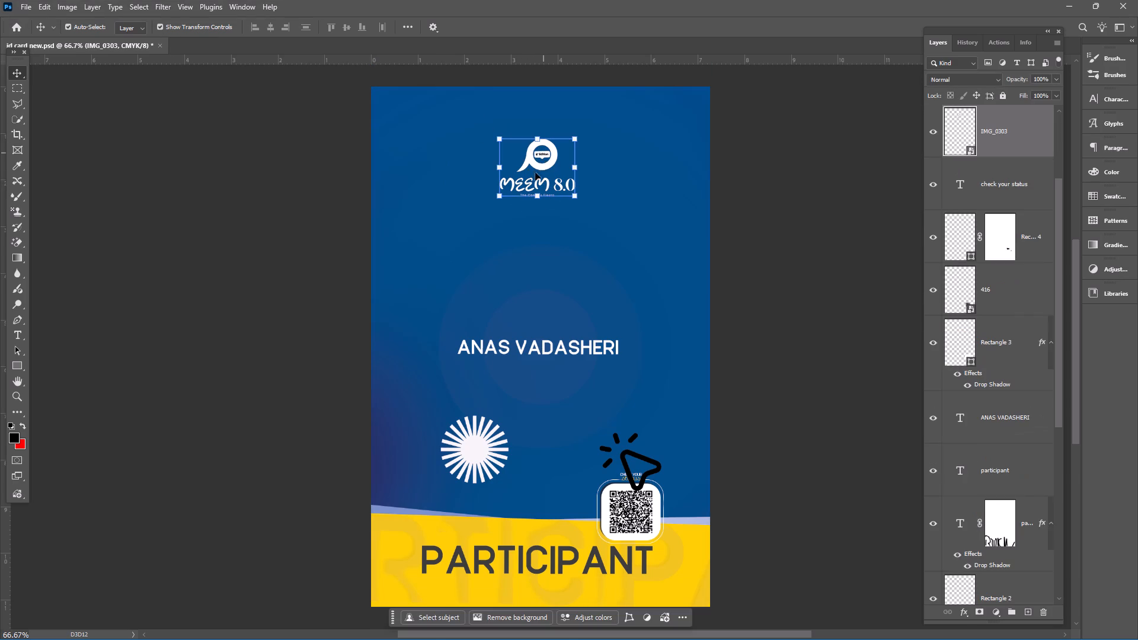
{"action": "left_click_drag", "start_coordinate": [501, 197], "coordinate": [490, 209]}
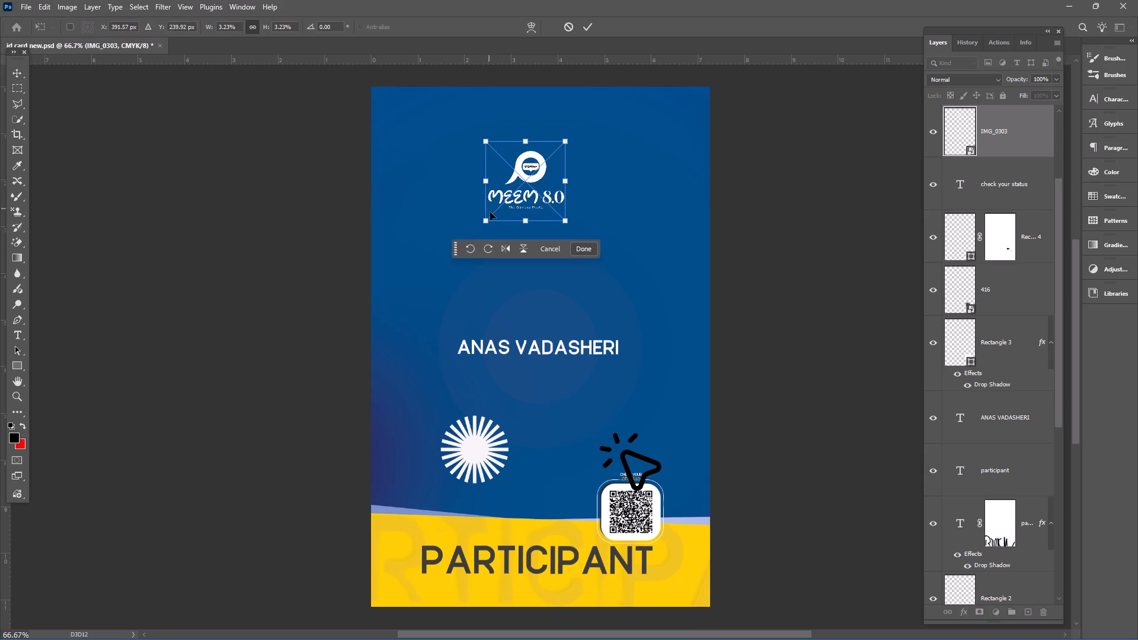
{"action": "left_click_drag", "start_coordinate": [489, 220], "coordinate": [468, 233]}
{"action": "left_click_drag", "start_coordinate": [548, 190], "coordinate": [563, 189]}
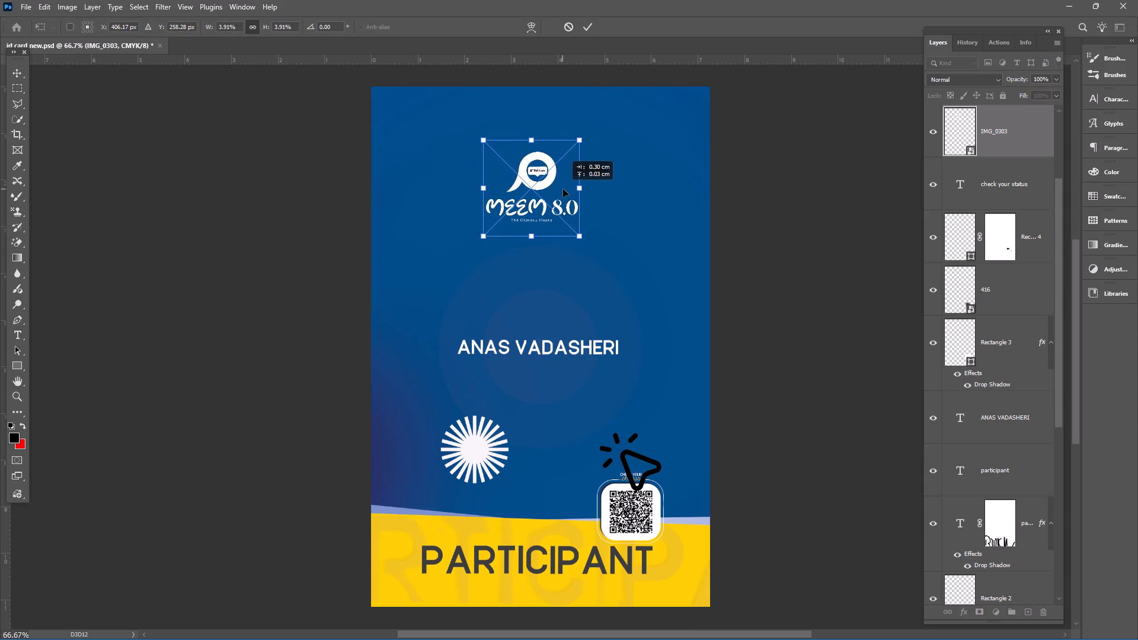
{"action": "left_click_drag", "start_coordinate": [563, 189], "coordinate": [578, 188]}
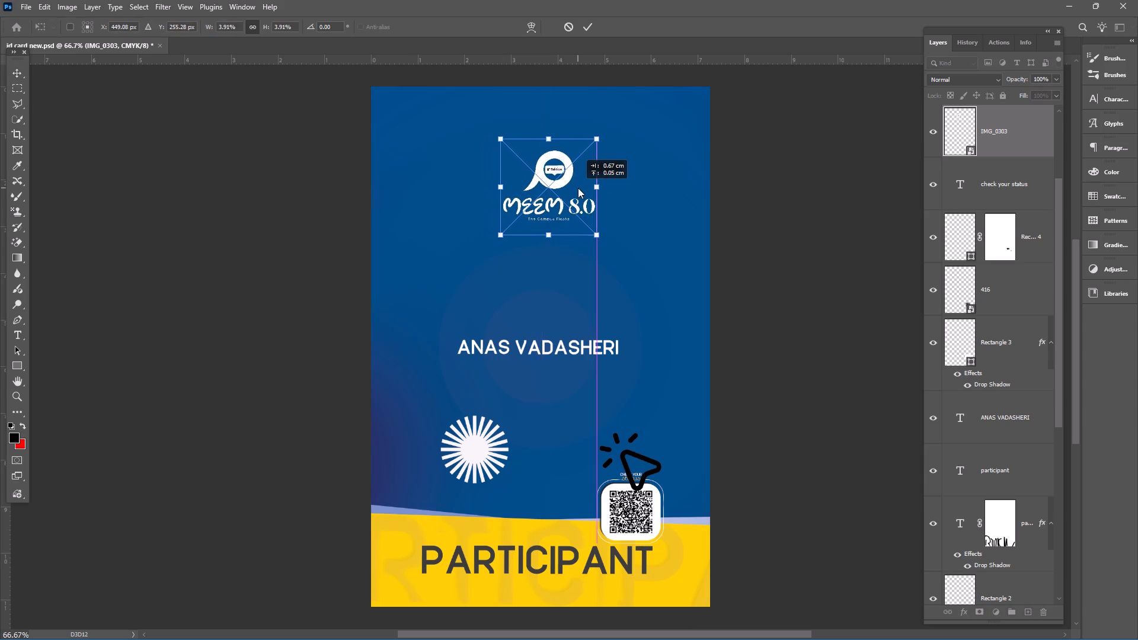
{"action": "left_click_drag", "start_coordinate": [578, 188], "coordinate": [573, 188]}
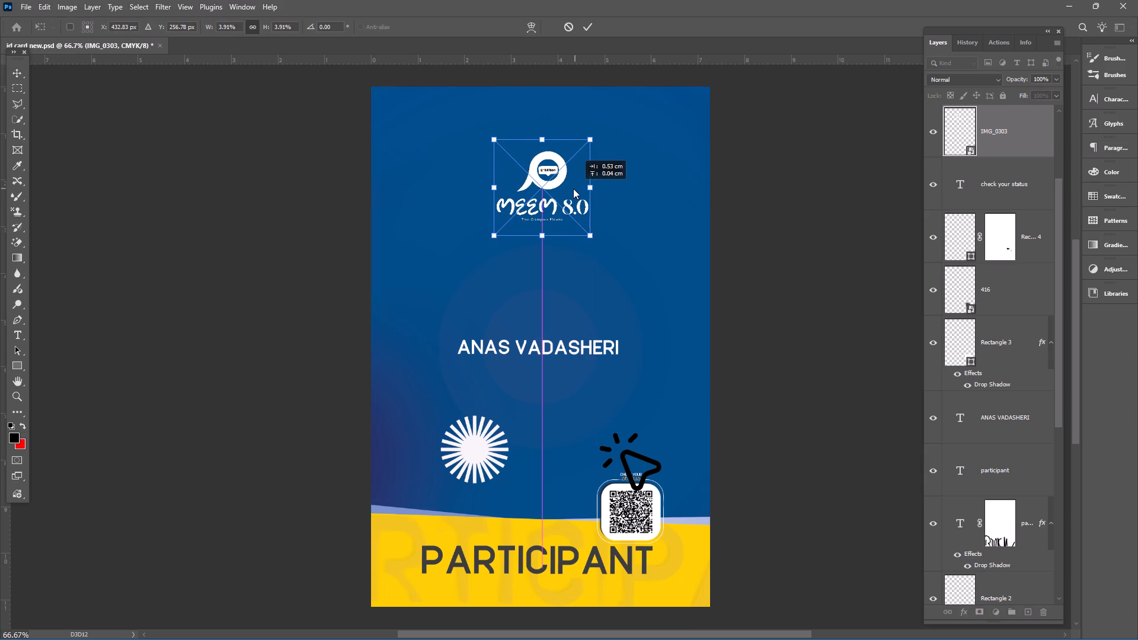
{"action": "left_click_drag", "start_coordinate": [573, 188], "coordinate": [575, 184]}
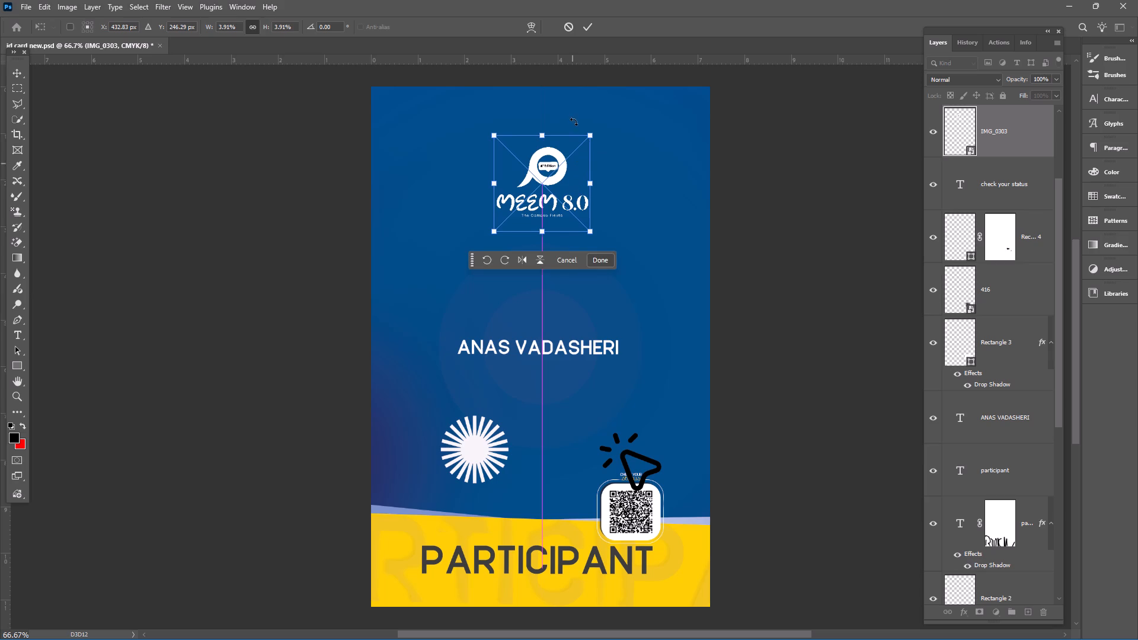
{"action": "left_click", "coordinate": [590, 26]}
{"action": "left_click", "coordinate": [734, 271]}
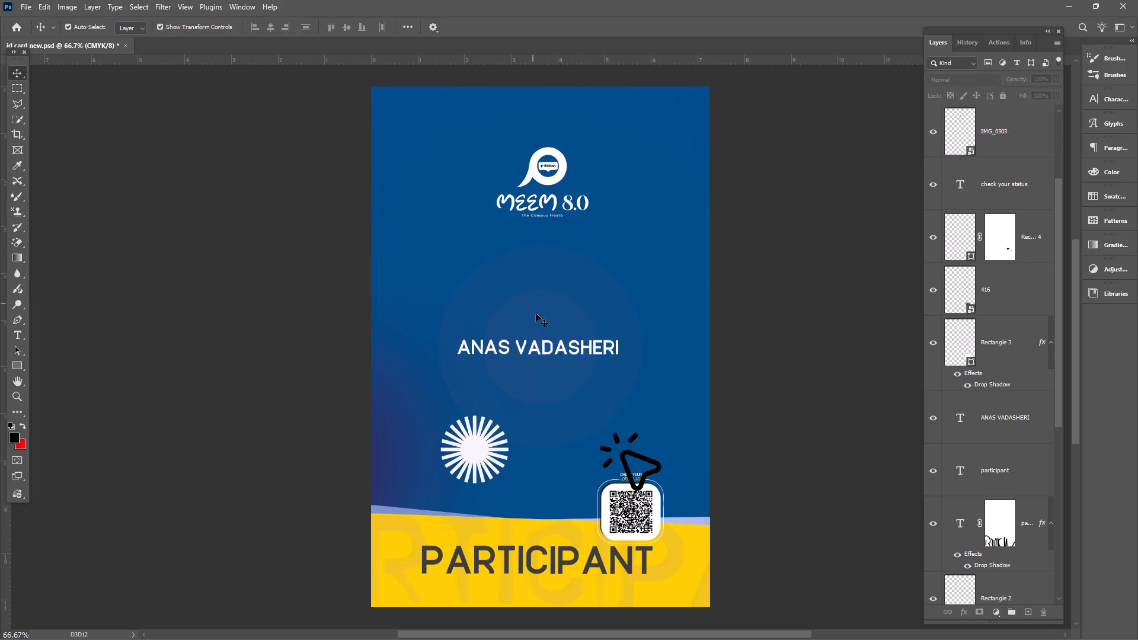
Move the participant name text up about 0.96 cm and centre it below the MEEM 8.0 logo.
{"action": "left_click_drag", "start_coordinate": [567, 347], "coordinate": [582, 348]}
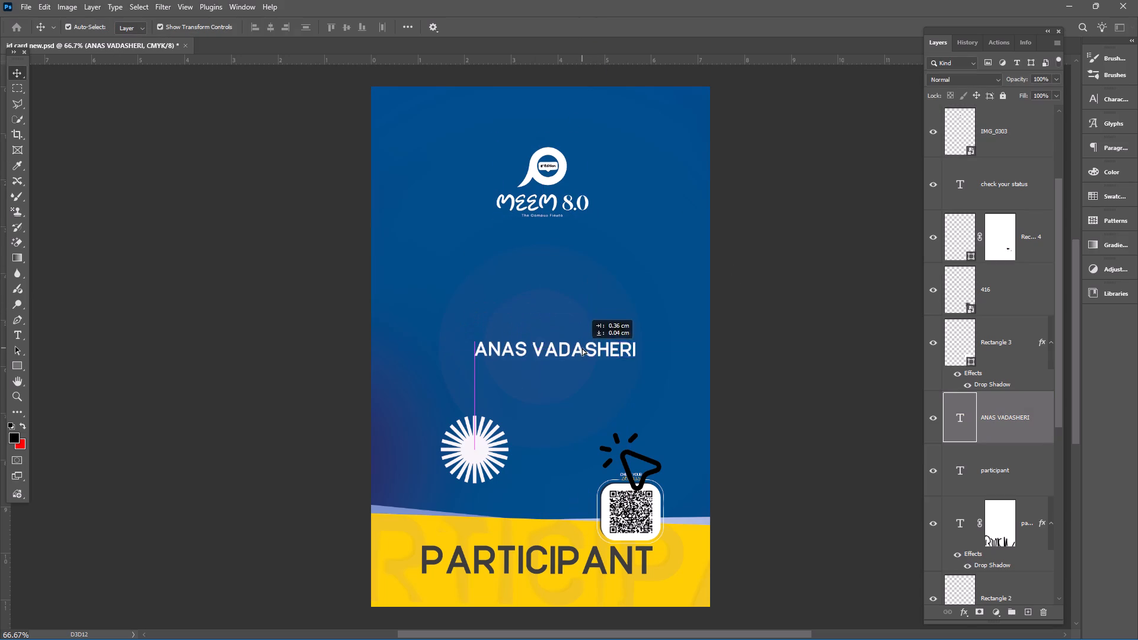
{"action": "left_click_drag", "start_coordinate": [582, 348], "coordinate": [574, 298]}
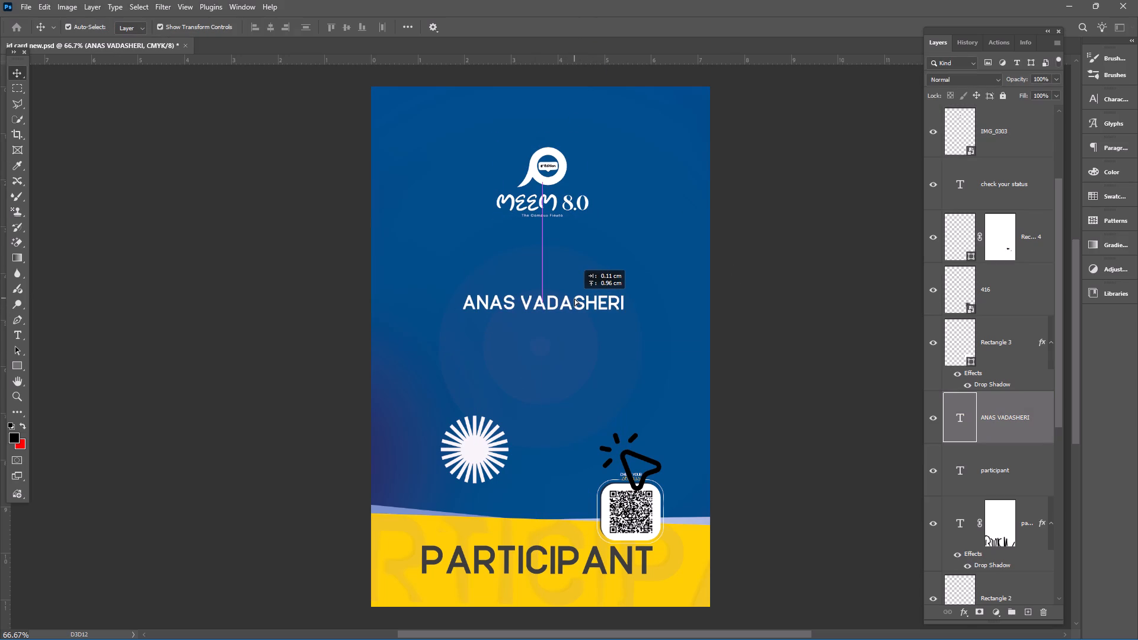
{"action": "left_click_drag", "start_coordinate": [574, 298], "coordinate": [575, 298]}
{"action": "left_click", "coordinate": [772, 299]}
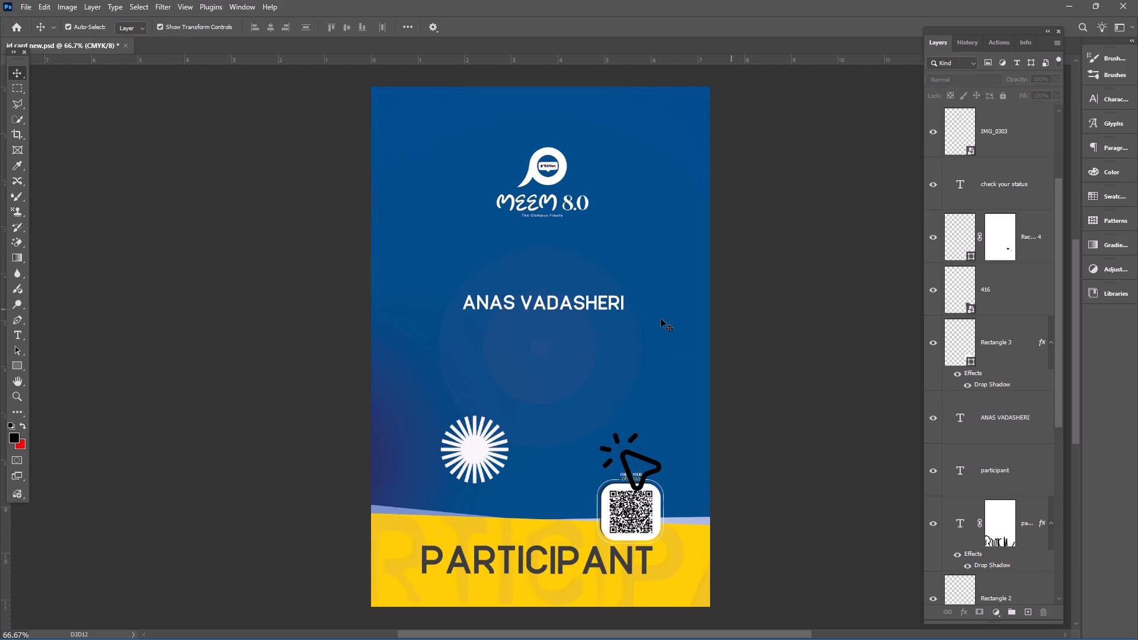
Duplicate the participant name text directly below itself and replace the copy's text with 207.
{"action": "left_click", "coordinate": [554, 300]}
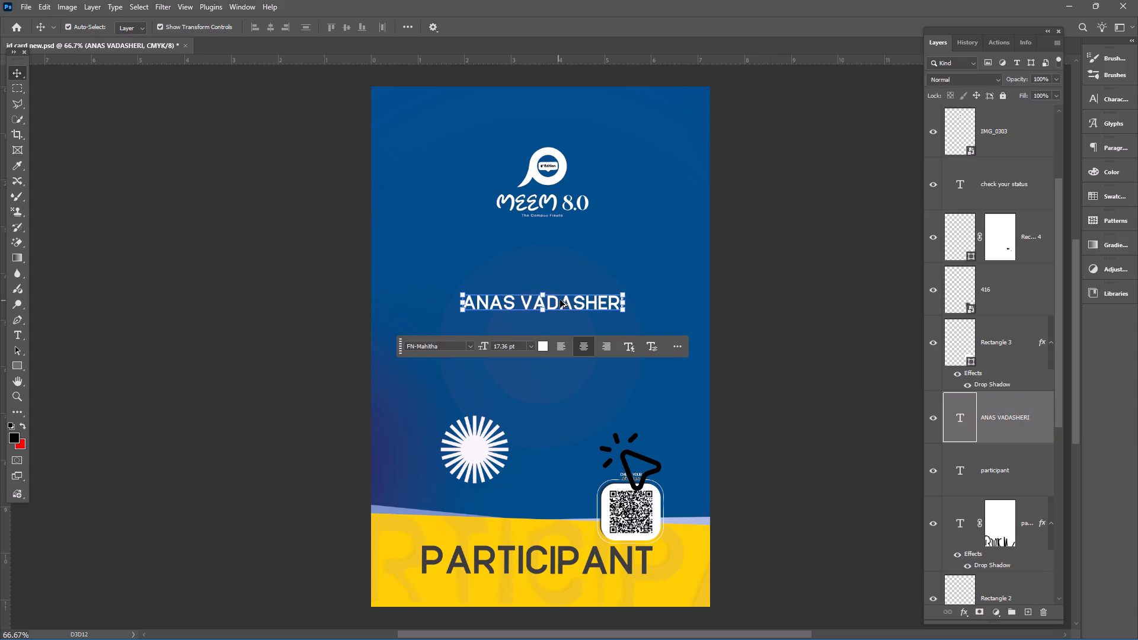
{"action": "left_click_drag", "start_coordinate": [561, 300], "coordinate": [562, 322], "text": "alt"}
{"action": "double_click", "coordinate": [561, 319]}
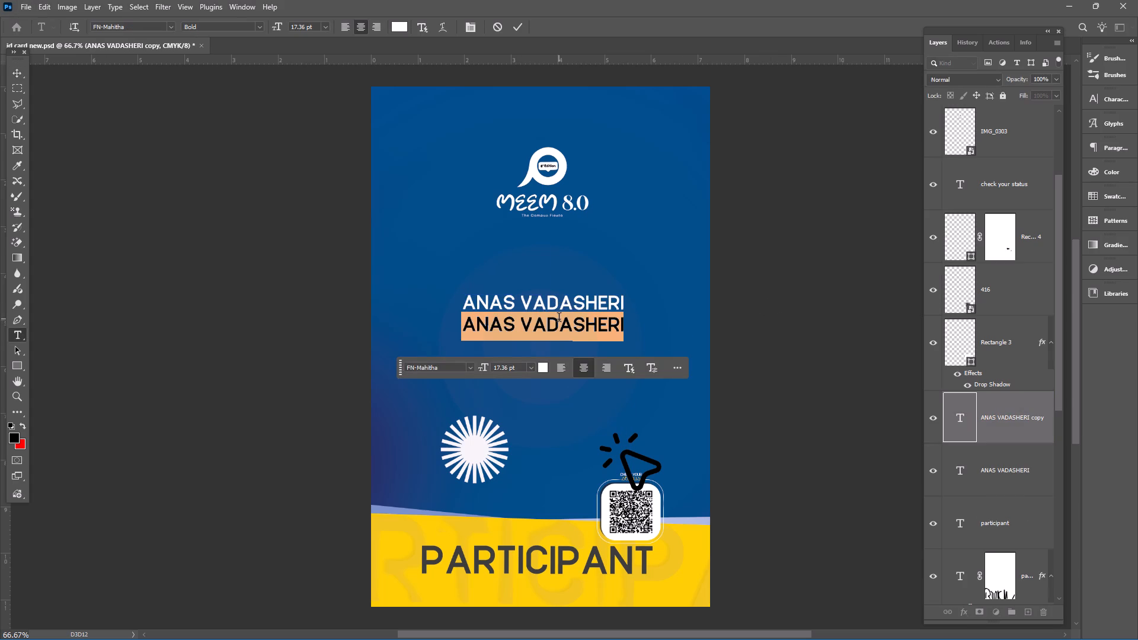
{"action": "type", "text": "207"}
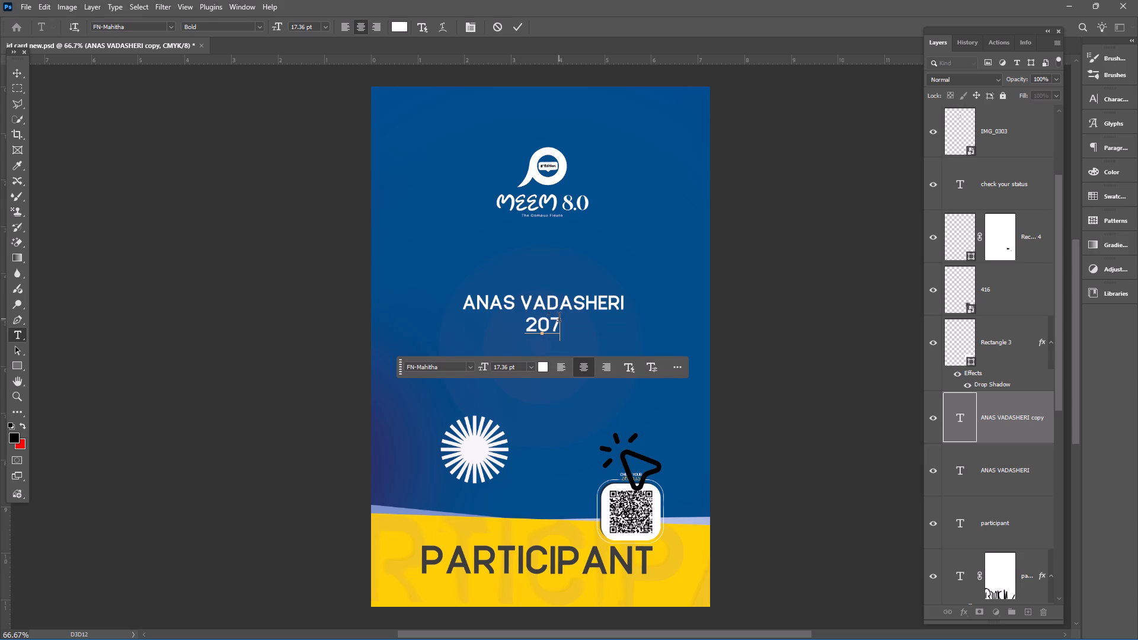
{"action": "left_click", "coordinate": [518, 21]}
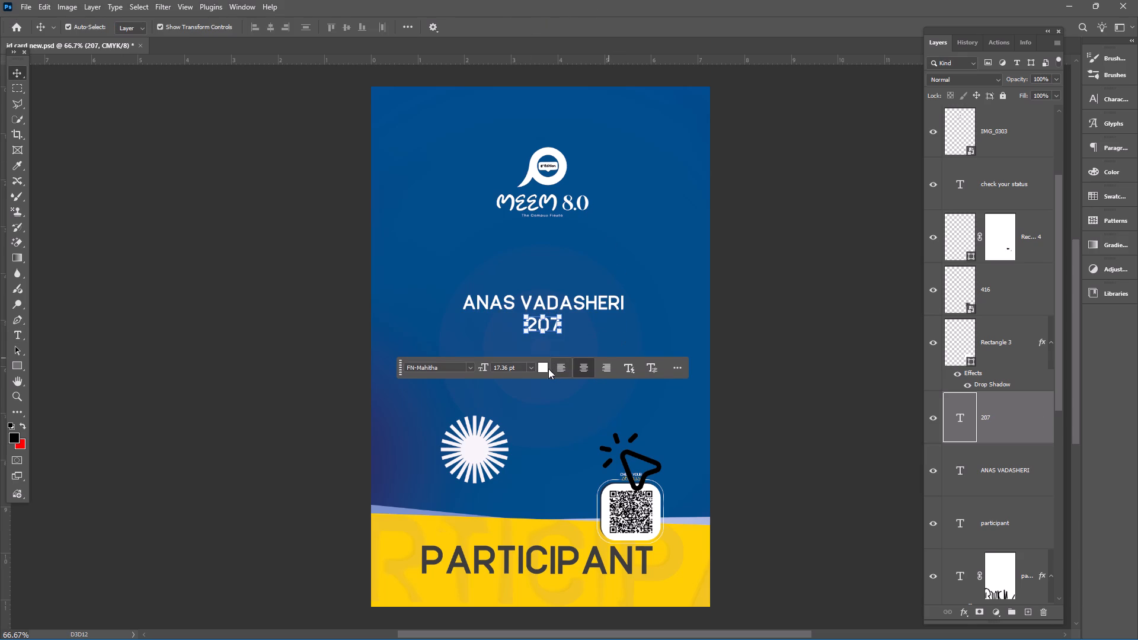
Recolour the 207 text to yellow #ffcf00, sampling from the card's yellow band.
{"action": "left_click", "coordinate": [545, 369]}
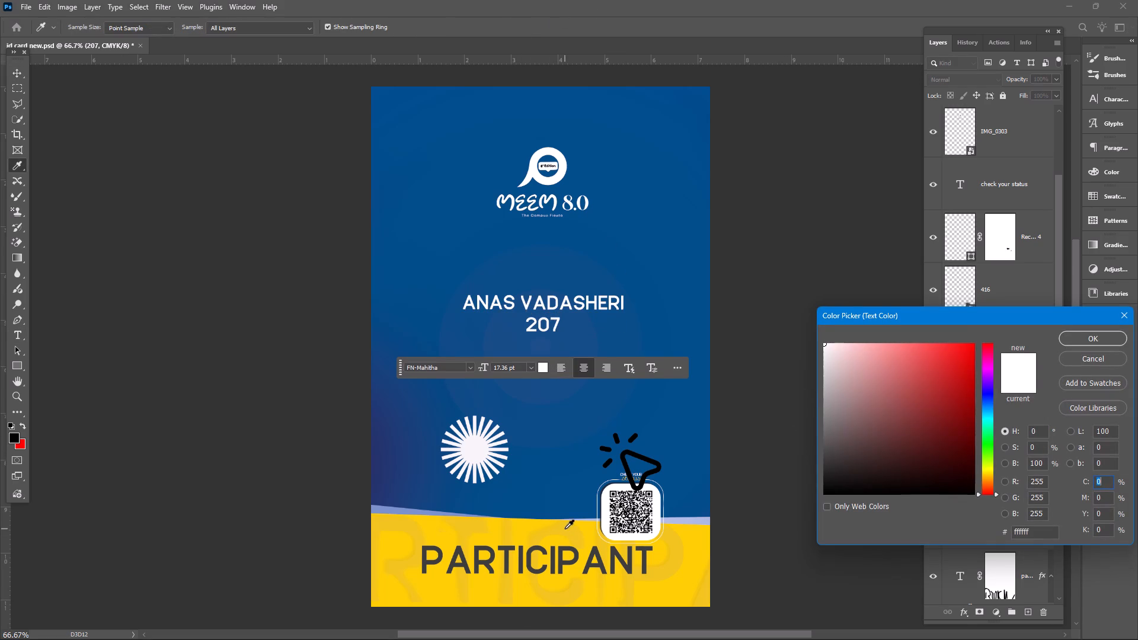
{"action": "left_click", "coordinate": [565, 529]}
{"action": "left_click", "coordinate": [591, 529]}
{"action": "left_click_drag", "start_coordinate": [945, 372], "coordinate": [951, 338]}
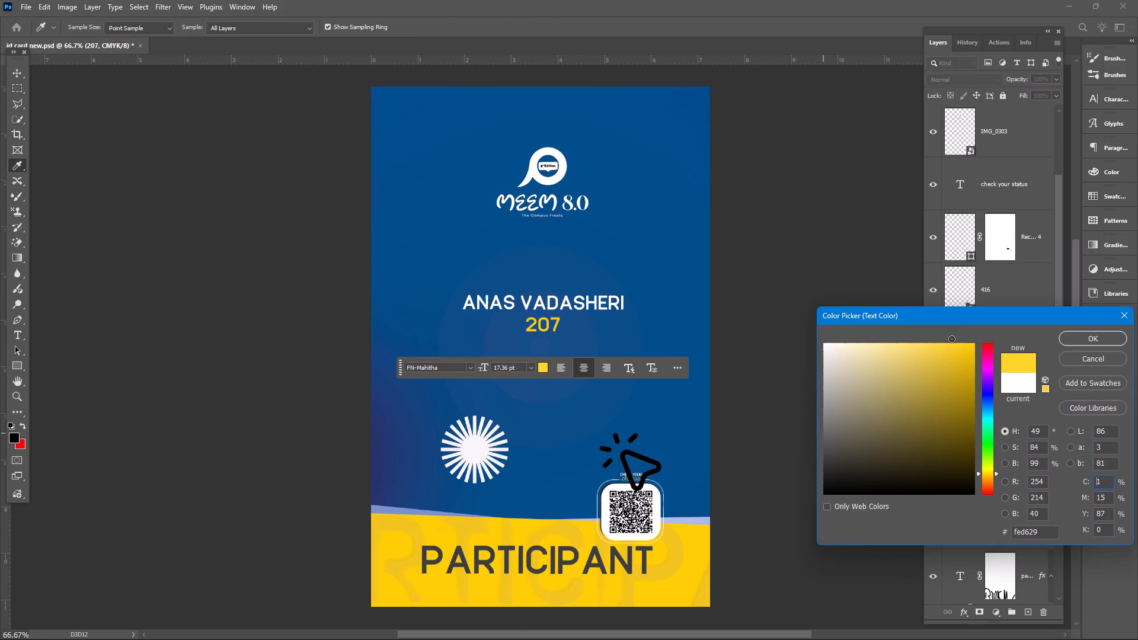
{"action": "left_click_drag", "start_coordinate": [951, 338], "coordinate": [982, 318]}
{"action": "left_click", "coordinate": [1086, 337]}
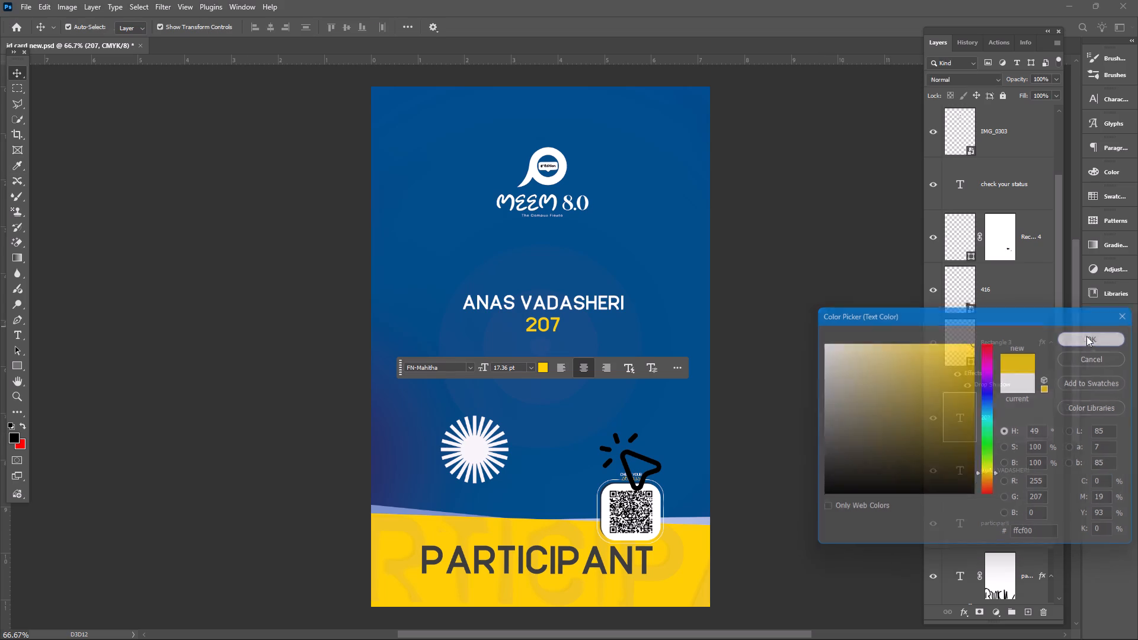
{"action": "left_click", "coordinate": [777, 257]}
Scale the 207 text up to about 120.5% and centre it just under the participant name.
{"action": "left_click", "coordinate": [542, 325]}
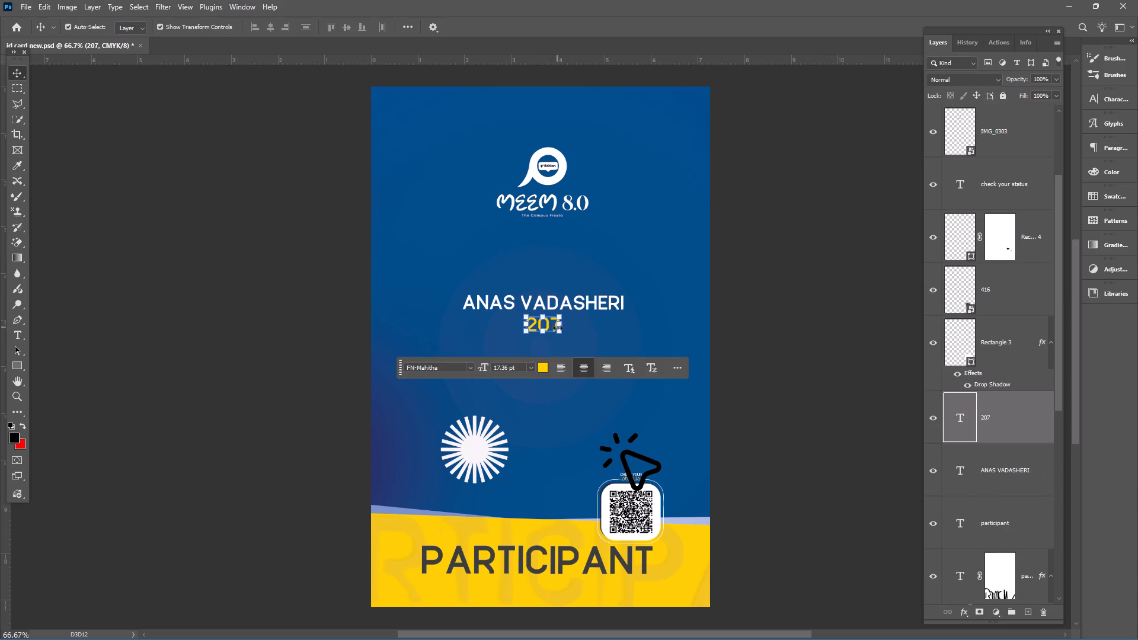
{"action": "left_click_drag", "start_coordinate": [561, 331], "coordinate": [568, 334]}
{"action": "left_click", "coordinate": [545, 326]}
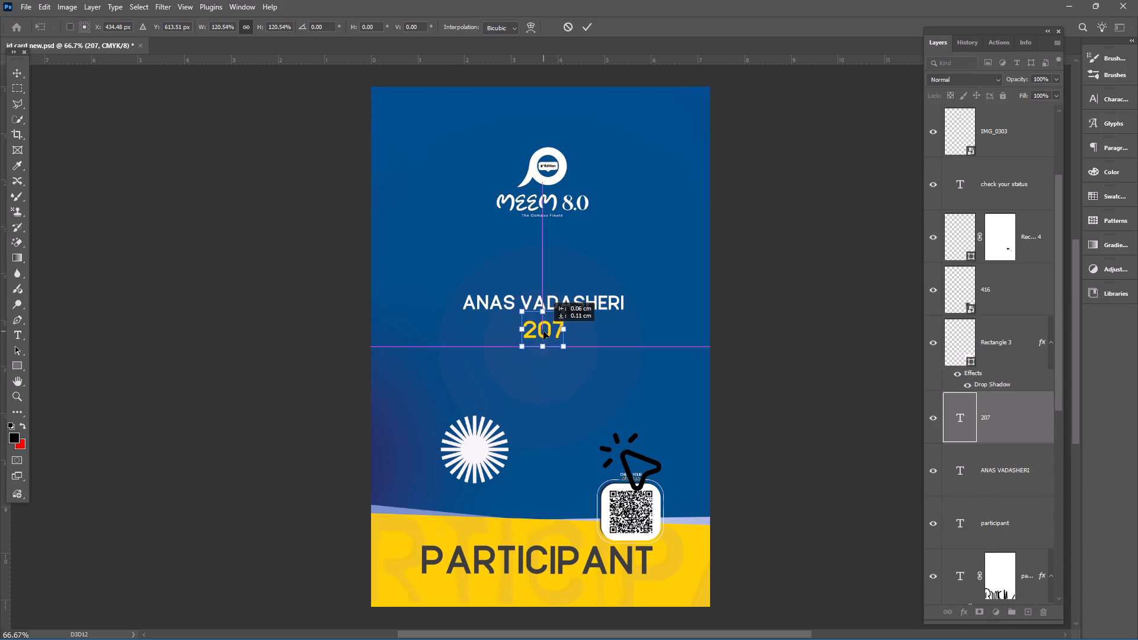
{"action": "left_click", "coordinate": [589, 29]}
{"action": "left_click", "coordinate": [820, 293]}
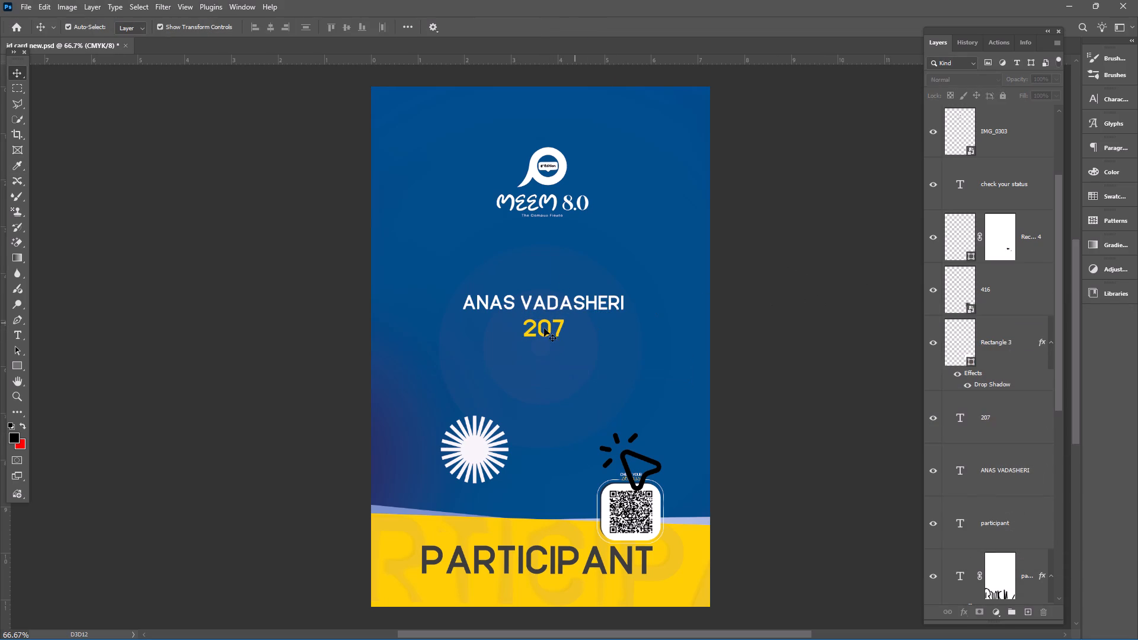
{"action": "left_click", "coordinate": [596, 306]}
{"action": "left_click", "coordinate": [816, 309]}
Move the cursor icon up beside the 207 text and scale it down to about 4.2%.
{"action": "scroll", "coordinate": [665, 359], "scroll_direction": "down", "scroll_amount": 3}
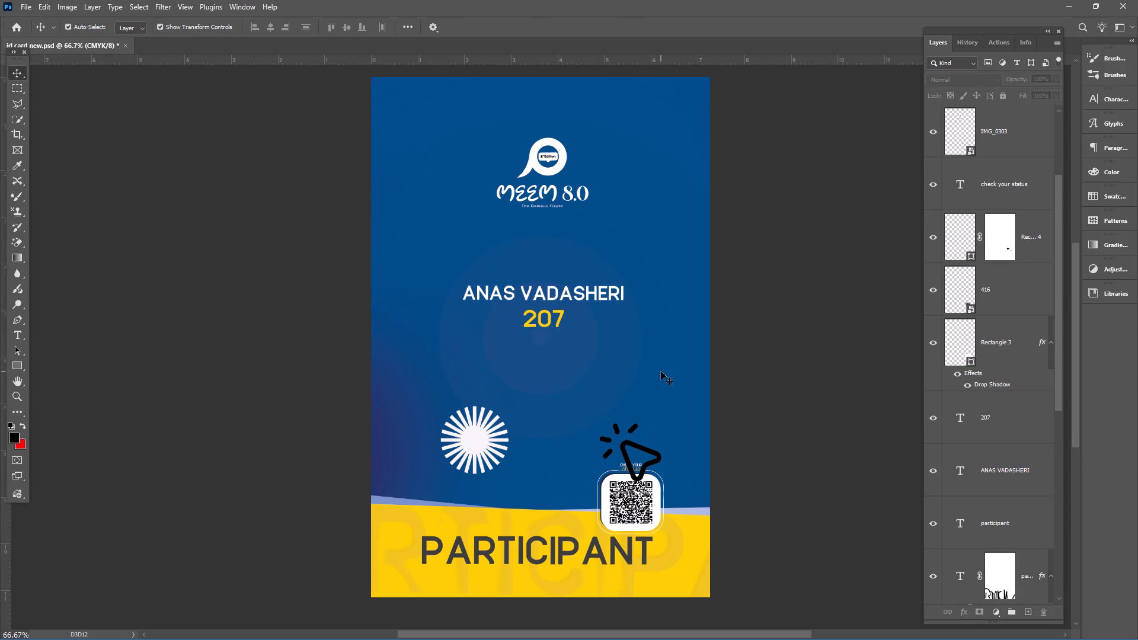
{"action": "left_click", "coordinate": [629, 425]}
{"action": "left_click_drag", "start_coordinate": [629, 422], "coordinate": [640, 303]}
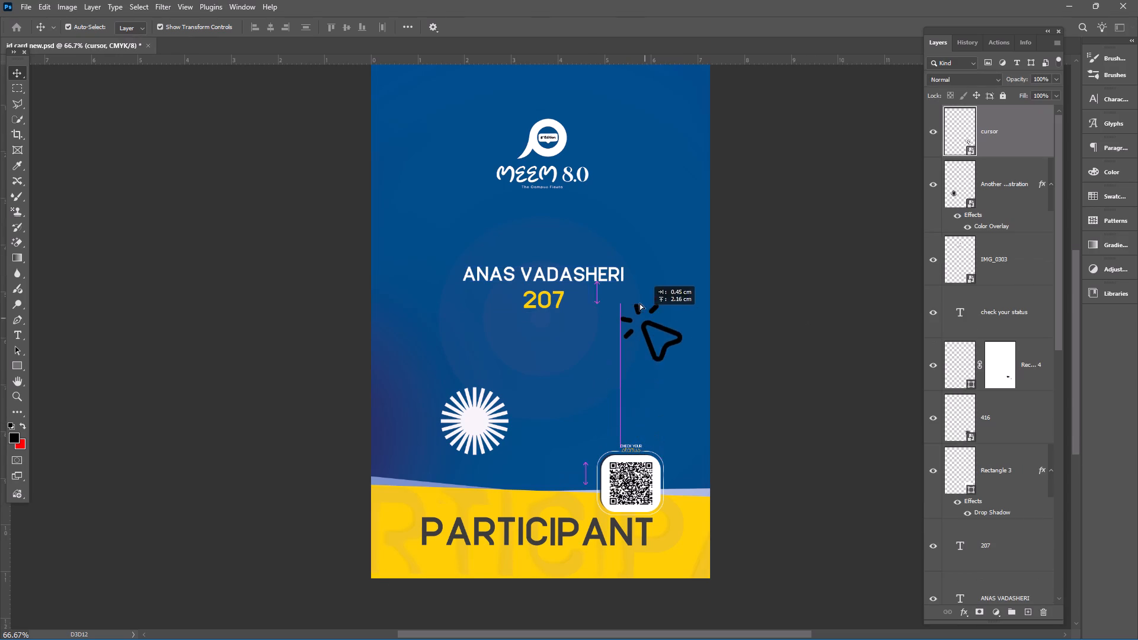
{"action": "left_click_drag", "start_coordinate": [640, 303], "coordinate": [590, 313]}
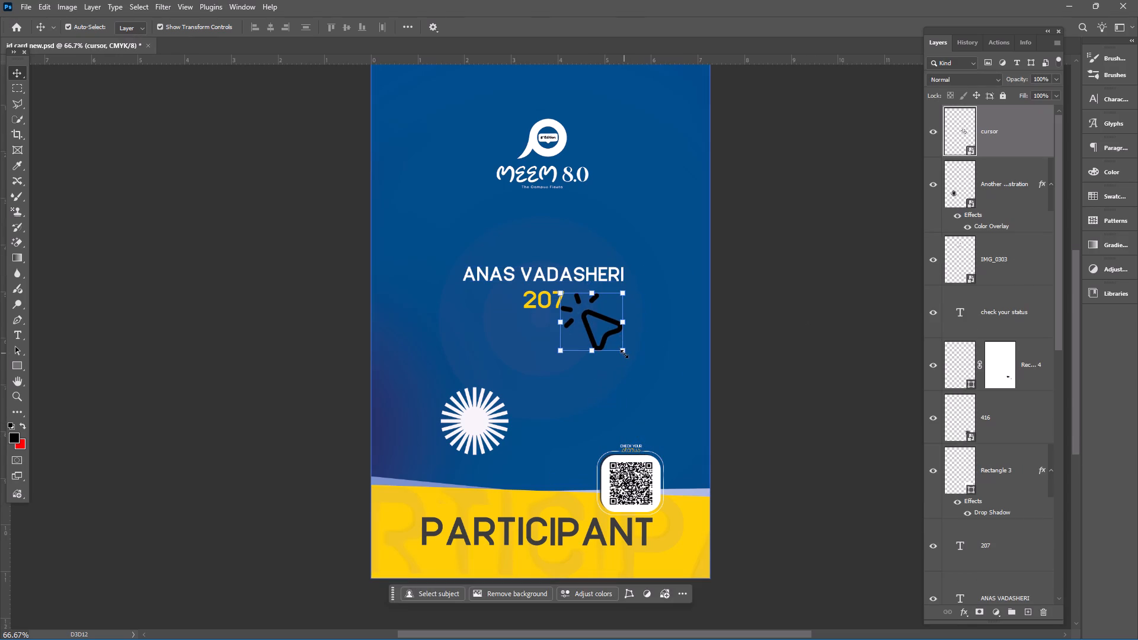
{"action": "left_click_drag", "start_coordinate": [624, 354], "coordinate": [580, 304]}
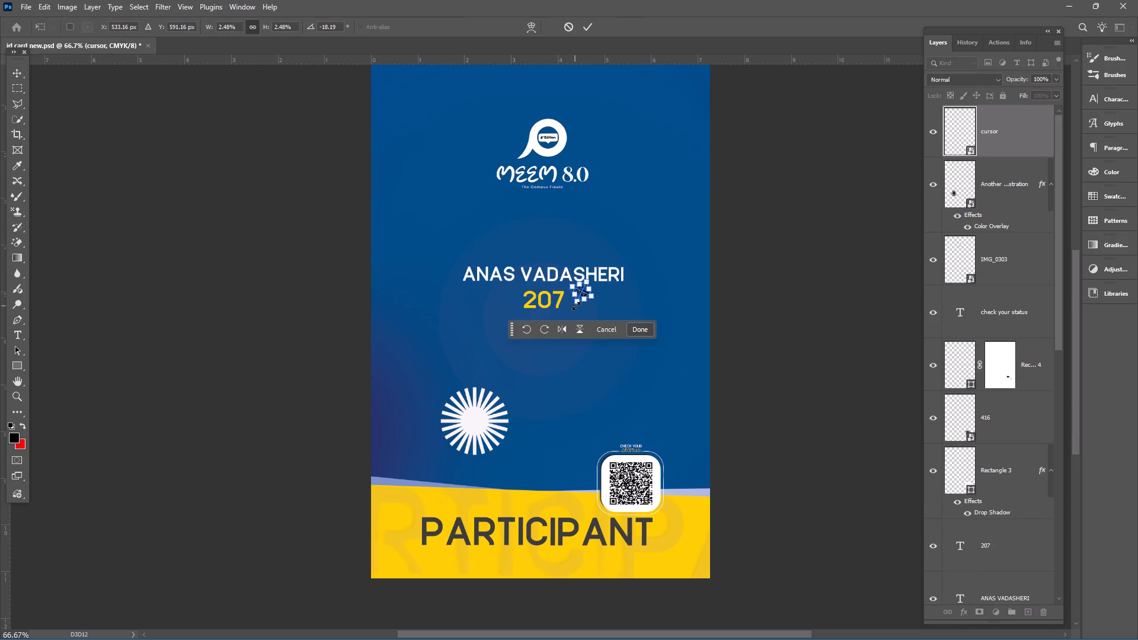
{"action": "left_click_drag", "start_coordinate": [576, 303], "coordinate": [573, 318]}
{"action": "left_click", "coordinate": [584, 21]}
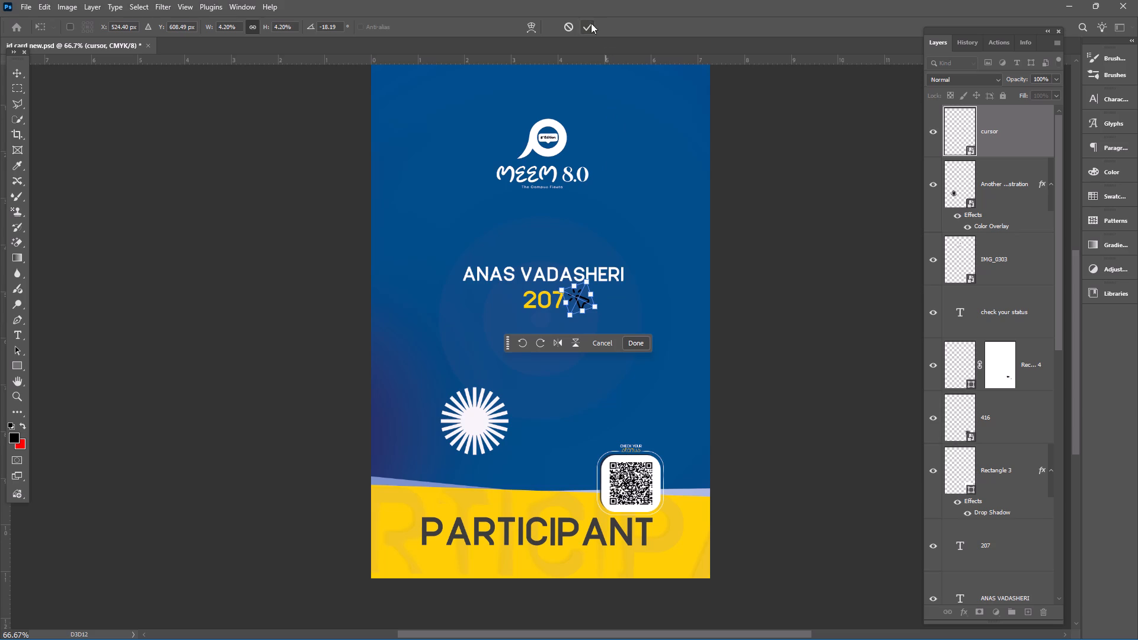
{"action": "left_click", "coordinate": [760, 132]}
Lock the Gradient Fill 1 background layer so that attempts to move the cursor icon do not grab it.
{"action": "left_click_drag", "start_coordinate": [579, 299], "coordinate": [576, 306]}
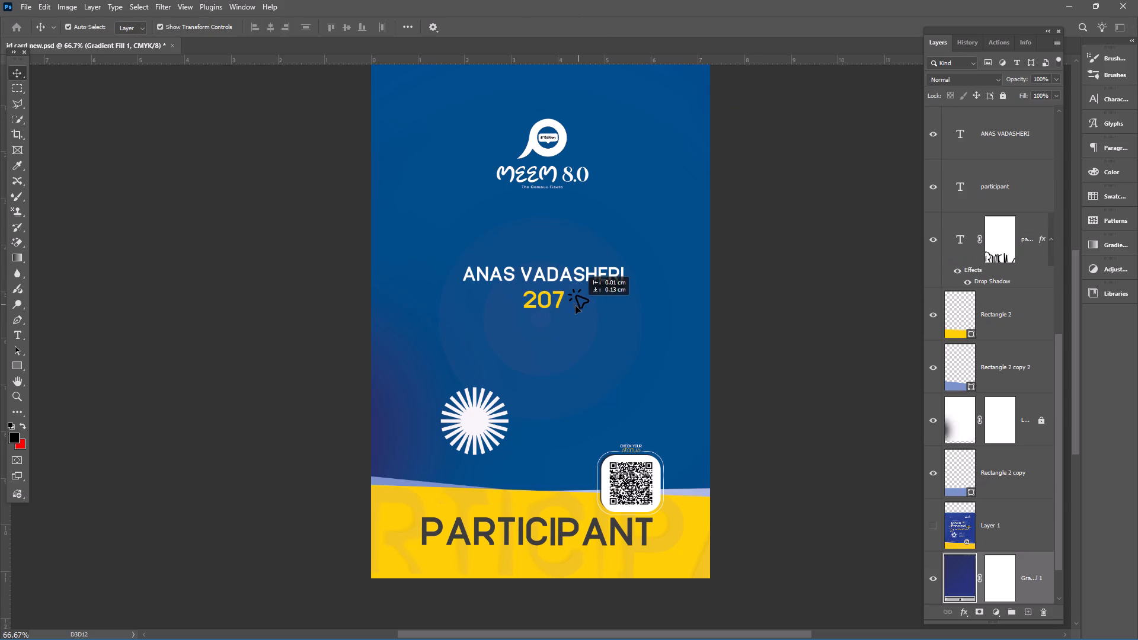
{"action": "left_click_drag", "start_coordinate": [576, 306], "coordinate": [543, 306]}
{"action": "left_click", "coordinate": [580, 300]}
{"action": "left_click", "coordinate": [581, 300]}
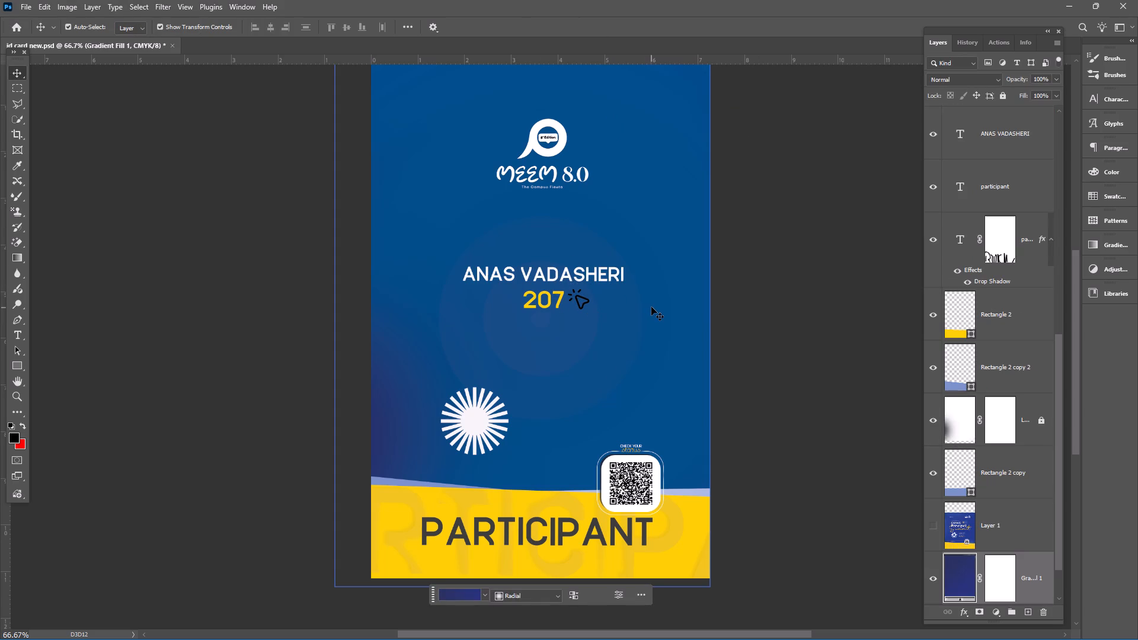
{"action": "key", "text": "ctrl+slash"}
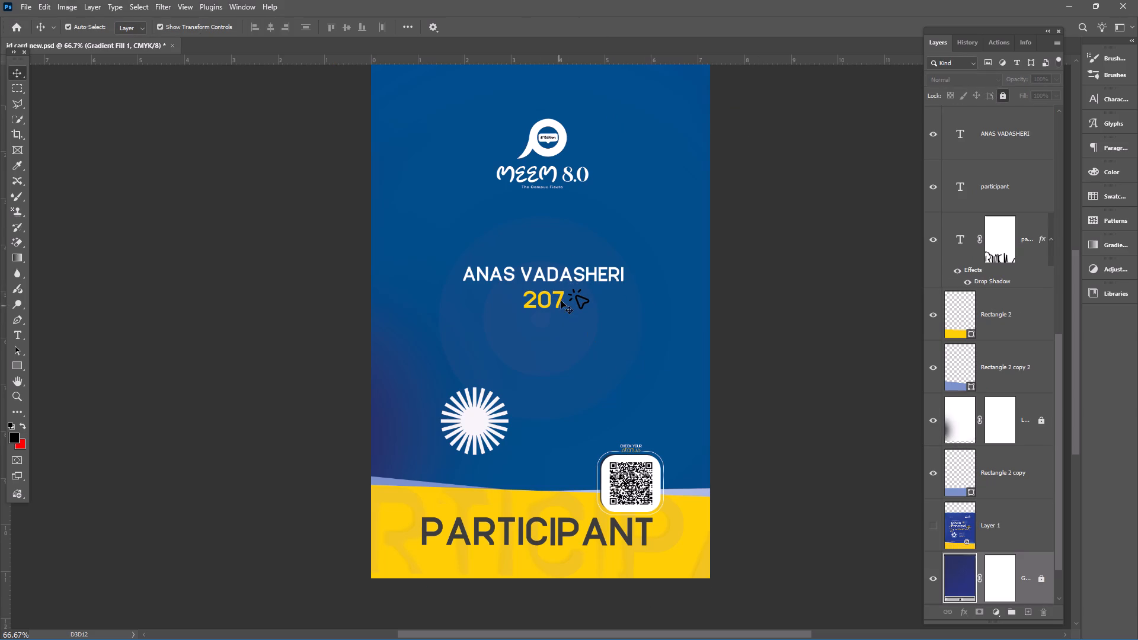
Reduce the opacity of the cursor icon beside the 207 text to 15%.
{"action": "left_click", "coordinate": [578, 302]}
{"action": "left_click_drag", "start_coordinate": [578, 300], "coordinate": [580, 306]}
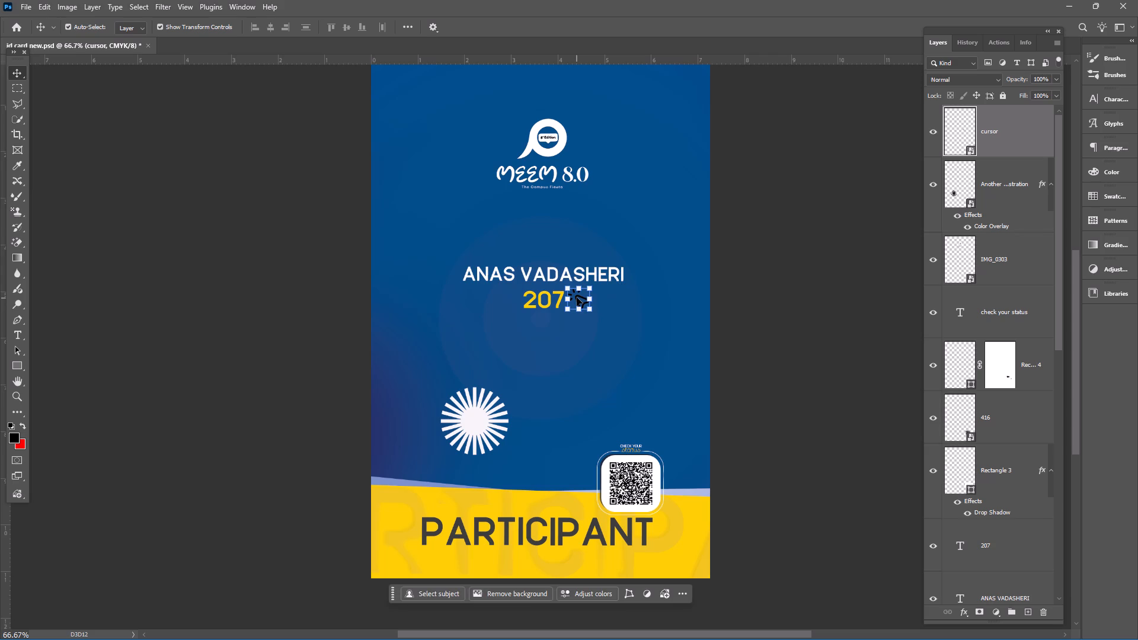
{"action": "left_click", "coordinate": [1031, 146]}
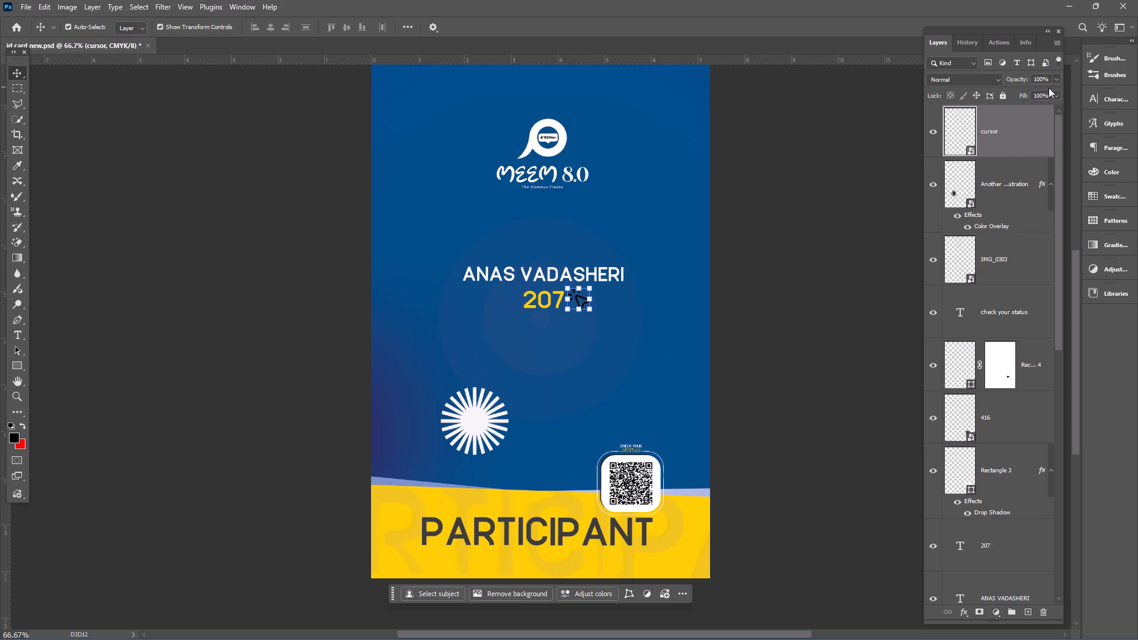
{"action": "left_click", "coordinate": [1054, 83]}
{"action": "left_click_drag", "start_coordinate": [1024, 95], "coordinate": [1017, 95]}
{"action": "left_click_drag", "start_coordinate": [1015, 90], "coordinate": [1015, 90]}
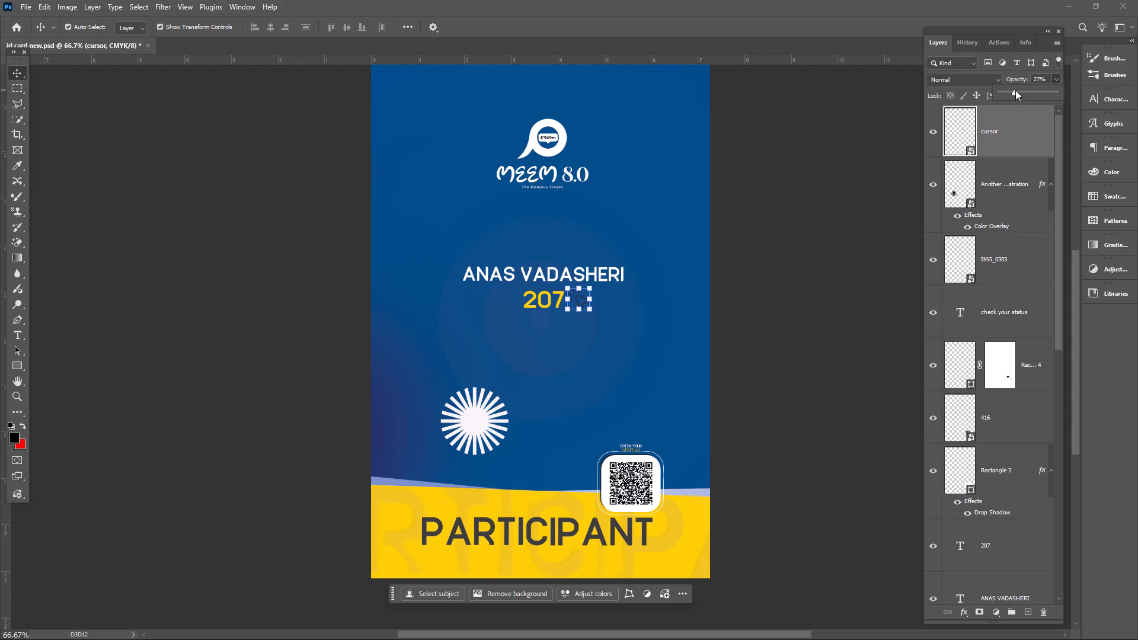
{"action": "left_click_drag", "start_coordinate": [1015, 90], "coordinate": [1009, 92]}
{"action": "left_click", "coordinate": [807, 194]}
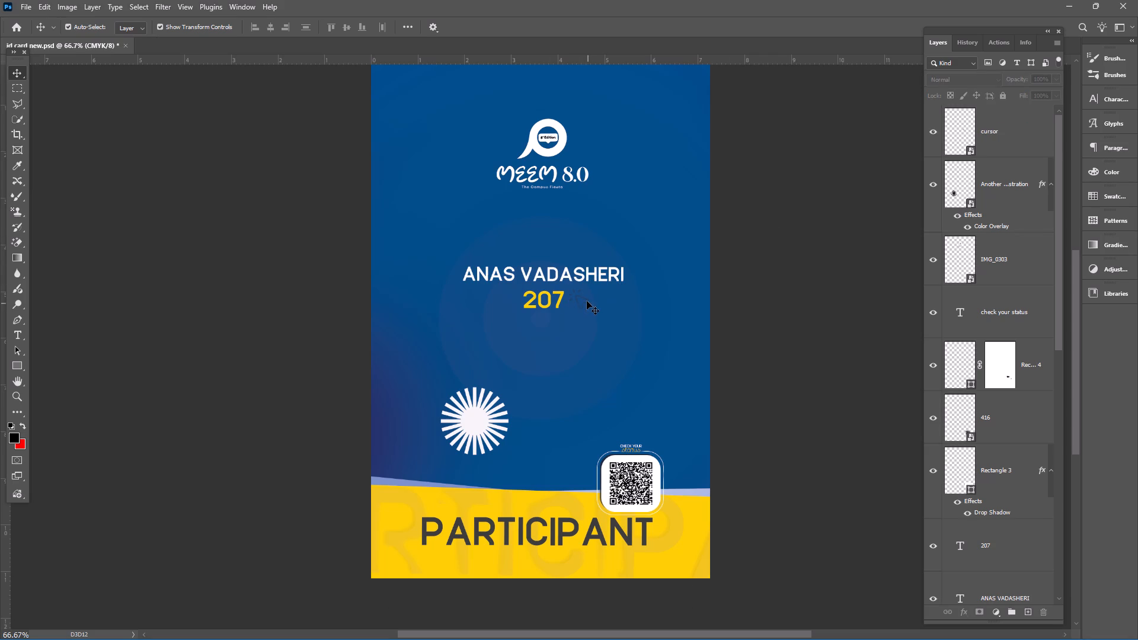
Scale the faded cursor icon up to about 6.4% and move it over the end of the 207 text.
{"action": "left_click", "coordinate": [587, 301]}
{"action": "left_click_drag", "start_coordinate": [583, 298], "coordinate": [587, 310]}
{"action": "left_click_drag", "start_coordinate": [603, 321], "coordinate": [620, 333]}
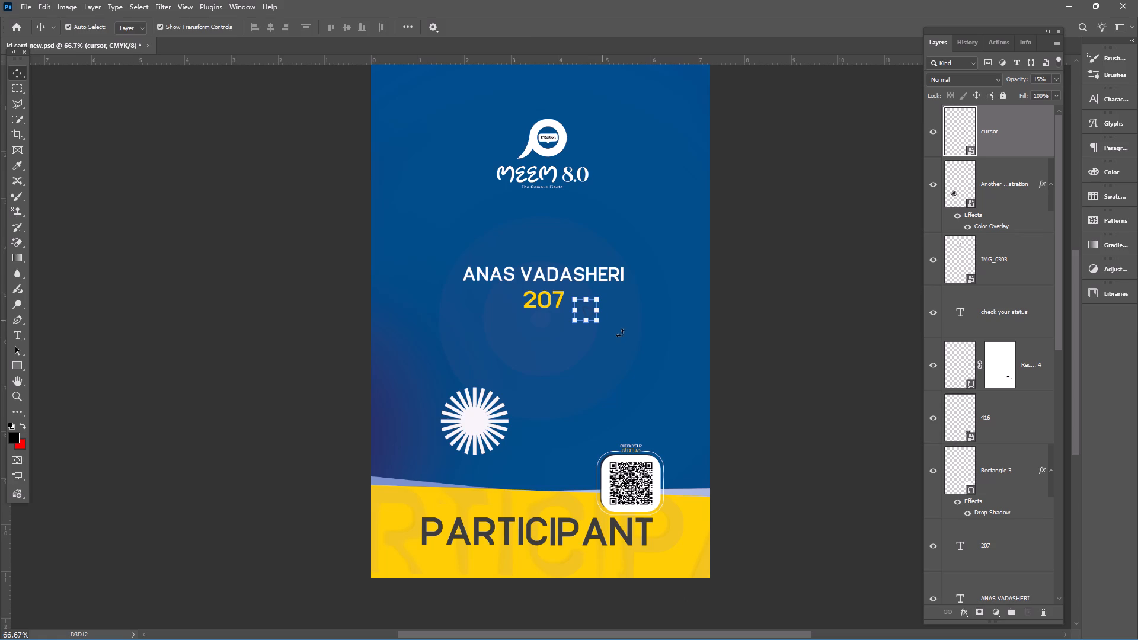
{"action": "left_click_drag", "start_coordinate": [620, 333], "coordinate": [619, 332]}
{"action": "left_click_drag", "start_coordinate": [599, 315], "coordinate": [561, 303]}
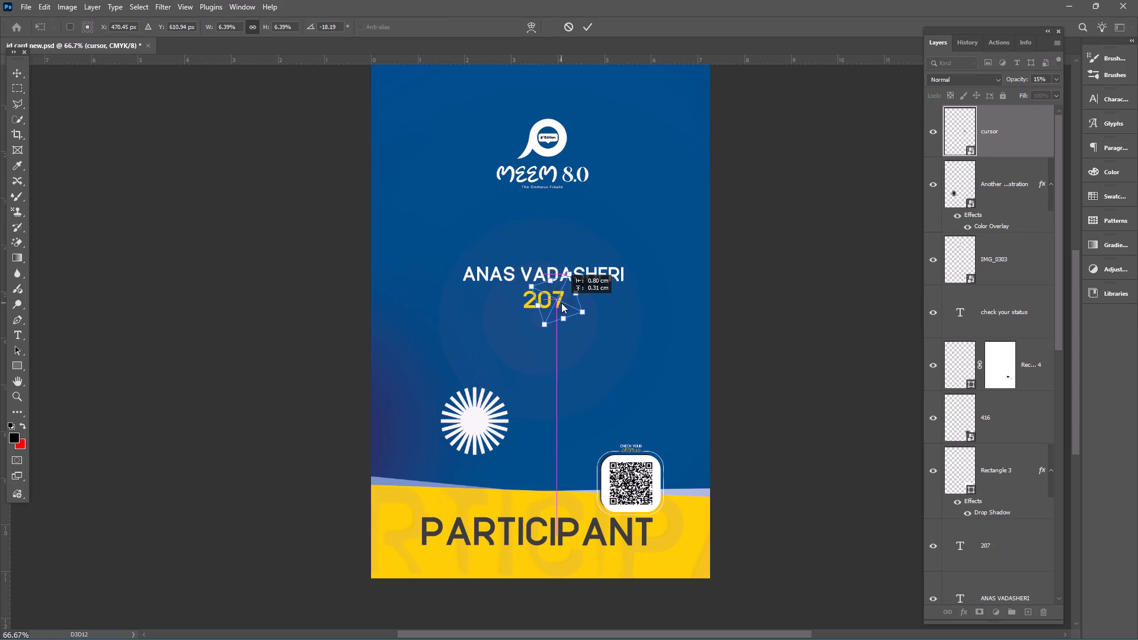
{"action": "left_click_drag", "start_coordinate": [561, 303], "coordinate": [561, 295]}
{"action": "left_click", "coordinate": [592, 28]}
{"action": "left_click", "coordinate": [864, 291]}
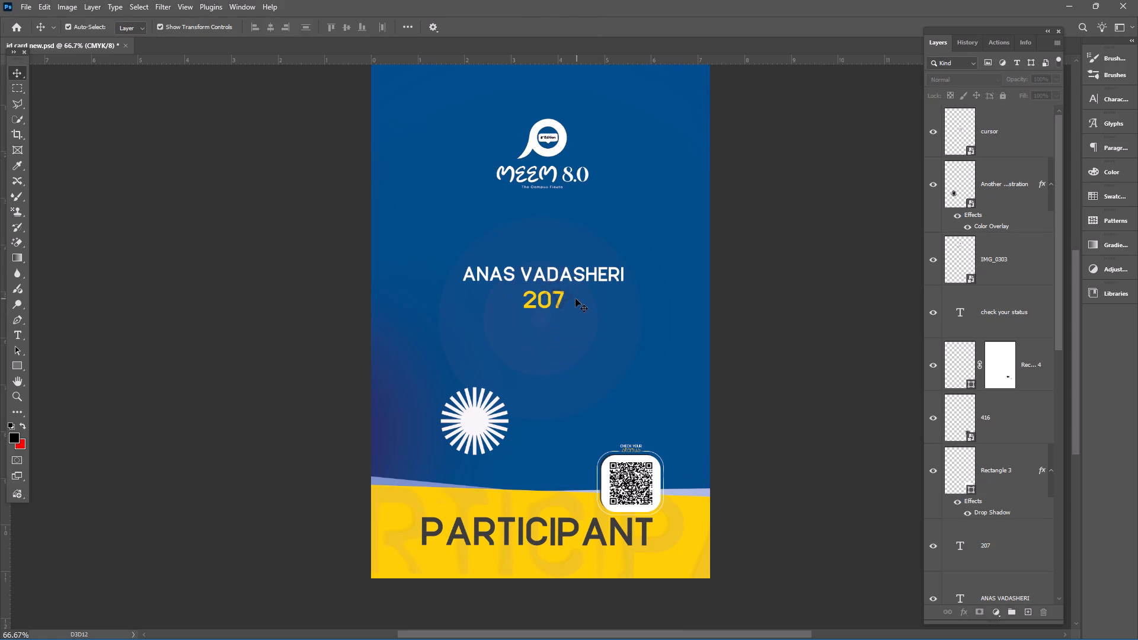
Send the cursor layer down the stack, placing it directly beneath the yellow Rectangle 2 layer.
{"action": "left_click", "coordinate": [570, 294]}
{"action": "key", "text": "ctrl+shift+bracketleft"}
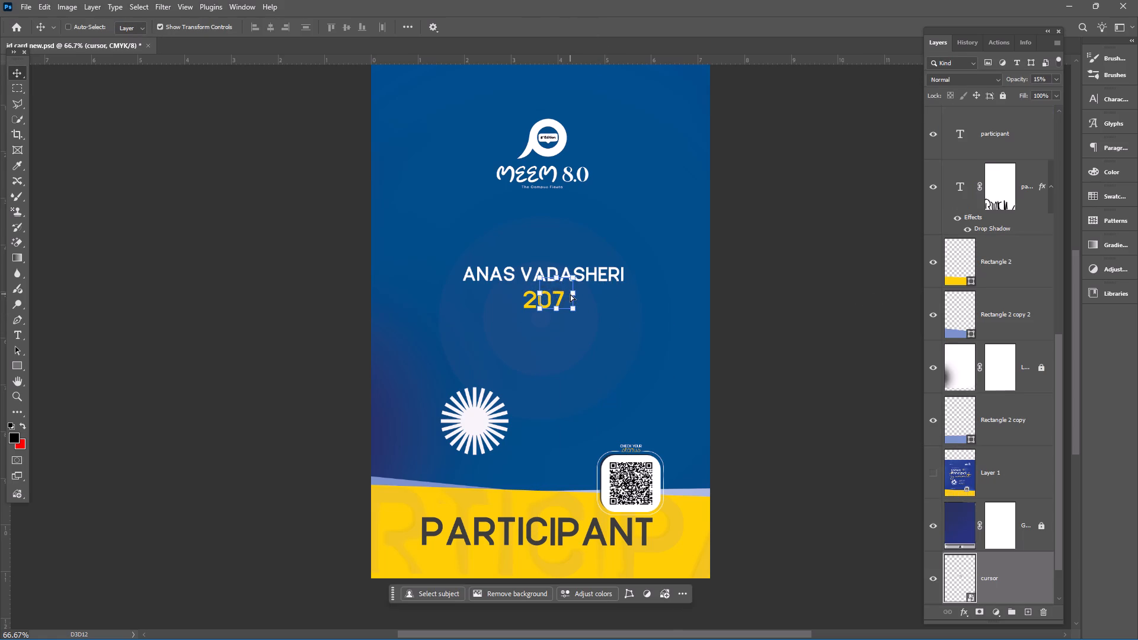
{"action": "key", "text": "ctrl+bracketright"}
{"action": "key", "text": "ctrl+bracketright"}
{"action": "key", "text": "ctrl+bracketright"}
{"action": "key", "text": "ctrl+bracketright"}
{"action": "key", "text": "ctrl+bracketright"}
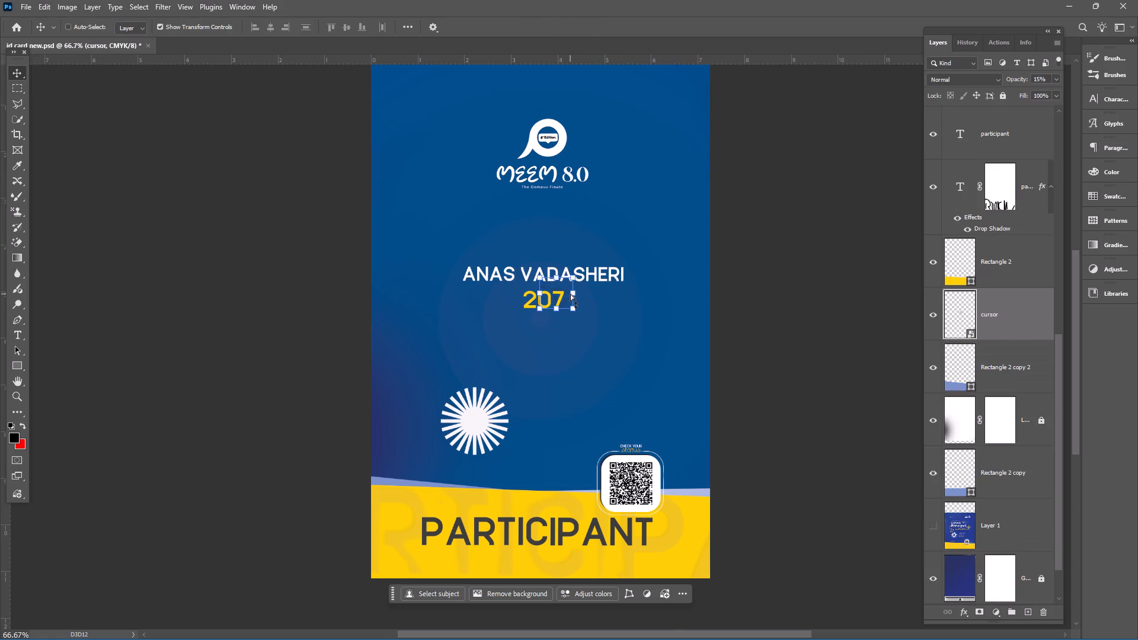
{"action": "left_click", "coordinate": [836, 360]}
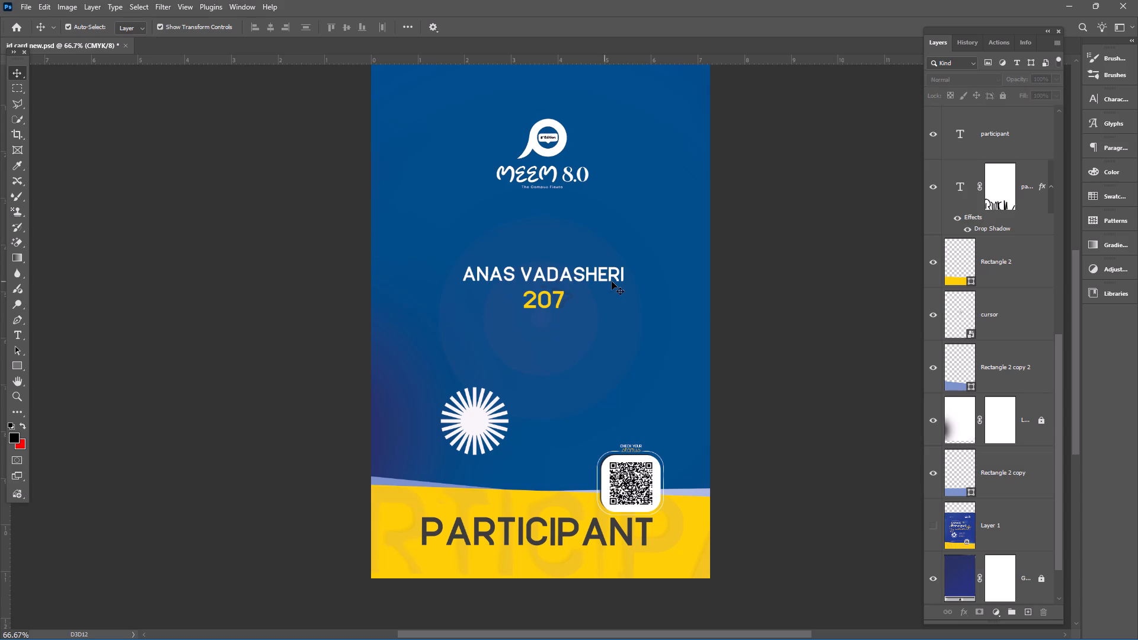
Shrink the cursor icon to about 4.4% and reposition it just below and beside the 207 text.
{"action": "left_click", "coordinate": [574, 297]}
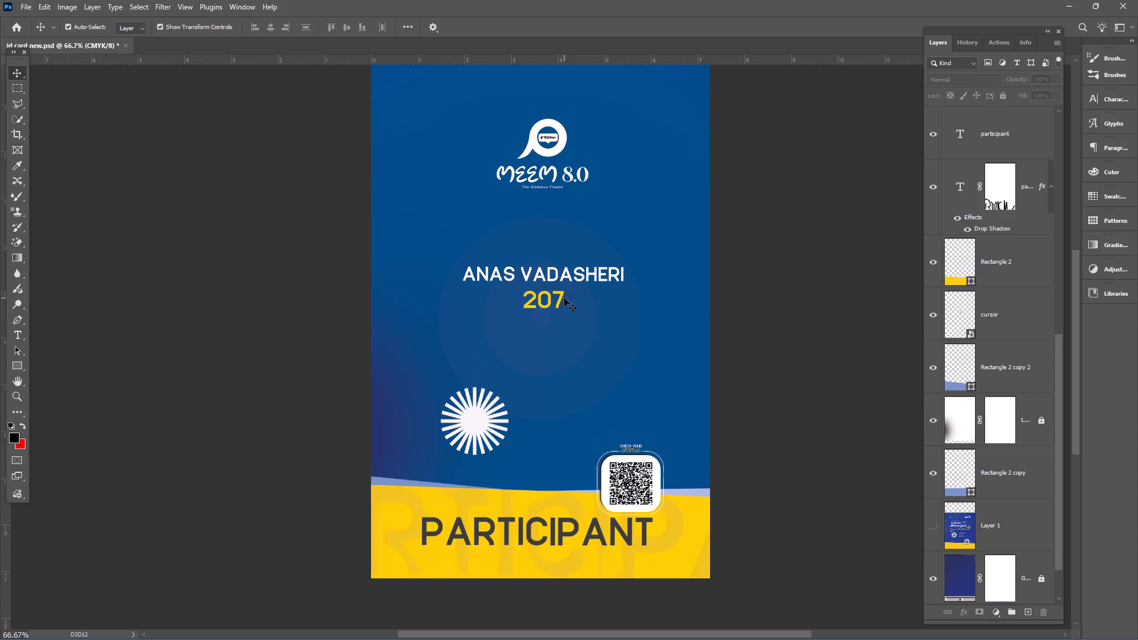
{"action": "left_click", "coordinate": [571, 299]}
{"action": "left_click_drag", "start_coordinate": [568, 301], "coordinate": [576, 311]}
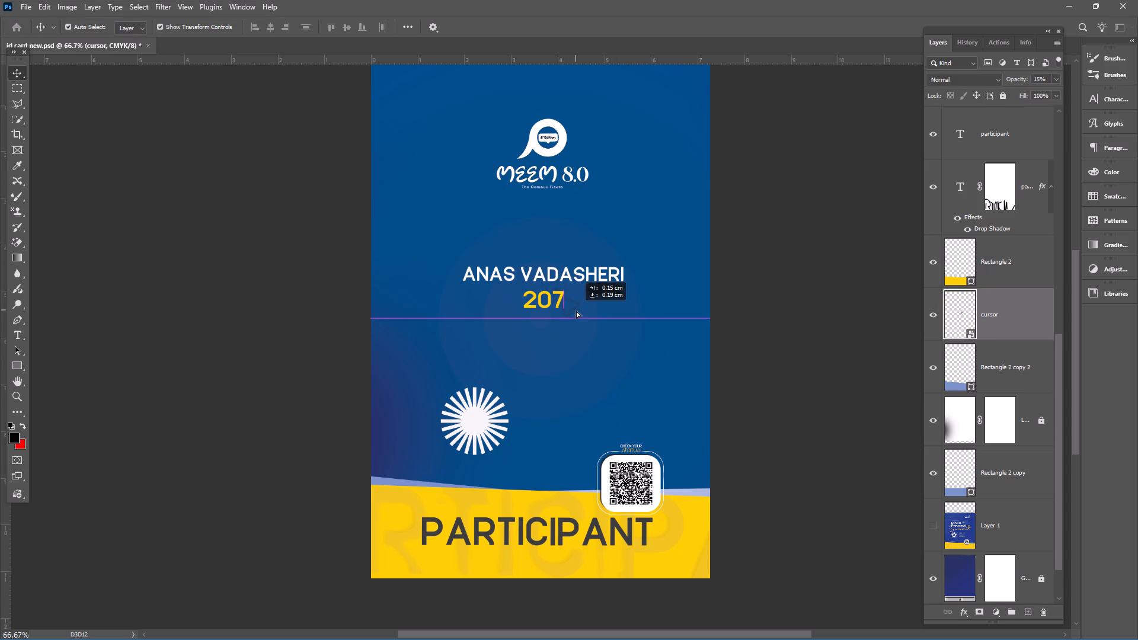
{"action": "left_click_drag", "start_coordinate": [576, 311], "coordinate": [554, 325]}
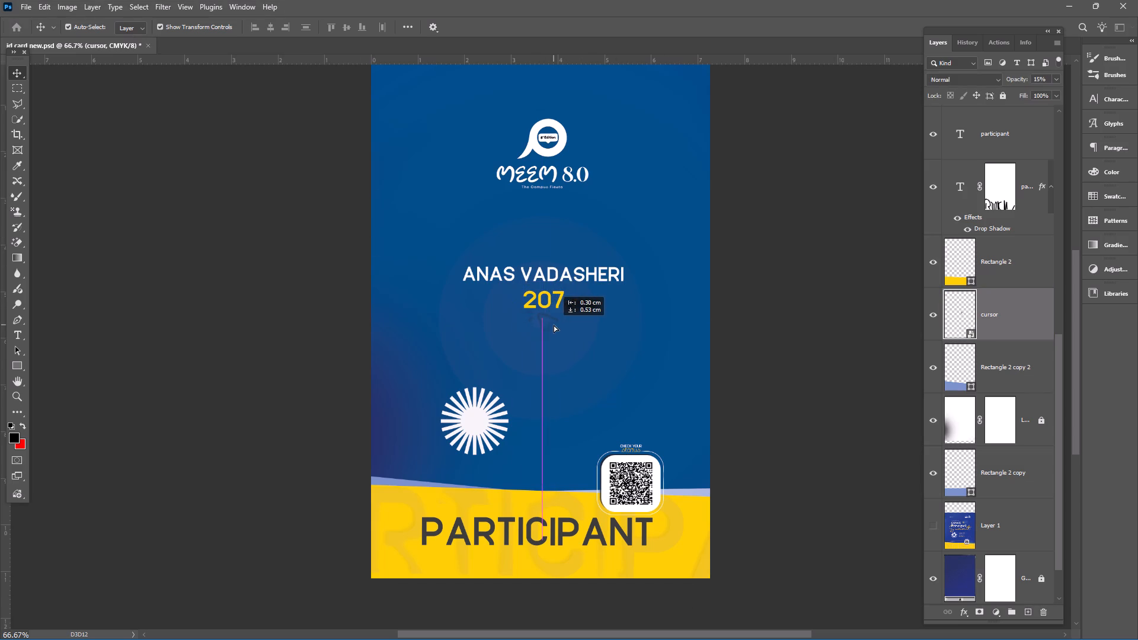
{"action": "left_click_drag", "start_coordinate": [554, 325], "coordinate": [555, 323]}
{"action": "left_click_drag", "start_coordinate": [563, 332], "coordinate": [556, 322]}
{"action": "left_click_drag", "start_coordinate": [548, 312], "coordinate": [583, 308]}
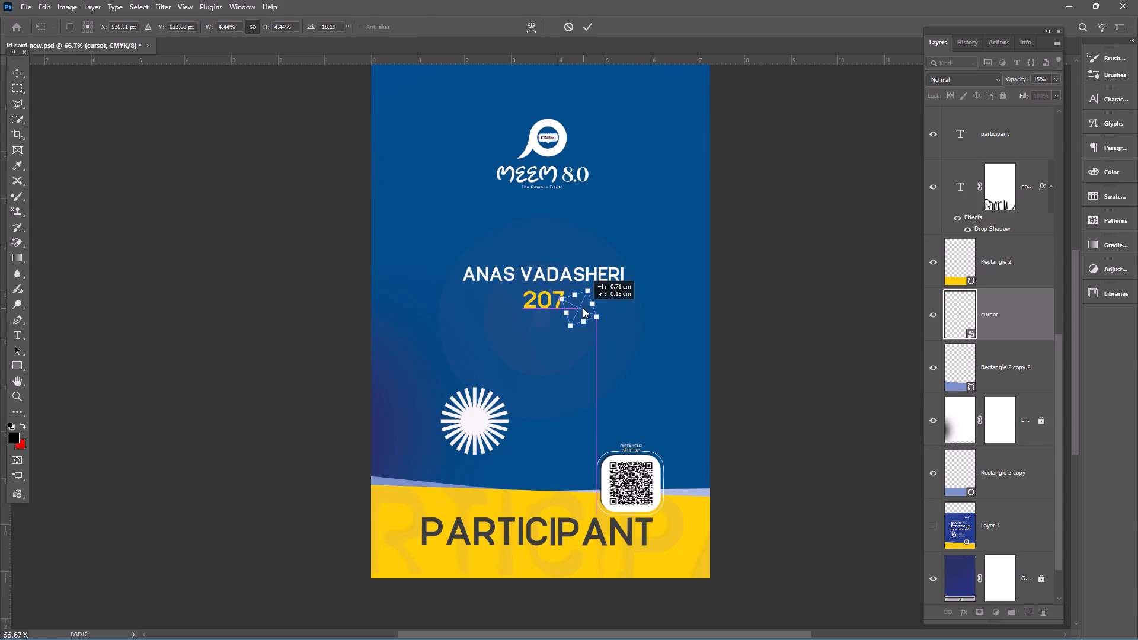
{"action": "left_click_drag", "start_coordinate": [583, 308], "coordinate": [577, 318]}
Enlarge the cursor icon to about 30% and move it behind the QR code at the card's lower corner.
{"action": "left_click_drag", "start_coordinate": [592, 327], "coordinate": [671, 393]}
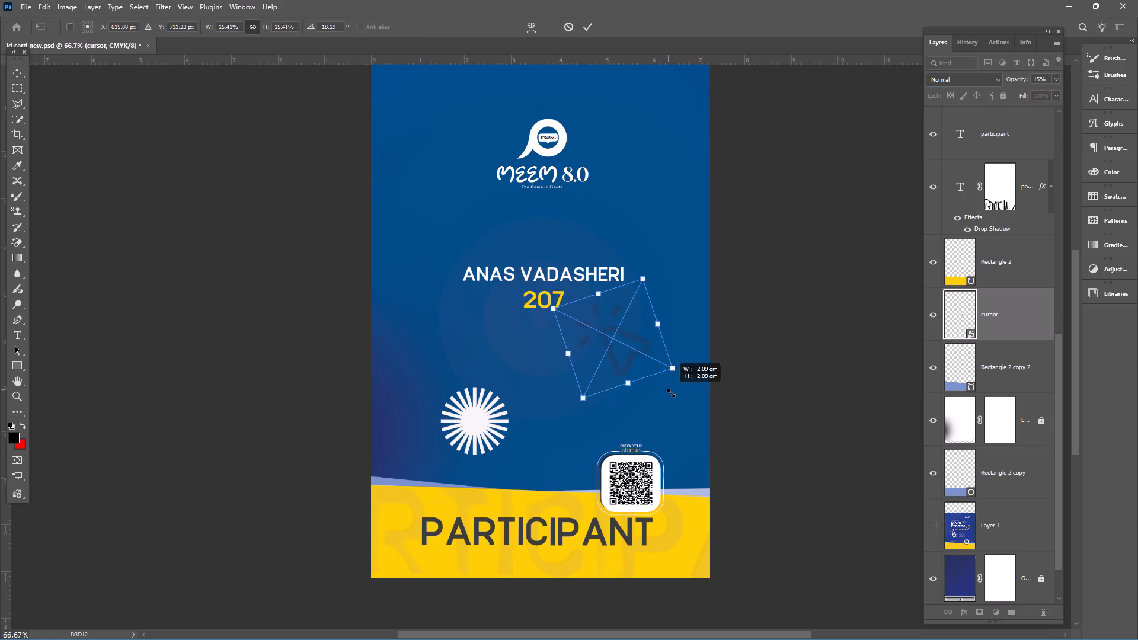
{"action": "left_click_drag", "start_coordinate": [671, 393], "coordinate": [671, 393]}
{"action": "left_click_drag", "start_coordinate": [649, 364], "coordinate": [703, 485]}
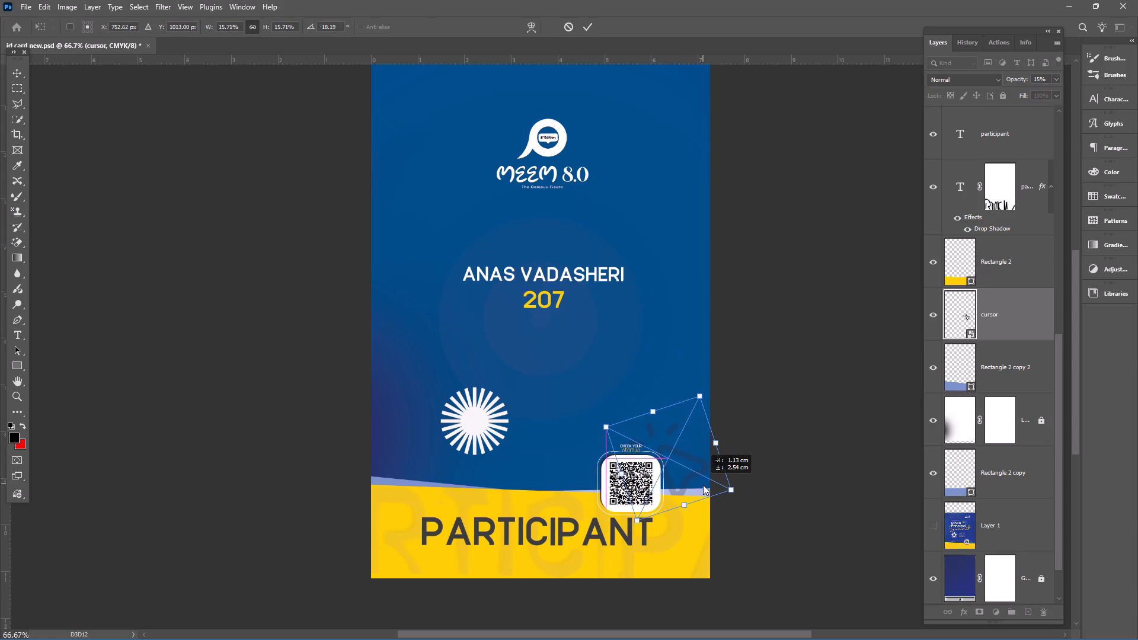
{"action": "left_click_drag", "start_coordinate": [703, 485], "coordinate": [701, 482]}
{"action": "left_click_drag", "start_coordinate": [733, 489], "coordinate": [835, 572]}
{"action": "left_click_drag", "start_coordinate": [765, 484], "coordinate": [669, 445]}
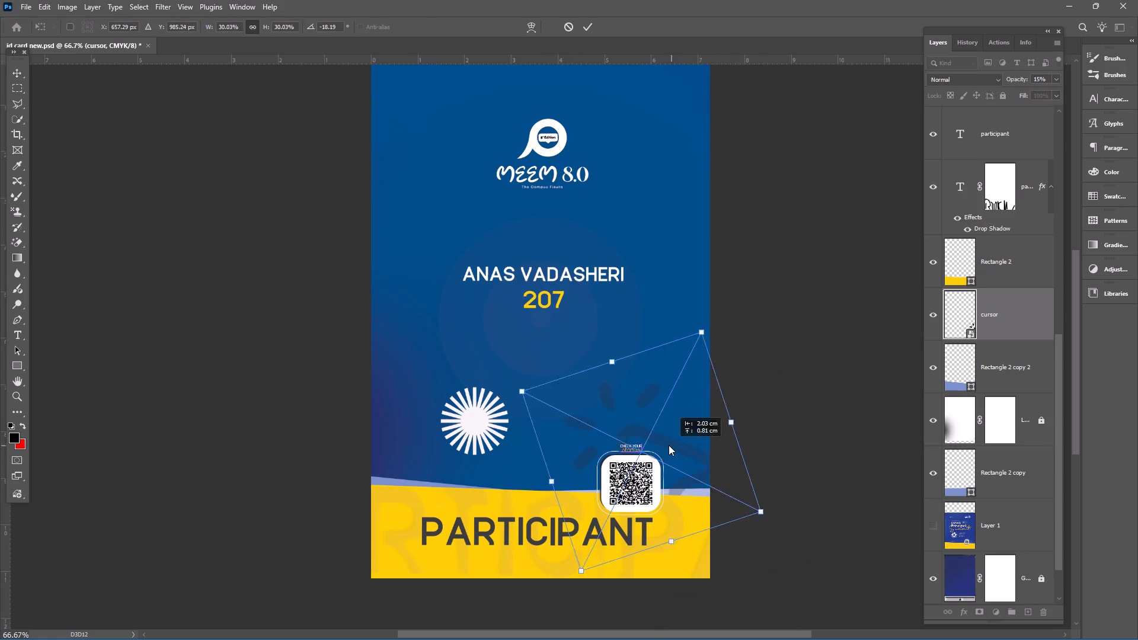
{"action": "left_click_drag", "start_coordinate": [669, 445], "coordinate": [692, 485]}
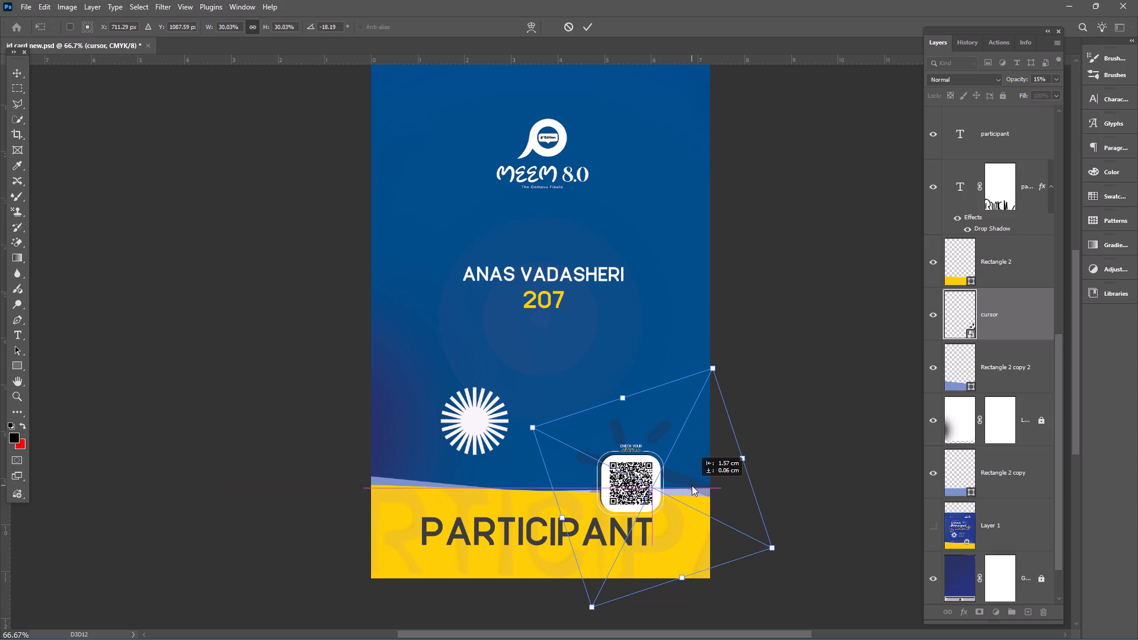
{"action": "left_click_drag", "start_coordinate": [692, 485], "coordinate": [688, 460]}
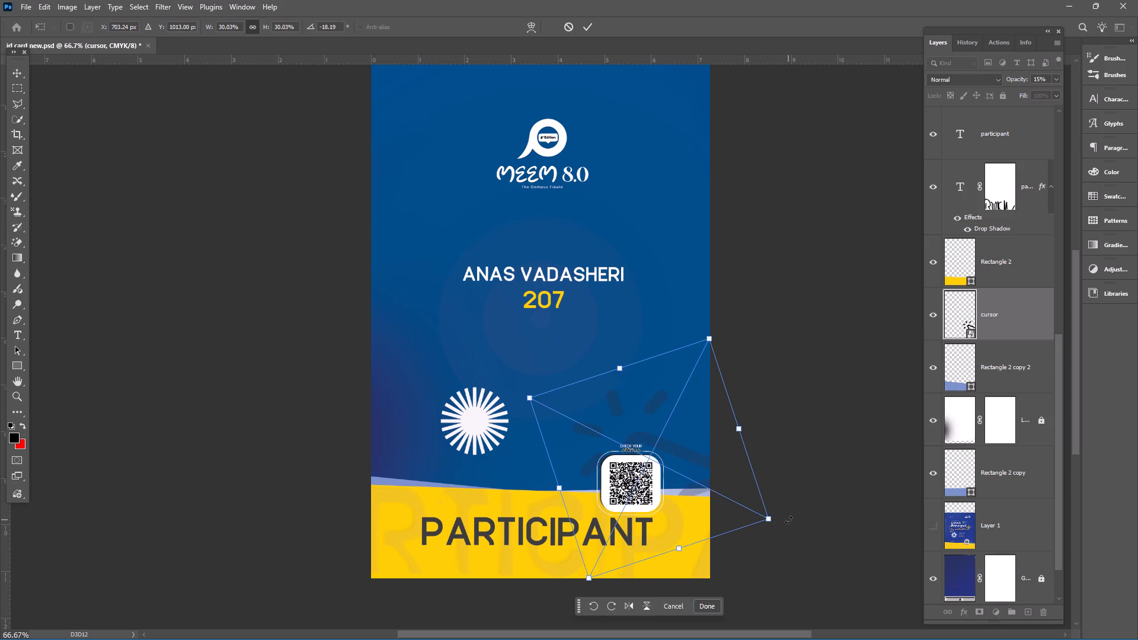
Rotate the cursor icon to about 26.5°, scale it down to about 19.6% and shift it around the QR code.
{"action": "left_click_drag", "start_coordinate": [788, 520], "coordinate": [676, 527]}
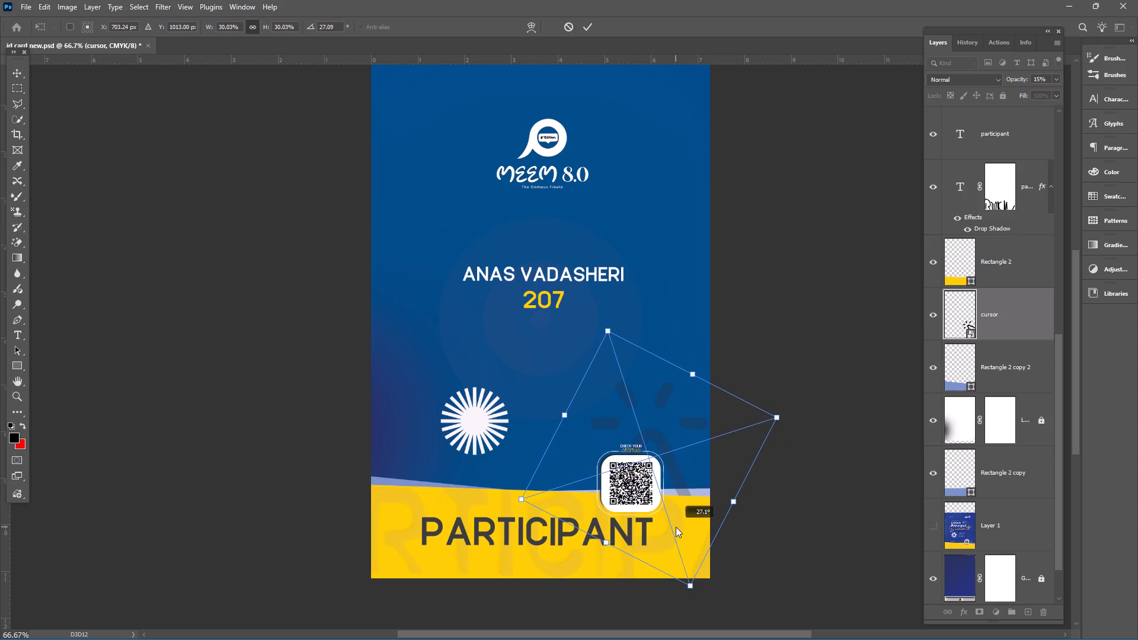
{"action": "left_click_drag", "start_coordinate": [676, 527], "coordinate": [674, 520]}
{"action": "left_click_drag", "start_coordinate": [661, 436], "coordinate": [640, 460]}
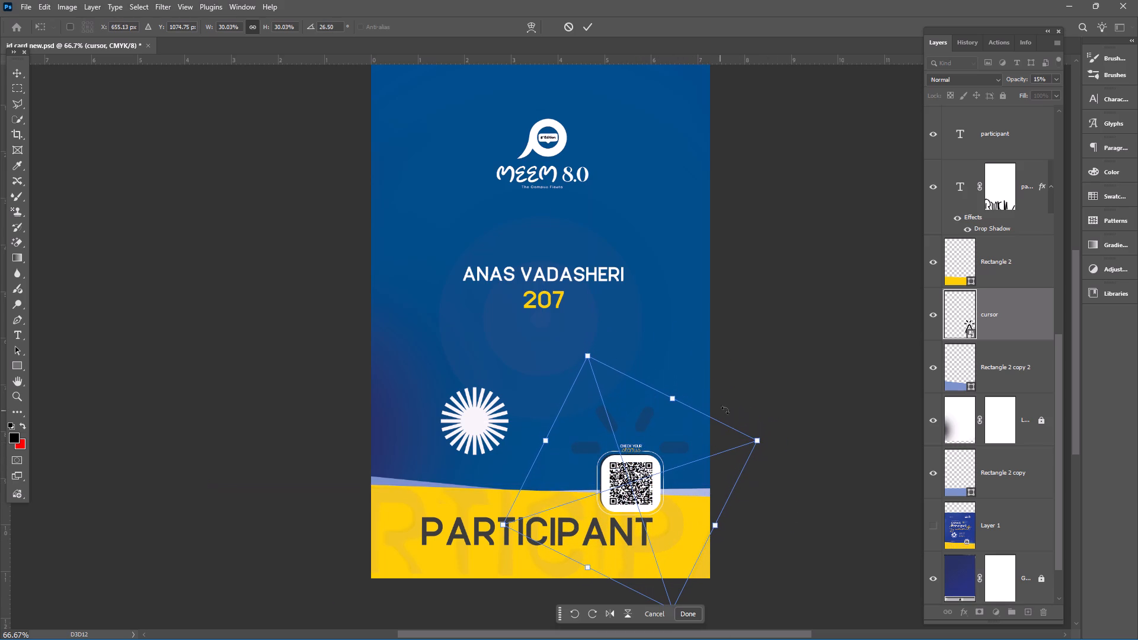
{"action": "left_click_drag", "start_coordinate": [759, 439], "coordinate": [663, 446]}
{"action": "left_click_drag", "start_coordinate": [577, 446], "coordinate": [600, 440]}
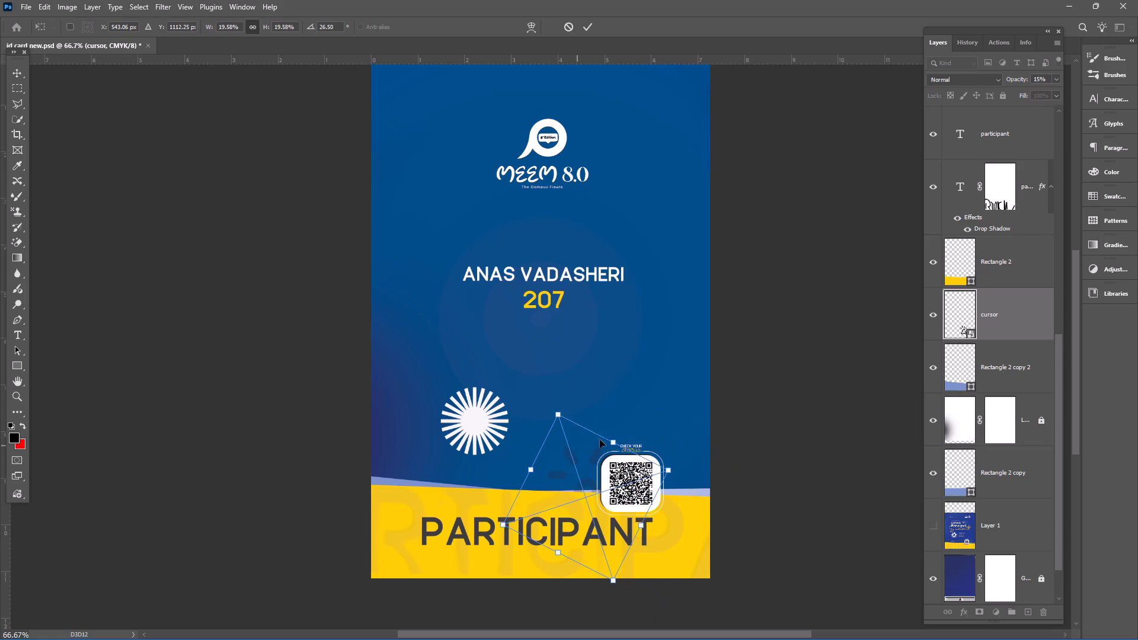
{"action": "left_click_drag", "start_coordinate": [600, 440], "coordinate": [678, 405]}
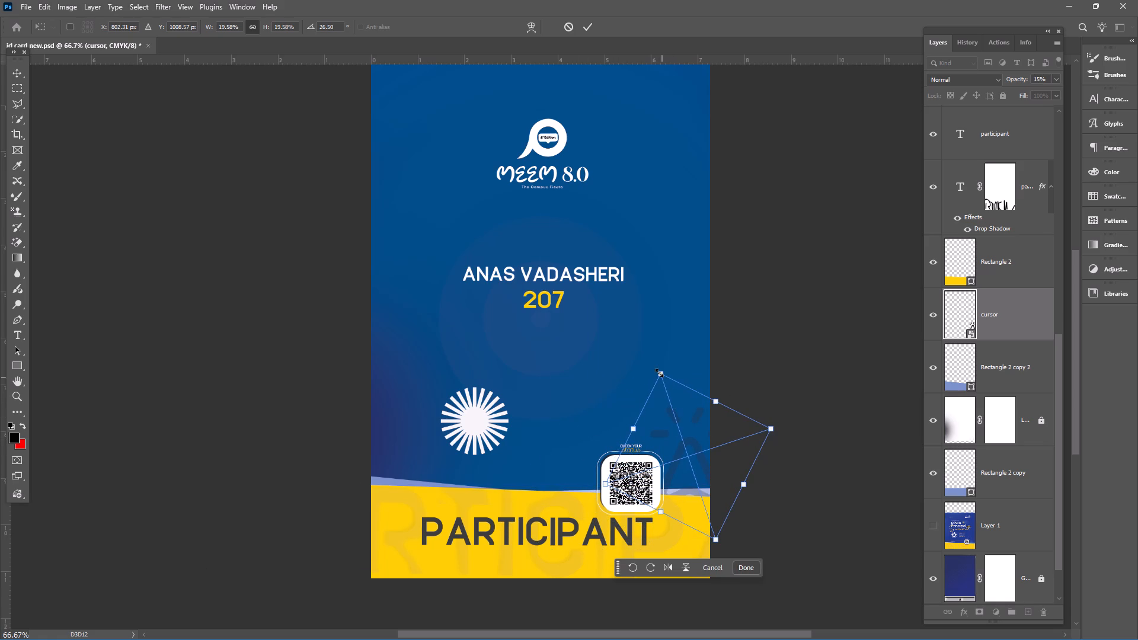
Rotate the cursor icon to about -6.8°, scale it to about 24% and place it behind the QR code, overlapping the card's edge.
{"action": "left_click_drag", "start_coordinate": [655, 358], "coordinate": [580, 372]}
{"action": "left_click_drag", "start_coordinate": [679, 419], "coordinate": [659, 428]}
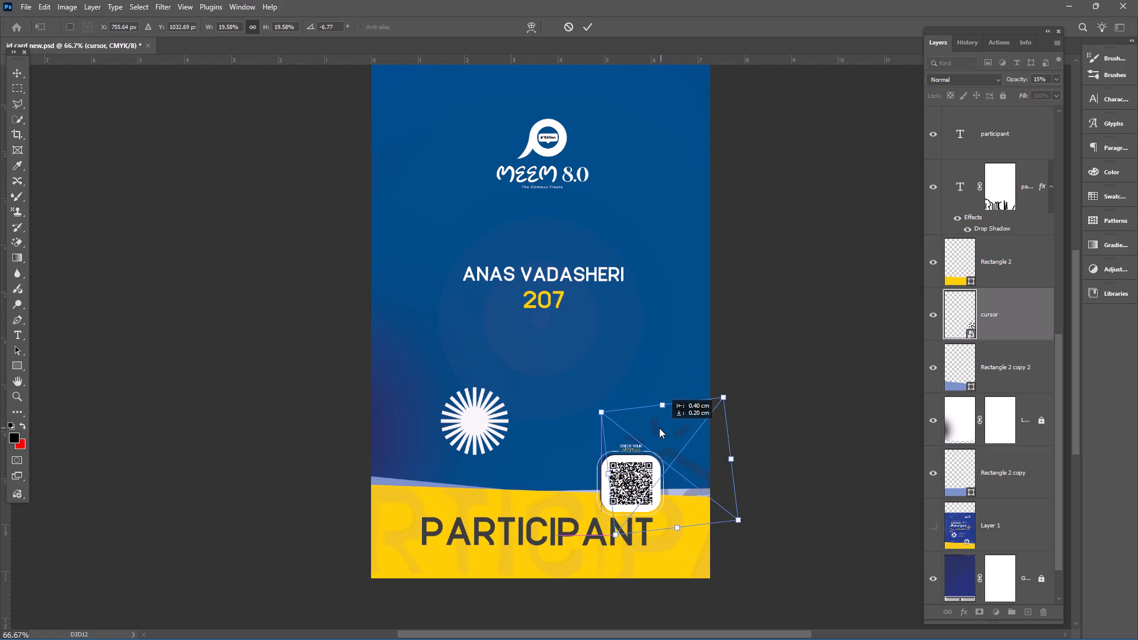
{"action": "left_click_drag", "start_coordinate": [659, 428], "coordinate": [654, 425]}
{"action": "left_click_drag", "start_coordinate": [739, 523], "coordinate": [769, 552]}
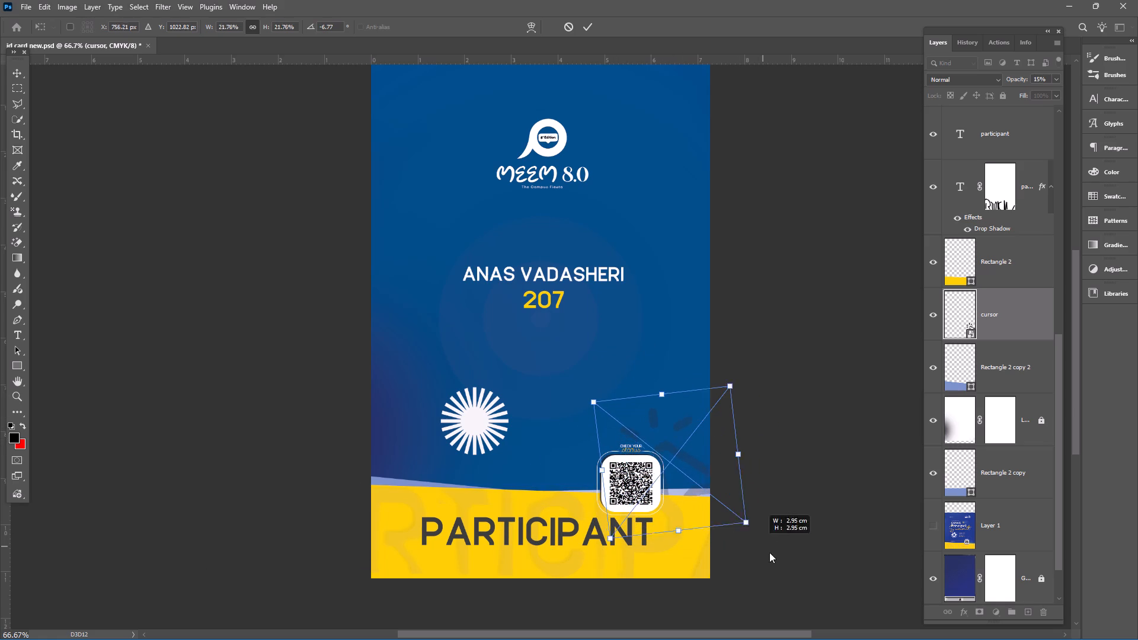
{"action": "left_click_drag", "start_coordinate": [769, 552], "coordinate": [771, 552]}
{"action": "left_click", "coordinate": [811, 470]}
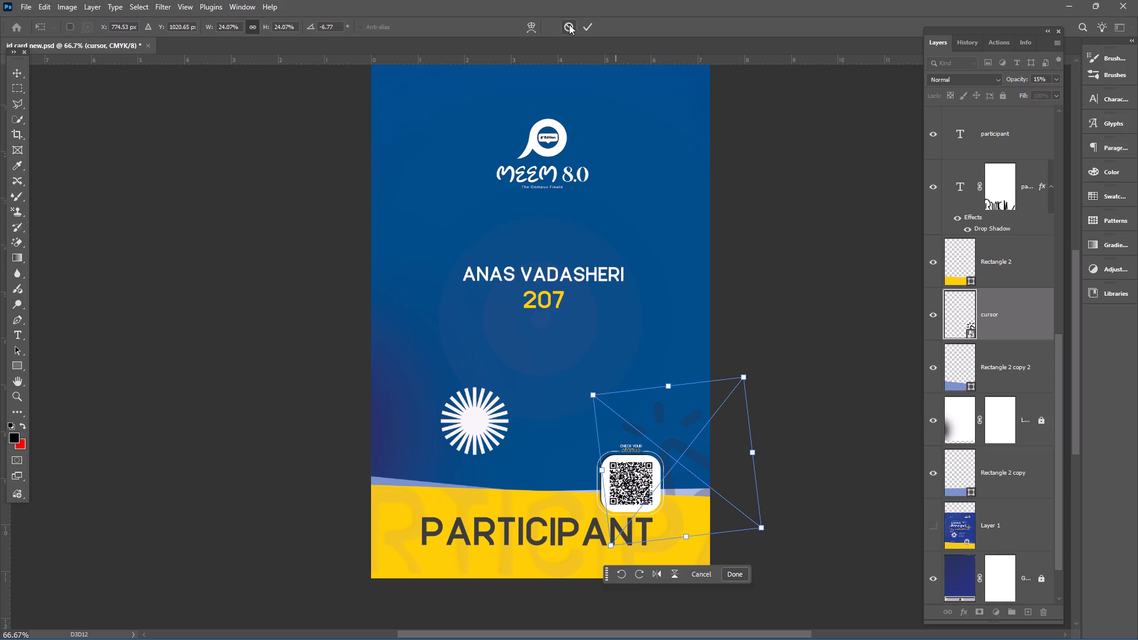
{"action": "left_click", "coordinate": [589, 25]}
Lower the opacity of the cursor icon layer to 12%.
{"action": "left_click", "coordinate": [1056, 81]}
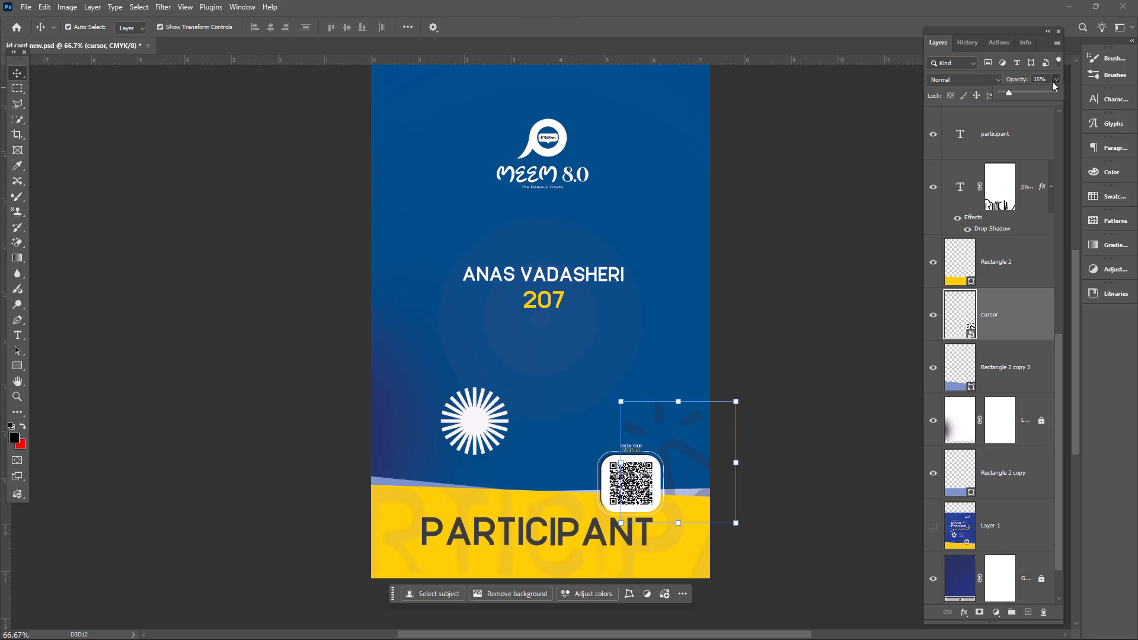
{"action": "left_click", "coordinate": [1007, 94]}
{"action": "left_click", "coordinate": [728, 191]}
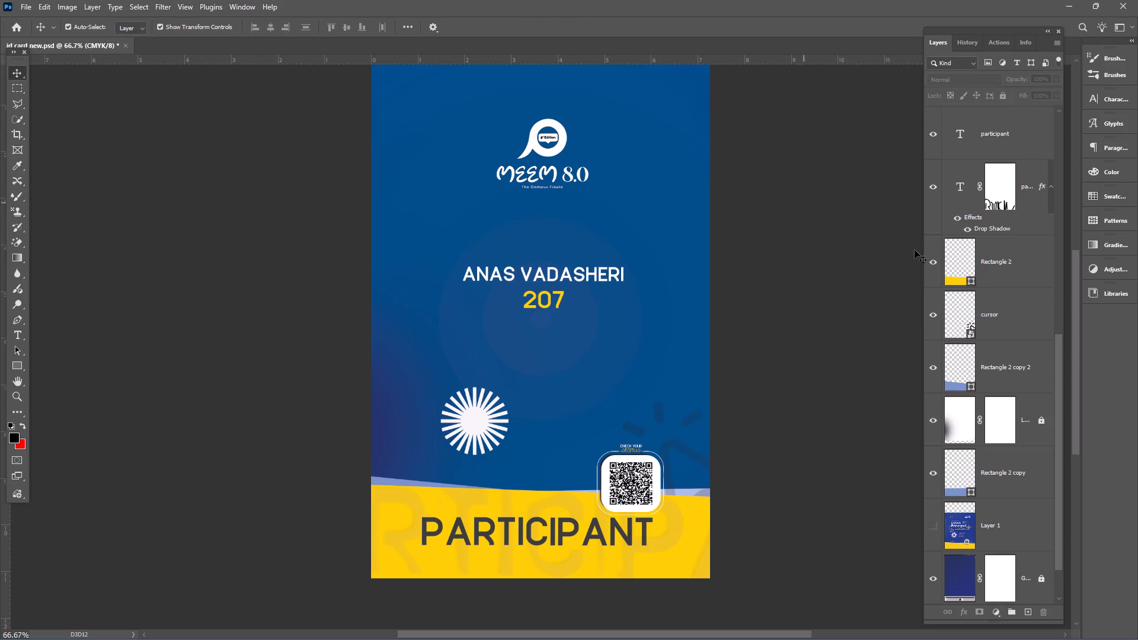
Add a white Color Overlay effect to the cursor icon layer, trying green and yellow tones in the colour picker along the way.
{"action": "left_click", "coordinate": [1014, 332]}
{"action": "double_click", "coordinate": [1047, 324]}
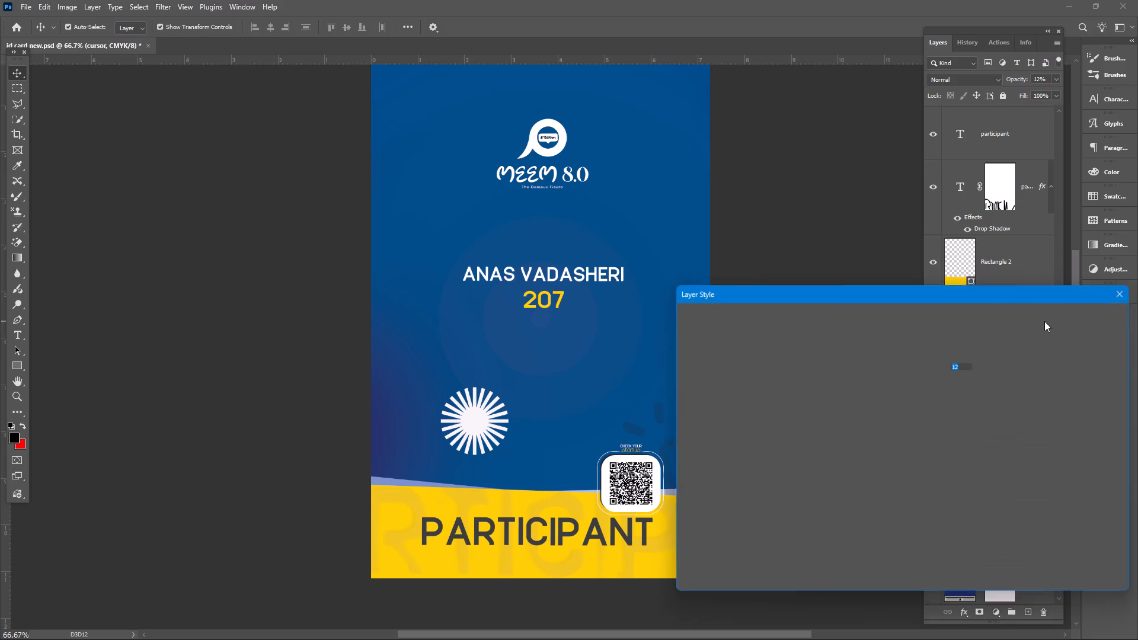
{"action": "left_click", "coordinate": [731, 470]}
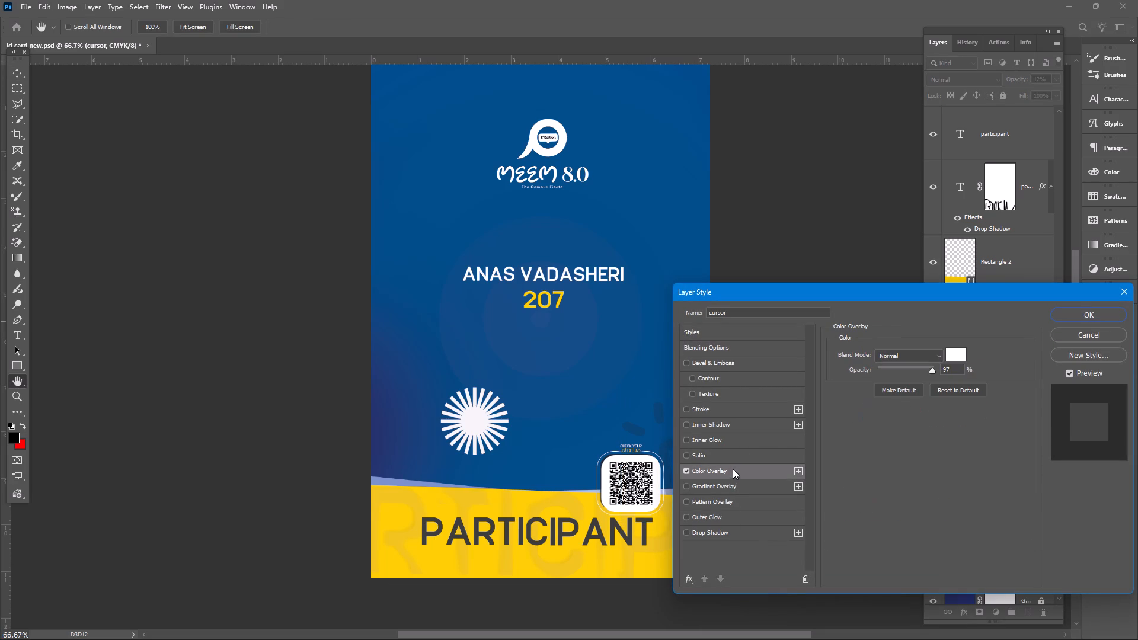
{"action": "left_click", "coordinate": [960, 351]}
{"action": "left_click_drag", "start_coordinate": [936, 404], "coordinate": [759, 297]}
{"action": "left_click_drag", "start_coordinate": [874, 389], "coordinate": [899, 385]}
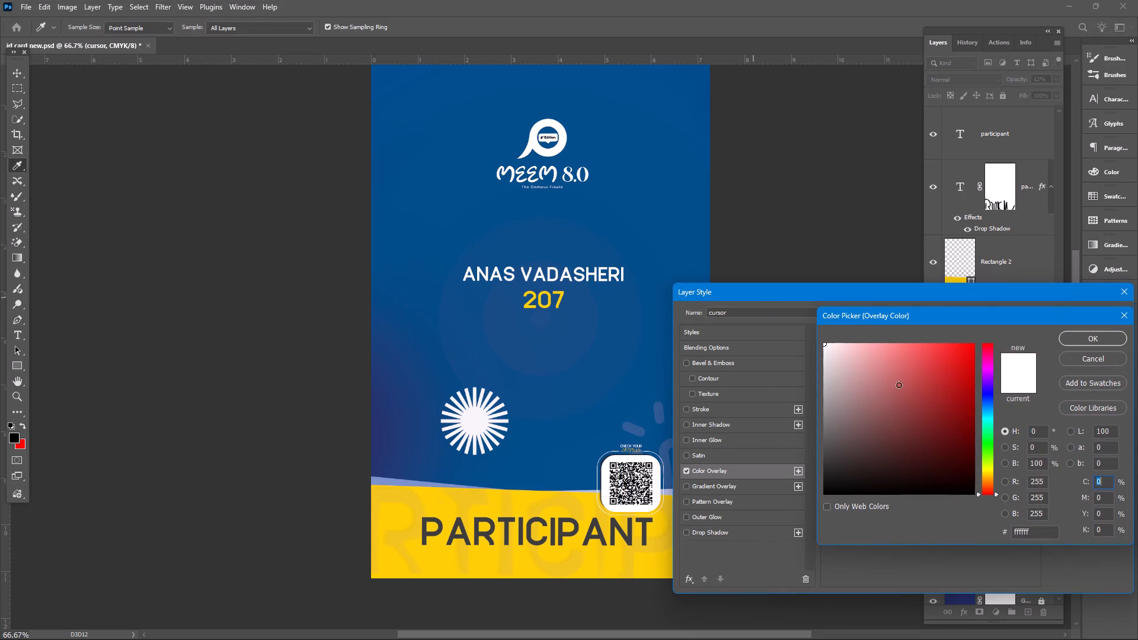
{"action": "left_click_drag", "start_coordinate": [899, 385], "coordinate": [983, 369]}
{"action": "left_click_drag", "start_coordinate": [984, 437], "coordinate": [986, 462]}
{"action": "left_click_drag", "start_coordinate": [961, 366], "coordinate": [993, 319]}
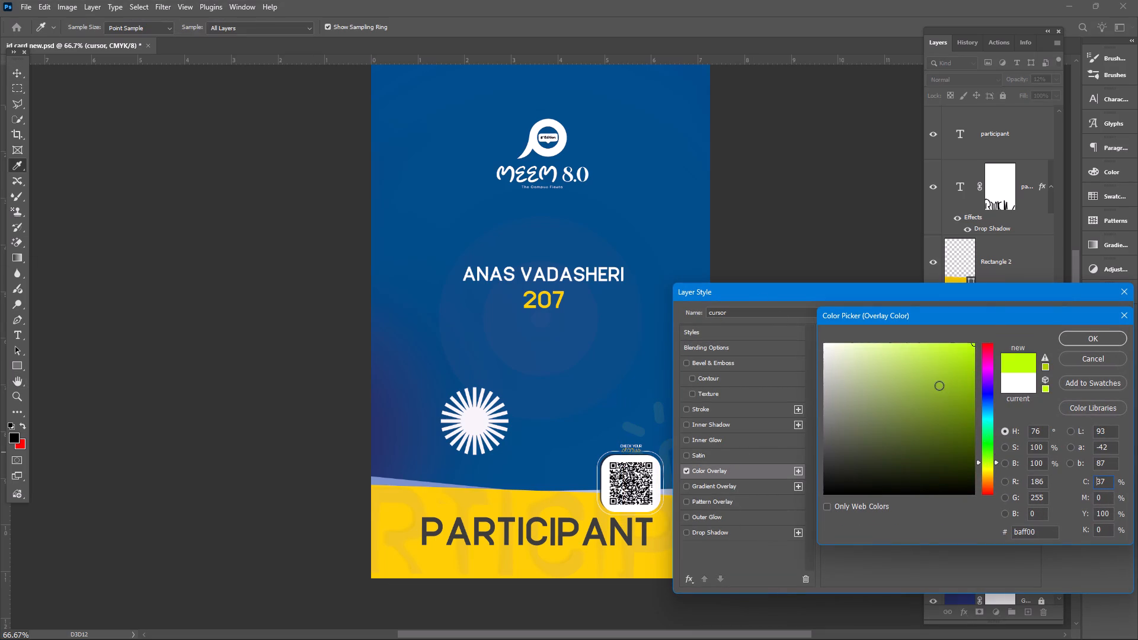
{"action": "left_click_drag", "start_coordinate": [930, 383], "coordinate": [730, 284]}
{"action": "left_click", "coordinate": [660, 546]}
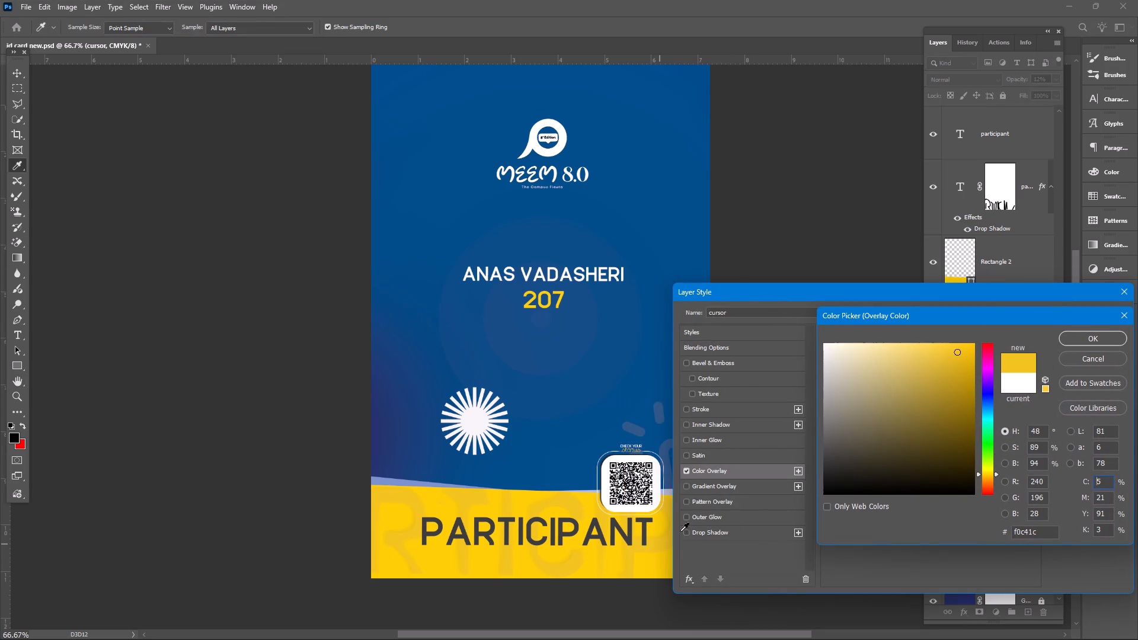
{"action": "left_click_drag", "start_coordinate": [919, 385], "coordinate": [736, 279]}
{"action": "left_click", "coordinate": [1095, 334]}
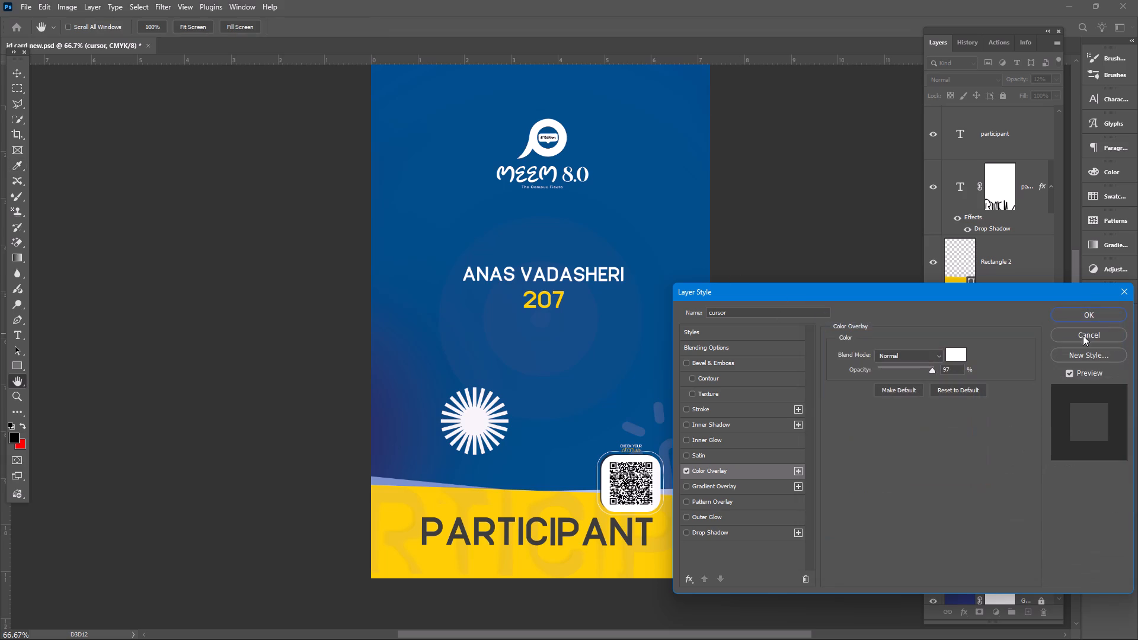
{"action": "left_click", "coordinate": [1101, 316]}
{"action": "left_click", "coordinate": [826, 266]}
Duplicate the white starburst illustration near the participant name and scale the copy down to about 2.07%.
{"action": "scroll", "coordinate": [640, 433], "scroll_direction": "up", "scroll_amount": 4}
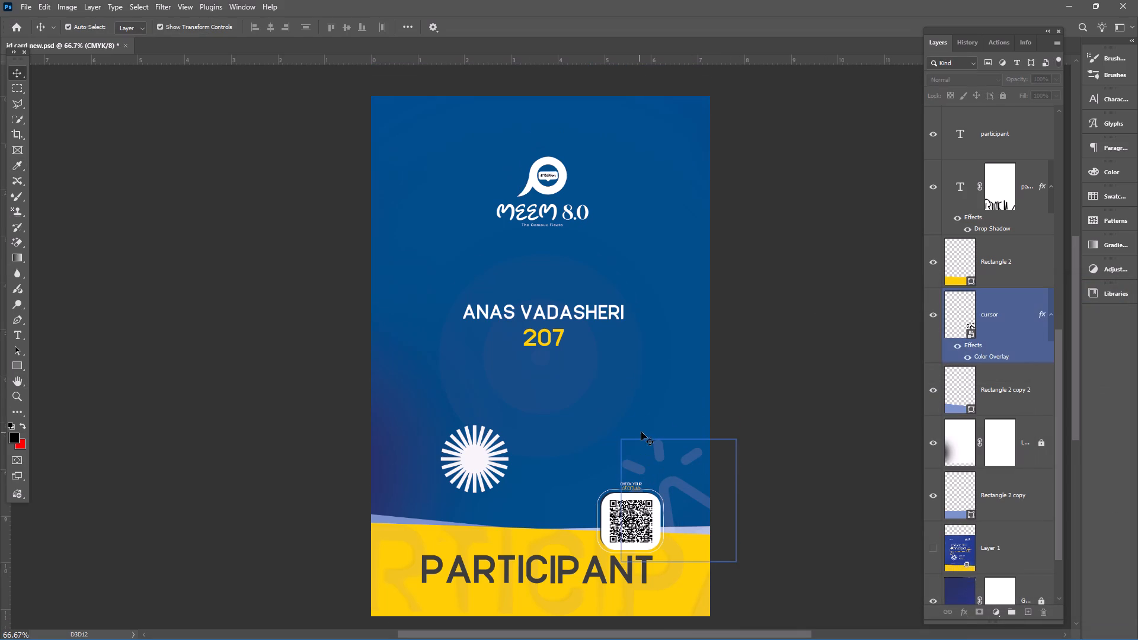
{"action": "scroll", "coordinate": [641, 432], "scroll_direction": "up", "scroll_amount": 1}
{"action": "left_click", "coordinate": [818, 308]}
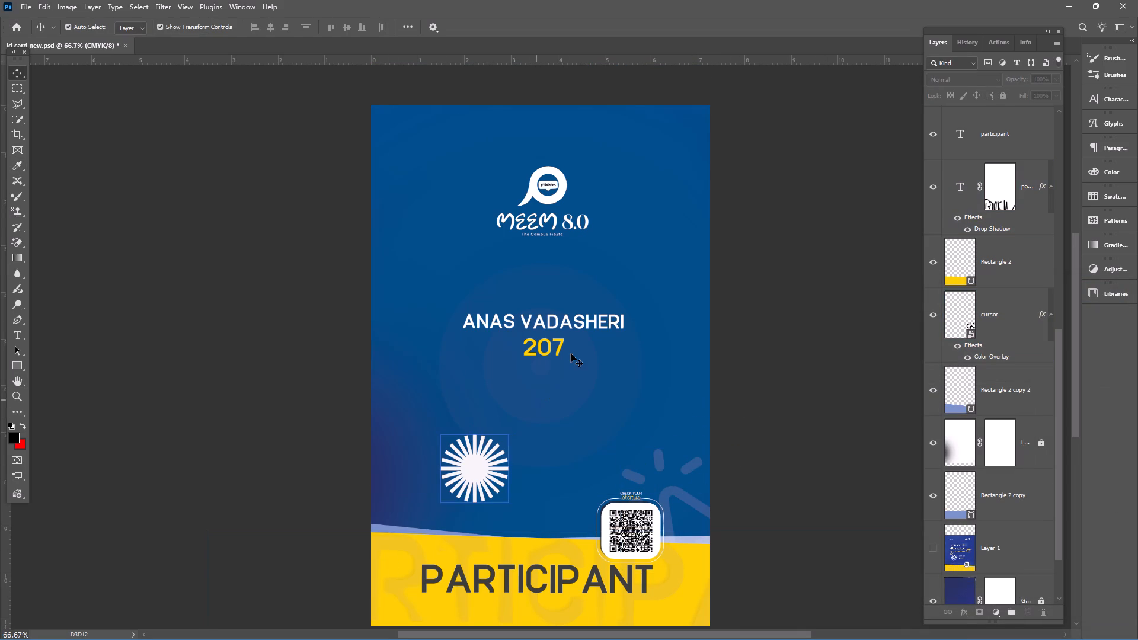
{"action": "left_click", "coordinate": [480, 458]}
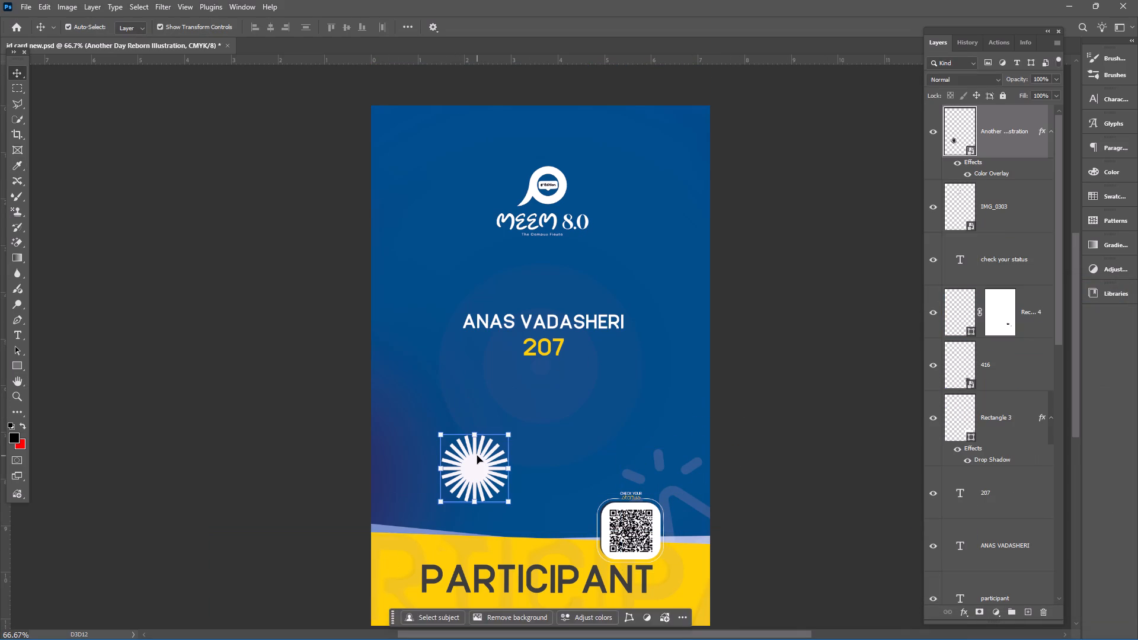
{"action": "left_click_drag", "start_coordinate": [469, 465], "coordinate": [497, 364], "text": "alt"}
{"action": "left_click_drag", "start_coordinate": [536, 404], "coordinate": [483, 360]}
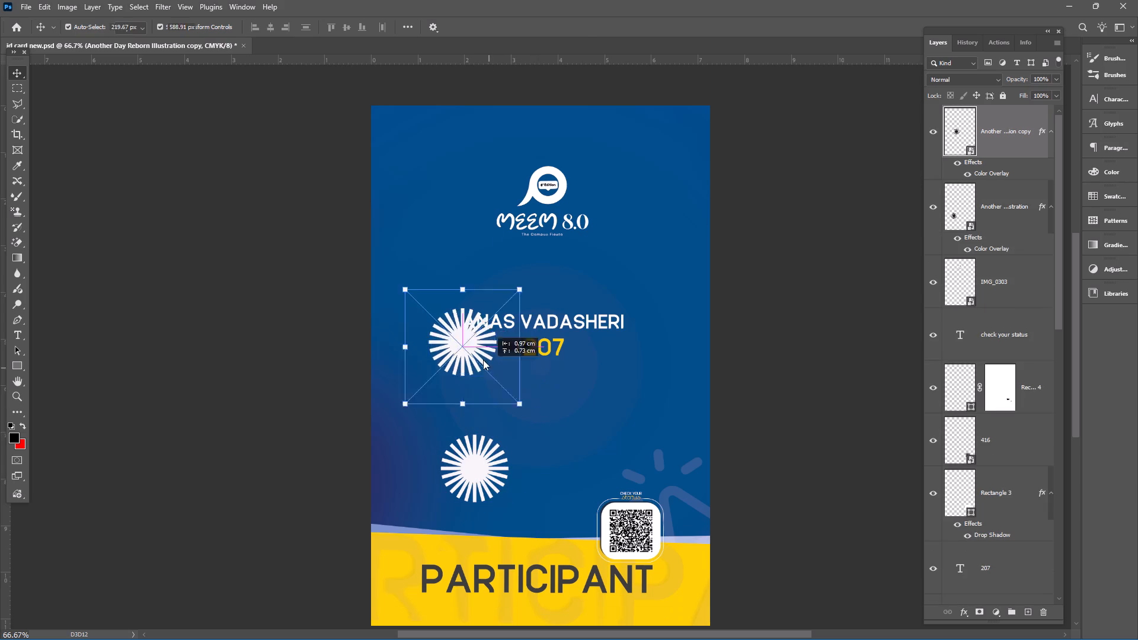
{"action": "left_click_drag", "start_coordinate": [483, 360], "coordinate": [530, 401]}
{"action": "left_click_drag", "start_coordinate": [555, 428], "coordinate": [479, 331]}
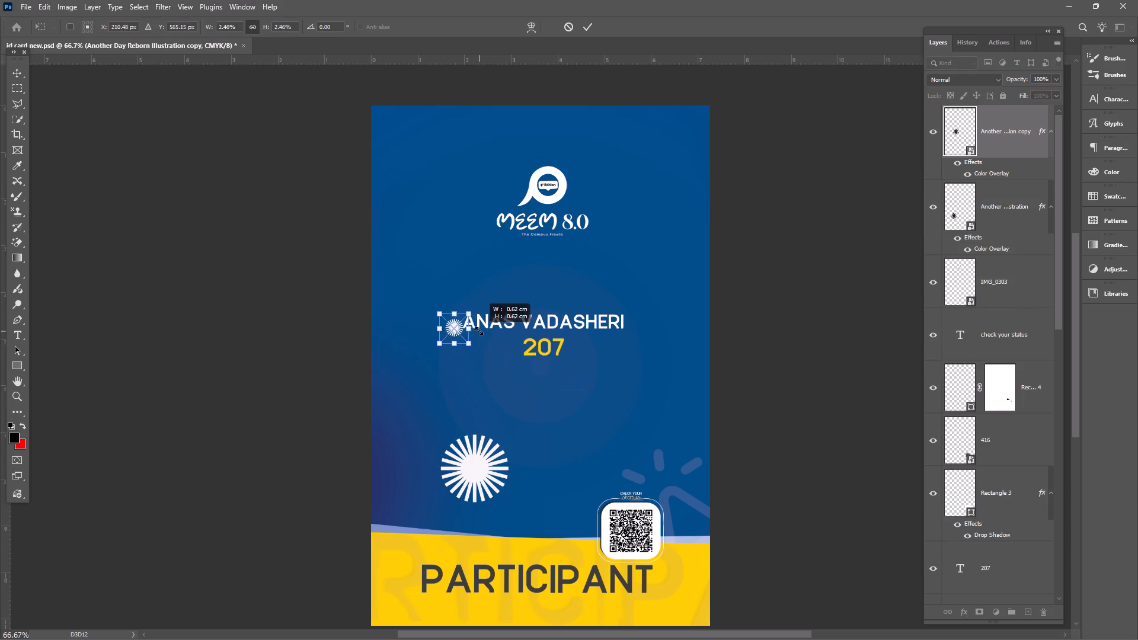
{"action": "left_click_drag", "start_coordinate": [479, 331], "coordinate": [477, 327]}
Move the small starburst copy just left of the 207 text and nudge it level with the number.
{"action": "scroll", "coordinate": [462, 377], "scroll_direction": "up", "scroll_amount": 10, "text": "alt"}
{"action": "left_click_drag", "start_coordinate": [408, 288], "coordinate": [562, 353]}
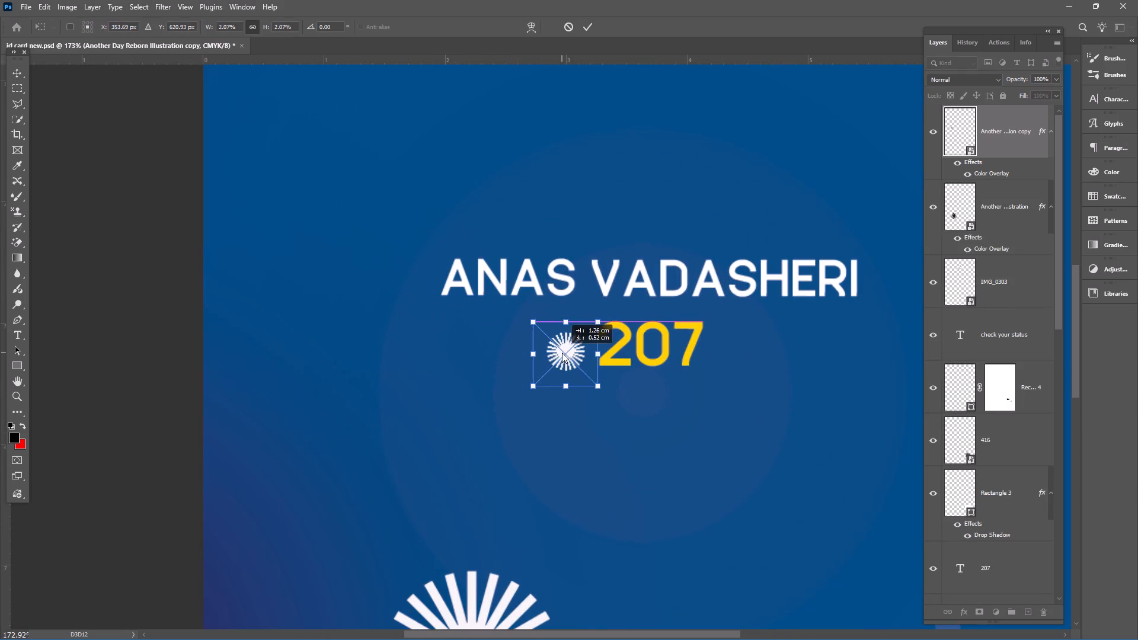
{"action": "left_click_drag", "start_coordinate": [562, 353], "coordinate": [553, 343]}
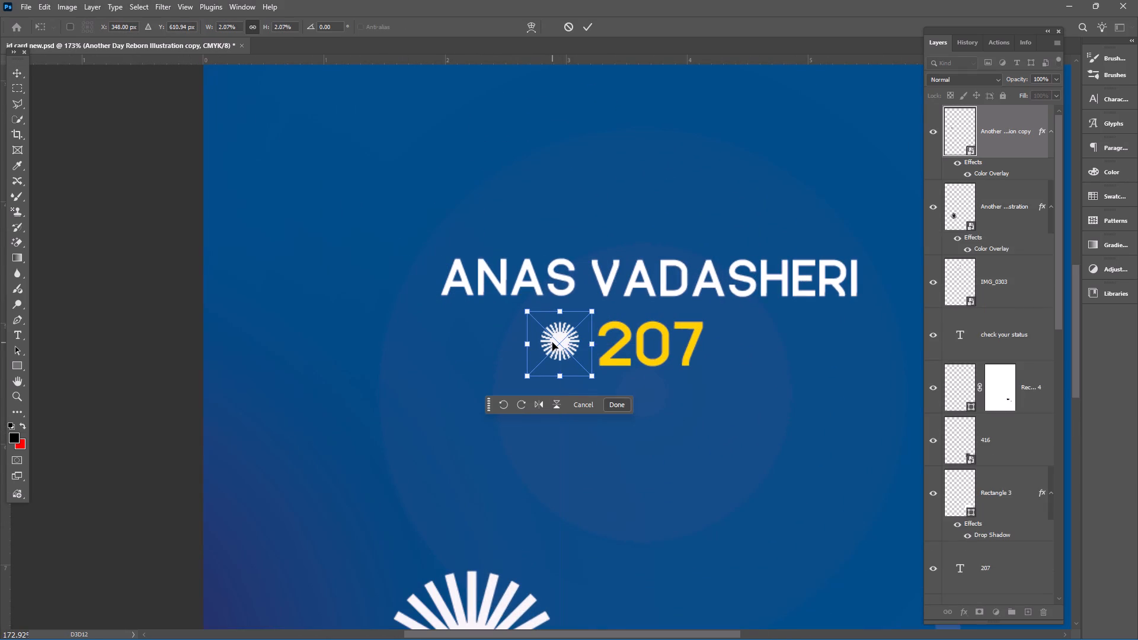
{"action": "key", "text": "Down"}
{"action": "key", "text": "Down"}
{"action": "key", "text": "Down"}
{"action": "key", "text": "Up"}
{"action": "key", "text": "Left"}
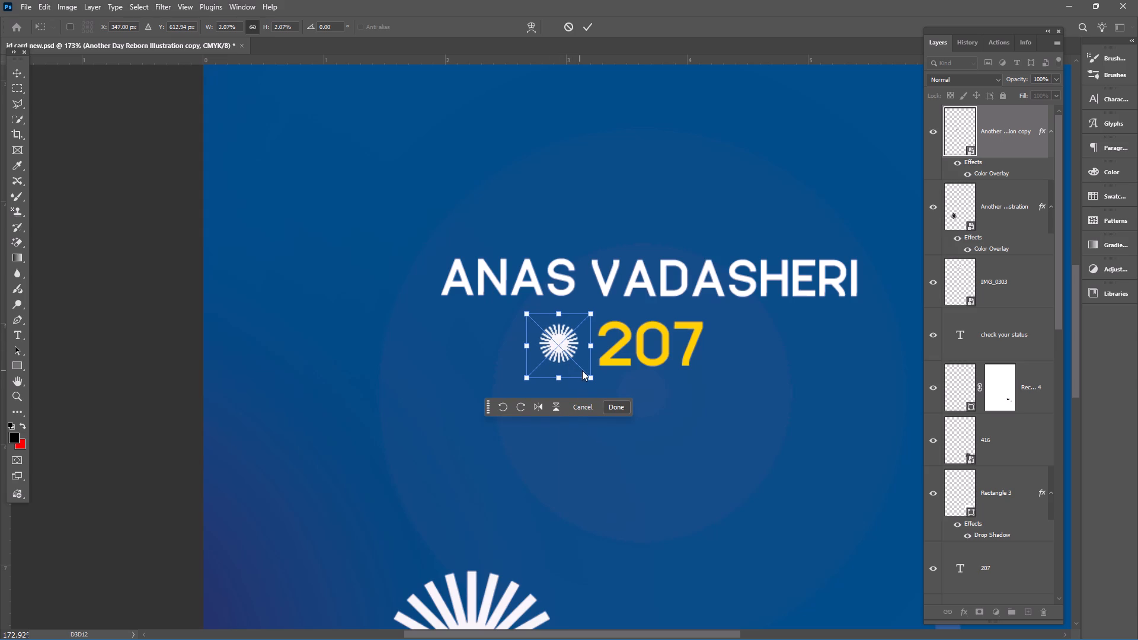
Scale the small starburst down to about 1.21% and place it farther left of 207, below the start of the name.
{"action": "left_click_drag", "start_coordinate": [592, 378], "coordinate": [576, 340]}
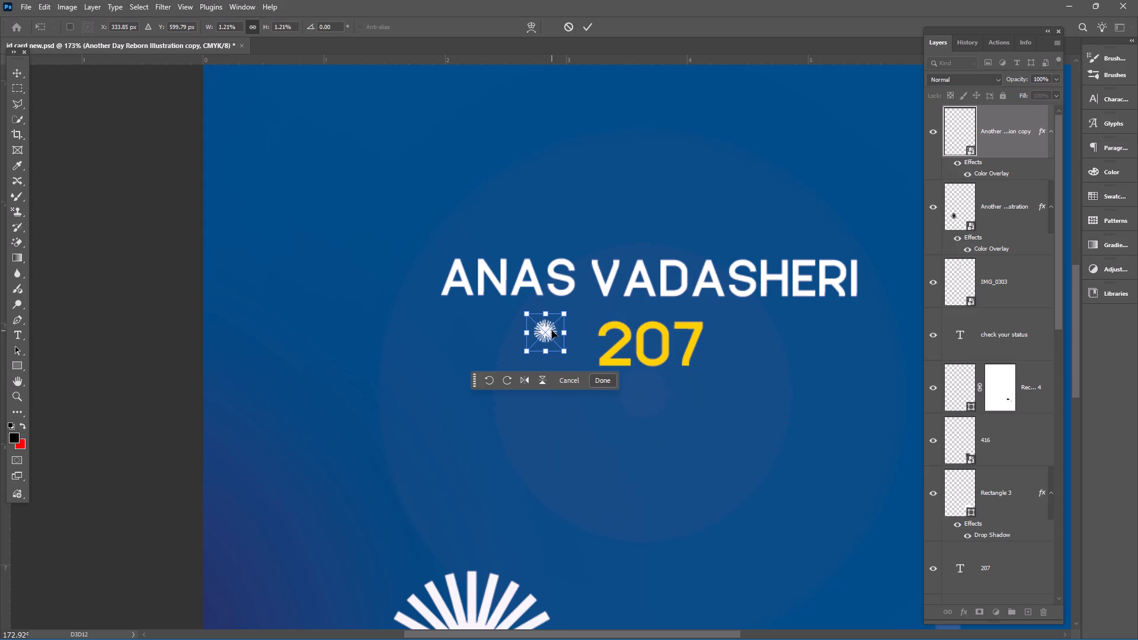
{"action": "left_click_drag", "start_coordinate": [545, 330], "coordinate": [486, 348]}
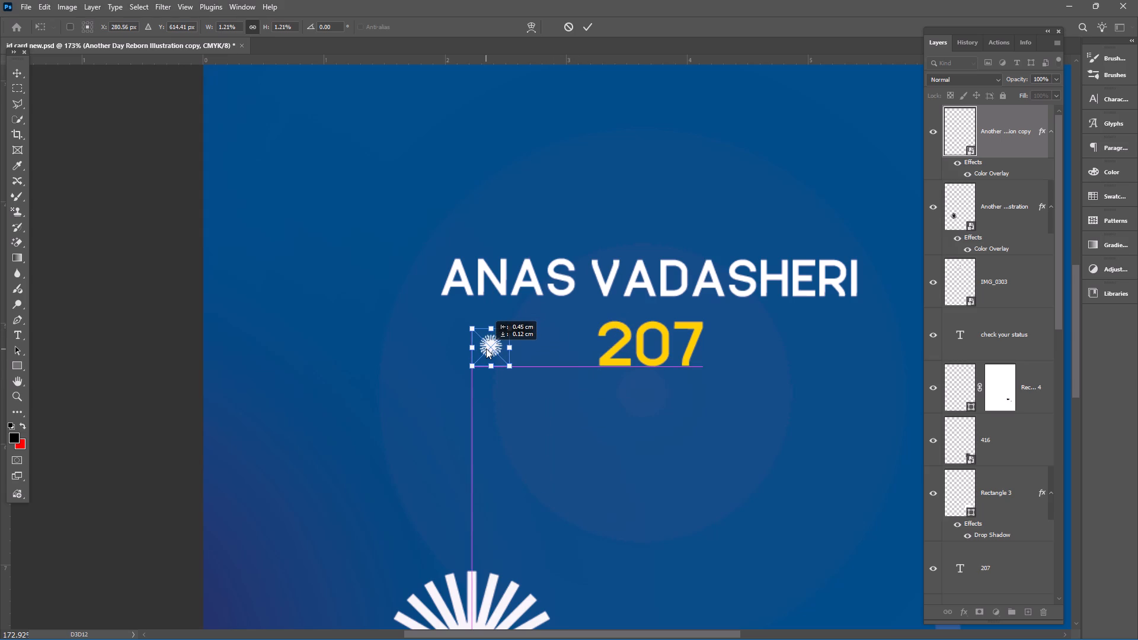
{"action": "left_click_drag", "start_coordinate": [486, 348], "coordinate": [486, 348]}
{"action": "left_click_drag", "start_coordinate": [490, 345], "coordinate": [527, 347], "text": "alt"}
{"action": "key", "text": "Return"}
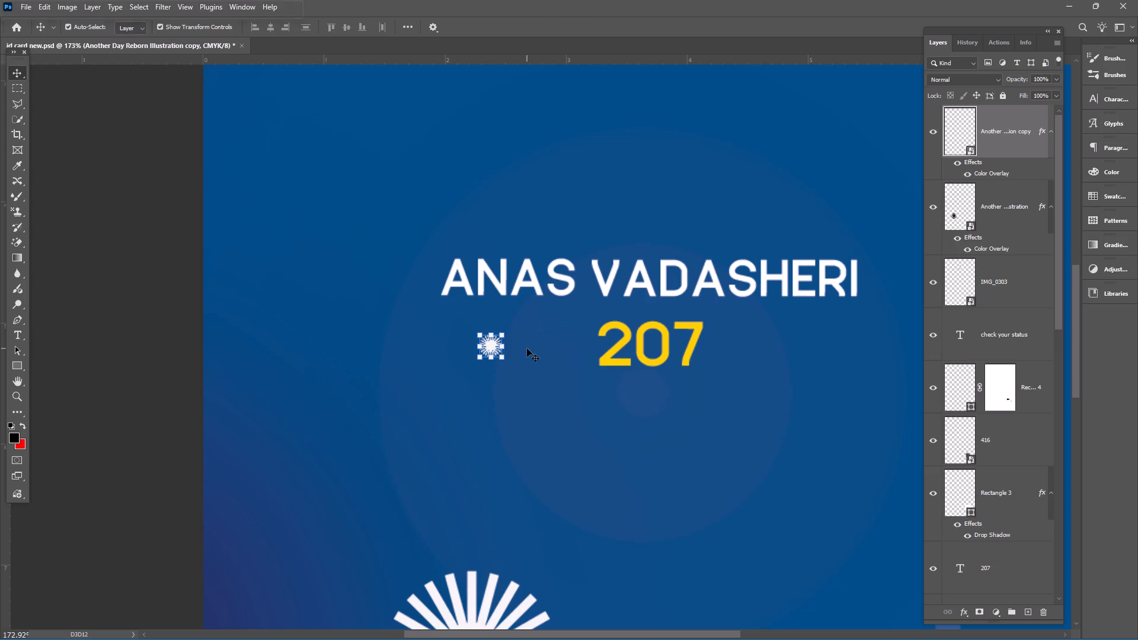
Duplicate the tiny starburst about 0.22 cm to its right and align the two at the same height.
{"action": "left_click_drag", "start_coordinate": [493, 346], "coordinate": [519, 347], "text": "alt"}
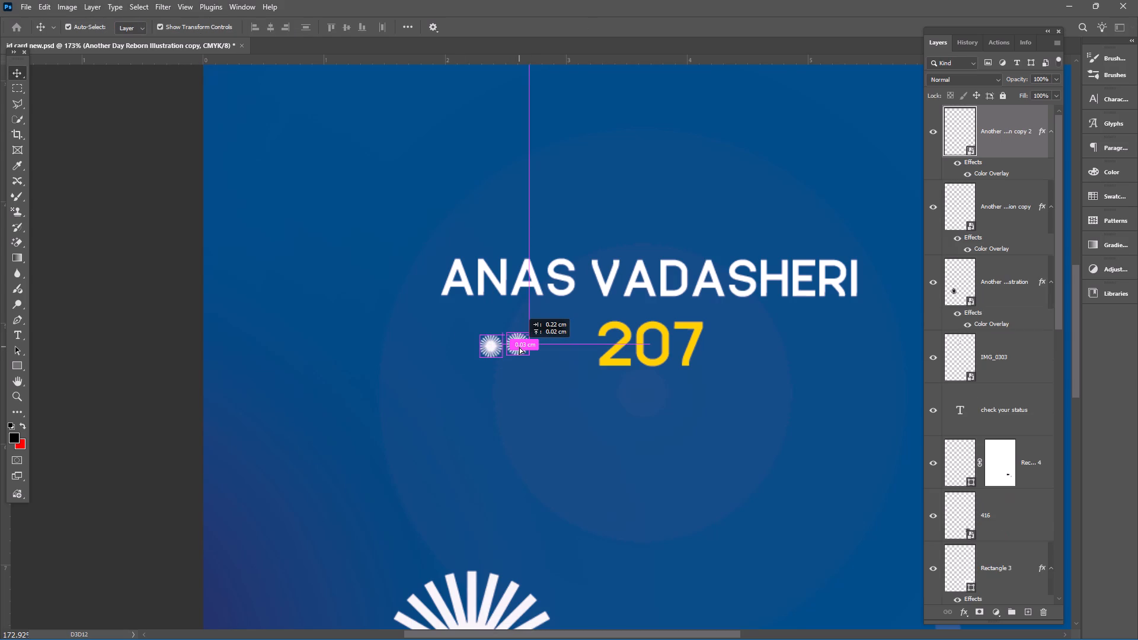
{"action": "left_click_drag", "start_coordinate": [519, 347], "coordinate": [519, 349], "text": "alt"}
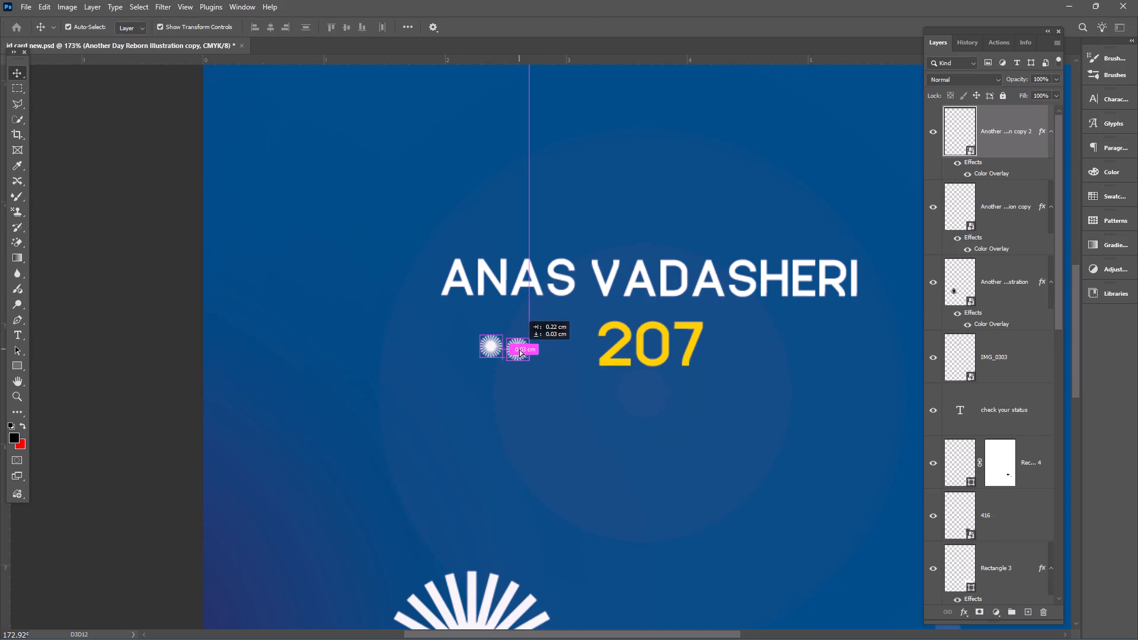
{"action": "left_click_drag", "start_coordinate": [519, 349], "coordinate": [517, 348], "text": "alt"}
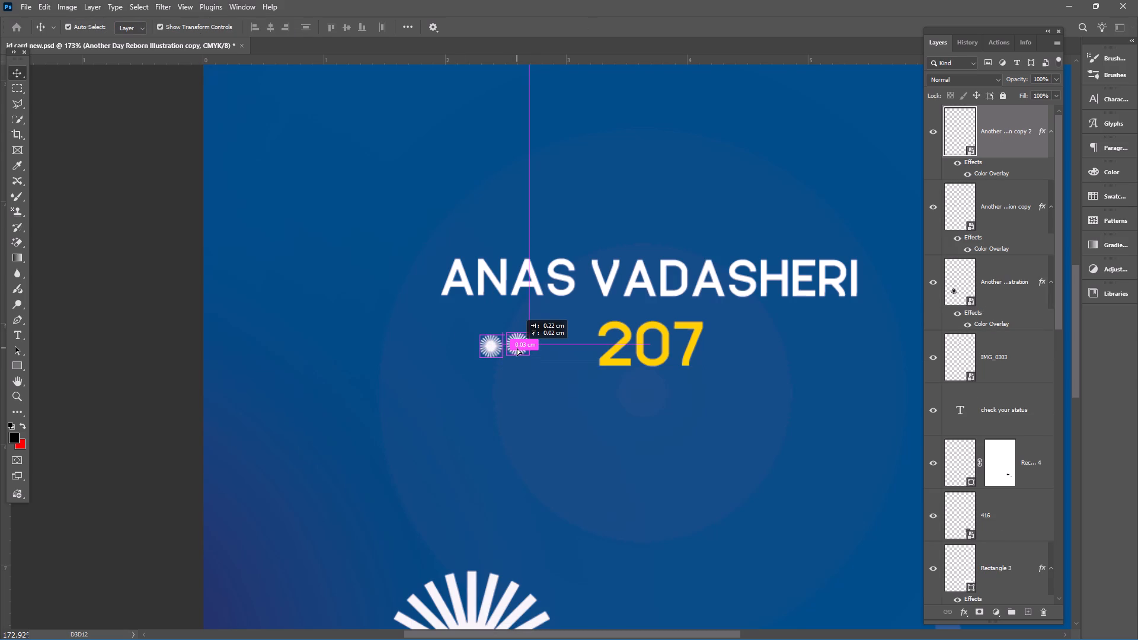
{"action": "left_click_drag", "start_coordinate": [517, 348], "coordinate": [515, 347], "text": "alt"}
{"action": "scroll", "coordinate": [514, 345], "scroll_direction": "up", "scroll_amount": 4, "text": "alt"}
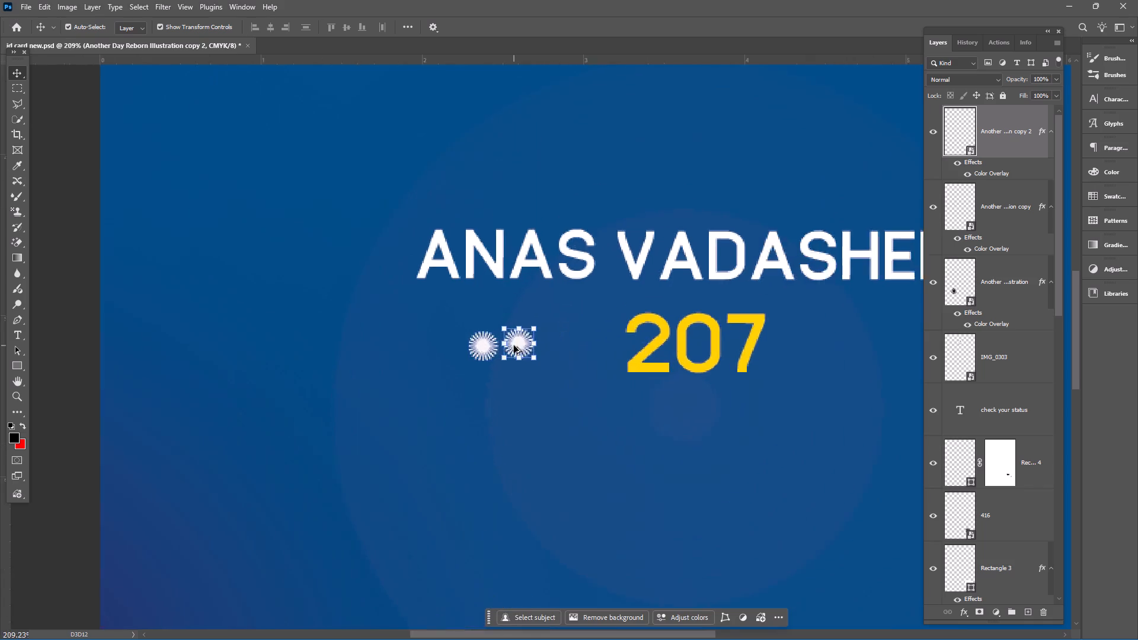
{"action": "scroll", "coordinate": [514, 345], "scroll_direction": "up", "scroll_amount": 11, "text": "alt"}
{"action": "left_click_drag", "start_coordinate": [530, 345], "coordinate": [529, 354]}
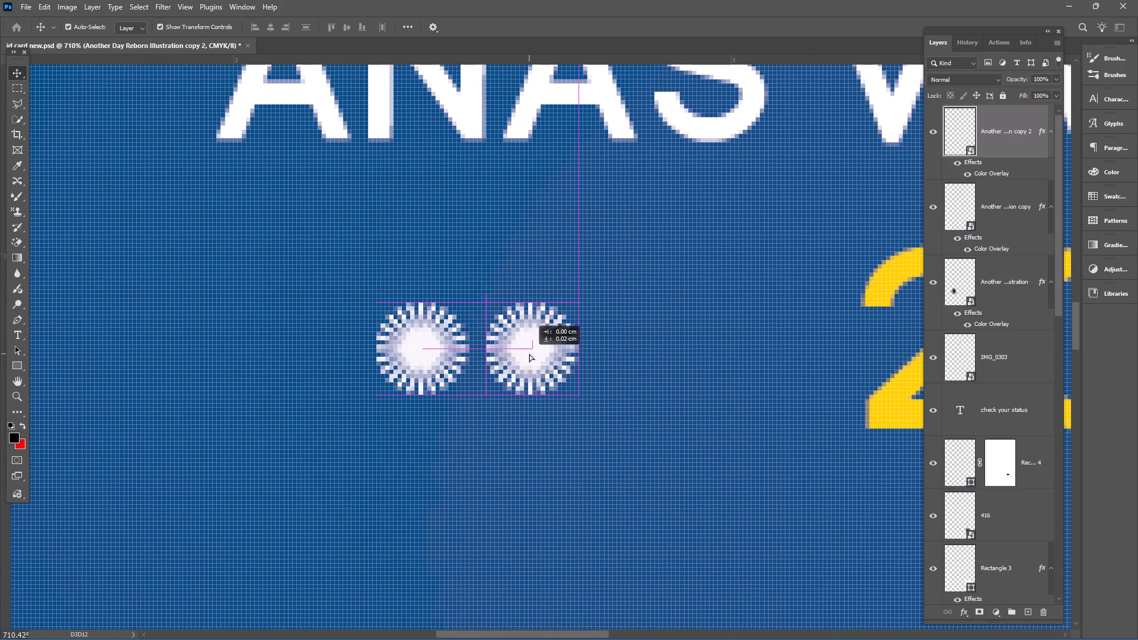
{"action": "left_click_drag", "start_coordinate": [529, 354], "coordinate": [529, 353]}
Add two more starburst copies to form a level row of four with gaps of about 0.03 cm.
{"action": "left_click_drag", "start_coordinate": [529, 351], "coordinate": [648, 354], "text": "alt"}
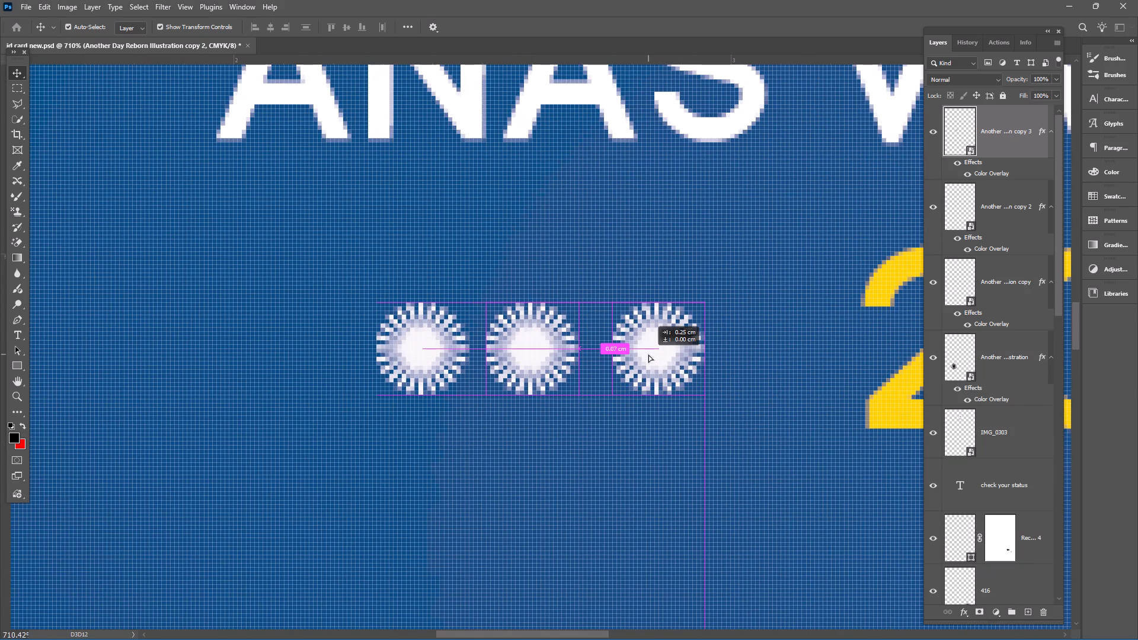
{"action": "left_click_drag", "start_coordinate": [648, 354], "coordinate": [648, 353], "text": "alt"}
{"action": "left_click", "coordinate": [651, 363]}
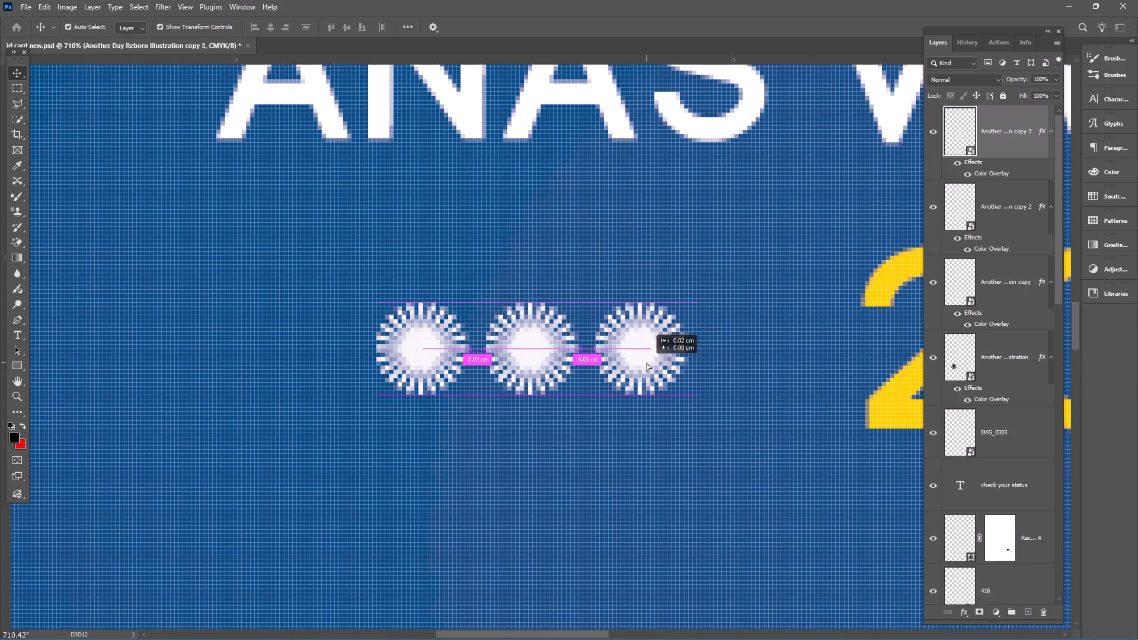
{"action": "left_click_drag", "start_coordinate": [644, 358], "coordinate": [758, 363], "text": "alt"}
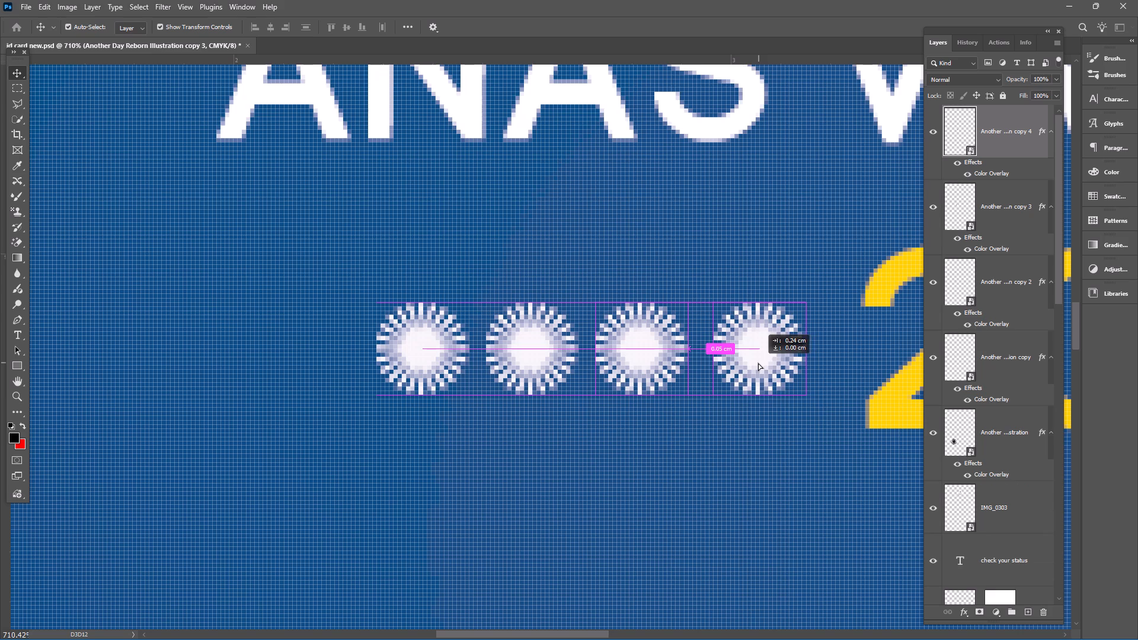
{"action": "left_click_drag", "start_coordinate": [758, 363], "coordinate": [755, 361], "text": "alt"}
Select the row of four tiny starbursts and duplicate it to the right side of the 207 text.
{"action": "left_click", "coordinate": [378, 452]}
{"action": "left_click_drag", "start_coordinate": [376, 430], "coordinate": [607, 398]}
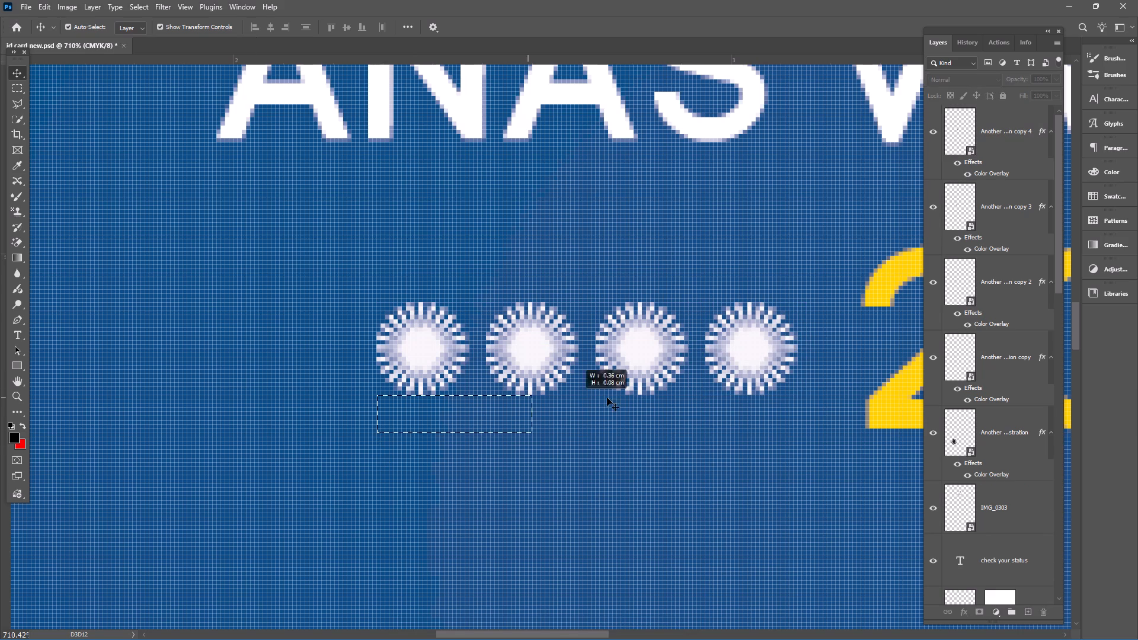
{"action": "left_click_drag", "start_coordinate": [607, 398], "coordinate": [791, 348]}
{"action": "scroll", "coordinate": [741, 372], "scroll_direction": "down", "scroll_amount": 6, "text": "alt"}
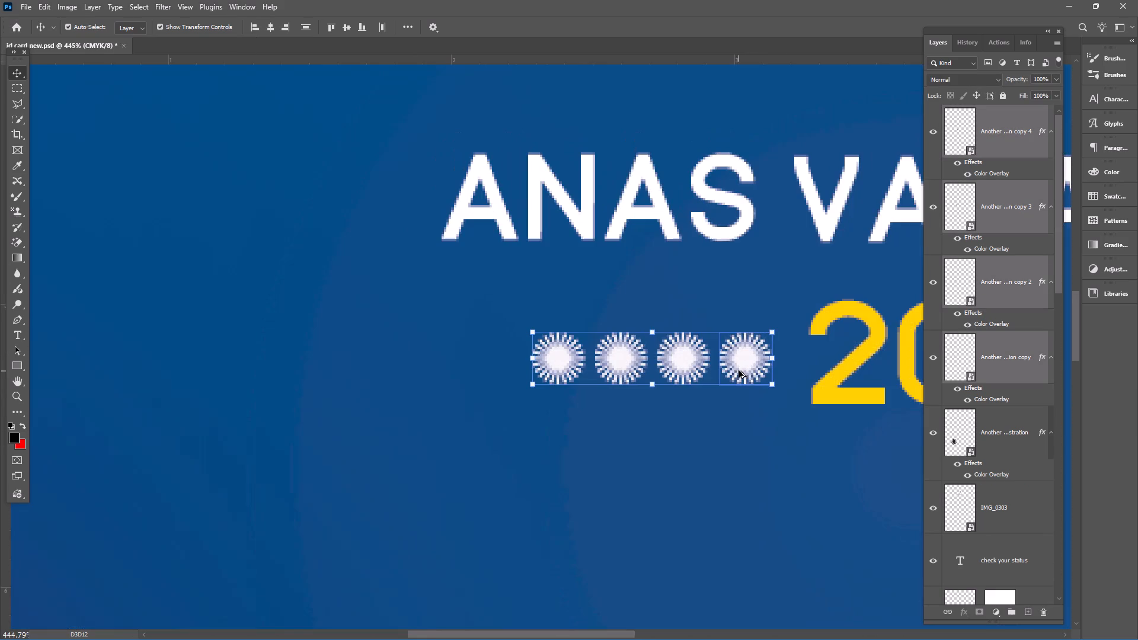
{"action": "key", "text": "space"}
{"action": "key", "text": "space"}
{"action": "key", "text": "space"}
{"action": "key", "text": "space"}
{"action": "key", "text": "space"}
{"action": "key", "text": "space"}
{"action": "key", "text": "space"}
{"action": "key", "text": "space"}
{"action": "key", "text": "space"}
{"action": "key", "text": "space"}
{"action": "key", "text": "space"}
{"action": "key", "text": "space"}
{"action": "key", "text": "space"}
{"action": "key", "text": "space"}
{"action": "left_click_drag", "start_coordinate": [772, 405], "coordinate": [442, 404]}
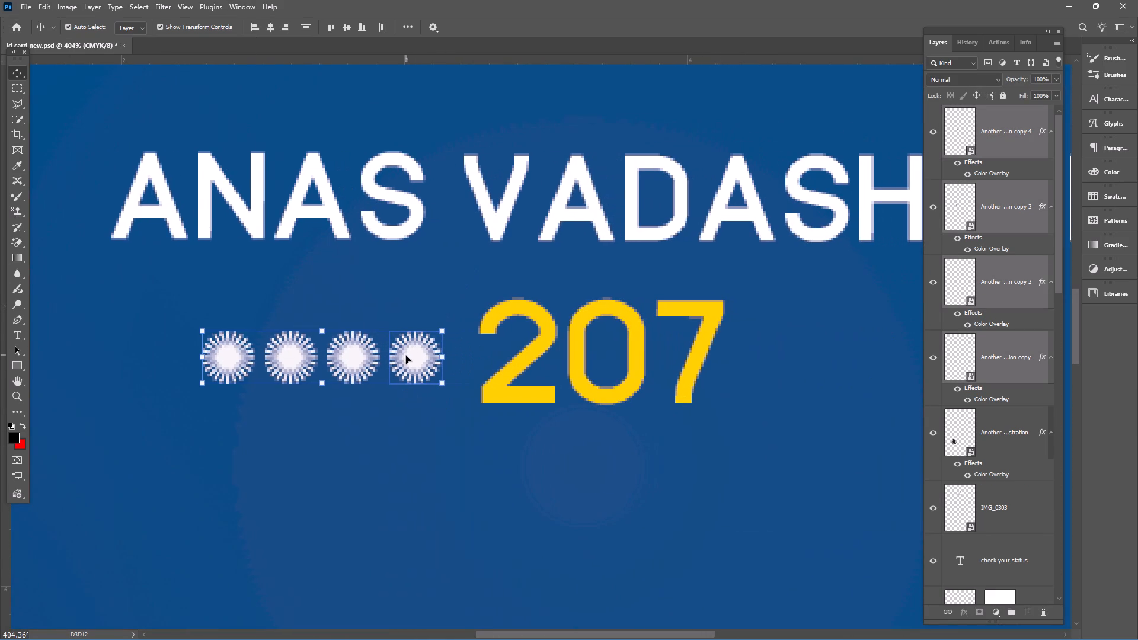
{"action": "left_click_drag", "start_coordinate": [405, 360], "coordinate": [894, 367], "text": "alt"}
Align the duplicated starburst row with the original row, starting about 0.03 cm after the 207 text.
{"action": "key", "text": "space"}
{"action": "key", "text": "space"}
{"action": "key", "text": "space"}
{"action": "key", "text": "space"}
{"action": "key", "text": "space"}
{"action": "key", "text": "space"}
{"action": "key", "text": "space"}
{"action": "left_click_drag", "start_coordinate": [797, 433], "coordinate": [542, 435]}
{"action": "left_click_drag", "start_coordinate": [589, 375], "coordinate": [625, 372]}
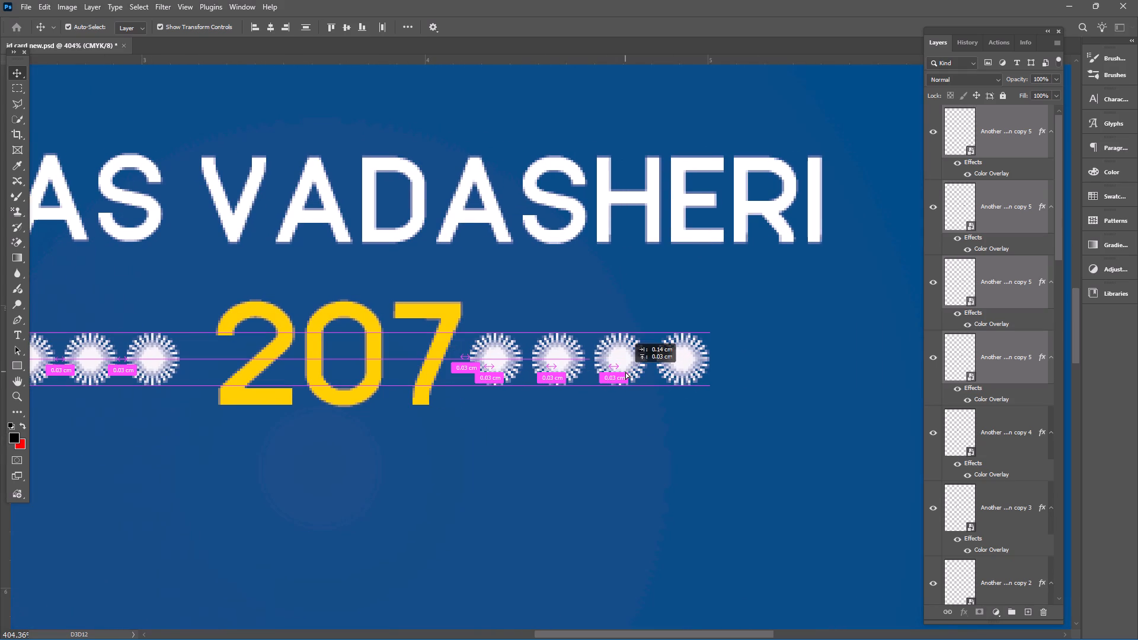
{"action": "left_click_drag", "start_coordinate": [625, 372], "coordinate": [625, 371]}
{"action": "left_click", "coordinate": [590, 478]}
Examine the spacing of the two starburst rows around 207, on the whole card and close up.
{"action": "scroll", "coordinate": [434, 415], "scroll_direction": "down", "scroll_amount": 15, "text": "alt"}
{"action": "scroll", "coordinate": [496, 424], "scroll_direction": "down", "scroll_amount": 10, "text": "alt"}
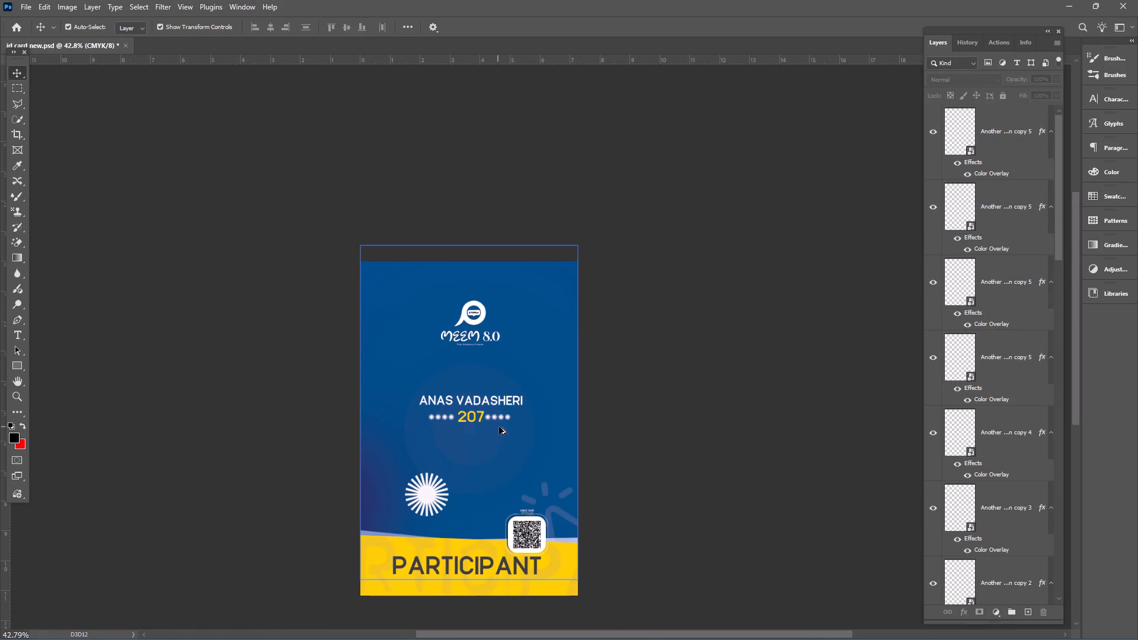
{"action": "scroll", "coordinate": [463, 412], "scroll_direction": "up", "scroll_amount": 12, "text": "alt"}
{"action": "scroll", "coordinate": [501, 425], "scroll_direction": "up", "scroll_amount": 13, "text": "alt"}
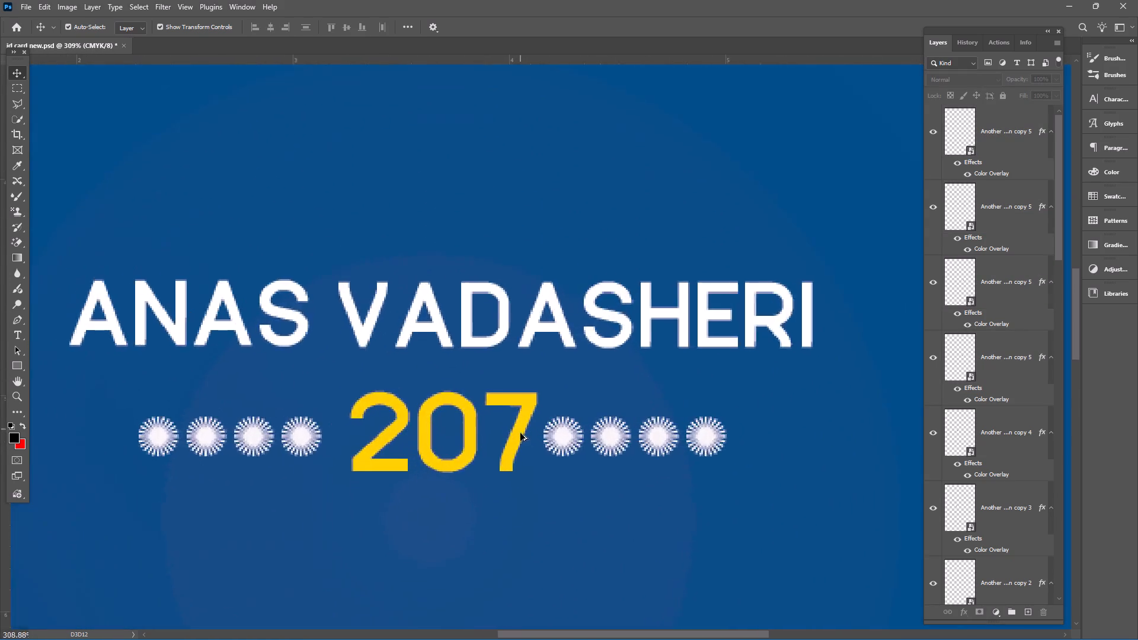
{"action": "scroll", "coordinate": [520, 433], "scroll_direction": "up", "scroll_amount": 5, "text": "alt"}
{"action": "scroll", "coordinate": [635, 498], "scroll_direction": "down", "scroll_amount": 3, "text": "alt"}
{"action": "key", "text": "space"}
{"action": "key", "text": "space"}
{"action": "key", "text": "space"}
{"action": "key", "text": "space"}
{"action": "key", "text": "space"}
{"action": "key", "text": "space"}
{"action": "key", "text": "space"}
{"action": "key", "text": "space"}
{"action": "key", "text": "space"}
{"action": "key", "text": "space"}
{"action": "key", "text": "space"}
{"action": "left_click_drag", "start_coordinate": [690, 562], "coordinate": [489, 519]}
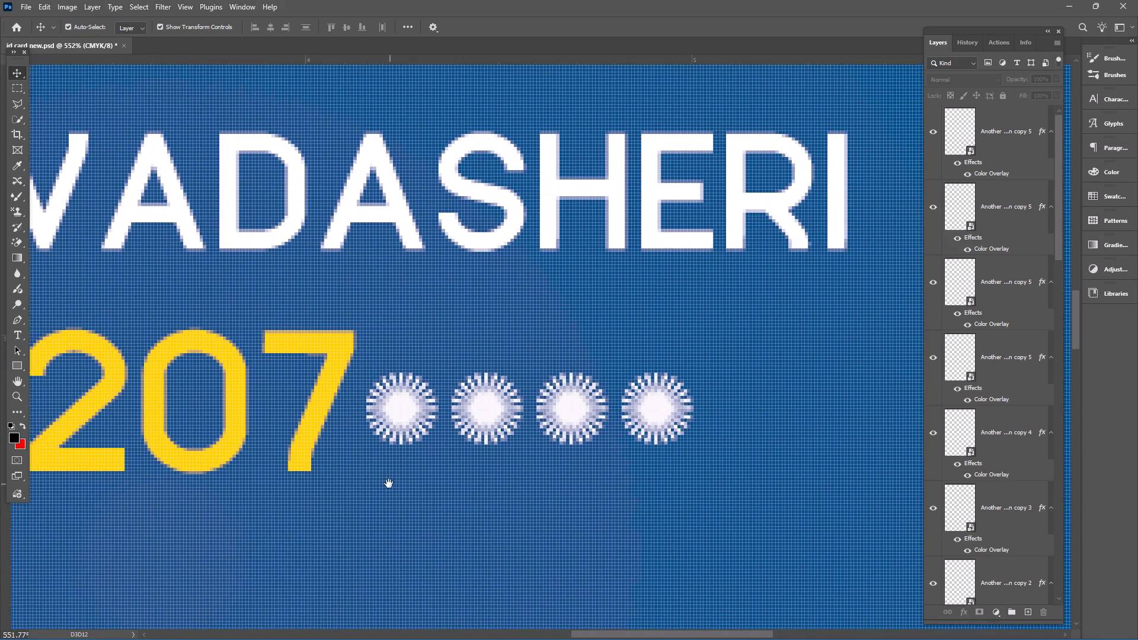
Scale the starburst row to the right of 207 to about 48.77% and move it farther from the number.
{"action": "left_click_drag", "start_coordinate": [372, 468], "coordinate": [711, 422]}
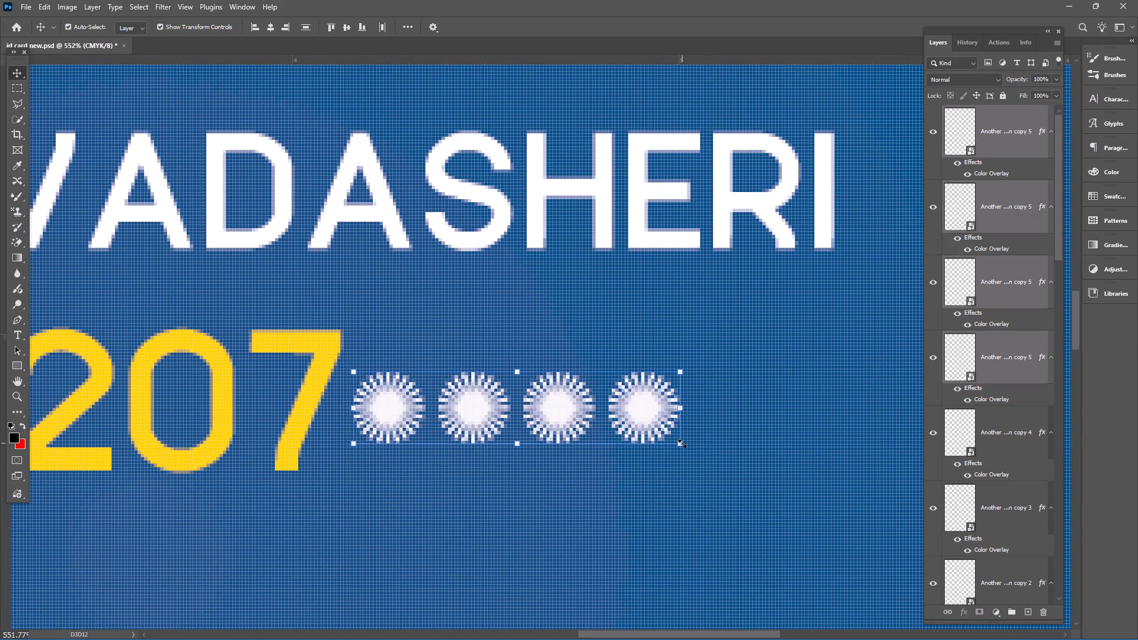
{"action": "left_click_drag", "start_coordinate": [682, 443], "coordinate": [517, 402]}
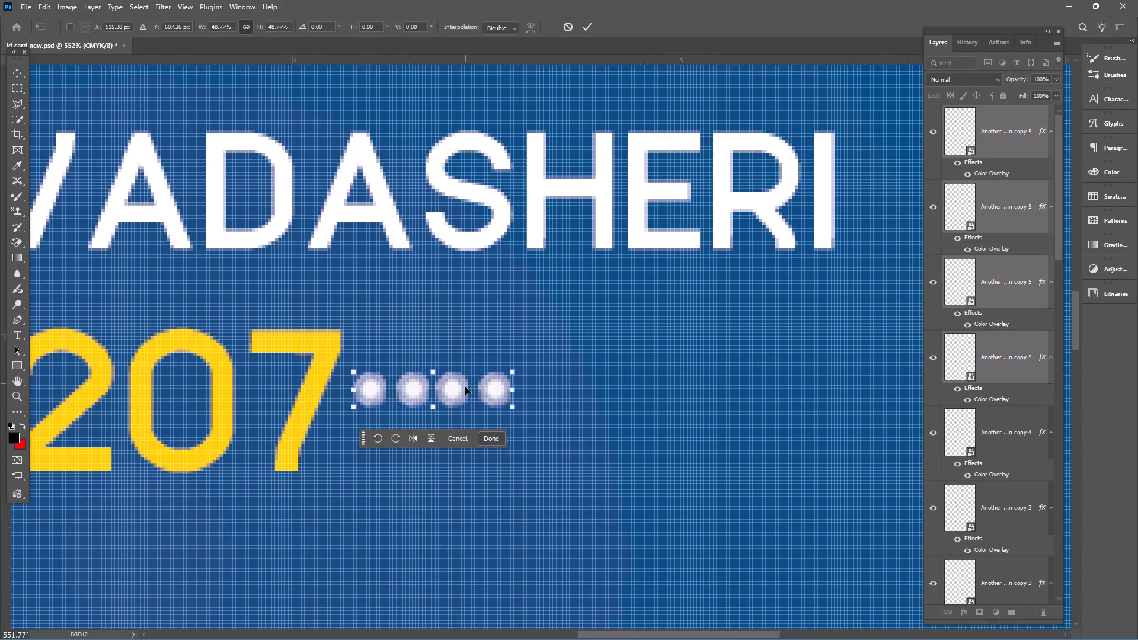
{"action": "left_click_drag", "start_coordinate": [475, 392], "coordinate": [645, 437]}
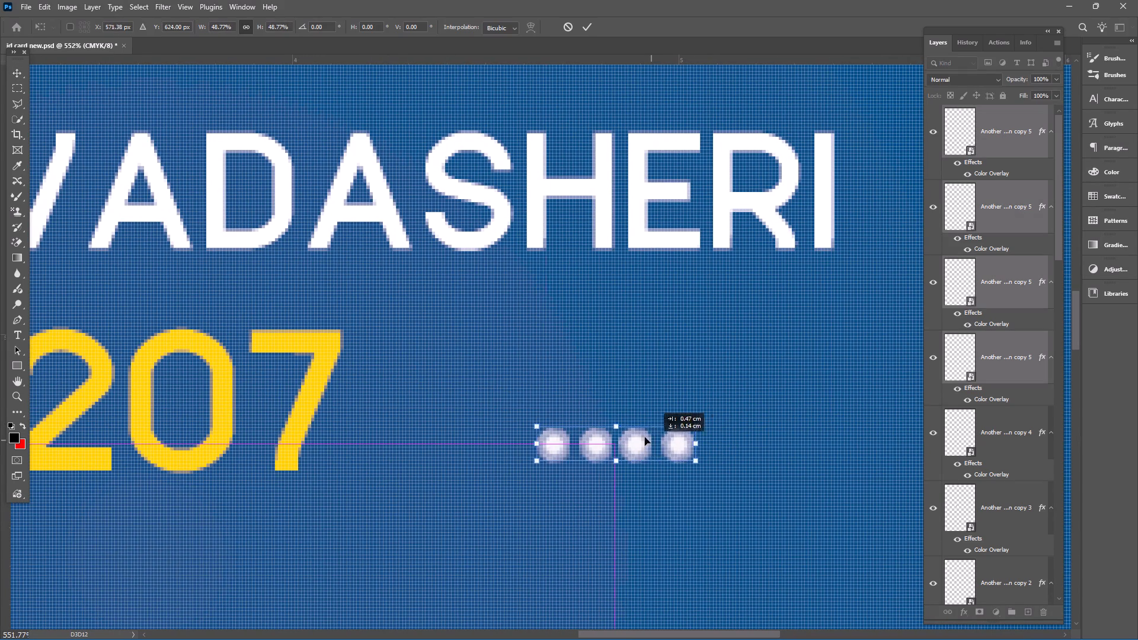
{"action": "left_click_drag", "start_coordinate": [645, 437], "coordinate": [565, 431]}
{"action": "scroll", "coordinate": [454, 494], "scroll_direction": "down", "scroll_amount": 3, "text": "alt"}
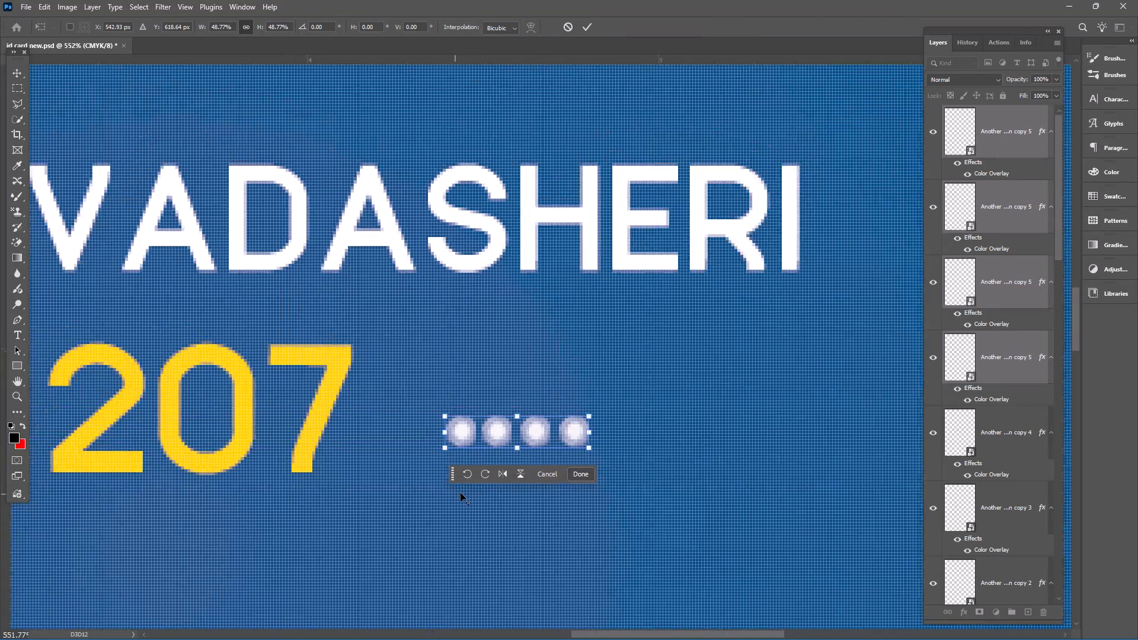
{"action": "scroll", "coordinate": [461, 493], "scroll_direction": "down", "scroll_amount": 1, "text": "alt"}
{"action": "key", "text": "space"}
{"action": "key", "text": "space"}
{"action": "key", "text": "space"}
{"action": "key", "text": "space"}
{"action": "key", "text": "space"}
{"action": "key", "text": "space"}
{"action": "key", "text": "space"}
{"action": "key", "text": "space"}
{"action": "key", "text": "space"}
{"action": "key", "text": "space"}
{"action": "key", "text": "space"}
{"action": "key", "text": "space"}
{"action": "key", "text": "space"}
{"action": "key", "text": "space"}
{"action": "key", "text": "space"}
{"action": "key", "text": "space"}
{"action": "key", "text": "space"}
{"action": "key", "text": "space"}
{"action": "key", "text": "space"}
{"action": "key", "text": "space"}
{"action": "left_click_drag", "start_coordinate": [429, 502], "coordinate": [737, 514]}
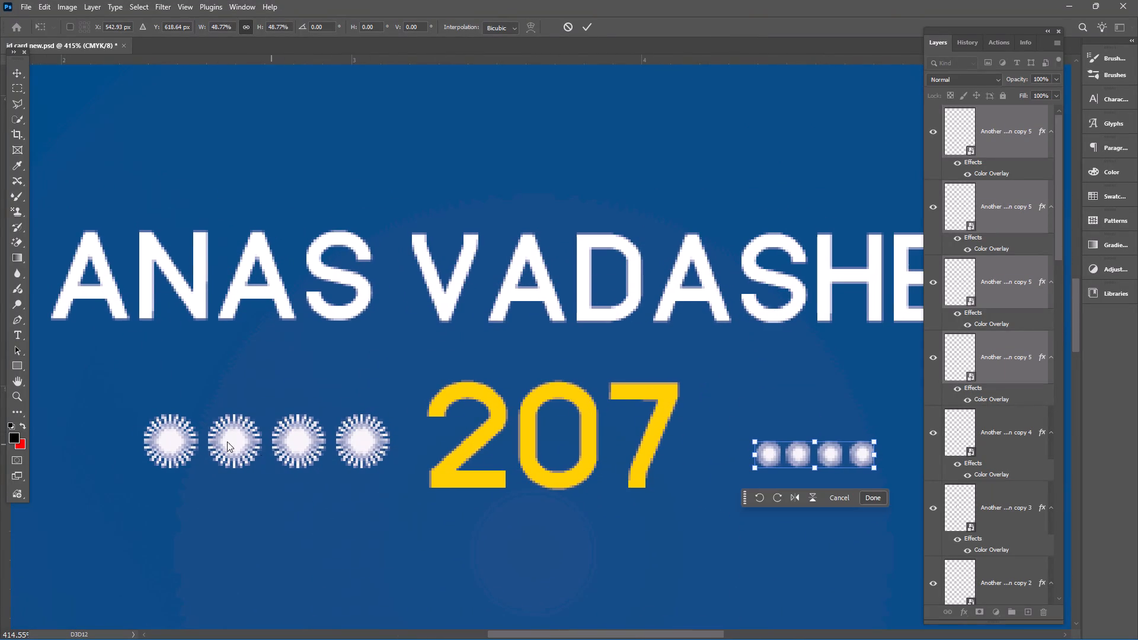
Delete the row of four full-size starbursts to the left of 207.
{"action": "left_click_drag", "start_coordinate": [116, 424], "coordinate": [312, 491]}
{"action": "left_click_drag", "start_coordinate": [72, 488], "coordinate": [391, 430]}
{"action": "key", "text": "BackSpace"}
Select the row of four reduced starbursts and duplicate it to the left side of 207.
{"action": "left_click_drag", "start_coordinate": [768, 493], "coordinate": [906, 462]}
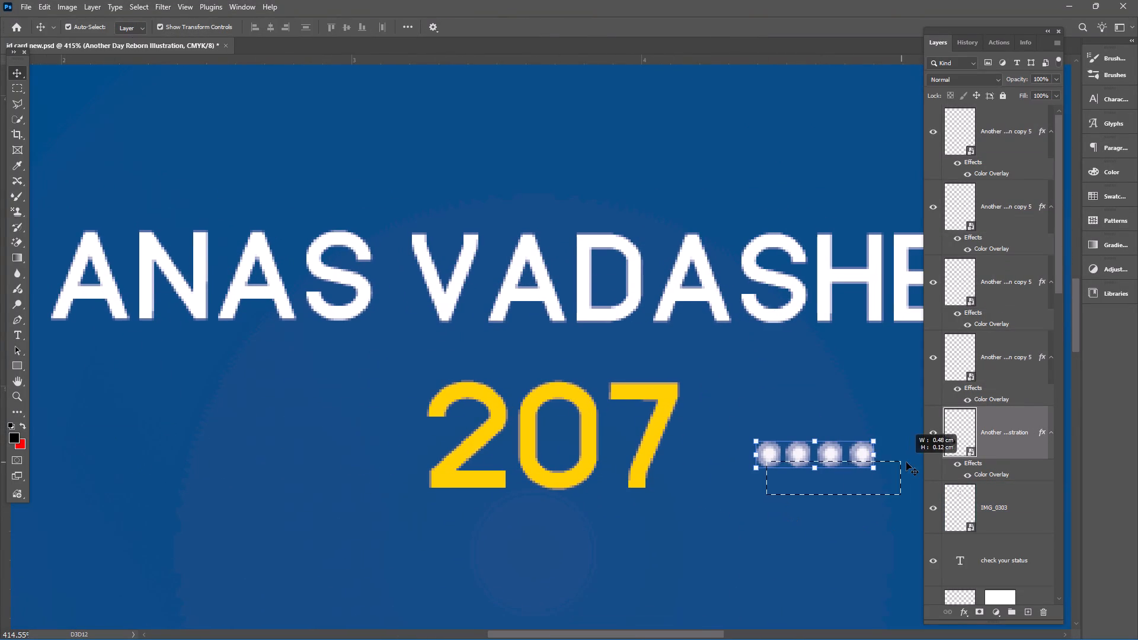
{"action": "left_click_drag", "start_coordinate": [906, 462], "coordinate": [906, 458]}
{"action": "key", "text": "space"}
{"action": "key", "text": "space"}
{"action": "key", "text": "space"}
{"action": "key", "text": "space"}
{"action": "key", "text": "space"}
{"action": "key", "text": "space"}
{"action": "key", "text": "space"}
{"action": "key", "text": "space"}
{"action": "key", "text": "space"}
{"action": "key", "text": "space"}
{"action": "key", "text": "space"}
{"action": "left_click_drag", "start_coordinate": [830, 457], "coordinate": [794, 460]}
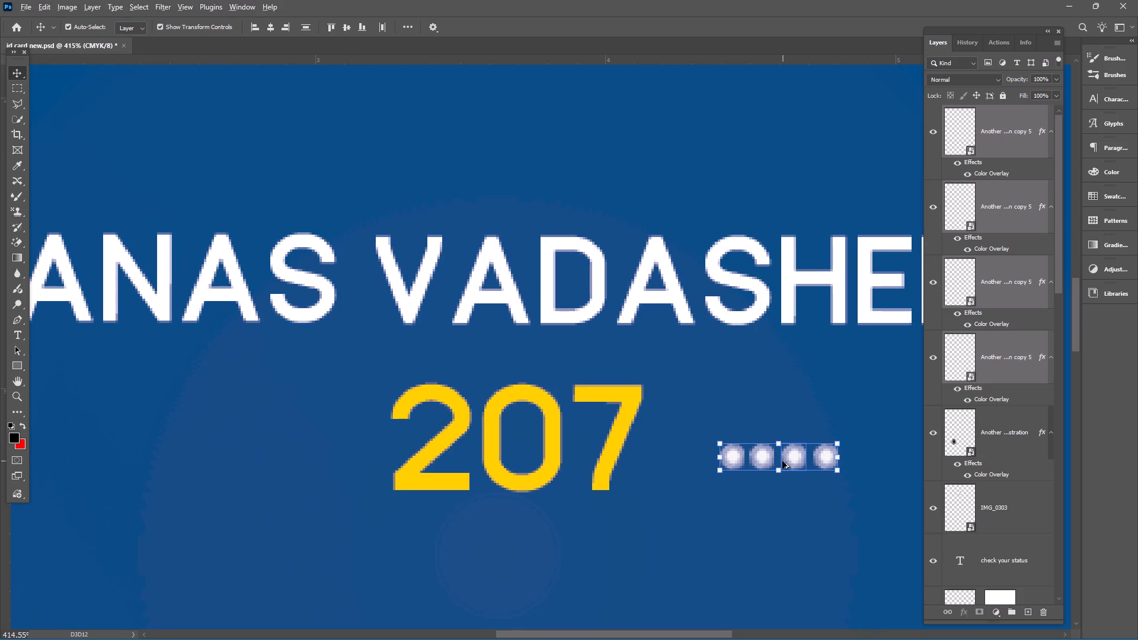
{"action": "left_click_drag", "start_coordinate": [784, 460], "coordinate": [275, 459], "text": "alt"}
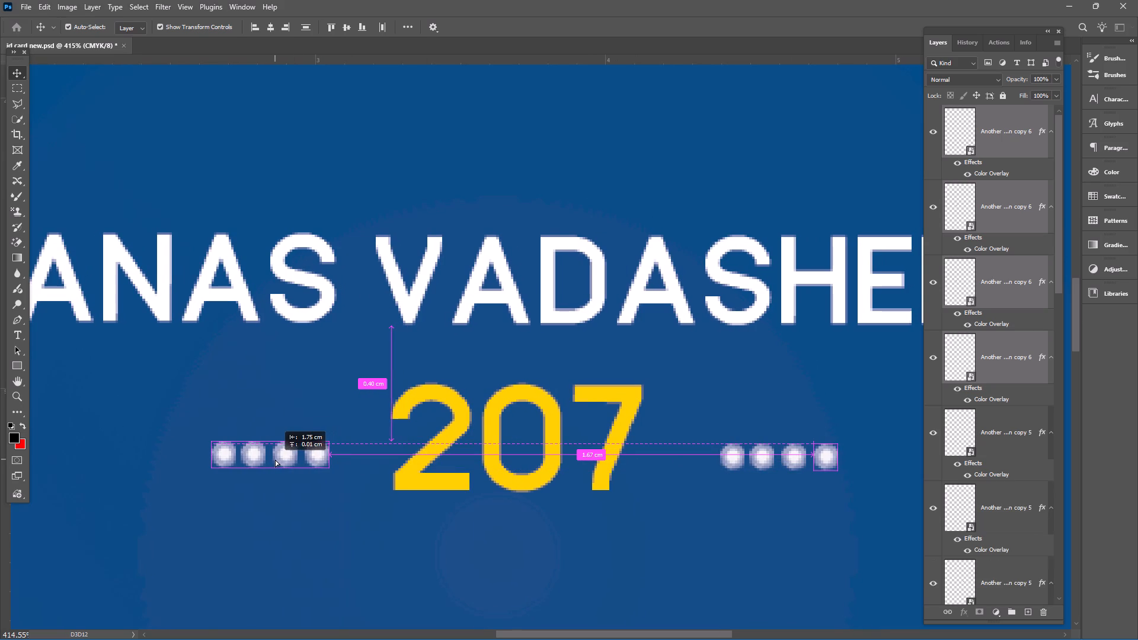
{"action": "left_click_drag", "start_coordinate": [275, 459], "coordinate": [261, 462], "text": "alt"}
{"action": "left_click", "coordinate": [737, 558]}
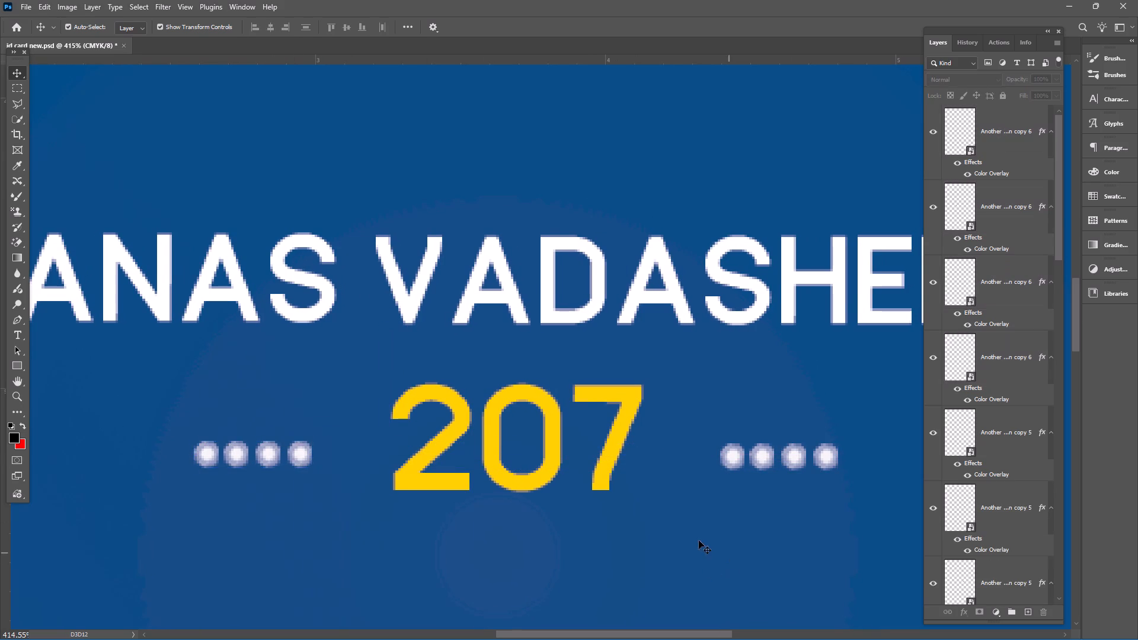
Enlarge the starburst row on the right of 207 to about 241% and move it close beside the number.
{"action": "scroll", "coordinate": [526, 455], "scroll_direction": "down", "scroll_amount": 16, "text": "alt"}
{"action": "scroll", "coordinate": [615, 452], "scroll_direction": "down", "scroll_amount": 5, "text": "alt"}
{"action": "scroll", "coordinate": [613, 449], "scroll_direction": "up", "scroll_amount": 19, "text": "alt"}
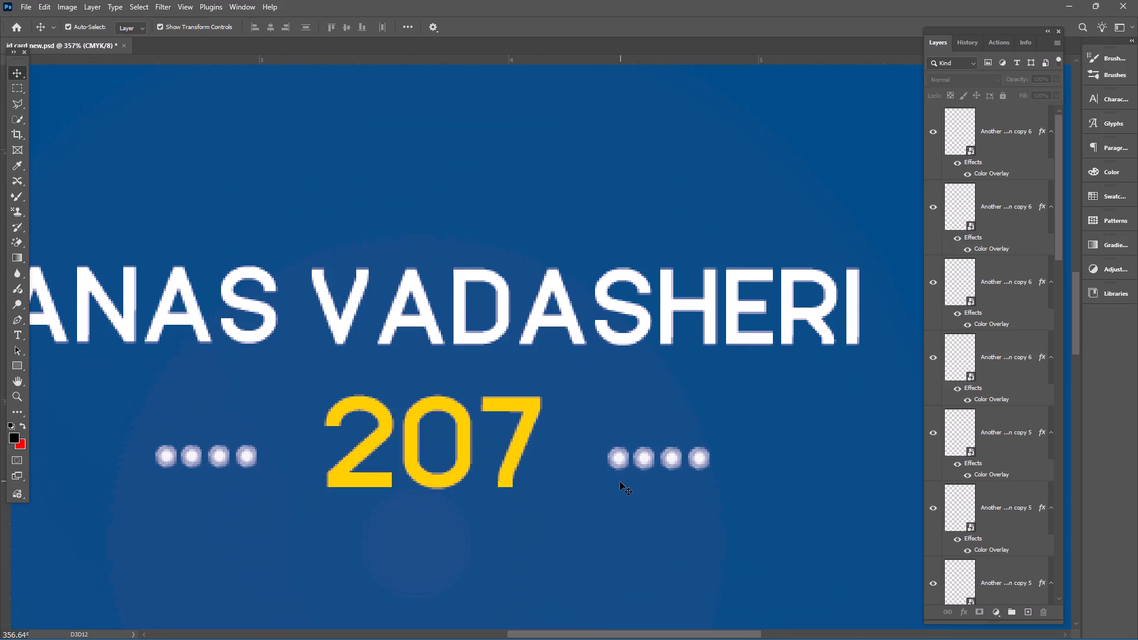
{"action": "left_click_drag", "start_coordinate": [619, 482], "coordinate": [775, 454]}
{"action": "left_click_drag", "start_coordinate": [711, 469], "coordinate": [817, 517]}
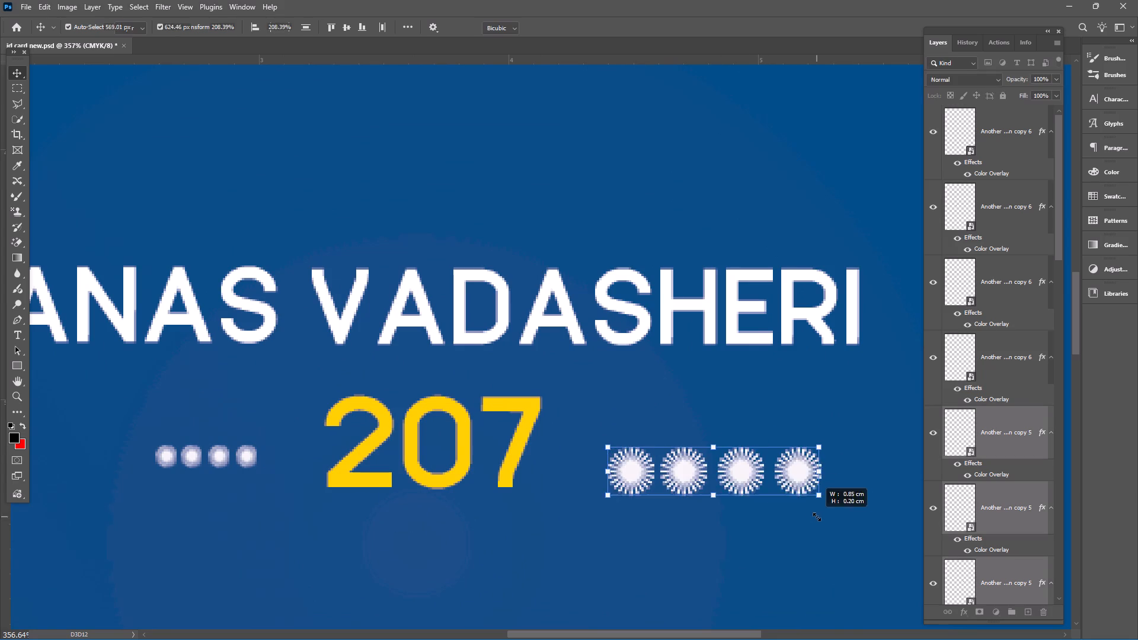
{"action": "left_click_drag", "start_coordinate": [817, 517], "coordinate": [847, 533]}
{"action": "left_click_drag", "start_coordinate": [765, 481], "coordinate": [723, 461]}
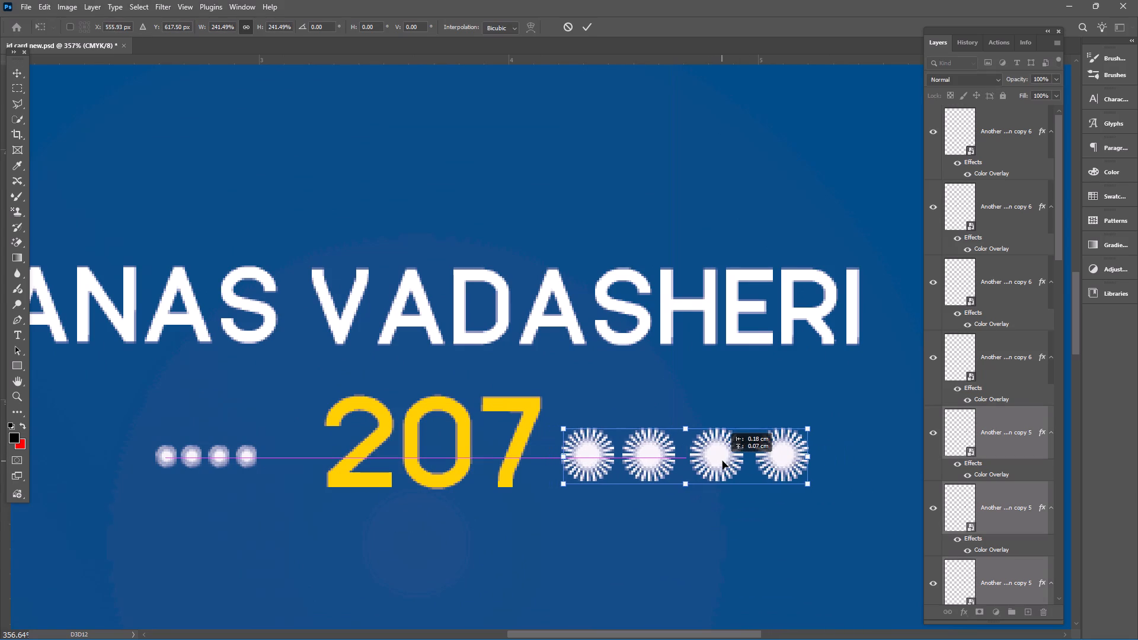
{"action": "left_click_drag", "start_coordinate": [723, 461], "coordinate": [717, 455]}
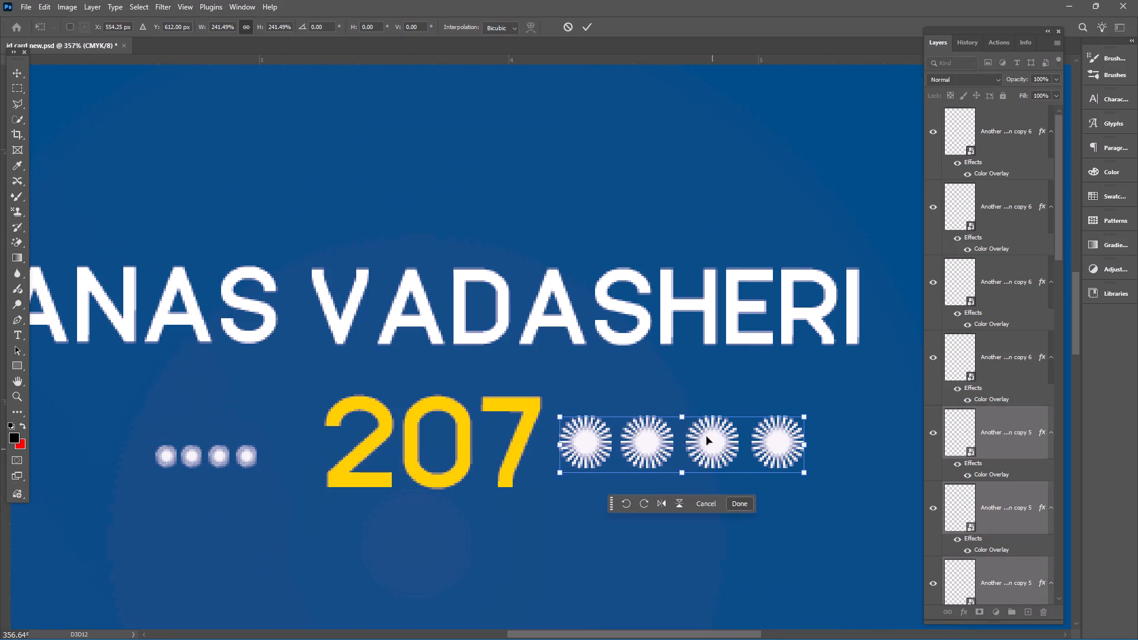
{"action": "left_click", "coordinate": [590, 30]}
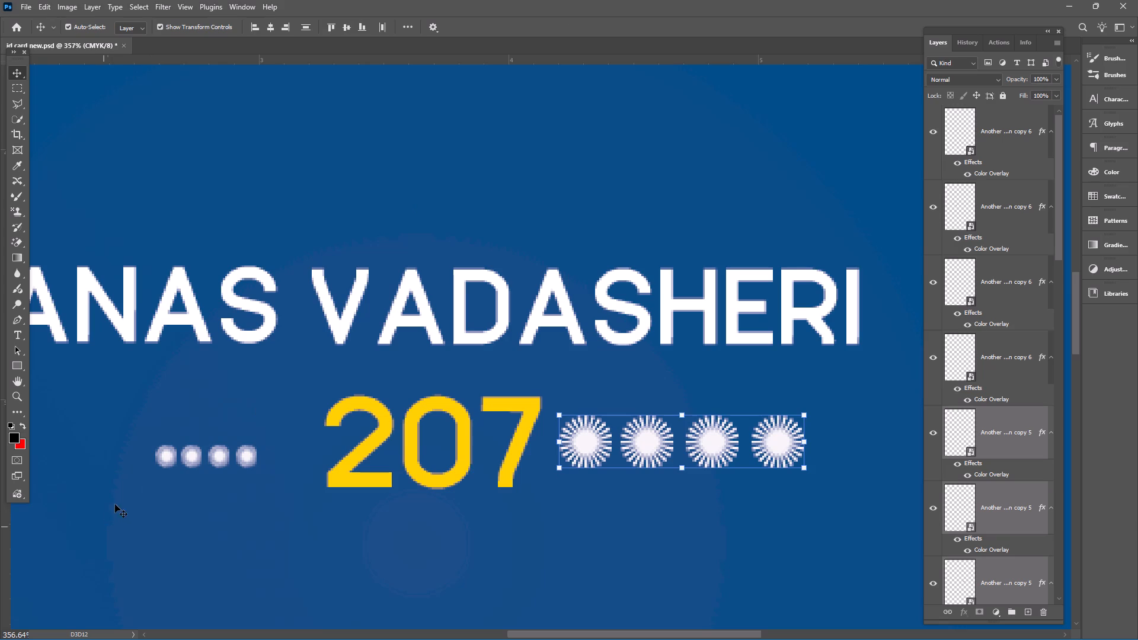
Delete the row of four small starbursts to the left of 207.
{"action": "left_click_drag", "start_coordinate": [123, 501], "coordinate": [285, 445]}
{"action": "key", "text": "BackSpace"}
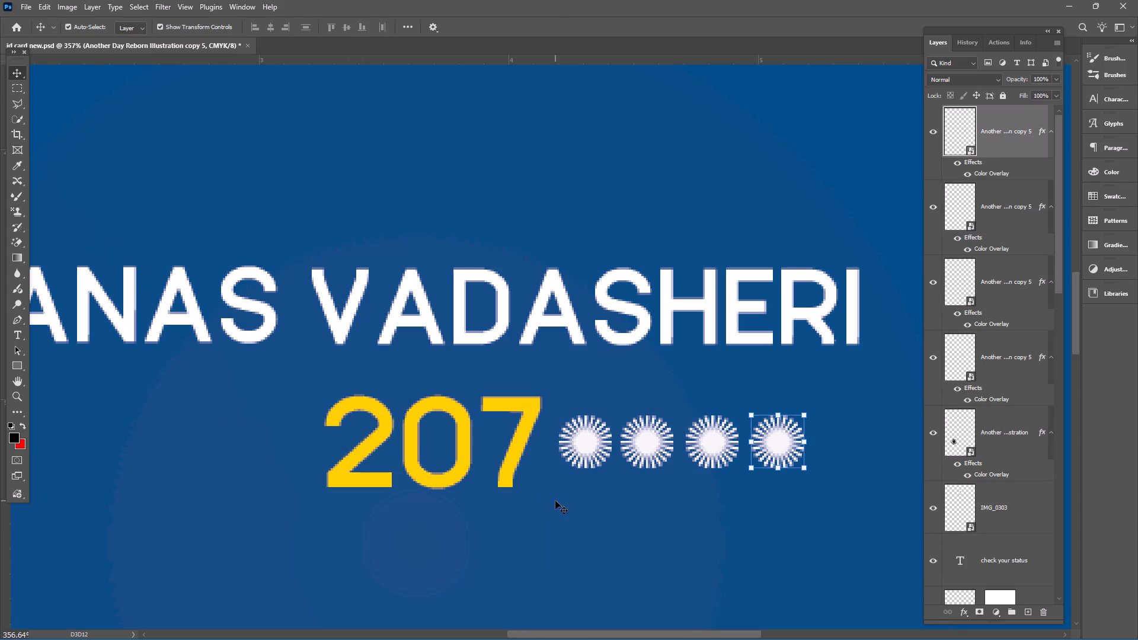
Duplicate the enlarged starburst row level to the left of 207, leaving a gap of about 0.08 cm before the number.
{"action": "left_click", "coordinate": [555, 501]}
{"action": "left_click_drag", "start_coordinate": [560, 499], "coordinate": [915, 433]}
{"action": "key", "text": "x"}
{"action": "key", "text": "x"}
{"action": "key", "text": "x"}
{"action": "key", "text": "x"}
{"action": "key", "text": "x"}
{"action": "key", "text": "x"}
{"action": "key", "text": "x"}
{"action": "key", "text": "x"}
{"action": "key", "text": "x"}
{"action": "key", "text": "x"}
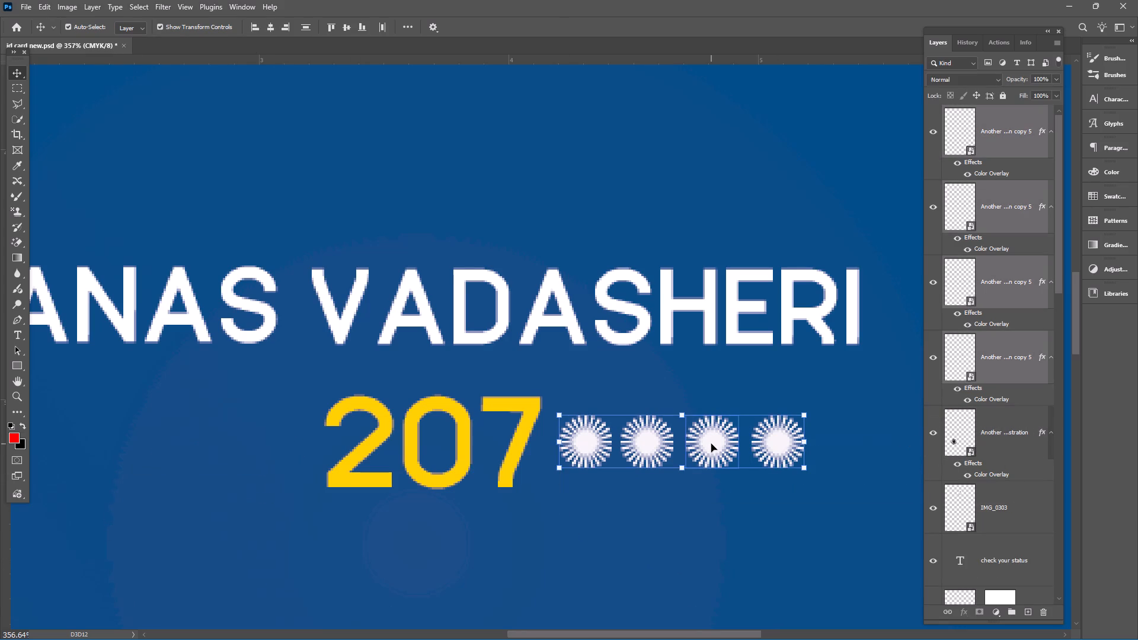
{"action": "left_click_drag", "start_coordinate": [718, 452], "coordinate": [234, 452], "text": "alt"}
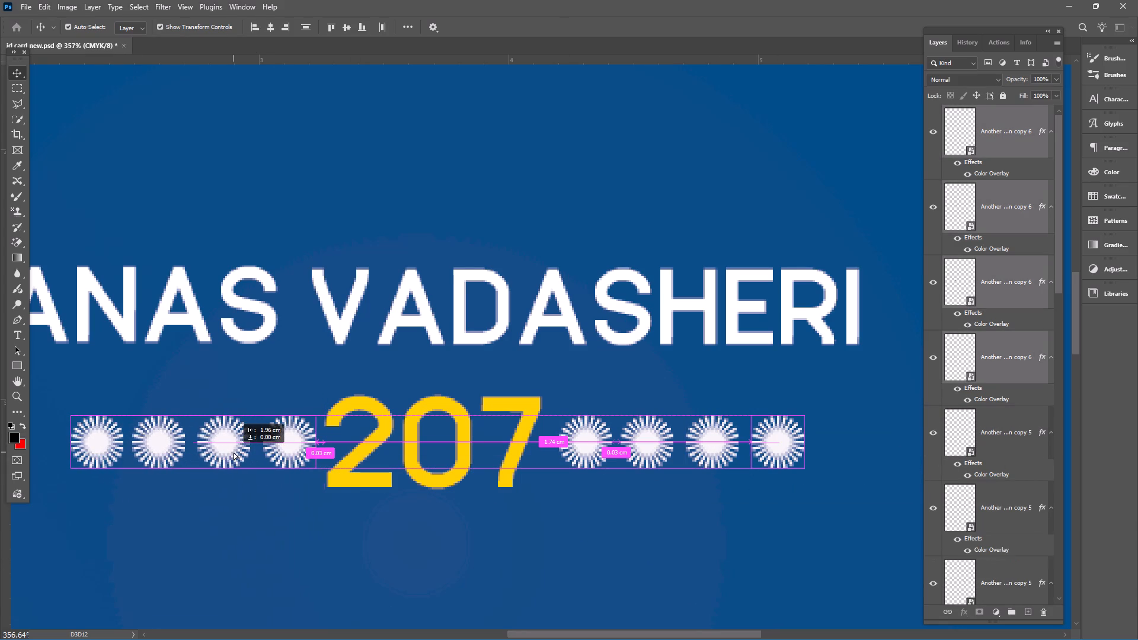
{"action": "left_click_drag", "start_coordinate": [234, 452], "coordinate": [222, 454], "text": "alt"}
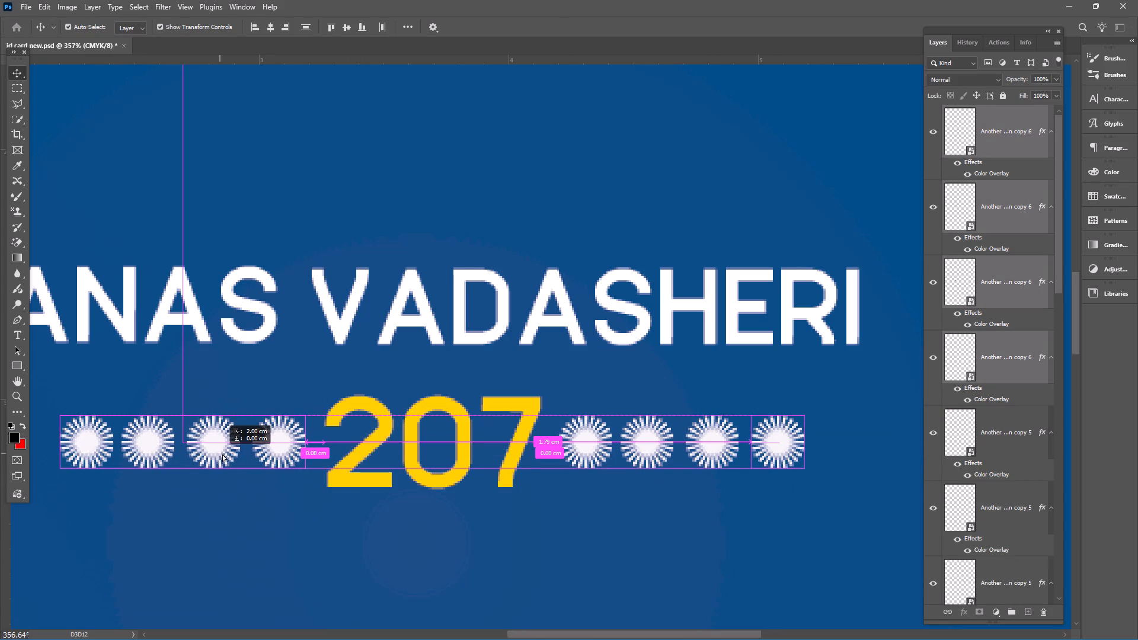
{"action": "left_click_drag", "start_coordinate": [222, 454], "coordinate": [216, 453], "text": "alt"}
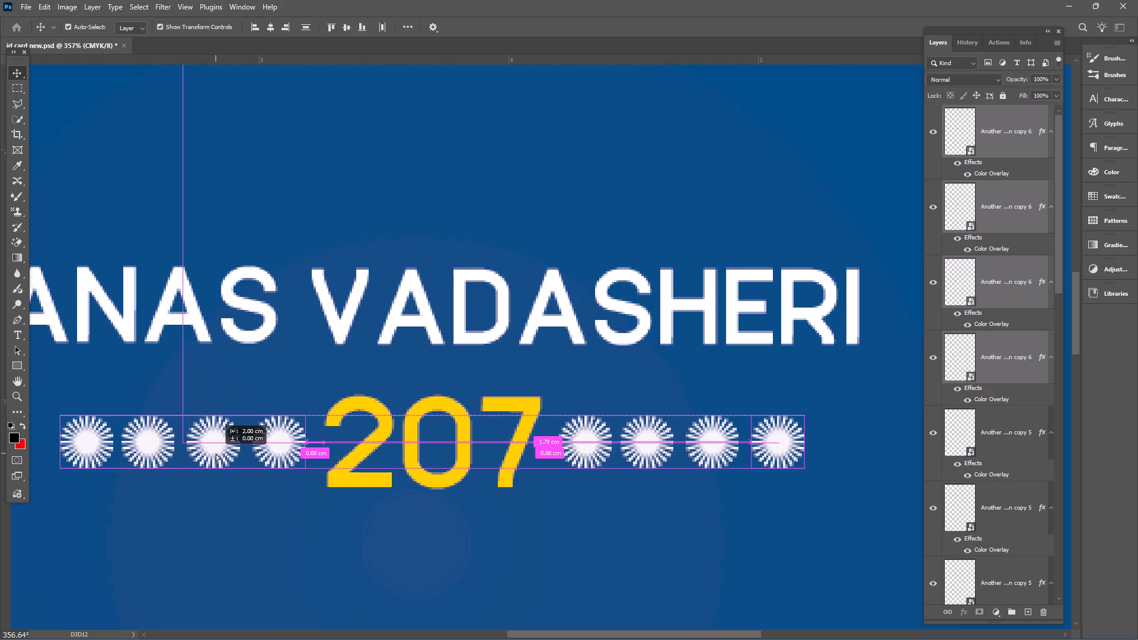
{"action": "left_click_drag", "start_coordinate": [216, 453], "coordinate": [219, 452], "text": "alt"}
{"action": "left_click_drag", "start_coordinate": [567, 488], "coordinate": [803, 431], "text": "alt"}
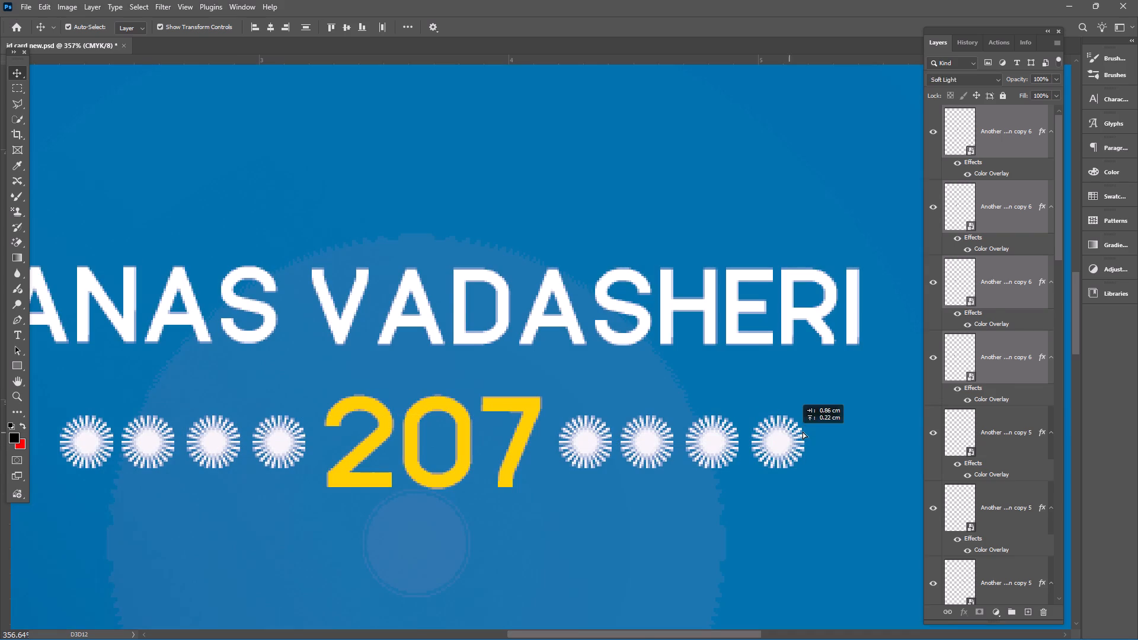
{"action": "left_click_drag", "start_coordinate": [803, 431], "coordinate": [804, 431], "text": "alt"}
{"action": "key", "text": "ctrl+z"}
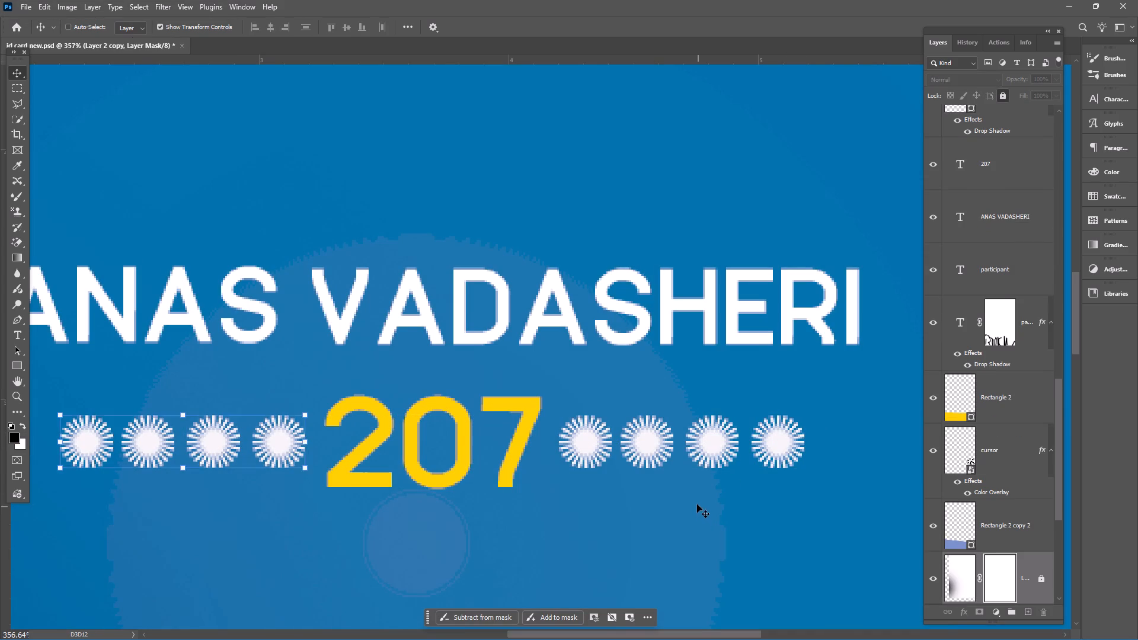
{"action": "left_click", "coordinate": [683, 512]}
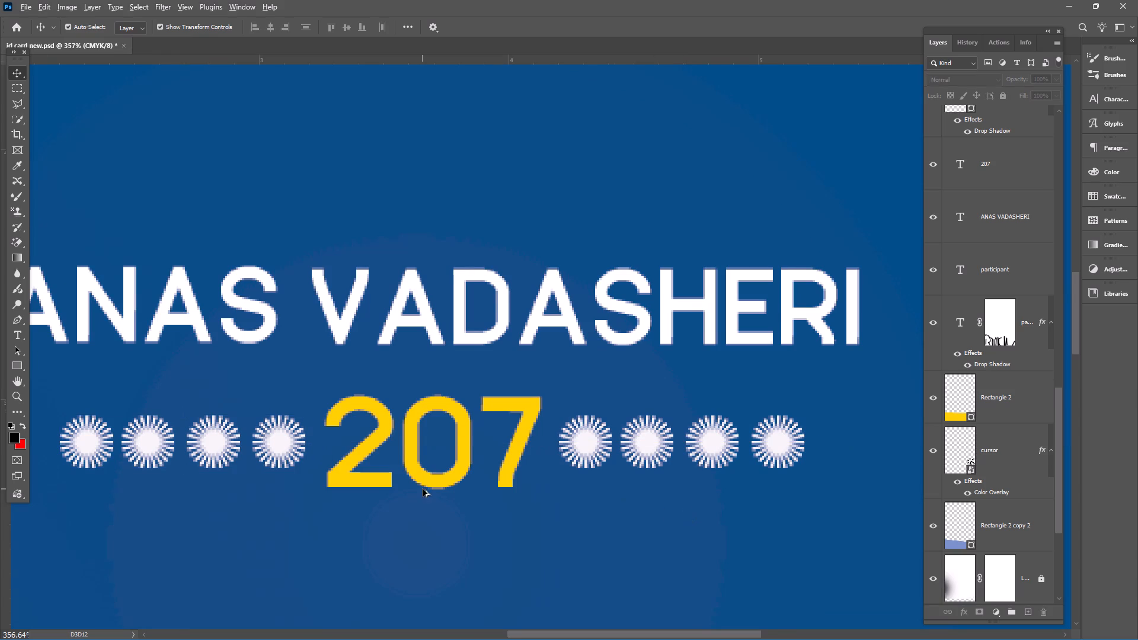
Lower the opacity of the four starbursts to the right of 207 to about 15%.
{"action": "scroll", "coordinate": [423, 489], "scroll_direction": "down", "scroll_amount": 15, "text": "alt"}
{"action": "scroll", "coordinate": [584, 529], "scroll_direction": "down", "scroll_amount": 5, "text": "alt"}
{"action": "scroll", "coordinate": [533, 513], "scroll_direction": "up", "scroll_amount": 11, "text": "alt"}
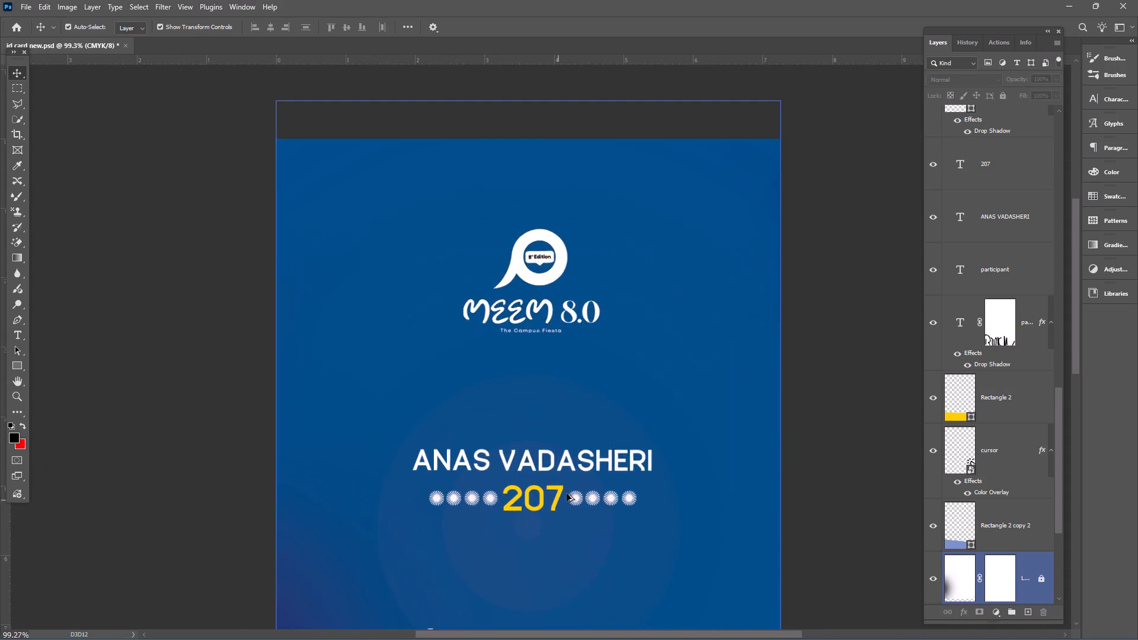
{"action": "scroll", "coordinate": [567, 494], "scroll_direction": "up", "scroll_amount": 6, "text": "alt"}
{"action": "left_click_drag", "start_coordinate": [596, 524], "coordinate": [846, 484]}
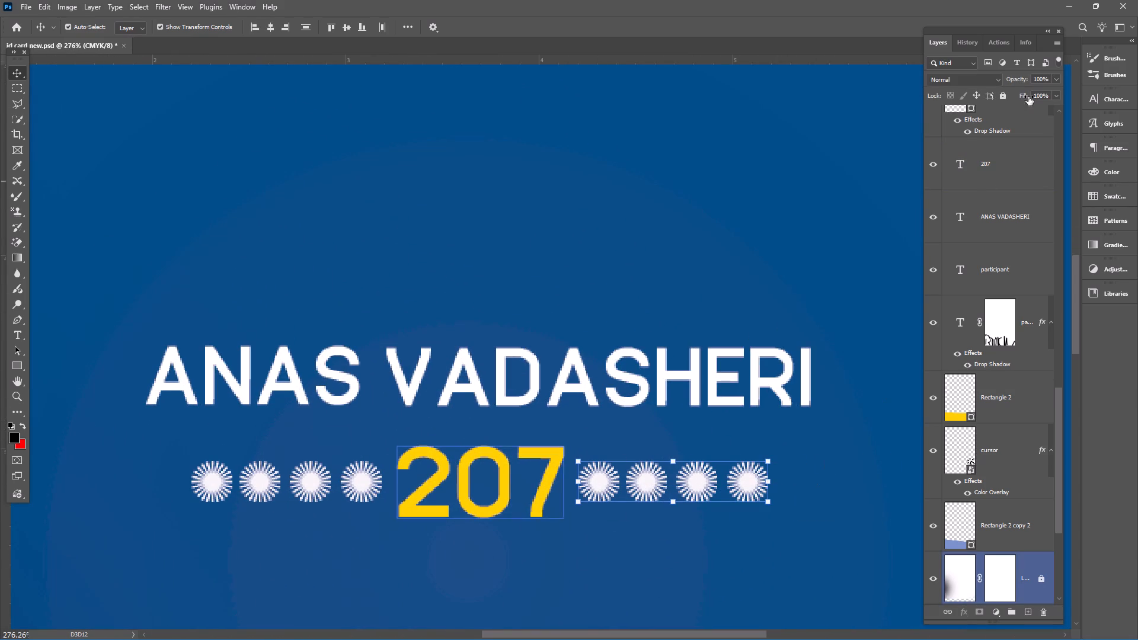
{"action": "left_click", "coordinate": [1056, 78]}
{"action": "left_click", "coordinate": [1012, 92]}
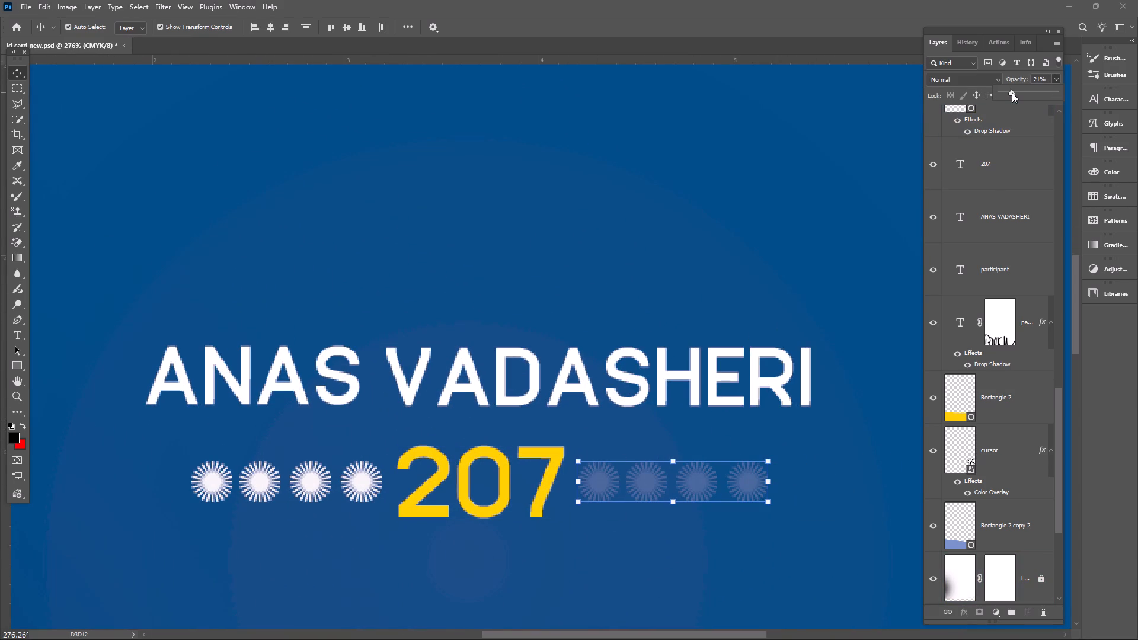
{"action": "left_click", "coordinate": [1012, 92]}
{"action": "left_click", "coordinate": [782, 555]}
Lower the opacity of the four starbursts to the left of 207 to about 12%.
{"action": "left_click_drag", "start_coordinate": [167, 545], "coordinate": [366, 486]}
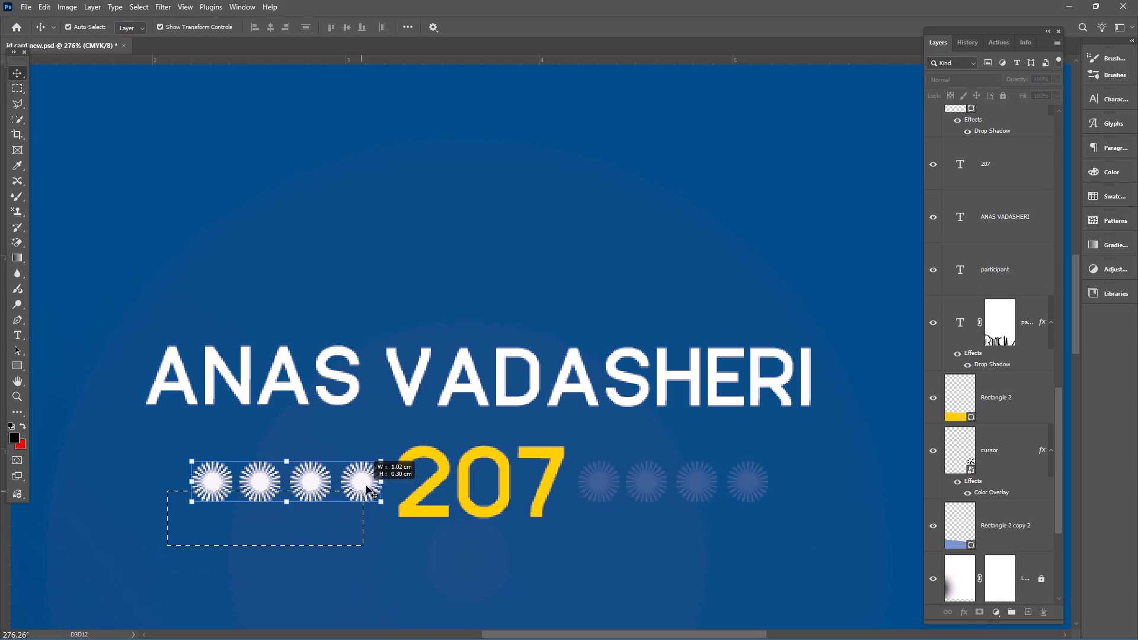
{"action": "left_click_drag", "start_coordinate": [366, 486], "coordinate": [370, 471]}
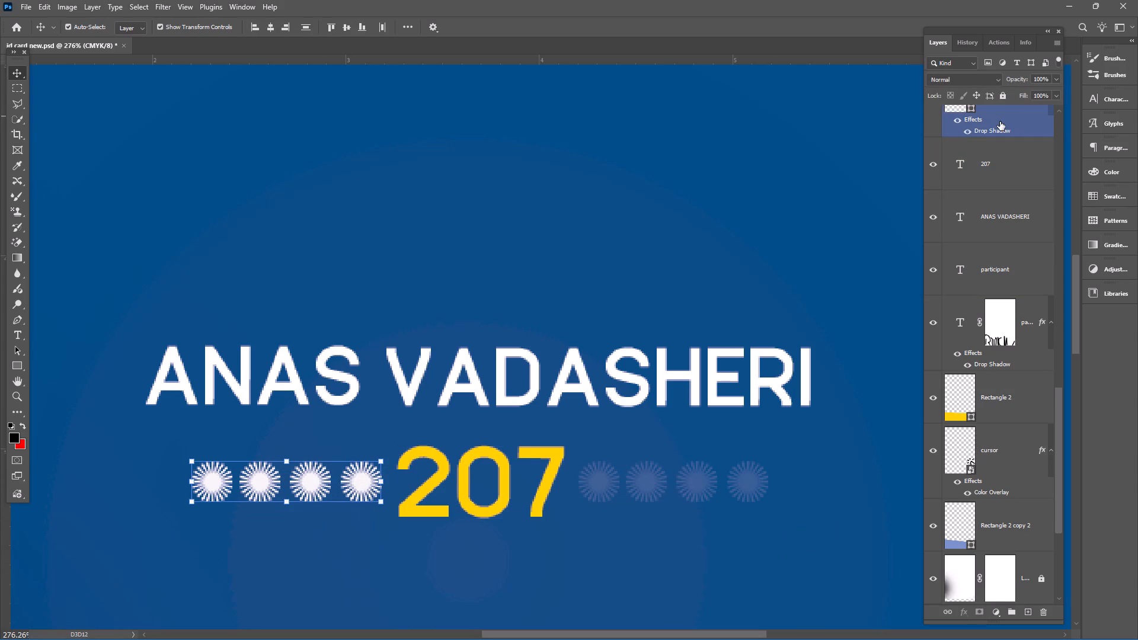
{"action": "left_click", "coordinate": [1056, 76]}
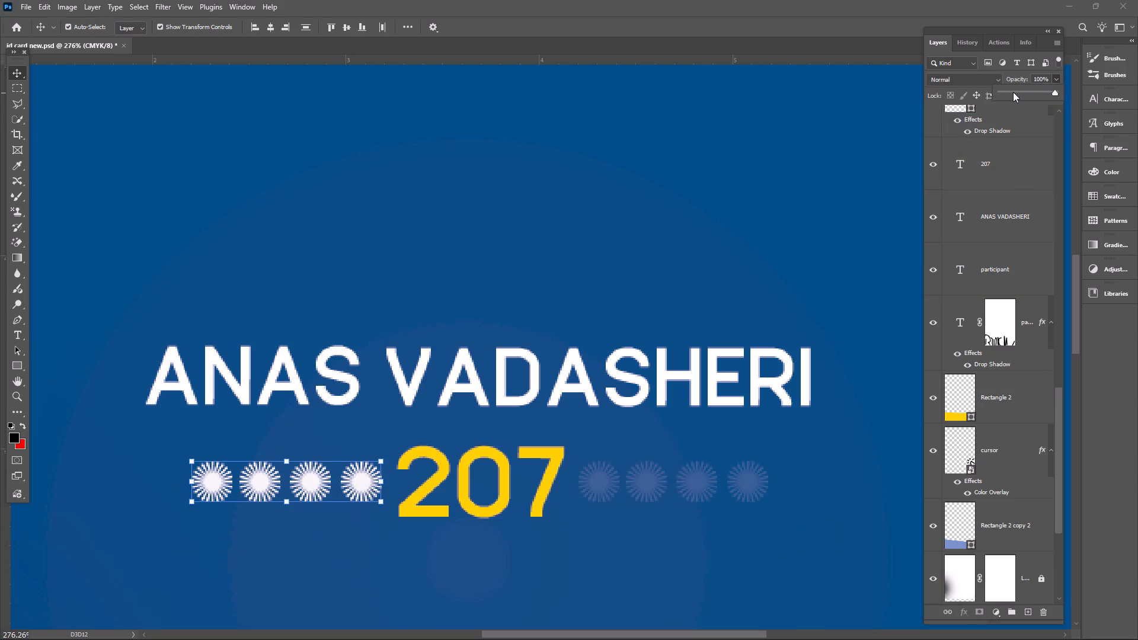
{"action": "left_click", "coordinate": [1010, 92]}
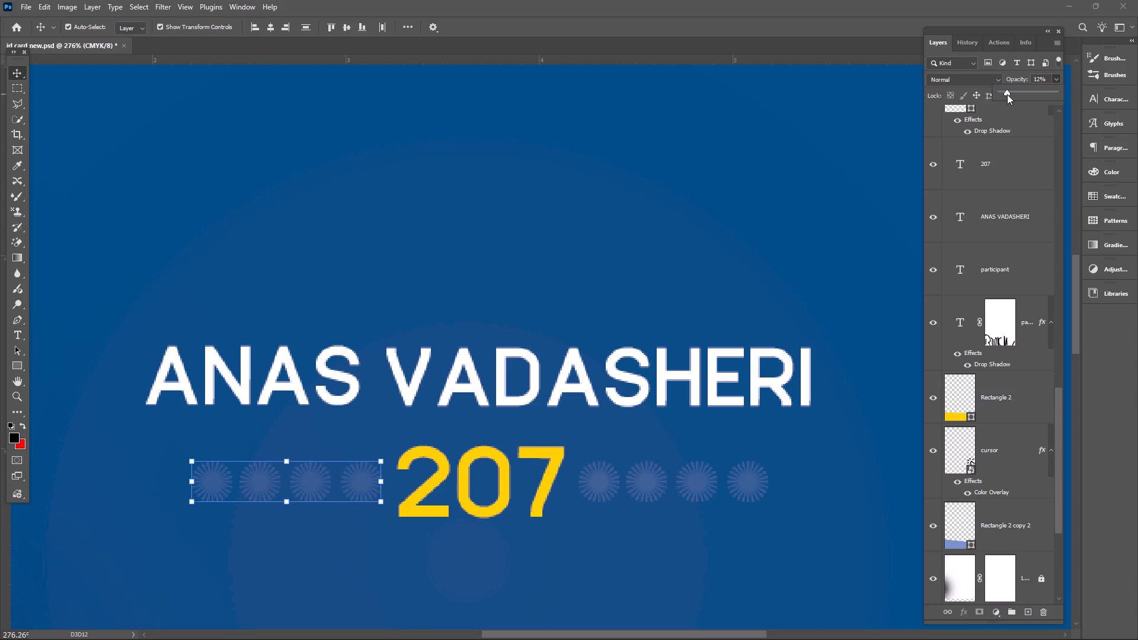
{"action": "left_click", "coordinate": [708, 565]}
Examine how the faded starburst rows around 207 look across the whole card.
{"action": "scroll", "coordinate": [600, 495], "scroll_direction": "down", "scroll_amount": 10, "text": "alt"}
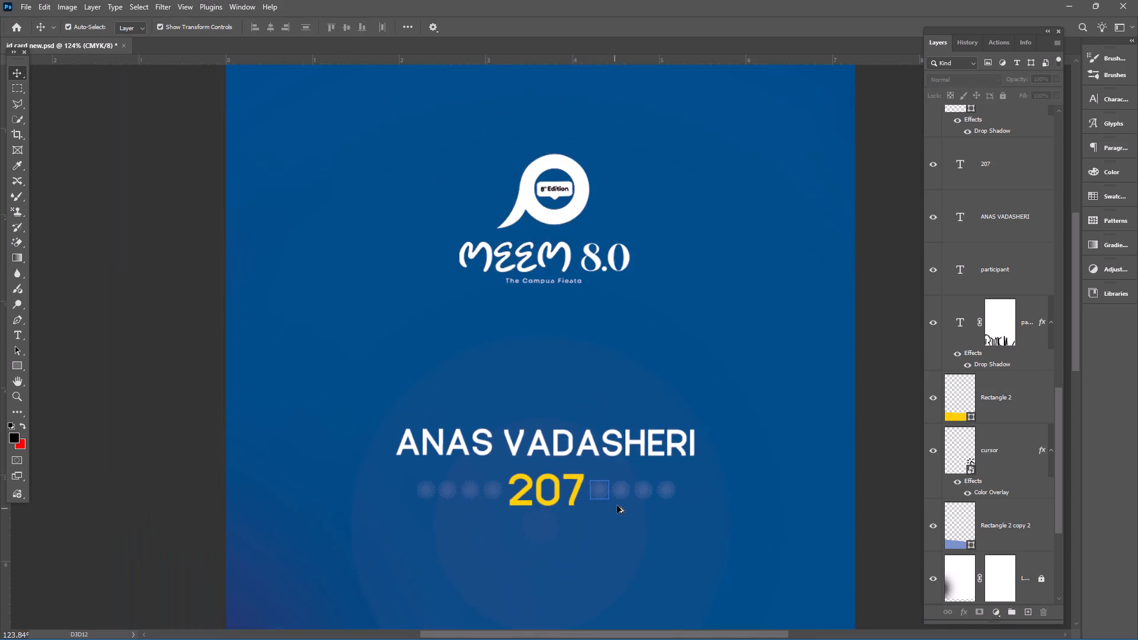
{"action": "scroll", "coordinate": [617, 505], "scroll_direction": "down", "scroll_amount": 5, "text": "alt"}
{"action": "scroll", "coordinate": [769, 494], "scroll_direction": "down", "scroll_amount": 3, "text": "alt"}
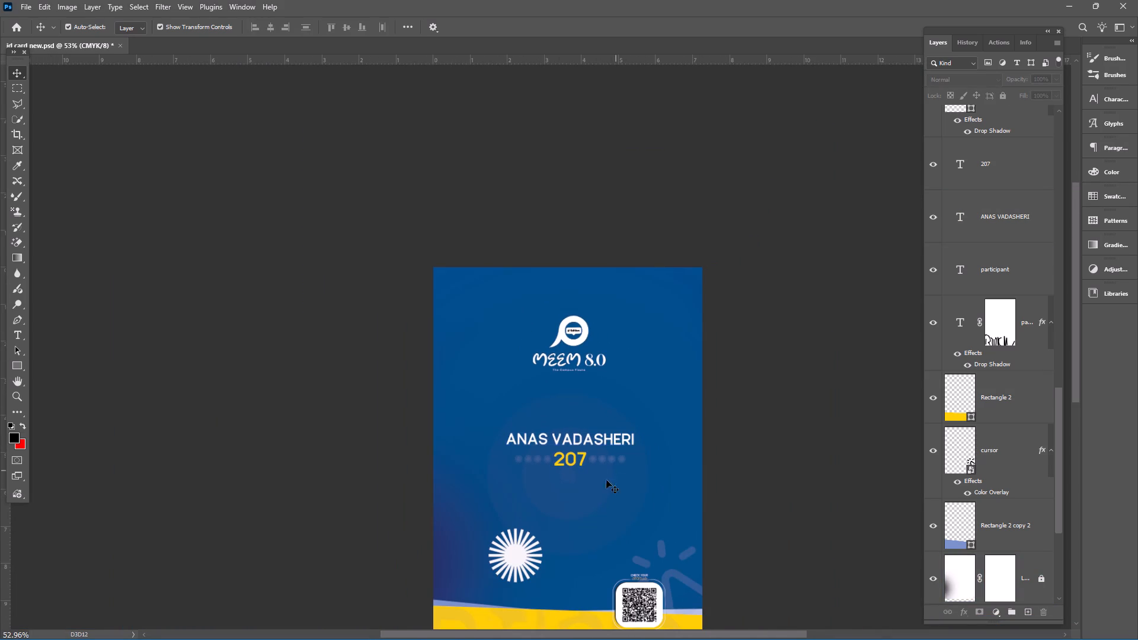
{"action": "scroll", "coordinate": [603, 485], "scroll_direction": "down", "scroll_amount": 4}
{"action": "scroll", "coordinate": [612, 478], "scroll_direction": "down", "scroll_amount": 3, "text": "alt"}
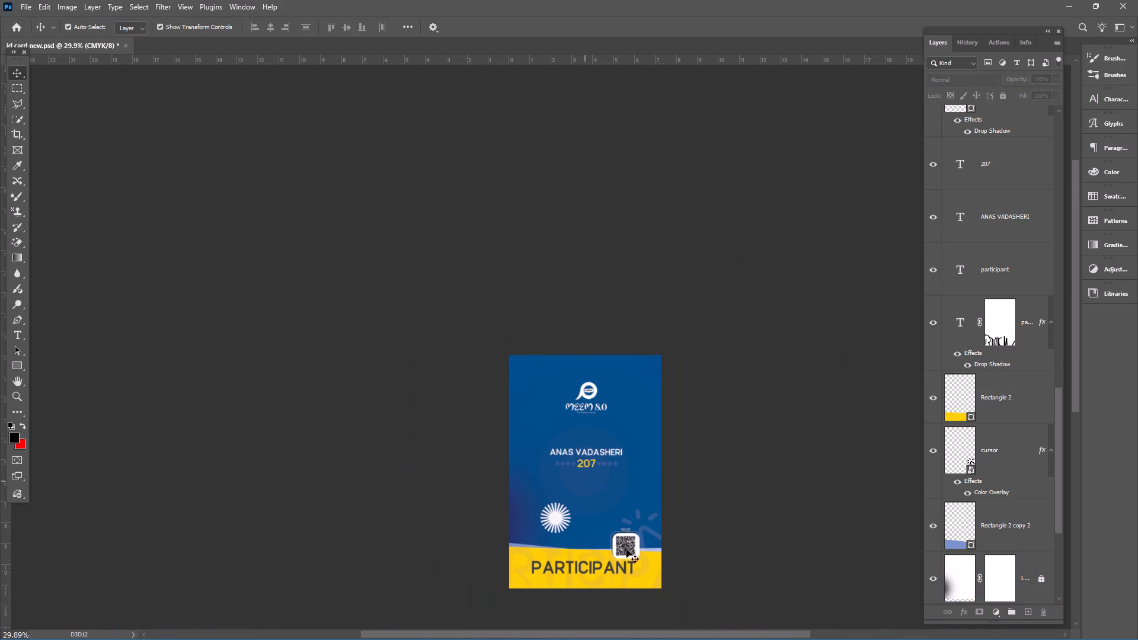
{"action": "scroll", "coordinate": [557, 511], "scroll_direction": "up", "scroll_amount": 11, "text": "alt"}
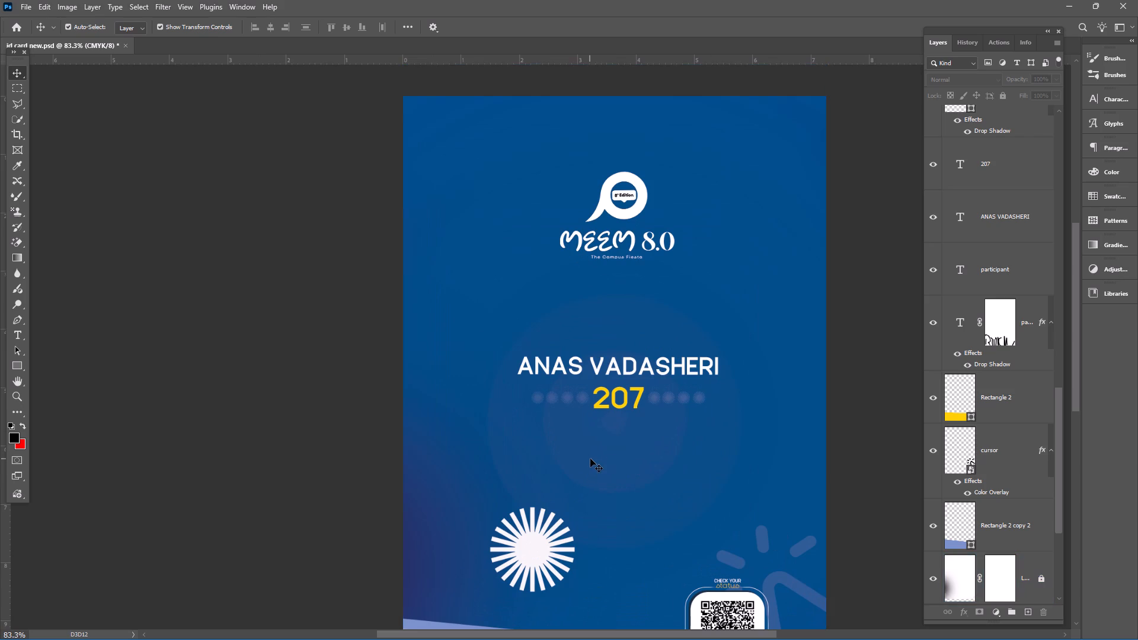
{"action": "scroll", "coordinate": [590, 464], "scroll_direction": "down", "scroll_amount": 9}
Select the large white starburst above the yellow participant band.
{"action": "left_click", "coordinate": [536, 466]}
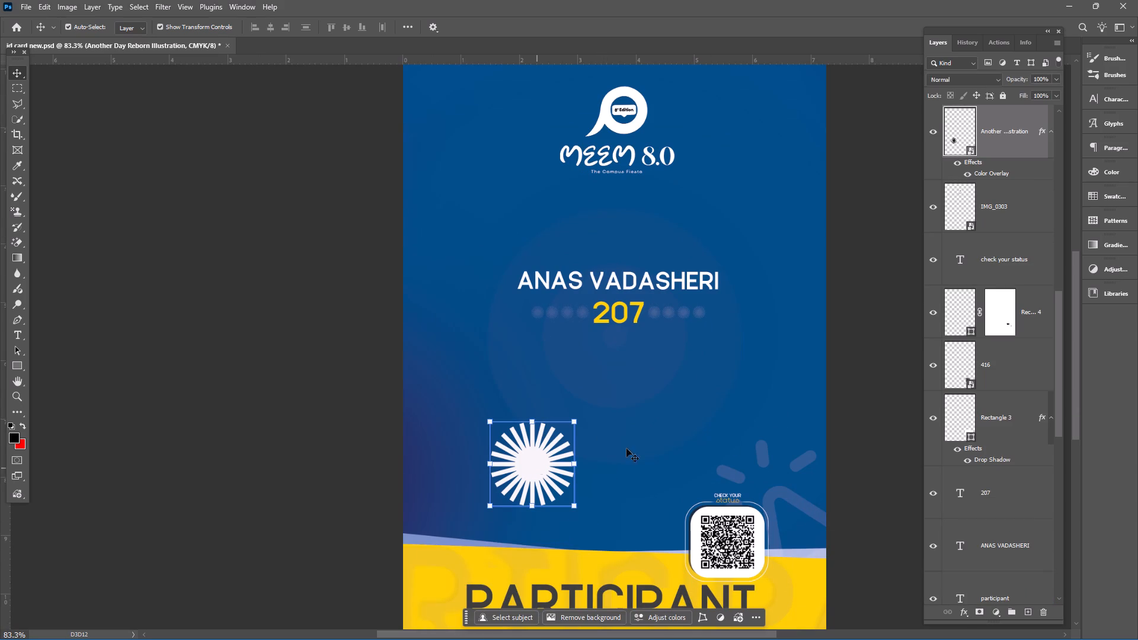
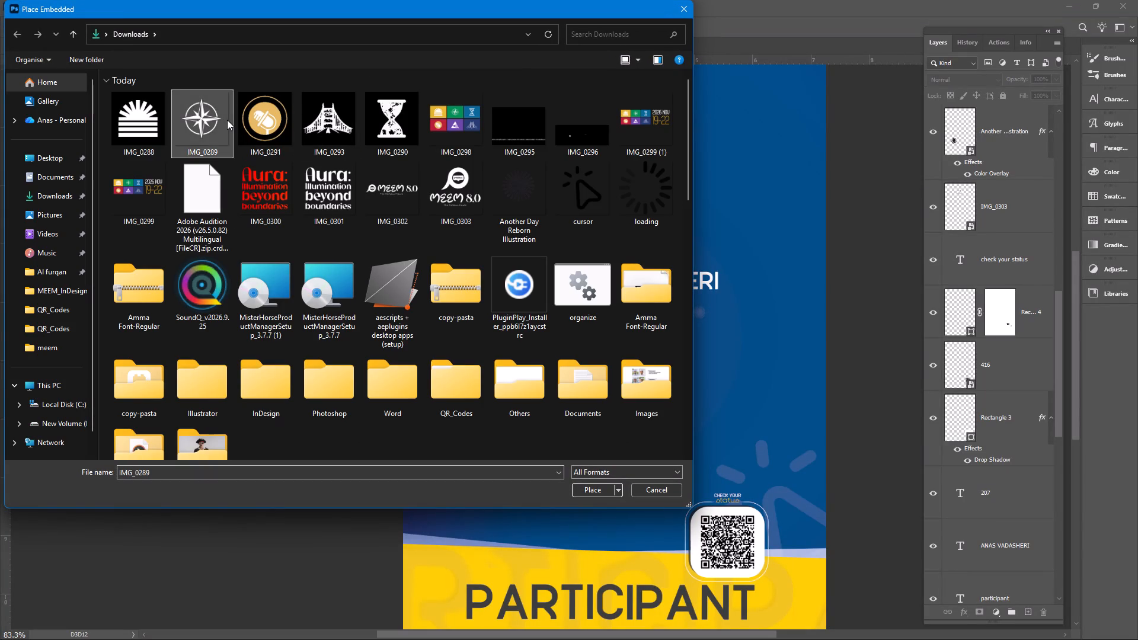
Place the compass image IMG_0289 as an embedded layer, scaled to about 4.69%, to the right of the large white starburst.
{"action": "double_click", "coordinate": [228, 119]}
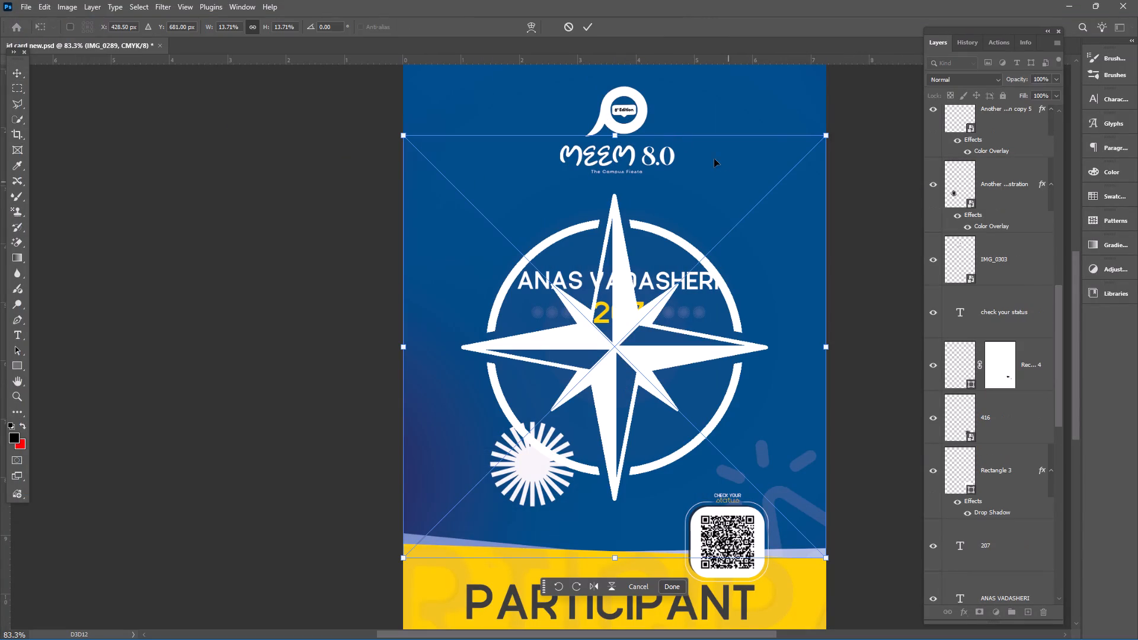
{"action": "left_click_drag", "start_coordinate": [624, 136], "coordinate": [606, 240]}
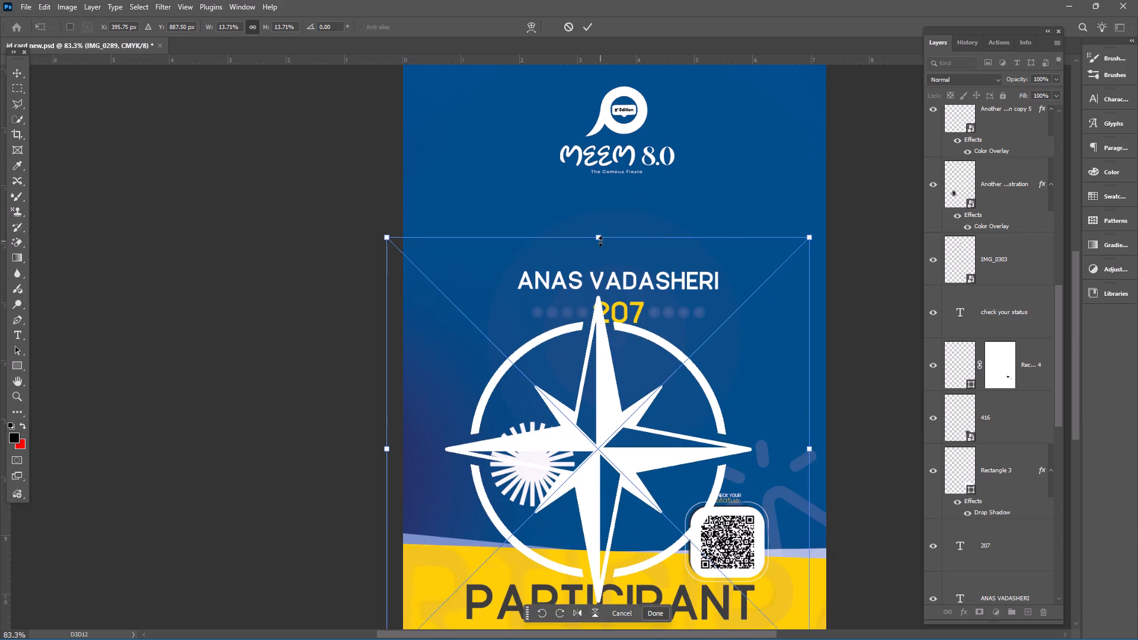
{"action": "left_click_drag", "start_coordinate": [603, 235], "coordinate": [592, 516]}
{"action": "left_click_drag", "start_coordinate": [610, 574], "coordinate": [554, 459]}
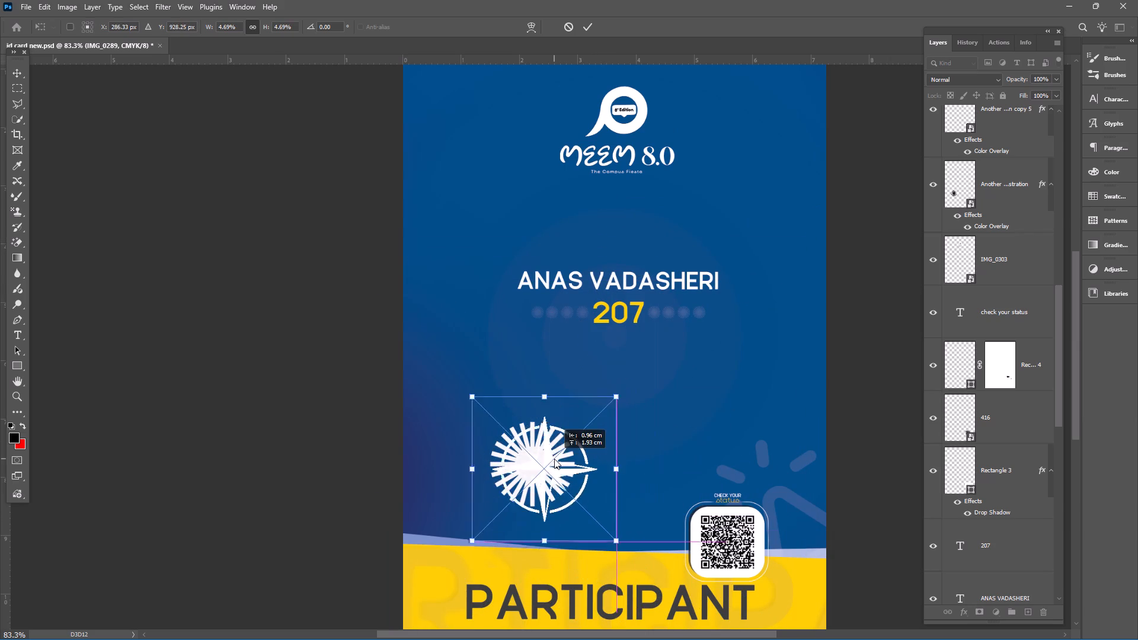
{"action": "left_click_drag", "start_coordinate": [554, 459], "coordinate": [662, 425]}
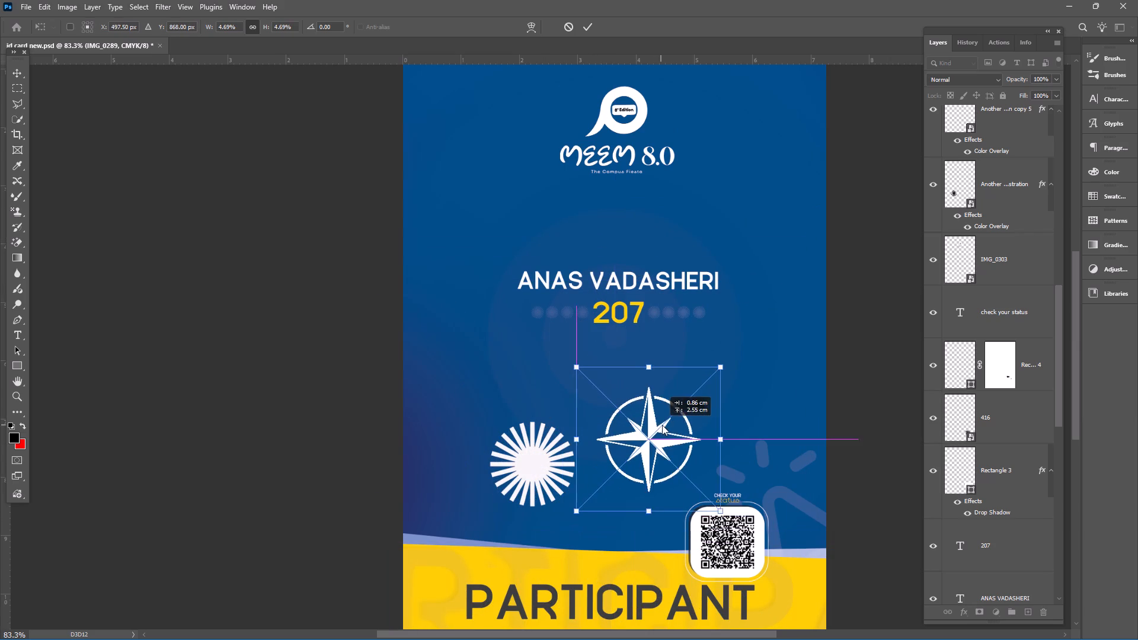
{"action": "left_click_drag", "start_coordinate": [662, 425], "coordinate": [664, 421]}
{"action": "left_click", "coordinate": [710, 530]}
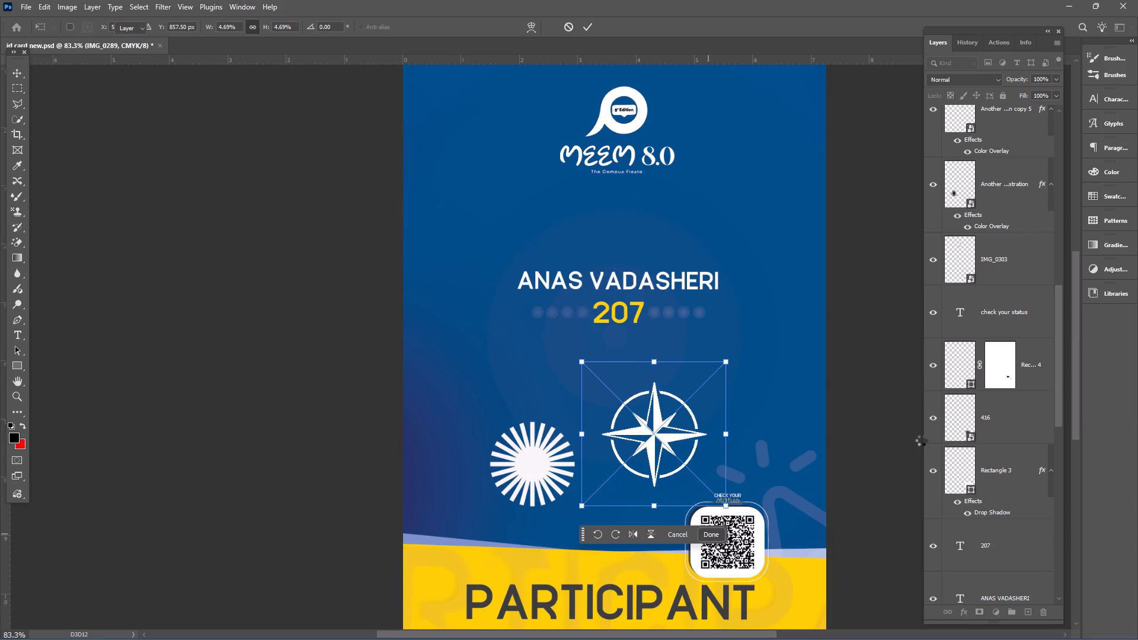
{"action": "left_click", "coordinate": [921, 440]}
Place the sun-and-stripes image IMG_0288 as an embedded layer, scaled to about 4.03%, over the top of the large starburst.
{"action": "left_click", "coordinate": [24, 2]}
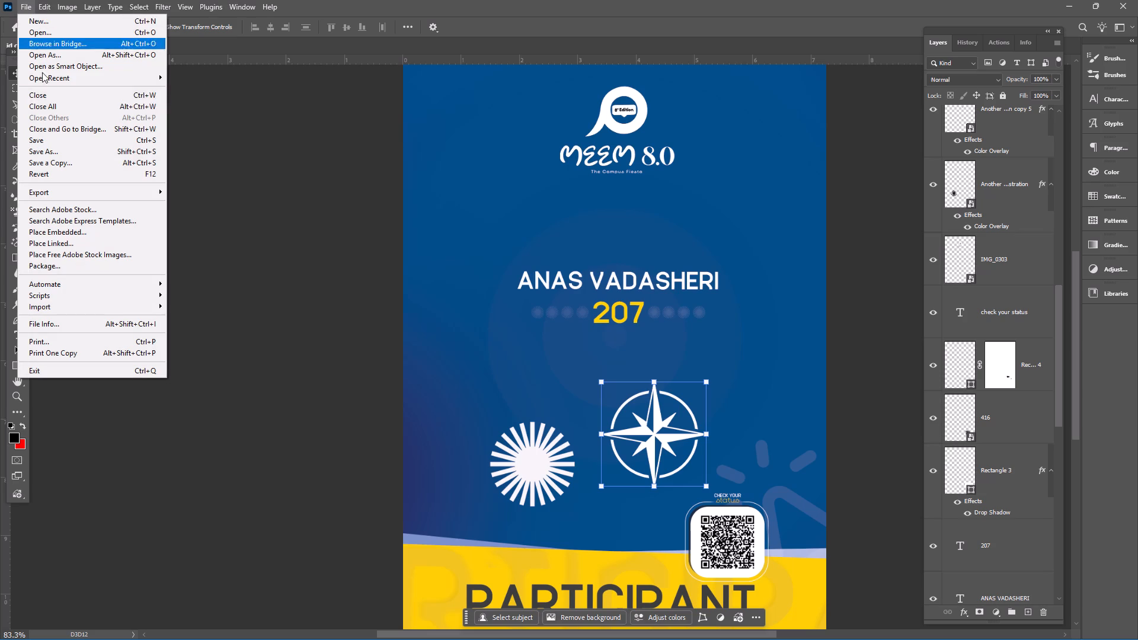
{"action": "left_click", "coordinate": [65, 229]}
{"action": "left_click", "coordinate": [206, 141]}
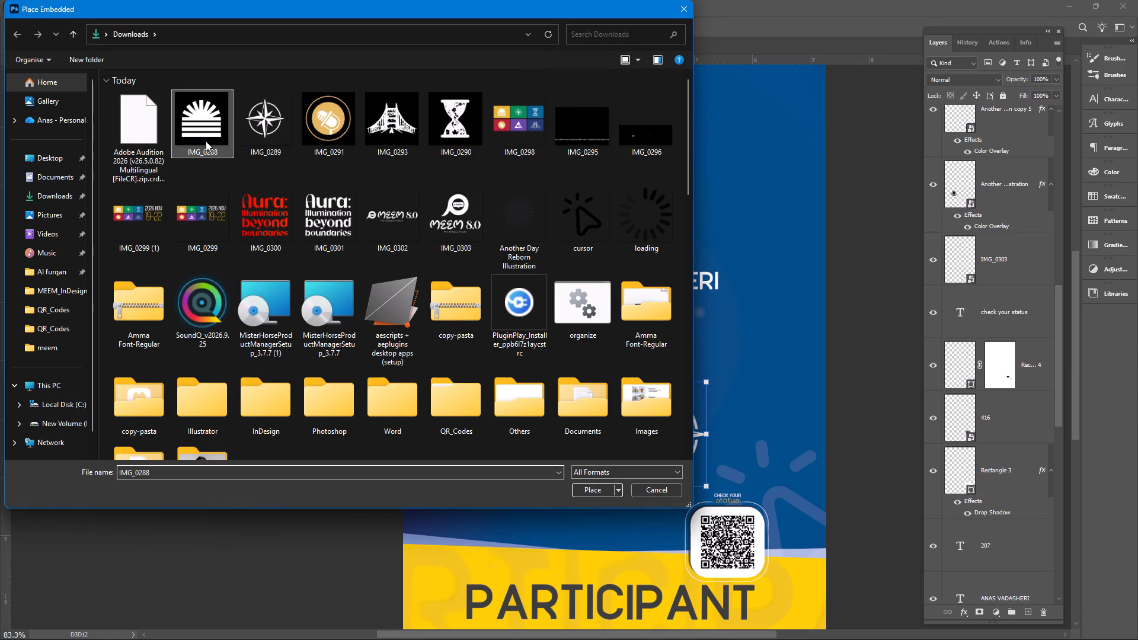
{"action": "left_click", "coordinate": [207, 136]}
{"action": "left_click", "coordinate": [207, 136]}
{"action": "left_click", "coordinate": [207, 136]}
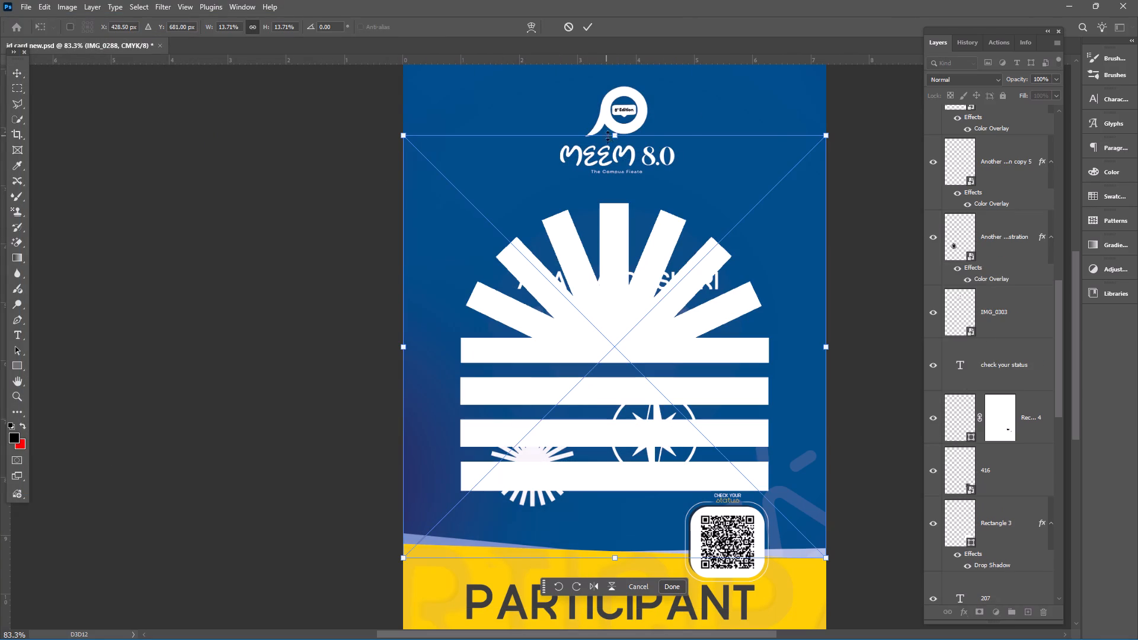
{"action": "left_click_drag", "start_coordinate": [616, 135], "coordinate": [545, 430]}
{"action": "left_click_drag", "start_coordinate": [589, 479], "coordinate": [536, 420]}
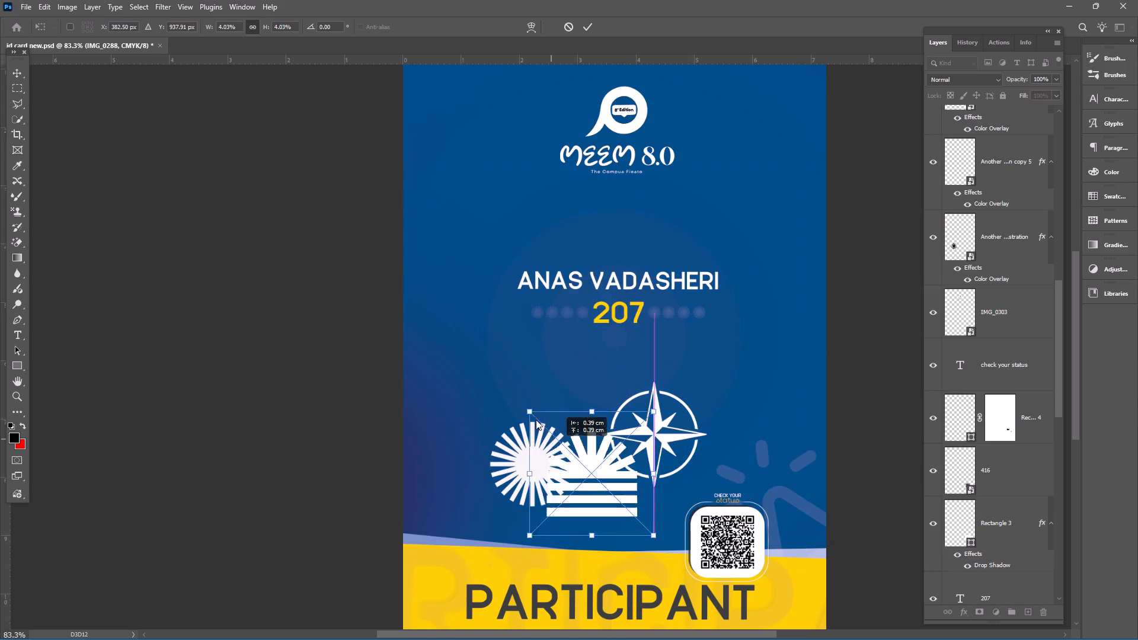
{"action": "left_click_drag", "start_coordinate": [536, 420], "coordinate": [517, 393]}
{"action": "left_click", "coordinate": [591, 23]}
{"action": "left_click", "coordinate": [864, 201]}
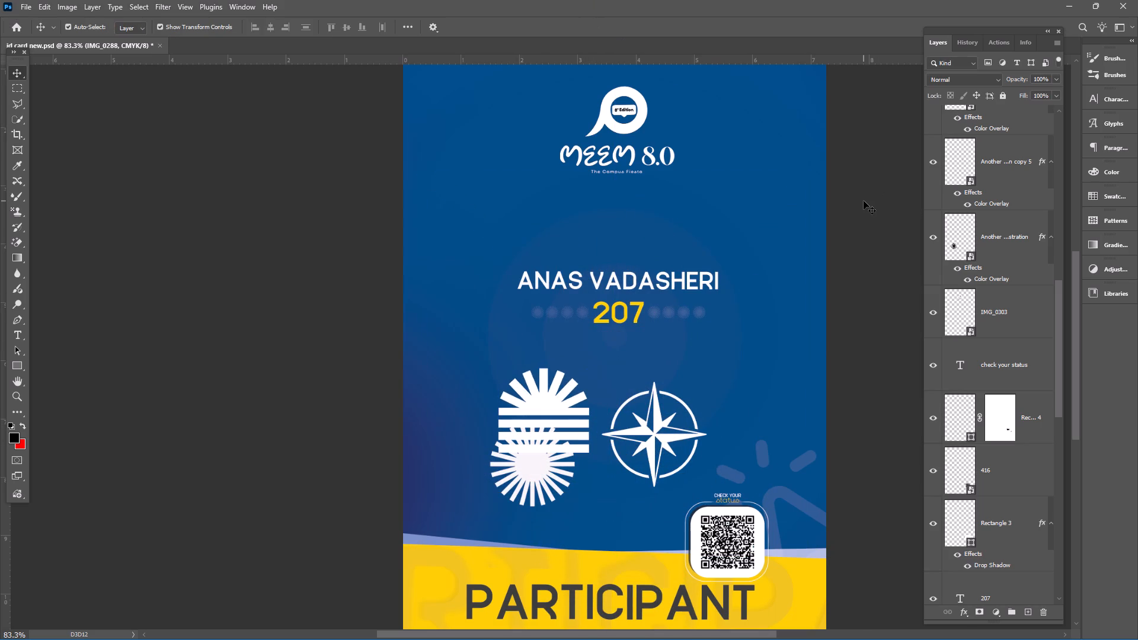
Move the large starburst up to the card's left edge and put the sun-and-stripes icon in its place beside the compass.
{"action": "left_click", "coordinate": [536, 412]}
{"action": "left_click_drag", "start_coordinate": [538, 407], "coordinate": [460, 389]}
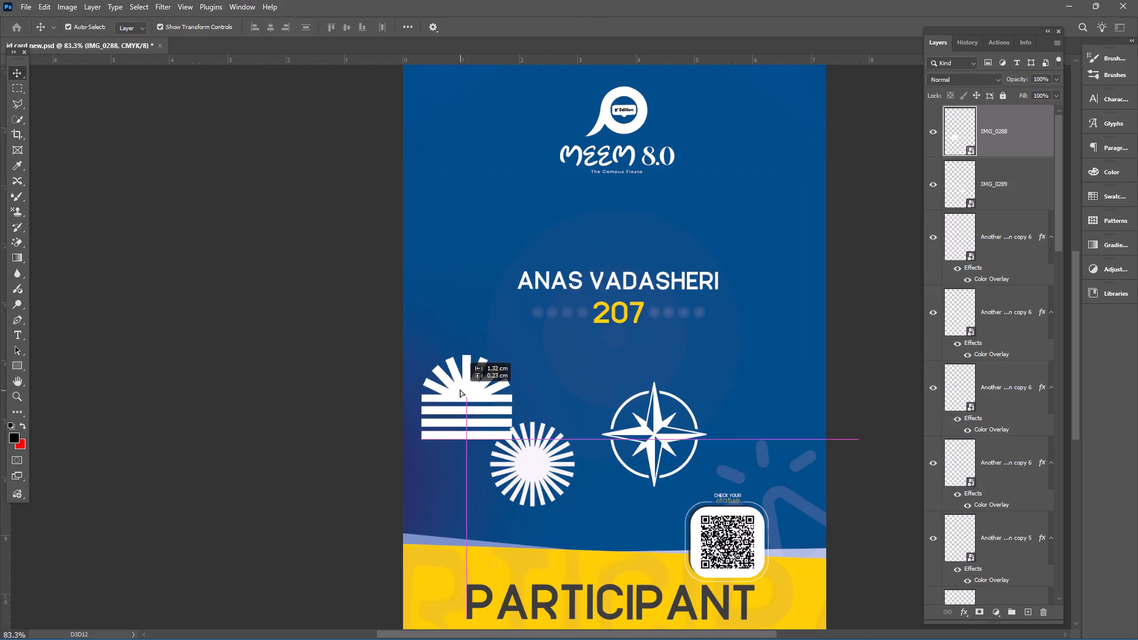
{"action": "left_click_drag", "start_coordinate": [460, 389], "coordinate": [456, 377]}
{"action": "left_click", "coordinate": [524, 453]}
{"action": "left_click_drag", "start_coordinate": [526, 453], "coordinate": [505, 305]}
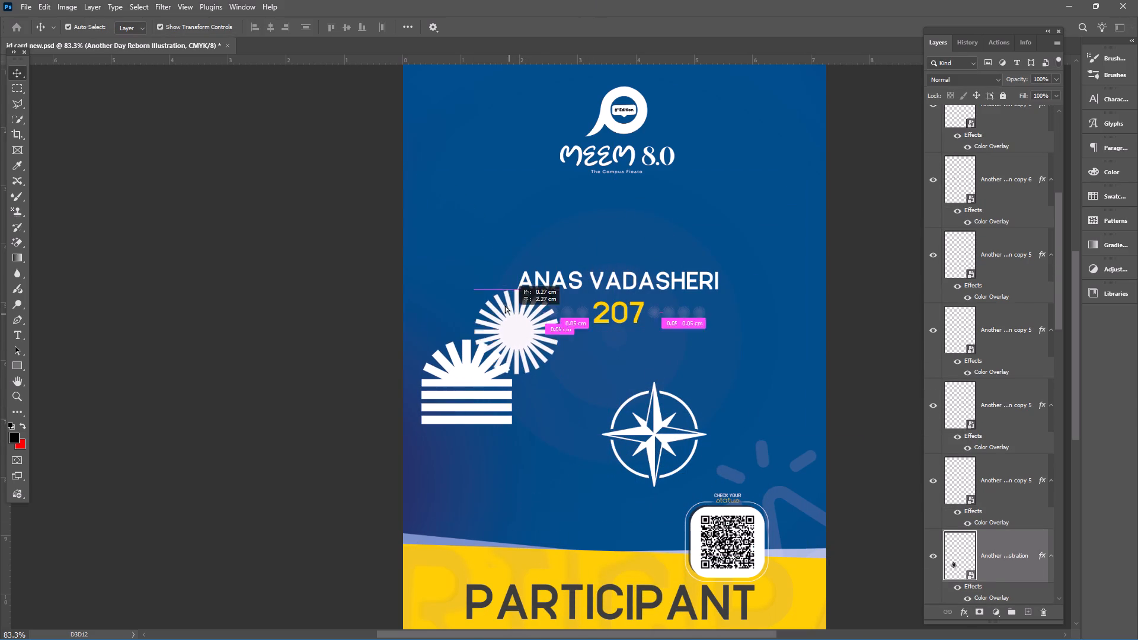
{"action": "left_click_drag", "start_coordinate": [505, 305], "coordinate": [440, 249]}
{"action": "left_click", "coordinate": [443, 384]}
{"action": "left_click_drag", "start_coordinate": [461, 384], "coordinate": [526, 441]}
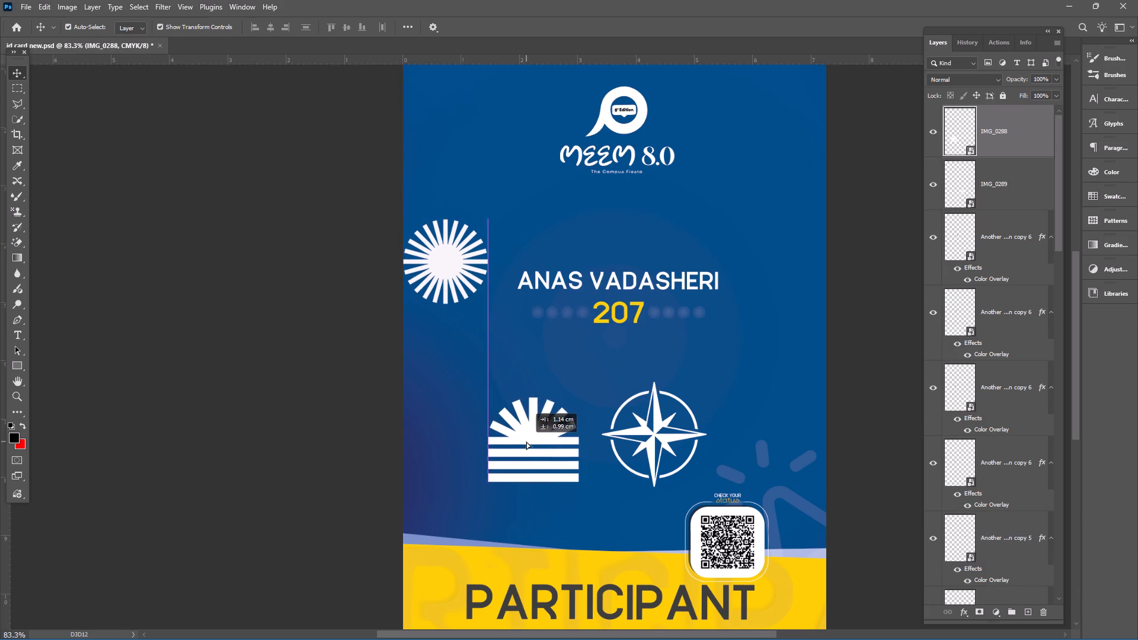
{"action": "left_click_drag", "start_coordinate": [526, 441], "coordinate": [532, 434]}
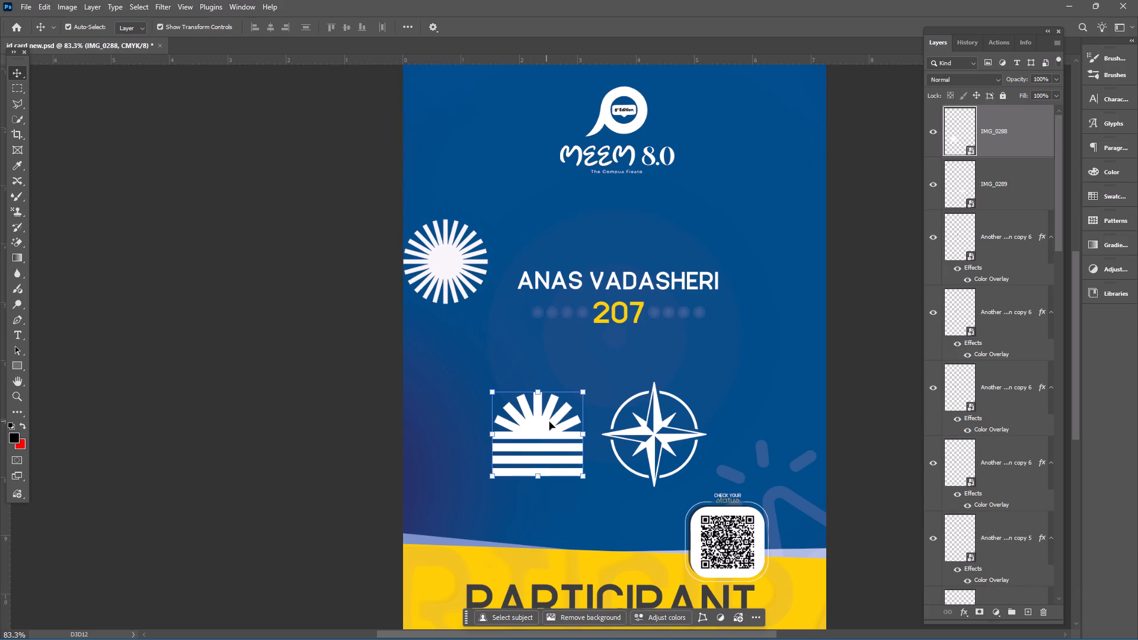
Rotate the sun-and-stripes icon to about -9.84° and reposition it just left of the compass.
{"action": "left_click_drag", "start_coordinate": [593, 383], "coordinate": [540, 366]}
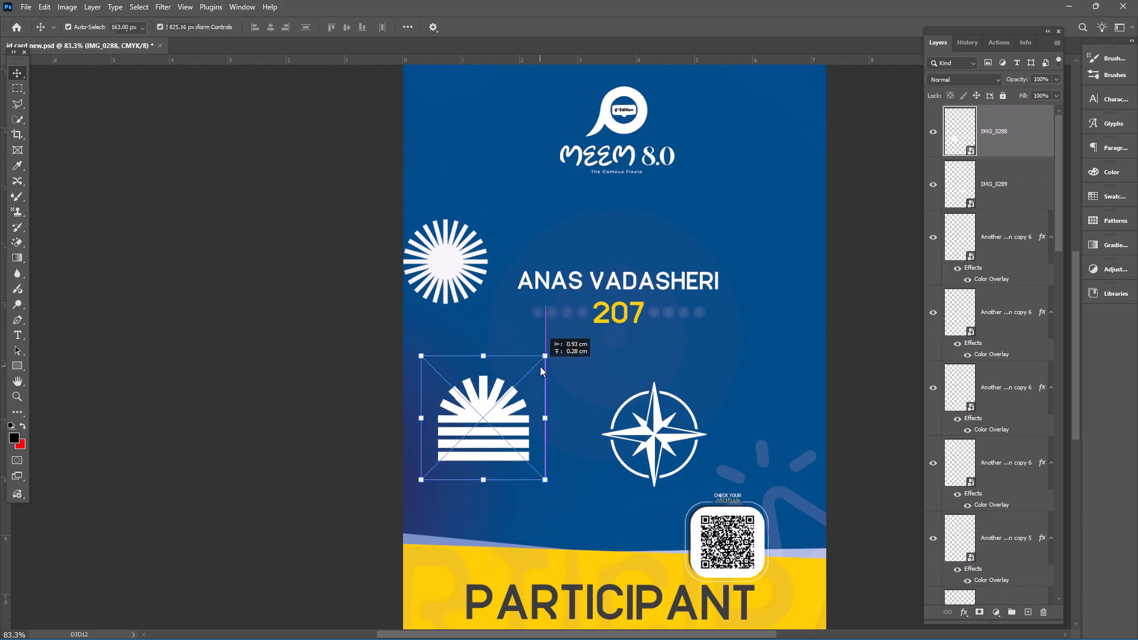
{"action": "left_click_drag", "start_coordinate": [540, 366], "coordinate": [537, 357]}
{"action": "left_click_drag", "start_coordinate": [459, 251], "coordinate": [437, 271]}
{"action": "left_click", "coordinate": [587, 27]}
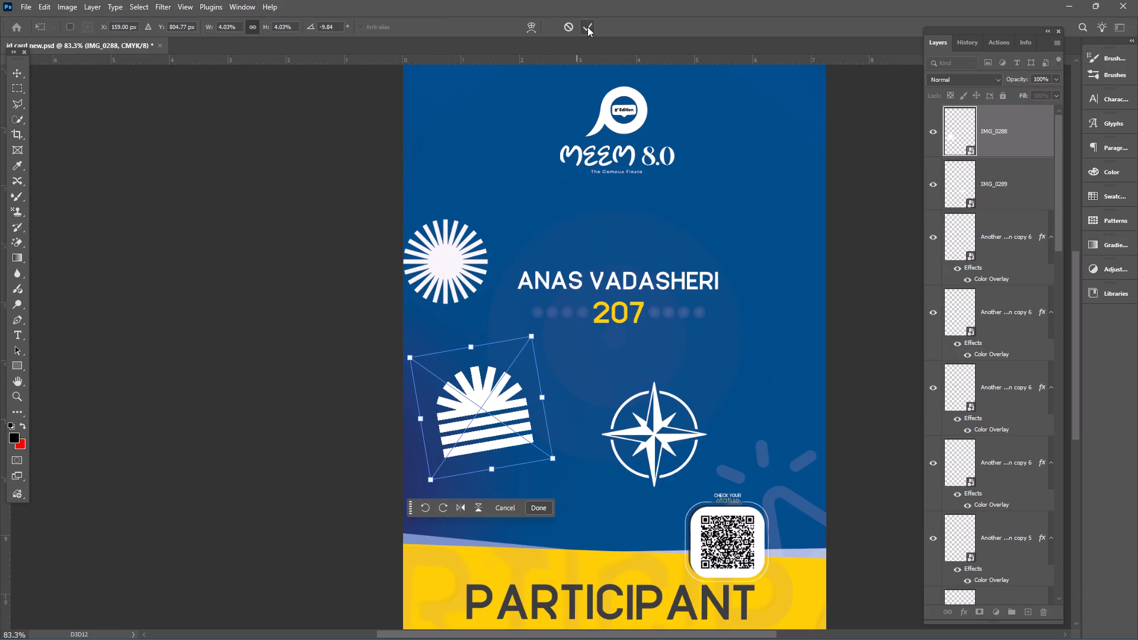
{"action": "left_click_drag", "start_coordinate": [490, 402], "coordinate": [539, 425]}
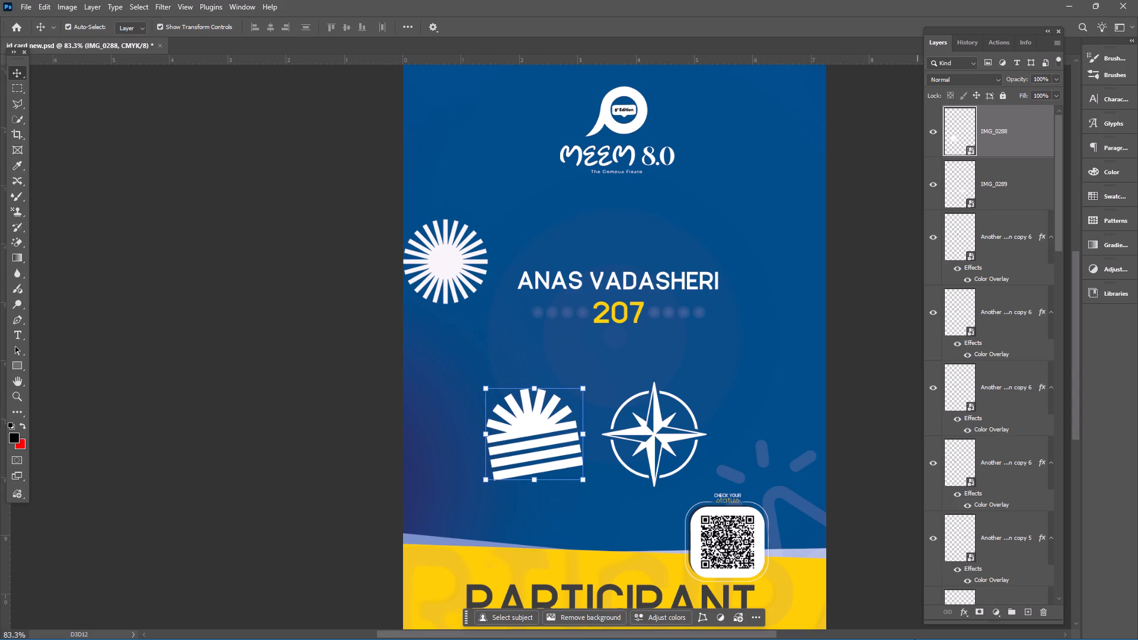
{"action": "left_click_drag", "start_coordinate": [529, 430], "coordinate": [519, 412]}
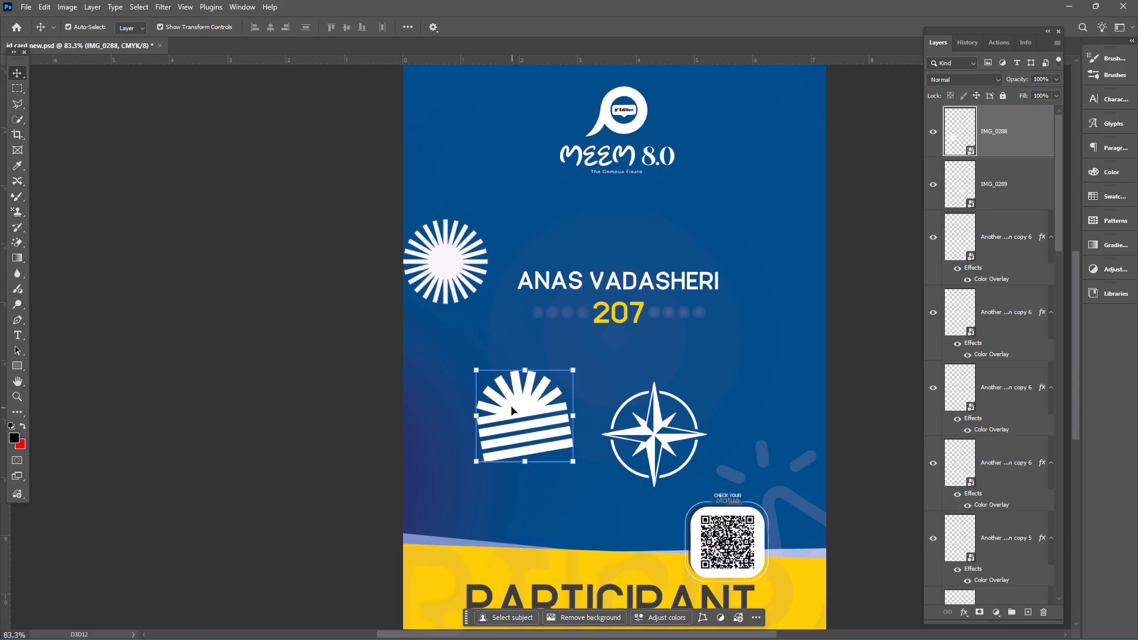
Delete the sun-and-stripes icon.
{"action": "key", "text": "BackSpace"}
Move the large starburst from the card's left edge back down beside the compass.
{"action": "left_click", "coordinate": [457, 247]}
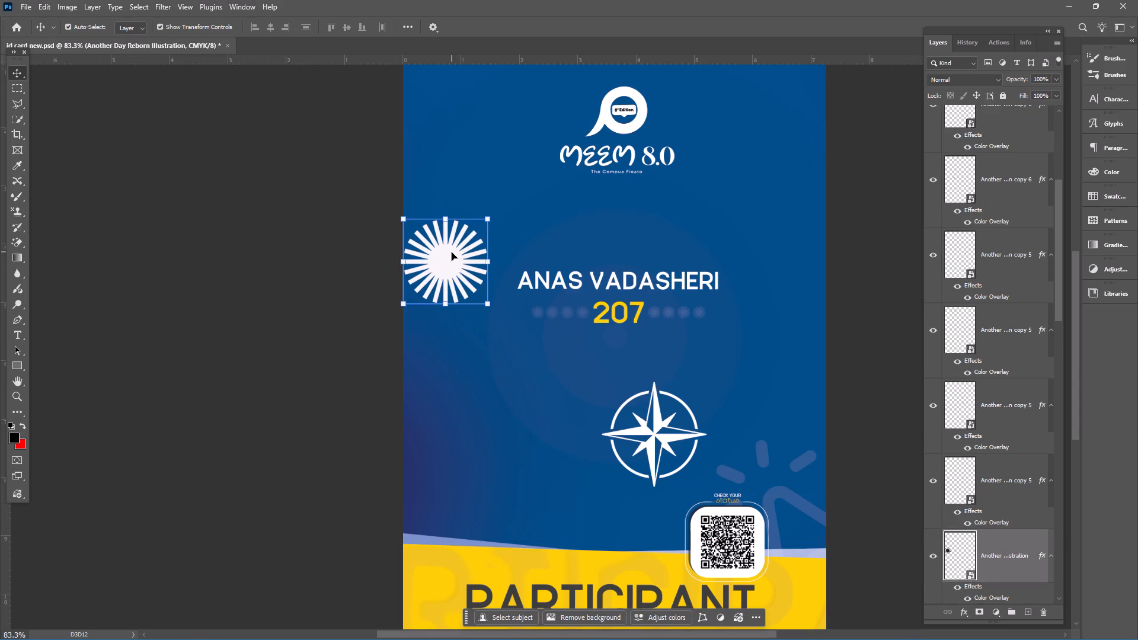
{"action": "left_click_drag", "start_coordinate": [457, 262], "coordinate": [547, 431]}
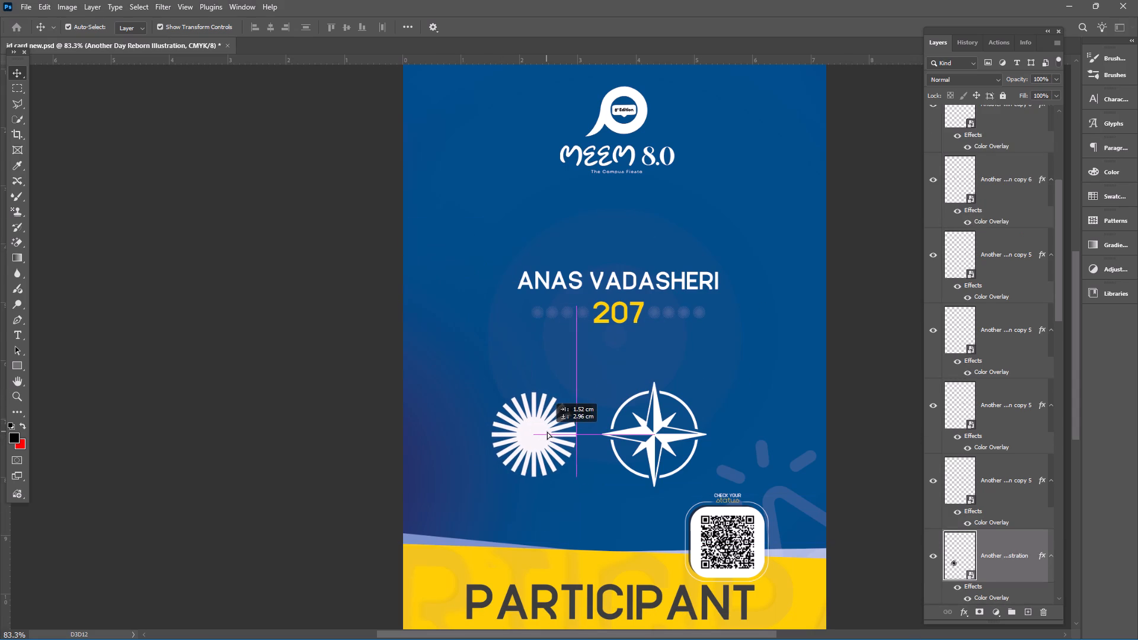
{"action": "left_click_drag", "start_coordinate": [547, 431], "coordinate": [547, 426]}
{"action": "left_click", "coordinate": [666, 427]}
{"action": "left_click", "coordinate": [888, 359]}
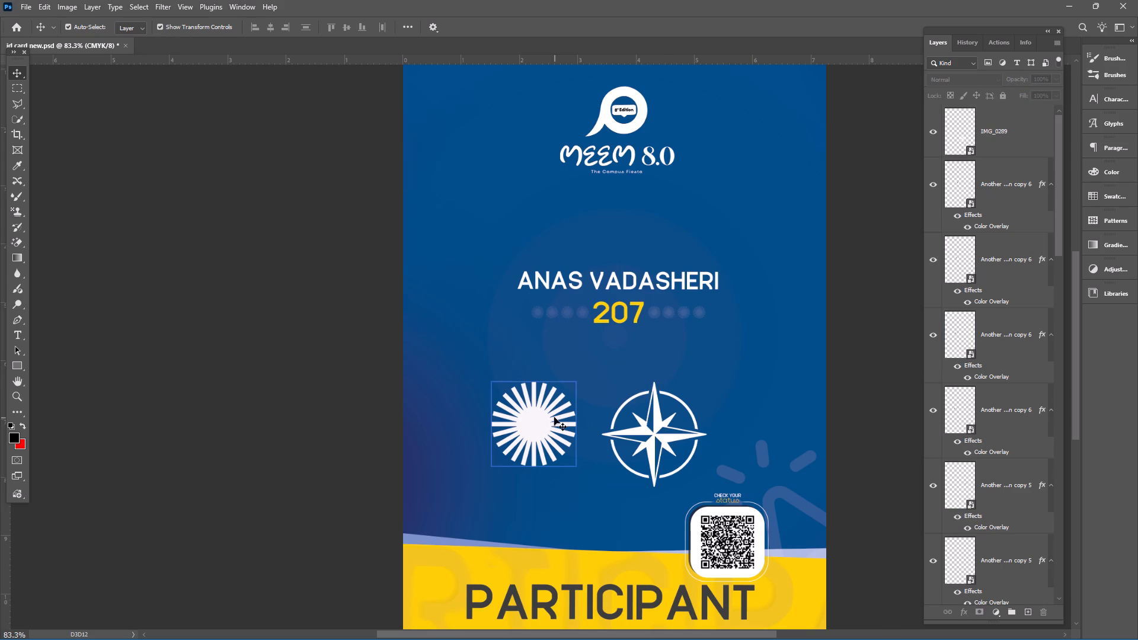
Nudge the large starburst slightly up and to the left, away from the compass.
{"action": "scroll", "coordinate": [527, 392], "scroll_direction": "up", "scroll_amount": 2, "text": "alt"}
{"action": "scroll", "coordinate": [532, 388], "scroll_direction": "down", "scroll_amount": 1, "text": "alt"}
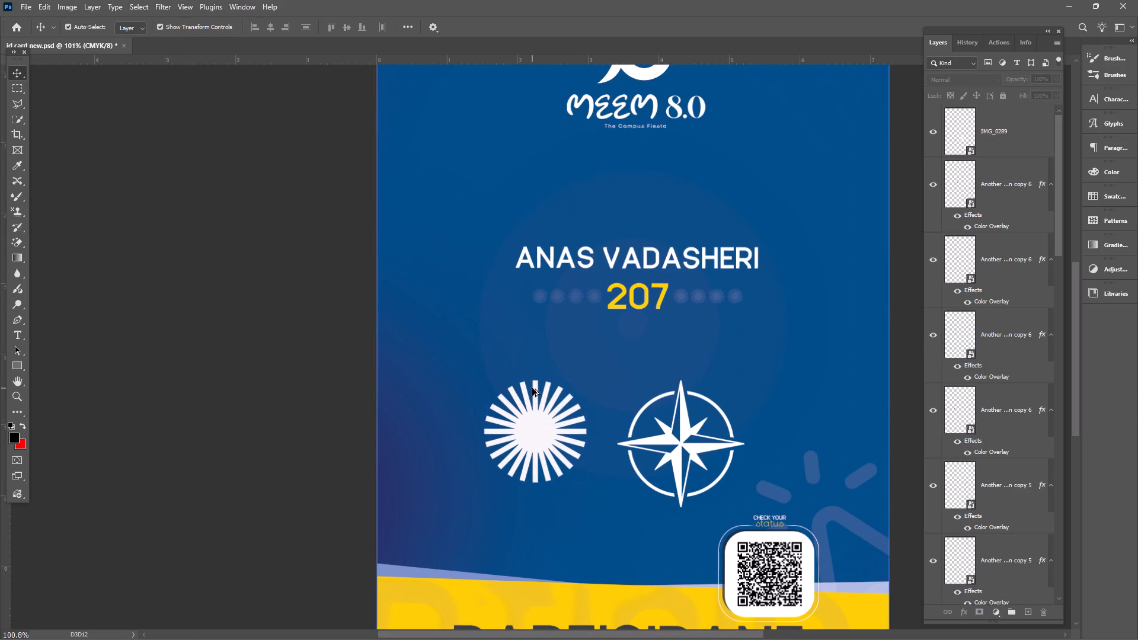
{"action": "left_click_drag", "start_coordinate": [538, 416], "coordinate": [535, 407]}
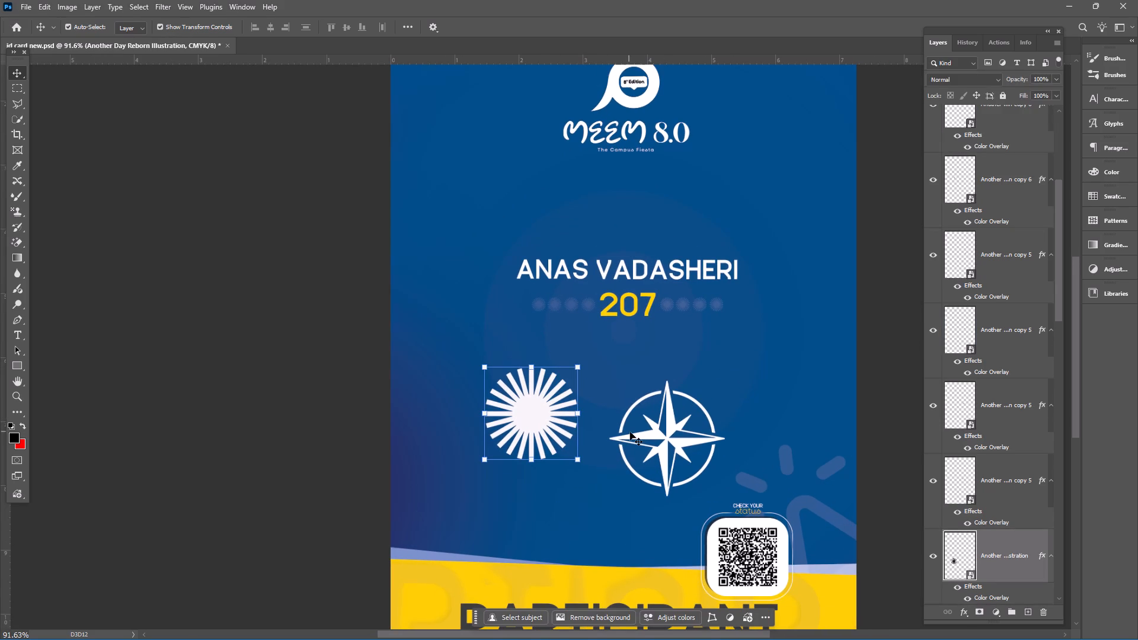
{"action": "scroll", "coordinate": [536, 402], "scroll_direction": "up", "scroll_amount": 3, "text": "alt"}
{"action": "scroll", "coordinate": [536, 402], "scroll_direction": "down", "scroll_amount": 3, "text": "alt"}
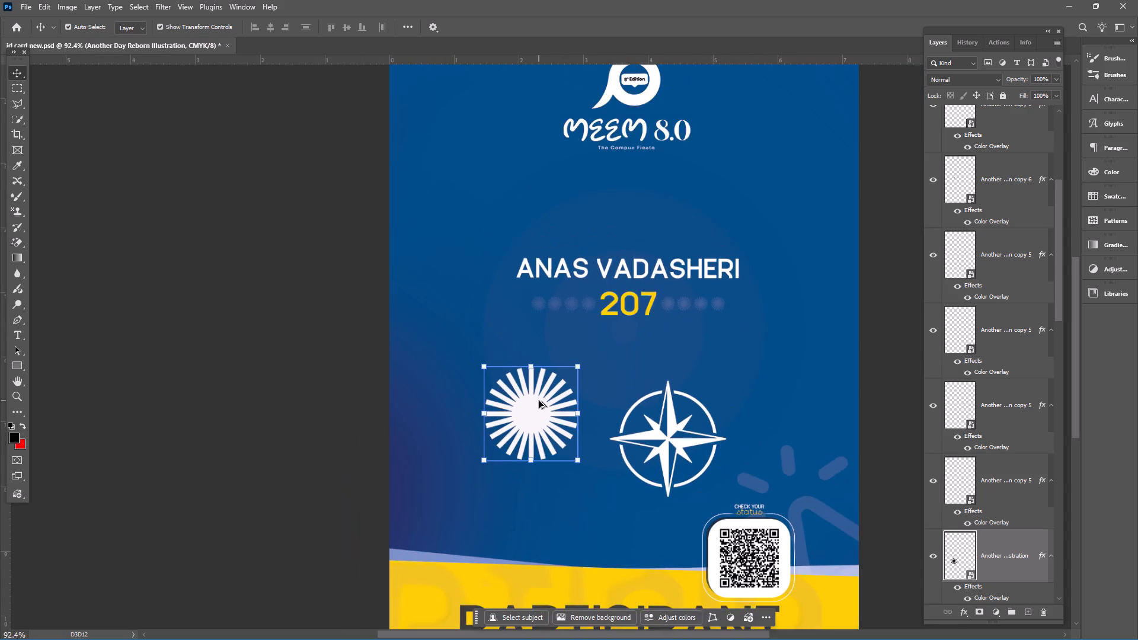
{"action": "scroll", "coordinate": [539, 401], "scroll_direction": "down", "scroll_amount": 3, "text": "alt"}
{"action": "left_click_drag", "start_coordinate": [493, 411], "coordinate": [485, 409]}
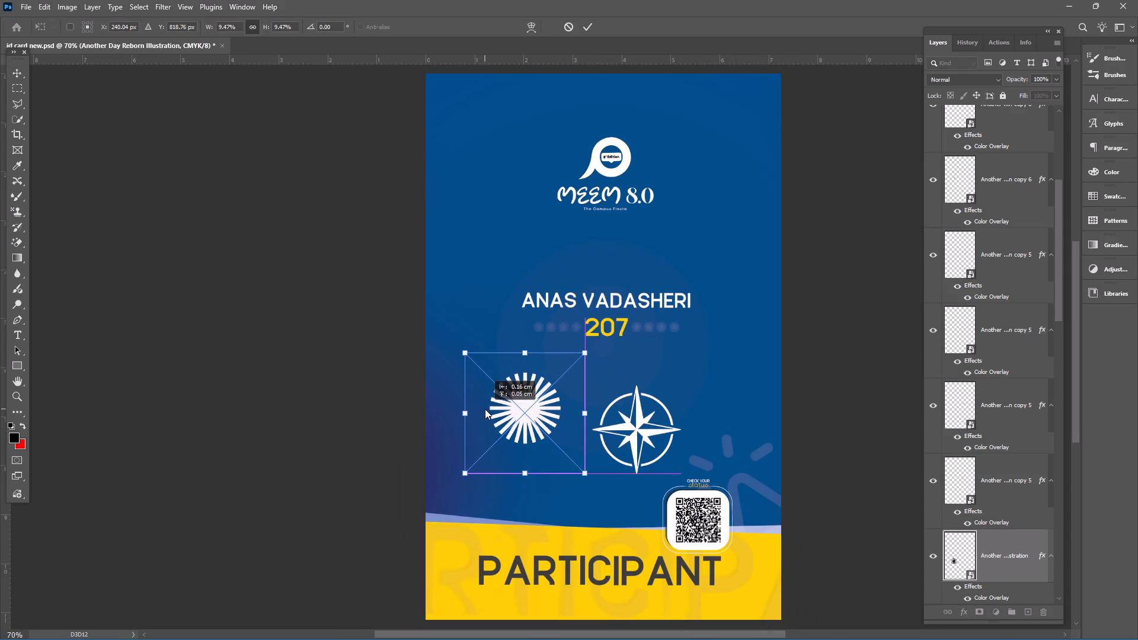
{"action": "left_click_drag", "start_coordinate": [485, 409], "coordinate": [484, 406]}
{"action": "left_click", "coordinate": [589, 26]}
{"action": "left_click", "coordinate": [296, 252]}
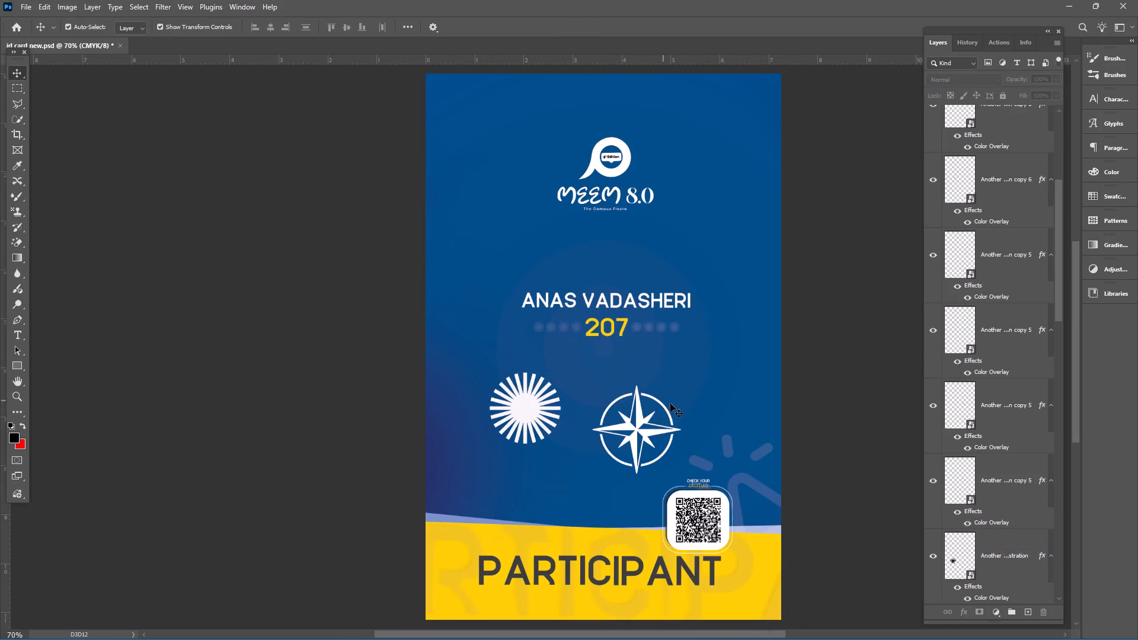
Move the large starburst to the card's upper left, beside the MEEM 8.0 logo.
{"action": "left_click", "coordinate": [638, 426]}
{"action": "left_click_drag", "start_coordinate": [525, 406], "coordinate": [480, 199]}
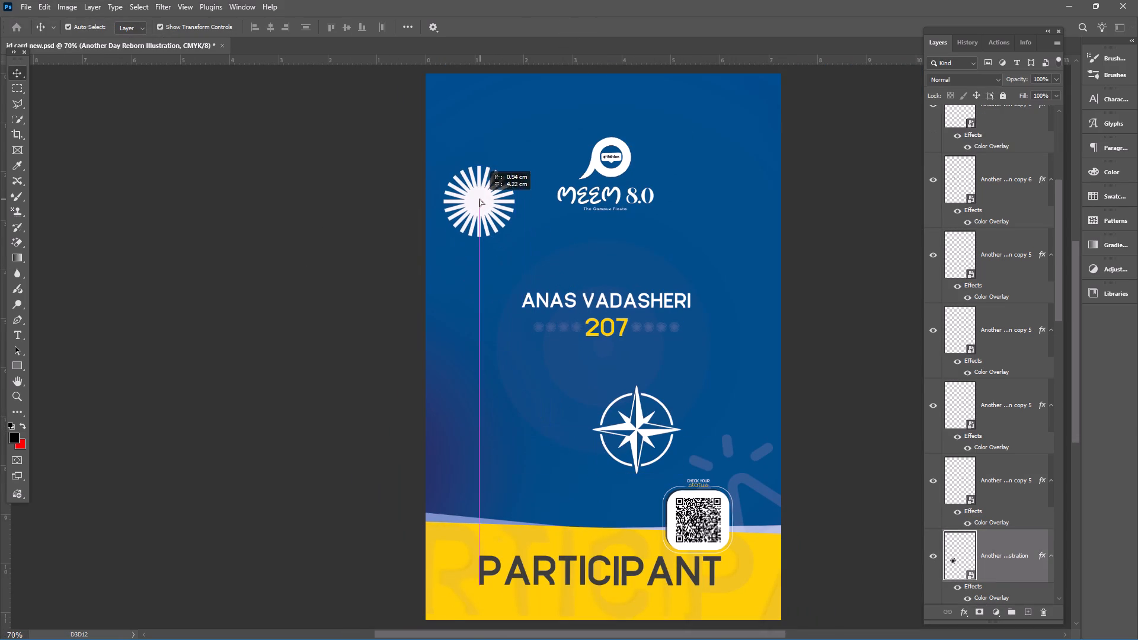
{"action": "left_click_drag", "start_coordinate": [480, 199], "coordinate": [479, 197]}
Move the compass icon into the empty space at the card's lower left, above the yellow participant band.
{"action": "left_click", "coordinate": [632, 430]}
{"action": "left_click_drag", "start_coordinate": [632, 428], "coordinate": [514, 408]}
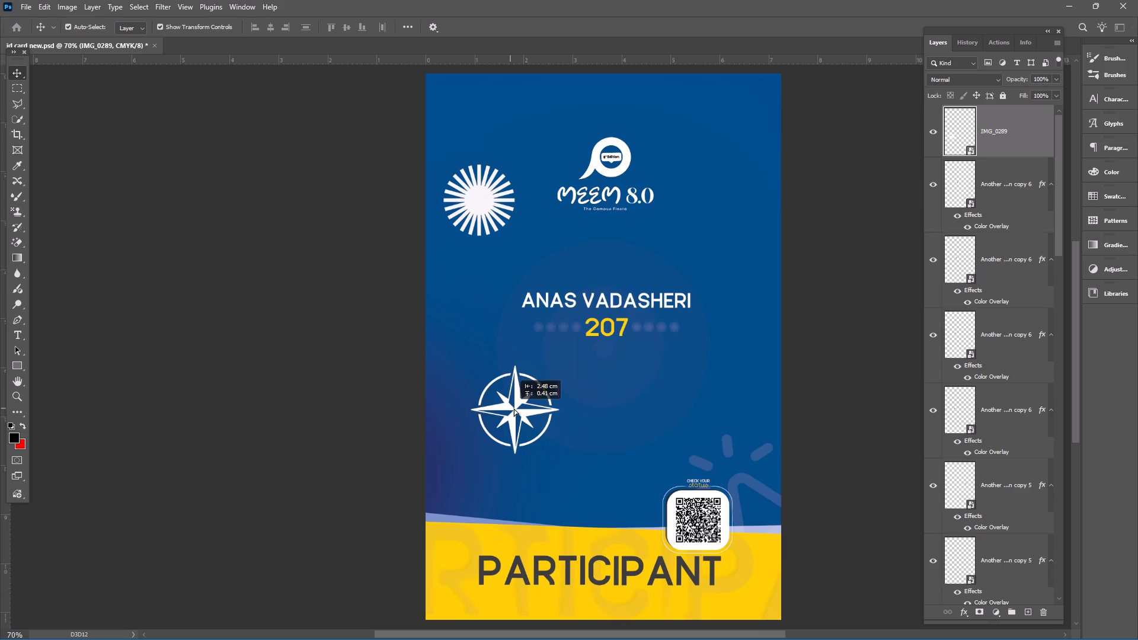
{"action": "left_click_drag", "start_coordinate": [514, 408], "coordinate": [517, 408]}
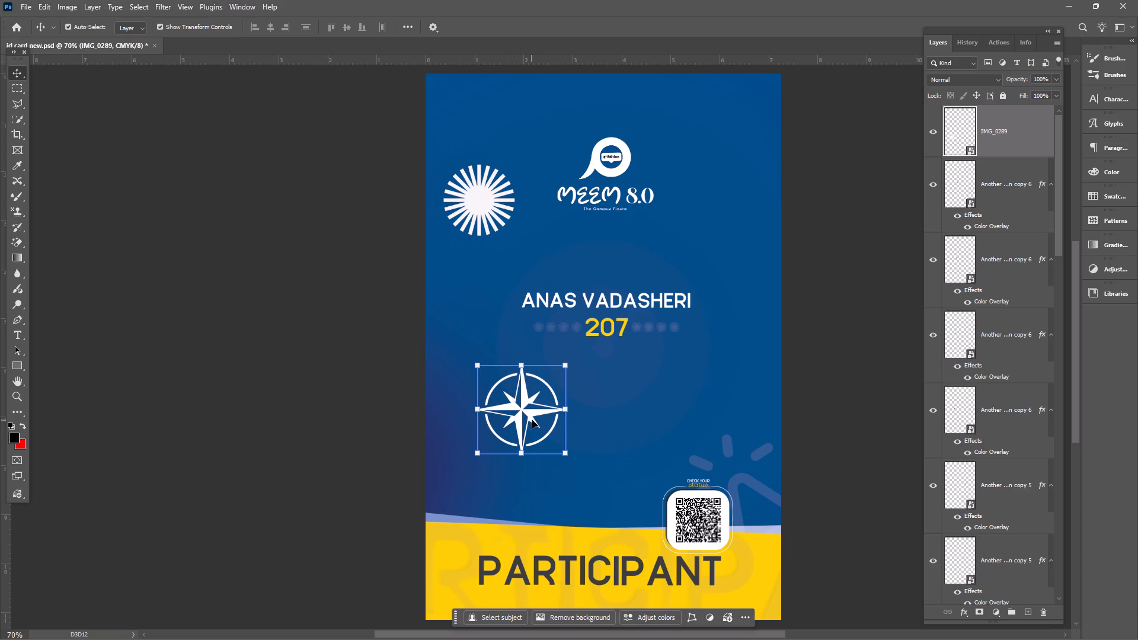
{"action": "left_click", "coordinate": [916, 378]}
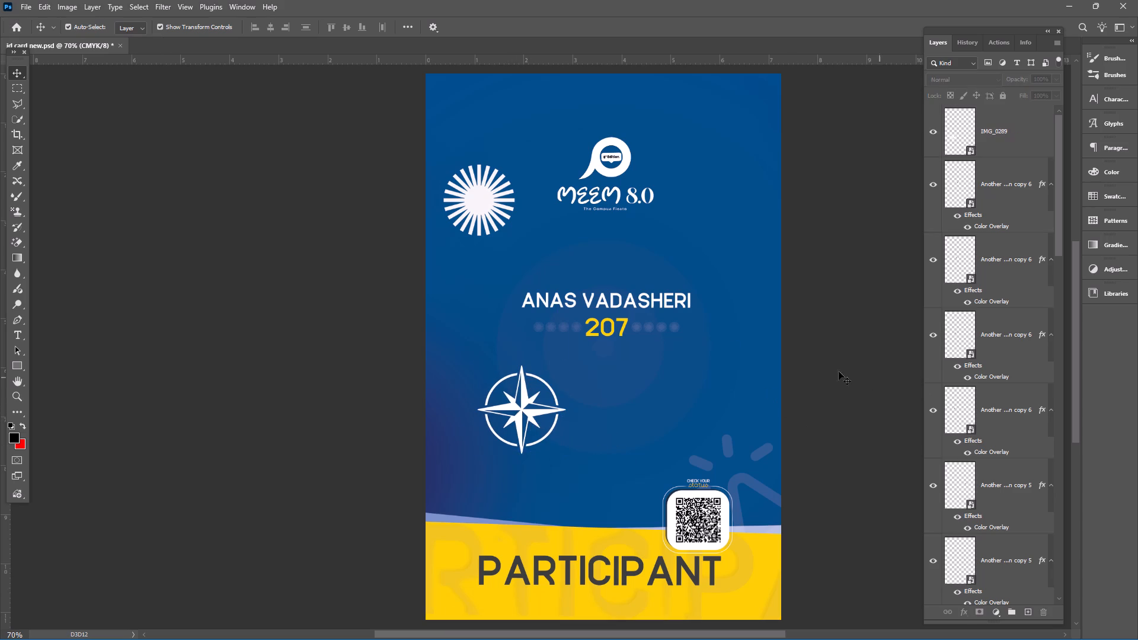
Duplicate the large starburst and place the copy to the right of the MEEM 8.0 logo.
{"action": "left_click", "coordinate": [487, 200]}
{"action": "left_click_drag", "start_coordinate": [491, 202], "coordinate": [605, 219], "text": "alt"}
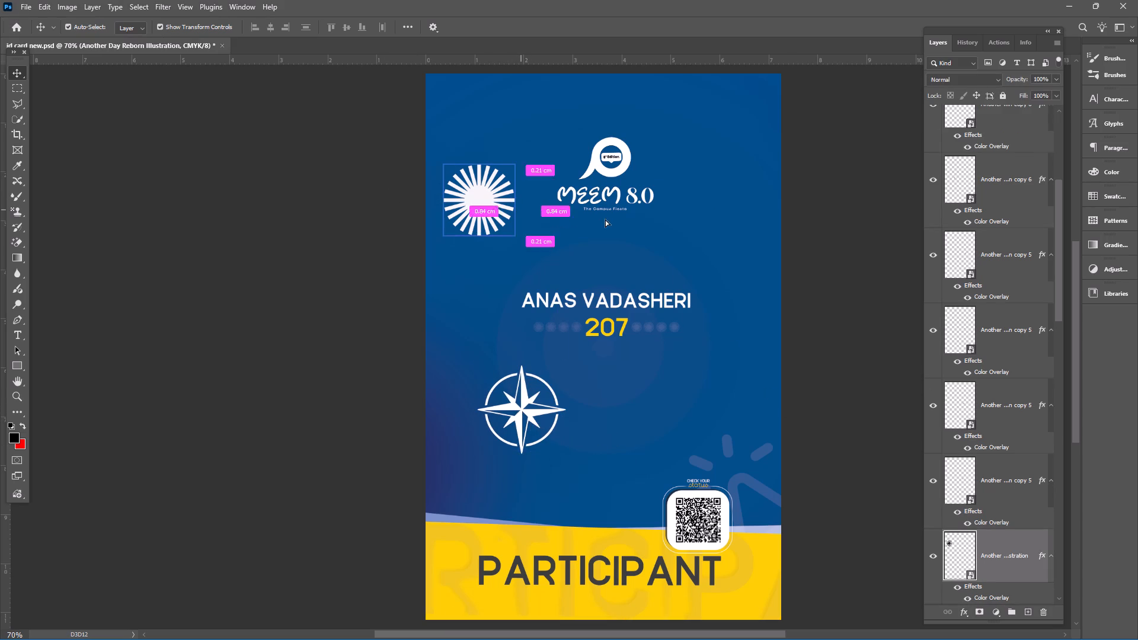
{"action": "left_click_drag", "start_coordinate": [605, 219], "coordinate": [730, 175], "text": "alt"}
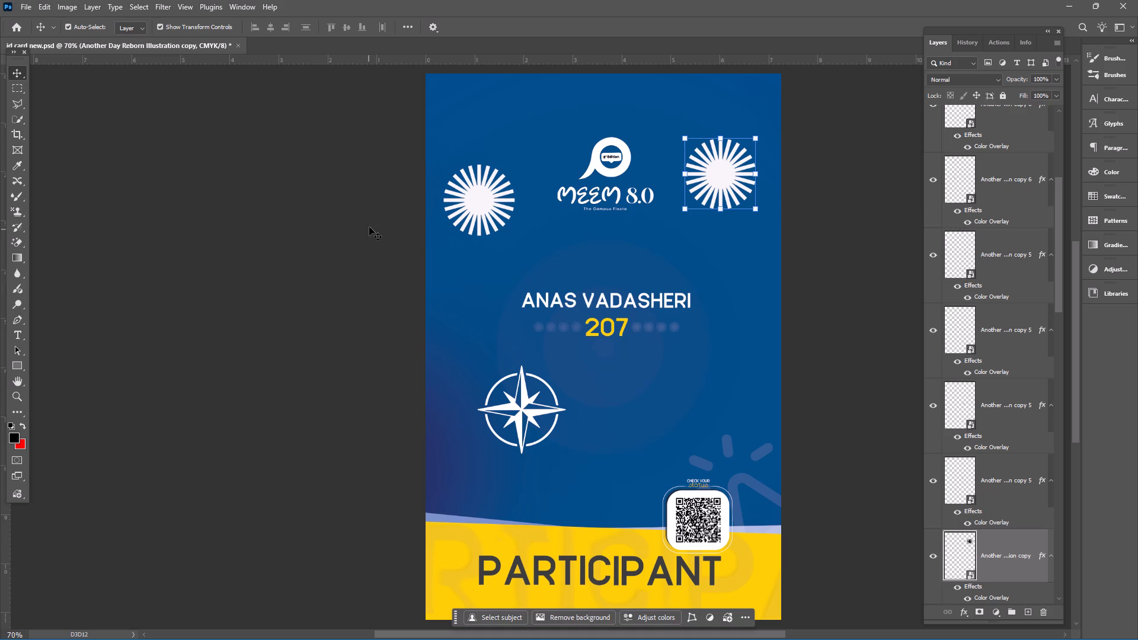
Apply a Motion Blur with angle -41° and distance 8 pixels to the starburst left of the MEEM 8.0 logo.
{"action": "left_click", "coordinate": [470, 207]}
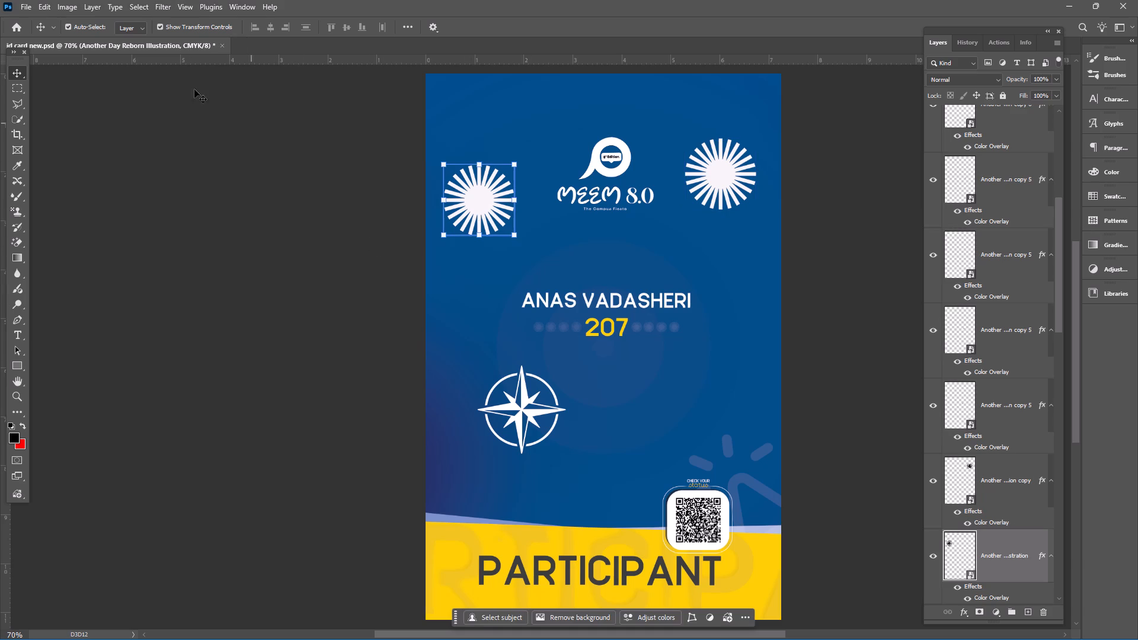
{"action": "left_click", "coordinate": [161, 2]}
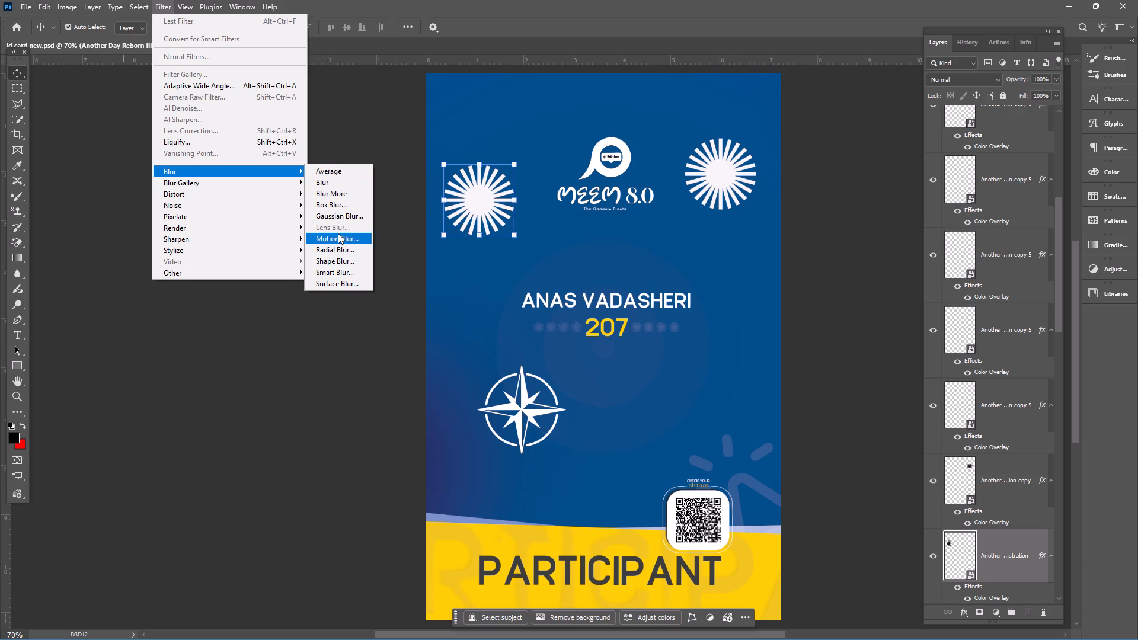
{"action": "left_click", "coordinate": [338, 232]}
{"action": "left_click", "coordinate": [338, 236]}
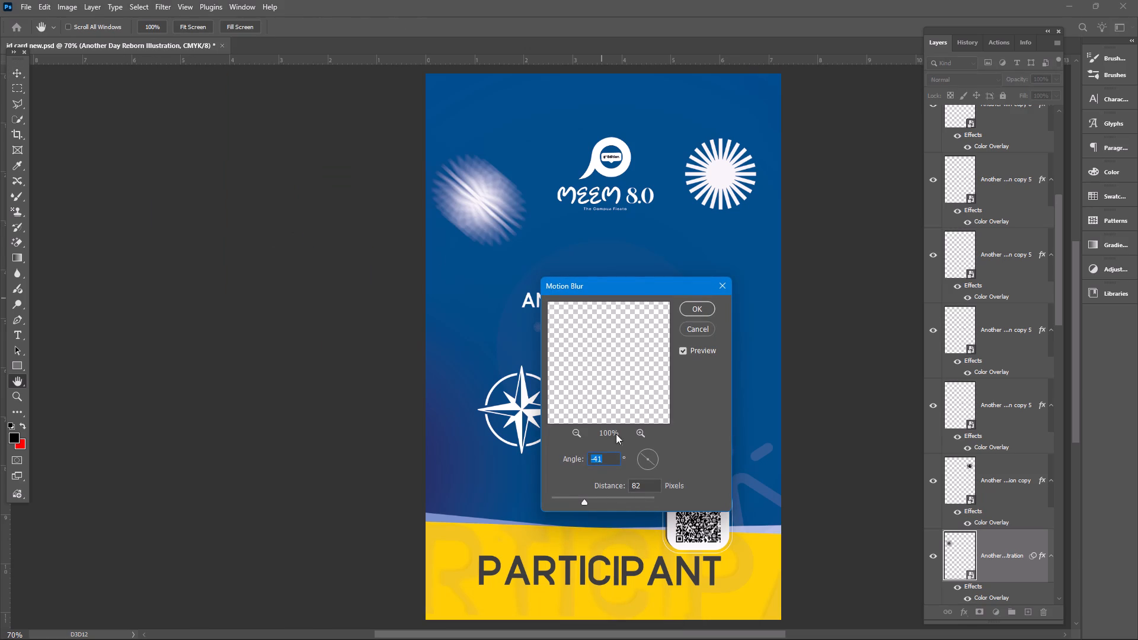
{"action": "left_click_drag", "start_coordinate": [581, 503], "coordinate": [575, 504]}
{"action": "left_click", "coordinate": [573, 503]}
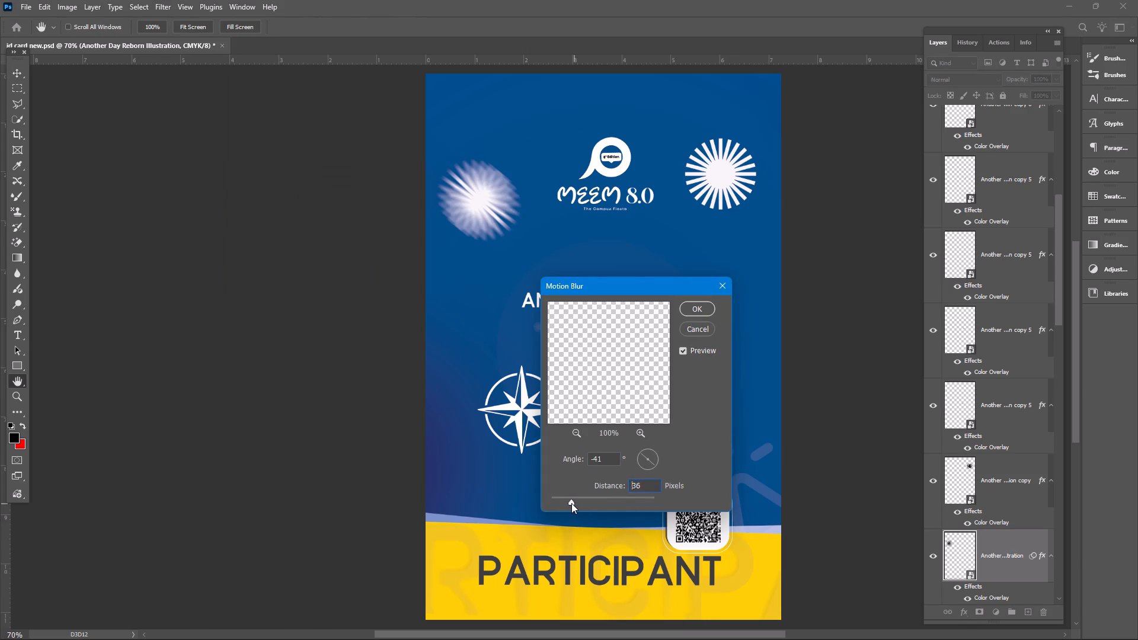
{"action": "left_click", "coordinate": [568, 500]}
{"action": "left_click_drag", "start_coordinate": [571, 496], "coordinate": [566, 495]}
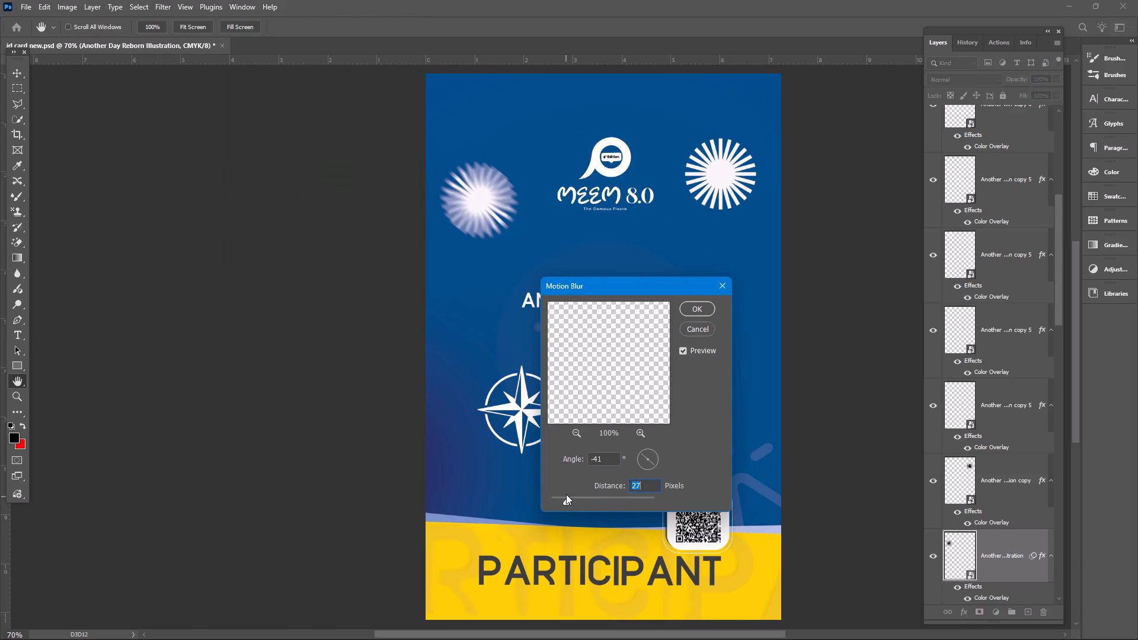
{"action": "left_click", "coordinate": [563, 500]}
{"action": "left_click", "coordinate": [568, 502]}
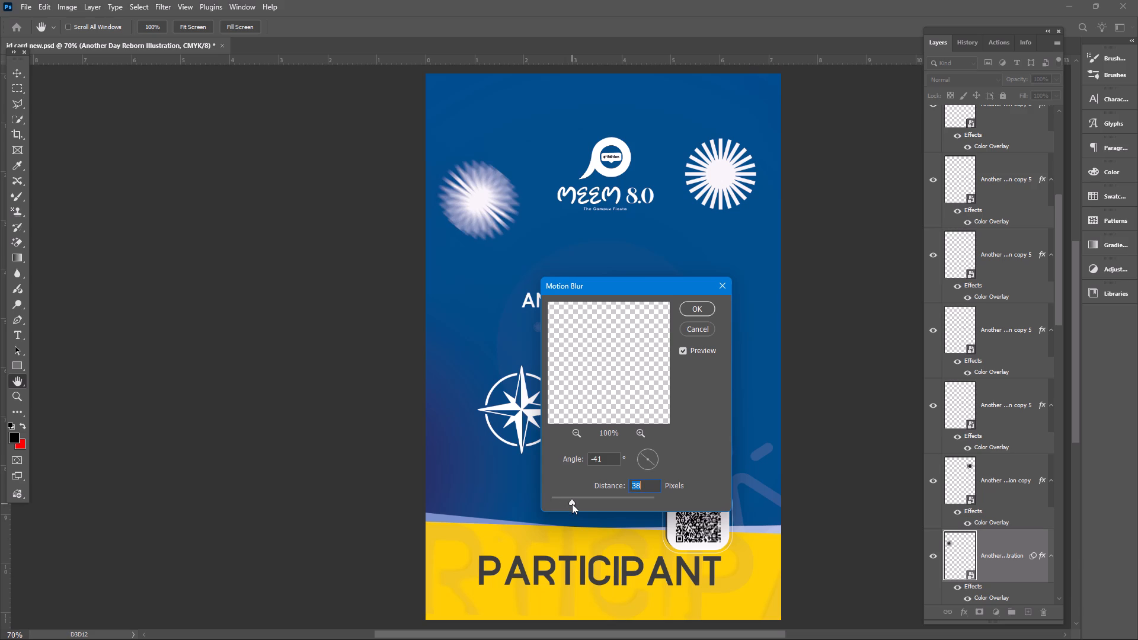
{"action": "left_click_drag", "start_coordinate": [571, 504], "coordinate": [560, 500]}
{"action": "left_click", "coordinate": [560, 500]}
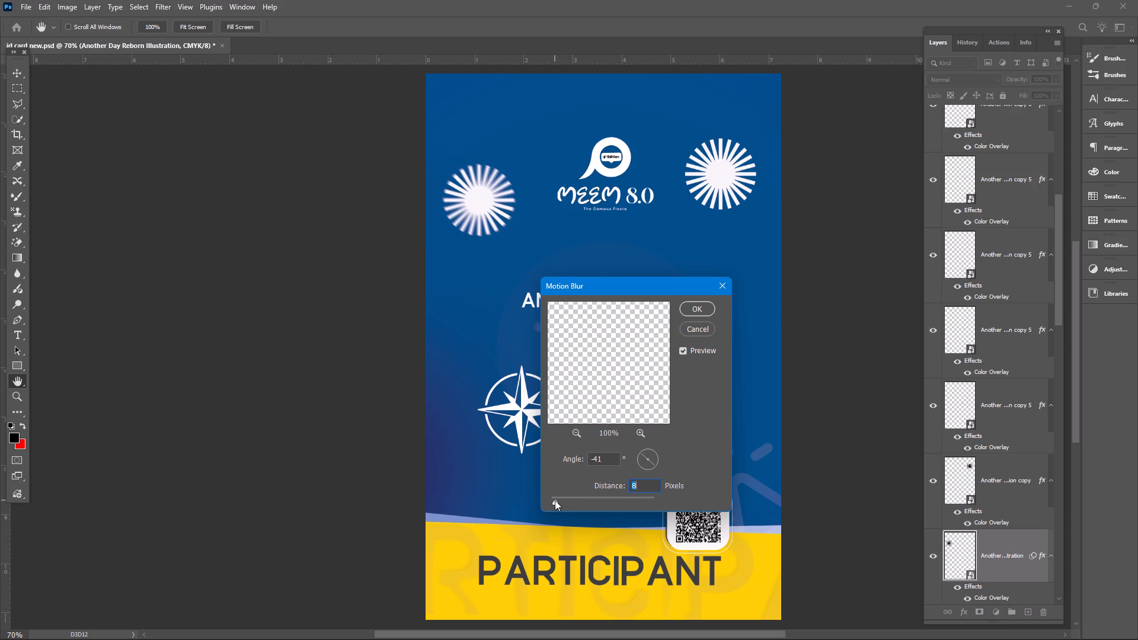
{"action": "left_click", "coordinate": [693, 309]}
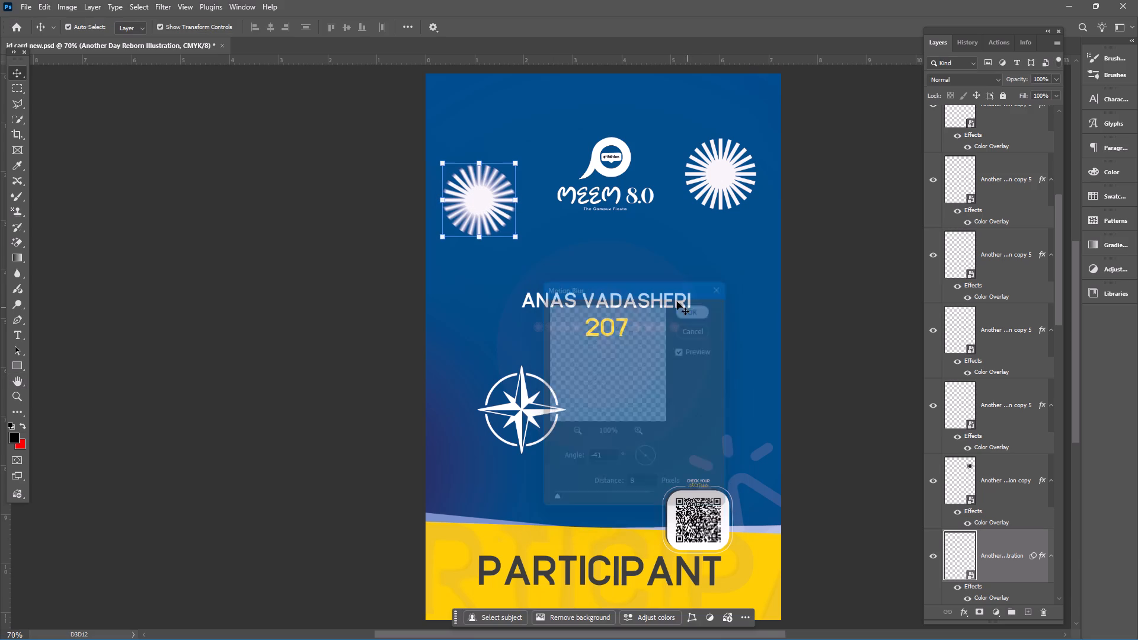
Enlarge the motion-blurred starburst beside the MEEM 8.0 logo to 15.76% scale.
{"action": "left_click_drag", "start_coordinate": [519, 238], "coordinate": [584, 302]}
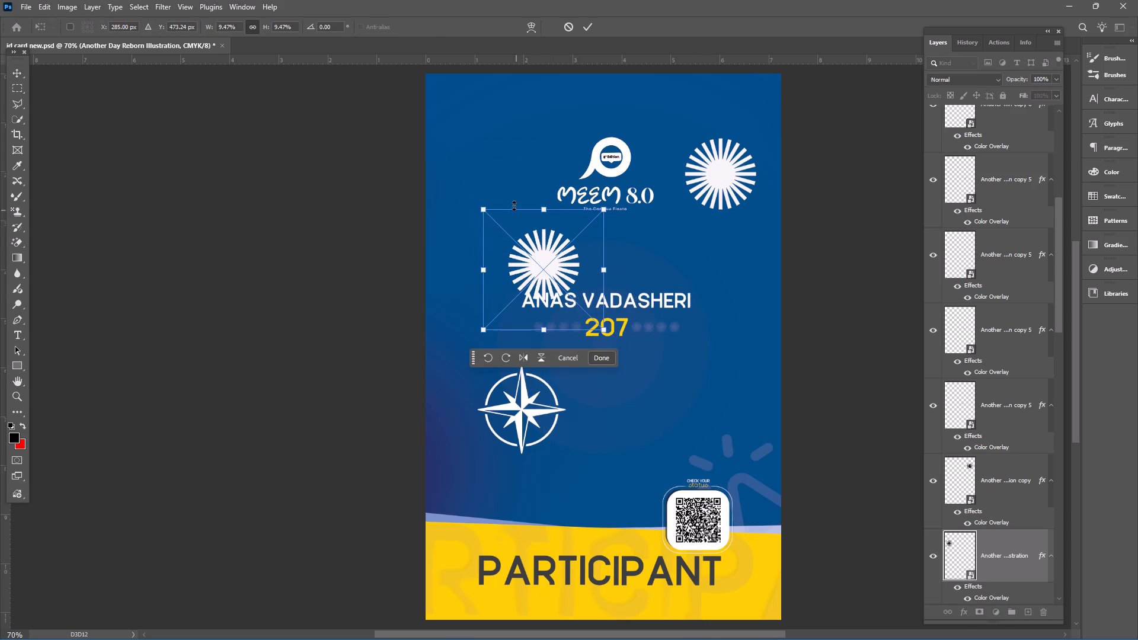
{"action": "left_click_drag", "start_coordinate": [487, 206], "coordinate": [441, 92]}
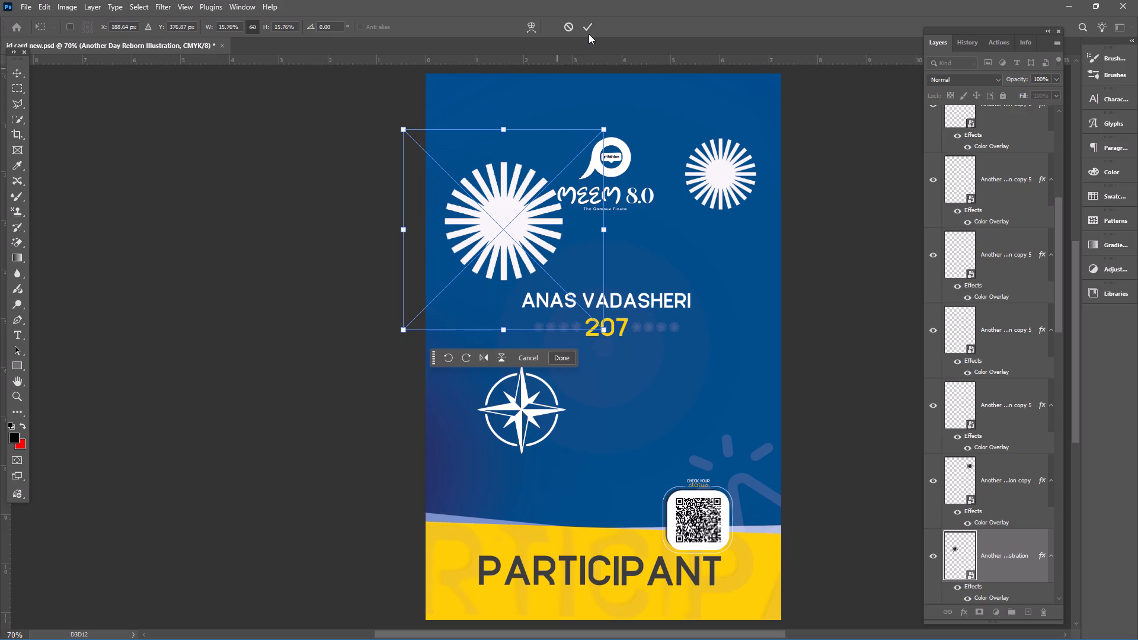
{"action": "left_click", "coordinate": [589, 34]}
{"action": "left_click", "coordinate": [244, 145]}
Lower the enlarged starburst's layer opacity to 17%.
{"action": "left_click", "coordinate": [482, 228]}
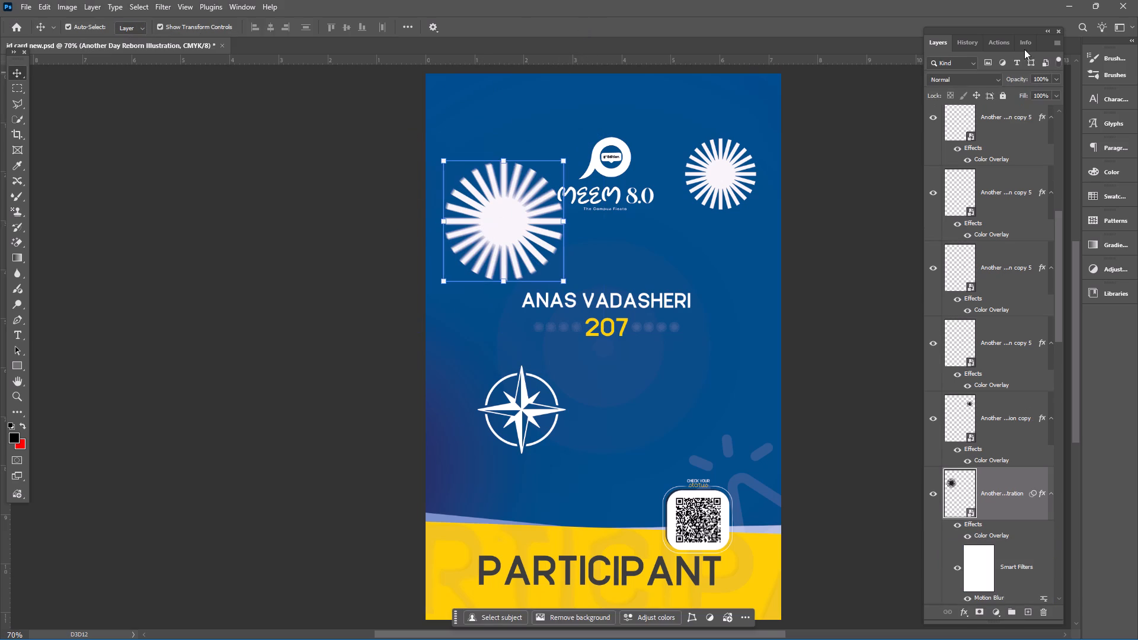
{"action": "left_click", "coordinate": [1053, 78]}
{"action": "left_click_drag", "start_coordinate": [1033, 92], "coordinate": [1018, 97]}
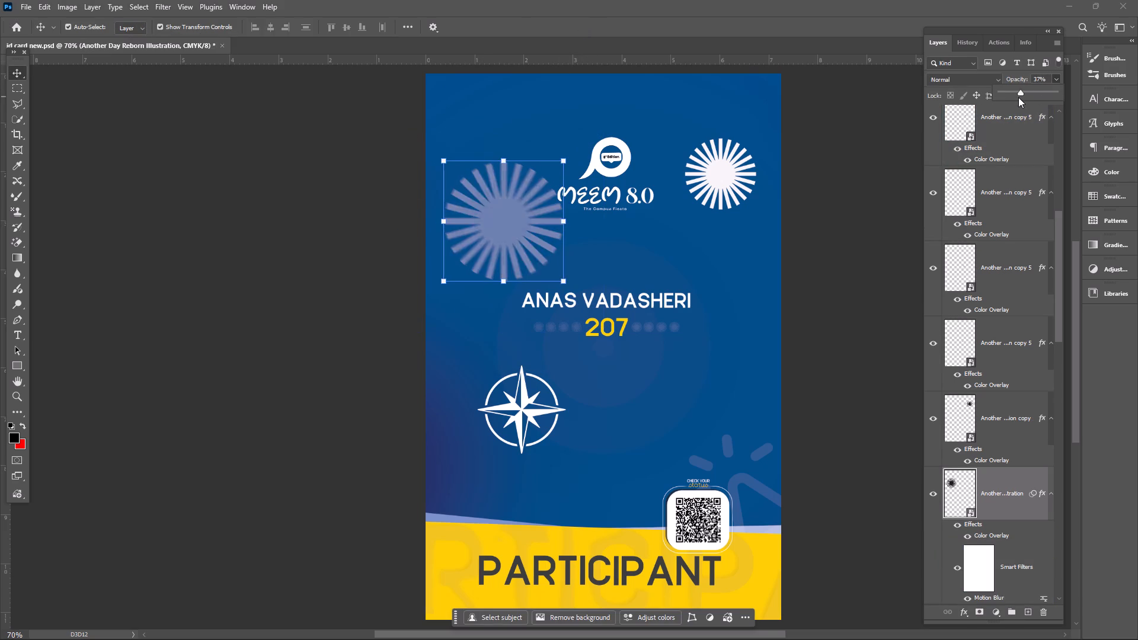
{"action": "left_click_drag", "start_coordinate": [1018, 97], "coordinate": [1010, 97]}
{"action": "left_click", "coordinate": [853, 262]}
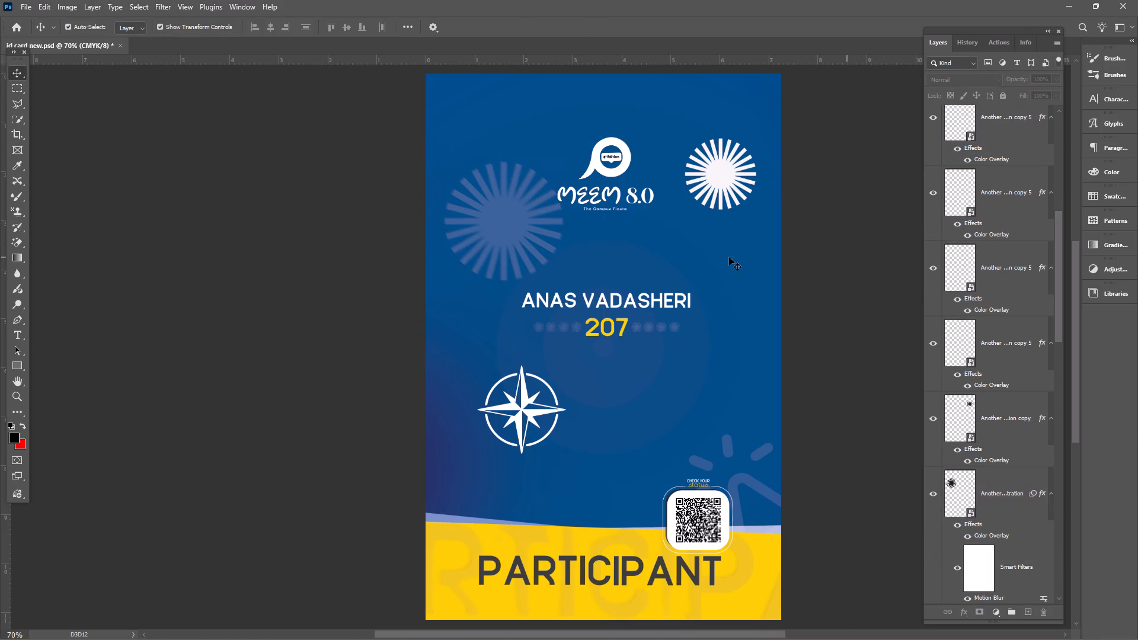
Move the faint starburst partly off the card's left edge, above the compass, and enlarge it to 20.11%.
{"action": "left_click", "coordinate": [527, 234]}
{"action": "left_click_drag", "start_coordinate": [449, 220], "coordinate": [366, 212]}
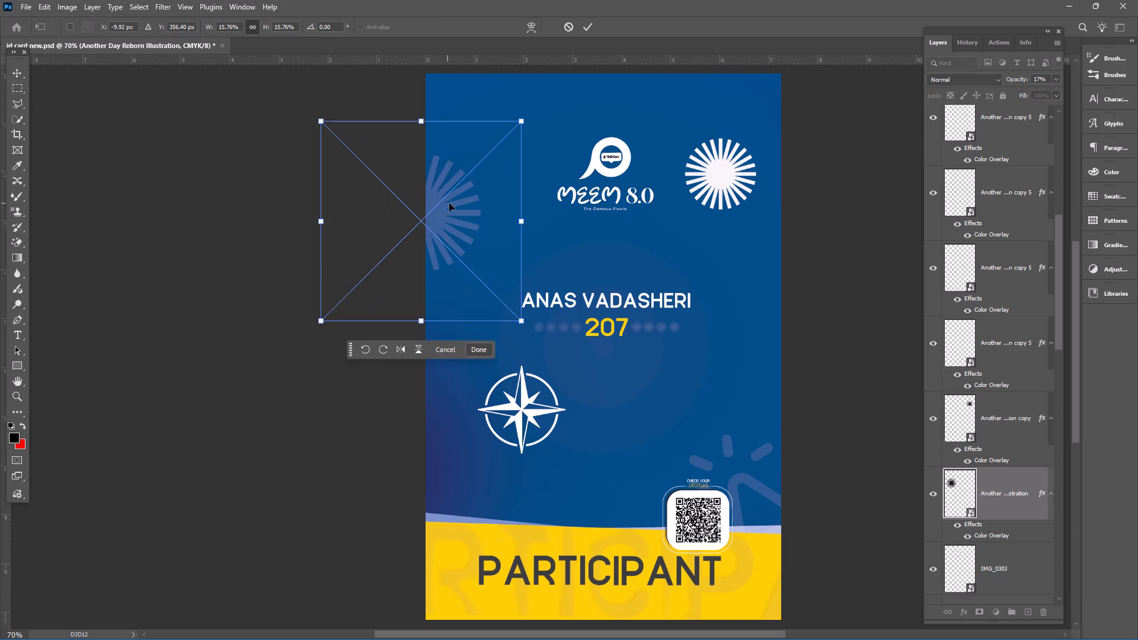
{"action": "left_click_drag", "start_coordinate": [475, 236], "coordinate": [460, 385]}
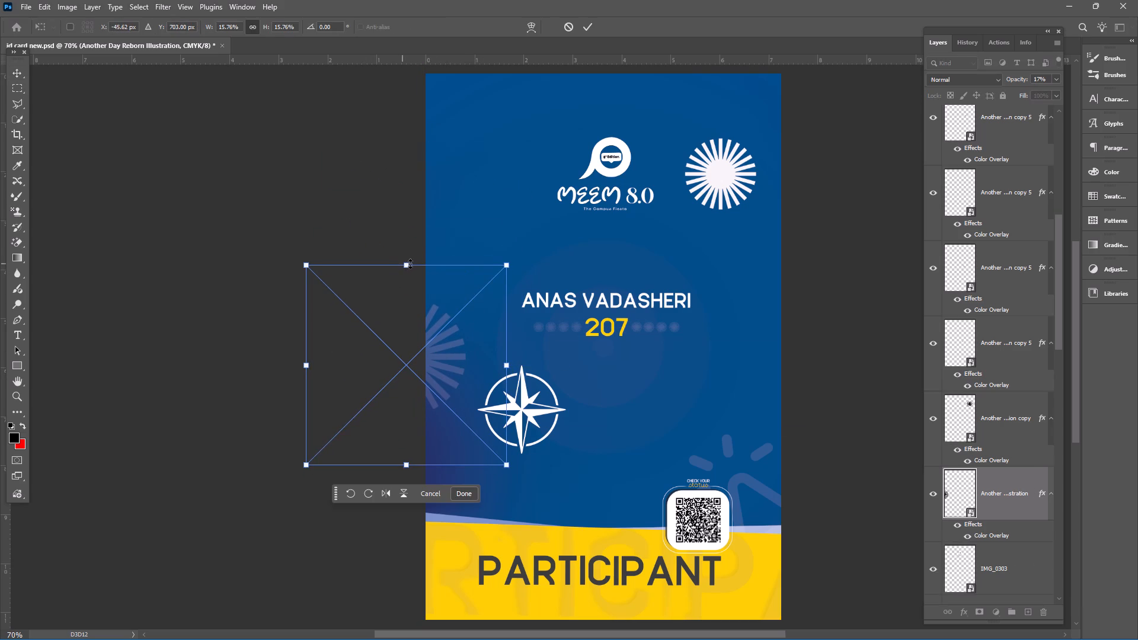
{"action": "left_click_drag", "start_coordinate": [411, 264], "coordinate": [422, 206]}
{"action": "left_click_drag", "start_coordinate": [441, 295], "coordinate": [454, 305]}
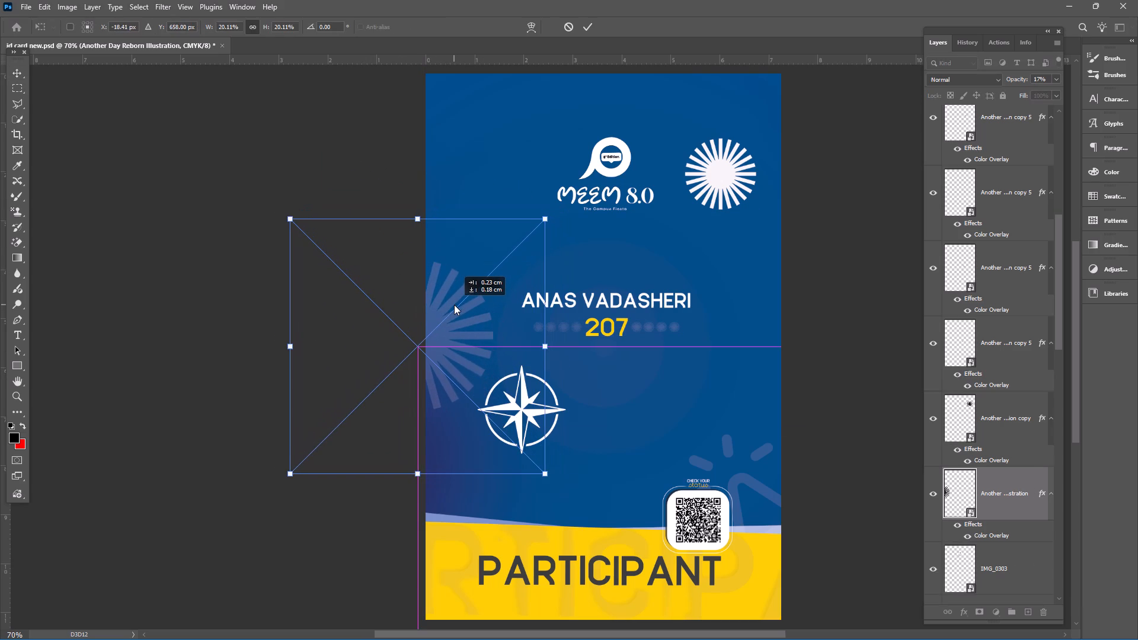
{"action": "left_click_drag", "start_coordinate": [454, 305], "coordinate": [450, 302]}
{"action": "left_click", "coordinate": [591, 20]}
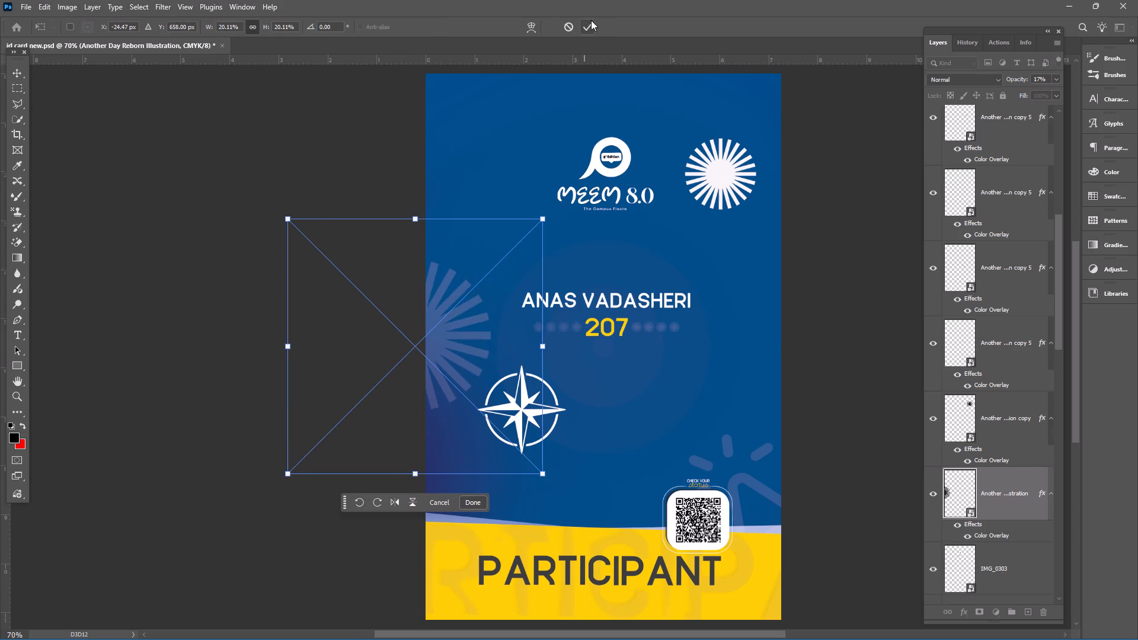
{"action": "left_click", "coordinate": [364, 101]}
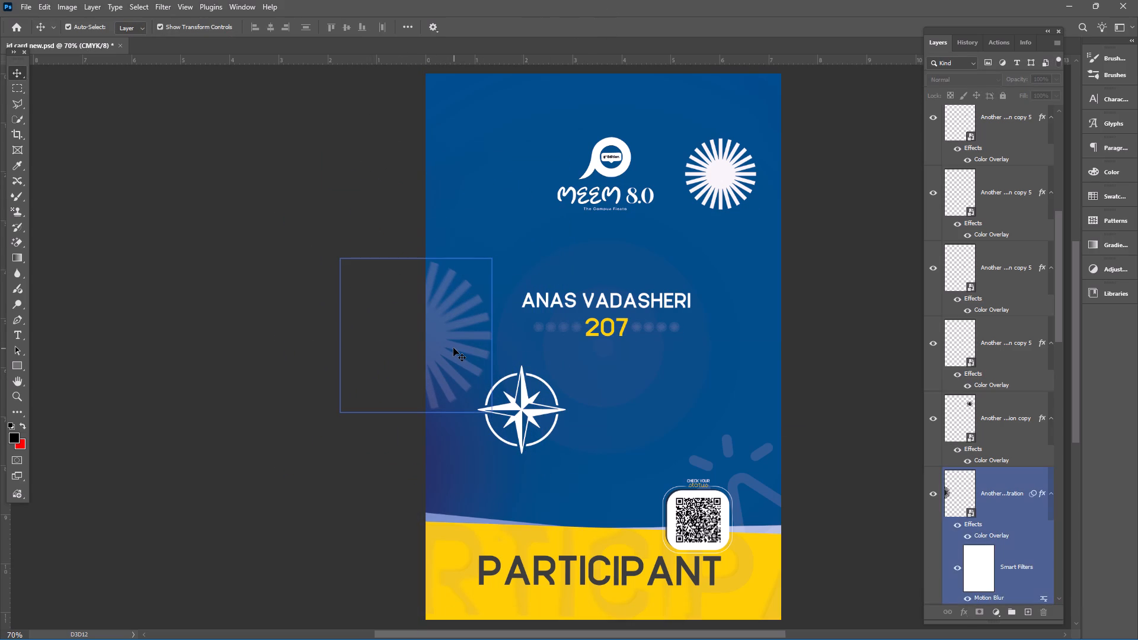
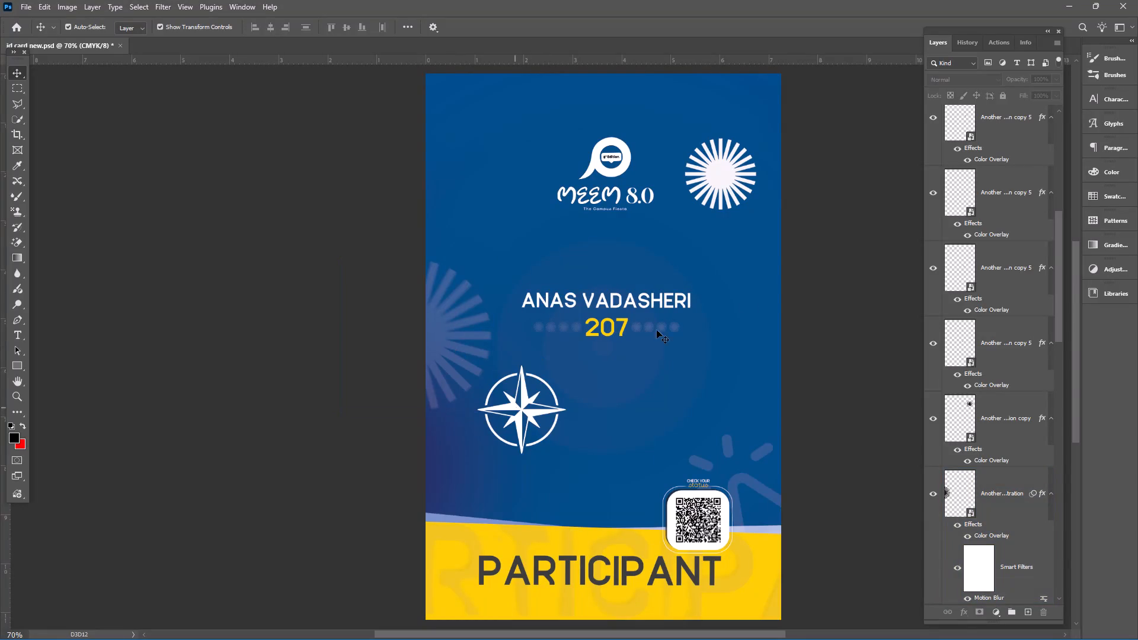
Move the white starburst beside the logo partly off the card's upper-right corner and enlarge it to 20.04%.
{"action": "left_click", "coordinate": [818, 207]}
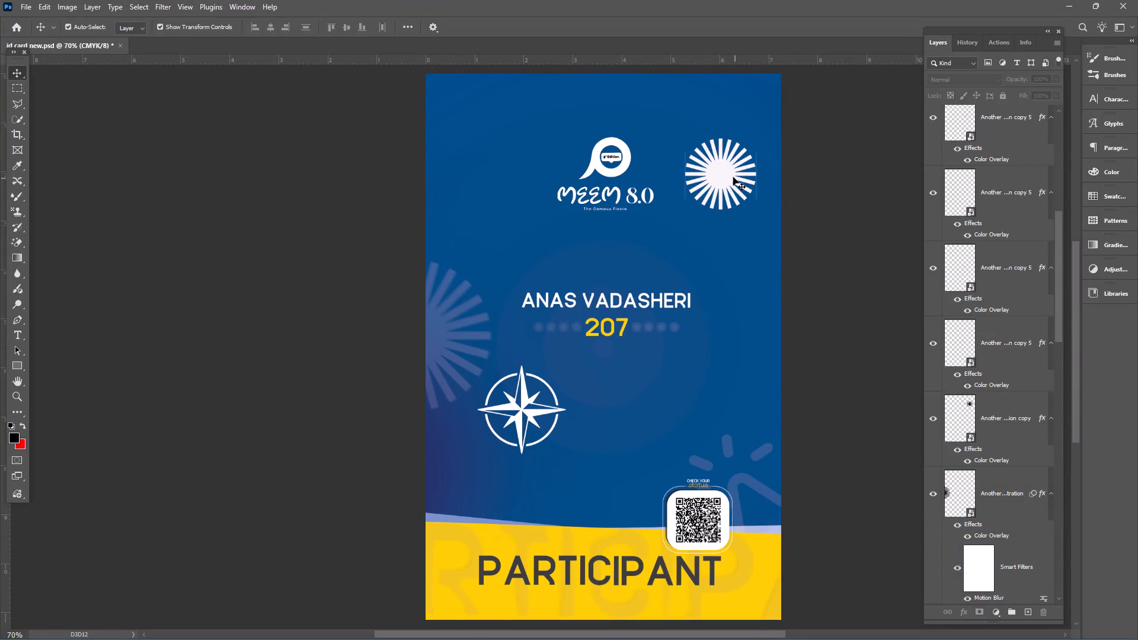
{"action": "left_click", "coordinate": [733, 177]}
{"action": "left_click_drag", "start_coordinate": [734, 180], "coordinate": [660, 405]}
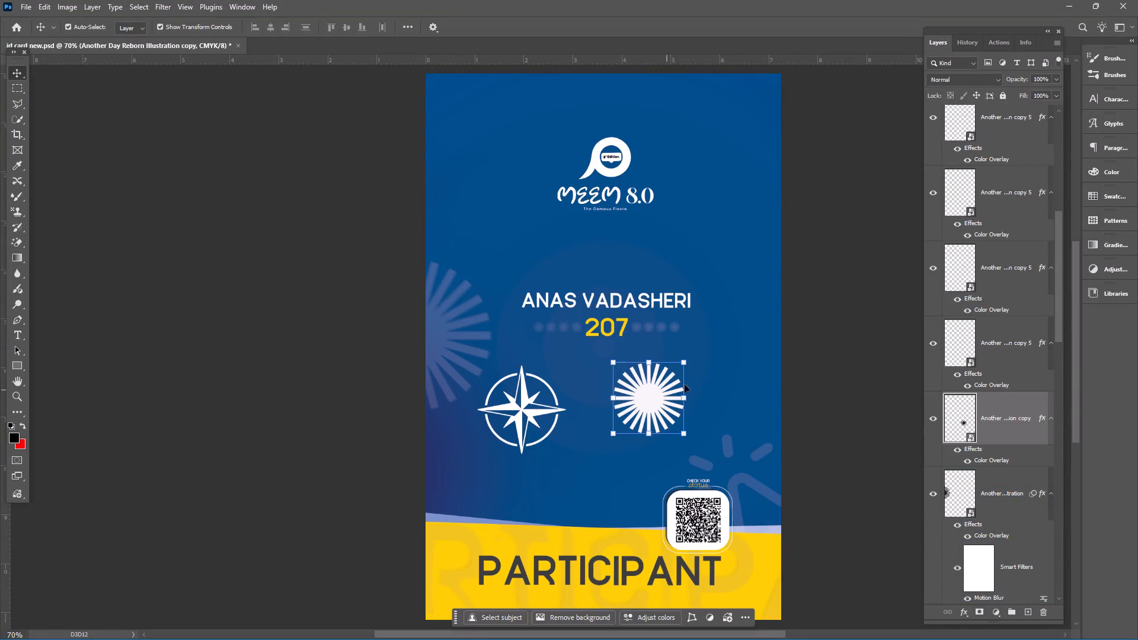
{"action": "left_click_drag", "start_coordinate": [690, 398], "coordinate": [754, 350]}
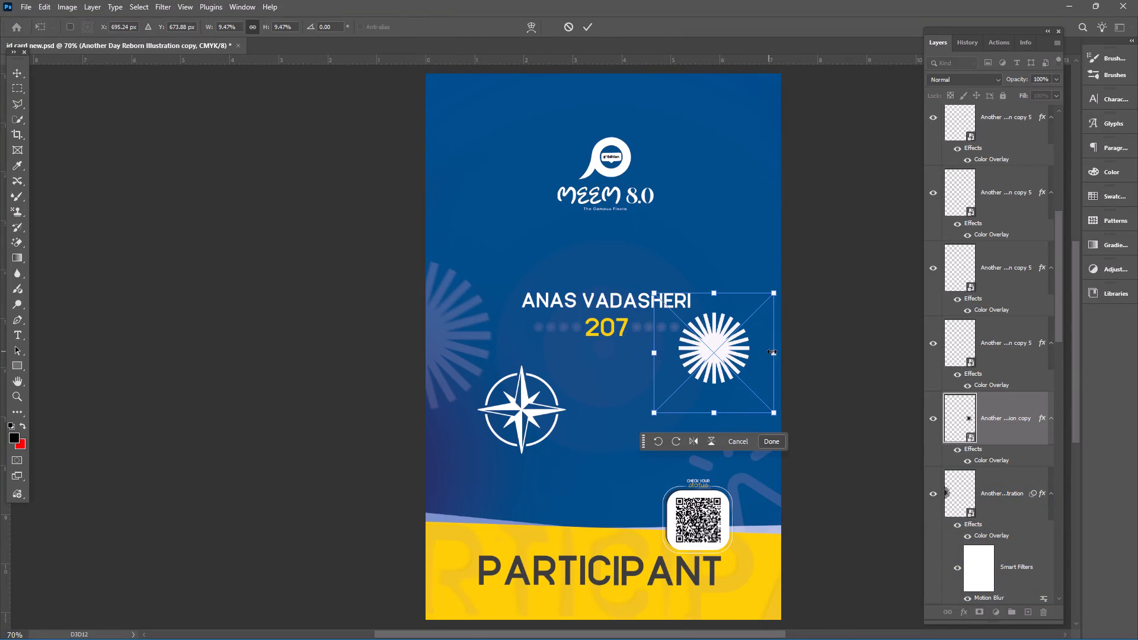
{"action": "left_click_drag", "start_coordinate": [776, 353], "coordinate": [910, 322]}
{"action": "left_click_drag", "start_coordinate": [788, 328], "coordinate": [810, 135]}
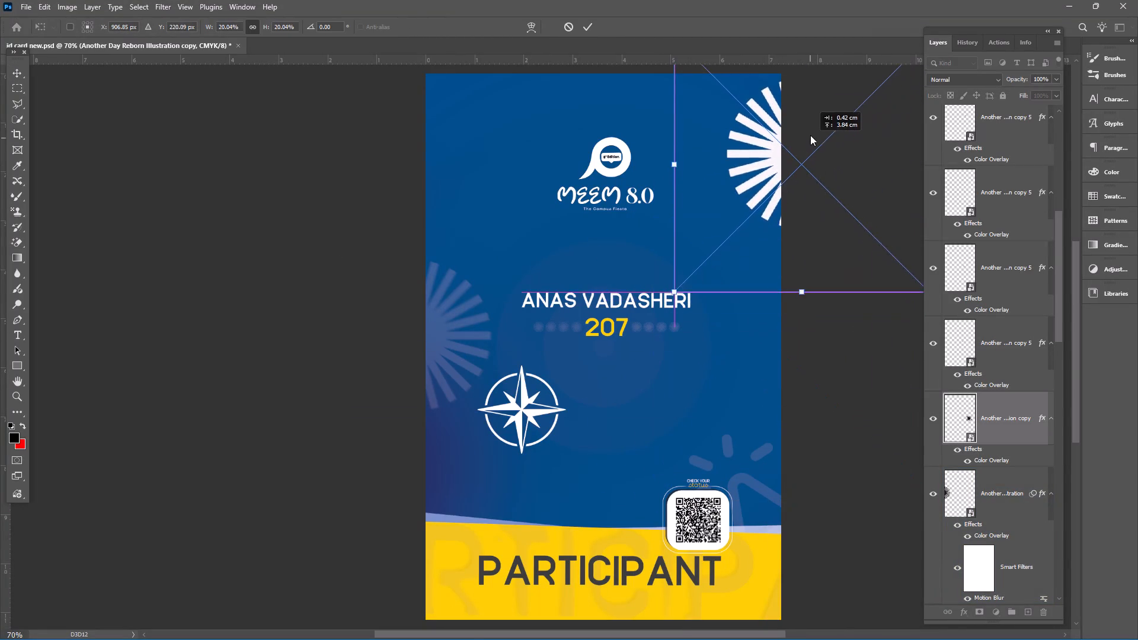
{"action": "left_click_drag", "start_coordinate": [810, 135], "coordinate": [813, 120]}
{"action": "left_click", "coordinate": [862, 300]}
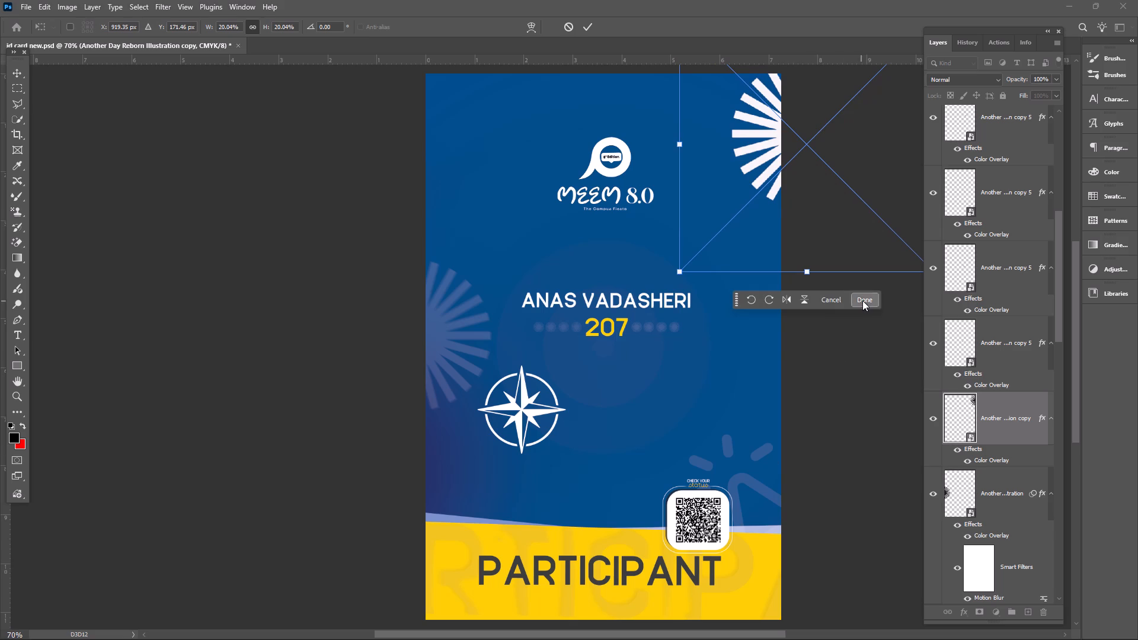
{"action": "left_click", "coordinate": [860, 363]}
Slide the enlarged white starburst down the card's right edge, and delete it.
{"action": "left_click", "coordinate": [766, 139]}
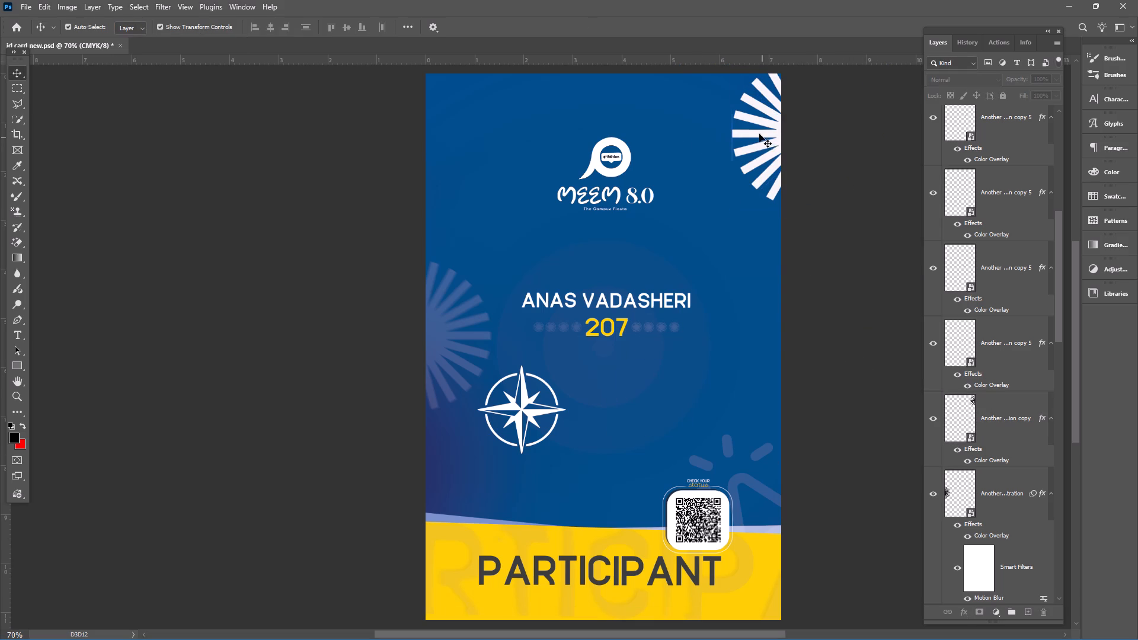
{"action": "left_click_drag", "start_coordinate": [760, 136], "coordinate": [744, 226]}
{"action": "left_click_drag", "start_coordinate": [744, 219], "coordinate": [731, 255]}
{"action": "key", "text": "bracketright"}
{"action": "left_click_drag", "start_coordinate": [763, 247], "coordinate": [760, 239]}
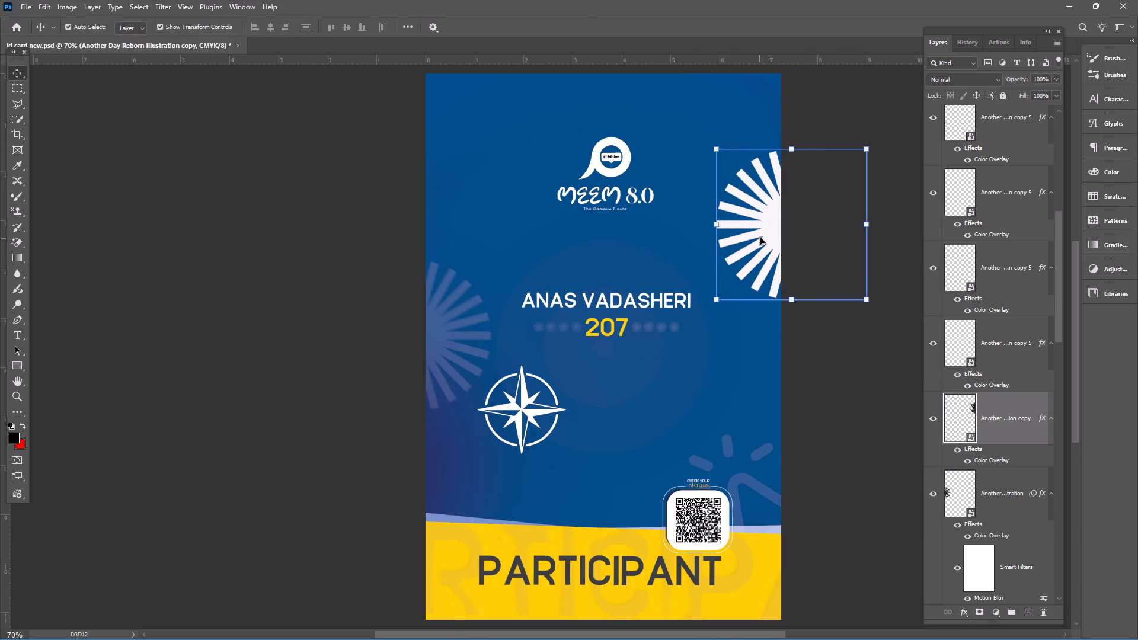
{"action": "key", "text": "BackSpace"}
{"action": "left_click", "coordinate": [833, 370]}
Shrink the compass to 2.70% scale and place it slightly lower, between the faint starburst and the yellow band.
{"action": "left_click", "coordinate": [573, 411]}
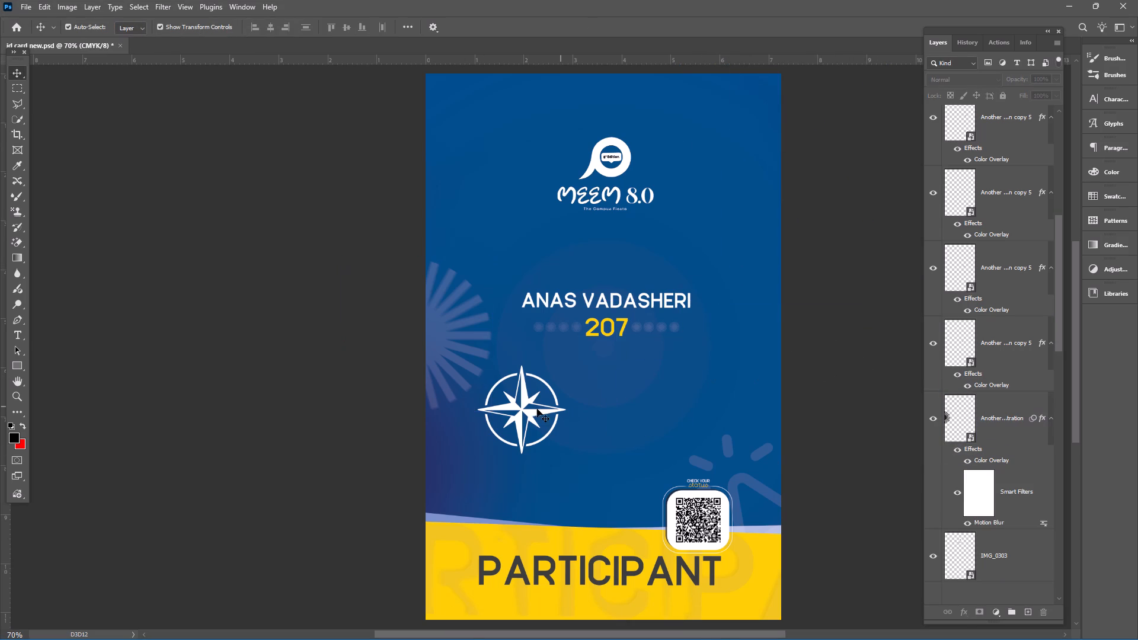
{"action": "left_click", "coordinate": [520, 412]}
{"action": "left_click_drag", "start_coordinate": [524, 363], "coordinate": [529, 407]}
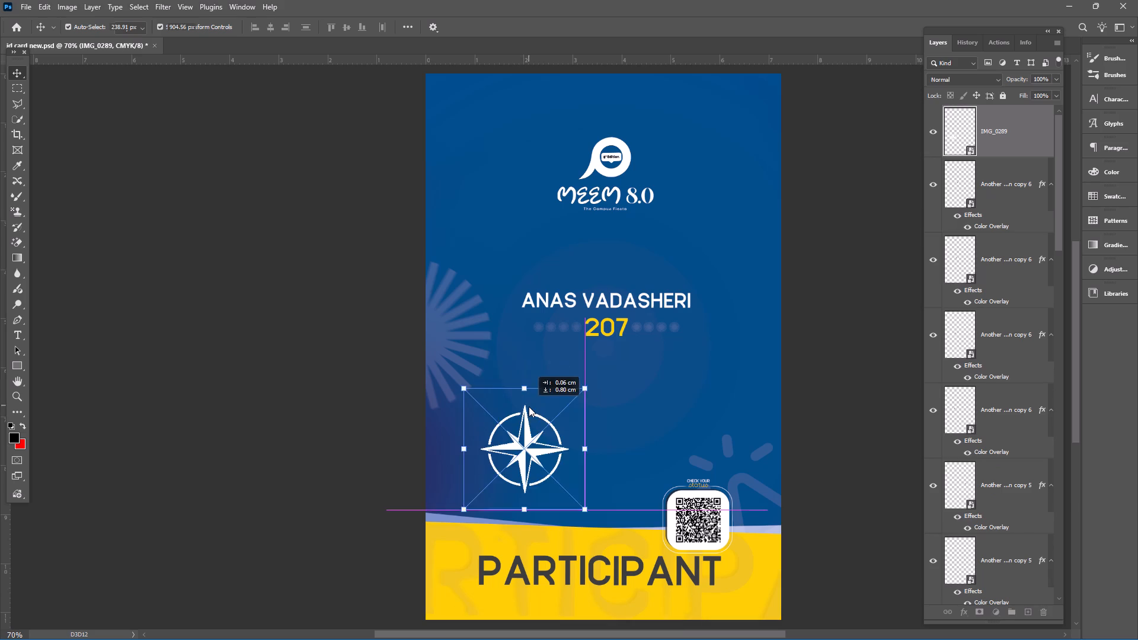
{"action": "left_click_drag", "start_coordinate": [529, 407], "coordinate": [526, 390]}
{"action": "left_click_drag", "start_coordinate": [526, 376], "coordinate": [529, 427]}
{"action": "left_click_drag", "start_coordinate": [517, 450], "coordinate": [519, 422]}
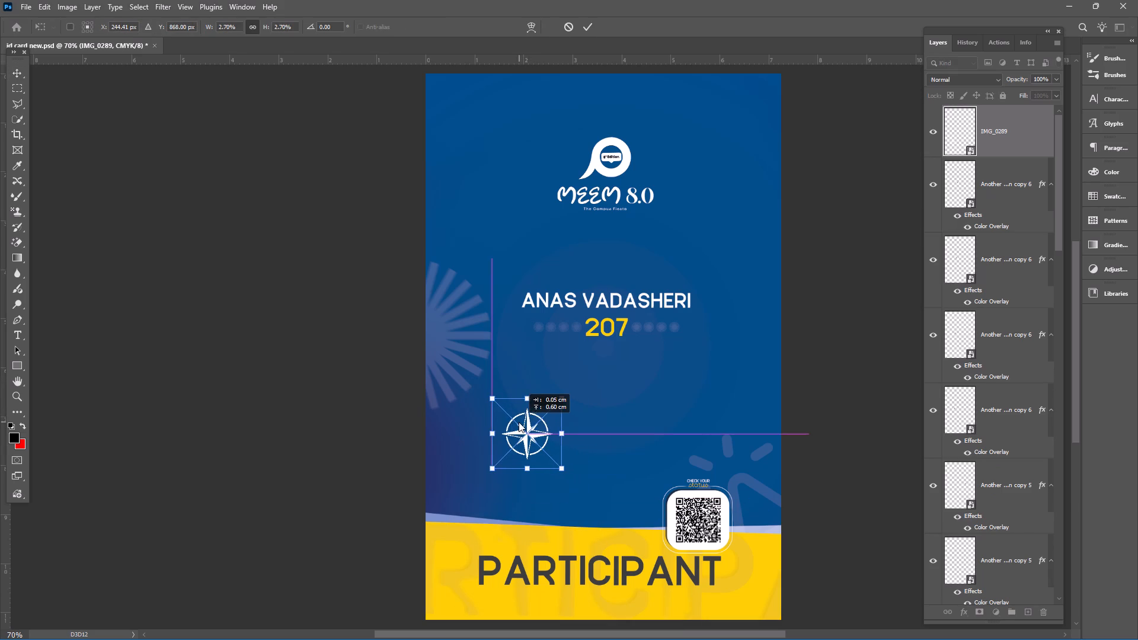
{"action": "left_click_drag", "start_coordinate": [519, 422], "coordinate": [517, 414]}
{"action": "left_click", "coordinate": [592, 23]}
{"action": "left_click", "coordinate": [845, 165]}
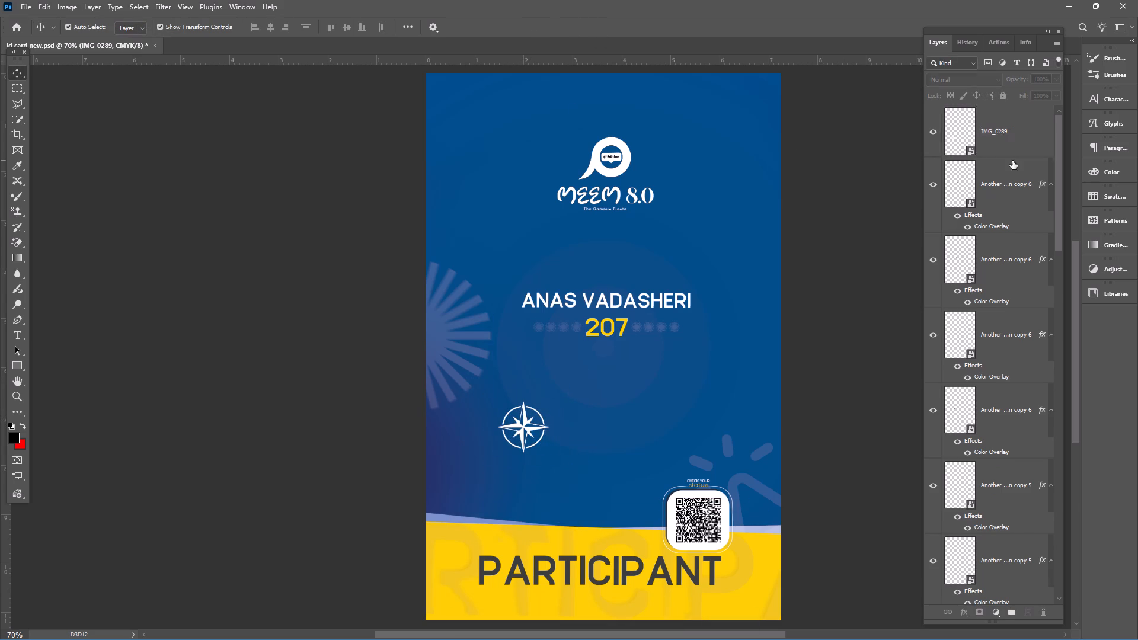
Show Layer 1, the reference poster, behind the card design.
{"action": "scroll", "coordinate": [987, 238], "scroll_direction": "down", "scroll_amount": 20}
{"action": "scroll", "coordinate": [987, 238], "scroll_direction": "down", "scroll_amount": 6}
{"action": "scroll", "coordinate": [1011, 353], "scroll_direction": "down", "scroll_amount": 5}
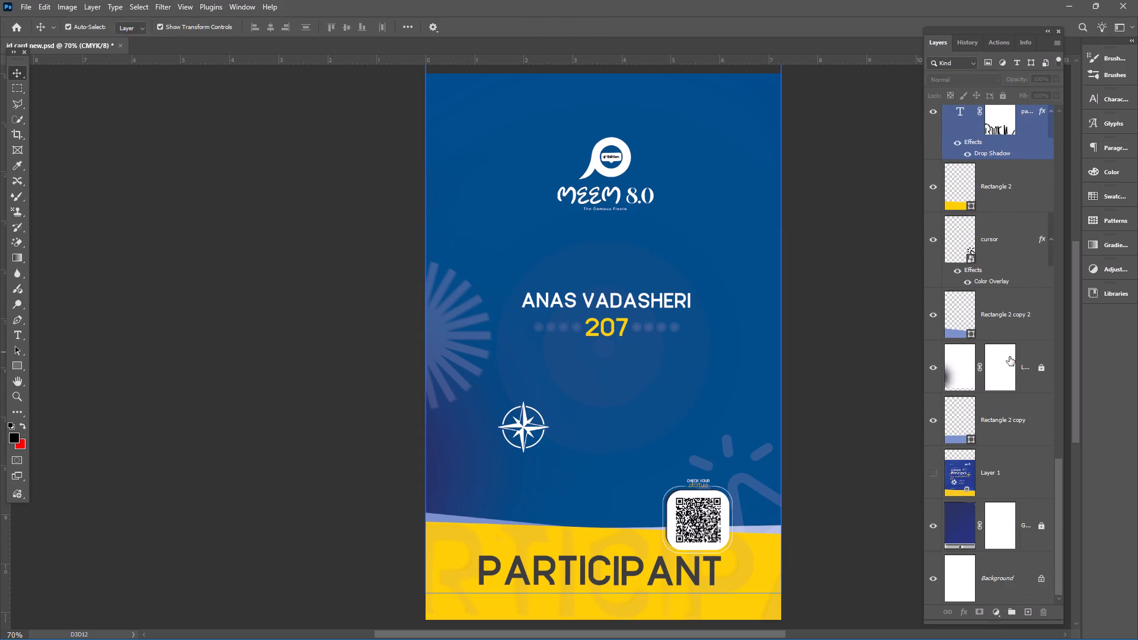
{"action": "left_click", "coordinate": [935, 472]}
{"action": "left_click", "coordinate": [886, 386]}
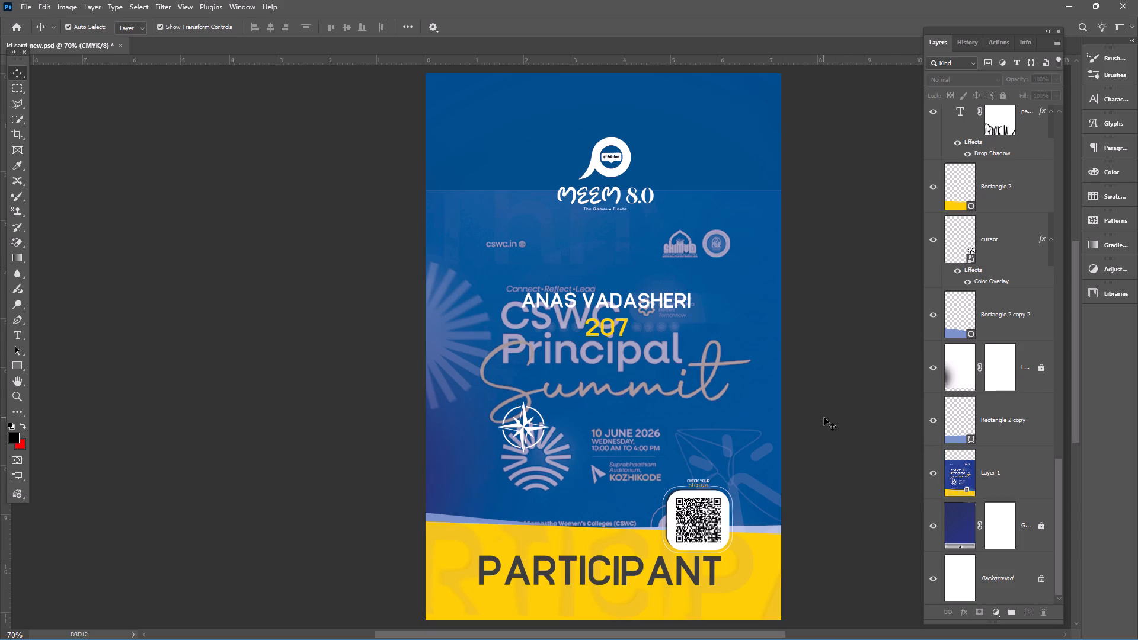
{"action": "left_click", "coordinate": [843, 393]}
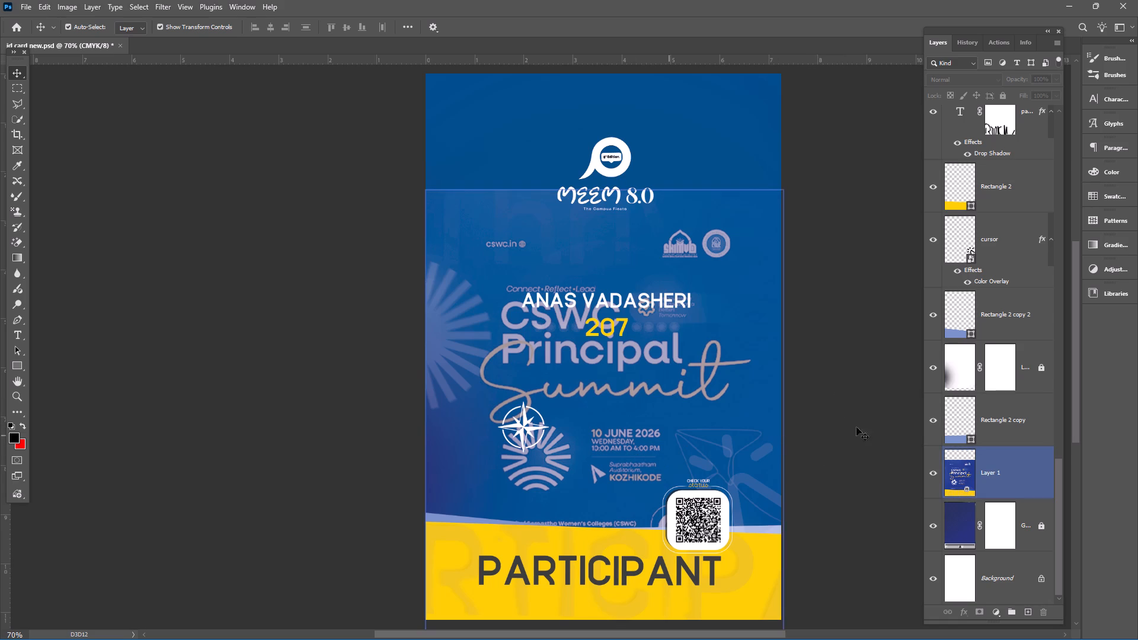
{"action": "left_click", "coordinate": [854, 484]}
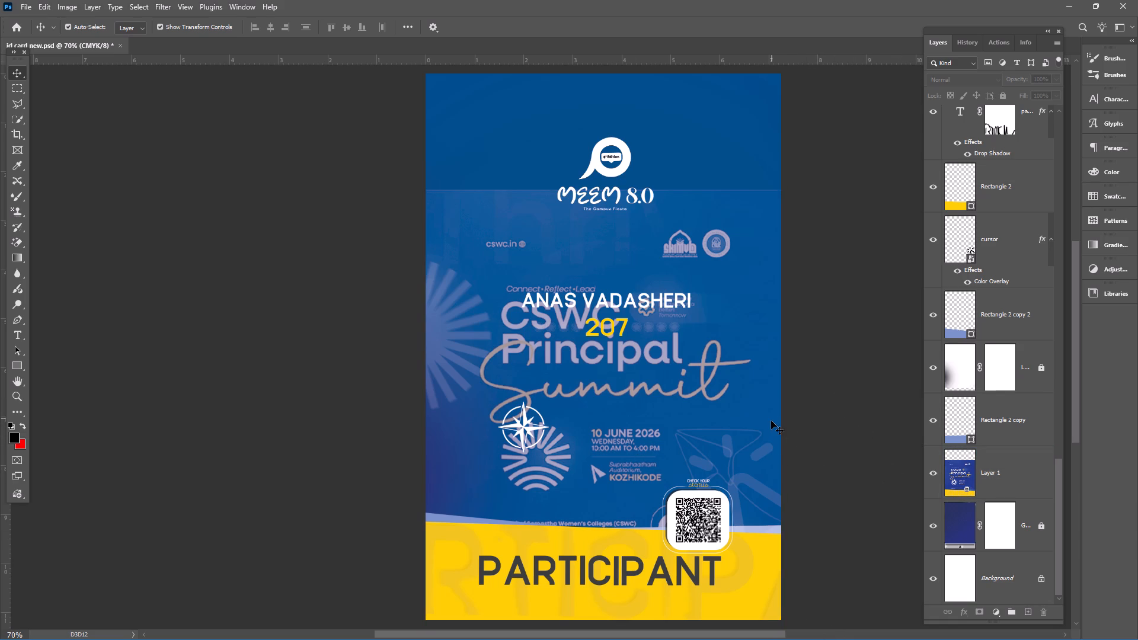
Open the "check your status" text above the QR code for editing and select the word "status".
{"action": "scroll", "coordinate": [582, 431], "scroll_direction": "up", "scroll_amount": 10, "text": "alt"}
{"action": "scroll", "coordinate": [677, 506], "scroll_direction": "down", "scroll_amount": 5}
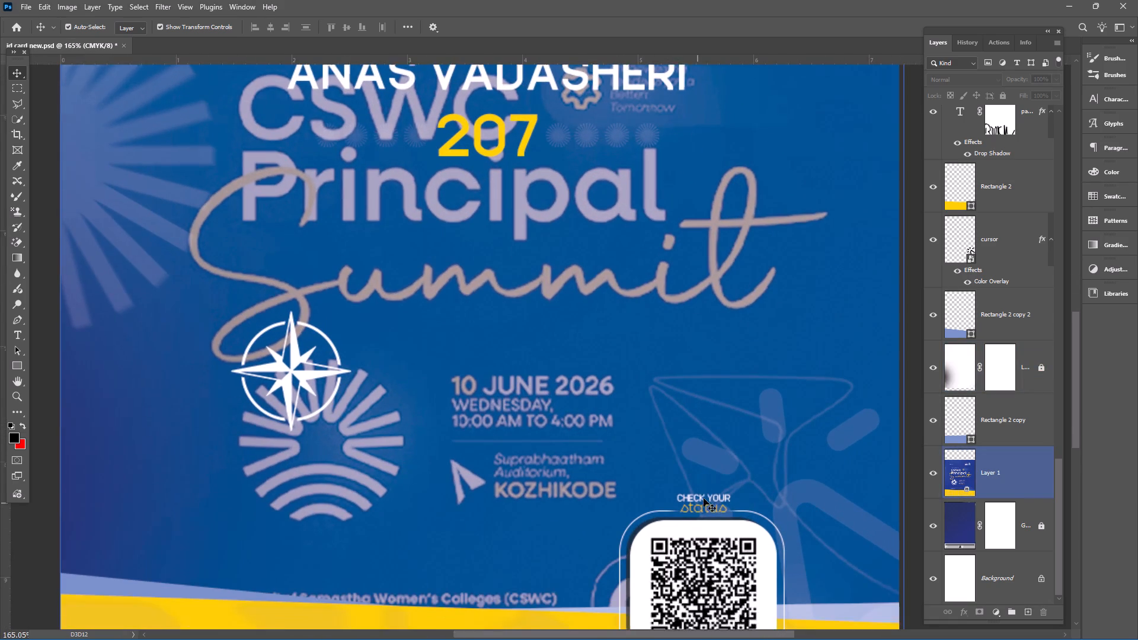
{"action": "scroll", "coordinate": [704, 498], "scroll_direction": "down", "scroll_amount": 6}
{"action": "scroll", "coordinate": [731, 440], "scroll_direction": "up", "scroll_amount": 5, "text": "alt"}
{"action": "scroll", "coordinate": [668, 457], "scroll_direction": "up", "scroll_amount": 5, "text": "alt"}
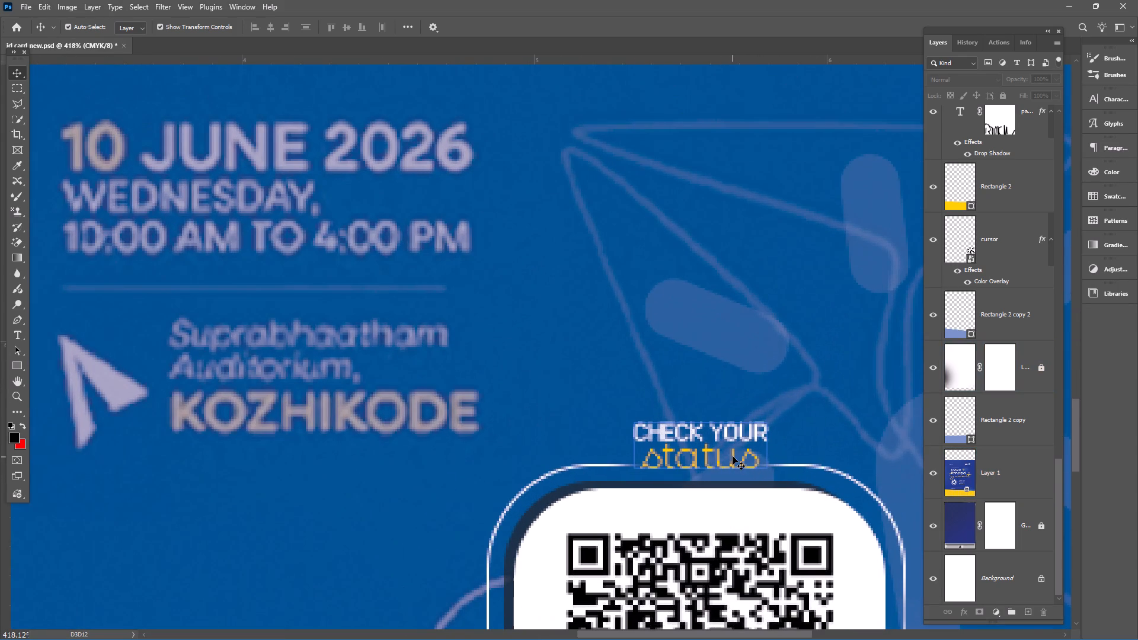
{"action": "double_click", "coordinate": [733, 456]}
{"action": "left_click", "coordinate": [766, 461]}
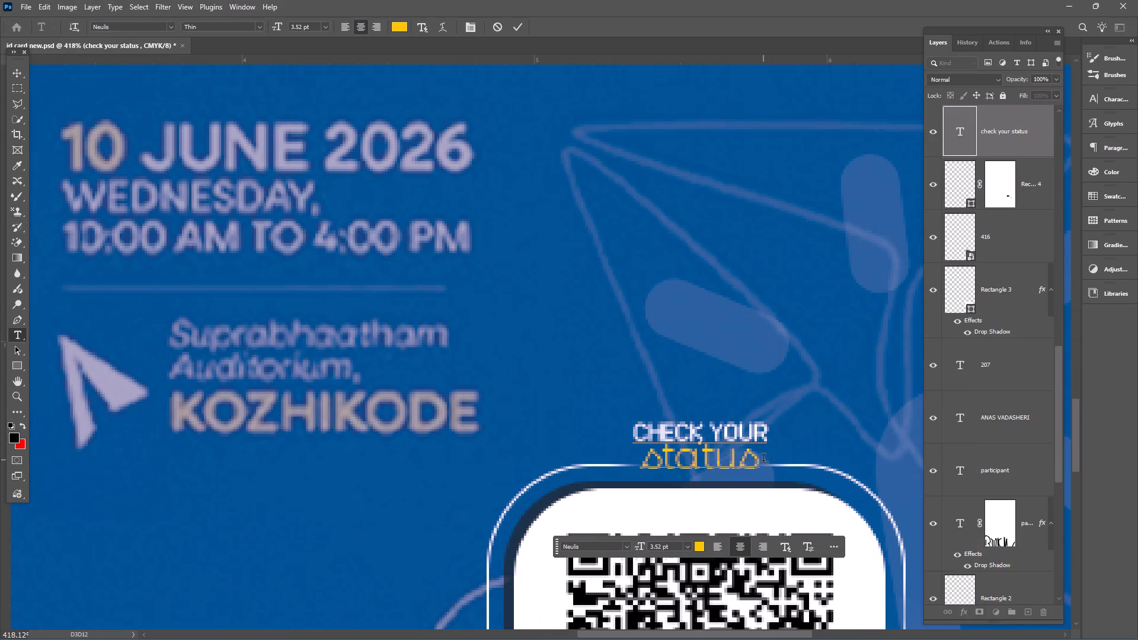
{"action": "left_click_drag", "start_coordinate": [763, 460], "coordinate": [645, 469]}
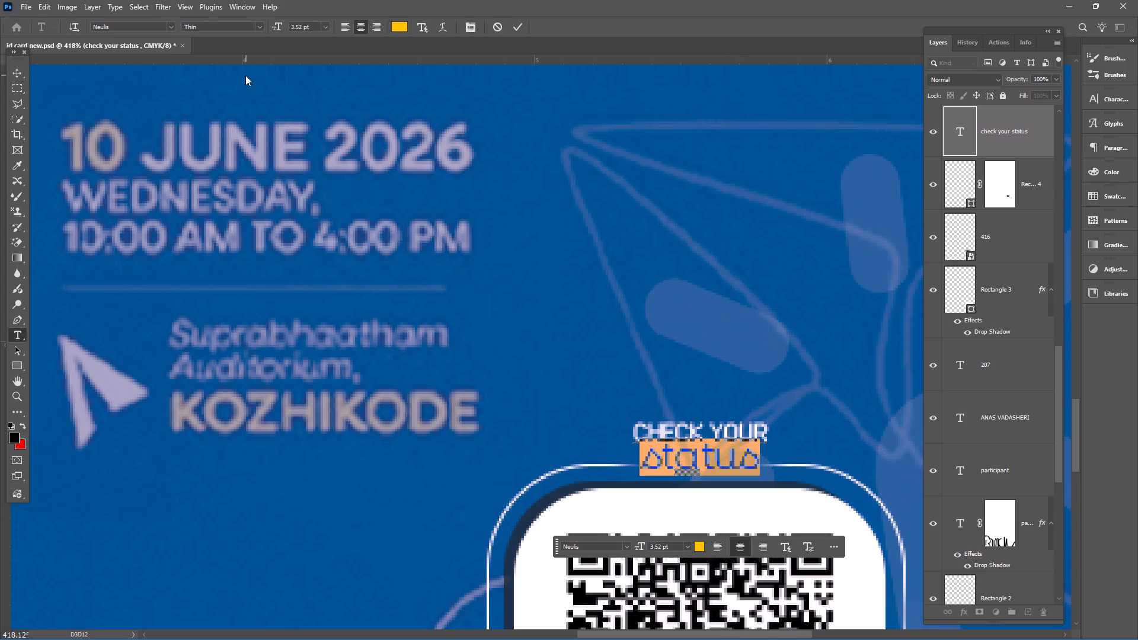
Commit the edit of the "check your status" text above the QR code.
{"action": "left_click", "coordinate": [519, 26]}
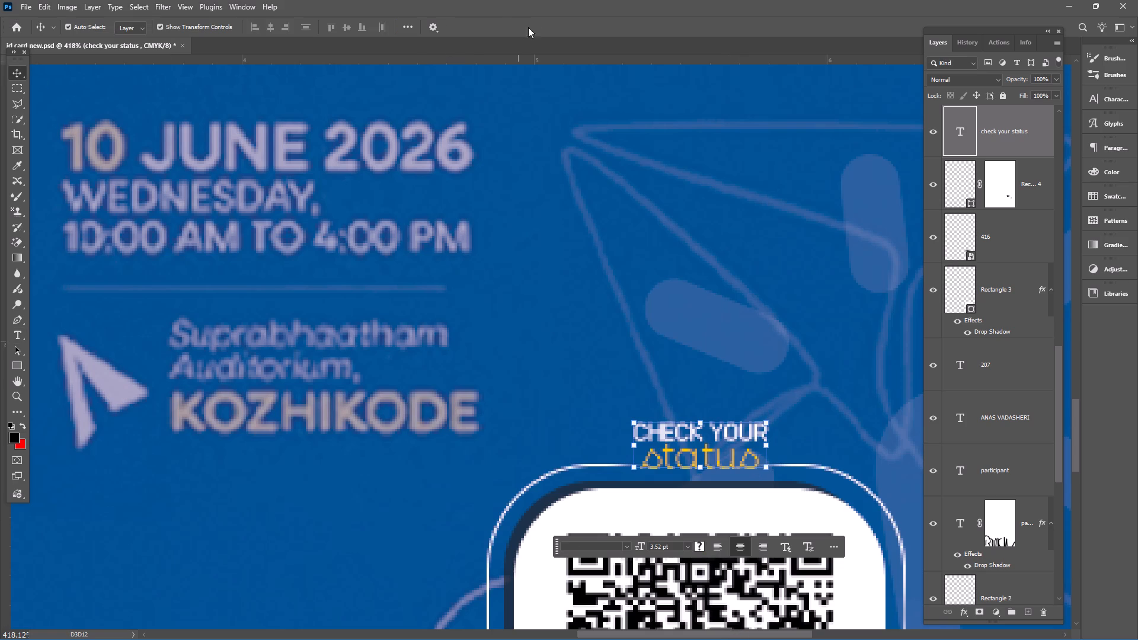
Switch to the Social Media Icons folder in Google Drive and download the black eight-pointed star icon.
{"action": "scroll", "coordinate": [599, 414], "scroll_direction": "down", "scroll_amount": 7, "text": "alt"}
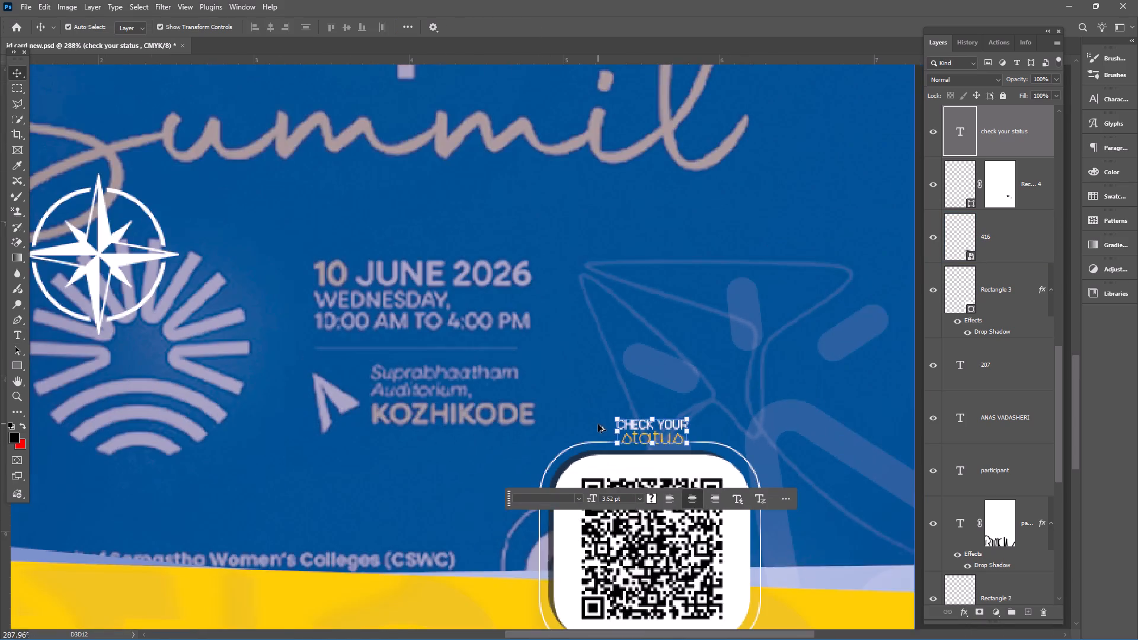
{"action": "scroll", "coordinate": [598, 424], "scroll_direction": "down", "scroll_amount": 9, "text": "alt"}
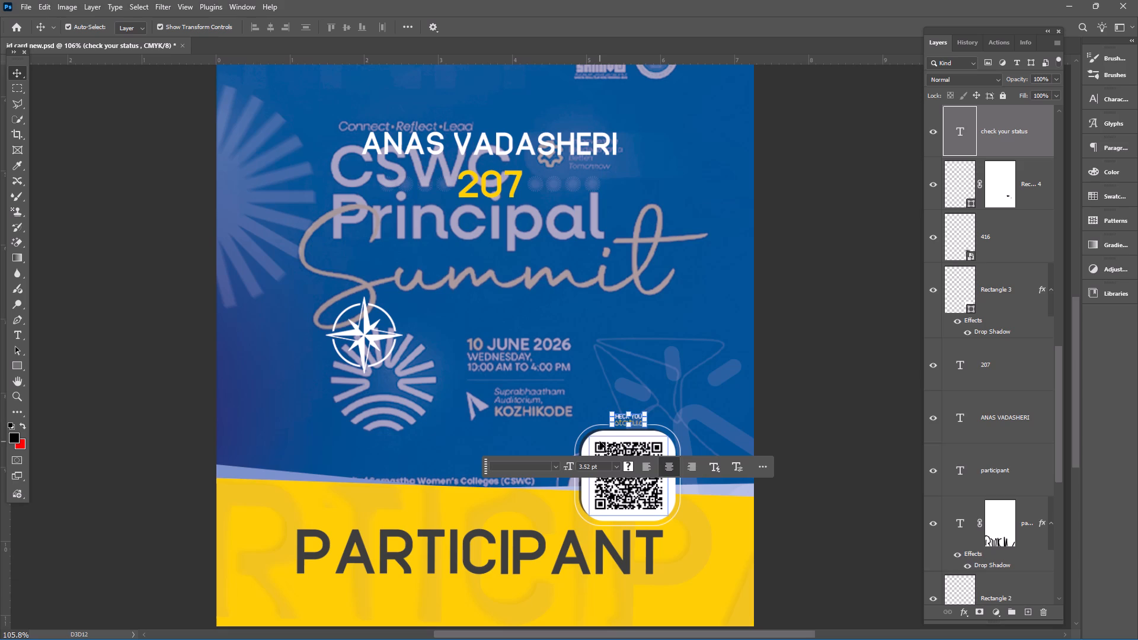
{"action": "key", "text": "alt+Tab"}
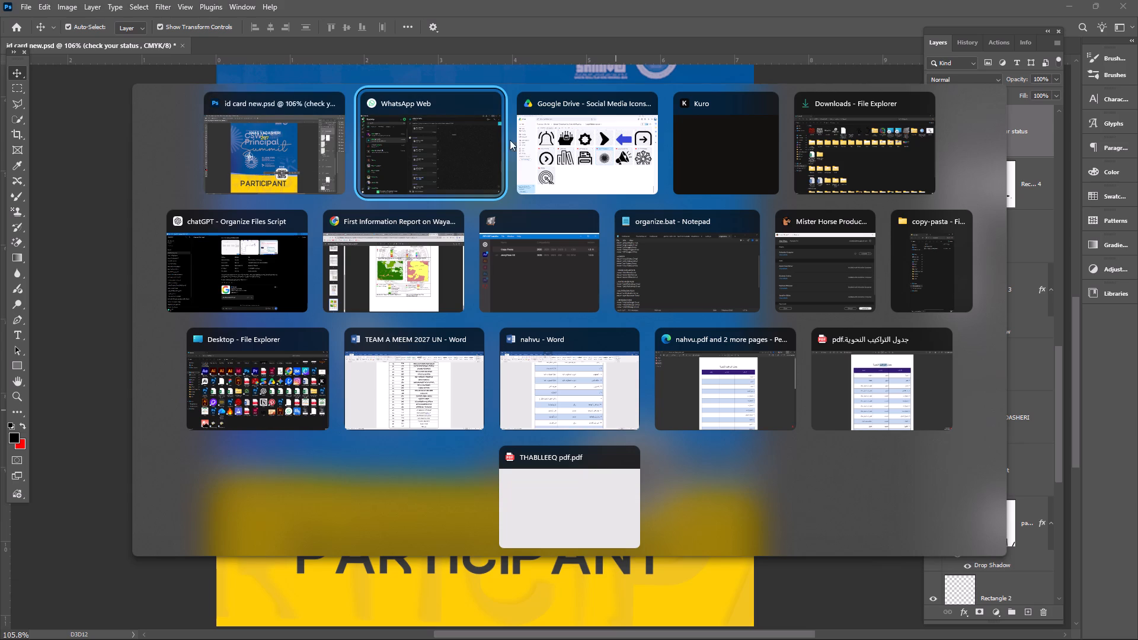
{"action": "left_click", "coordinate": [588, 149], "text": "alt"}
{"action": "scroll", "coordinate": [546, 282], "scroll_direction": "down", "scroll_amount": 4}
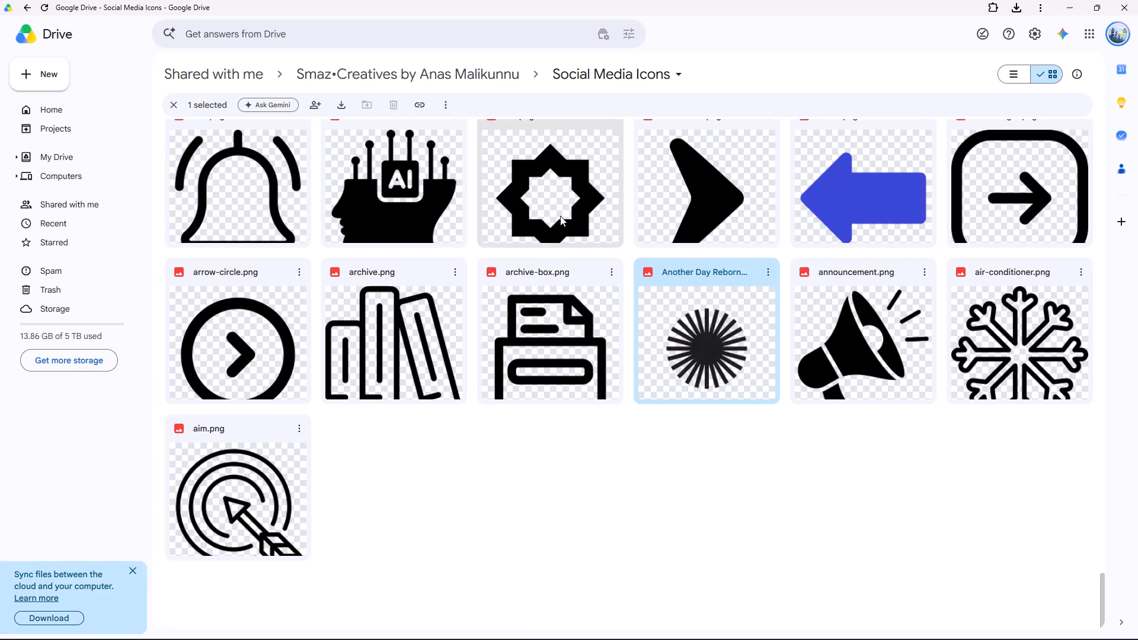
{"action": "left_click", "coordinate": [552, 209]}
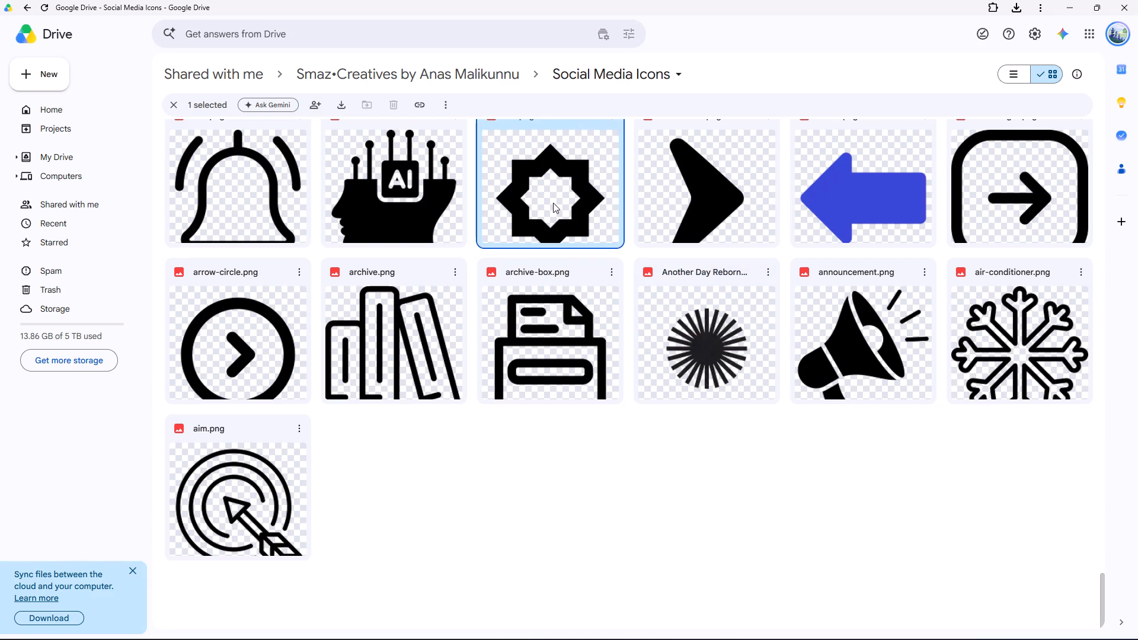
{"action": "left_click", "coordinate": [553, 203]}
{"action": "left_click", "coordinate": [338, 101]}
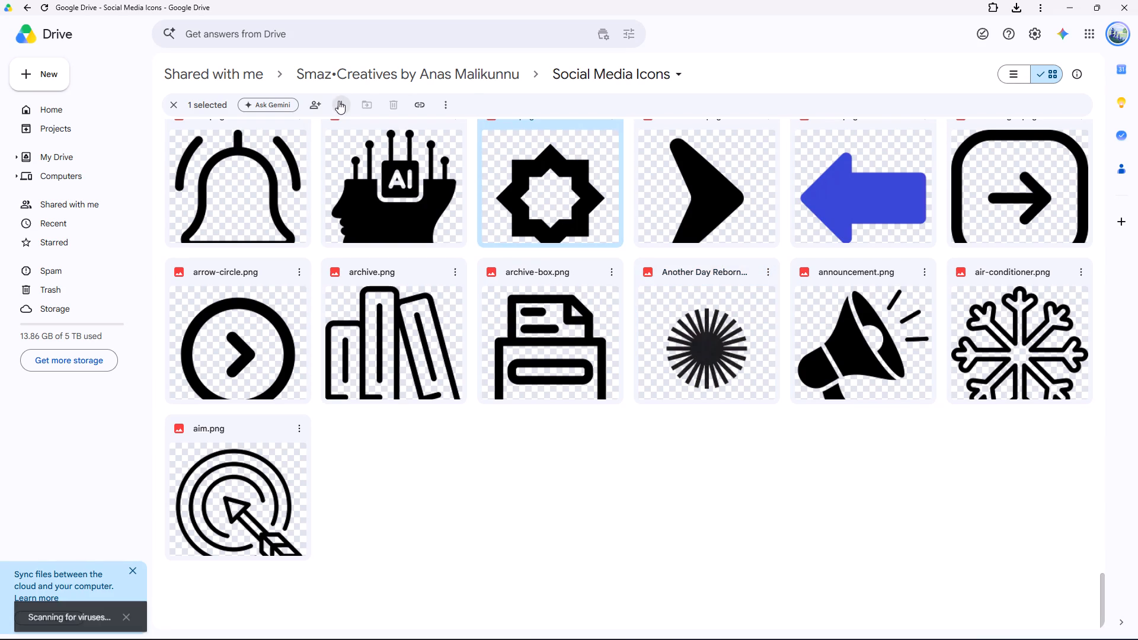
Return to the ID card design in Photoshop and bring up the file commands.
{"action": "left_click", "coordinate": [1063, 8]}
{"action": "left_click", "coordinate": [21, 7]}
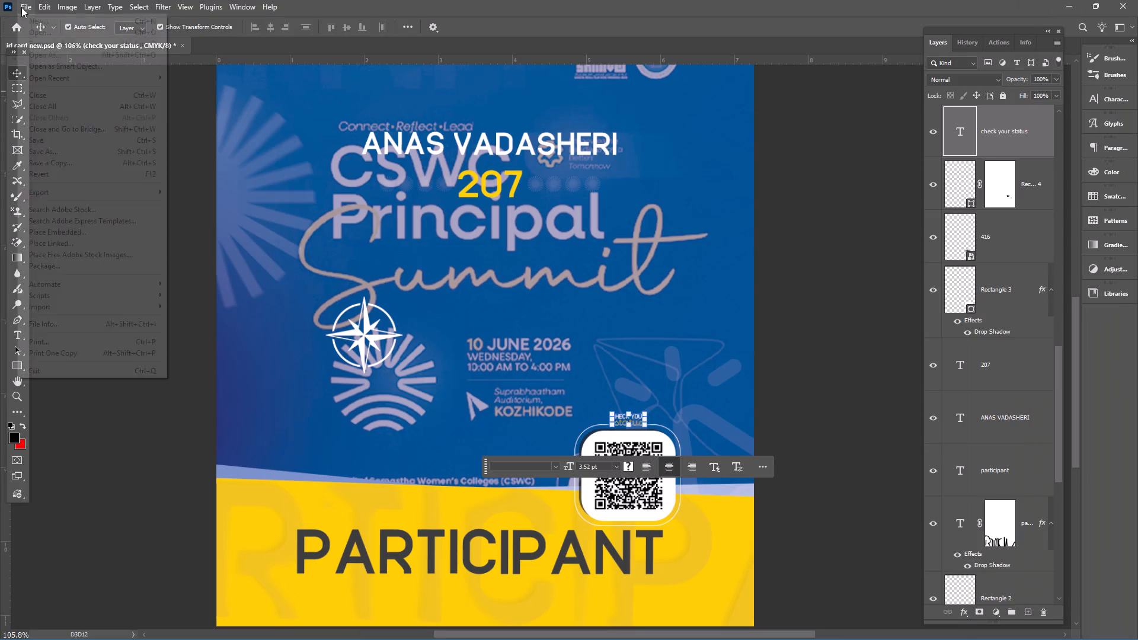
Place the art file as an embedded image, scale it to 16.78% and position it over the poster emblem beneath the compass.
{"action": "left_click", "coordinate": [87, 232]}
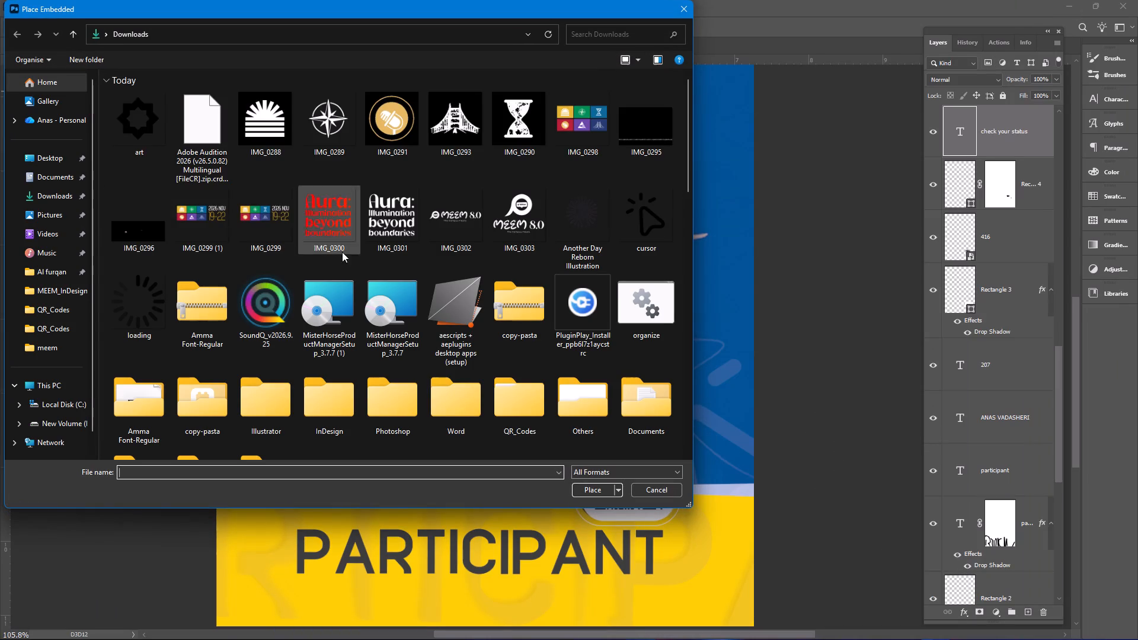
{"action": "double_click", "coordinate": [140, 136]}
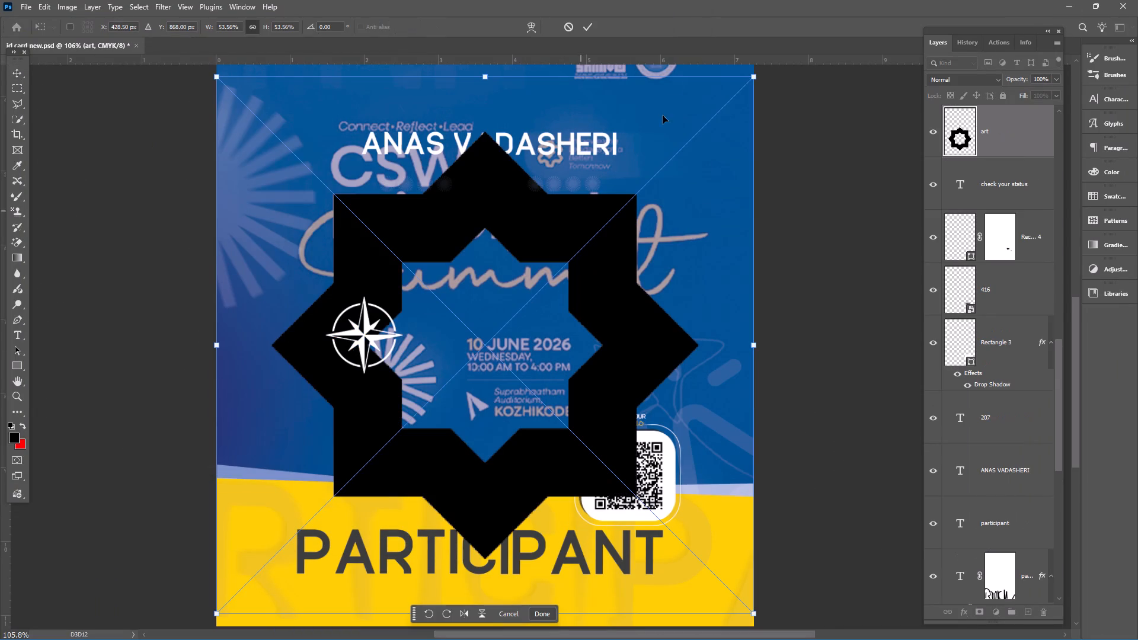
{"action": "left_click_drag", "start_coordinate": [489, 76], "coordinate": [475, 488]}
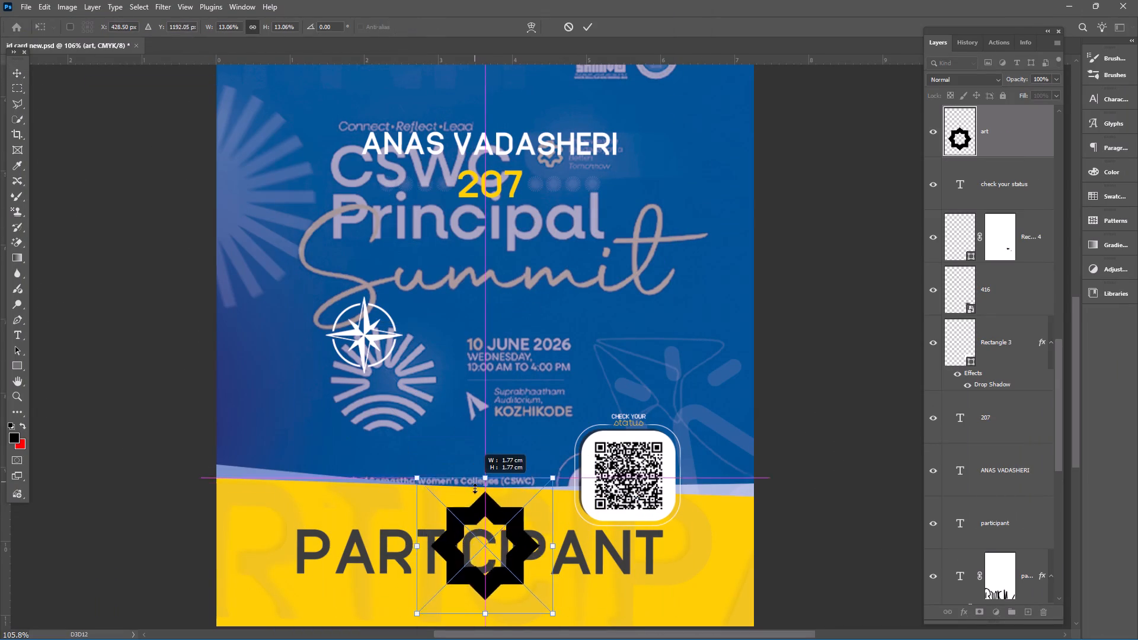
{"action": "left_click_drag", "start_coordinate": [475, 488], "coordinate": [475, 500]}
{"action": "left_click_drag", "start_coordinate": [495, 532], "coordinate": [551, 353]}
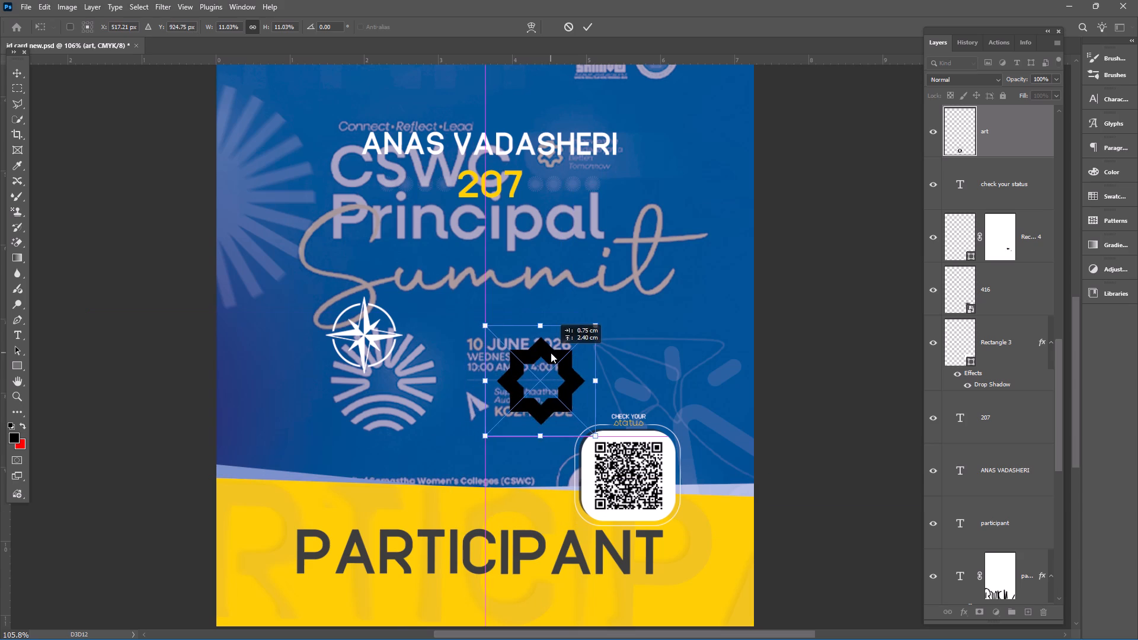
{"action": "left_click_drag", "start_coordinate": [551, 353], "coordinate": [382, 355]}
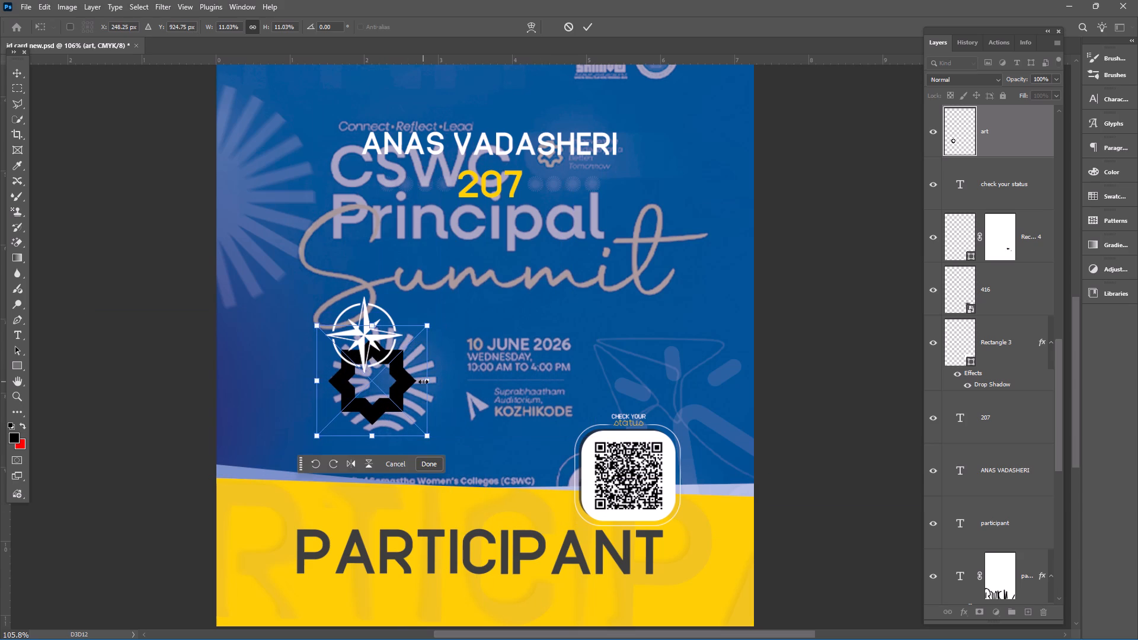
{"action": "left_click_drag", "start_coordinate": [430, 383], "coordinate": [487, 391]}
{"action": "left_click_drag", "start_coordinate": [430, 395], "coordinate": [410, 399]}
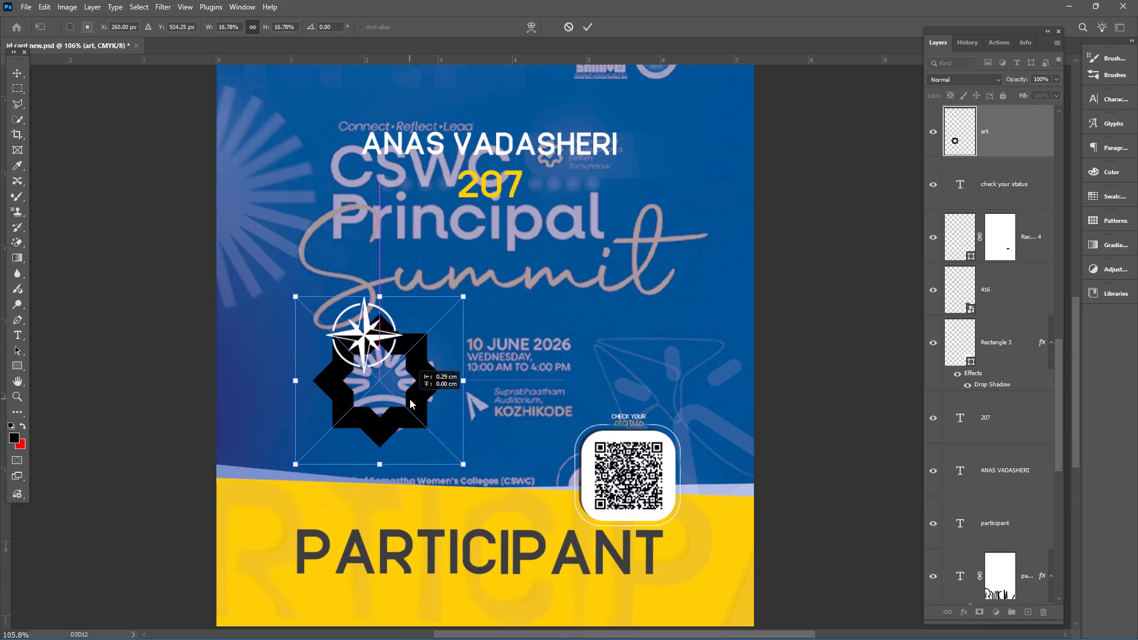
{"action": "left_click_drag", "start_coordinate": [410, 399], "coordinate": [413, 390]}
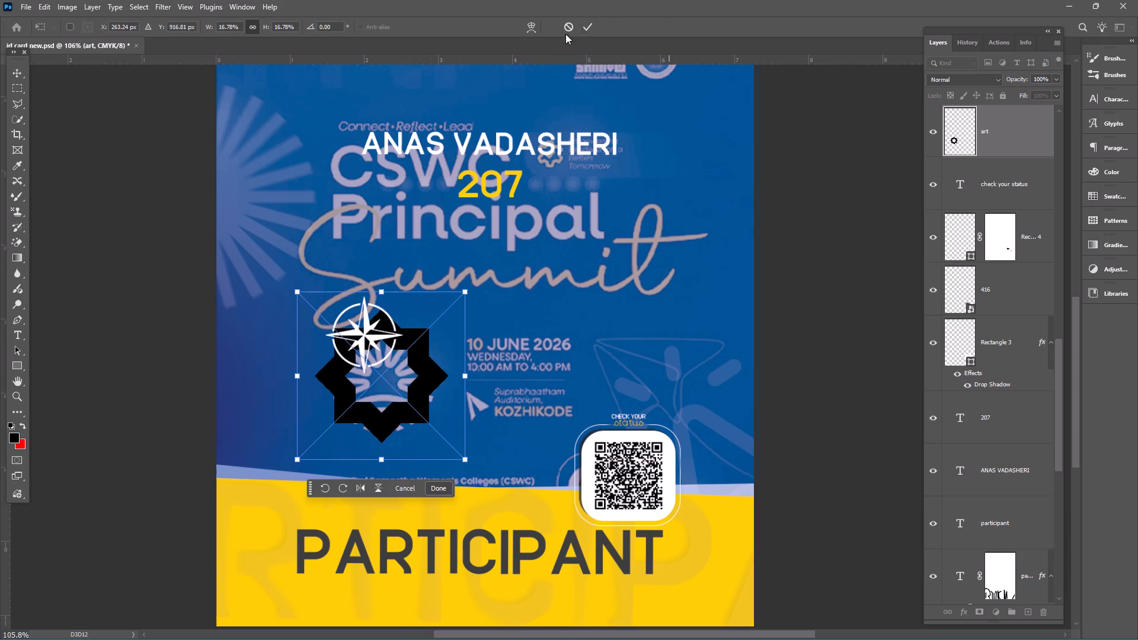
{"action": "left_click", "coordinate": [586, 26]}
{"action": "left_click", "coordinate": [799, 303]}
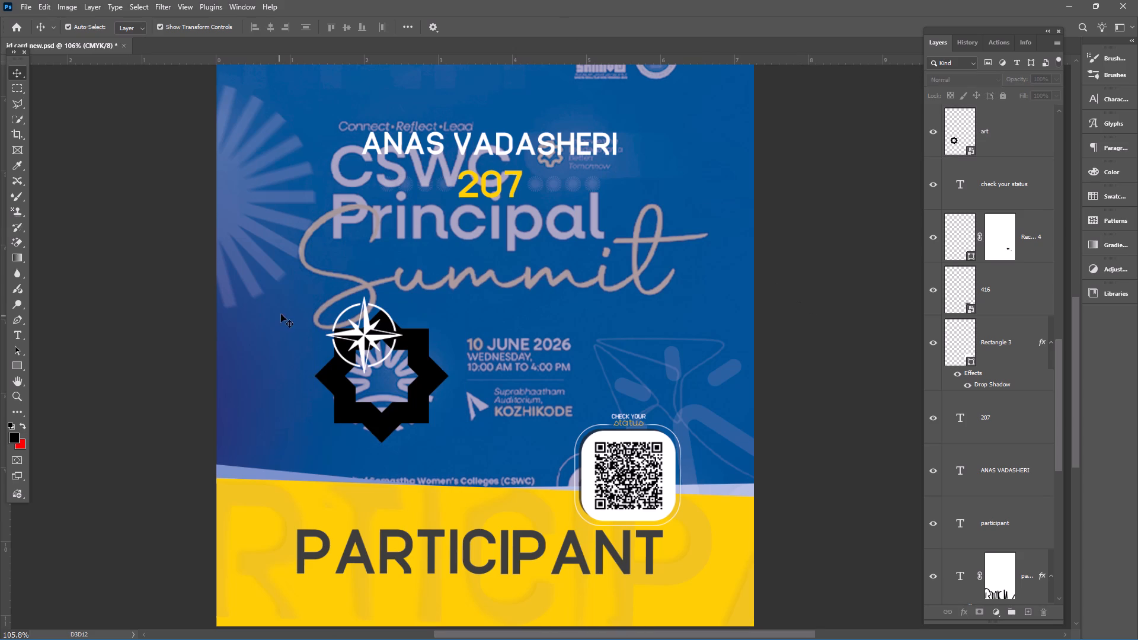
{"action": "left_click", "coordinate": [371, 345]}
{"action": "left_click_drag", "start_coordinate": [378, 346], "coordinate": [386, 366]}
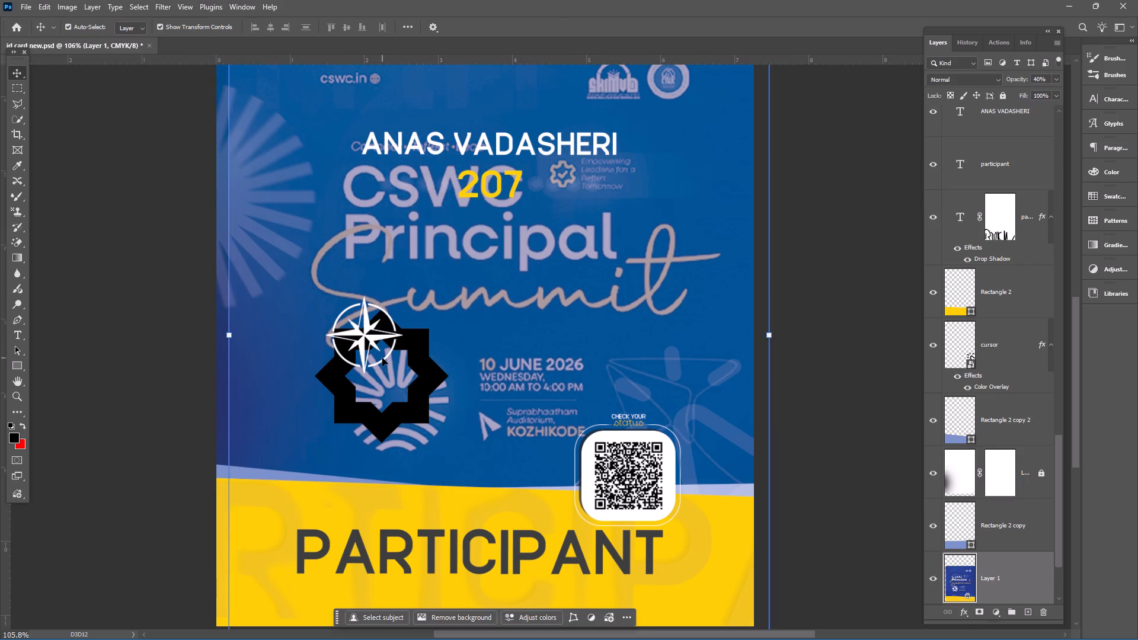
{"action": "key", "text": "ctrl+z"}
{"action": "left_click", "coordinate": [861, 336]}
Move the black eight-pointed star partly off the card's right edge, in the yellow band beside the PARTICIPANT text.
{"action": "left_click", "coordinate": [397, 417]}
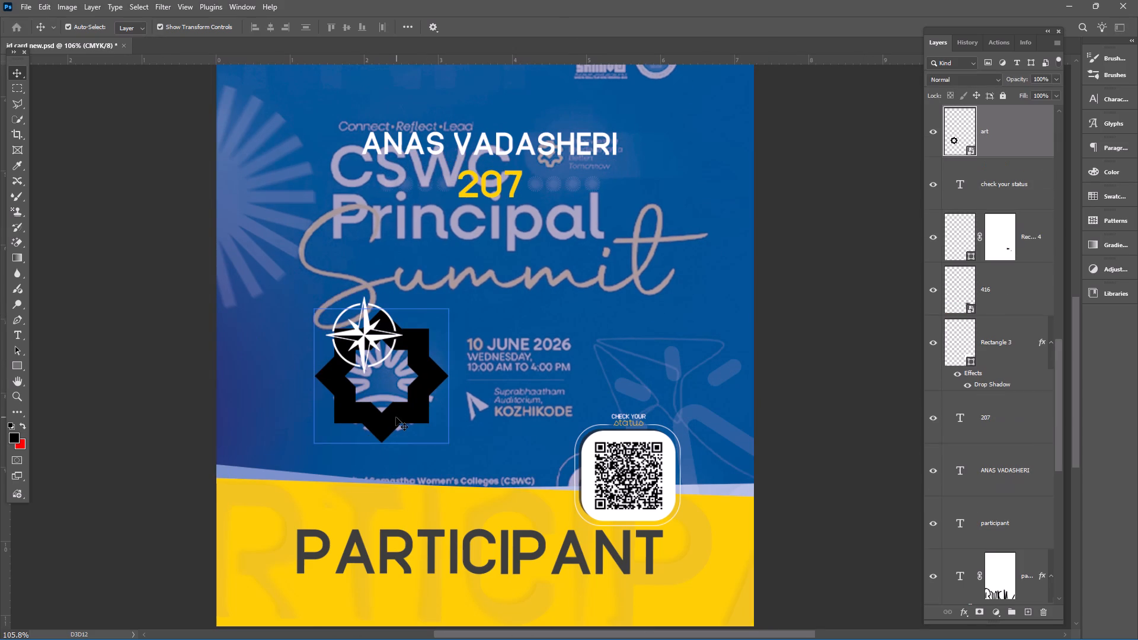
{"action": "left_click_drag", "start_coordinate": [397, 416], "coordinate": [807, 320]}
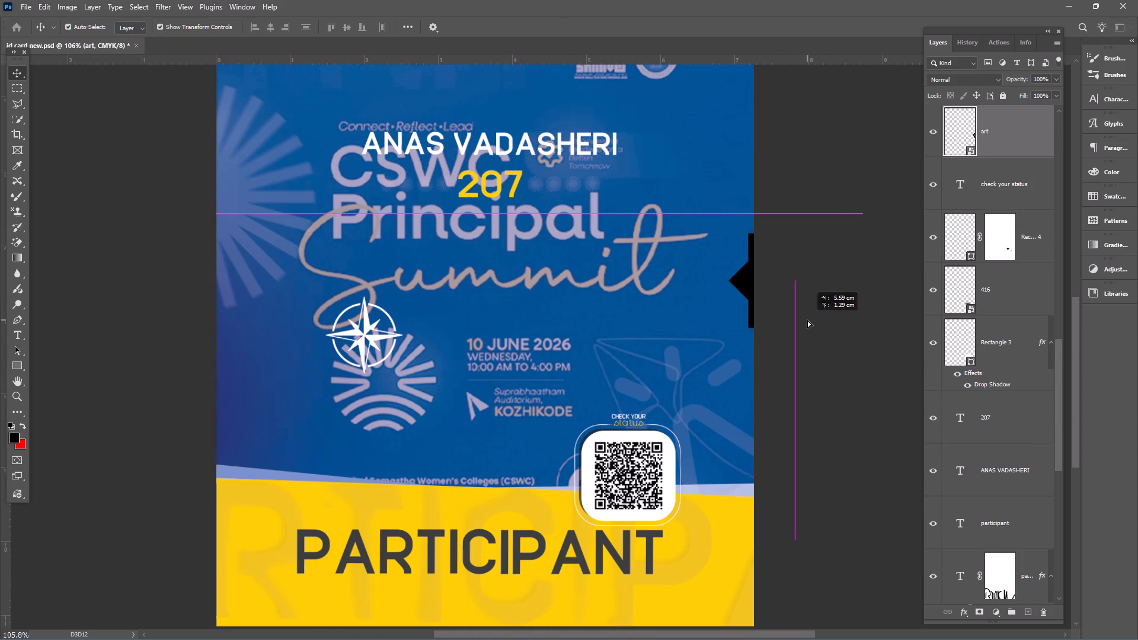
{"action": "left_click_drag", "start_coordinate": [807, 320], "coordinate": [631, 499]}
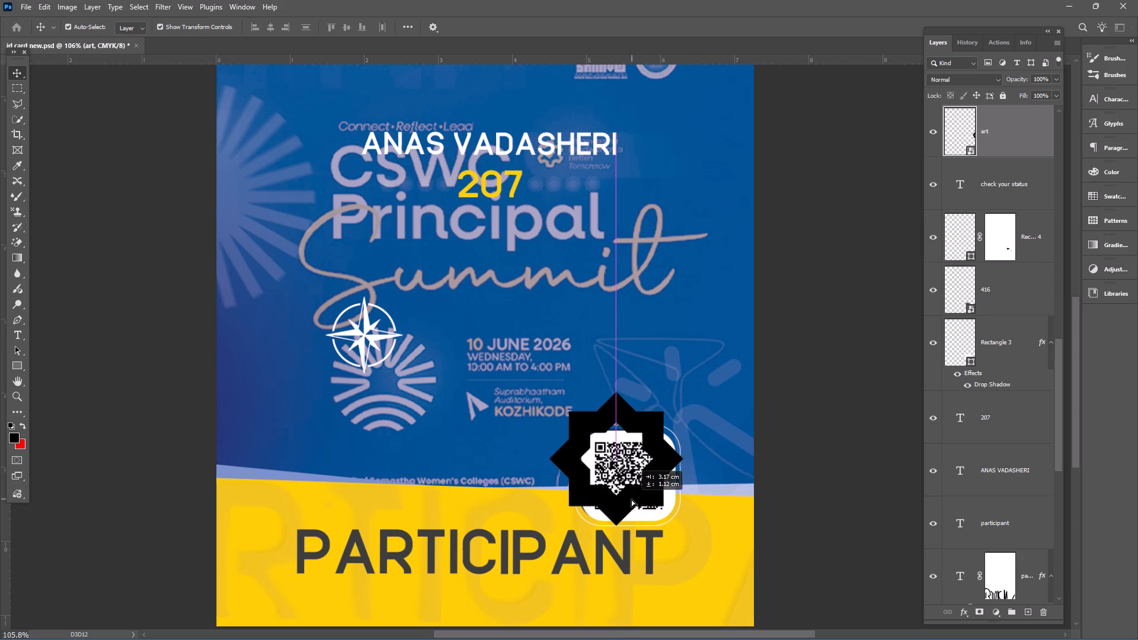
{"action": "left_click_drag", "start_coordinate": [631, 499], "coordinate": [640, 599]}
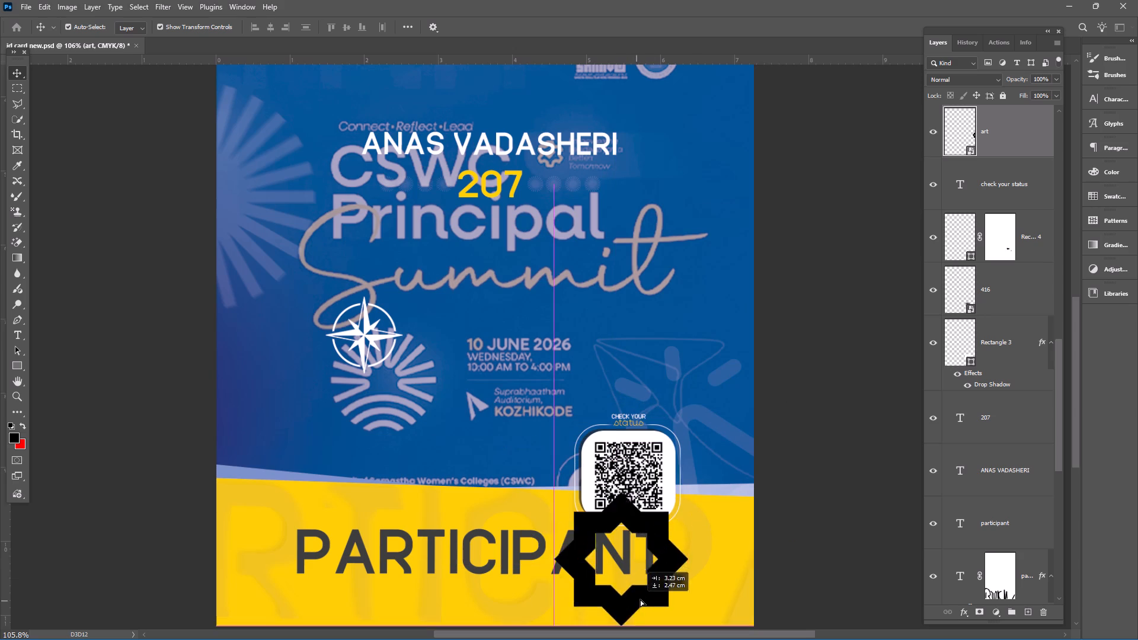
{"action": "left_click_drag", "start_coordinate": [640, 599], "coordinate": [641, 596]}
{"action": "scroll", "coordinate": [642, 543], "scroll_direction": "down", "scroll_amount": 8}
{"action": "left_click_drag", "start_coordinate": [697, 482], "coordinate": [712, 482]}
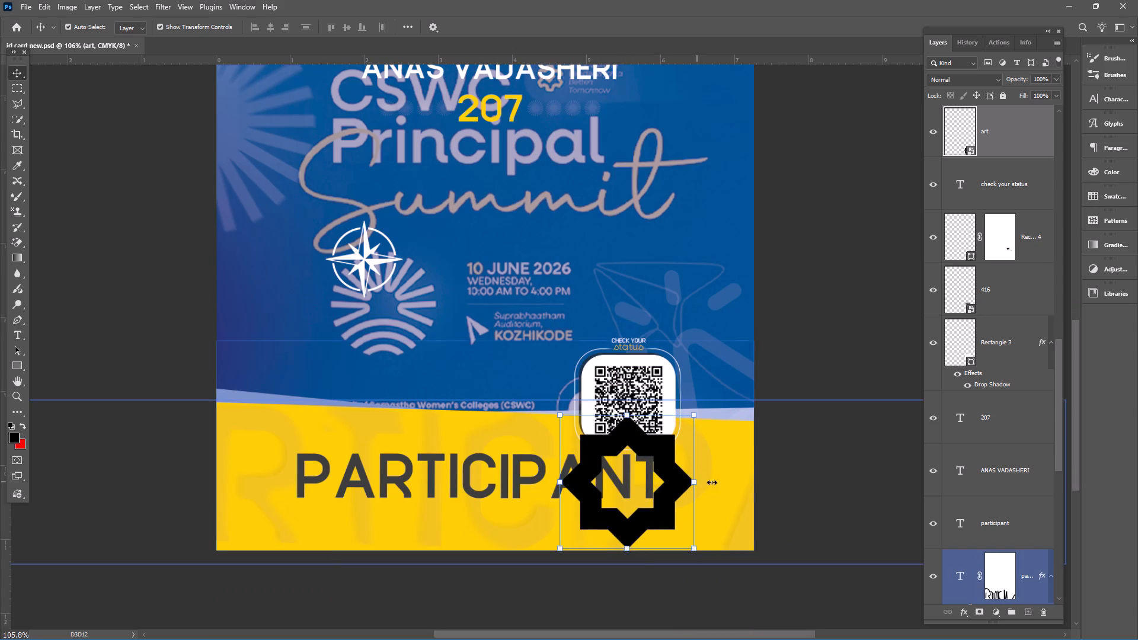
{"action": "left_click_drag", "start_coordinate": [712, 482], "coordinate": [808, 488]}
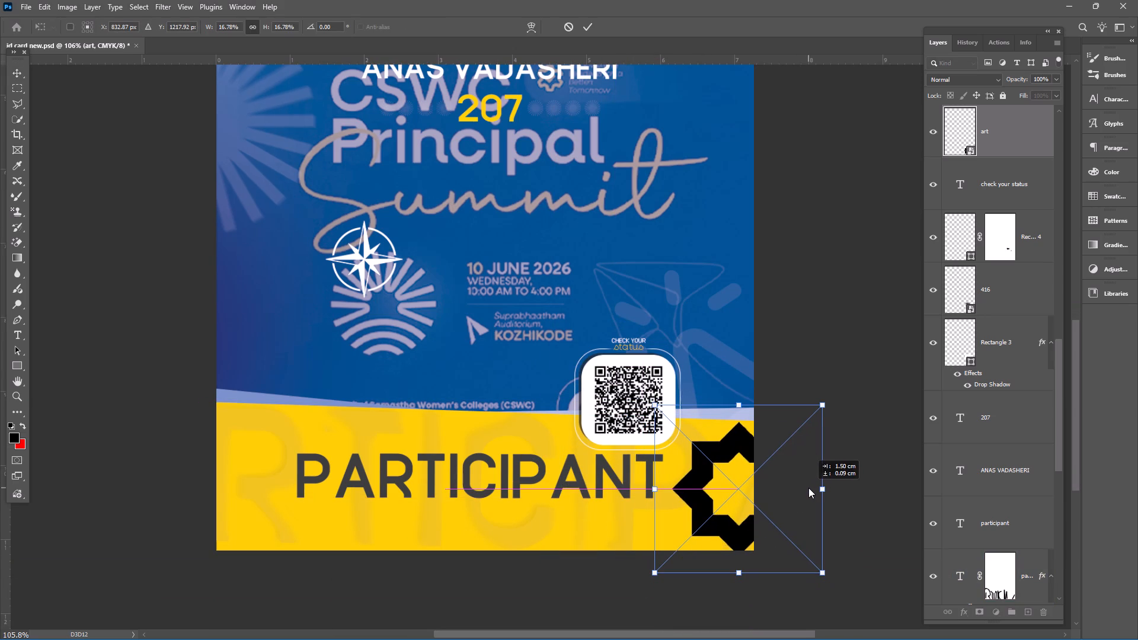
{"action": "left_click_drag", "start_coordinate": [808, 488], "coordinate": [808, 487]}
{"action": "left_click", "coordinate": [591, 24]}
{"action": "left_click", "coordinate": [853, 247]}
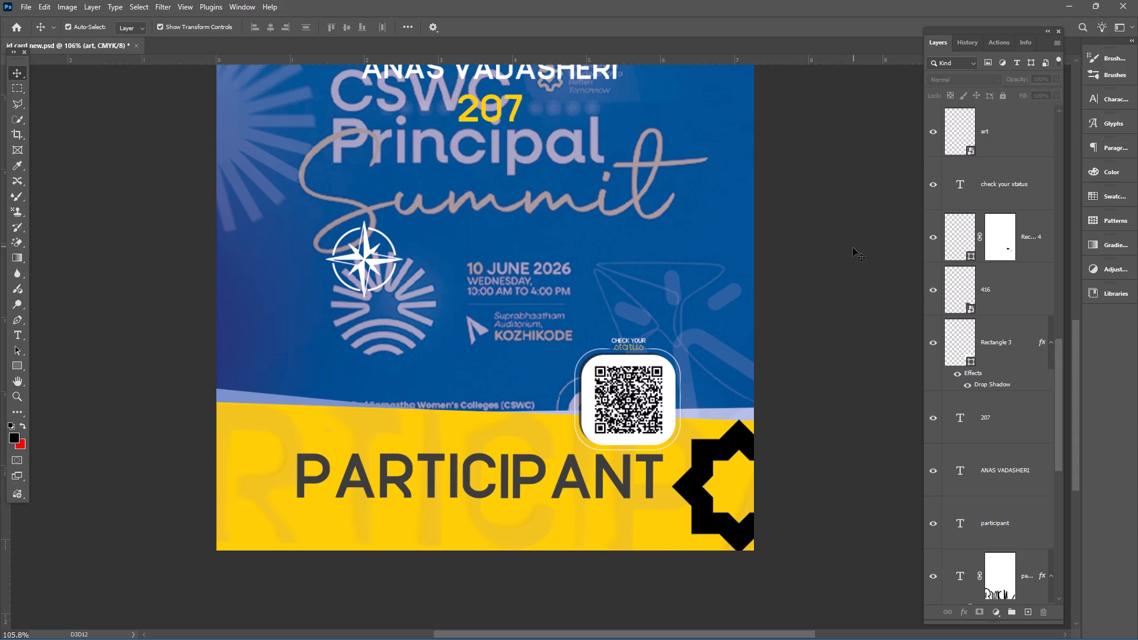
Lower the opacity of the black eight-pointed star in the yellow band to 4%, keeping its blend mode Normal.
{"action": "left_click", "coordinate": [736, 450]}
{"action": "left_click", "coordinate": [971, 79]}
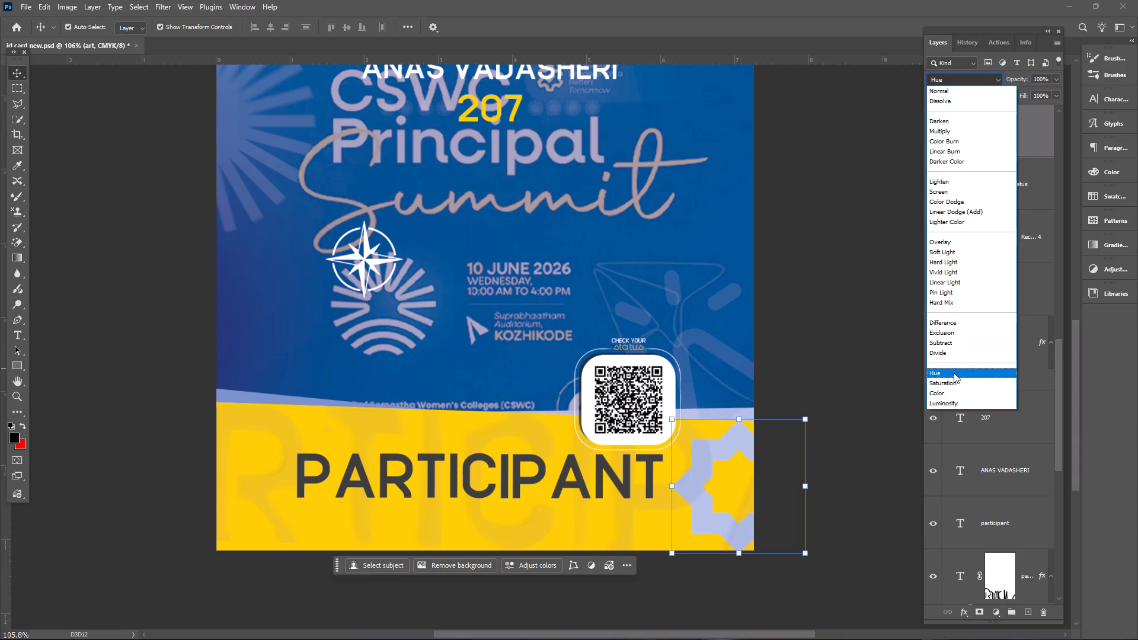
{"action": "left_click", "coordinate": [983, 88]}
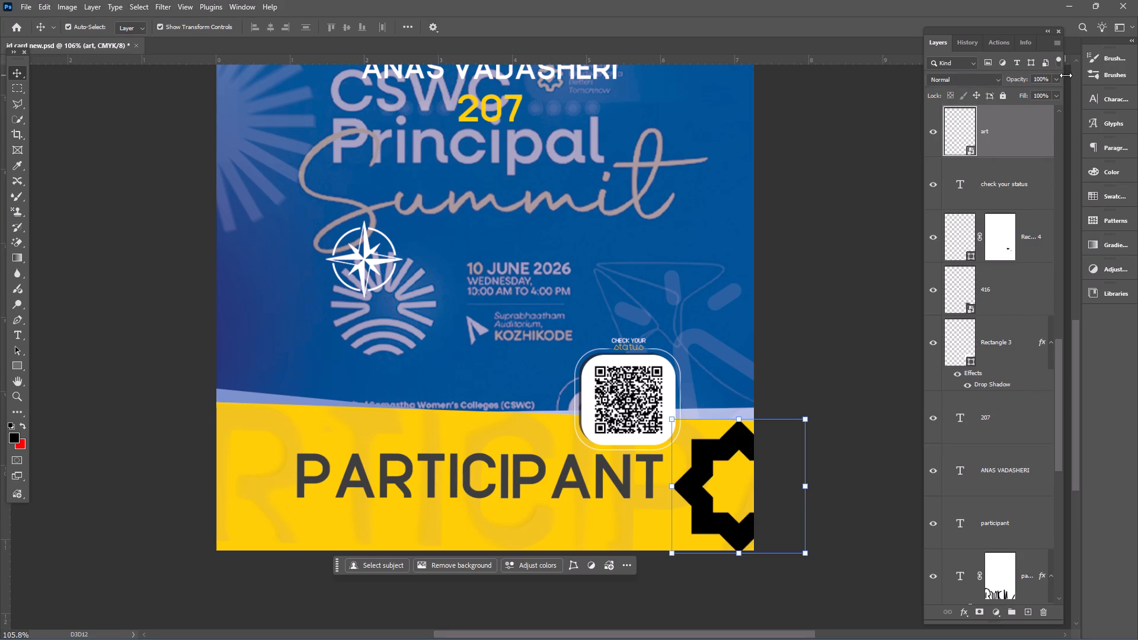
{"action": "left_click", "coordinate": [1052, 83]}
{"action": "left_click_drag", "start_coordinate": [1033, 92], "coordinate": [1002, 98]}
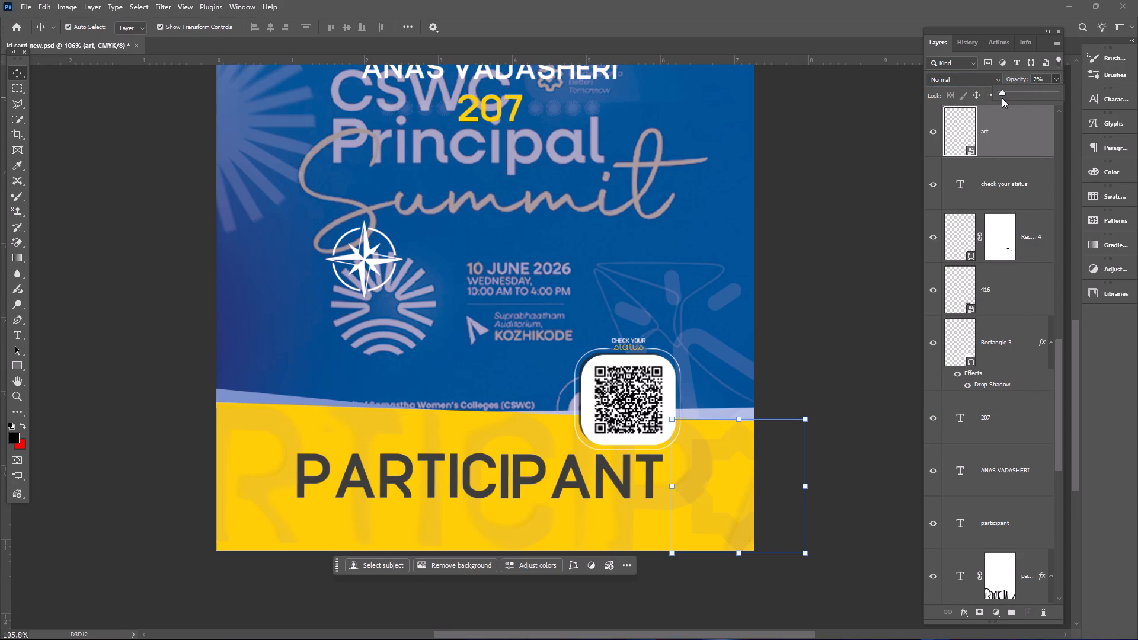
{"action": "left_click_drag", "start_coordinate": [1002, 98], "coordinate": [1005, 101]}
{"action": "left_click_drag", "start_coordinate": [1005, 101], "coordinate": [1003, 101]}
{"action": "left_click", "coordinate": [843, 348]}
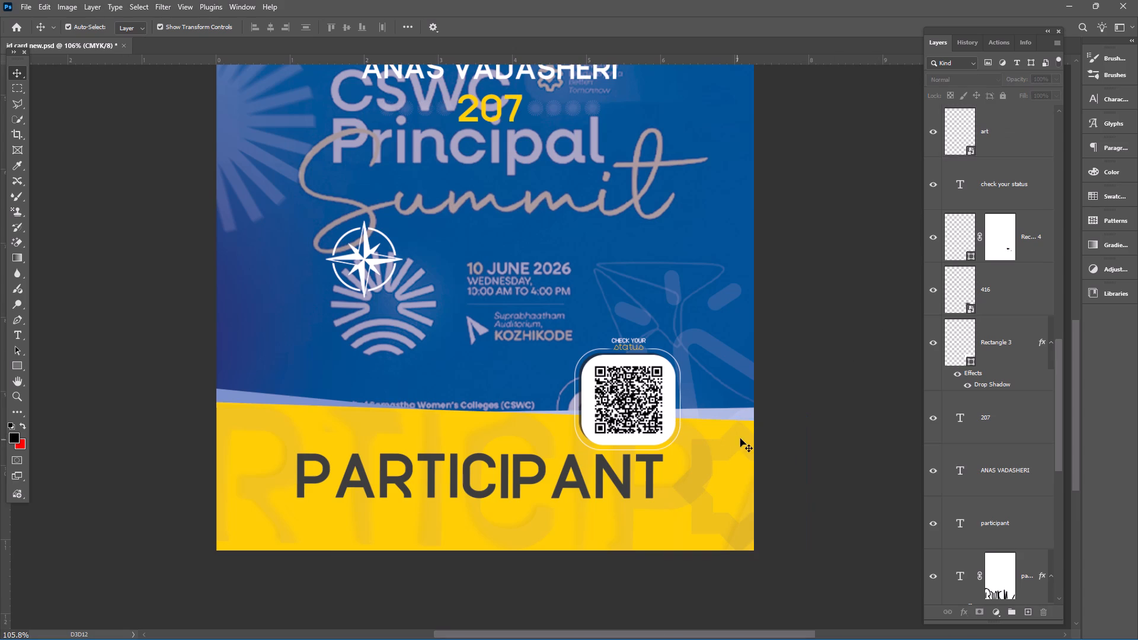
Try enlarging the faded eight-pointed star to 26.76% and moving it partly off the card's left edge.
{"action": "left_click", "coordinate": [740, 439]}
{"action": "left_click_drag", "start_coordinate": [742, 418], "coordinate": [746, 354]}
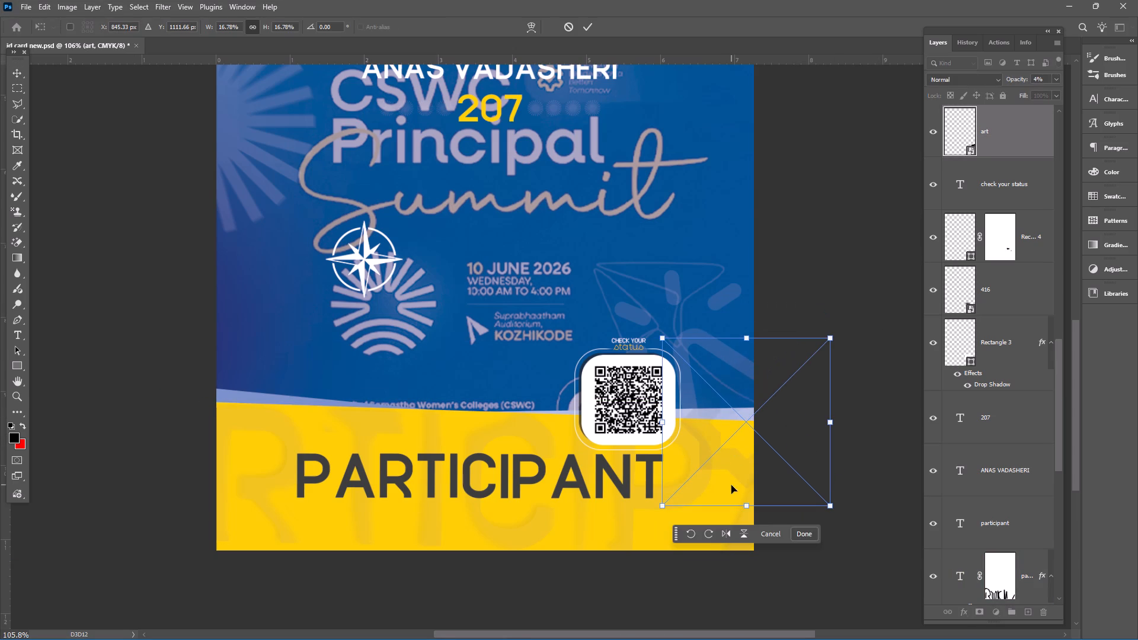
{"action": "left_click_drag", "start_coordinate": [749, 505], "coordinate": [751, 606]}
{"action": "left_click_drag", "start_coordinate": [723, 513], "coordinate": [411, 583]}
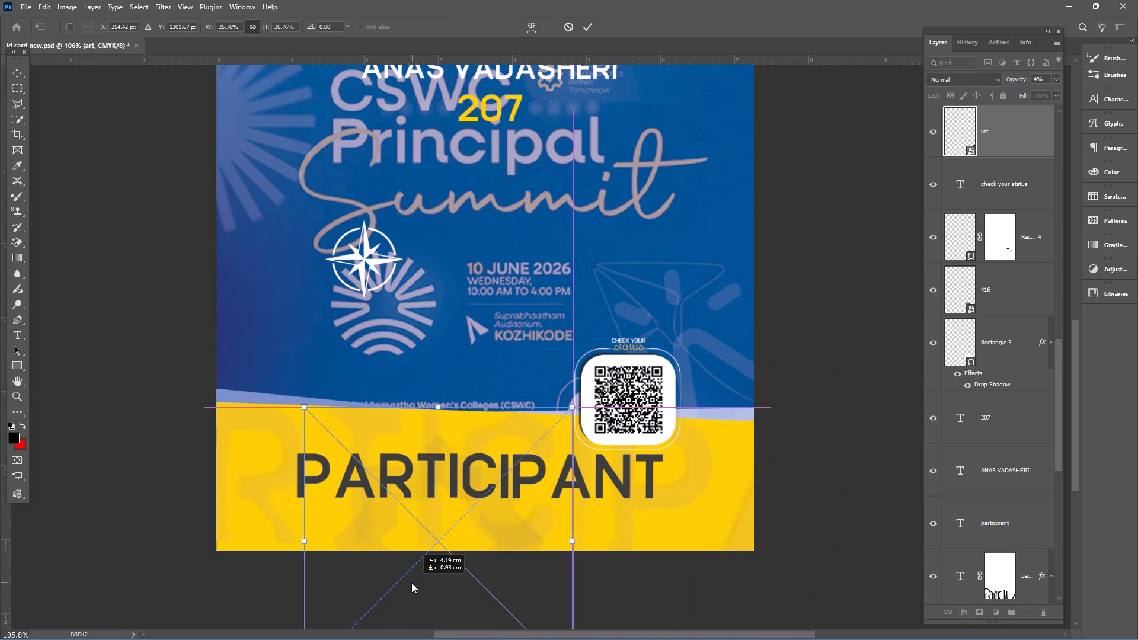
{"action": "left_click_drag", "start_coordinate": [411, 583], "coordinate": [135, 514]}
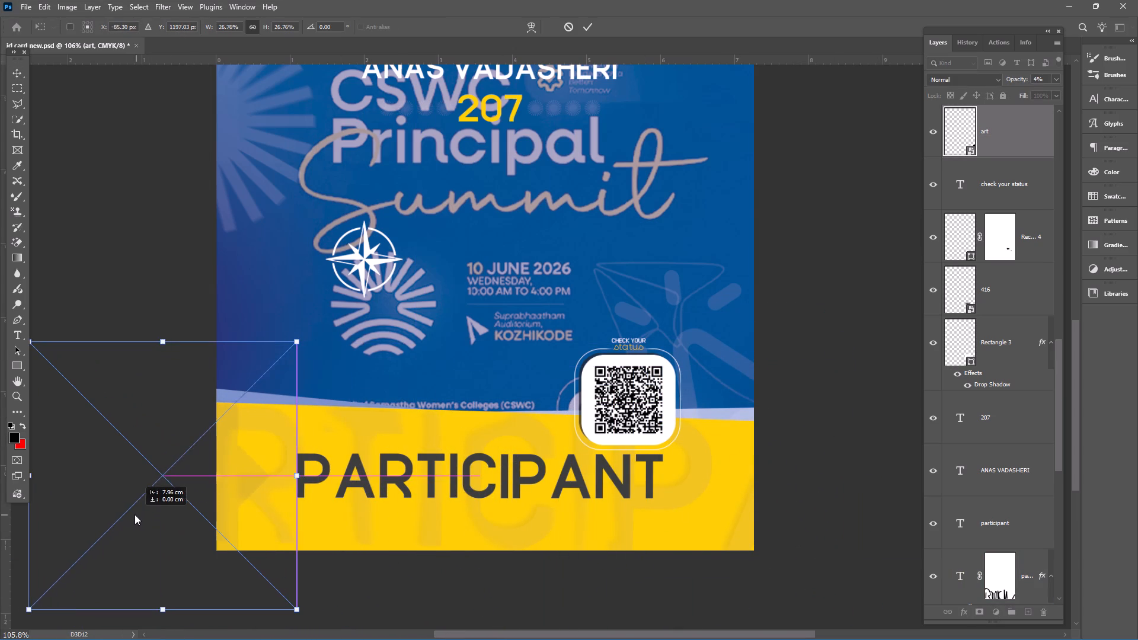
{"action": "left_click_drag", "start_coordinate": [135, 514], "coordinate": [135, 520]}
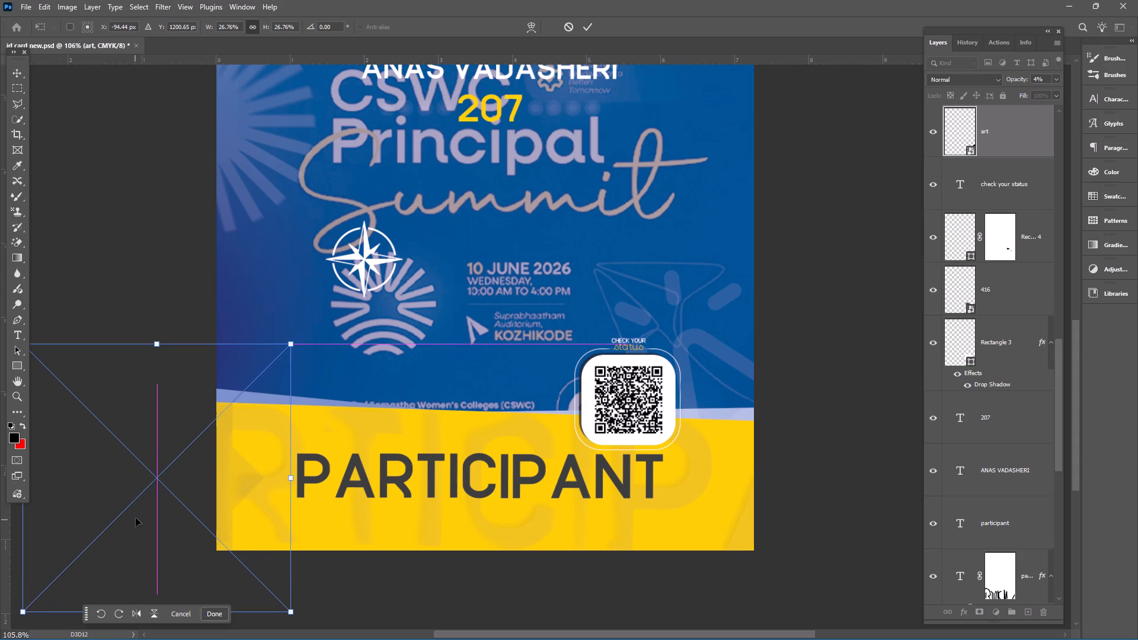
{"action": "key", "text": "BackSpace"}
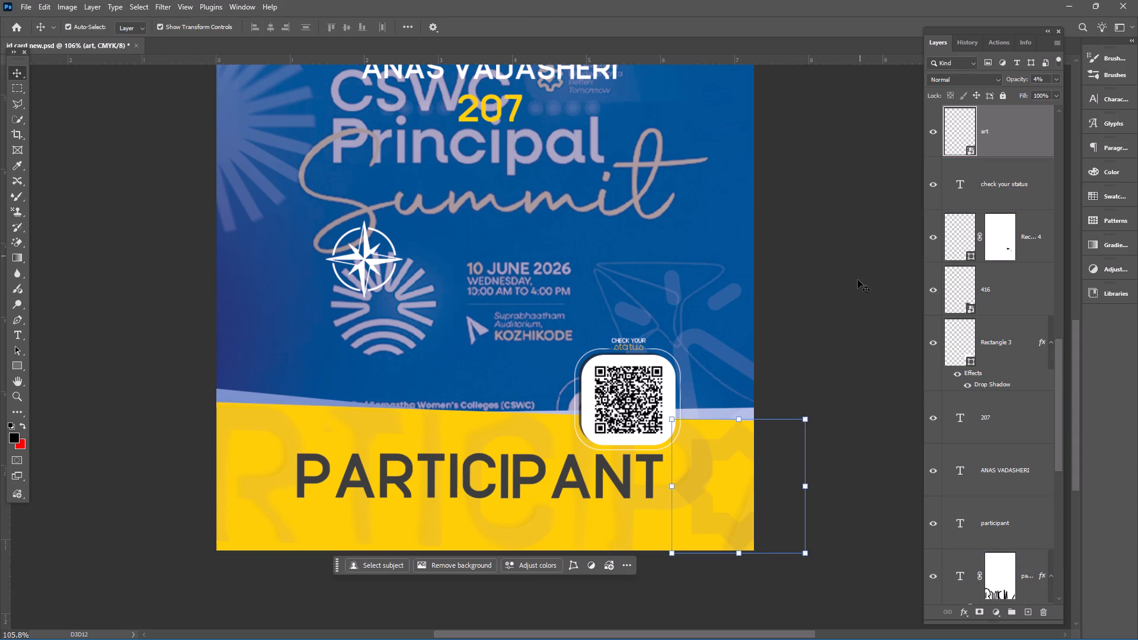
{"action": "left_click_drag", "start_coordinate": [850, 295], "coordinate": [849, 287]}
Move the white compass onto the poster's sunburst emblem beside the 10 June 2026 text and scale it to 3.96%.
{"action": "scroll", "coordinate": [532, 290], "scroll_direction": "up", "scroll_amount": 16}
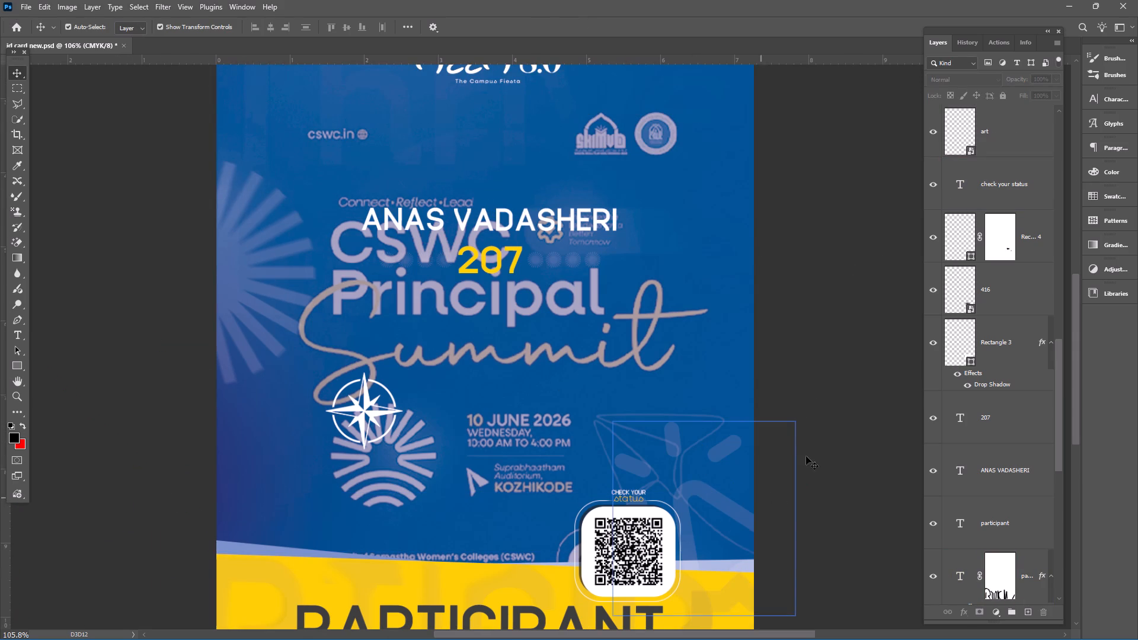
{"action": "left_click", "coordinate": [846, 309]}
{"action": "left_click_drag", "start_coordinate": [379, 414], "coordinate": [389, 449]}
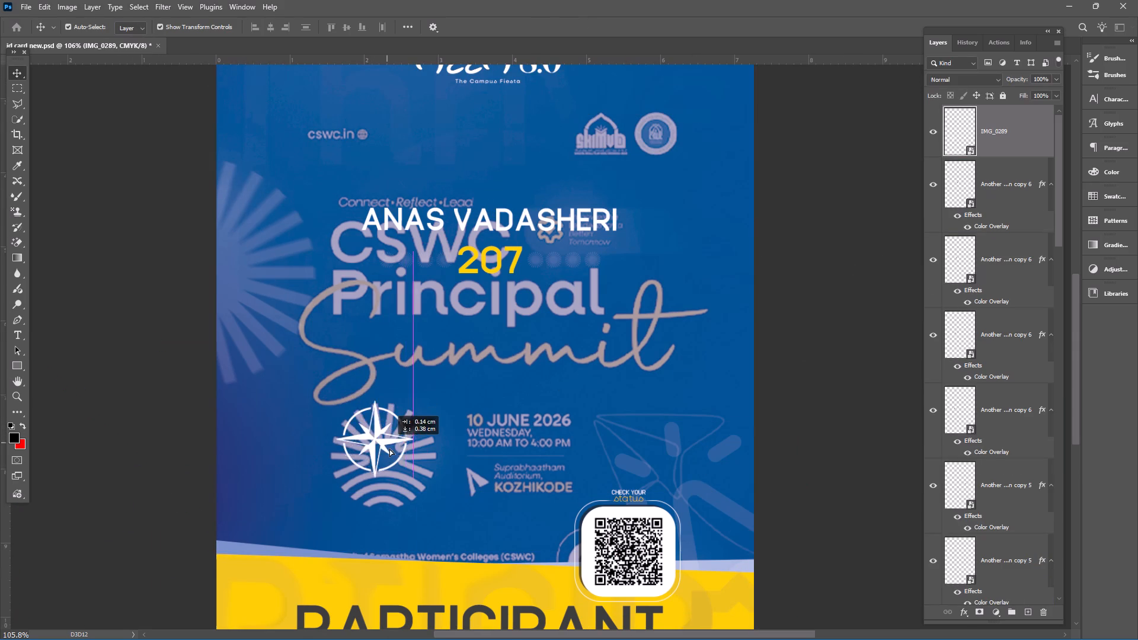
{"action": "left_click_drag", "start_coordinate": [389, 449], "coordinate": [391, 451]}
{"action": "left_click_drag", "start_coordinate": [417, 451], "coordinate": [405, 453]}
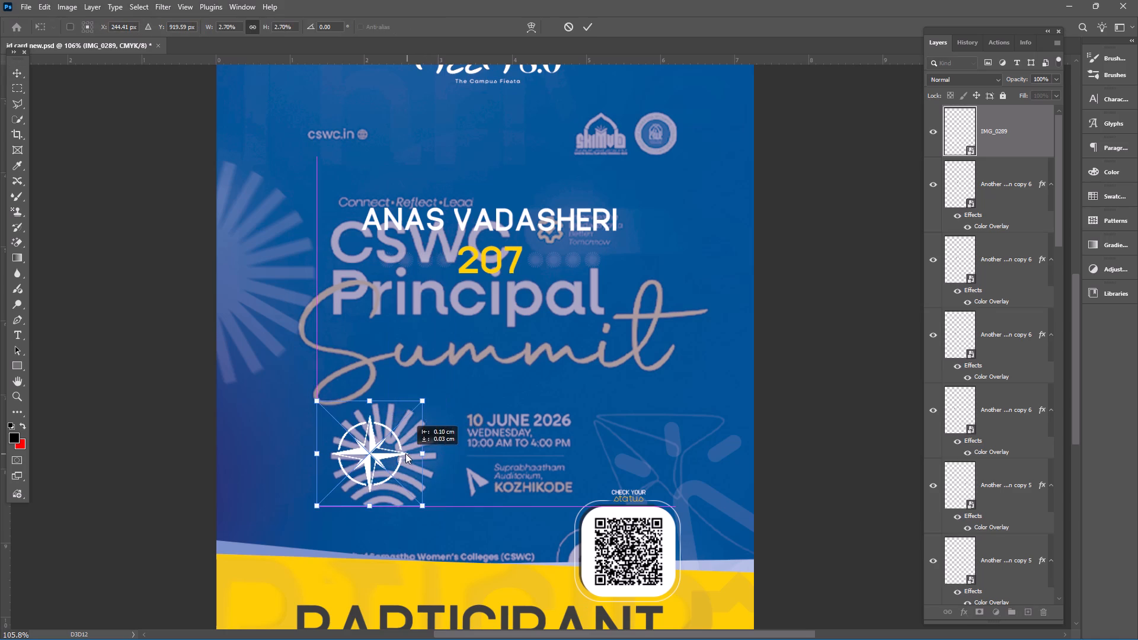
{"action": "left_click_drag", "start_coordinate": [405, 453], "coordinate": [407, 454]}
{"action": "left_click_drag", "start_coordinate": [423, 453], "coordinate": [472, 454]}
{"action": "left_click_drag", "start_coordinate": [413, 458], "coordinate": [399, 460]}
{"action": "left_click", "coordinate": [585, 25]}
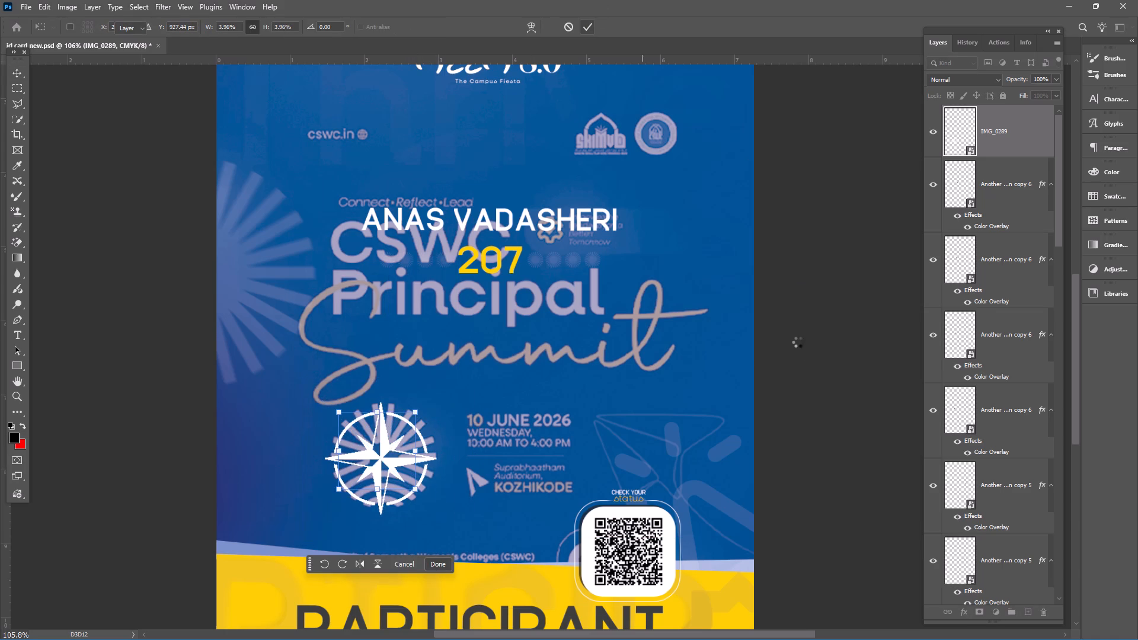
{"action": "left_click", "coordinate": [798, 342]}
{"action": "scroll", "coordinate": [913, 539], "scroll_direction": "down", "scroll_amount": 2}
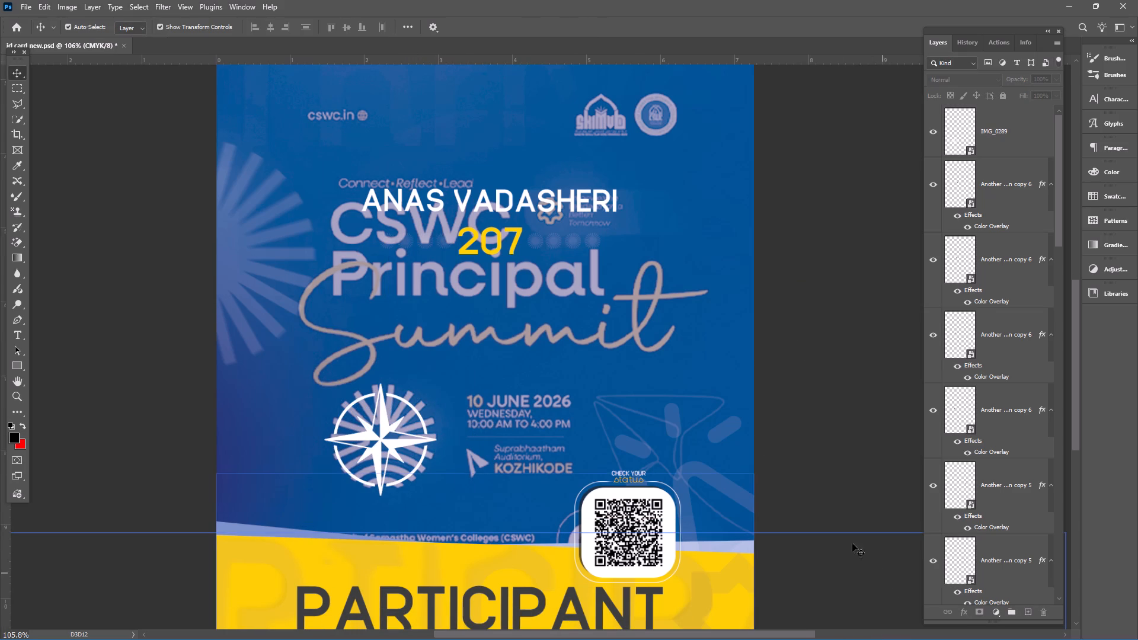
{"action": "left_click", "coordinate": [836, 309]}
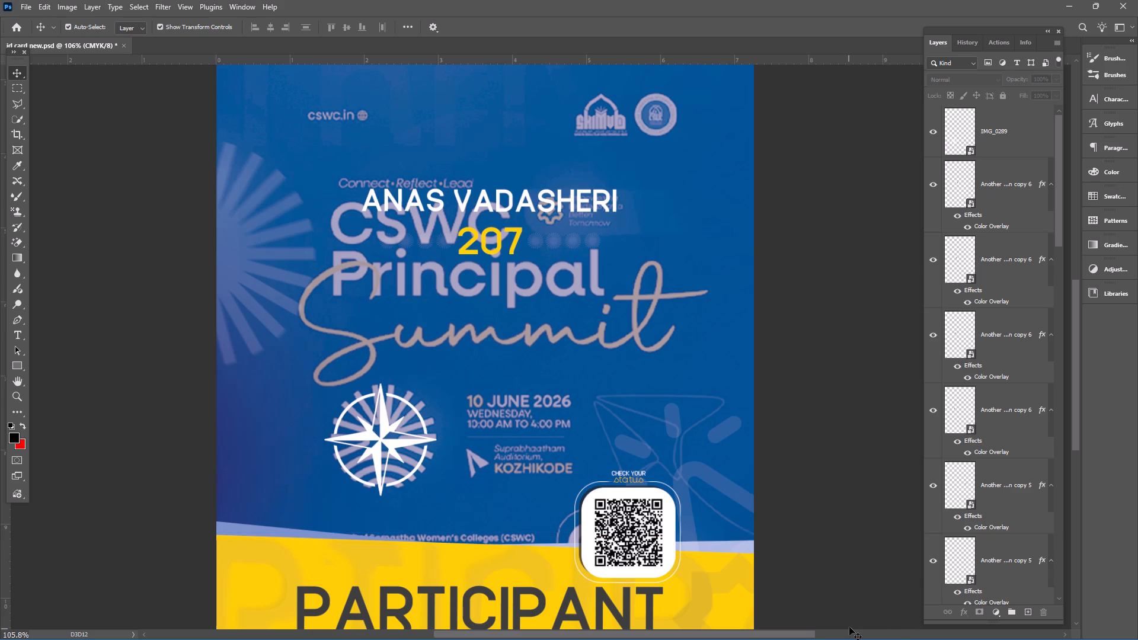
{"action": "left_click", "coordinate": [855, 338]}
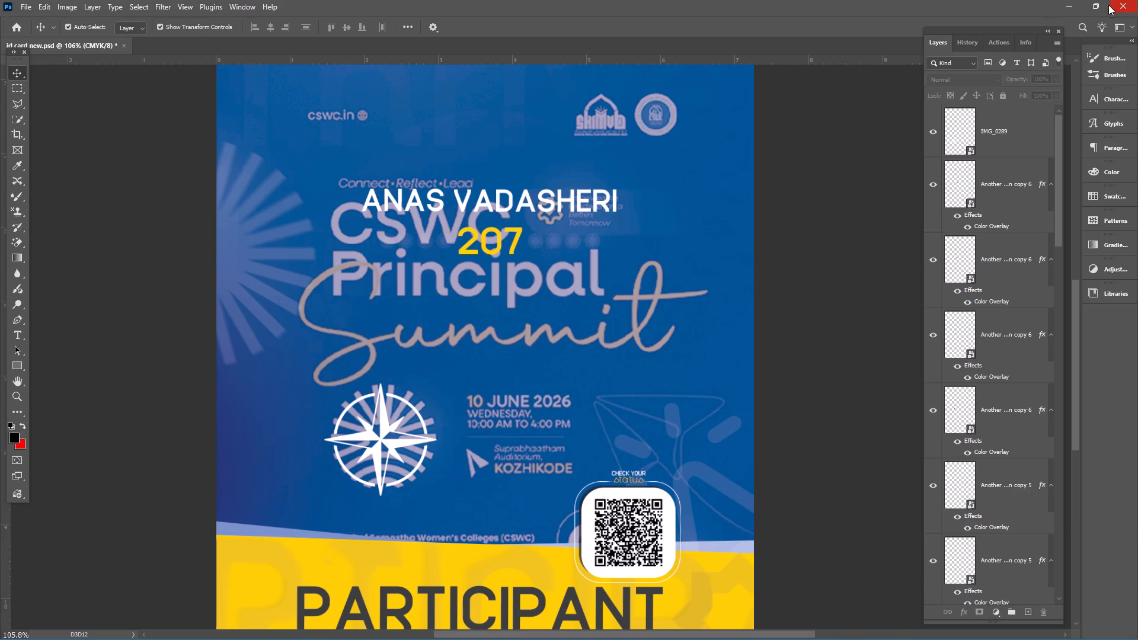
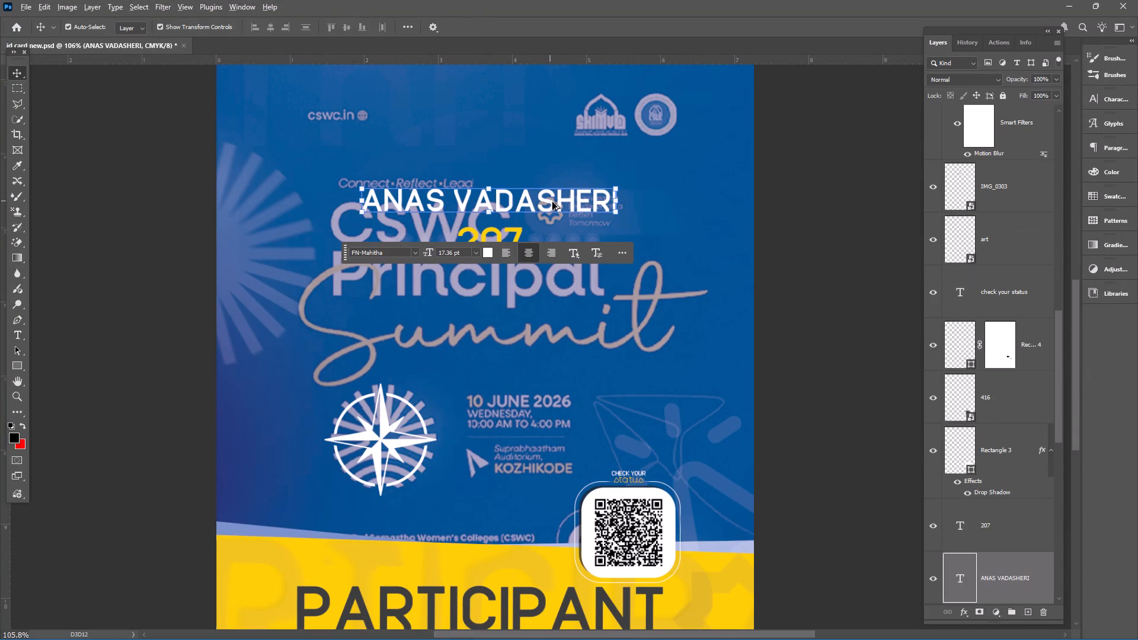
Duplicate the participant name text to just above the yellow band and replace its wording with the copied "HIKAMIYYA STUDENTS" association line.
{"action": "left_click_drag", "start_coordinate": [555, 201], "coordinate": [480, 500], "text": "alt"}
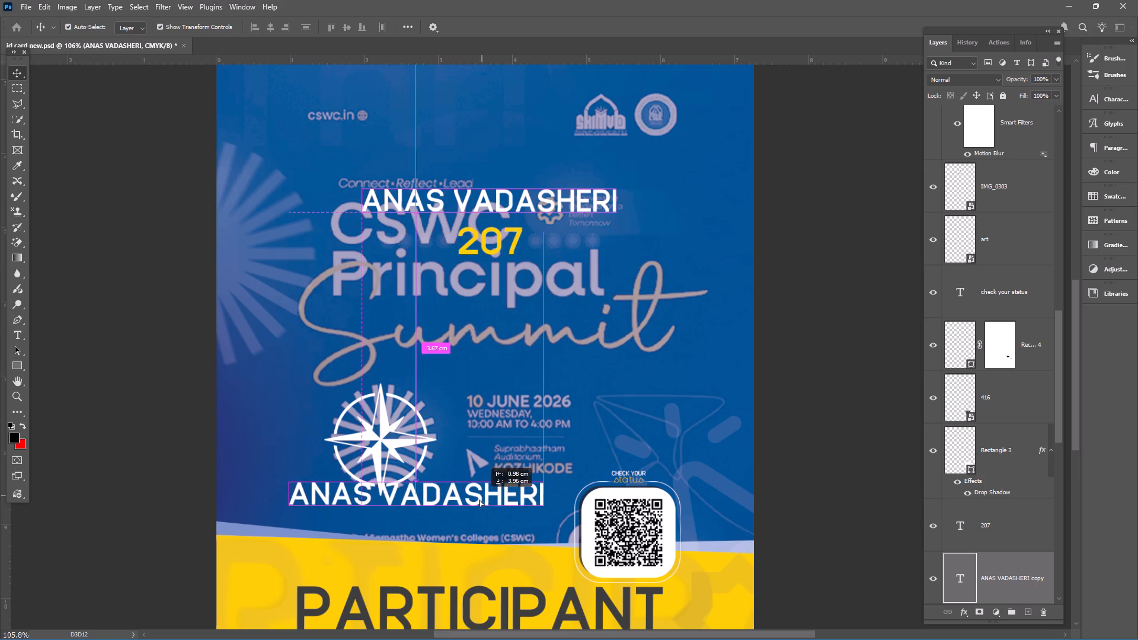
{"action": "left_click_drag", "start_coordinate": [480, 500], "coordinate": [478, 501], "text": "alt"}
{"action": "double_click", "coordinate": [470, 500]}
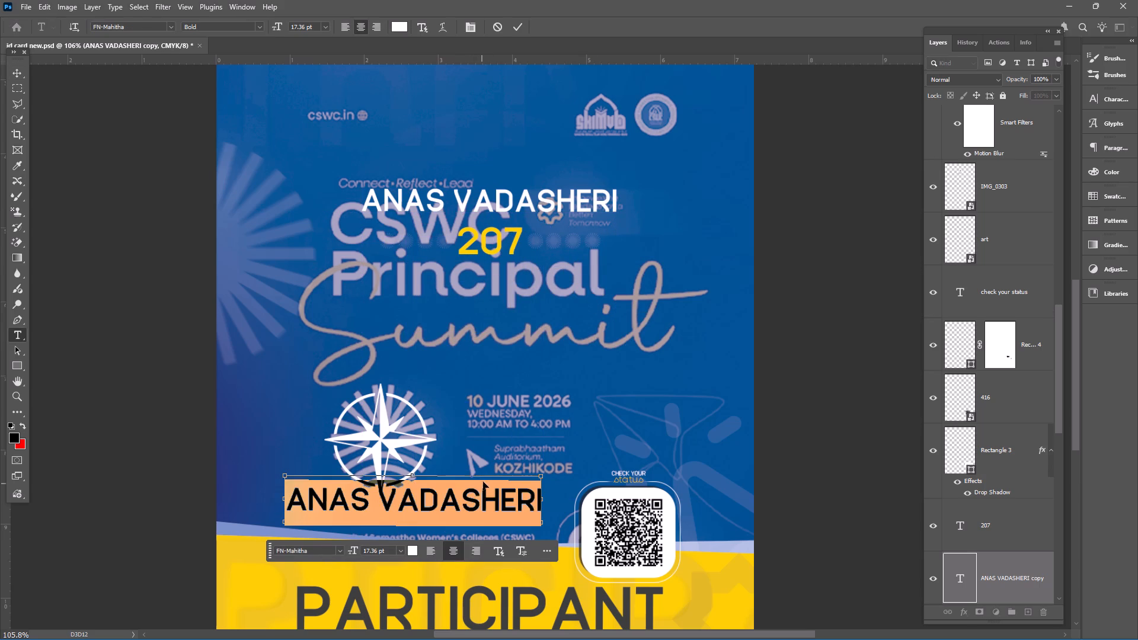
{"action": "key", "text": "ctrl+v"}
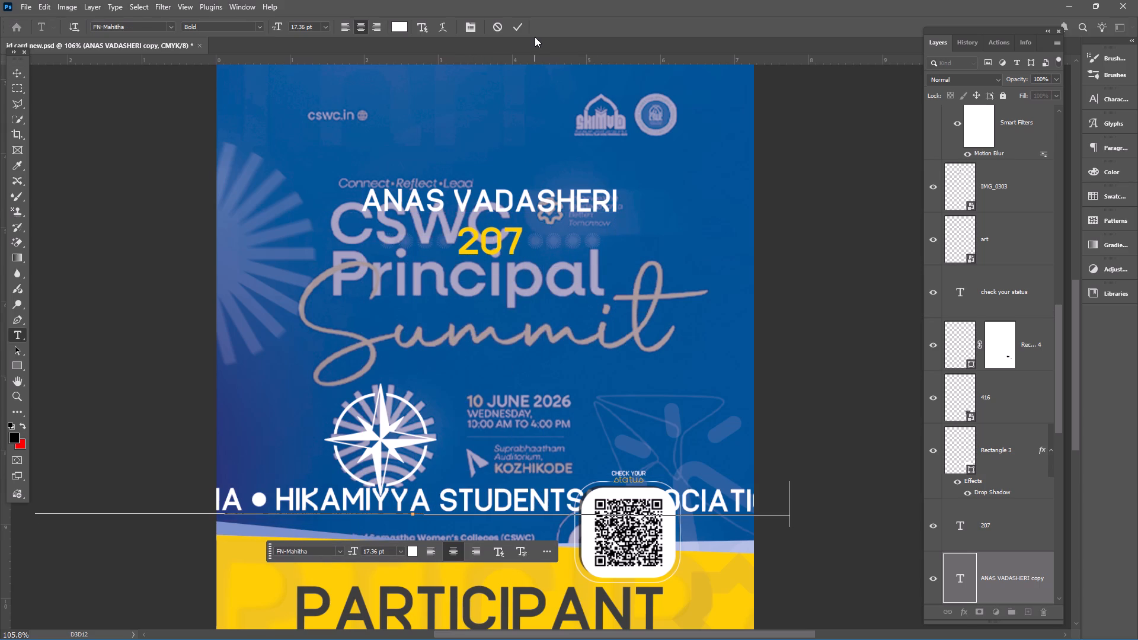
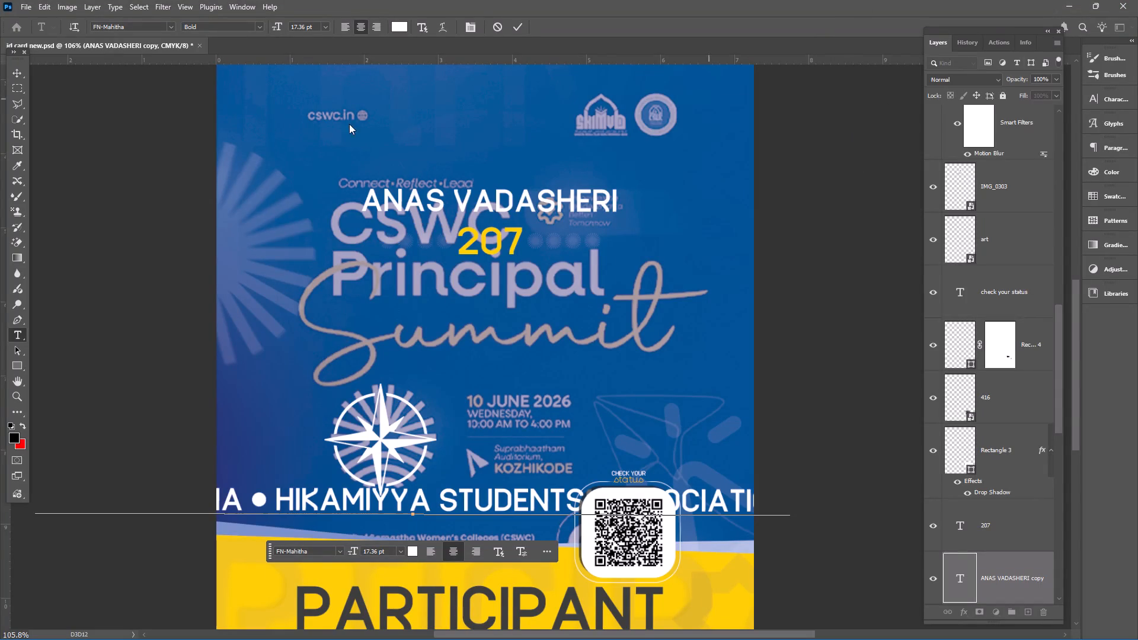
Finish editing the Hikamiyya Students' Association line and scale it down proportionally to about 50.6%.
{"action": "left_click", "coordinate": [517, 29]}
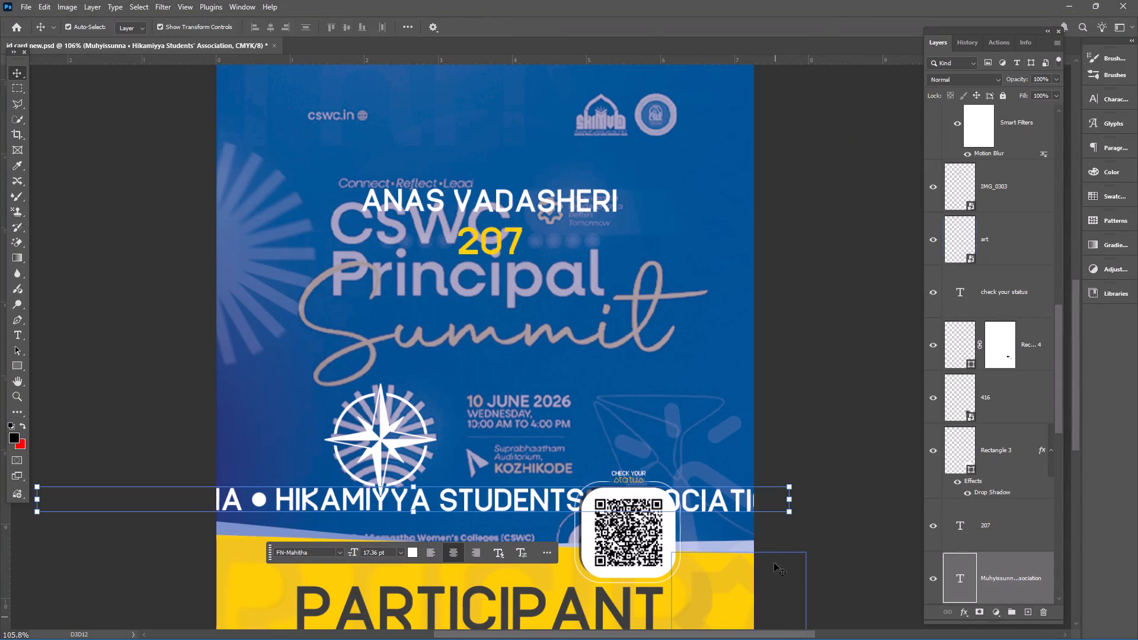
{"action": "left_click_drag", "start_coordinate": [789, 500], "coordinate": [418, 548]}
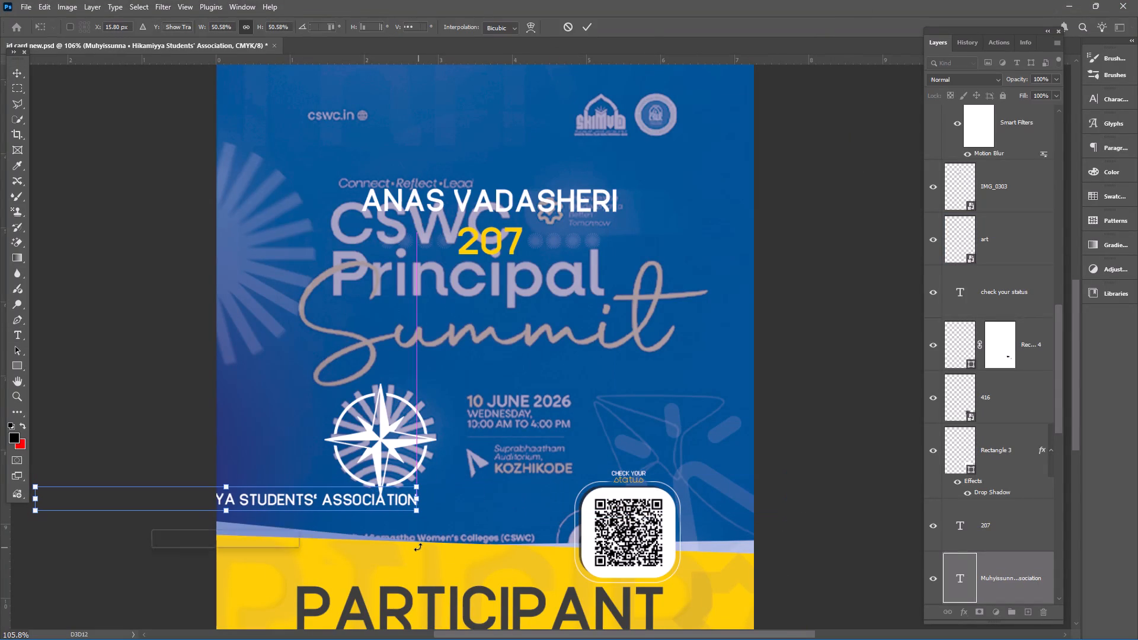
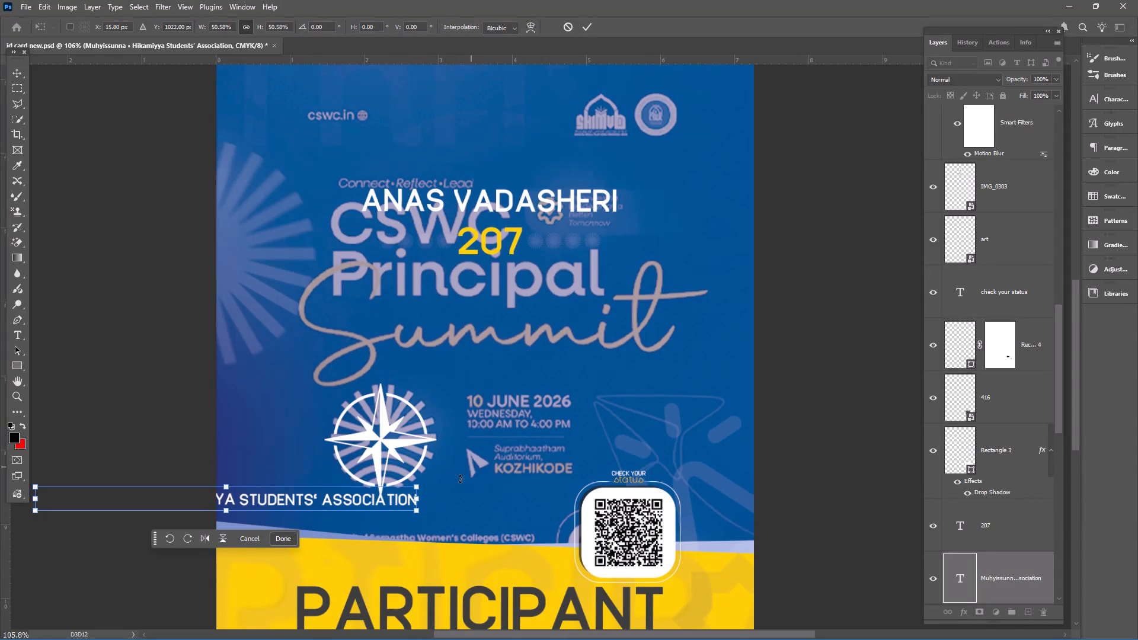
Scale the Hikamiyya Students' Association line down to about 23.9% and place it beneath the compass, just above the yellow band.
{"action": "scroll", "coordinate": [580, 498], "scroll_direction": "down", "scroll_amount": 3}
{"action": "scroll", "coordinate": [630, 501], "scroll_direction": "down", "scroll_amount": 4}
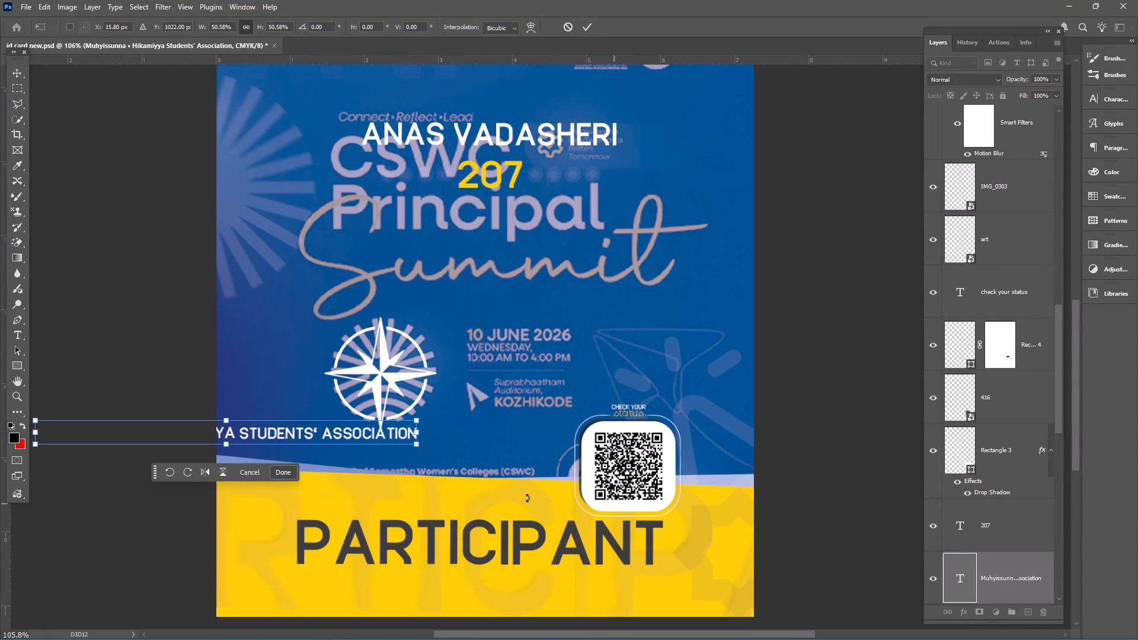
{"action": "left_click_drag", "start_coordinate": [337, 431], "coordinate": [629, 427]}
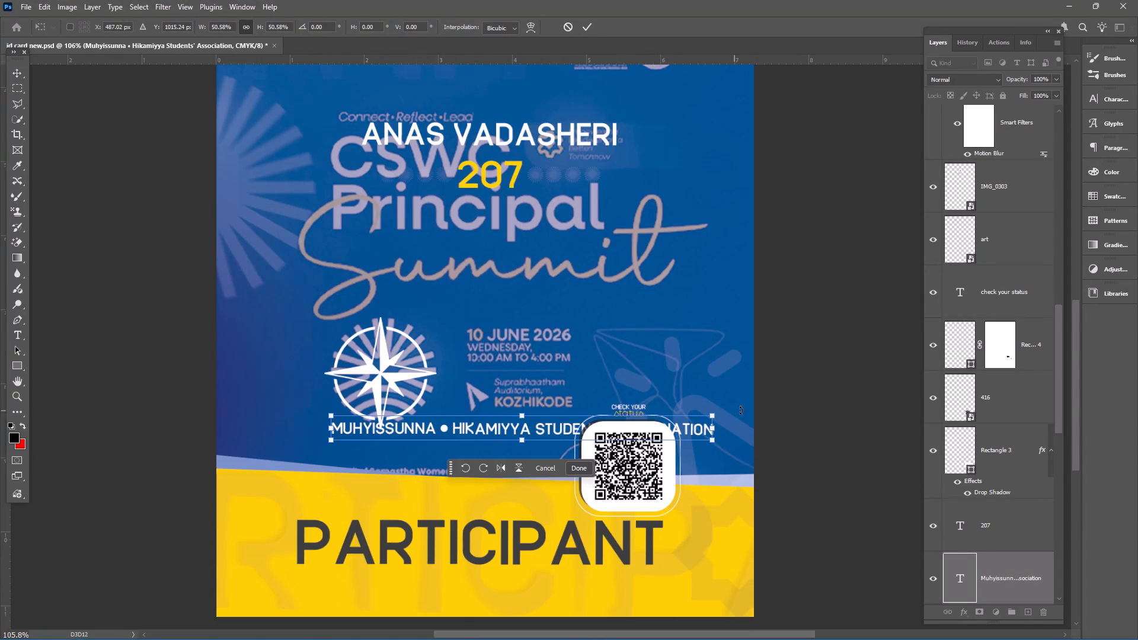
{"action": "left_click_drag", "start_coordinate": [713, 434], "coordinate": [516, 439]}
{"action": "left_click_drag", "start_coordinate": [466, 428], "coordinate": [420, 447]}
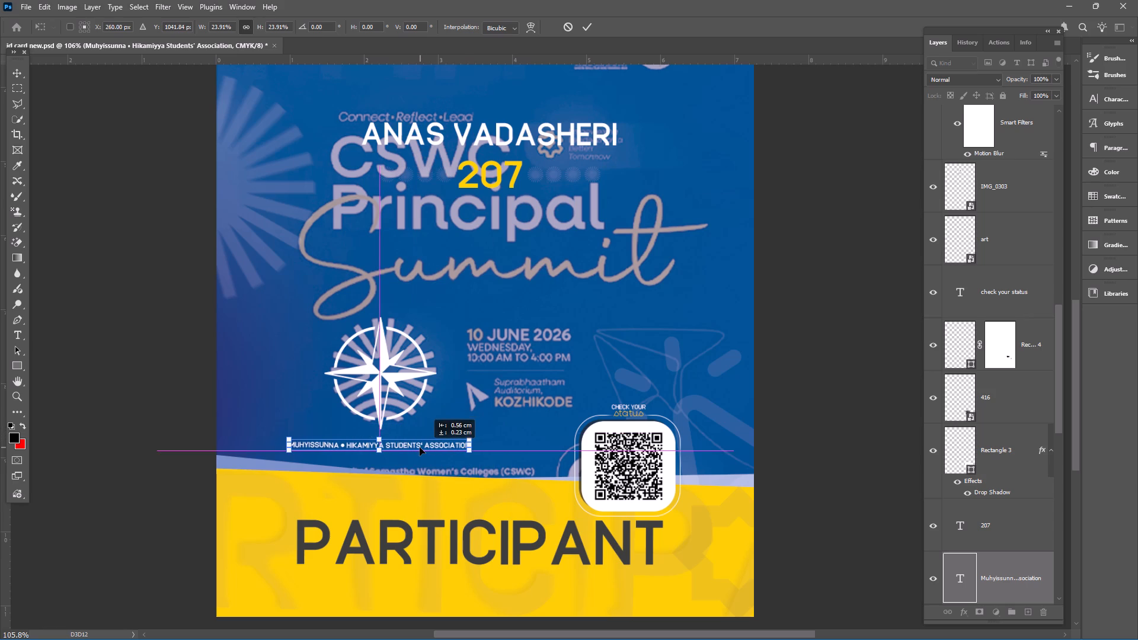
{"action": "left_click_drag", "start_coordinate": [420, 447], "coordinate": [455, 450]}
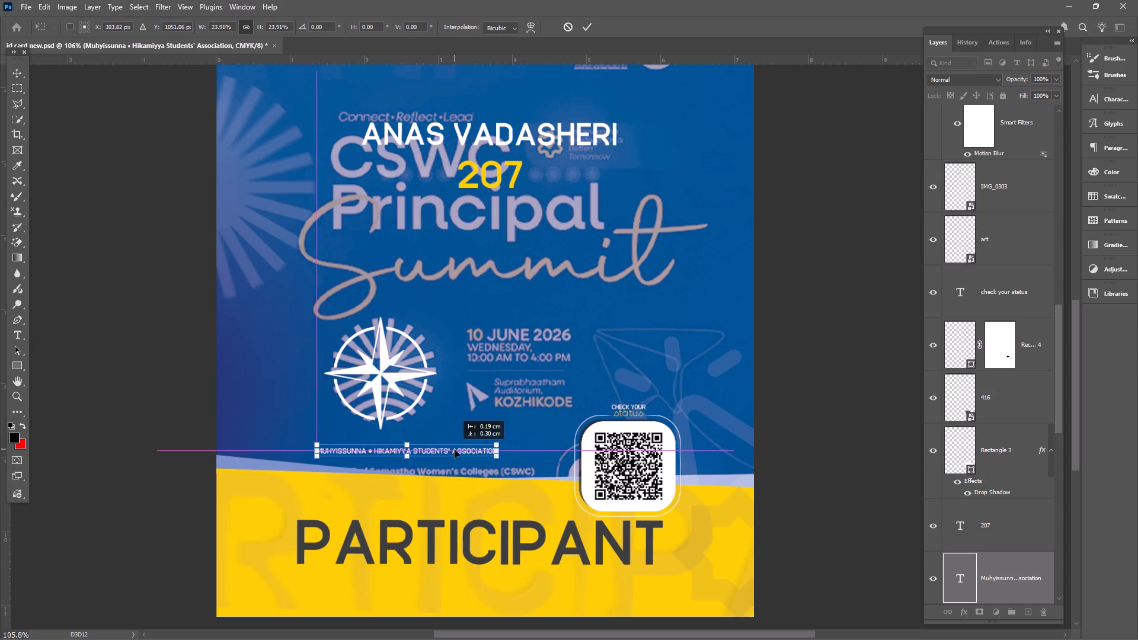
{"action": "left_click_drag", "start_coordinate": [455, 450], "coordinate": [455, 450]}
{"action": "left_click", "coordinate": [592, 24]}
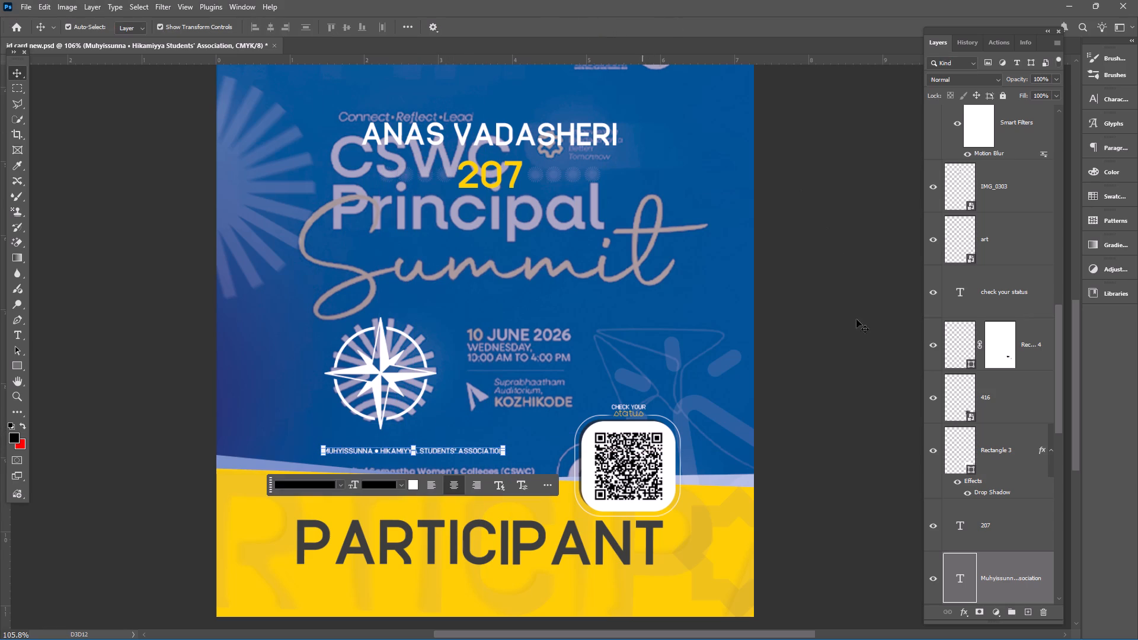
Hide the Layer 1 reference poster and examine the whole card from the MEEM 8.0 logo down to the PARTICIPANT band.
{"action": "scroll", "coordinate": [883, 364], "scroll_direction": "down", "scroll_amount": 12}
{"action": "scroll", "coordinate": [999, 467], "scroll_direction": "down", "scroll_amount": 9}
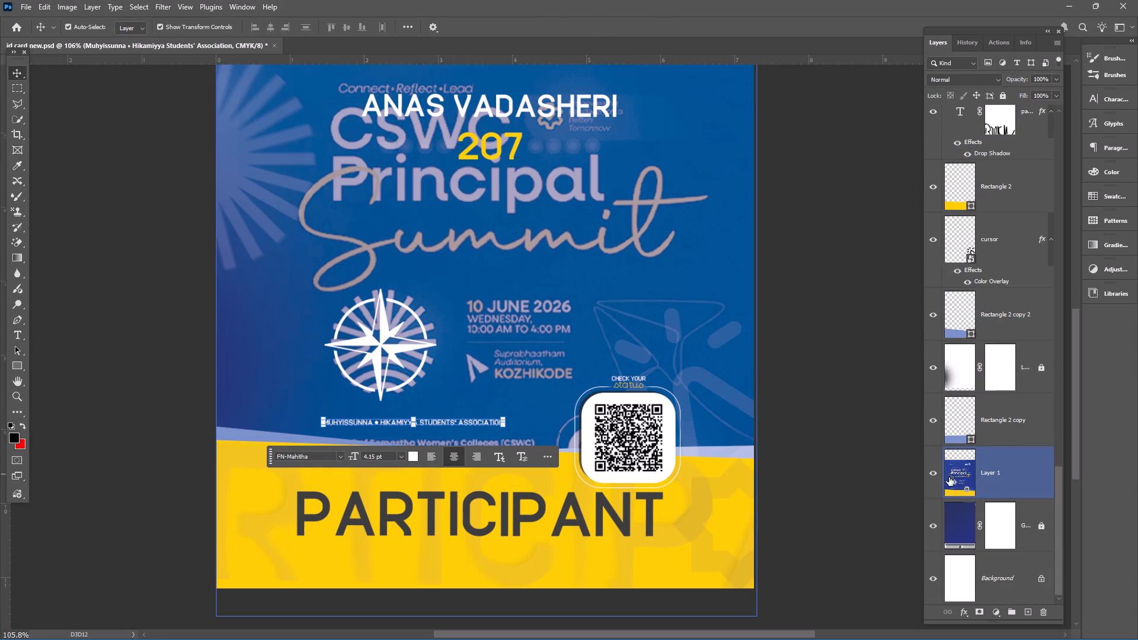
{"action": "left_click", "coordinate": [935, 472]}
{"action": "scroll", "coordinate": [743, 427], "scroll_direction": "up", "scroll_amount": 6}
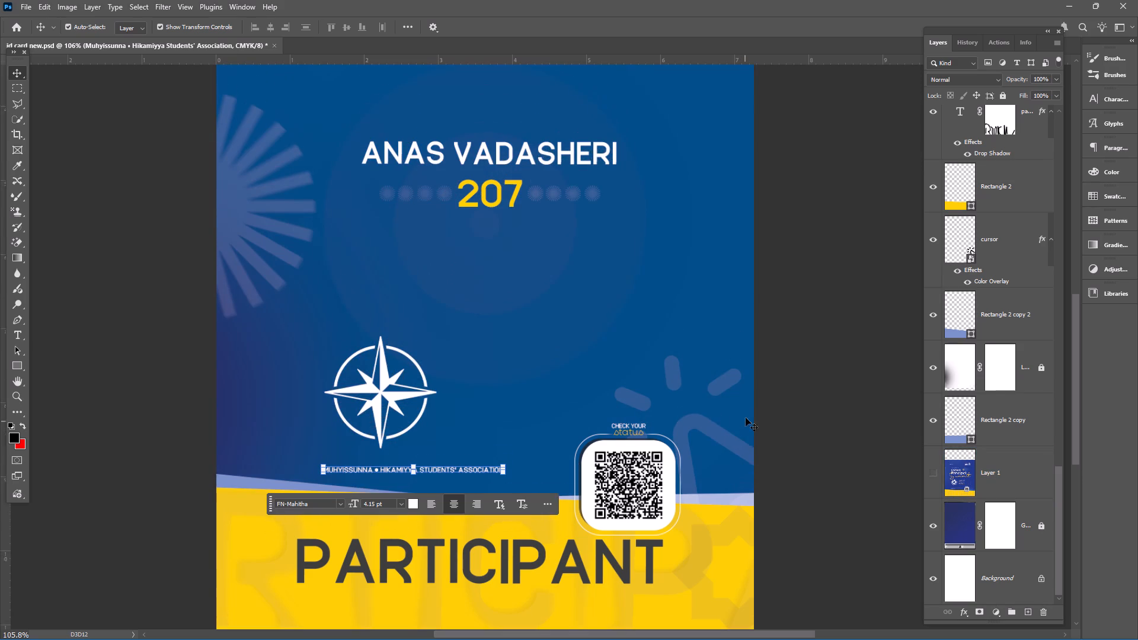
{"action": "scroll", "coordinate": [746, 418], "scroll_direction": "up", "scroll_amount": 11}
{"action": "scroll", "coordinate": [775, 437], "scroll_direction": "down", "scroll_amount": 18}
{"action": "left_click", "coordinate": [849, 430]}
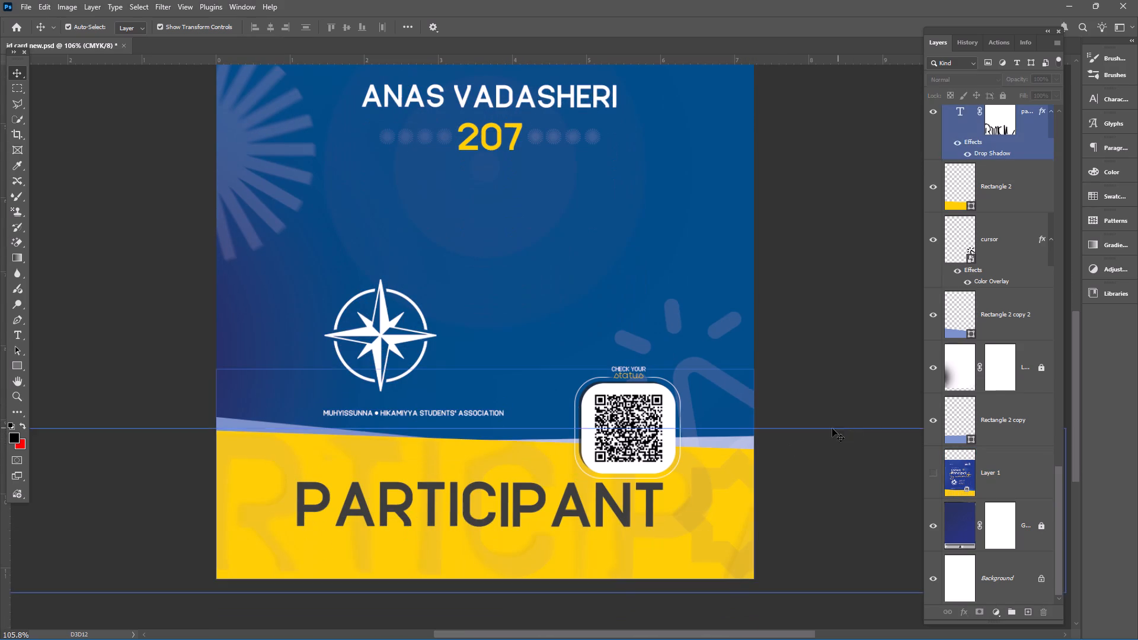
{"action": "left_click", "coordinate": [836, 280]}
{"action": "scroll", "coordinate": [536, 368], "scroll_direction": "up", "scroll_amount": 20}
{"action": "scroll", "coordinate": [536, 368], "scroll_direction": "up", "scroll_amount": 2}
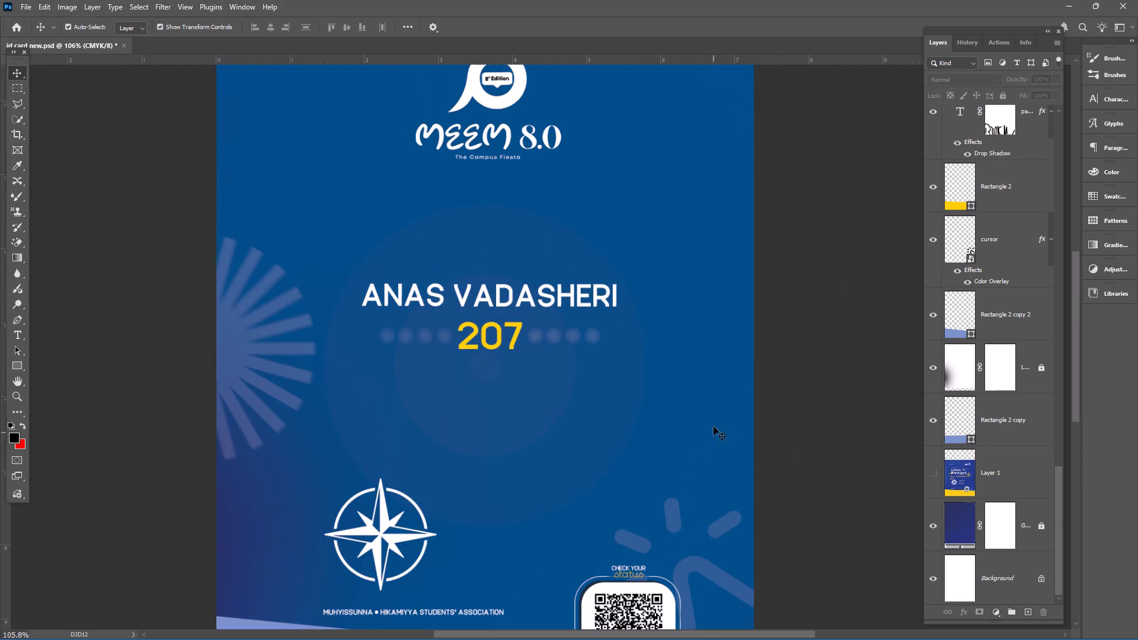
{"action": "scroll", "coordinate": [634, 501], "scroll_direction": "up", "scroll_amount": 20}
{"action": "scroll", "coordinate": [634, 501], "scroll_direction": "up", "scroll_amount": 17}
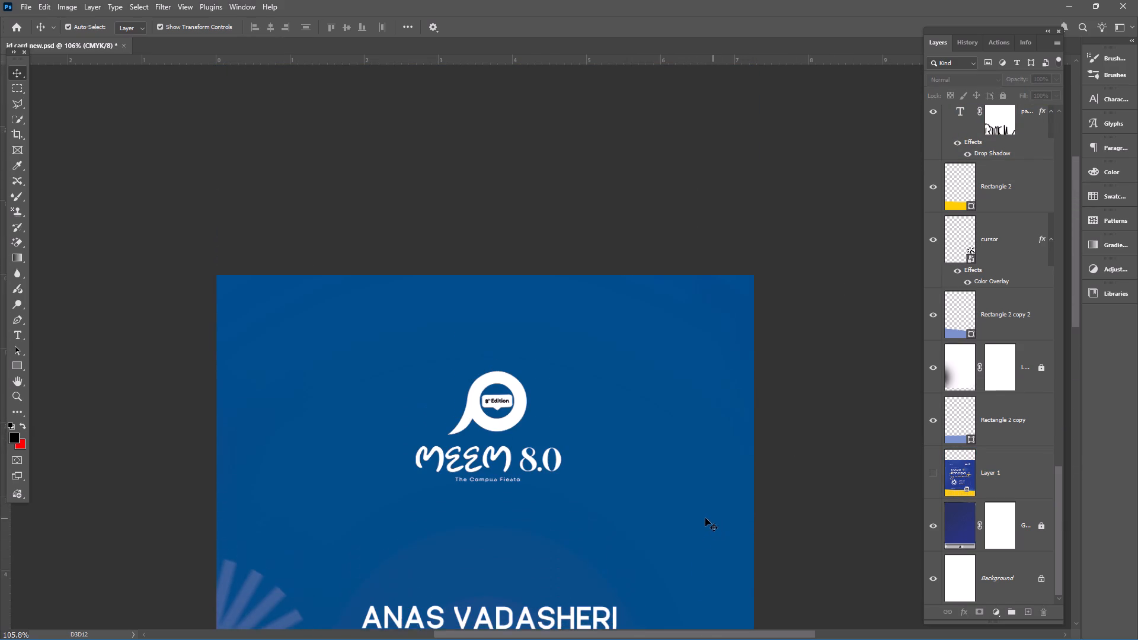
{"action": "scroll", "coordinate": [705, 518], "scroll_direction": "up", "scroll_amount": 10}
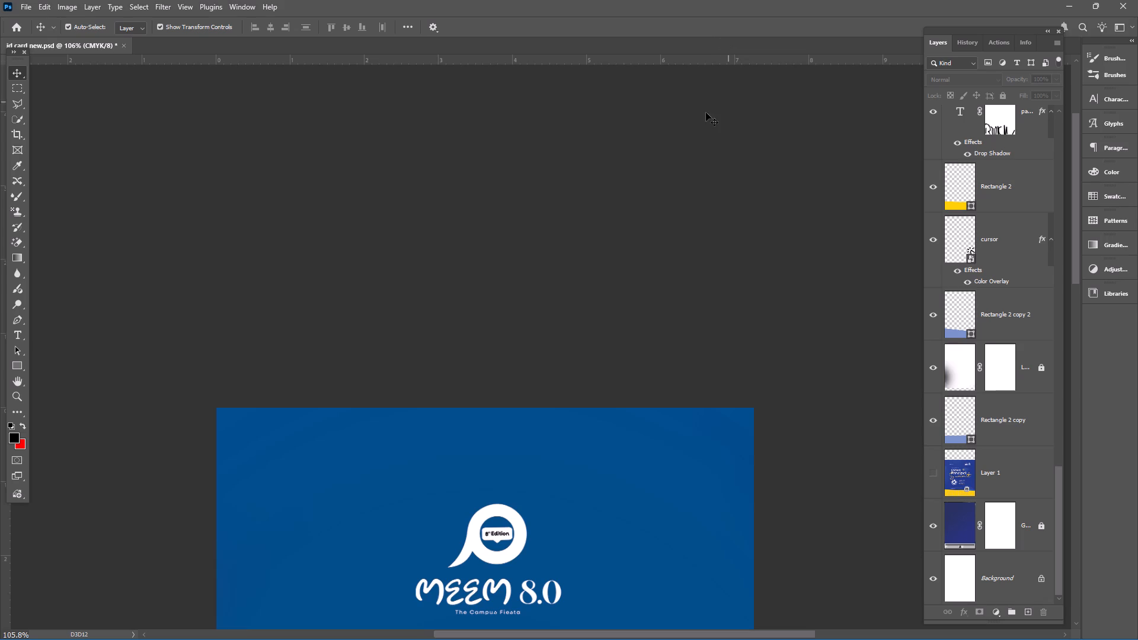
{"action": "scroll", "coordinate": [701, 116], "scroll_direction": "down", "scroll_amount": 19}
{"action": "scroll", "coordinate": [691, 268], "scroll_direction": "down", "scroll_amount": 2, "text": "alt"}
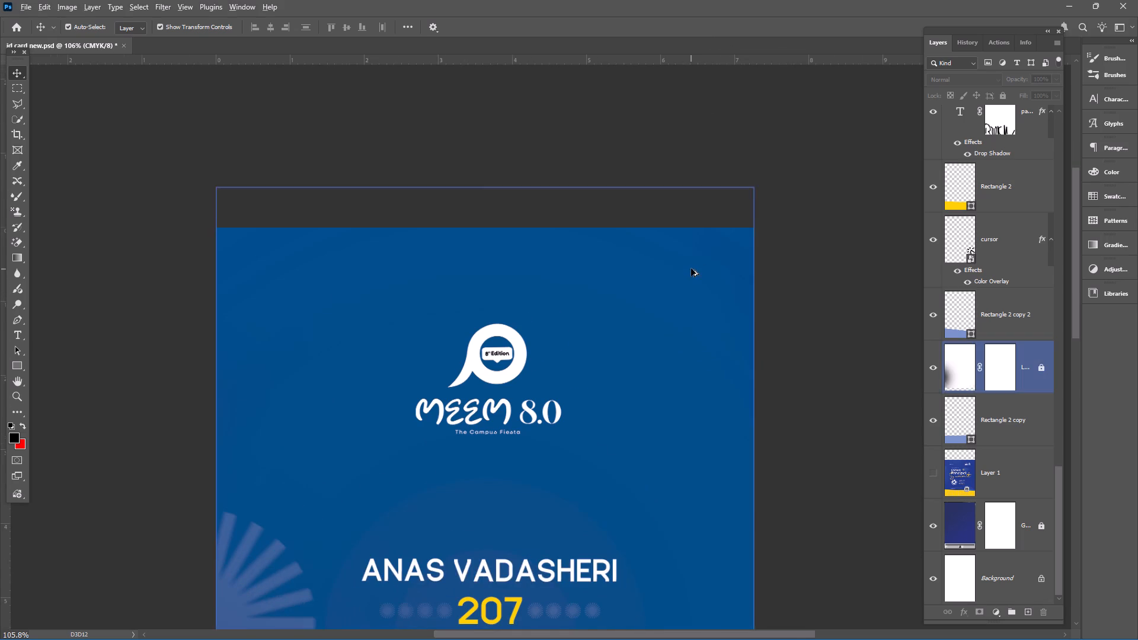
{"action": "scroll", "coordinate": [691, 268], "scroll_direction": "down", "scroll_amount": 7, "text": "alt"}
{"action": "scroll", "coordinate": [696, 347], "scroll_direction": "up", "scroll_amount": 5, "text": "alt"}
{"action": "scroll", "coordinate": [696, 343], "scroll_direction": "down", "scroll_amount": 11}
{"action": "scroll", "coordinate": [699, 338], "scroll_direction": "down", "scroll_amount": 3, "text": "alt"}
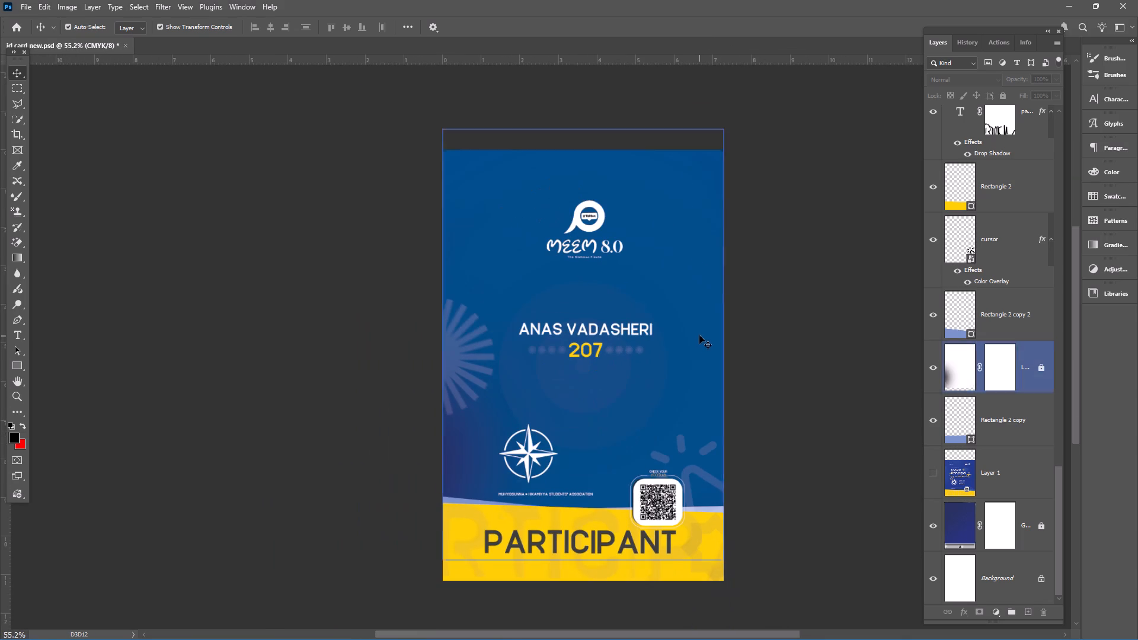
{"action": "left_click", "coordinate": [813, 370]}
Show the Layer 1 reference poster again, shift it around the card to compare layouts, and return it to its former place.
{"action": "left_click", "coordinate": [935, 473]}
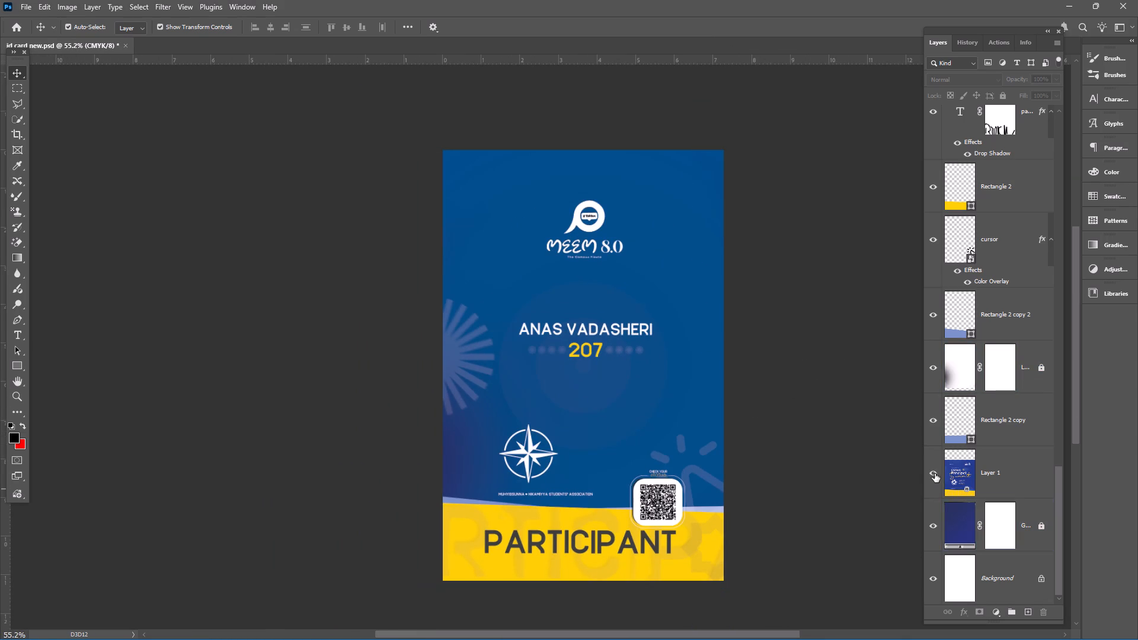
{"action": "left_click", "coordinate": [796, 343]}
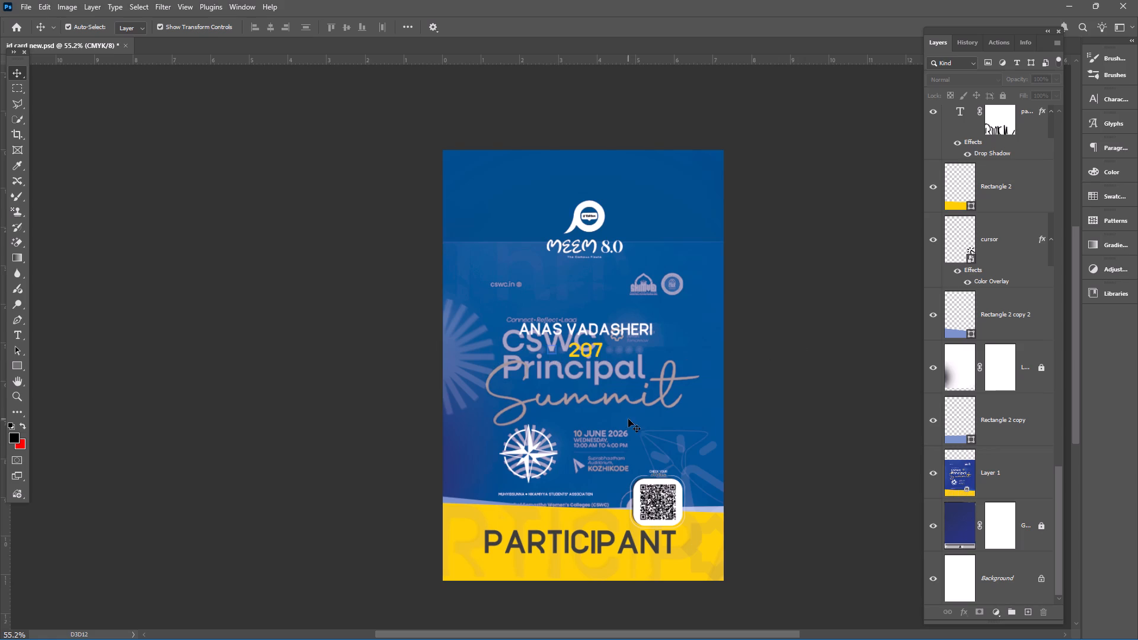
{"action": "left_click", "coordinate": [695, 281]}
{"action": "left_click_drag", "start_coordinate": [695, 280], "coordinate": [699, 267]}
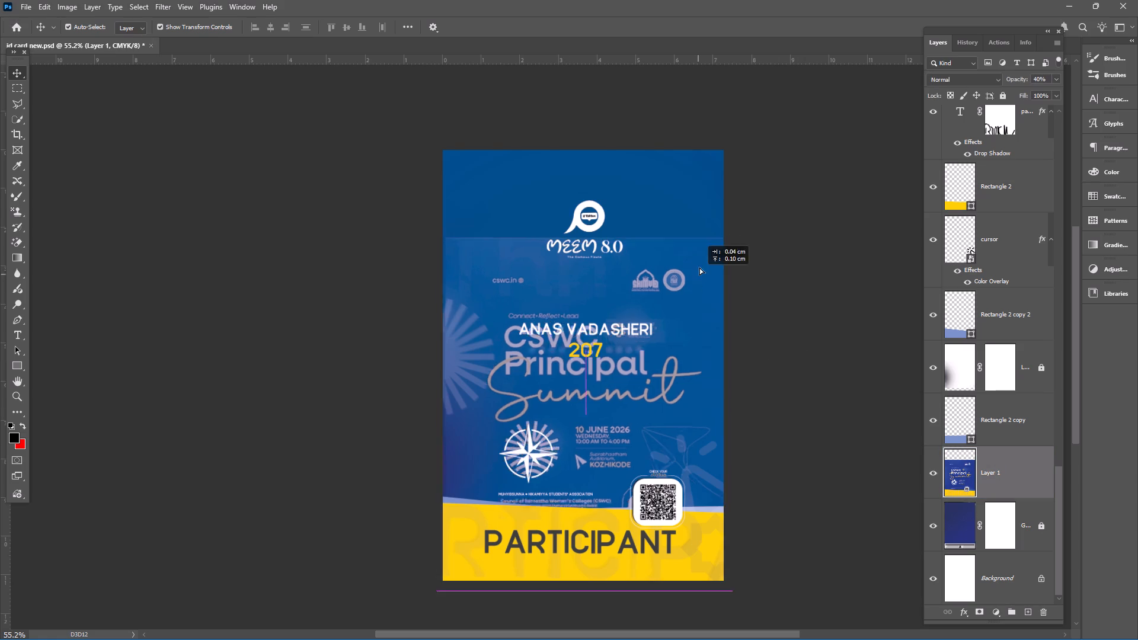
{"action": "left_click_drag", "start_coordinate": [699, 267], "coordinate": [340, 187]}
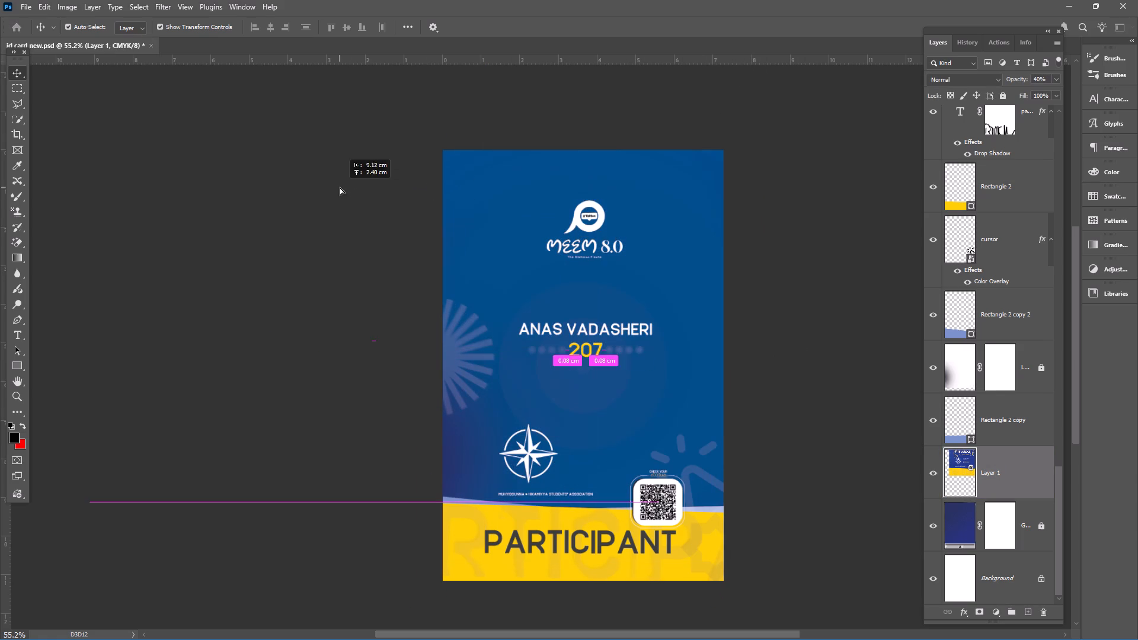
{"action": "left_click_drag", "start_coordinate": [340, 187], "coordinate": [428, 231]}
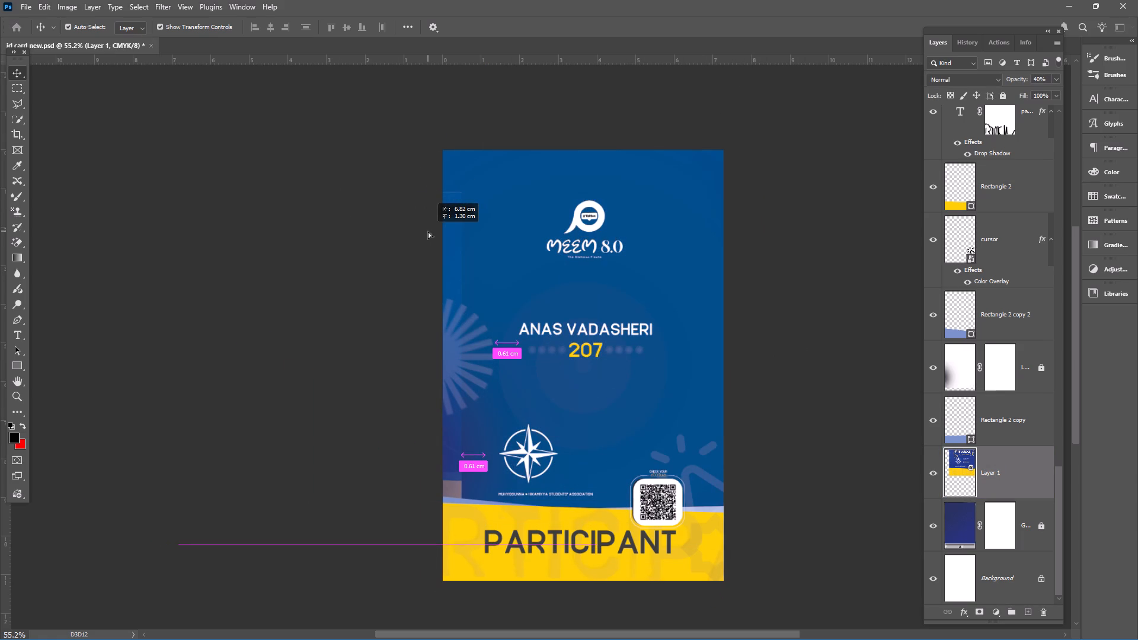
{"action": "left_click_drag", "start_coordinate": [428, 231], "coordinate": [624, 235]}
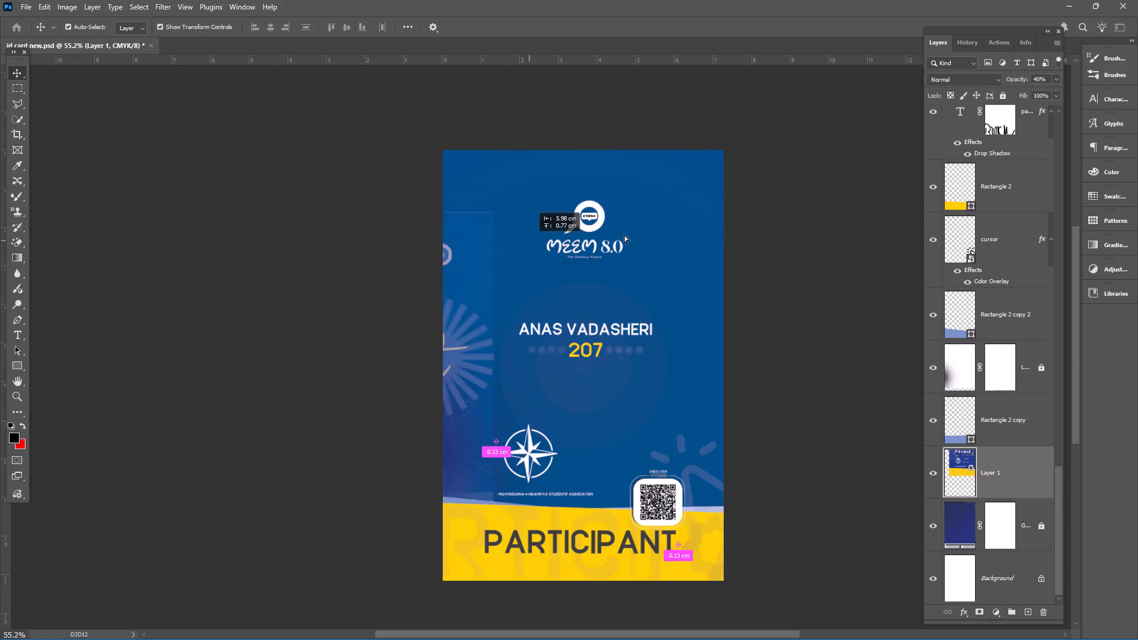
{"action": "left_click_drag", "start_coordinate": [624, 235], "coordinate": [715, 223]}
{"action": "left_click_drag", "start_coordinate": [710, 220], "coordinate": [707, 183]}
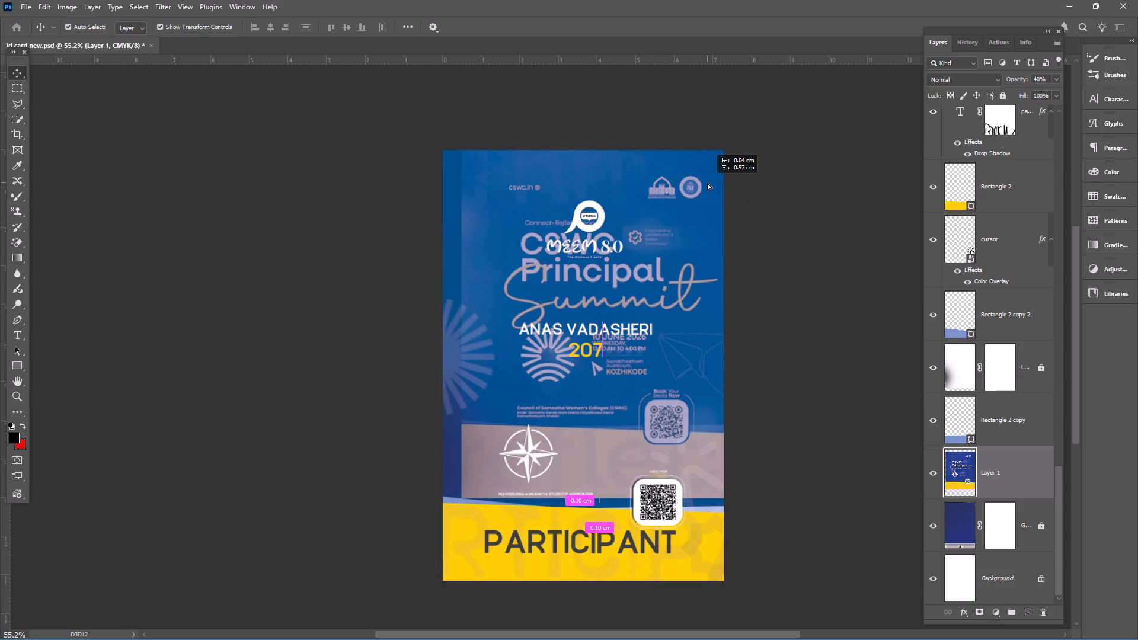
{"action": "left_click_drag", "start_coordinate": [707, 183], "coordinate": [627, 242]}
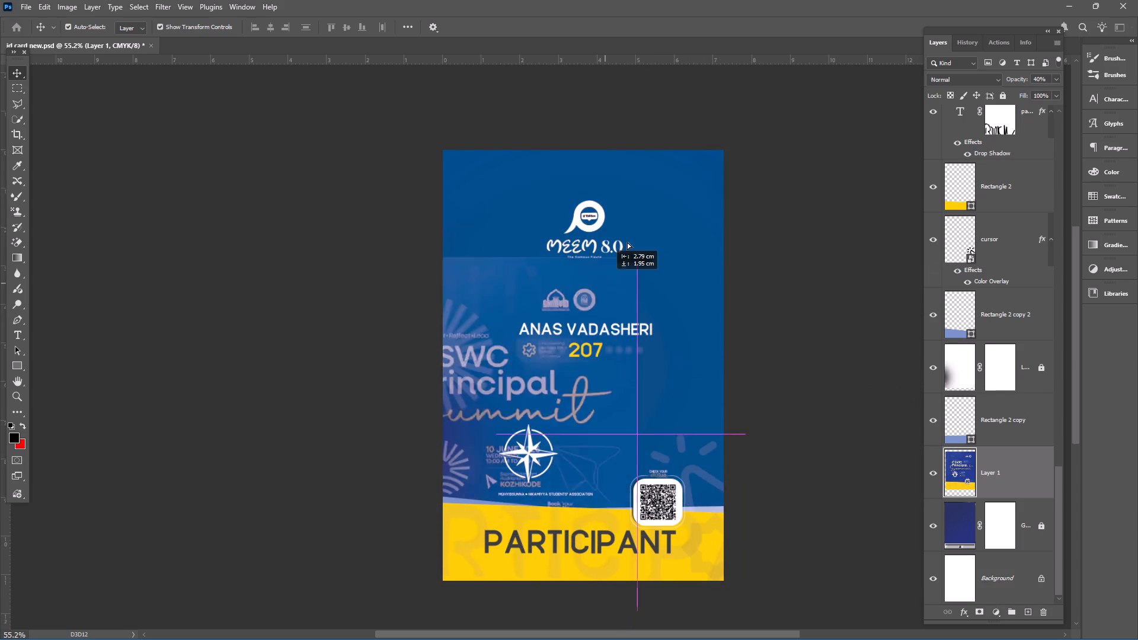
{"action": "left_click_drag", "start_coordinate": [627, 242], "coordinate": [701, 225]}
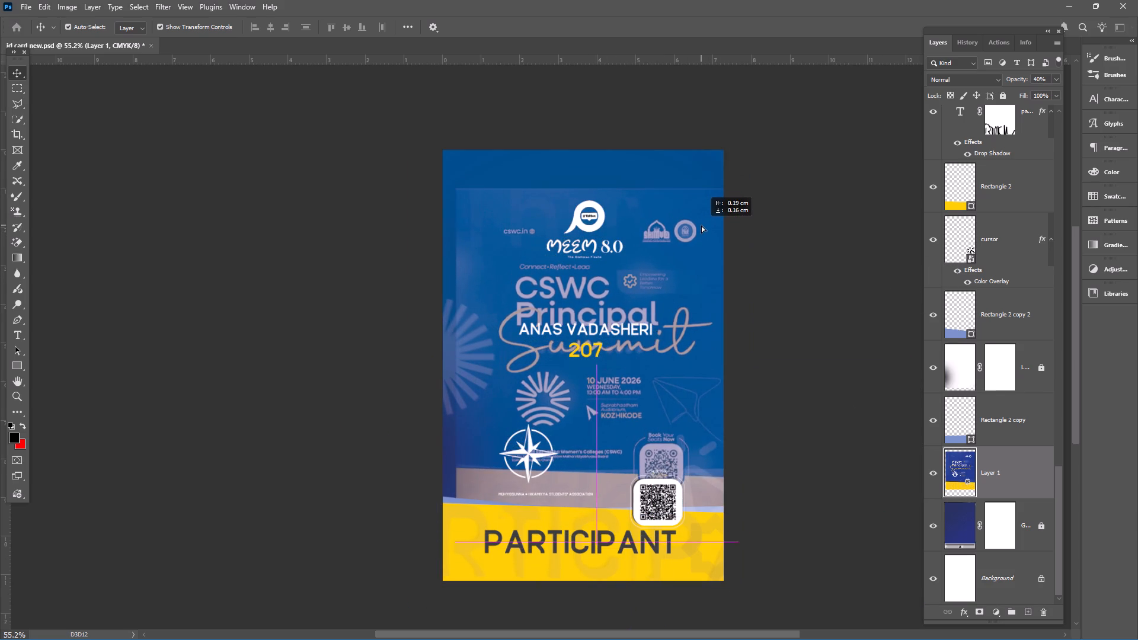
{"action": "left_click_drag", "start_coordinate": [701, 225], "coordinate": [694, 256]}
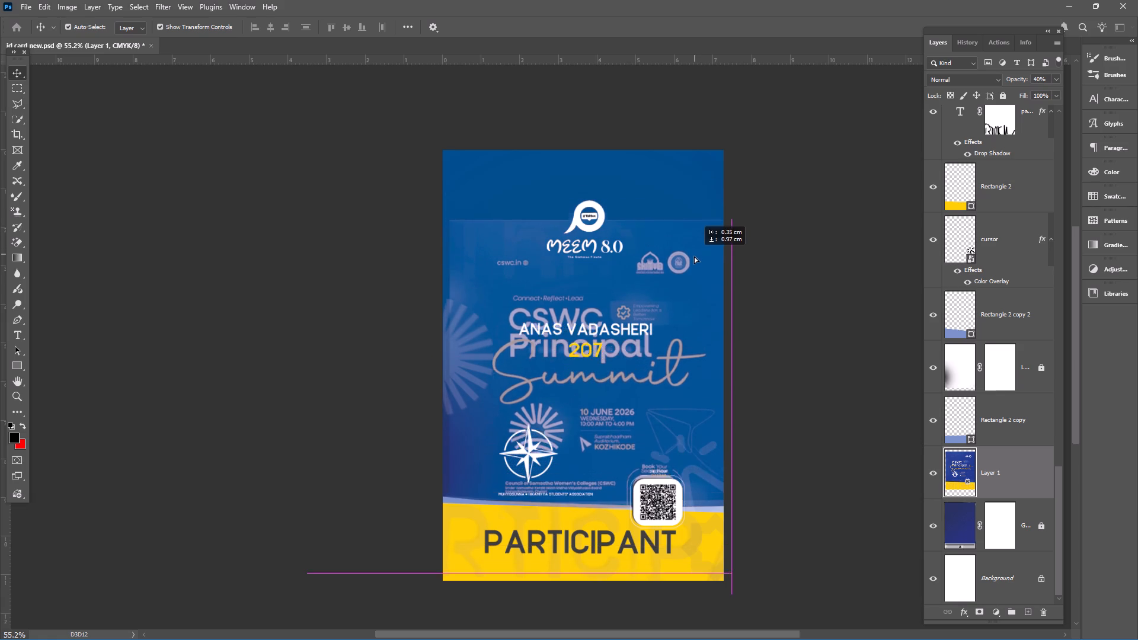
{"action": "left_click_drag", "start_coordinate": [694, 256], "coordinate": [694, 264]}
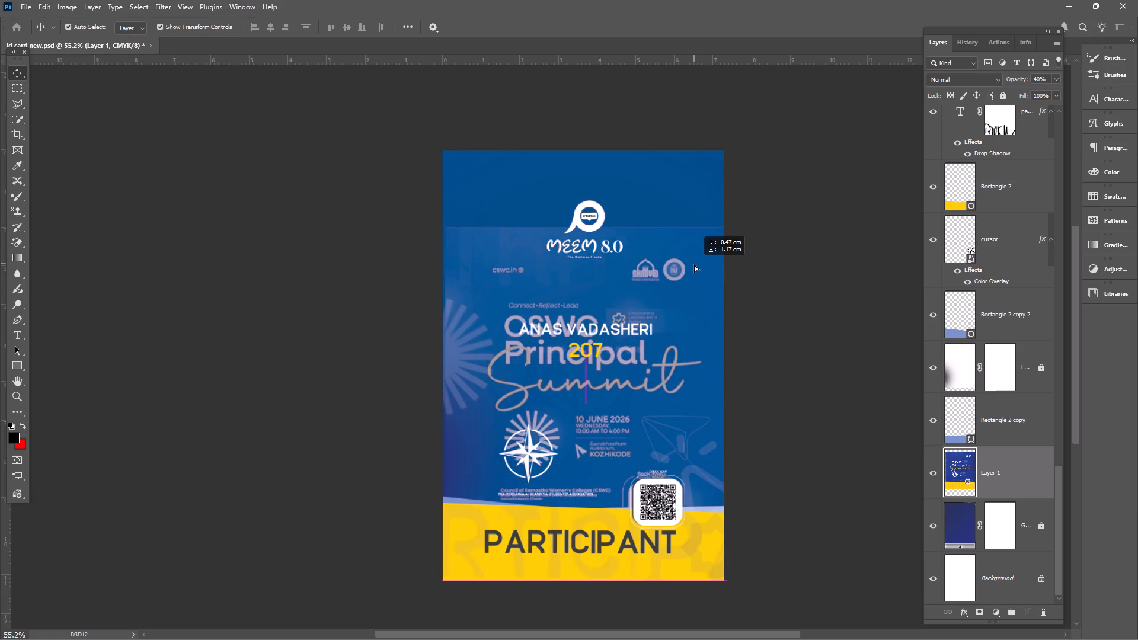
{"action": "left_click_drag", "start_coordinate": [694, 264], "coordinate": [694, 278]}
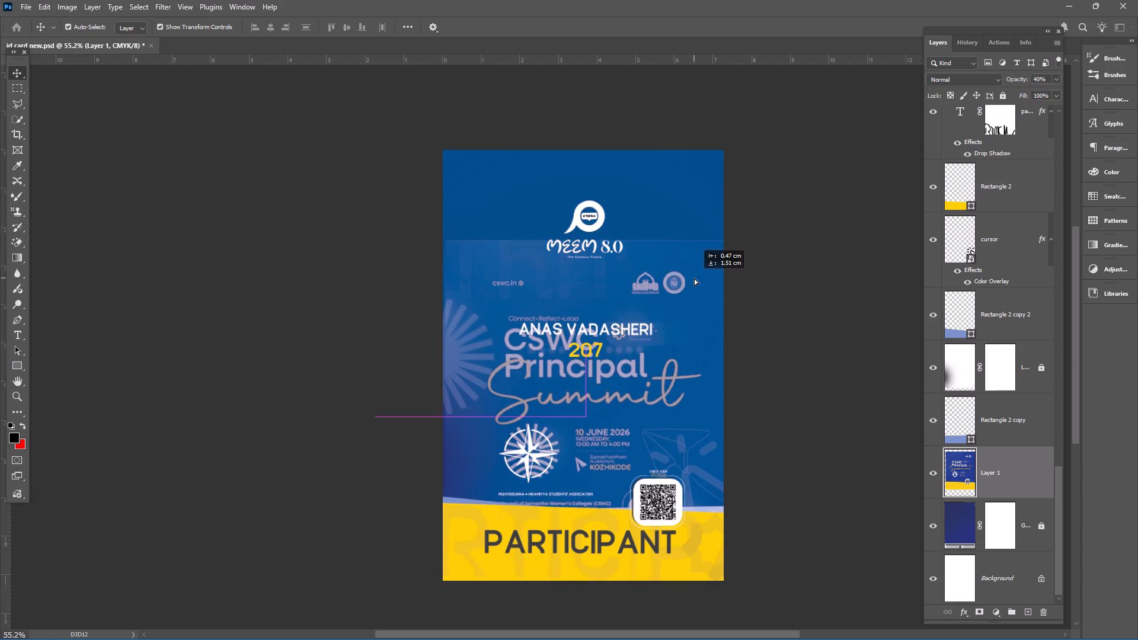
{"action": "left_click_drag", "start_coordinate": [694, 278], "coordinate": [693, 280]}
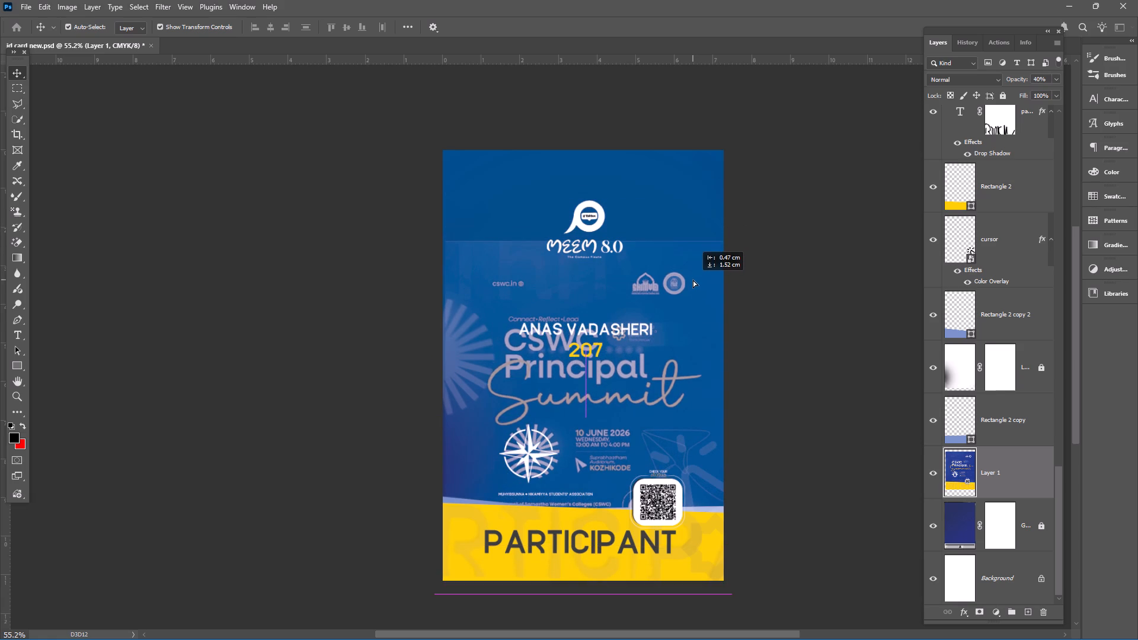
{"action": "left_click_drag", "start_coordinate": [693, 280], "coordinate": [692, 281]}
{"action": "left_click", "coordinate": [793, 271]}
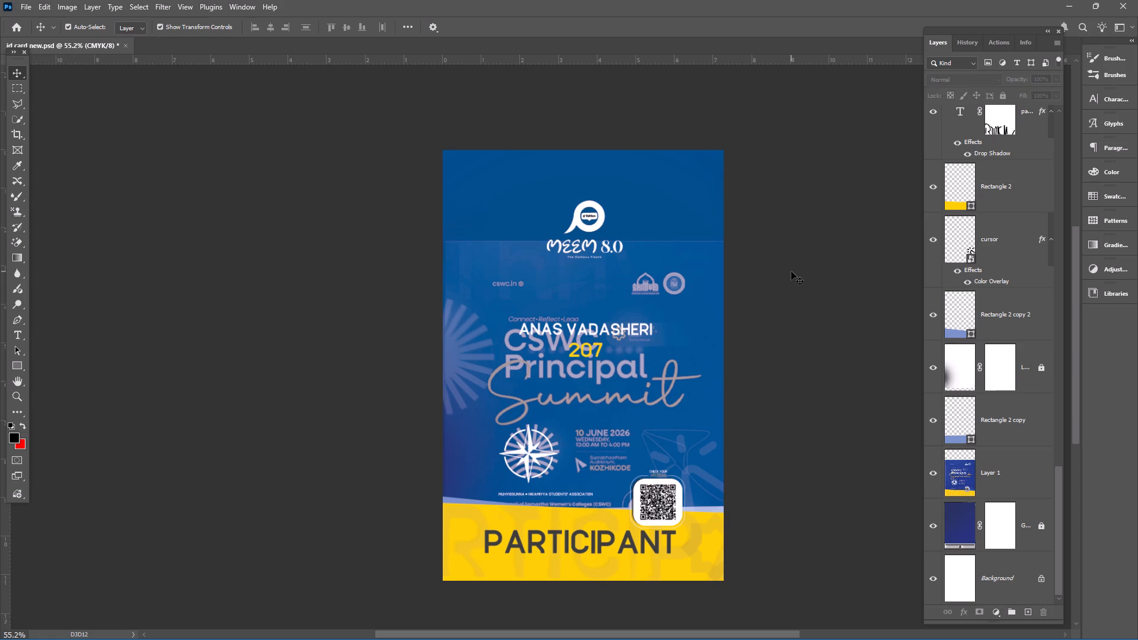
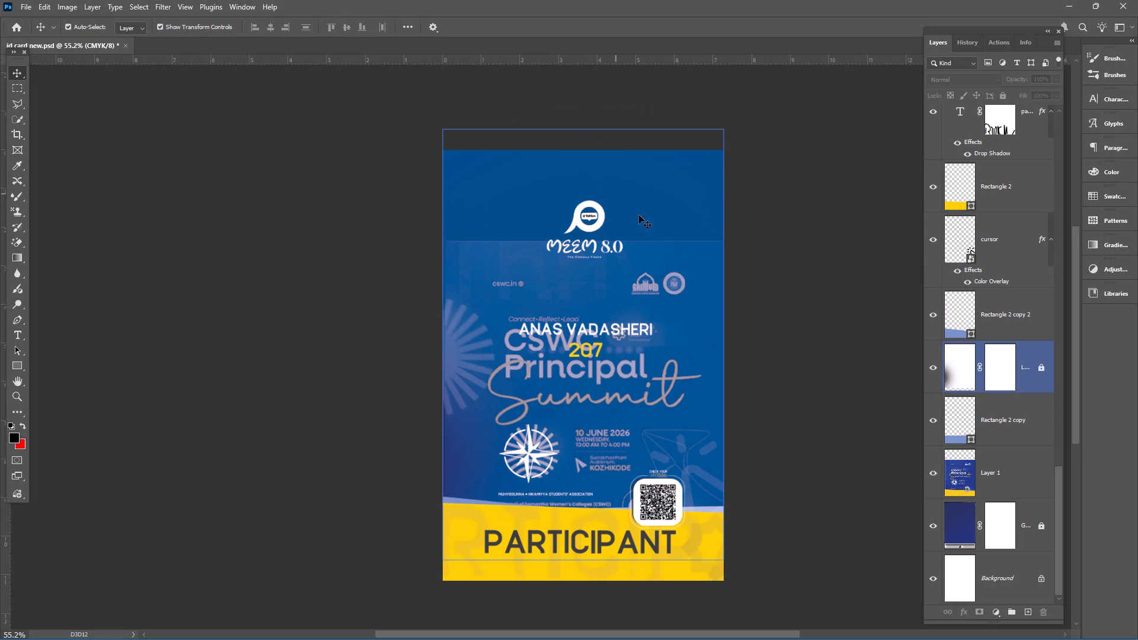
{"action": "left_click", "coordinate": [901, 337]}
{"action": "scroll", "coordinate": [626, 323], "scroll_direction": "up", "scroll_amount": 7, "text": "alt"}
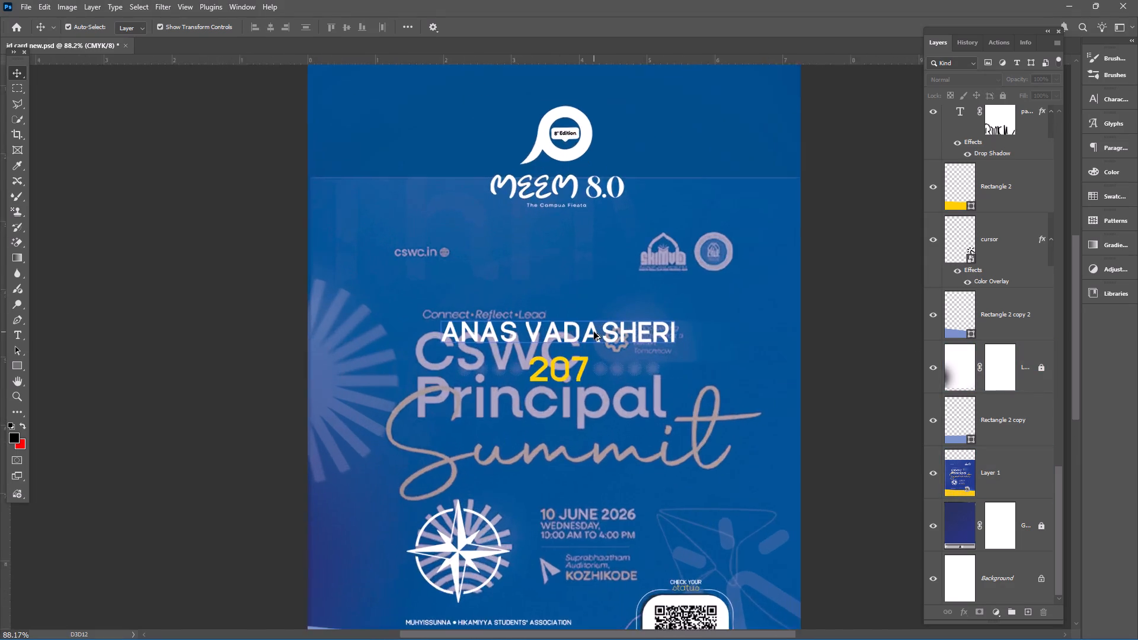
{"action": "scroll", "coordinate": [594, 332], "scroll_direction": "up", "scroll_amount": 1, "text": "alt"}
{"action": "scroll", "coordinate": [594, 331], "scroll_direction": "down", "scroll_amount": 7, "text": "alt"}
{"action": "left_click_drag", "start_coordinate": [603, 332], "coordinate": [635, 354], "text": "alt"}
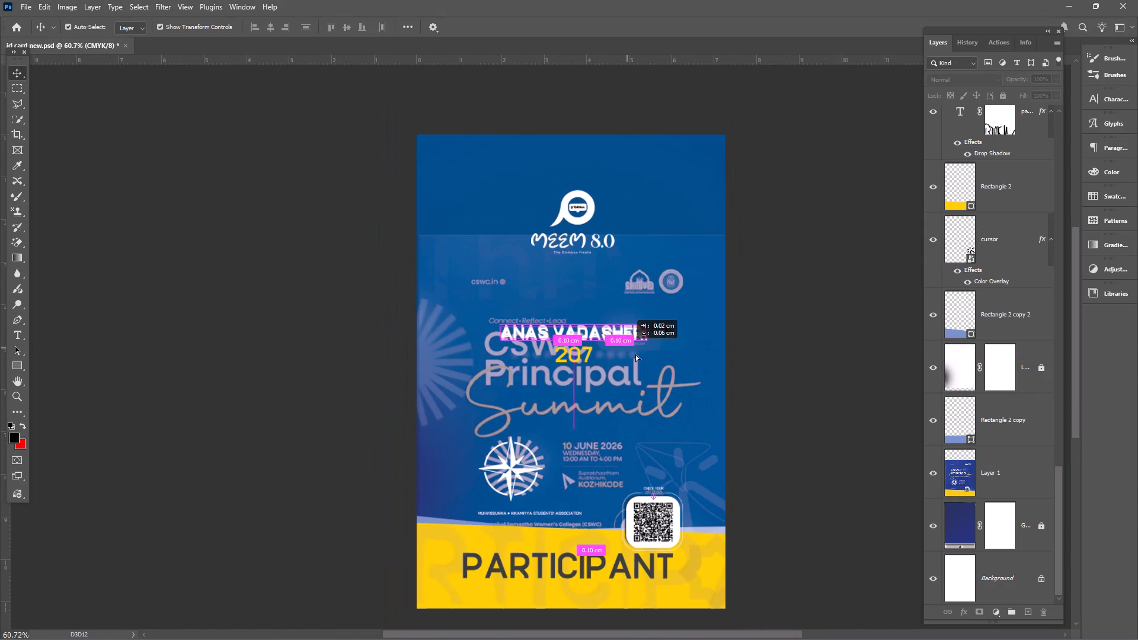
{"action": "left_click_drag", "start_coordinate": [635, 354], "coordinate": [658, 446], "text": "alt"}
{"action": "double_click", "coordinate": [657, 445]}
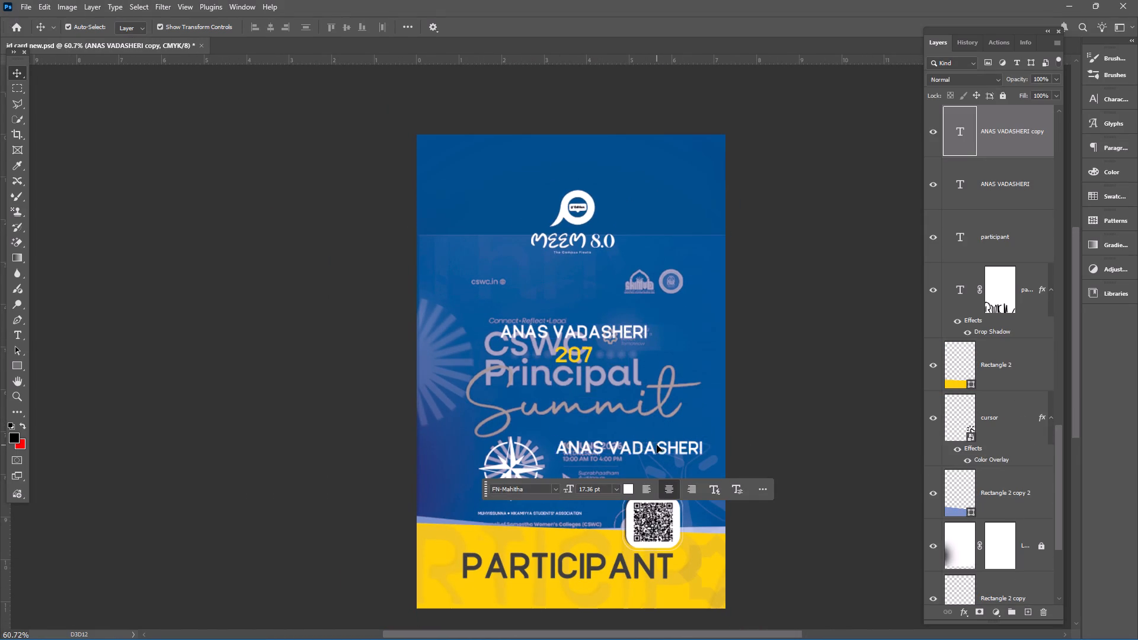
{"action": "key", "text": "ctrl+v"}
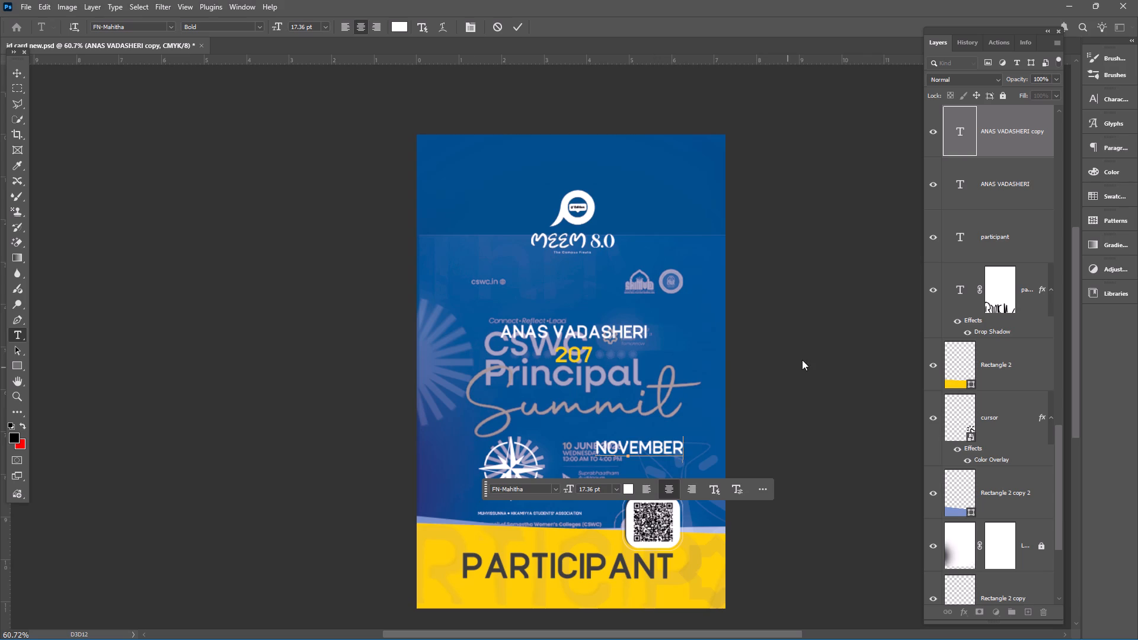
{"action": "left_click", "coordinate": [848, 347]}
Shrink the NOVEMBER text to about 8.3 pt and position it over the old 10 JUNE 2026 date line.
{"action": "scroll", "coordinate": [561, 339], "scroll_direction": "up", "scroll_amount": 9, "text": "alt"}
{"action": "scroll", "coordinate": [580, 336], "scroll_direction": "down", "scroll_amount": 9, "text": "alt"}
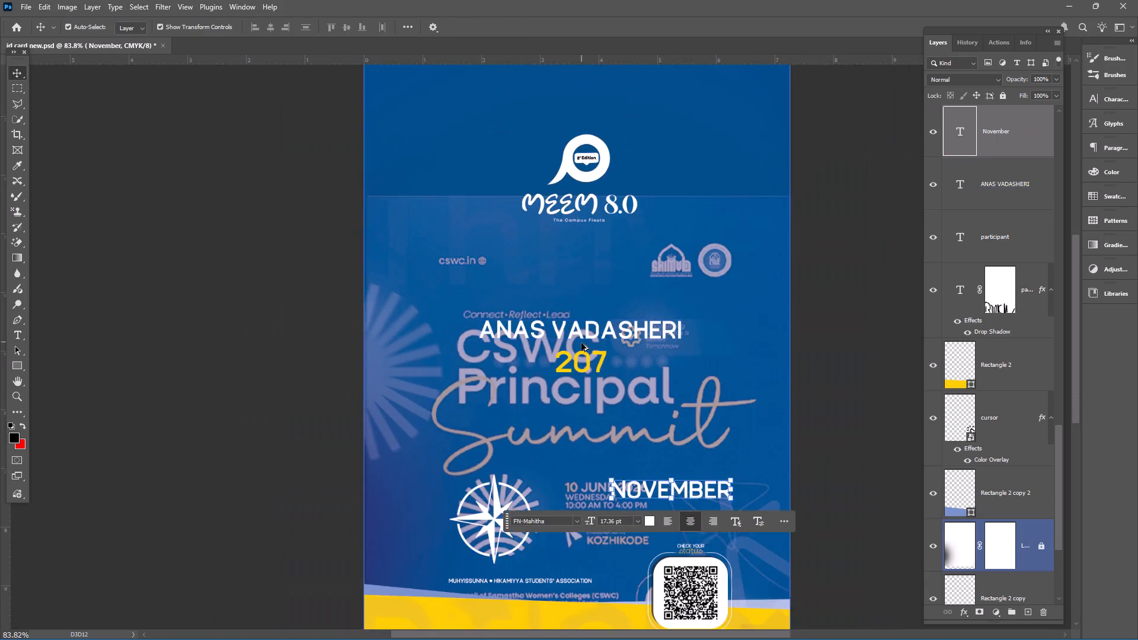
{"action": "scroll", "coordinate": [581, 343], "scroll_direction": "down", "scroll_amount": 2, "text": "alt"}
{"action": "scroll", "coordinate": [577, 341], "scroll_direction": "up", "scroll_amount": 3, "text": "alt"}
{"action": "scroll", "coordinate": [624, 359], "scroll_direction": "down", "scroll_amount": 4}
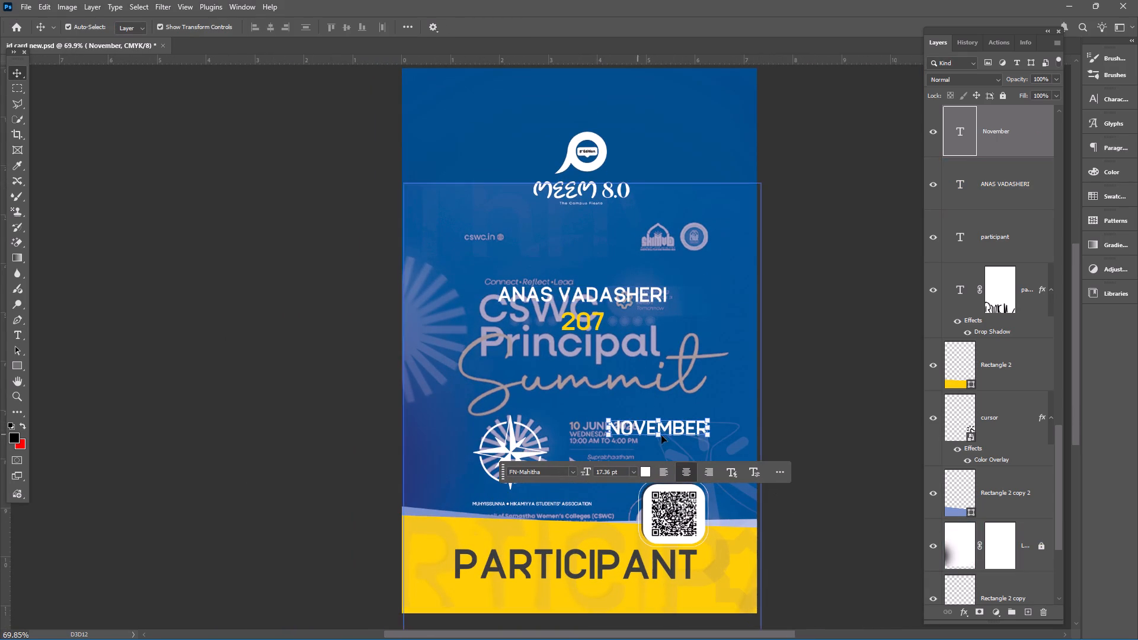
{"action": "left_click_drag", "start_coordinate": [710, 437], "coordinate": [655, 428]}
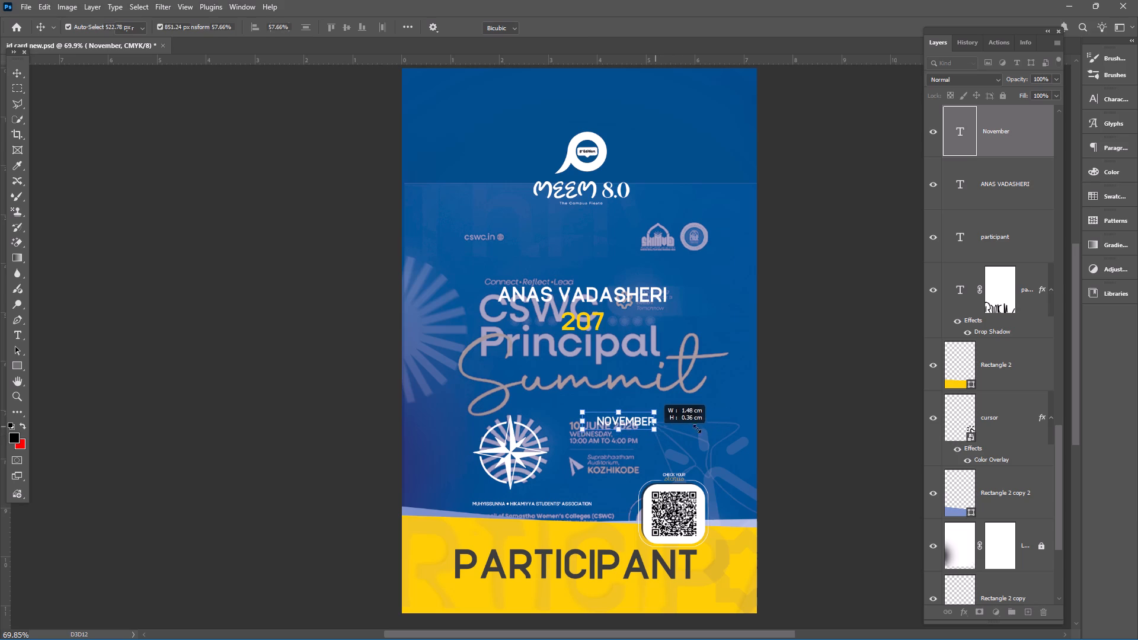
{"action": "left_click", "coordinate": [825, 403]}
{"action": "scroll", "coordinate": [673, 413], "scroll_direction": "up", "scroll_amount": 10, "text": "alt"}
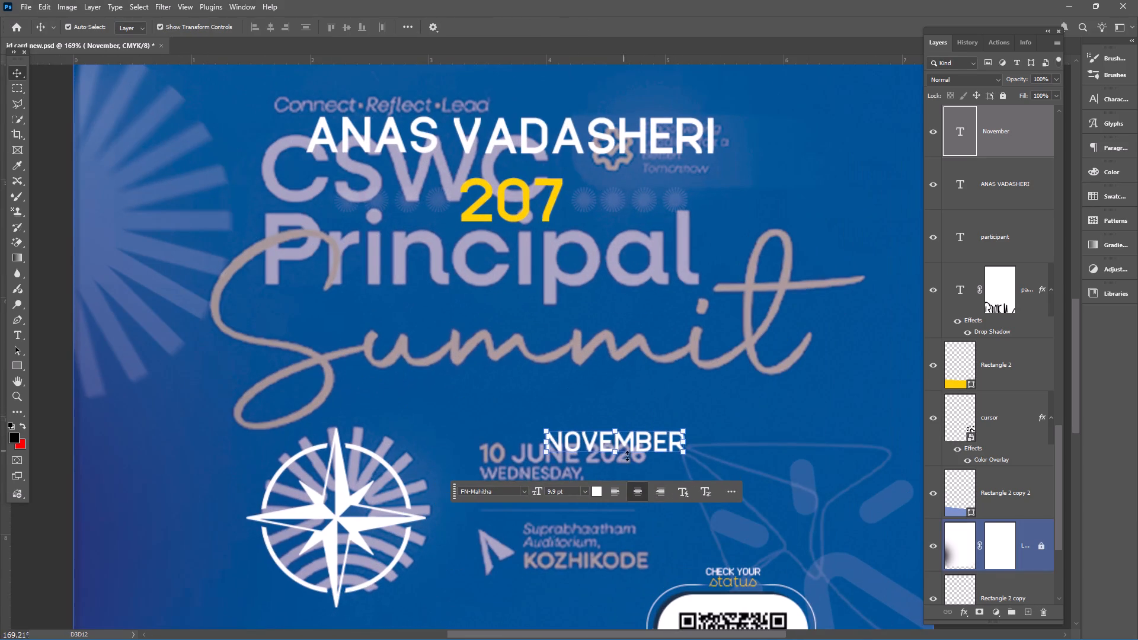
{"action": "left_click_drag", "start_coordinate": [634, 447], "coordinate": [609, 456]}
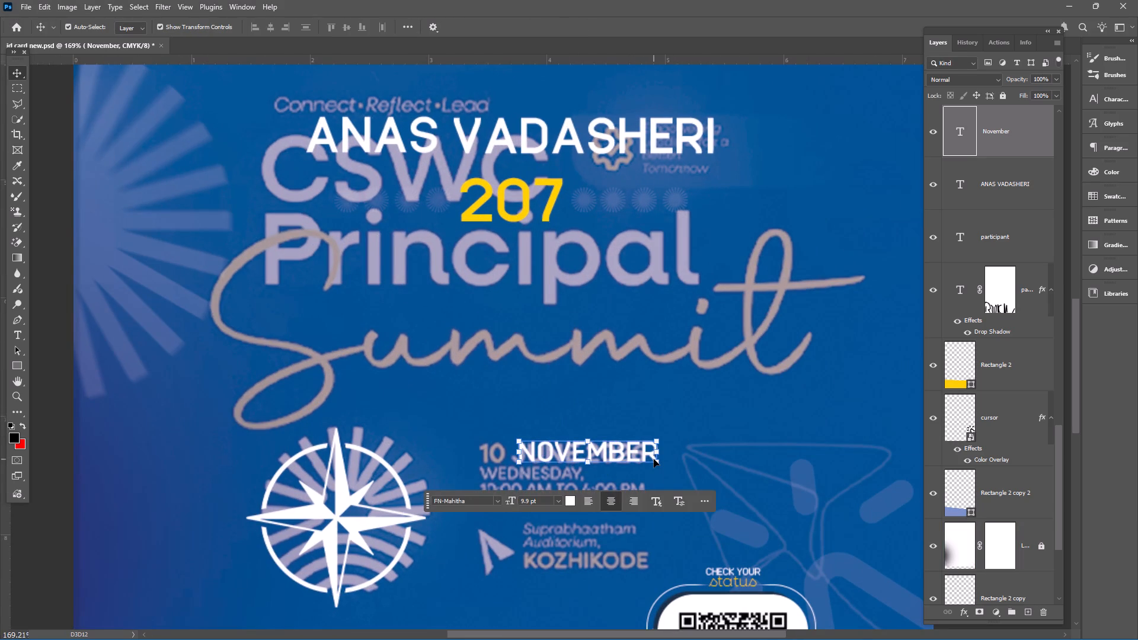
{"action": "left_click", "coordinate": [656, 462]}
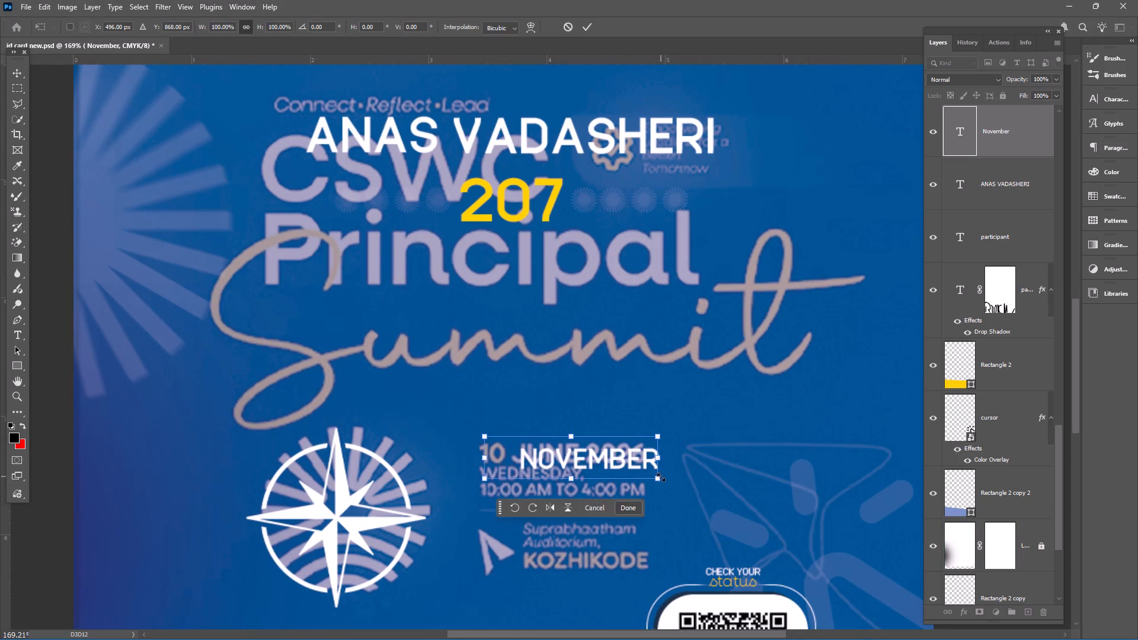
{"action": "left_click_drag", "start_coordinate": [661, 477], "coordinate": [636, 458]}
{"action": "left_click_drag", "start_coordinate": [610, 456], "coordinate": [620, 451]}
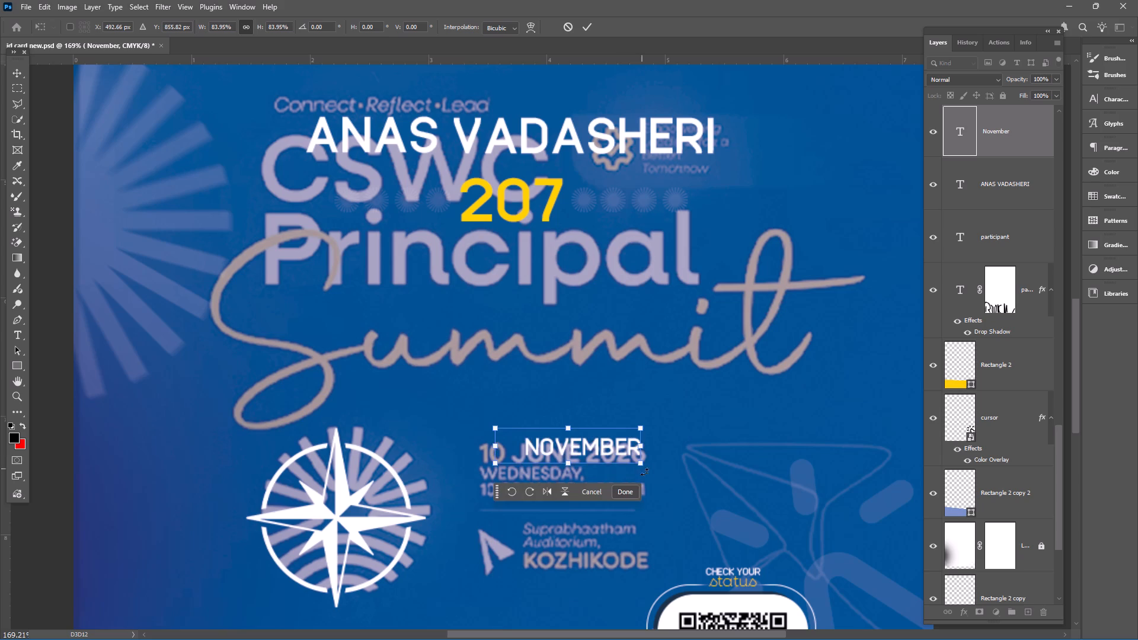
{"action": "left_click", "coordinate": [634, 490]}
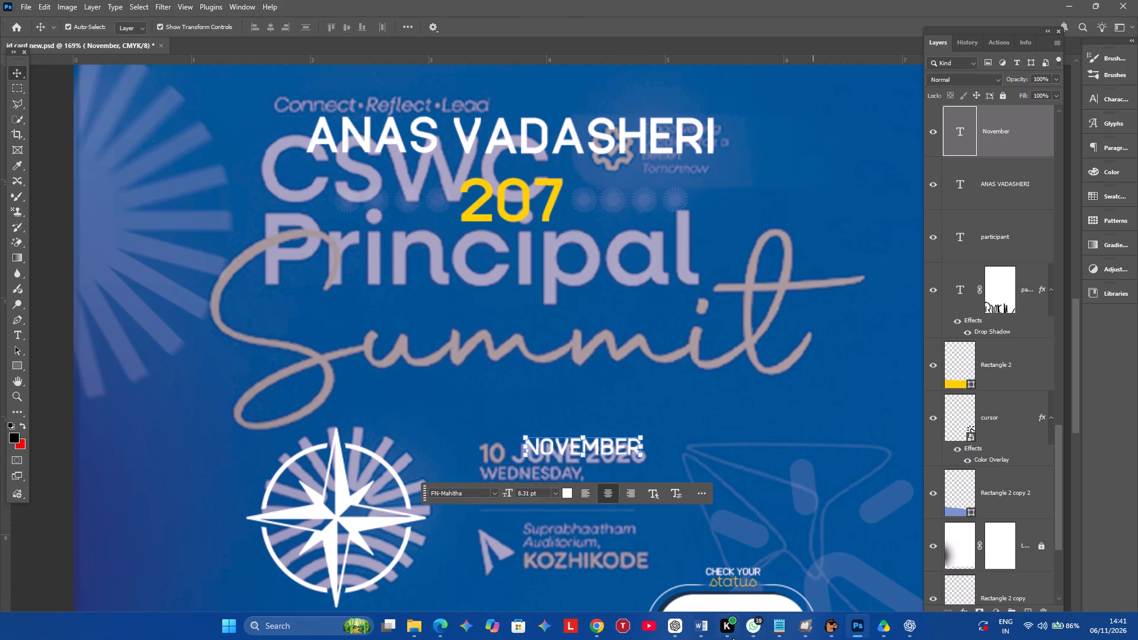
Switch to Google Drive and browse the English Fonts folder inside the shared Smaz•Creatives folder, including Vensfolk Regular.zip.
{"action": "left_click", "coordinate": [862, 625]}
{"action": "left_click", "coordinate": [877, 626]}
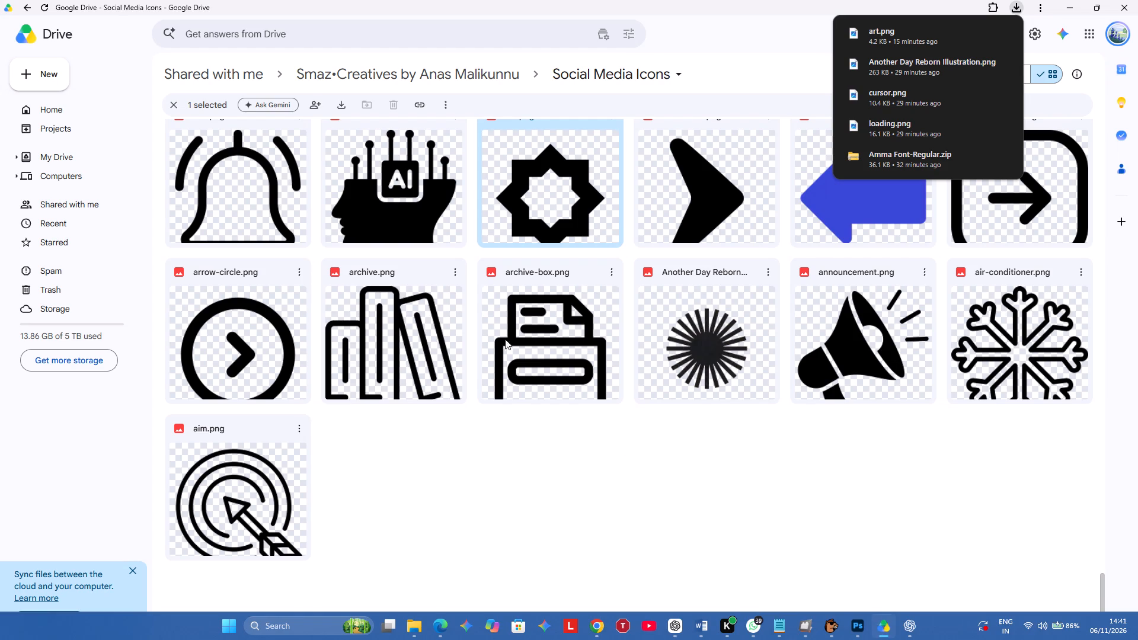
{"action": "left_click", "coordinate": [28, 7]}
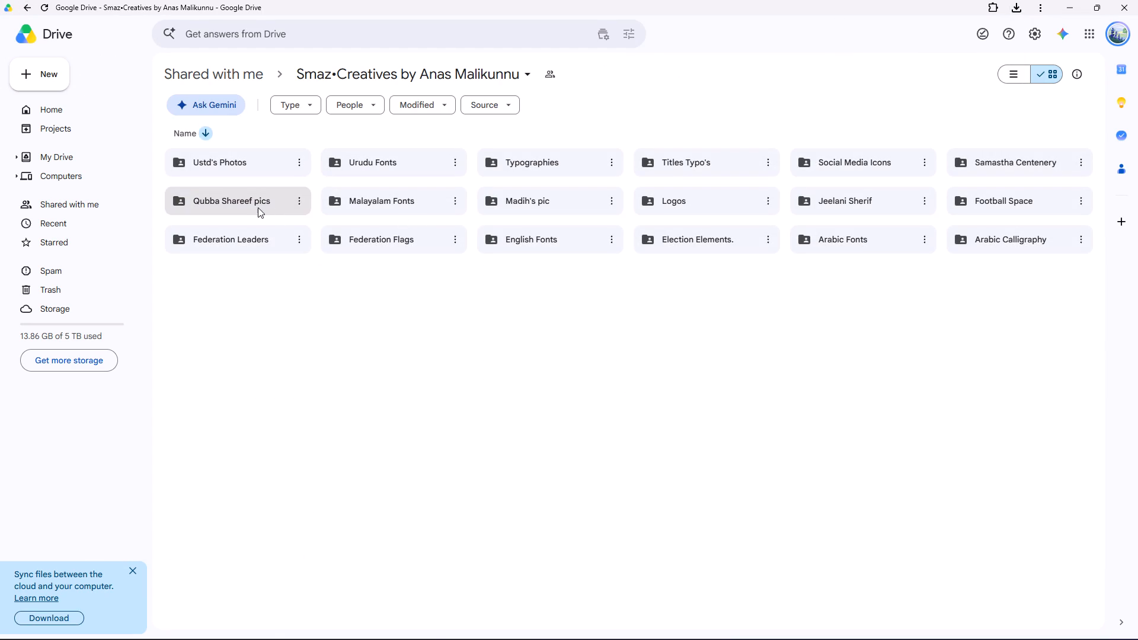
{"action": "double_click", "coordinate": [565, 245]}
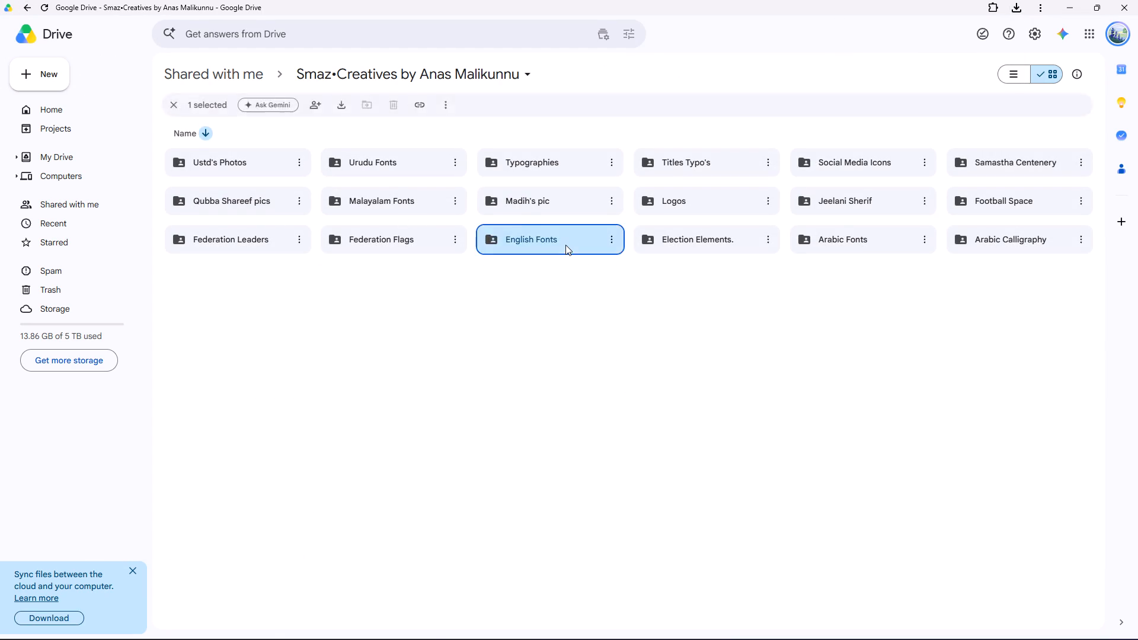
{"action": "double_click", "coordinate": [383, 225]}
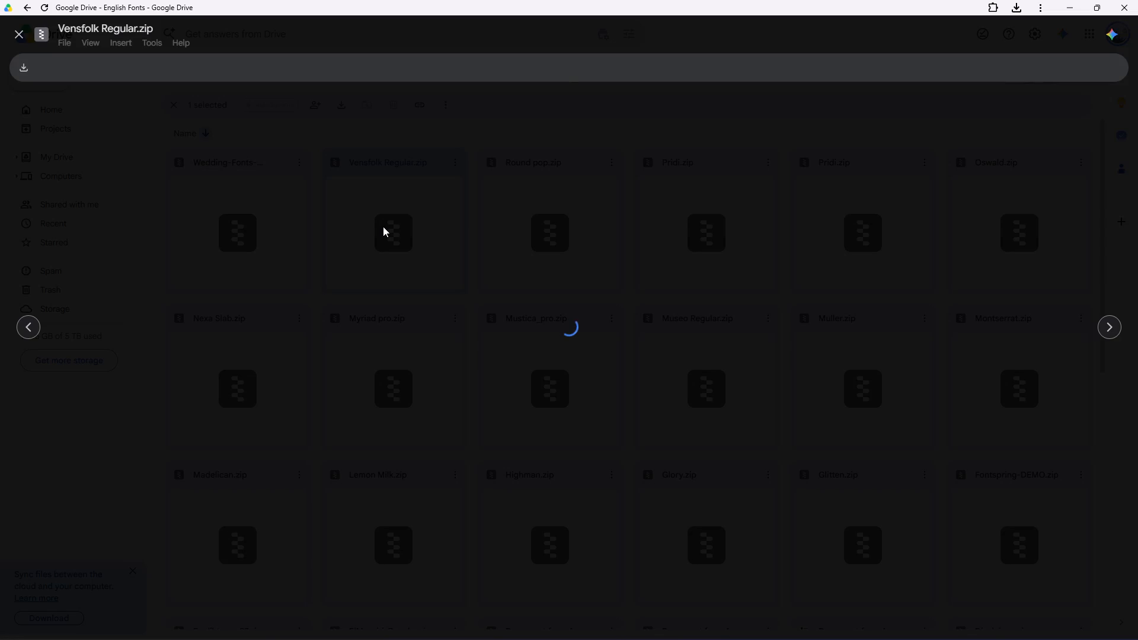
{"action": "left_click", "coordinate": [19, 34]}
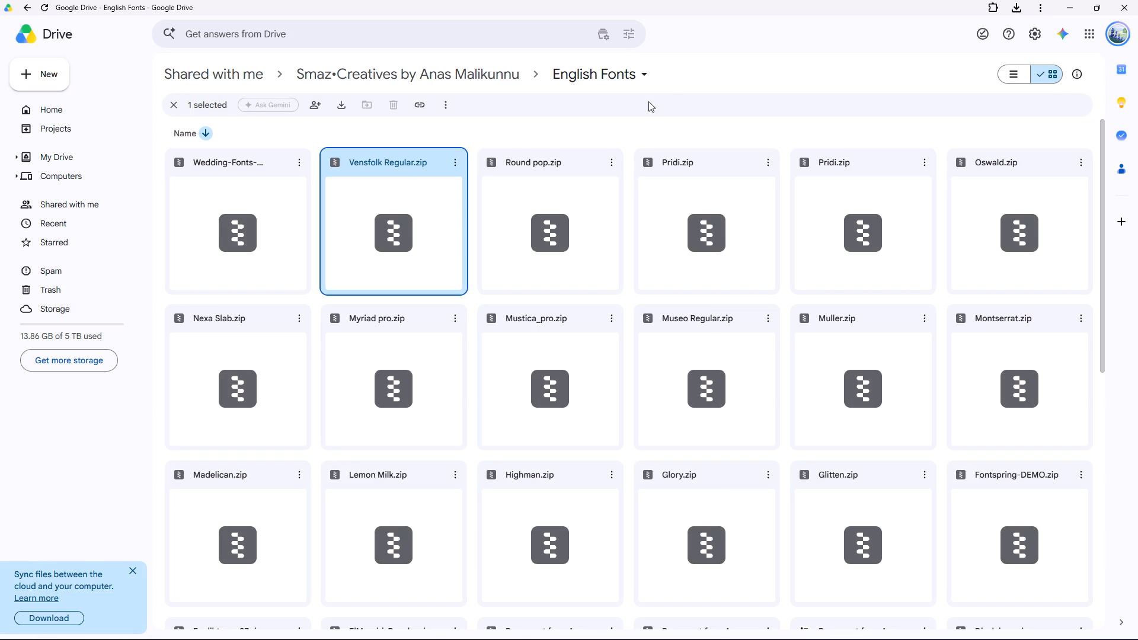
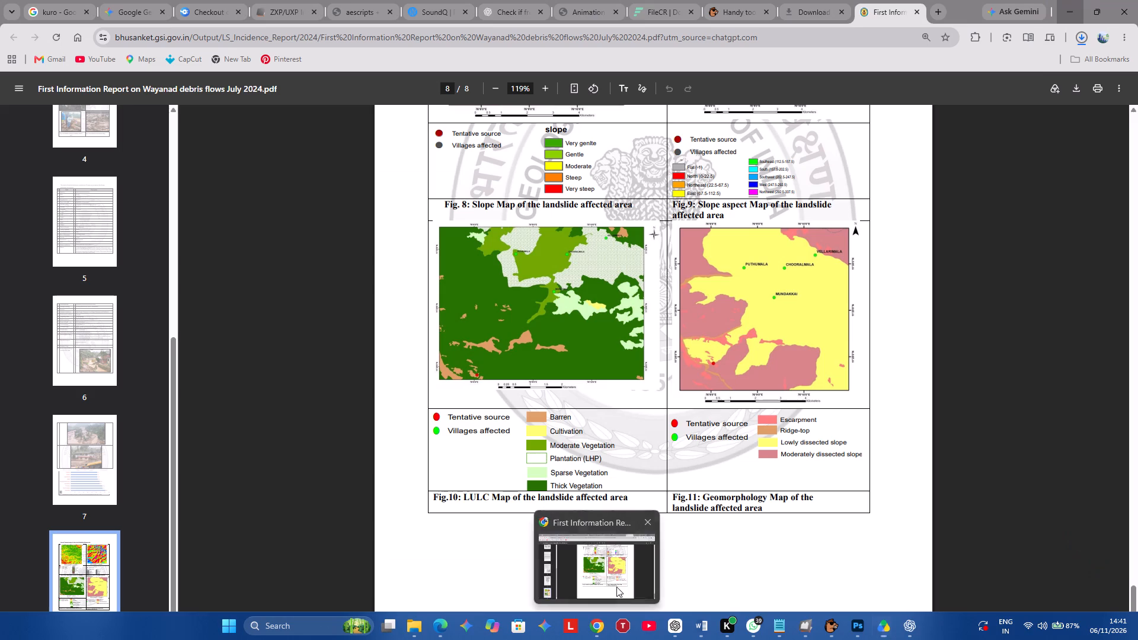
Tile the Chrome window to half of the screen beside the Google Drive English Fonts folder.
{"action": "left_click_drag", "start_coordinate": [960, 5], "coordinate": [873, 0]}
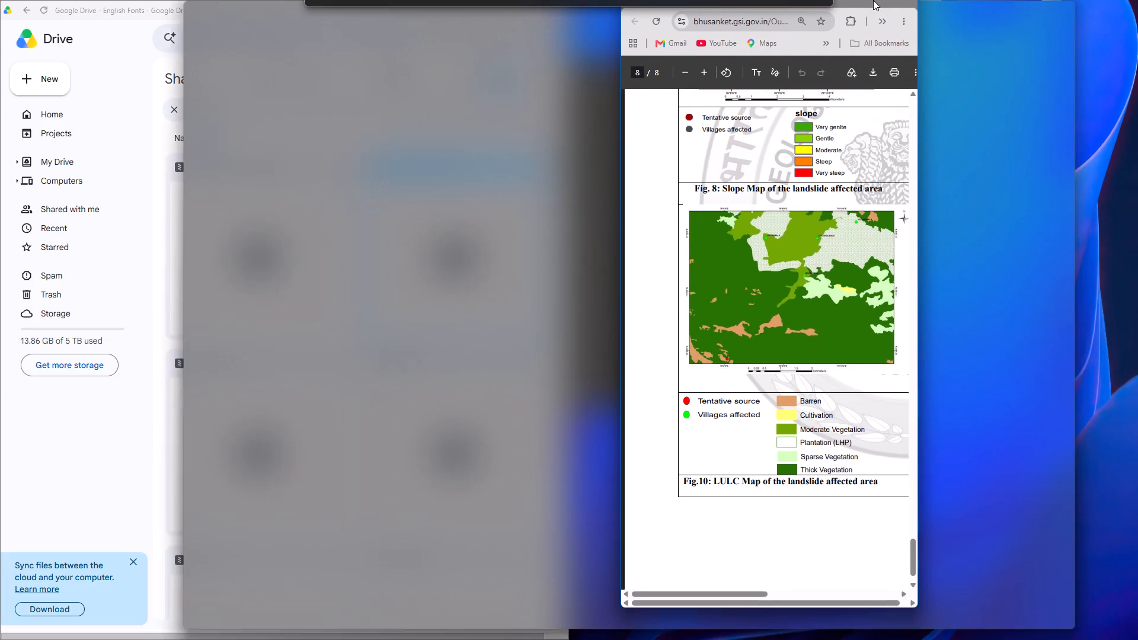
{"action": "left_click_drag", "start_coordinate": [873, 0], "coordinate": [346, 56]}
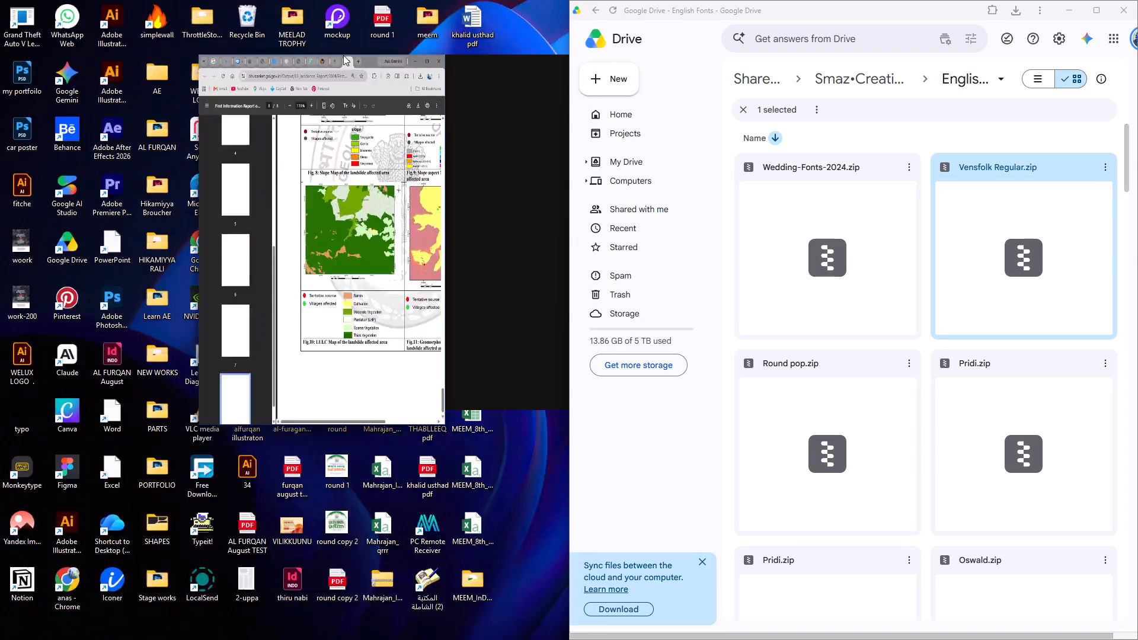
Search Google in a new tab for "venosfolk font" and open the font.download page for Vensfolk.
{"action": "left_click", "coordinate": [370, 13]}
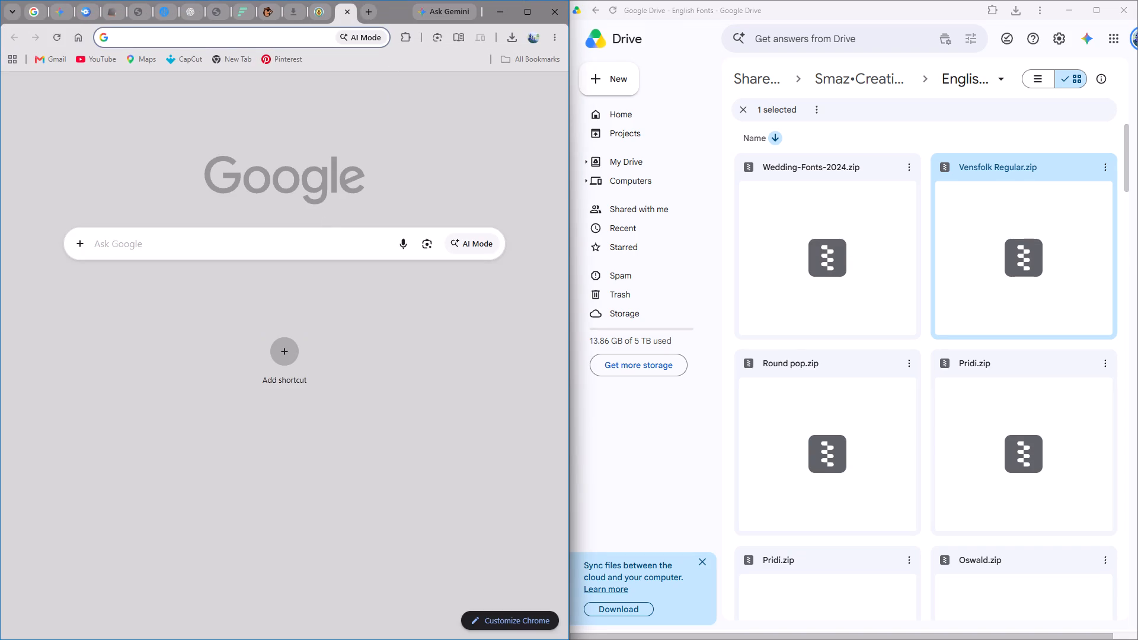
{"action": "left_click", "coordinate": [319, 247]}
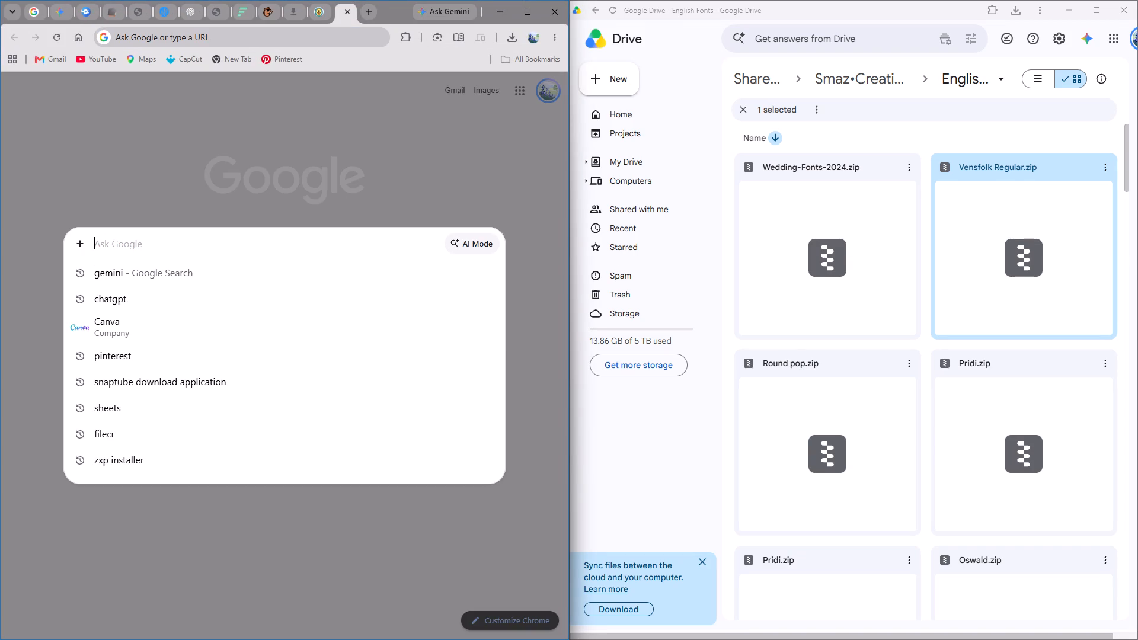
{"action": "type", "text": "ve"}
{"action": "key", "text": "n"}
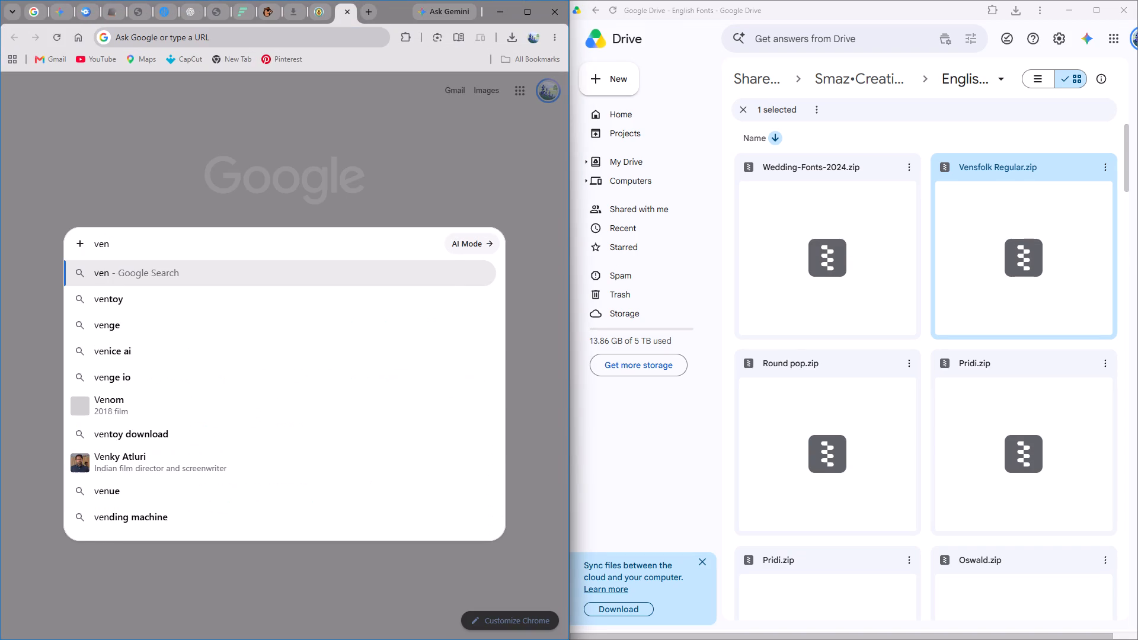
{"action": "type", "text": "os"}
{"action": "type", "text": "folk"}
{"action": "key", "text": "space"}
{"action": "type", "text": "font"}
{"action": "key", "text": "space"}
{"action": "key", "text": "space"}
{"action": "key", "text": "Return"}
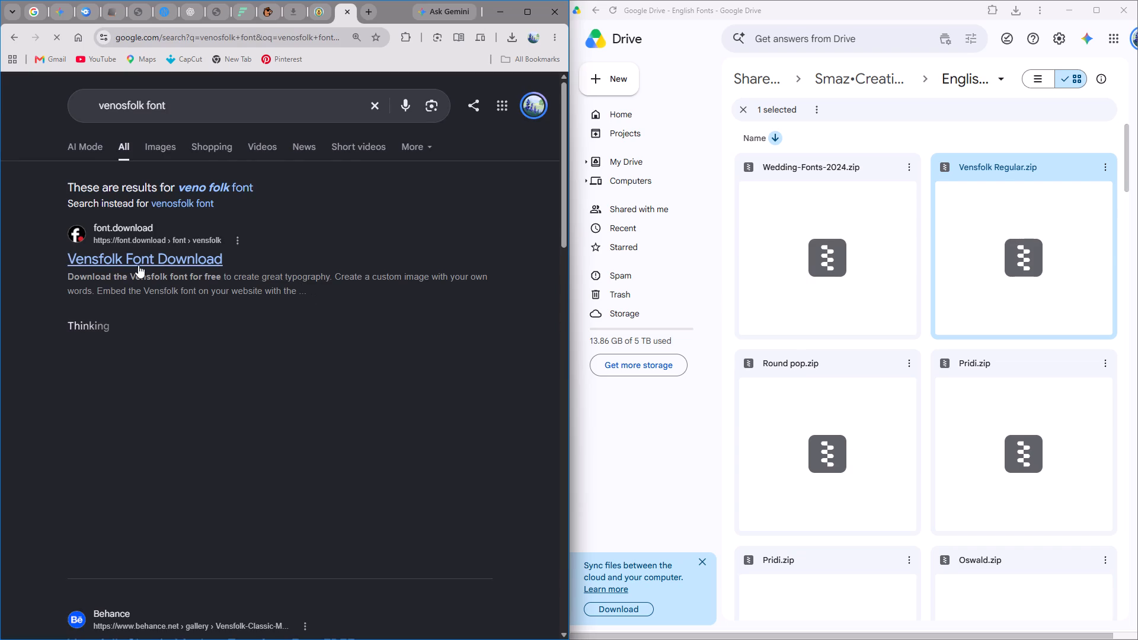
{"action": "left_click", "coordinate": [145, 261]}
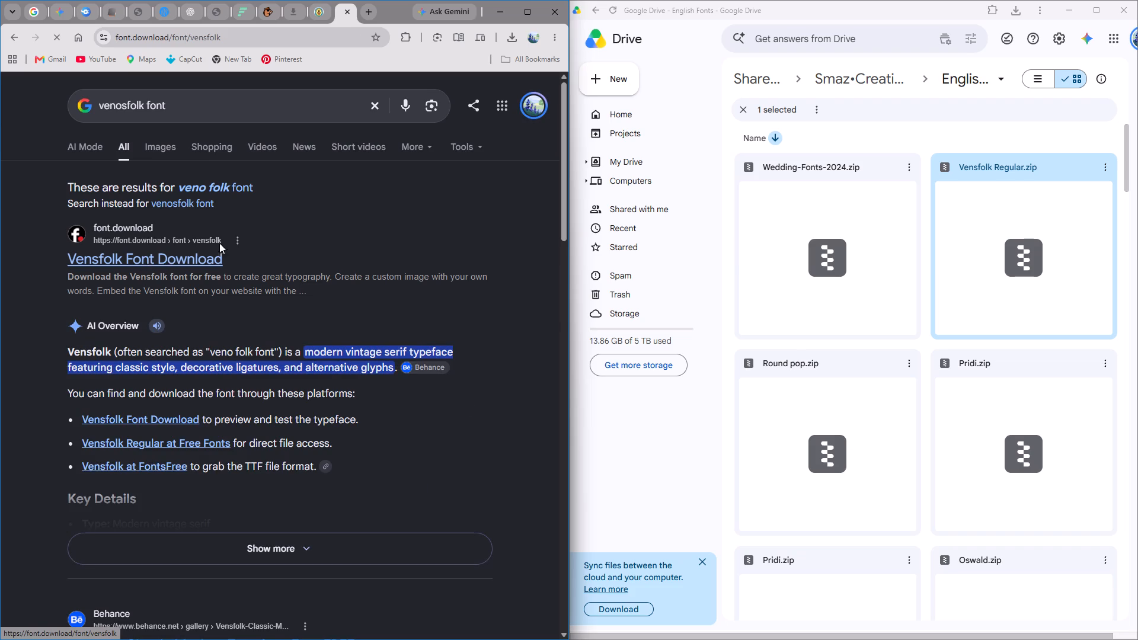
Examine the Vensfolk font page on font.download, including its preview, variants and similar fonts.
{"action": "scroll", "coordinate": [398, 315], "scroll_direction": "down", "scroll_amount": 4}
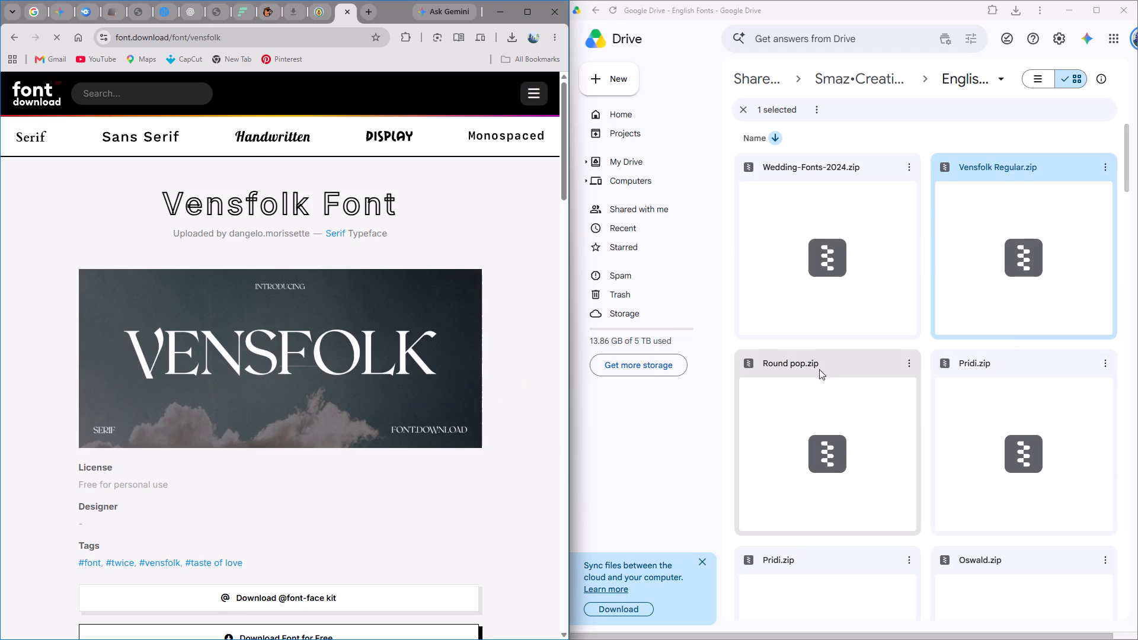
{"action": "scroll", "coordinate": [354, 328], "scroll_direction": "down", "scroll_amount": 9}
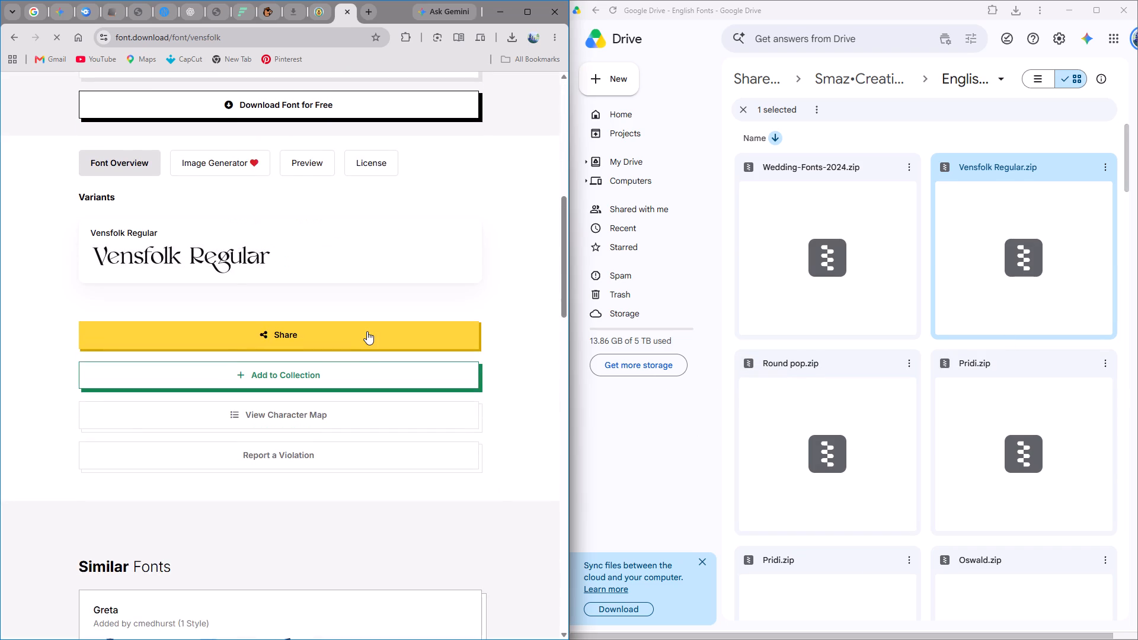
{"action": "scroll", "coordinate": [368, 330], "scroll_direction": "up", "scroll_amount": 3}
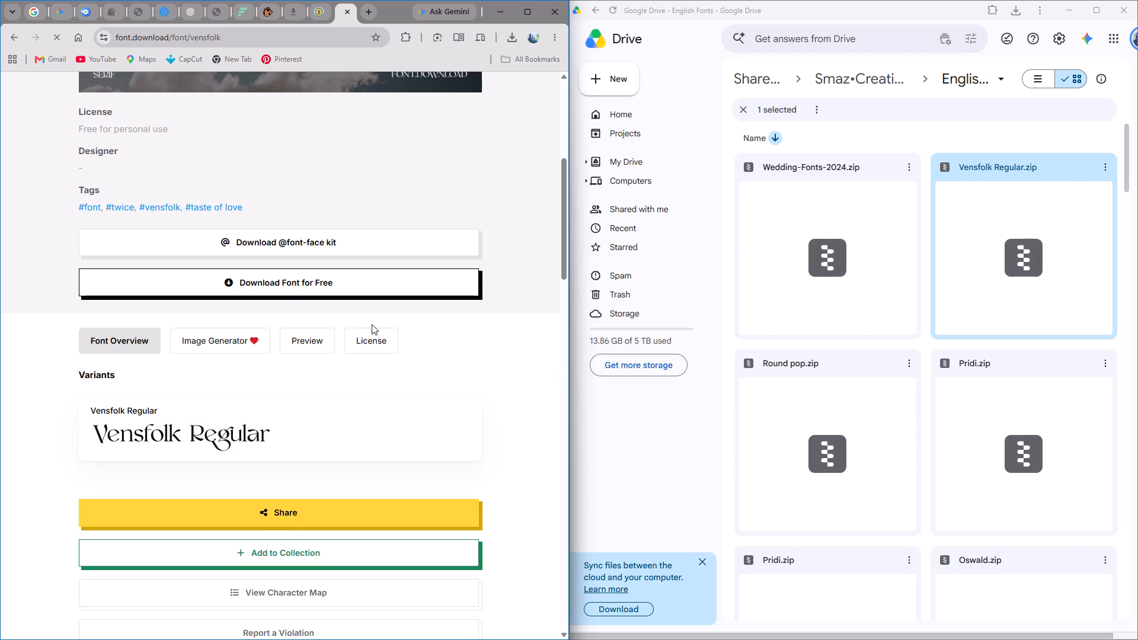
{"action": "scroll", "coordinate": [372, 324], "scroll_direction": "down", "scroll_amount": 13}
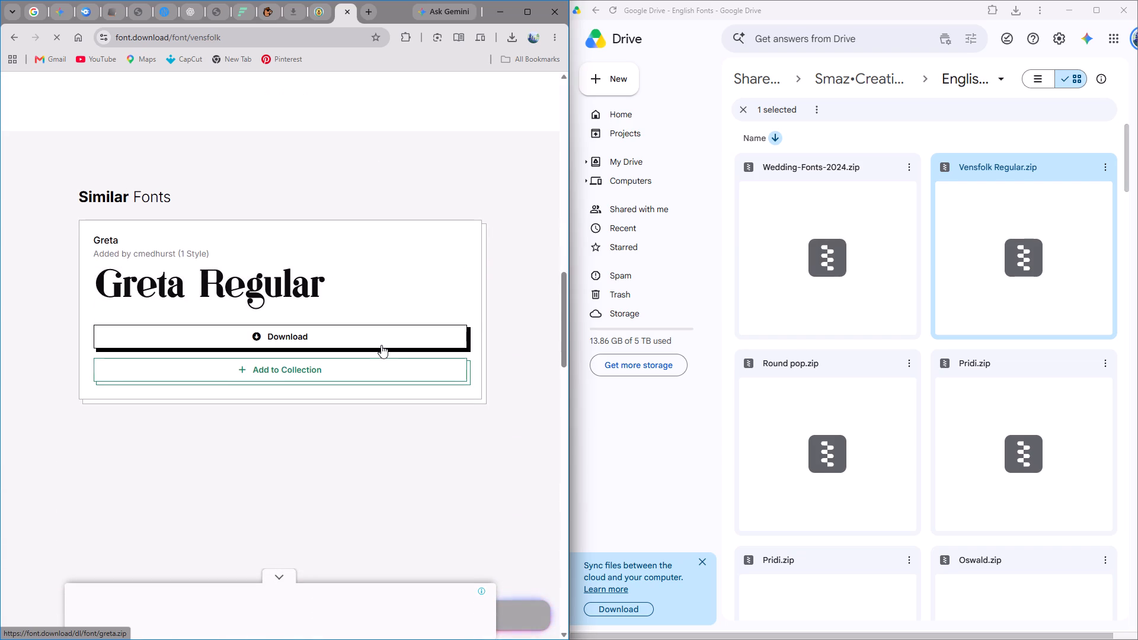
{"action": "scroll", "coordinate": [397, 283], "scroll_direction": "up", "scroll_amount": 15}
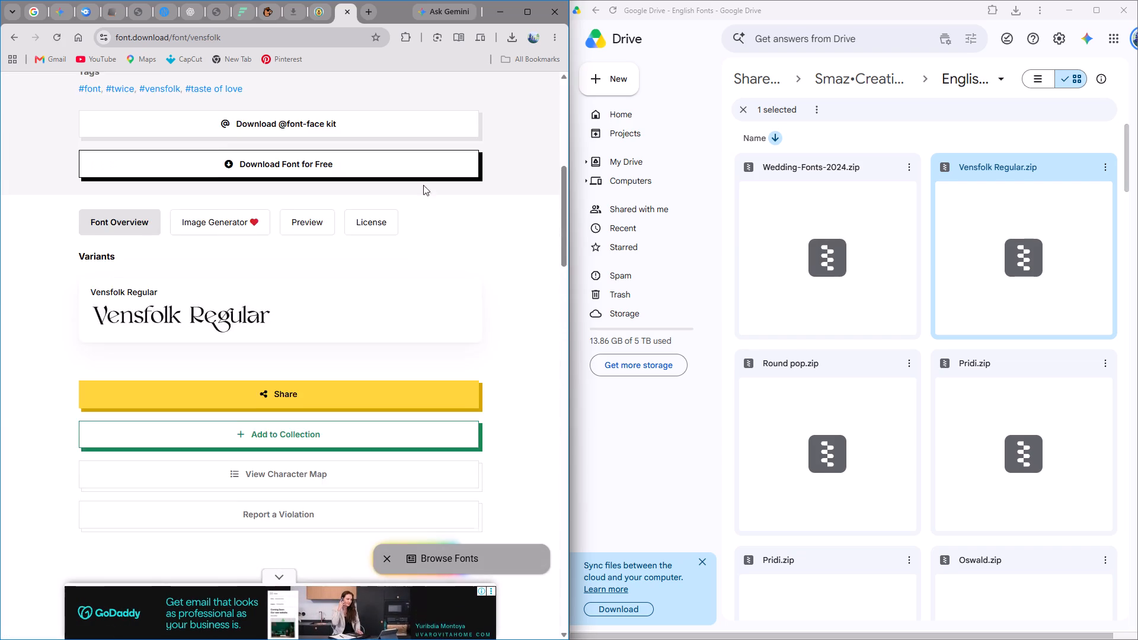
Search Google in another new tab for "round pop font" and view the Round Pop page on DaFont.
{"action": "left_click", "coordinate": [366, 14]}
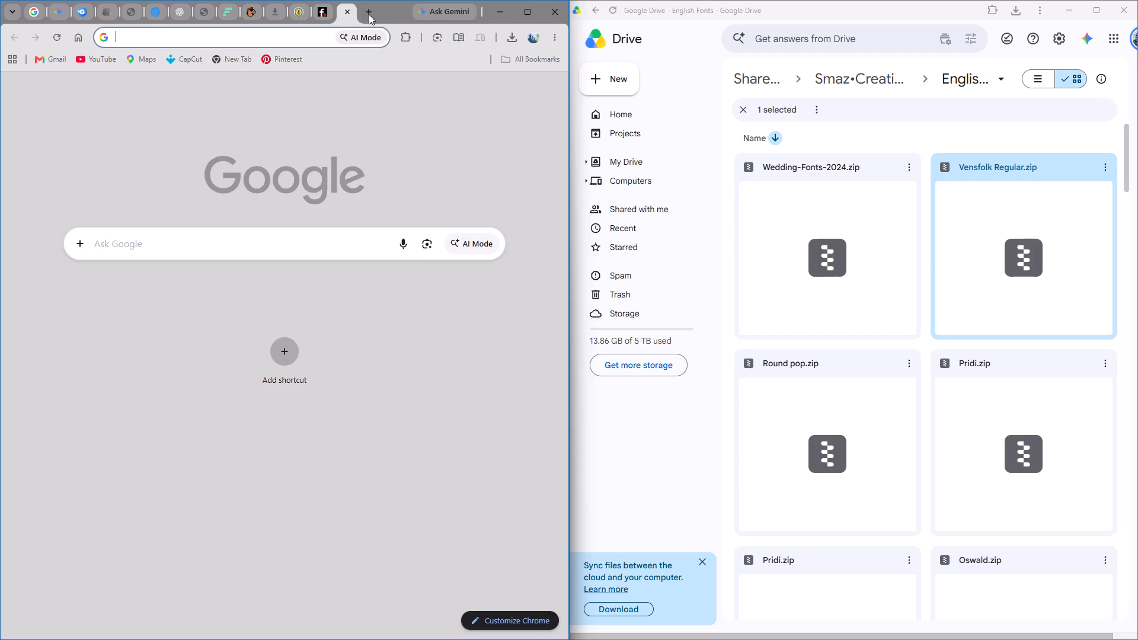
{"action": "left_click", "coordinate": [296, 239]}
{"action": "type", "text": "round pop"}
{"action": "key", "text": "space"}
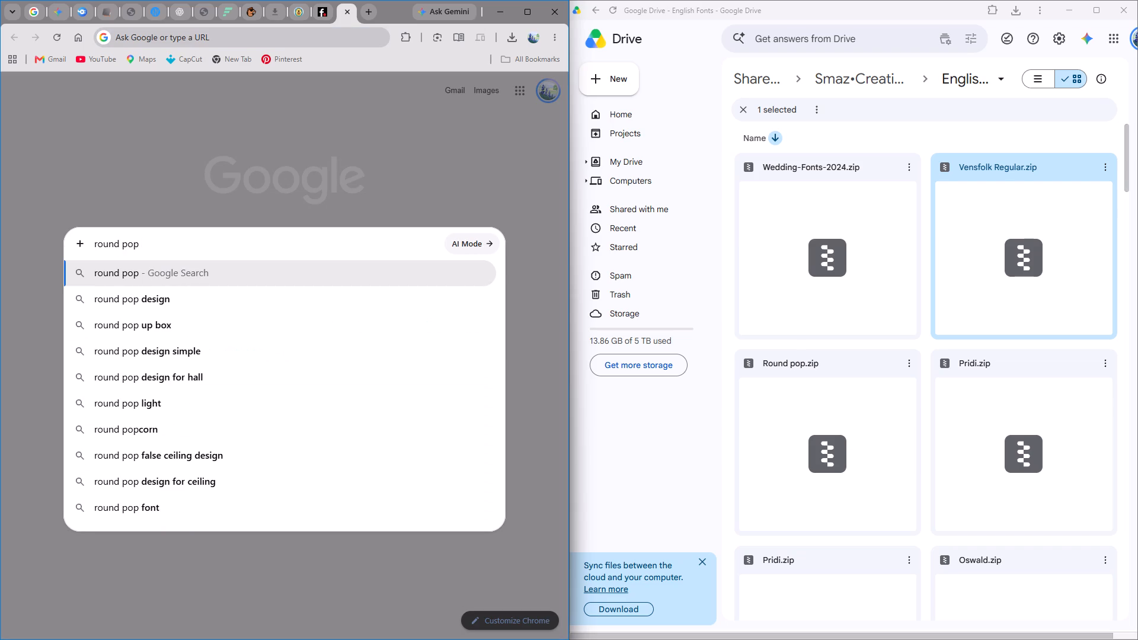
{"action": "type", "text": "font"}
{"action": "key", "text": "space"}
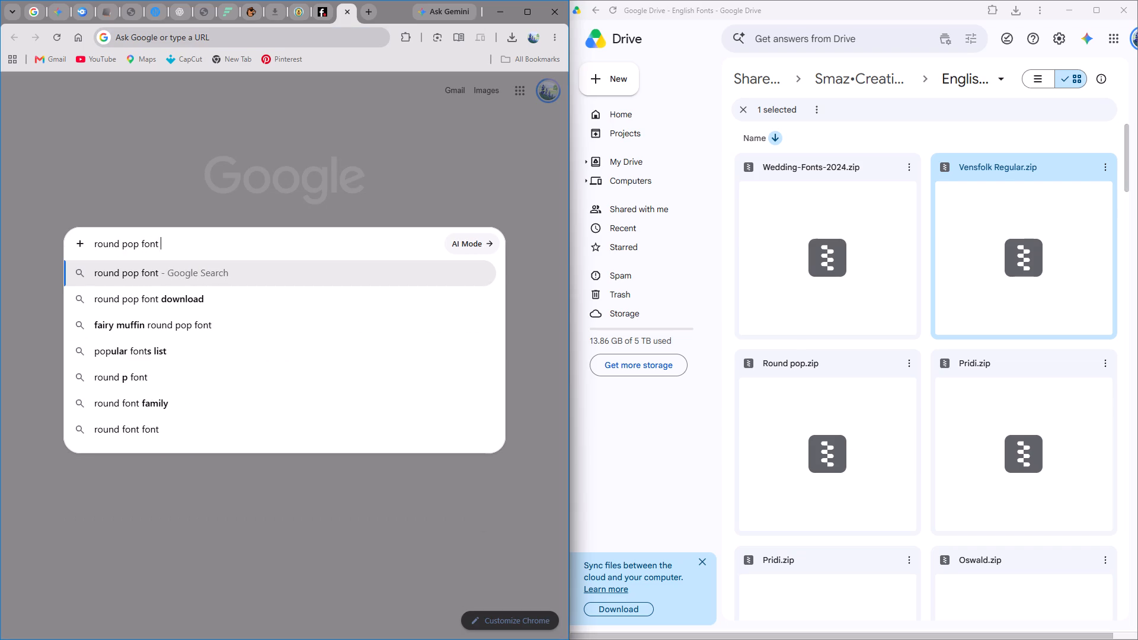
{"action": "key", "text": "Return"}
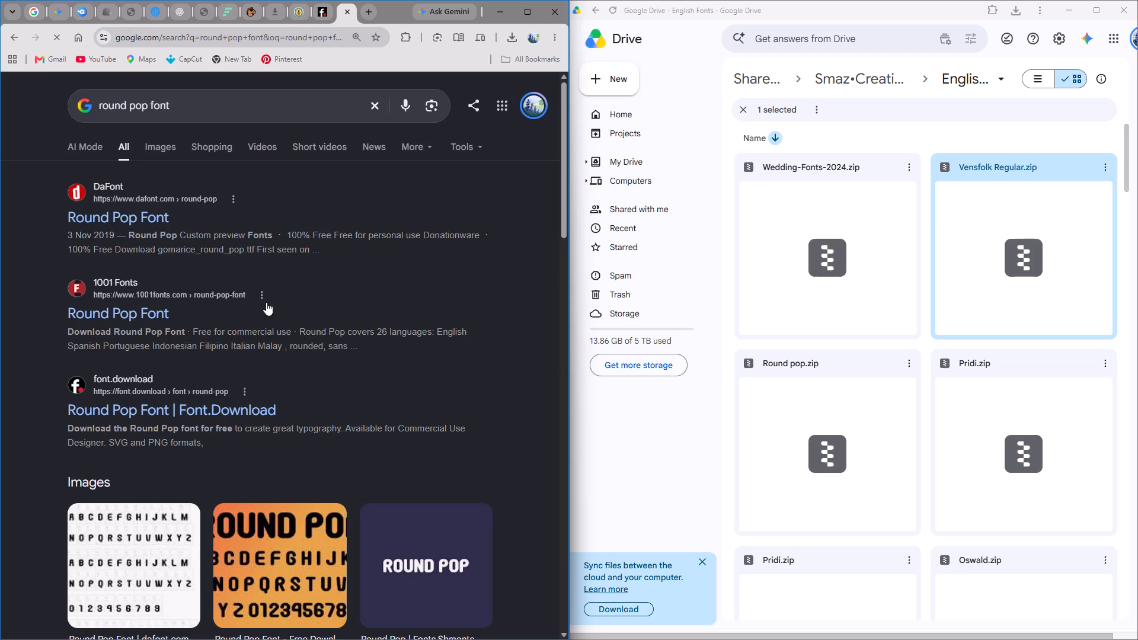
{"action": "left_click", "coordinate": [143, 218]}
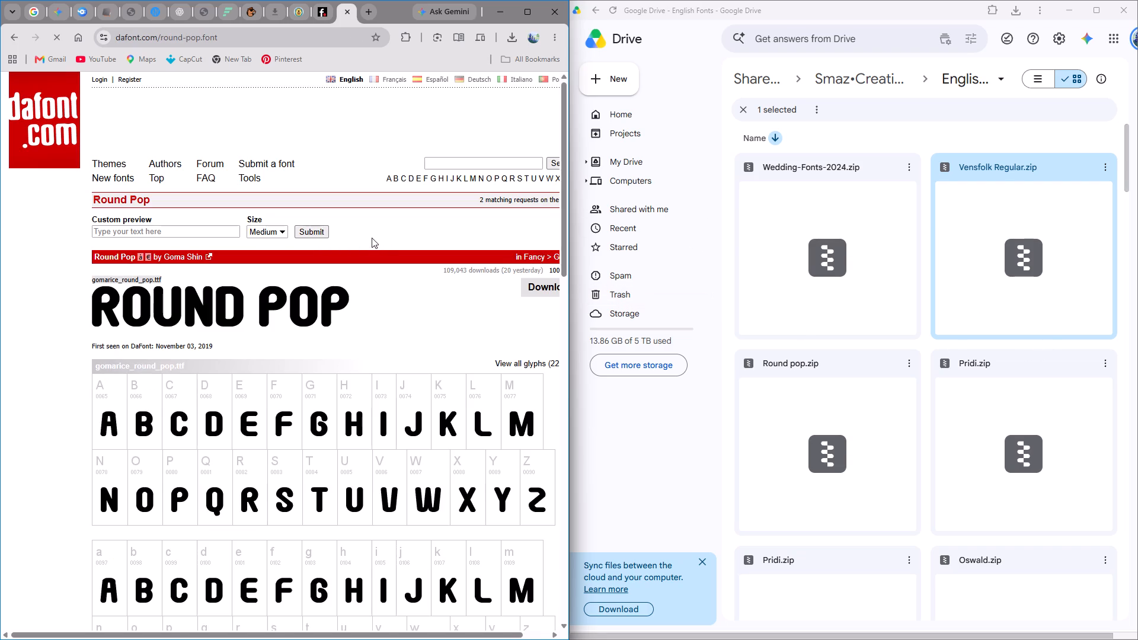
Return to the search results, search for "pridi font" and open the Pridi specimen on Google Fonts.
{"action": "left_click", "coordinate": [12, 36]}
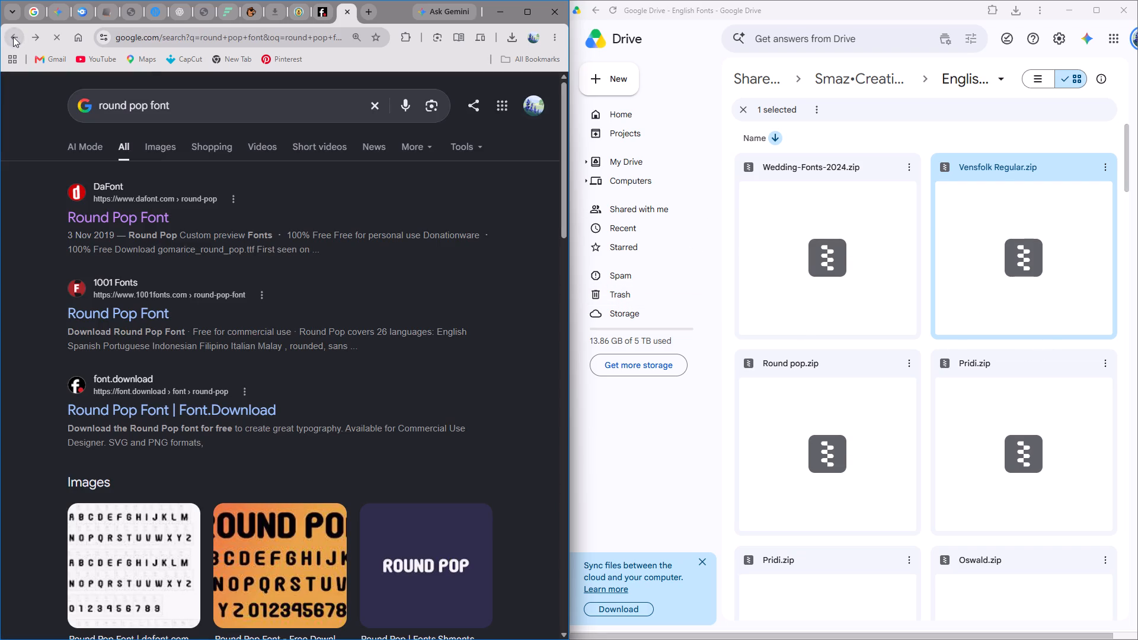
{"action": "left_click", "coordinate": [276, 104]}
{"action": "left_click", "coordinate": [373, 108]}
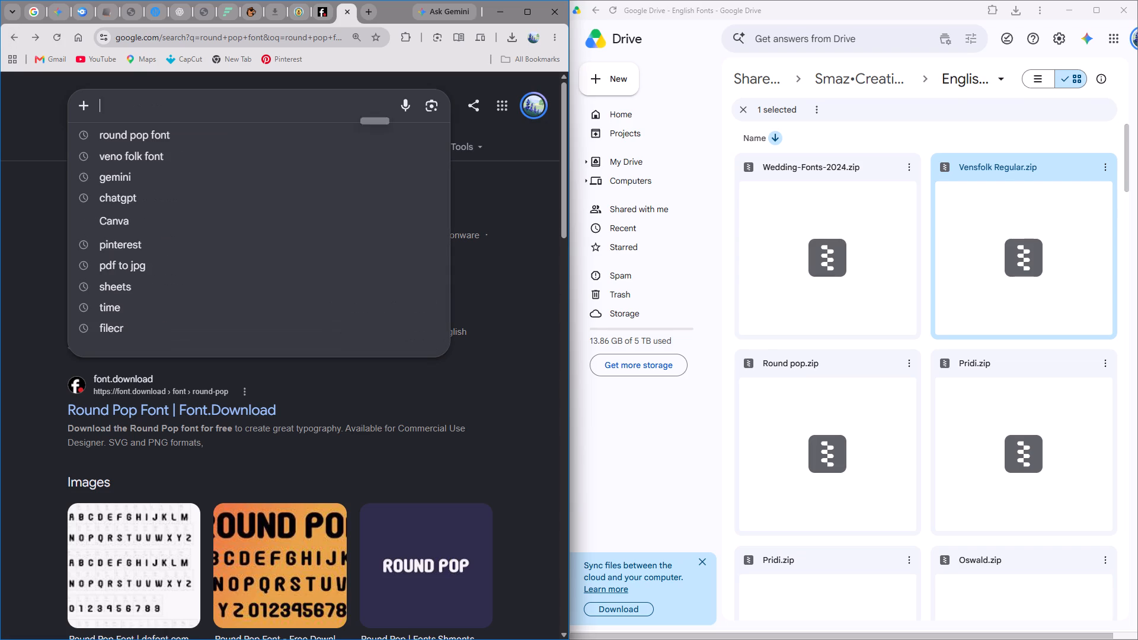
{"action": "type", "text": "pri"}
{"action": "type", "text": "di"}
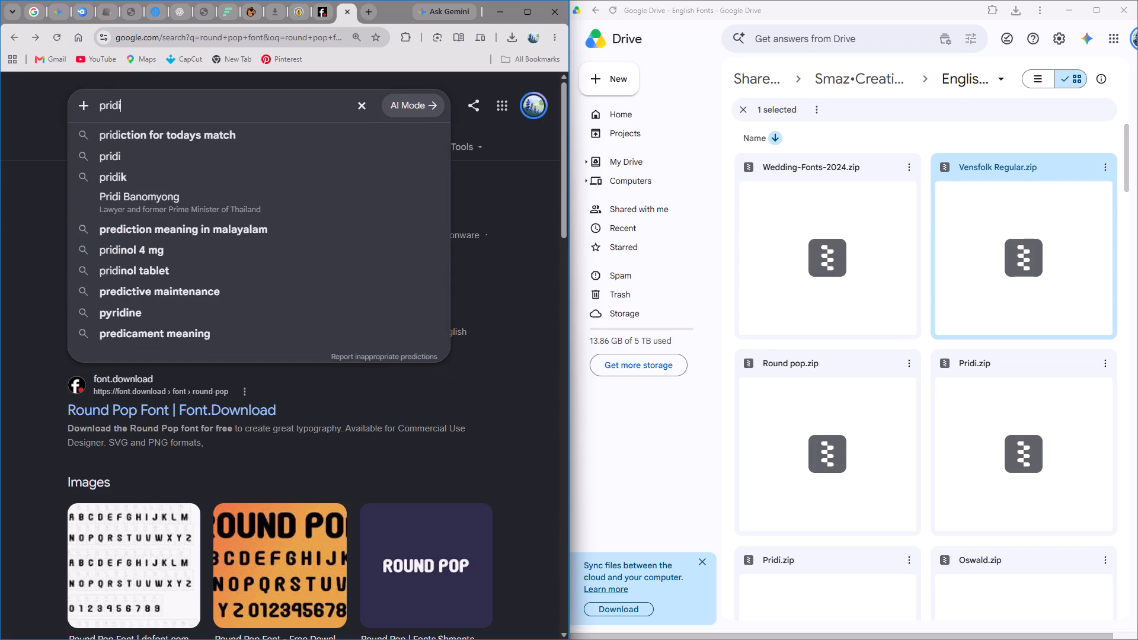
{"action": "key", "text": "space"}
{"action": "type", "text": "font"}
{"action": "key", "text": "space"}
{"action": "key", "text": "Return"}
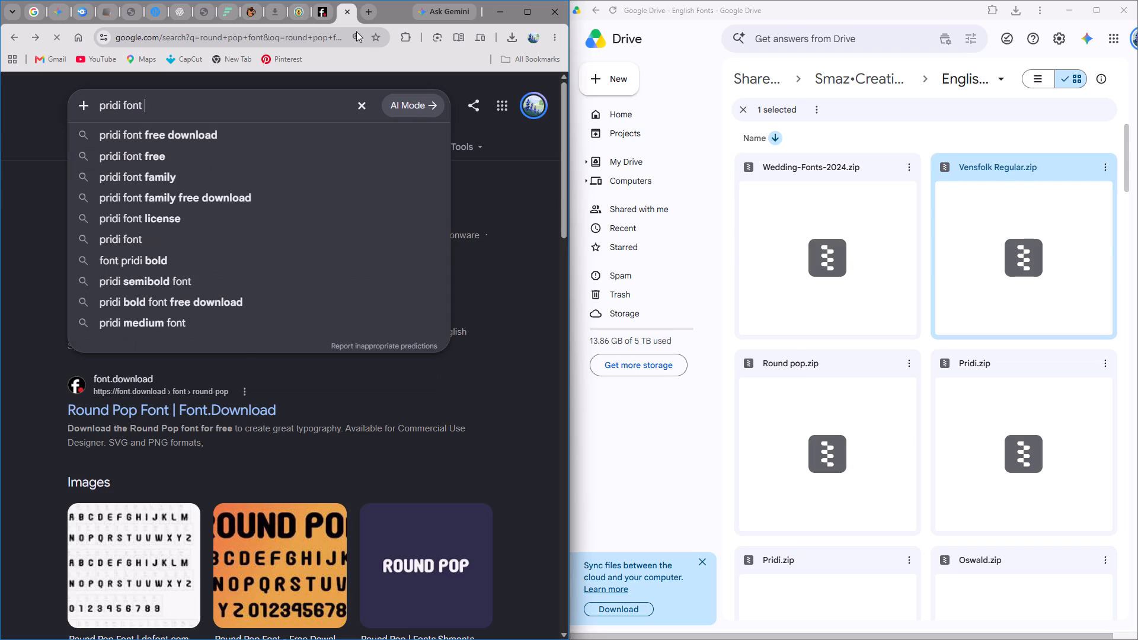
{"action": "left_click", "coordinate": [79, 223]}
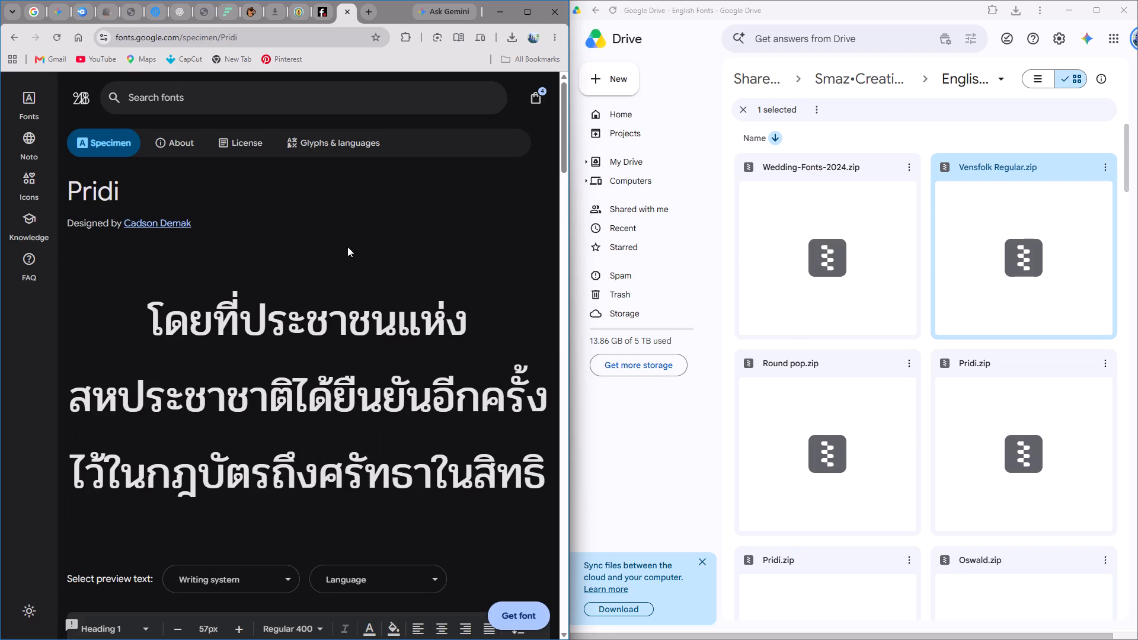
Examine the Pridi styles on Google Fonts and the Latin preview on font.download's Pridi Font Family page.
{"action": "scroll", "coordinate": [368, 268], "scroll_direction": "down", "scroll_amount": 13}
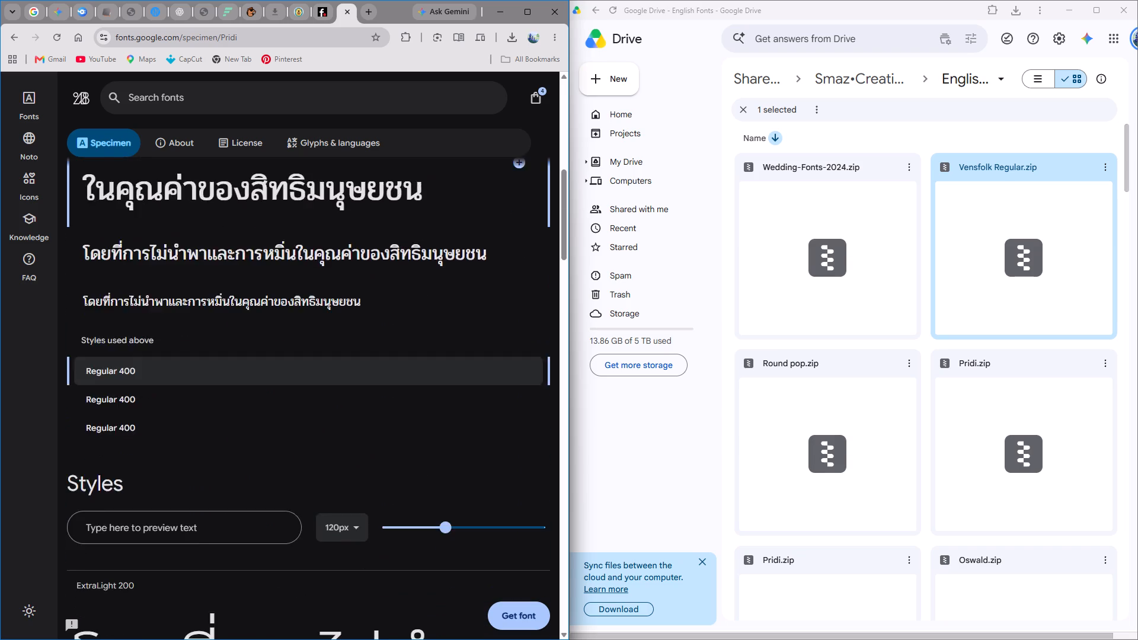
{"action": "left_click", "coordinate": [16, 33]}
{"action": "left_click", "coordinate": [155, 302]}
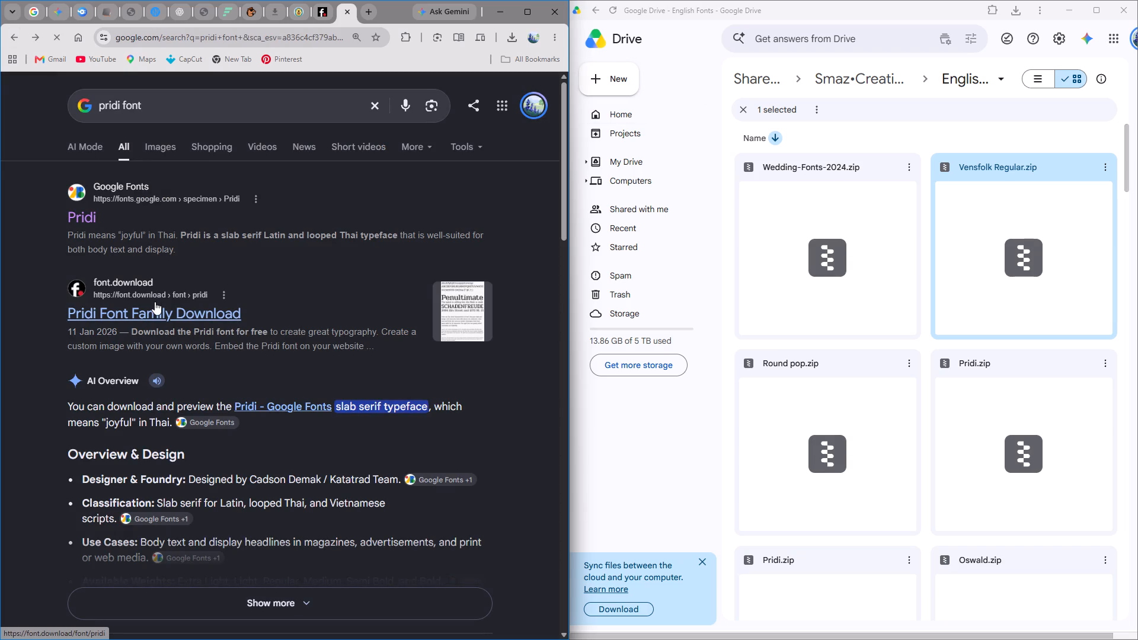
{"action": "scroll", "coordinate": [225, 310], "scroll_direction": "down", "scroll_amount": 2}
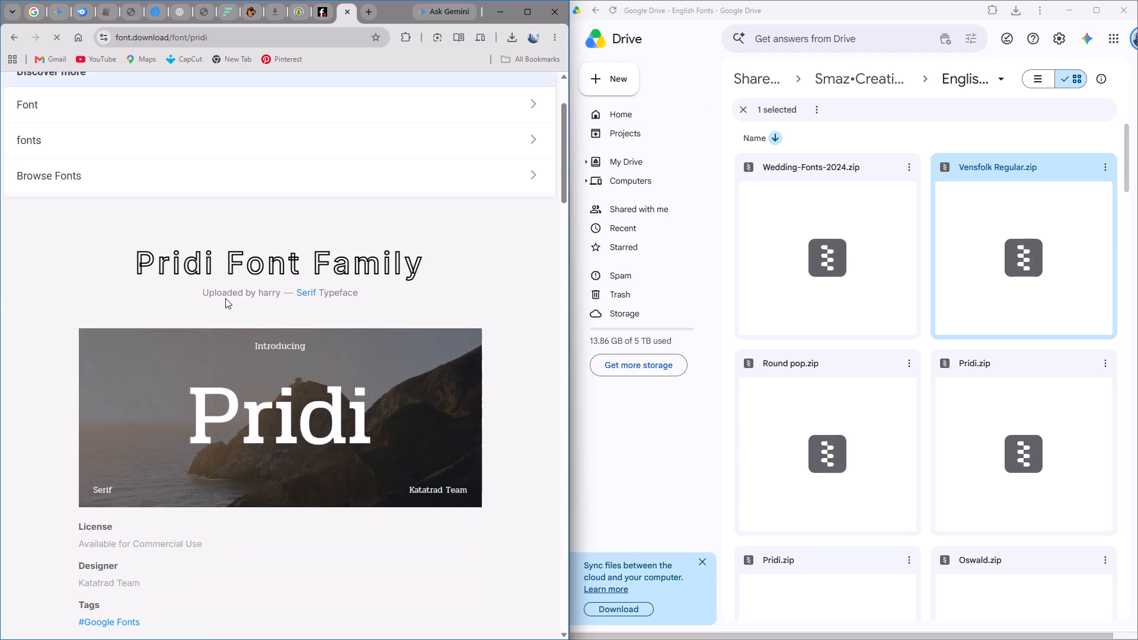
{"action": "scroll", "coordinate": [226, 285], "scroll_direction": "up", "scroll_amount": 4}
{"action": "left_click", "coordinate": [9, 33]}
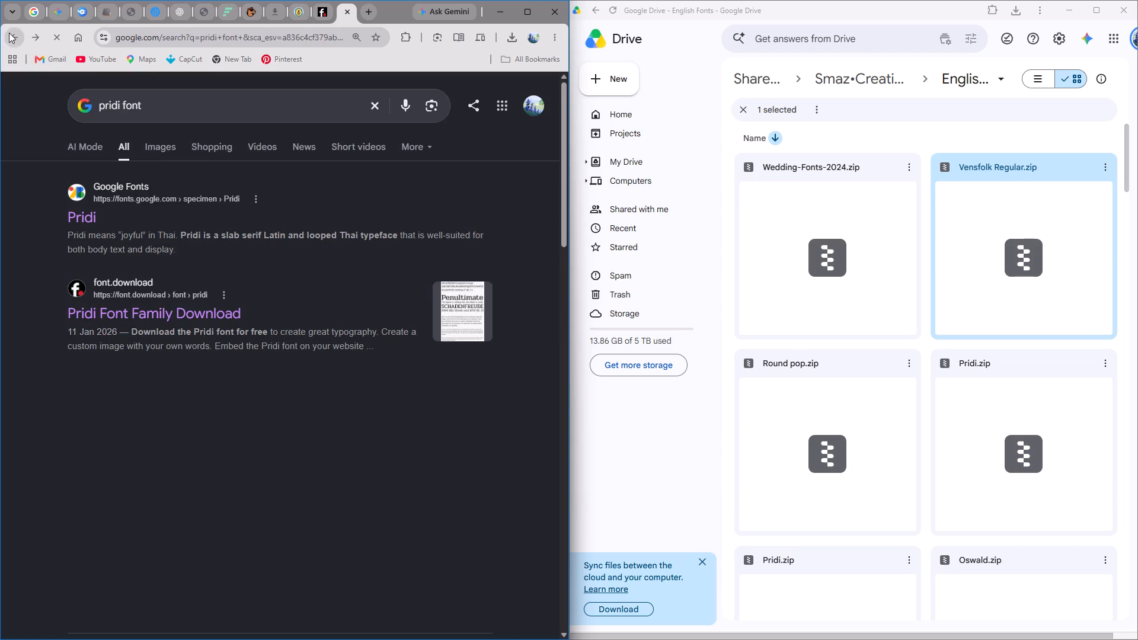
Look through the Drive fonts, search for "nexa slab font" and view the Nexa Slab FREE preview on font.download.
{"action": "scroll", "coordinate": [1008, 363], "scroll_direction": "down", "scroll_amount": 6}
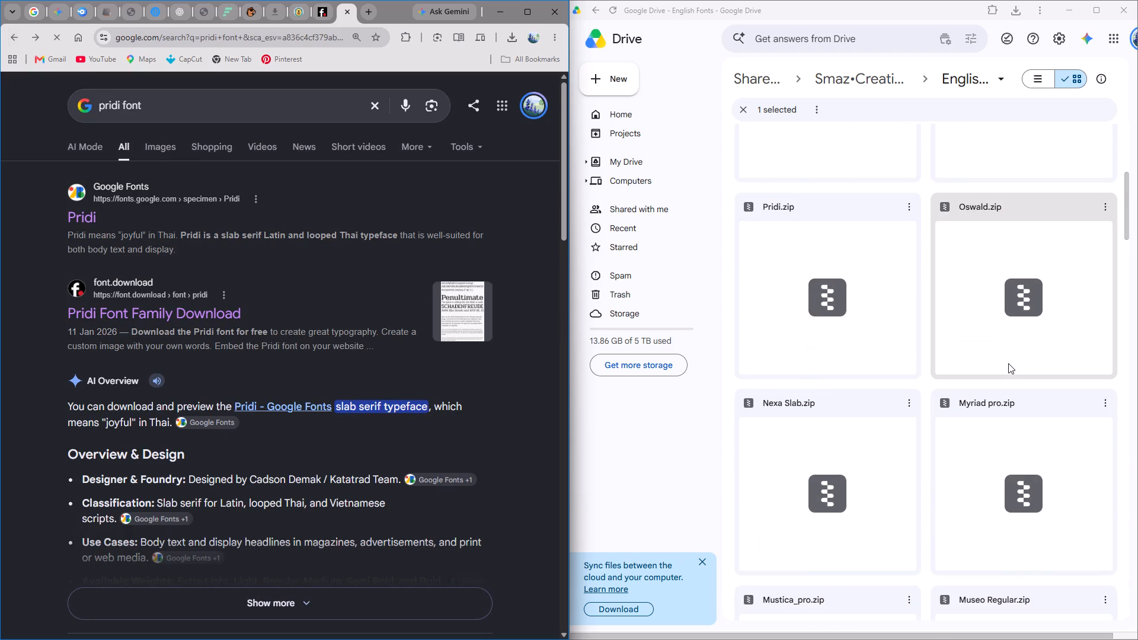
{"action": "scroll", "coordinate": [583, 268], "scroll_direction": "up", "scroll_amount": 3}
{"action": "scroll", "coordinate": [388, 174], "scroll_direction": "up", "scroll_amount": 2}
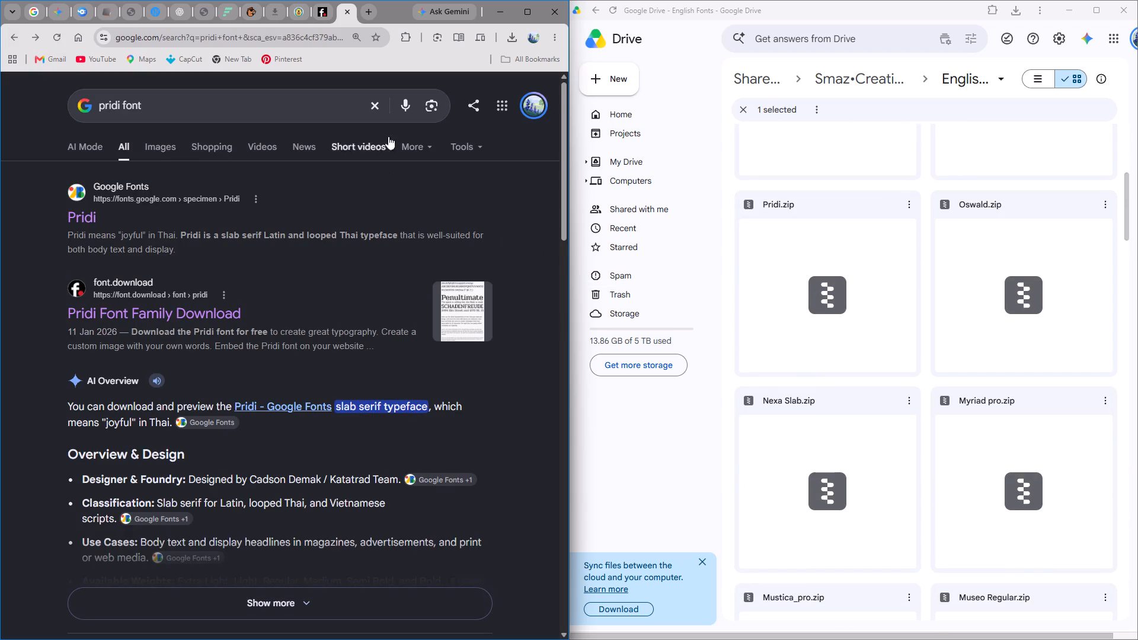
{"action": "scroll", "coordinate": [388, 136], "scroll_direction": "up", "scroll_amount": 1}
{"action": "left_click", "coordinate": [378, 107]}
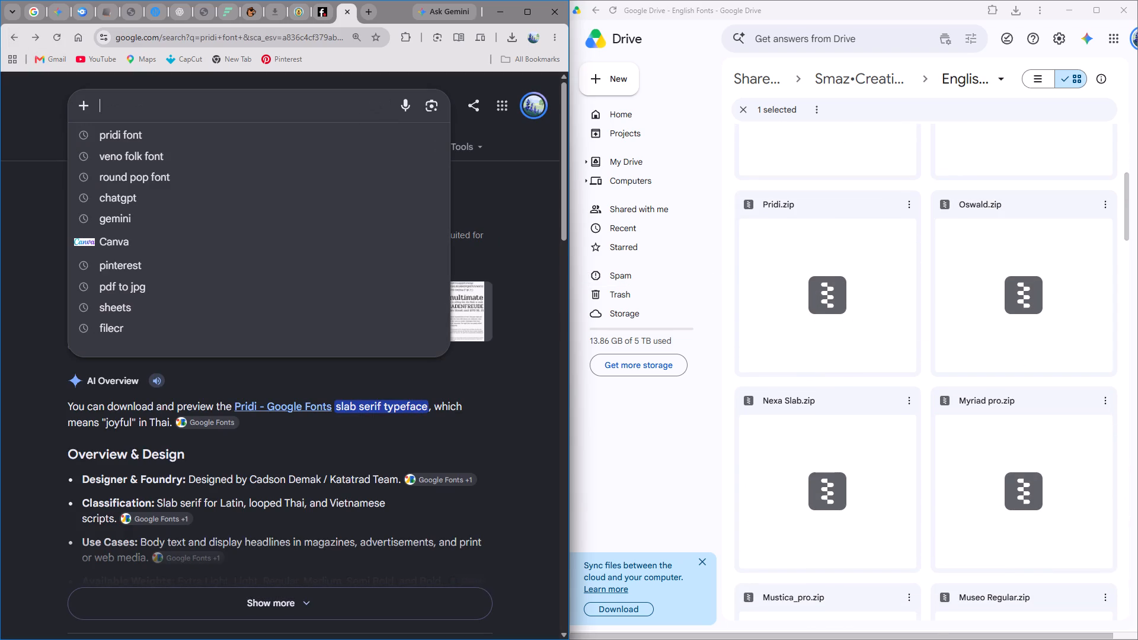
{"action": "type", "text": "nexa"}
{"action": "key", "text": "space"}
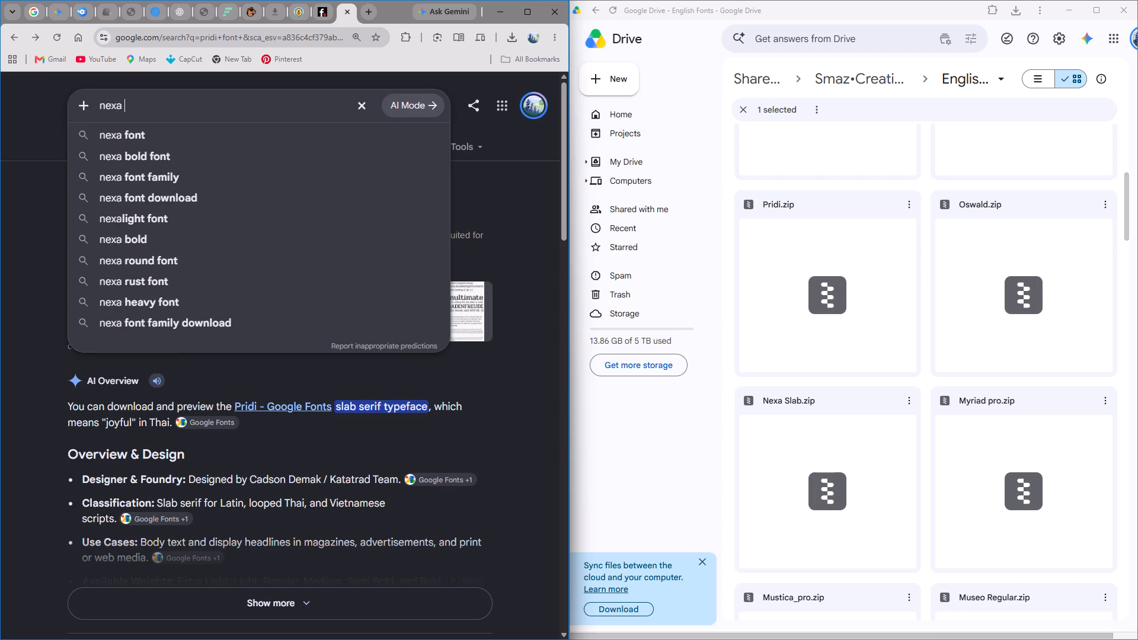
{"action": "type", "text": "sla"}
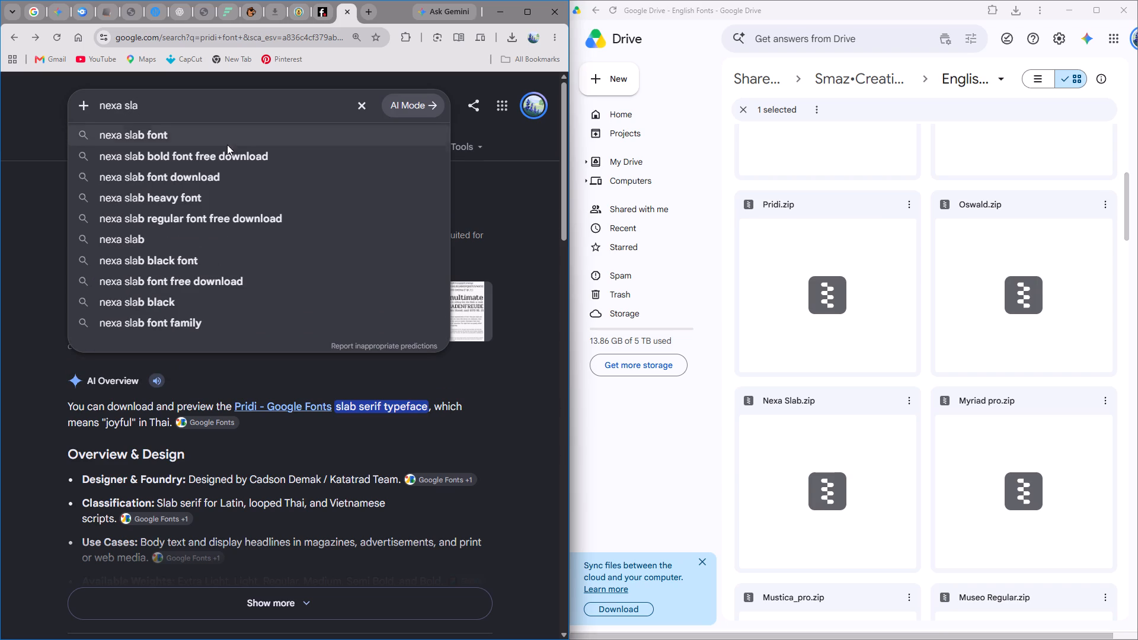
{"action": "left_click", "coordinate": [229, 141]}
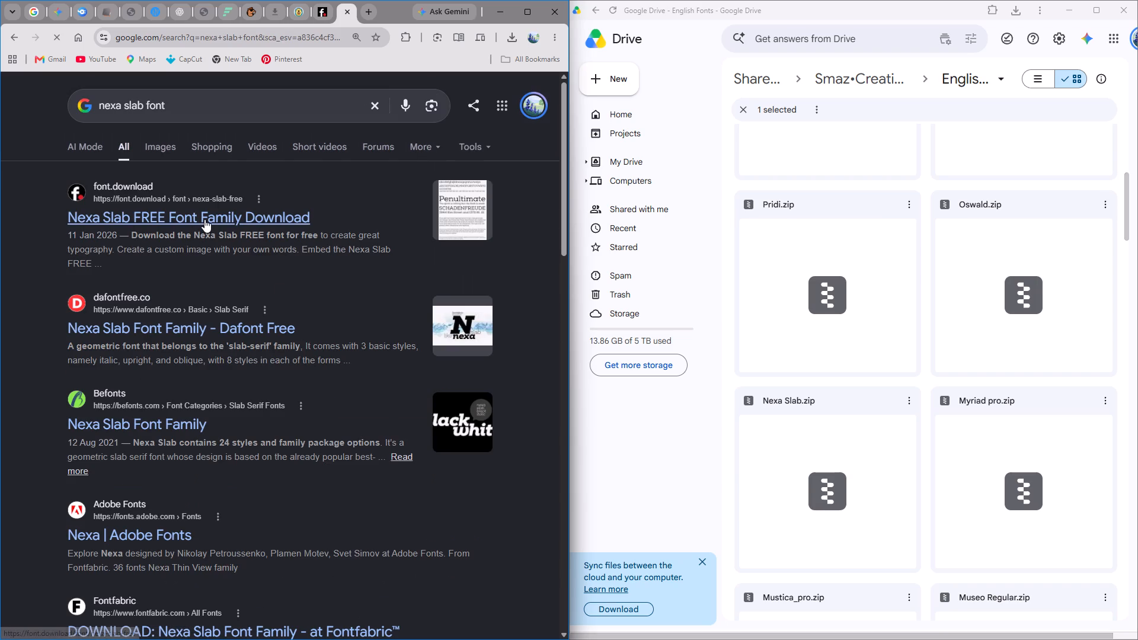
{"action": "left_click", "coordinate": [204, 219]}
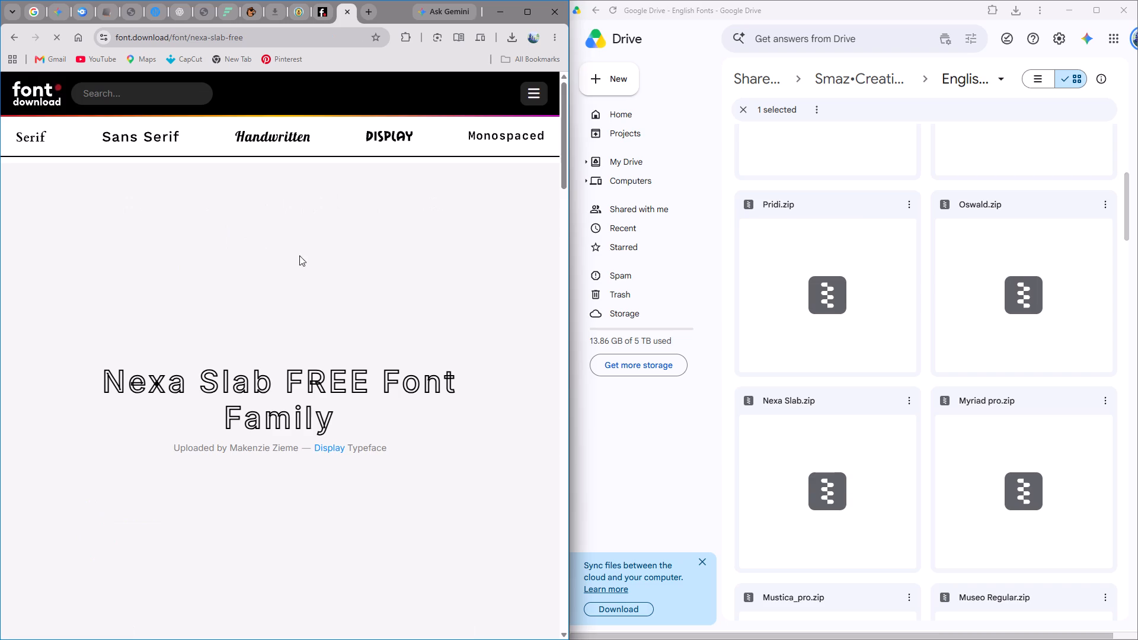
{"action": "scroll", "coordinate": [401, 386], "scroll_direction": "down", "scroll_amount": 3}
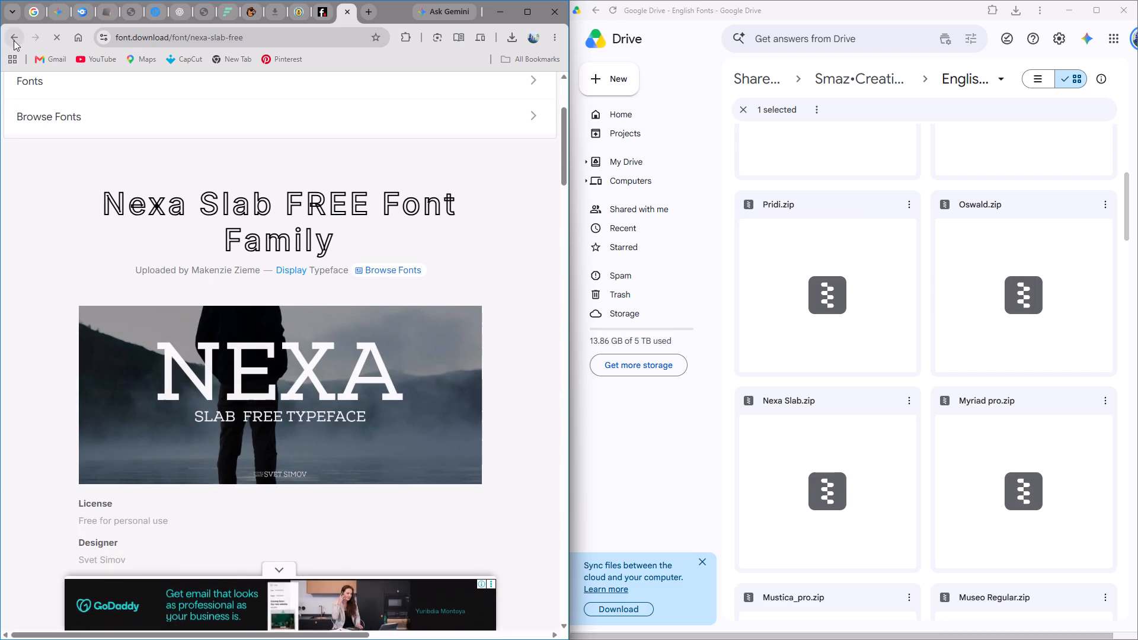
{"action": "left_click", "coordinate": [14, 40]}
Look through the Drive fonts, search for "lemon milk font" and view the Lemon Milk styles on DaFont.
{"action": "scroll", "coordinate": [1094, 398], "scroll_direction": "down", "scroll_amount": 6}
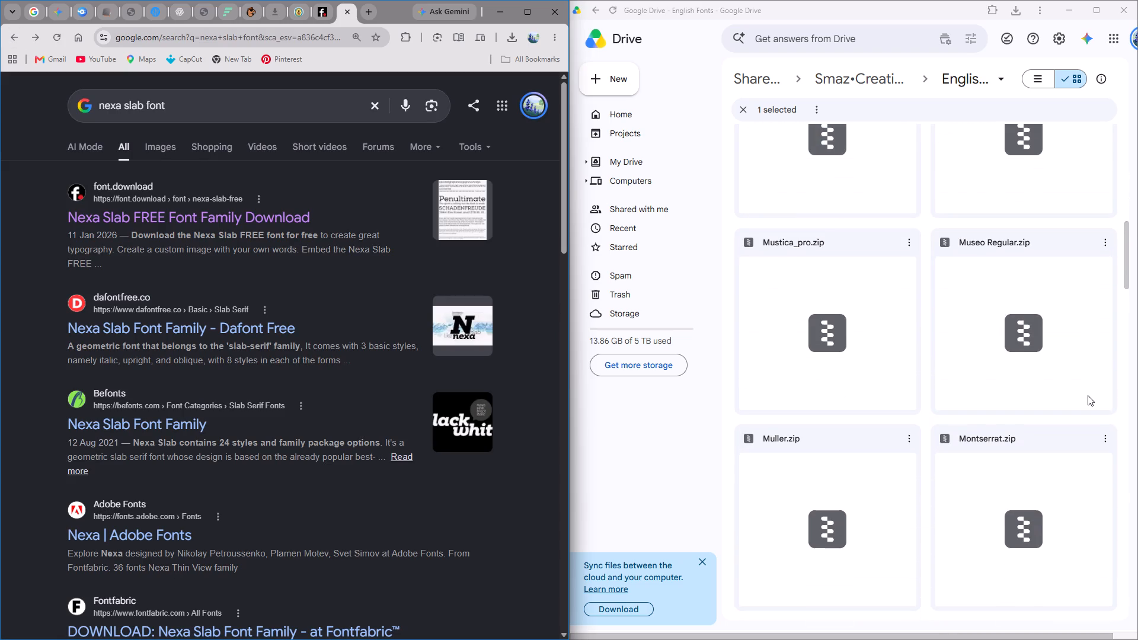
{"action": "scroll", "coordinate": [1088, 395], "scroll_direction": "down", "scroll_amount": 2}
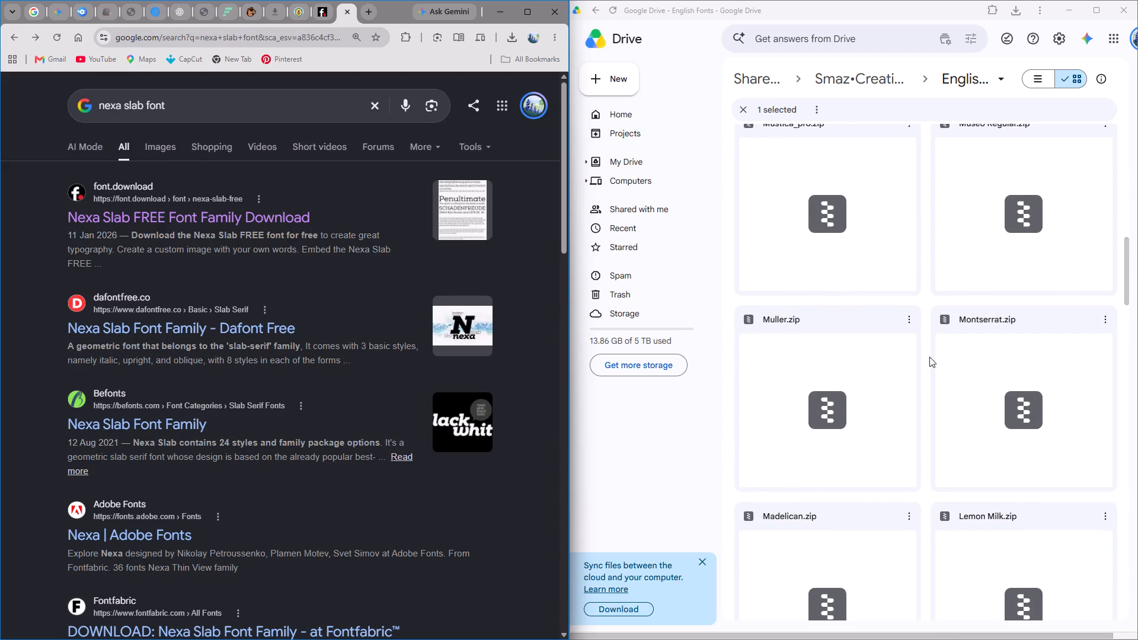
{"action": "scroll", "coordinate": [934, 361], "scroll_direction": "down", "scroll_amount": 4}
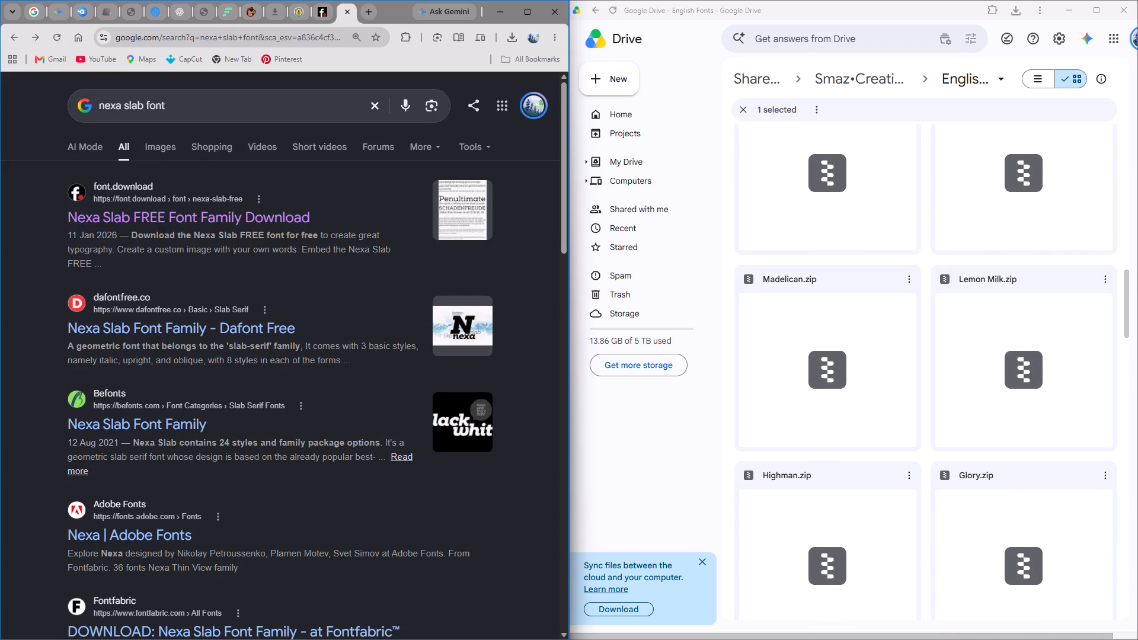
{"action": "left_click_drag", "start_coordinate": [145, 105], "coordinate": [43, 112]}
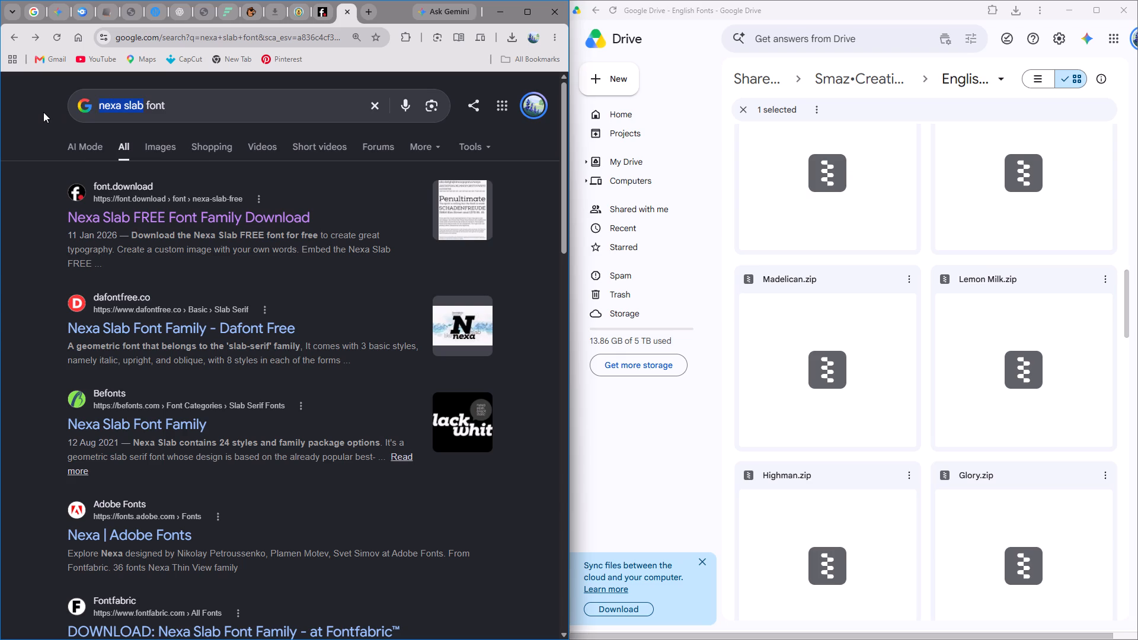
{"action": "type", "text": "lemom"}
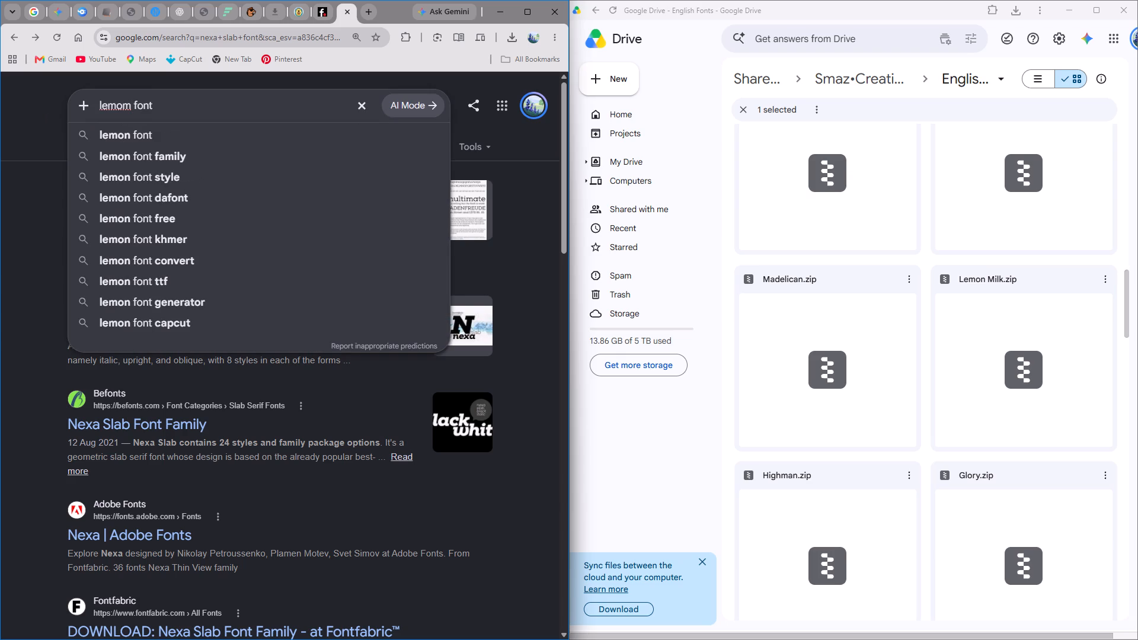
{"action": "key", "text": "BackSpace"}
{"action": "type", "text": "n milk"}
{"action": "key", "text": "space"}
{"action": "key", "text": "Return"}
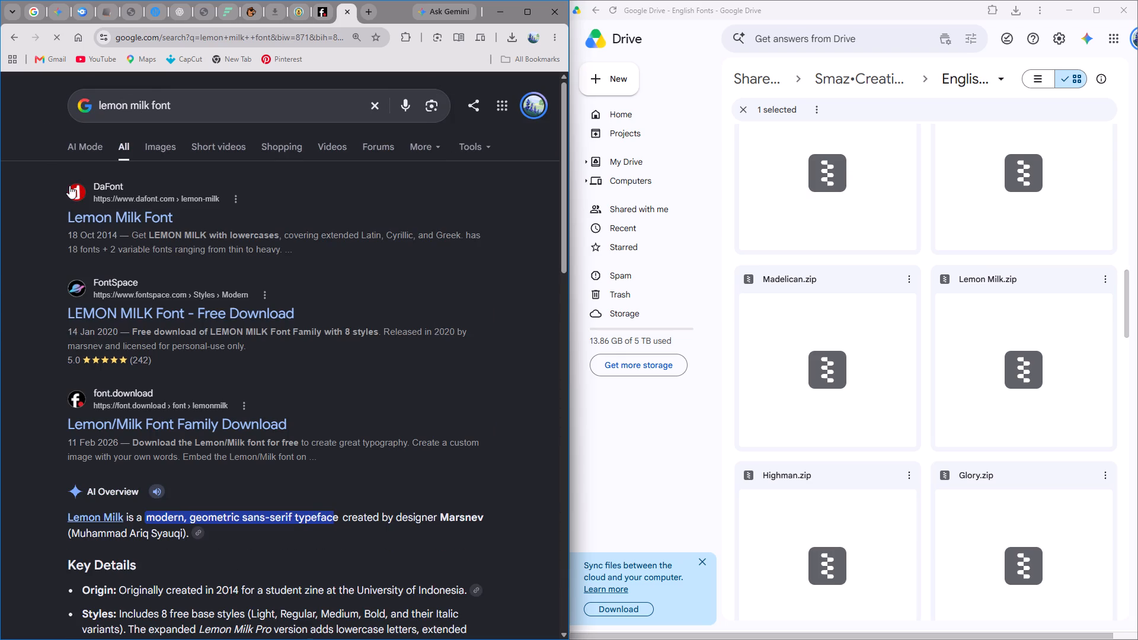
{"action": "left_click", "coordinate": [105, 217]}
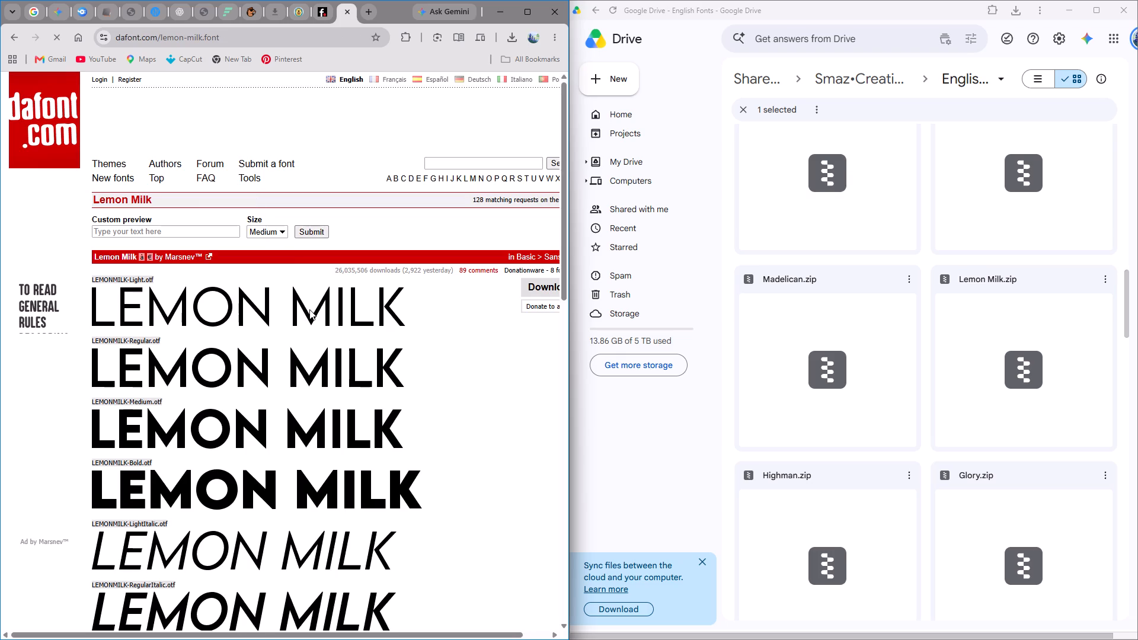
{"action": "scroll", "coordinate": [391, 343], "scroll_direction": "down", "scroll_amount": 4}
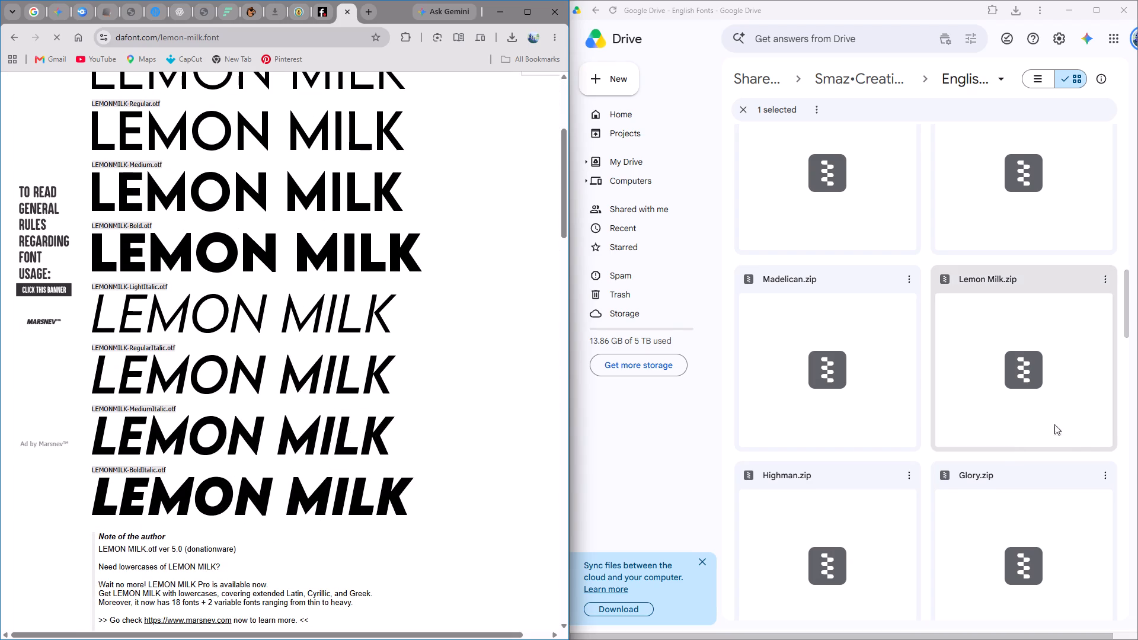
Find the first "Document from" zip in the Drive folder, preview its FoglihtenNo07 files, download it and show it in Downloads.
{"action": "scroll", "coordinate": [1009, 446], "scroll_direction": "down", "scroll_amount": 10}
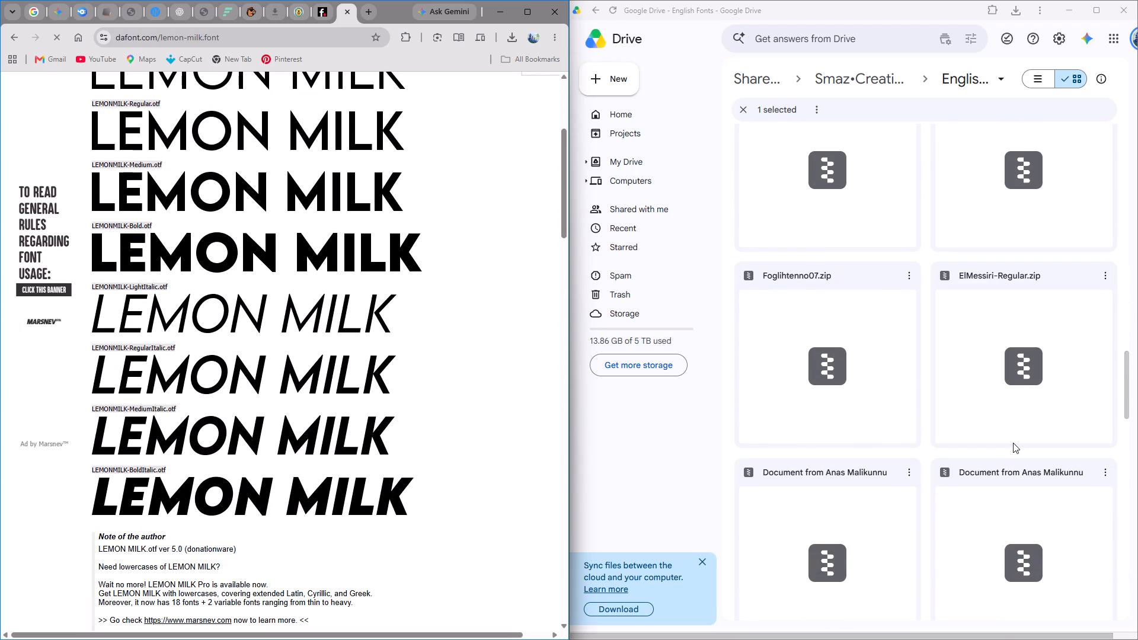
{"action": "scroll", "coordinate": [1013, 442], "scroll_direction": "down", "scroll_amount": 6}
{"action": "scroll", "coordinate": [1010, 436], "scroll_direction": "up", "scroll_amount": 2}
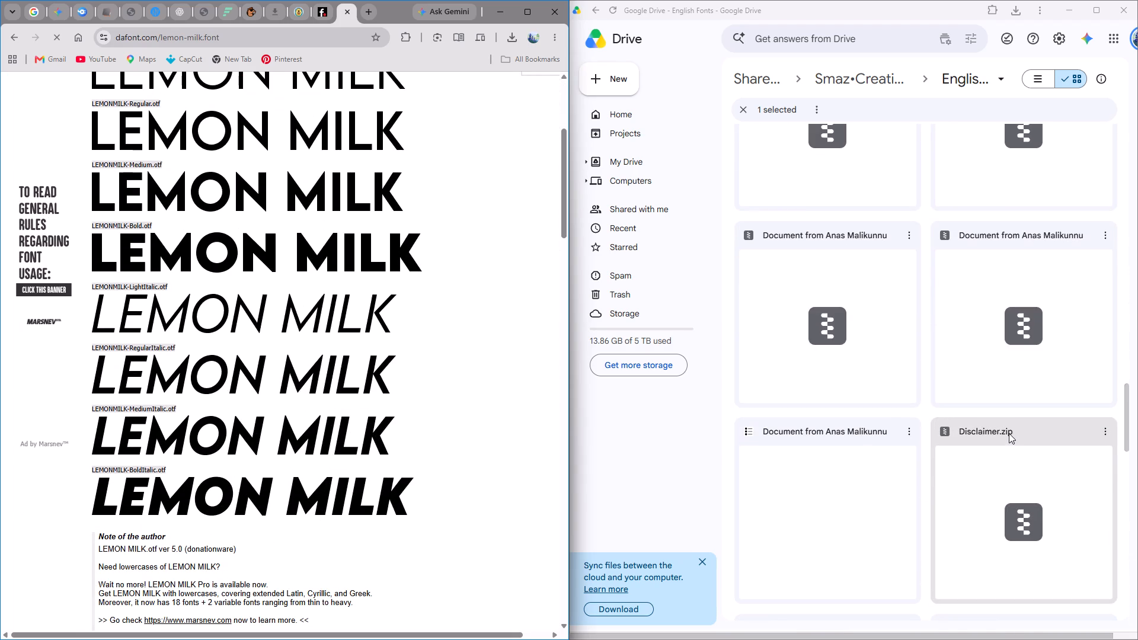
{"action": "left_click", "coordinate": [874, 289]}
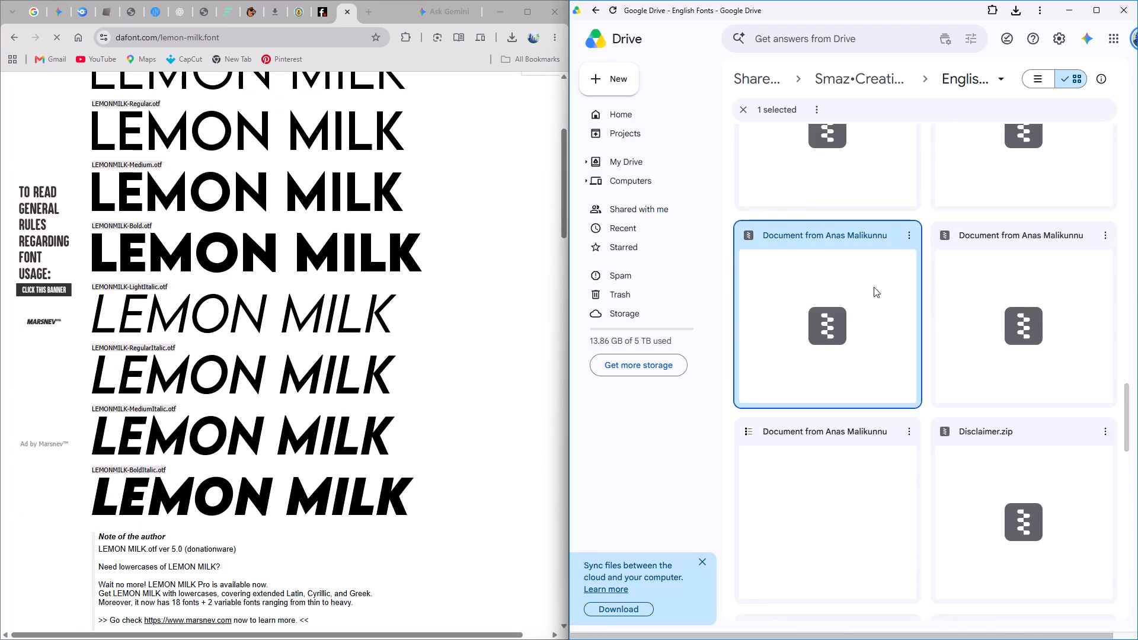
{"action": "double_click", "coordinate": [873, 286]}
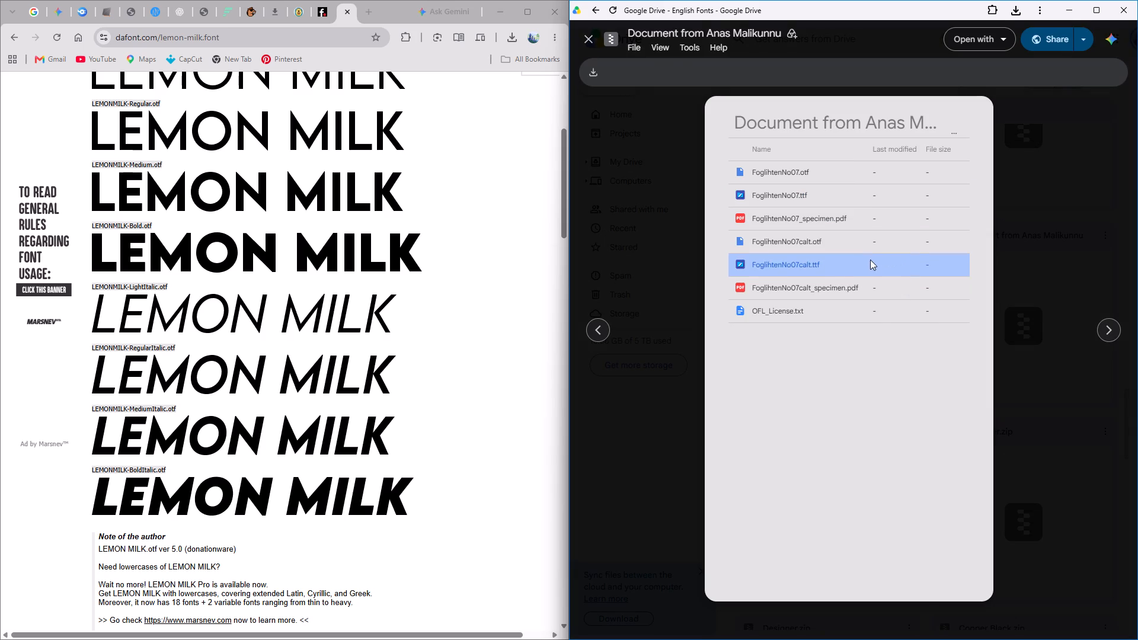
{"action": "left_click", "coordinate": [592, 72]}
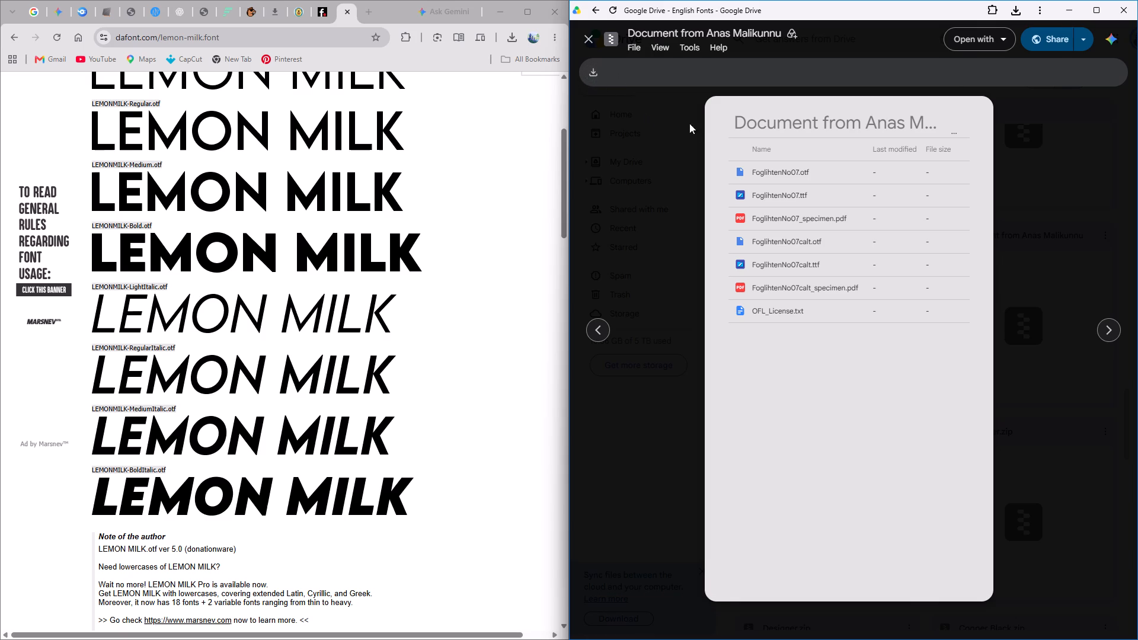
{"action": "left_click", "coordinate": [1019, 9]}
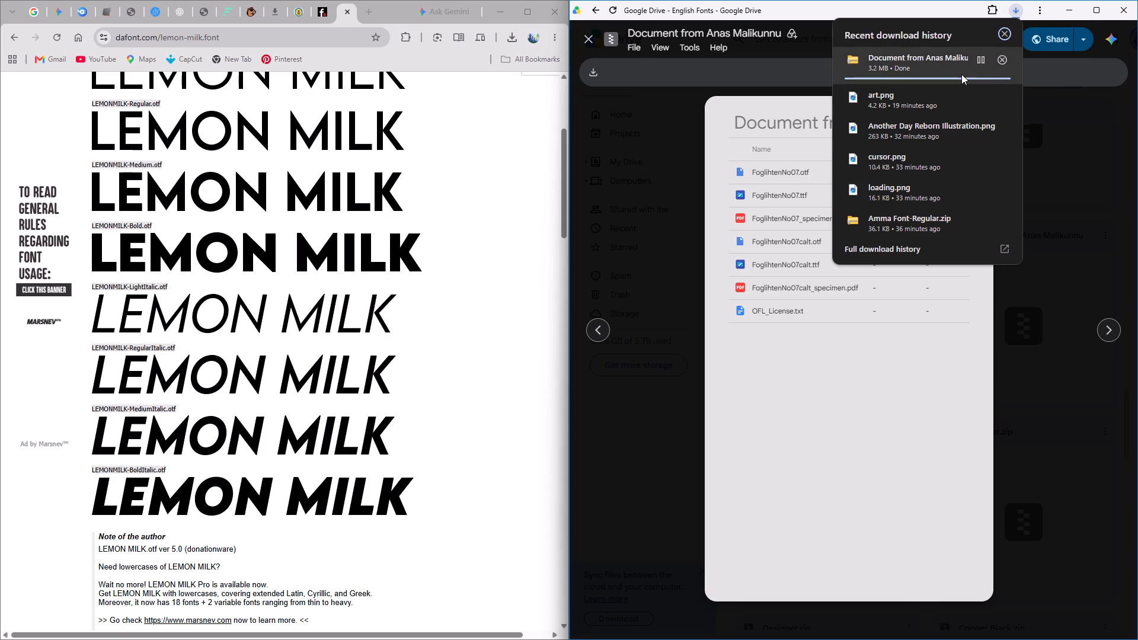
{"action": "left_click", "coordinate": [979, 62]}
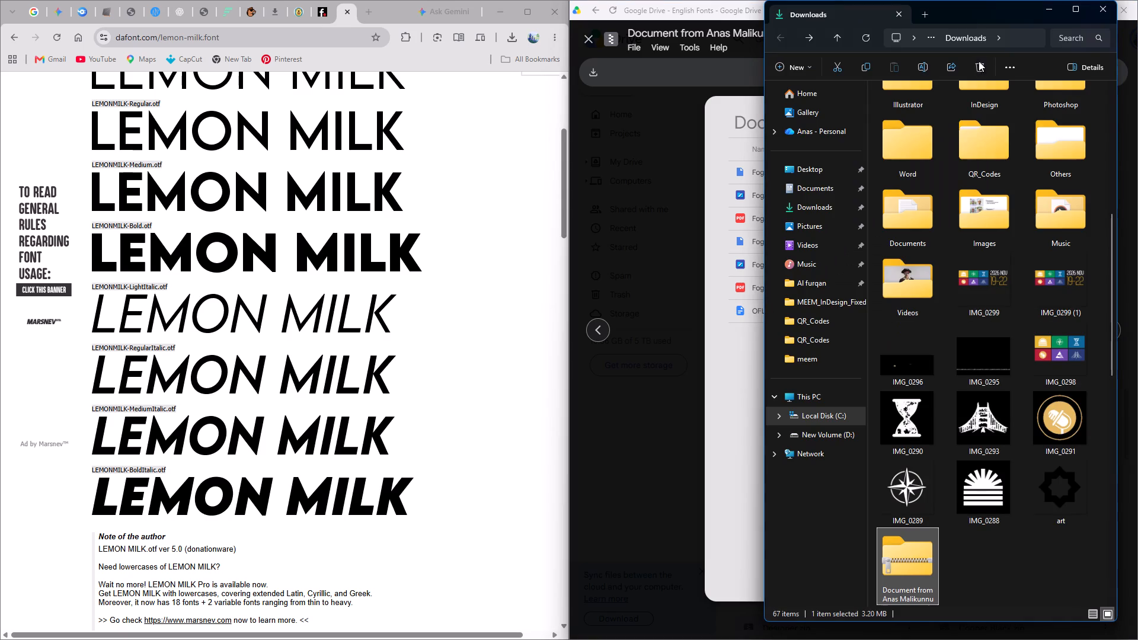
Extract the downloaded archive with WinRAR into its own folder inside Downloads and open the extracted folder.
{"action": "right_click", "coordinate": [909, 559]}
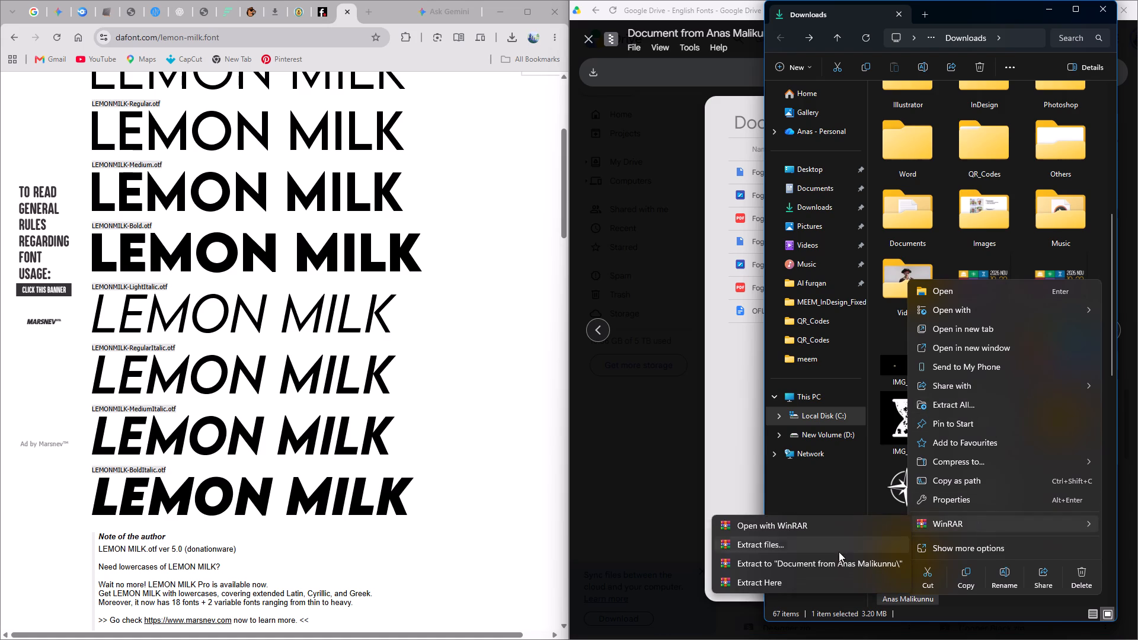
{"action": "left_click", "coordinate": [837, 546]}
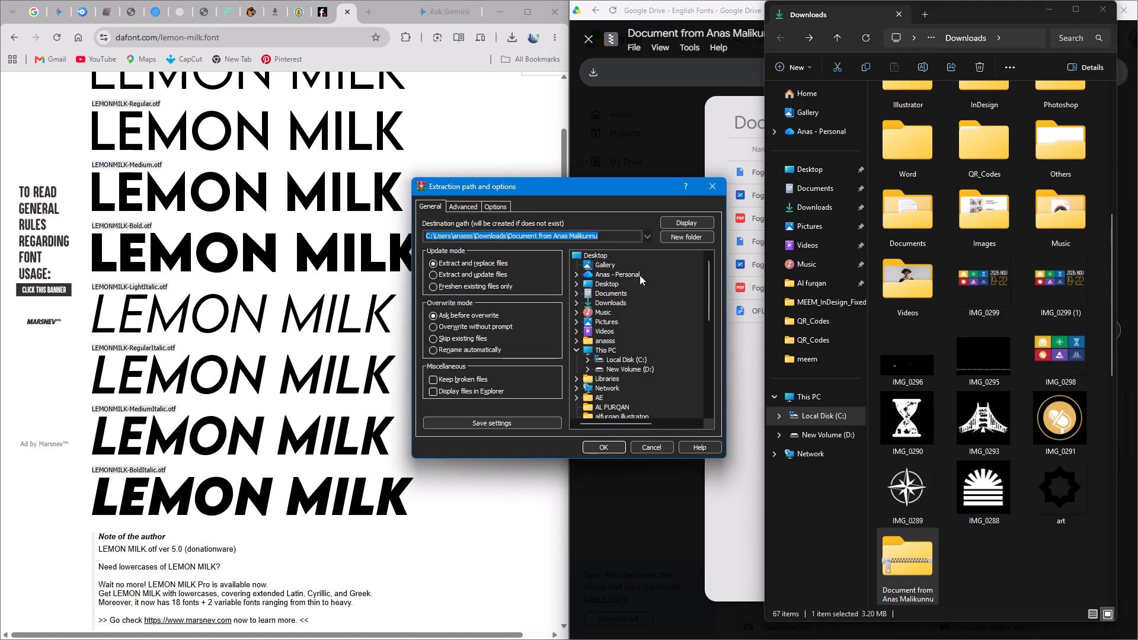
{"action": "left_click", "coordinate": [602, 446]}
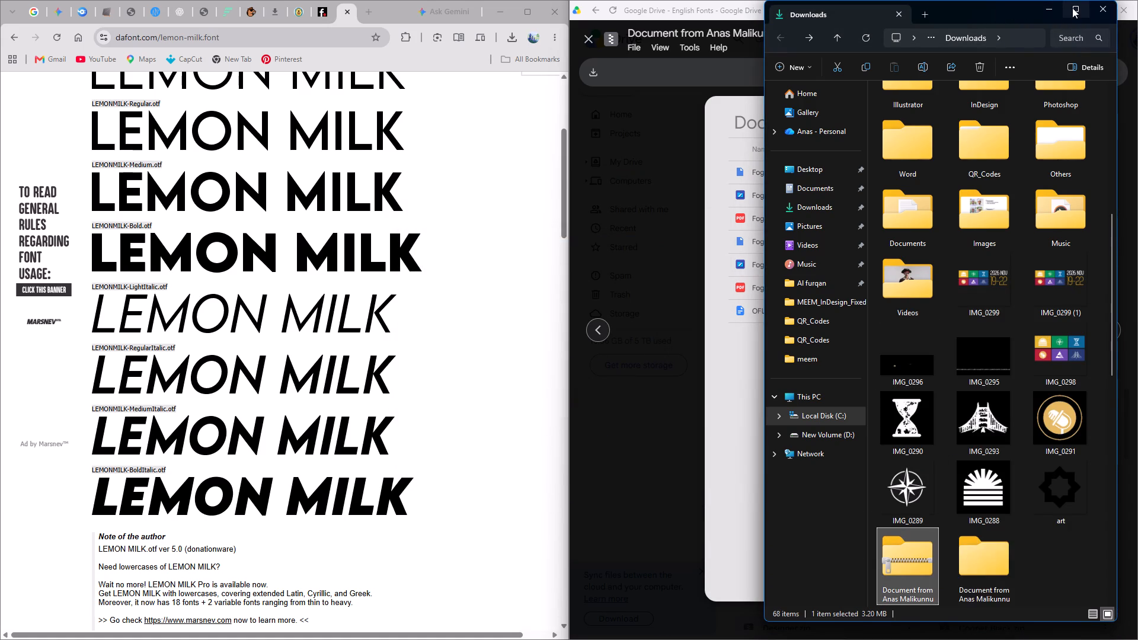
{"action": "left_click", "coordinate": [1072, 8]}
{"action": "scroll", "coordinate": [329, 168], "scroll_direction": "up", "scroll_amount": 1}
{"action": "scroll", "coordinate": [474, 271], "scroll_direction": "down", "scroll_amount": 4}
{"action": "scroll", "coordinate": [571, 382], "scroll_direction": "down", "scroll_amount": 3}
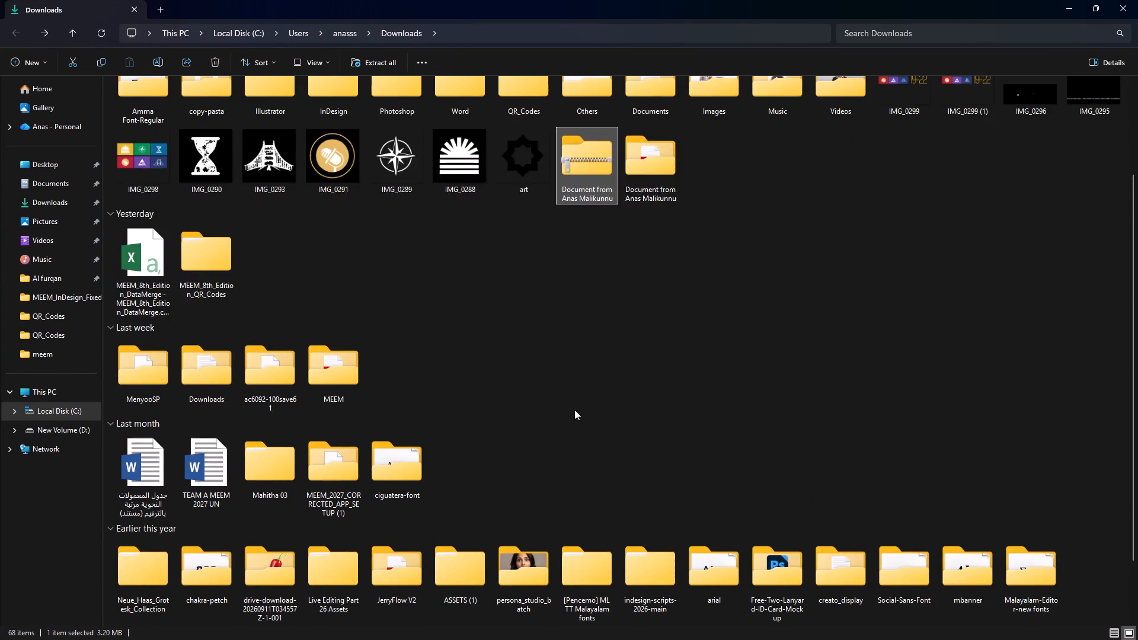
{"action": "scroll", "coordinate": [574, 409], "scroll_direction": "down", "scroll_amount": 4}
{"action": "scroll", "coordinate": [439, 321], "scroll_direction": "up", "scroll_amount": 6}
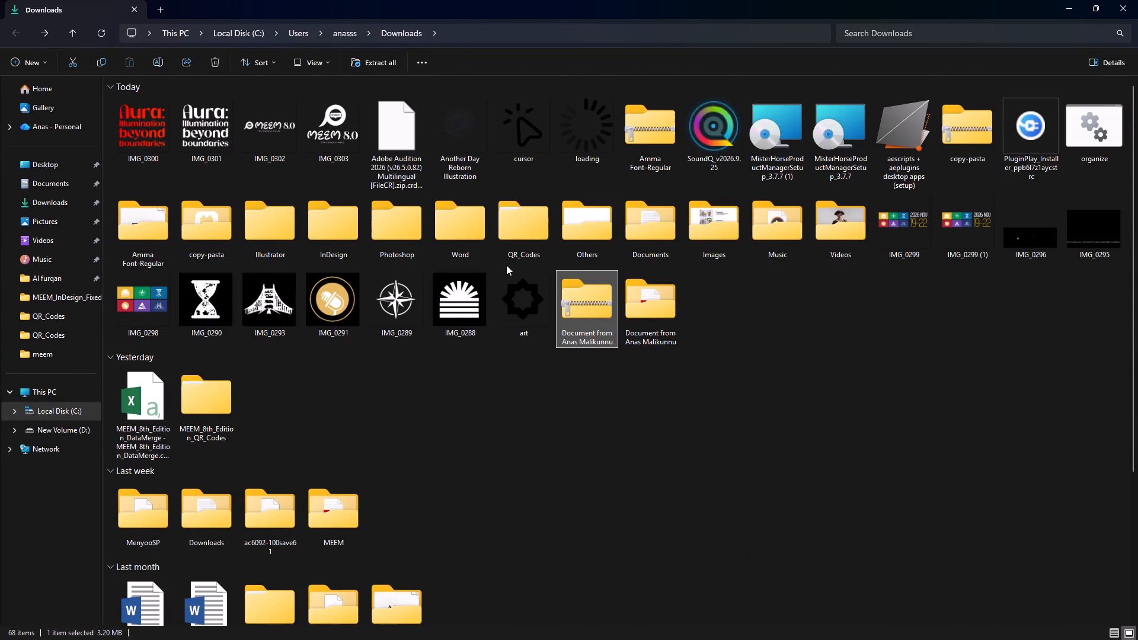
{"action": "double_click", "coordinate": [650, 309]}
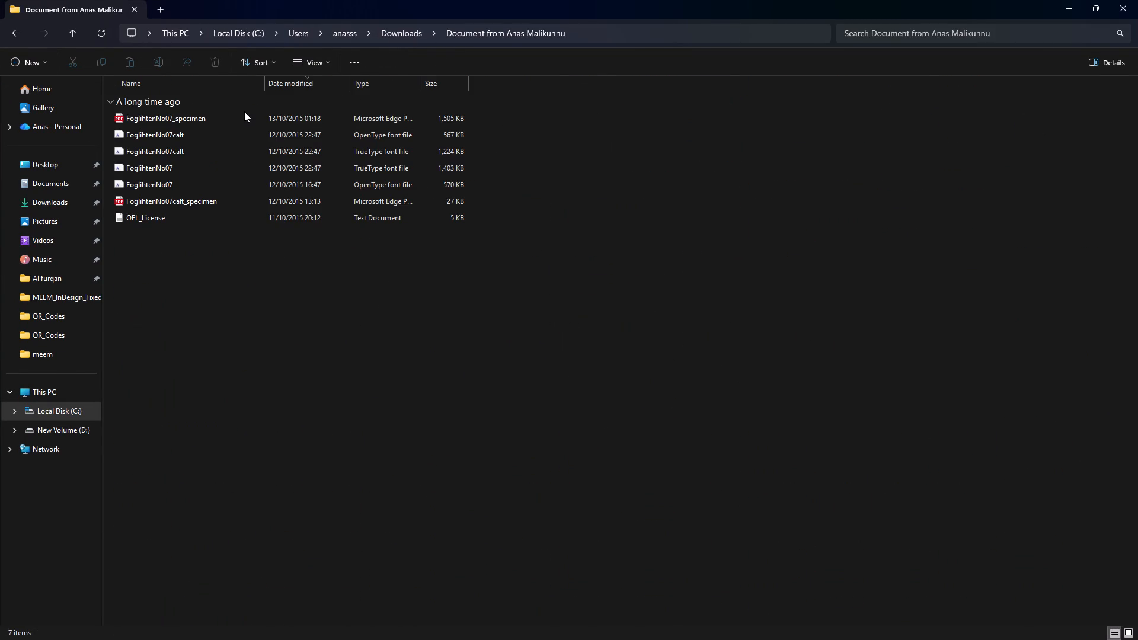
Examine the letterforms, ligatures and ornaments in the FoglihtenNo07_specimen PDF.
{"action": "double_click", "coordinate": [244, 117]}
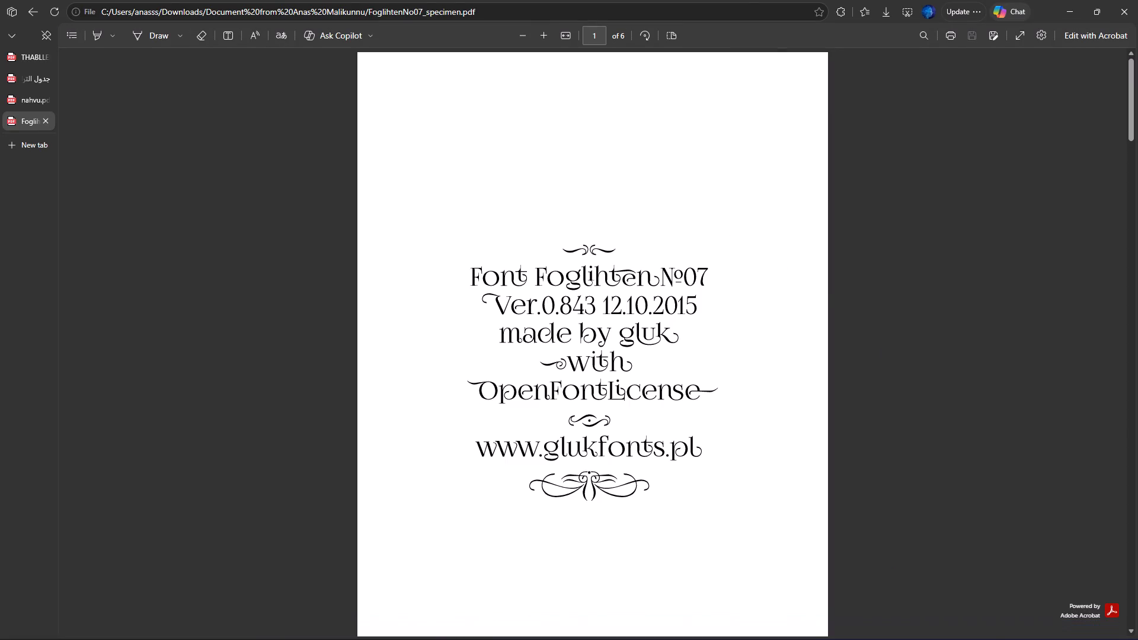
{"action": "scroll", "coordinate": [648, 296], "scroll_direction": "down", "scroll_amount": 16}
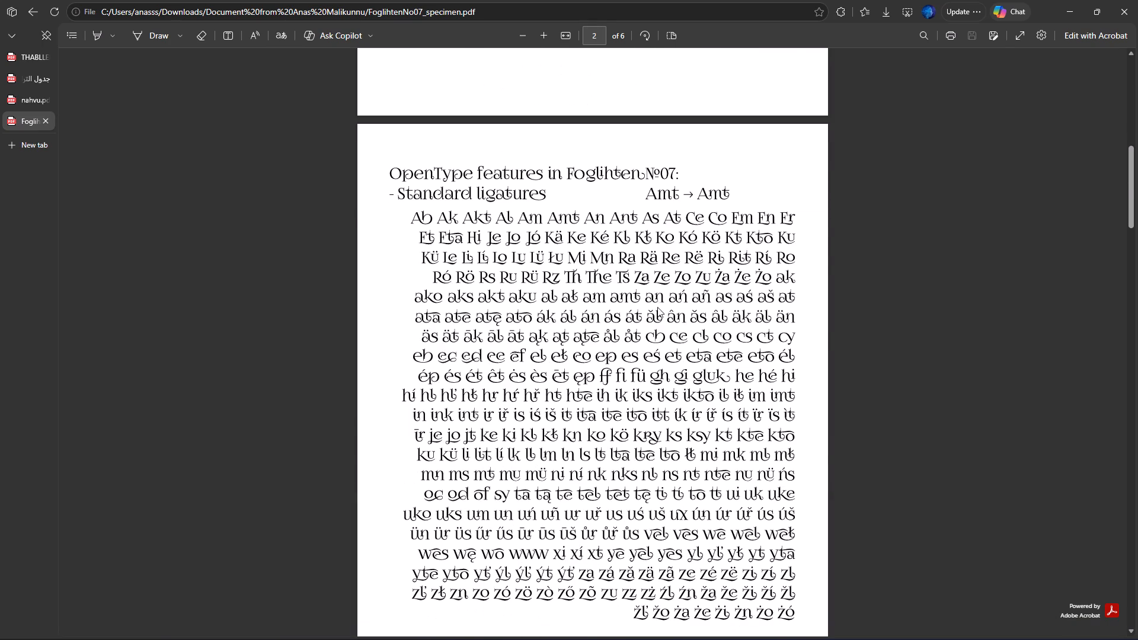
{"action": "scroll", "coordinate": [661, 305], "scroll_direction": "down", "scroll_amount": 13}
{"action": "scroll", "coordinate": [712, 274], "scroll_direction": "down", "scroll_amount": 7}
{"action": "scroll", "coordinate": [1136, 359], "scroll_direction": "down", "scroll_amount": 5}
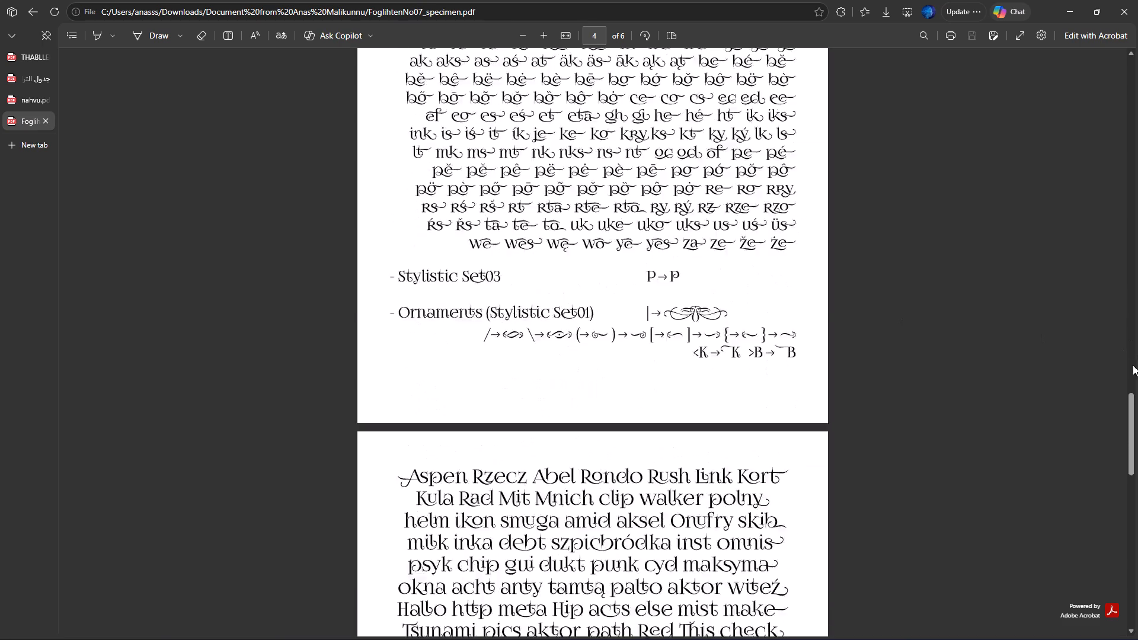
{"action": "scroll", "coordinate": [1024, 327], "scroll_direction": "down", "scroll_amount": 5}
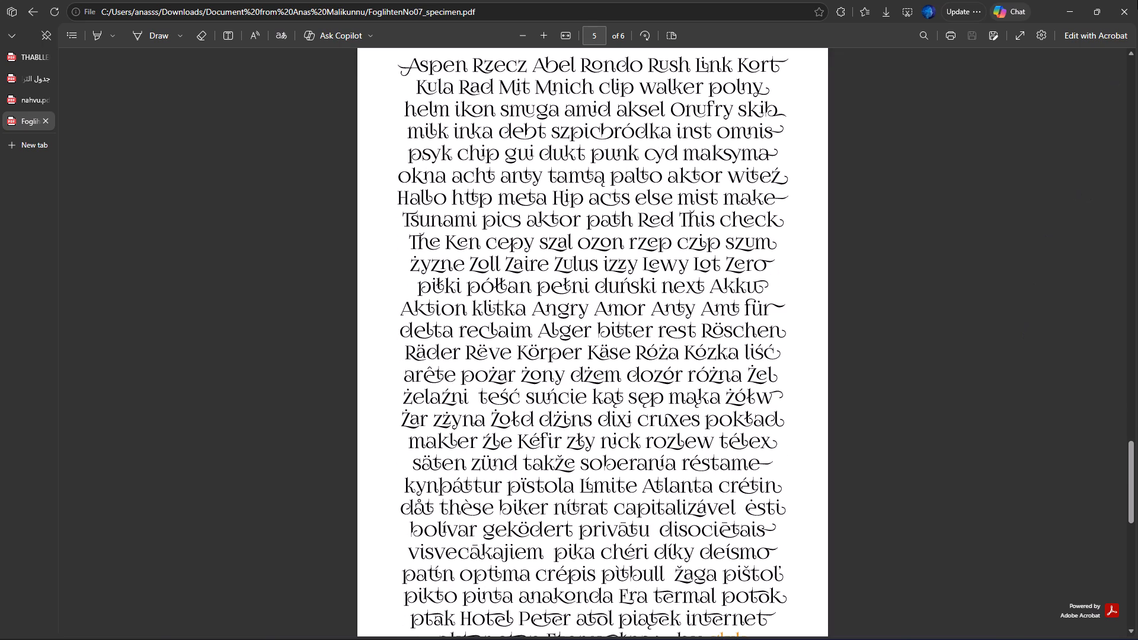
{"action": "left_click", "coordinate": [1136, 0]}
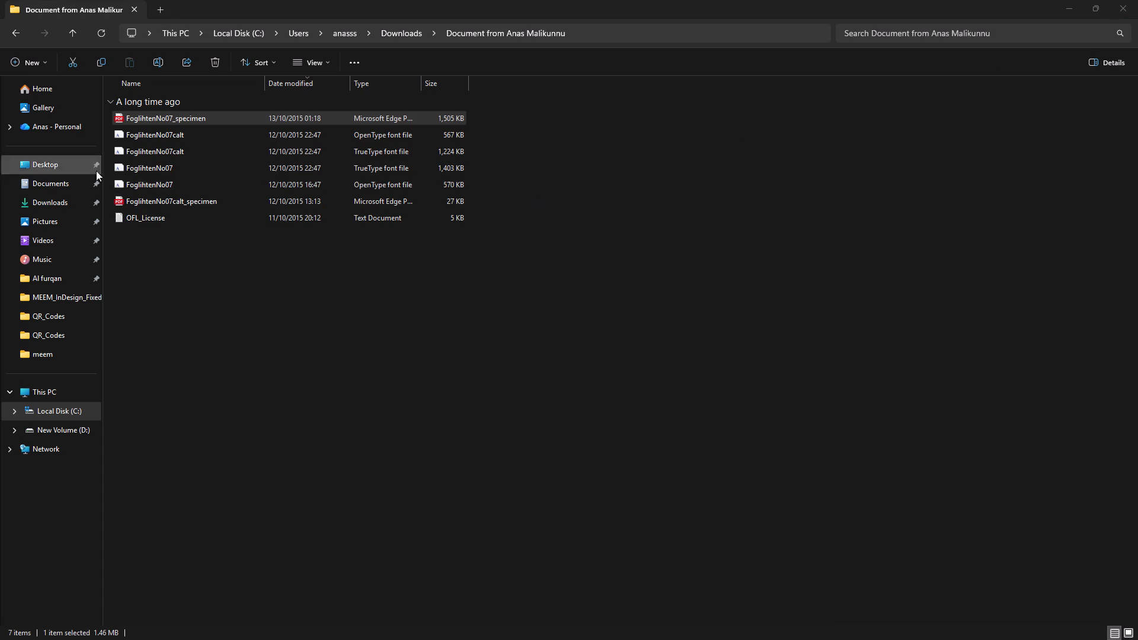
Preview the FoglihtenNo07 TrueType font file, and return to the English Fonts folder in Drive.
{"action": "double_click", "coordinate": [176, 165]}
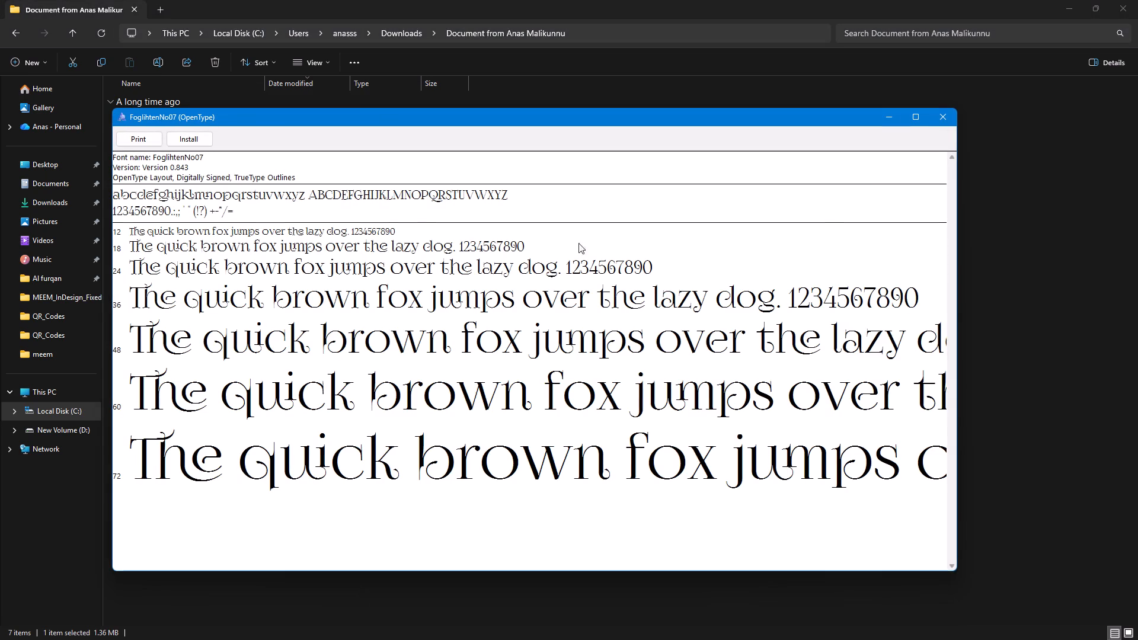
{"action": "left_click", "coordinate": [950, 126]}
{"action": "left_click", "coordinate": [945, 119]}
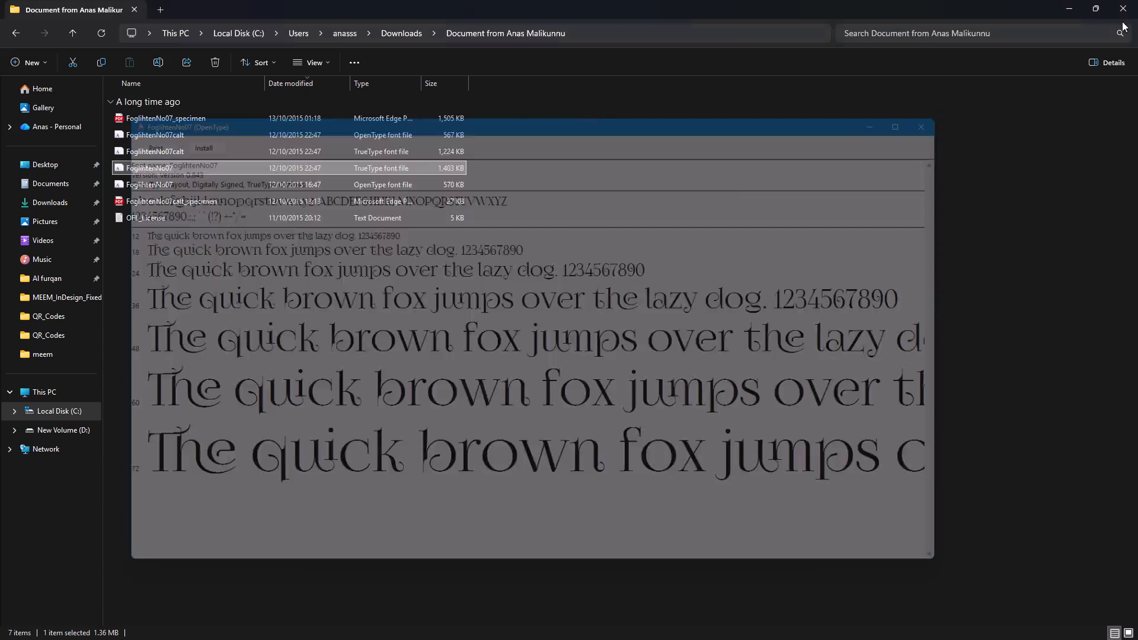
{"action": "left_click", "coordinate": [1069, 0]}
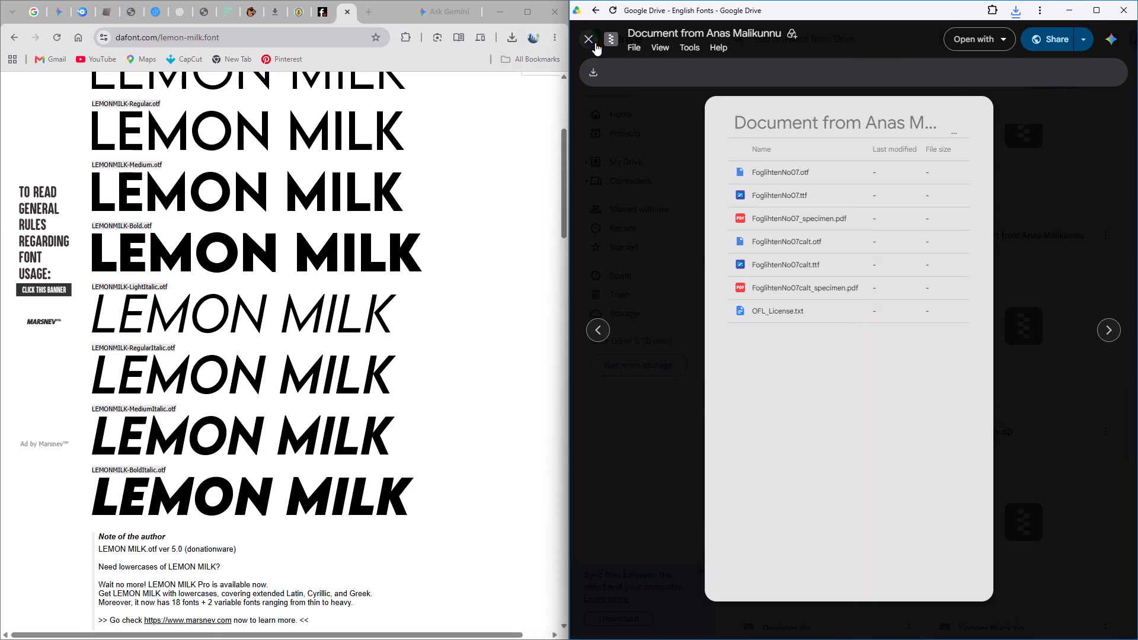
{"action": "left_click", "coordinate": [593, 42]}
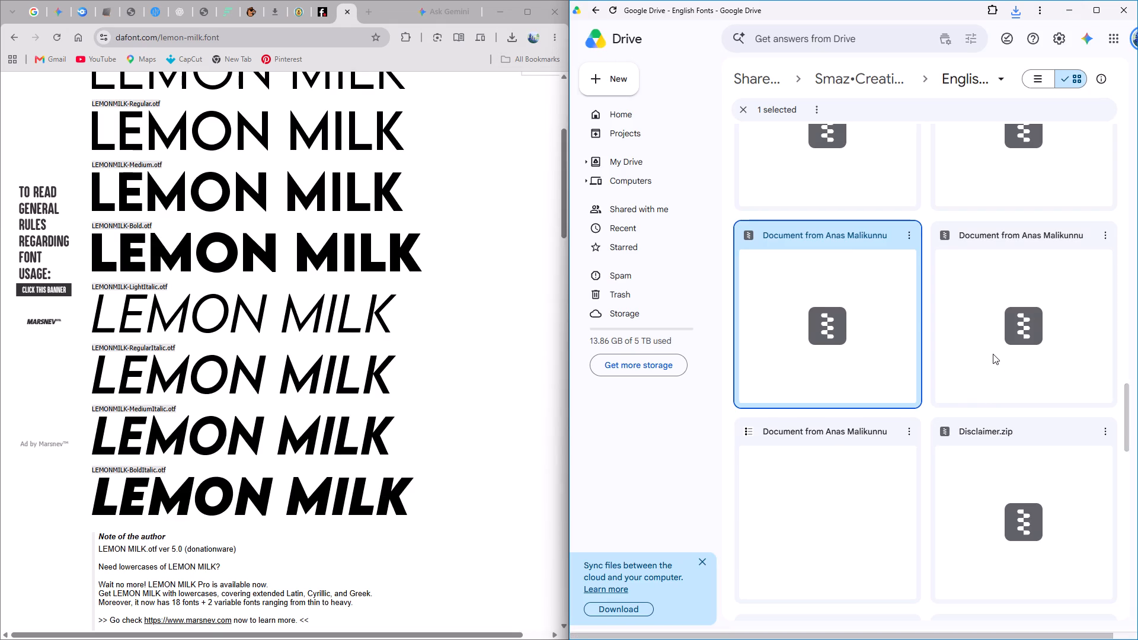
Inspect the neulis-alt font files inside the second "Document from" zip in Drive.
{"action": "double_click", "coordinate": [992, 353]}
{"action": "left_click", "coordinate": [768, 172]}
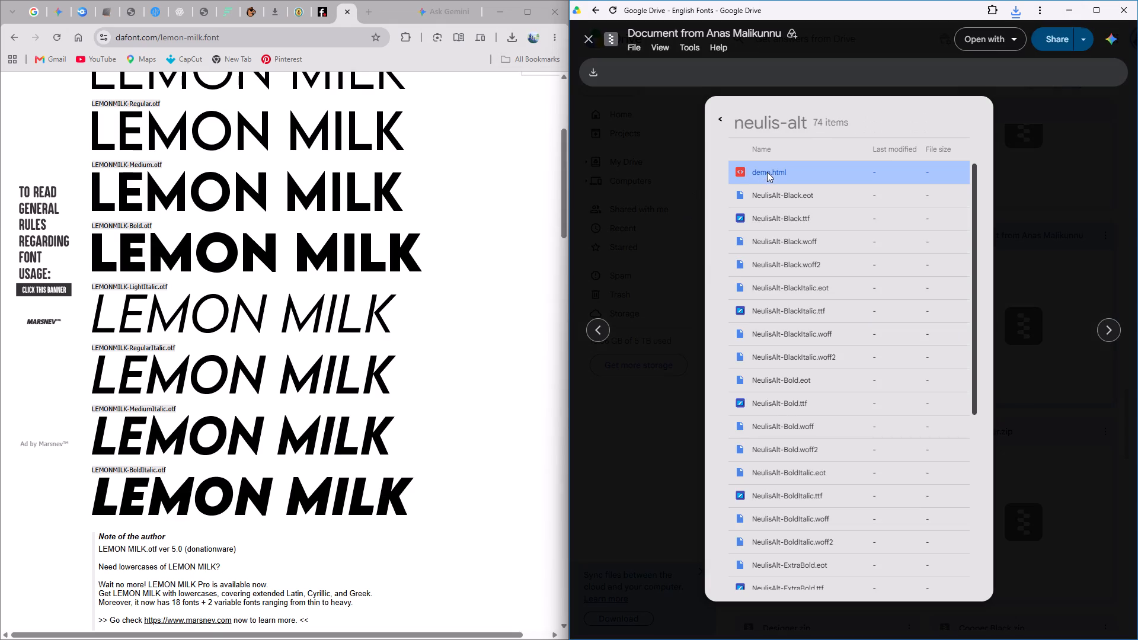
{"action": "scroll", "coordinate": [816, 322], "scroll_direction": "down", "scroll_amount": 13}
{"action": "scroll", "coordinate": [779, 380], "scroll_direction": "up", "scroll_amount": 5}
{"action": "left_click", "coordinate": [591, 44]}
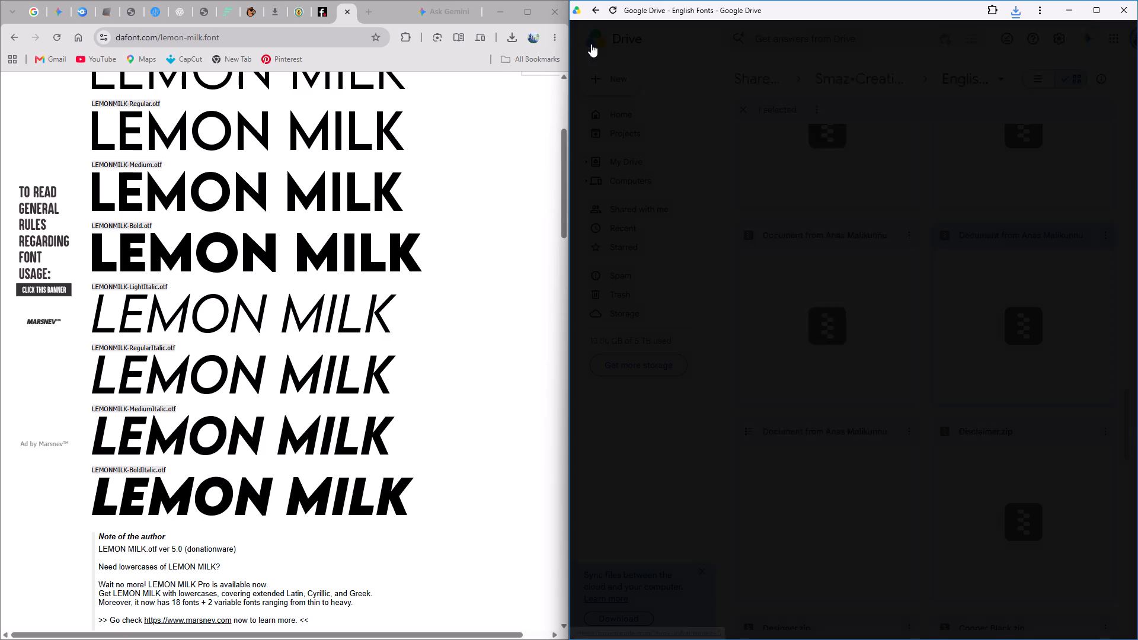
Download the "Document from" file that is not a zip, located beside Disclaimer.zip in the English Fonts folder.
{"action": "double_click", "coordinate": [868, 484]}
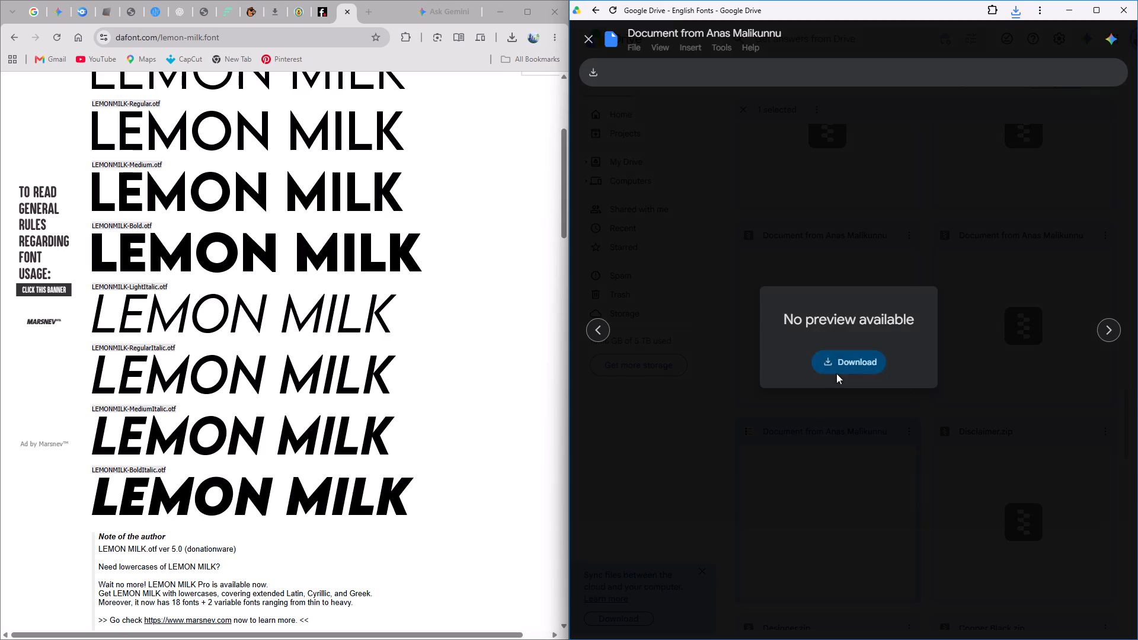
{"action": "left_click", "coordinate": [851, 366]}
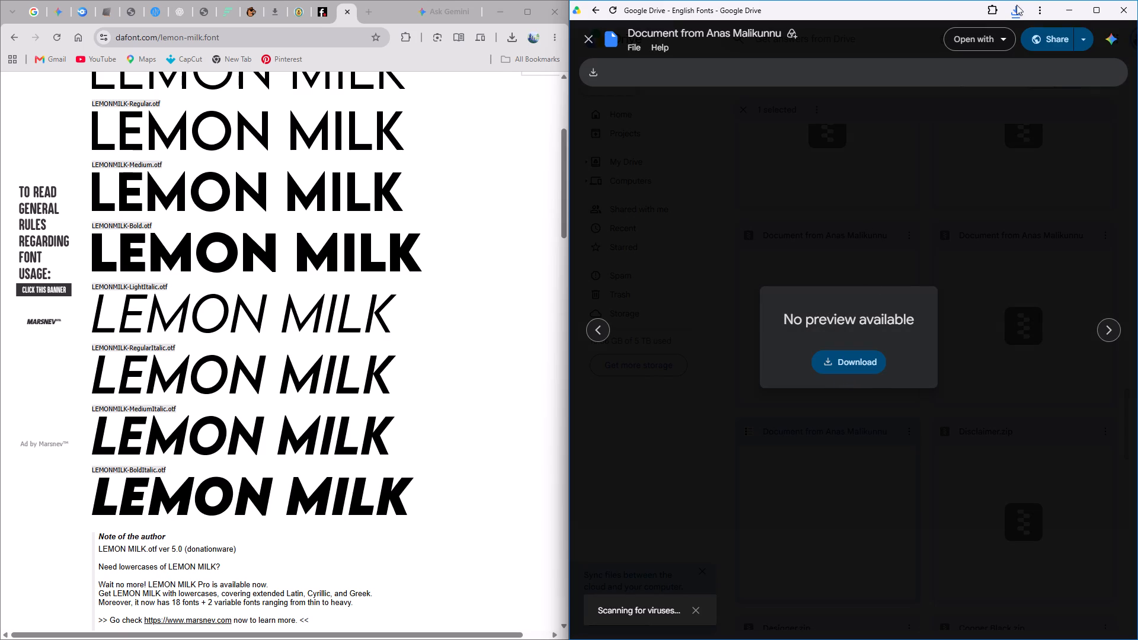
{"action": "left_click", "coordinate": [1011, 15]}
{"action": "left_click", "coordinate": [1016, 10]}
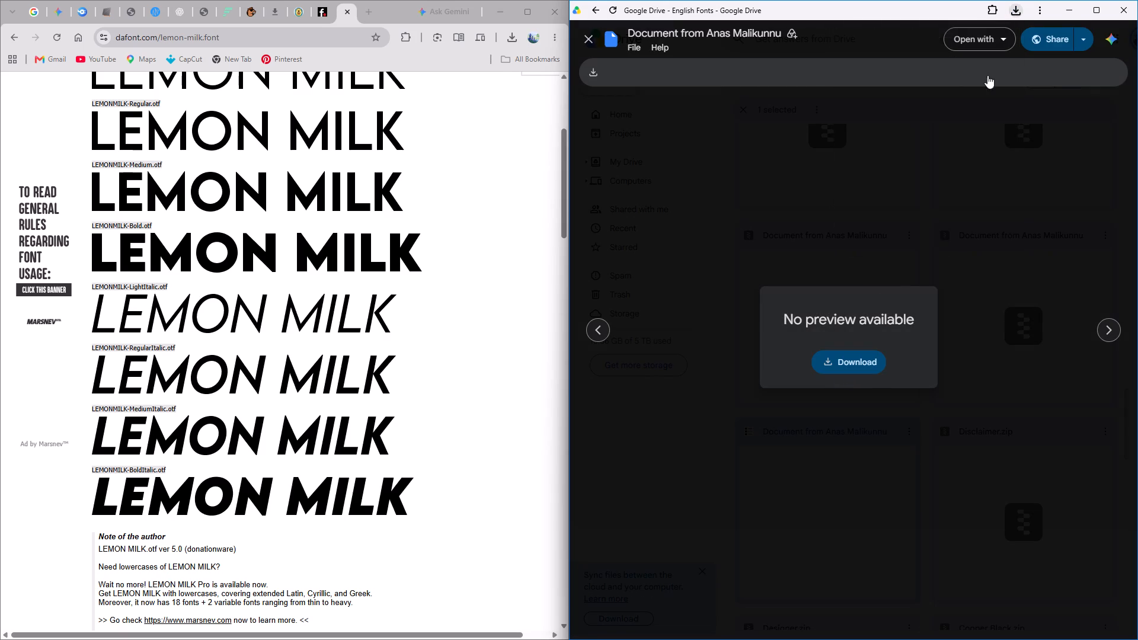
{"action": "left_click", "coordinate": [839, 361]}
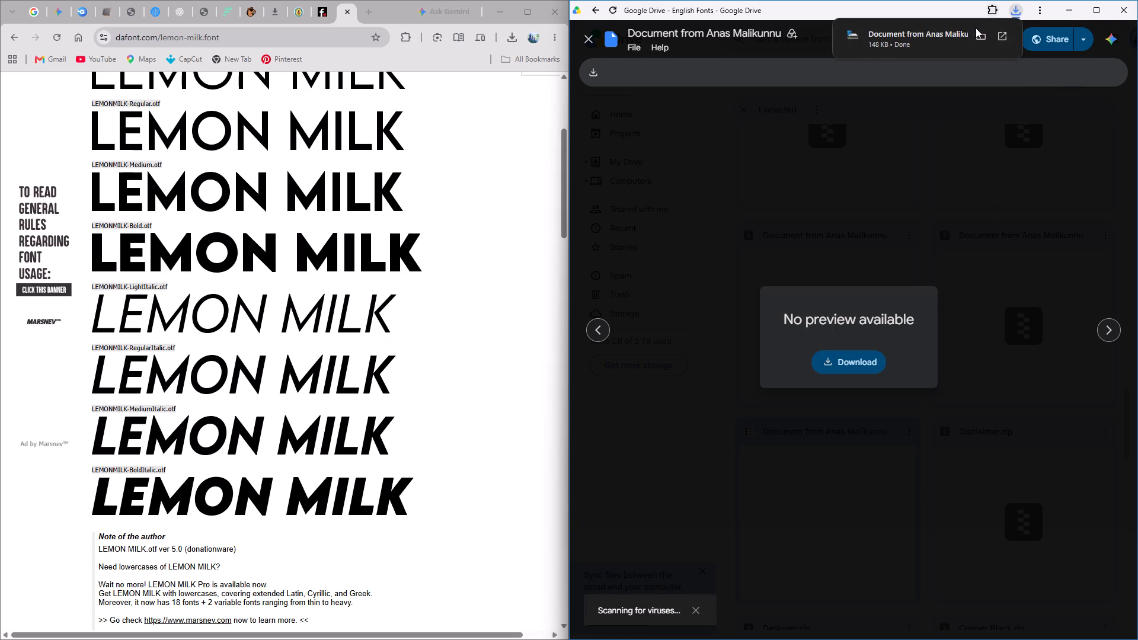
{"action": "left_click", "coordinate": [1018, 10]}
{"action": "left_click", "coordinate": [1018, 10]}
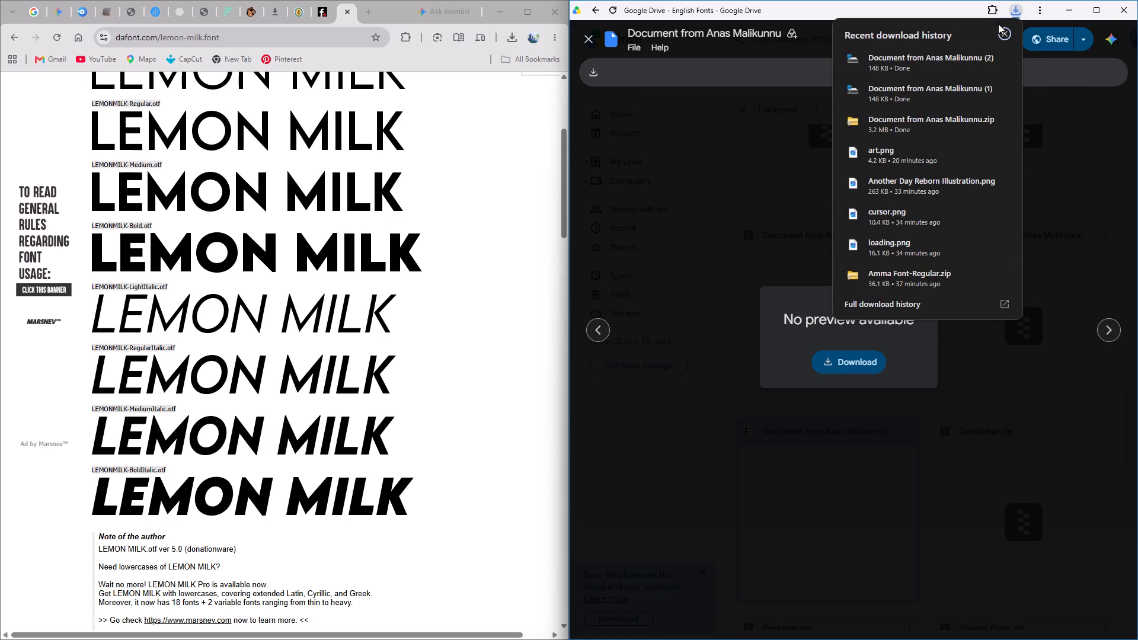
Try to open the newest downloaded "Document from" copy in the Downloads folder, and close the folder window.
{"action": "left_click", "coordinate": [922, 66]}
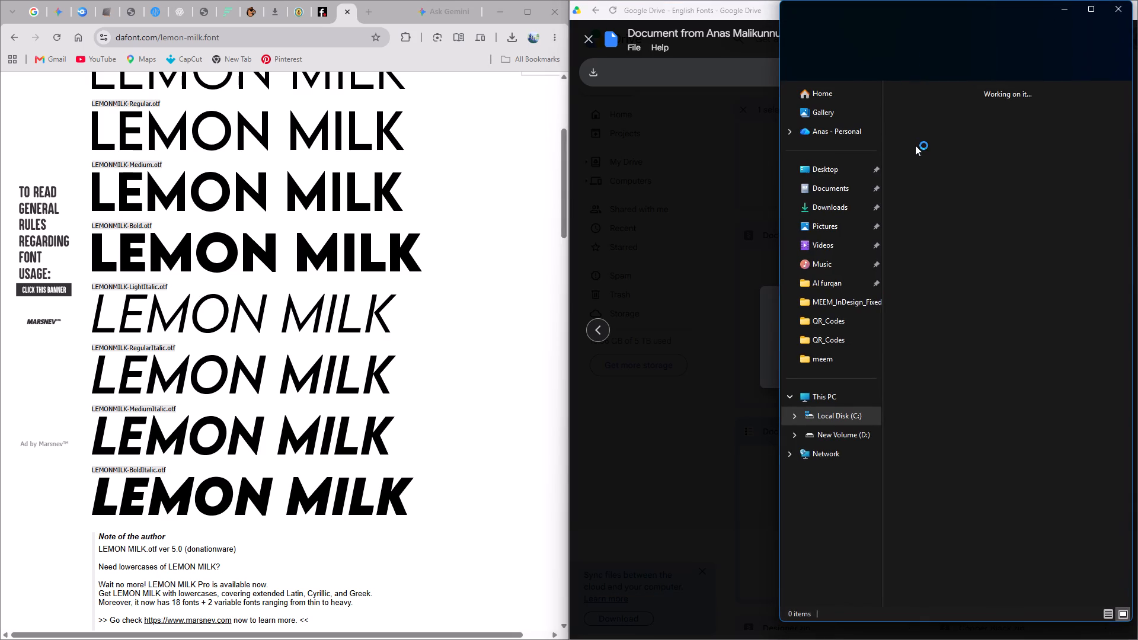
{"action": "double_click", "coordinate": [927, 136]}
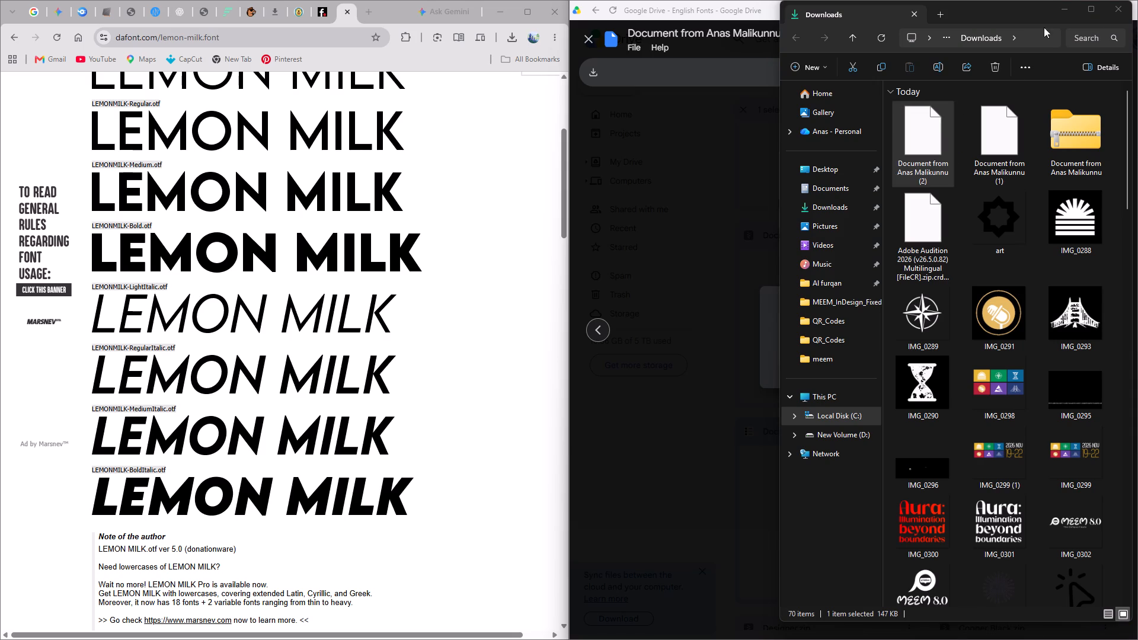
{"action": "left_click_drag", "start_coordinate": [1019, 12], "coordinate": [914, 33]}
{"action": "double_click", "coordinate": [820, 171]}
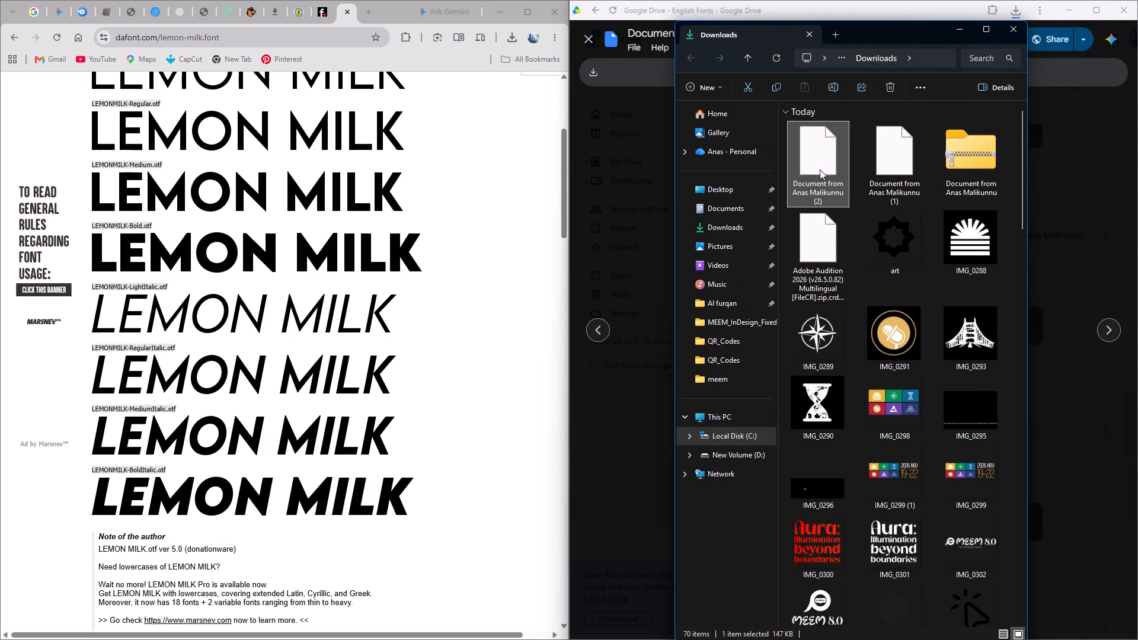
{"action": "left_click", "coordinate": [1060, 117]}
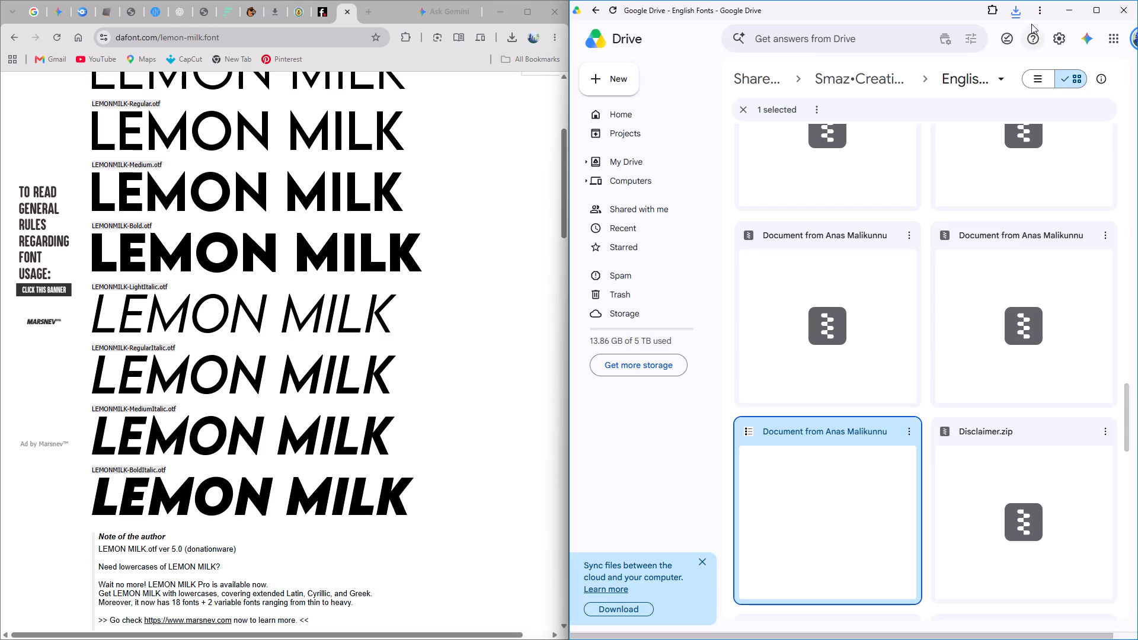
{"action": "left_click", "coordinate": [1006, 14]}
{"action": "left_click", "coordinate": [1013, 11]}
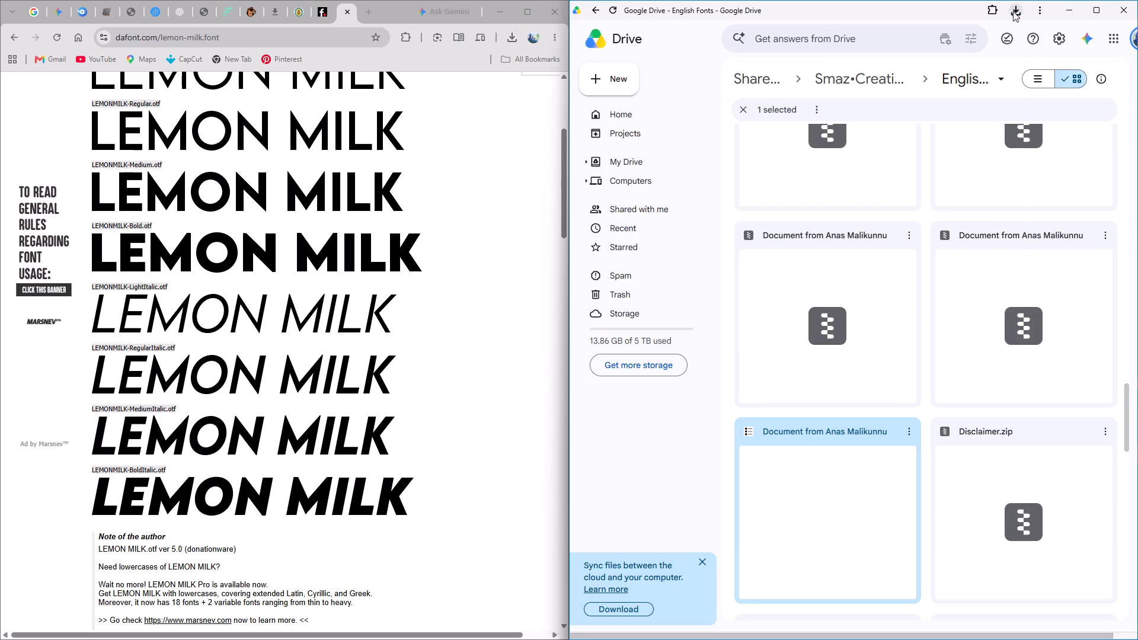
{"action": "left_click", "coordinate": [861, 57]}
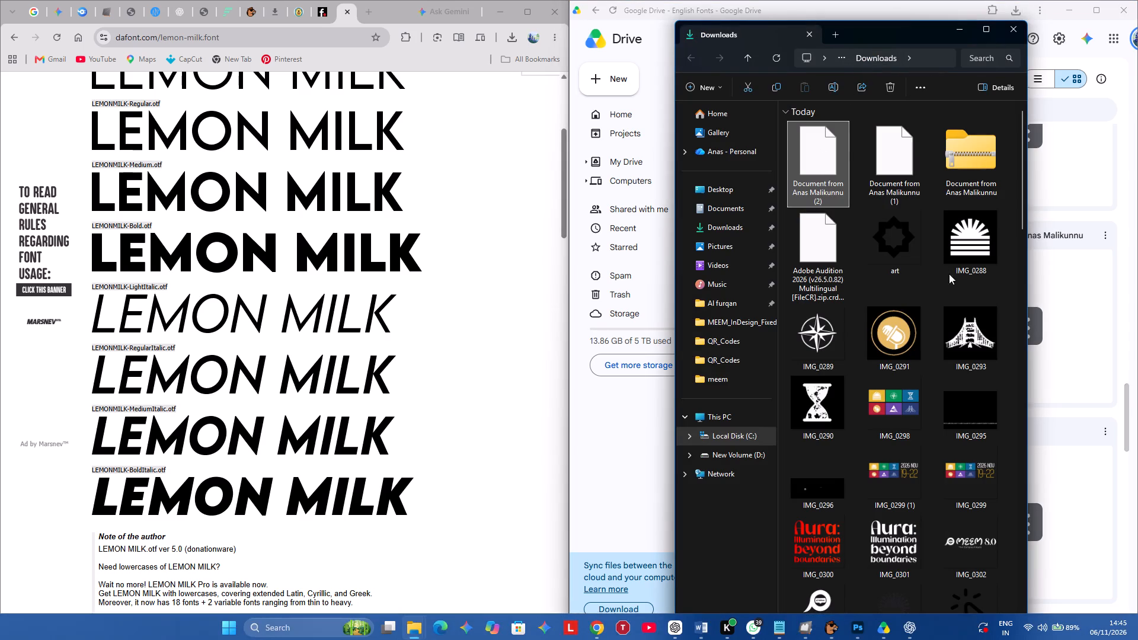
{"action": "left_click", "coordinate": [1011, 24]}
Inspect the contents of Designer.zip in the English Fonts folder and download the archive.
{"action": "scroll", "coordinate": [861, 318], "scroll_direction": "down", "scroll_amount": 3}
{"action": "scroll", "coordinate": [1015, 297], "scroll_direction": "down", "scroll_amount": 1}
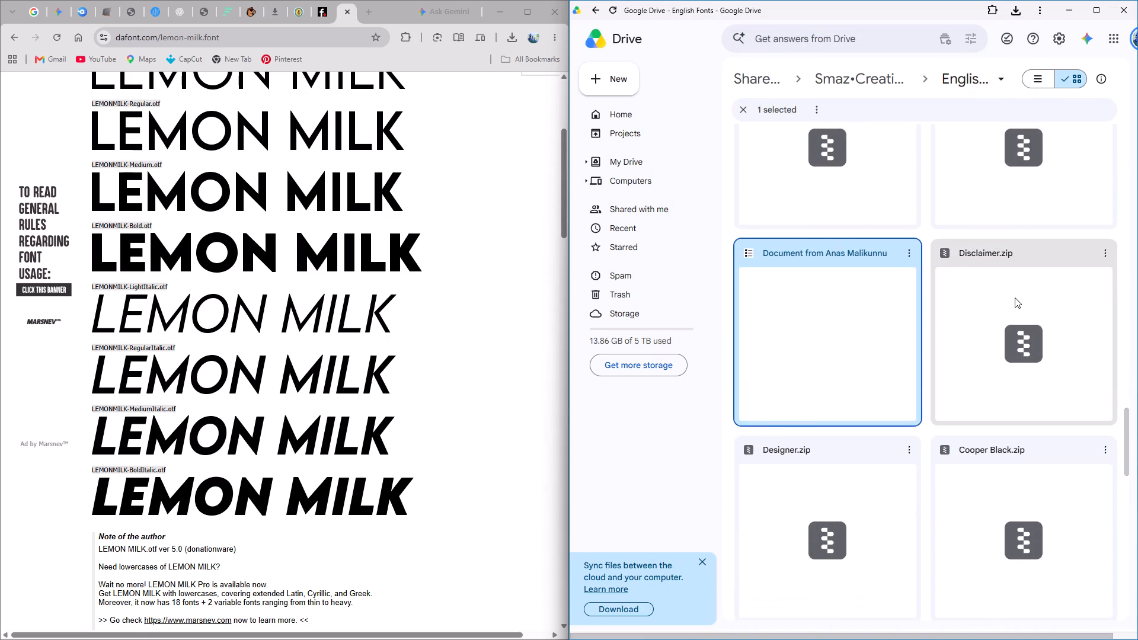
{"action": "left_click", "coordinate": [1015, 294]}
{"action": "scroll", "coordinate": [1000, 328], "scroll_direction": "down", "scroll_amount": 3}
{"action": "left_click", "coordinate": [843, 299]}
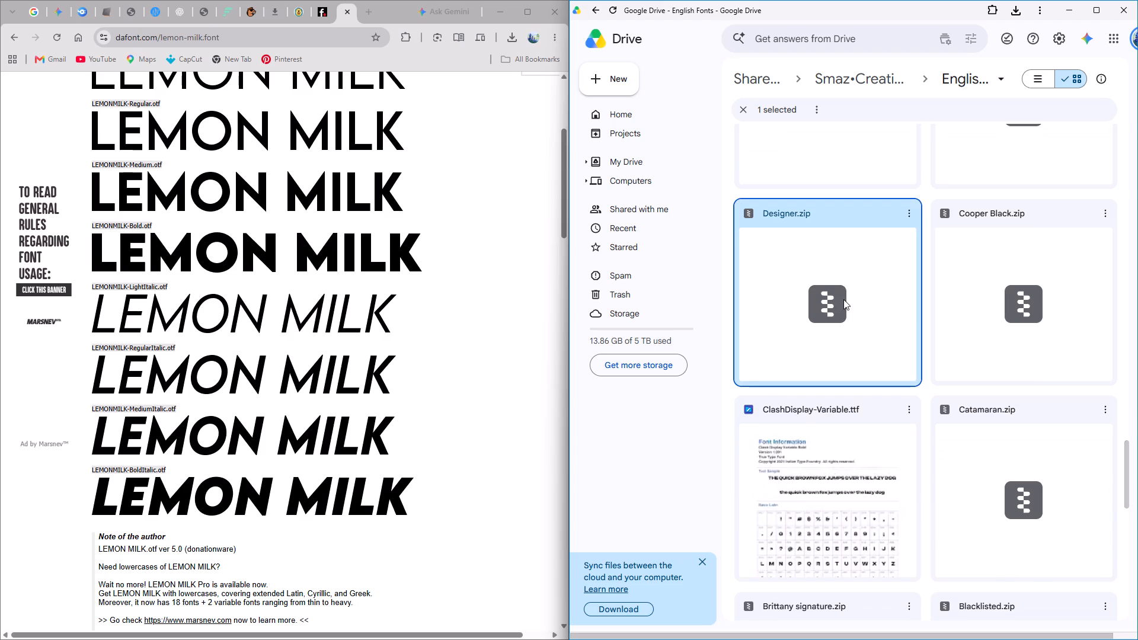
{"action": "double_click", "coordinate": [846, 291]}
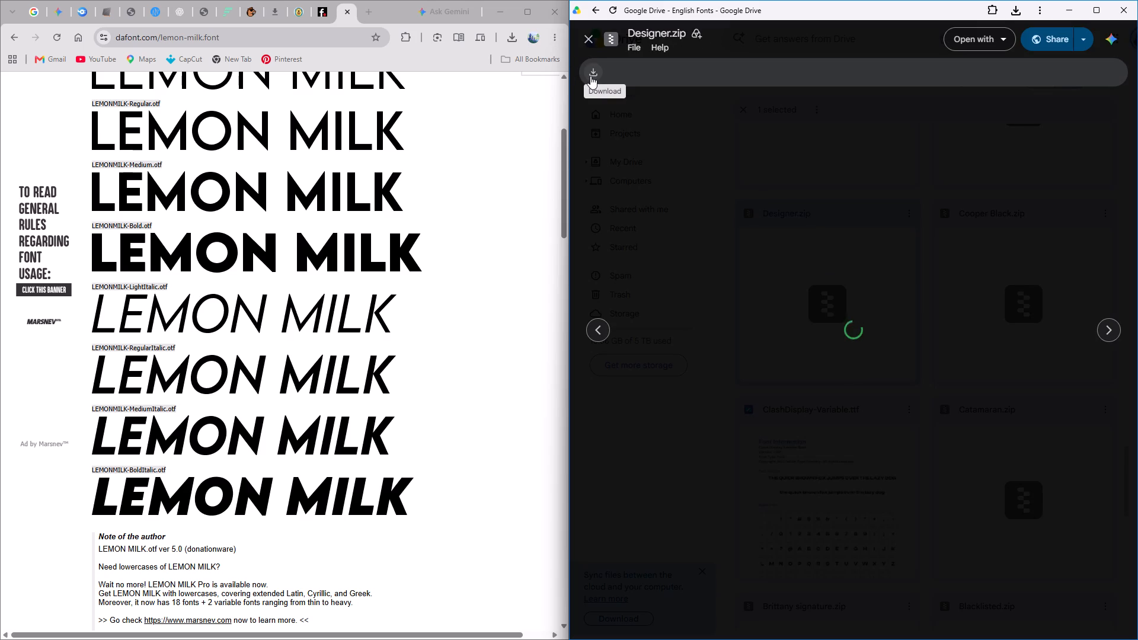
{"action": "double_click", "coordinate": [795, 174]}
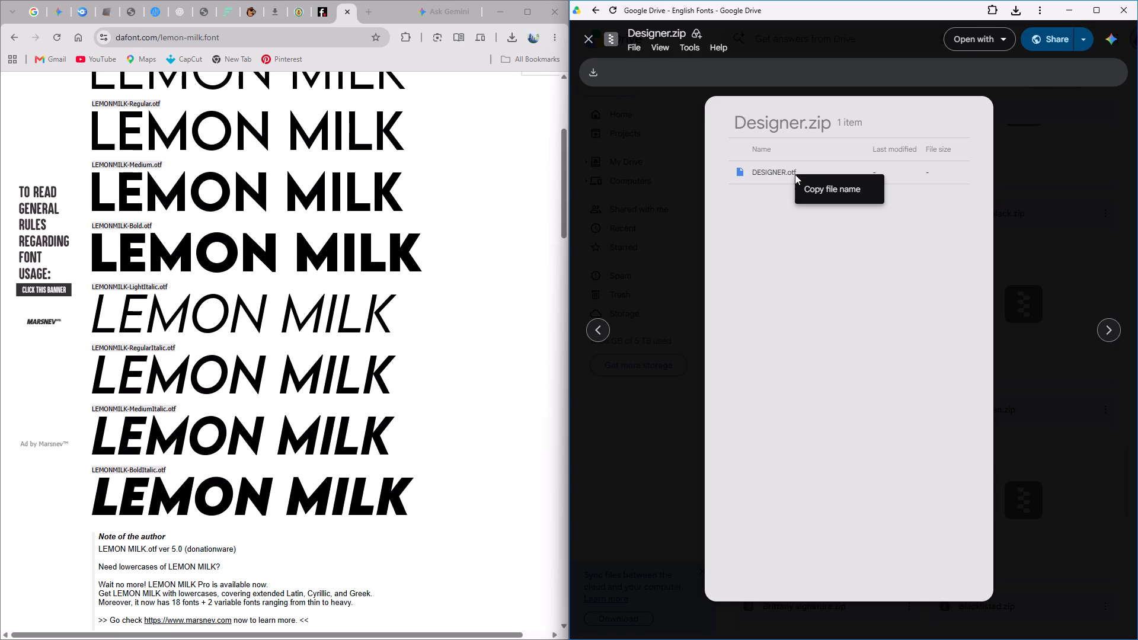
{"action": "left_click", "coordinate": [760, 176]}
{"action": "left_click", "coordinate": [590, 75]}
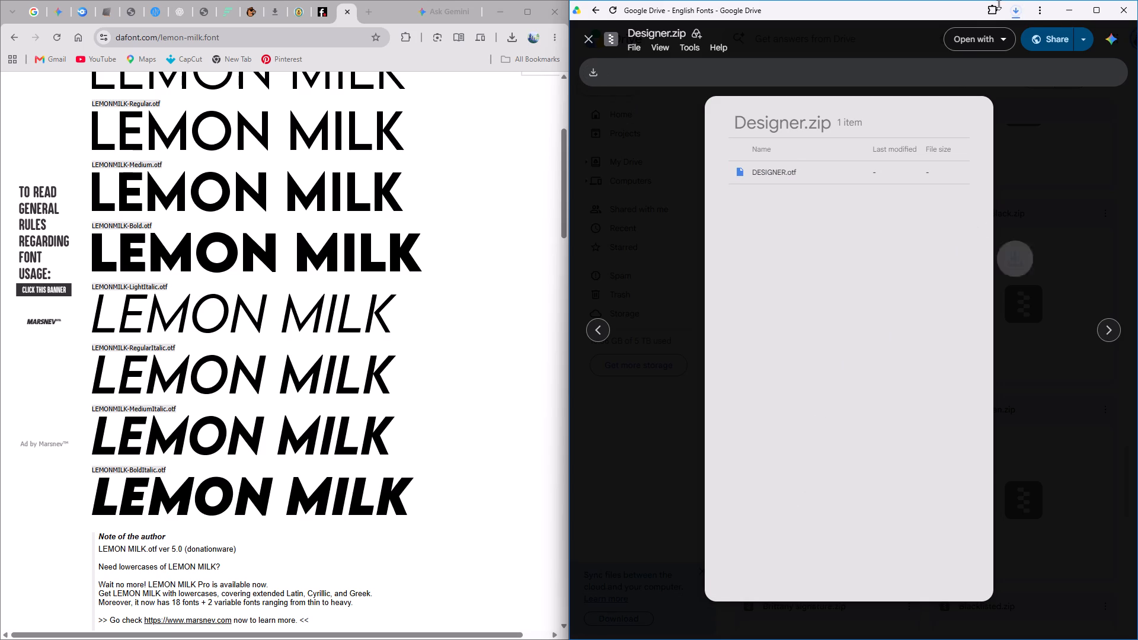
Extract the downloaded Designer archive with WinRAR into a Designer folder inside Downloads.
{"action": "left_click", "coordinate": [1018, 15]}
{"action": "left_click", "coordinate": [1017, 14]}
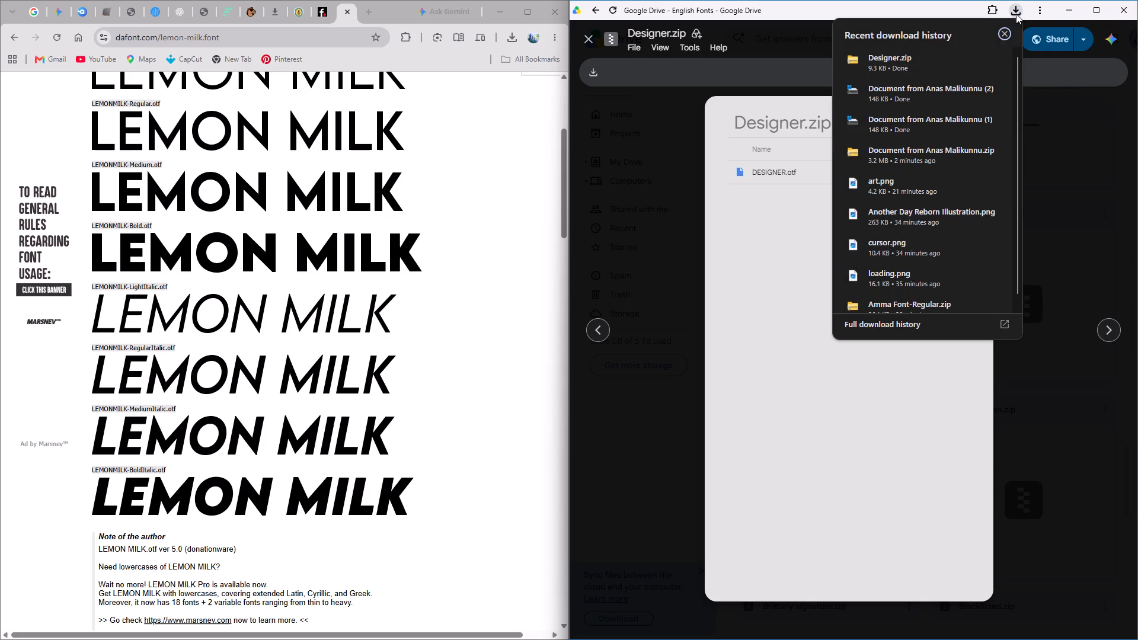
{"action": "left_click", "coordinate": [972, 57]}
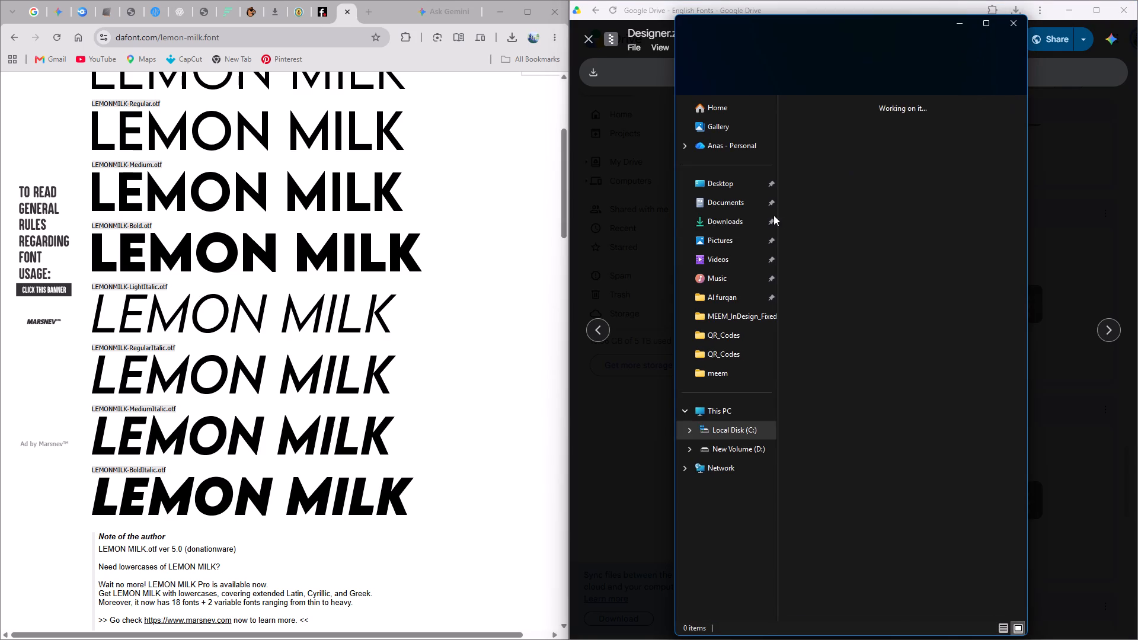
{"action": "right_click", "coordinate": [801, 156]}
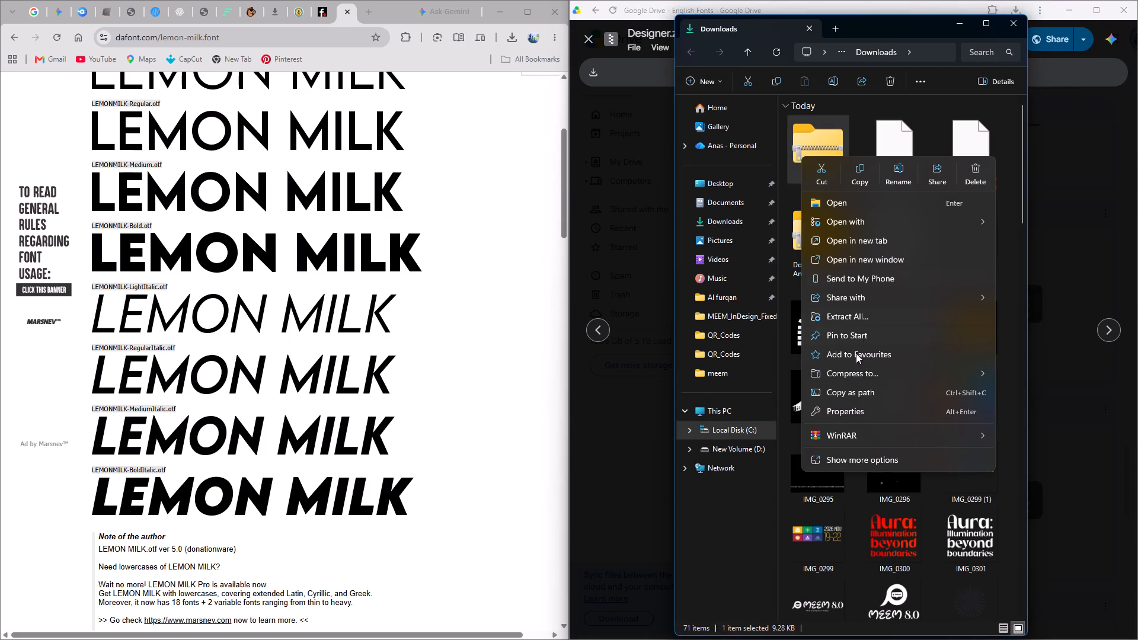
{"action": "left_click", "coordinate": [856, 430]}
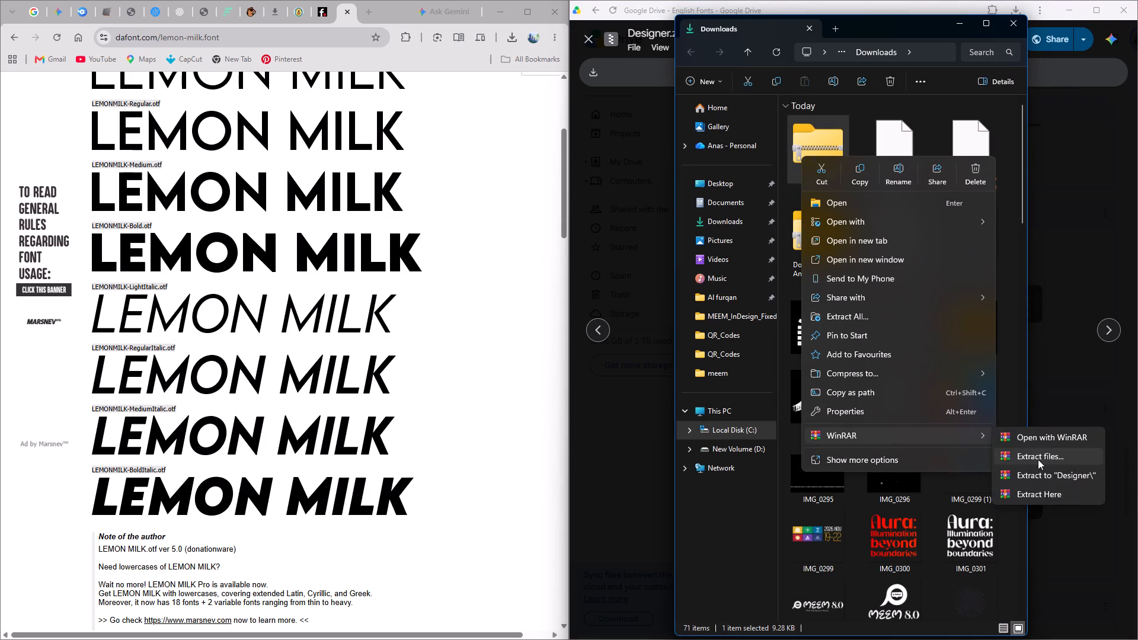
{"action": "left_click", "coordinate": [1038, 459]}
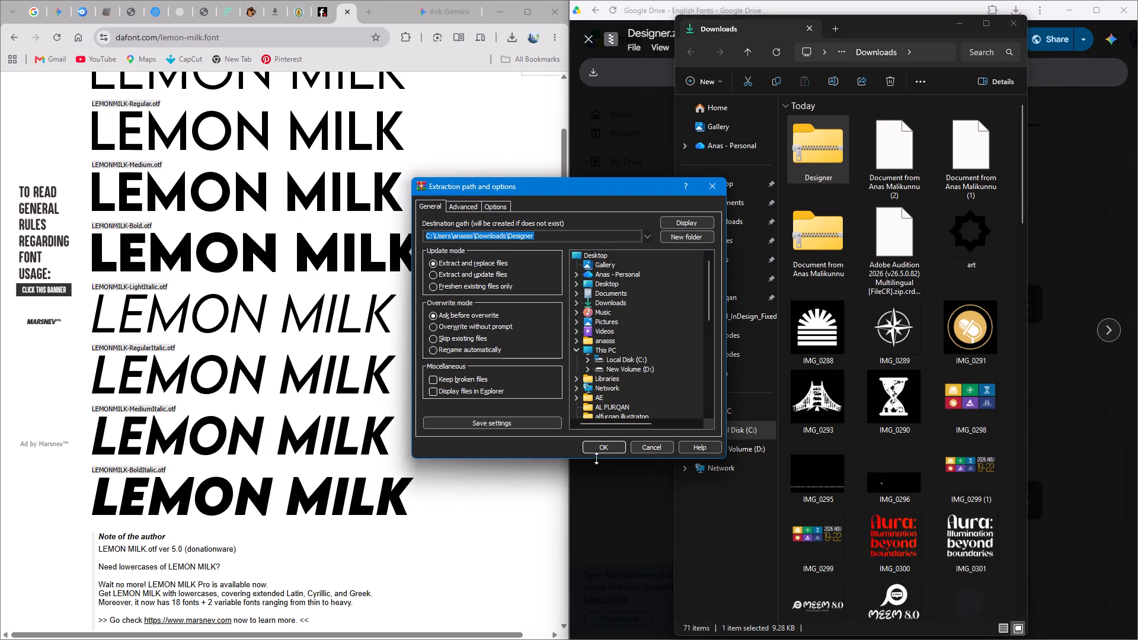
{"action": "left_click", "coordinate": [606, 449]}
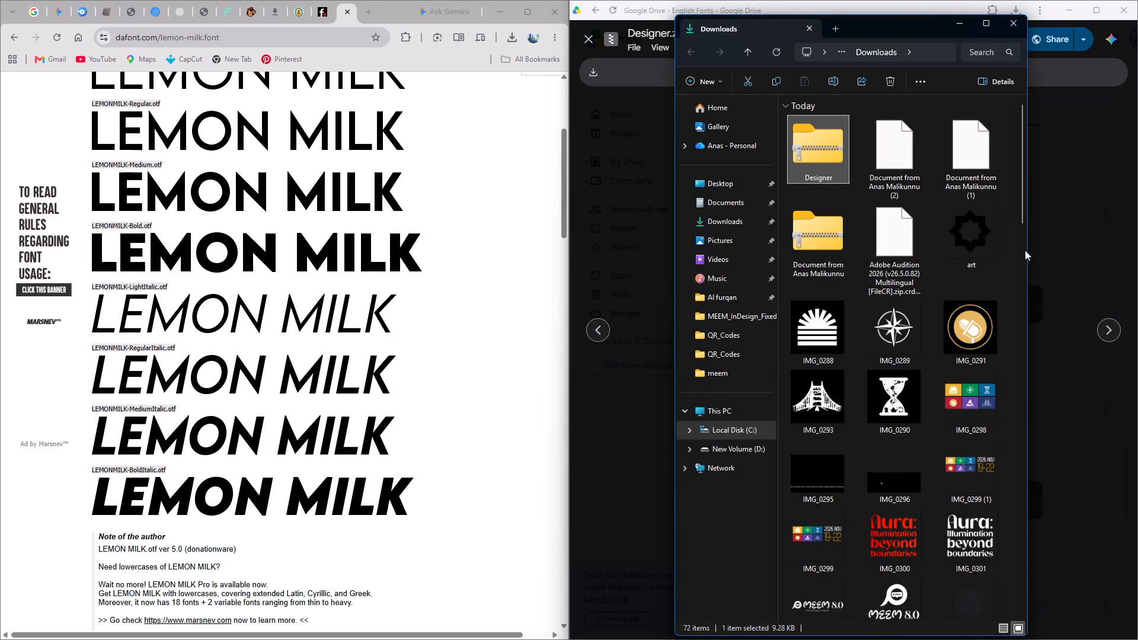
Install the DESIGNER OpenType font from the extracted Designer folder, and close the font preview and folder window.
{"action": "scroll", "coordinate": [919, 293], "scroll_direction": "down", "scroll_amount": 2}
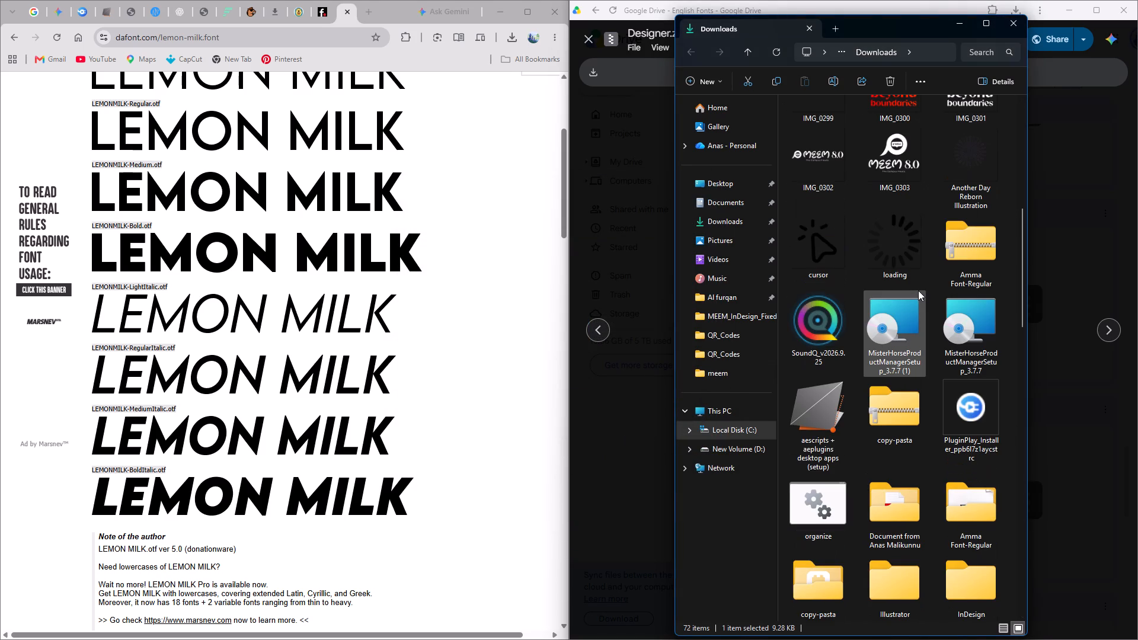
{"action": "scroll", "coordinate": [918, 291], "scroll_direction": "up", "scroll_amount": 5}
{"action": "left_click", "coordinate": [989, 26]}
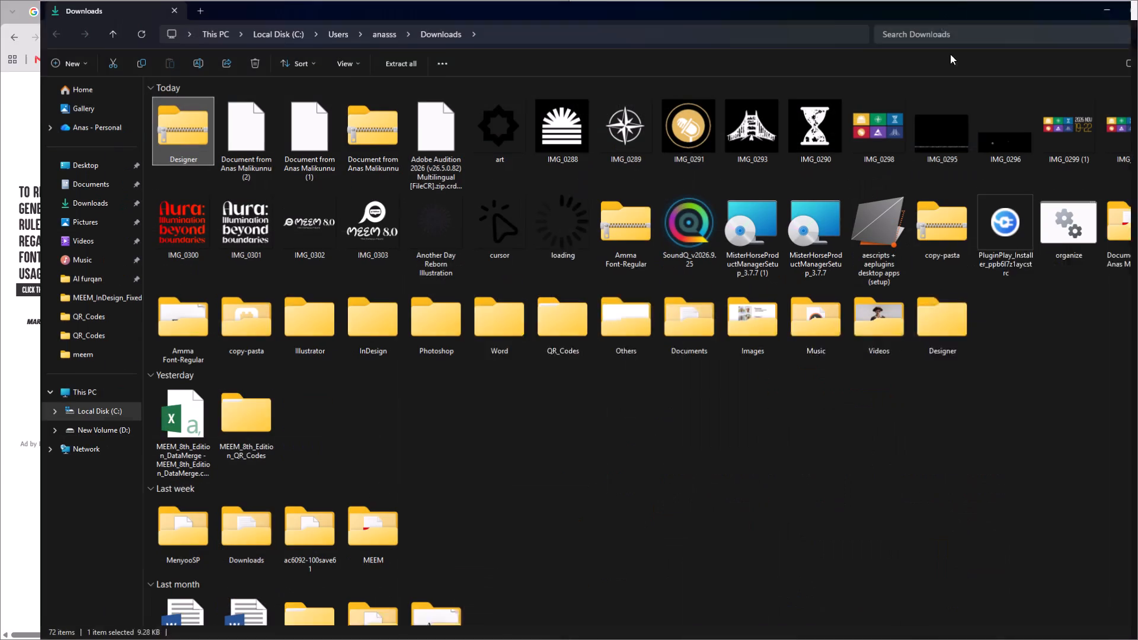
{"action": "double_click", "coordinate": [904, 336]}
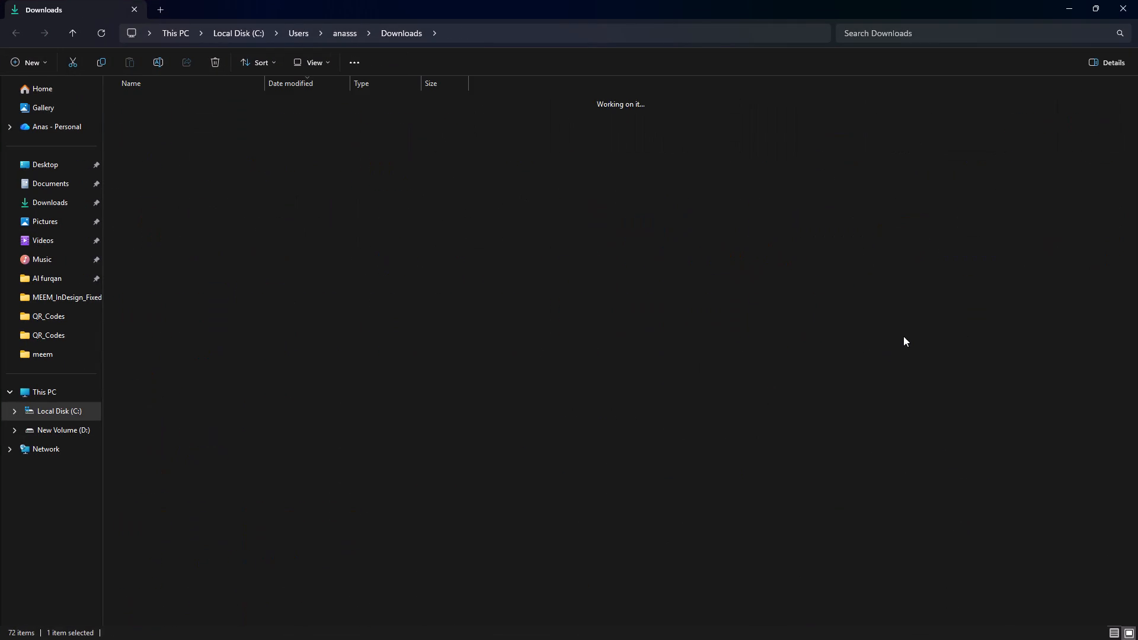
{"action": "left_click", "coordinate": [187, 111]}
{"action": "left_click", "coordinate": [187, 112]}
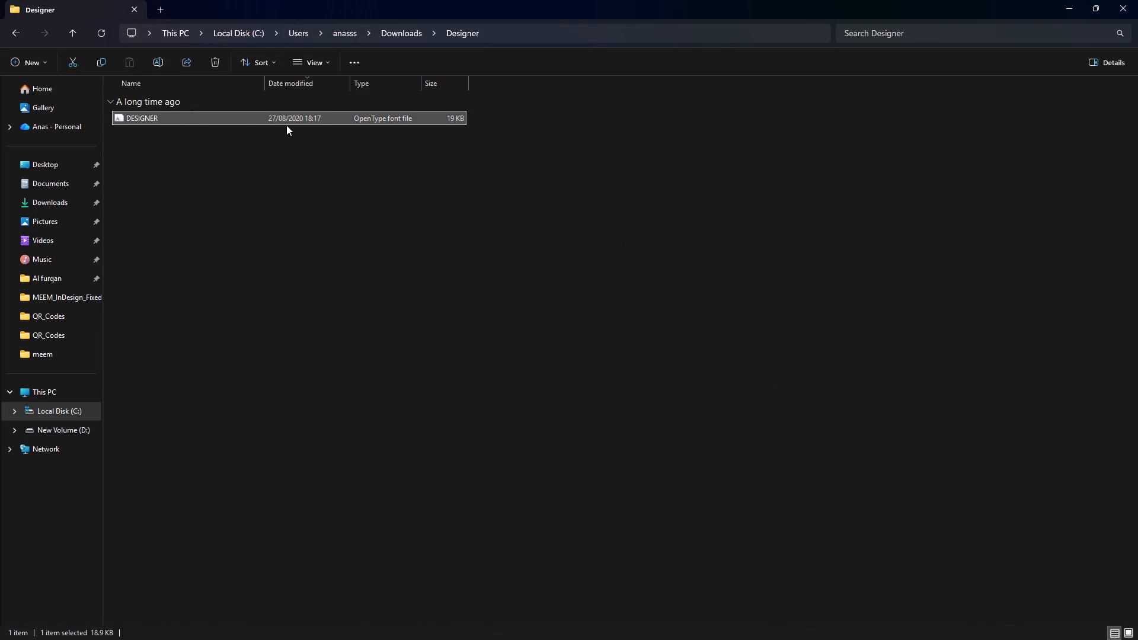
{"action": "double_click", "coordinate": [306, 121]}
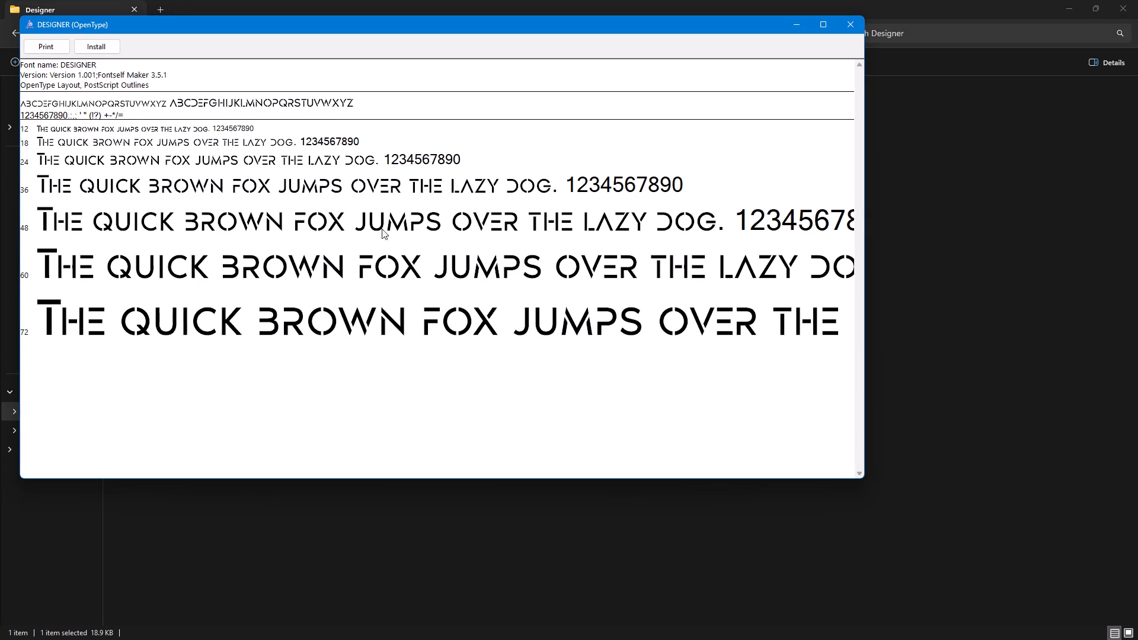
{"action": "left_click", "coordinate": [94, 47]}
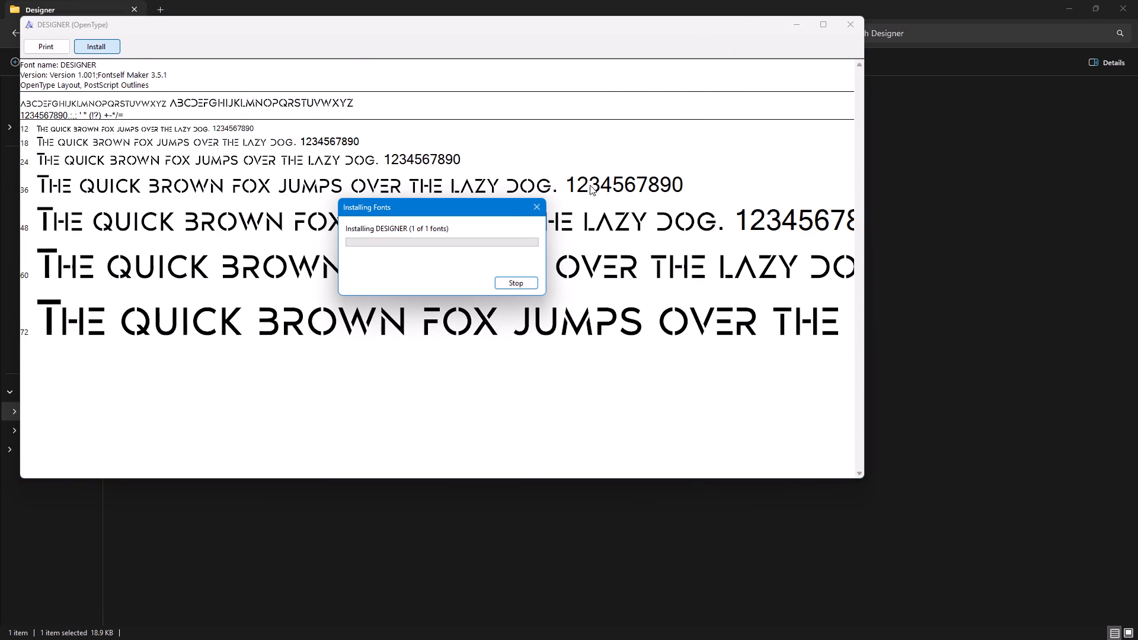
{"action": "left_click", "coordinate": [853, 20]}
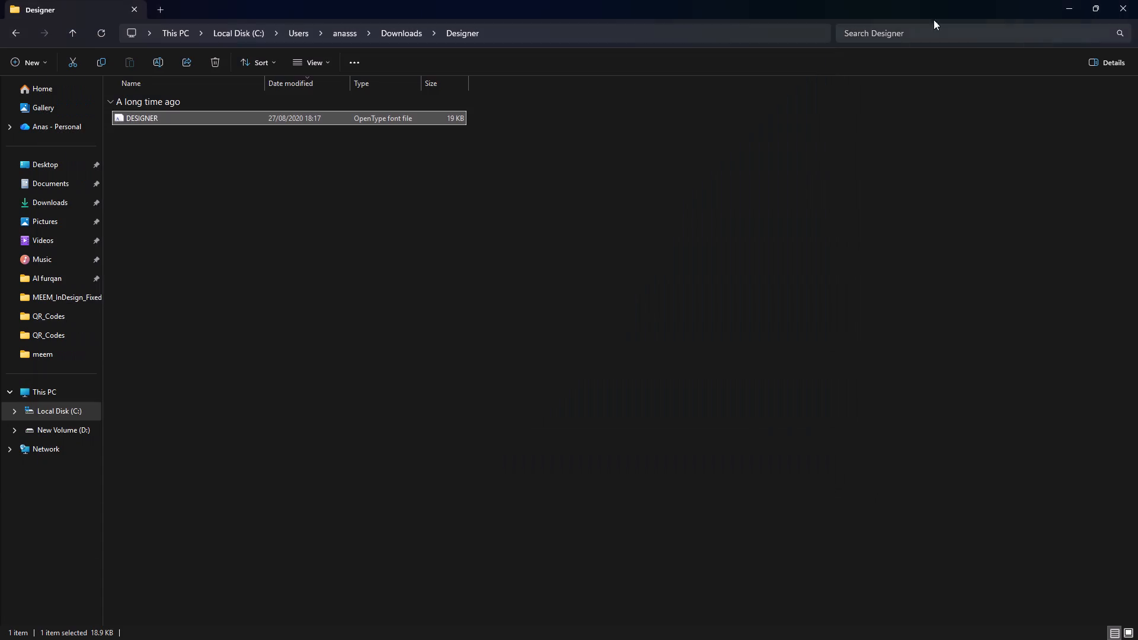
{"action": "left_click", "coordinate": [1137, 0]}
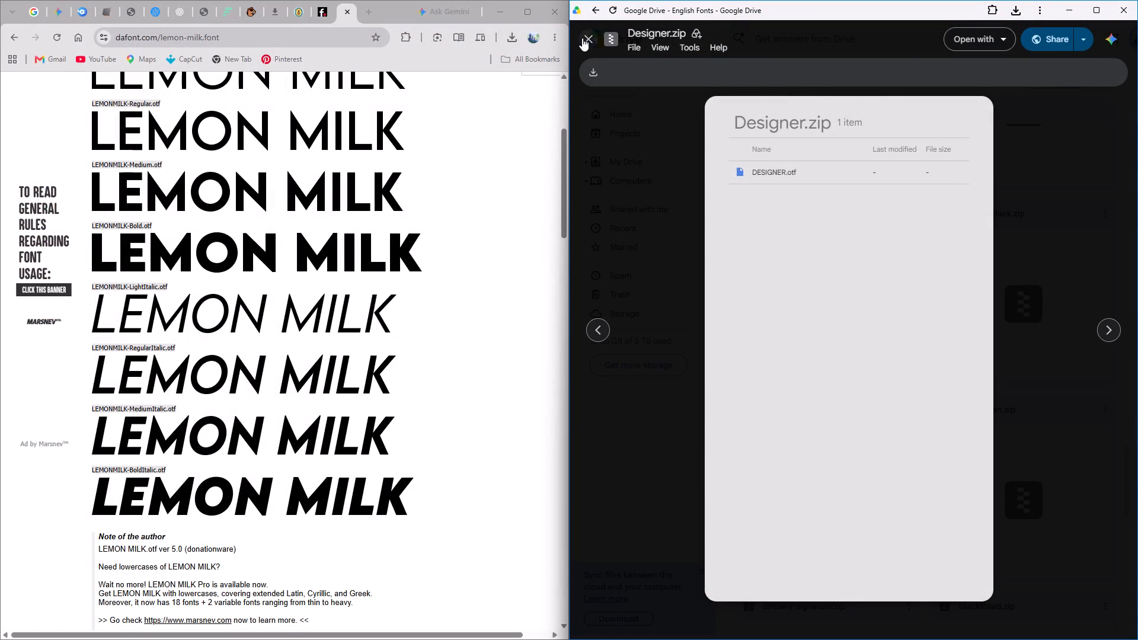
Download Bebas neue.zip from the English Fonts folder in Drive and close its preview.
{"action": "left_click", "coordinate": [582, 38]}
{"action": "scroll", "coordinate": [967, 392], "scroll_direction": "down", "scroll_amount": 3}
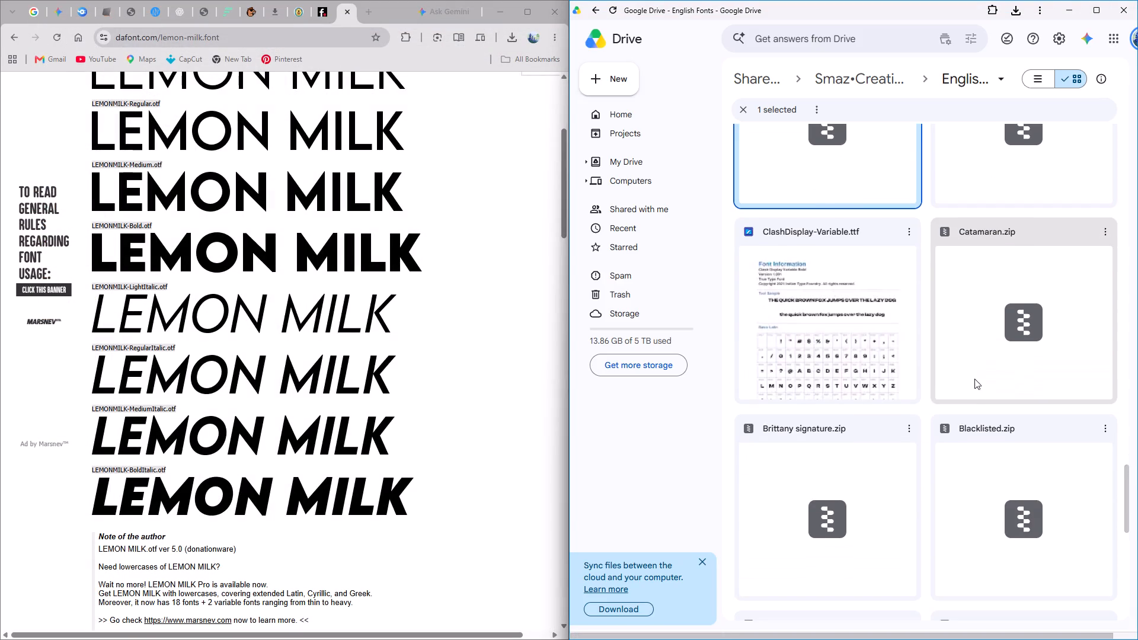
{"action": "scroll", "coordinate": [969, 394], "scroll_direction": "down", "scroll_amount": 7}
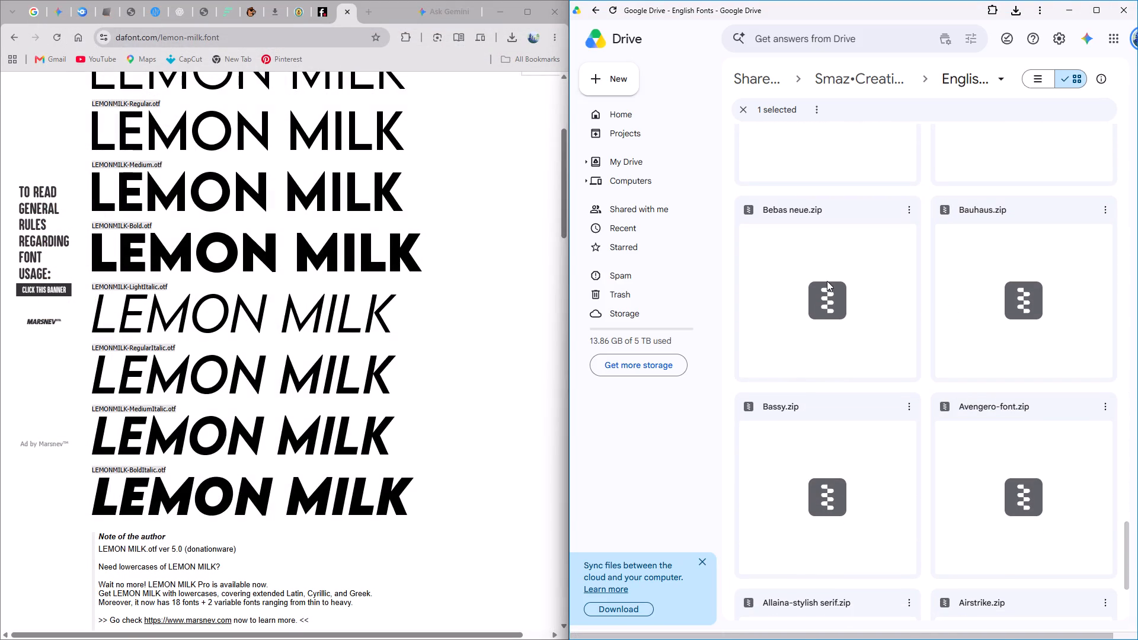
{"action": "double_click", "coordinate": [876, 255]}
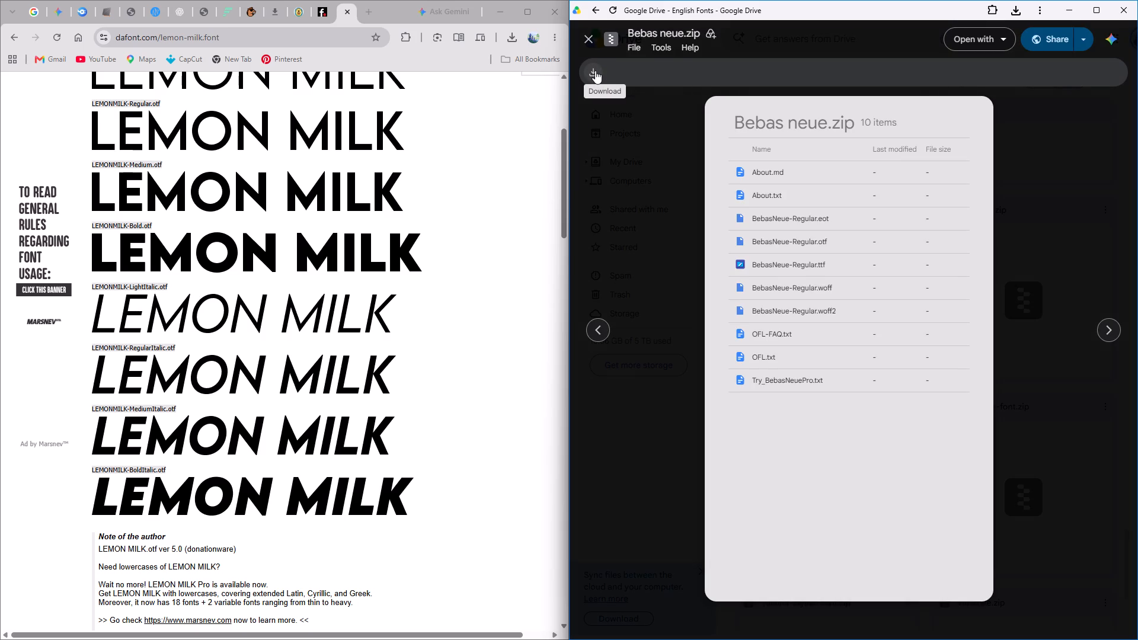
{"action": "double_click", "coordinate": [595, 71]}
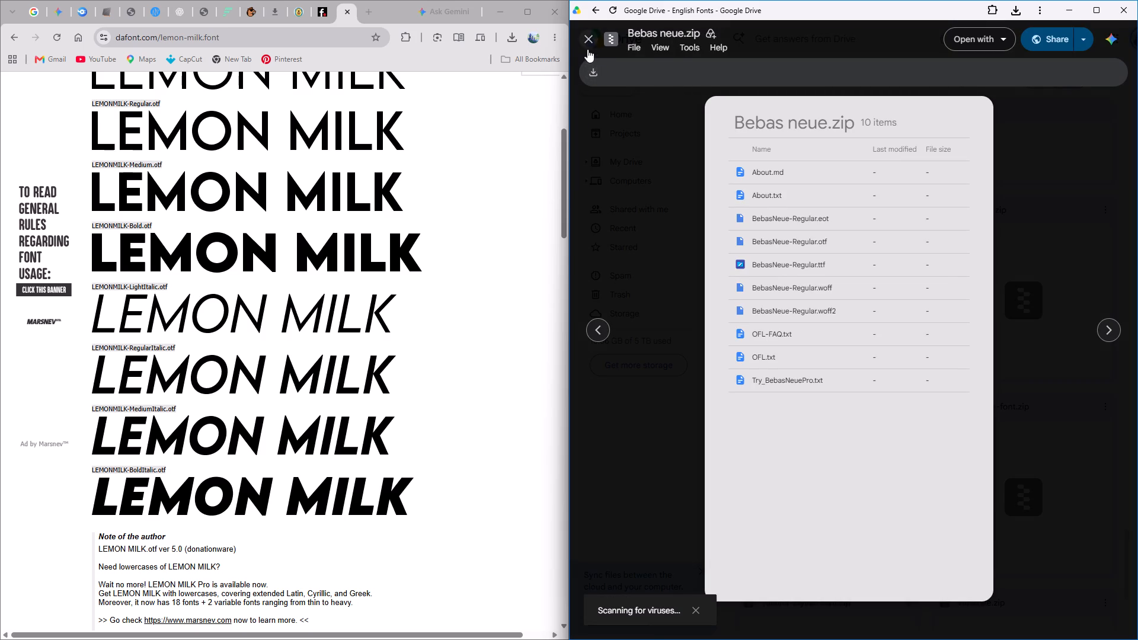
{"action": "left_click", "coordinate": [591, 41]}
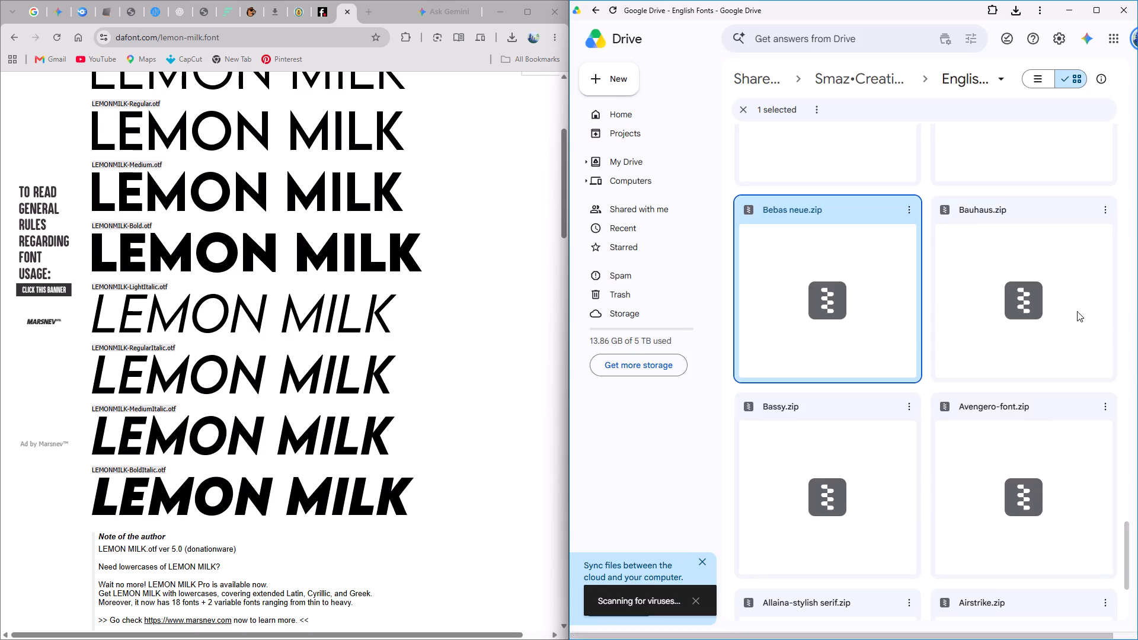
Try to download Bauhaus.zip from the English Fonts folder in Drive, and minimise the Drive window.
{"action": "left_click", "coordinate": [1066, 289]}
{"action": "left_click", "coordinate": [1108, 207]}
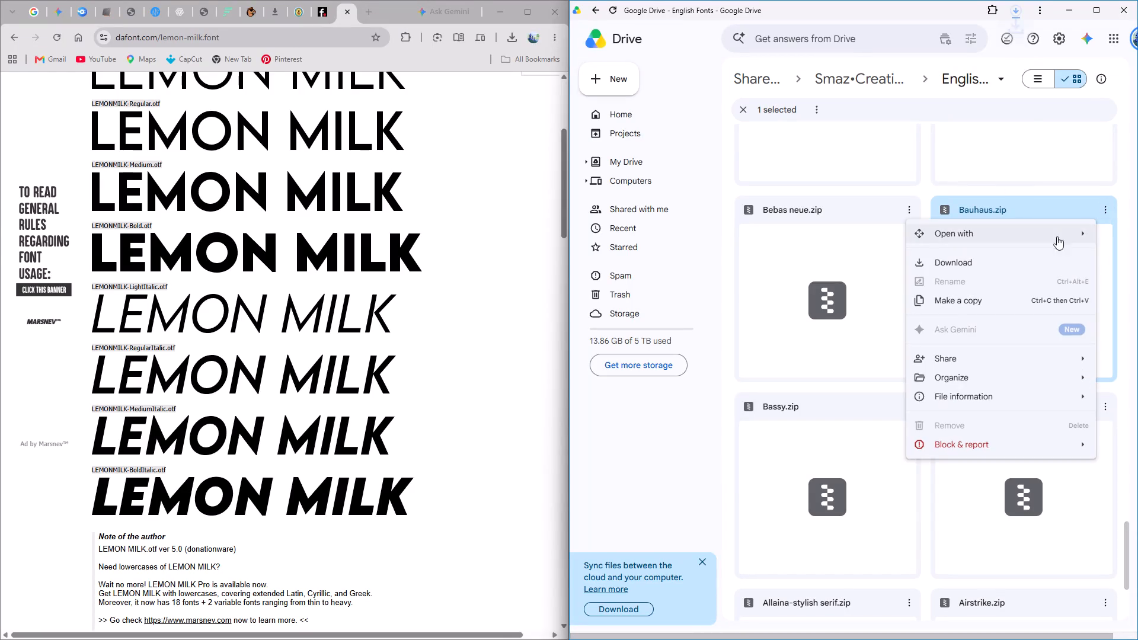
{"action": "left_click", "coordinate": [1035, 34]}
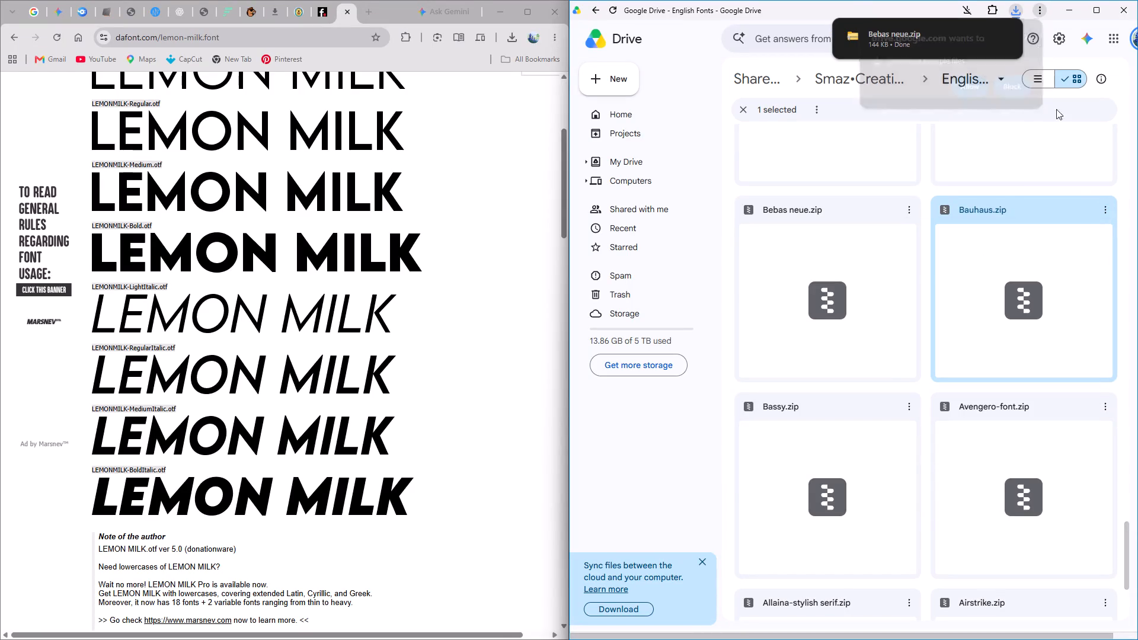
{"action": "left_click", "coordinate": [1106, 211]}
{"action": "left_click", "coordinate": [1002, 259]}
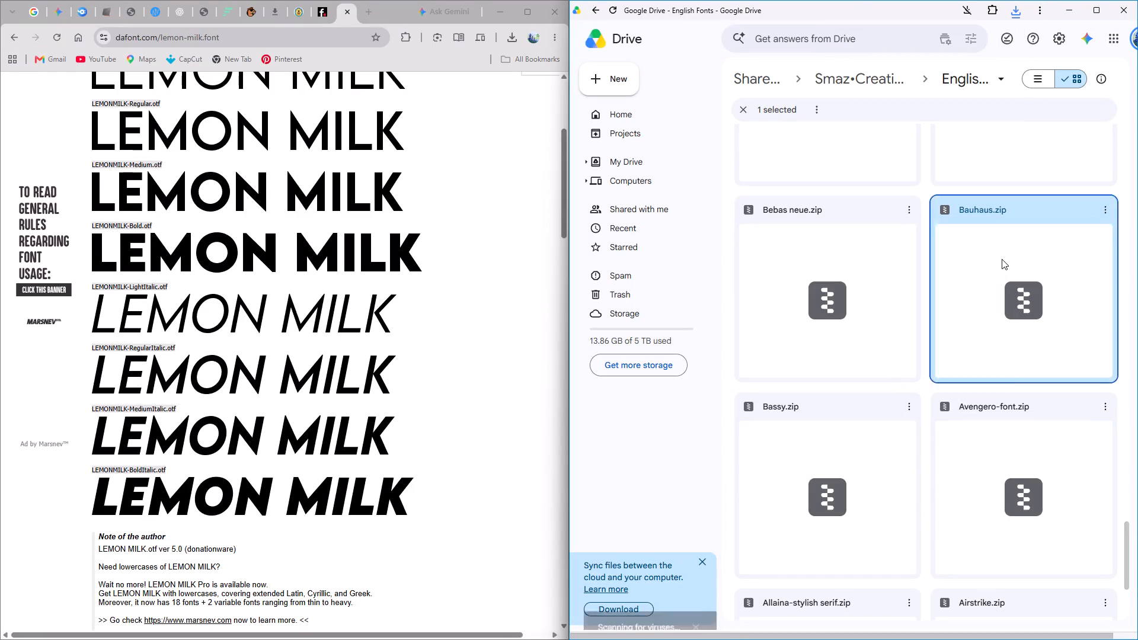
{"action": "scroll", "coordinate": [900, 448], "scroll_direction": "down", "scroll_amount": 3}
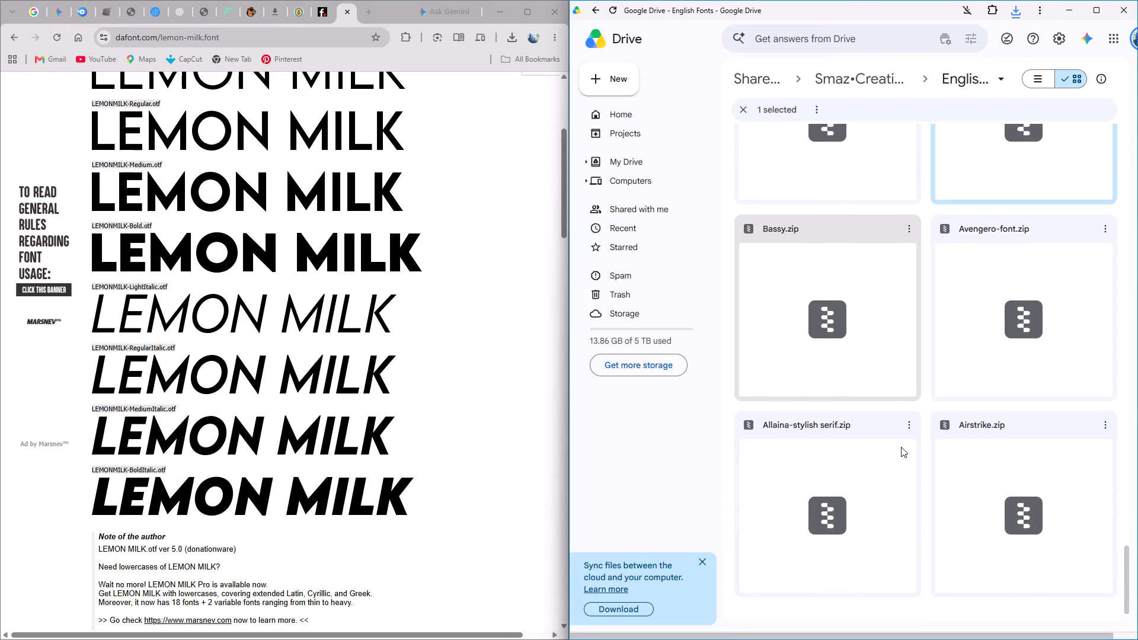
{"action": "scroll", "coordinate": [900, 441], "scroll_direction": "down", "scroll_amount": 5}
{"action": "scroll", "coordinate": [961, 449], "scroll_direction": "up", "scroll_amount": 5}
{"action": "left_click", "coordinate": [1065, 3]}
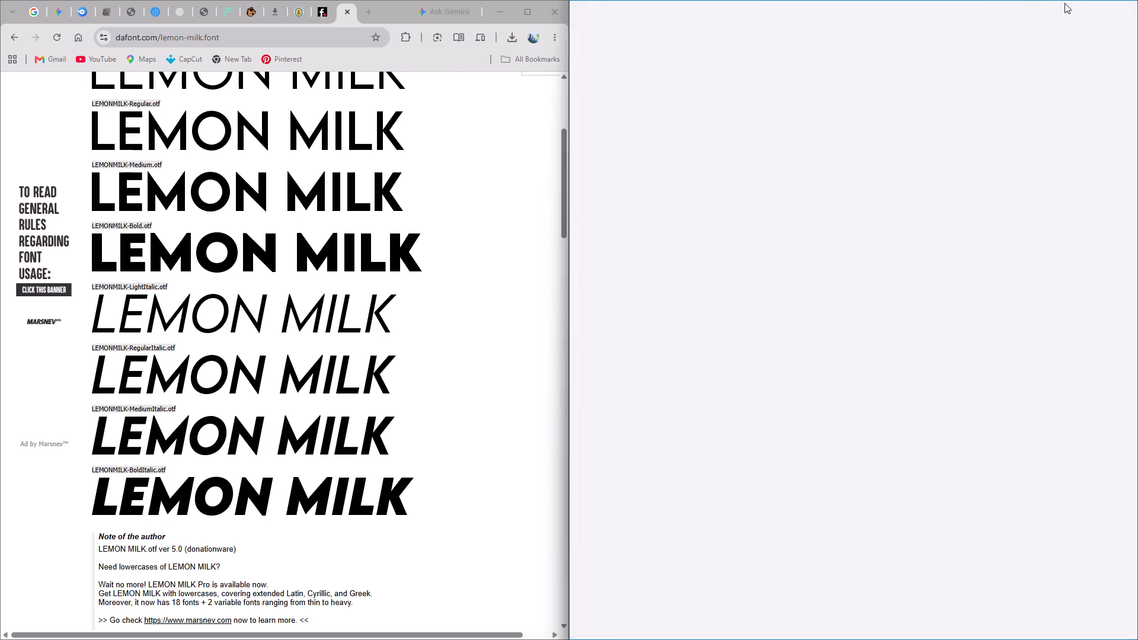
Switch to File Explorer and extract the Bebas neue archive with WinRAR into a Bebas neue folder inside Downloads.
{"action": "left_click", "coordinate": [854, 621]}
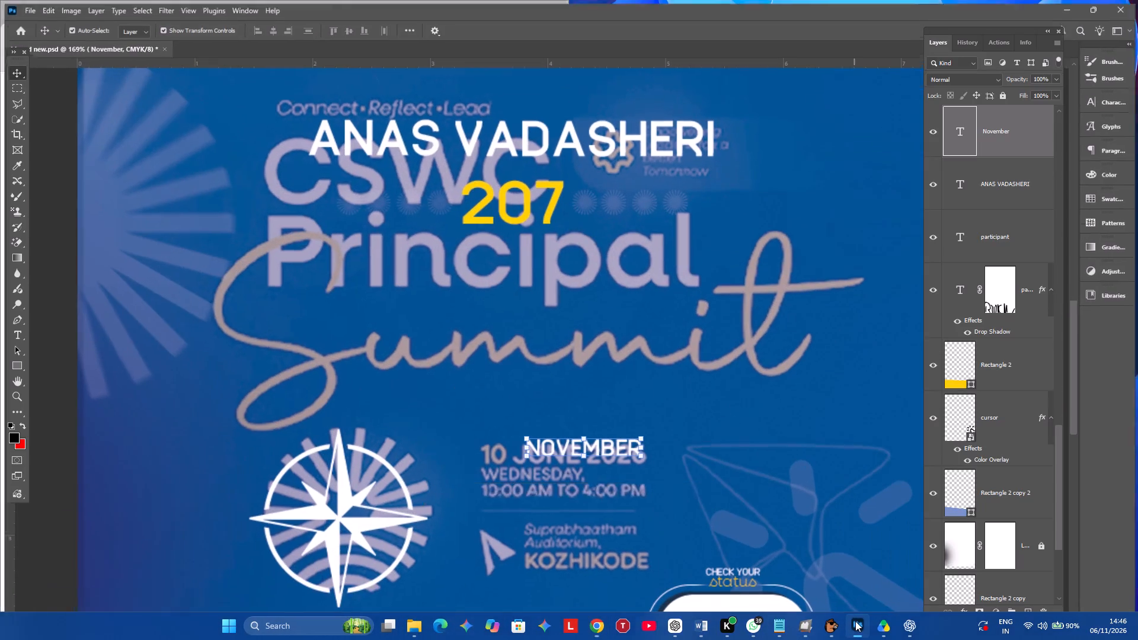
{"action": "left_click", "coordinate": [855, 621]}
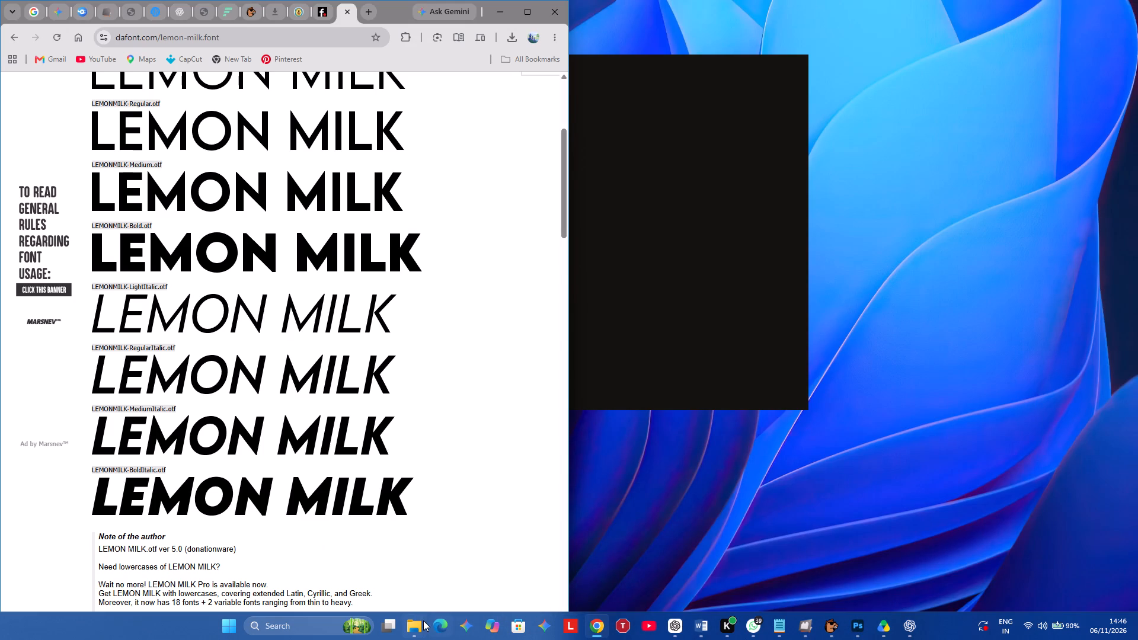
{"action": "left_click", "coordinate": [423, 620]}
{"action": "left_click", "coordinate": [533, 536]}
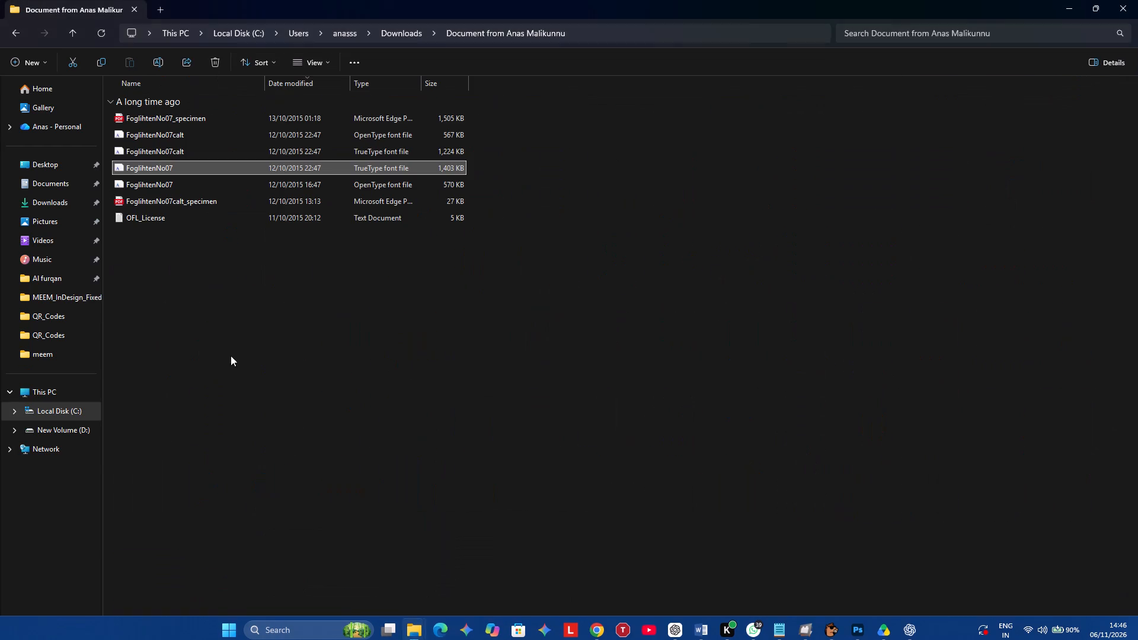
{"action": "left_click", "coordinate": [59, 204]}
{"action": "left_click", "coordinate": [149, 132]}
{"action": "right_click", "coordinate": [148, 131]}
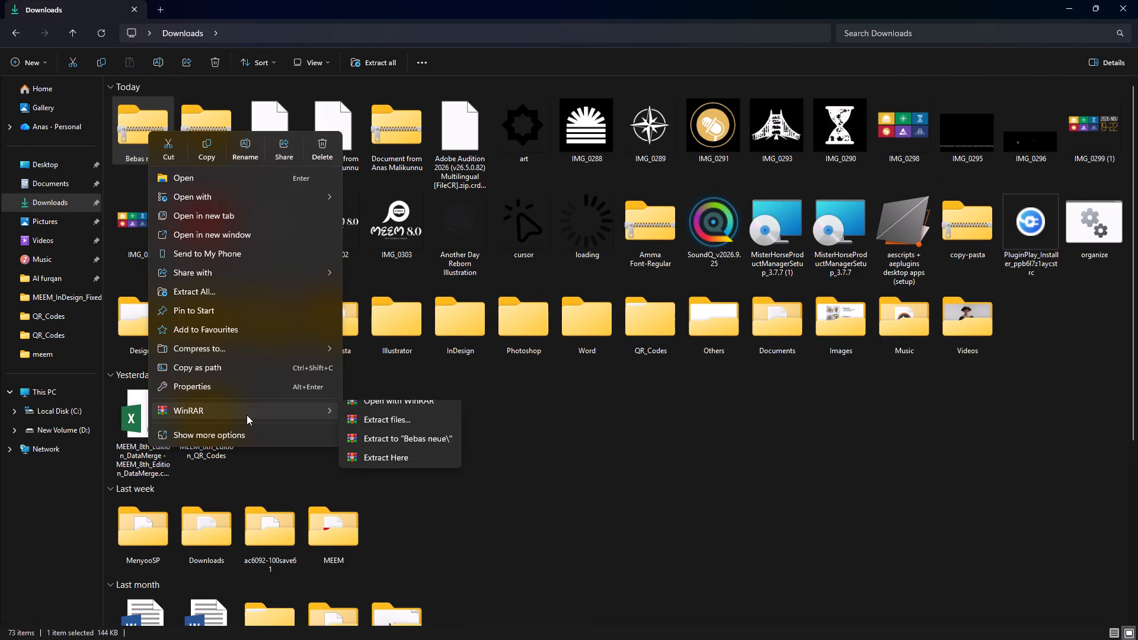
{"action": "left_click", "coordinate": [411, 431]}
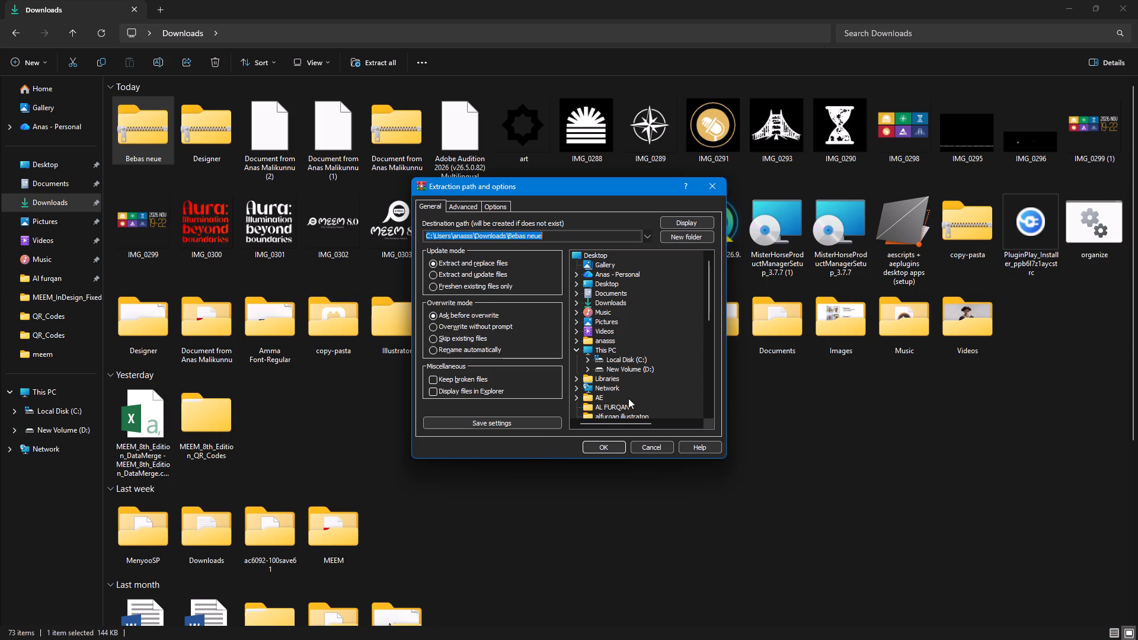
{"action": "left_click", "coordinate": [604, 449]}
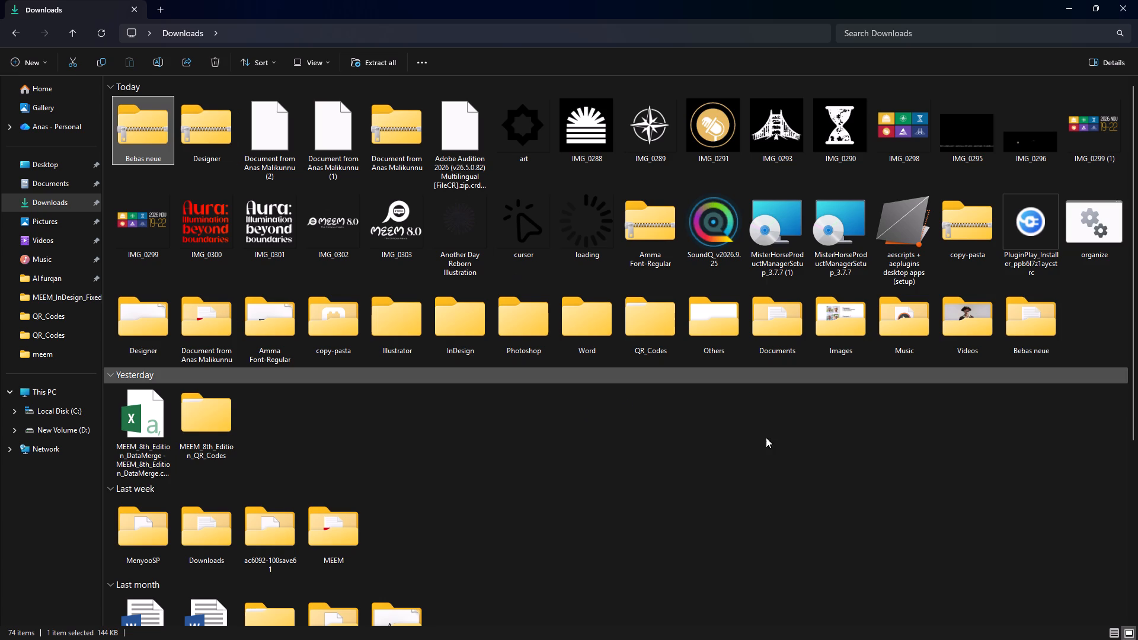
Open the extracted Bebas neue folder, preview the BebasNeue-Regular TrueType font, and close the preview.
{"action": "double_click", "coordinate": [1020, 340]}
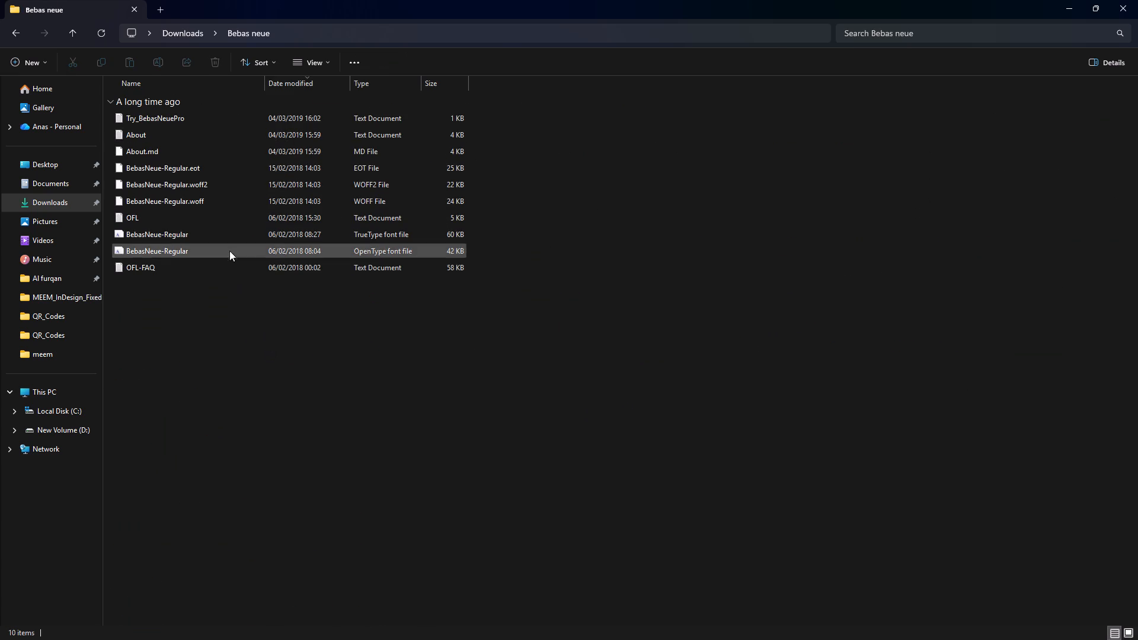
{"action": "double_click", "coordinate": [204, 229]}
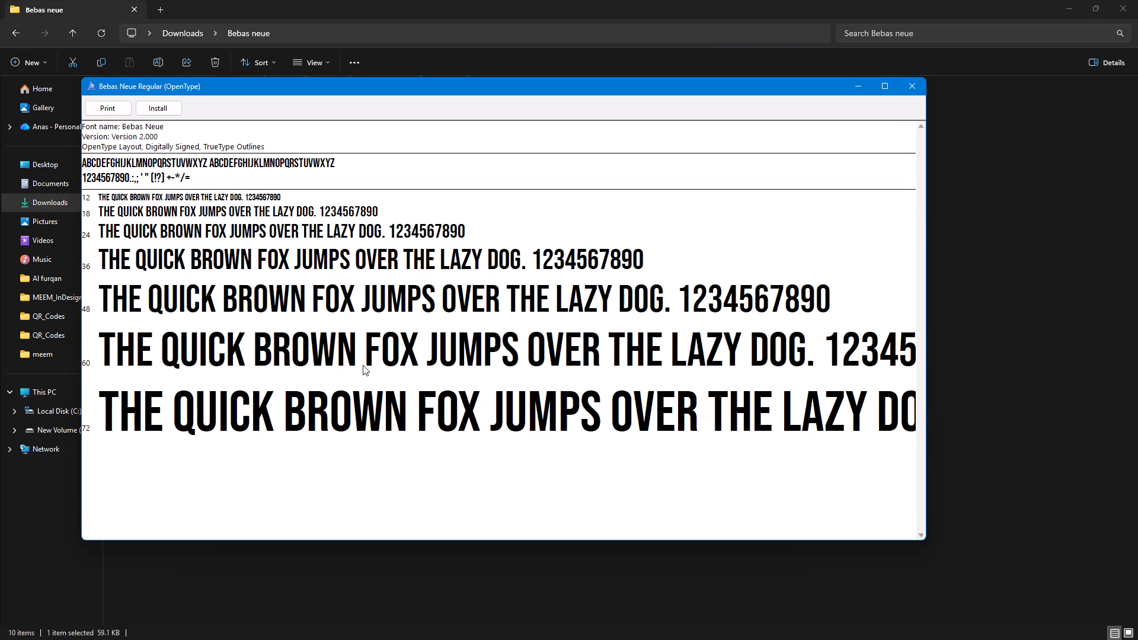
{"action": "scroll", "coordinate": [361, 369], "scroll_direction": "down", "scroll_amount": 3}
{"action": "left_click", "coordinate": [919, 87]}
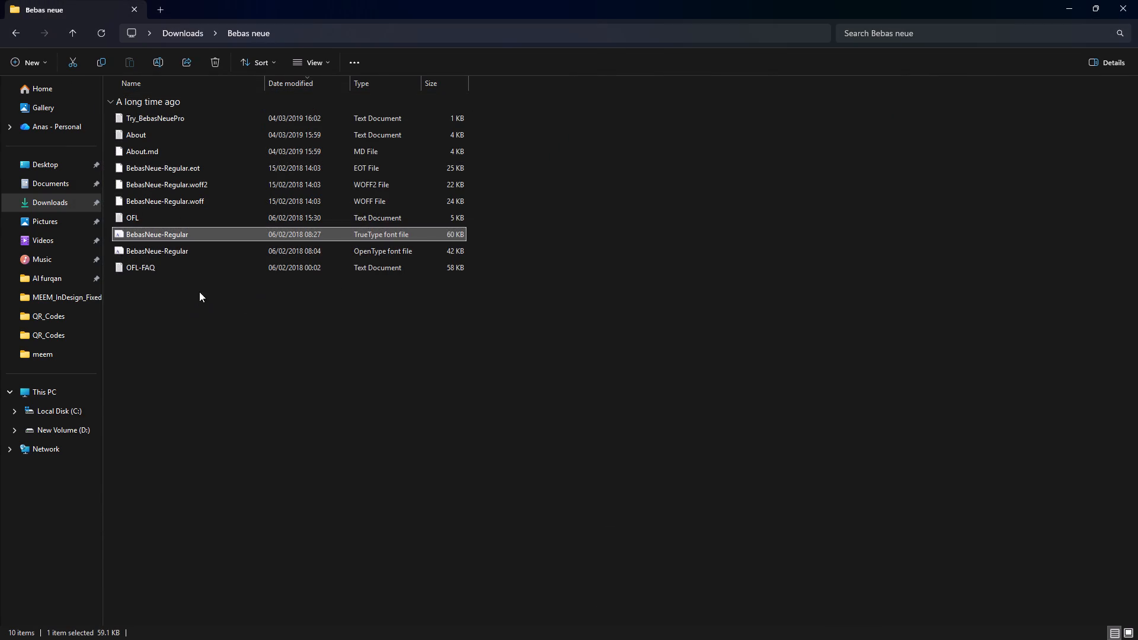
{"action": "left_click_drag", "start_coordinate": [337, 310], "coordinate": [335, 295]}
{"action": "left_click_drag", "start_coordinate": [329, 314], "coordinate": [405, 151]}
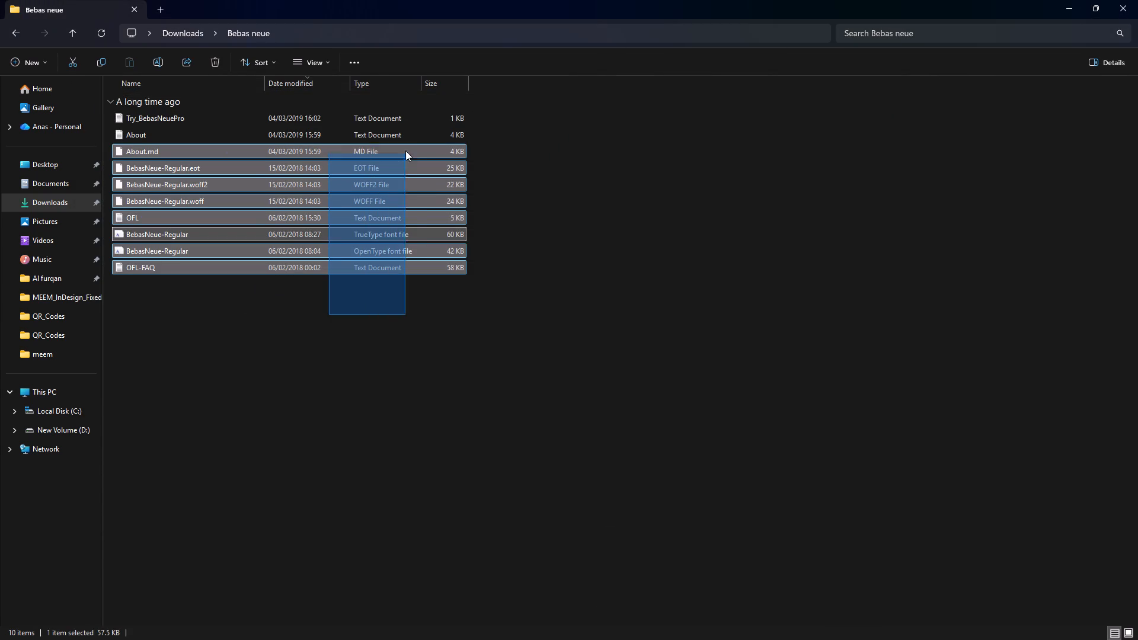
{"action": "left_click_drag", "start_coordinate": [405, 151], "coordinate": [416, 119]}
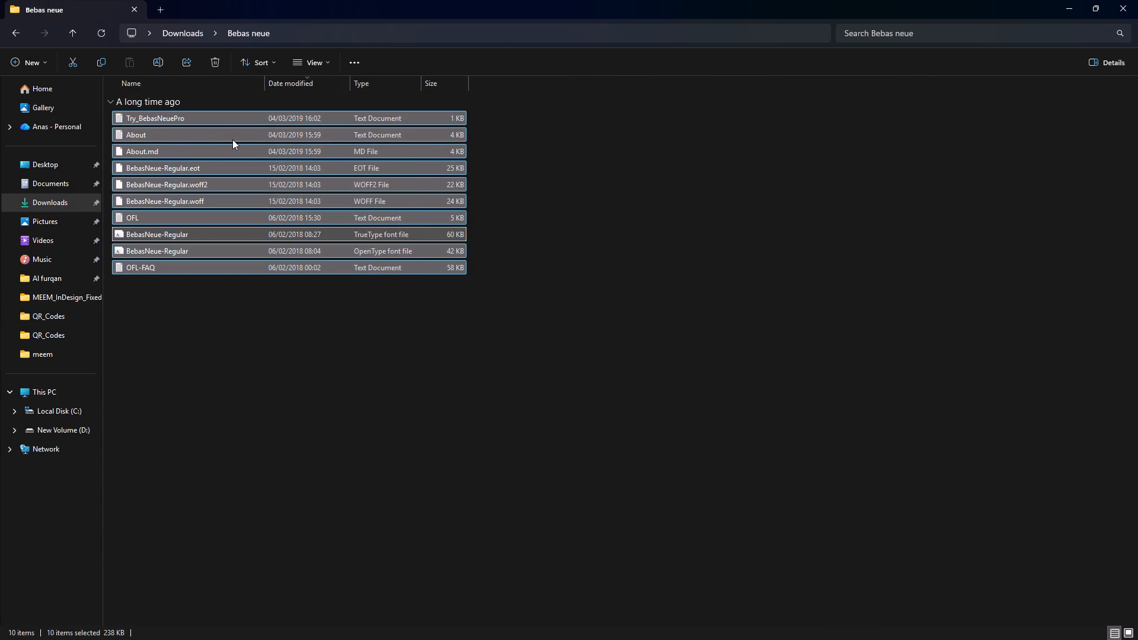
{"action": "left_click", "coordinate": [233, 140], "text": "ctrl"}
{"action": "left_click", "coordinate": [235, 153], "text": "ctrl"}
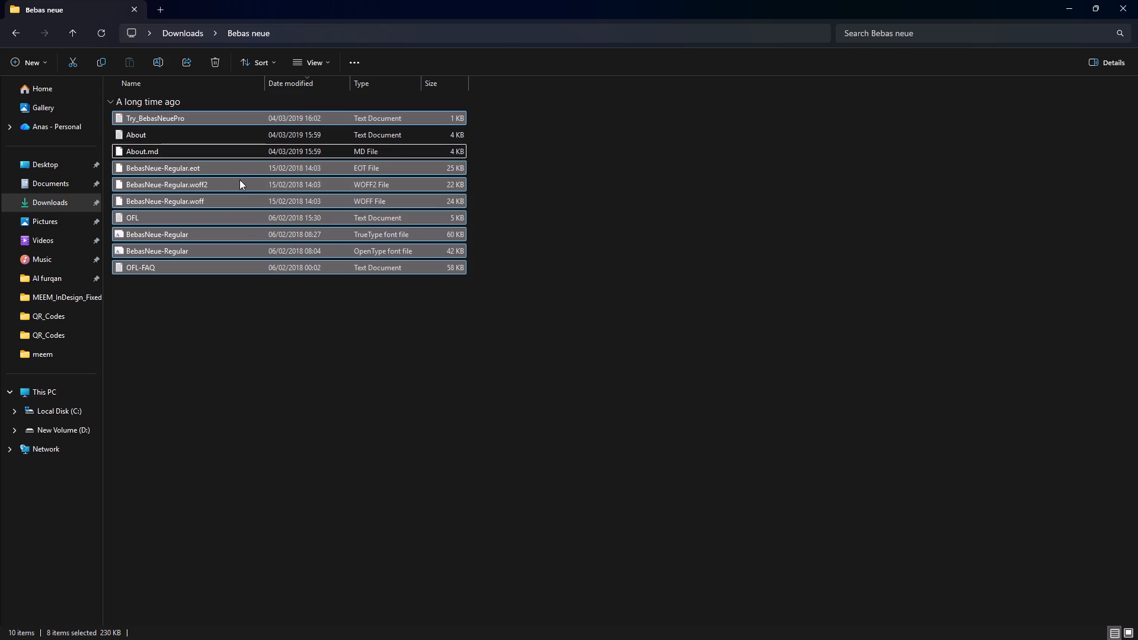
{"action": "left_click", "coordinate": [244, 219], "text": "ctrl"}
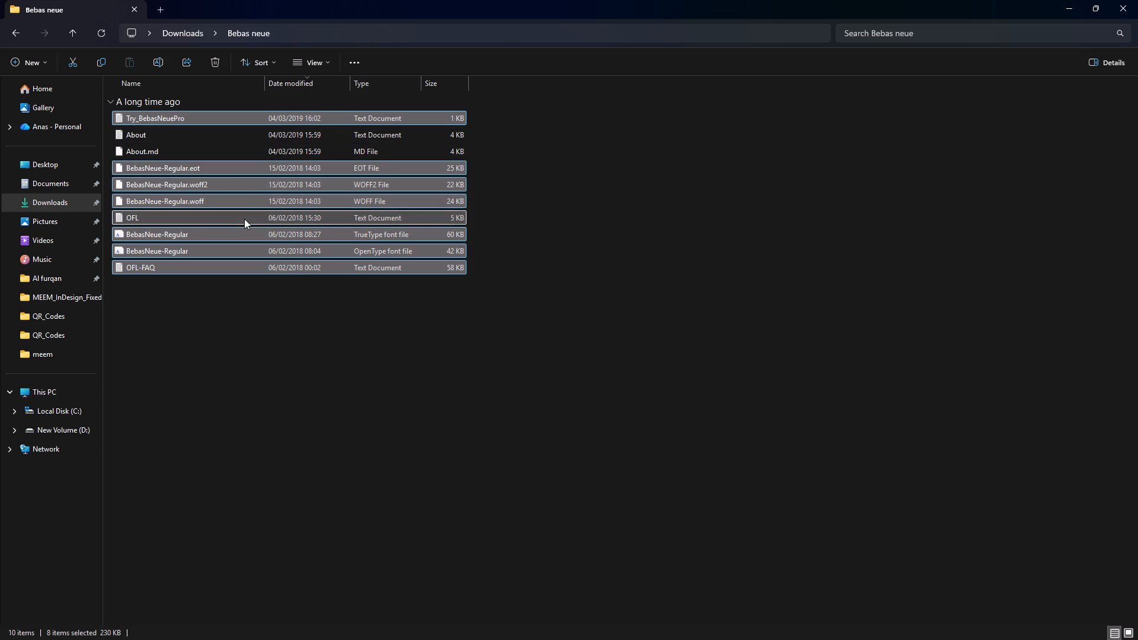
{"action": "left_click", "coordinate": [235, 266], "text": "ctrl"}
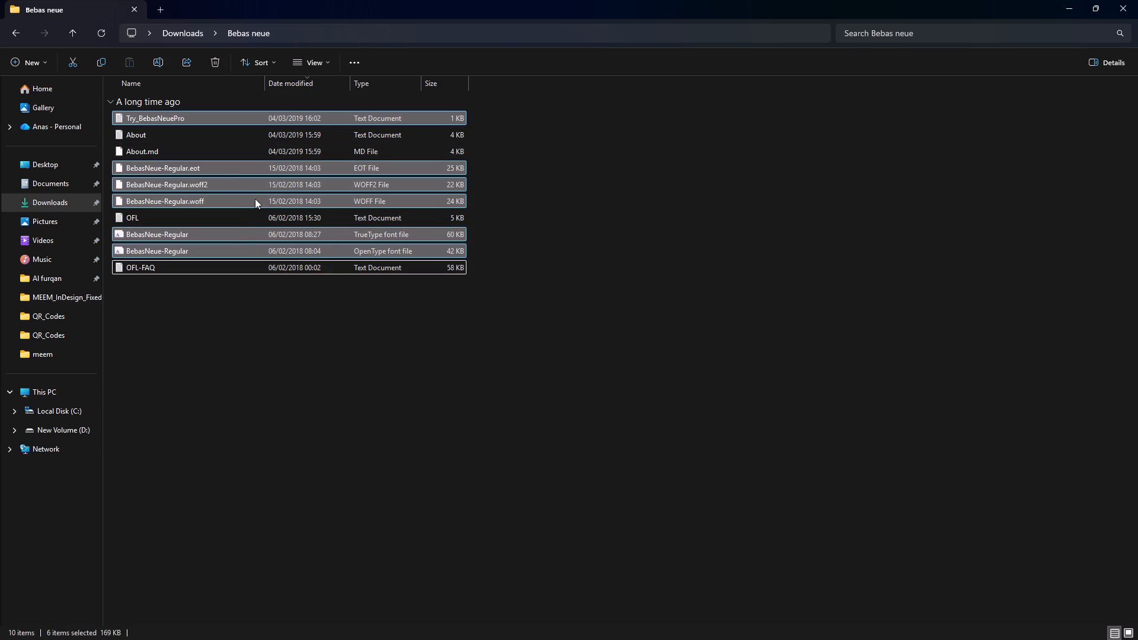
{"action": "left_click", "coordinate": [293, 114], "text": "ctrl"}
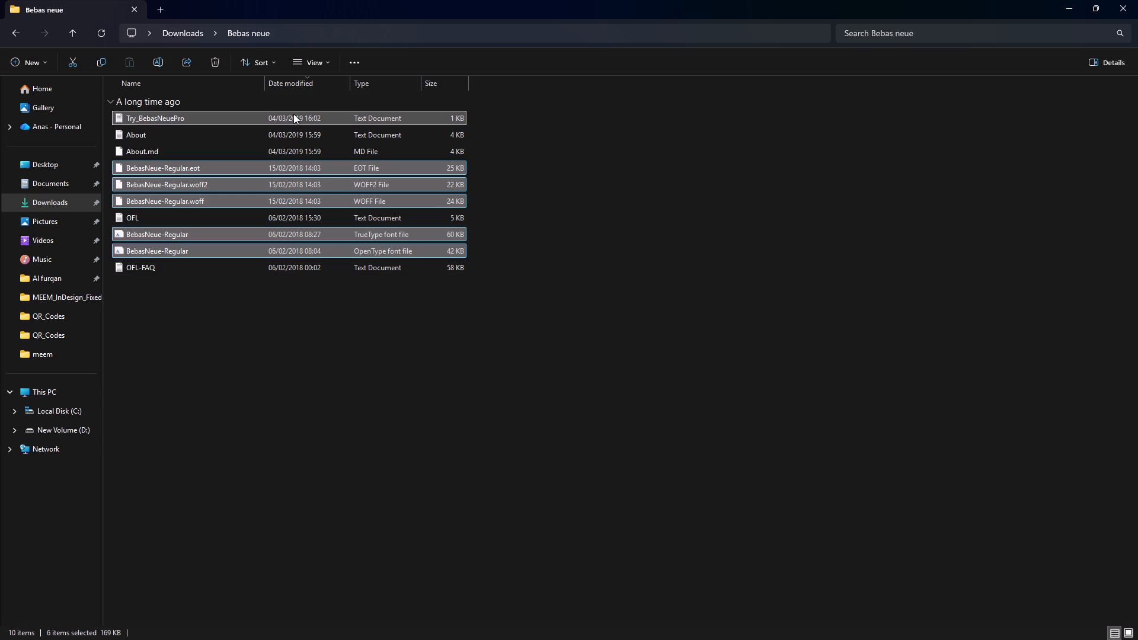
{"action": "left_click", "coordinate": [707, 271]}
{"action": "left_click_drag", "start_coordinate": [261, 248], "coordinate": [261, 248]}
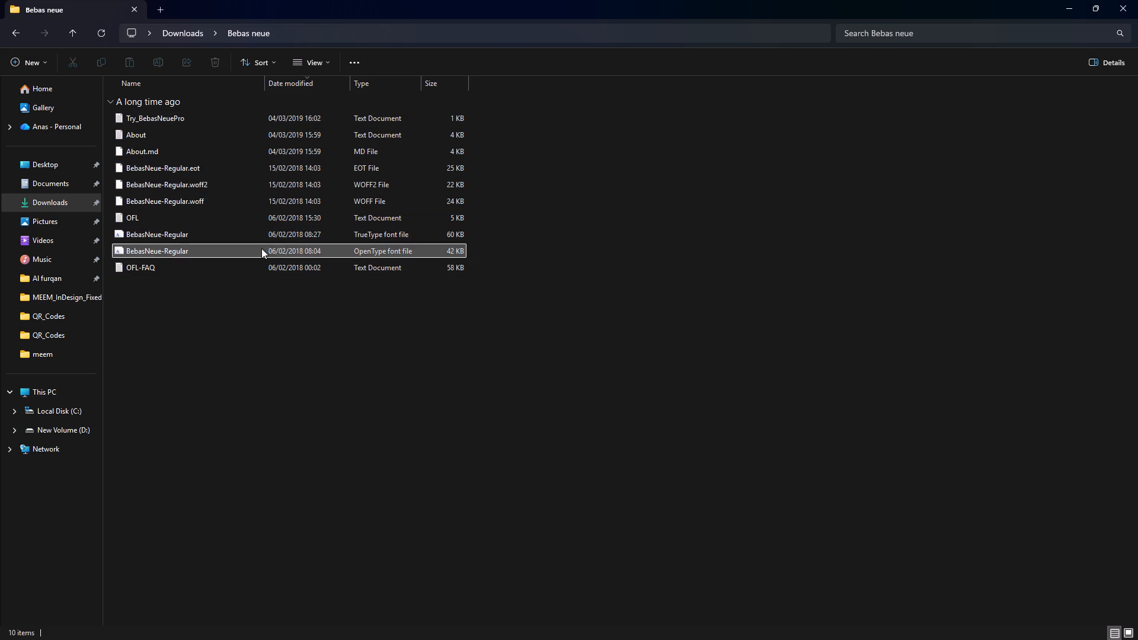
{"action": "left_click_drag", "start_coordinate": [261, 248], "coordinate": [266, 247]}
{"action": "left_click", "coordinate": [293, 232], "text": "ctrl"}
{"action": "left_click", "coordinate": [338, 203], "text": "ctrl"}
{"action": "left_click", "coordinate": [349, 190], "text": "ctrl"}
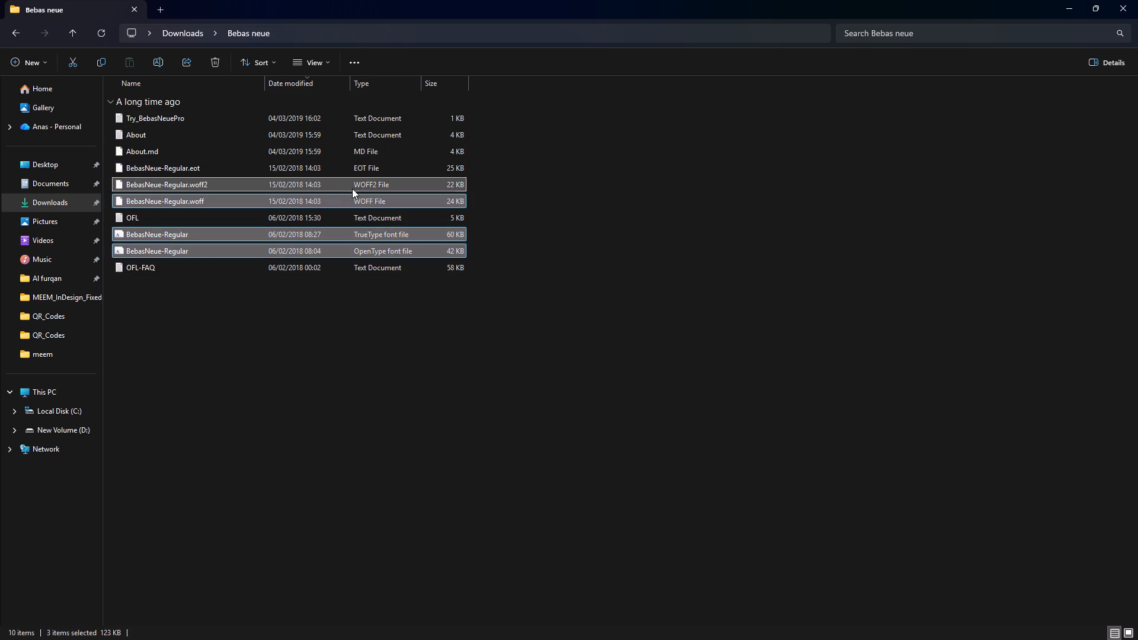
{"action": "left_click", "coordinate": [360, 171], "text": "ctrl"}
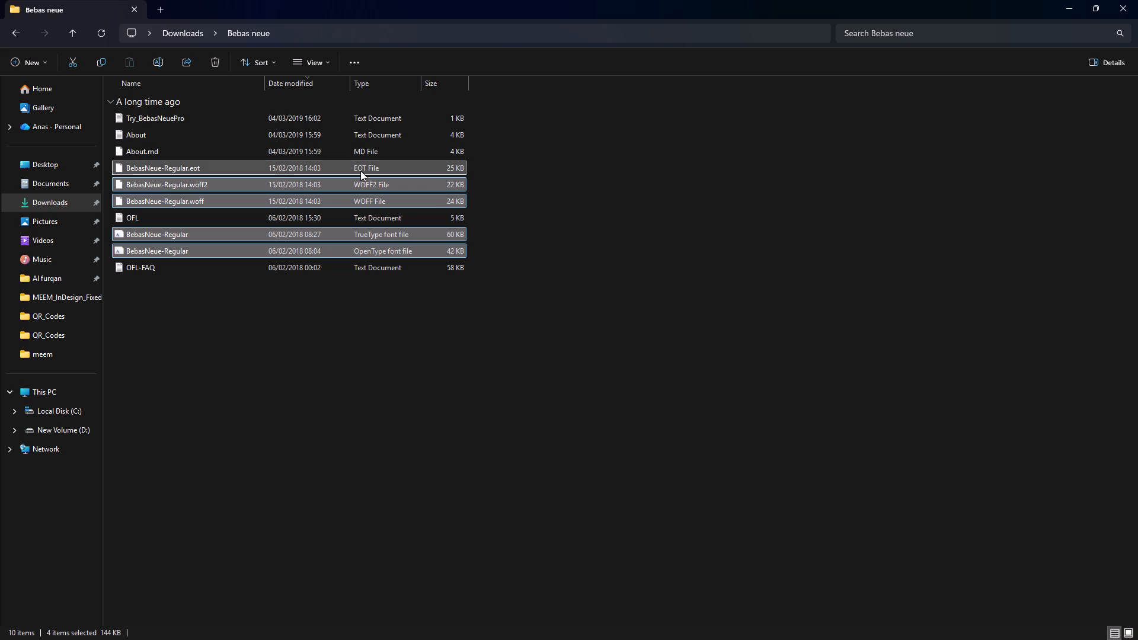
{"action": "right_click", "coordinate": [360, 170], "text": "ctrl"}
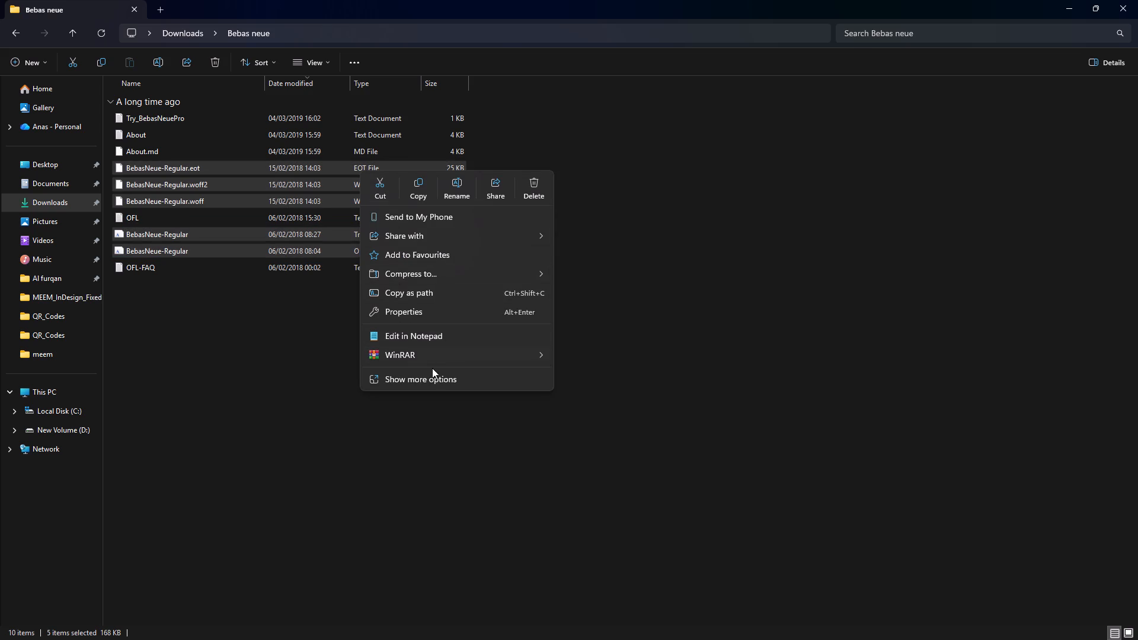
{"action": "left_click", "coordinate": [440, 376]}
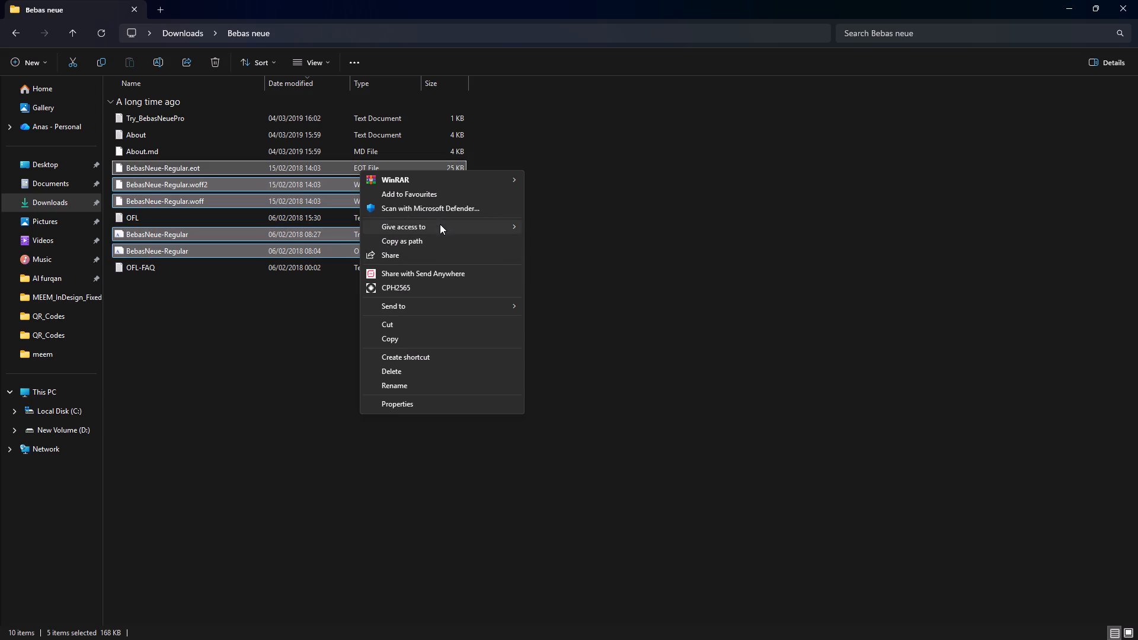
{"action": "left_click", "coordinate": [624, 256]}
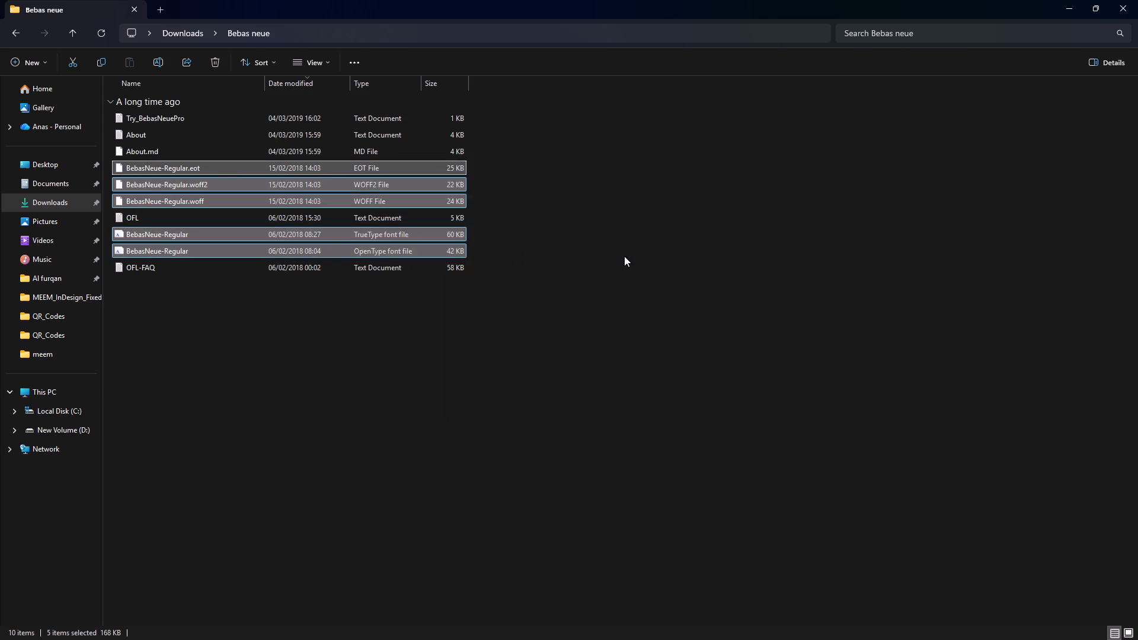
Install the BebasNeue-Regular TrueType font from the extracted Bebas neue folder and minimise its preview.
{"action": "double_click", "coordinate": [421, 239]}
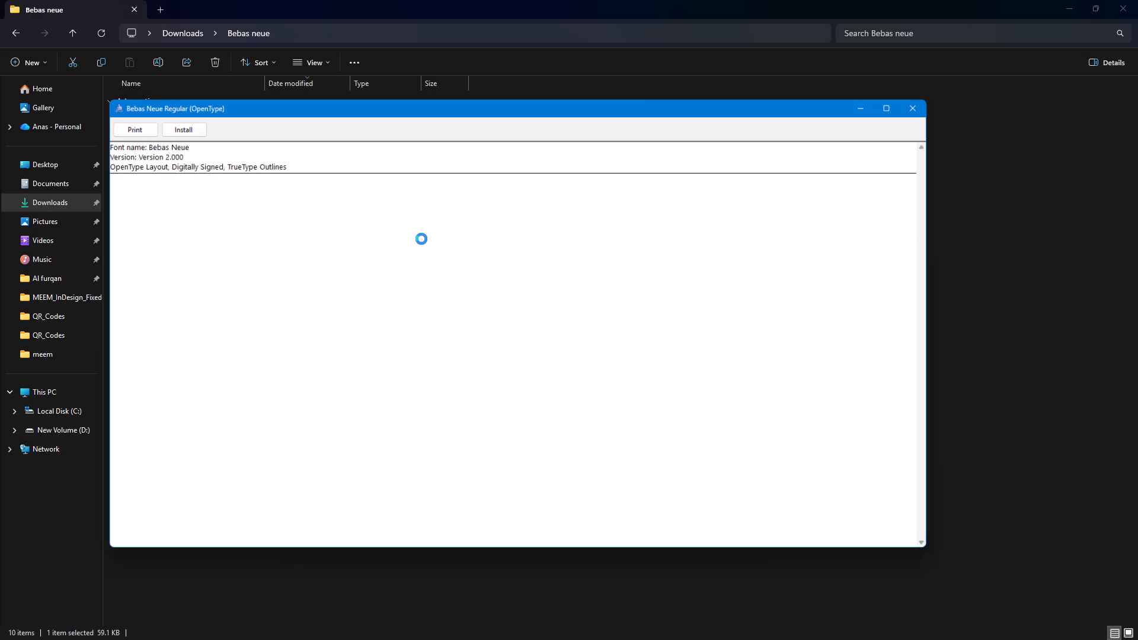
{"action": "left_click", "coordinate": [177, 120]}
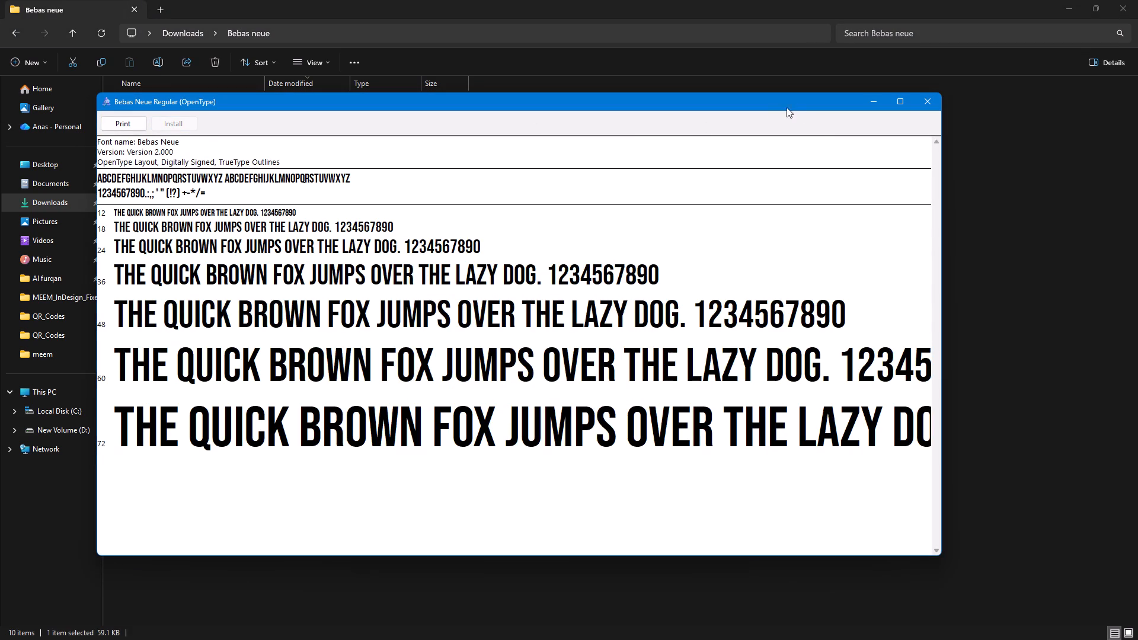
{"action": "left_click", "coordinate": [875, 101]}
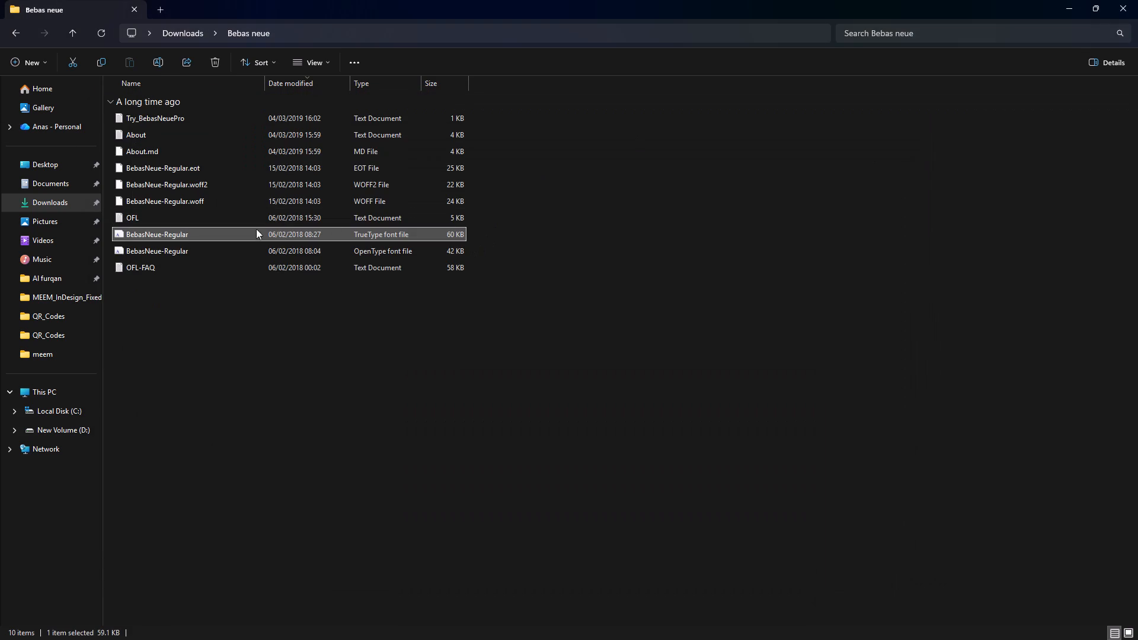
Install the BebasNeue-Regular OpenType font from the same folder, replacing the installed Bebas Neue Regular, and close its preview.
{"action": "left_click", "coordinate": [255, 249]}
{"action": "double_click", "coordinate": [255, 249]}
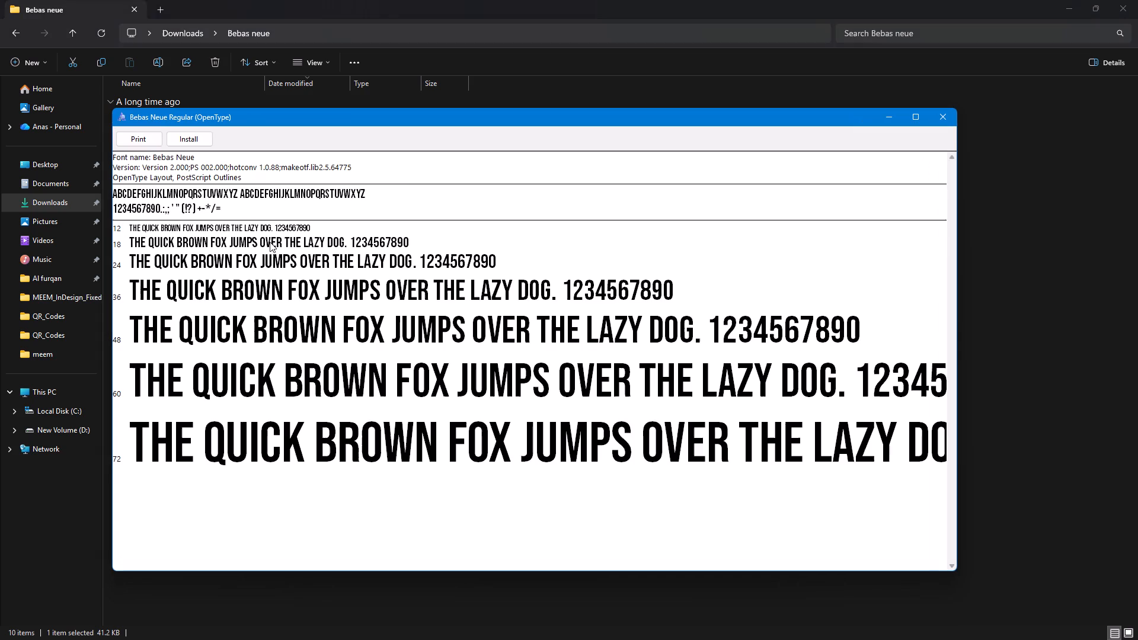
{"action": "left_click", "coordinate": [199, 140]}
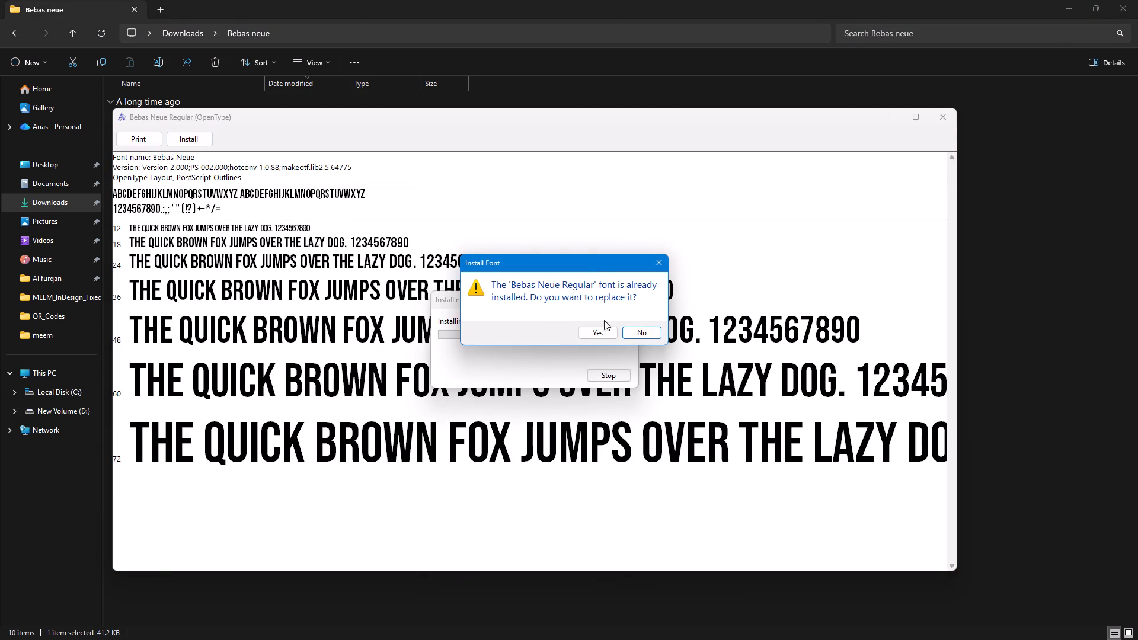
{"action": "left_click", "coordinate": [596, 331]}
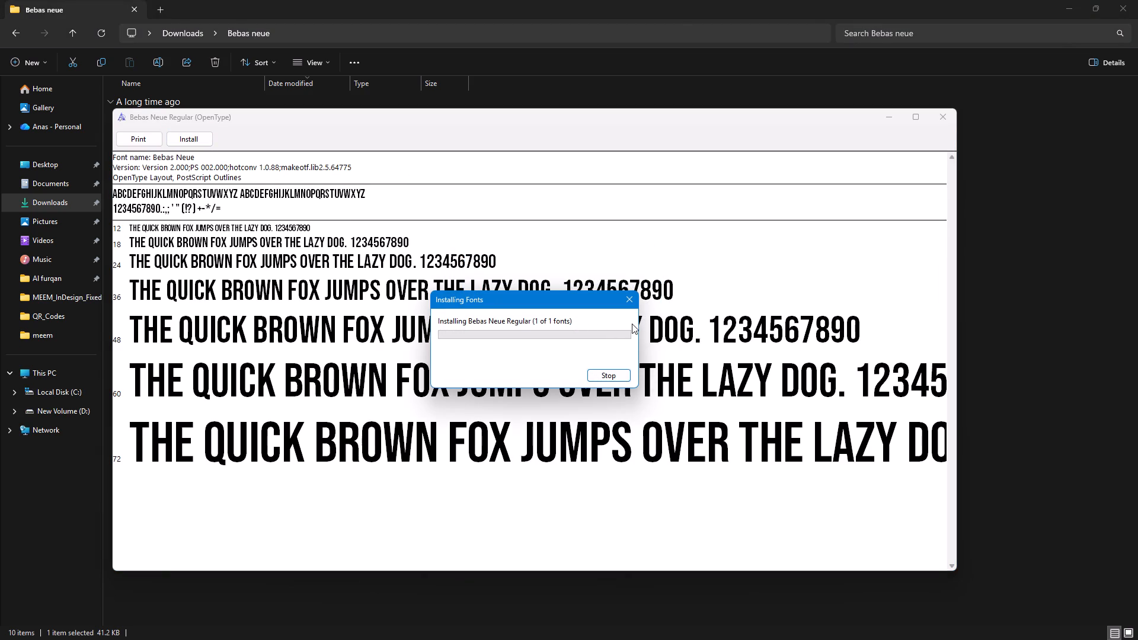
{"action": "left_click", "coordinate": [939, 123]}
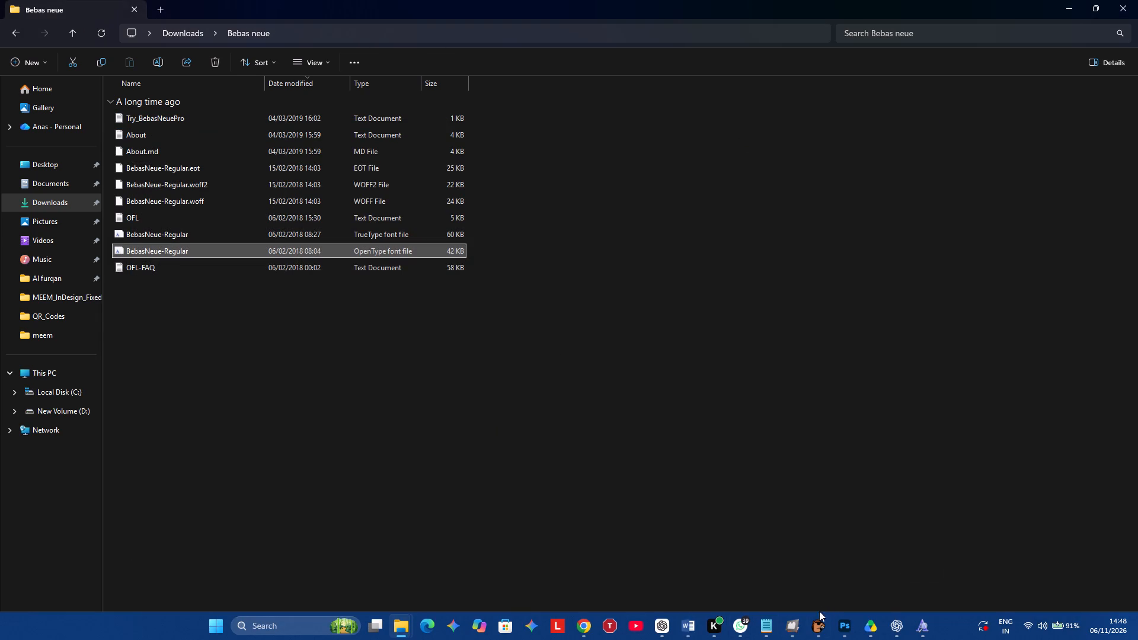
Return to the Downloads folder and check the downloaded Bebas neue, Designer and document archives.
{"action": "left_click", "coordinate": [21, 35]}
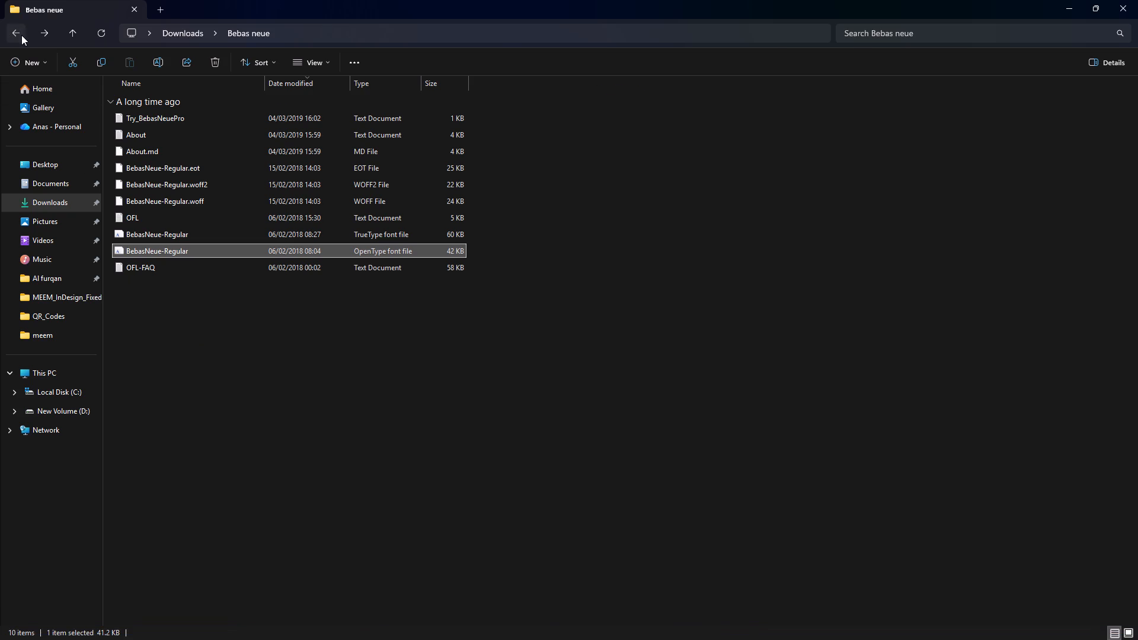
{"action": "left_click", "coordinate": [145, 131]}
{"action": "left_click", "coordinate": [213, 140]}
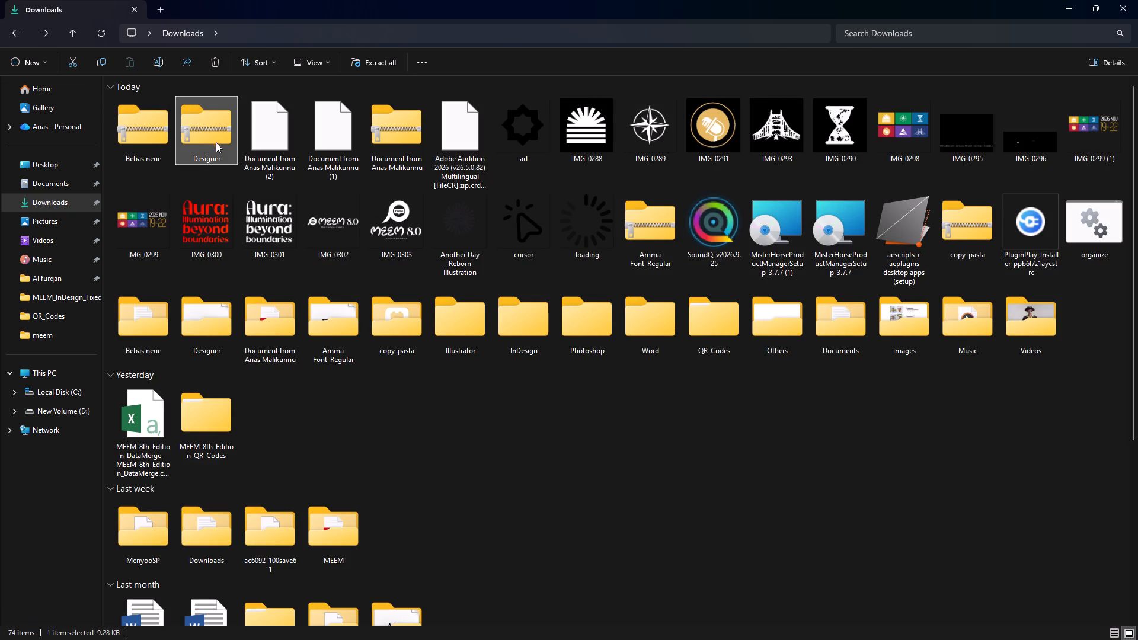
{"action": "left_click", "coordinate": [407, 153]}
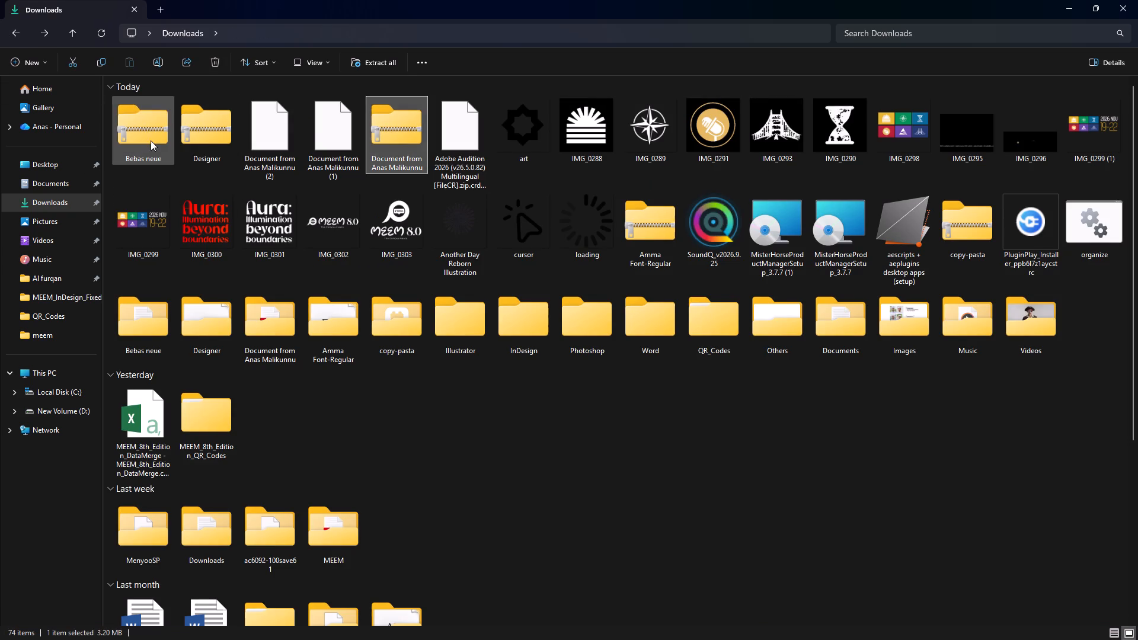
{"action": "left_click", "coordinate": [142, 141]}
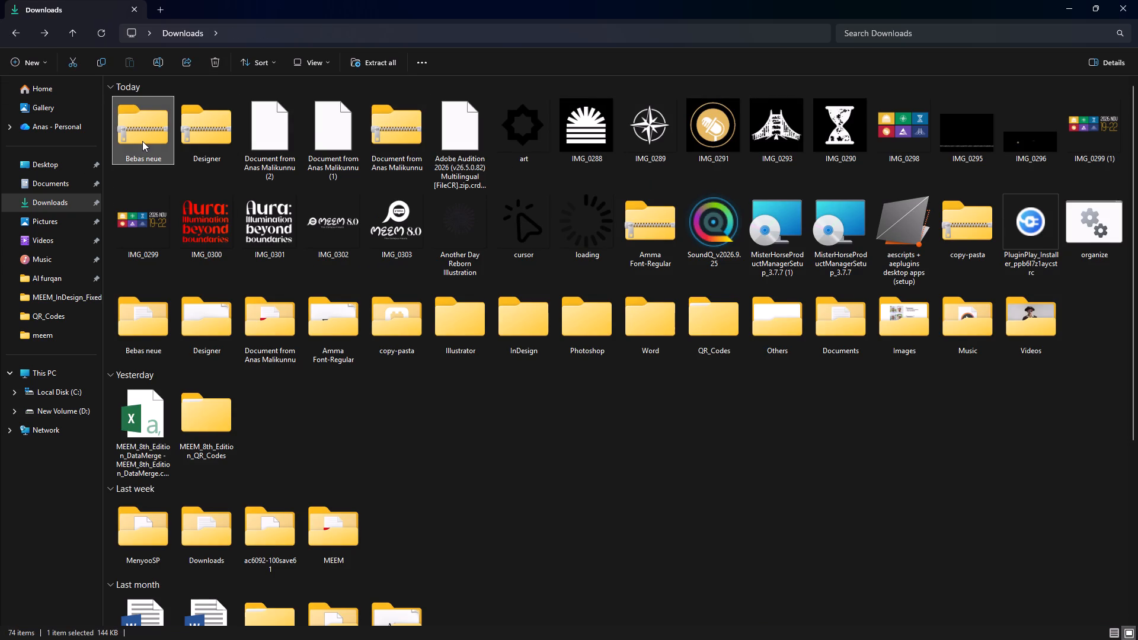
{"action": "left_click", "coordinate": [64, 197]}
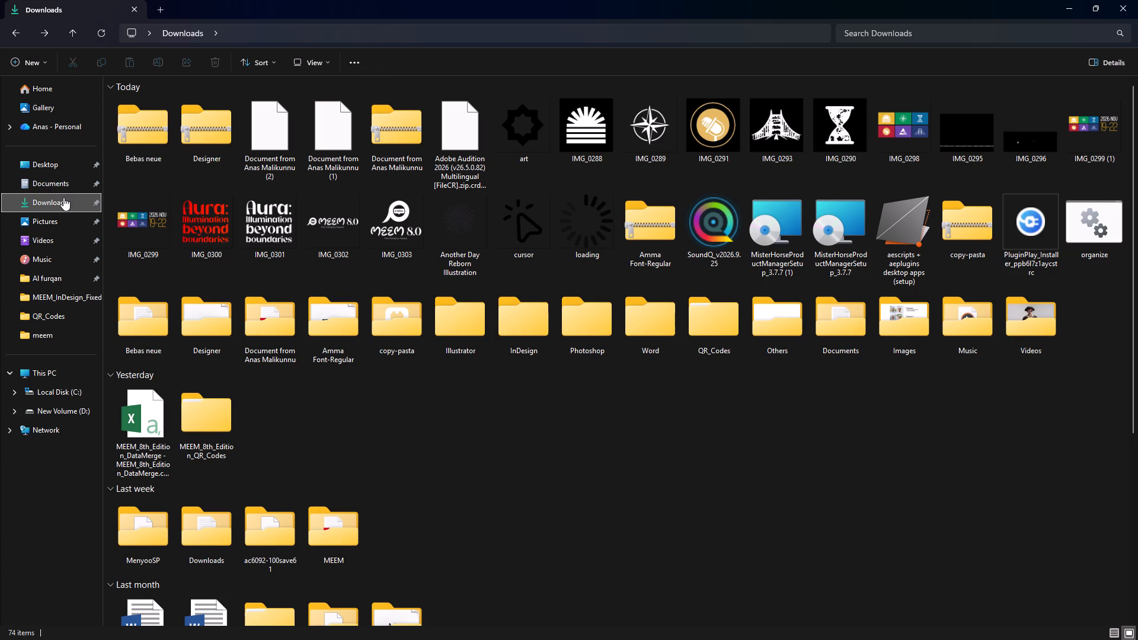
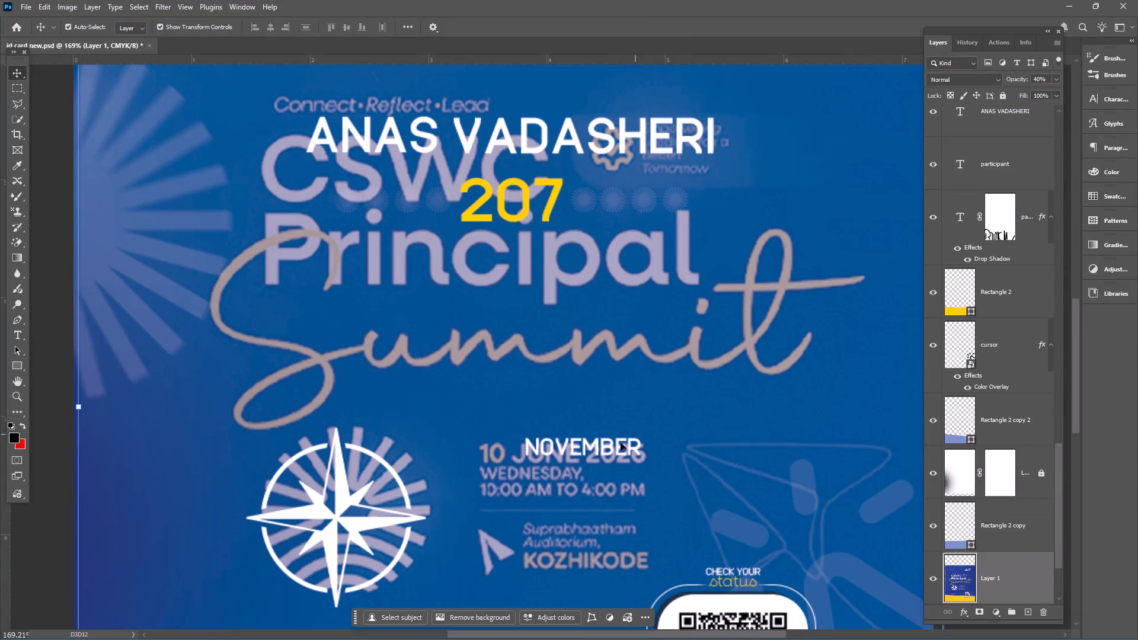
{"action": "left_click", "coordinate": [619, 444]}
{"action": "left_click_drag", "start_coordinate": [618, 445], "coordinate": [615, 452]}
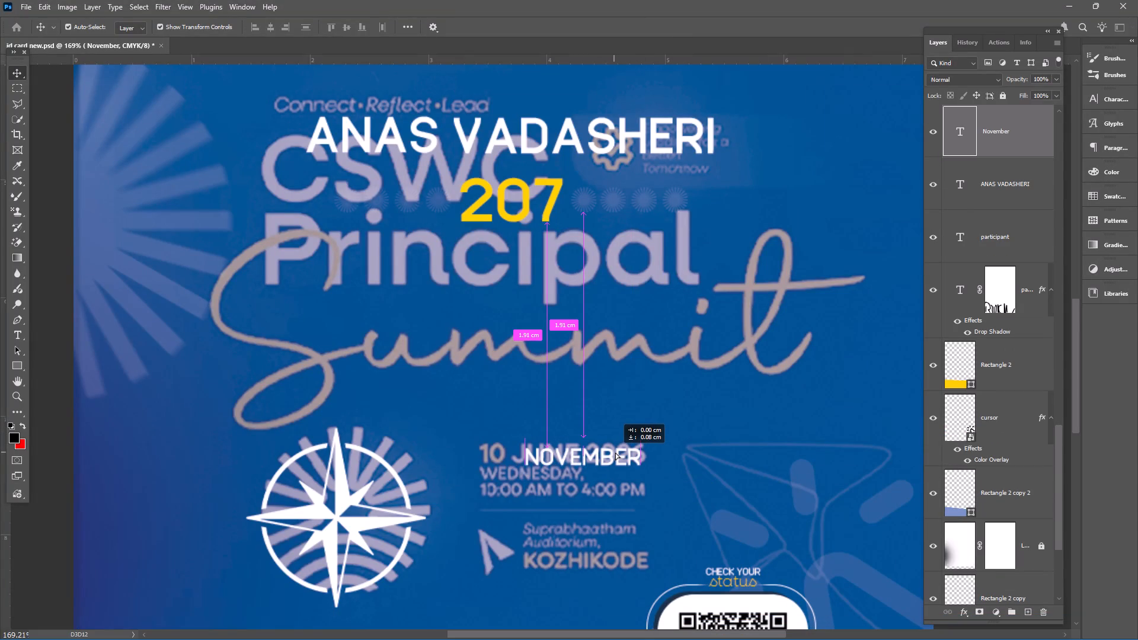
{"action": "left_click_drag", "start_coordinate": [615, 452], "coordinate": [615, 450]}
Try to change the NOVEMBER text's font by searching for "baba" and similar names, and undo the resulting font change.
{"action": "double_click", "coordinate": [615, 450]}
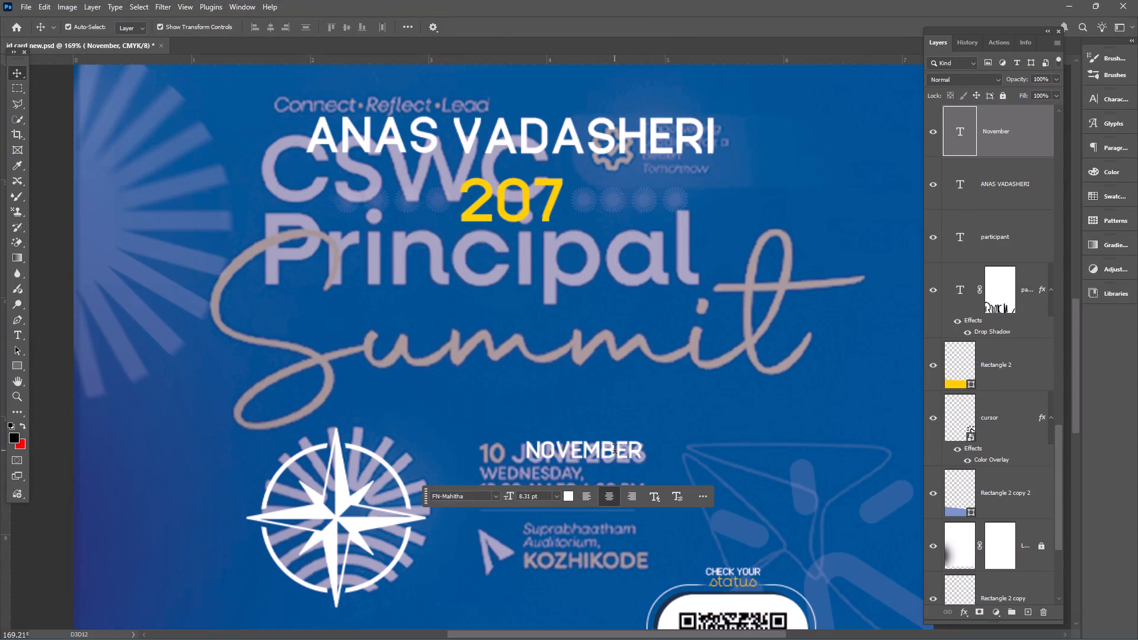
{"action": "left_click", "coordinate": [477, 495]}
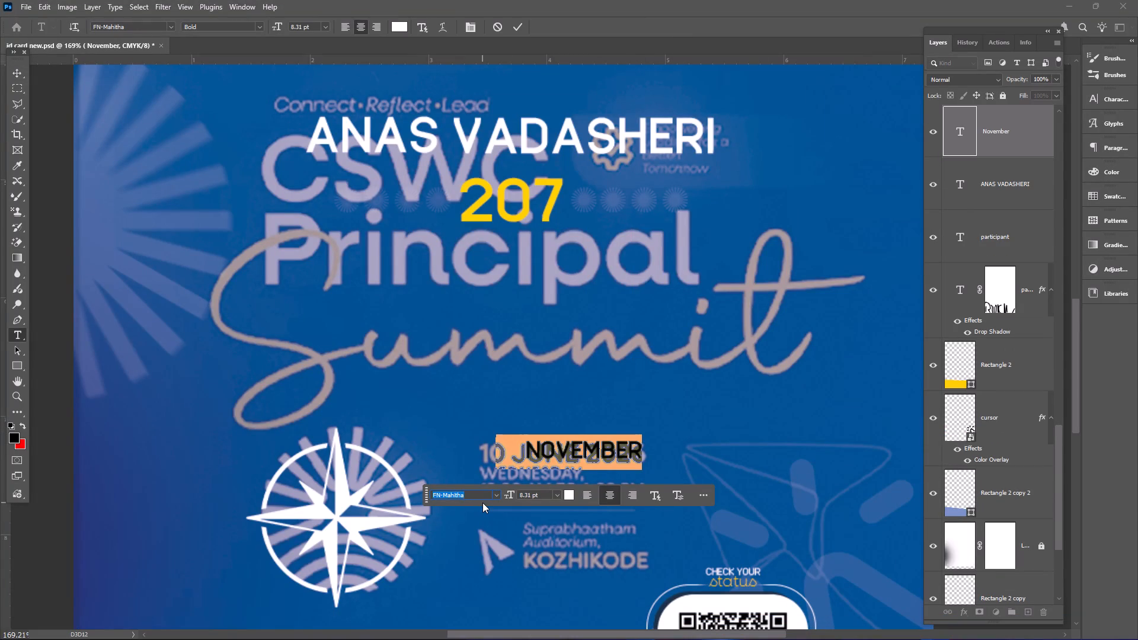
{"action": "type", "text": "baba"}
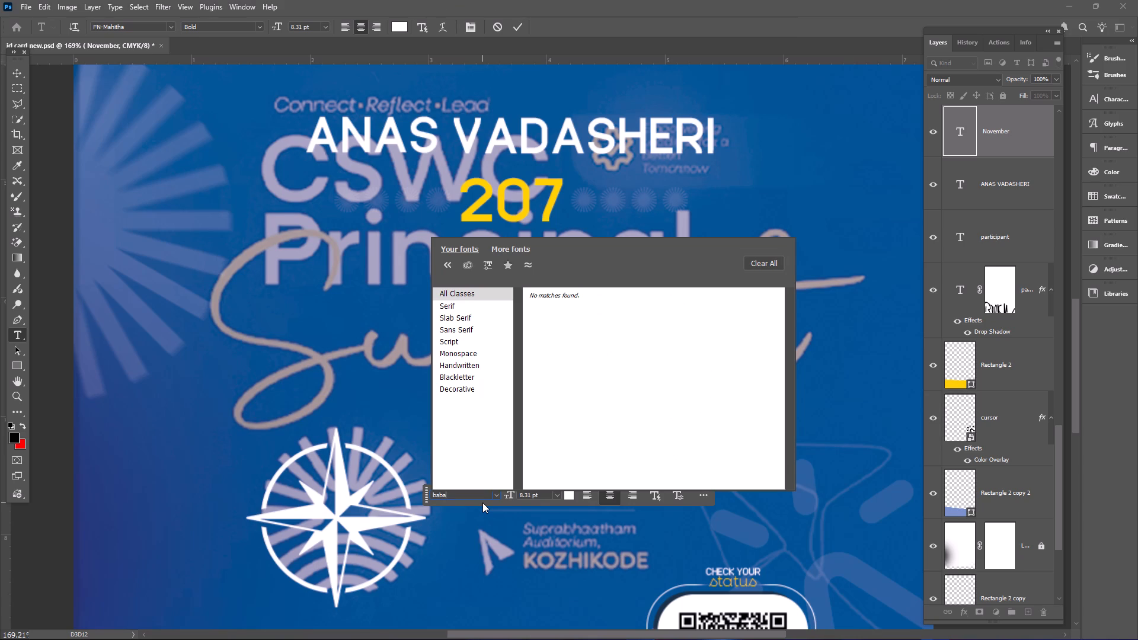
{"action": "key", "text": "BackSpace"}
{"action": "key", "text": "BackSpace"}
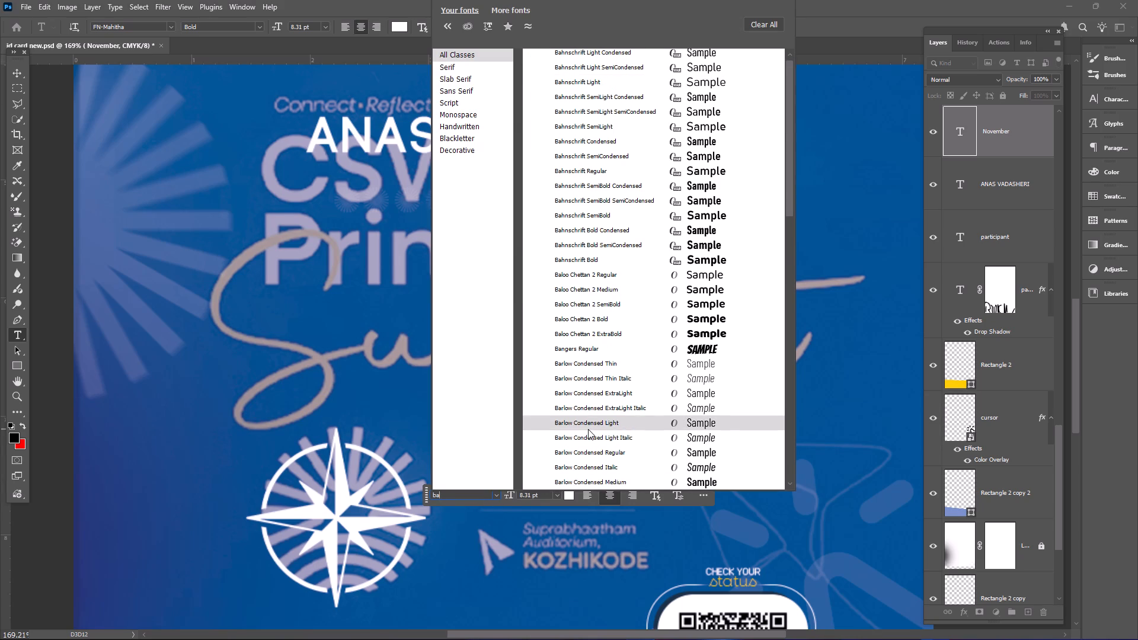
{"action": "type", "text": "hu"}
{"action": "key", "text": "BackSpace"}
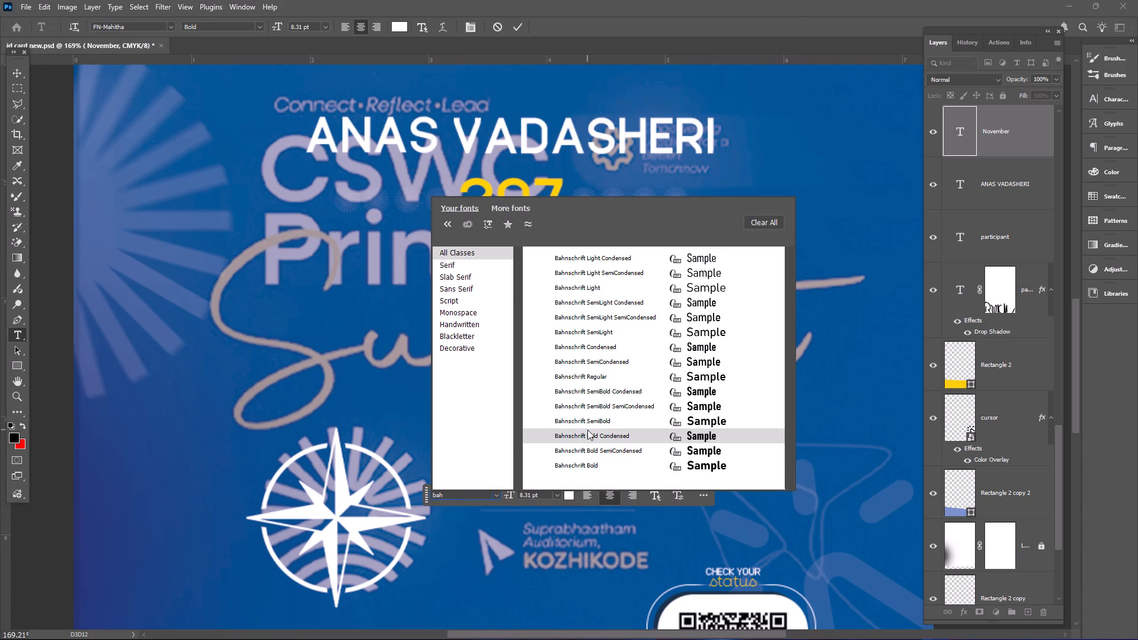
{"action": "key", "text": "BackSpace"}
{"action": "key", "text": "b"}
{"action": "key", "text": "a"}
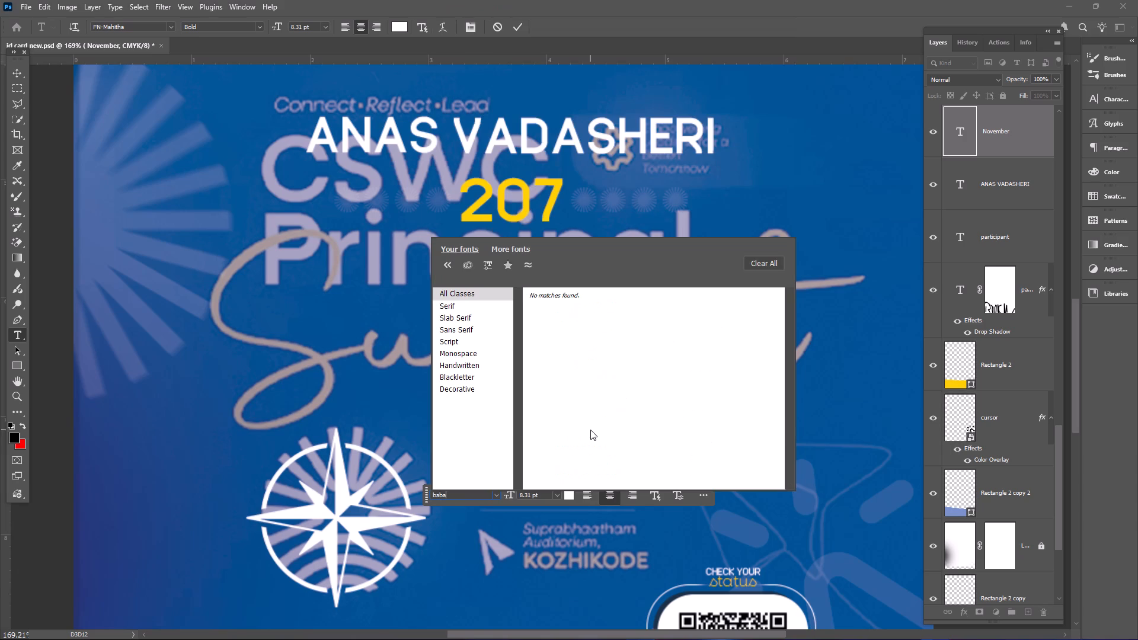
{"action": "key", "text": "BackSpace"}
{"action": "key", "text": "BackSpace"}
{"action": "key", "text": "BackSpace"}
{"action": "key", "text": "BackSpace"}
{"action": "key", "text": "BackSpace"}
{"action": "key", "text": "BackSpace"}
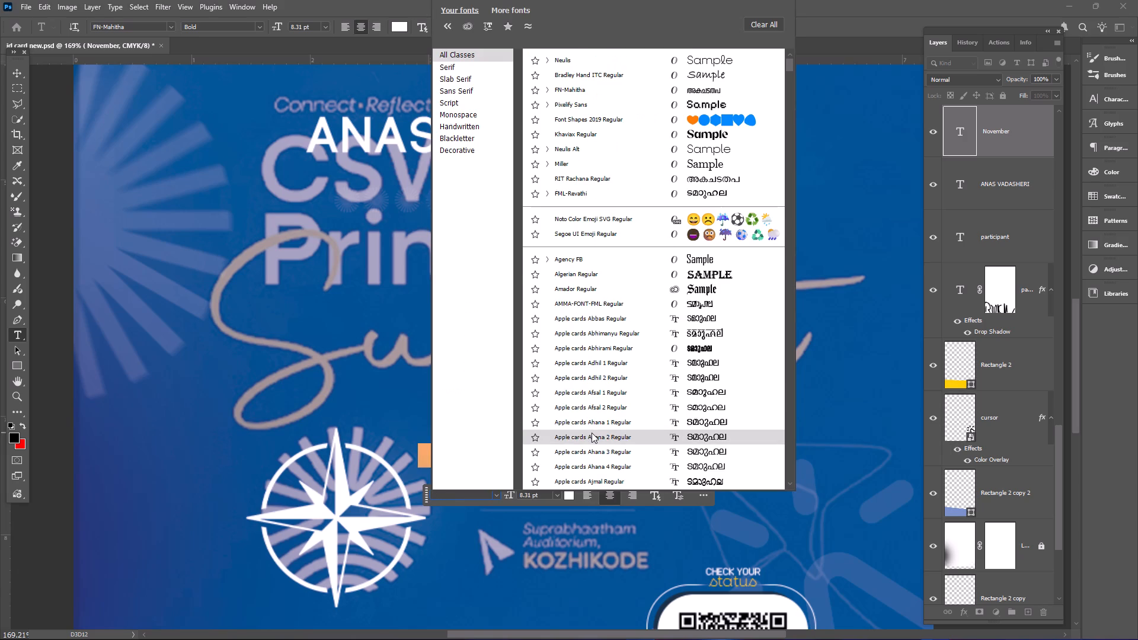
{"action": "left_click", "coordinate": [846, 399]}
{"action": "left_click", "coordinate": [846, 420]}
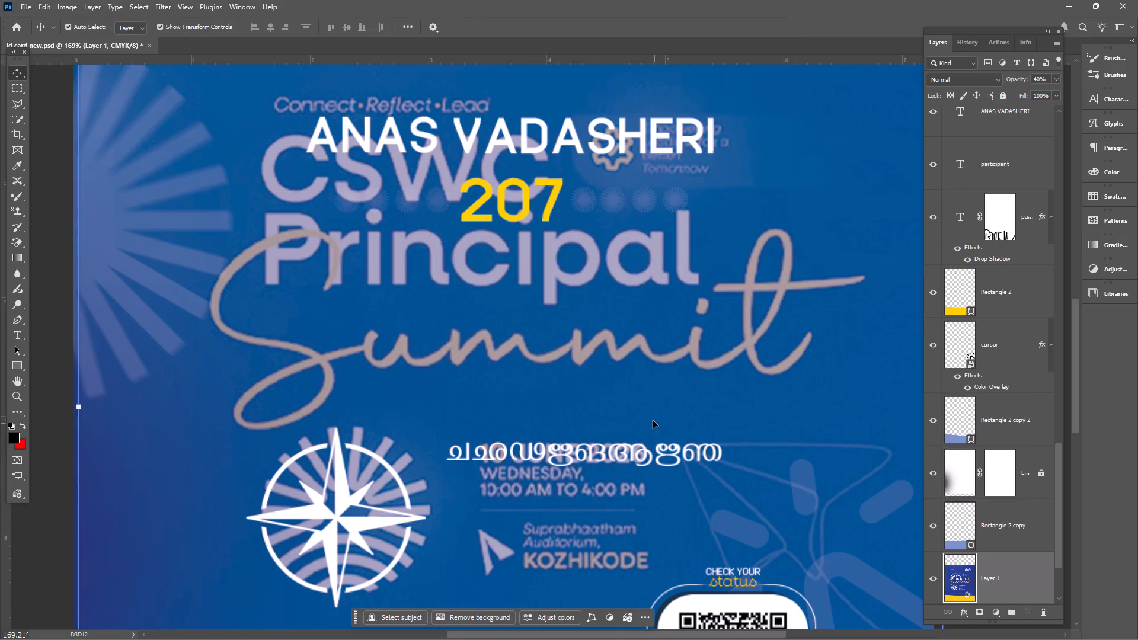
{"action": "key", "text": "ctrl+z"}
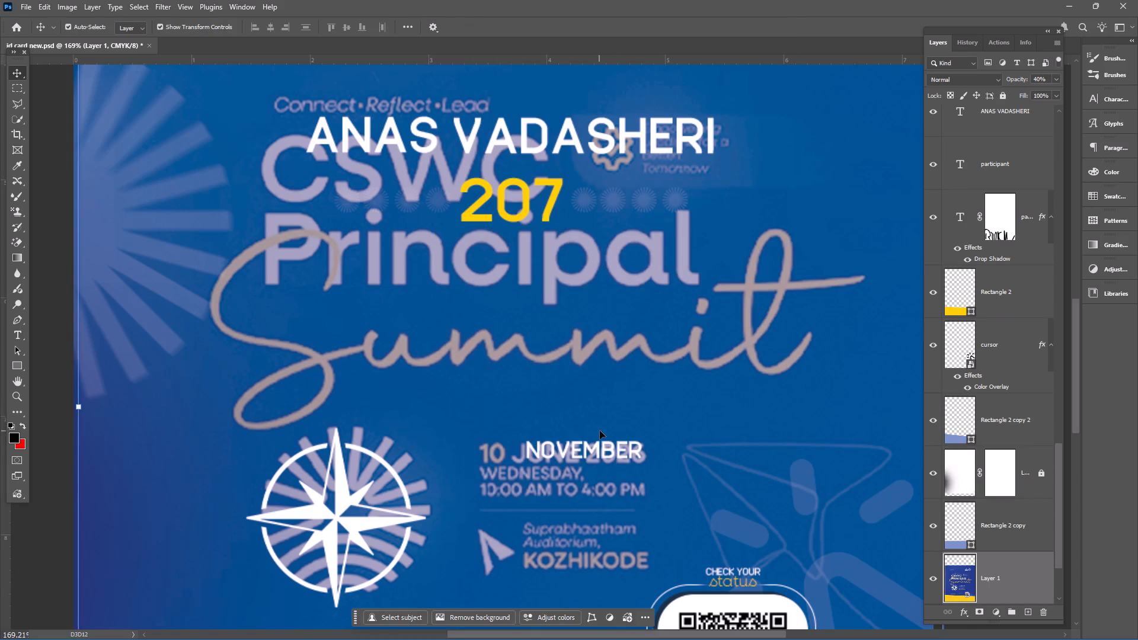
Move the NOVEMBER text down onto the reference poster's WEDNESDAY line, aligned with that line's left edge.
{"action": "left_click", "coordinate": [591, 450]}
{"action": "left_click_drag", "start_coordinate": [591, 450], "coordinate": [563, 473]}
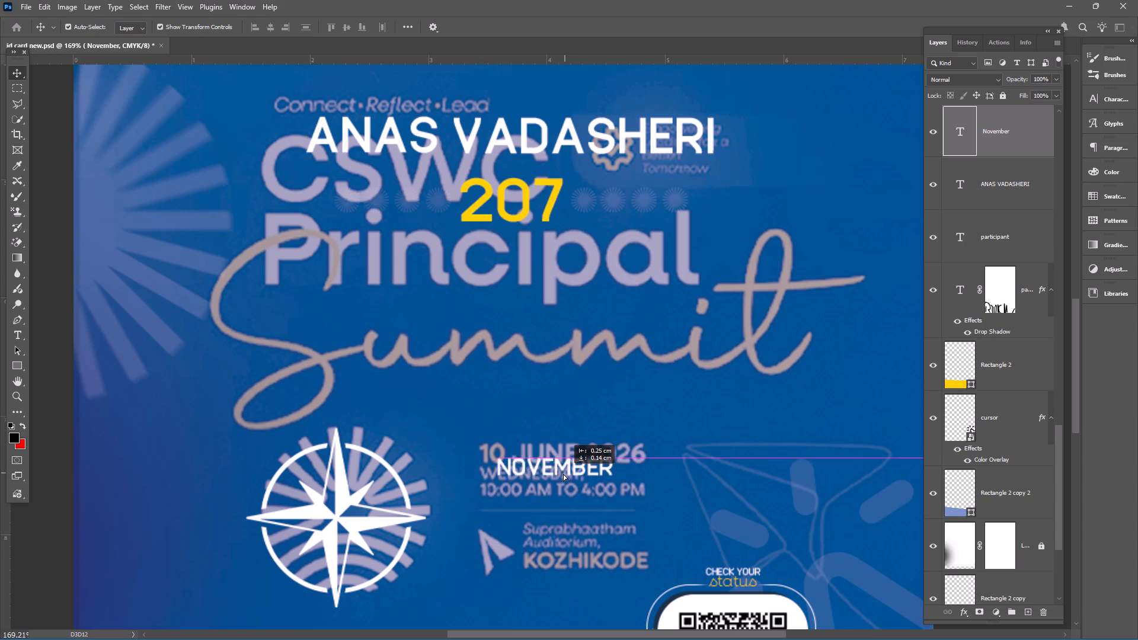
{"action": "left_click_drag", "start_coordinate": [563, 473], "coordinate": [548, 475]}
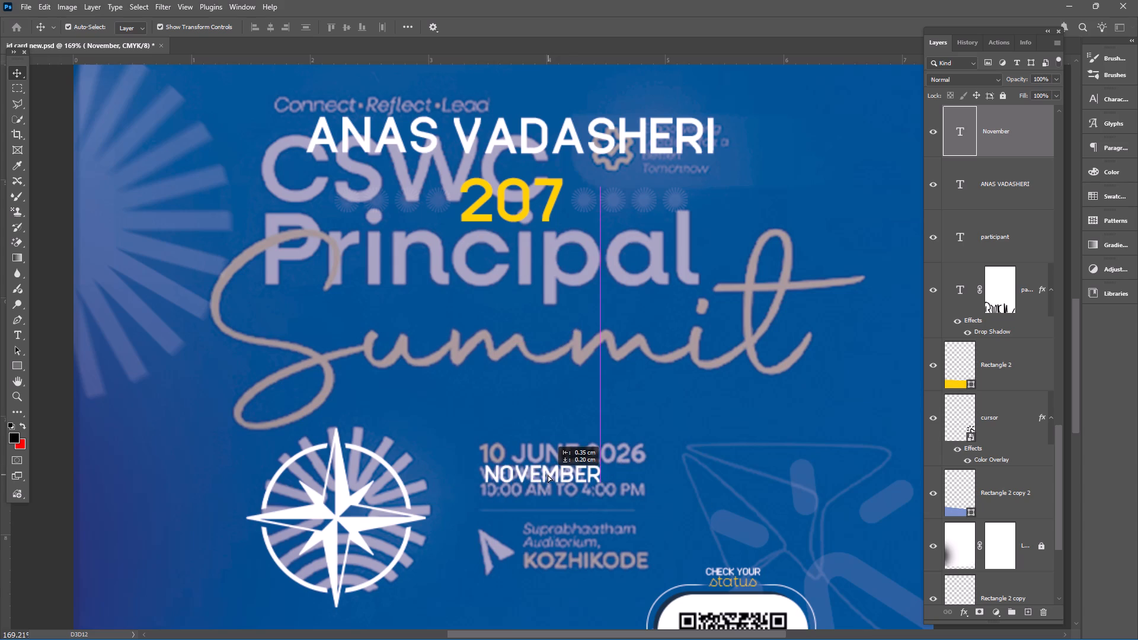
{"action": "left_click_drag", "start_coordinate": [548, 475], "coordinate": [546, 475]}
Duplicate the NOVEMBER text just above the original and change the copy to read 19-22.
{"action": "left_click_drag", "start_coordinate": [554, 475], "coordinate": [556, 460], "text": "alt"}
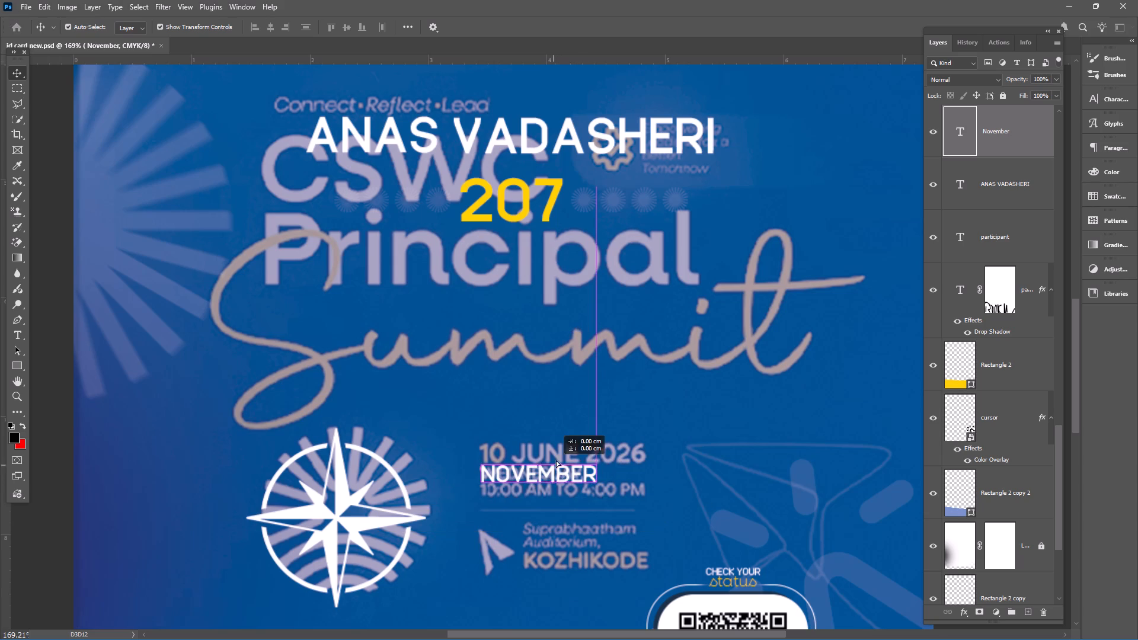
{"action": "left_click_drag", "start_coordinate": [556, 460], "coordinate": [556, 449], "text": "alt"}
{"action": "double_click", "coordinate": [556, 449]}
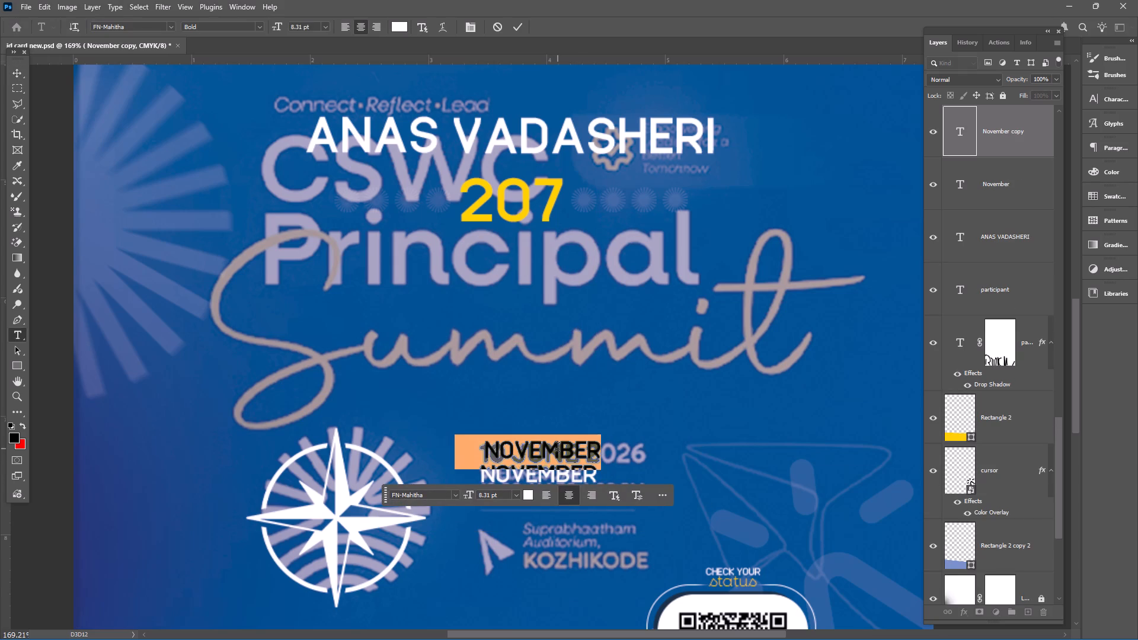
{"action": "type", "text": "19"}
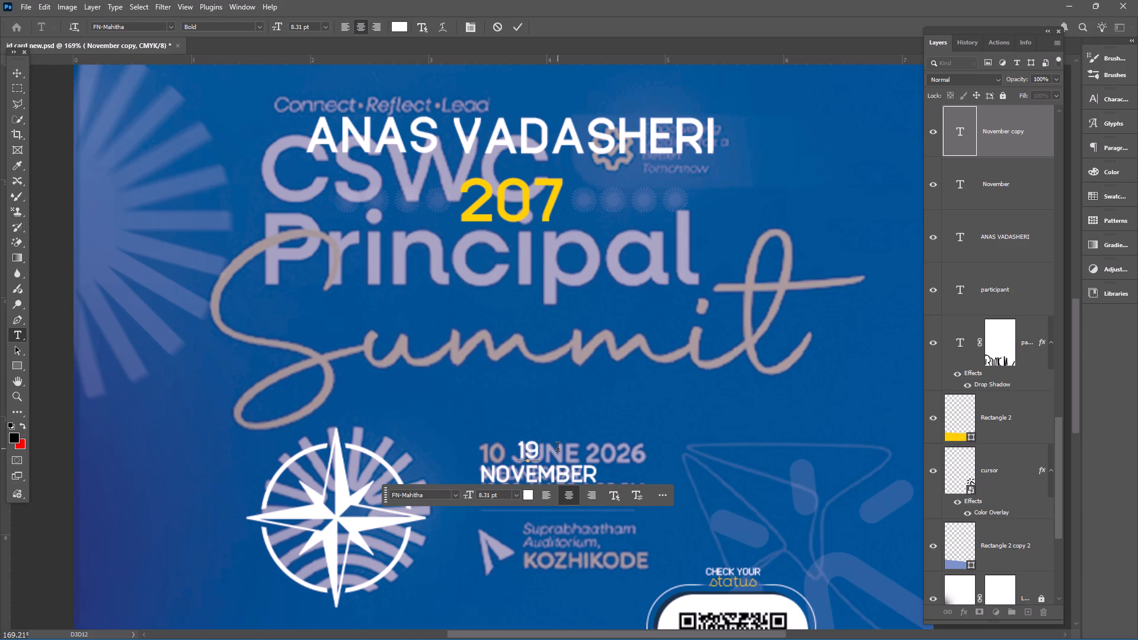
{"action": "key", "text": "minus"}
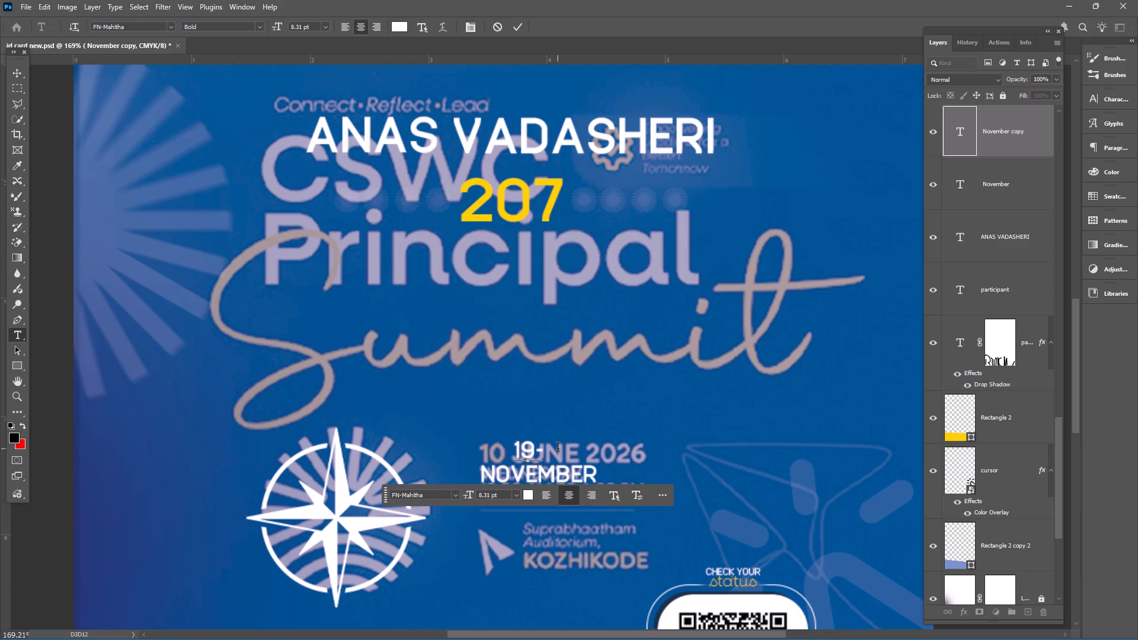
{"action": "type", "text": "21"}
{"action": "key", "text": "BackSpace"}
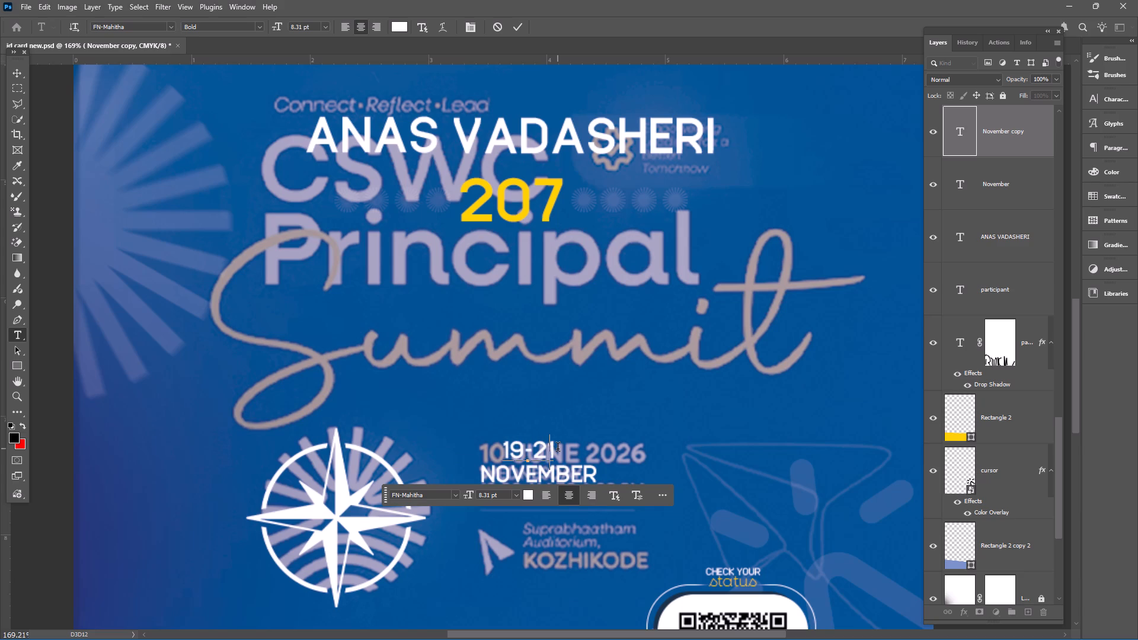
{"action": "key", "text": "2"}
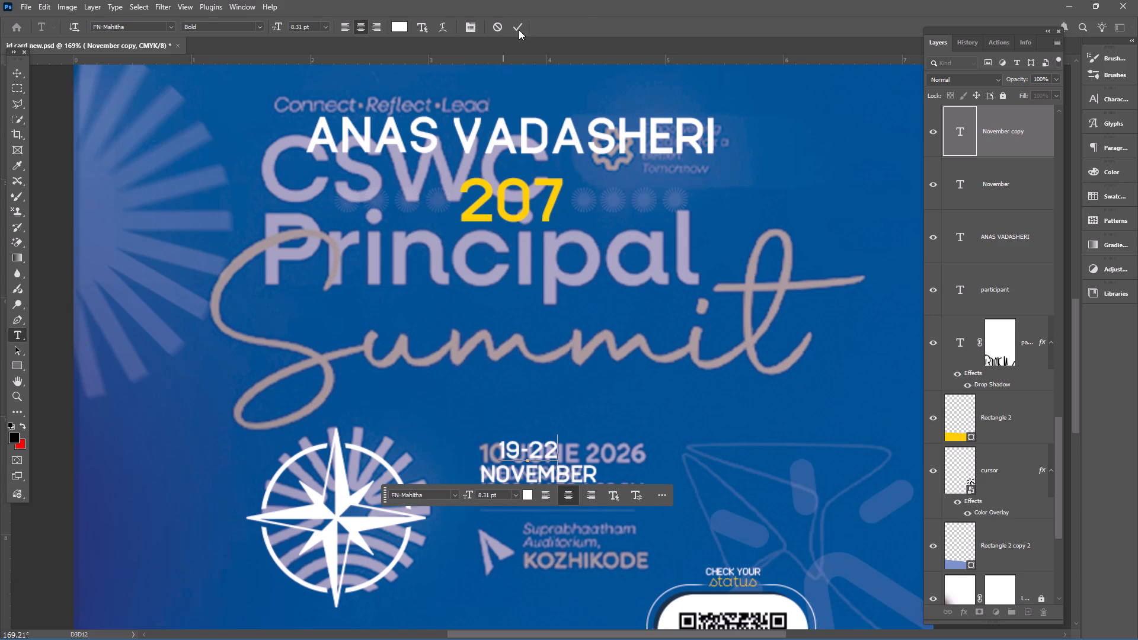
{"action": "left_click", "coordinate": [519, 30]}
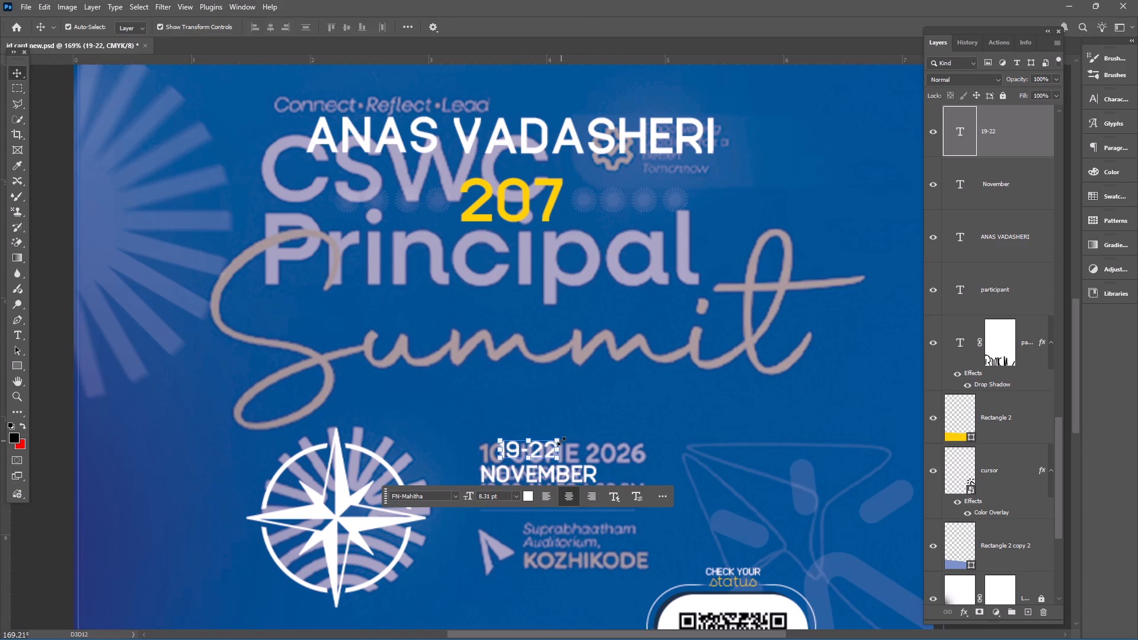
Enlarge the 19-22 text to about 166% and place it above NOVEMBER with their left edges aligned.
{"action": "left_click_drag", "start_coordinate": [561, 441], "coordinate": [596, 423]}
{"action": "left_click_drag", "start_coordinate": [566, 449], "coordinate": [550, 456]}
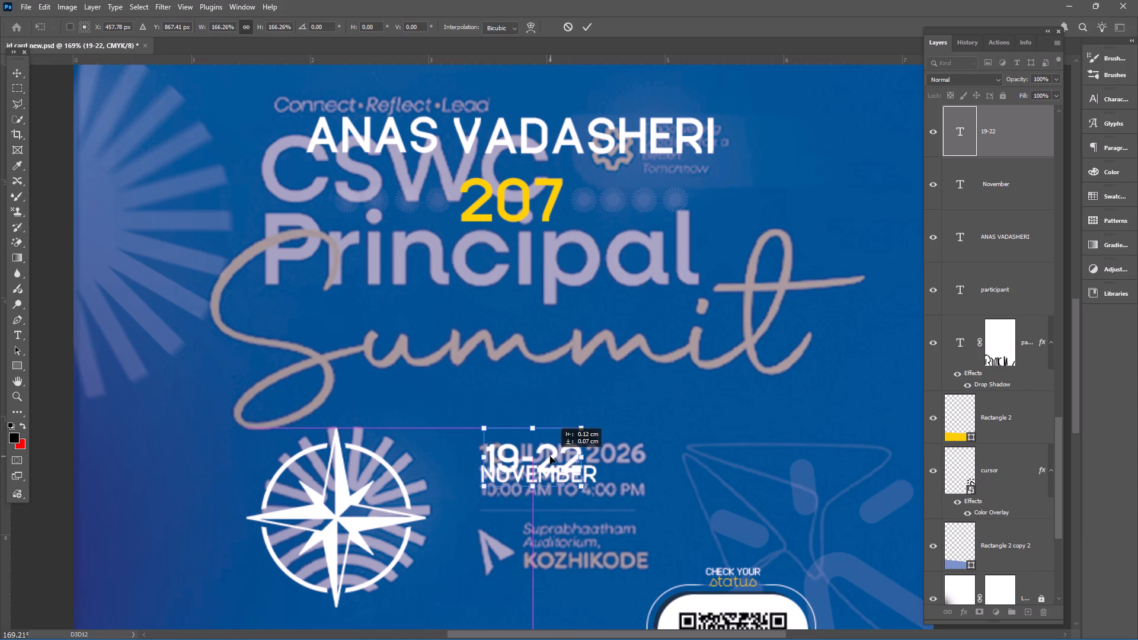
{"action": "left_click_drag", "start_coordinate": [550, 456], "coordinate": [548, 452]}
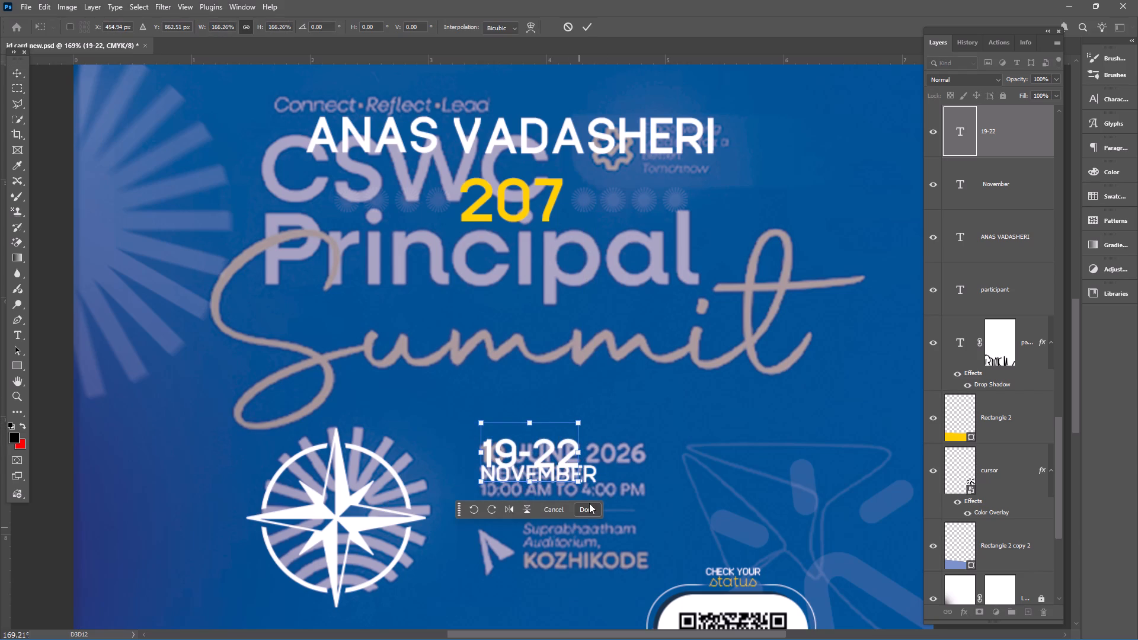
{"action": "left_click", "coordinate": [588, 509]}
{"action": "left_click", "coordinate": [660, 424]}
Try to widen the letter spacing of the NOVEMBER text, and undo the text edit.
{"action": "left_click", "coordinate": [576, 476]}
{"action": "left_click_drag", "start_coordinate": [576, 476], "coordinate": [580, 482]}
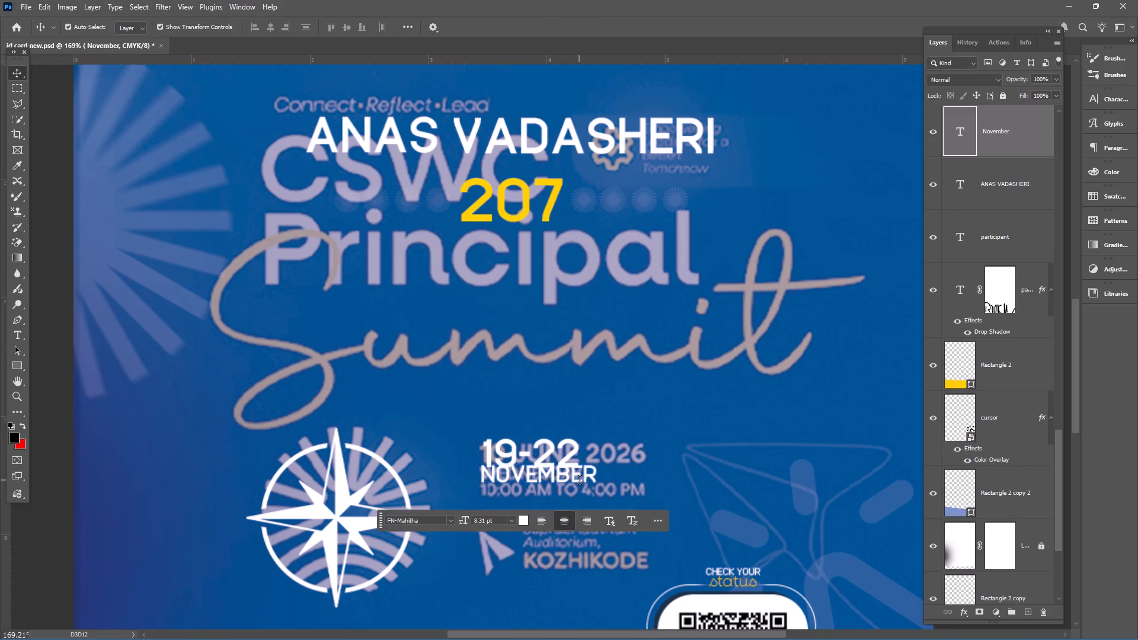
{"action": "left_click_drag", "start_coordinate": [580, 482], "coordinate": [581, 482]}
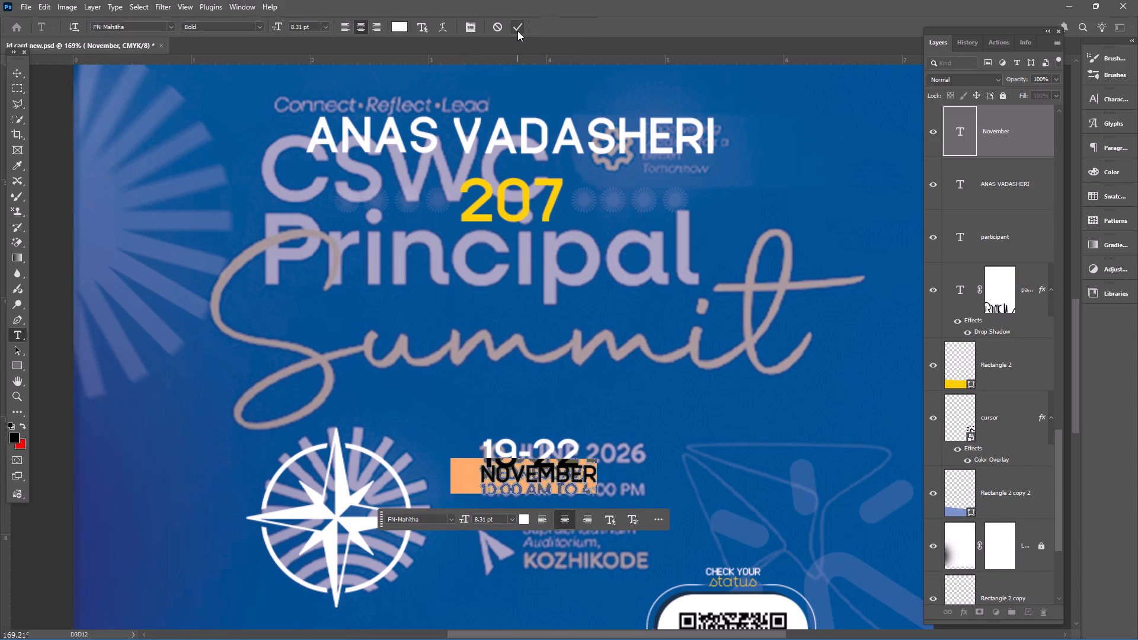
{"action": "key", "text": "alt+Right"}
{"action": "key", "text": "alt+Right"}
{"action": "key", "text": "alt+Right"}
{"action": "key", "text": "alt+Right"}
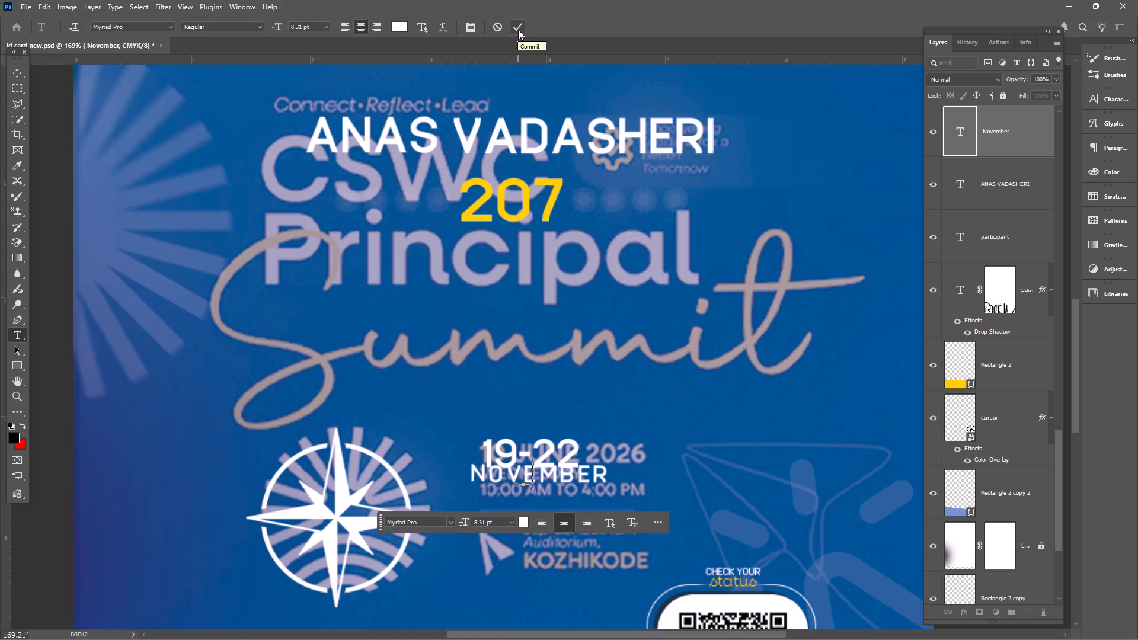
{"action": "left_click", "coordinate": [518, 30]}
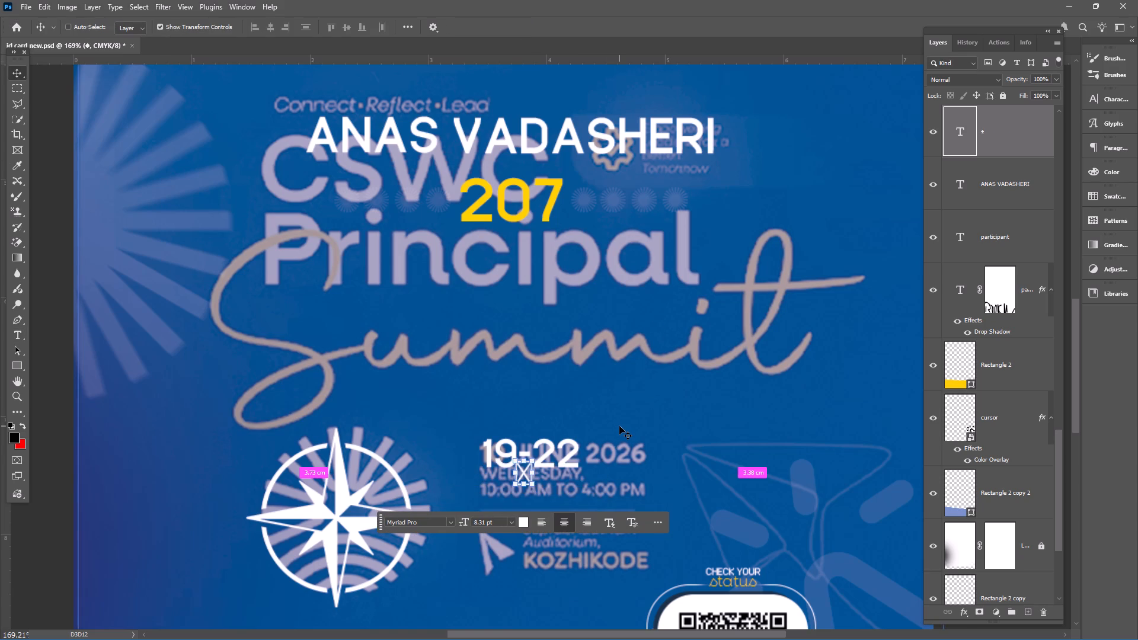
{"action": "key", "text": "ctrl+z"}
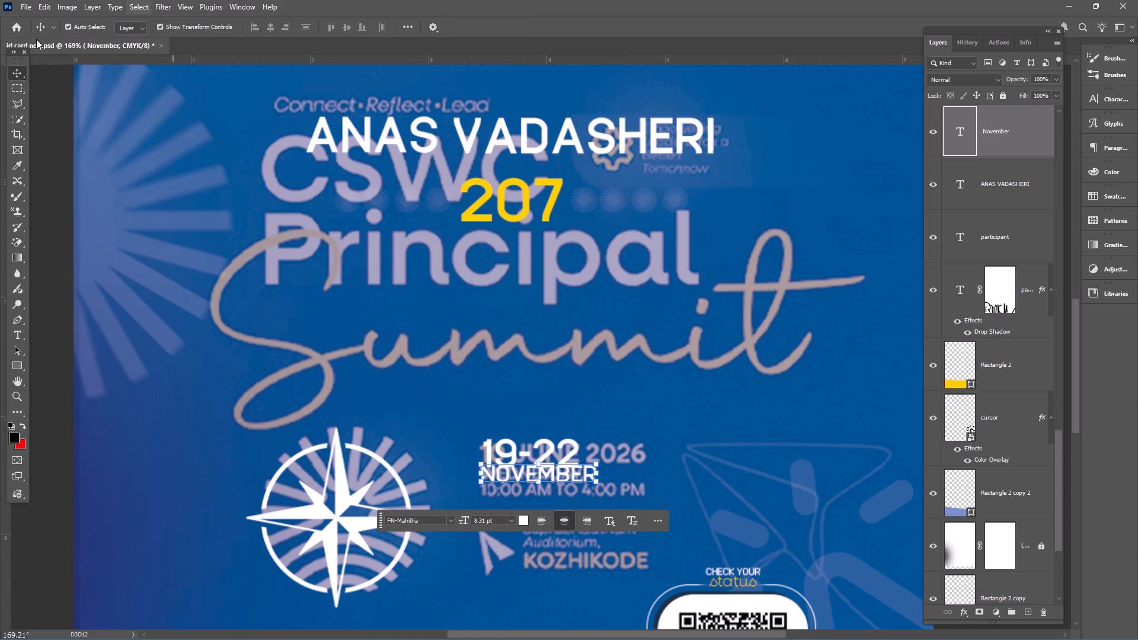
Shift the NOVEMBER text slightly down and right, and fine-tune its height so it sits just beneath 19-22.
{"action": "left_click", "coordinate": [48, 100]}
{"action": "left_click_drag", "start_coordinate": [566, 475], "coordinate": [571, 483]}
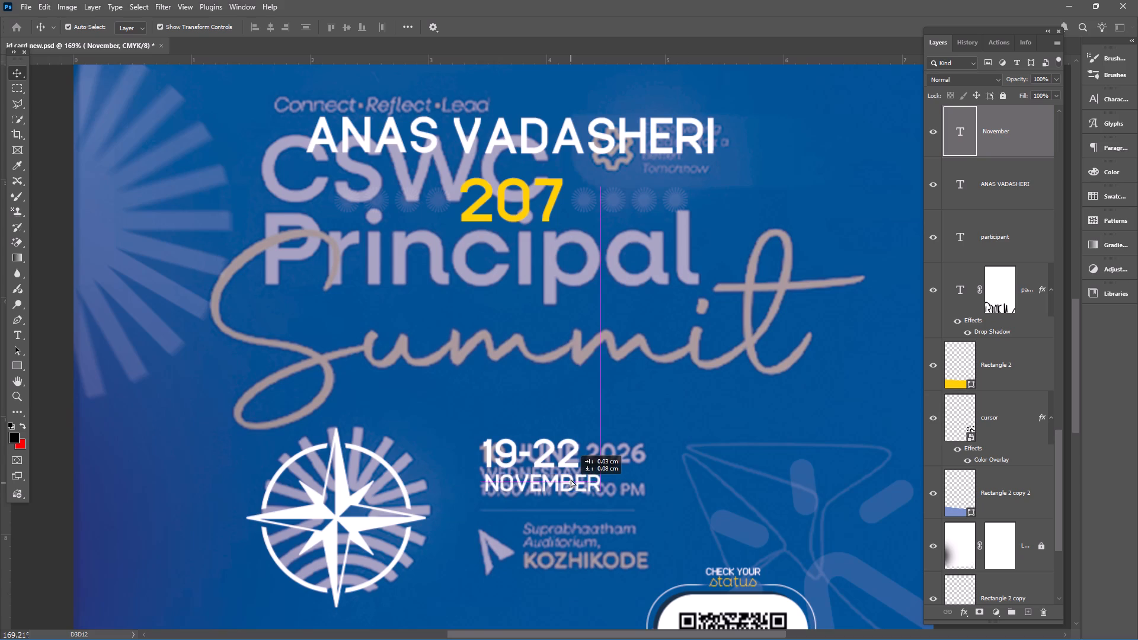
{"action": "key", "text": "Up"}
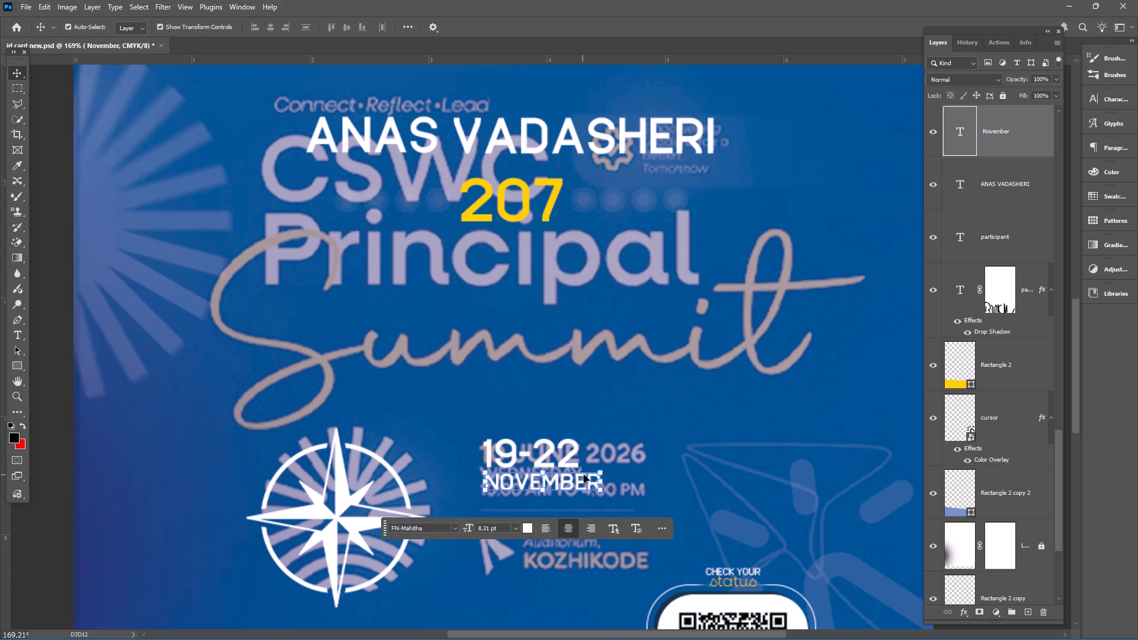
{"action": "key", "text": "Down"}
{"action": "key", "text": "Up"}
{"action": "key", "text": "Up"}
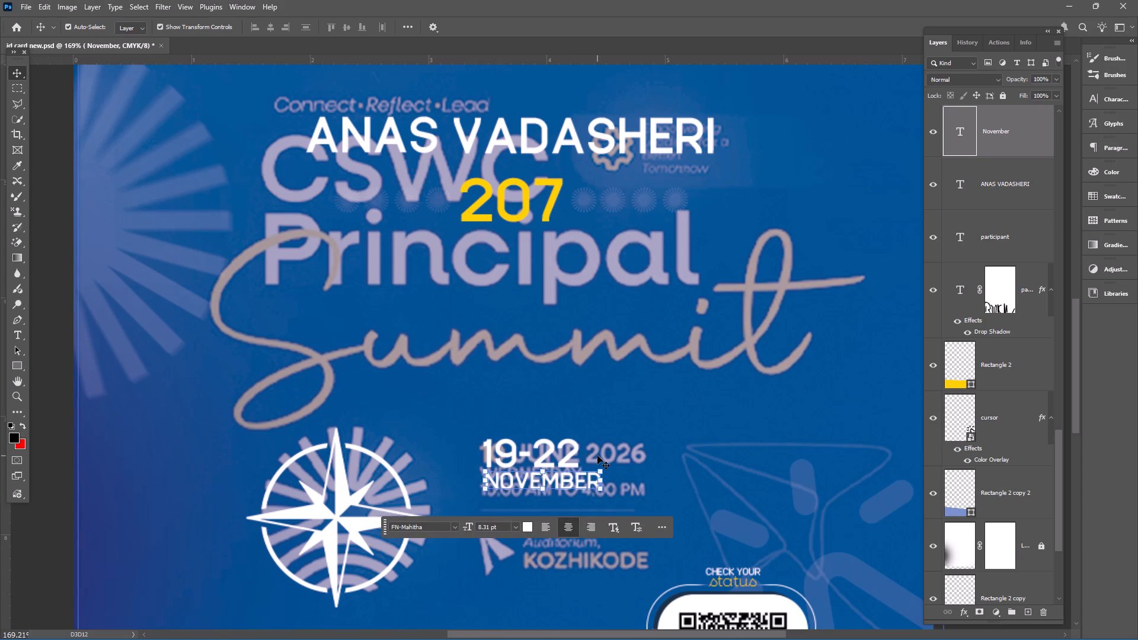
{"action": "left_click", "coordinate": [669, 465]}
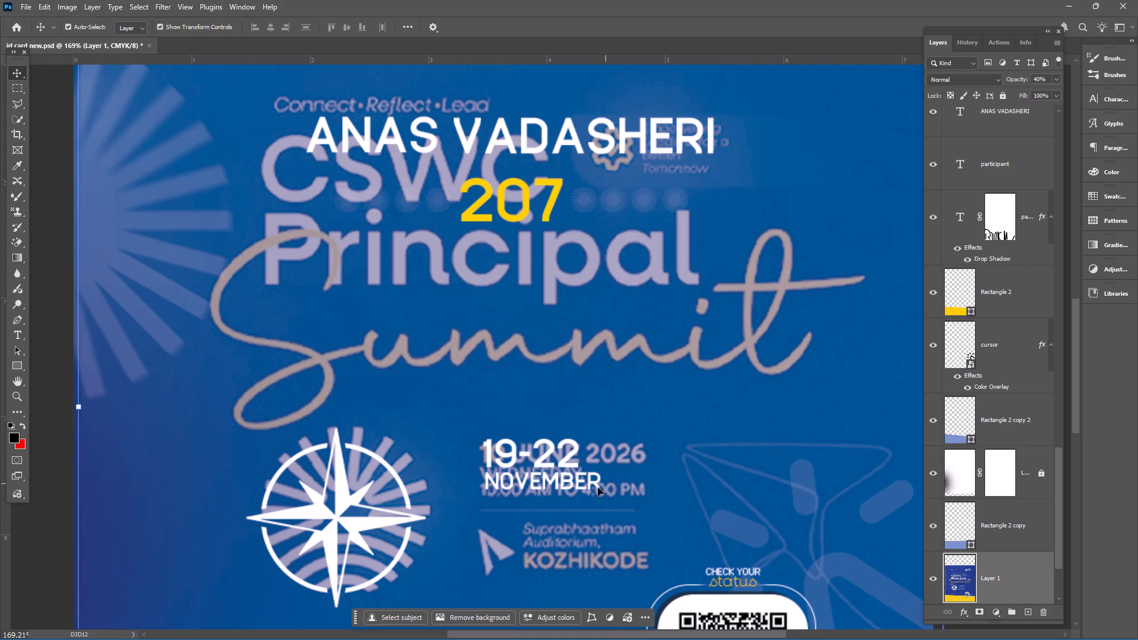
{"action": "left_click", "coordinate": [583, 488]}
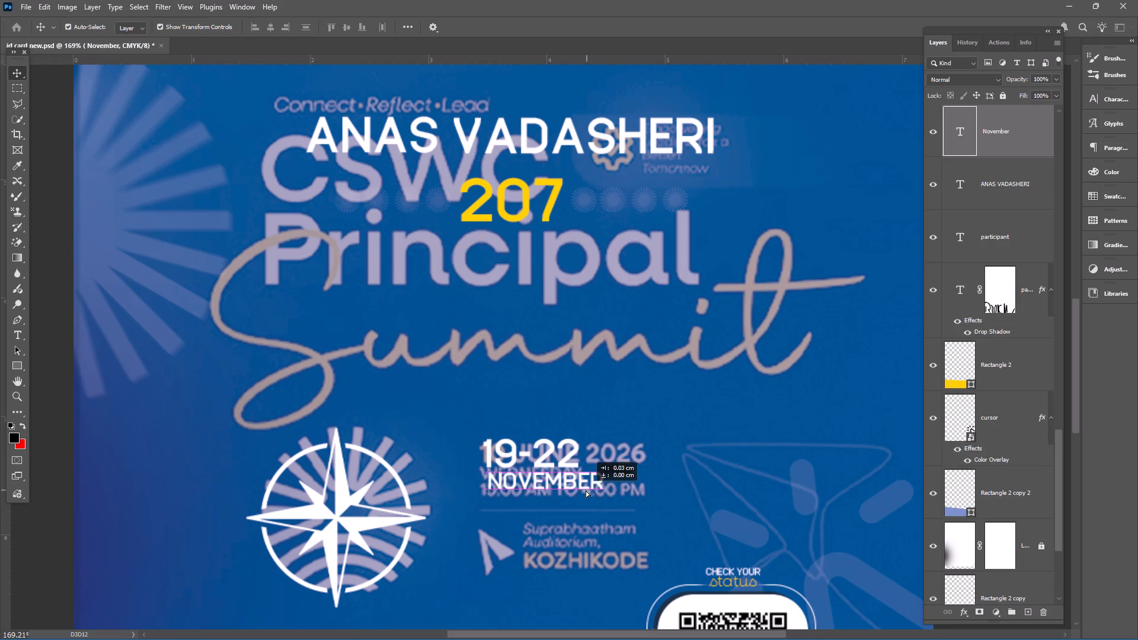
{"action": "left_click", "coordinate": [691, 439]}
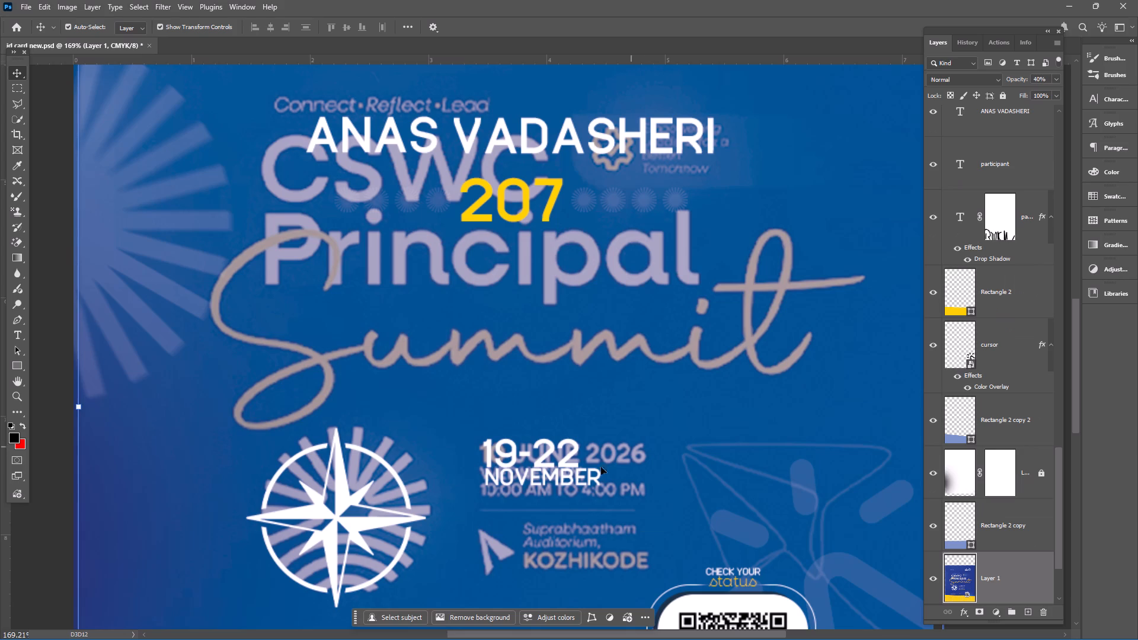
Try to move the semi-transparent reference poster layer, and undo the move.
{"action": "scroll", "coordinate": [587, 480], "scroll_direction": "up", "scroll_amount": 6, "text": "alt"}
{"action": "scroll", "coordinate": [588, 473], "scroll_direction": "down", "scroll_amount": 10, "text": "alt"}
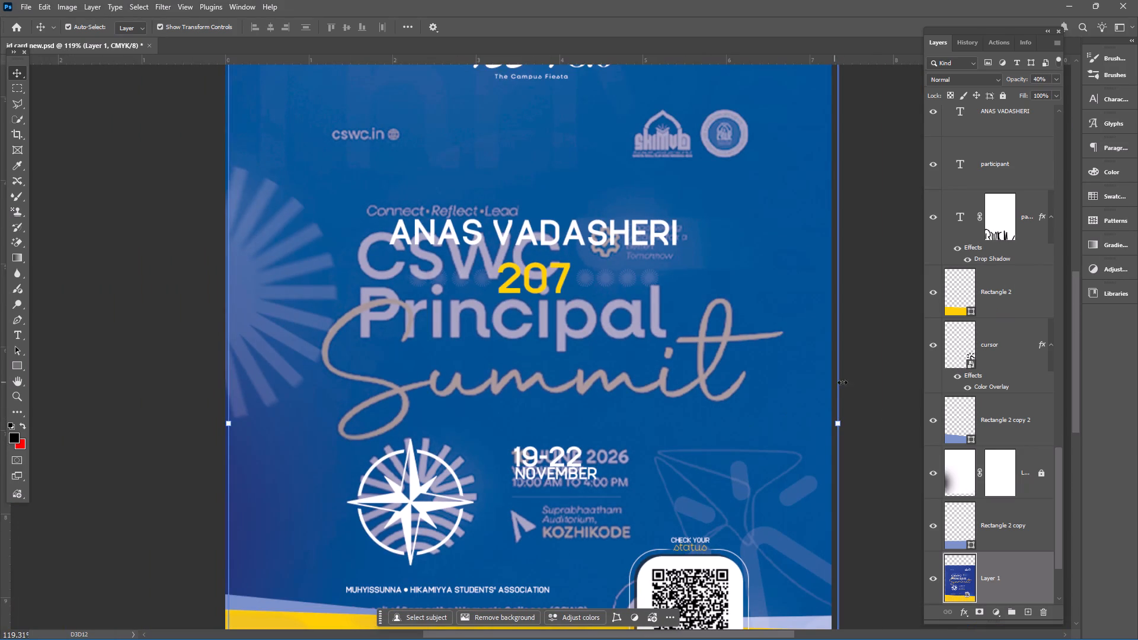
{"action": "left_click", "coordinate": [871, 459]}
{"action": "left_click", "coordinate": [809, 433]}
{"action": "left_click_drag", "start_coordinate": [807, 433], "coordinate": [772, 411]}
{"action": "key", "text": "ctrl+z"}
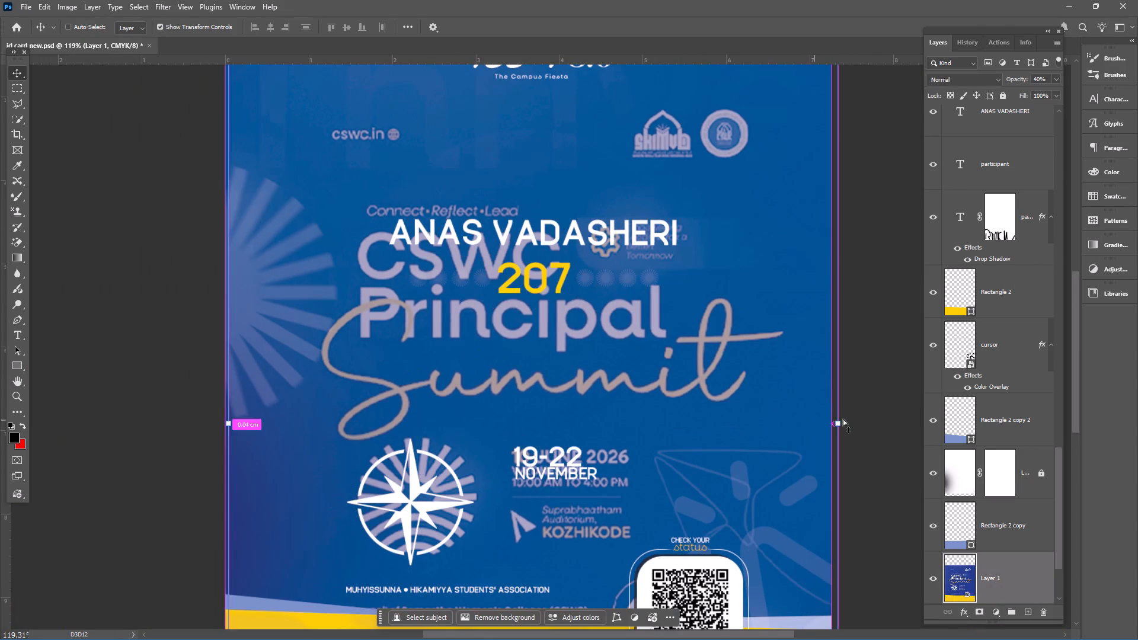
Examine the date text and emblem area against the reference poster, up close and across the whole card.
{"action": "left_click", "coordinate": [858, 405]}
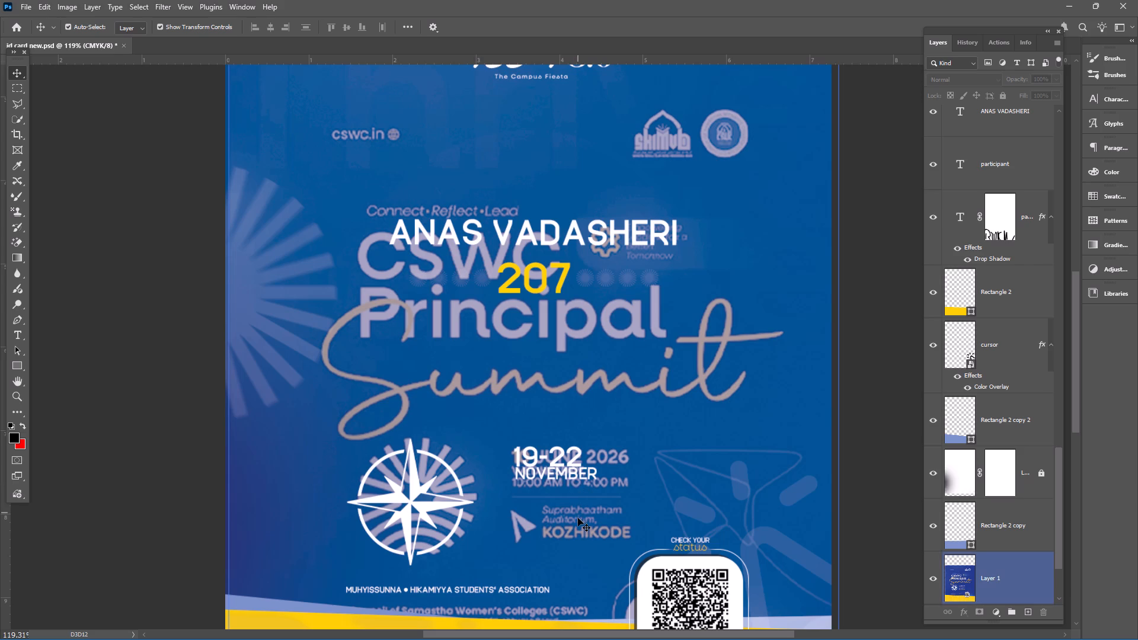
{"action": "scroll", "coordinate": [566, 501], "scroll_direction": "up", "scroll_amount": 4, "text": "alt"}
{"action": "scroll", "coordinate": [569, 497], "scroll_direction": "down", "scroll_amount": 3, "text": "alt"}
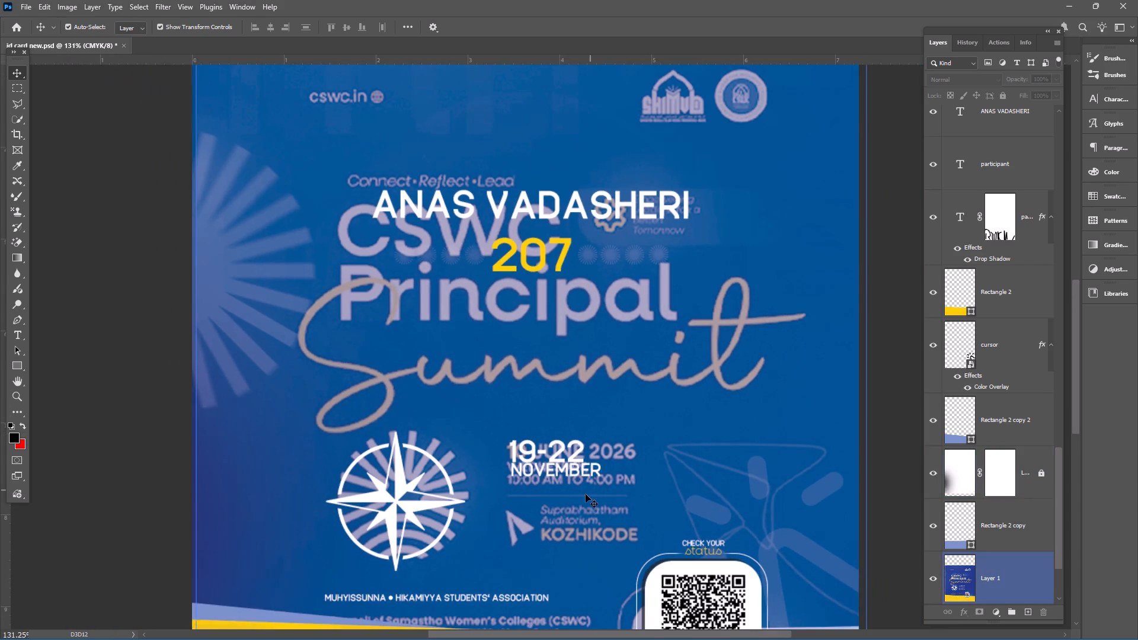
{"action": "scroll", "coordinate": [586, 494], "scroll_direction": "up", "scroll_amount": 8}
{"action": "scroll", "coordinate": [587, 486], "scroll_direction": "down", "scroll_amount": 12}
{"action": "scroll", "coordinate": [587, 478], "scroll_direction": "up", "scroll_amount": 2, "text": "alt"}
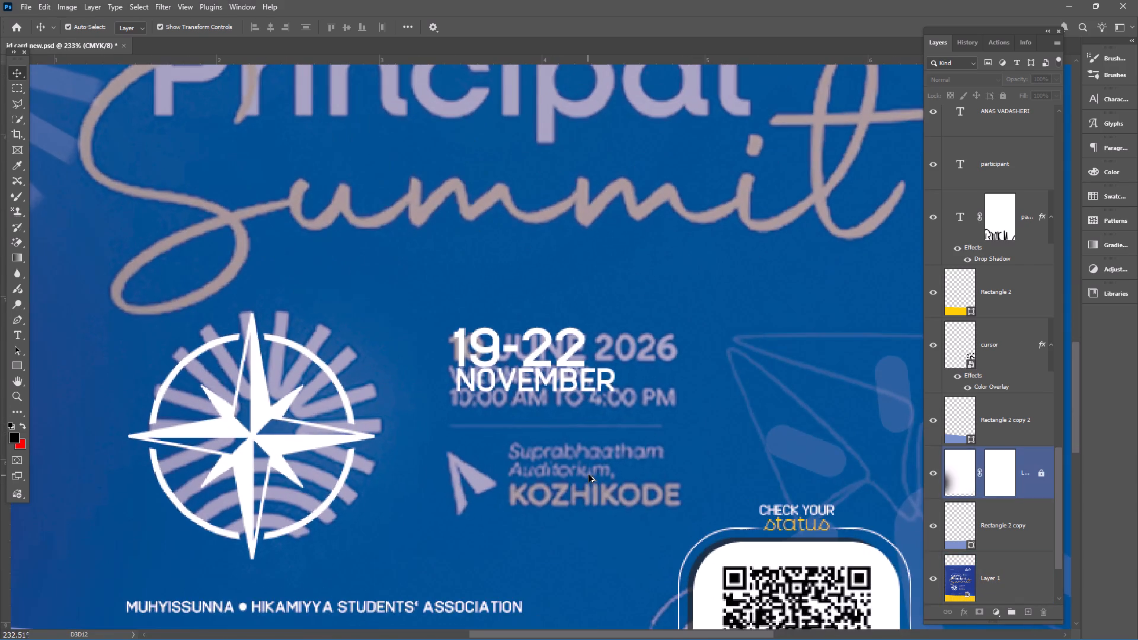
{"action": "scroll", "coordinate": [589, 475], "scroll_direction": "up", "scroll_amount": 1, "text": "alt"}
{"action": "scroll", "coordinate": [591, 474], "scroll_direction": "down", "scroll_amount": 13, "text": "alt"}
{"action": "left_click", "coordinate": [844, 420]}
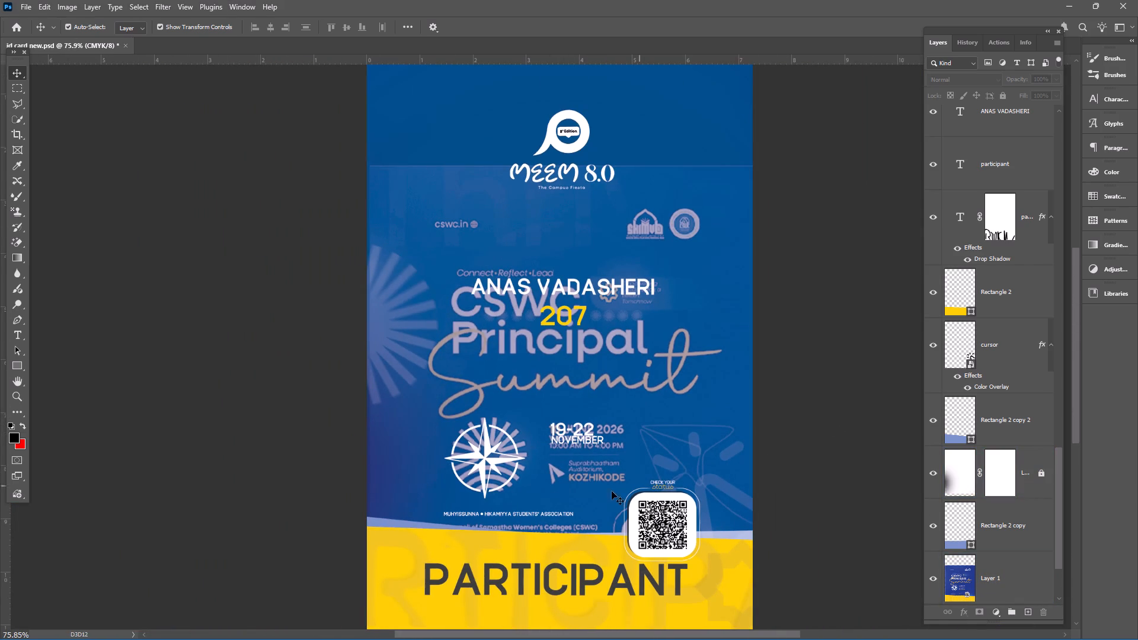
Move the MUHYISSUNNA • HIKAMIYYA STUDENTS' ASSOCIATION text slightly up and left so it sits closer beneath the compass emblem.
{"action": "scroll", "coordinate": [518, 505], "scroll_direction": "up", "scroll_amount": 8, "text": "alt"}
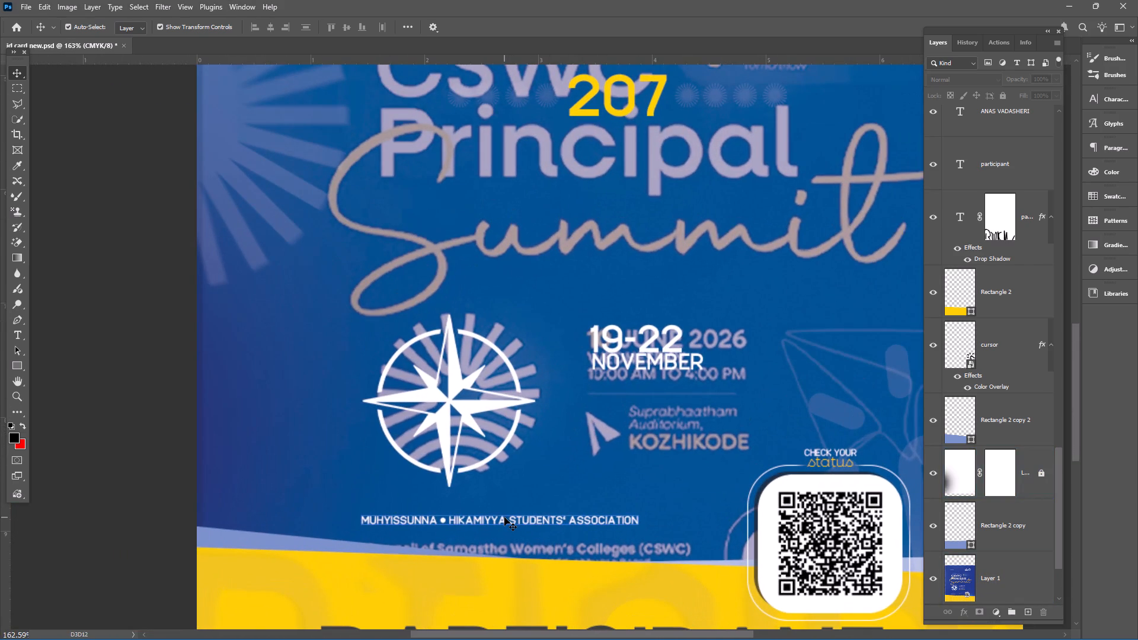
{"action": "left_click_drag", "start_coordinate": [504, 517], "coordinate": [506, 514]}
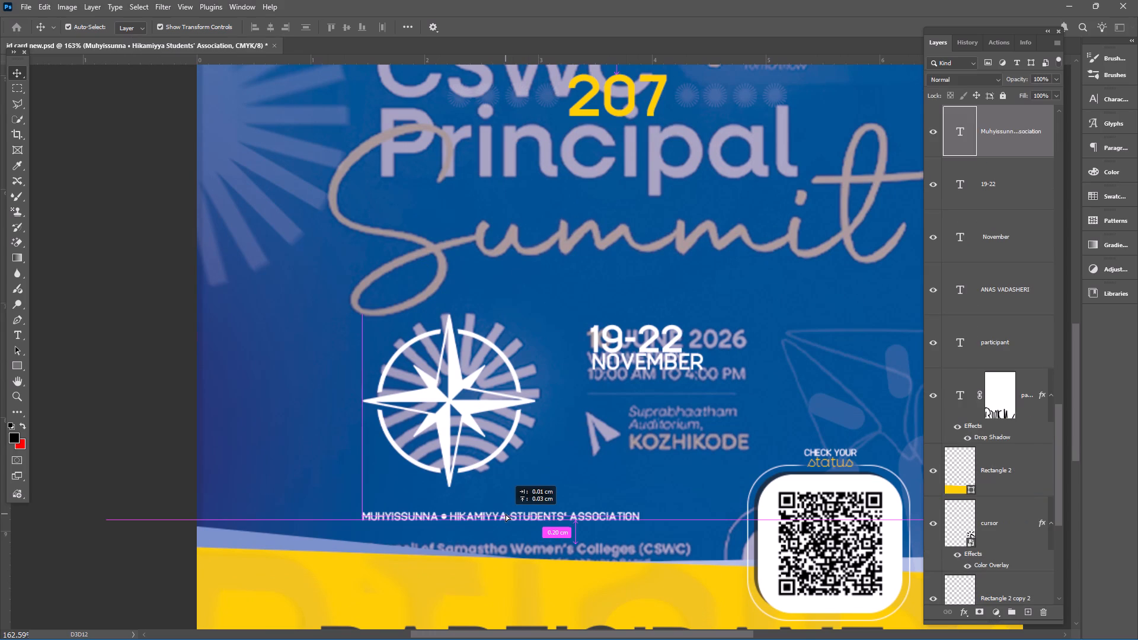
{"action": "left_click_drag", "start_coordinate": [506, 514], "coordinate": [494, 513]}
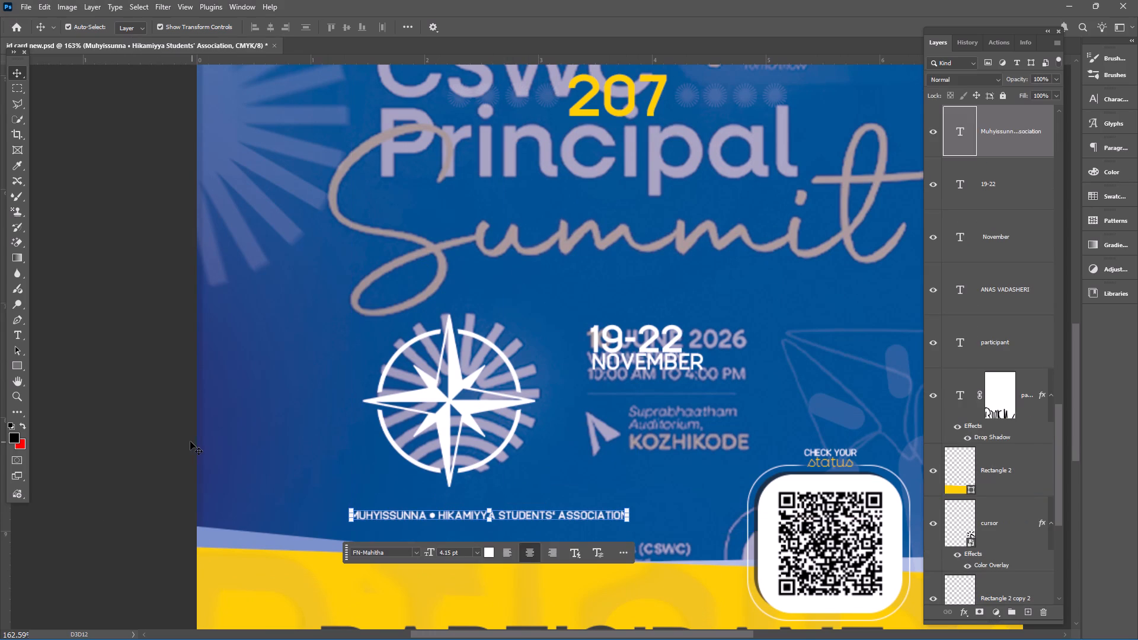
{"action": "left_click", "coordinate": [188, 440]}
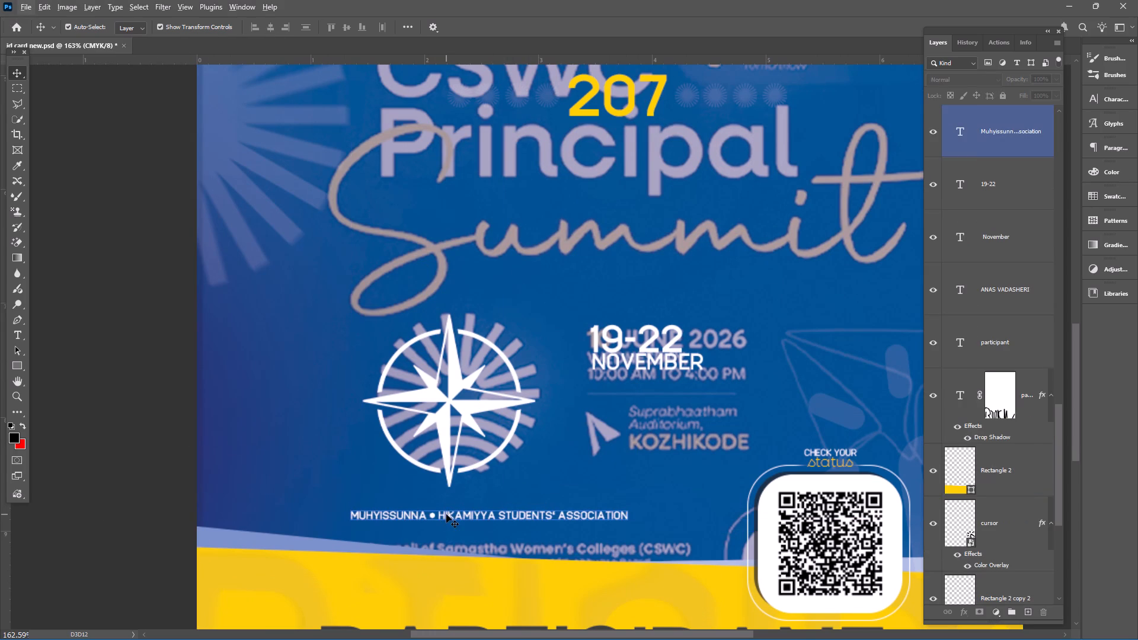
{"action": "left_click", "coordinate": [446, 514]}
{"action": "left_click", "coordinate": [120, 394]}
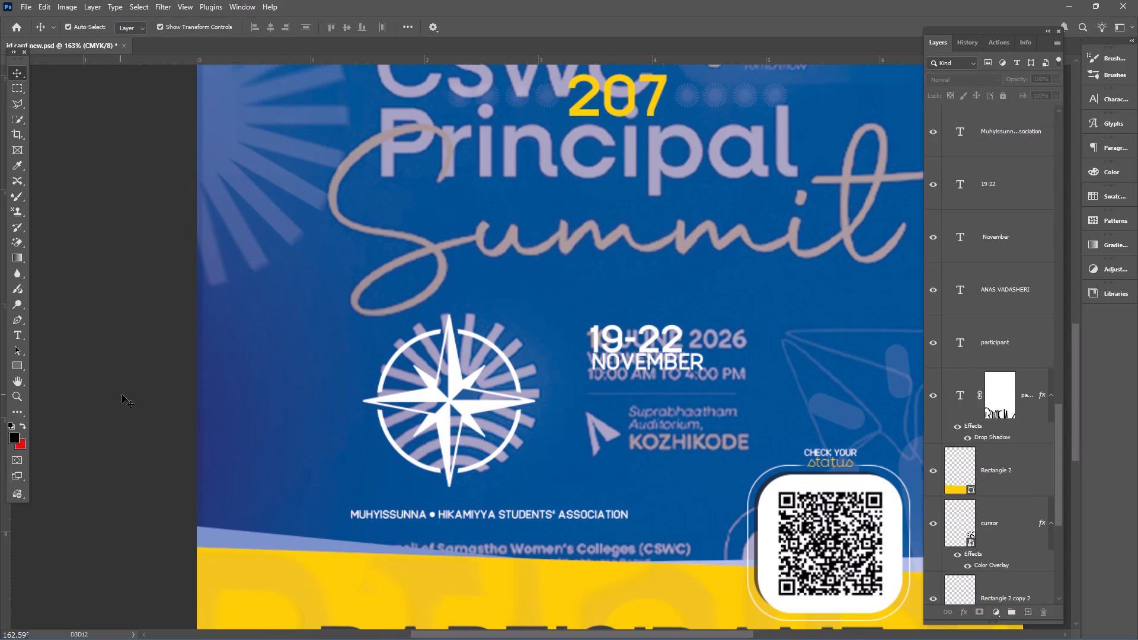
Move the yellow 207 and the white participant name down the card, keeping the name just above the number.
{"action": "scroll", "coordinate": [392, 373], "scroll_direction": "down", "scroll_amount": 8, "text": "alt"}
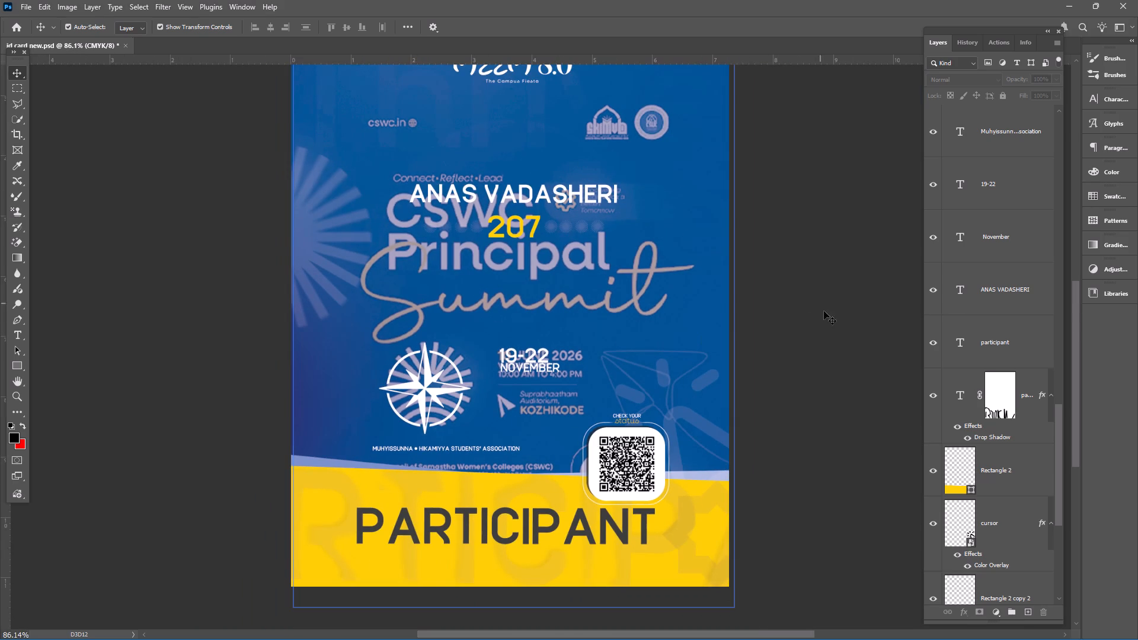
{"action": "left_click_drag", "start_coordinate": [819, 371], "coordinate": [818, 365]}
{"action": "scroll", "coordinate": [611, 439], "scroll_direction": "up", "scroll_amount": 9}
{"action": "scroll", "coordinate": [593, 380], "scroll_direction": "down", "scroll_amount": 6, "text": "alt"}
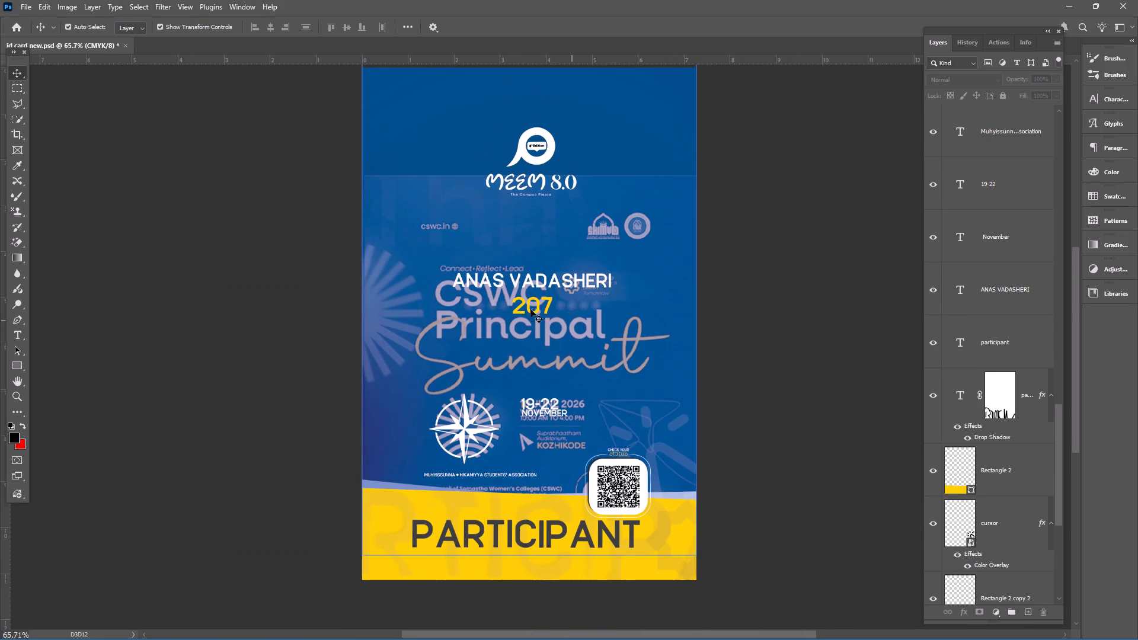
{"action": "left_click_drag", "start_coordinate": [533, 305], "coordinate": [535, 331]}
{"action": "left_click_drag", "start_coordinate": [559, 283], "coordinate": [558, 308]}
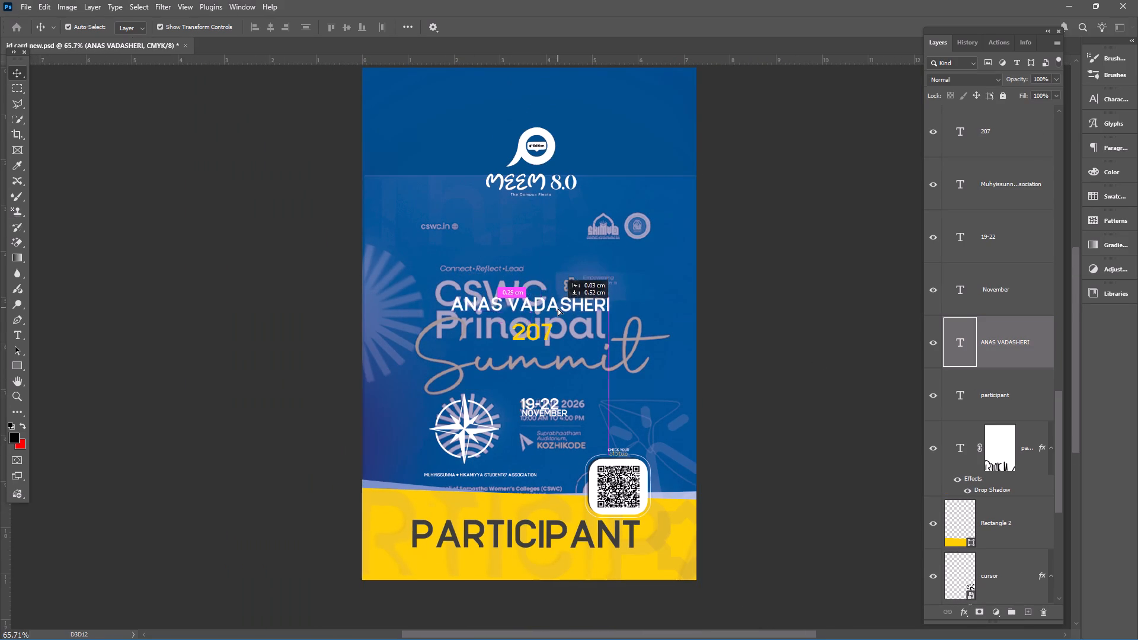
{"action": "left_click_drag", "start_coordinate": [558, 308], "coordinate": [559, 312]}
{"action": "left_click", "coordinate": [707, 345]}
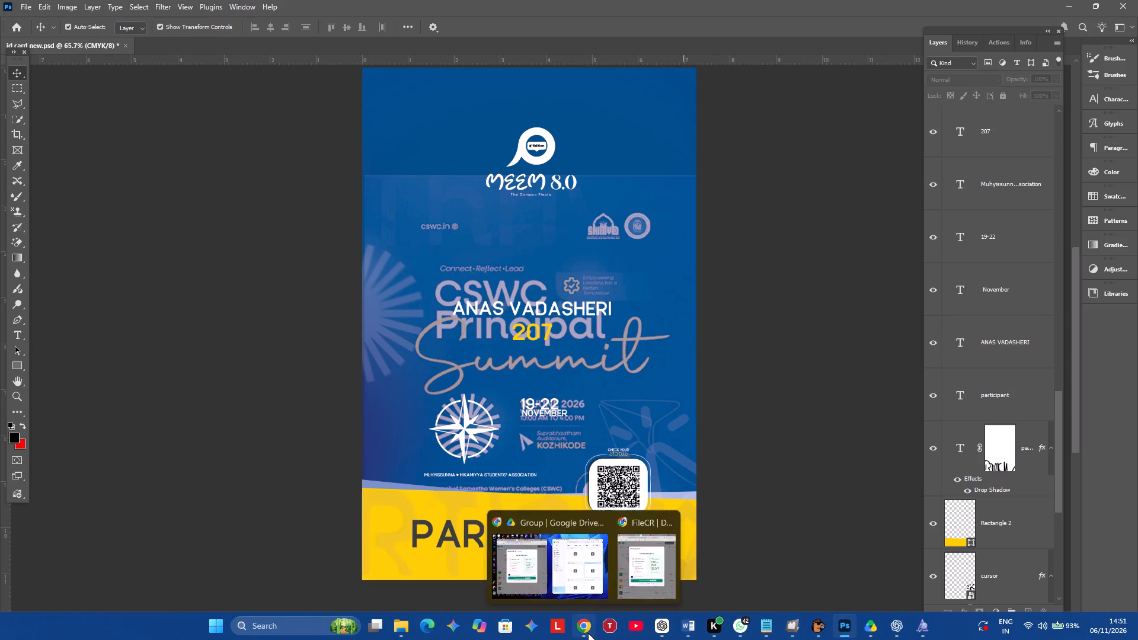
Switch to Chrome, search for "sheet" in a new tab, and create a blank Google Sheets spreadsheet from the results.
{"action": "left_click", "coordinate": [588, 633]}
{"action": "left_click", "coordinate": [367, 12]}
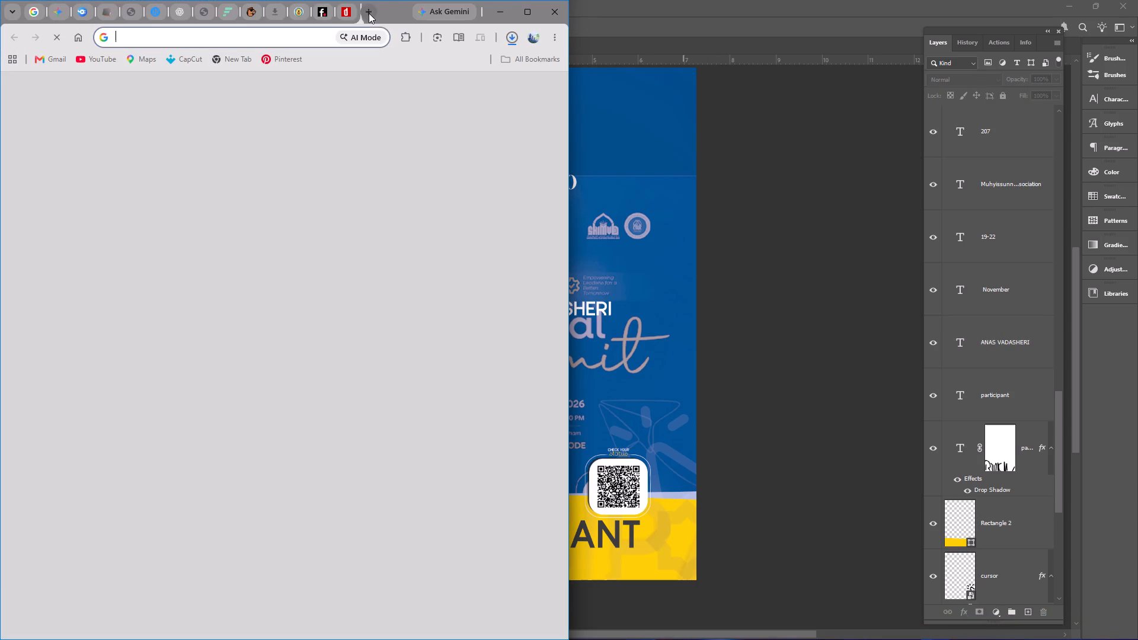
{"action": "left_click", "coordinate": [300, 242]}
{"action": "type", "text": "sheet"}
{"action": "key", "text": "space"}
{"action": "key", "text": "Return"}
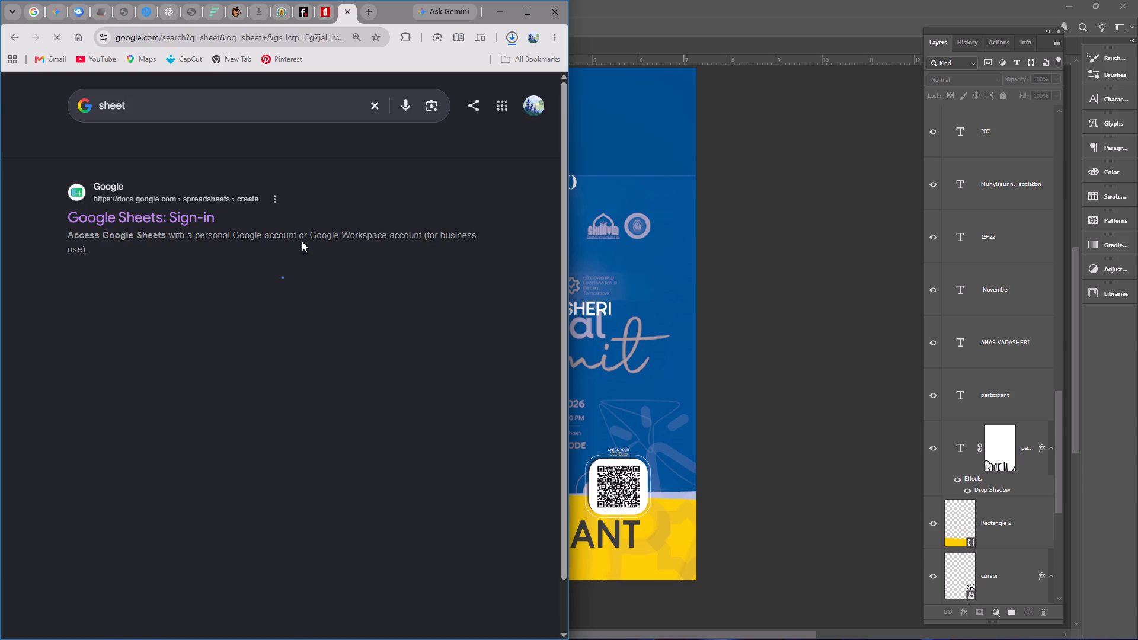
{"action": "left_click", "coordinate": [154, 215]}
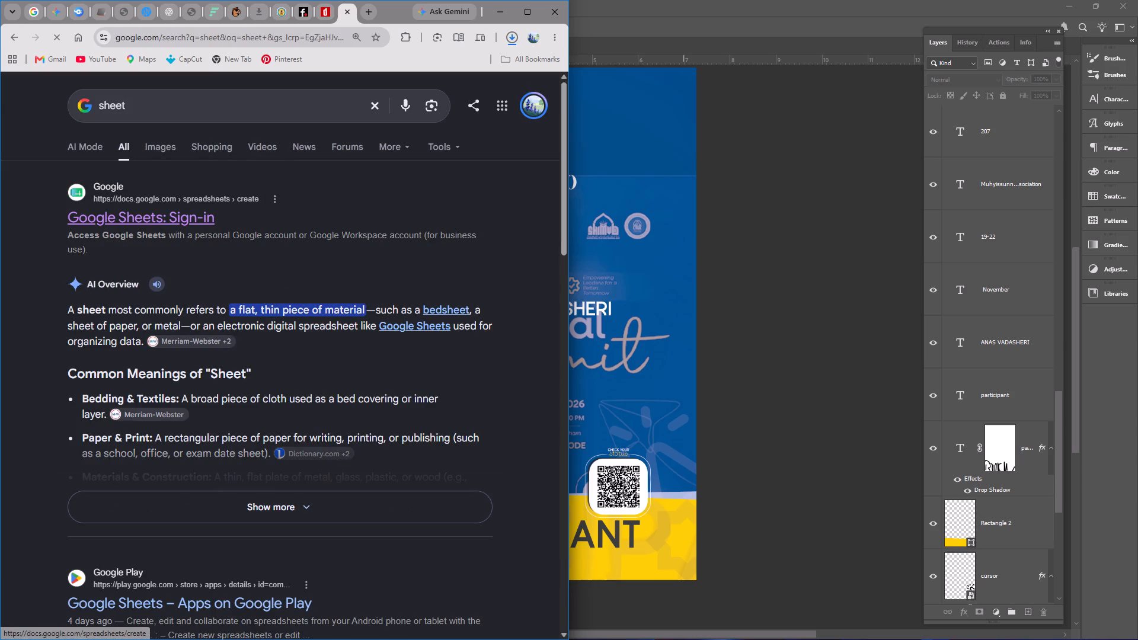
{"action": "left_click", "coordinate": [179, 220]}
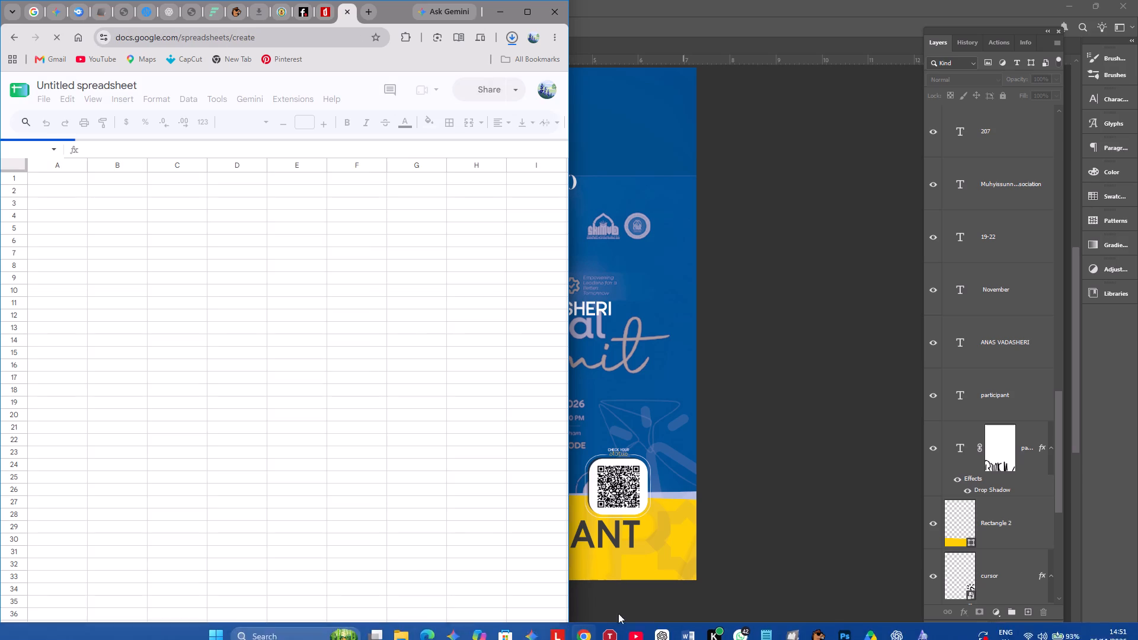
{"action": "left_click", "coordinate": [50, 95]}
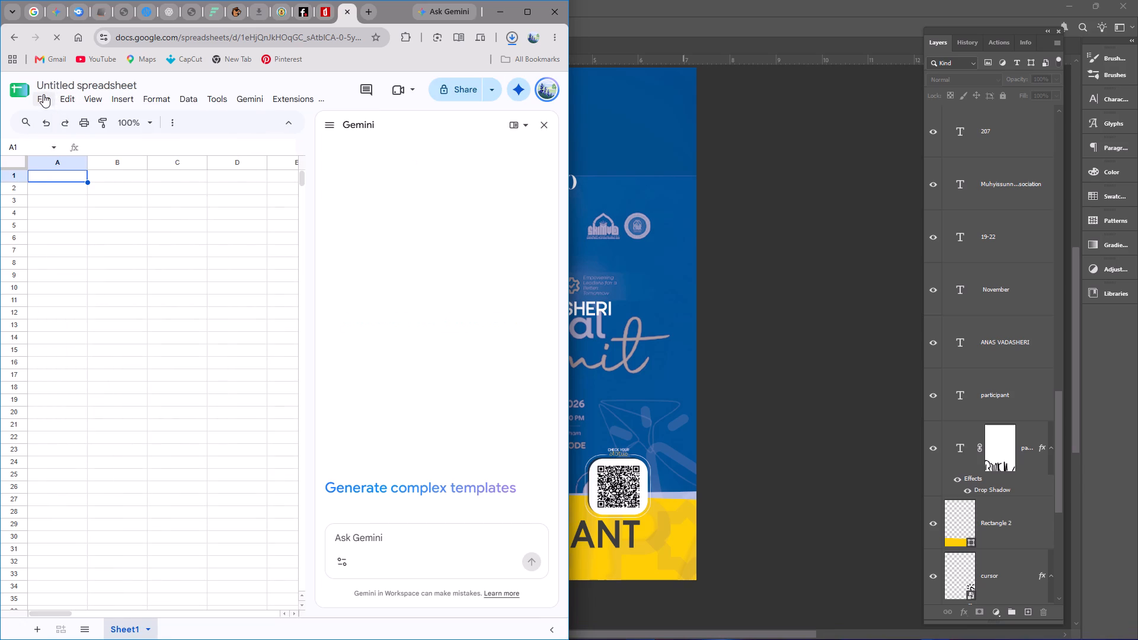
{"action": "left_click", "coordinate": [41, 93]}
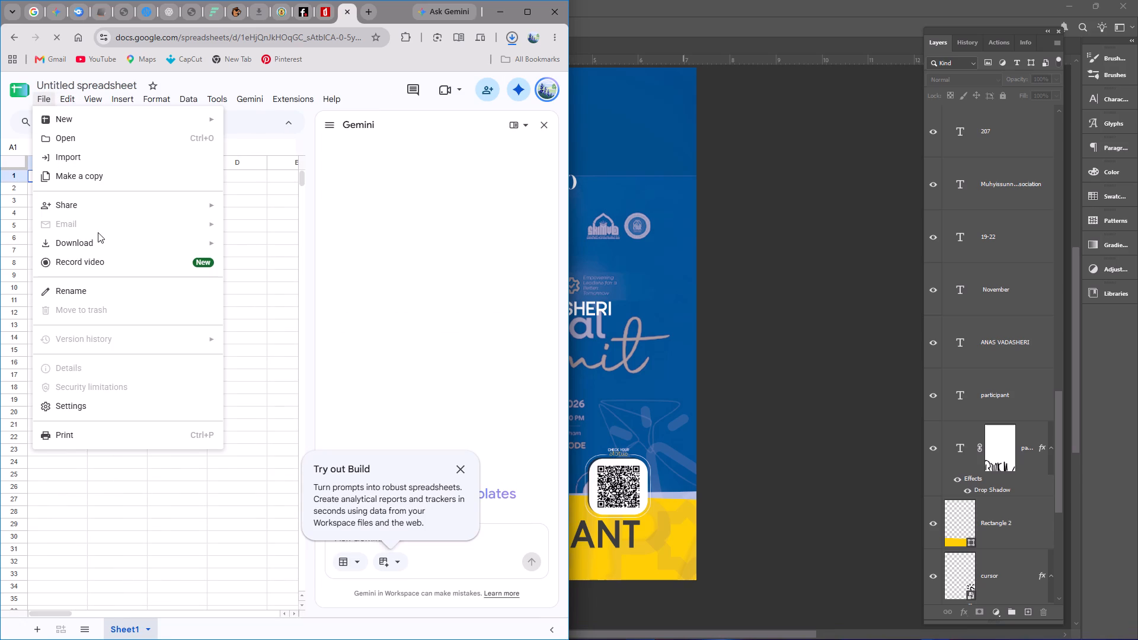
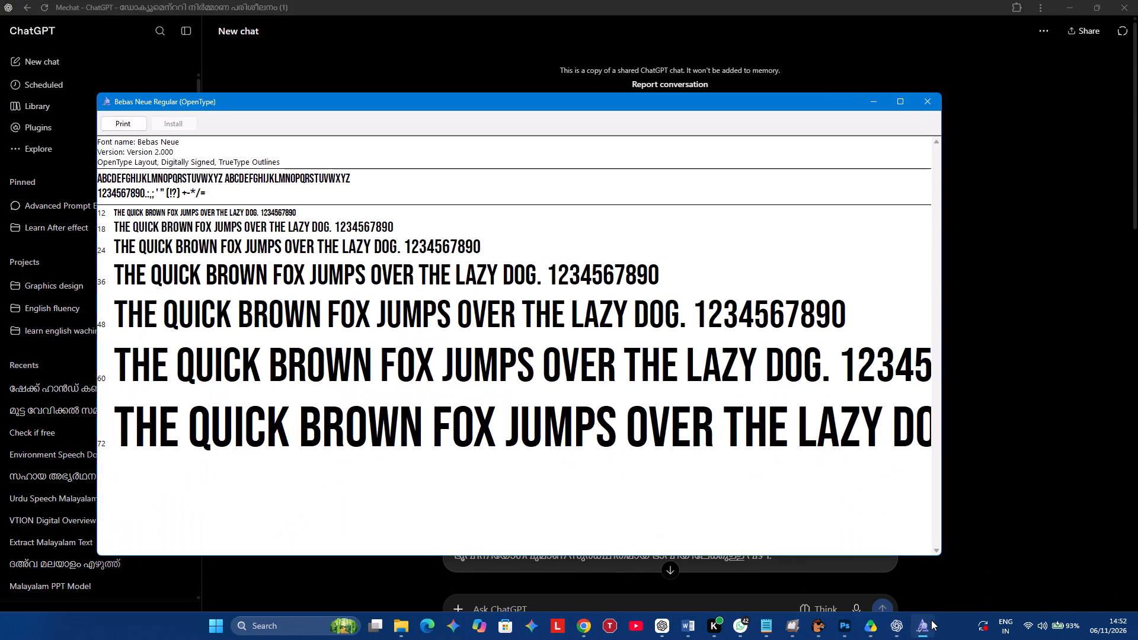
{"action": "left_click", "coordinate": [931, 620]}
Switch to Photoshop and change the font of the 19-22 date text above NOVEMBER to Bebas Neue.
{"action": "left_click", "coordinate": [846, 626]}
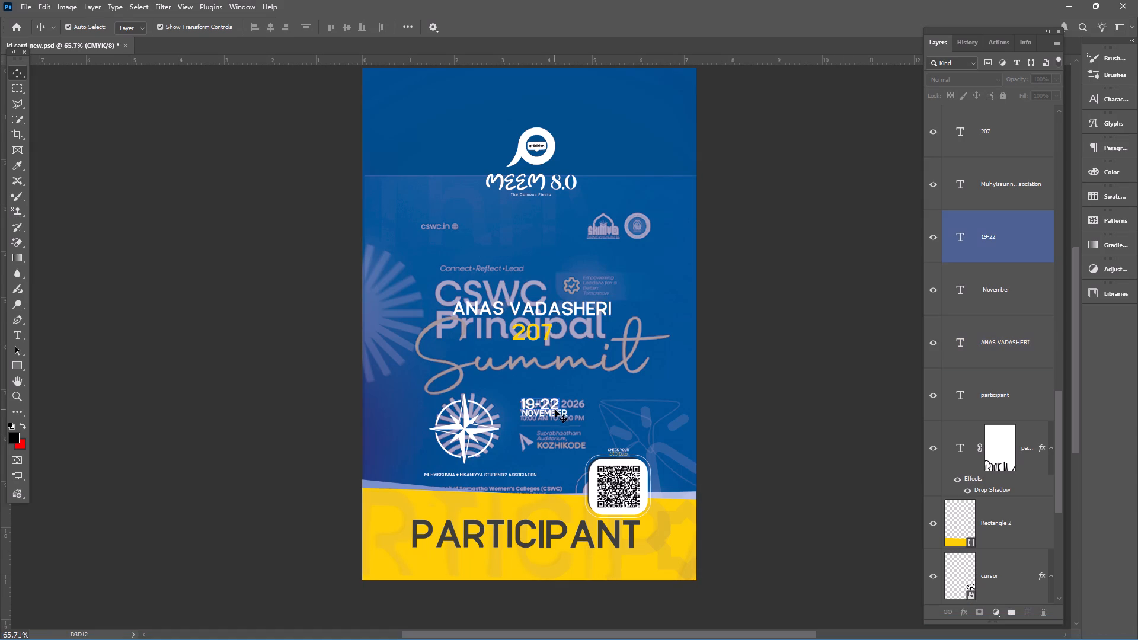
{"action": "scroll", "coordinate": [558, 402], "scroll_direction": "up", "scroll_amount": 15, "text": "alt"}
{"action": "triple_click", "coordinate": [533, 406]}
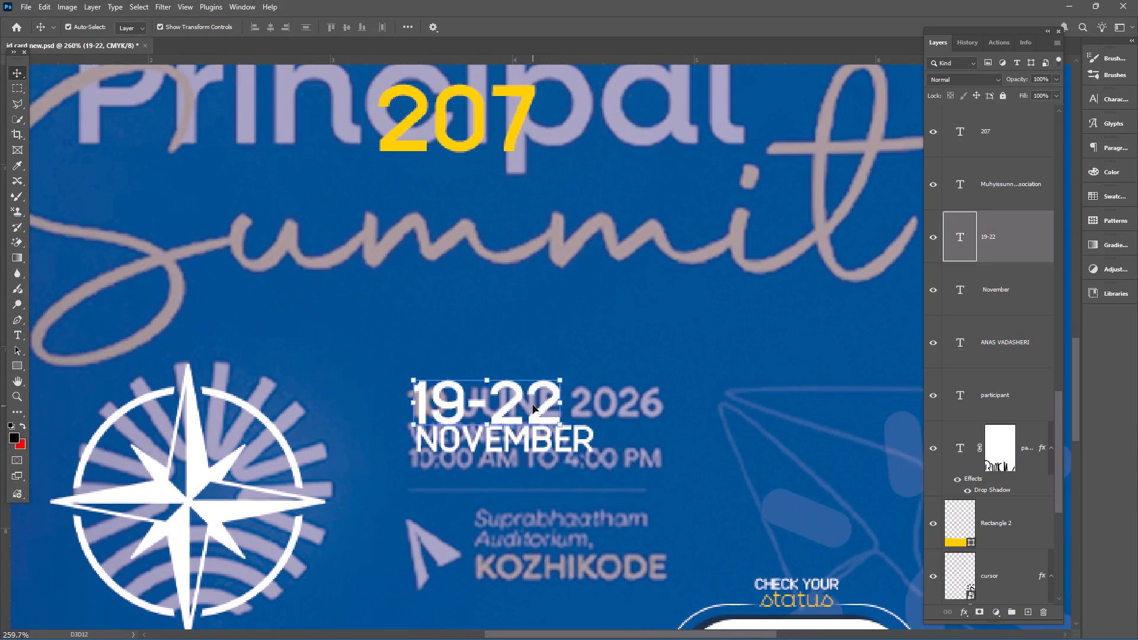
{"action": "left_click", "coordinate": [397, 471]}
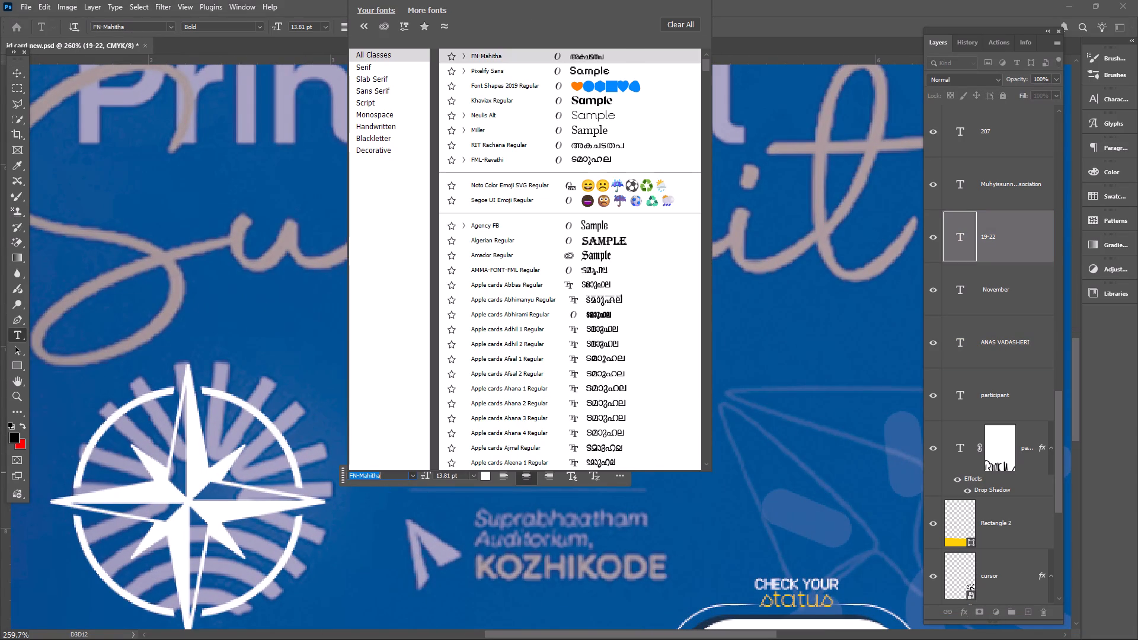
{"action": "type", "text": "be"}
{"action": "key", "text": "b"}
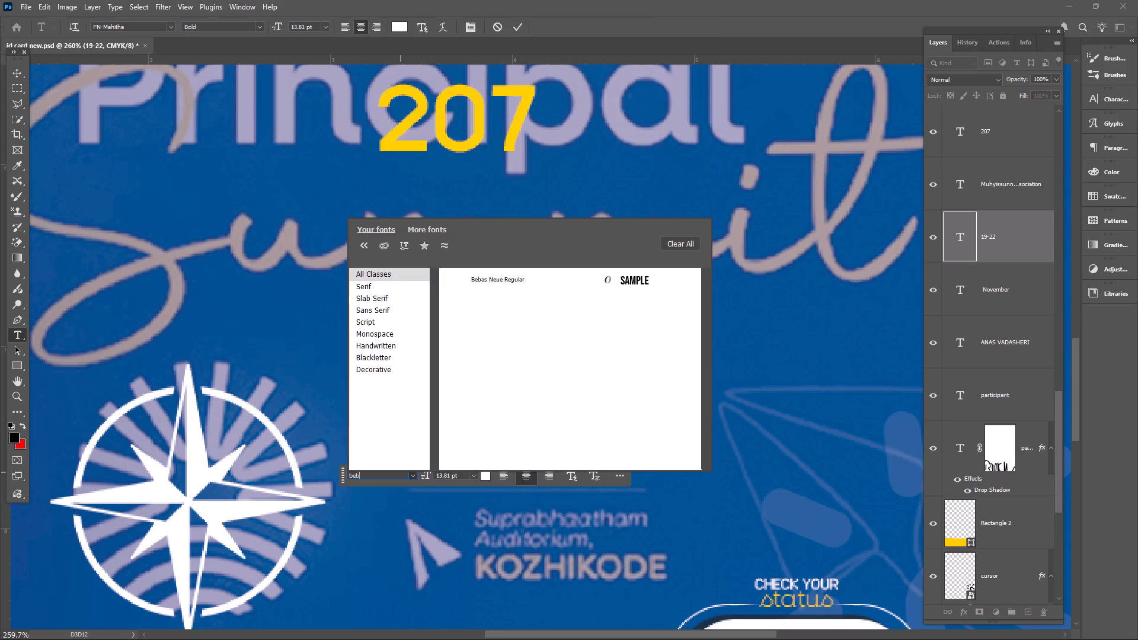
{"action": "left_click", "coordinate": [624, 283]}
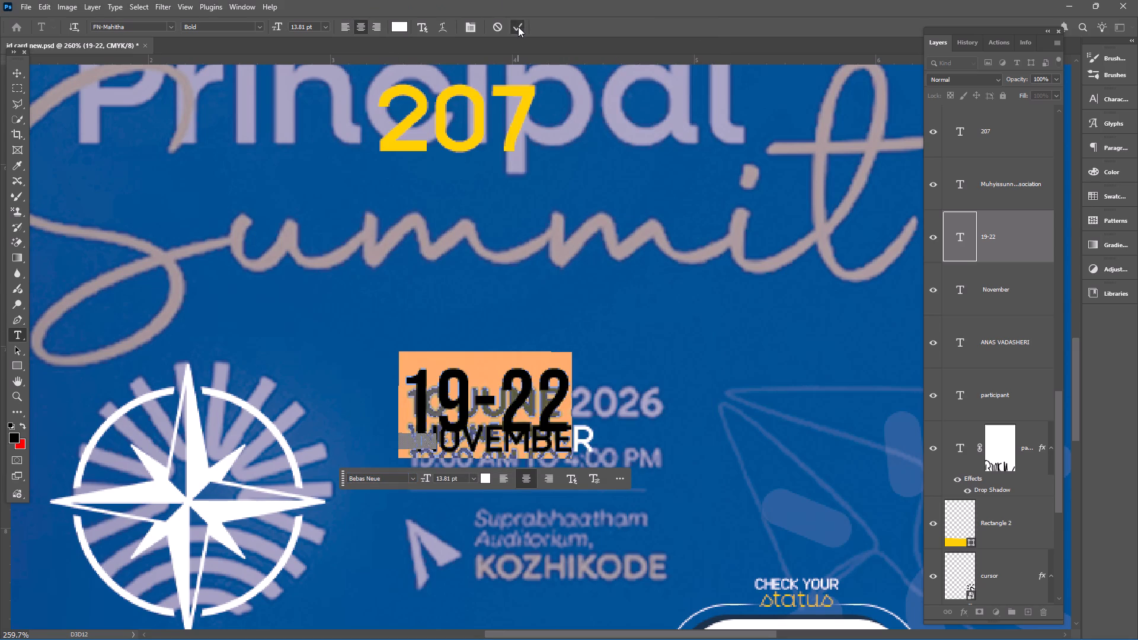
{"action": "left_click", "coordinate": [518, 27]}
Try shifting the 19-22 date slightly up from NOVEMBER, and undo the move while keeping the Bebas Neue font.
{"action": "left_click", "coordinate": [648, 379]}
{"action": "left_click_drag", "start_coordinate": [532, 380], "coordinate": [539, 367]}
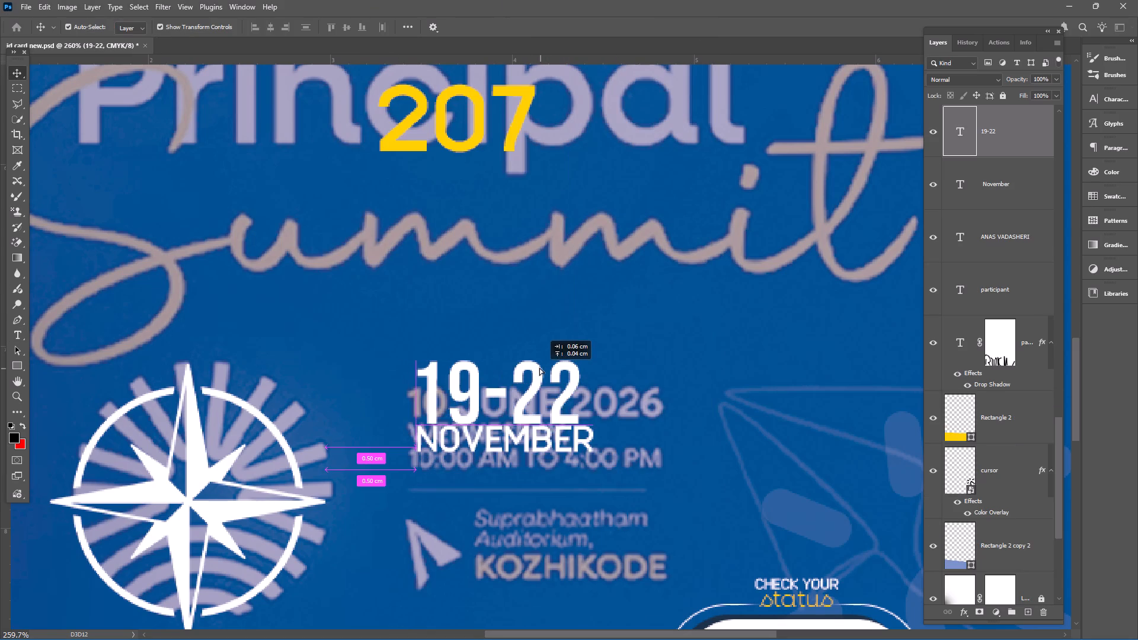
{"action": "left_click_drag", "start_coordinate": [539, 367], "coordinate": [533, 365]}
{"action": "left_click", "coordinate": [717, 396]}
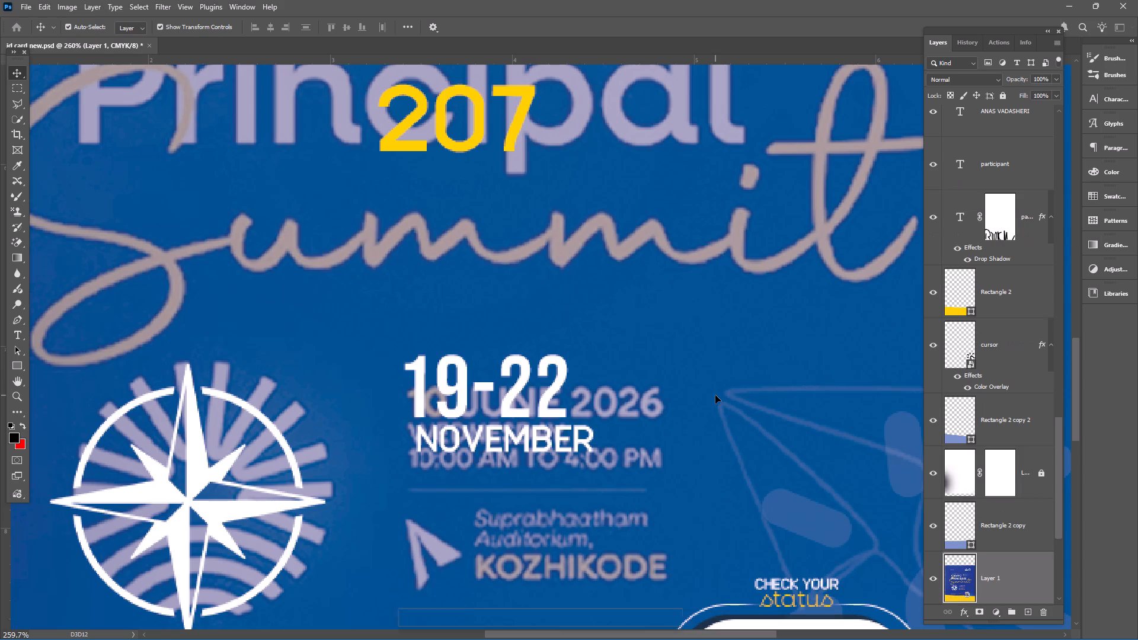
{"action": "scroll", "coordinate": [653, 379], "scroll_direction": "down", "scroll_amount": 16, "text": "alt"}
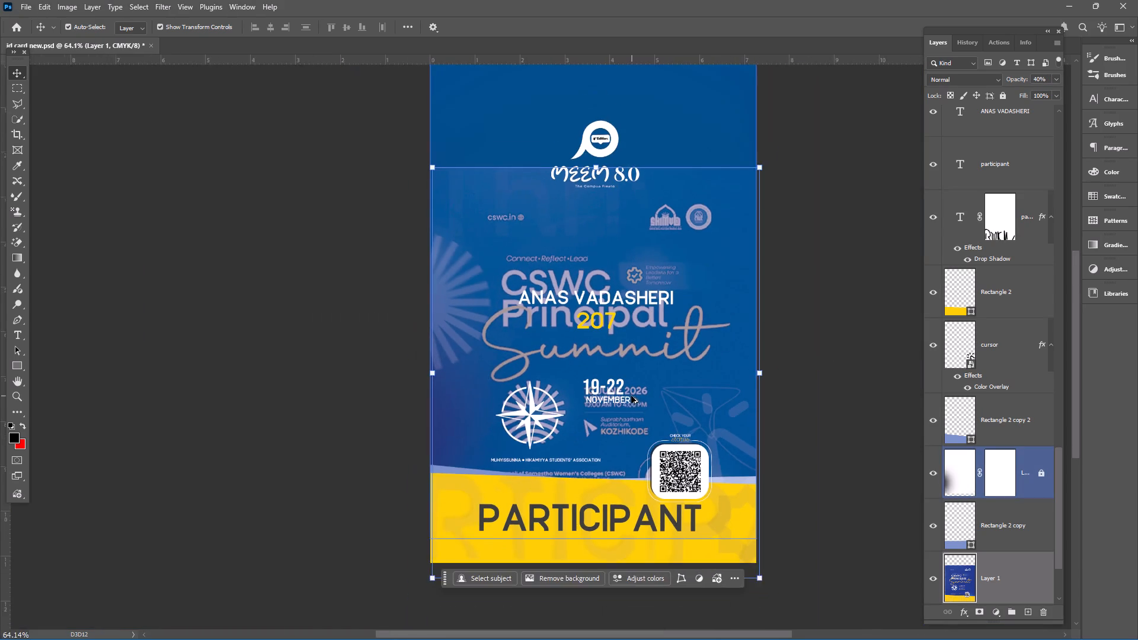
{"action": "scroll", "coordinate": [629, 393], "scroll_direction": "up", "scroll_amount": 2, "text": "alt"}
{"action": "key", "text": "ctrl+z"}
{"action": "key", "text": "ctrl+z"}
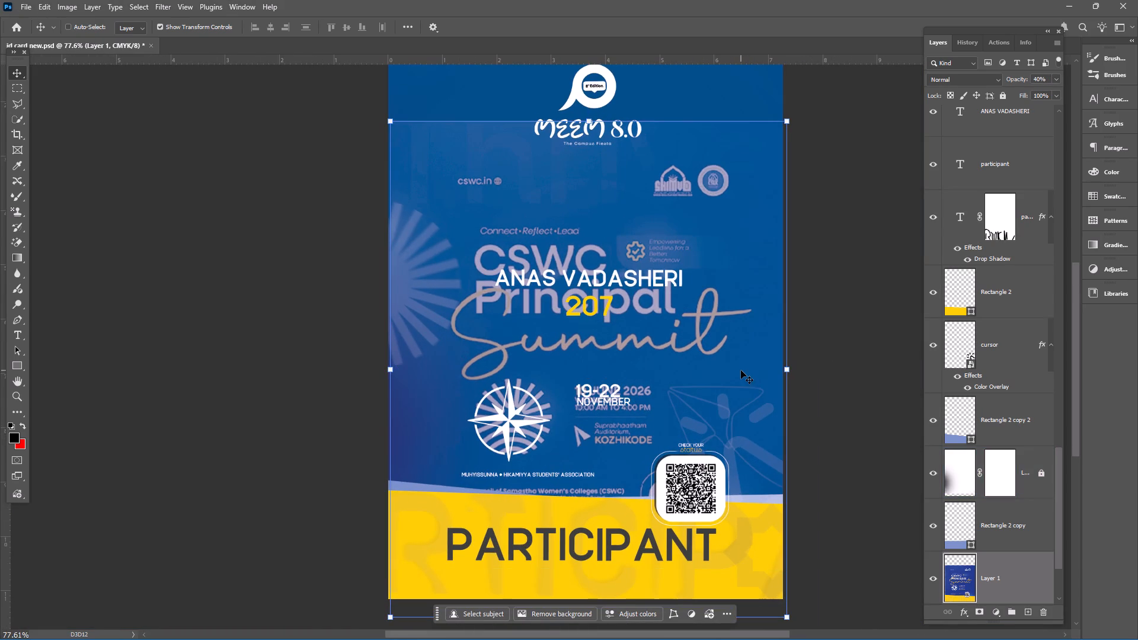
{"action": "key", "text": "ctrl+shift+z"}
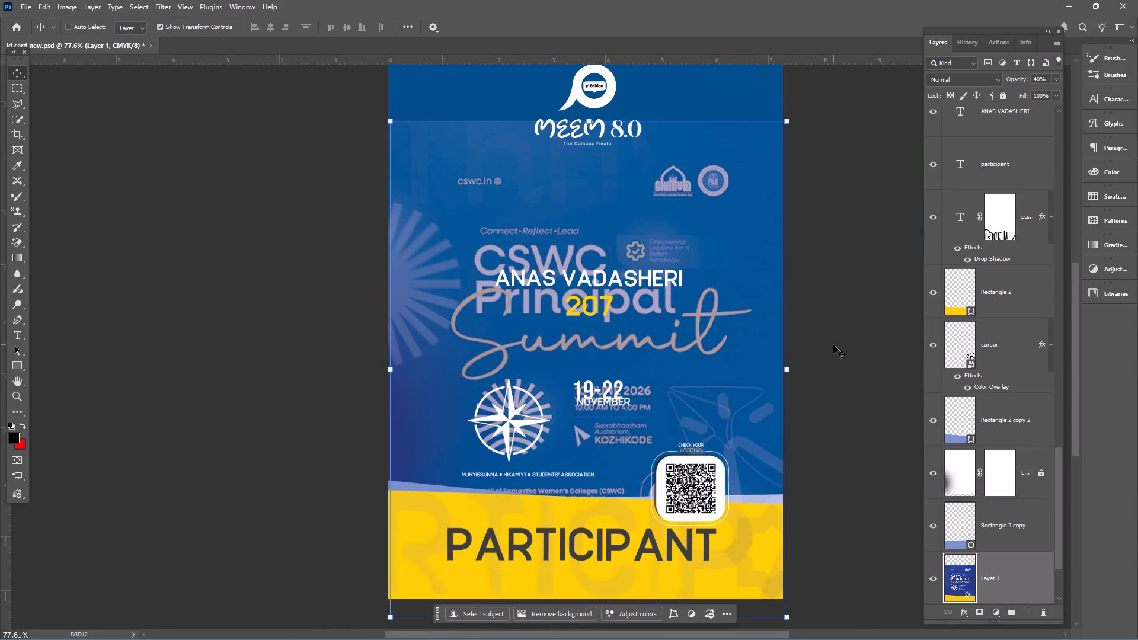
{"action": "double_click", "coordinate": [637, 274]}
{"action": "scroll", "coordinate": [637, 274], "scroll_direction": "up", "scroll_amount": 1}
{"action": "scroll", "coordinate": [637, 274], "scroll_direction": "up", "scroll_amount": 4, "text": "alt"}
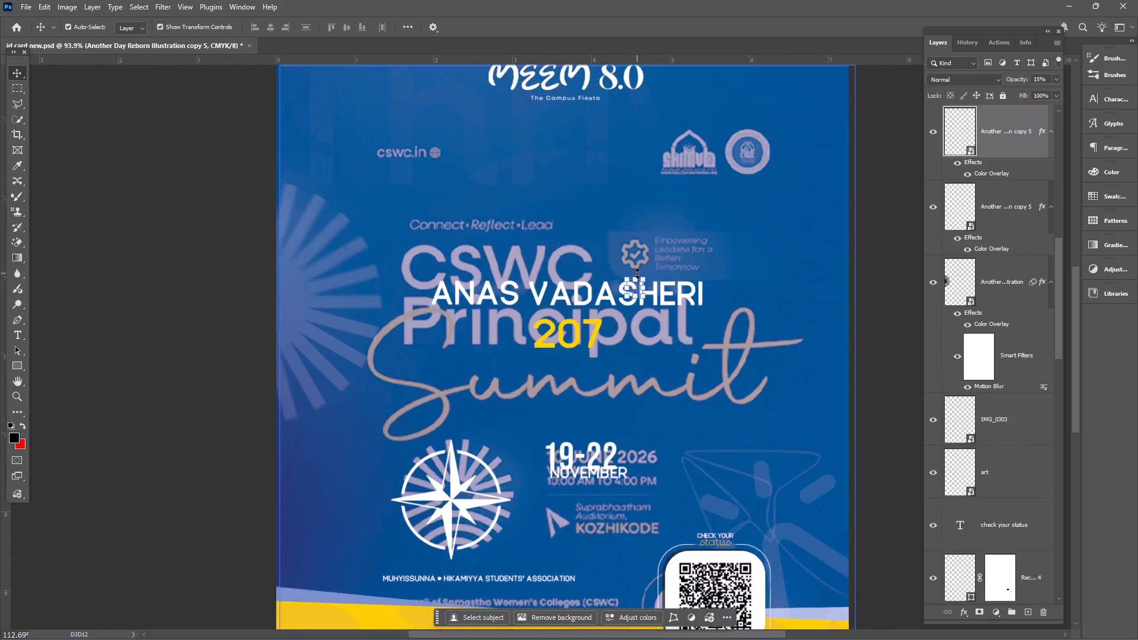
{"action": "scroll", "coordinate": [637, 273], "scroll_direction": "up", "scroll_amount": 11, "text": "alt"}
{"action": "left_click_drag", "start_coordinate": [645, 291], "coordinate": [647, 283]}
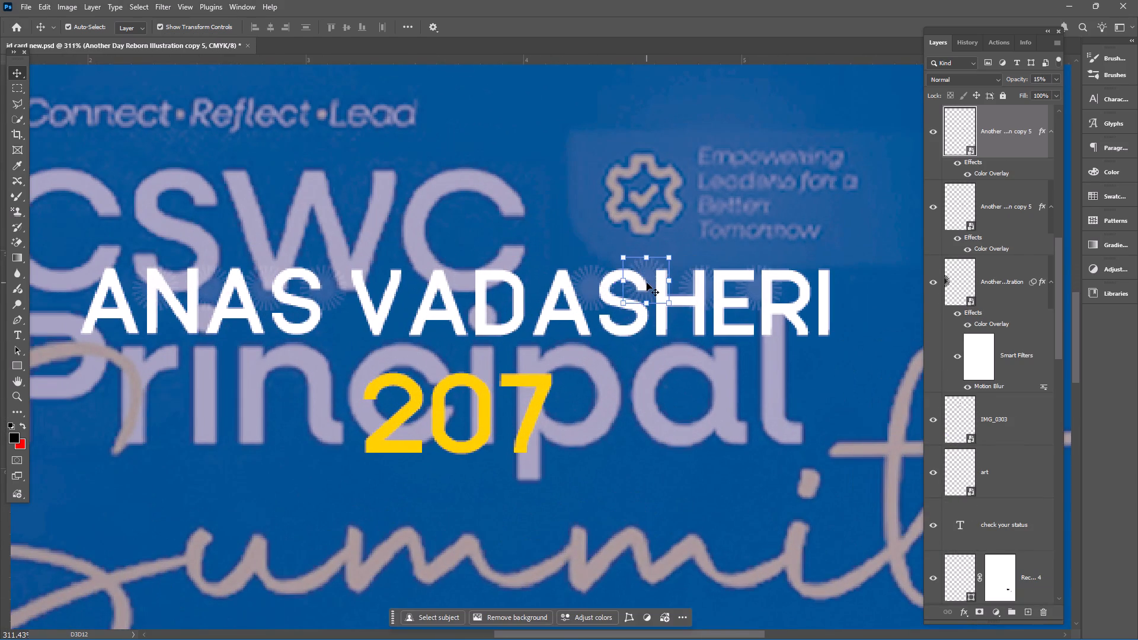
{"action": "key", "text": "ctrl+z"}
Change the font of the white participant name above the yellow number to Bebas Neue.
{"action": "left_click", "coordinate": [868, 339]}
{"action": "left_click", "coordinate": [794, 320]}
{"action": "double_click", "coordinate": [794, 320]}
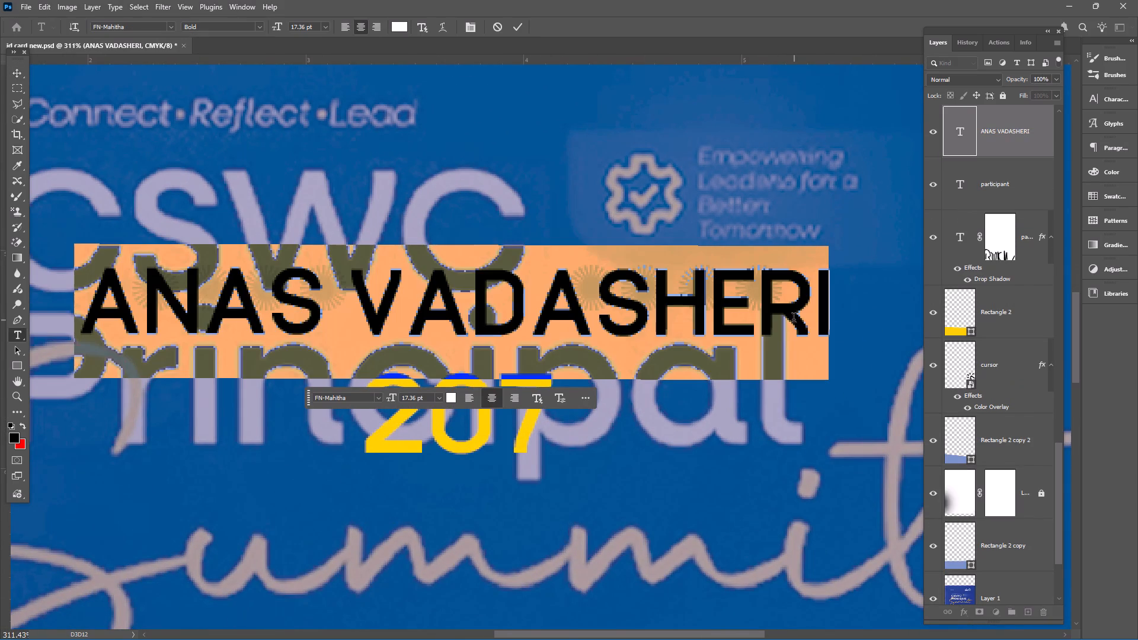
{"action": "left_click", "coordinate": [340, 395]}
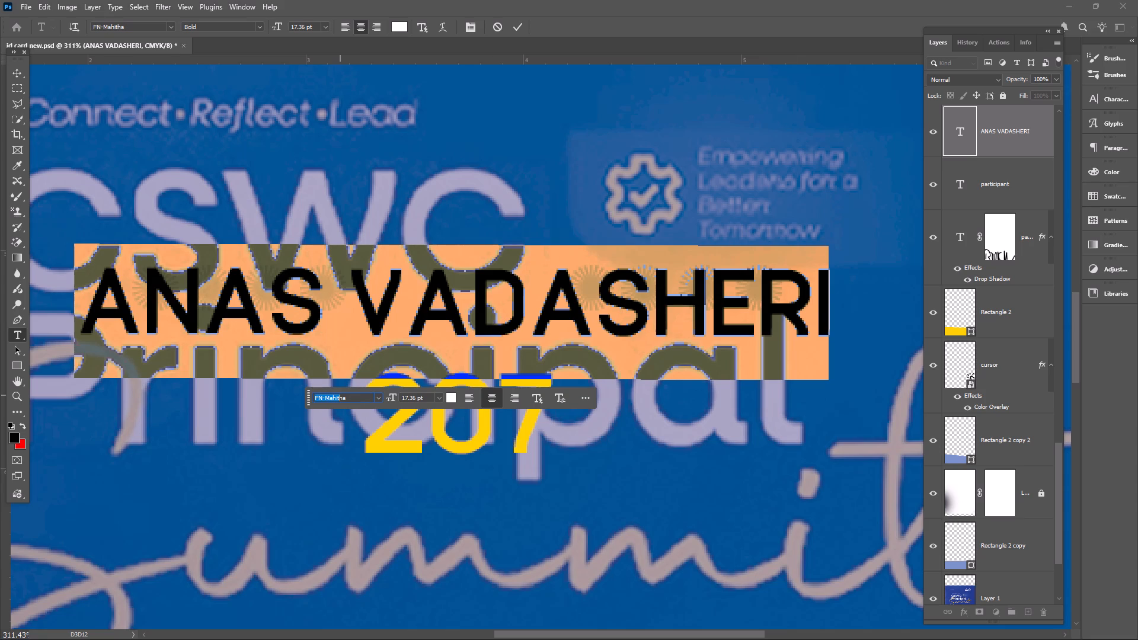
{"action": "type", "text": "beb"}
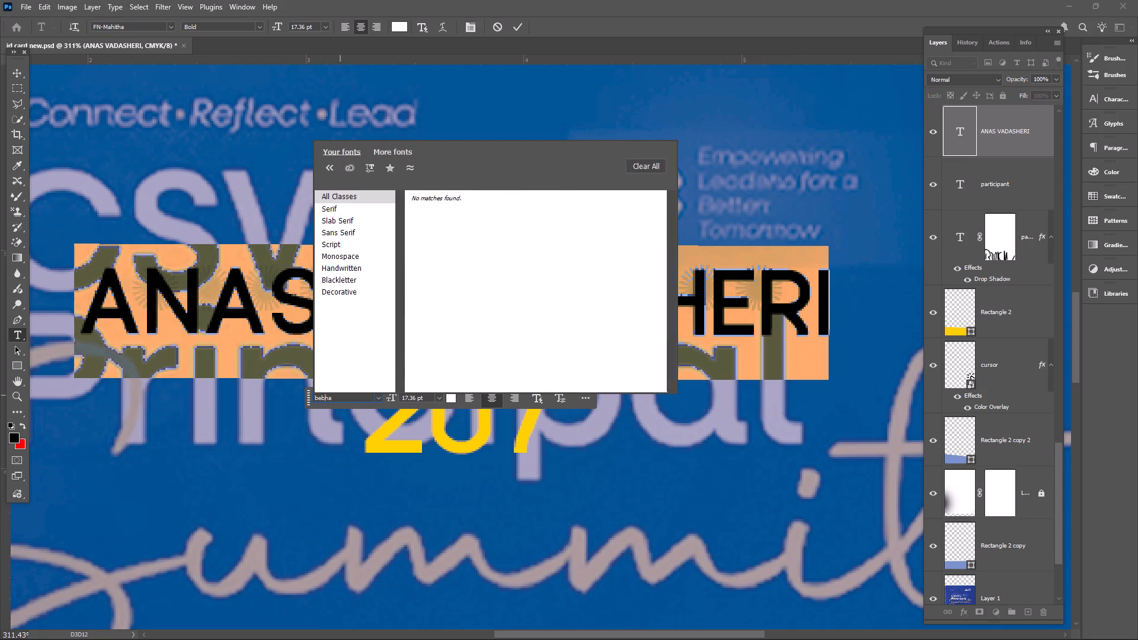
{"action": "key", "text": "BackSpace"}
{"action": "key", "text": "Right"}
{"action": "key", "text": "Right"}
{"action": "key", "text": "BackSpace"}
{"action": "key", "text": "BackSpace"}
{"action": "key", "text": "b"}
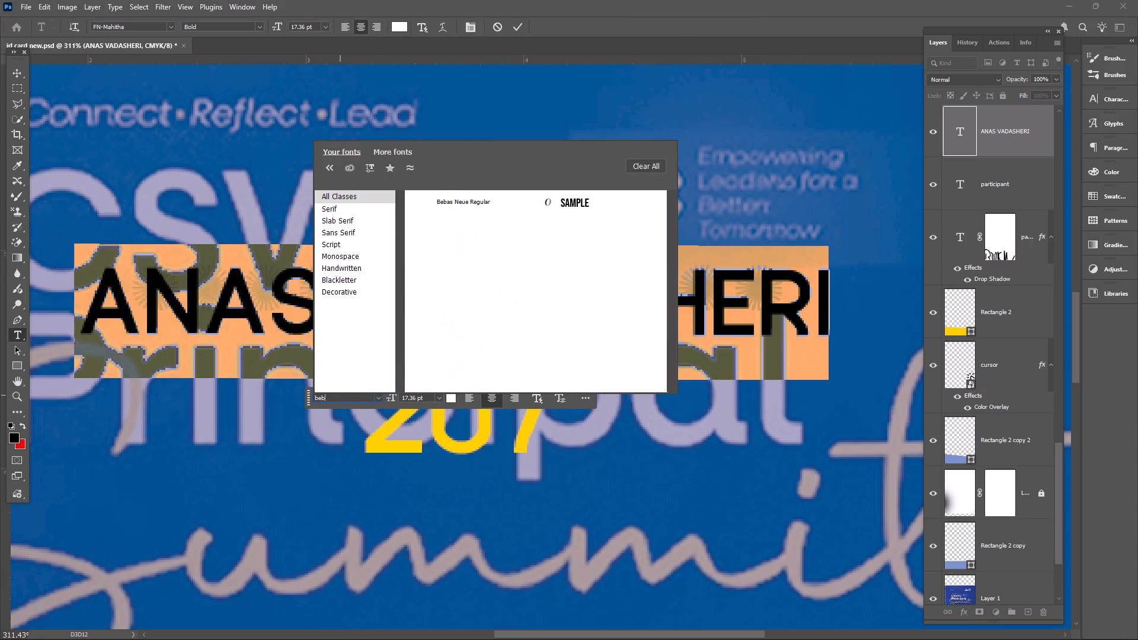
{"action": "left_click", "coordinate": [505, 198]}
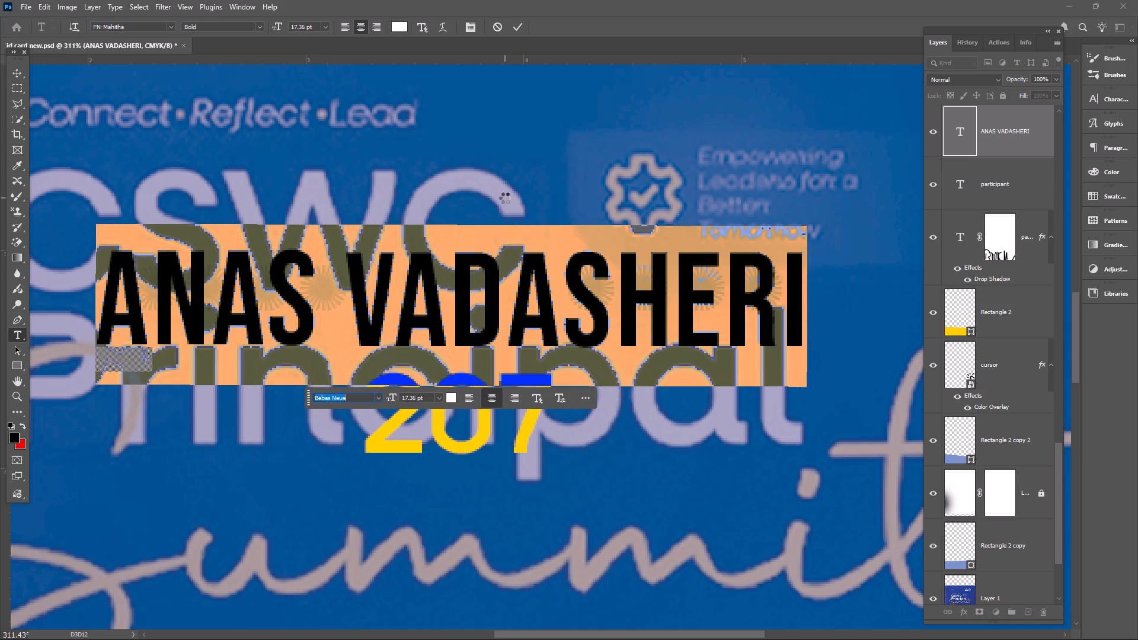
{"action": "left_click", "coordinate": [512, 22]}
Change the font of the yellow 207 below the participant name to Bebas Neue and deselect it.
{"action": "scroll", "coordinate": [569, 336], "scroll_direction": "down", "scroll_amount": 4, "text": "alt"}
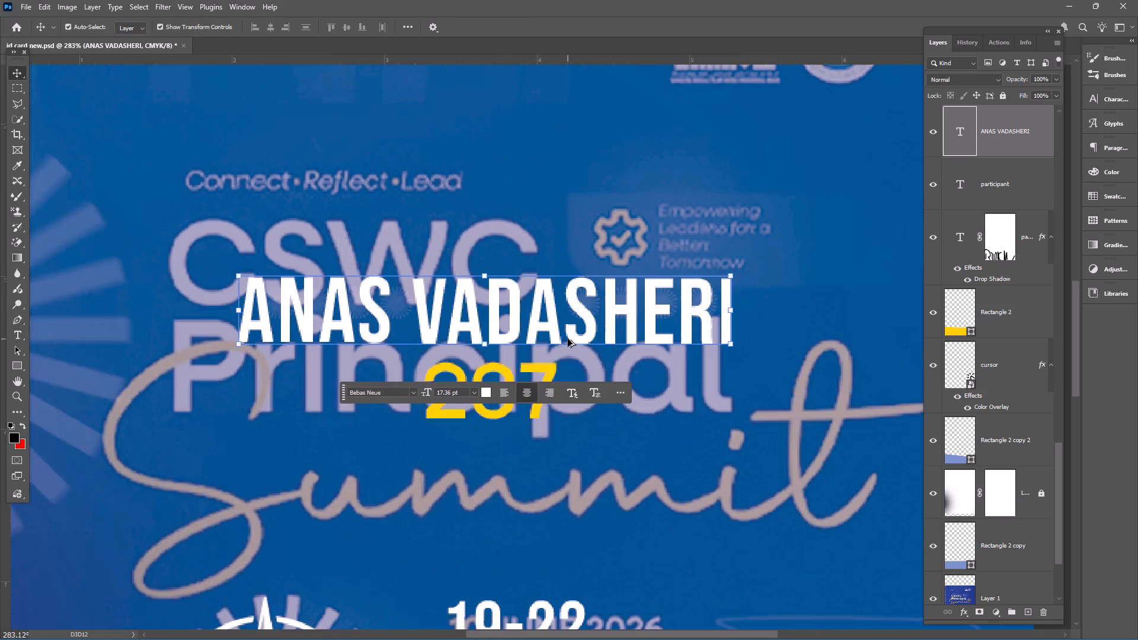
{"action": "scroll", "coordinate": [568, 339], "scroll_direction": "down", "scroll_amount": 11, "text": "alt"}
{"action": "left_click", "coordinate": [776, 355]}
{"action": "scroll", "coordinate": [527, 343], "scroll_direction": "up", "scroll_amount": 4, "text": "alt"}
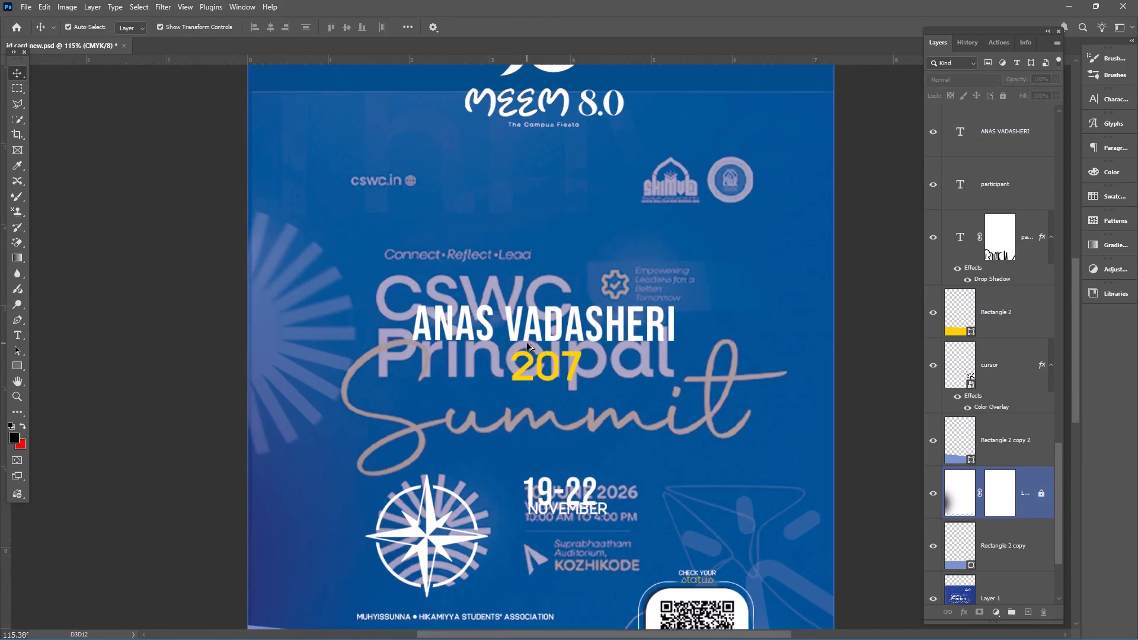
{"action": "scroll", "coordinate": [554, 348], "scroll_direction": "up", "scroll_amount": 4, "text": "alt"}
{"action": "double_click", "coordinate": [564, 377]}
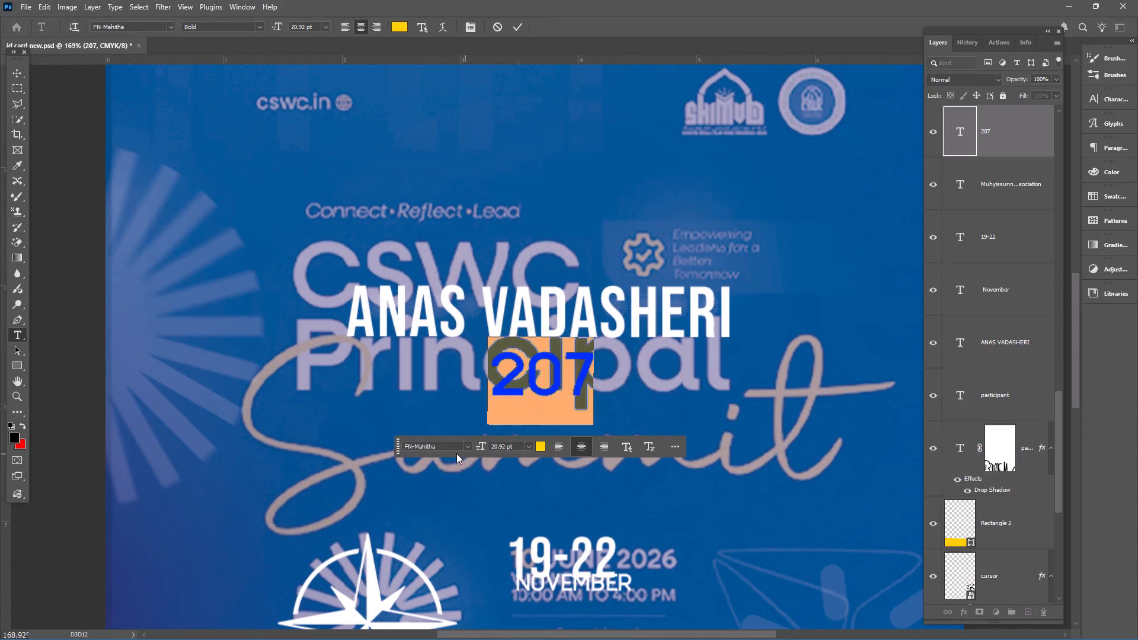
{"action": "left_click", "coordinate": [453, 452]}
{"action": "type", "text": "beb"}
{"action": "left_click", "coordinate": [602, 252]}
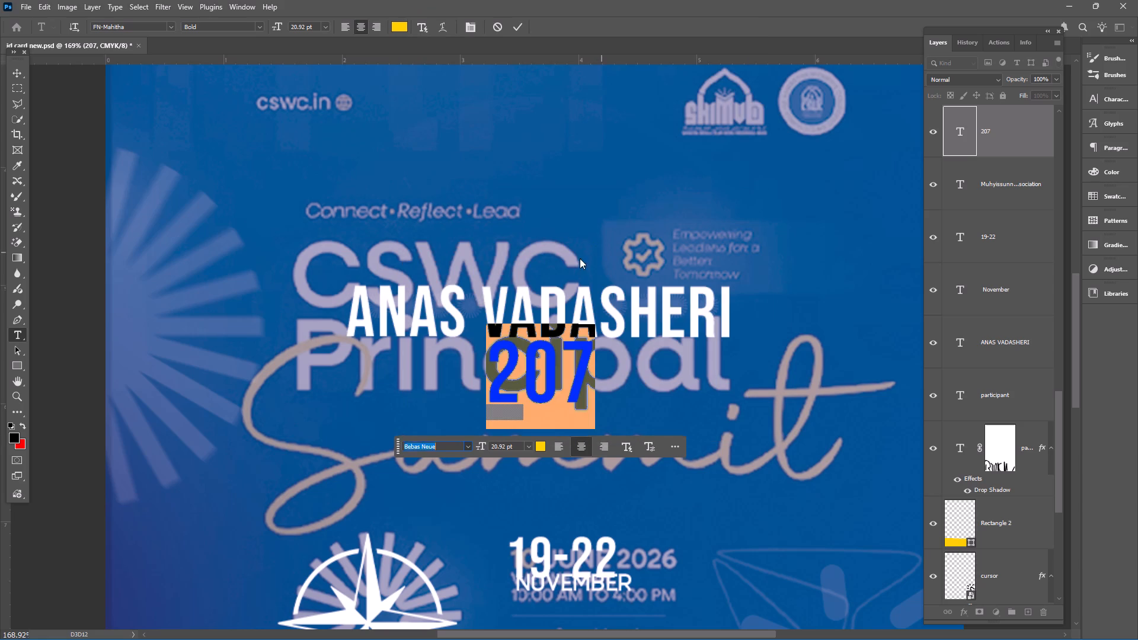
{"action": "left_click", "coordinate": [523, 27]}
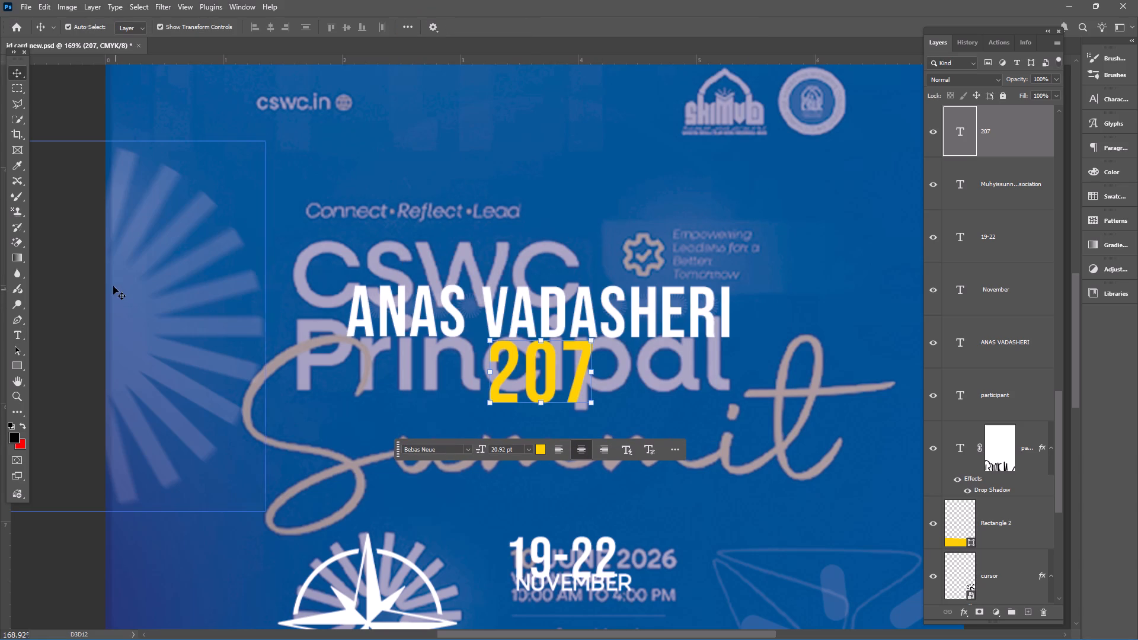
{"action": "left_click", "coordinate": [55, 262]}
{"action": "left_click", "coordinate": [74, 109]}
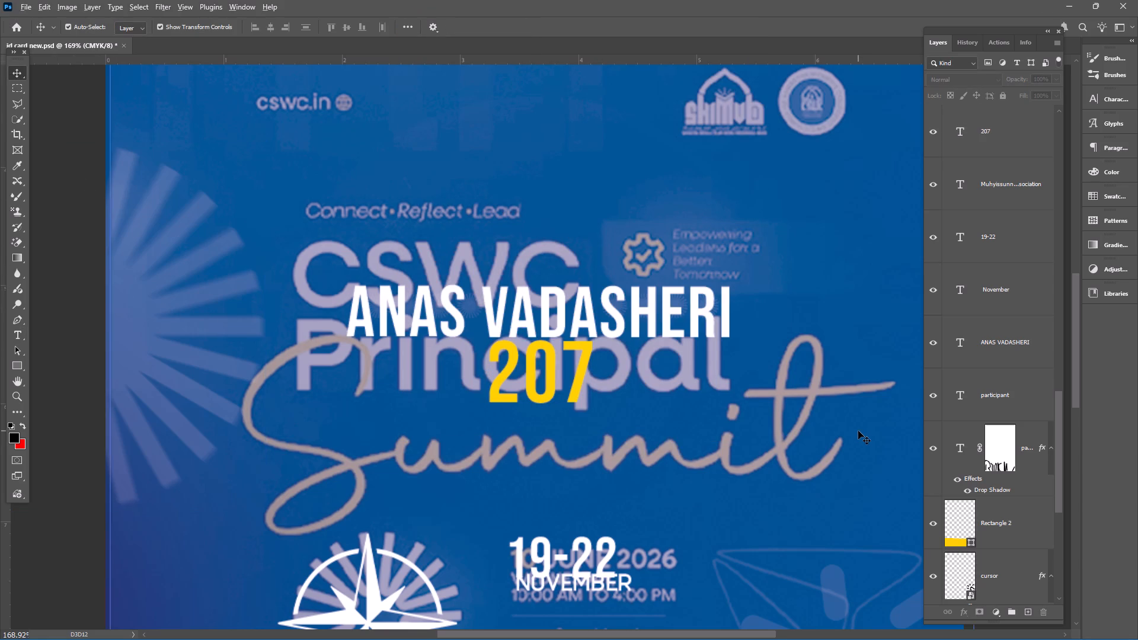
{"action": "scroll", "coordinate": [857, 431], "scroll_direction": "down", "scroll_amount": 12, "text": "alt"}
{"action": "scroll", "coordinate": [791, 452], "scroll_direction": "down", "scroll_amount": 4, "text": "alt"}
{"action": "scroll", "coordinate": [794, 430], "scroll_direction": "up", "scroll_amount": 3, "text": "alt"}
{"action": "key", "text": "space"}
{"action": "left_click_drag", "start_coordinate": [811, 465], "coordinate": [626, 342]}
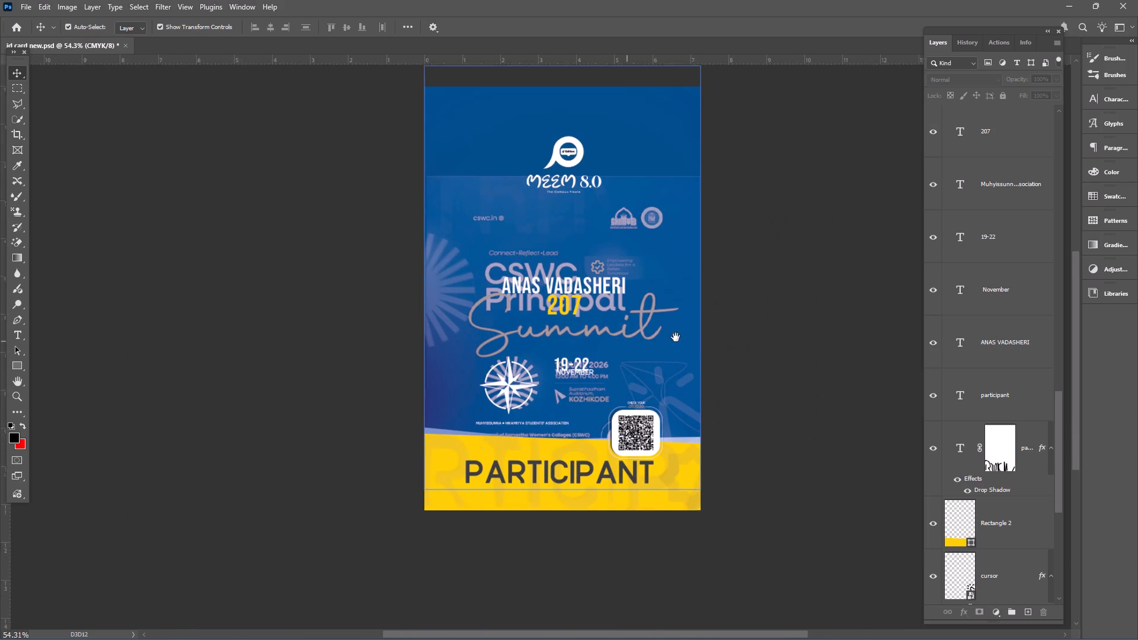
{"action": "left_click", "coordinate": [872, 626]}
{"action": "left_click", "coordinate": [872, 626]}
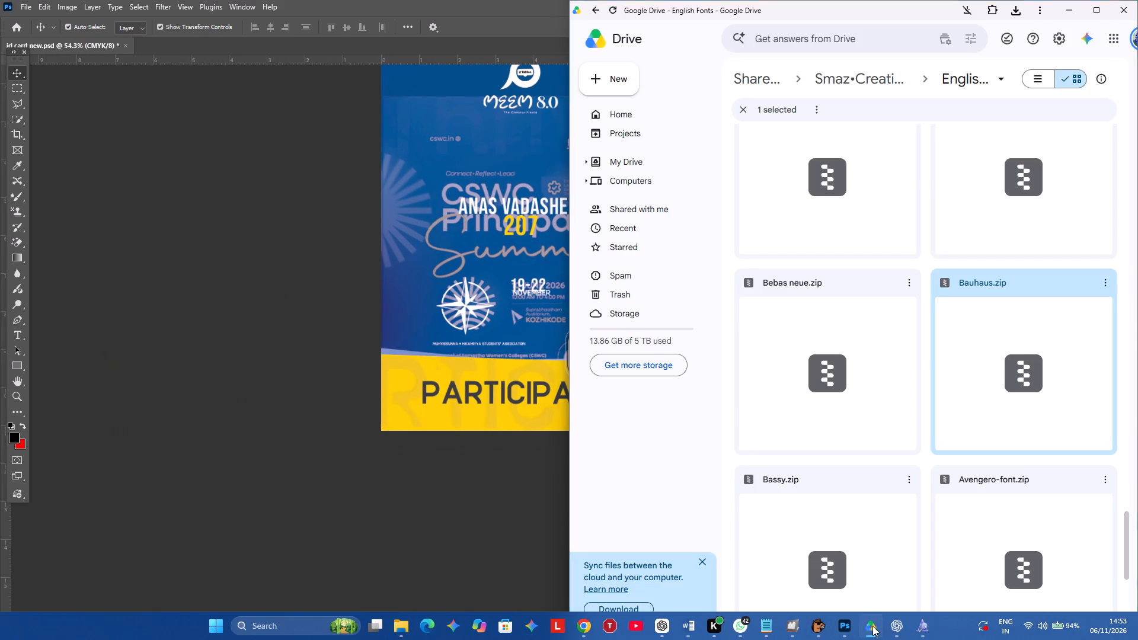
Switch to Chrome and open the recent spreadsheet MEEM_8th_Edition_DataMerge from yesterday's files.
{"action": "left_click", "coordinate": [587, 628]}
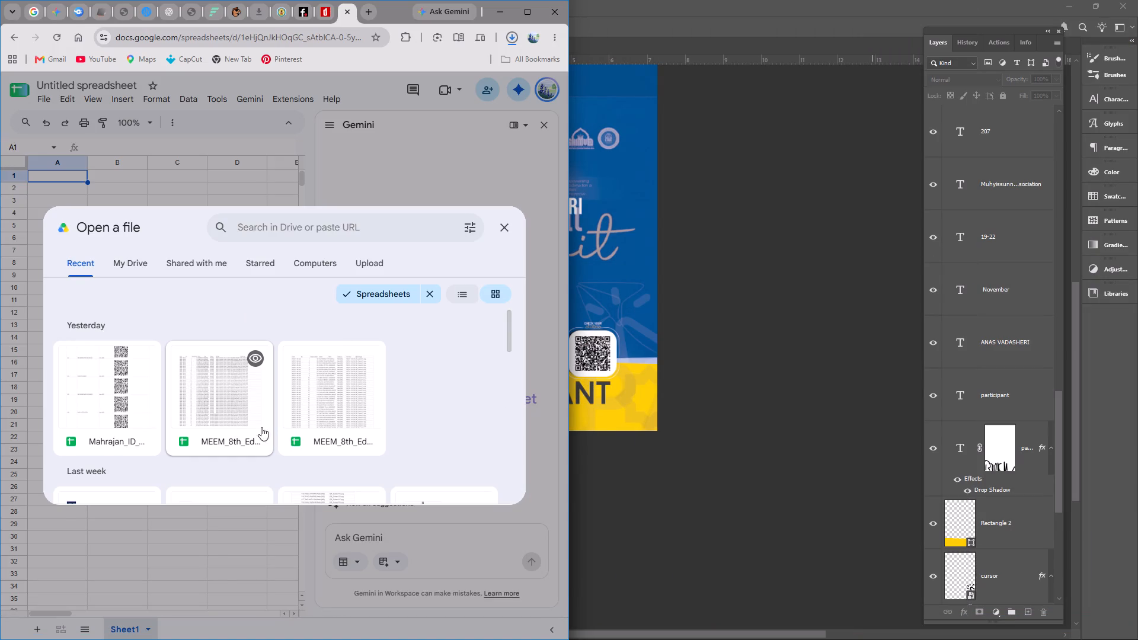
{"action": "scroll", "coordinate": [161, 403], "scroll_direction": "down", "scroll_amount": 2}
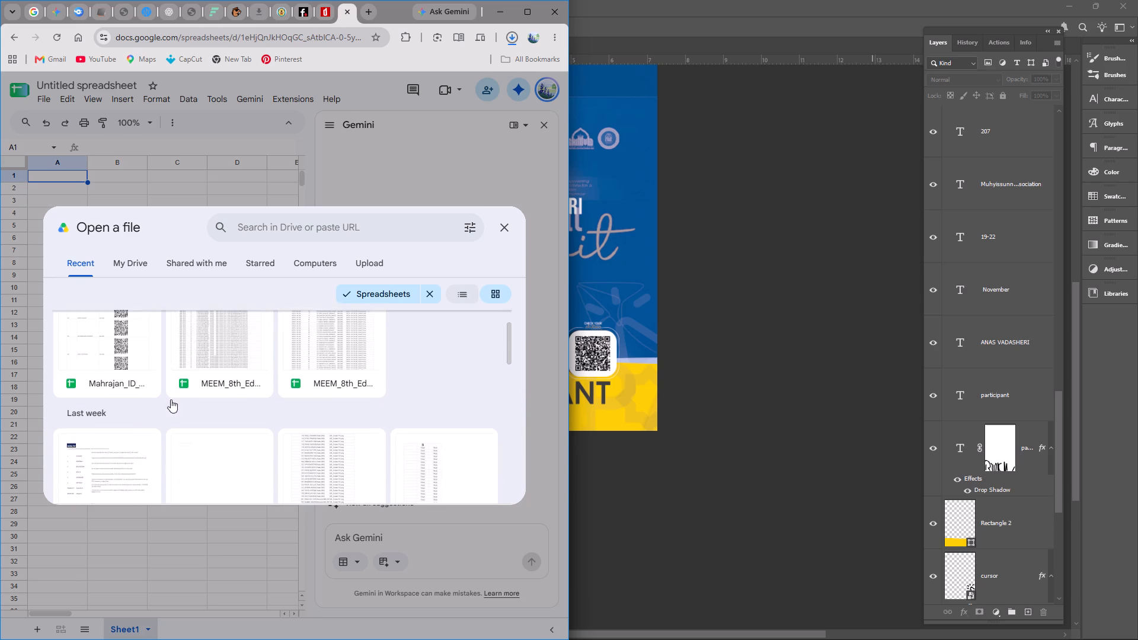
{"action": "scroll", "coordinate": [214, 334], "scroll_direction": "up", "scroll_amount": 3}
{"action": "left_click", "coordinate": [216, 394]}
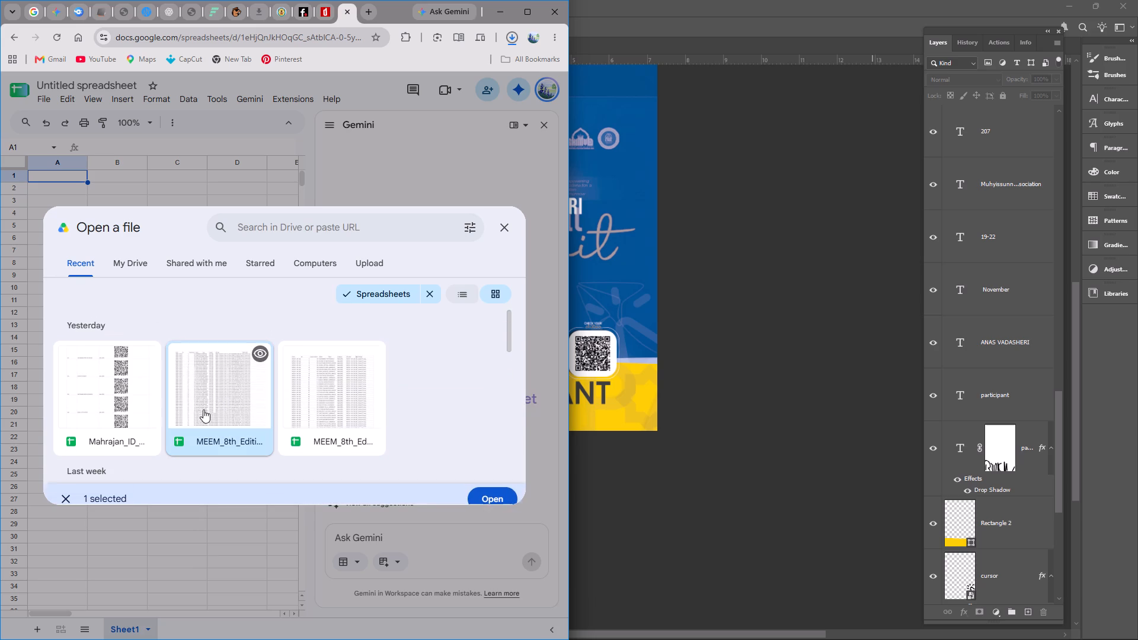
{"action": "left_click", "coordinate": [500, 486]}
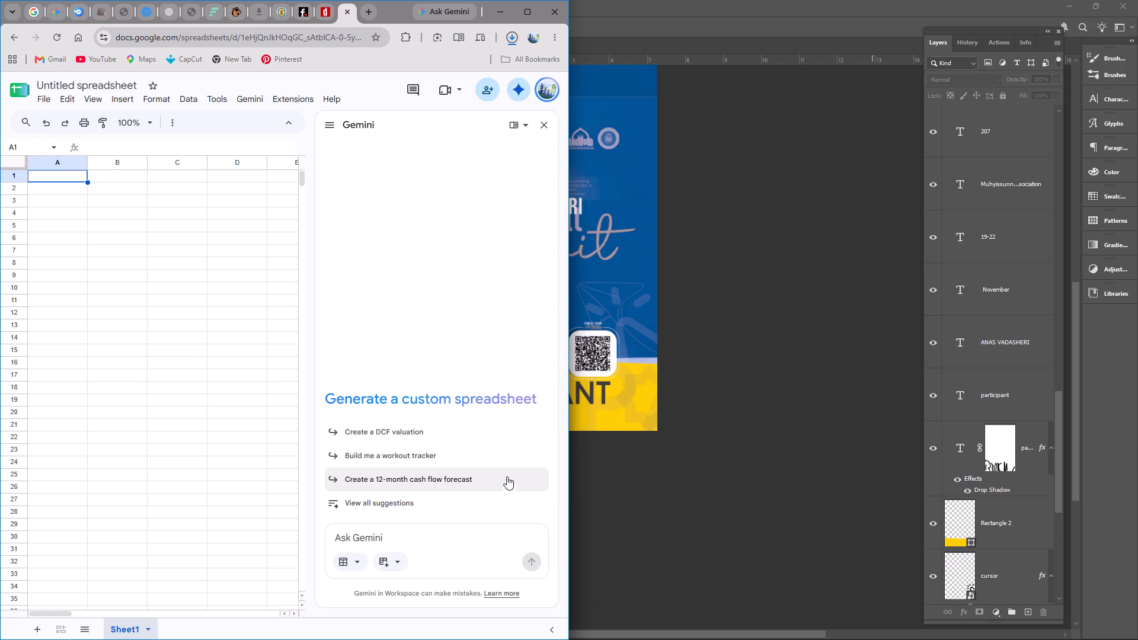
{"action": "left_click", "coordinate": [541, 126]}
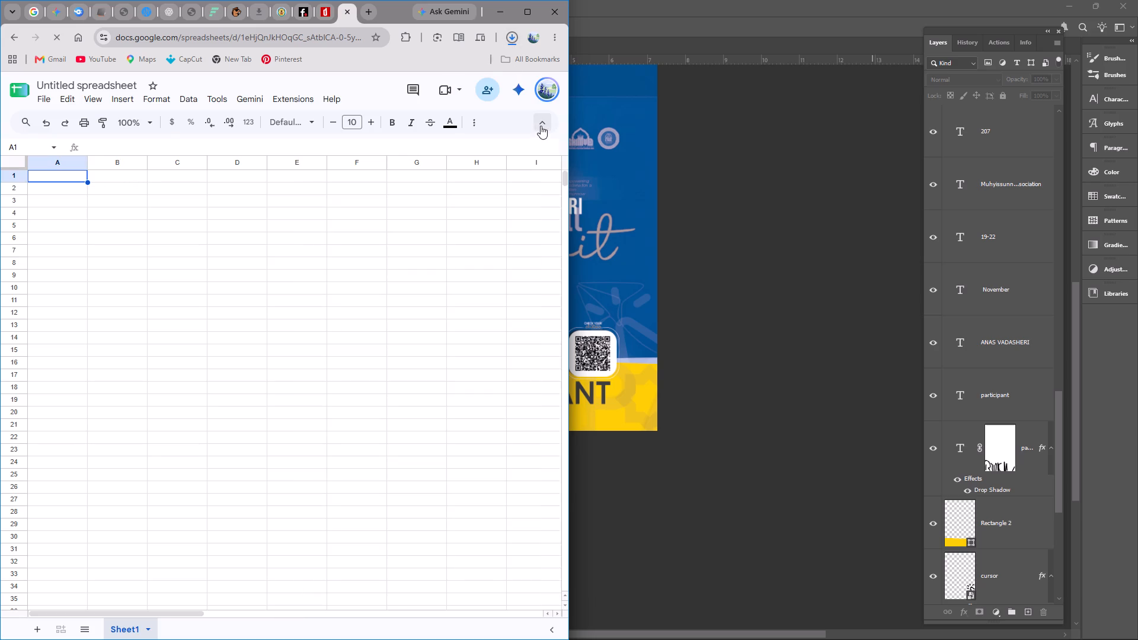
{"action": "left_click", "coordinate": [507, 39]}
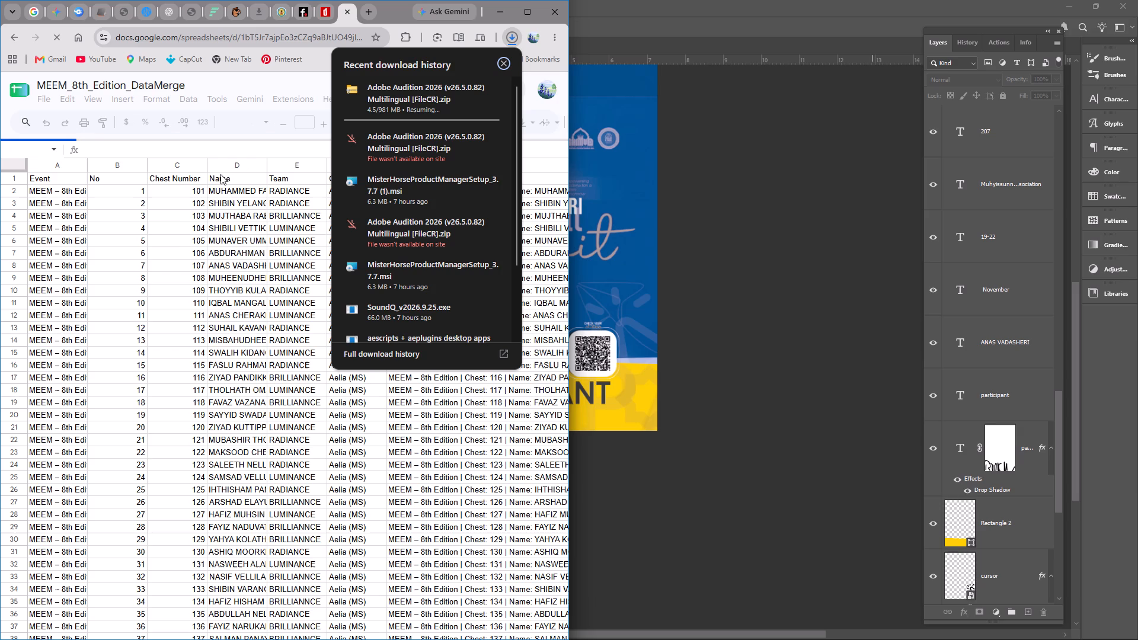
{"action": "left_click", "coordinate": [252, 223]}
Bring up the cell actions for the BRILLIANNCE entry in cell E4 of the Team column.
{"action": "left_click", "coordinate": [289, 210]}
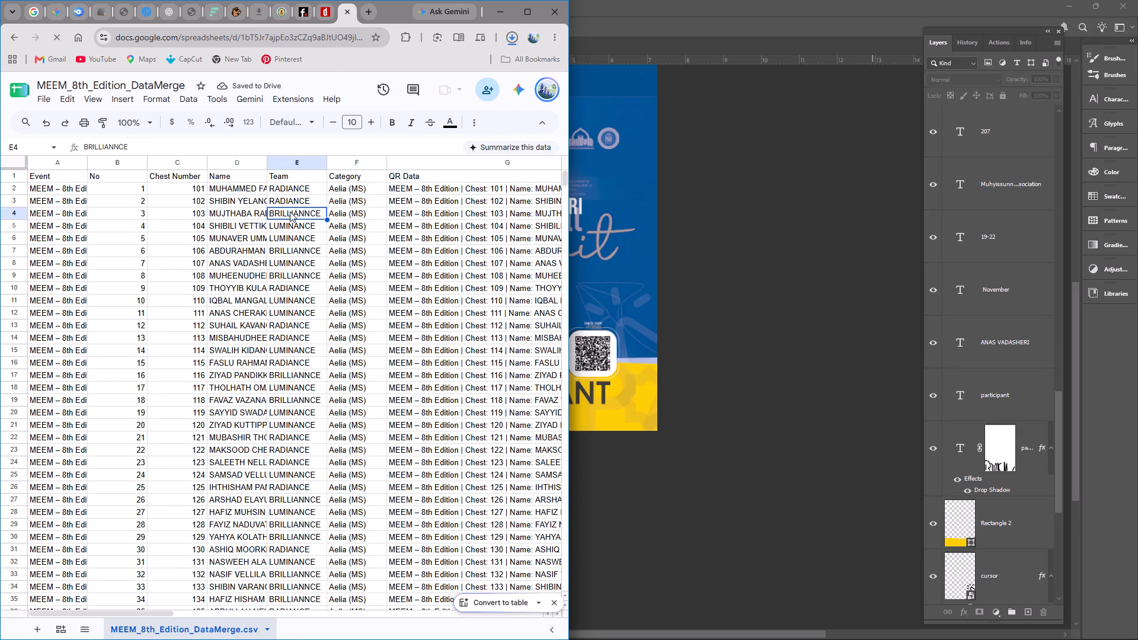
{"action": "left_click", "coordinate": [301, 226]}
{"action": "right_click", "coordinate": [303, 226]}
{"action": "left_click", "coordinate": [291, 212]}
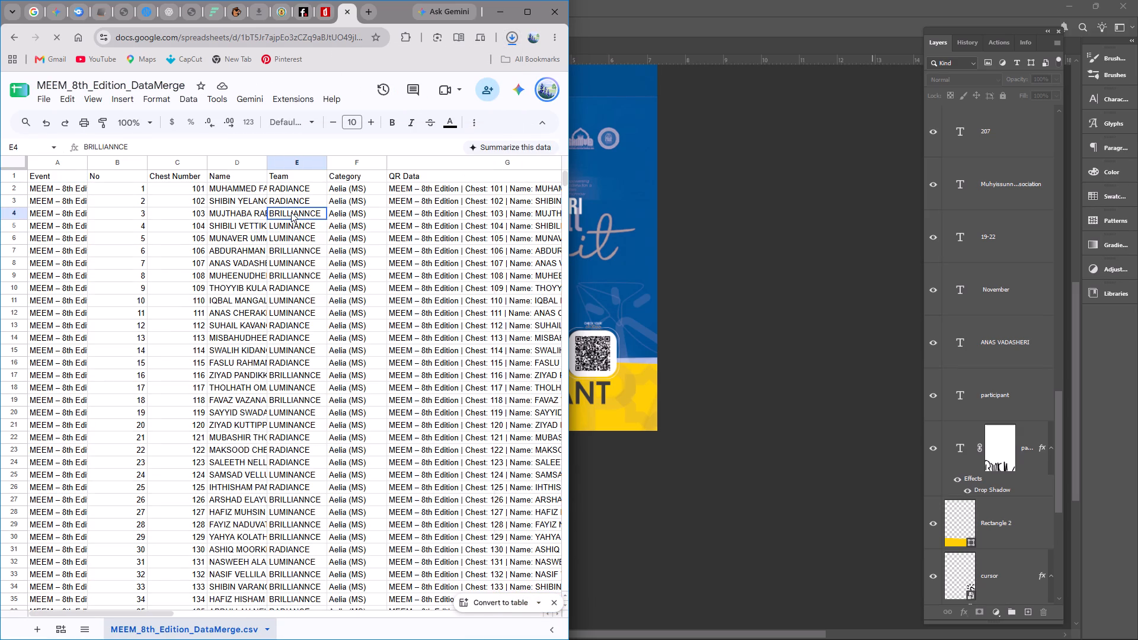
{"action": "right_click", "coordinate": [291, 212]}
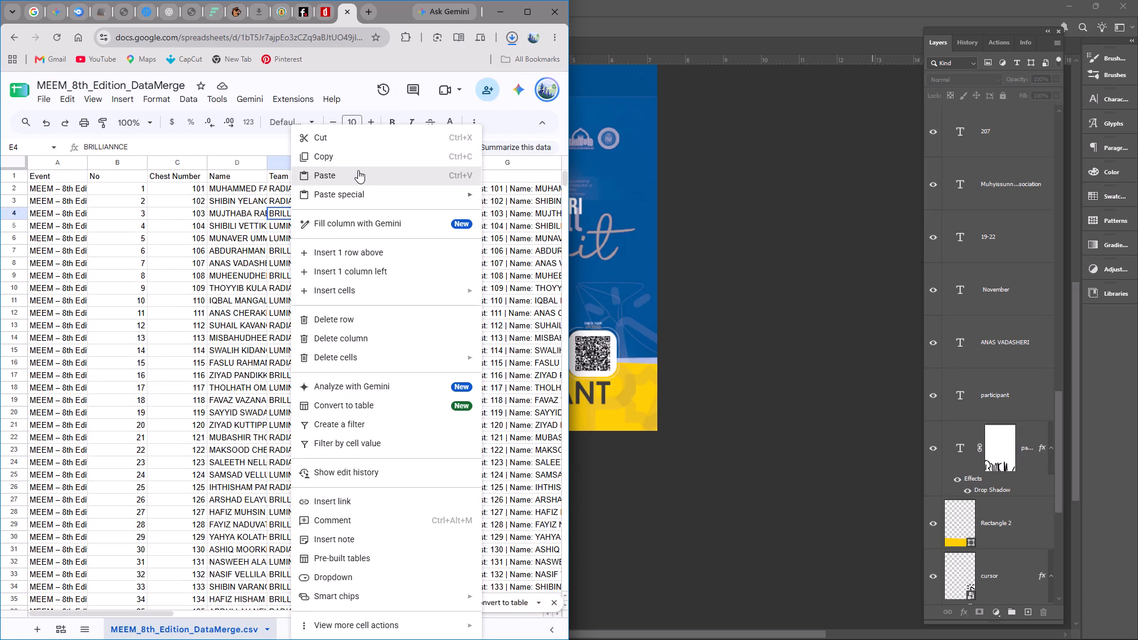
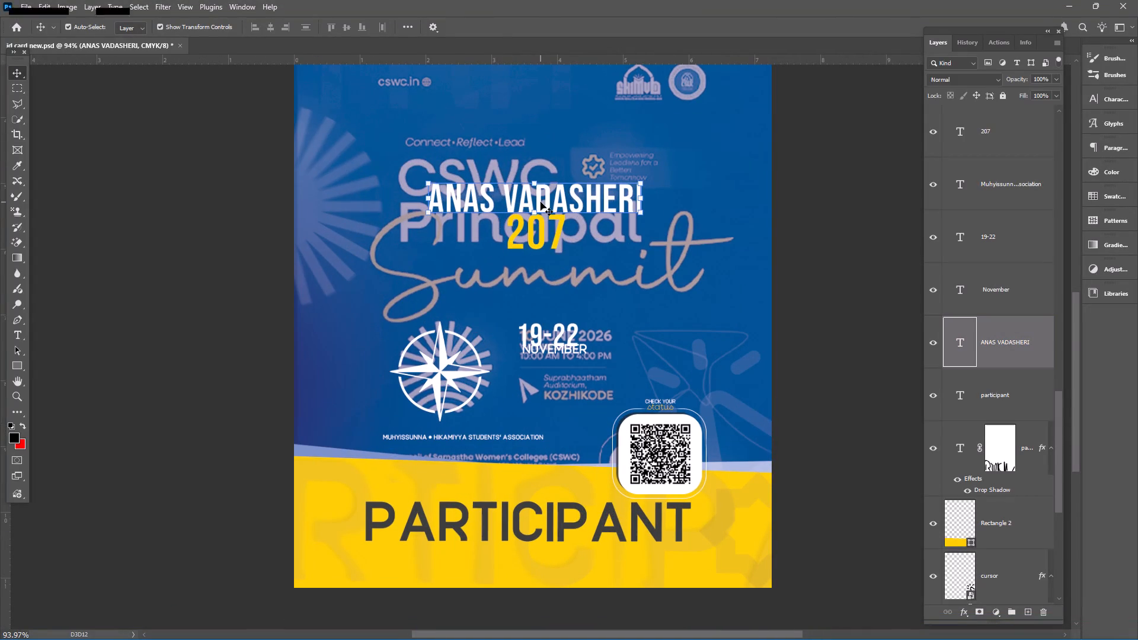
Duplicate the white participant name below the yellow 207 and replace the copy's text with the copied team name BRILLIANNCE.
{"action": "left_click_drag", "start_coordinate": [541, 202], "coordinate": [530, 304], "text": "alt"}
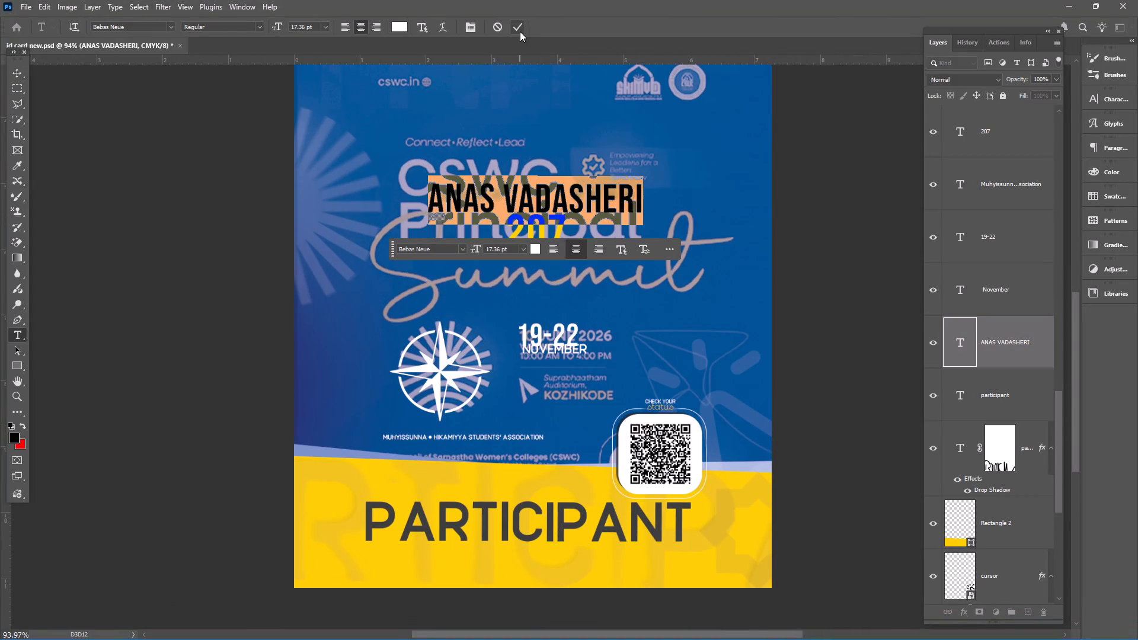
{"action": "left_click", "coordinate": [520, 31]}
{"action": "left_click_drag", "start_coordinate": [540, 193], "coordinate": [535, 284], "text": "alt"}
{"action": "double_click", "coordinate": [535, 282]}
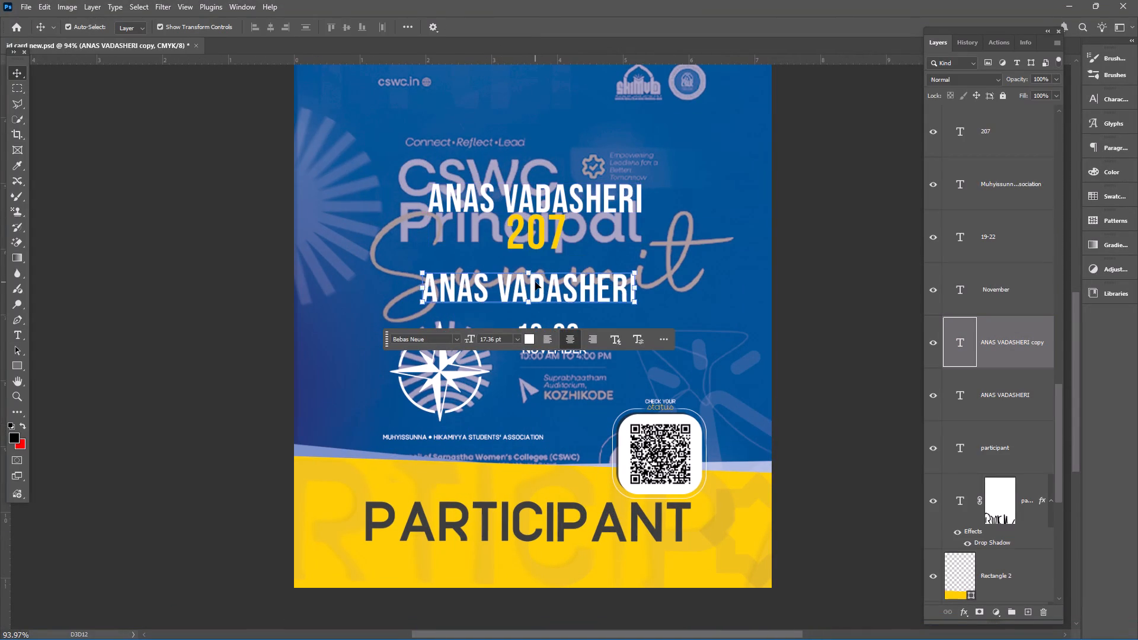
{"action": "key", "text": "ctrl+v"}
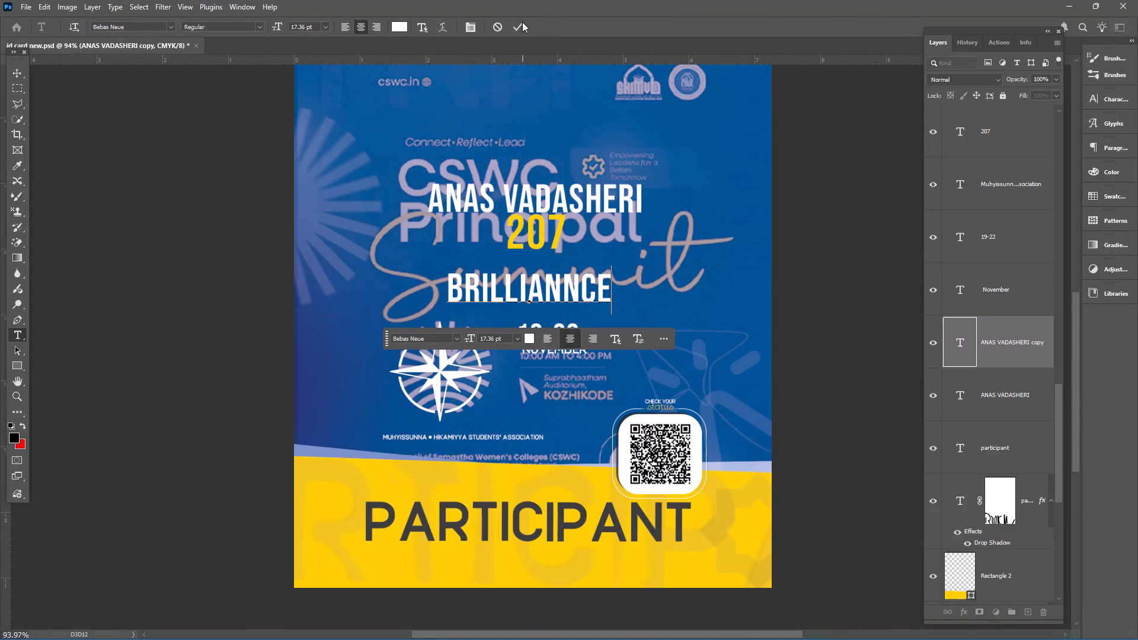
{"action": "left_click", "coordinate": [520, 22]}
Scale the BRILLIANNCE text down to about 9.67 pt and position it closer beneath the yellow 207.
{"action": "left_click", "coordinate": [529, 302]}
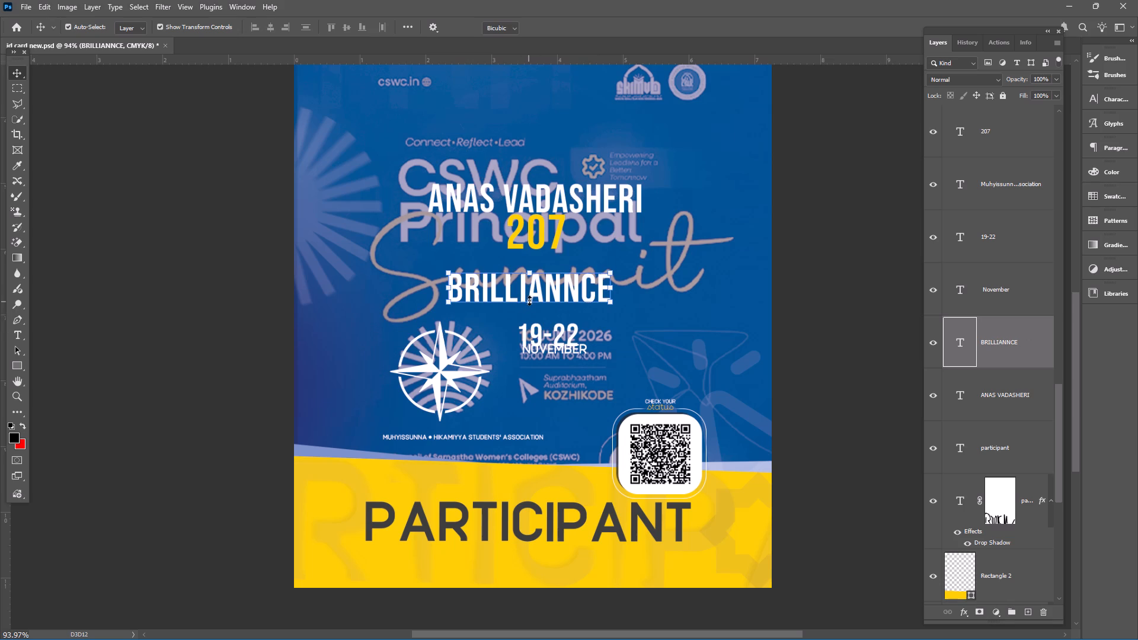
{"action": "left_click_drag", "start_coordinate": [535, 306], "coordinate": [536, 287]}
{"action": "double_click", "coordinate": [553, 283]}
Change the font of the BRILLIANNCE text to Neulis Regular.
{"action": "double_click", "coordinate": [554, 275]}
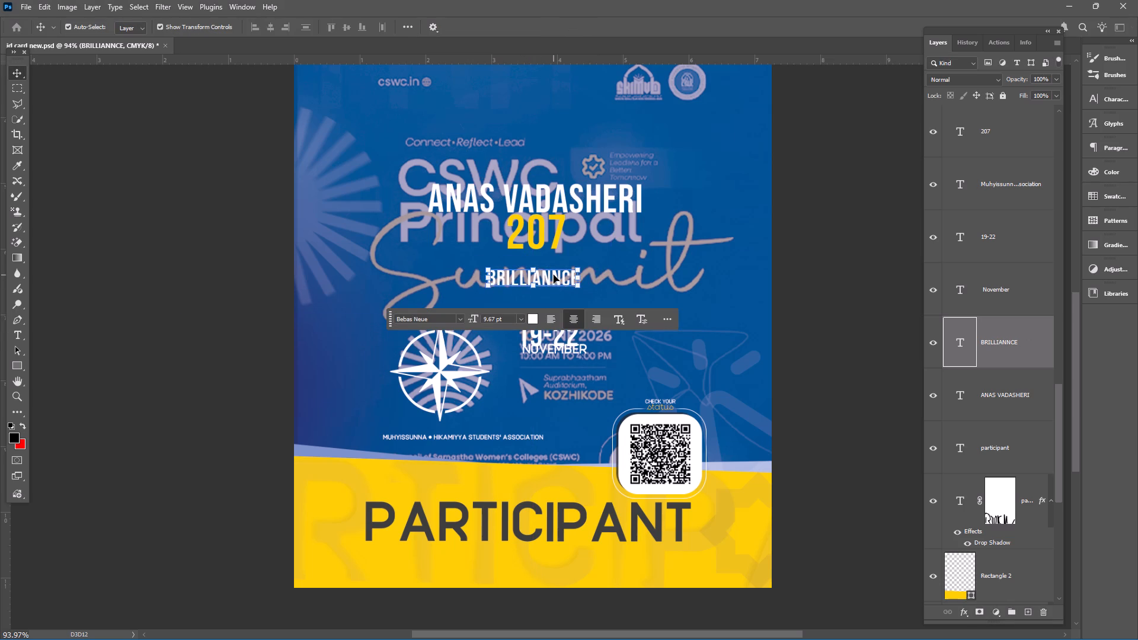
{"action": "left_click", "coordinate": [437, 313]}
{"action": "left_click", "coordinate": [439, 316]}
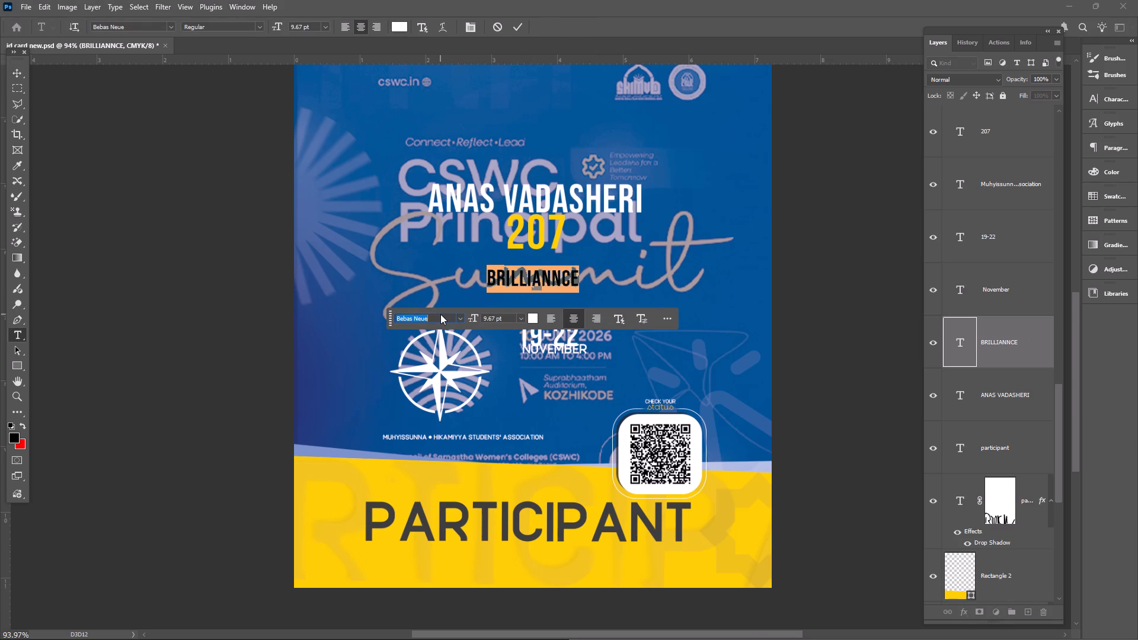
{"action": "type", "text": "nue"}
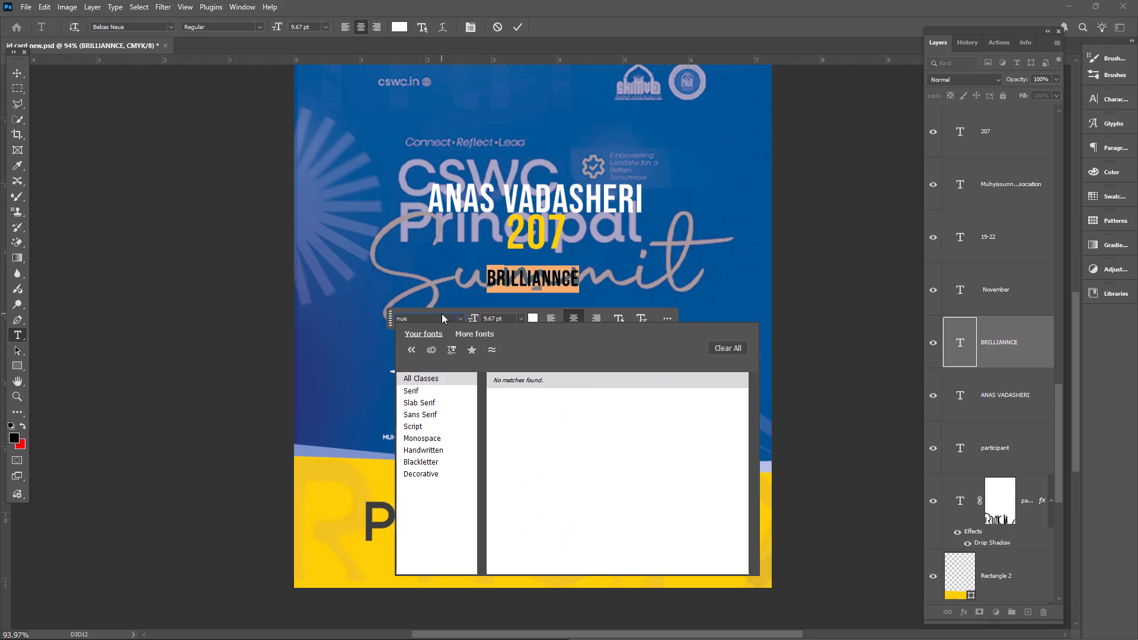
{"action": "key", "text": "BackSpace"}
{"action": "key", "text": "BackSpace"}
{"action": "type", "text": "eu"}
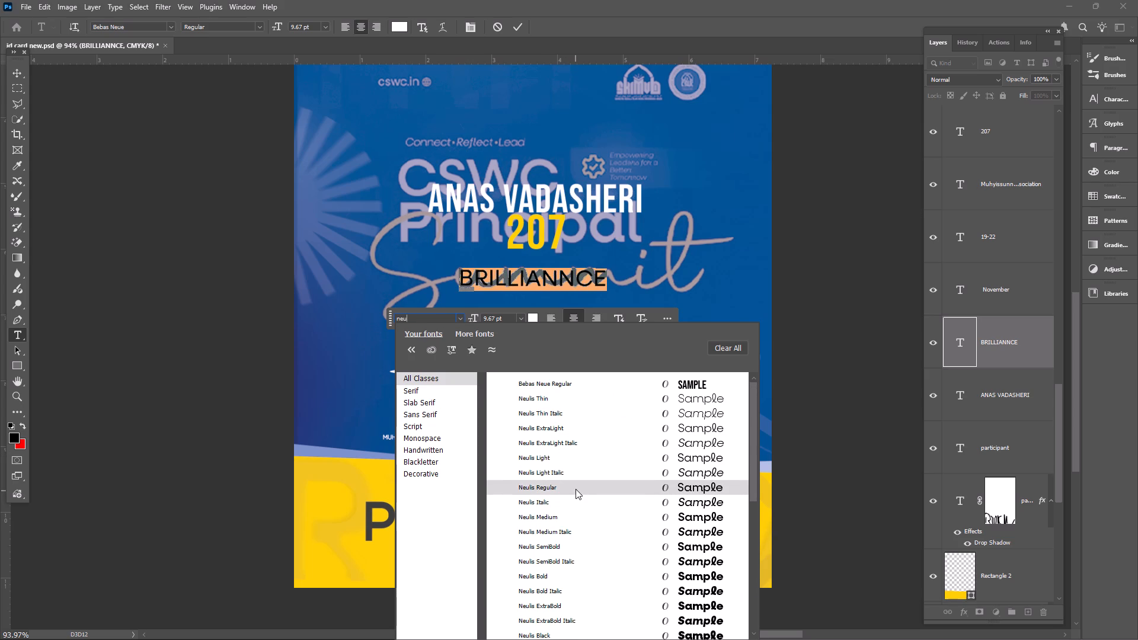
{"action": "left_click", "coordinate": [576, 489]}
{"action": "left_click", "coordinate": [515, 24]}
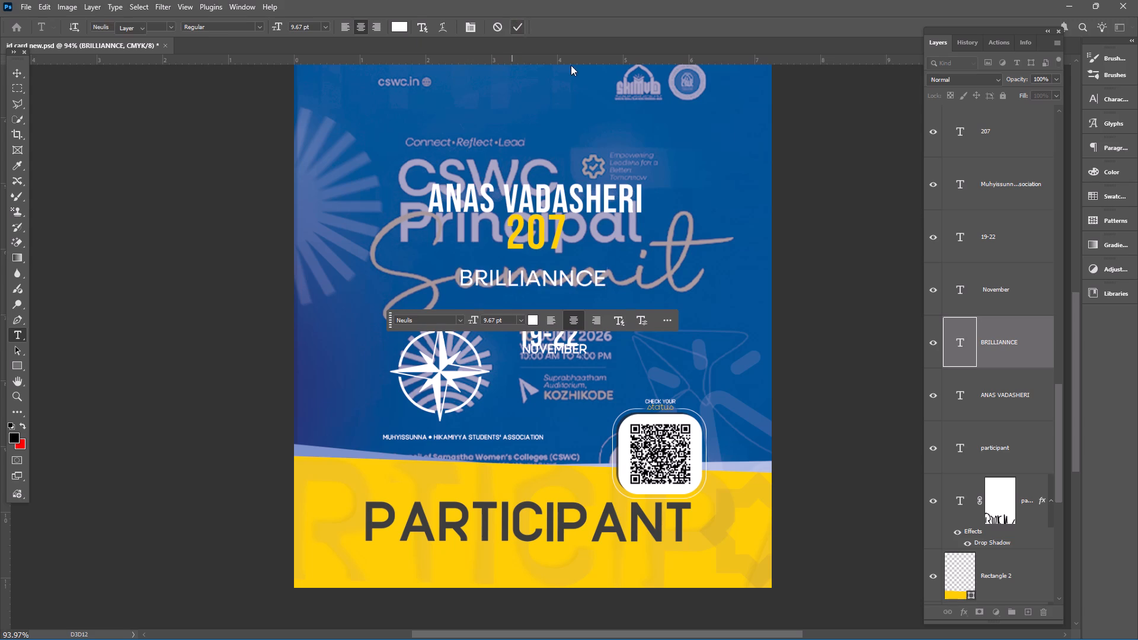
Scale the BRILLIANNCE text to about 72% and place it roughly centred a little below the yellow 207, leaving nothing selected.
{"action": "left_click_drag", "start_coordinate": [606, 287], "coordinate": [574, 284]}
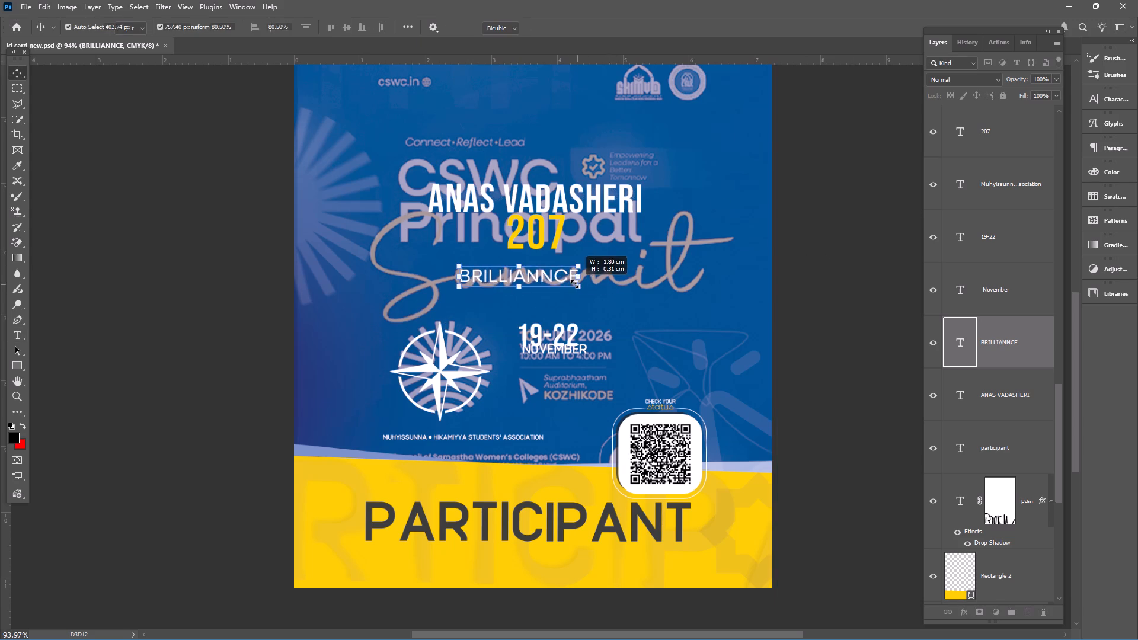
{"action": "left_click_drag", "start_coordinate": [574, 284], "coordinate": [564, 281]}
{"action": "left_click_drag", "start_coordinate": [533, 274], "coordinate": [545, 267]}
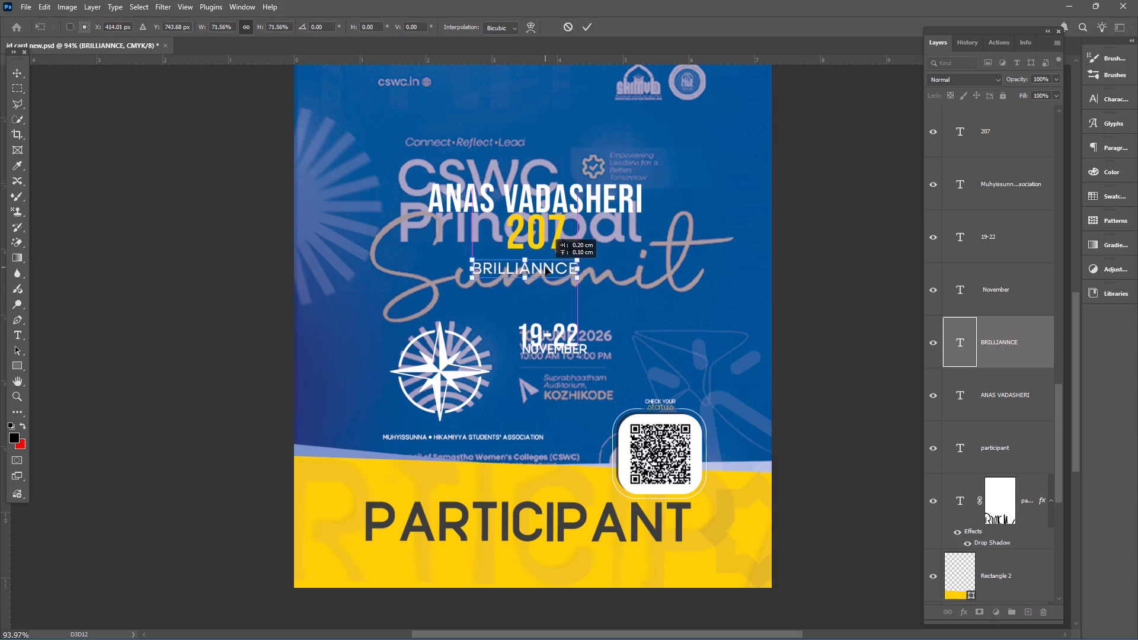
{"action": "left_click_drag", "start_coordinate": [545, 267], "coordinate": [557, 267]}
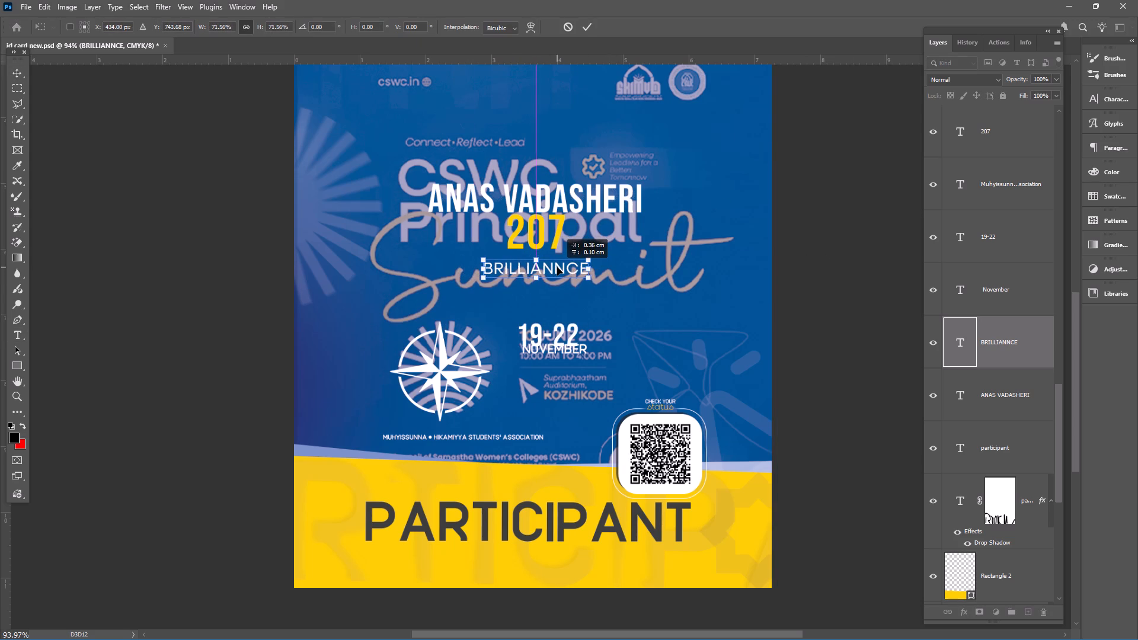
{"action": "left_click_drag", "start_coordinate": [557, 267], "coordinate": [560, 271]}
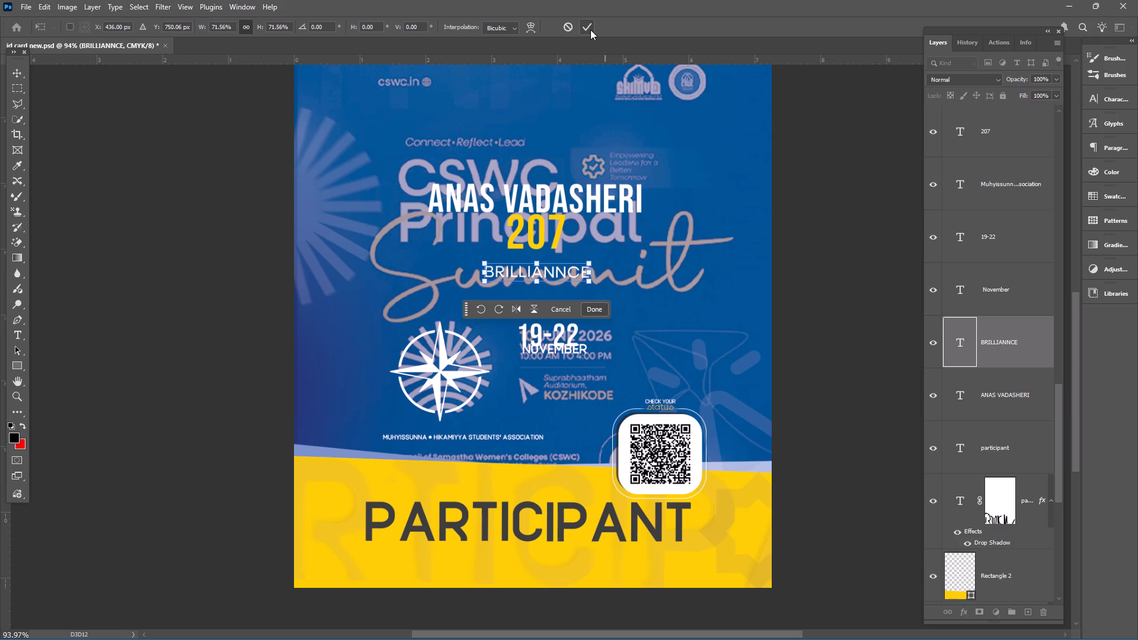
{"action": "left_click", "coordinate": [586, 26]}
{"action": "left_click", "coordinate": [844, 204]}
{"action": "left_click", "coordinate": [530, 274]}
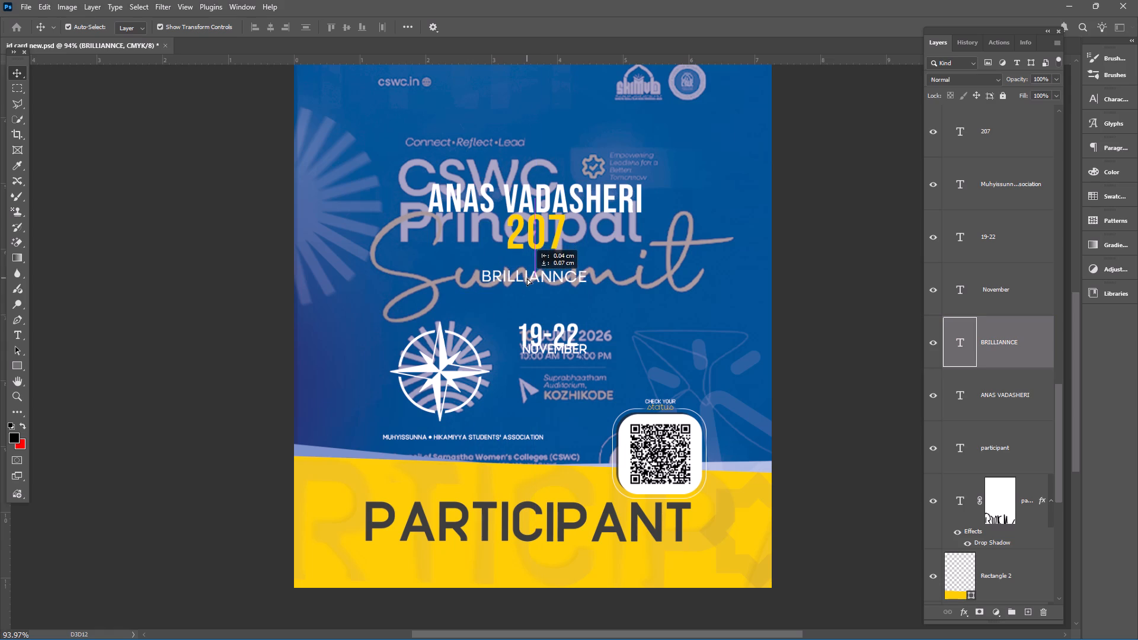
{"action": "left_click", "coordinate": [817, 322]}
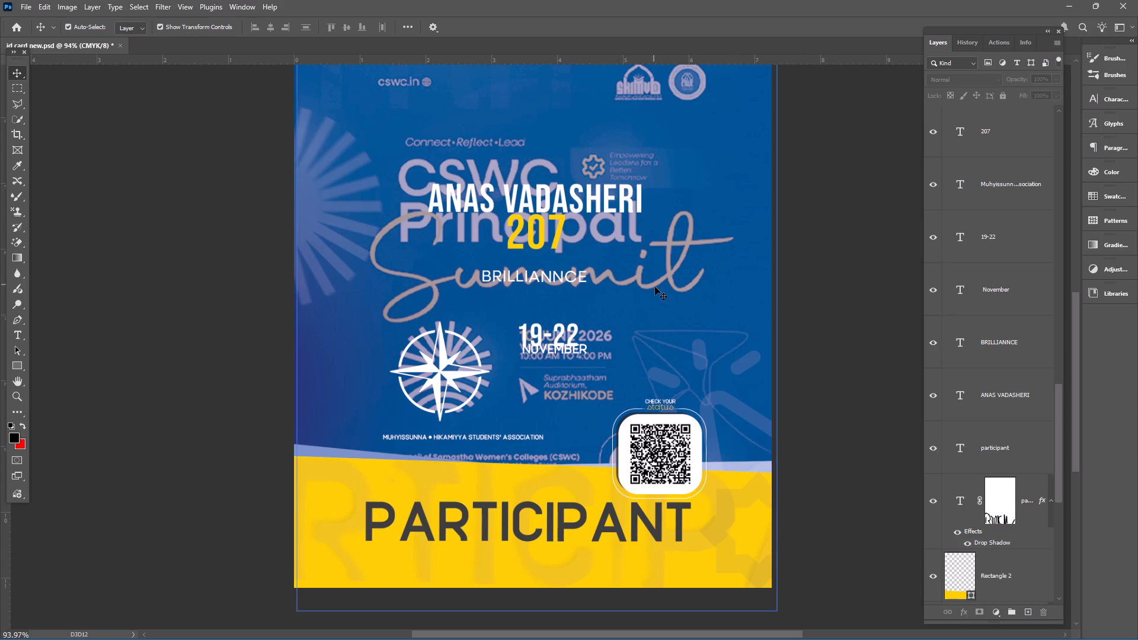
Shift the faded CSWC poster image on Layer 1 slightly up and left behind the text, and deselect it.
{"action": "left_click", "coordinate": [744, 334]}
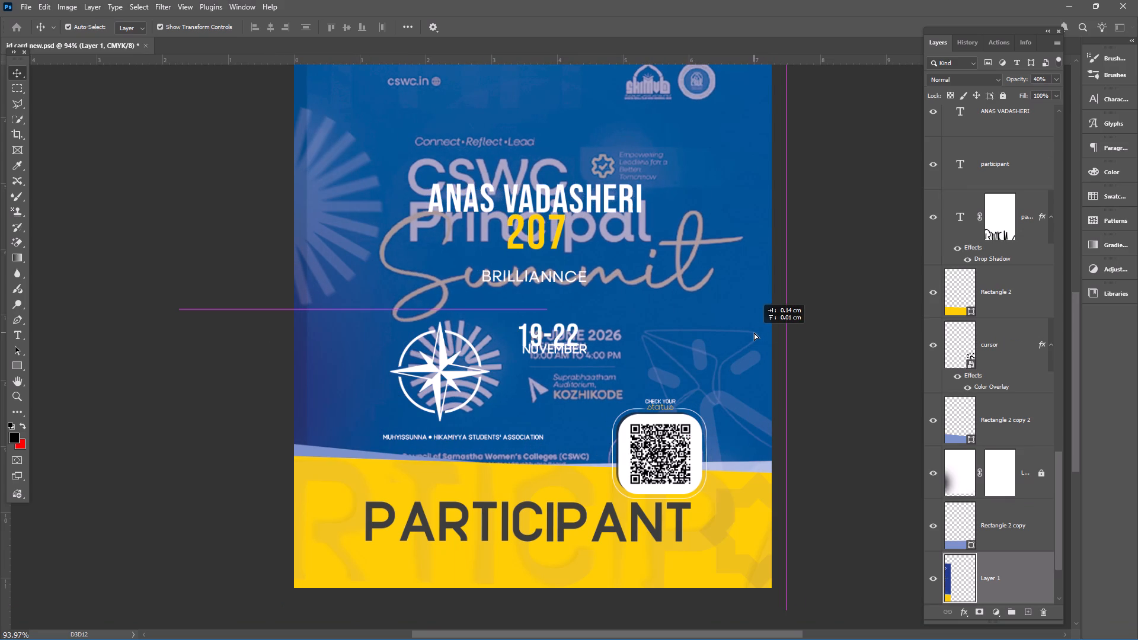
{"action": "left_click", "coordinate": [903, 306]}
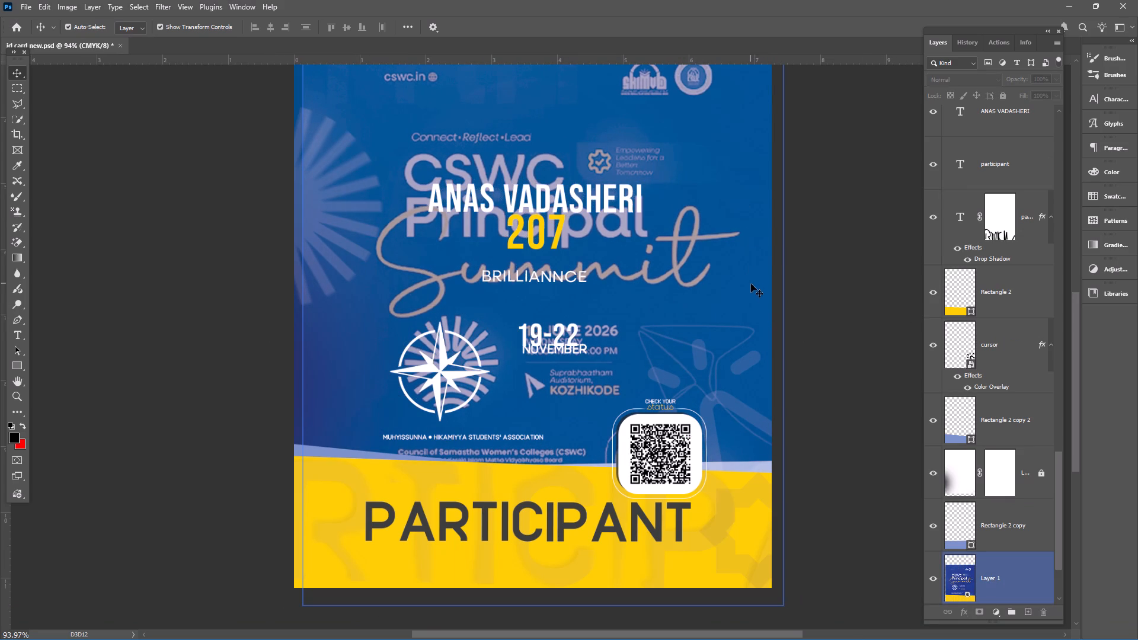
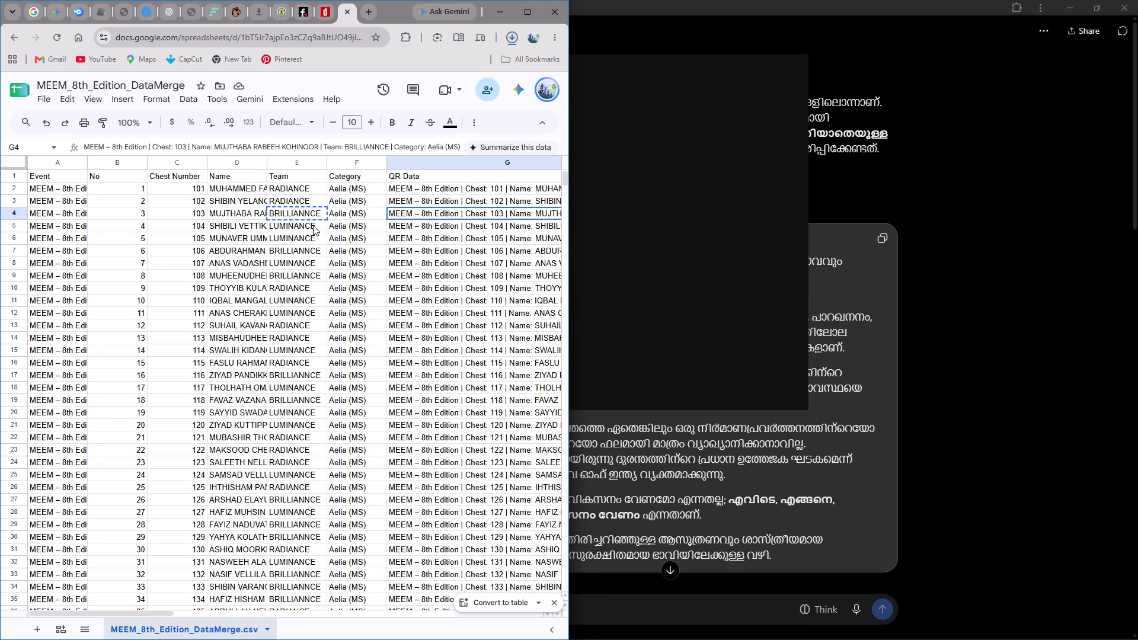
Copy the category value Aelia (MS) for chest number 103 from the MEEM_8th_Edition_DataMerge spreadsheet.
{"action": "left_click", "coordinate": [353, 215]}
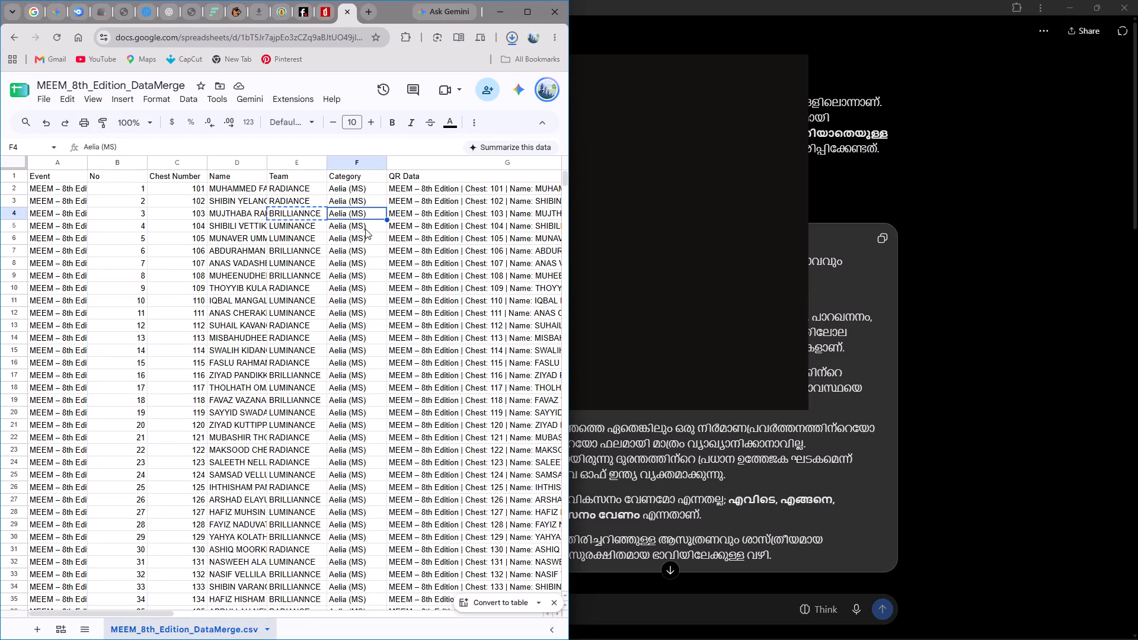
{"action": "key", "text": "ctrl+c"}
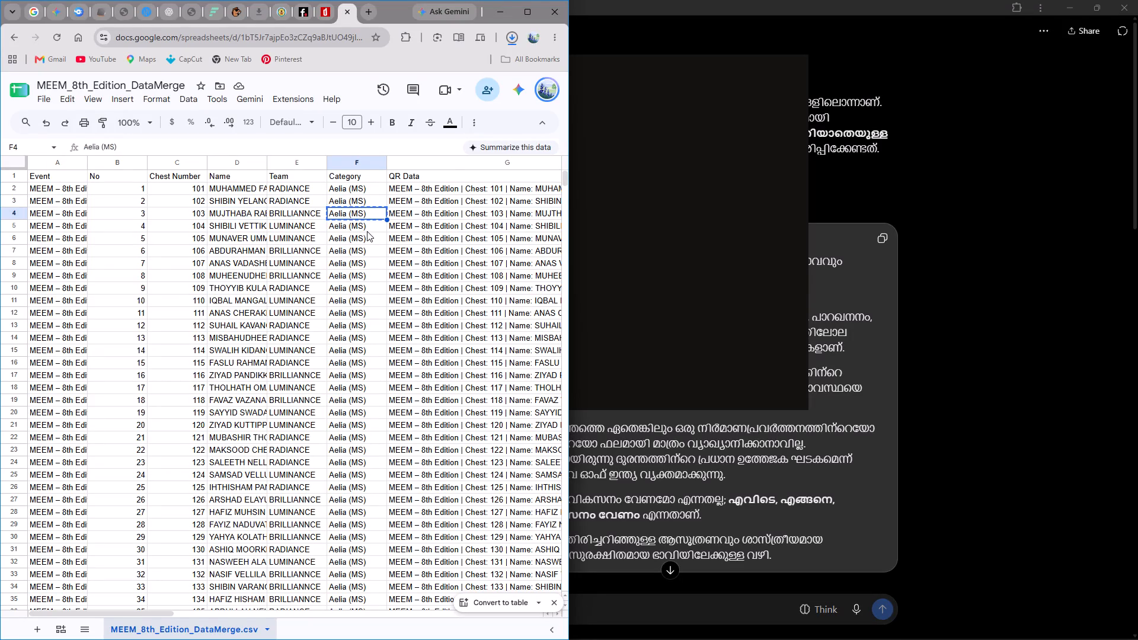
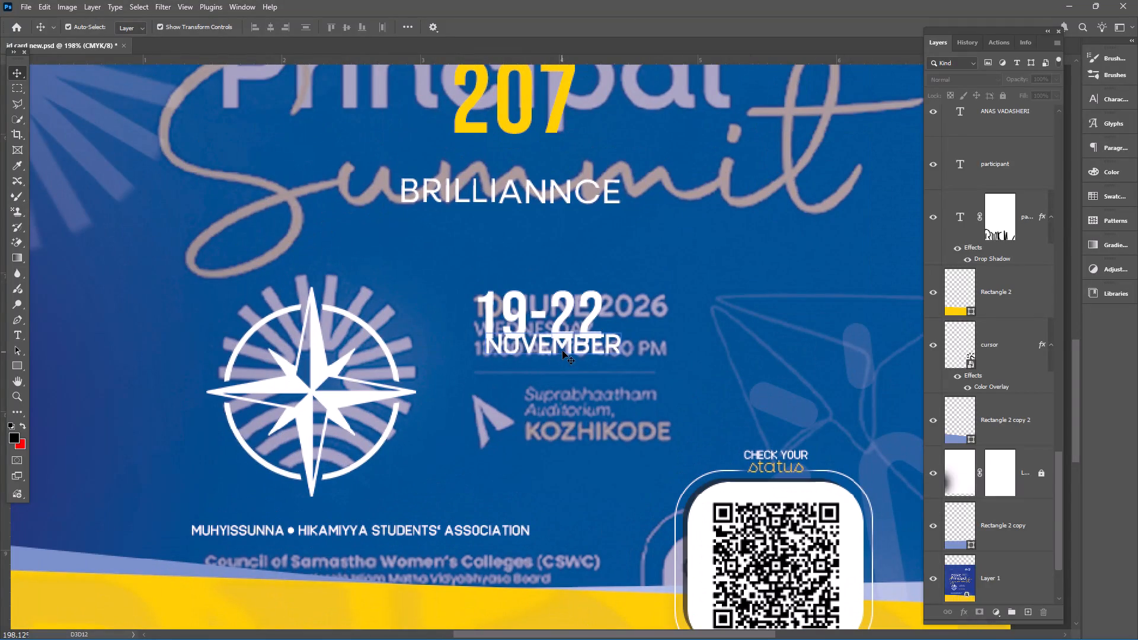
Move the NOVEMBER text slightly down, beneath the 19-22 date.
{"action": "left_click_drag", "start_coordinate": [562, 344], "coordinate": [557, 354]}
Duplicate the NOVEMBER text to just below BRILLIANNCE and replace its wording with the copied category Aelia (MS).
{"action": "left_click_drag", "start_coordinate": [559, 353], "coordinate": [552, 384], "text": "alt"}
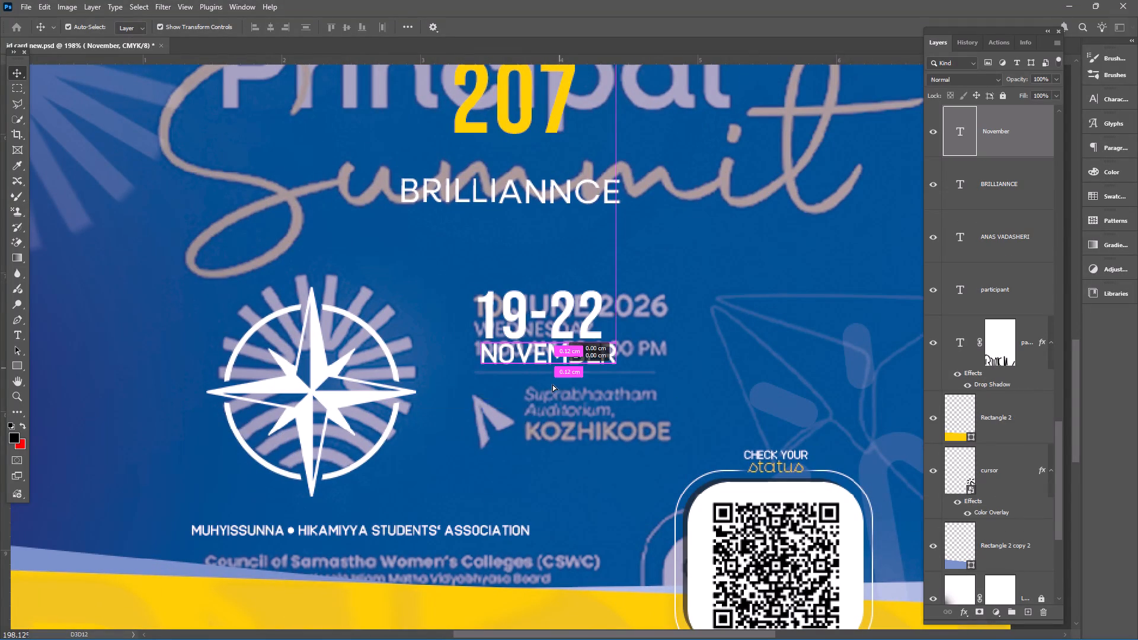
{"action": "left_click_drag", "start_coordinate": [552, 384], "coordinate": [509, 228], "text": "alt"}
{"action": "double_click", "coordinate": [510, 228]}
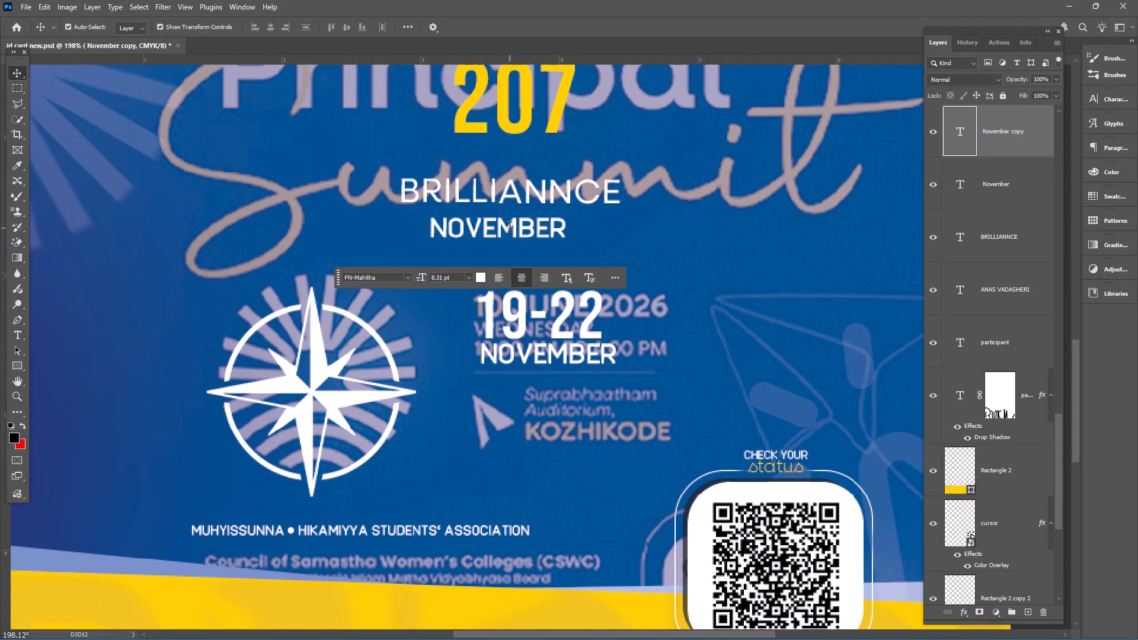
{"action": "key", "text": "ctrl+v"}
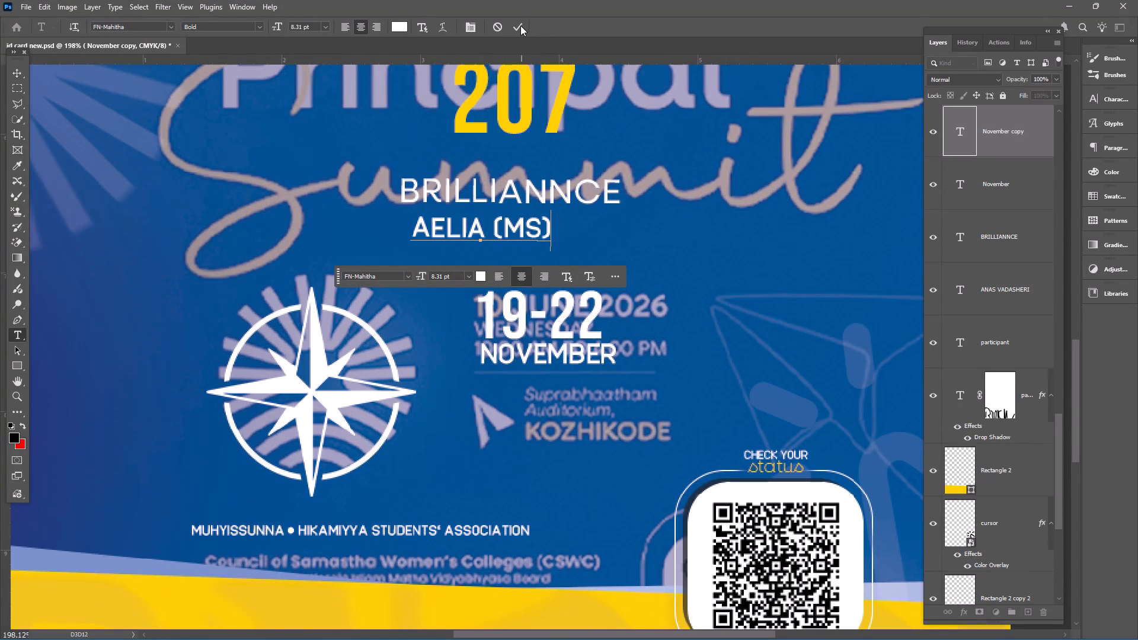
{"action": "left_click", "coordinate": [520, 25]}
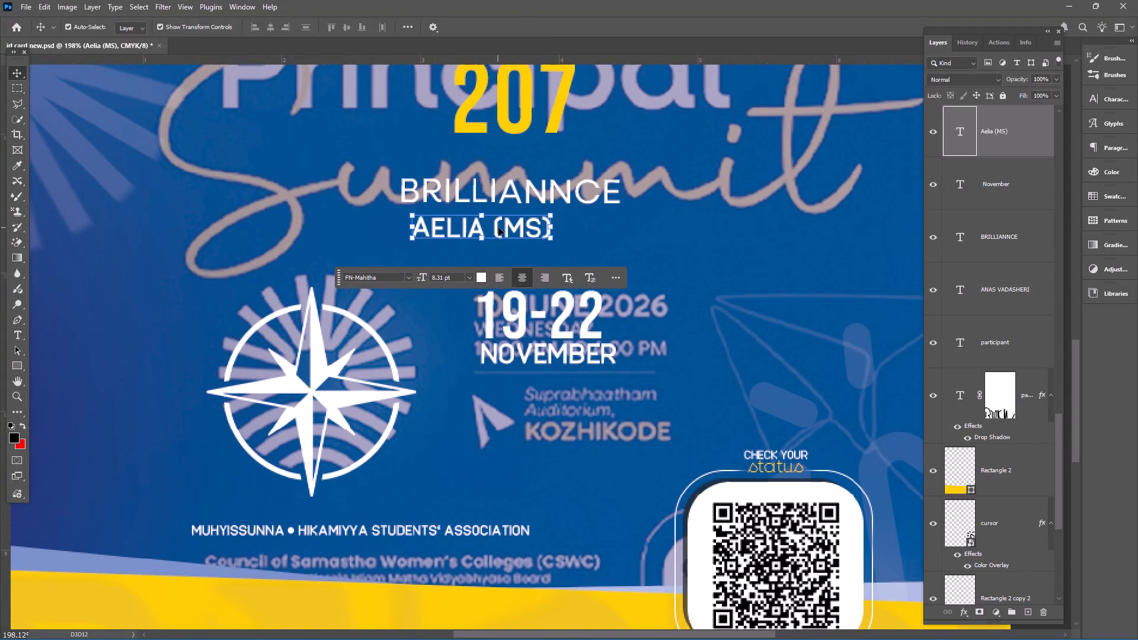
{"action": "left_click", "coordinate": [498, 228]}
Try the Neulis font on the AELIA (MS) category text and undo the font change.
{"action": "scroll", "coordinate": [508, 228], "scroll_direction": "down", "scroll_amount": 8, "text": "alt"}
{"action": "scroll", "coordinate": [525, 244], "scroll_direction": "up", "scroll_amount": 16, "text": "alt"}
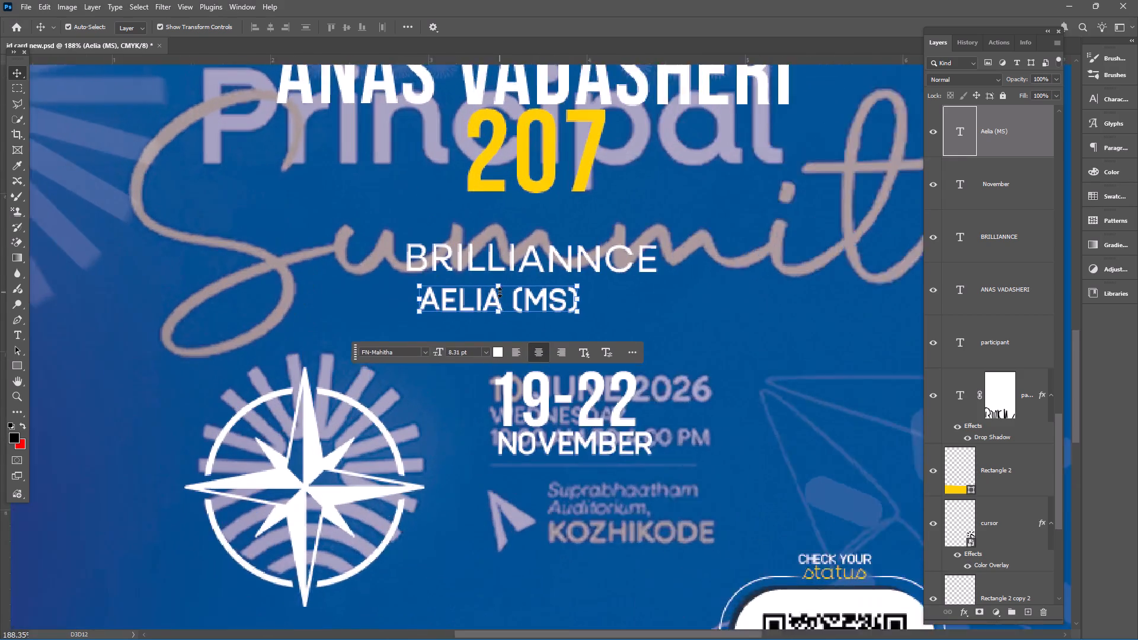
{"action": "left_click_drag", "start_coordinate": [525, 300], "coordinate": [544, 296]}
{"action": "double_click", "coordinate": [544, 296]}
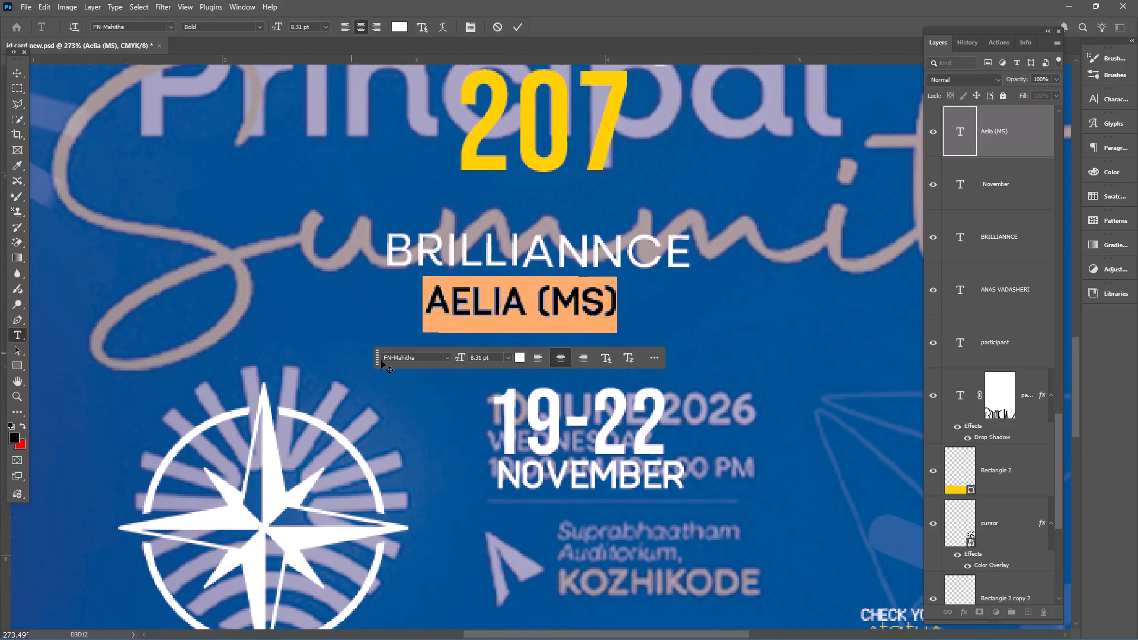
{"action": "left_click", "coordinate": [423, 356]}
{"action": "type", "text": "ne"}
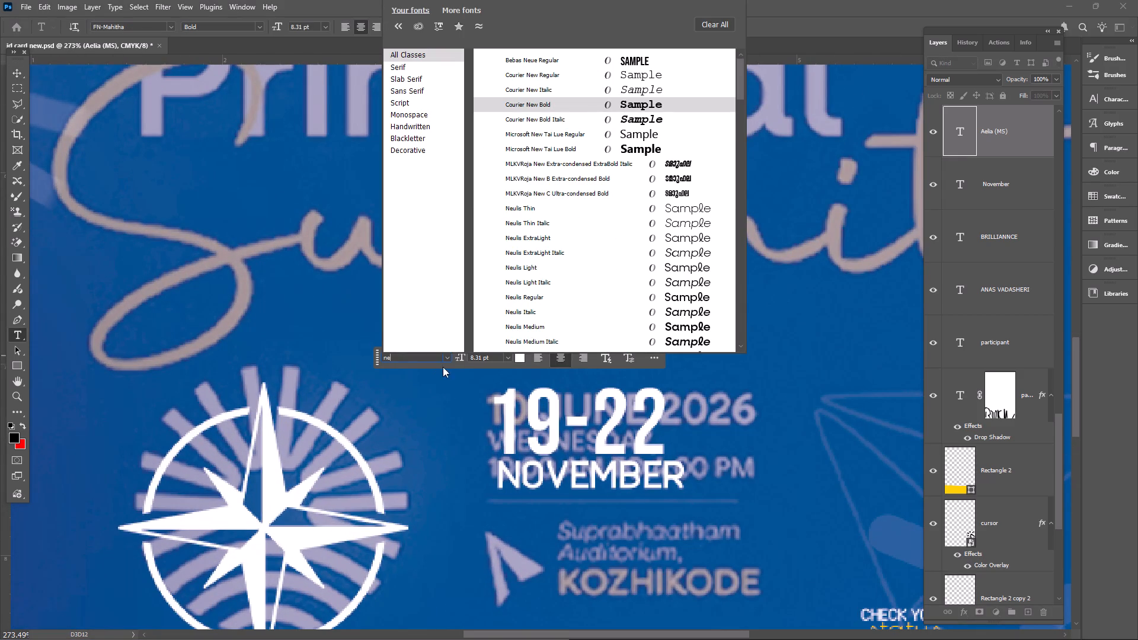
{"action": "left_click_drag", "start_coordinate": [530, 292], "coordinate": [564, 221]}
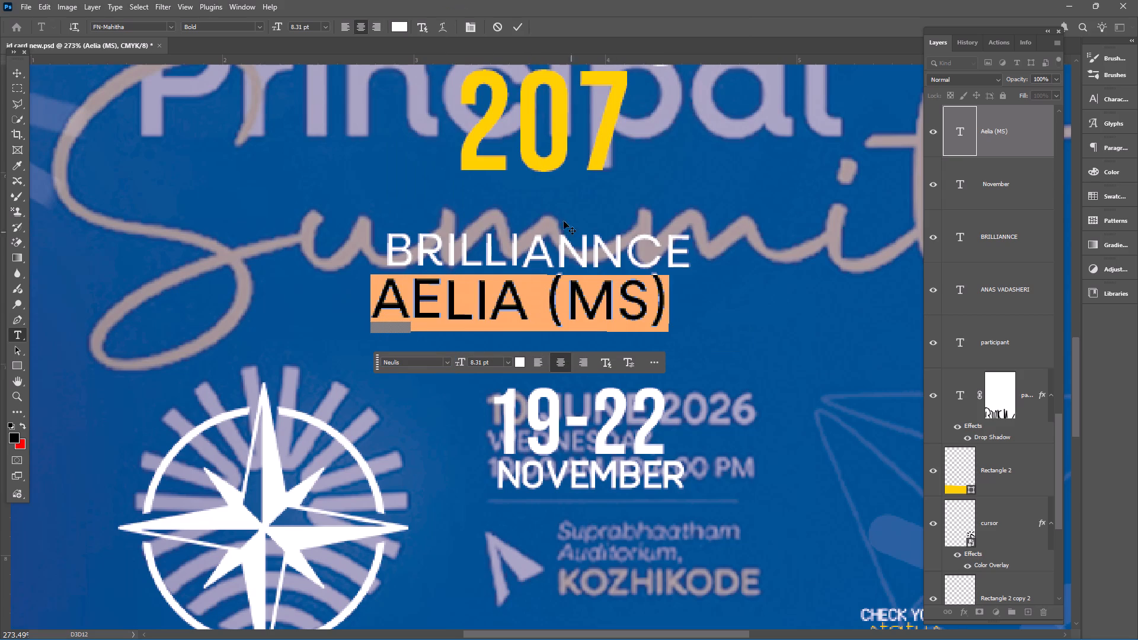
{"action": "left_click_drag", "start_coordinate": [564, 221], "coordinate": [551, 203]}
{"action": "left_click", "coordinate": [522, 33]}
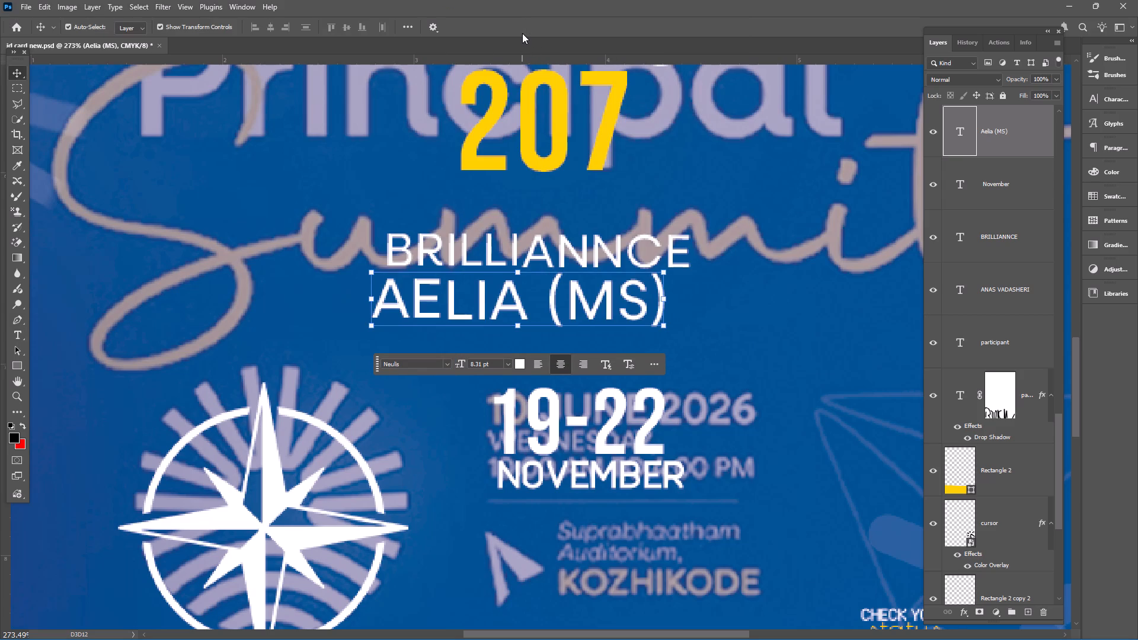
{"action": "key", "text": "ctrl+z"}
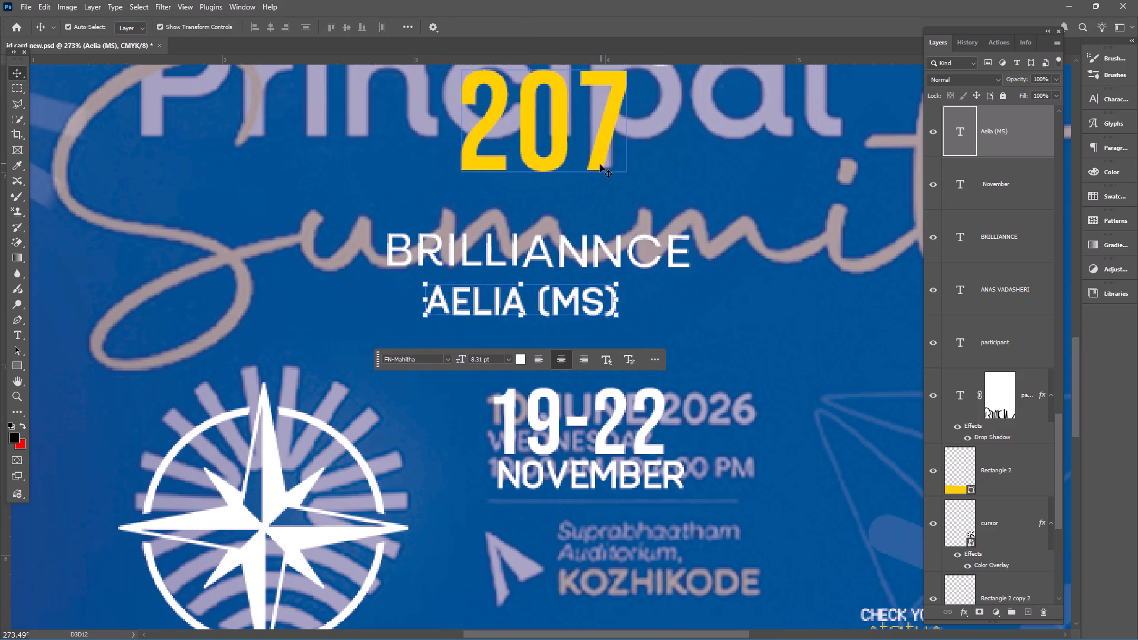
Review the overall card layout with the name, number, team and category text in place.
{"action": "scroll", "coordinate": [600, 164], "scroll_direction": "down", "scroll_amount": 2, "text": "alt"}
{"action": "scroll", "coordinate": [600, 164], "scroll_direction": "up", "scroll_amount": 1}
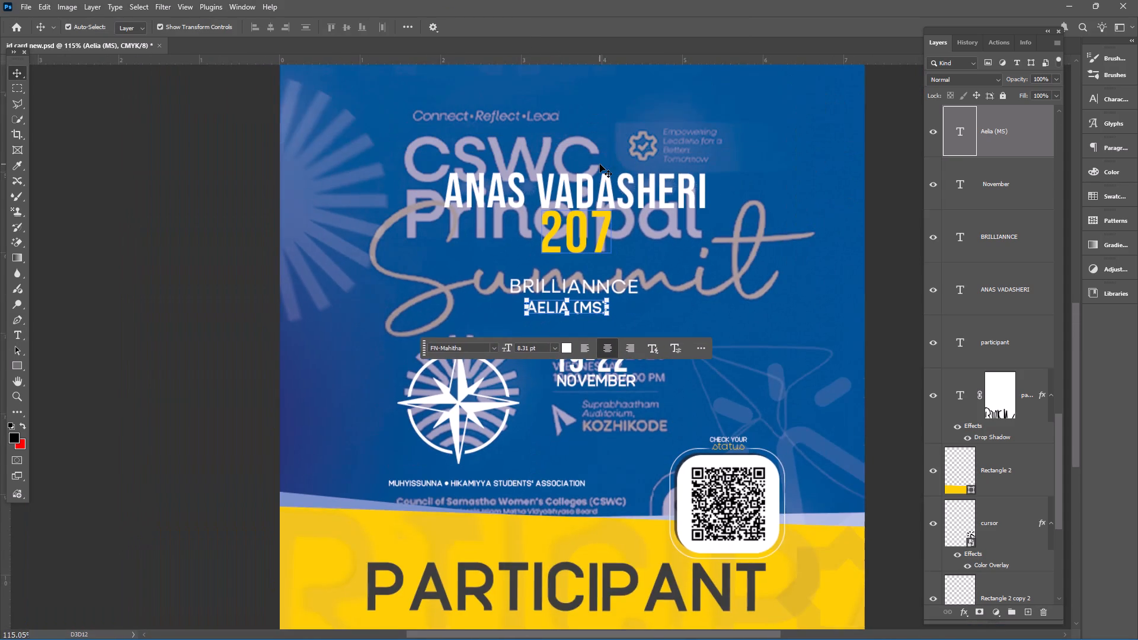
{"action": "scroll", "coordinate": [600, 164], "scroll_direction": "up", "scroll_amount": 3}
{"action": "left_click", "coordinate": [103, 337]}
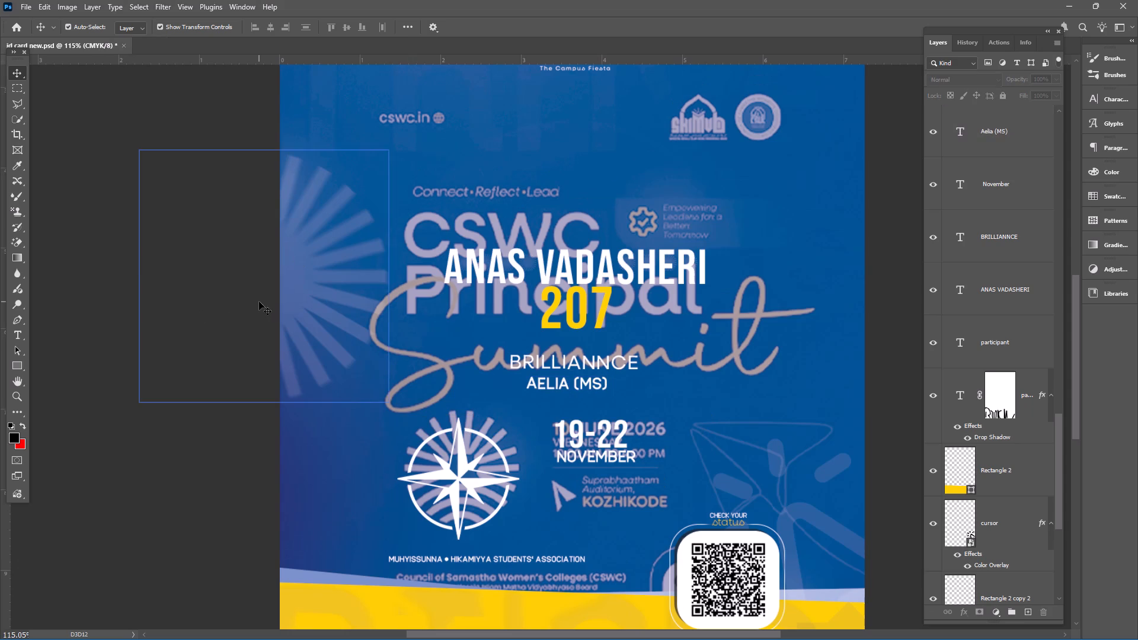
{"action": "scroll", "coordinate": [437, 290], "scroll_direction": "down", "scroll_amount": 4, "text": "alt"}
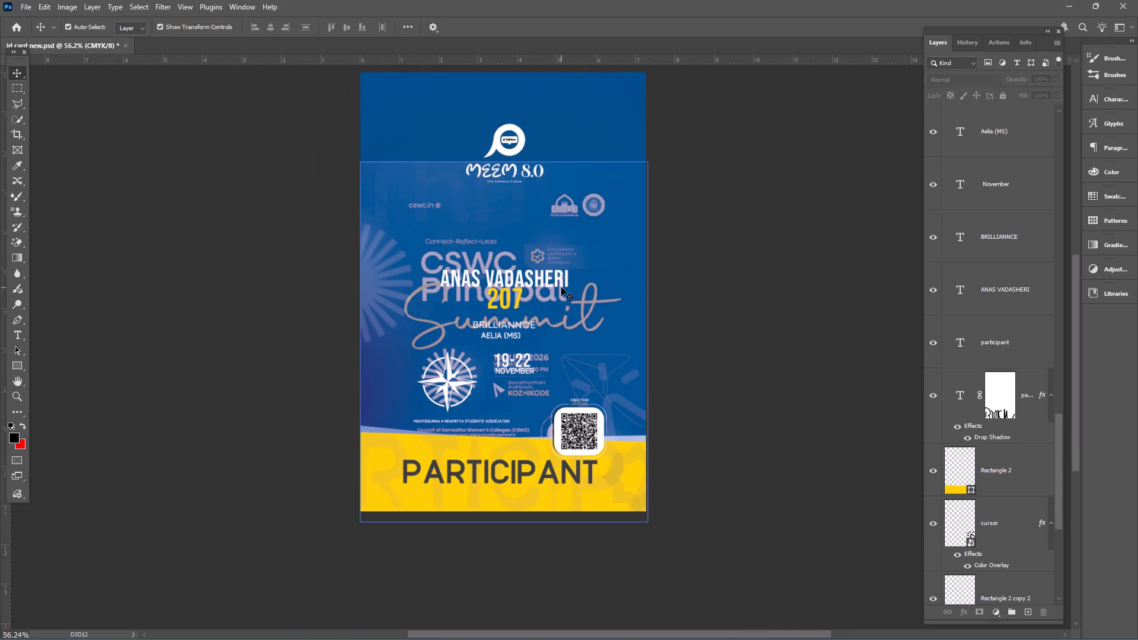
{"action": "scroll", "coordinate": [526, 260], "scroll_direction": "up", "scroll_amount": 1, "text": "alt"}
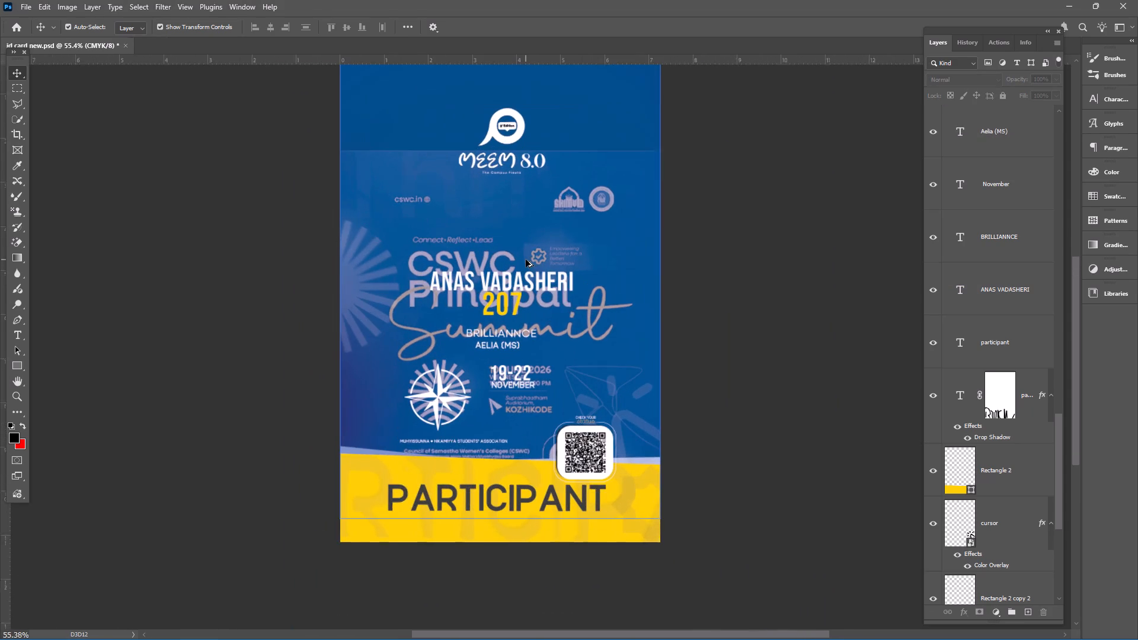
{"action": "scroll", "coordinate": [526, 260], "scroll_direction": "up", "scroll_amount": 1, "text": "alt"}
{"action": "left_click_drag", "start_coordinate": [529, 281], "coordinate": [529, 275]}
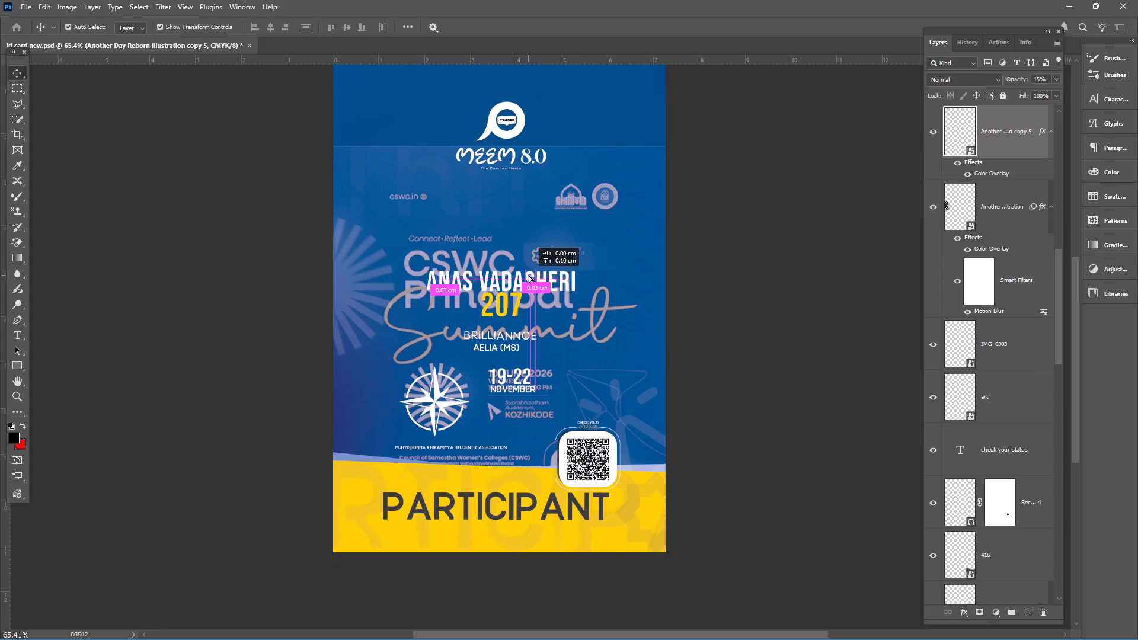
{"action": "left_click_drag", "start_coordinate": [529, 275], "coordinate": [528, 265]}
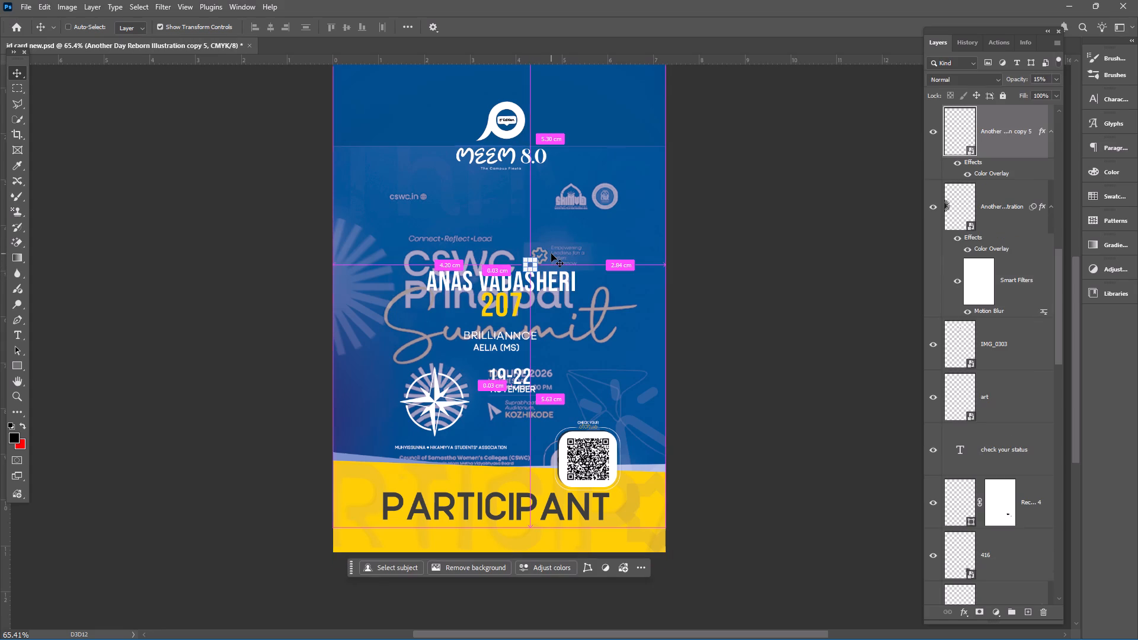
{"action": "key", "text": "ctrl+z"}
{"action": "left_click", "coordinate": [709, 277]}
Shift the 19-22 date text slightly left, toward the compass emblem.
{"action": "scroll", "coordinate": [543, 263], "scroll_direction": "down", "scroll_amount": 3, "text": "alt"}
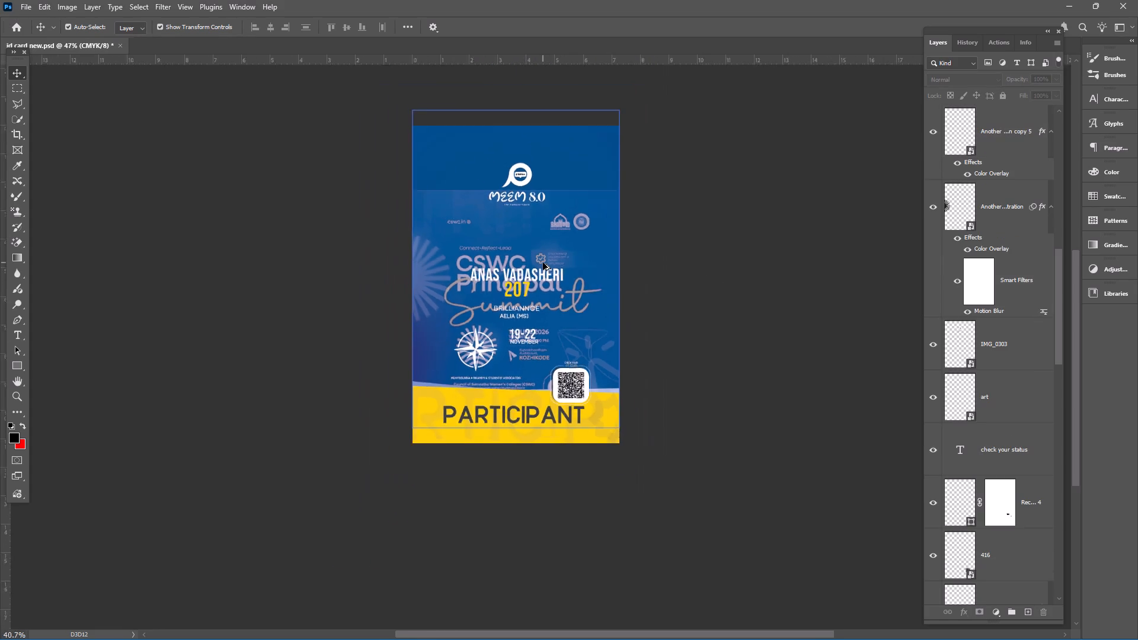
{"action": "scroll", "coordinate": [543, 263], "scroll_direction": "up", "scroll_amount": 11, "text": "alt"}
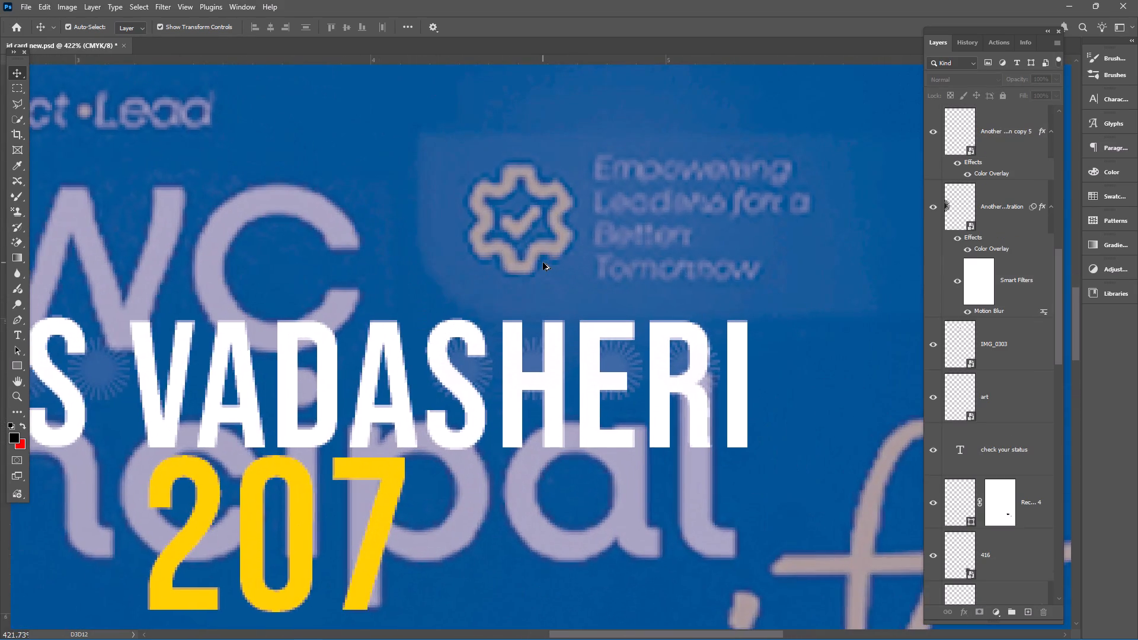
{"action": "scroll", "coordinate": [543, 263], "scroll_direction": "down", "scroll_amount": 3, "text": "alt"}
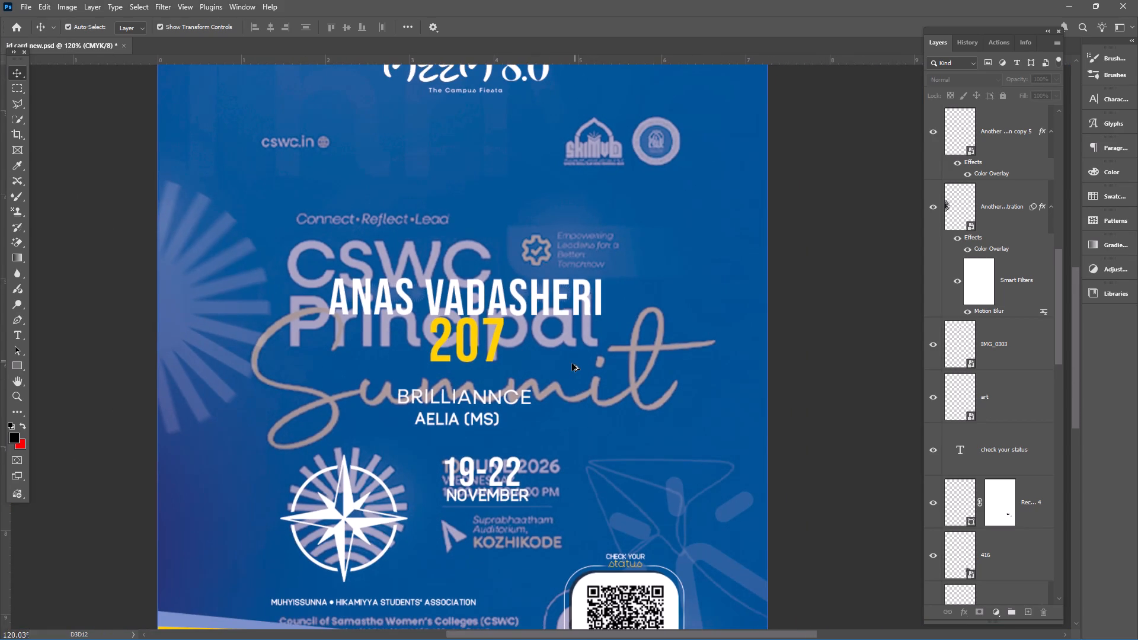
{"action": "scroll", "coordinate": [572, 363], "scroll_direction": "down", "scroll_amount": 1, "text": "alt"}
{"action": "scroll", "coordinate": [572, 363], "scroll_direction": "up", "scroll_amount": 2, "text": "alt"}
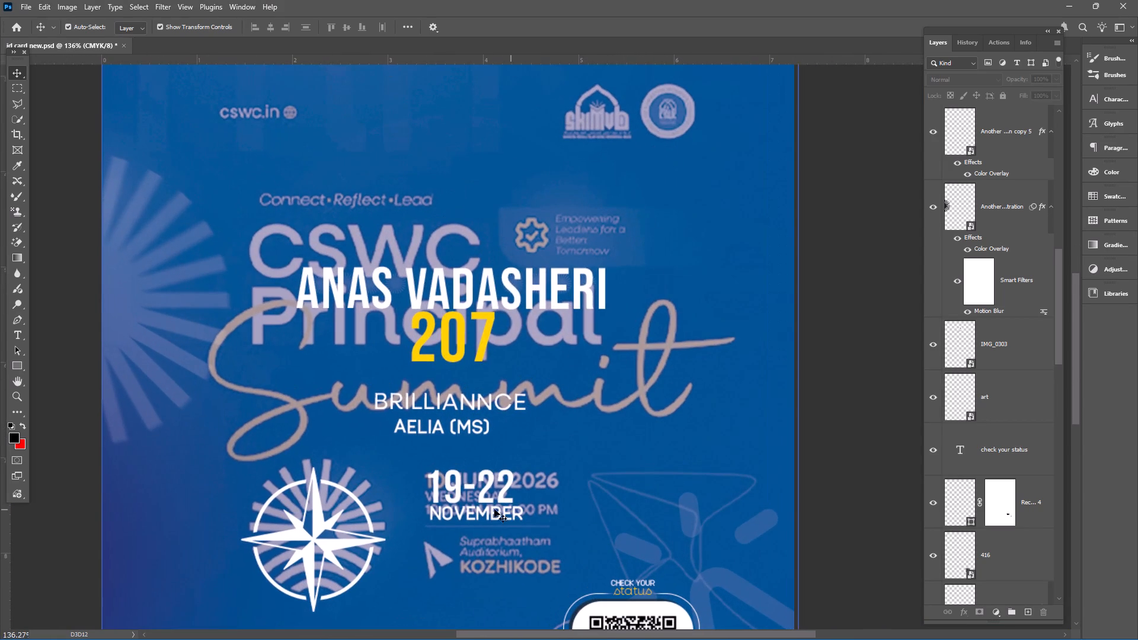
{"action": "left_click_drag", "start_coordinate": [494, 481], "coordinate": [489, 481]}
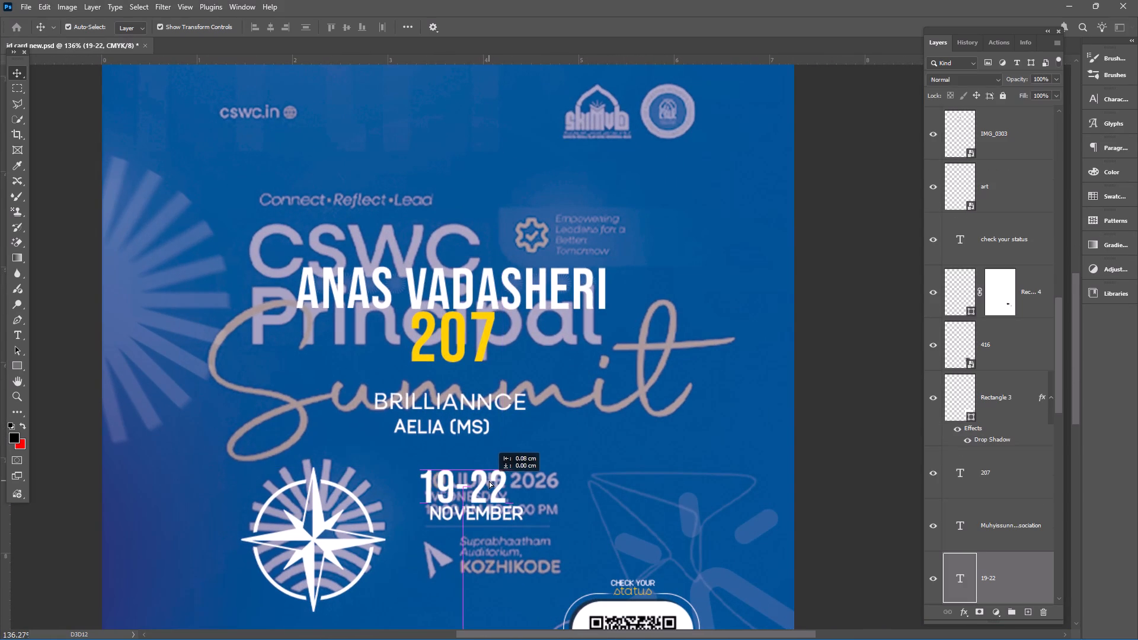
{"action": "left_click_drag", "start_coordinate": [489, 481], "coordinate": [488, 481]}
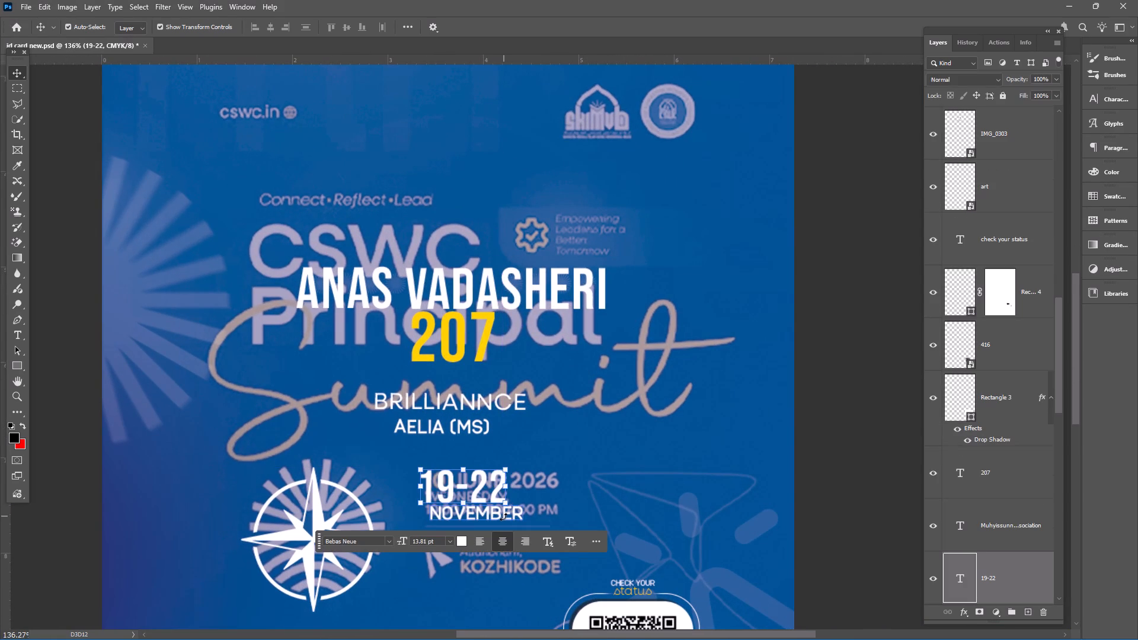
{"action": "scroll", "coordinate": [359, 548], "scroll_direction": "up", "scroll_amount": 5, "text": "alt"}
{"action": "scroll", "coordinate": [462, 517], "scroll_direction": "down", "scroll_amount": 3}
{"action": "left_click", "coordinate": [616, 465]}
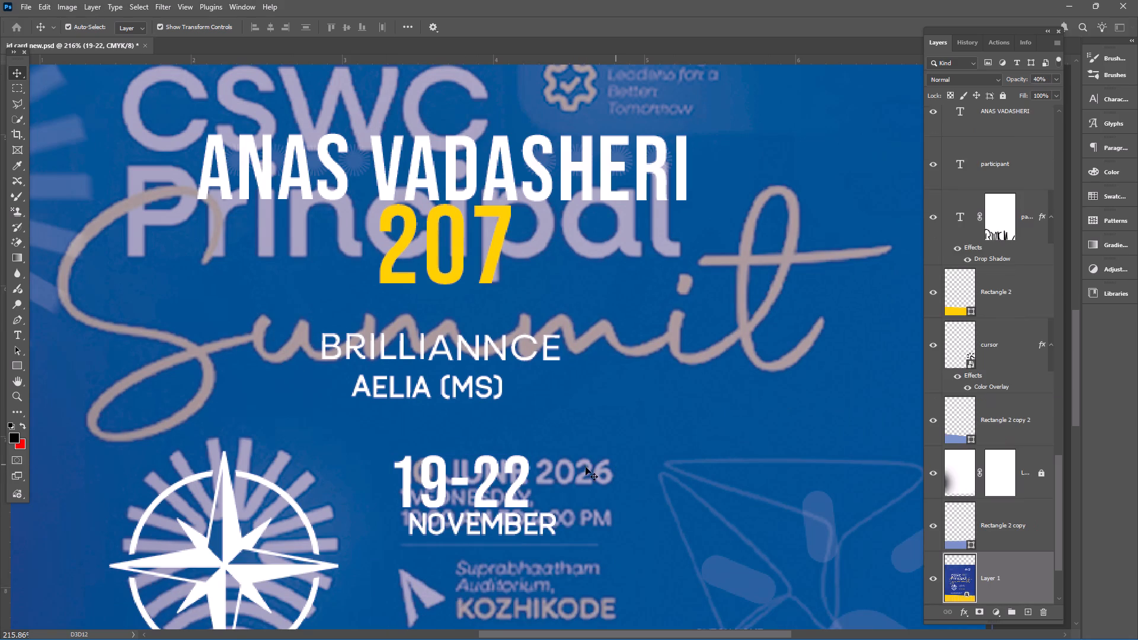
{"action": "left_click_drag", "start_coordinate": [494, 482], "coordinate": [500, 481]}
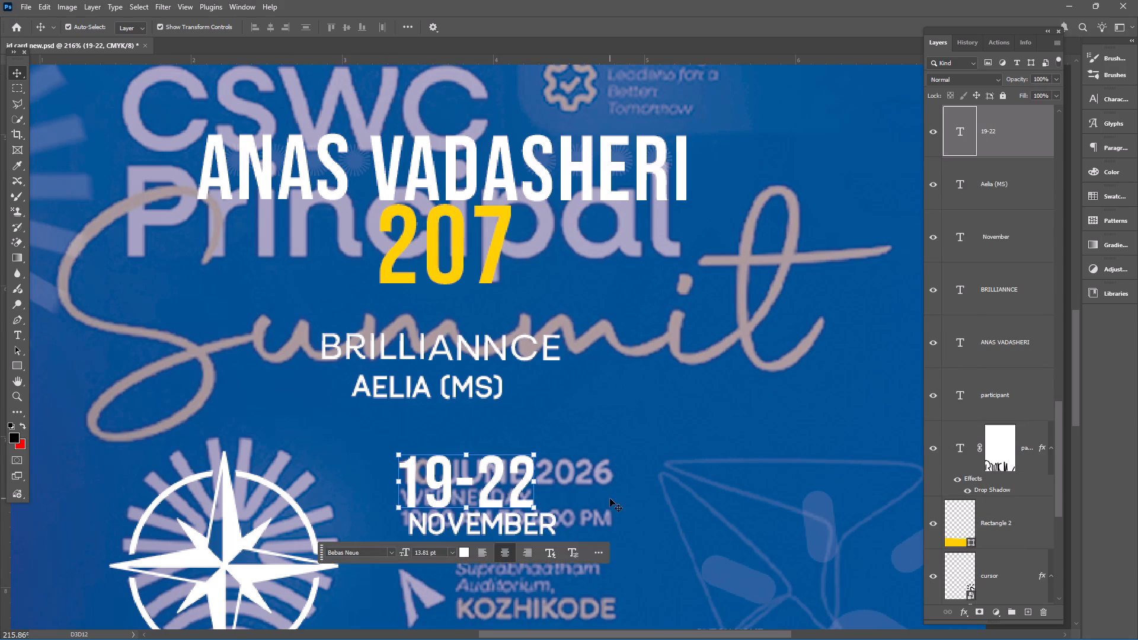
{"action": "left_click", "coordinate": [610, 498]}
Move the NOVEMBER text left under the start of 19-22 and nudge it slightly down and right.
{"action": "left_click_drag", "start_coordinate": [528, 527], "coordinate": [522, 530]}
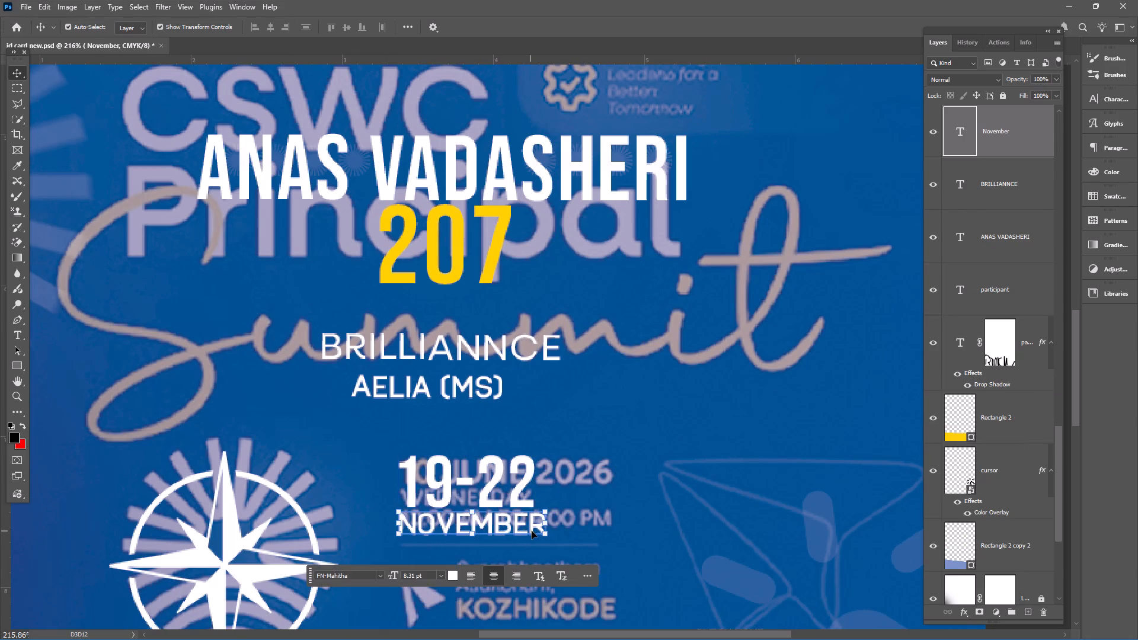
{"action": "key", "text": "Down"}
{"action": "key", "text": "Down"}
{"action": "key", "text": "Up"}
{"action": "key", "text": "Right"}
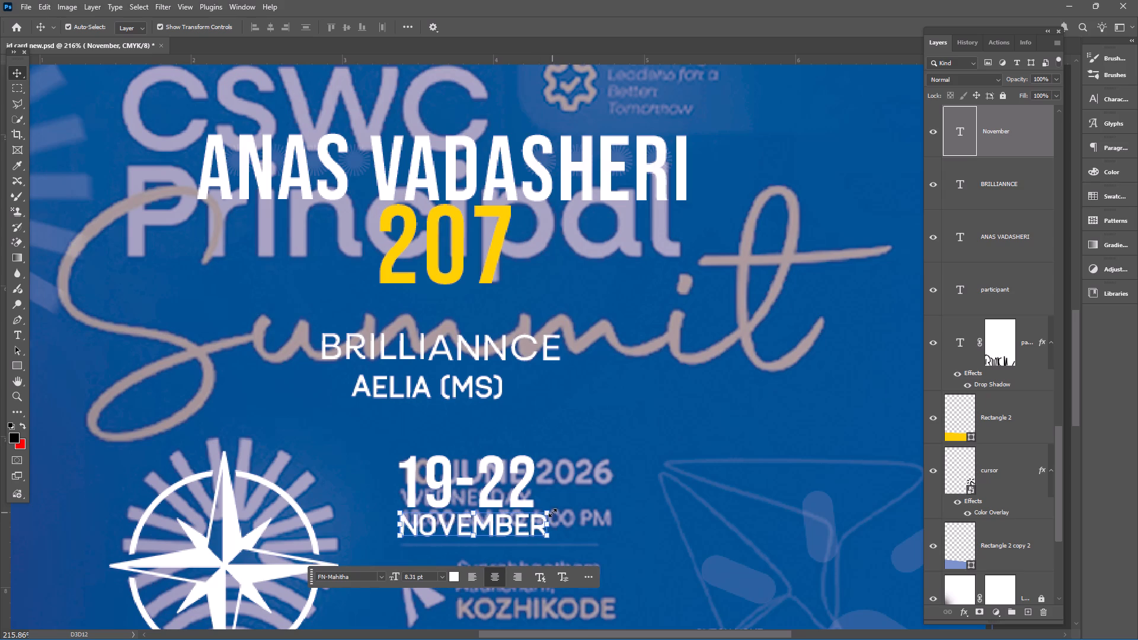
{"action": "key", "text": "Right"}
{"action": "key", "text": "Right"}
{"action": "key", "text": "Right"}
{"action": "key", "text": "Right"}
{"action": "left_click", "coordinate": [638, 485]}
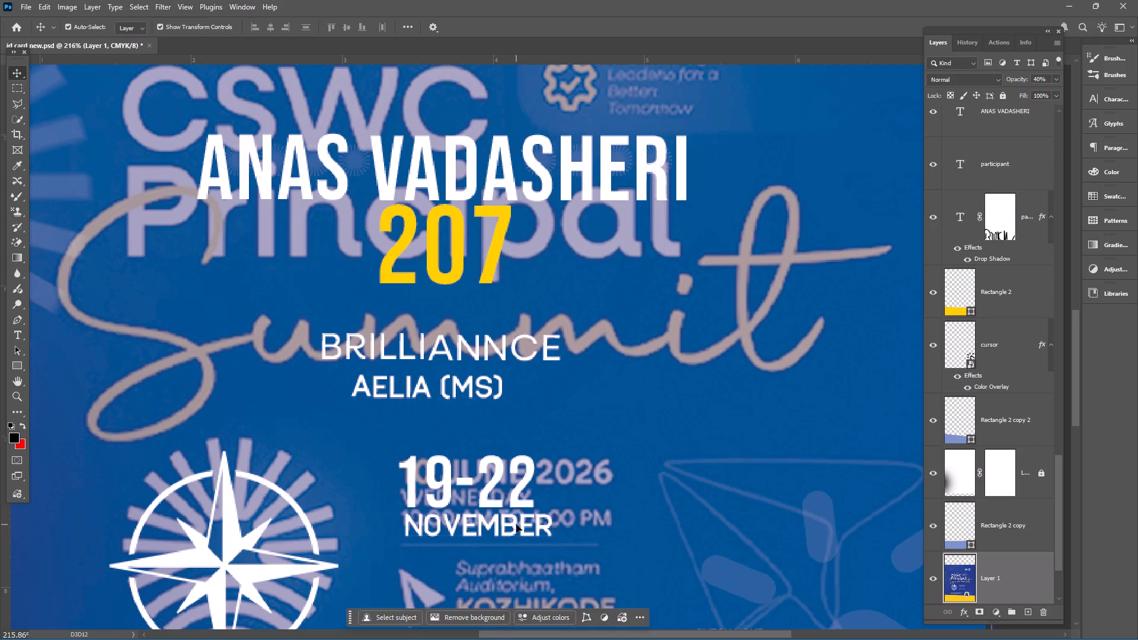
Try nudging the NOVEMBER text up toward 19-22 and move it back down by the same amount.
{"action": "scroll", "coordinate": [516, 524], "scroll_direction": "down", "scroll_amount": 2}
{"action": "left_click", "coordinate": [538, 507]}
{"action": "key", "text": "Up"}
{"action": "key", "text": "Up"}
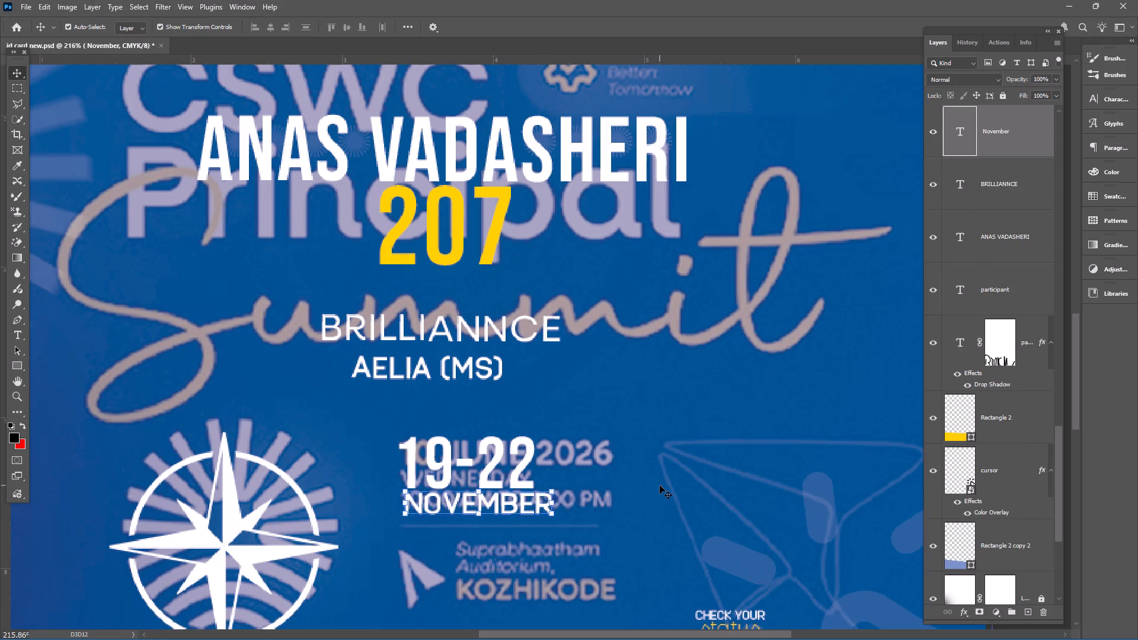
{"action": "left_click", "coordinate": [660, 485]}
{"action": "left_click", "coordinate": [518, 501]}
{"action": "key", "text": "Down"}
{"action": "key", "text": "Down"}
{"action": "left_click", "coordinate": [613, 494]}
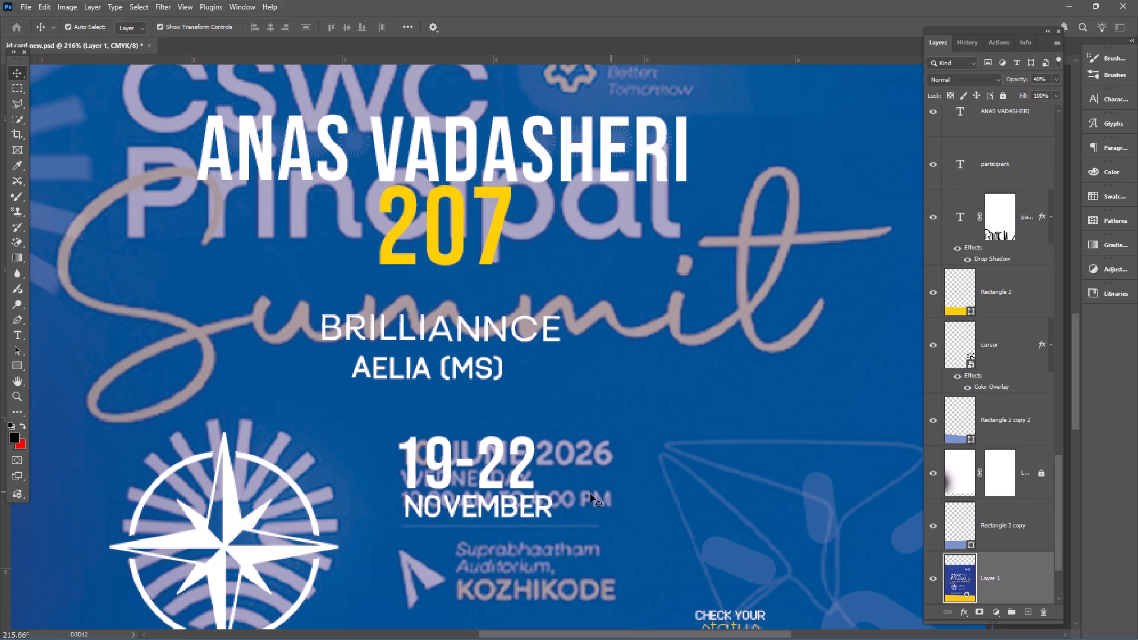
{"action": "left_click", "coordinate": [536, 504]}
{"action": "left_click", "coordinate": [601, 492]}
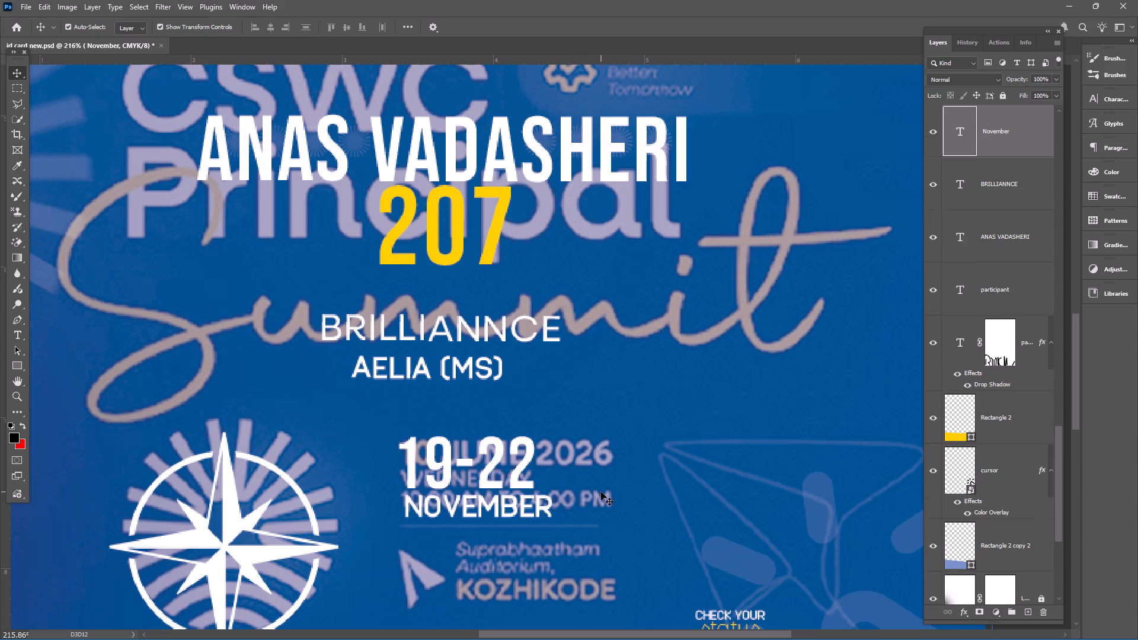
Duplicate the NOVEMBER text directly beneath itself, line up the copy with it, and change the copy's wording to 2026.
{"action": "left_click", "coordinate": [522, 508]}
{"action": "left_click_drag", "start_coordinate": [523, 508], "coordinate": [519, 535], "text": "alt"}
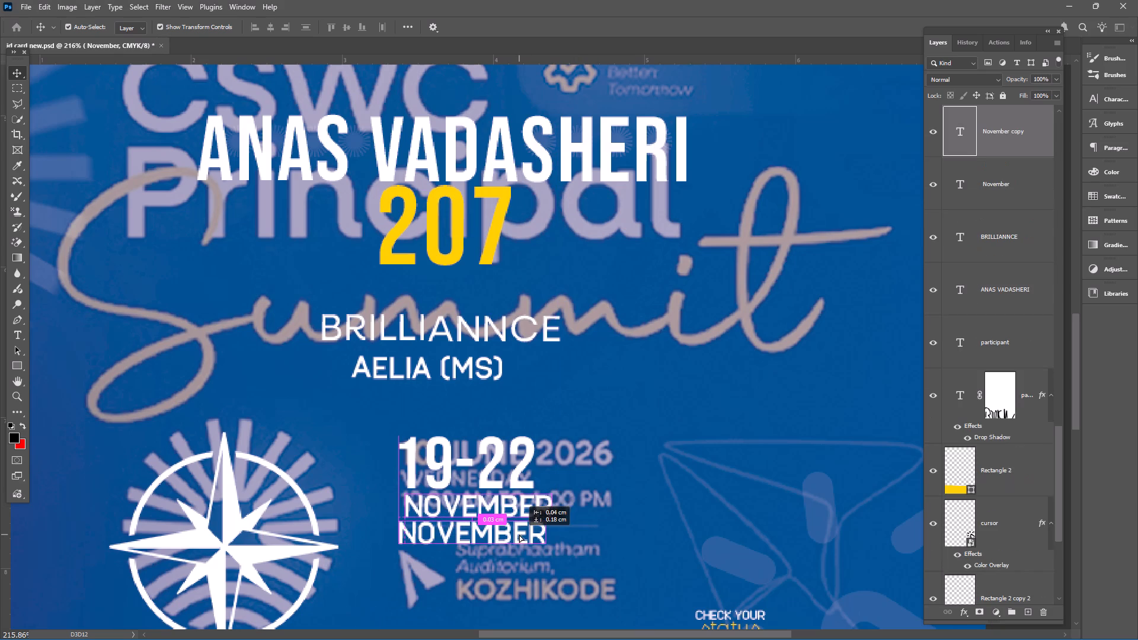
{"action": "left_click_drag", "start_coordinate": [519, 535], "coordinate": [522, 538], "text": "alt"}
{"action": "key", "text": "Left"}
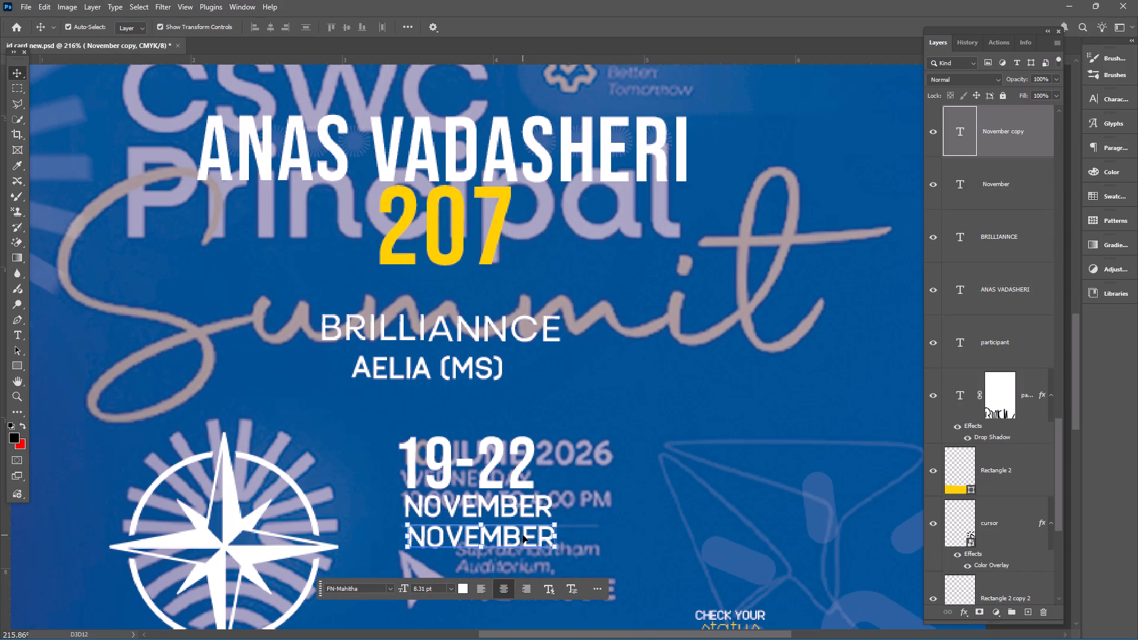
{"action": "key", "text": "Left"}
{"action": "key", "text": "Left"}
{"action": "double_click", "coordinate": [497, 546]}
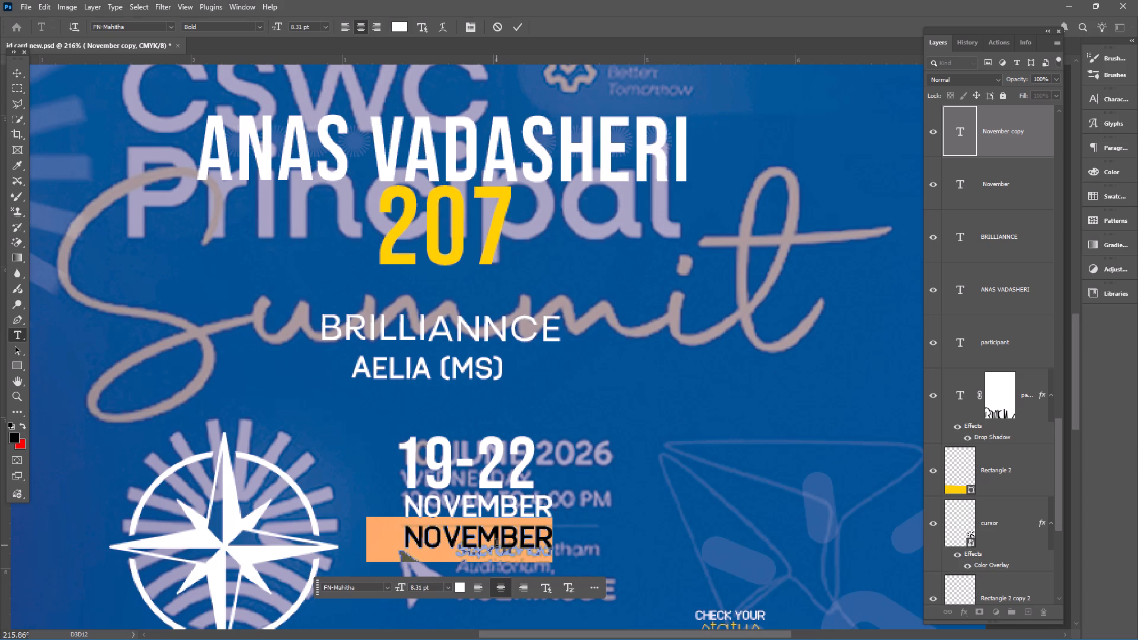
{"action": "type", "text": "2026"}
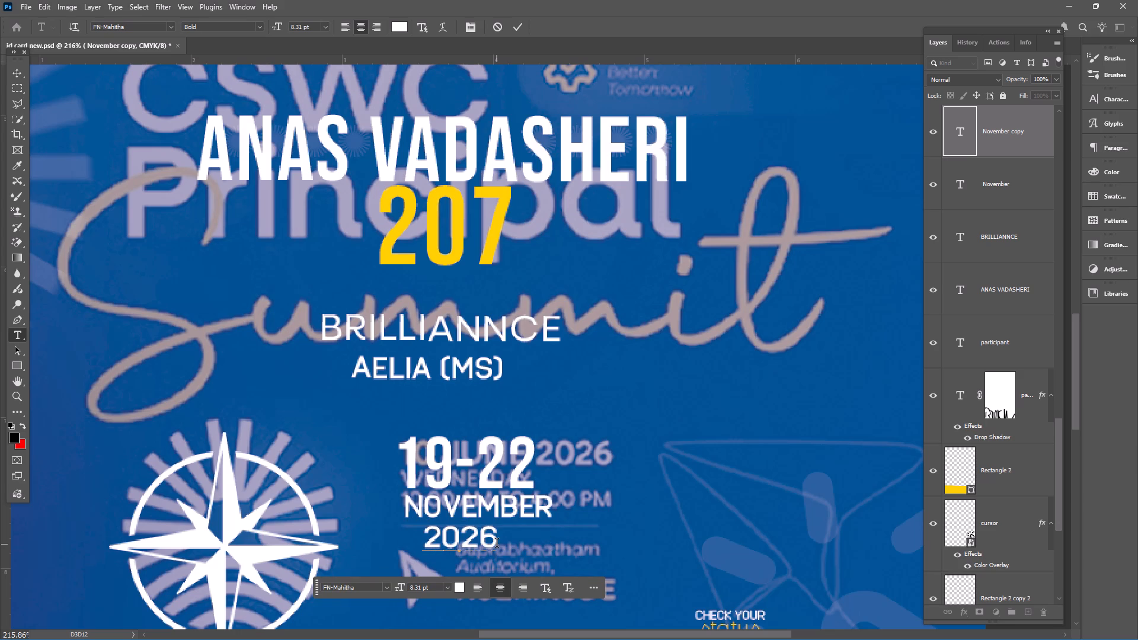
{"action": "left_click", "coordinate": [517, 25]}
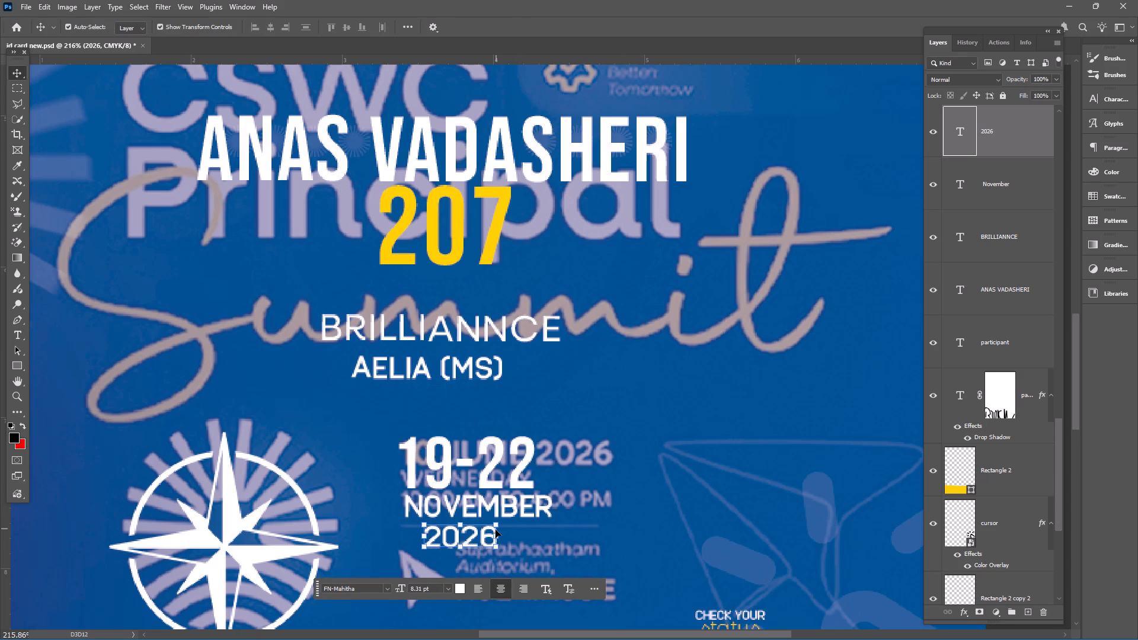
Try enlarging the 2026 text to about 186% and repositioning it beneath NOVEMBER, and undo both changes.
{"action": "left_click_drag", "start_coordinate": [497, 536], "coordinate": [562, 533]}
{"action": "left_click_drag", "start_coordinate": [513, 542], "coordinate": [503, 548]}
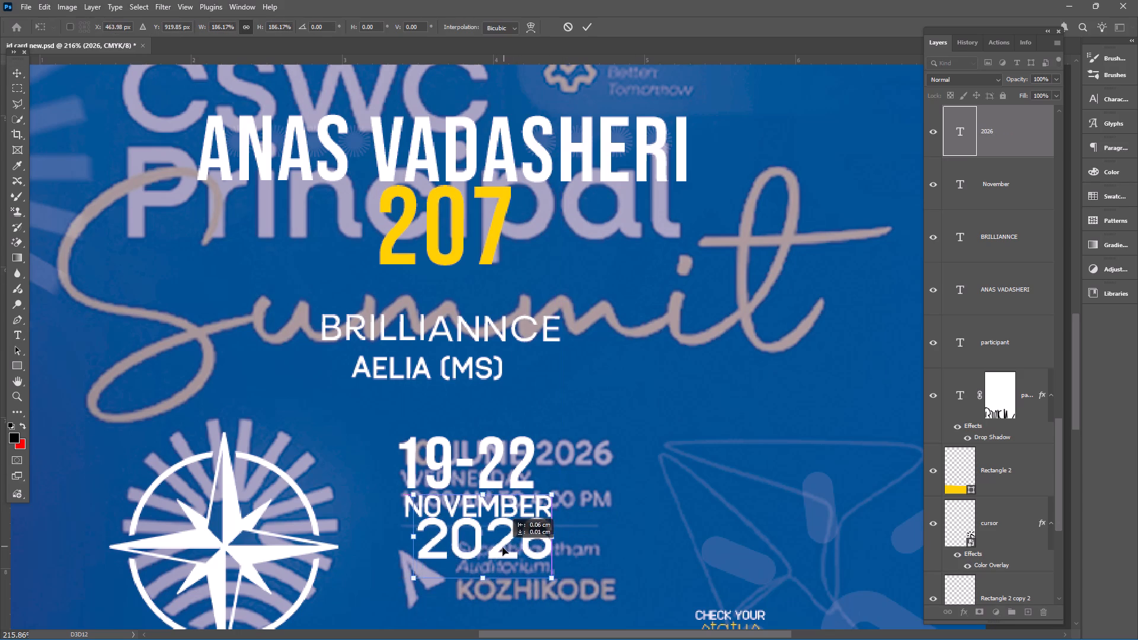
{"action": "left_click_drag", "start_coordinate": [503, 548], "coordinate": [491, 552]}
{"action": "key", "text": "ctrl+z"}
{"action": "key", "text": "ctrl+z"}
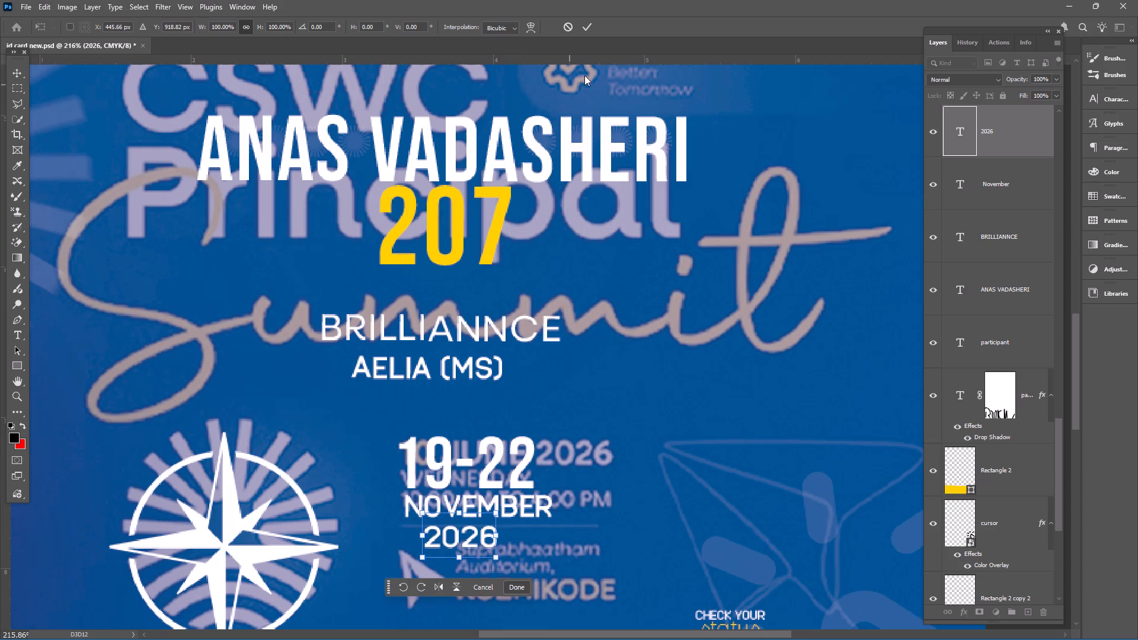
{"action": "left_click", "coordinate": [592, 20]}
Move the 2026 text left so it starts flush with the left edge of NOVEMBER.
{"action": "scroll", "coordinate": [517, 473], "scroll_direction": "up", "scroll_amount": 6, "text": "alt"}
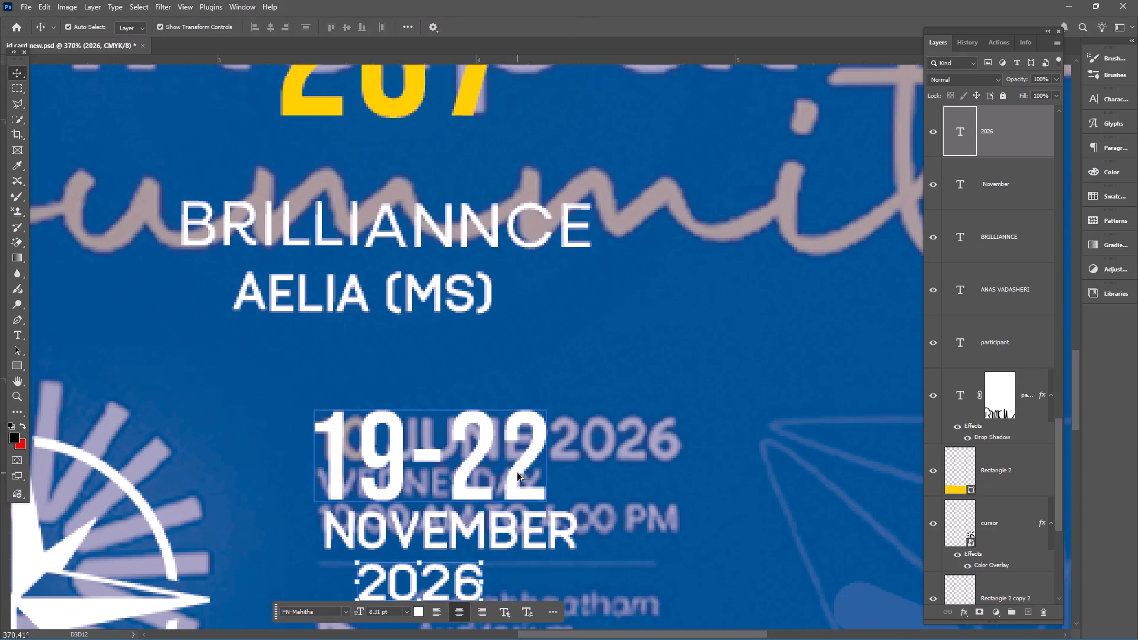
{"action": "scroll", "coordinate": [542, 468], "scroll_direction": "down", "scroll_amount": 6}
{"action": "left_click_drag", "start_coordinate": [448, 533], "coordinate": [417, 535]}
{"action": "left_click", "coordinate": [546, 513]}
{"action": "scroll", "coordinate": [494, 509], "scroll_direction": "down", "scroll_amount": 17, "text": "alt"}
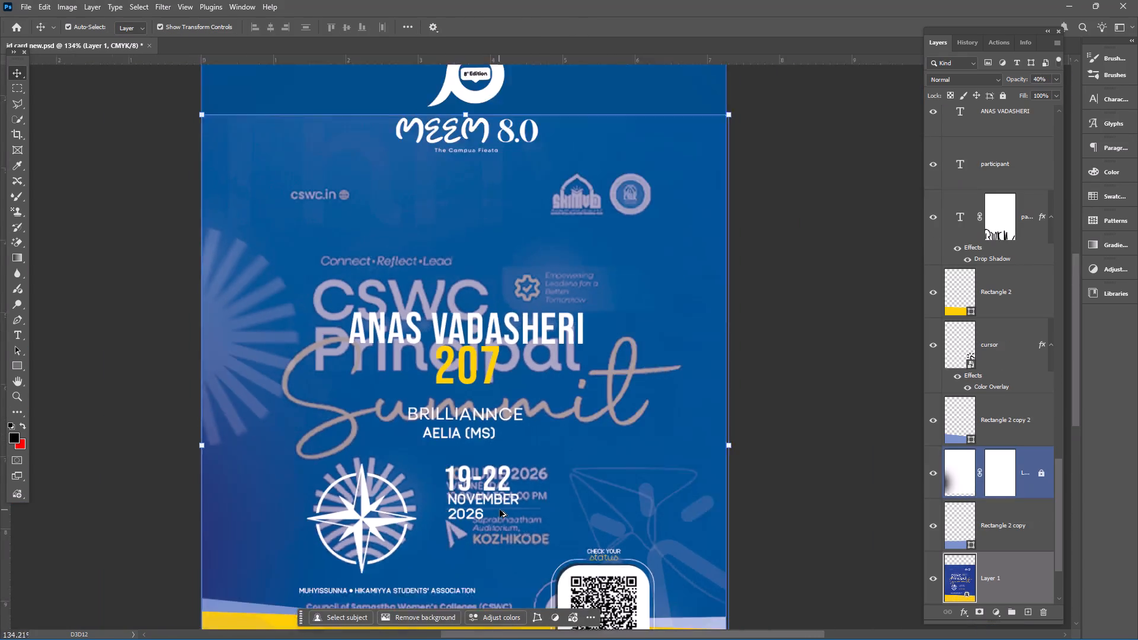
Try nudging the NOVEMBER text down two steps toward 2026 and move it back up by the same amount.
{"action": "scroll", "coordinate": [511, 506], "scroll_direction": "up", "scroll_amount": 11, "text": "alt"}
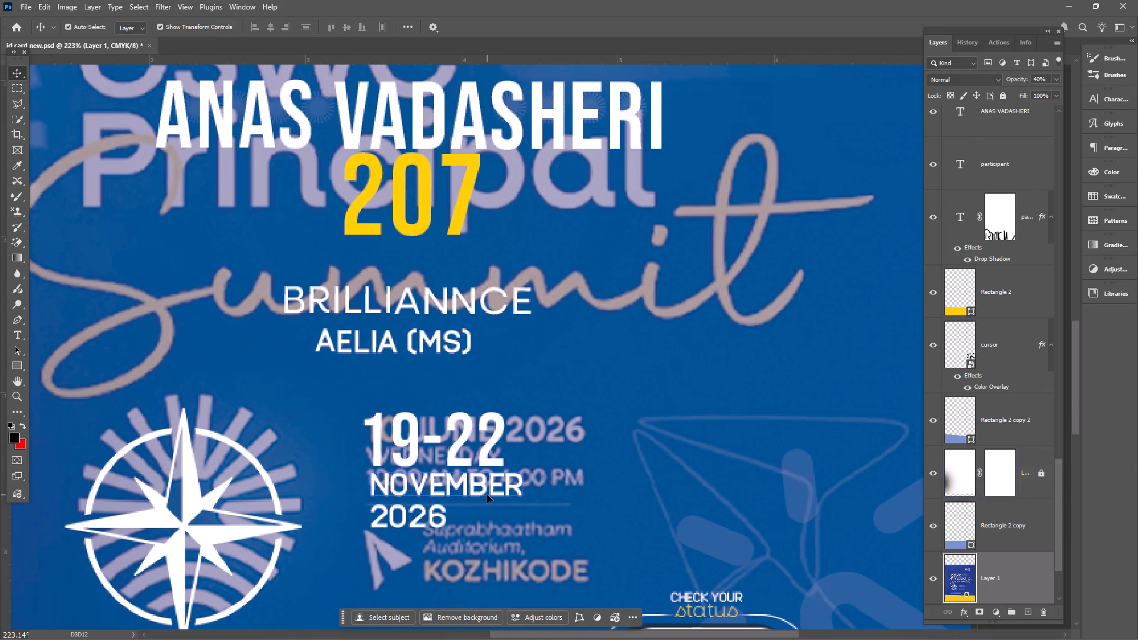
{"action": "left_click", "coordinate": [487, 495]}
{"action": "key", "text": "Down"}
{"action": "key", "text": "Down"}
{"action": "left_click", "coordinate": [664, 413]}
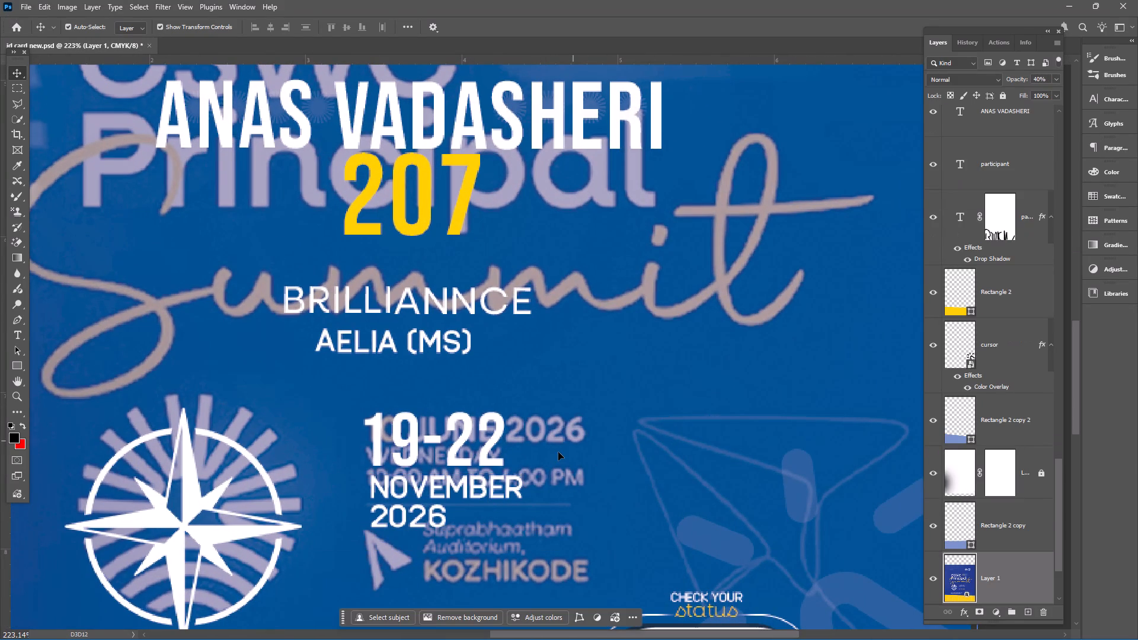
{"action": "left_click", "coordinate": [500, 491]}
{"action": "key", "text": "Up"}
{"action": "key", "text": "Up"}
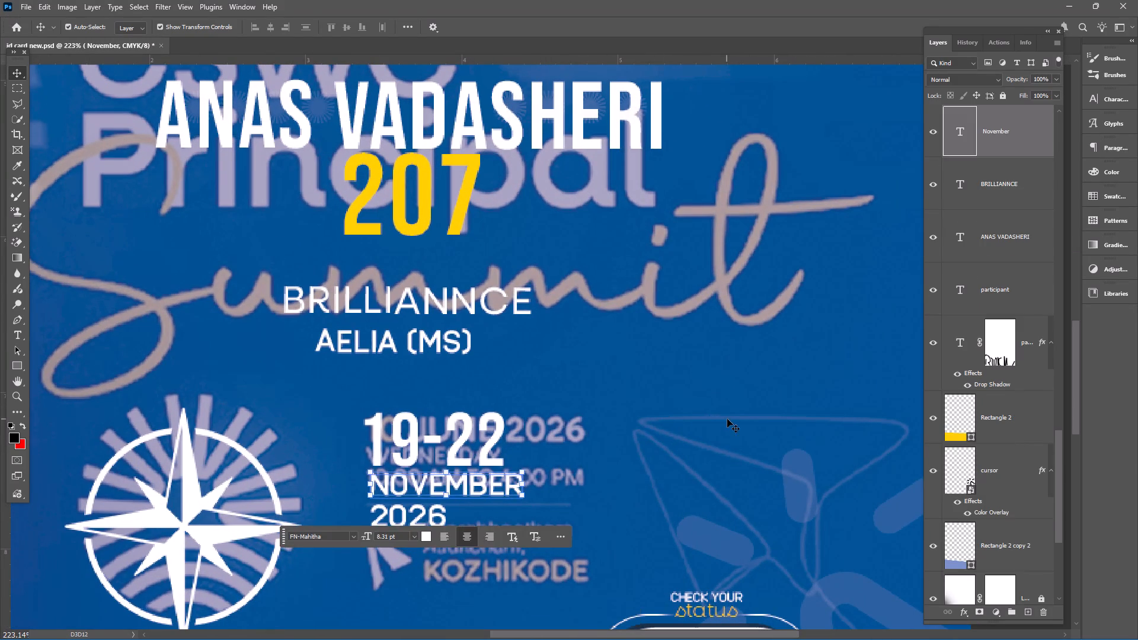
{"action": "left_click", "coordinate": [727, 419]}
Examine the spacing and alignment of the 19-22 NOVEMBER 2026 date block against the rest of the card.
{"action": "scroll", "coordinate": [522, 582], "scroll_direction": "down", "scroll_amount": 5}
{"action": "scroll", "coordinate": [431, 552], "scroll_direction": "down", "scroll_amount": 4, "text": "alt"}
{"action": "scroll", "coordinate": [441, 523], "scroll_direction": "up", "scroll_amount": 4, "text": "alt"}
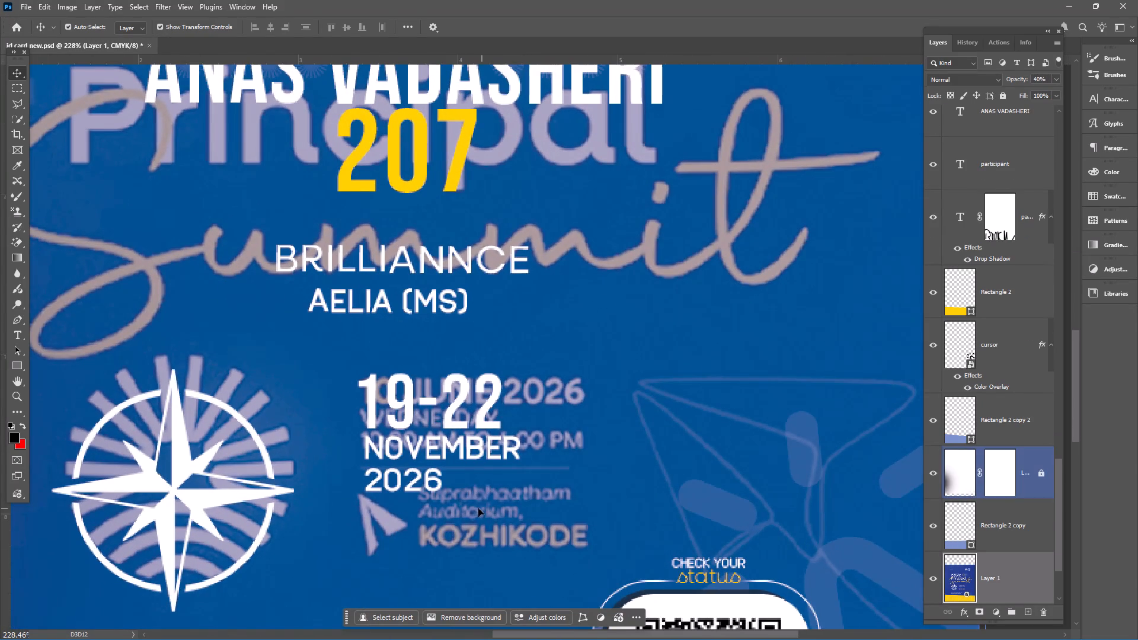
{"action": "scroll", "coordinate": [484, 460], "scroll_direction": "up", "scroll_amount": 3}
{"action": "scroll", "coordinate": [484, 459], "scroll_direction": "down", "scroll_amount": 9, "text": "alt"}
{"action": "scroll", "coordinate": [507, 456], "scroll_direction": "up", "scroll_amount": 2, "text": "alt"}
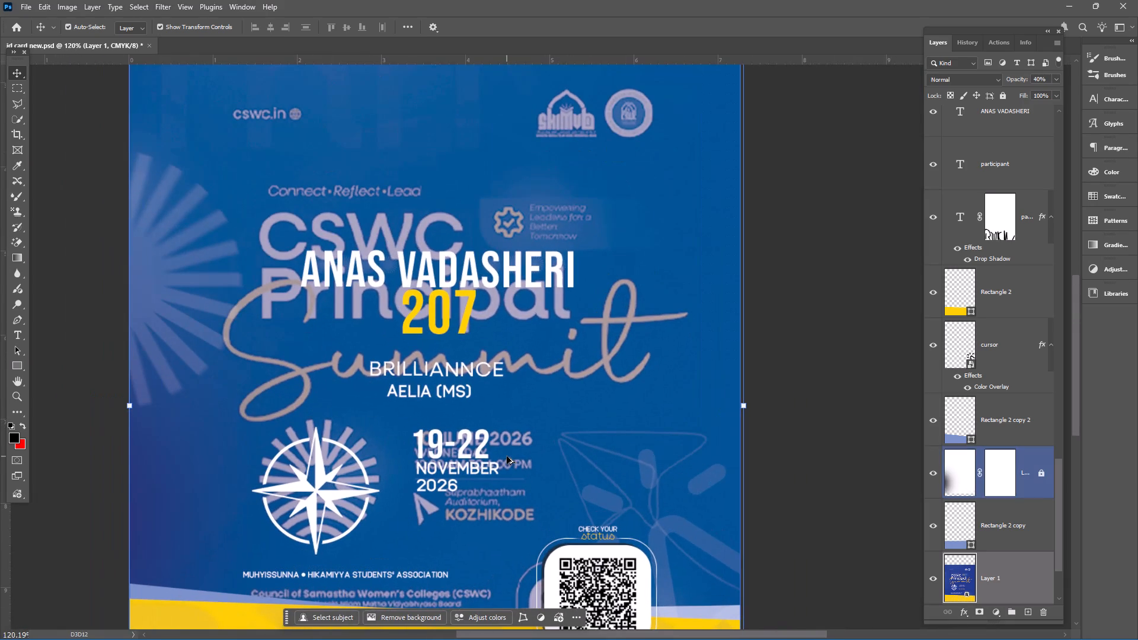
{"action": "scroll", "coordinate": [507, 456], "scroll_direction": "up", "scroll_amount": 2, "text": "alt"}
{"action": "scroll", "coordinate": [507, 456], "scroll_direction": "down", "scroll_amount": 6, "text": "alt"}
{"action": "scroll", "coordinate": [494, 484], "scroll_direction": "up", "scroll_amount": 7, "text": "alt"}
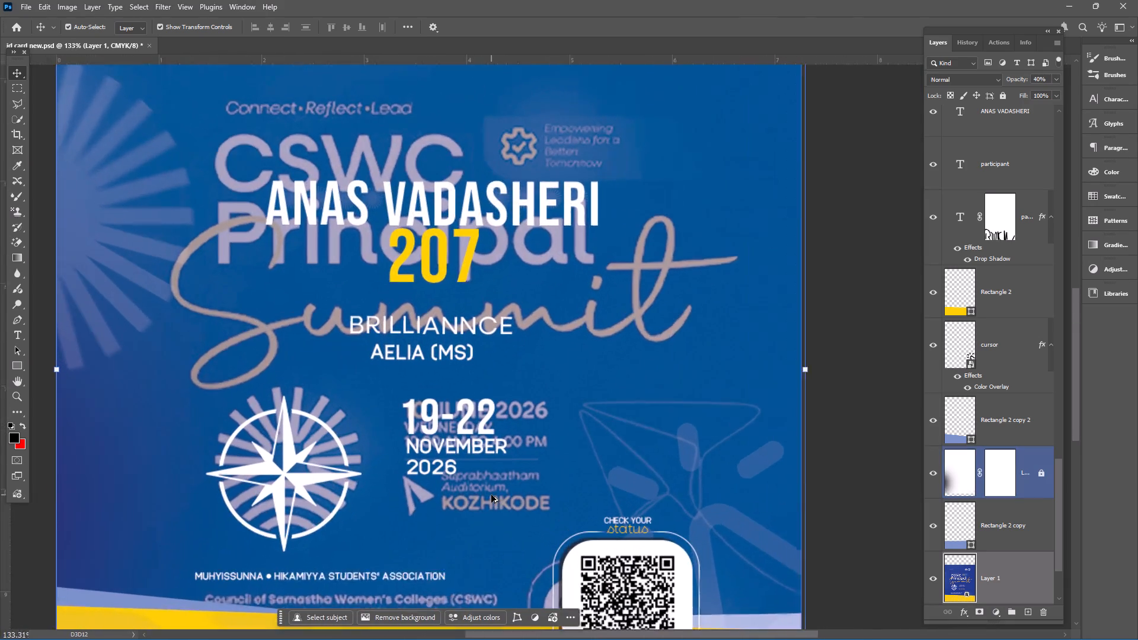
{"action": "scroll", "coordinate": [491, 495], "scroll_direction": "up", "scroll_amount": 4, "text": "alt"}
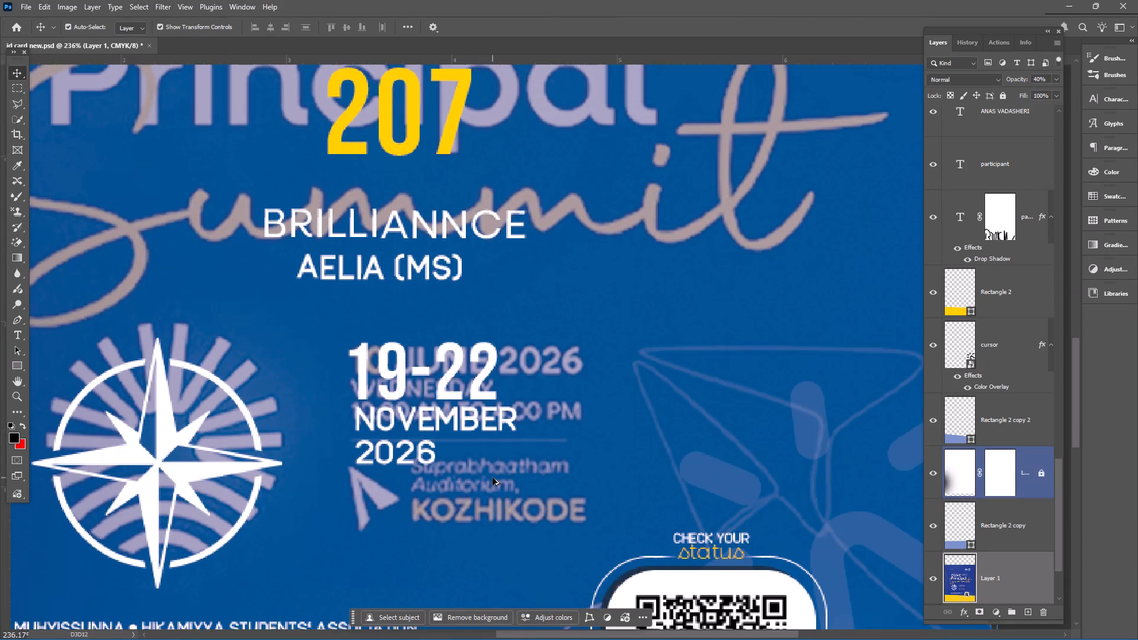
{"action": "scroll", "coordinate": [493, 477], "scroll_direction": "down", "scroll_amount": 5, "text": "alt"}
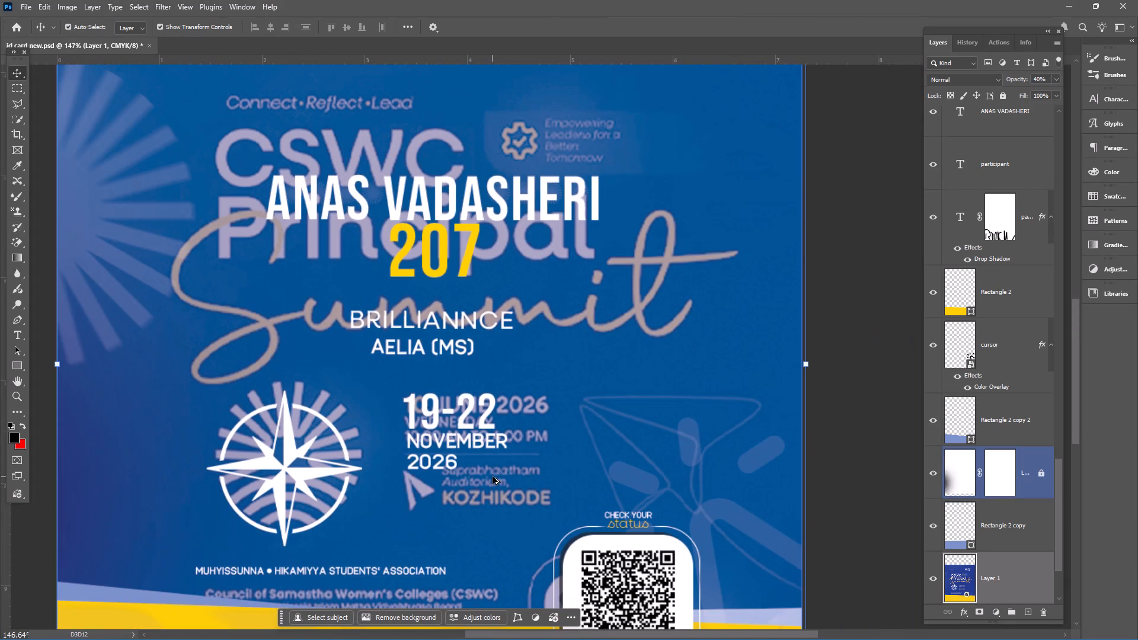
{"action": "scroll", "coordinate": [493, 476], "scroll_direction": "up", "scroll_amount": 2, "text": "alt"}
{"action": "scroll", "coordinate": [493, 476], "scroll_direction": "down", "scroll_amount": 2, "text": "alt"}
{"action": "scroll", "coordinate": [493, 476], "scroll_direction": "up", "scroll_amount": 5, "text": "alt"}
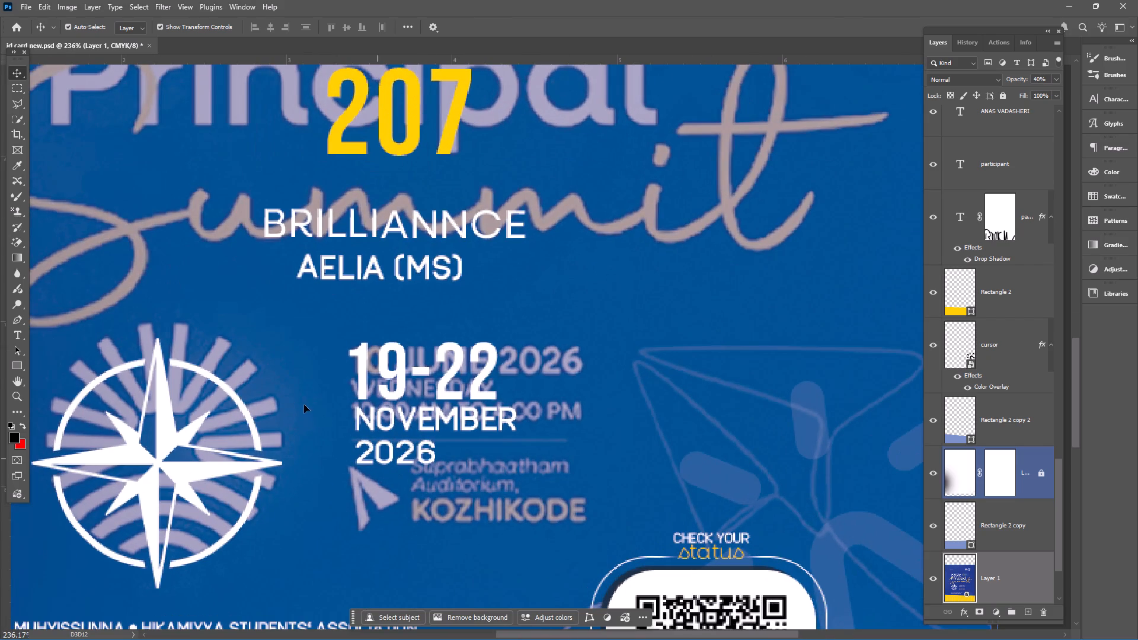
Draw a horizontal line about 1.3 cm long just beneath the 2026 text with the Line tool.
{"action": "left_click", "coordinate": [14, 364]}
{"action": "right_click", "coordinate": [11, 364]}
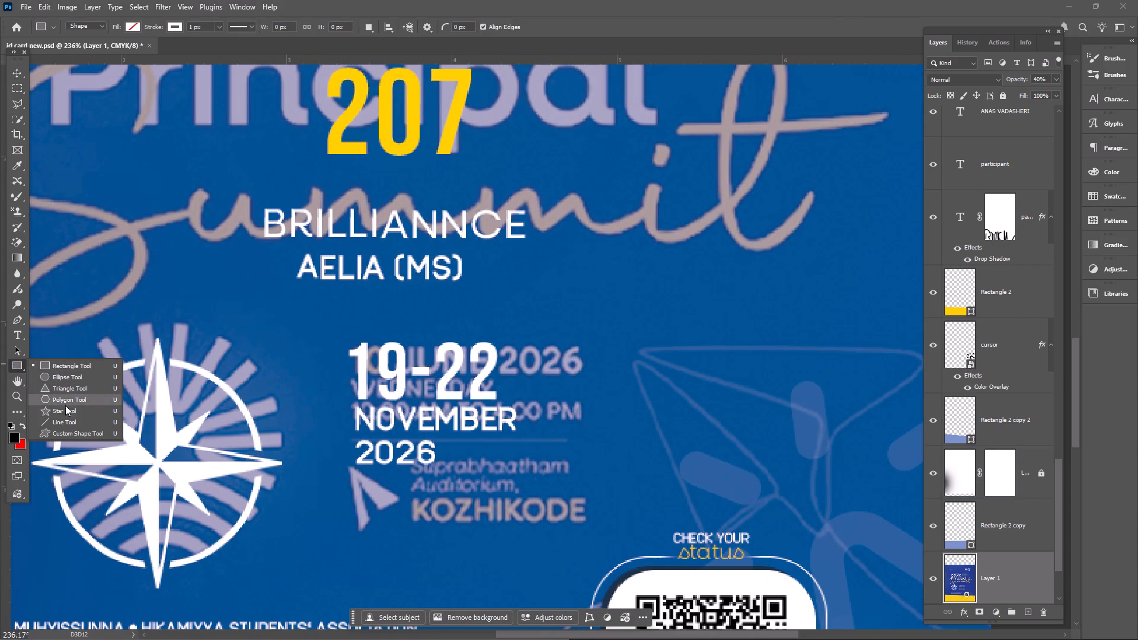
{"action": "left_click", "coordinate": [68, 420]}
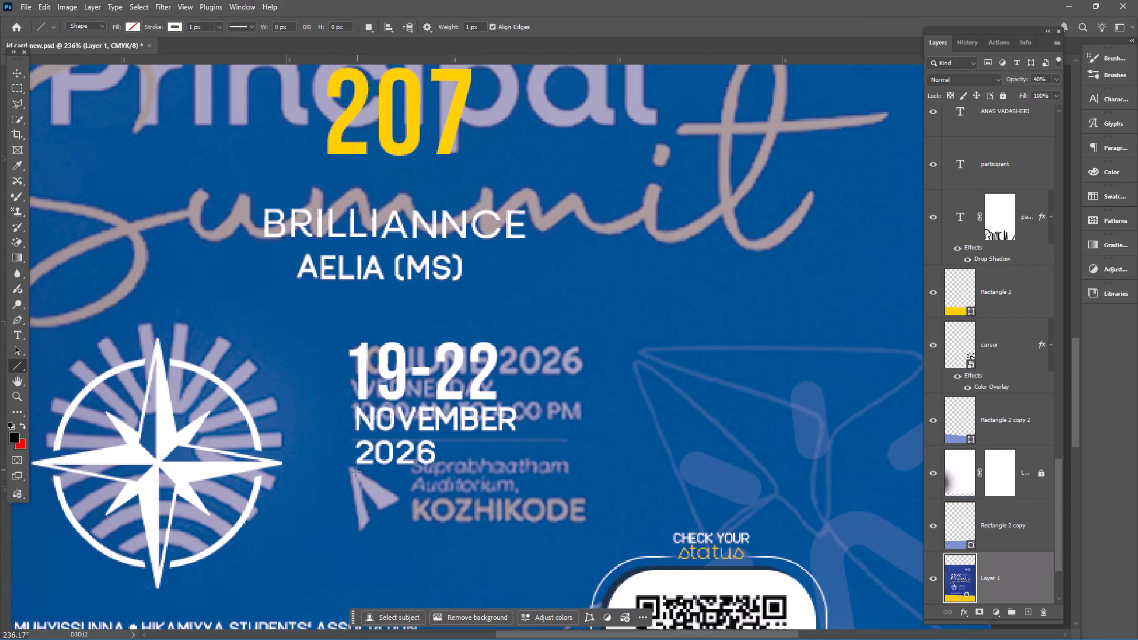
{"action": "left_click_drag", "start_coordinate": [356, 473], "coordinate": [578, 469], "text": "shift"}
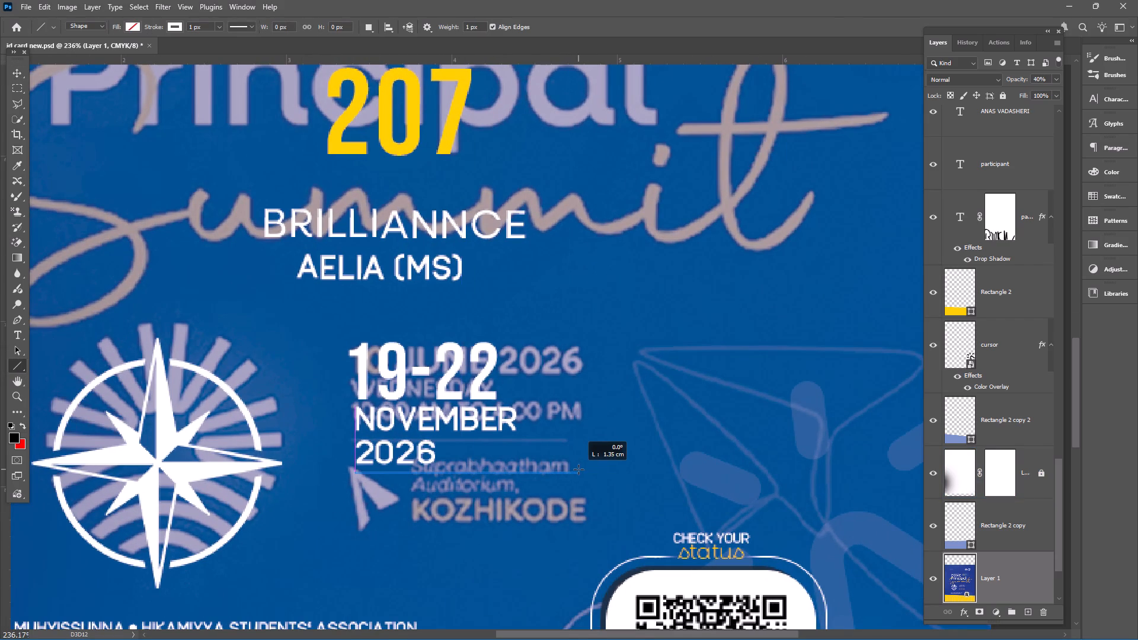
{"action": "left_click_drag", "start_coordinate": [578, 469], "coordinate": [570, 473], "text": "shift"}
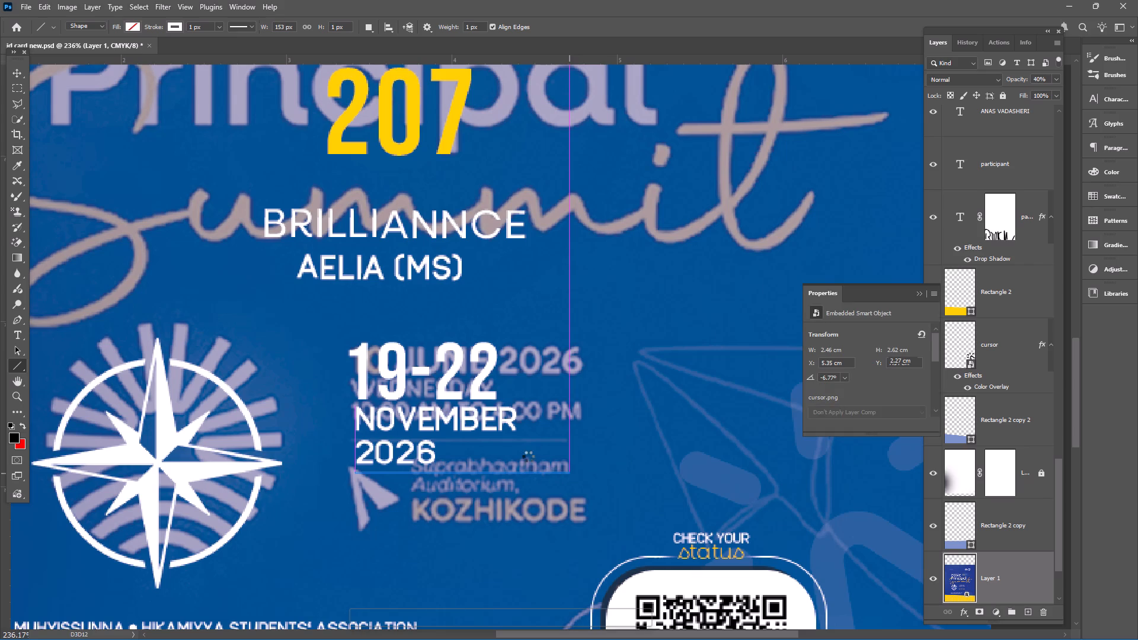
Remove the stroke from the new line beneath 2026 and give it a white fill.
{"action": "left_click", "coordinate": [174, 27]}
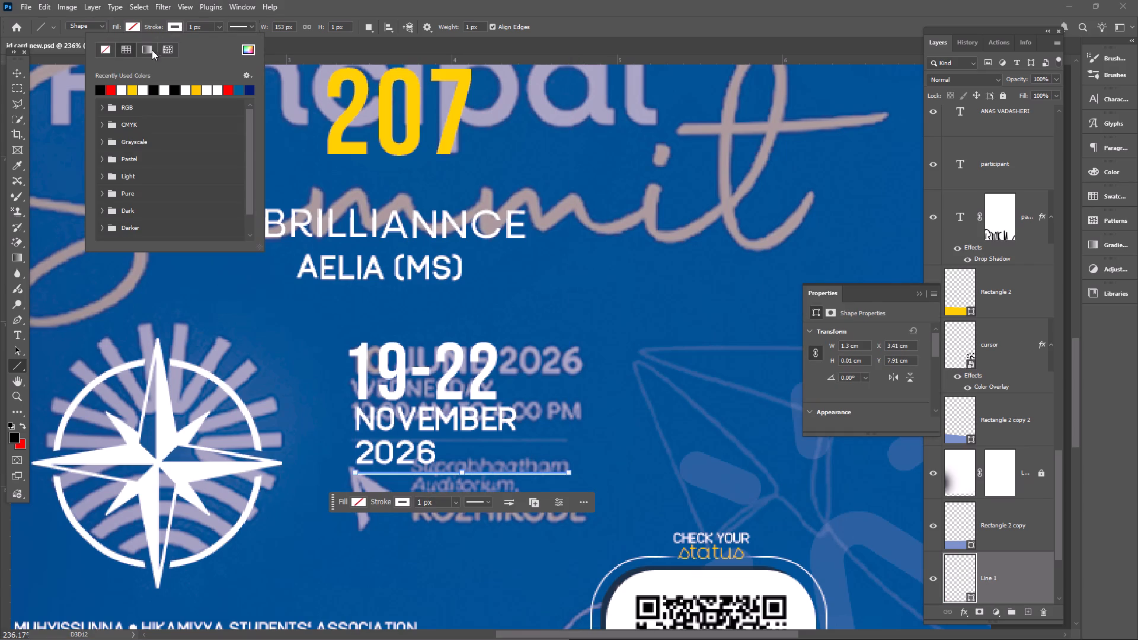
{"action": "left_click", "coordinate": [110, 54]}
{"action": "left_click", "coordinate": [140, 29]}
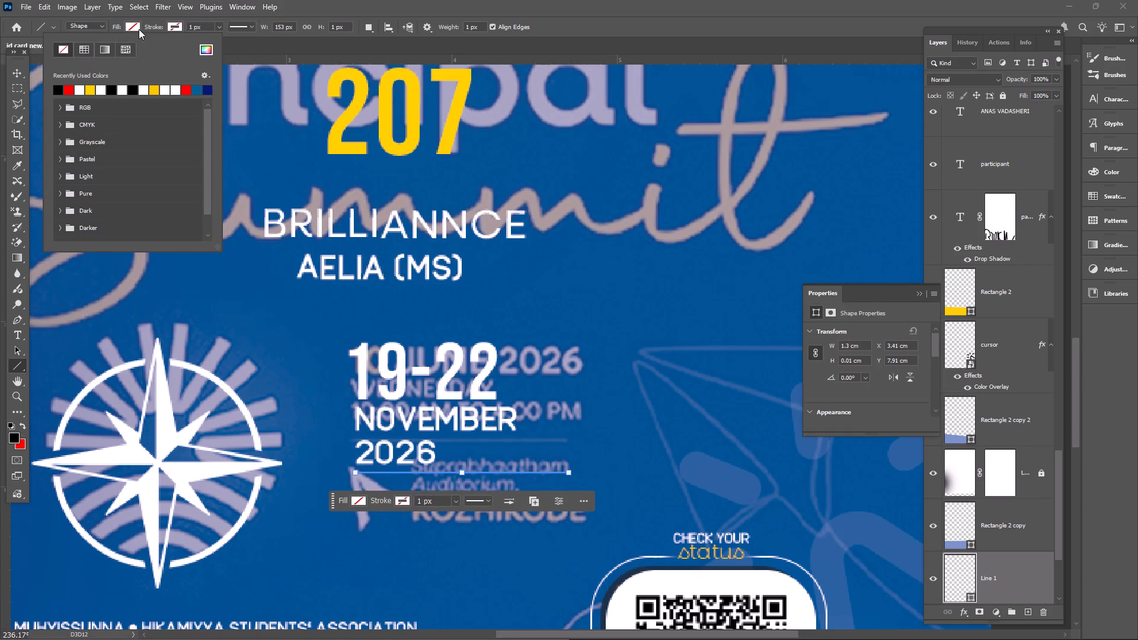
{"action": "left_click", "coordinate": [80, 91]}
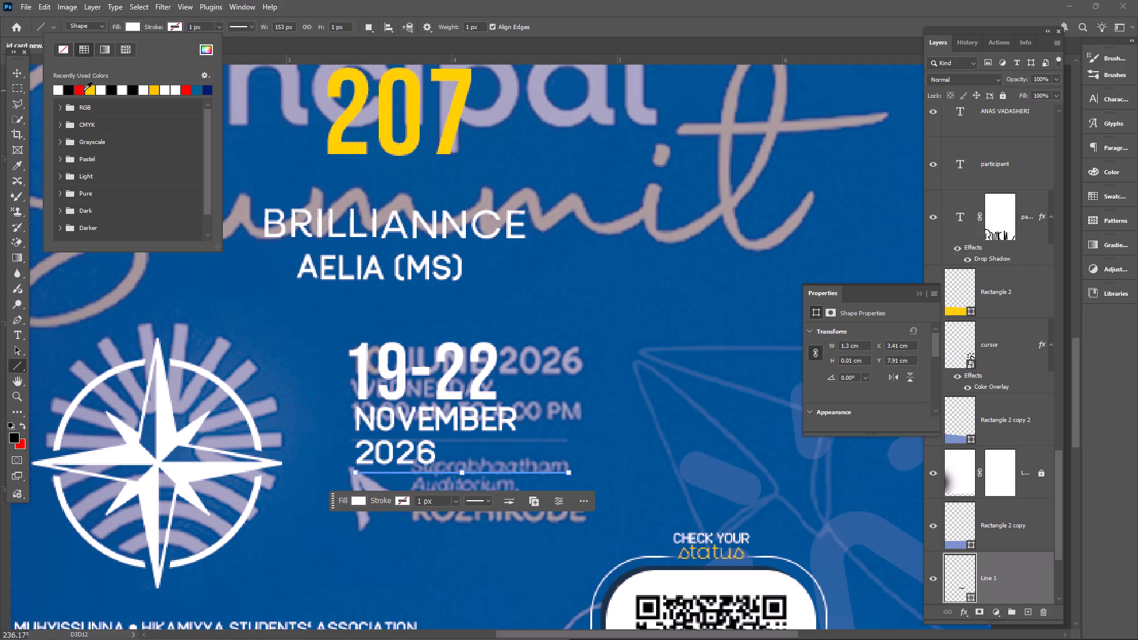
{"action": "left_click", "coordinate": [11, 73]}
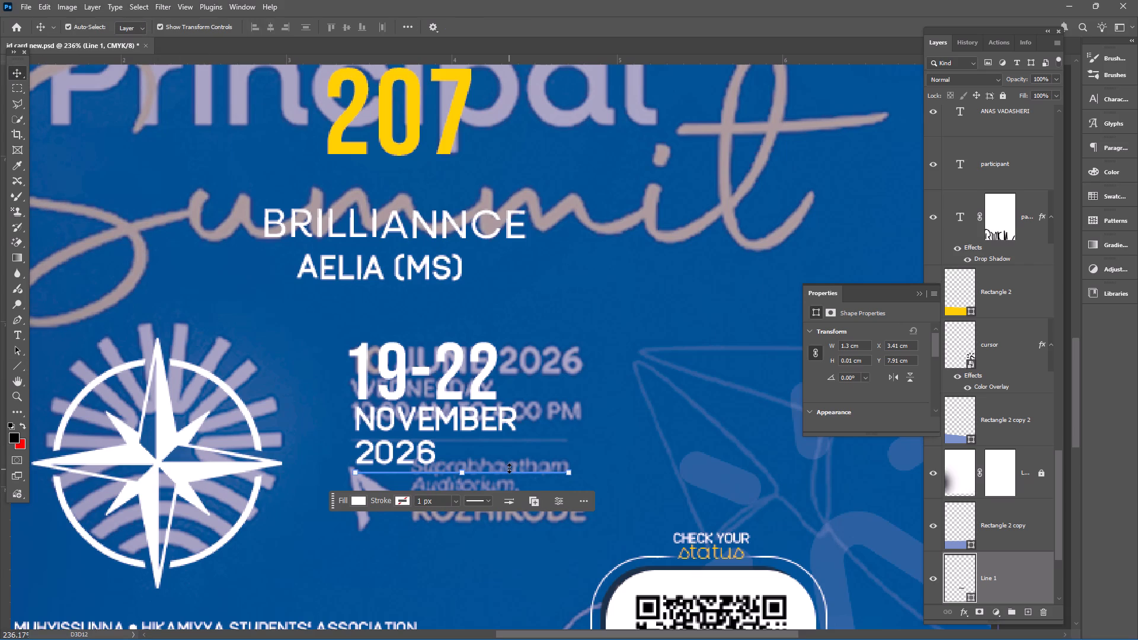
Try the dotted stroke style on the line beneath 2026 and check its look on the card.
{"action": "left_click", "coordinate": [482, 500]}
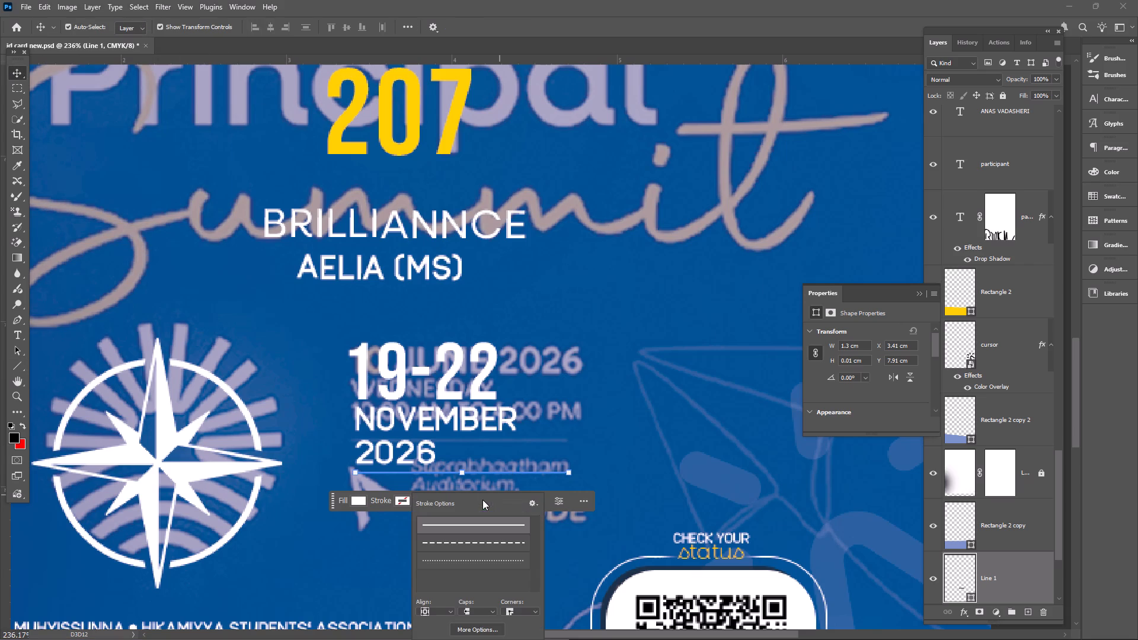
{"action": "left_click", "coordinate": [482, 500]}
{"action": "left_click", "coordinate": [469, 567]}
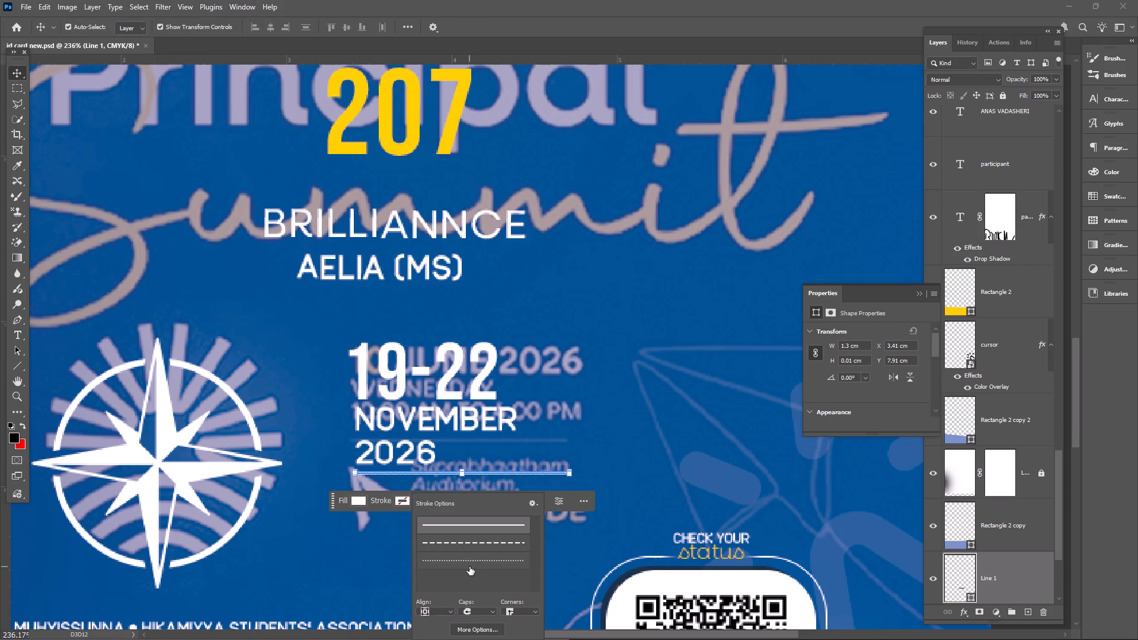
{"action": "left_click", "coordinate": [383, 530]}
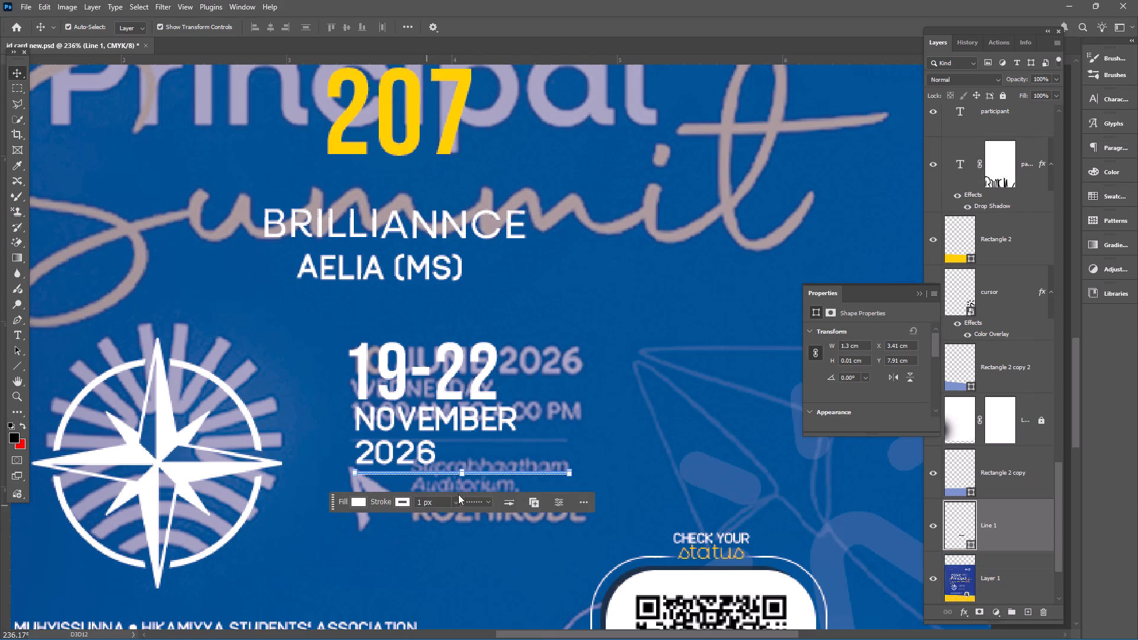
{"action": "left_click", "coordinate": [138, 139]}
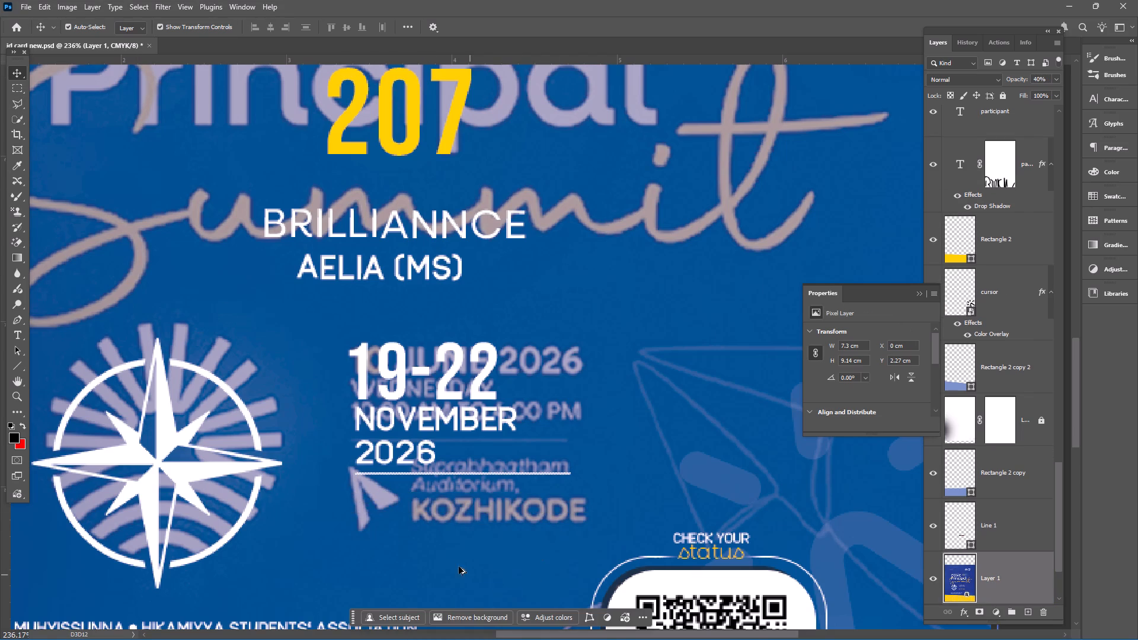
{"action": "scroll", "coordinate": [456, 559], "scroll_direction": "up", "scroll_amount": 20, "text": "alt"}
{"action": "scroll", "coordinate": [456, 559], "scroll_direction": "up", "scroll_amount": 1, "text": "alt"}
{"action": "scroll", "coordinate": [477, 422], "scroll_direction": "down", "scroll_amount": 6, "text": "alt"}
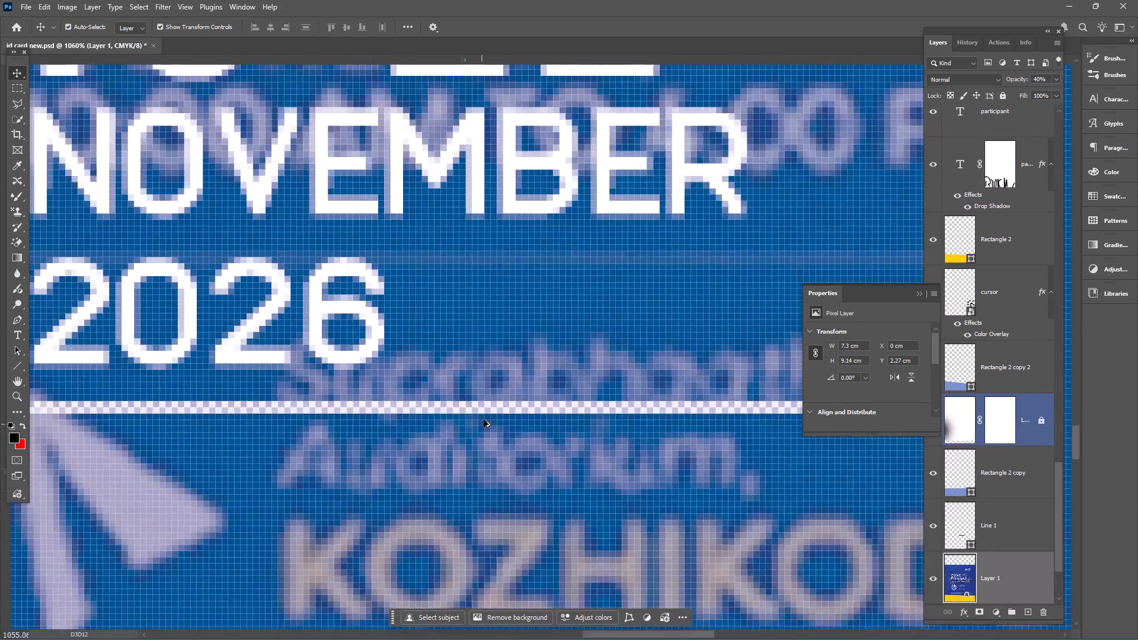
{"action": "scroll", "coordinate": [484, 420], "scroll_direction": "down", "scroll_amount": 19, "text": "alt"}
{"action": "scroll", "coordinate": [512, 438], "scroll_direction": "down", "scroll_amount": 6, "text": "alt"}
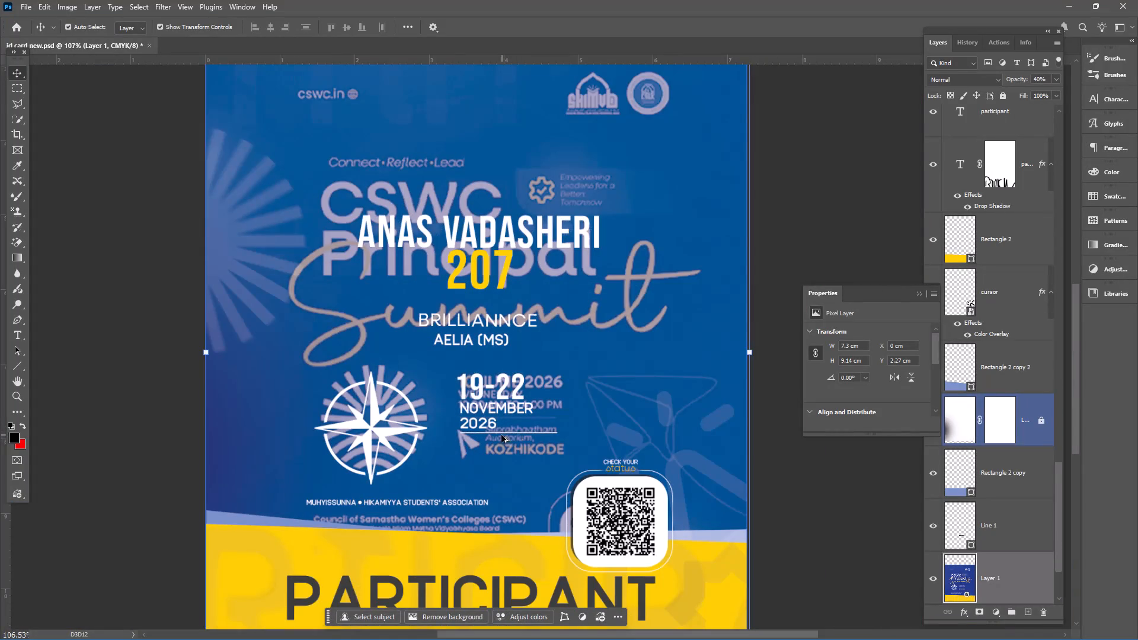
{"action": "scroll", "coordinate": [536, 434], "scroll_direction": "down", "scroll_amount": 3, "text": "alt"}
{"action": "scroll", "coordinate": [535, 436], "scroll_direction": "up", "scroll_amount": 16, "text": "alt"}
Remove the dotted stroke from the line beneath 2026 and set the line's opacity to 59%.
{"action": "left_click", "coordinate": [507, 431]}
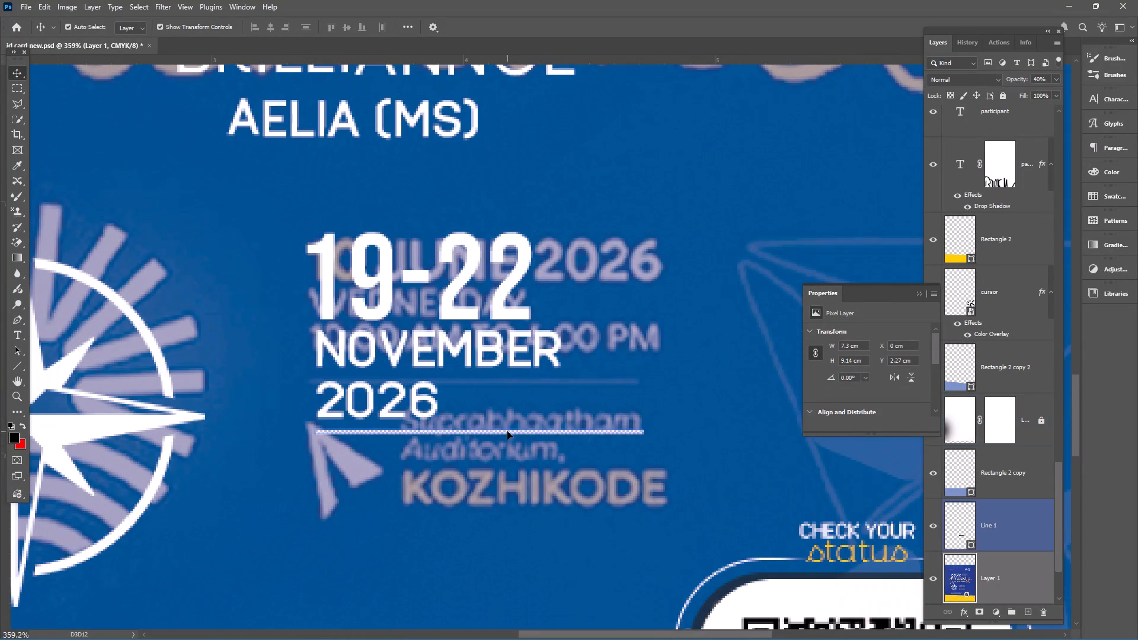
{"action": "key", "text": "u"}
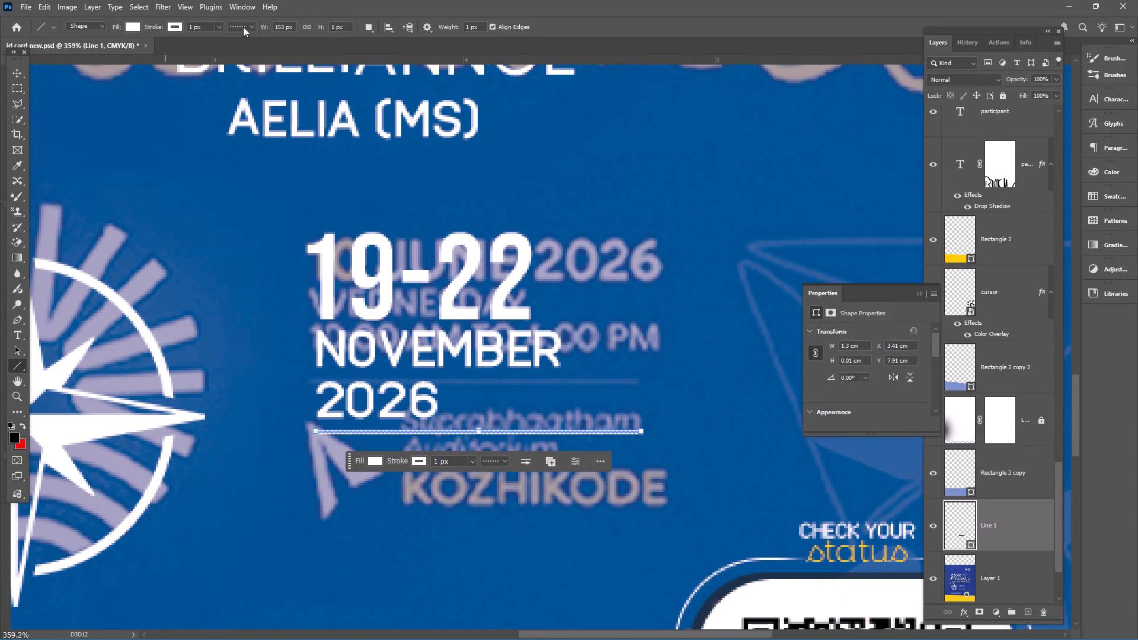
{"action": "left_click", "coordinate": [181, 24]}
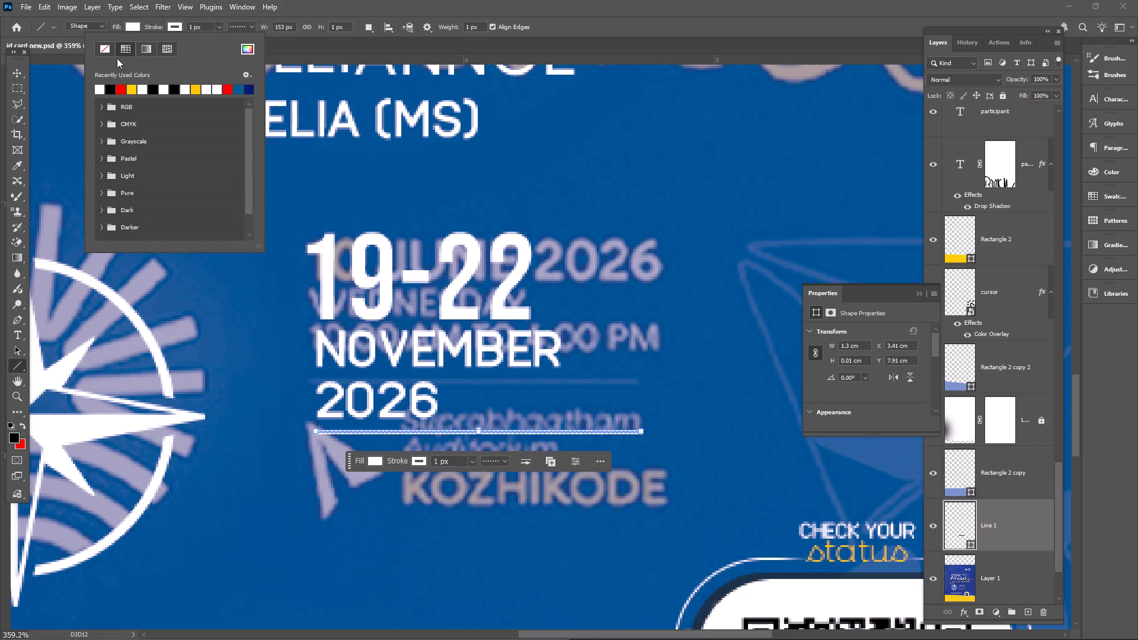
{"action": "left_click", "coordinate": [106, 51]}
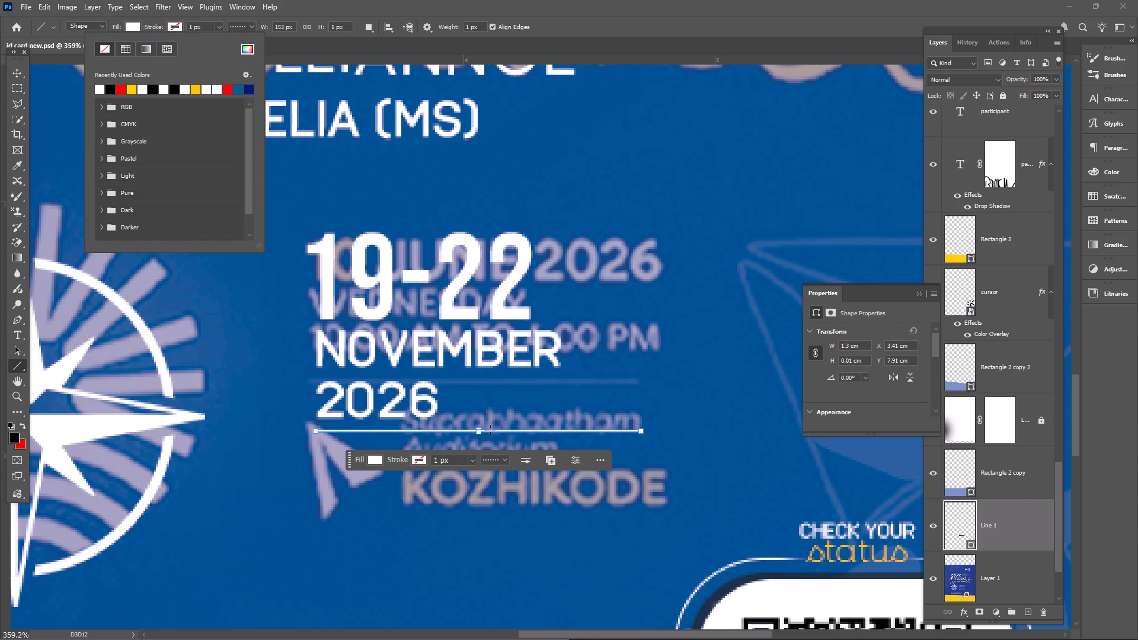
{"action": "left_click", "coordinate": [1053, 81]}
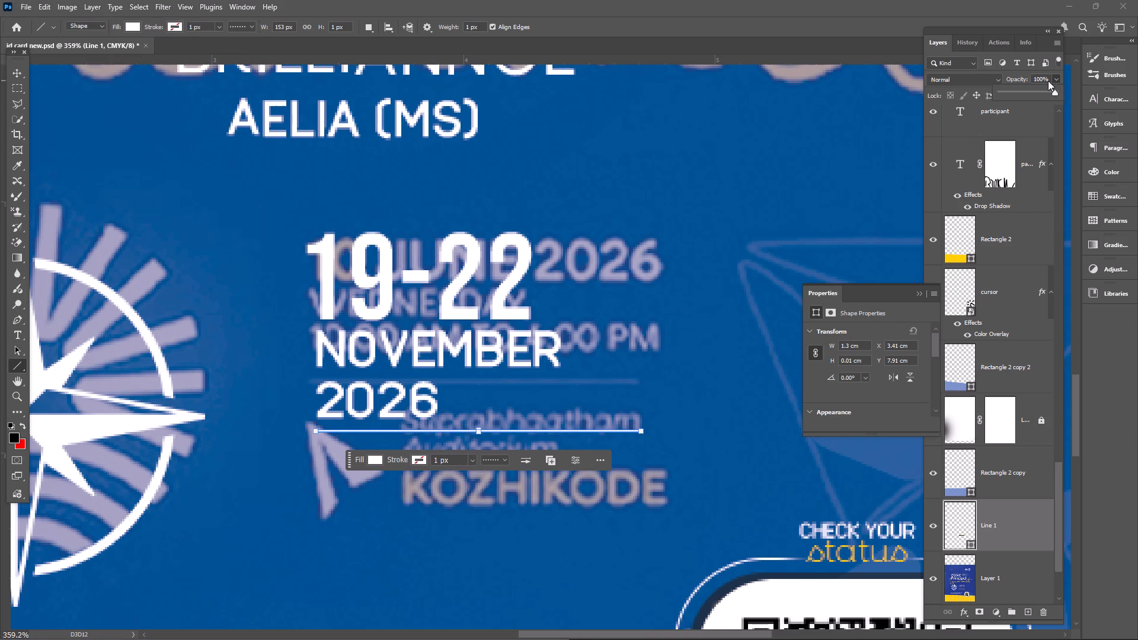
{"action": "left_click", "coordinate": [1030, 92]}
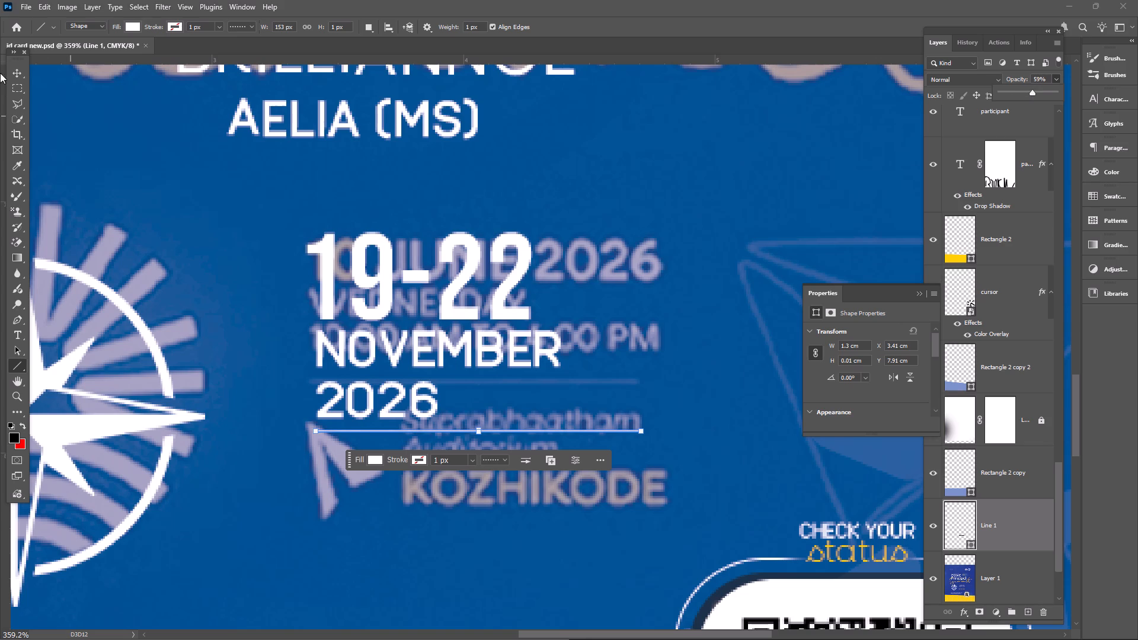
{"action": "left_click", "coordinate": [15, 71]}
{"action": "left_click", "coordinate": [132, 157]}
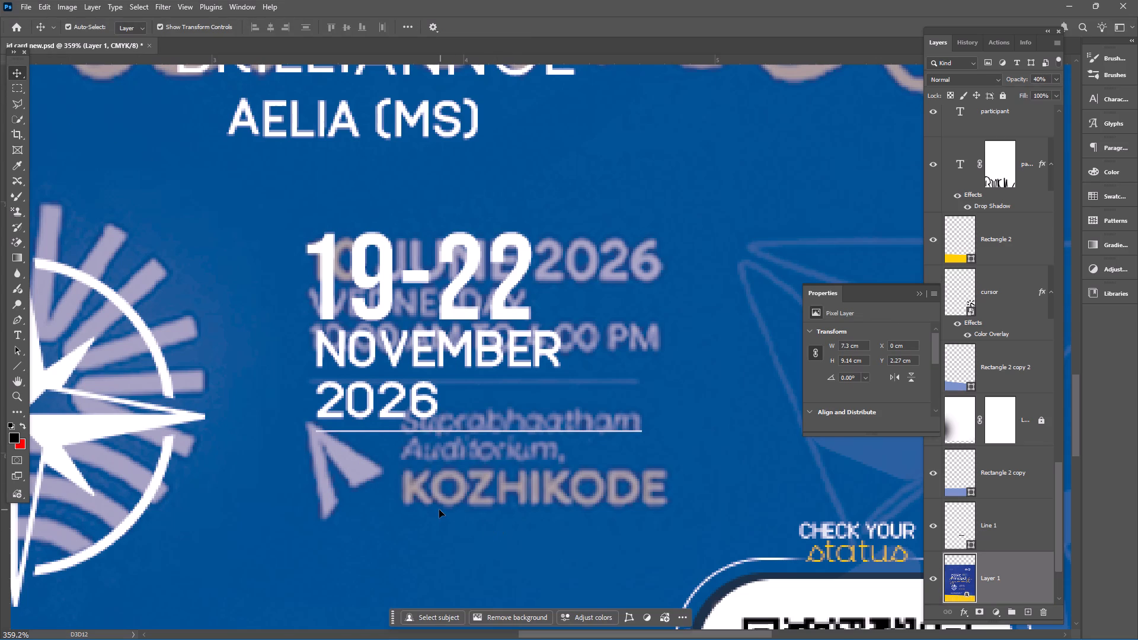
{"action": "scroll", "coordinate": [424, 478], "scroll_direction": "up", "scroll_amount": 15, "text": "alt"}
{"action": "scroll", "coordinate": [489, 412], "scroll_direction": "down", "scroll_amount": 18, "text": "alt"}
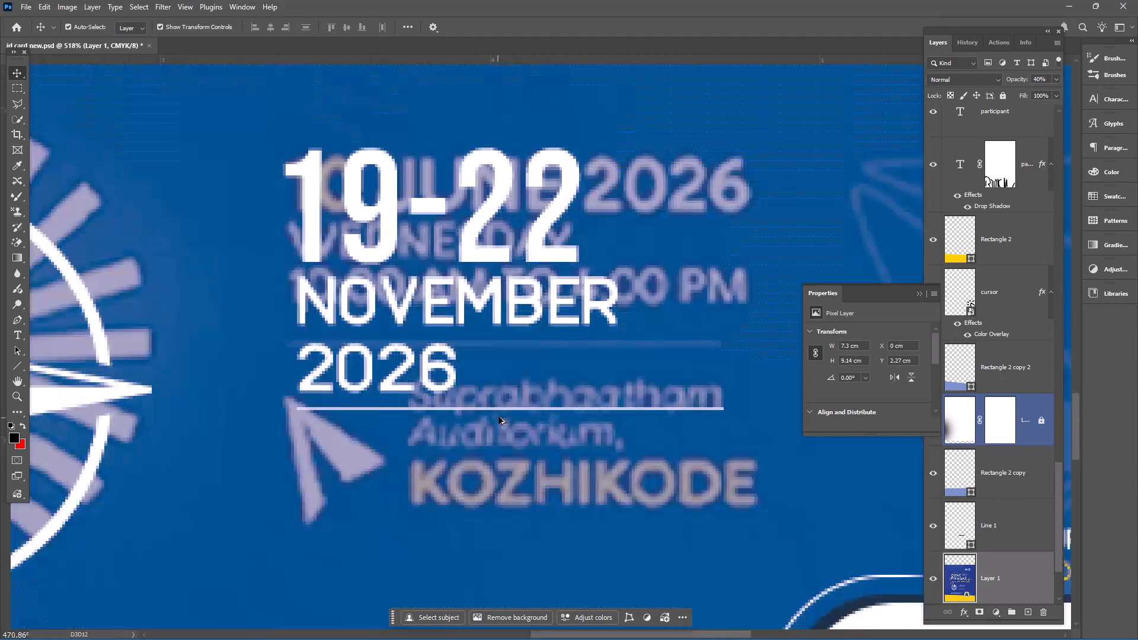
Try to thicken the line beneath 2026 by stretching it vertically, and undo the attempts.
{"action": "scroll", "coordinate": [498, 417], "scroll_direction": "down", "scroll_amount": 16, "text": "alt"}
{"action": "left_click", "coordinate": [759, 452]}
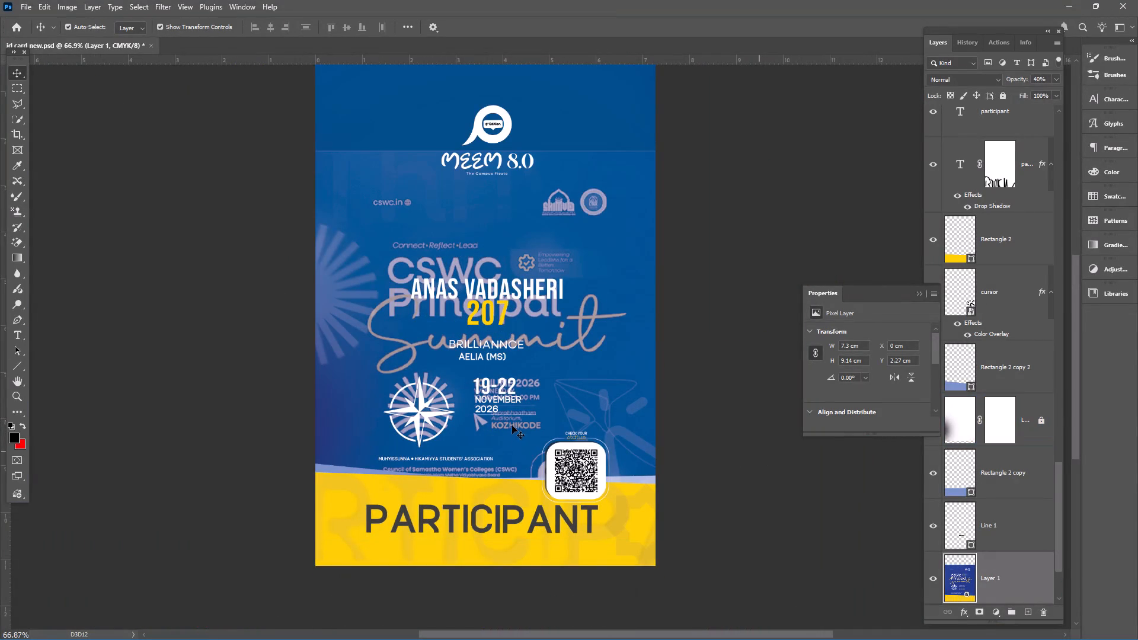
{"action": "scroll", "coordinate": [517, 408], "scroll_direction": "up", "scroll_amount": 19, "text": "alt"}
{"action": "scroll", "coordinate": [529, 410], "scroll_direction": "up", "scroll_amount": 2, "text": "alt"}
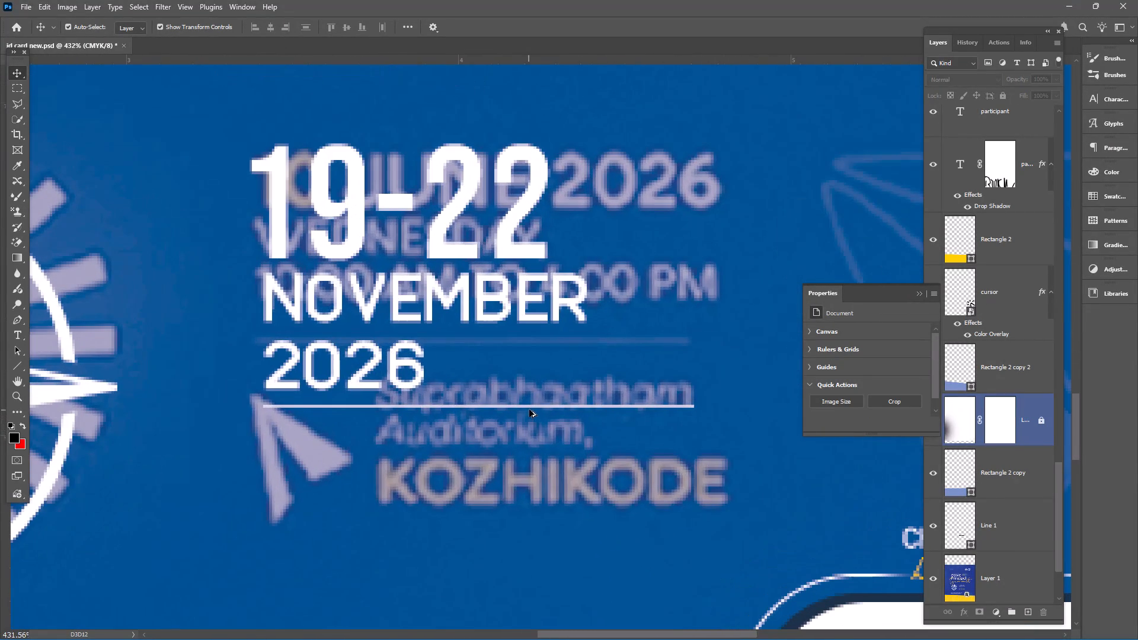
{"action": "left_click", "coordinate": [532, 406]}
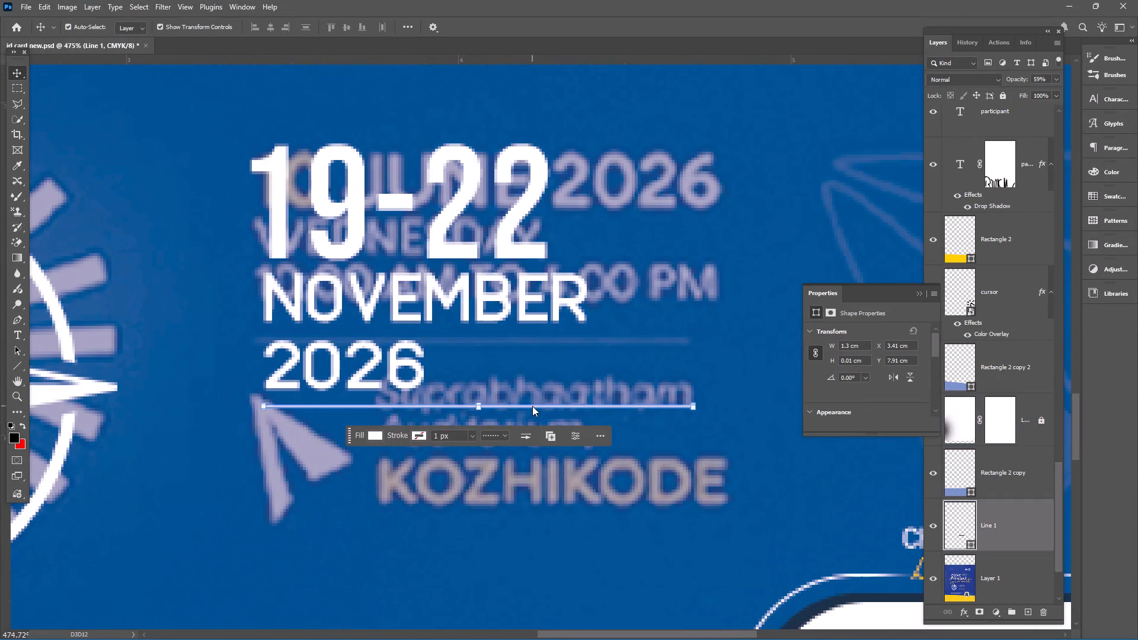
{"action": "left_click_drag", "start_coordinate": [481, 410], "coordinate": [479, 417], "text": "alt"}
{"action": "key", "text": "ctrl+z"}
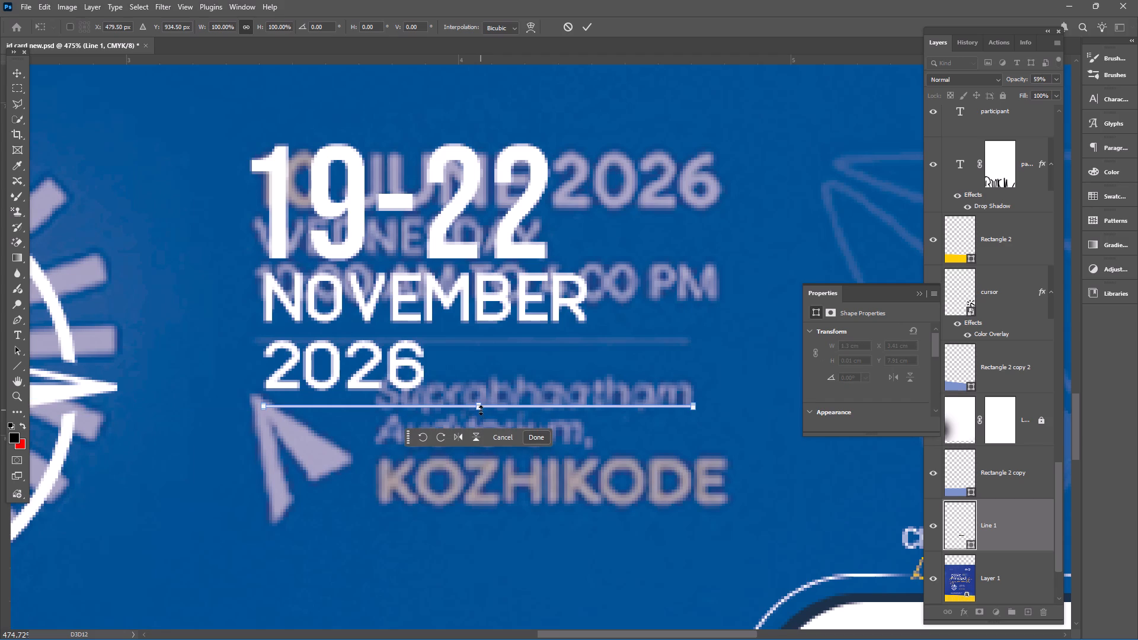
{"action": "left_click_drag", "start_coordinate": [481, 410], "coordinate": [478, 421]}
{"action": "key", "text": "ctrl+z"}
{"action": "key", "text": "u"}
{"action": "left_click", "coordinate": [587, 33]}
With the line beneath 2026 selected, set the Line tool's weight to 5 px.
{"action": "key", "text": "u"}
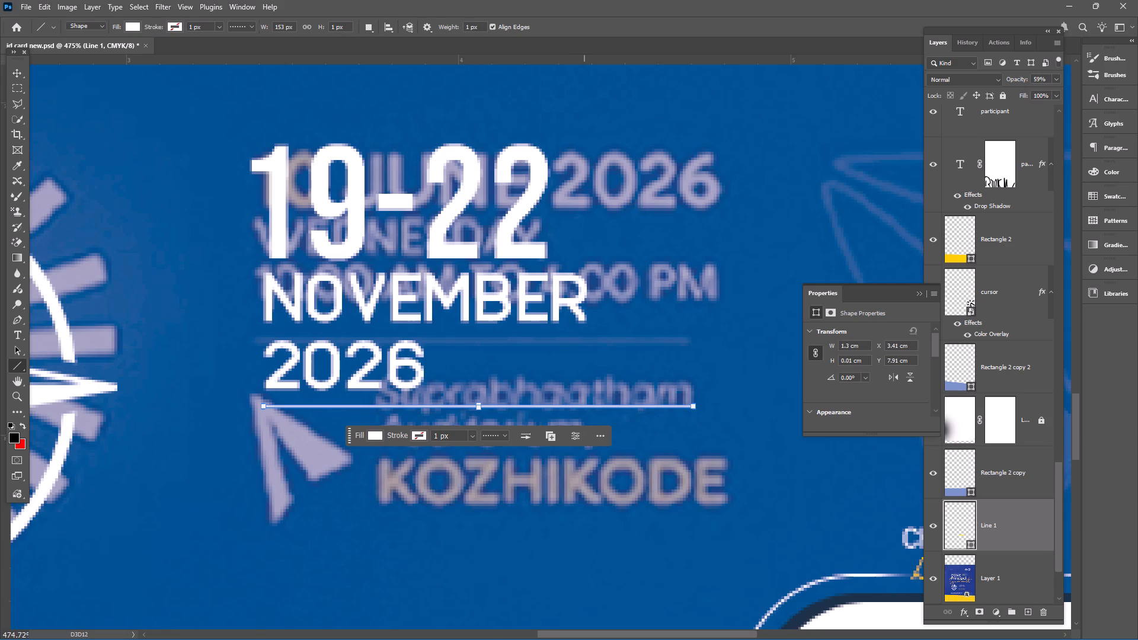
{"action": "left_click_drag", "start_coordinate": [465, 25], "coordinate": [456, 25]}
{"action": "left_click_drag", "start_coordinate": [469, 25], "coordinate": [459, 25]}
{"action": "key", "text": "5"}
{"action": "key", "text": "Return"}
{"action": "left_click", "coordinate": [15, 68]}
{"action": "left_click", "coordinate": [139, 137]}
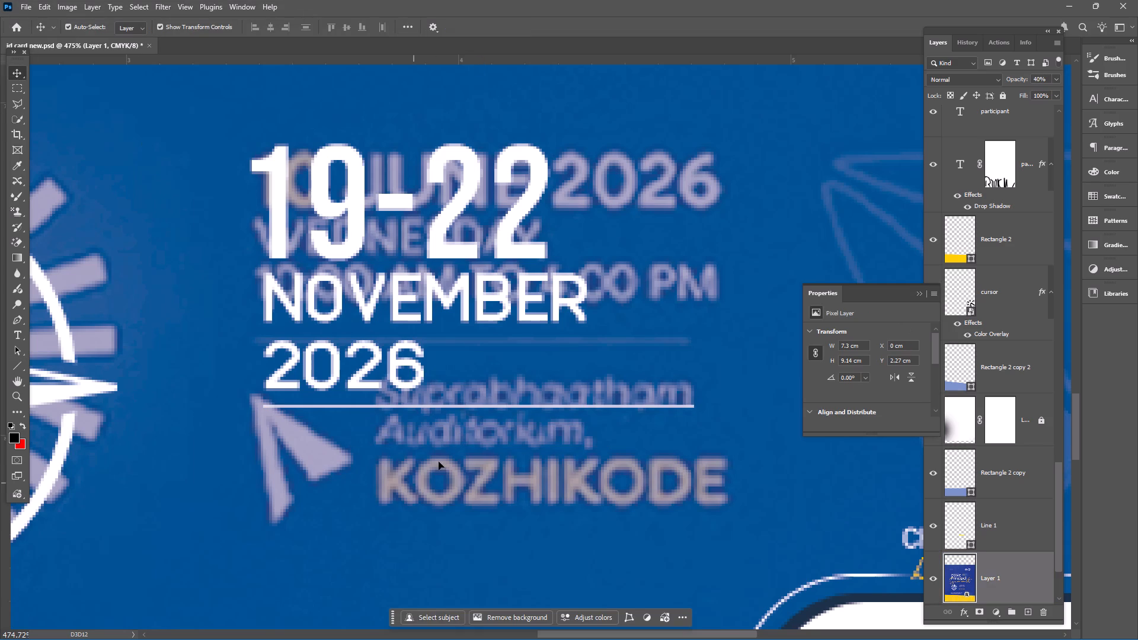
{"action": "left_click", "coordinate": [500, 408]}
Duplicate the NOVEMBER text and place the copy just below the line, aligned with the original's left edge.
{"action": "left_click", "coordinate": [508, 304]}
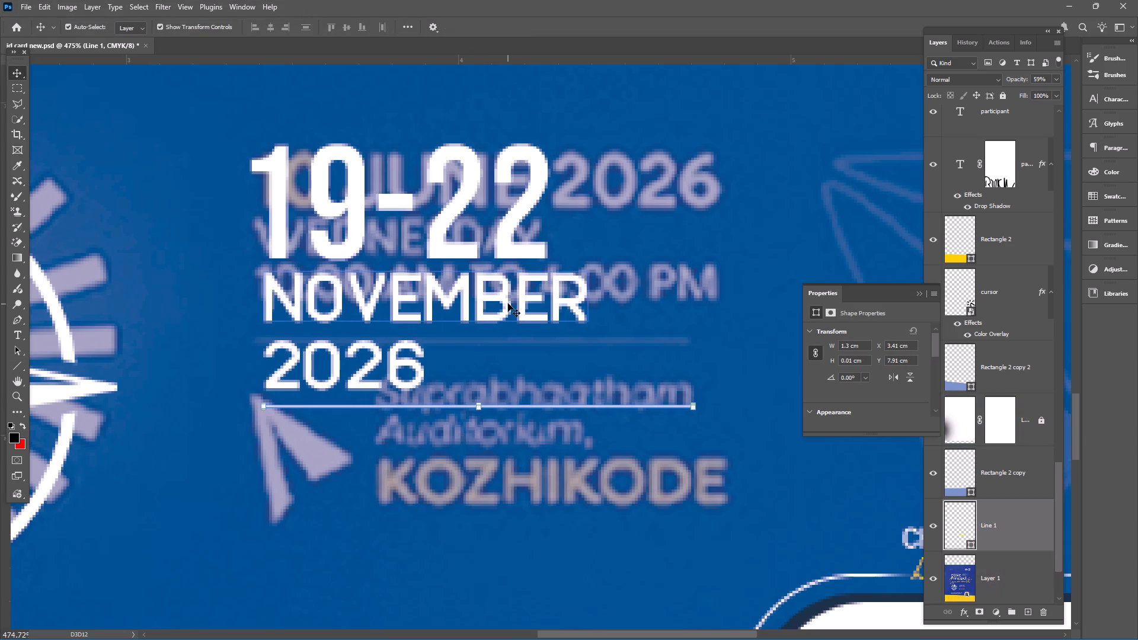
{"action": "left_click_drag", "start_coordinate": [506, 304], "coordinate": [495, 360], "text": "alt"}
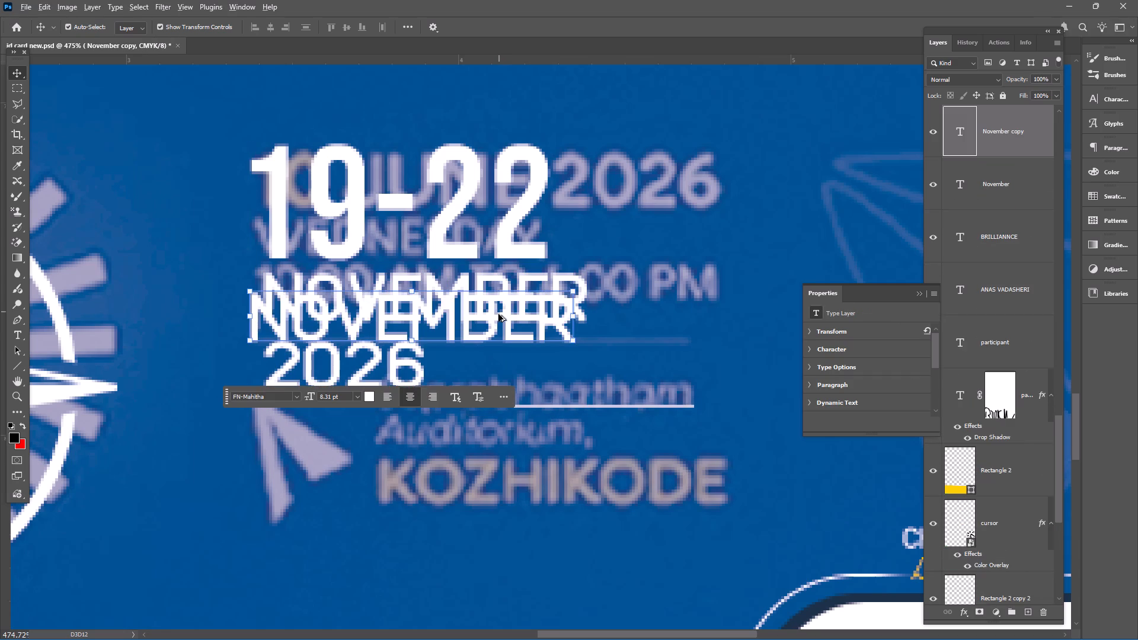
{"action": "left_click_drag", "start_coordinate": [491, 329], "coordinate": [510, 475]}
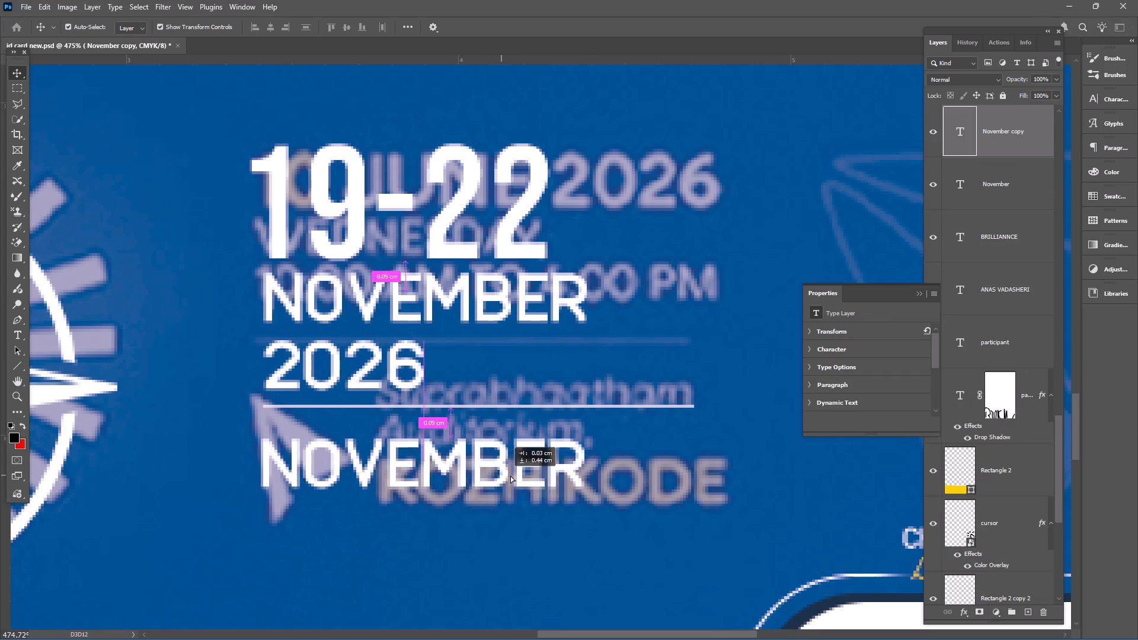
{"action": "left_click_drag", "start_coordinate": [510, 475], "coordinate": [506, 468]}
Replace the wording of the NOVEMBER copy below the line with "HIkamiYYa Manjeri".
{"action": "double_click", "coordinate": [491, 468]}
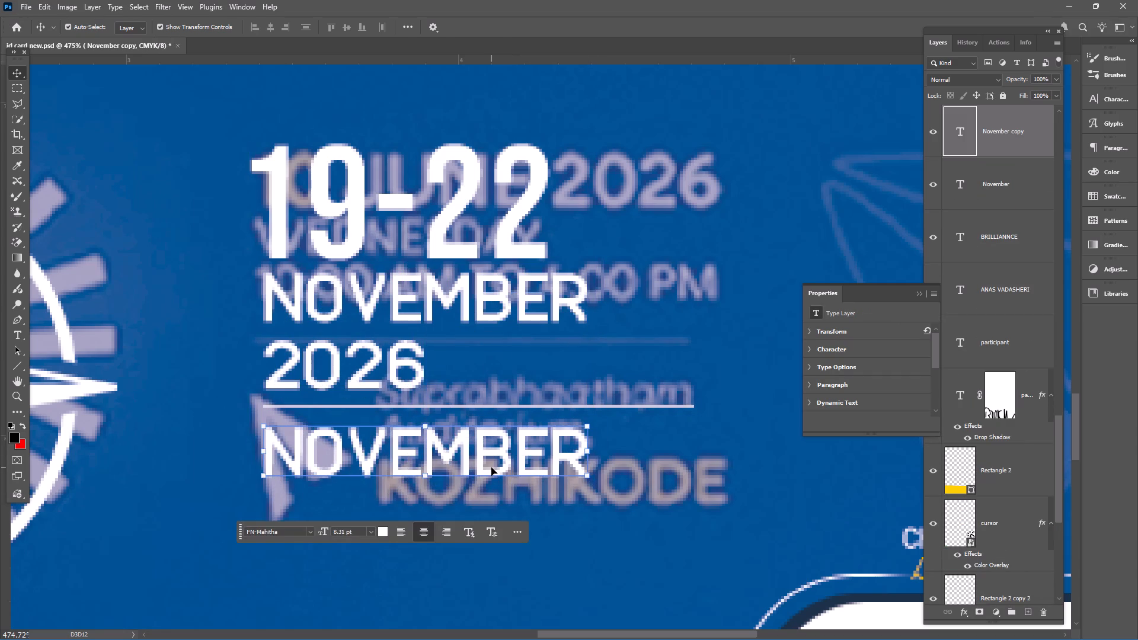
{"action": "type", "text": "HI"}
{"action": "type", "text": "kam"}
{"action": "key", "text": "i"}
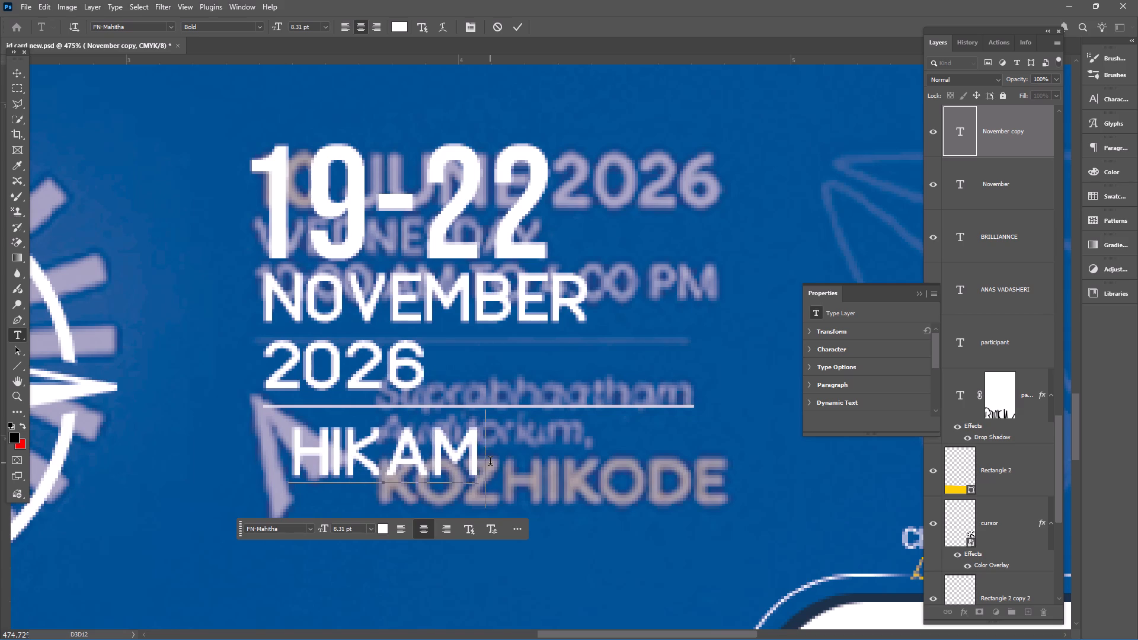
{"action": "type", "text": "YY"}
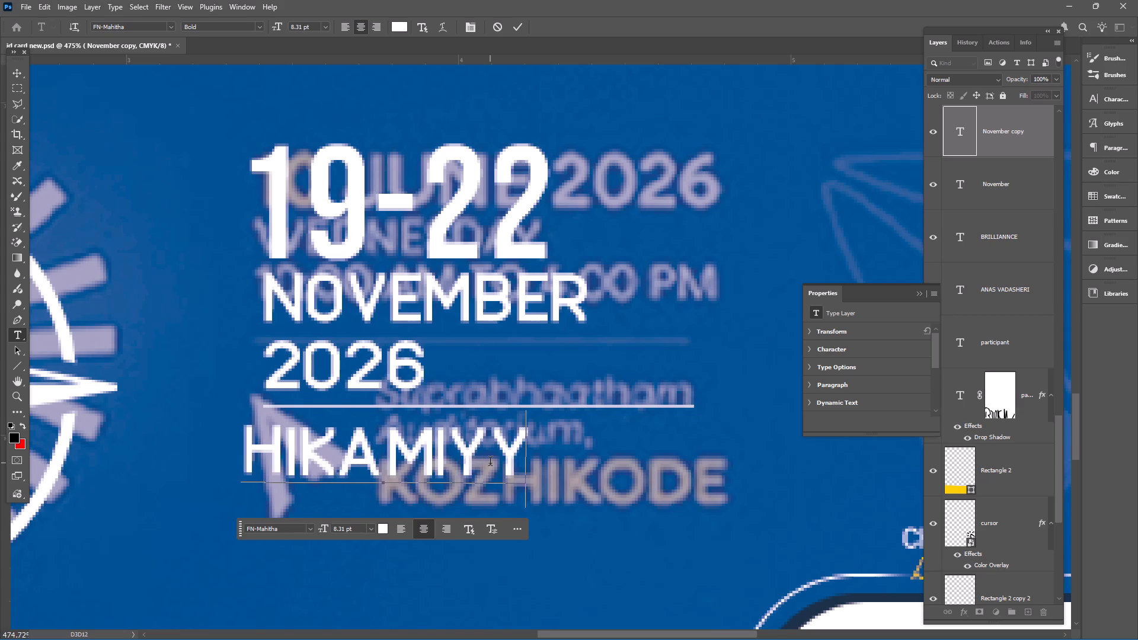
{"action": "type", "text": "a"}
{"action": "key", "text": "space"}
{"action": "key", "text": "BackSpace"}
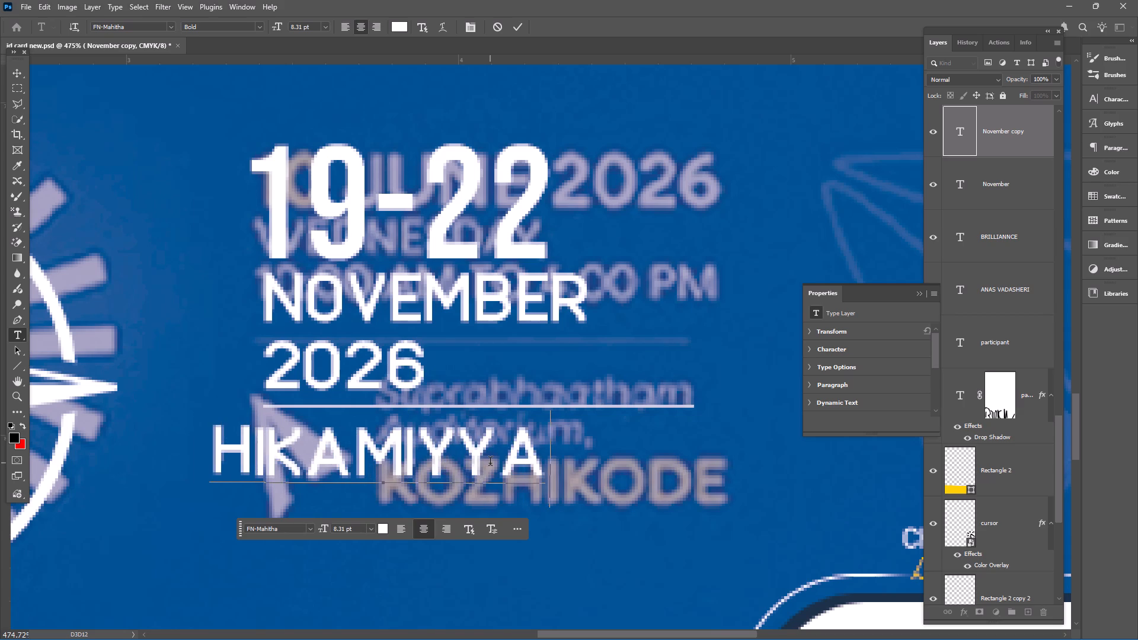
{"action": "key", "text": "comma"}
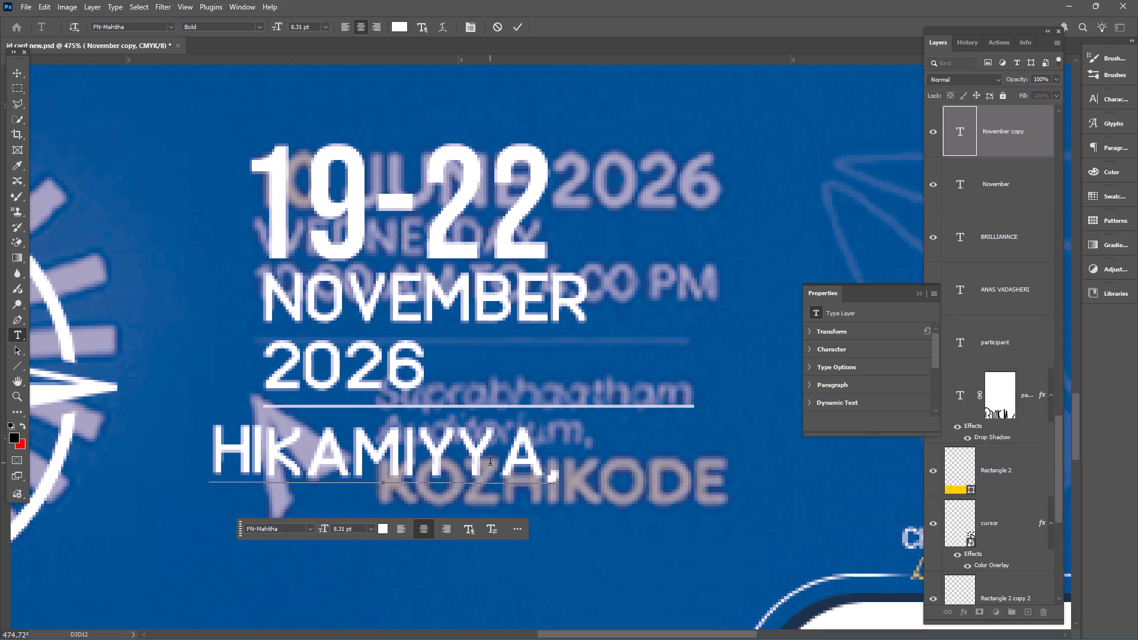
{"action": "key", "text": "BackSpace"}
{"action": "key", "text": "space"}
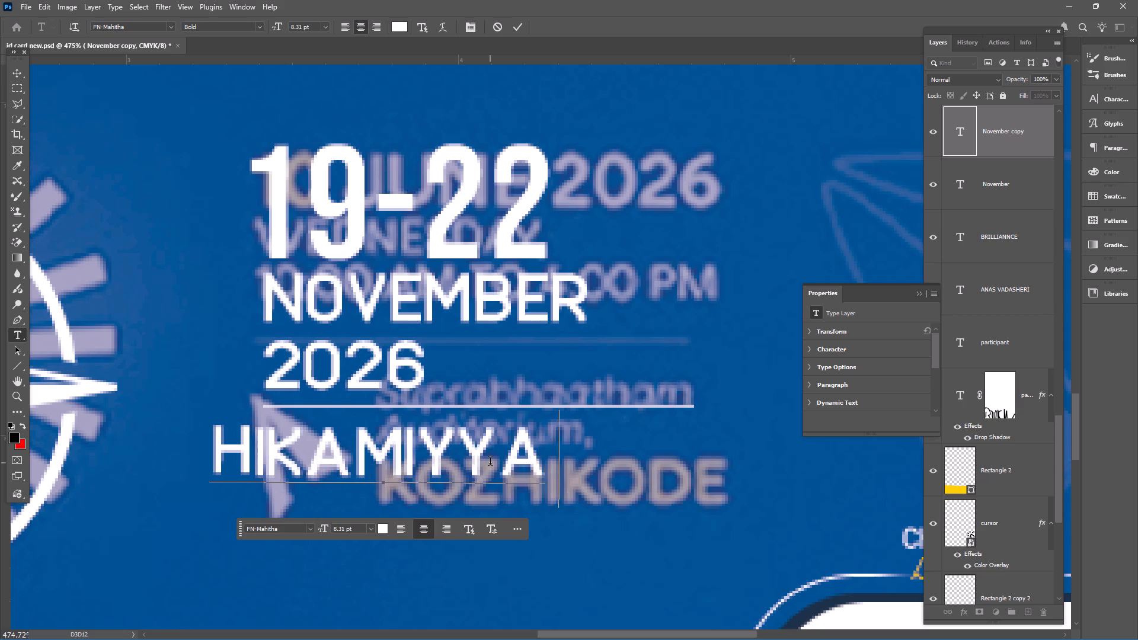
{"action": "type", "text": "M"}
{"action": "type", "text": "anjer"}
{"action": "key", "text": "i"}
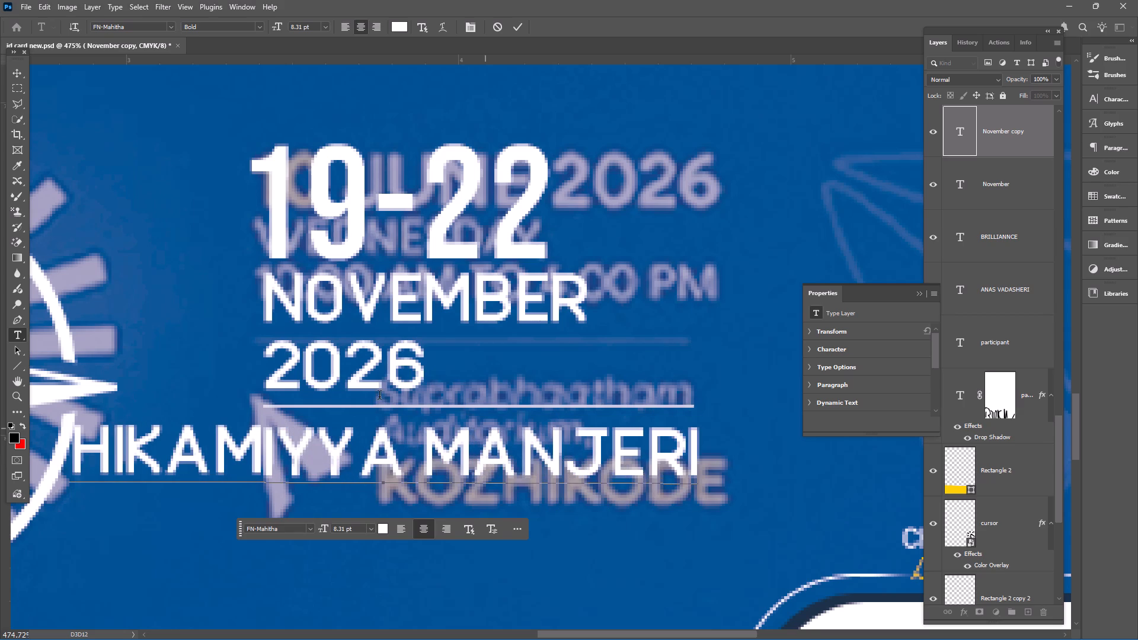
{"action": "left_click", "coordinate": [516, 26]}
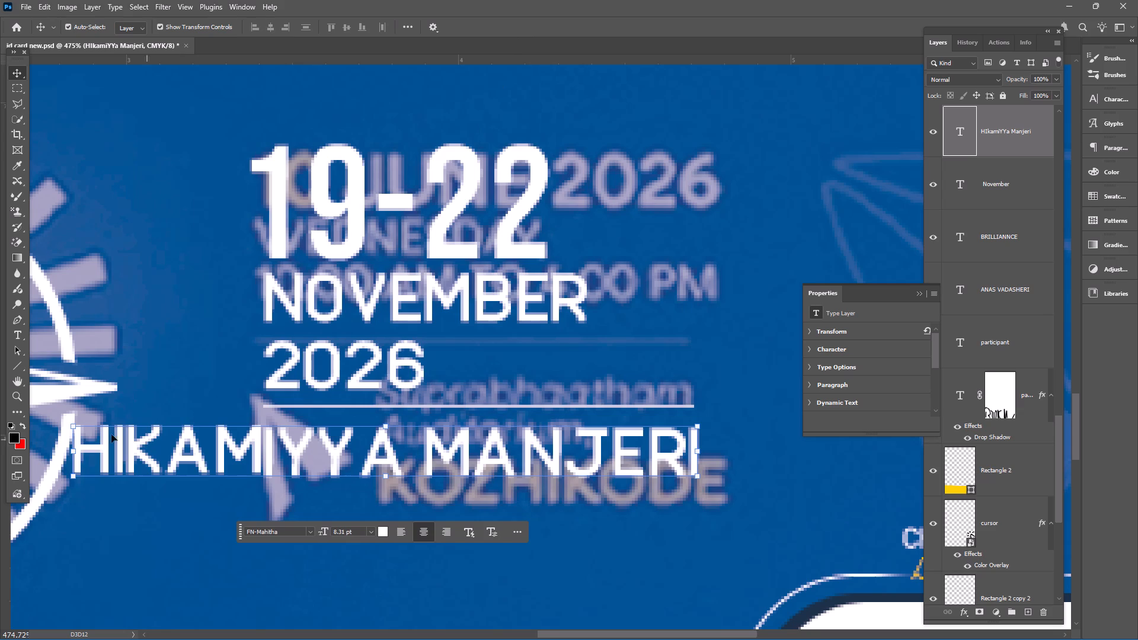
Scale the HIKAMIYYA MANJERI text to about 50% (4.14 pt) and place it just under the right part of the line.
{"action": "left_click_drag", "start_coordinate": [73, 453], "coordinate": [75, 453]}
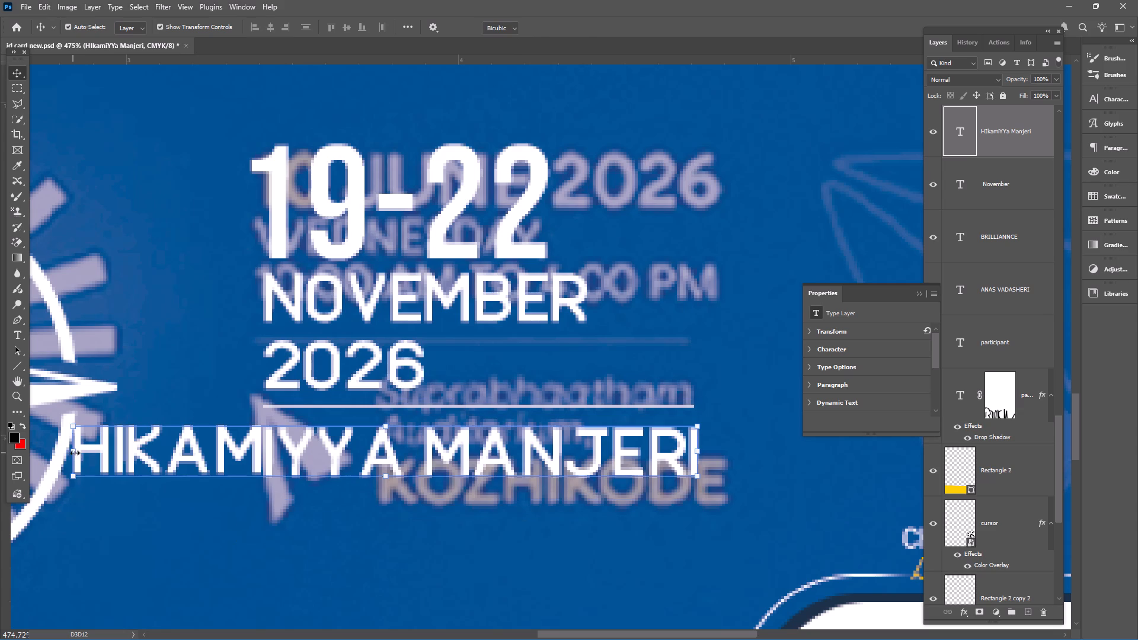
{"action": "left_click_drag", "start_coordinate": [75, 453], "coordinate": [418, 436]}
{"action": "left_click_drag", "start_coordinate": [501, 447], "coordinate": [458, 443]}
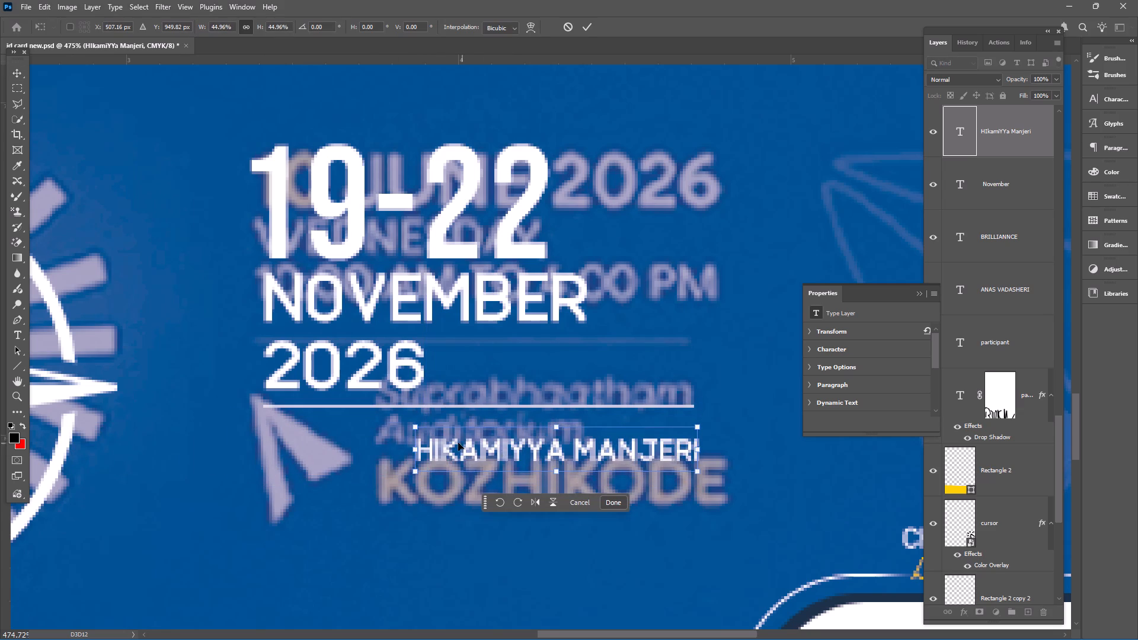
{"action": "left_click_drag", "start_coordinate": [458, 443], "coordinate": [498, 428]}
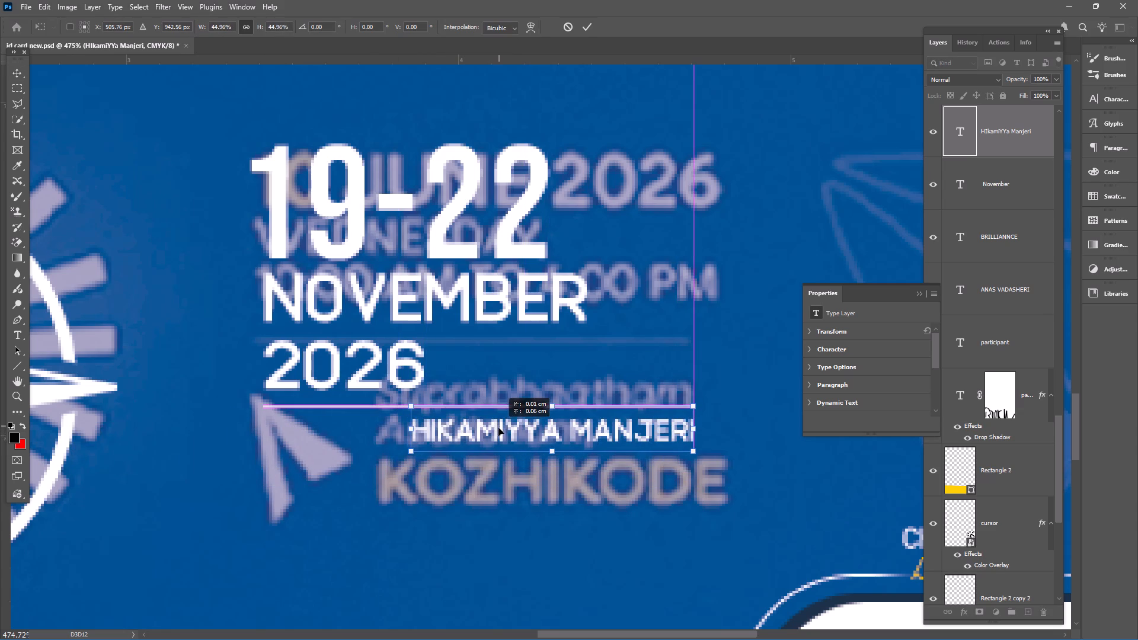
{"action": "left_click_drag", "start_coordinate": [498, 428], "coordinate": [491, 430]}
{"action": "left_click_drag", "start_coordinate": [406, 432], "coordinate": [263, 451]}
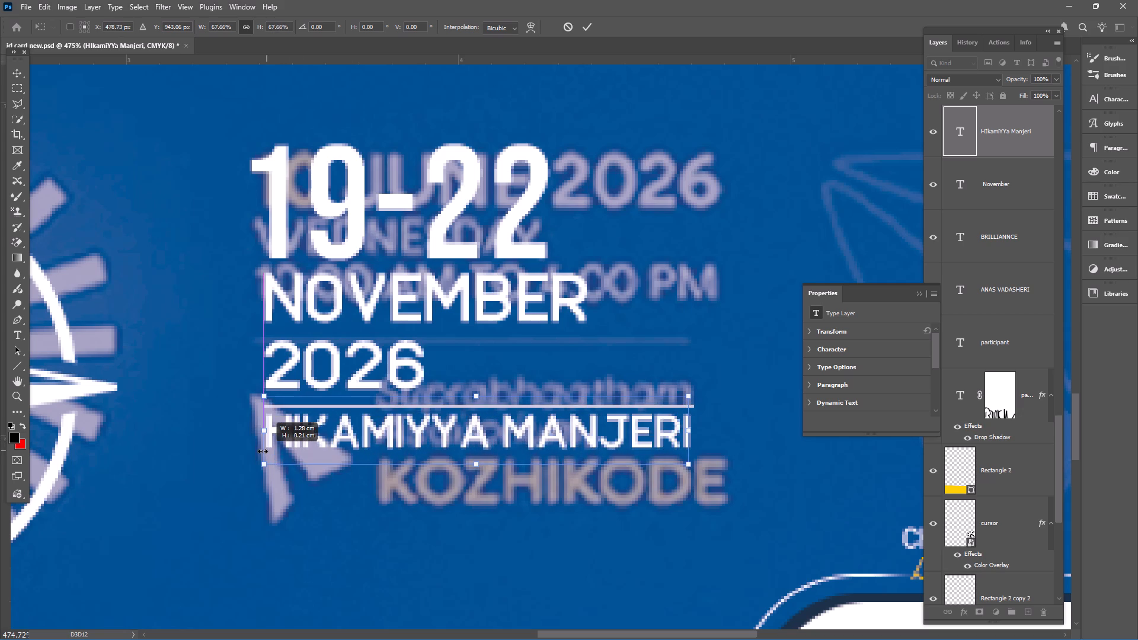
{"action": "left_click_drag", "start_coordinate": [263, 451], "coordinate": [576, 431]}
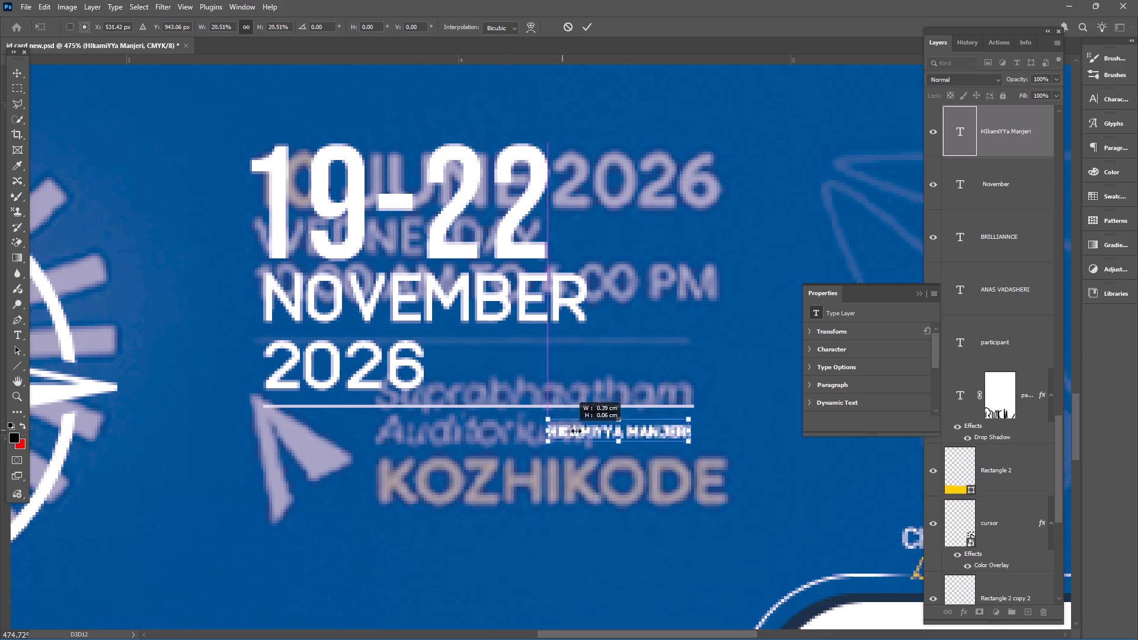
{"action": "left_click_drag", "start_coordinate": [576, 431], "coordinate": [375, 452]}
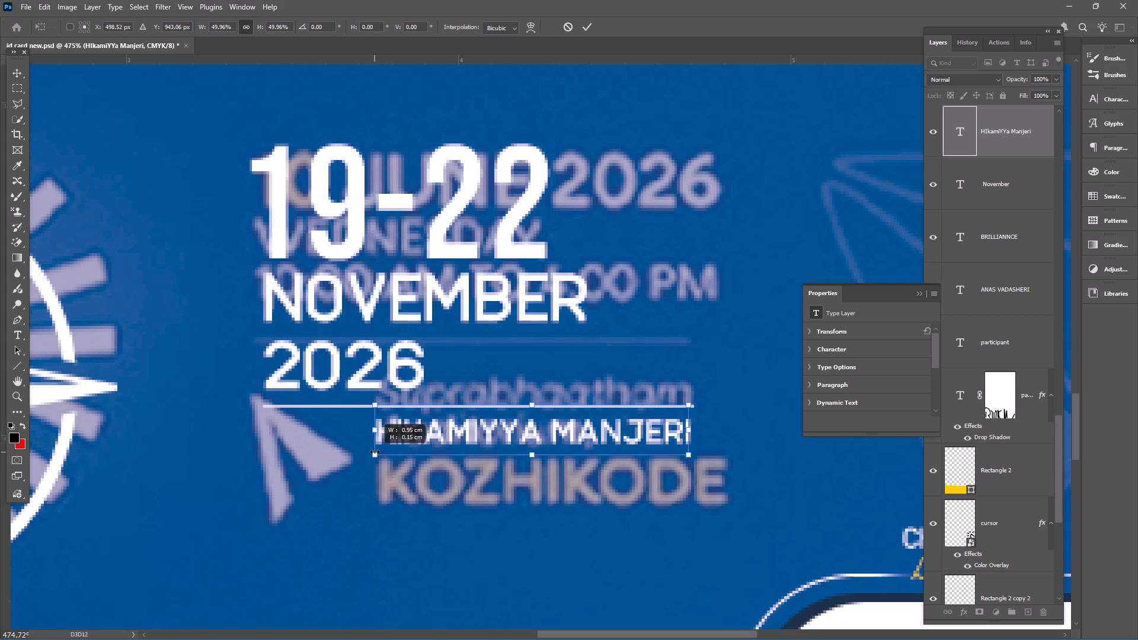
{"action": "left_click_drag", "start_coordinate": [375, 452], "coordinate": [376, 452]}
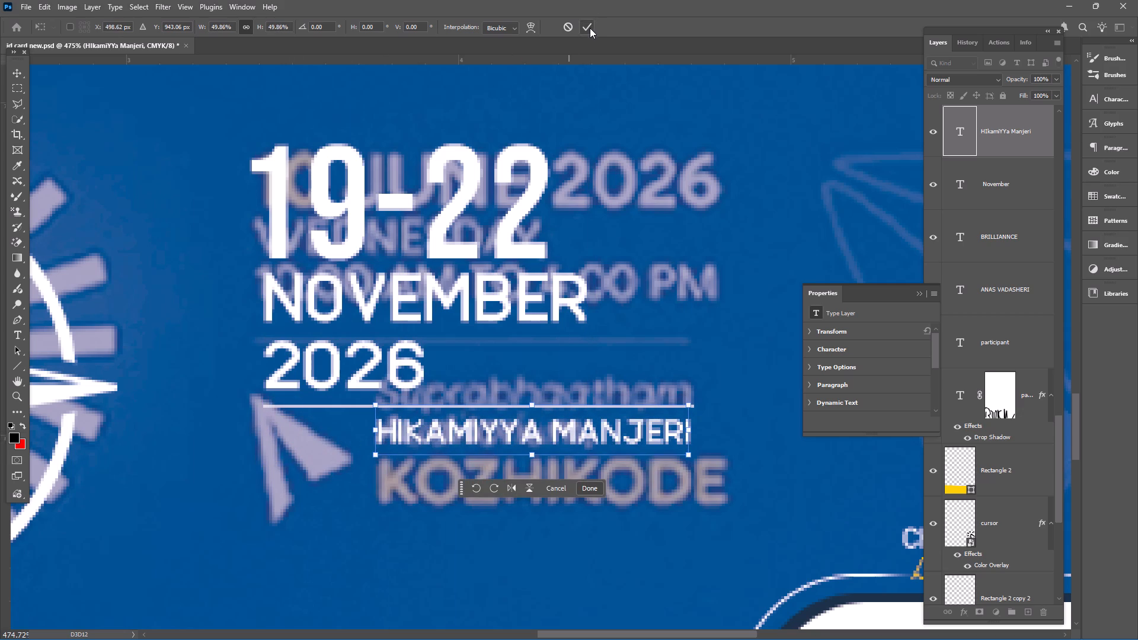
{"action": "left_click", "coordinate": [590, 28]}
{"action": "left_click", "coordinate": [317, 447]}
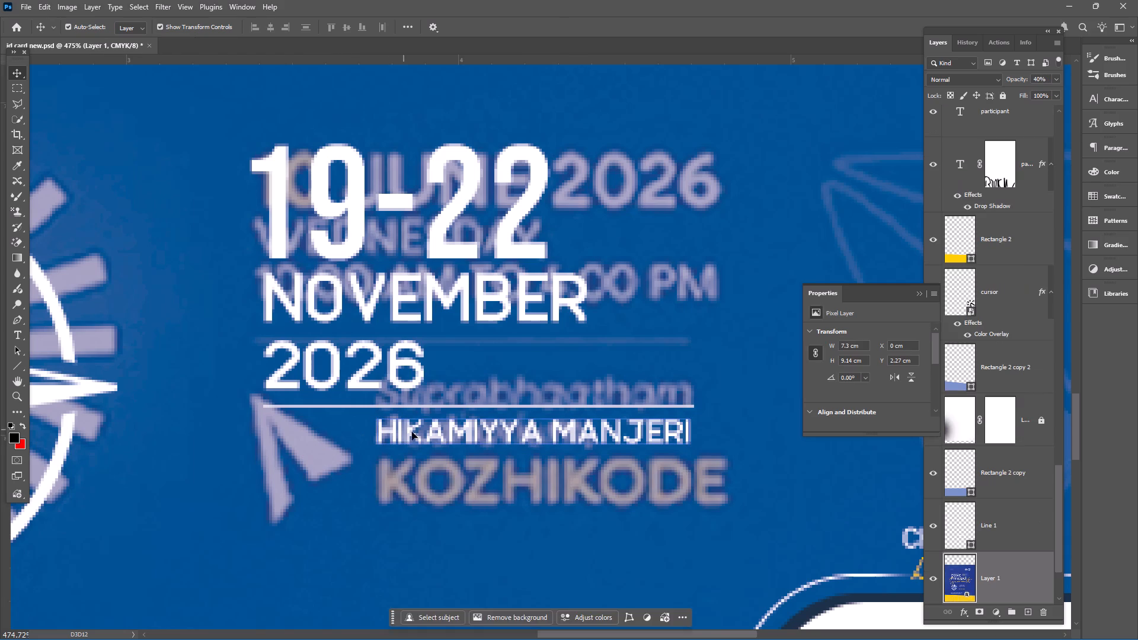
{"action": "left_click", "coordinate": [417, 434]}
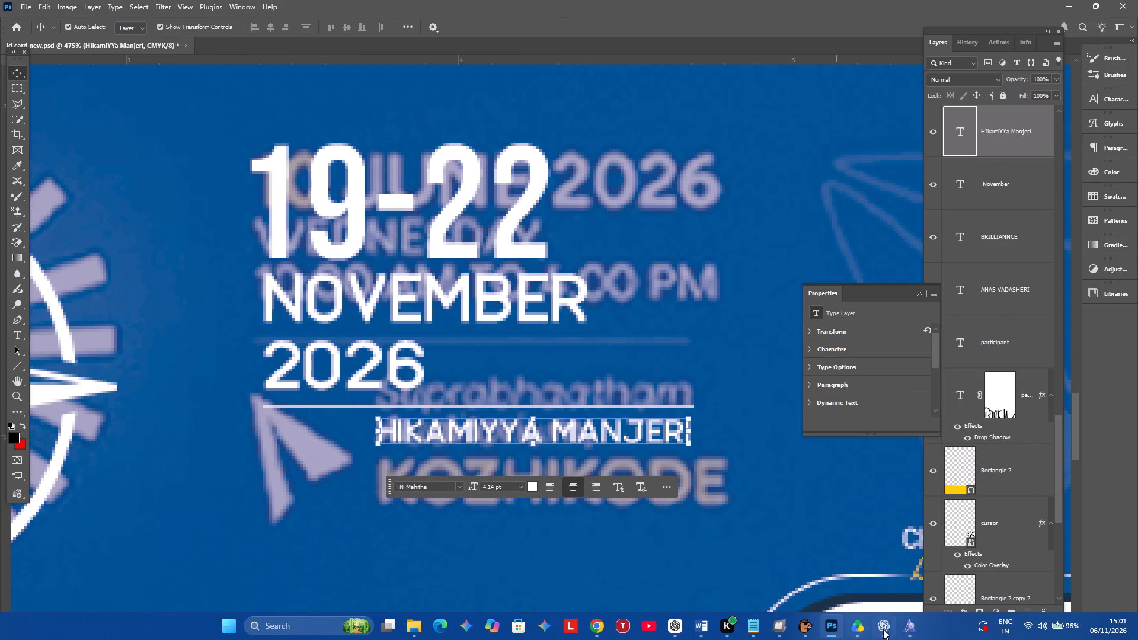
Switch to Chrome and search Google for "location icon" in a new tab.
{"action": "left_click", "coordinate": [853, 629]}
{"action": "left_click", "coordinate": [879, 628]}
{"action": "left_click", "coordinate": [907, 625]}
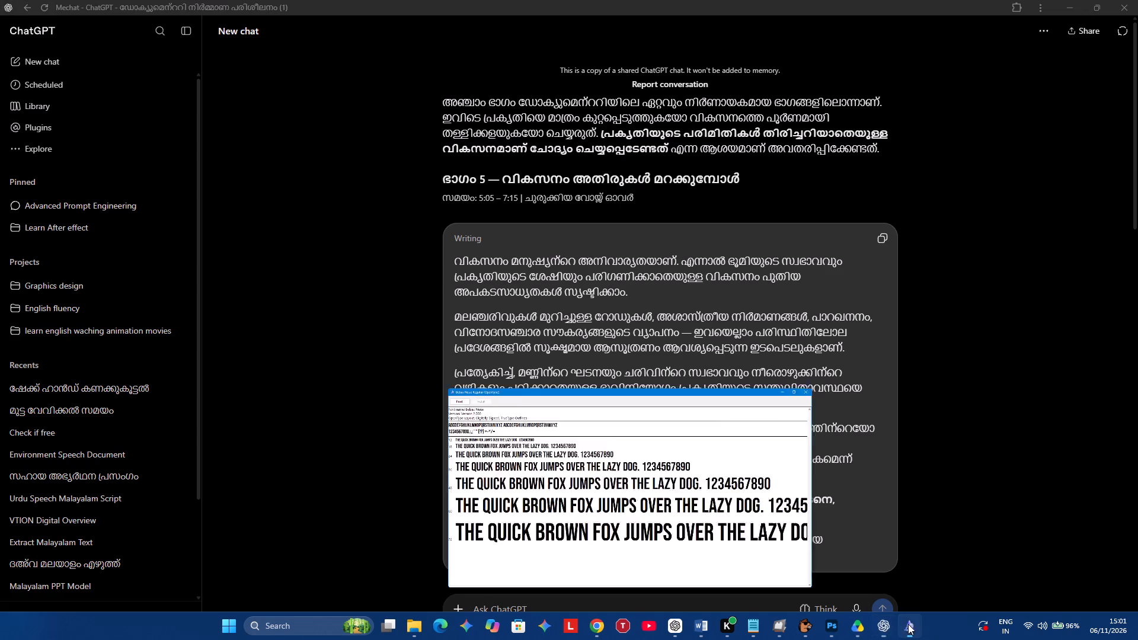
{"action": "left_click", "coordinate": [680, 629]}
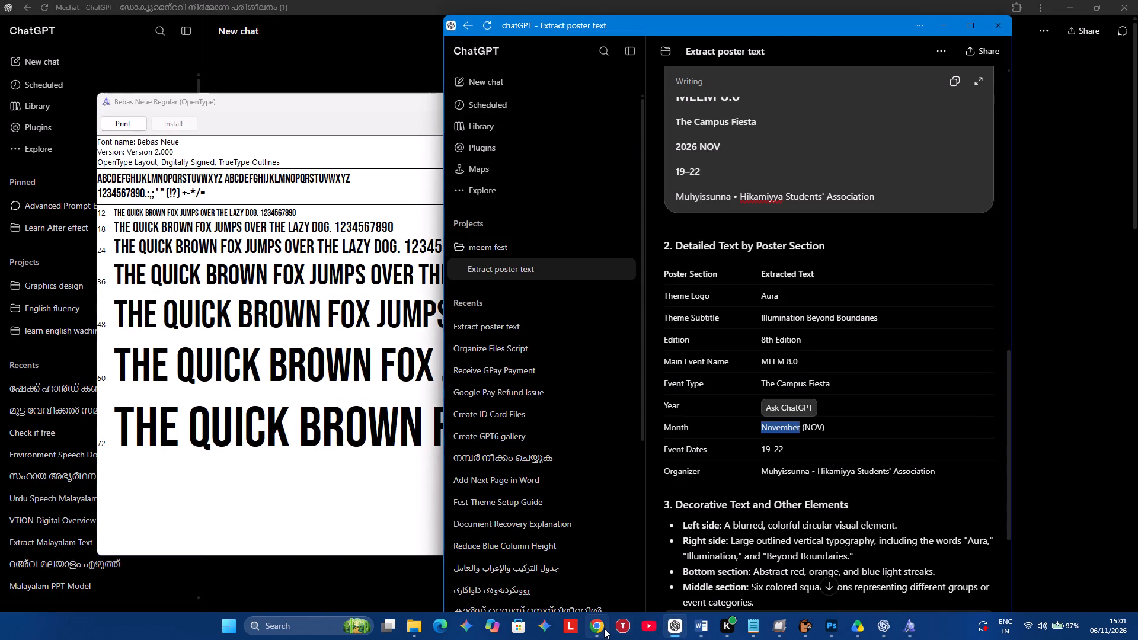
{"action": "left_click", "coordinate": [602, 628]}
{"action": "left_click", "coordinate": [368, 8]}
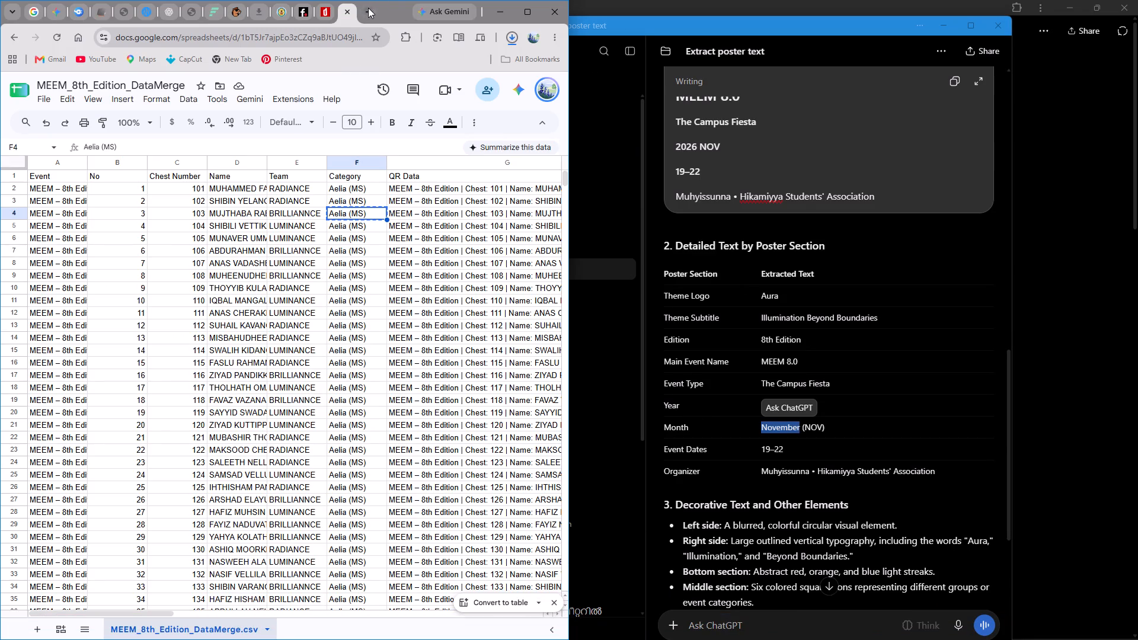
{"action": "left_click", "coordinate": [293, 219]}
{"action": "left_click", "coordinate": [292, 232]}
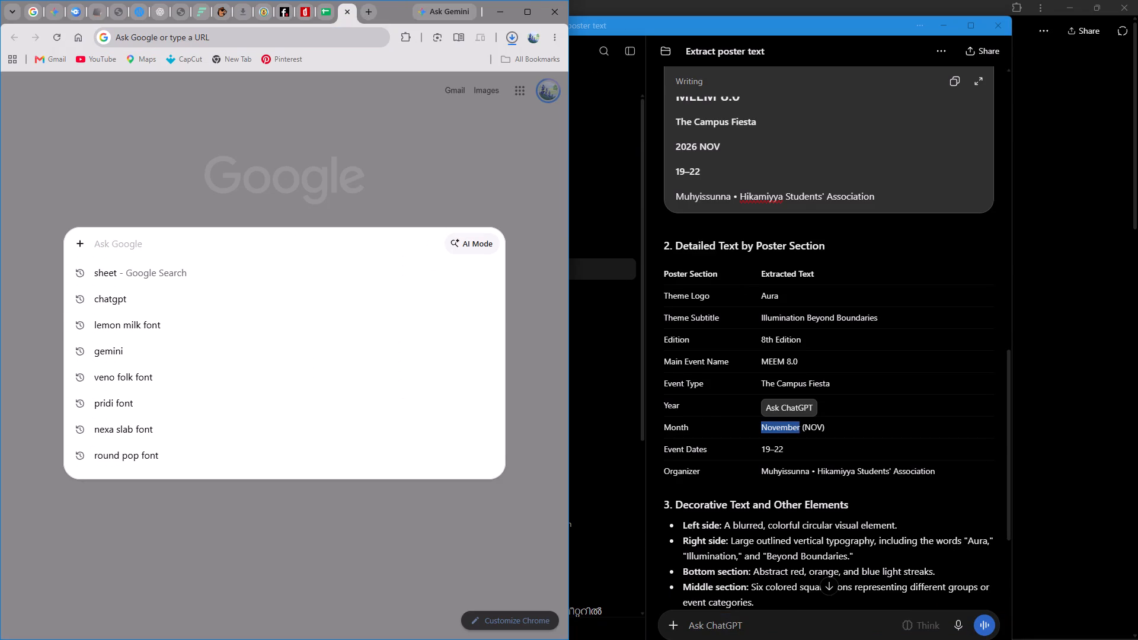
{"action": "type", "text": "location icon"}
{"action": "key", "text": "space"}
{"action": "key", "text": "Return"}
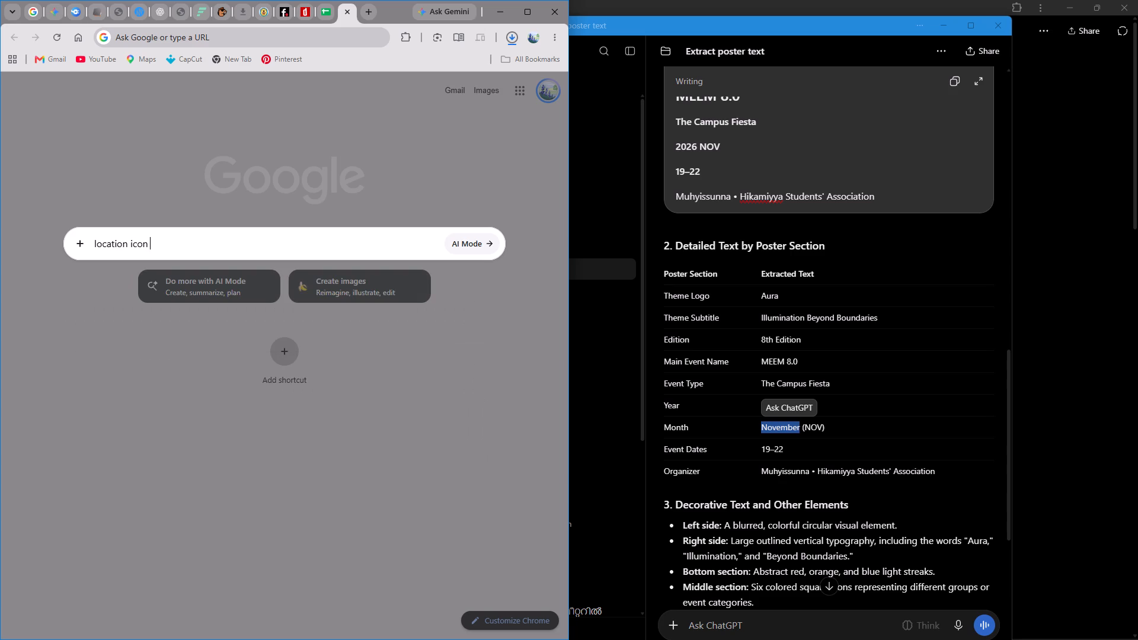
Open Flaticon's Location Icons & Symbols page from the location icon search results.
{"action": "left_click", "coordinate": [243, 239]}
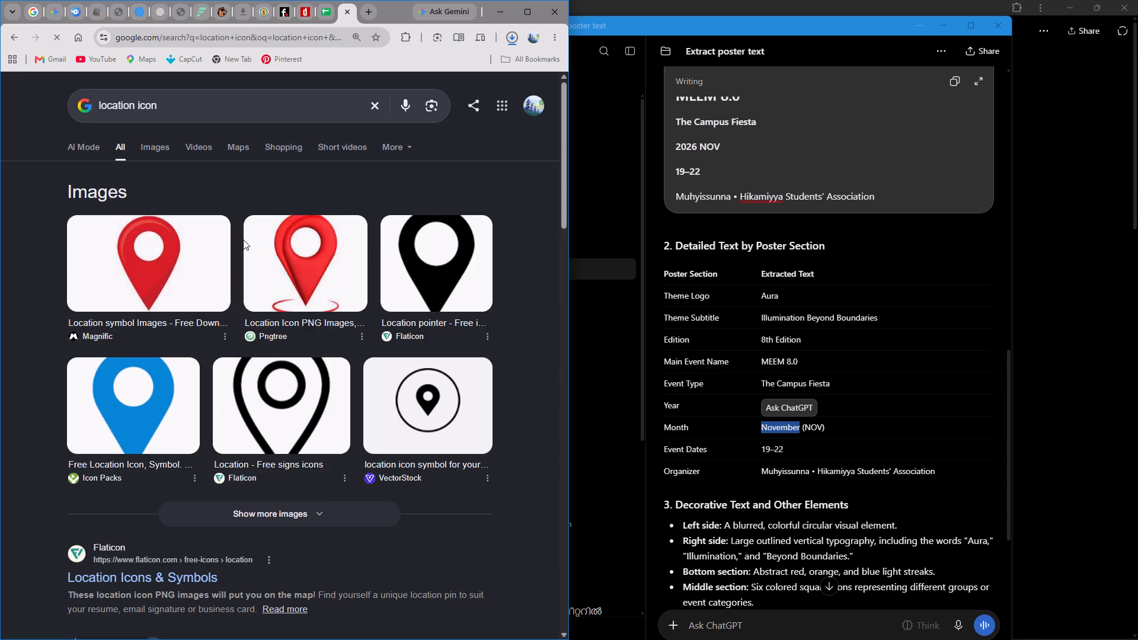
{"action": "scroll", "coordinate": [167, 562], "scroll_direction": "down", "scroll_amount": 1}
{"action": "left_click", "coordinate": [173, 524]}
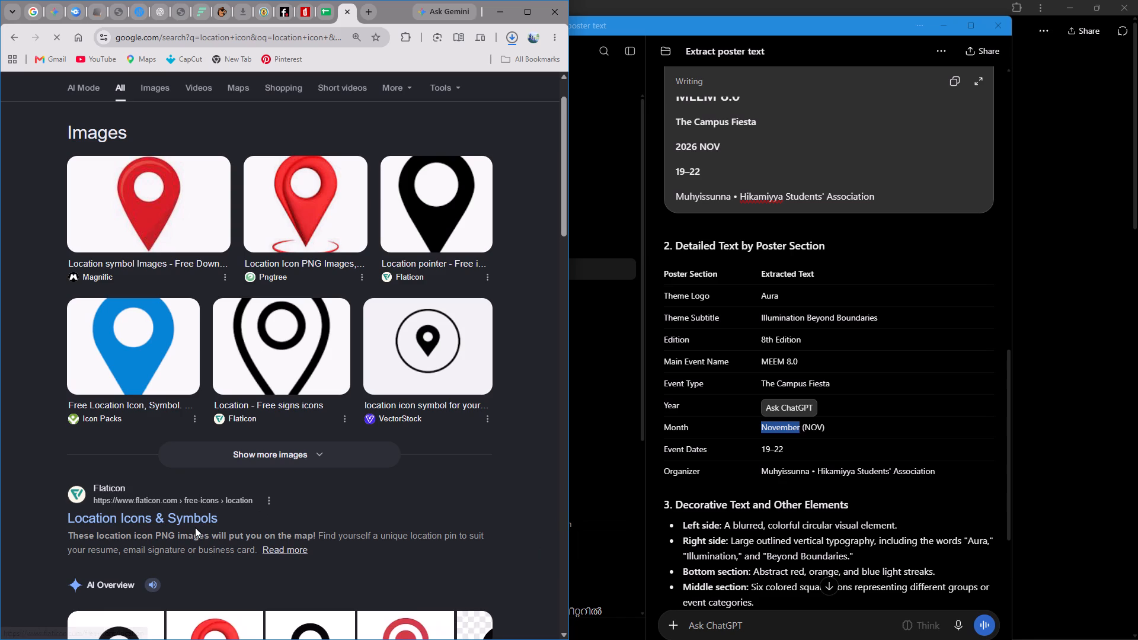
{"action": "left_click", "coordinate": [192, 520]}
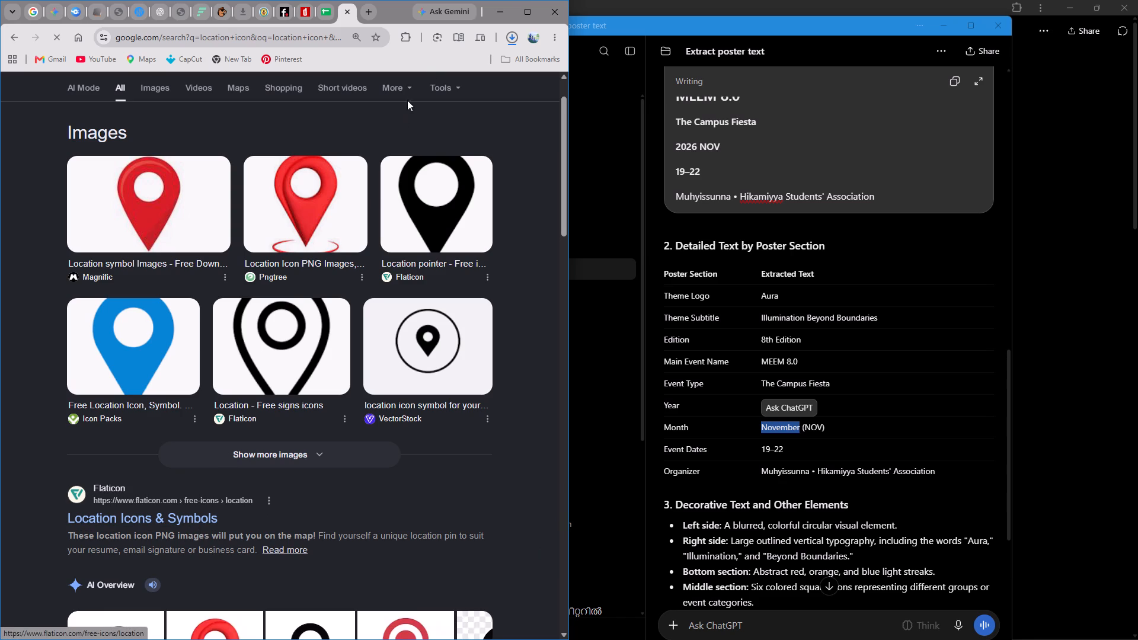
{"action": "left_click", "coordinate": [506, 37]}
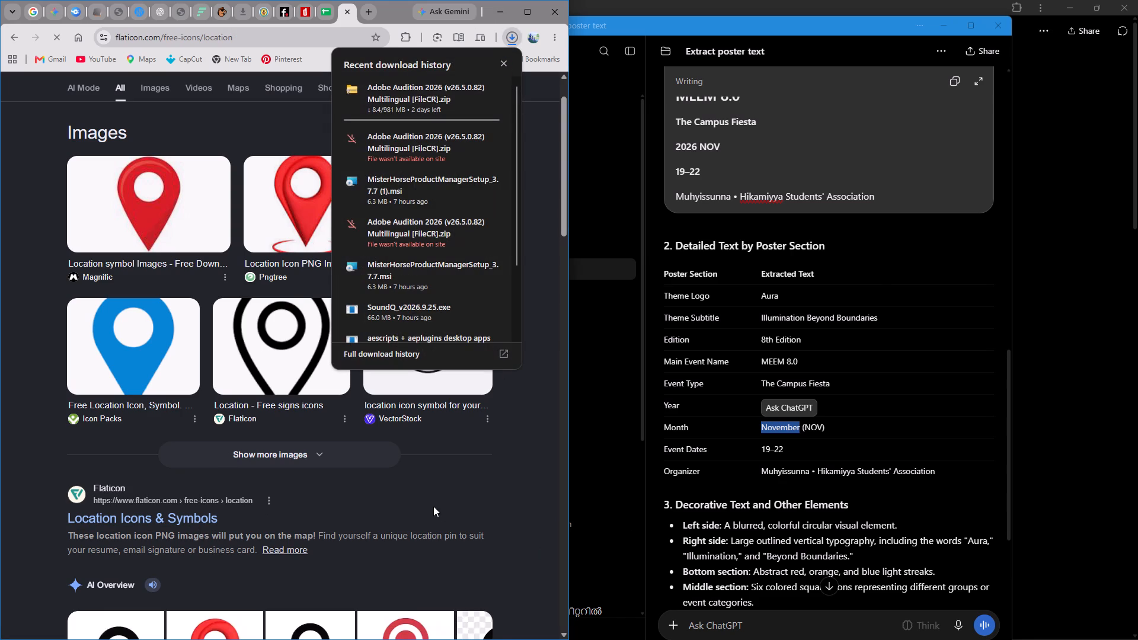
{"action": "left_click", "coordinate": [312, 512]}
{"action": "left_click", "coordinate": [322, 15]}
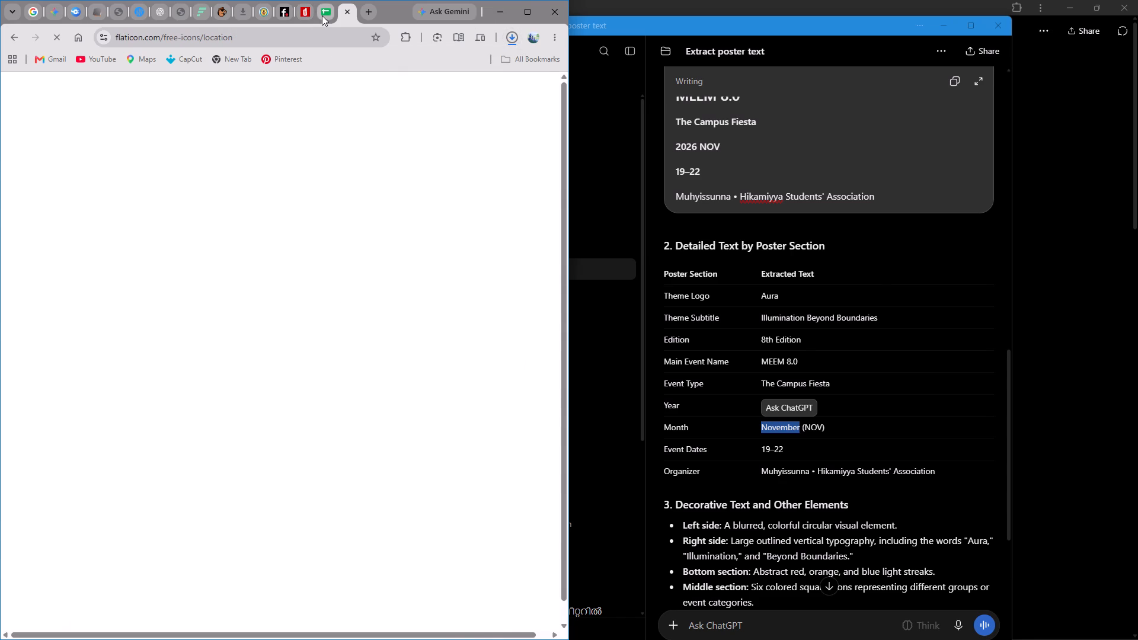
{"action": "left_click", "coordinate": [346, 14]}
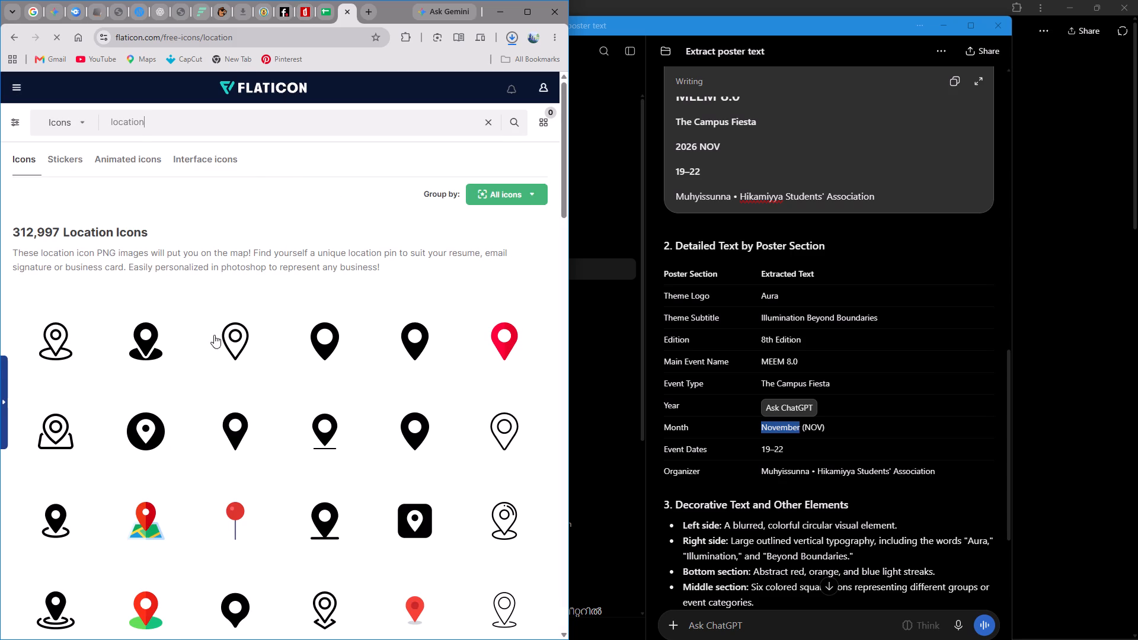
{"action": "scroll", "coordinate": [187, 380], "scroll_direction": "down", "scroll_amount": 3}
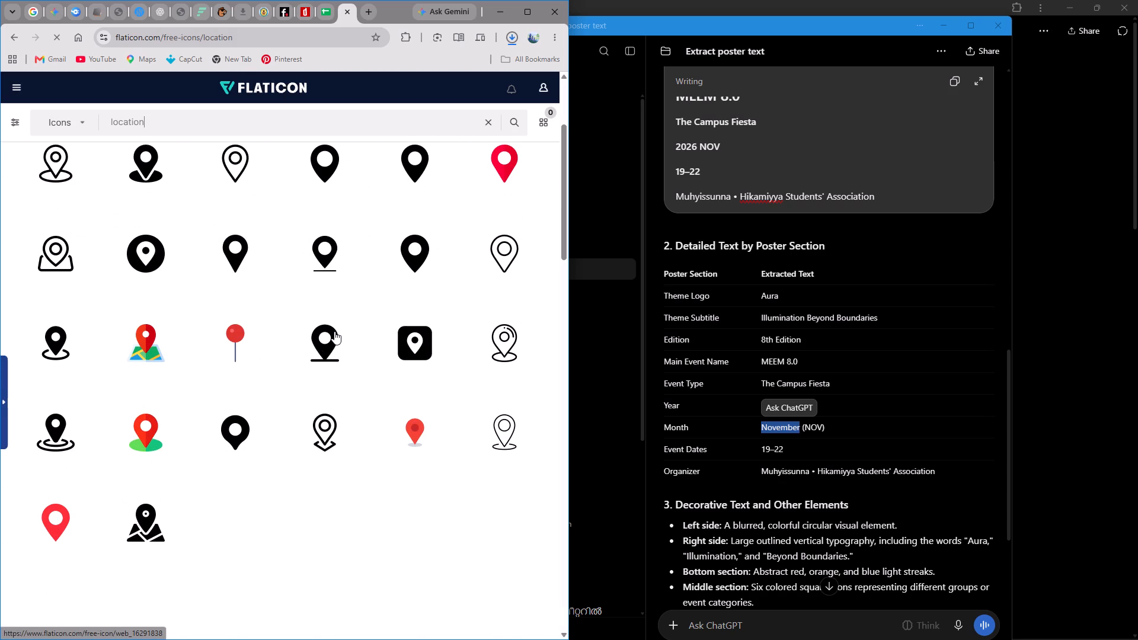
{"action": "scroll", "coordinate": [394, 445], "scroll_direction": "down", "scroll_amount": 3}
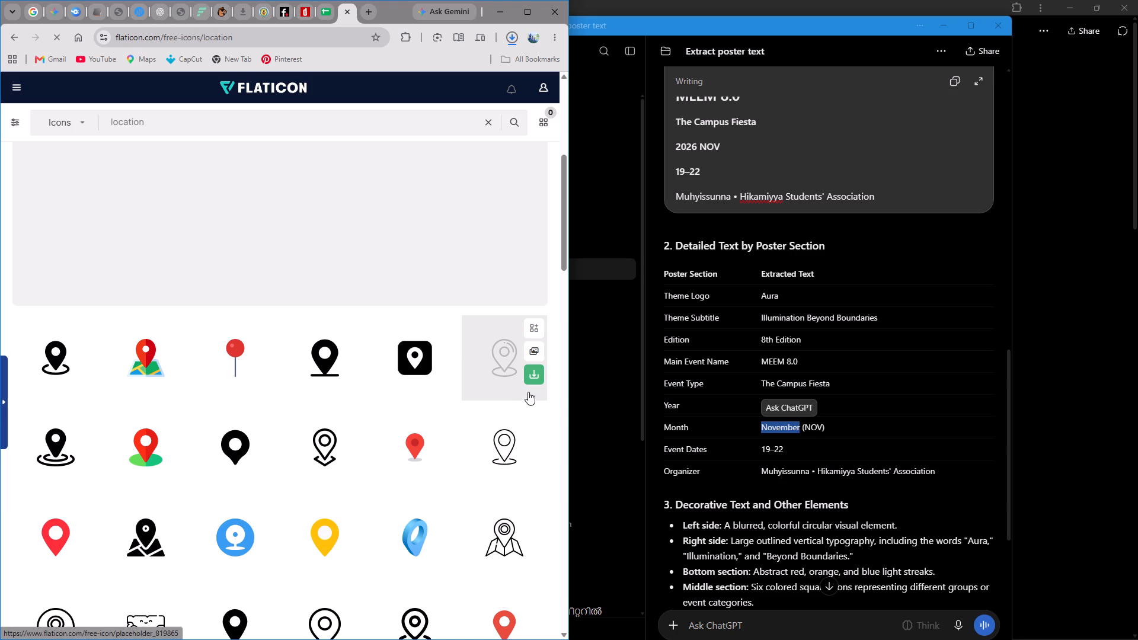
{"action": "scroll", "coordinate": [510, 424], "scroll_direction": "down", "scroll_amount": 3}
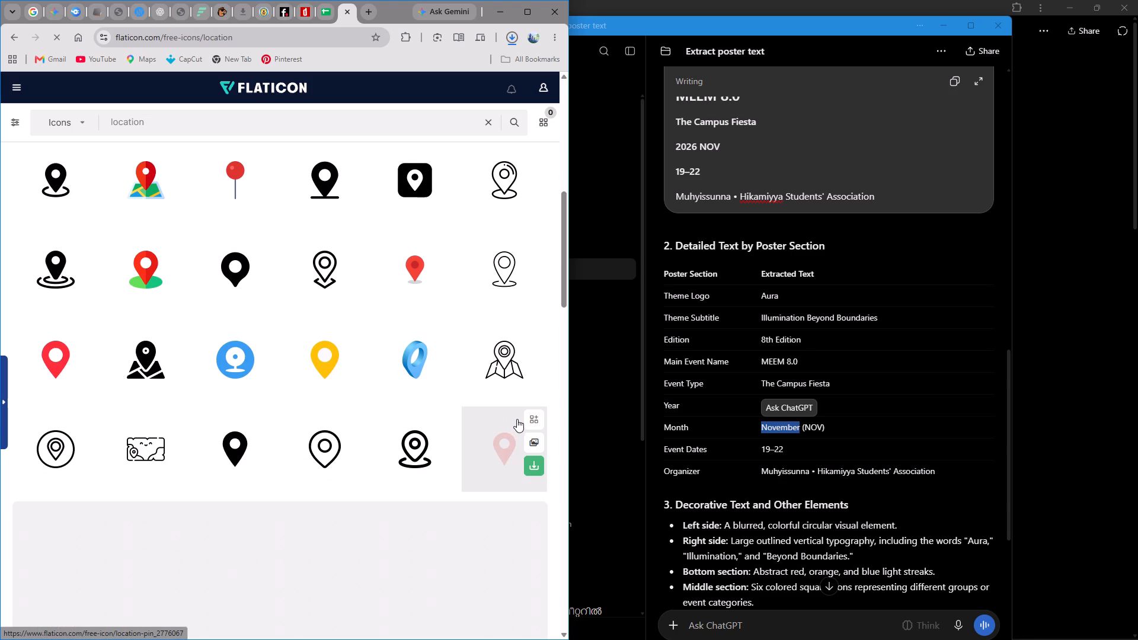
{"action": "scroll", "coordinate": [522, 408], "scroll_direction": "down", "scroll_amount": 7}
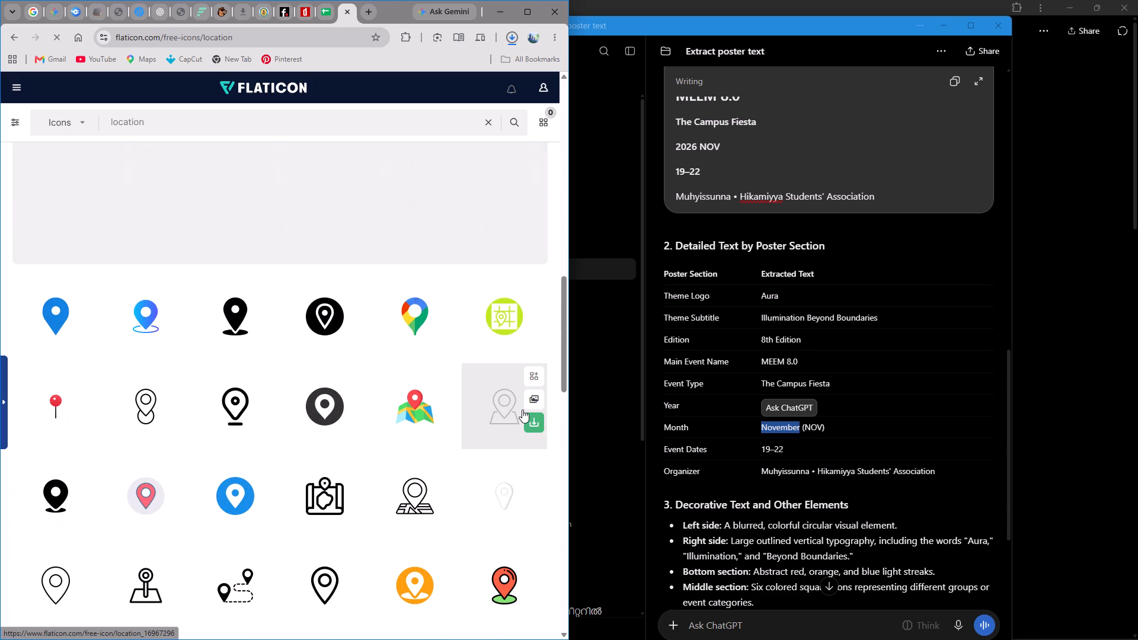
{"action": "scroll", "coordinate": [528, 409], "scroll_direction": "down", "scroll_amount": 3}
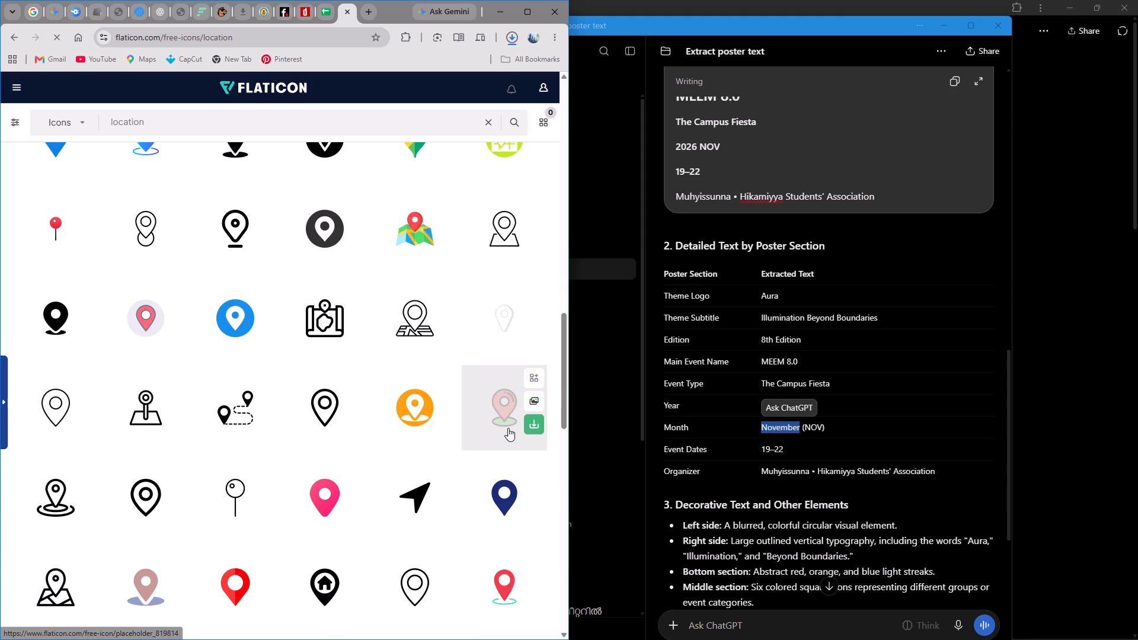
{"action": "scroll", "coordinate": [452, 436], "scroll_direction": "down", "scroll_amount": 2}
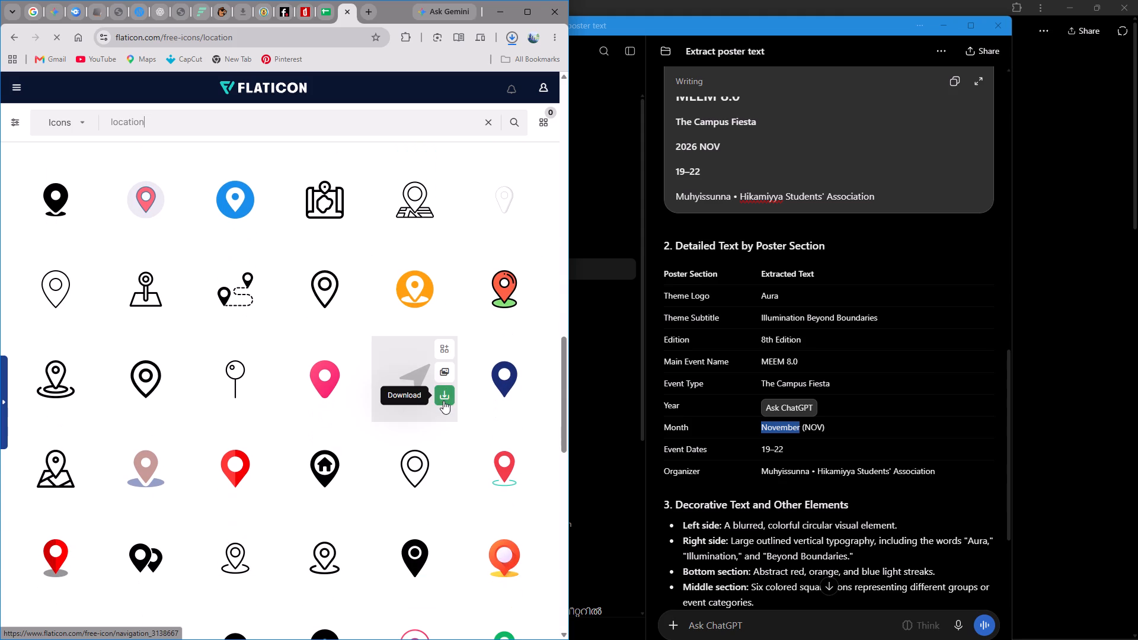
{"action": "left_click", "coordinate": [447, 395]}
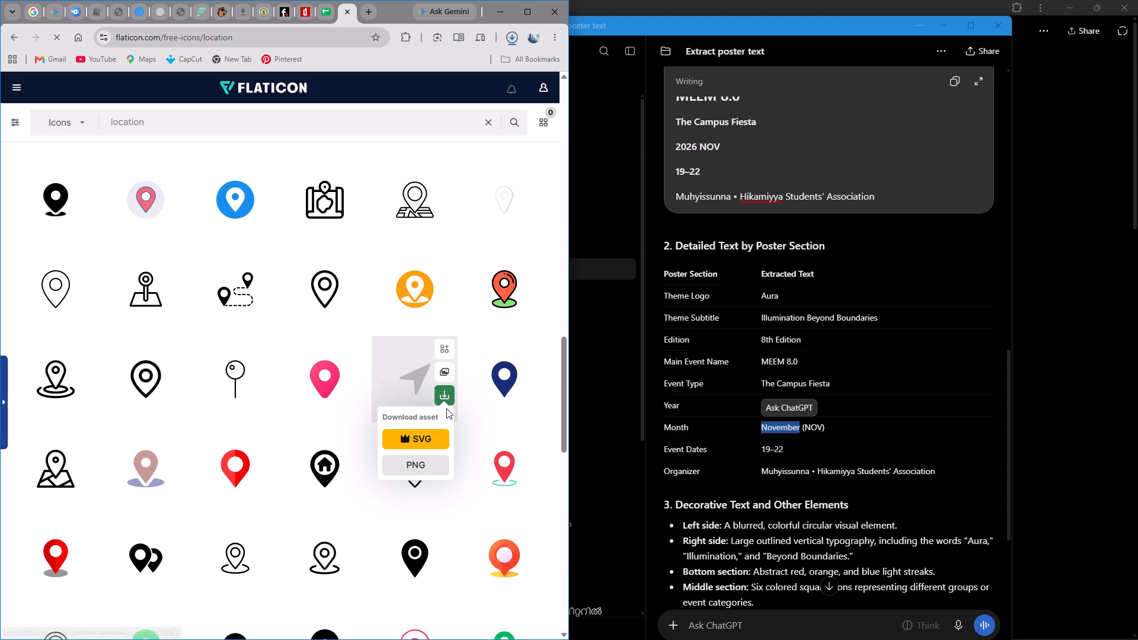
{"action": "left_click", "coordinate": [448, 399]}
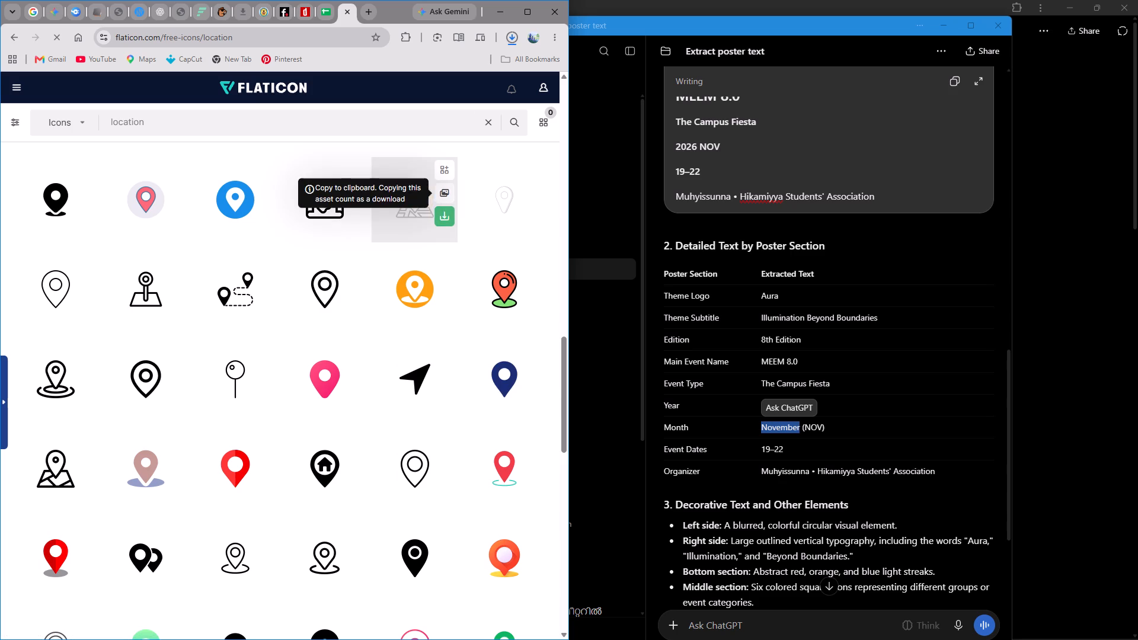
{"action": "left_click", "coordinate": [512, 41]}
{"action": "left_click", "coordinate": [512, 39]}
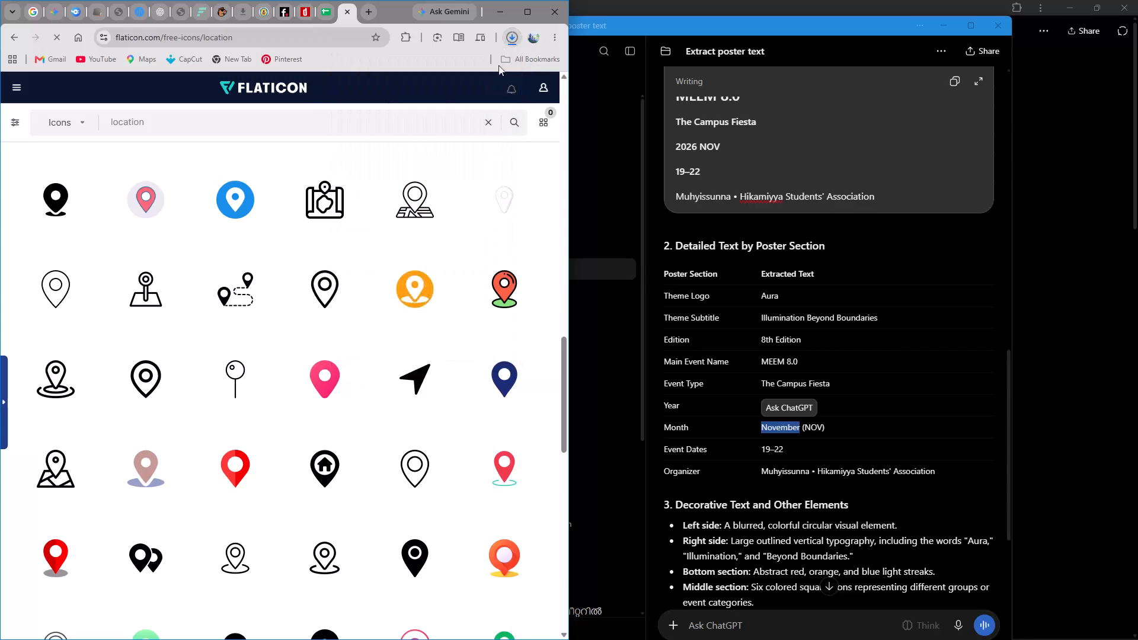
{"action": "left_click", "coordinate": [449, 397]}
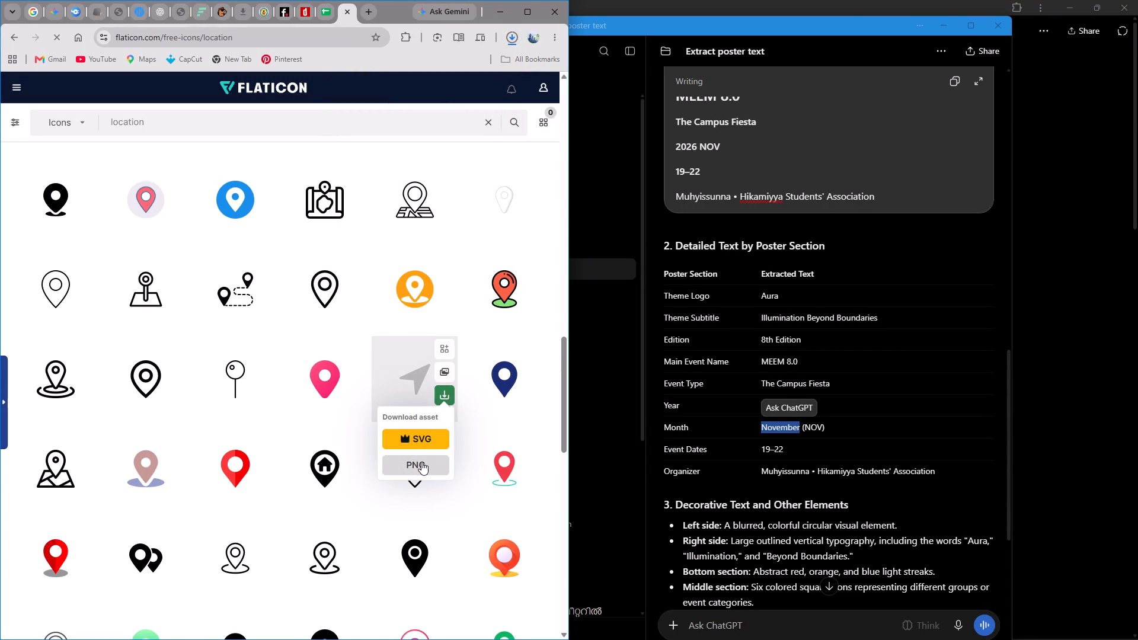
{"action": "left_click", "coordinate": [421, 462]}
{"action": "left_click", "coordinate": [499, 331]}
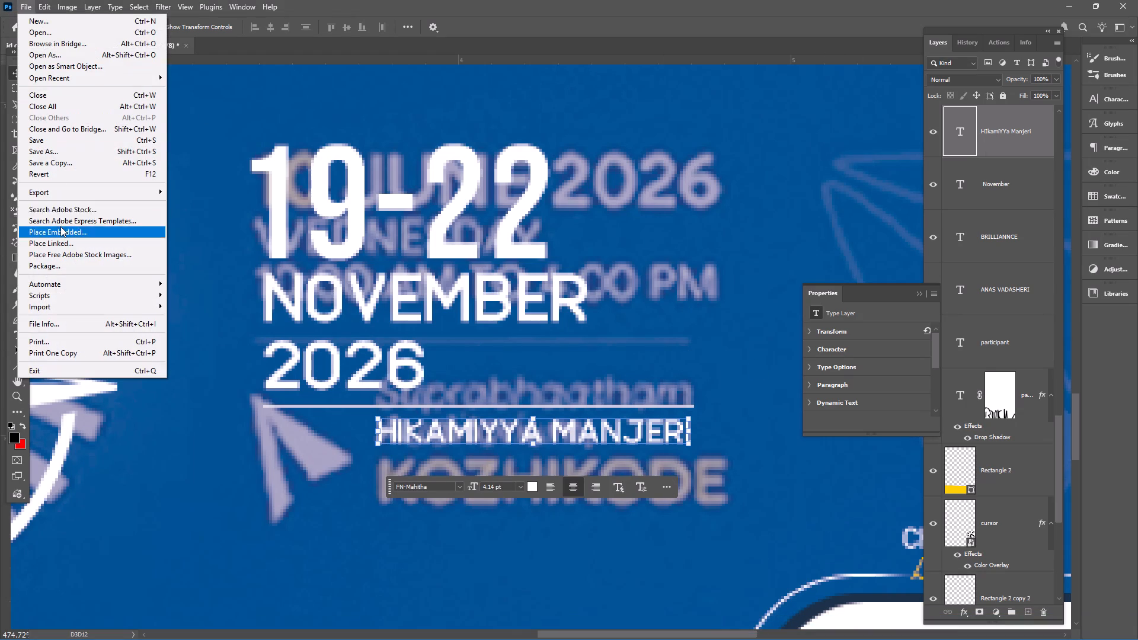
{"action": "left_click", "coordinate": [106, 230]}
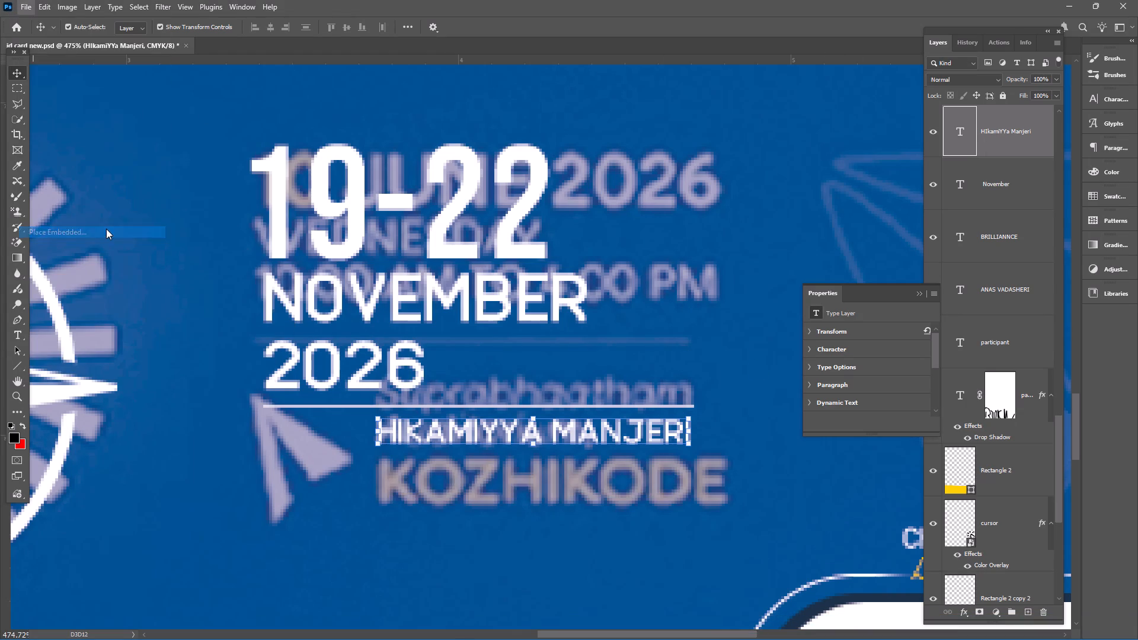
{"action": "double_click", "coordinate": [155, 151]}
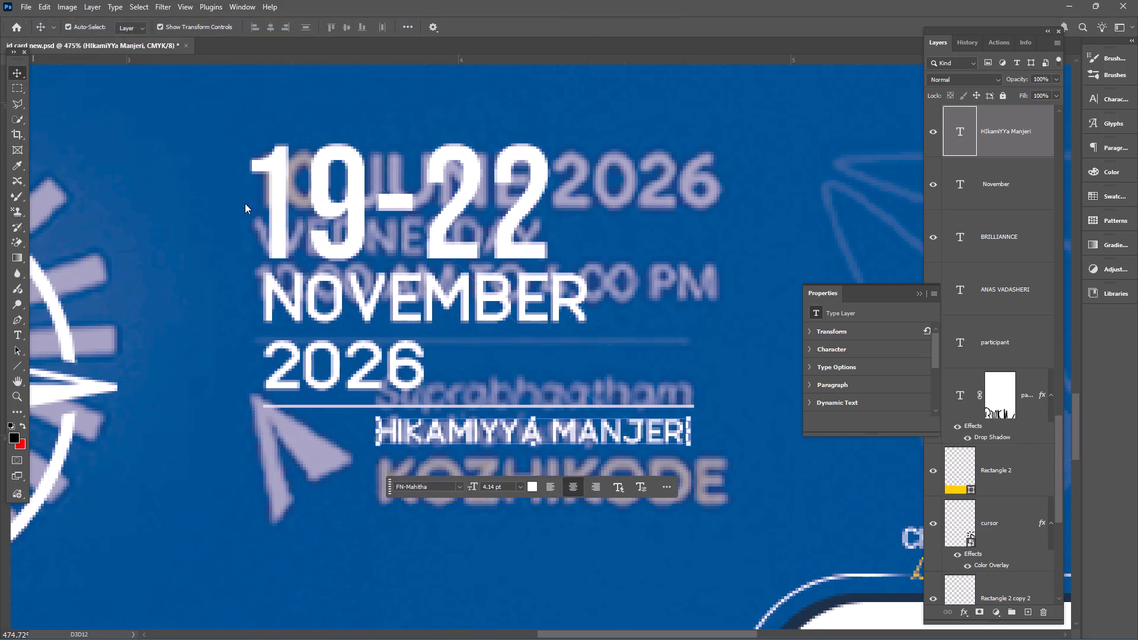
{"action": "scroll", "coordinate": [622, 220], "scroll_direction": "down", "scroll_amount": 11}
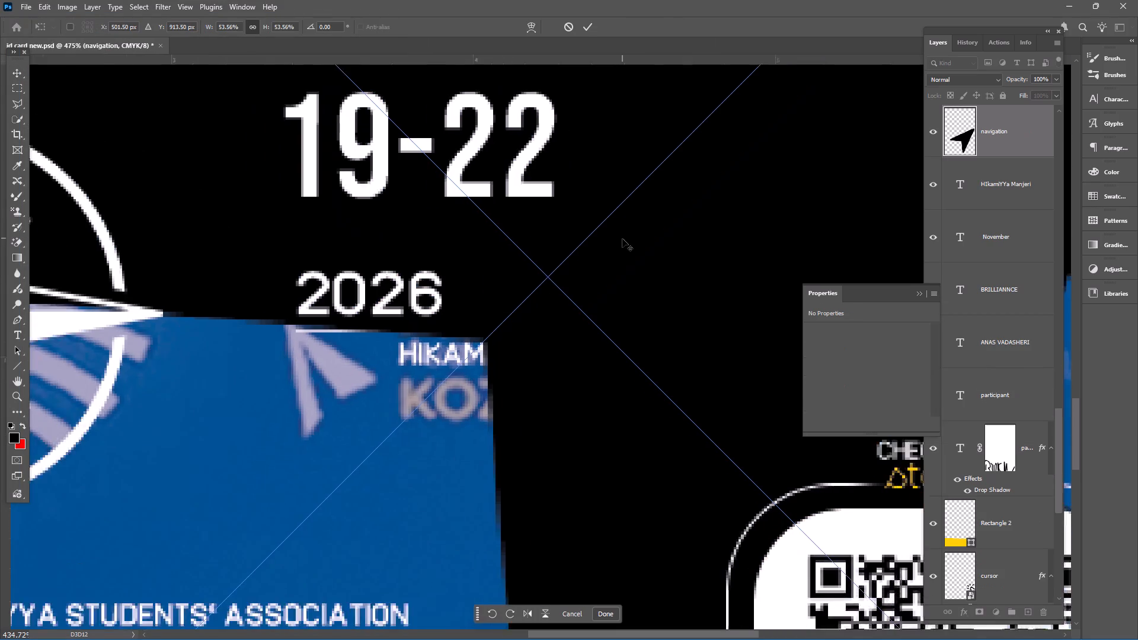
{"action": "scroll", "coordinate": [622, 239], "scroll_direction": "down", "scroll_amount": 8}
{"action": "scroll", "coordinate": [624, 164], "scroll_direction": "down", "scroll_amount": 5, "text": "alt"}
{"action": "left_click", "coordinate": [584, 22]}
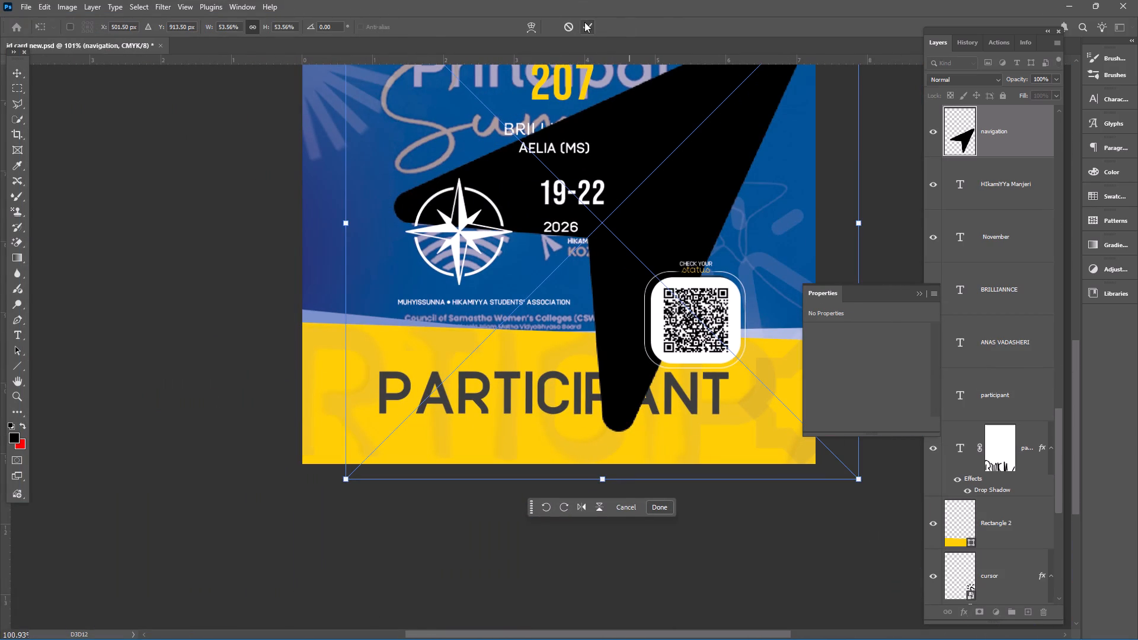
Scale the navigation arrow down to about 0.3 cm wide and leave it on the blue area below the venue text, near the compass.
{"action": "left_click_drag", "start_coordinate": [812, 223], "coordinate": [693, 241]}
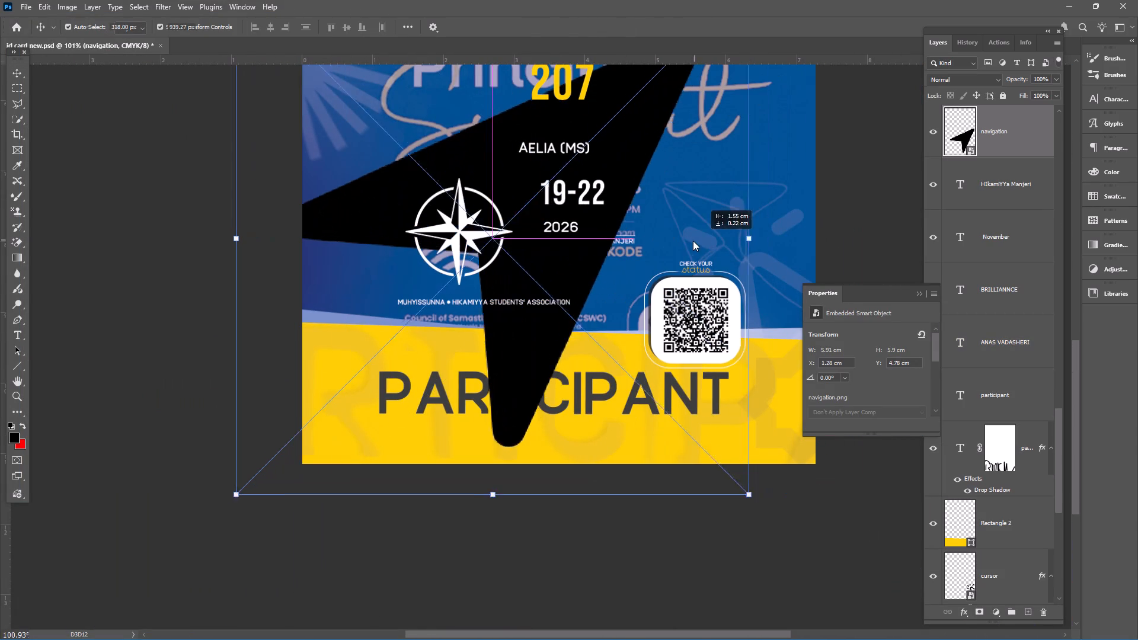
{"action": "left_click_drag", "start_coordinate": [693, 241], "coordinate": [691, 242]}
{"action": "left_click_drag", "start_coordinate": [737, 239], "coordinate": [332, 303]}
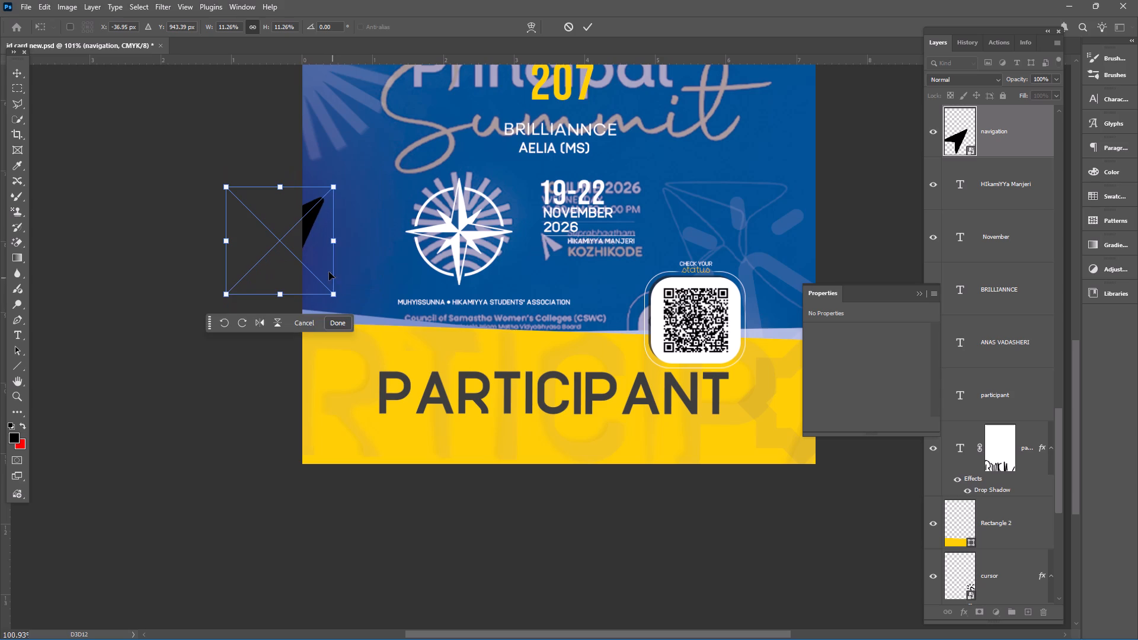
{"action": "left_click_drag", "start_coordinate": [307, 219], "coordinate": [587, 255]}
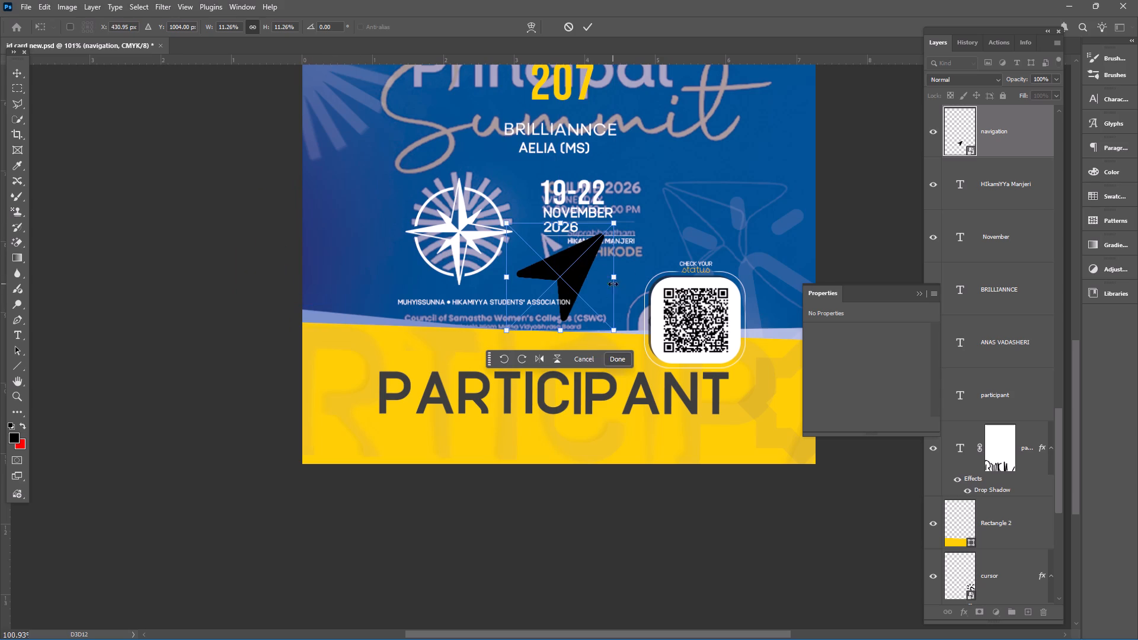
{"action": "left_click_drag", "start_coordinate": [615, 278], "coordinate": [532, 298]}
{"action": "scroll", "coordinate": [519, 257], "scroll_direction": "up", "scroll_amount": 12, "text": "alt"}
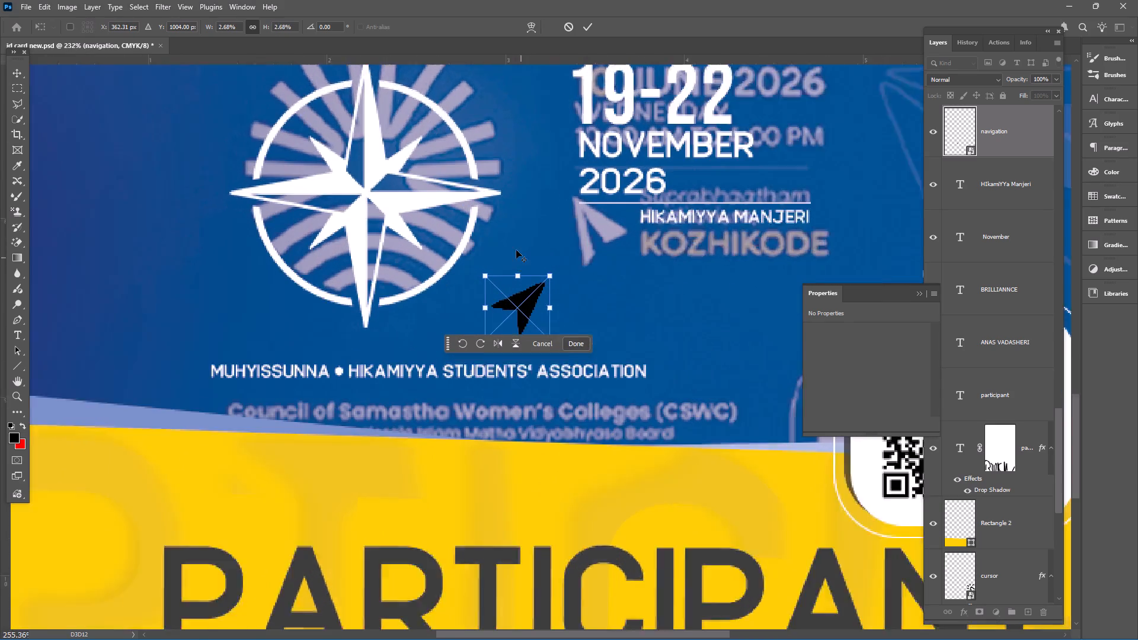
{"action": "left_click", "coordinate": [592, 27]}
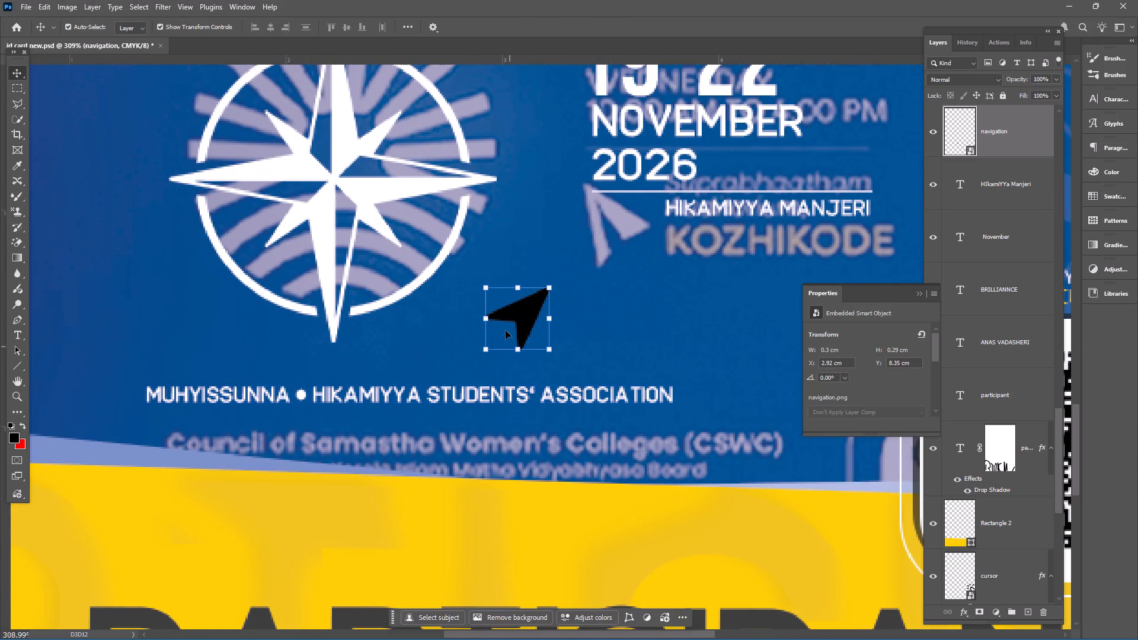
Move the navigation arrow just below the line, beside HIKAMIYYA MANJERI, and scale it to about 0.22 cm wide.
{"action": "left_click_drag", "start_coordinate": [507, 326], "coordinate": [581, 258]}
{"action": "key", "text": "ctrl+z"}
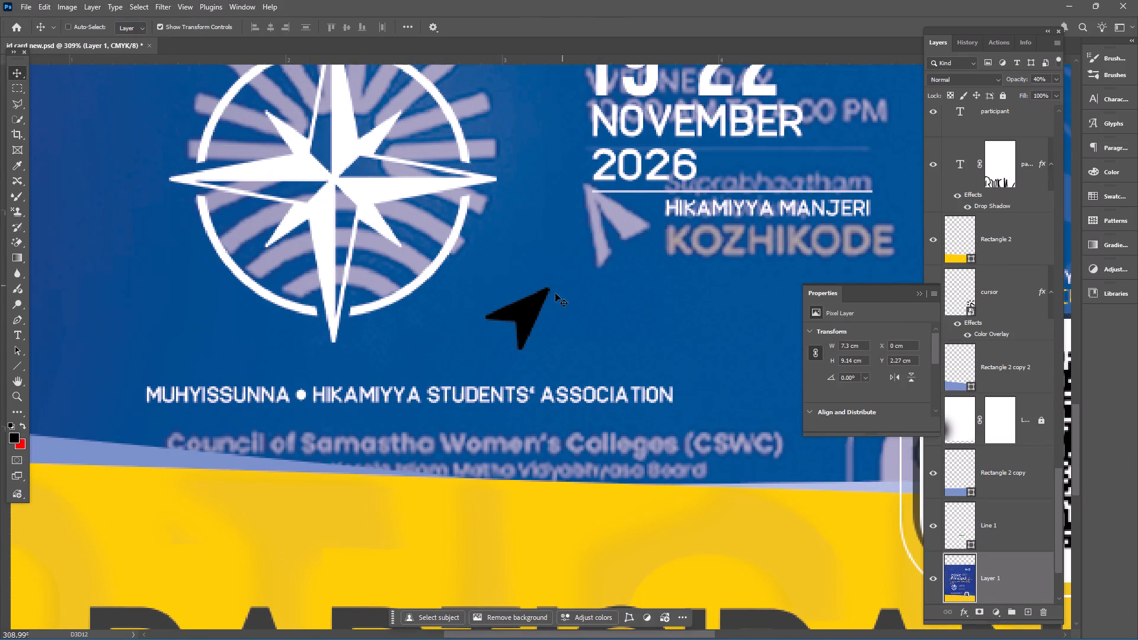
{"action": "left_click", "coordinate": [531, 307]}
{"action": "left_click_drag", "start_coordinate": [532, 310], "coordinate": [622, 228]}
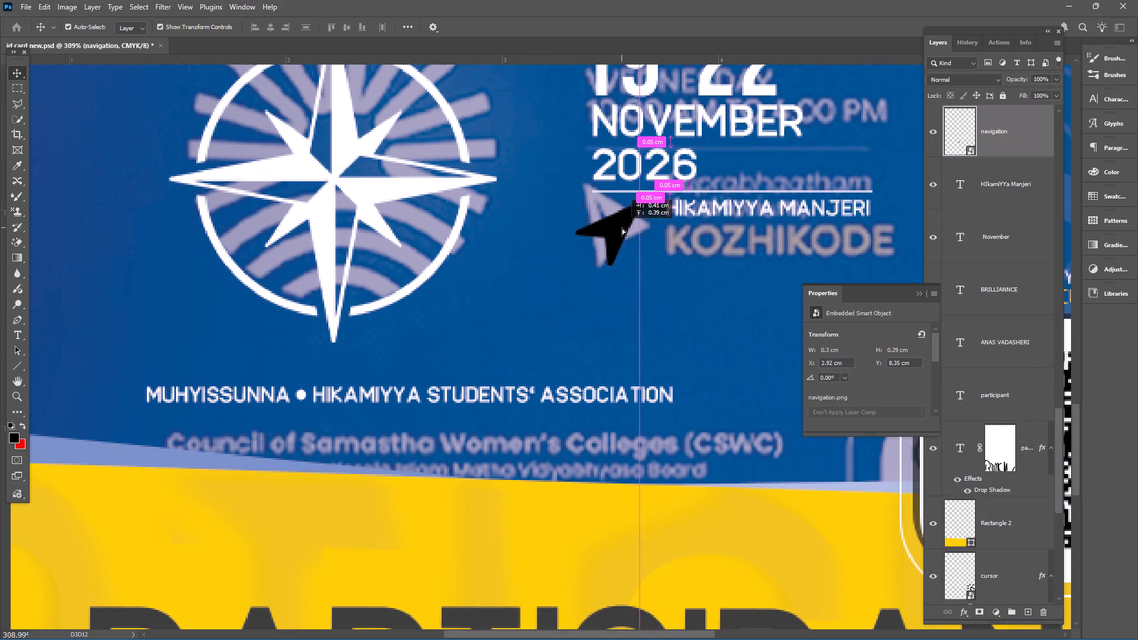
{"action": "left_click_drag", "start_coordinate": [622, 228], "coordinate": [624, 228]}
{"action": "left_click_drag", "start_coordinate": [578, 235], "coordinate": [602, 221]}
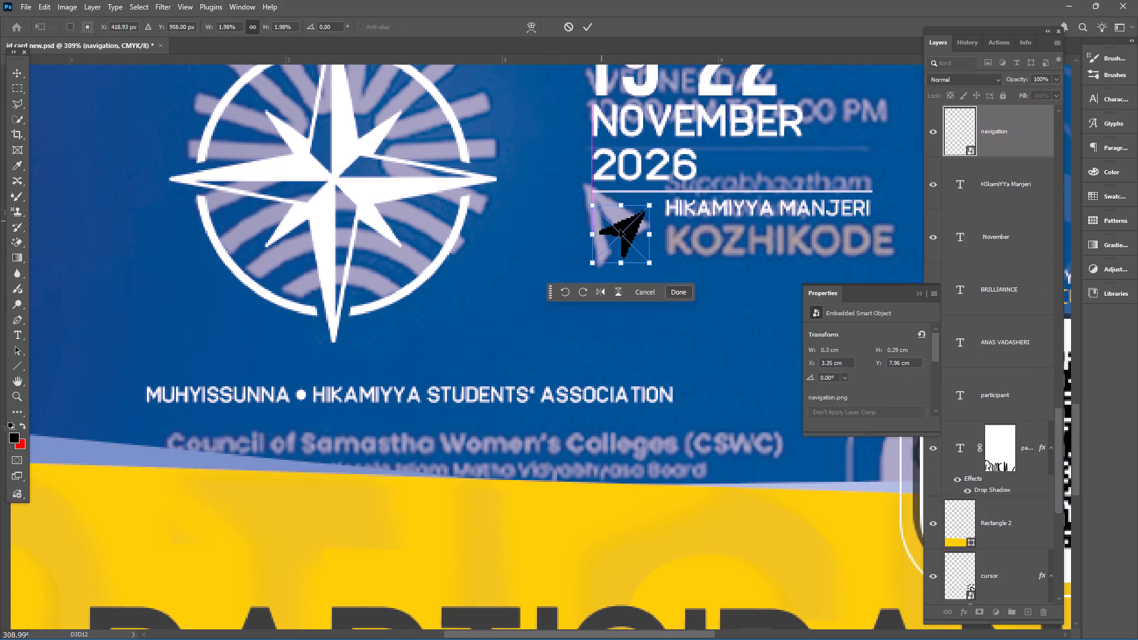
{"action": "left_click_drag", "start_coordinate": [630, 229], "coordinate": [635, 223]}
{"action": "left_click", "coordinate": [591, 24]}
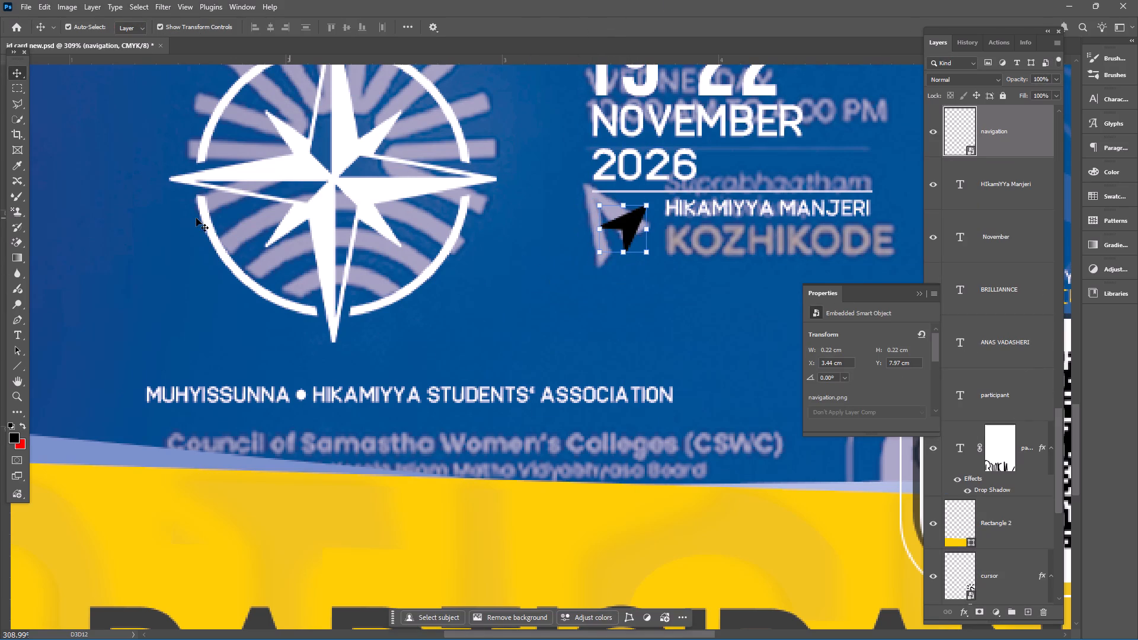
Examine the whole ID card layout with the navigation arrow placed beside the venue text.
{"action": "left_click", "coordinate": [120, 236]}
{"action": "scroll", "coordinate": [610, 219], "scroll_direction": "down", "scroll_amount": 9, "text": "alt"}
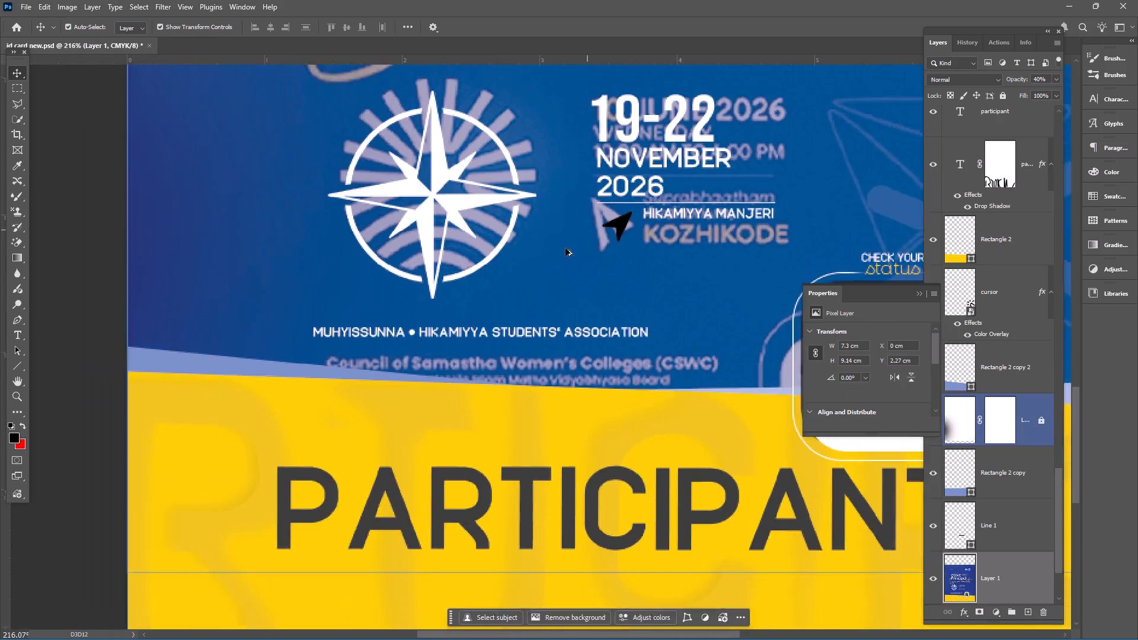
{"action": "scroll", "coordinate": [565, 248], "scroll_direction": "down", "scroll_amount": 7, "text": "alt"}
{"action": "scroll", "coordinate": [622, 297], "scroll_direction": "up", "scroll_amount": 11}
{"action": "scroll", "coordinate": [612, 300], "scroll_direction": "down", "scroll_amount": 3, "text": "alt"}
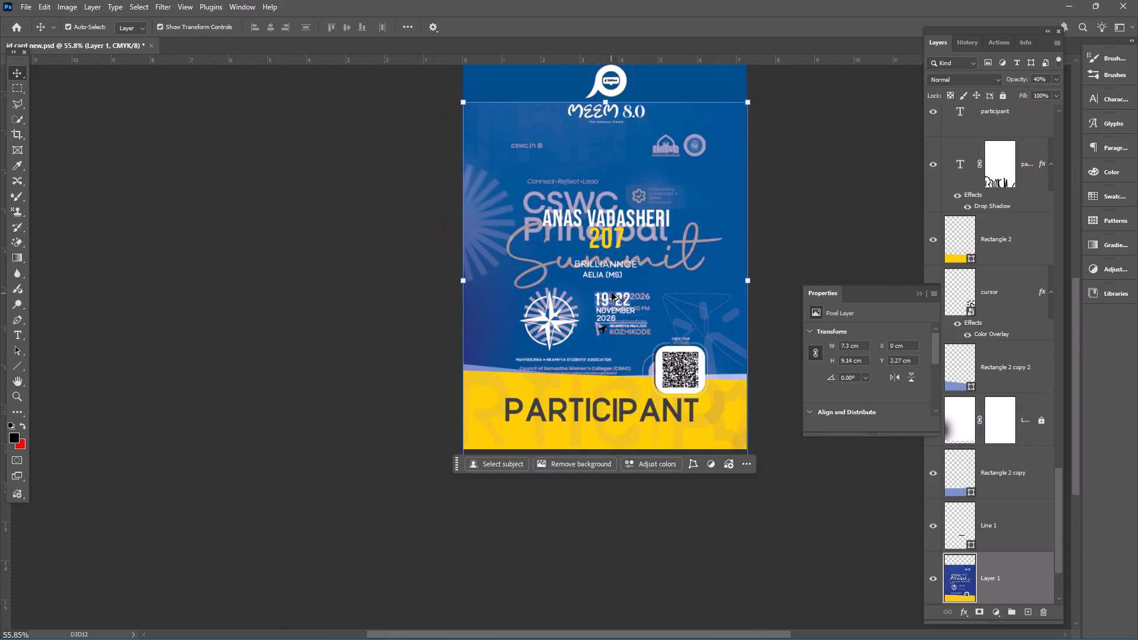
{"action": "key", "text": "space"}
{"action": "key", "text": "space"}
{"action": "key", "text": "space"}
{"action": "key", "text": "space"}
{"action": "key", "text": "space"}
{"action": "key", "text": "space"}
{"action": "left_click_drag", "start_coordinate": [760, 274], "coordinate": [657, 330]}
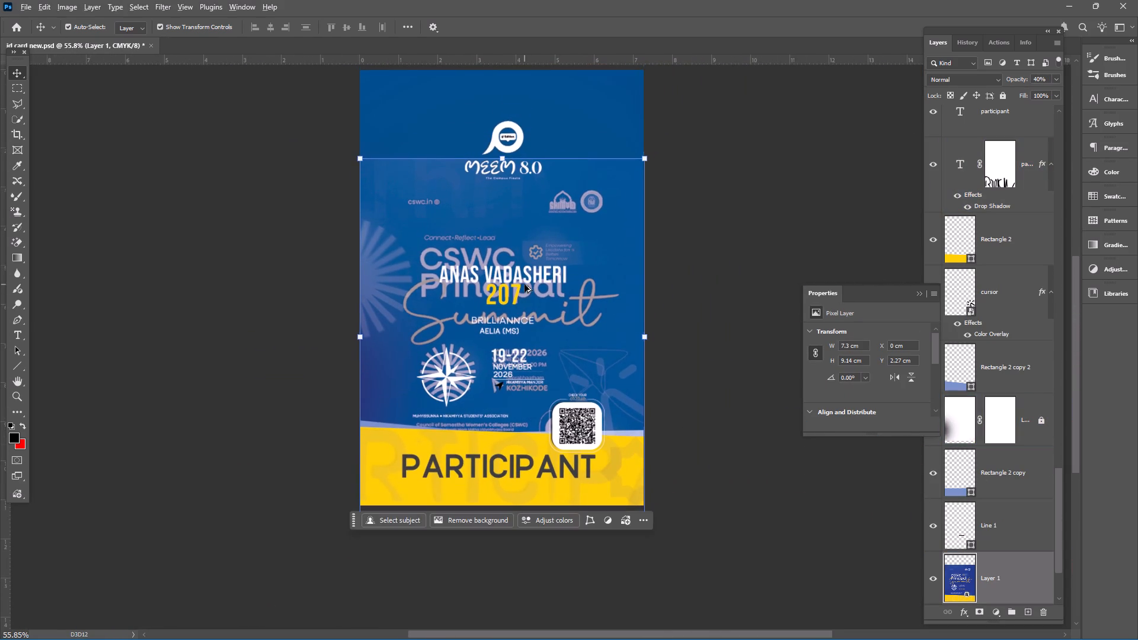
{"action": "scroll", "coordinate": [525, 284], "scroll_direction": "down", "scroll_amount": 15, "text": "alt"}
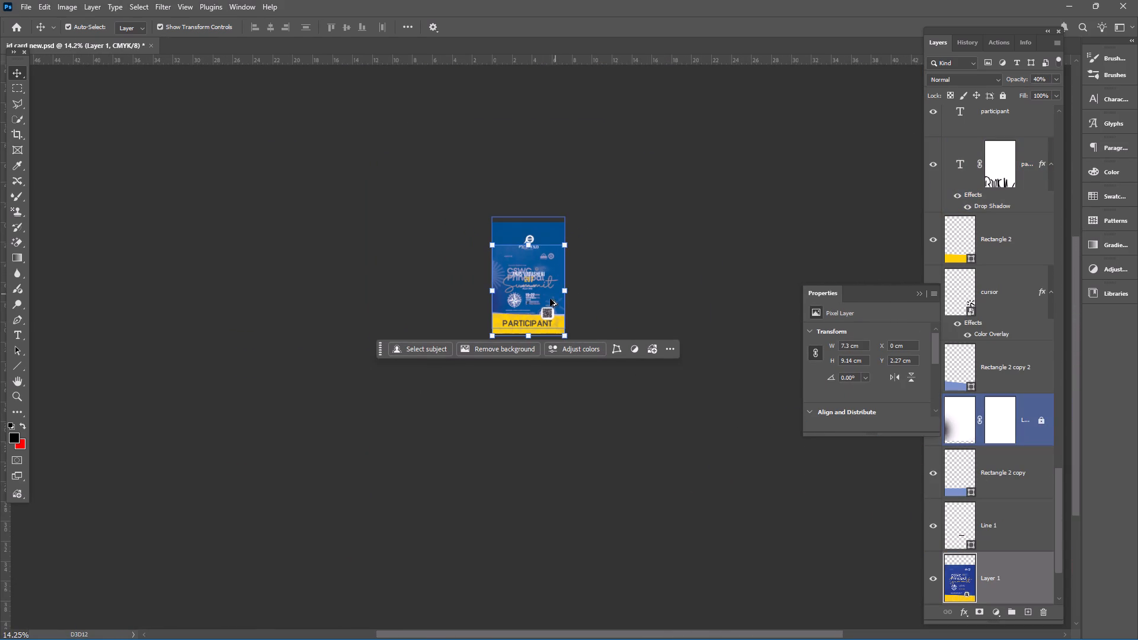
{"action": "scroll", "coordinate": [536, 297], "scroll_direction": "up", "scroll_amount": 18, "text": "alt"}
{"action": "scroll", "coordinate": [500, 305], "scroll_direction": "up", "scroll_amount": 5}
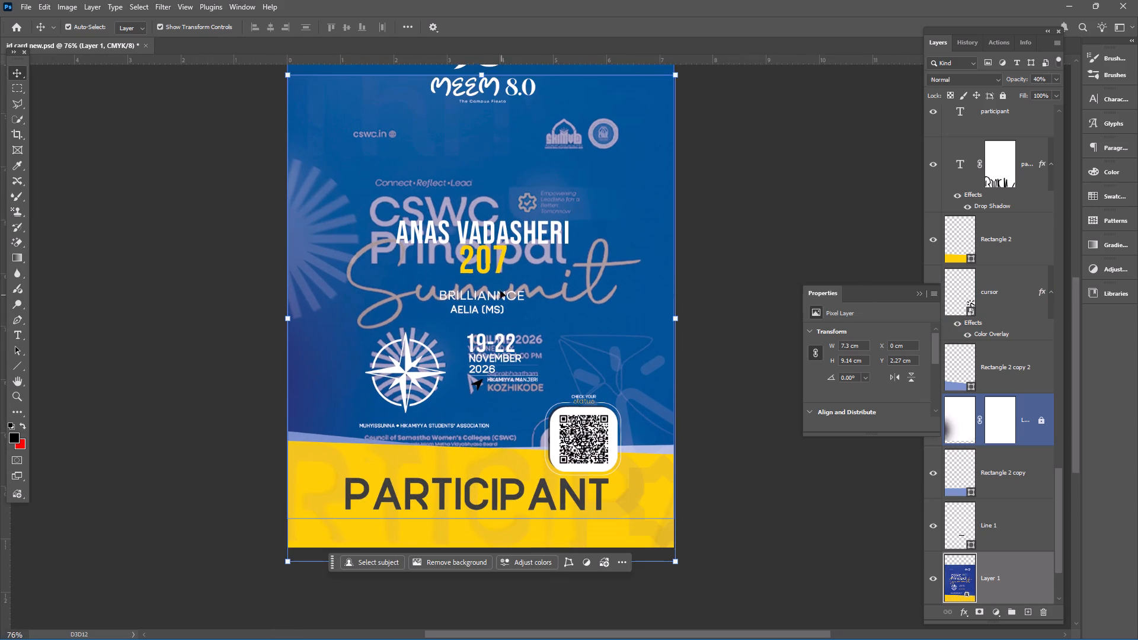
Nudge the participant's name text slightly upward, away from the number 207.
{"action": "scroll", "coordinate": [494, 259], "scroll_direction": "up", "scroll_amount": 5}
{"action": "left_click", "coordinate": [512, 283]}
{"action": "key", "text": "Up"}
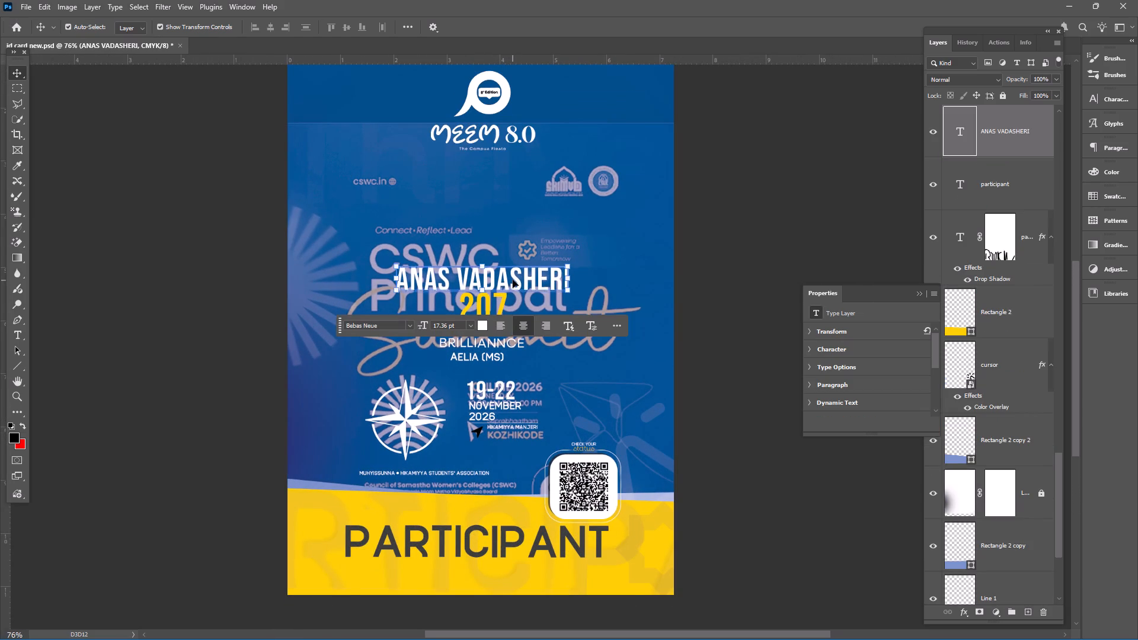
{"action": "key", "text": "Up"}
{"action": "key", "text": "Up"}
{"action": "left_click", "coordinate": [707, 268]}
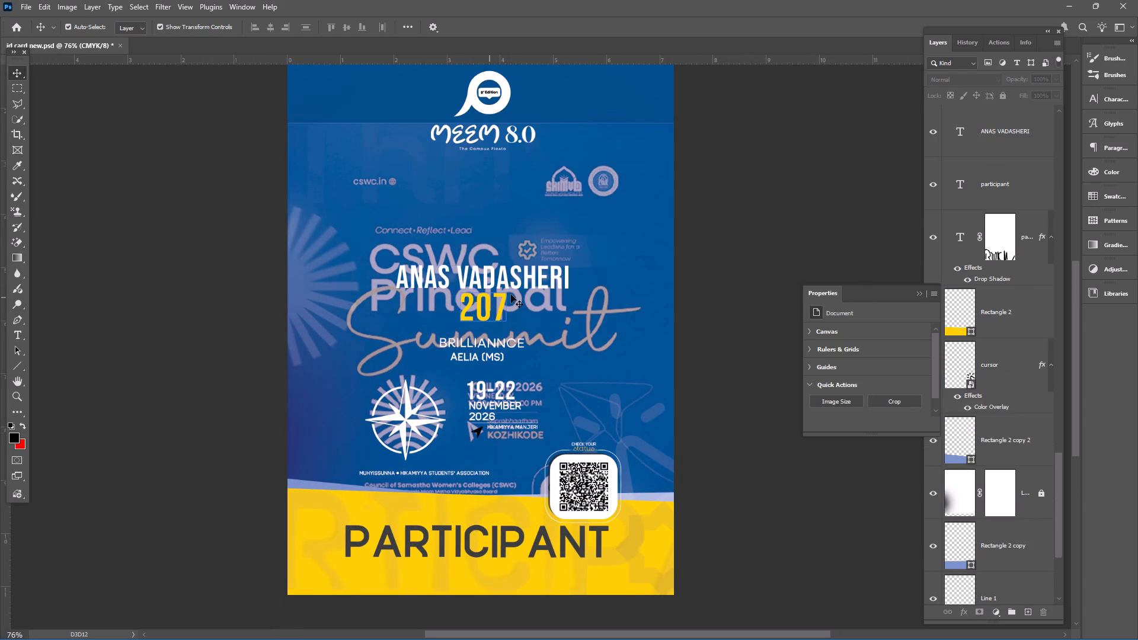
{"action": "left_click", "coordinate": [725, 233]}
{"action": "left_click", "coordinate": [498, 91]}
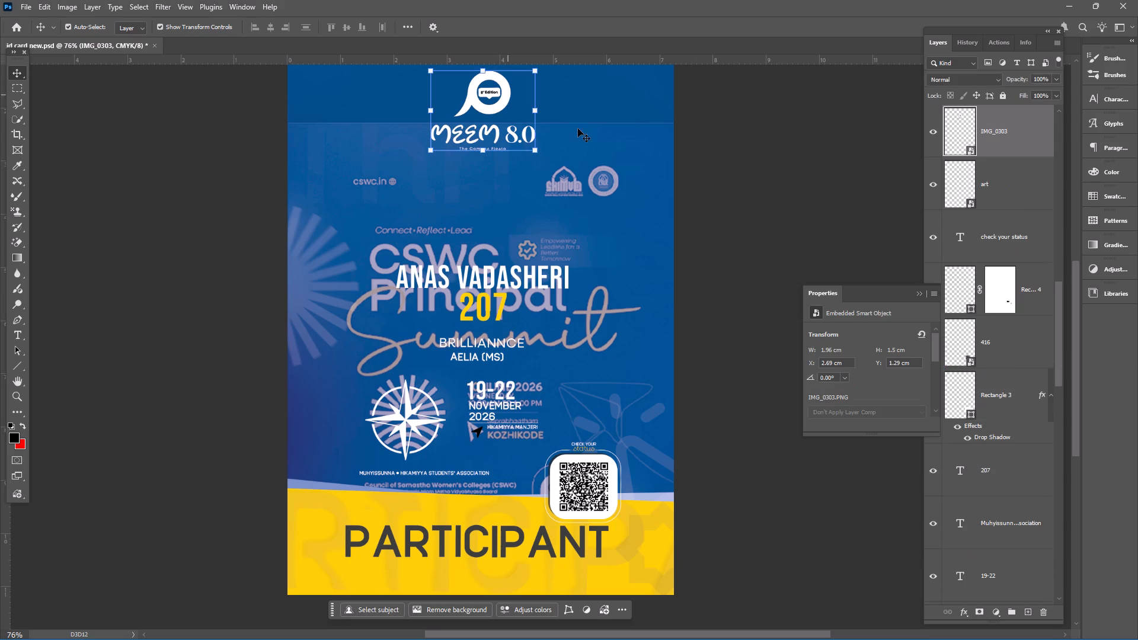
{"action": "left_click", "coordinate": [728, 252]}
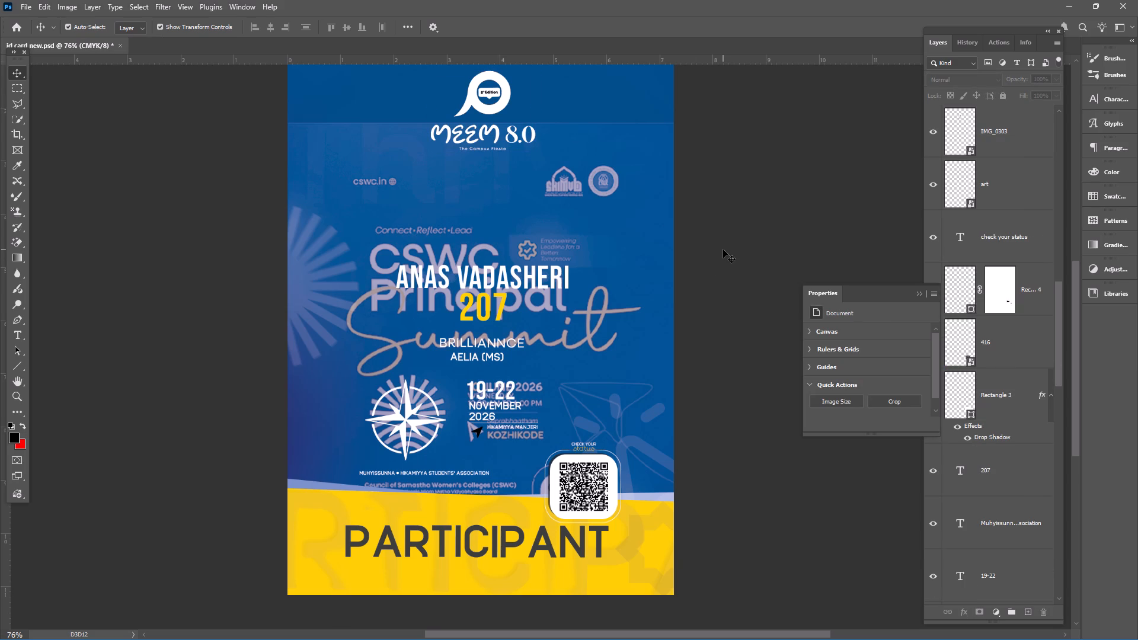
Move the compass emblem from beside the date block up to the card's upper left, just above cswc.in.
{"action": "left_click", "coordinate": [402, 413]}
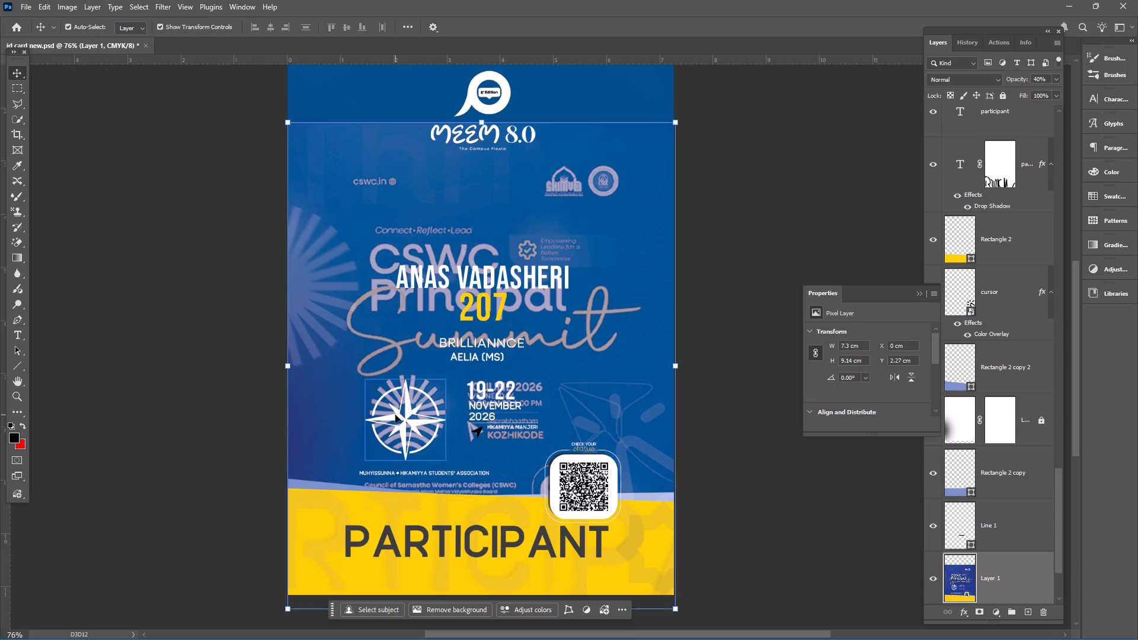
{"action": "left_click", "coordinate": [395, 415]}
{"action": "left_click_drag", "start_coordinate": [402, 428], "coordinate": [404, 196]}
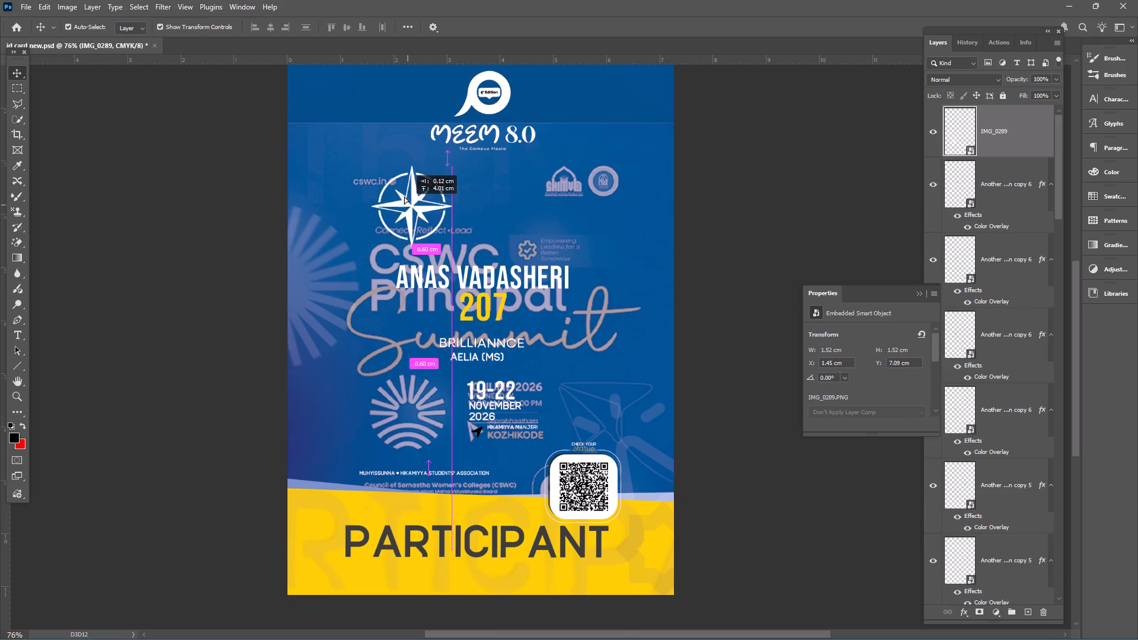
{"action": "left_click_drag", "start_coordinate": [404, 196], "coordinate": [365, 146]}
Move the MEEM 8.0 logo down from the top of the card into the space beside the 19-22 November 2026 block.
{"action": "left_click", "coordinate": [516, 100]}
{"action": "left_click", "coordinate": [498, 94]}
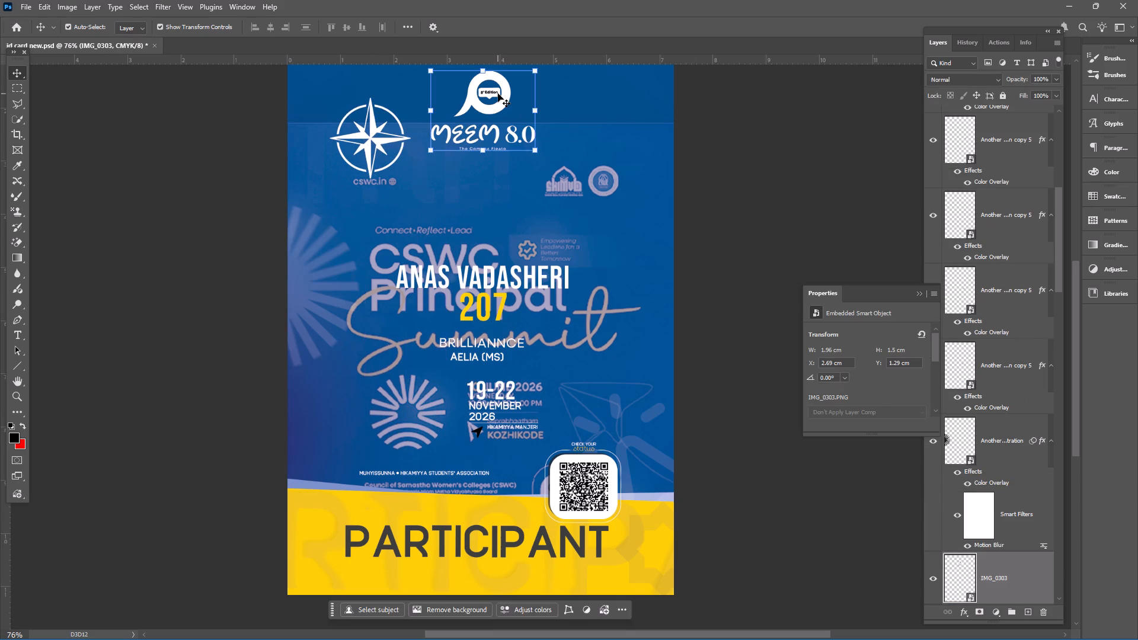
{"action": "left_click_drag", "start_coordinate": [497, 93], "coordinate": [417, 391]}
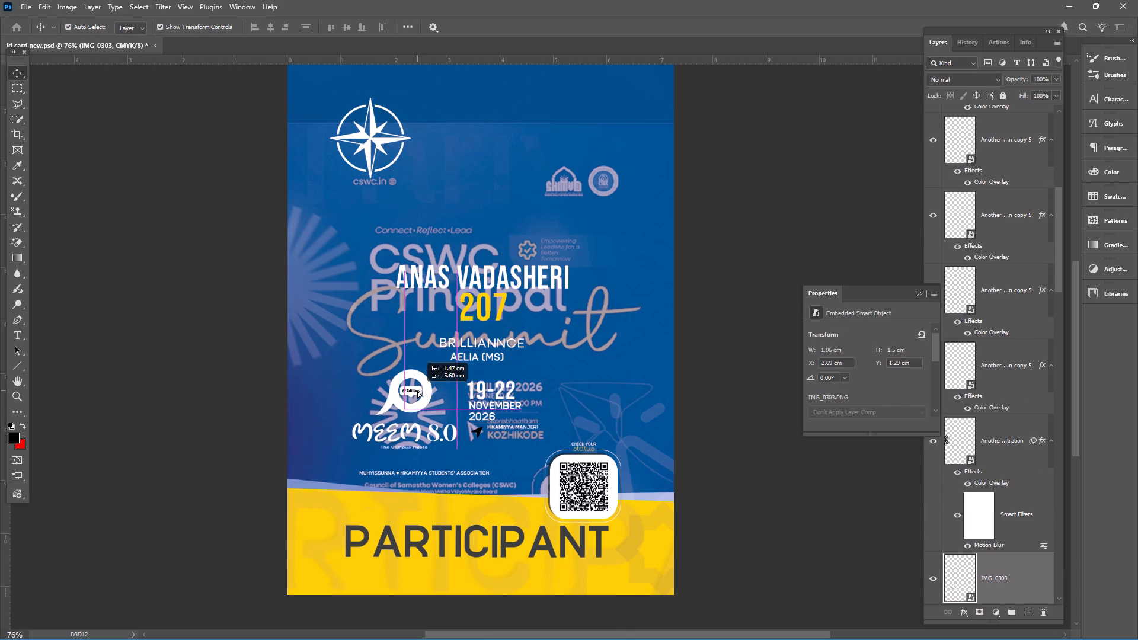
{"action": "left_click_drag", "start_coordinate": [417, 391], "coordinate": [420, 391]}
Examine the MEEM 8.0 logo, date block and venue text both close up and against the whole card.
{"action": "scroll", "coordinate": [507, 456], "scroll_direction": "up", "scroll_amount": 8, "text": "alt"}
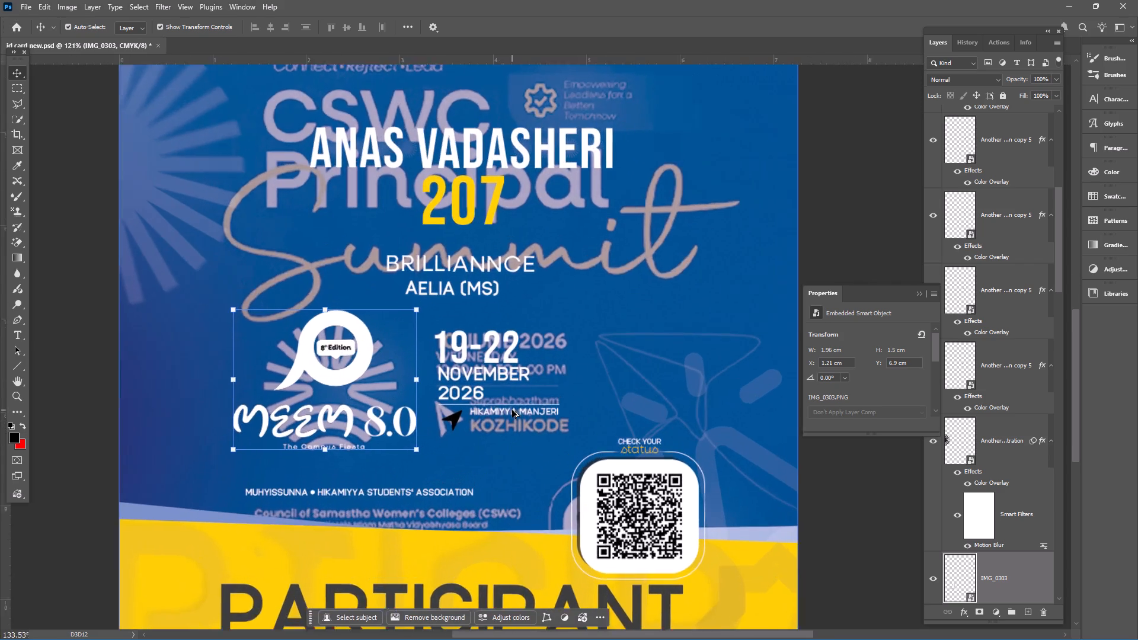
{"action": "scroll", "coordinate": [506, 414], "scroll_direction": "up", "scroll_amount": 3, "text": "alt"}
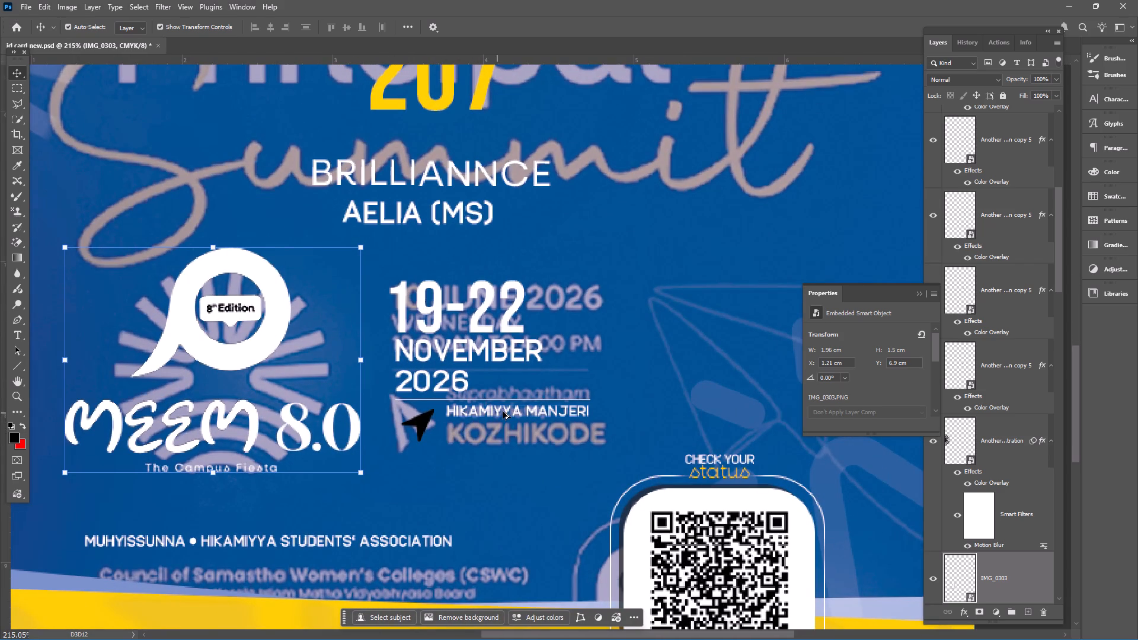
{"action": "scroll", "coordinate": [503, 411], "scroll_direction": "down", "scroll_amount": 1, "text": "alt"}
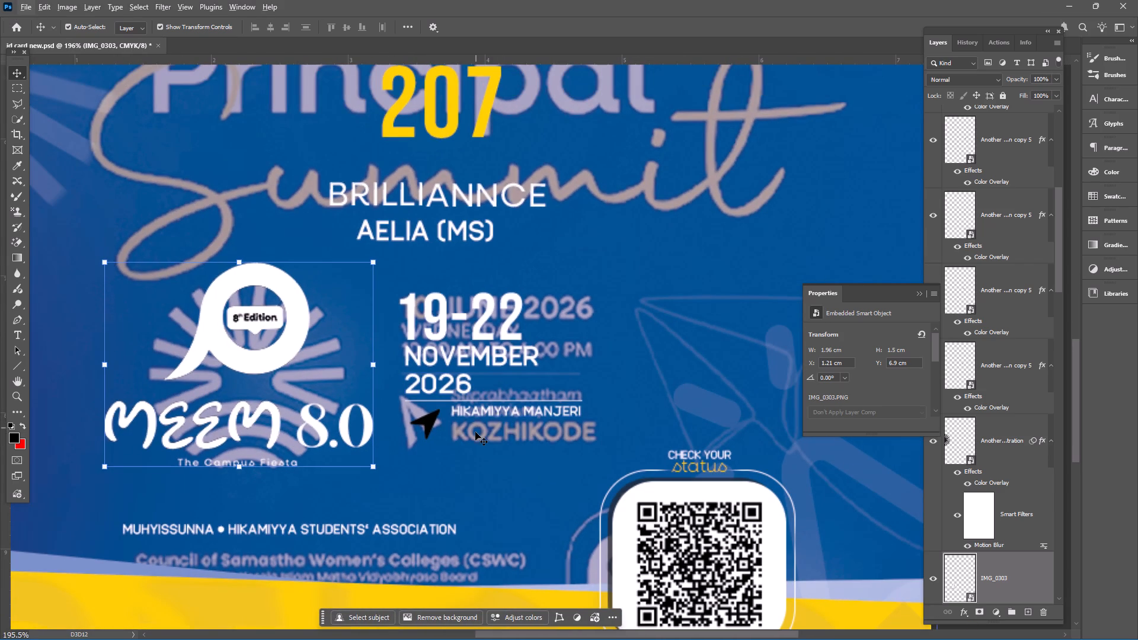
{"action": "left_click", "coordinate": [494, 412]}
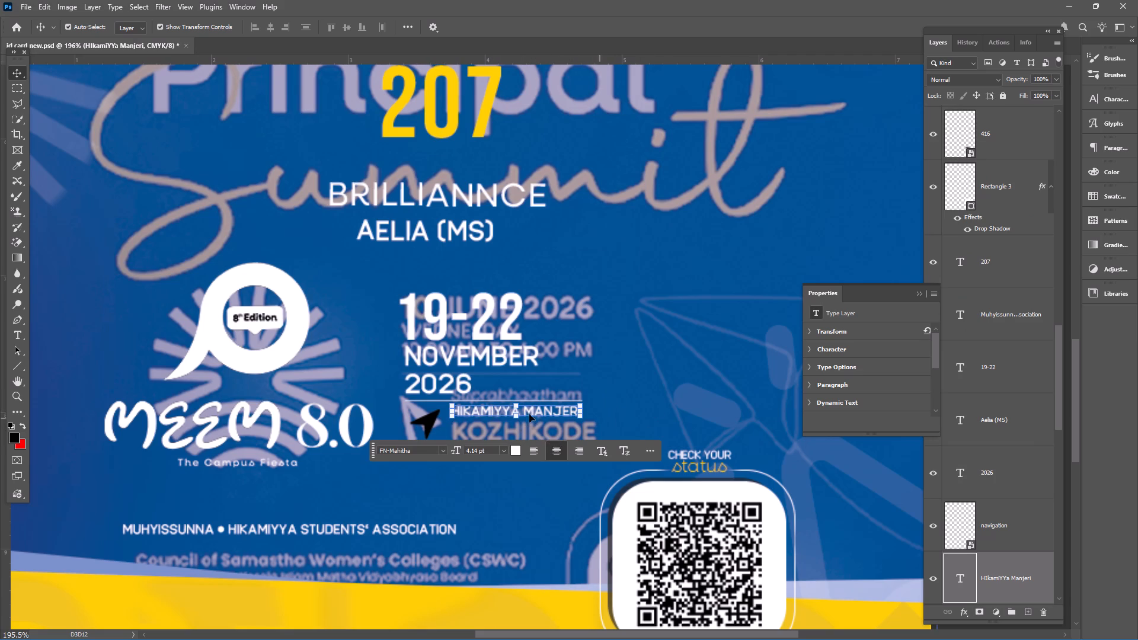
{"action": "scroll", "coordinate": [490, 417], "scroll_direction": "down", "scroll_amount": 20, "text": "alt"}
{"action": "scroll", "coordinate": [490, 417], "scroll_direction": "down", "scroll_amount": 2, "text": "alt"}
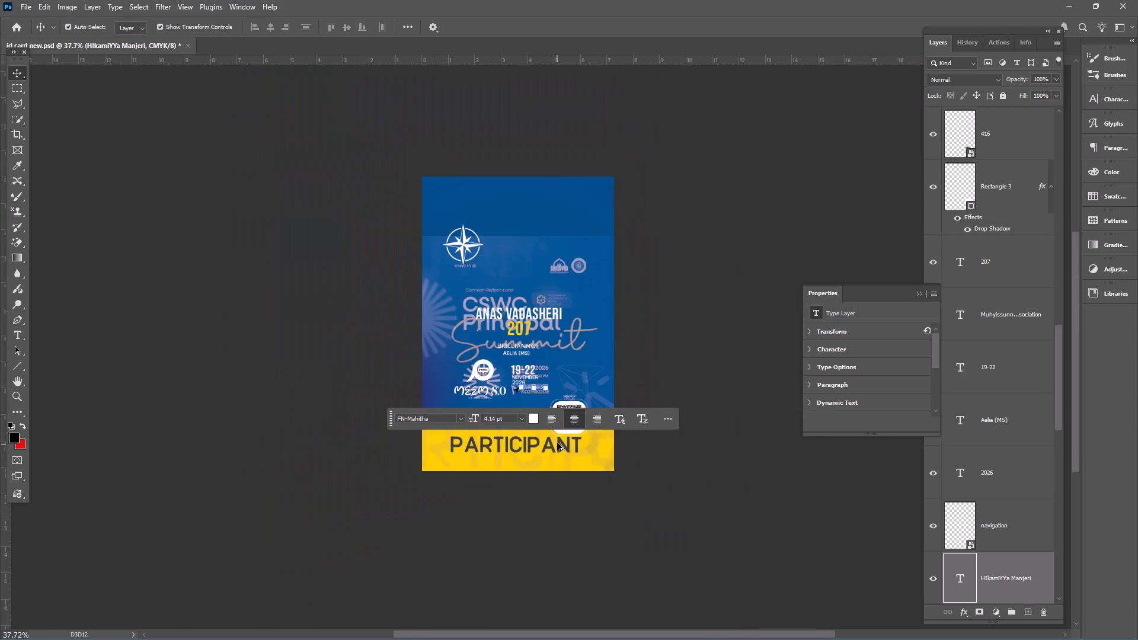
{"action": "scroll", "coordinate": [557, 443], "scroll_direction": "down", "scroll_amount": 17, "text": "alt"}
{"action": "scroll", "coordinate": [564, 361], "scroll_direction": "down", "scroll_amount": 5, "text": "alt"}
{"action": "scroll", "coordinate": [525, 374], "scroll_direction": "up", "scroll_amount": 9, "text": "alt"}
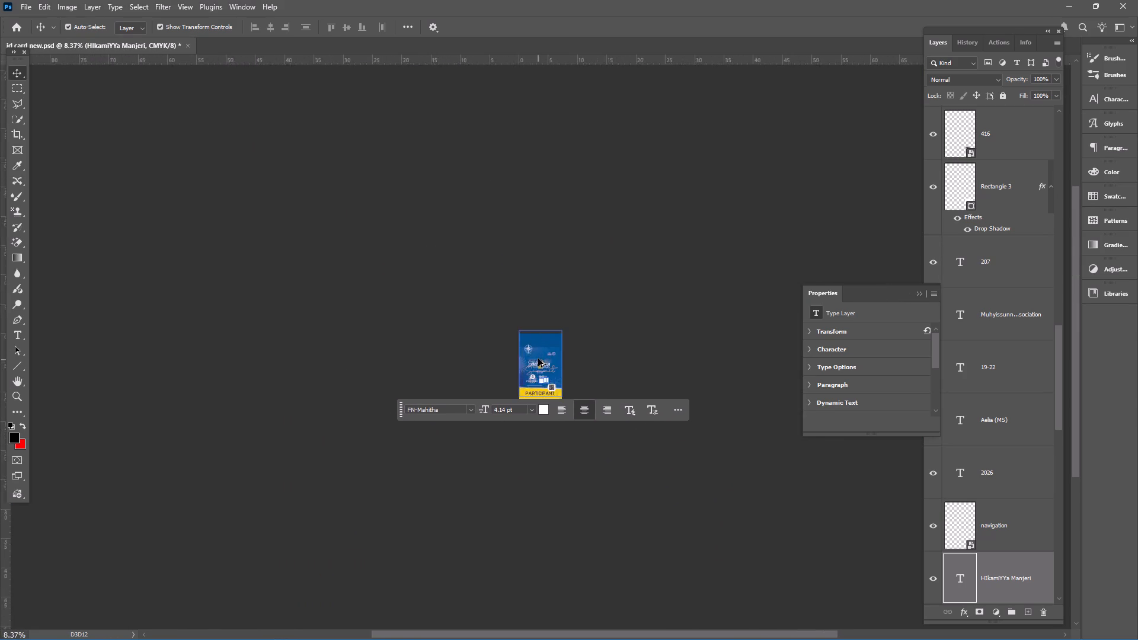
{"action": "scroll", "coordinate": [538, 359], "scroll_direction": "up", "scroll_amount": 20, "text": "alt"}
{"action": "scroll", "coordinate": [538, 359], "scroll_direction": "up", "scroll_amount": 14, "text": "alt"}
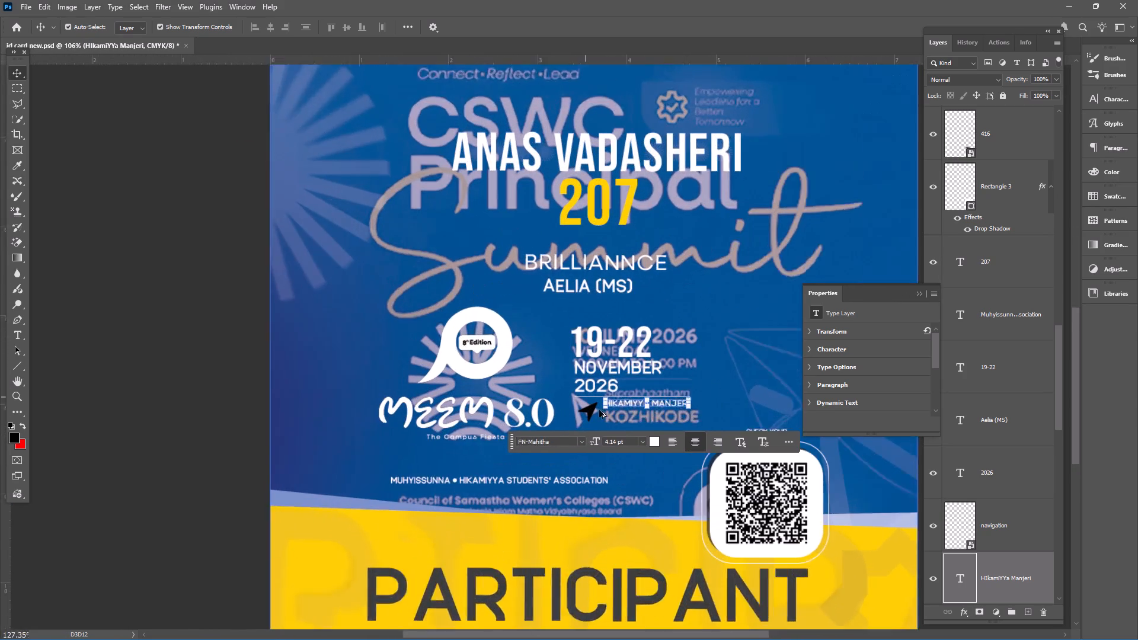
{"action": "key", "text": "space"}
{"action": "key", "text": "space"}
{"action": "key", "text": "space"}
{"action": "left_click_drag", "start_coordinate": [646, 408], "coordinate": [561, 379]}
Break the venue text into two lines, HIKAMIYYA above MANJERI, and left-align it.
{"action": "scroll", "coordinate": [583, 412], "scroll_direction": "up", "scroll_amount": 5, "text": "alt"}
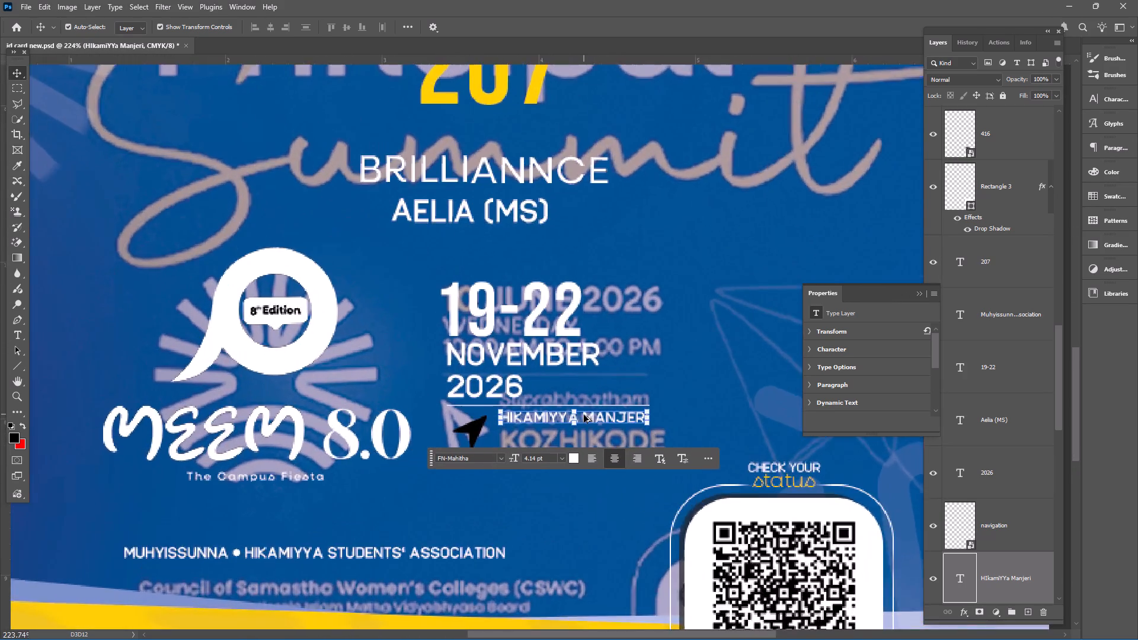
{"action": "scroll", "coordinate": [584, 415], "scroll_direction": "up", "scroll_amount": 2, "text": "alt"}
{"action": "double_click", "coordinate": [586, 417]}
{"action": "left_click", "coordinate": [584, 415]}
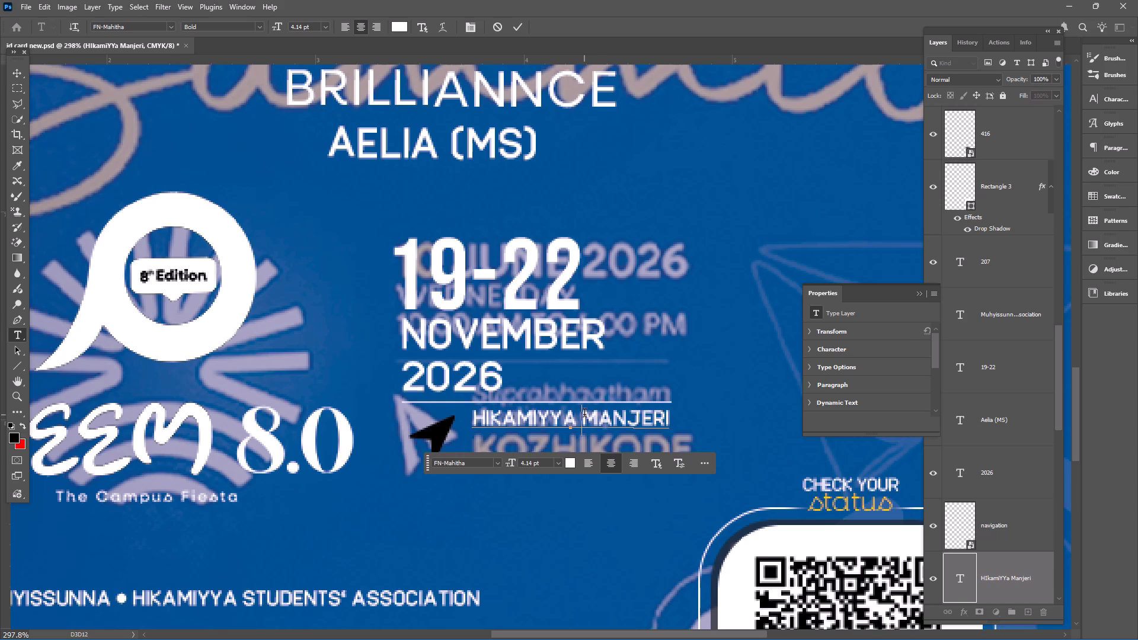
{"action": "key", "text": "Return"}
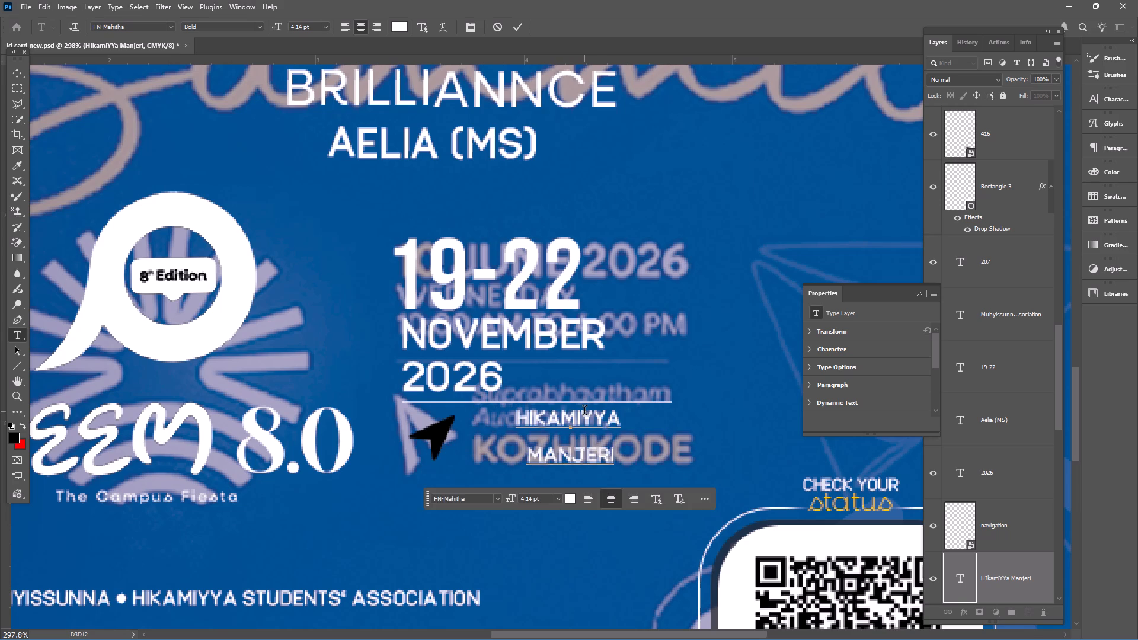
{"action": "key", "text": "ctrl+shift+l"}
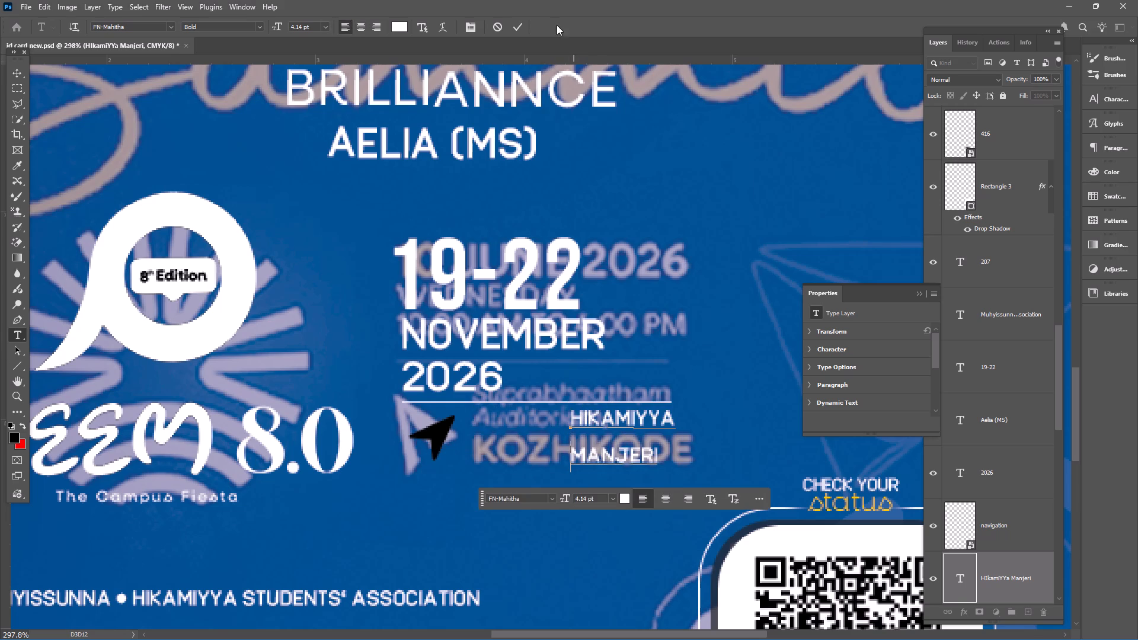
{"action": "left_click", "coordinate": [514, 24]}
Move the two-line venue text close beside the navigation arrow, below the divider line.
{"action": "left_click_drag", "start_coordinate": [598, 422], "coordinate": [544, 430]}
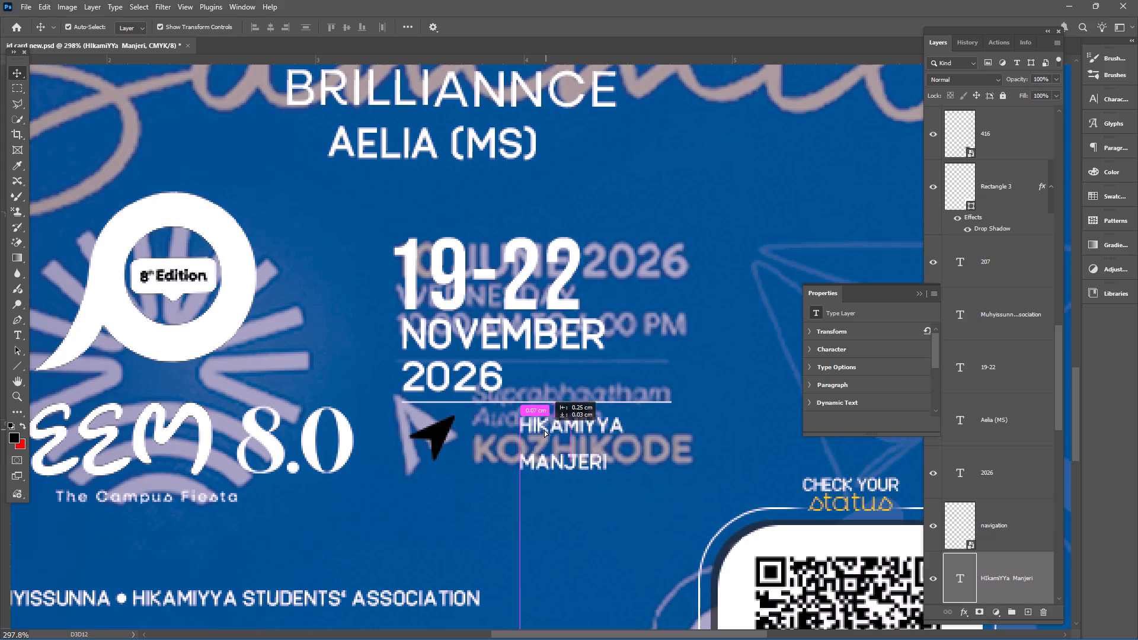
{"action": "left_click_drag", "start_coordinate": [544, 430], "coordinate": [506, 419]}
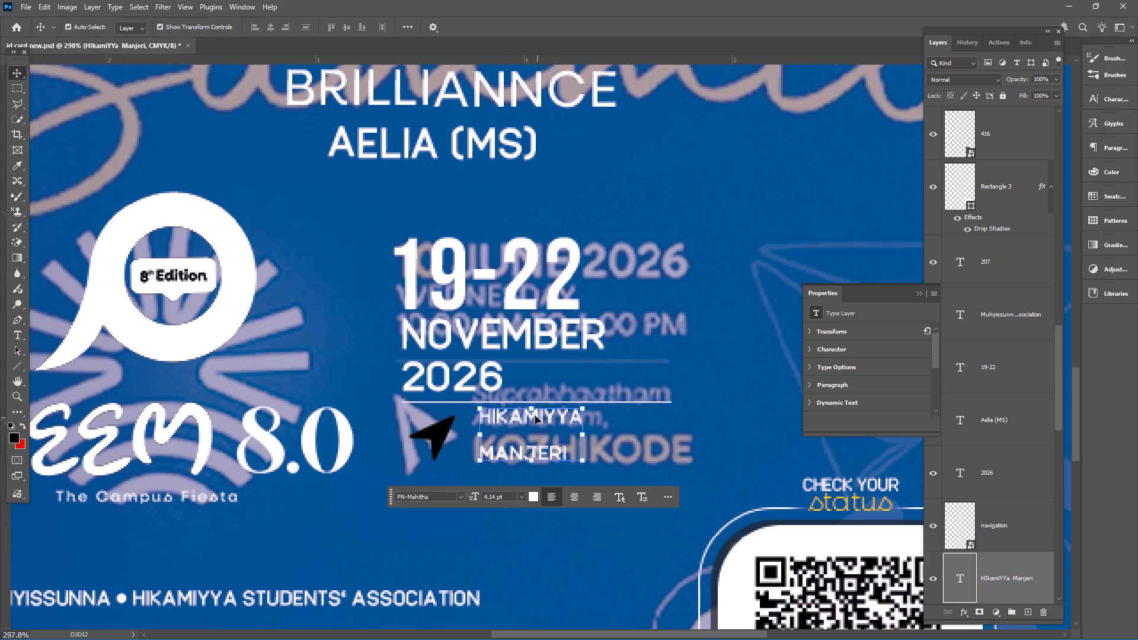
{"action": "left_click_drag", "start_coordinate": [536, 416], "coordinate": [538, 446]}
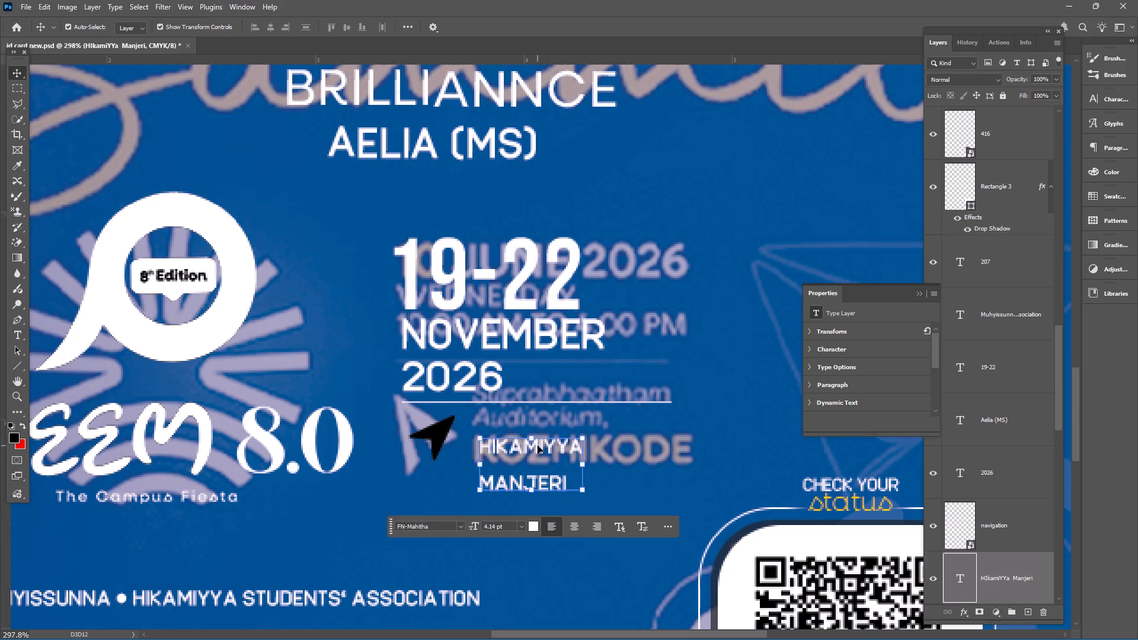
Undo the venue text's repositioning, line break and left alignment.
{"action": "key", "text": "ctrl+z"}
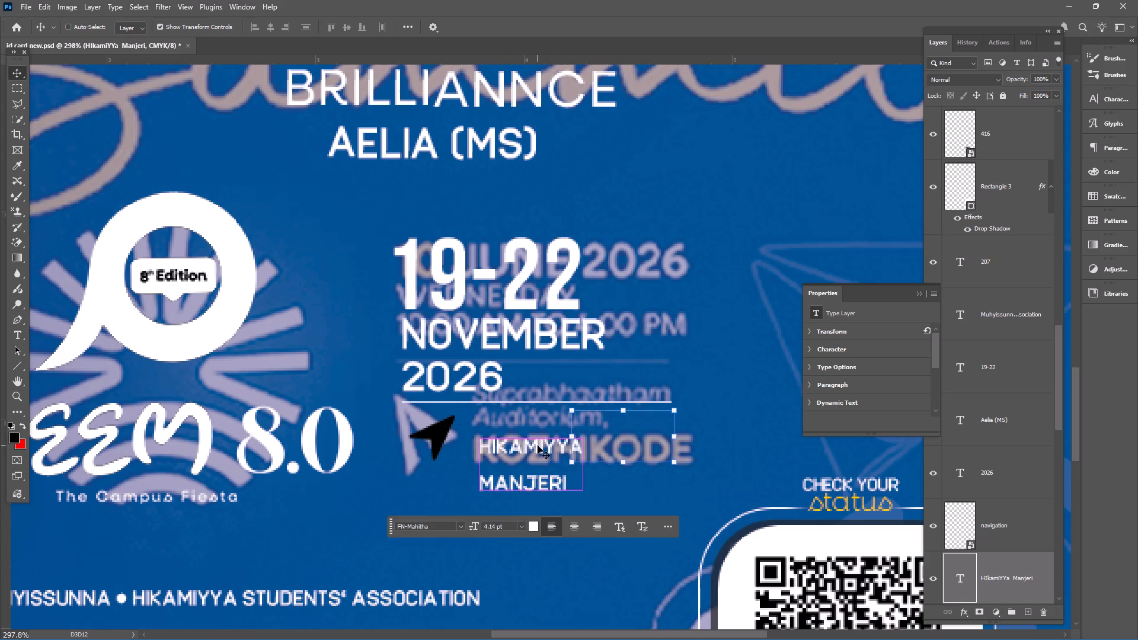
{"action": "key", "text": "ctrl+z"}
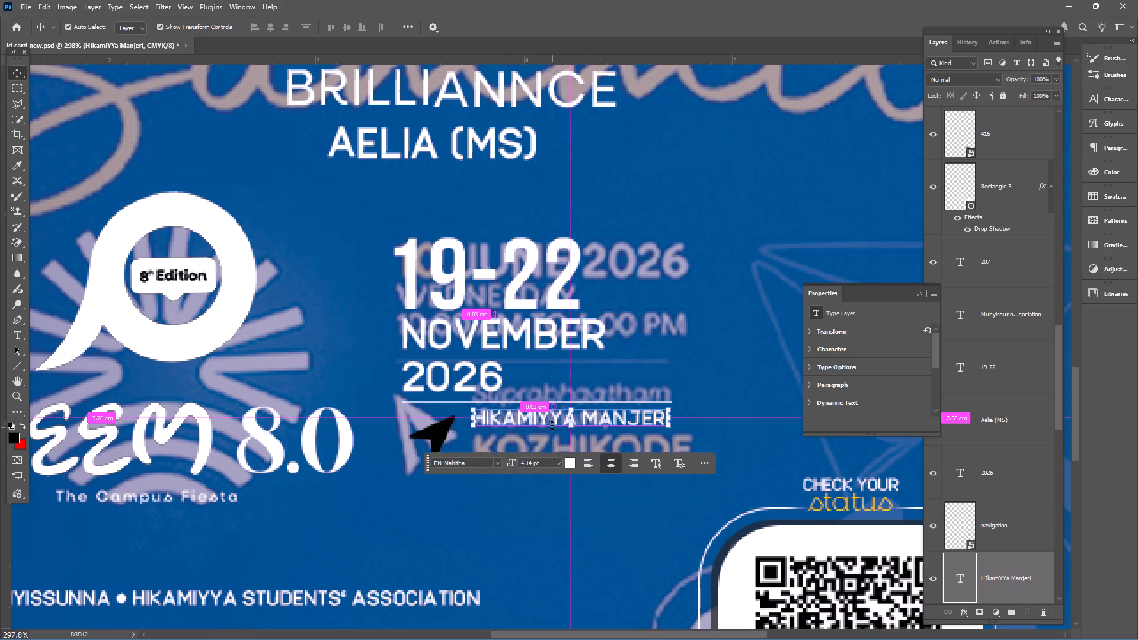
Move the HIKAMIYYA MANJERI text lower beside the navigation arrow and scale it to about 105.7%, ending flush with the divider line.
{"action": "left_click_drag", "start_coordinate": [549, 417], "coordinate": [547, 449]}
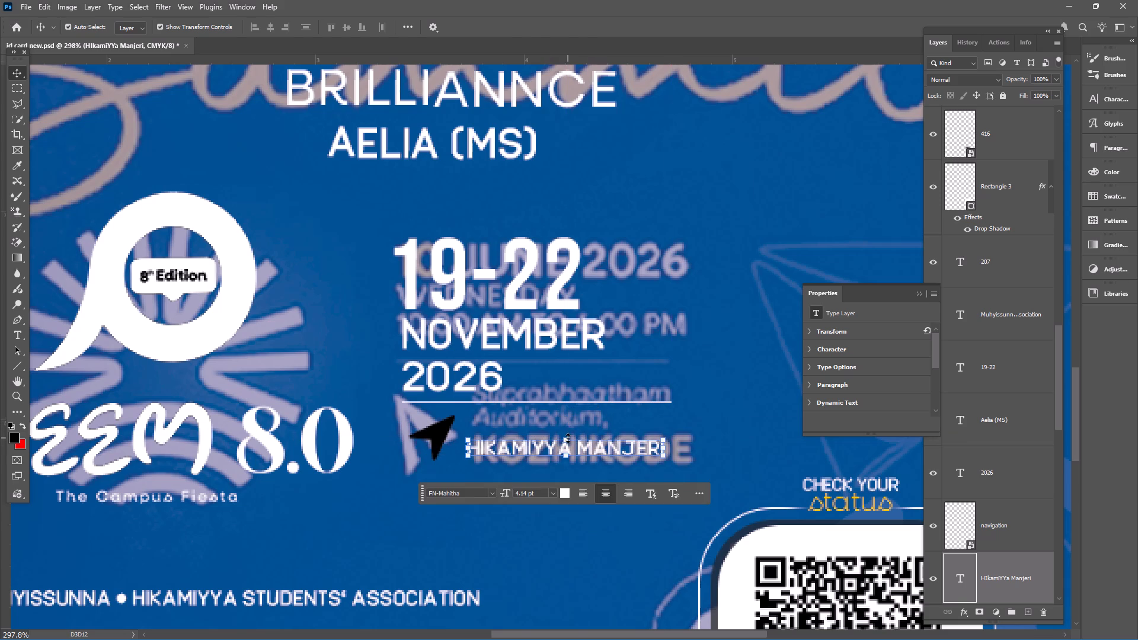
{"action": "left_click", "coordinate": [568, 438]}
{"action": "left_click_drag", "start_coordinate": [568, 434], "coordinate": [567, 441]}
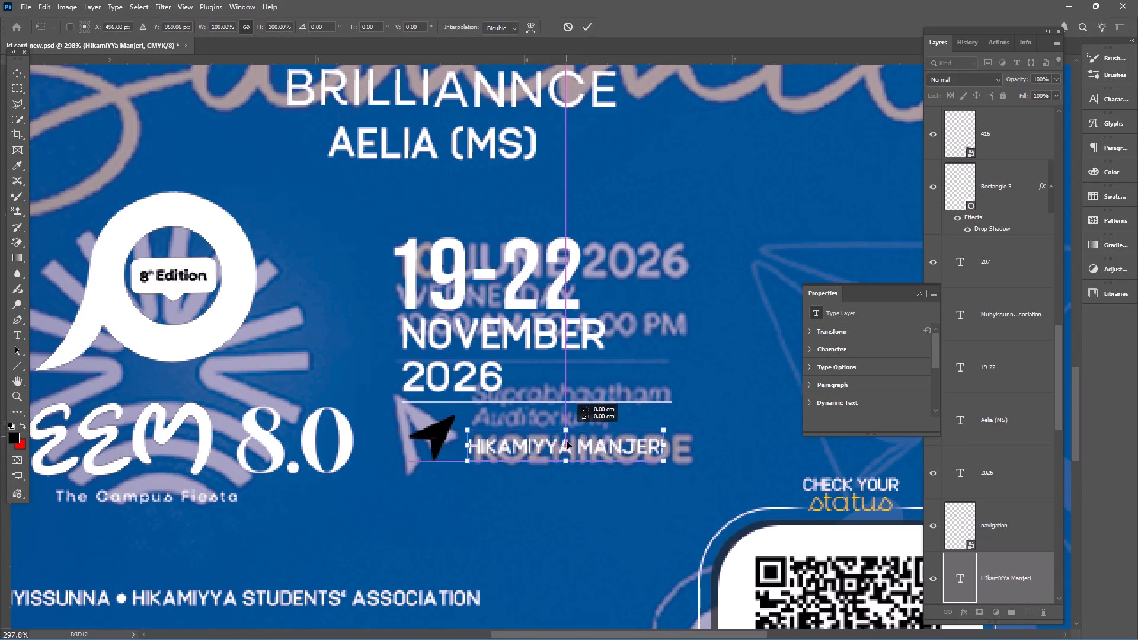
{"action": "left_click_drag", "start_coordinate": [567, 441], "coordinate": [584, 441]}
{"action": "left_click_drag", "start_coordinate": [581, 438], "coordinate": [583, 429]}
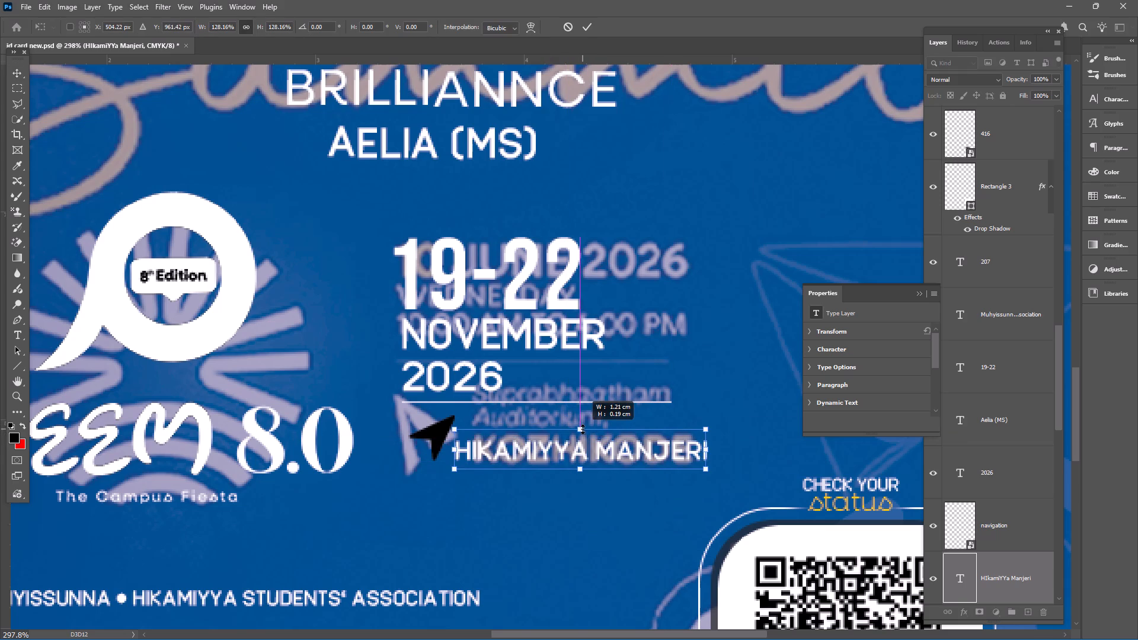
{"action": "left_click_drag", "start_coordinate": [583, 429], "coordinate": [579, 433]}
{"action": "left_click", "coordinate": [605, 441]}
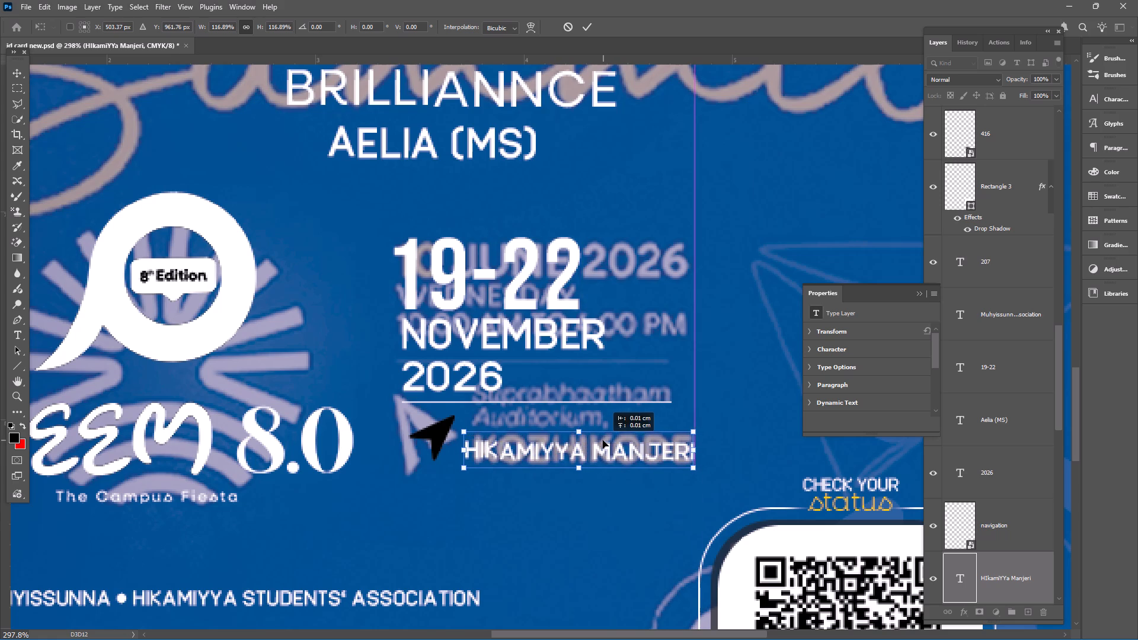
{"action": "left_click_drag", "start_coordinate": [695, 450], "coordinate": [677, 447]}
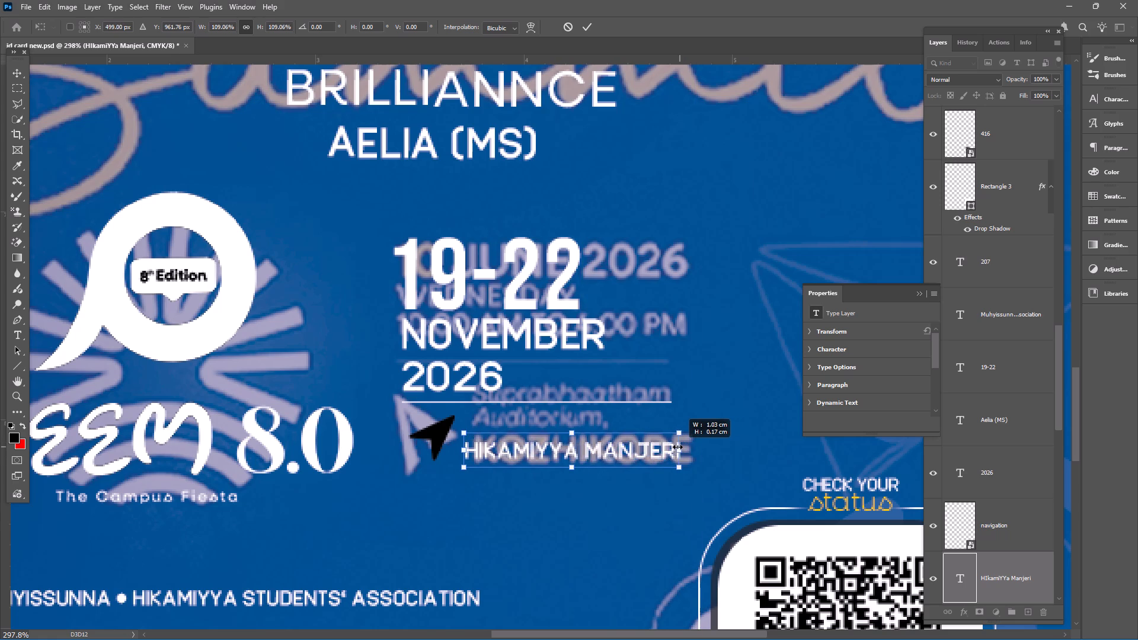
{"action": "left_click_drag", "start_coordinate": [677, 447], "coordinate": [673, 446]}
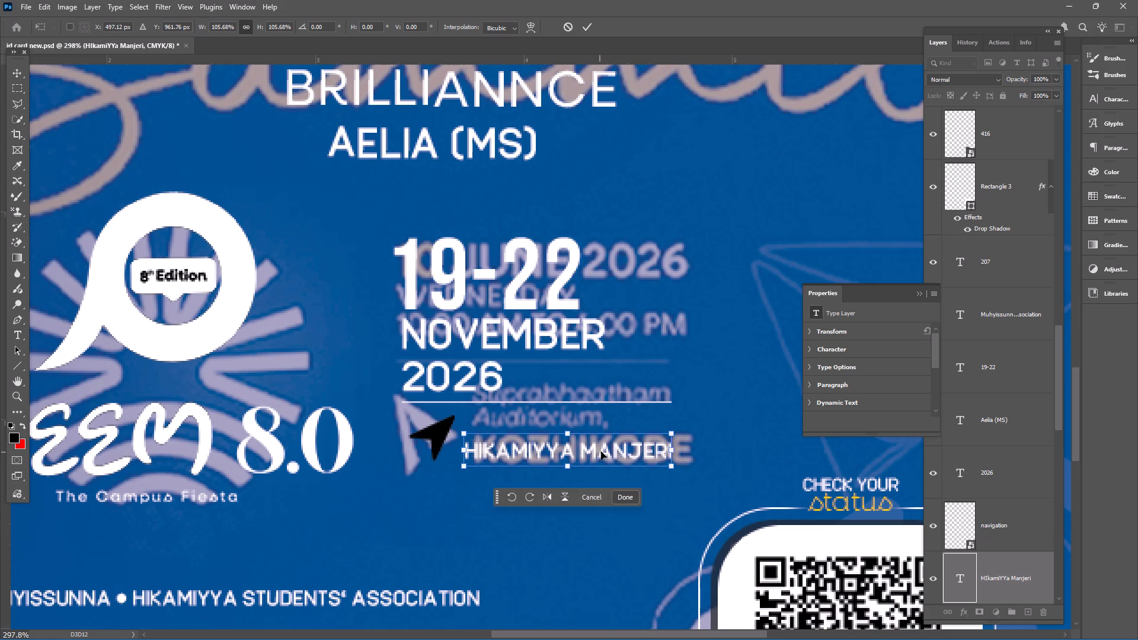
Fine-tune the venue text's vertical position beside the navigation arrow, apply the transform and deselect the text.
{"action": "left_click", "coordinate": [601, 452]}
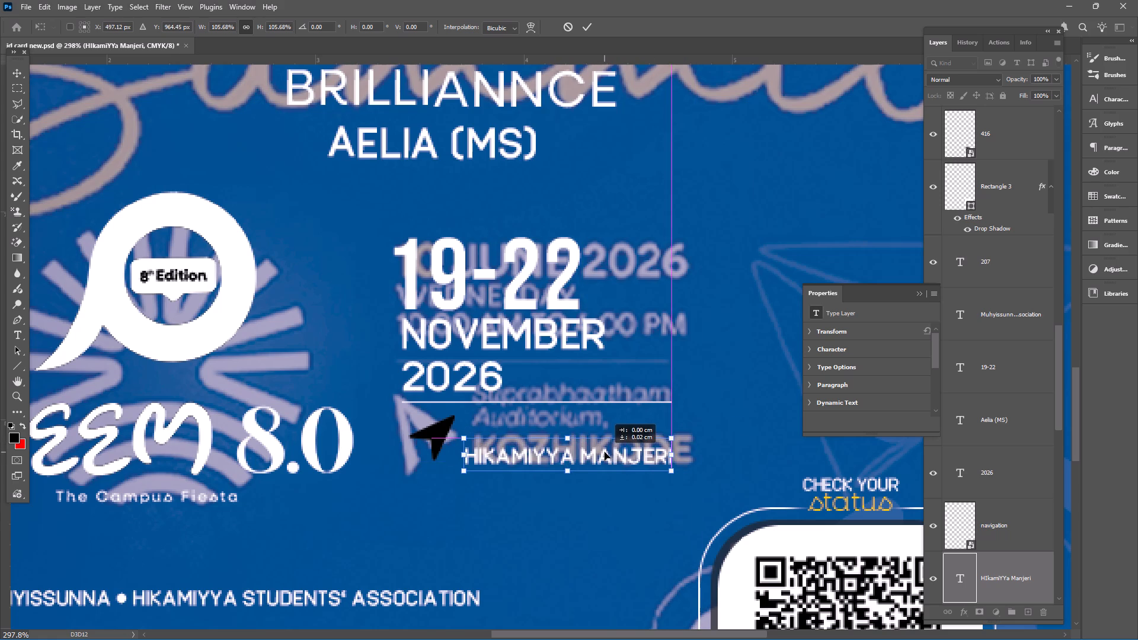
{"action": "key", "text": "Down"}
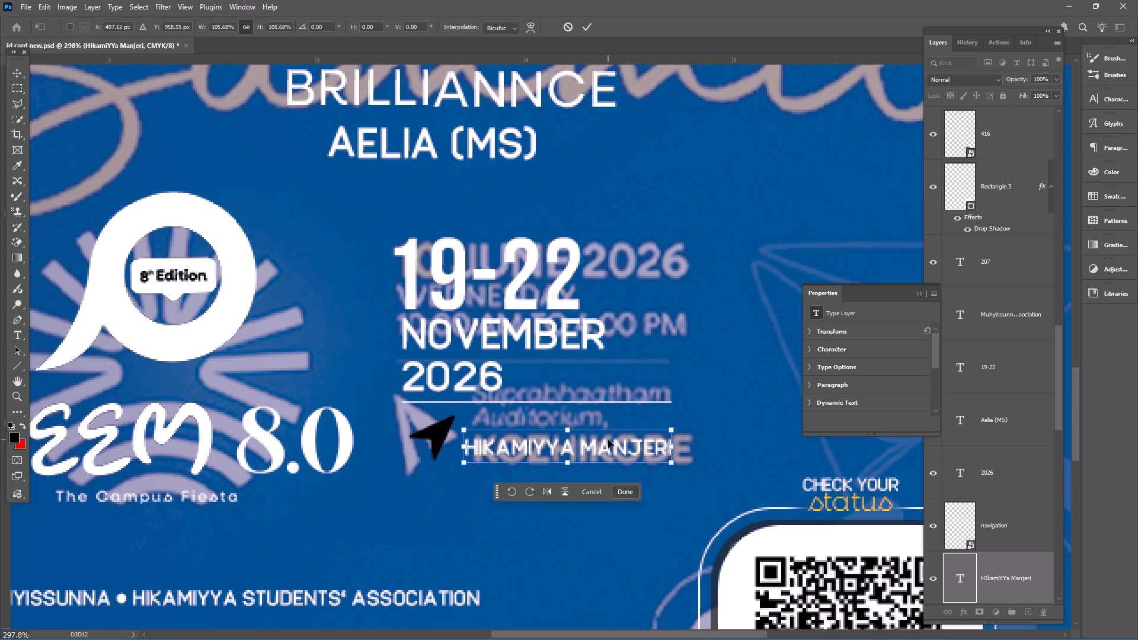
{"action": "key", "text": "Down"}
{"action": "key", "text": "Down"}
{"action": "key", "text": "Down"}
{"action": "key", "text": "Down"}
{"action": "key", "text": "Down"}
{"action": "key", "text": "Up"}
{"action": "key", "text": "Up"}
{"action": "key", "text": "Up"}
{"action": "key", "text": "Up"}
{"action": "key", "text": "Up"}
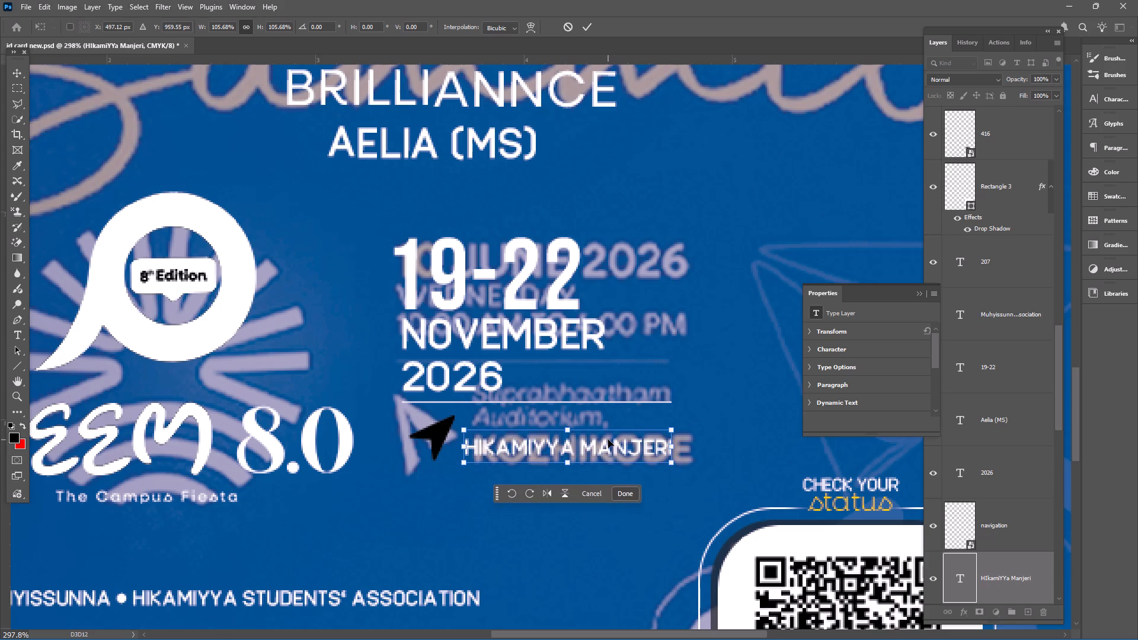
{"action": "left_click", "coordinate": [585, 30]}
{"action": "left_click", "coordinate": [711, 377]}
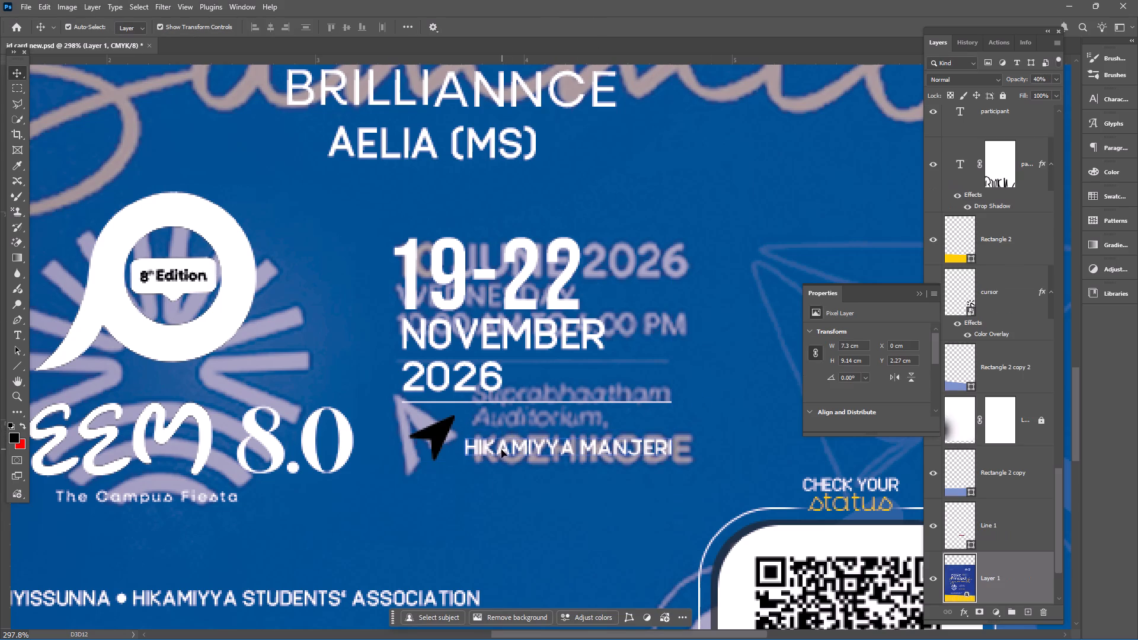
Start a new text layer between the divider line and the venue text, with a font size of 6 pt.
{"action": "scroll", "coordinate": [441, 423], "scroll_direction": "up", "scroll_amount": 10, "text": "alt"}
{"action": "scroll", "coordinate": [555, 431], "scroll_direction": "up", "scroll_amount": 3, "text": "alt"}
{"action": "scroll", "coordinate": [548, 430], "scroll_direction": "down", "scroll_amount": 3, "text": "alt"}
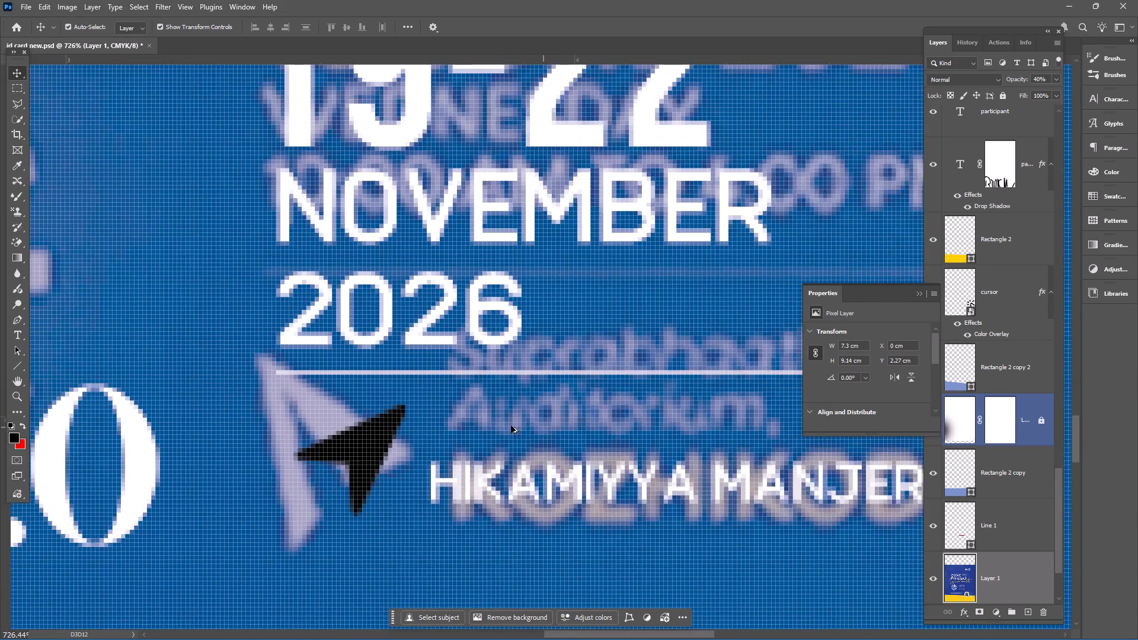
{"action": "scroll", "coordinate": [501, 419], "scroll_direction": "up", "scroll_amount": 4, "text": "alt"}
{"action": "key", "text": "space"}
{"action": "key", "text": "space"}
{"action": "key", "text": "space"}
{"action": "key", "text": "space"}
{"action": "key", "text": "space"}
{"action": "key", "text": "space"}
{"action": "key", "text": "space"}
{"action": "key", "text": "space"}
{"action": "left_click_drag", "start_coordinate": [555, 418], "coordinate": [449, 361]}
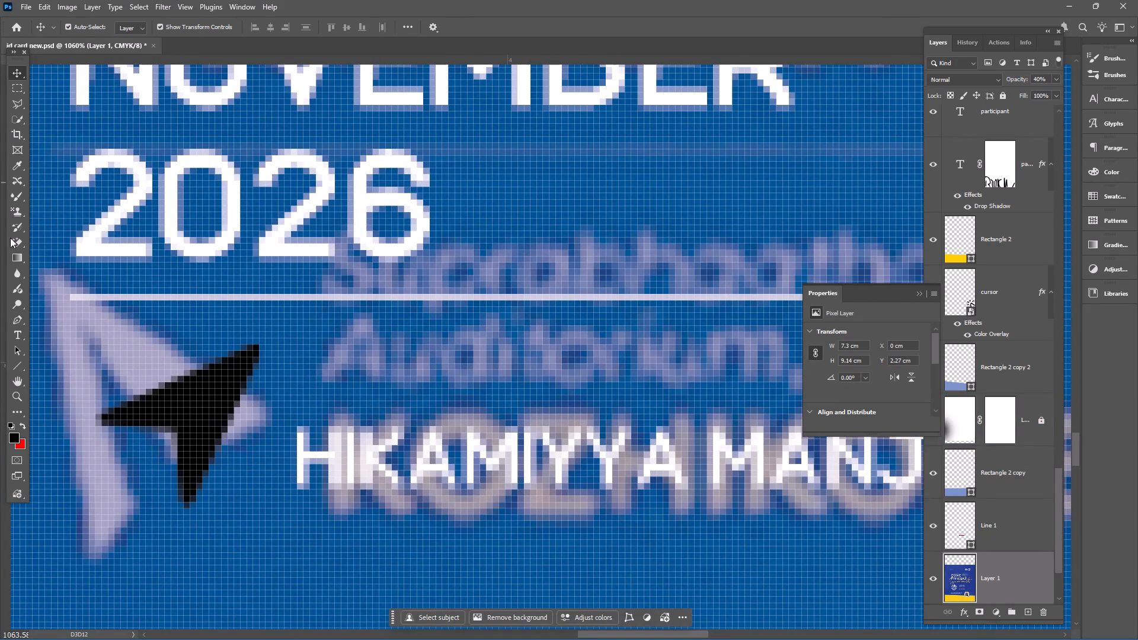
{"action": "left_click", "coordinate": [18, 332]}
{"action": "left_click", "coordinate": [370, 373]}
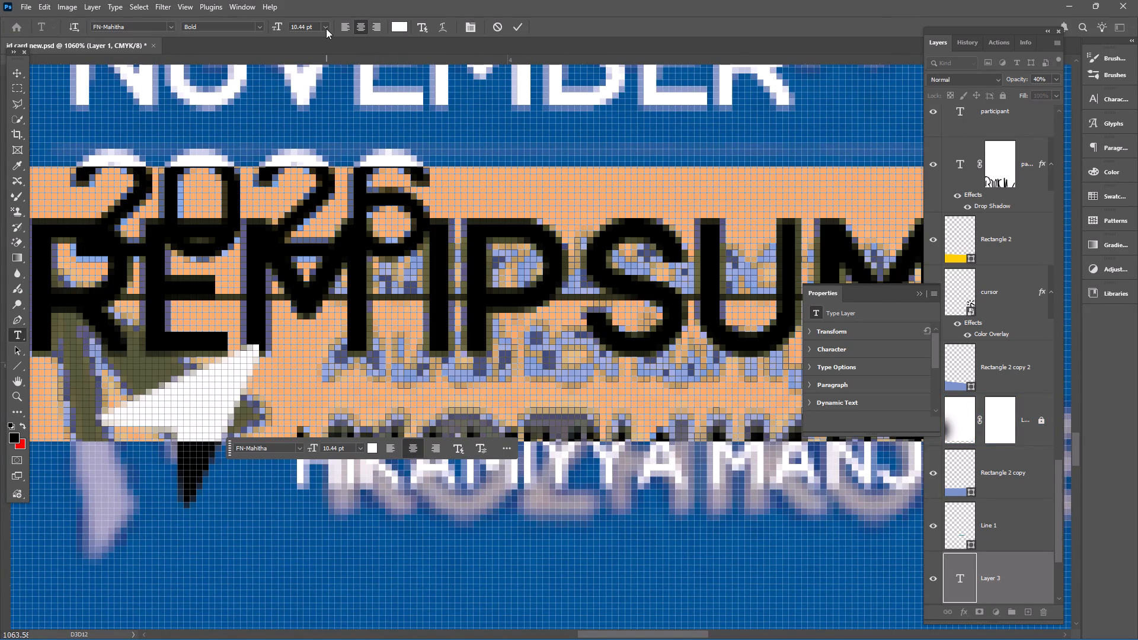
{"action": "left_click", "coordinate": [326, 28]}
{"action": "left_click", "coordinate": [309, 94]}
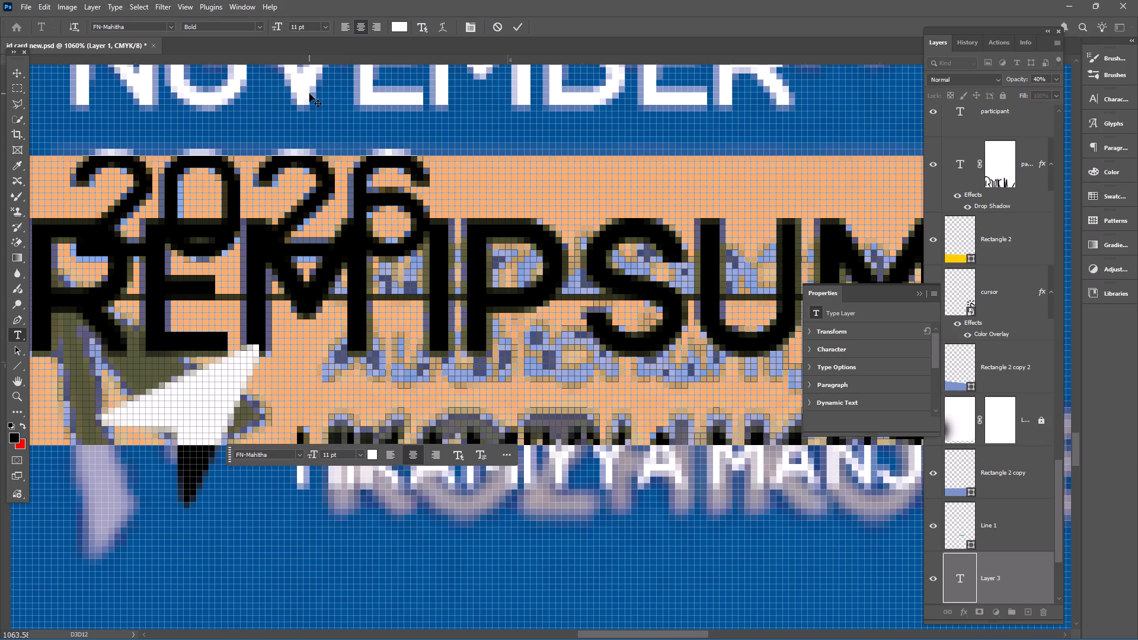
{"action": "left_click", "coordinate": [327, 23]}
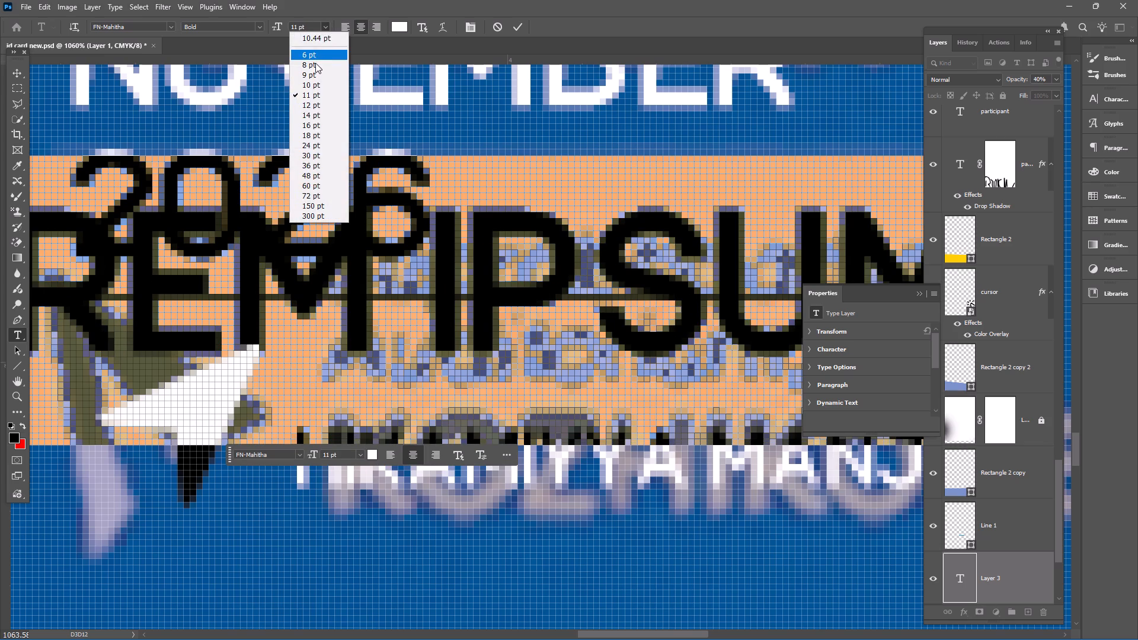
{"action": "left_click", "coordinate": [315, 63]}
{"action": "left_click", "coordinate": [324, 22]}
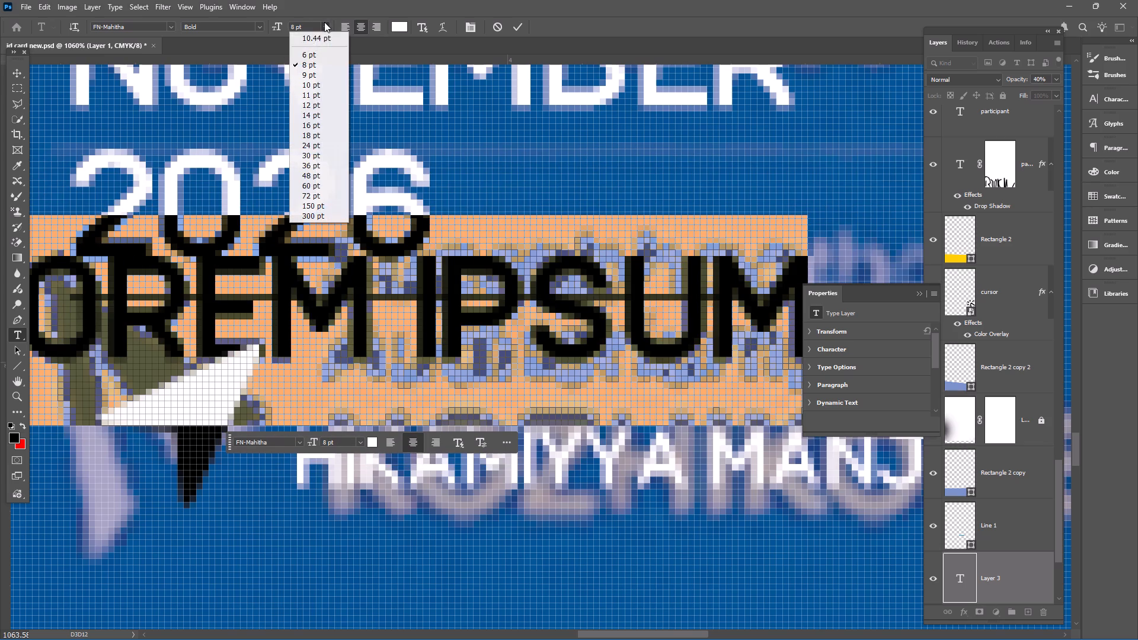
{"action": "left_click", "coordinate": [306, 49]}
{"action": "left_click", "coordinate": [308, 52]}
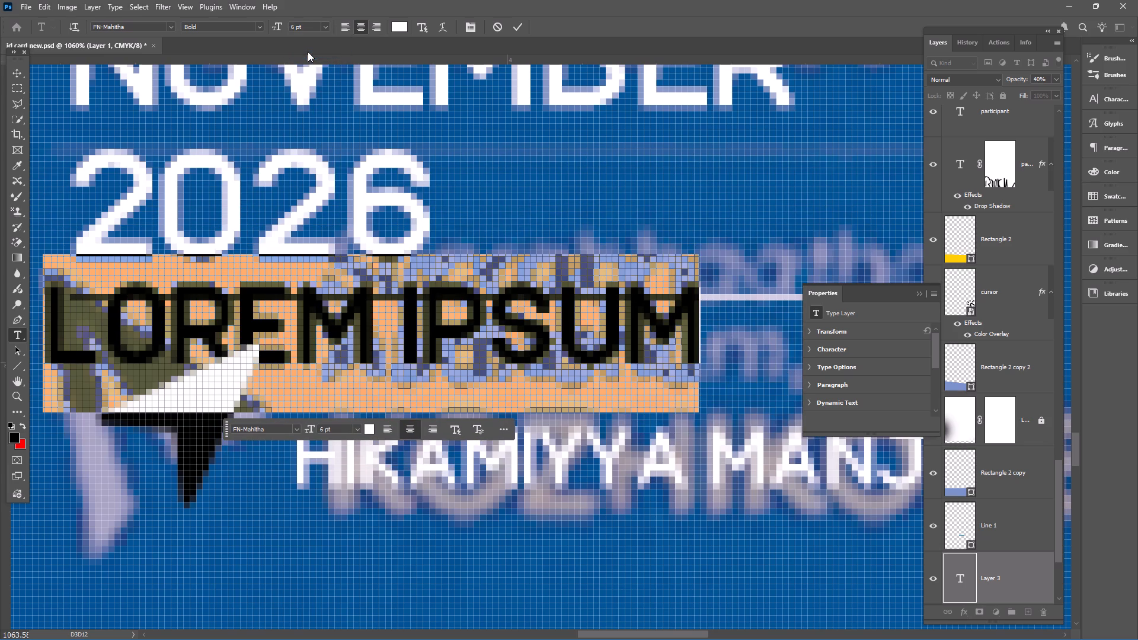
Enter "welcome to" as the text of the new layer above the venue name.
{"action": "type", "text": "we"}
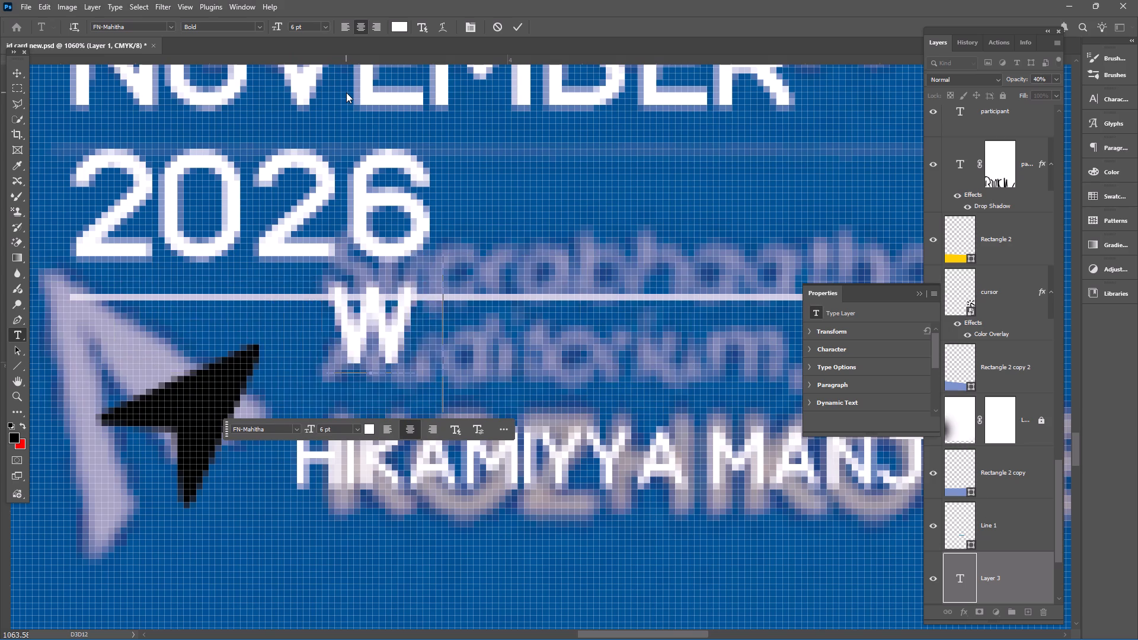
{"action": "key", "text": "l"}
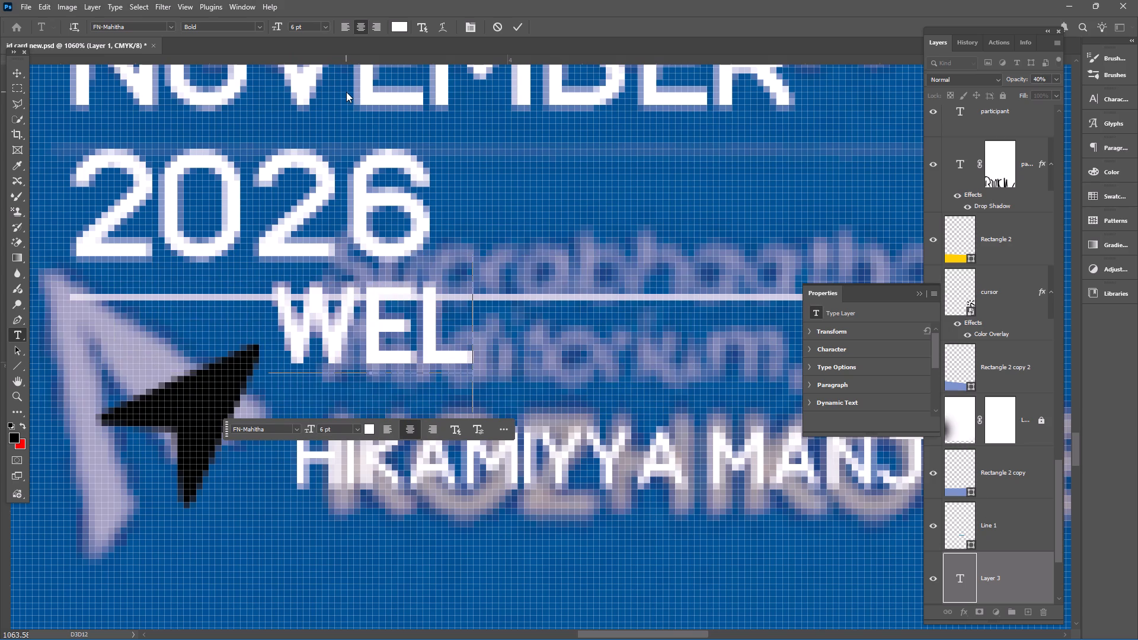
{"action": "key", "text": "c"}
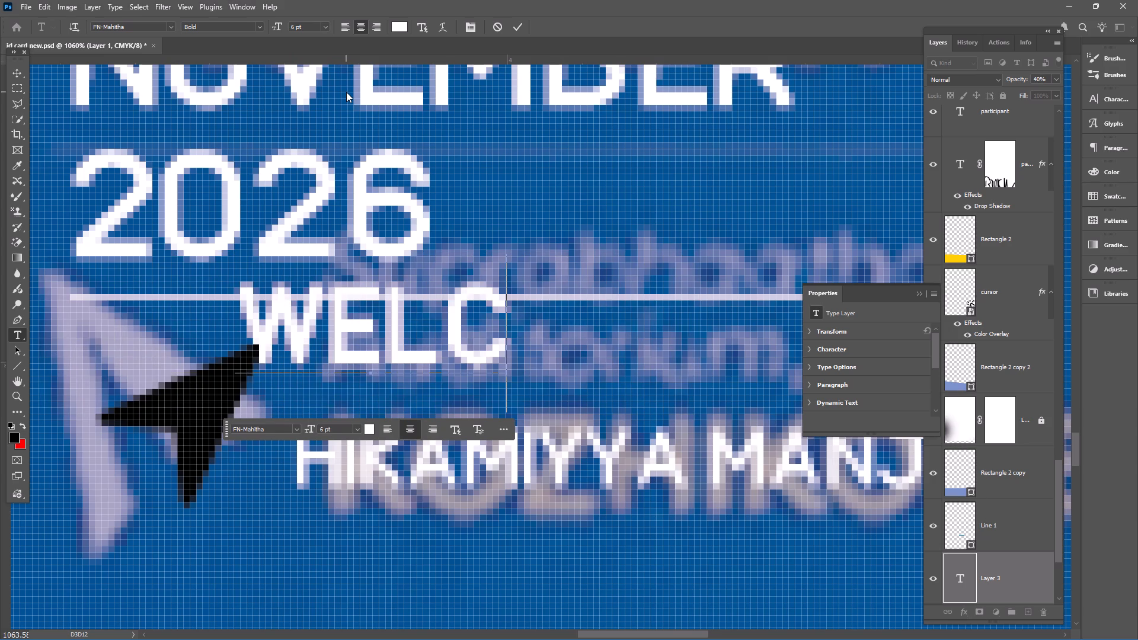
{"action": "type", "text": "ome"}
{"action": "key", "text": "space"}
{"action": "type", "text": "to"}
{"action": "key", "text": "space"}
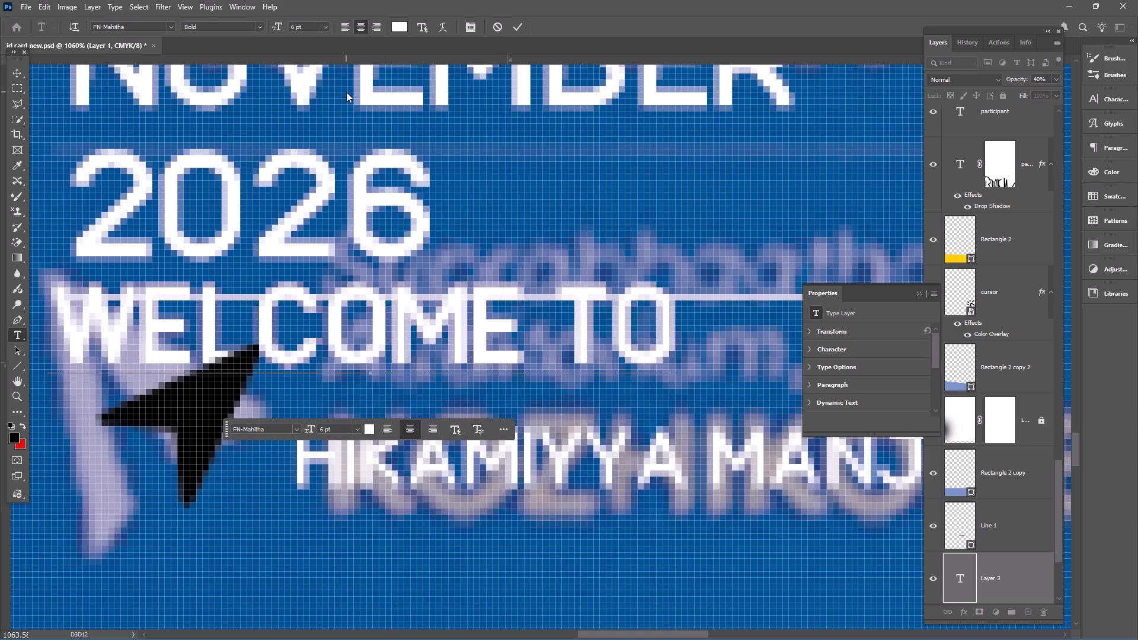
Set the WELCOME TO text to the FN-Mahitha ExtraLight font and commit it.
{"action": "key", "text": "ctrl+a"}
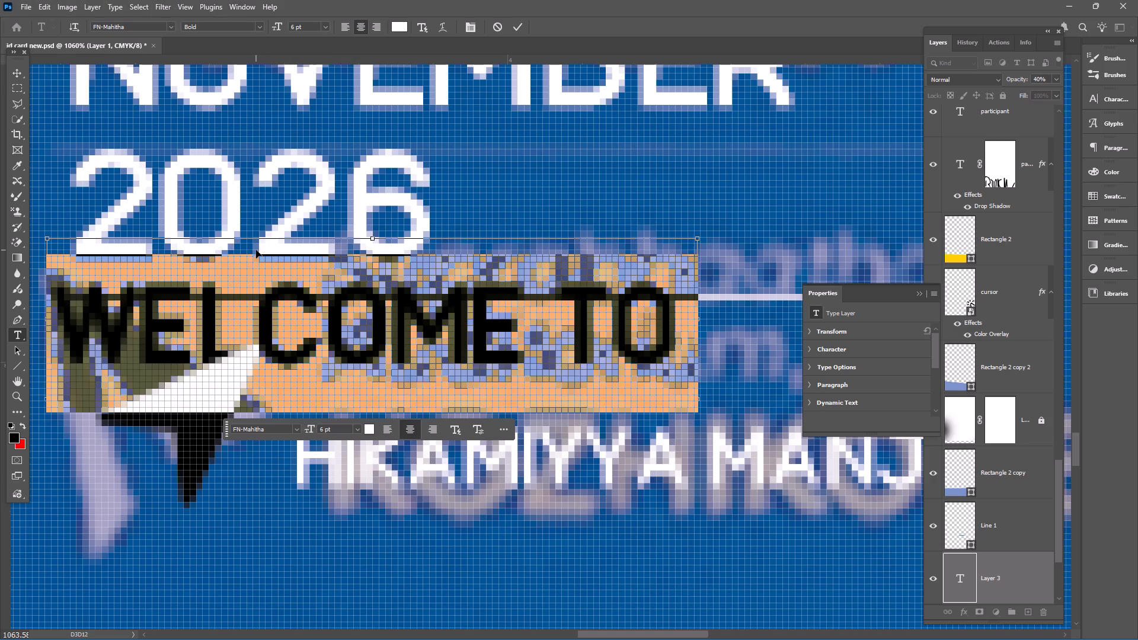
{"action": "left_click", "coordinate": [168, 26]}
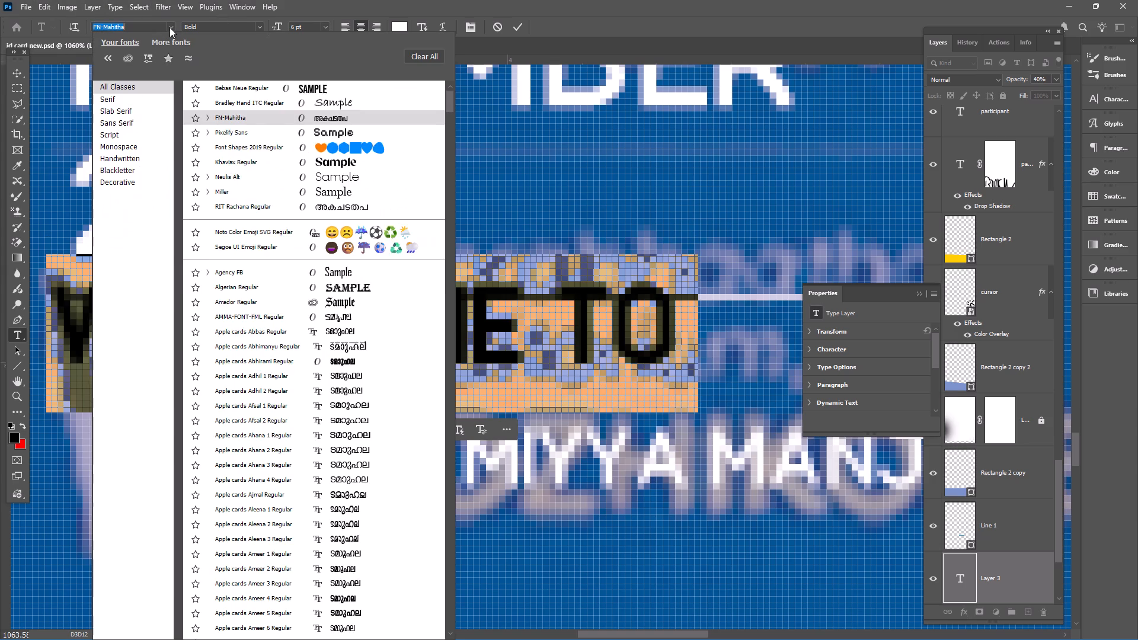
{"action": "left_click", "coordinate": [282, 120]}
{"action": "left_click", "coordinate": [521, 29]}
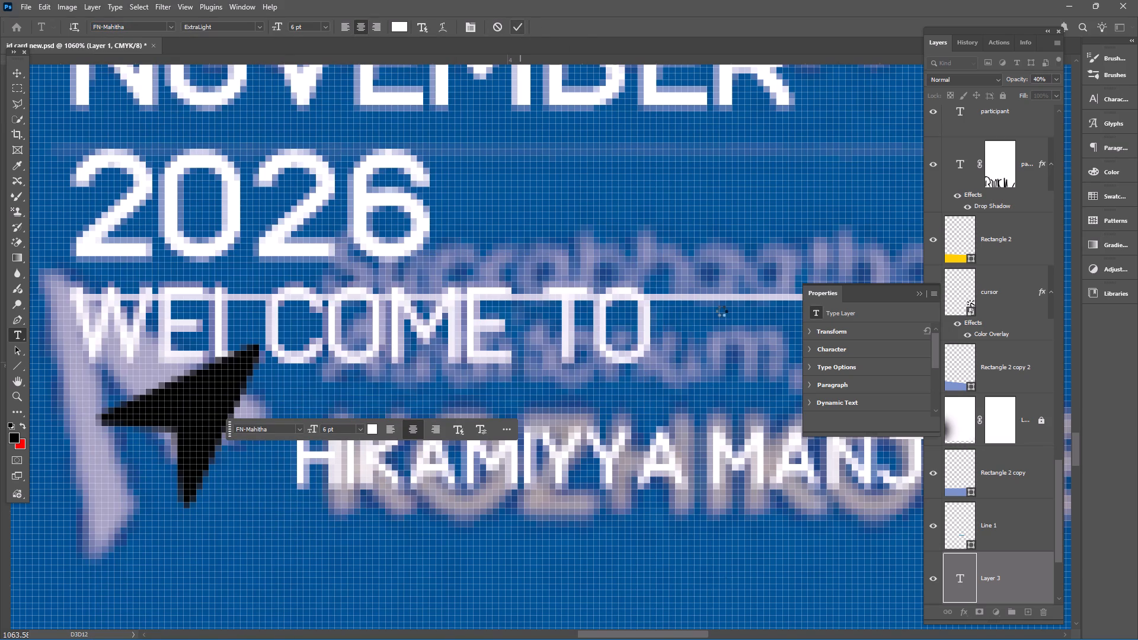
Switch to Google Drive in Chrome and download Wedding-Fonts-2024.zip from the English Fonts folder.
{"action": "left_click", "coordinate": [851, 619]}
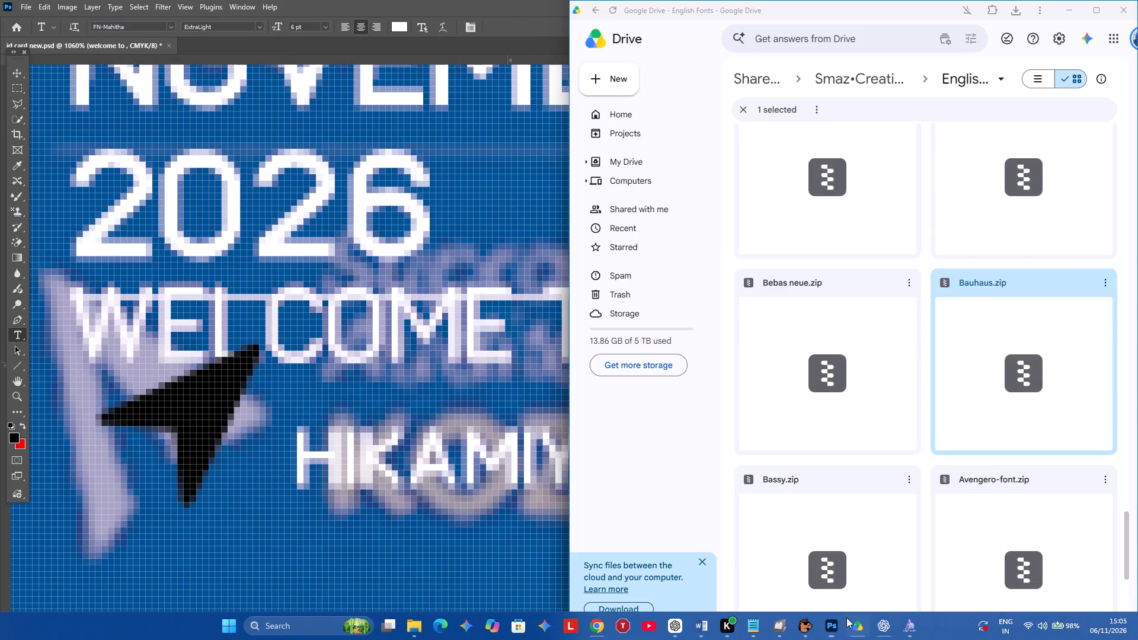
{"action": "scroll", "coordinate": [805, 265], "scroll_direction": "up", "scroll_amount": 14}
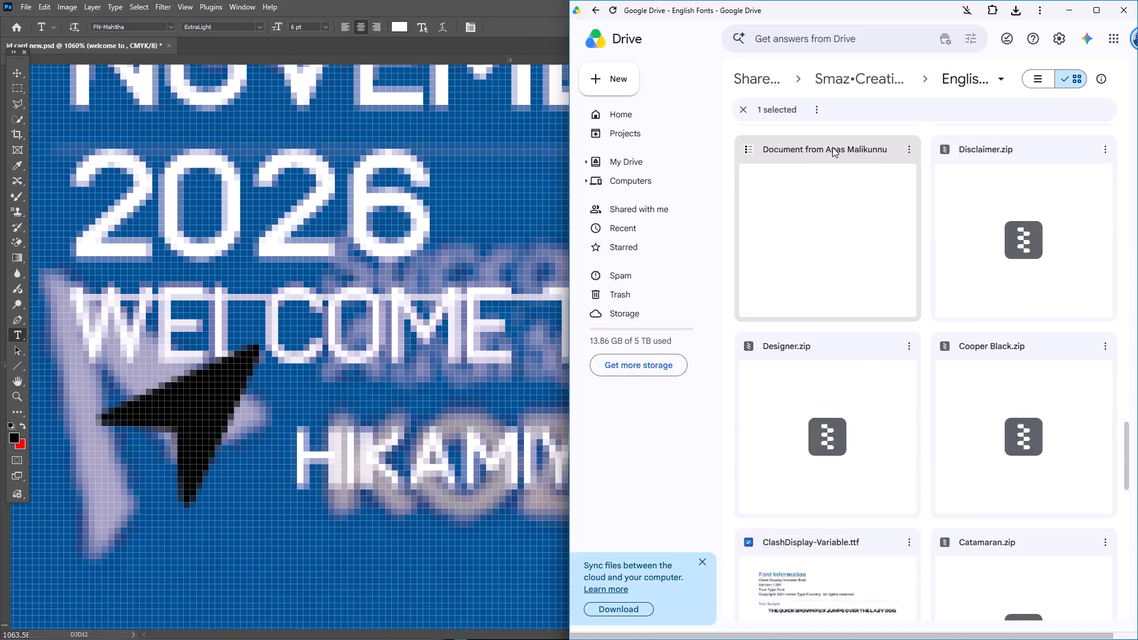
{"action": "scroll", "coordinate": [832, 147], "scroll_direction": "up", "scroll_amount": 20}
{"action": "scroll", "coordinate": [832, 147], "scroll_direction": "up", "scroll_amount": 20}
{"action": "scroll", "coordinate": [832, 147], "scroll_direction": "up", "scroll_amount": 2}
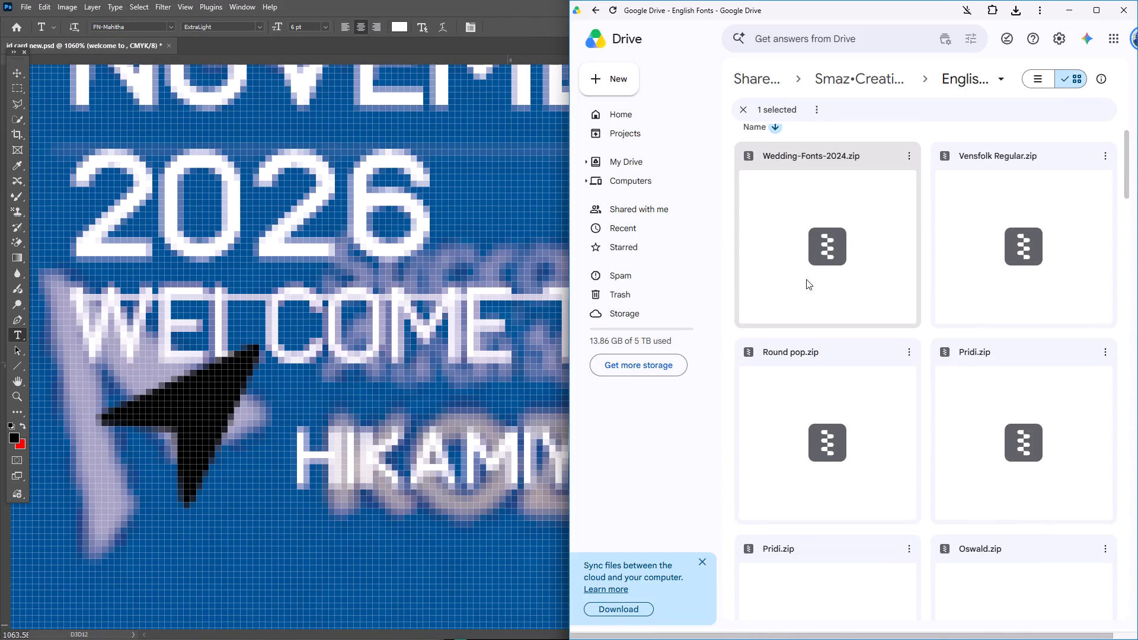
{"action": "scroll", "coordinate": [806, 279], "scroll_direction": "up", "scroll_amount": 5}
{"action": "double_click", "coordinate": [808, 301]}
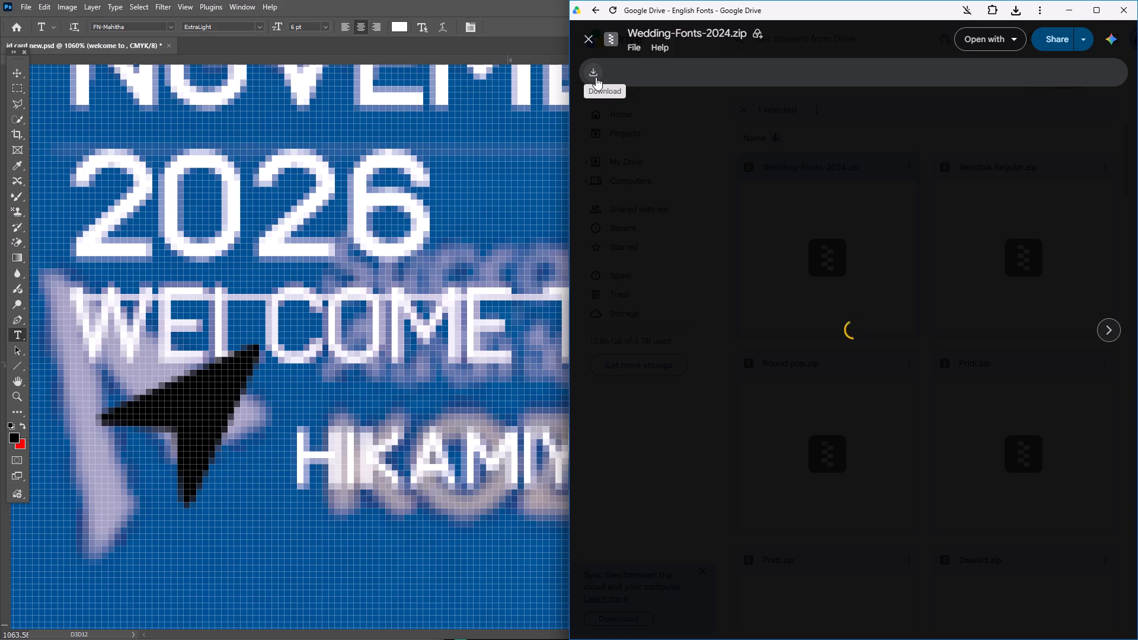
{"action": "left_click", "coordinate": [596, 77]}
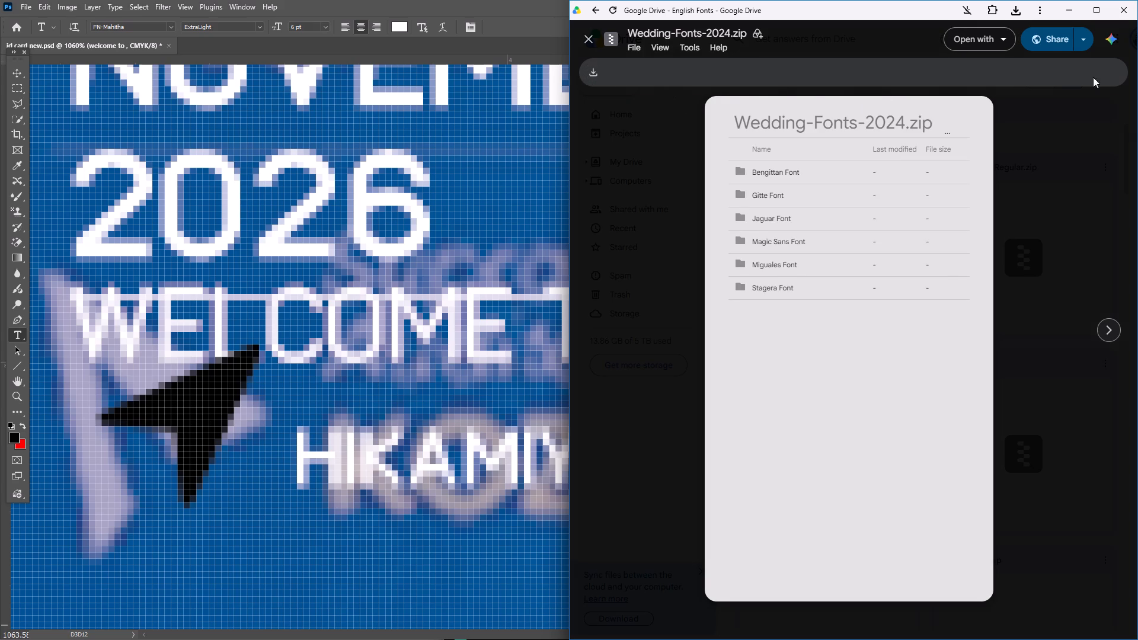
{"action": "left_click", "coordinate": [600, 73]}
Look inside the Bengittan Font folder in the Wedding-Fonts-2024.zip preview, and leave the preview.
{"action": "left_click", "coordinate": [1024, 10]}
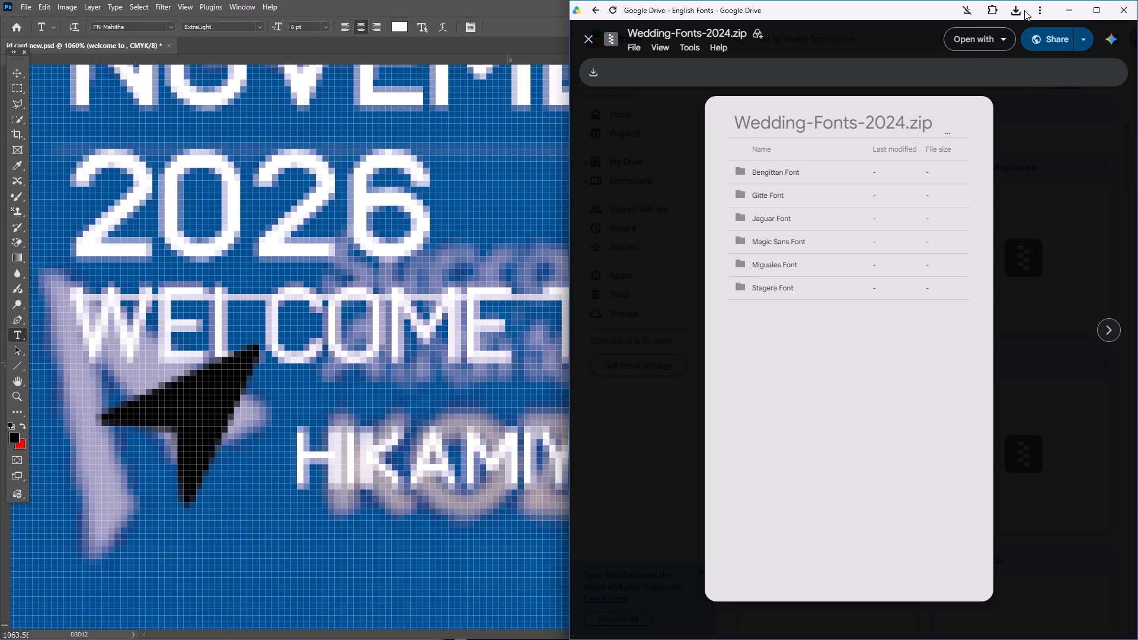
{"action": "left_click", "coordinate": [1012, 13]}
{"action": "left_click", "coordinate": [1013, 13]}
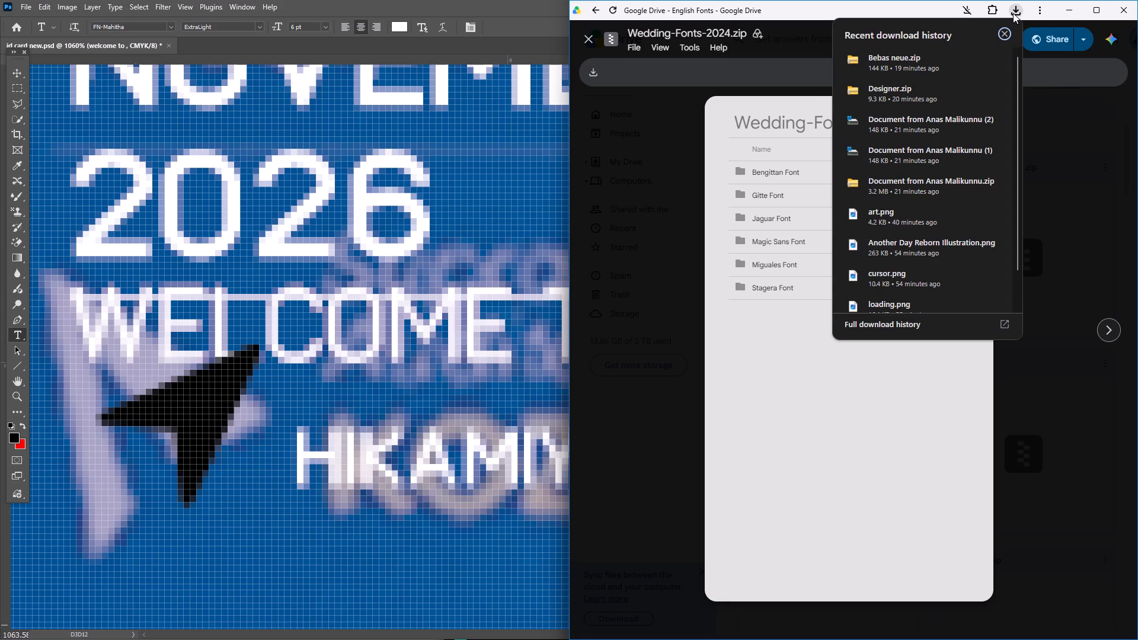
{"action": "left_click", "coordinate": [829, 173]}
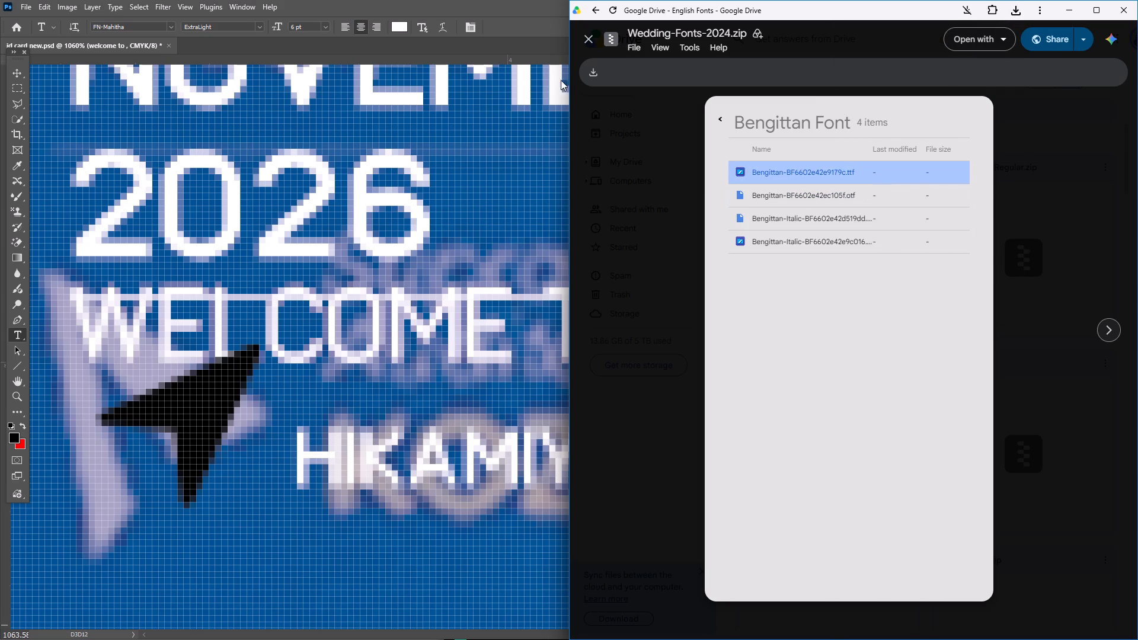
{"action": "left_click", "coordinate": [595, 12]}
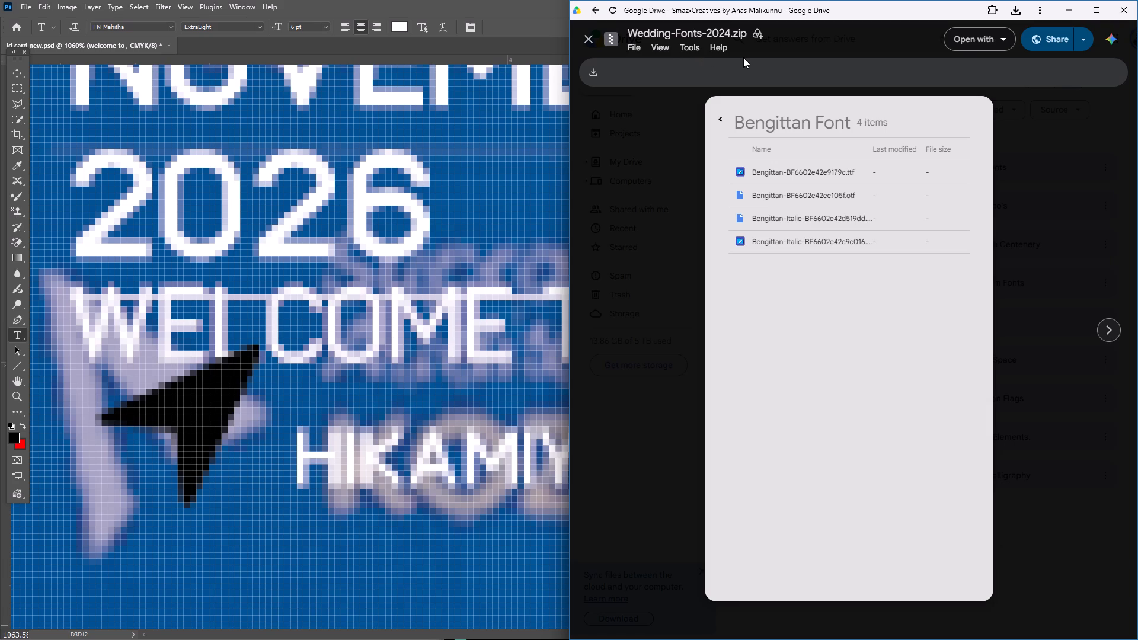
{"action": "left_click", "coordinate": [594, 42]}
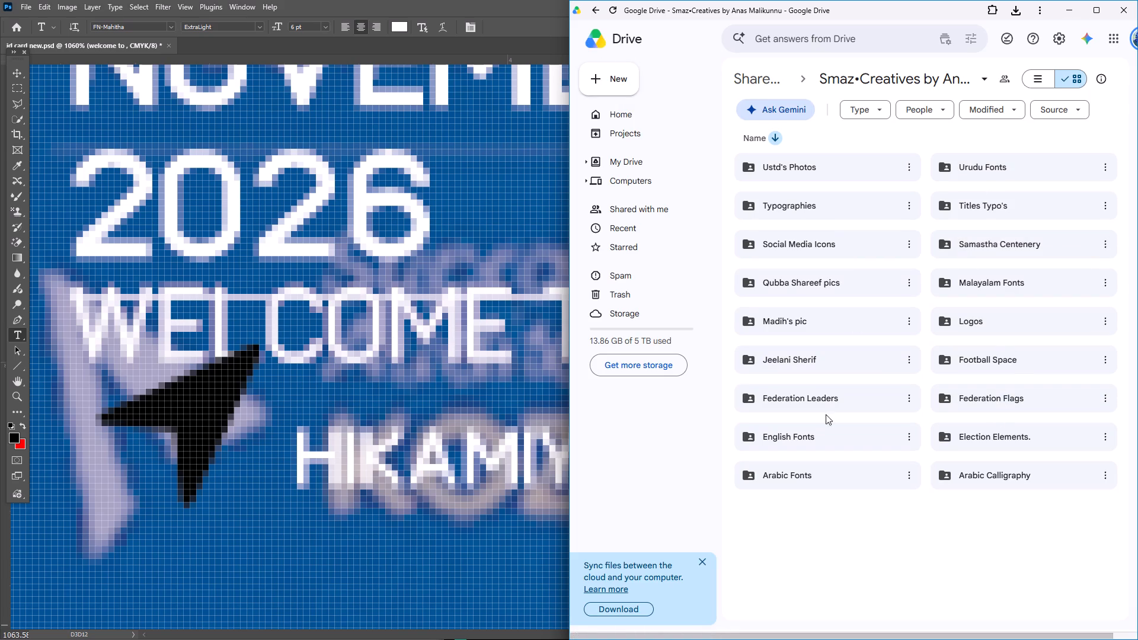
Reopen the English Fonts folder, try to download Wedding-Fonts-2024.zip, and check the recent downloads.
{"action": "left_click", "coordinate": [819, 437]}
{"action": "double_click", "coordinate": [819, 436]}
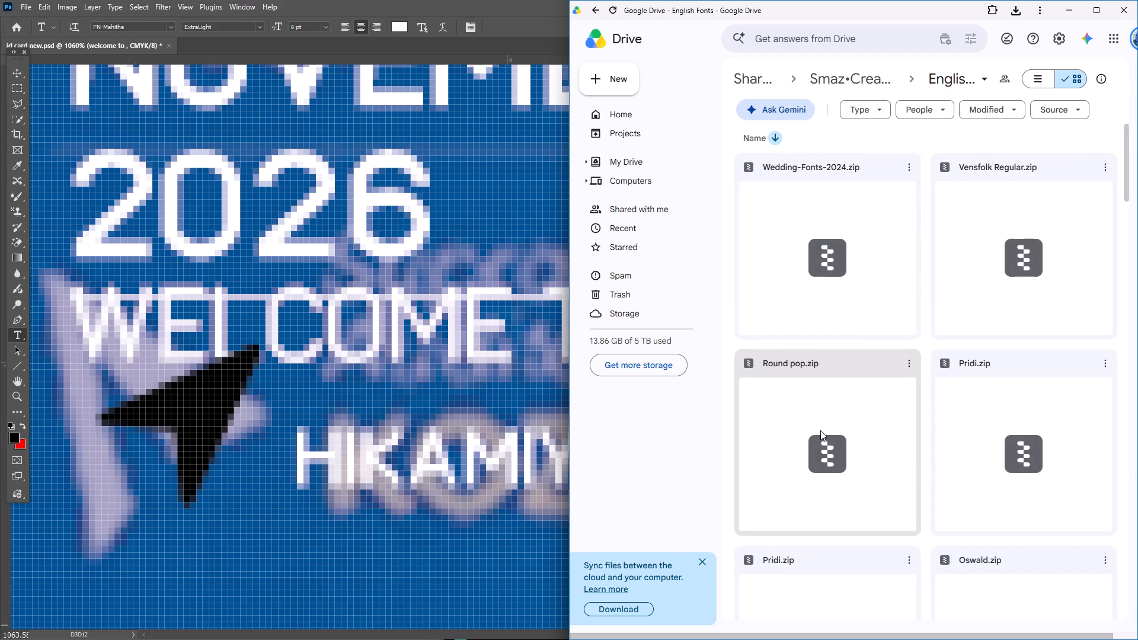
{"action": "scroll", "coordinate": [811, 228], "scroll_direction": "up", "scroll_amount": 3}
{"action": "left_click", "coordinate": [915, 168]}
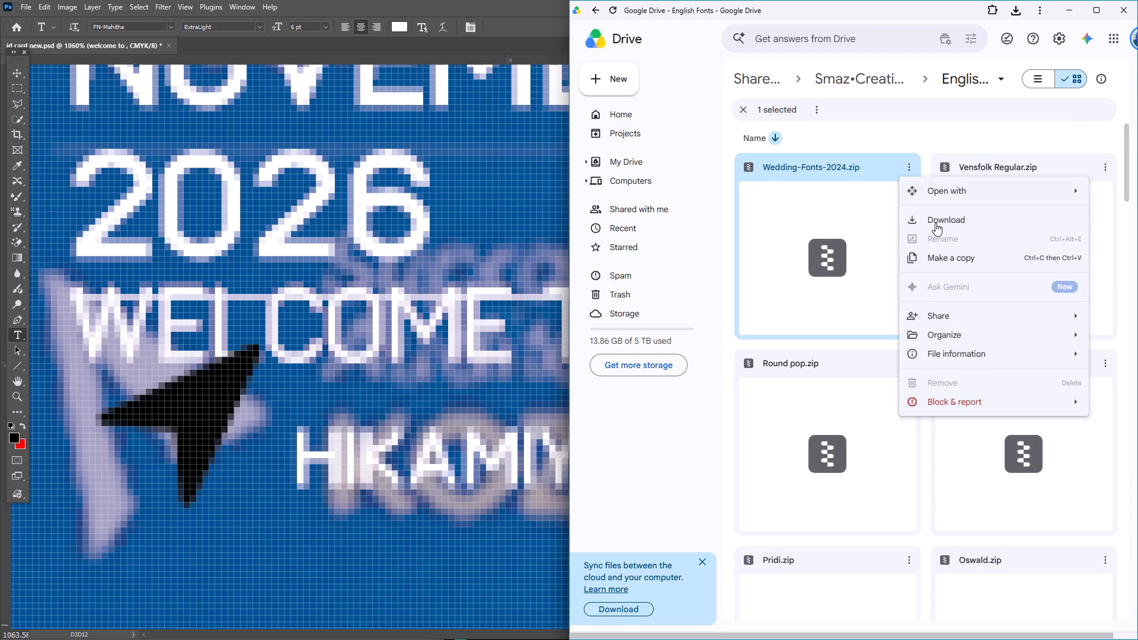
{"action": "left_click", "coordinate": [937, 223]}
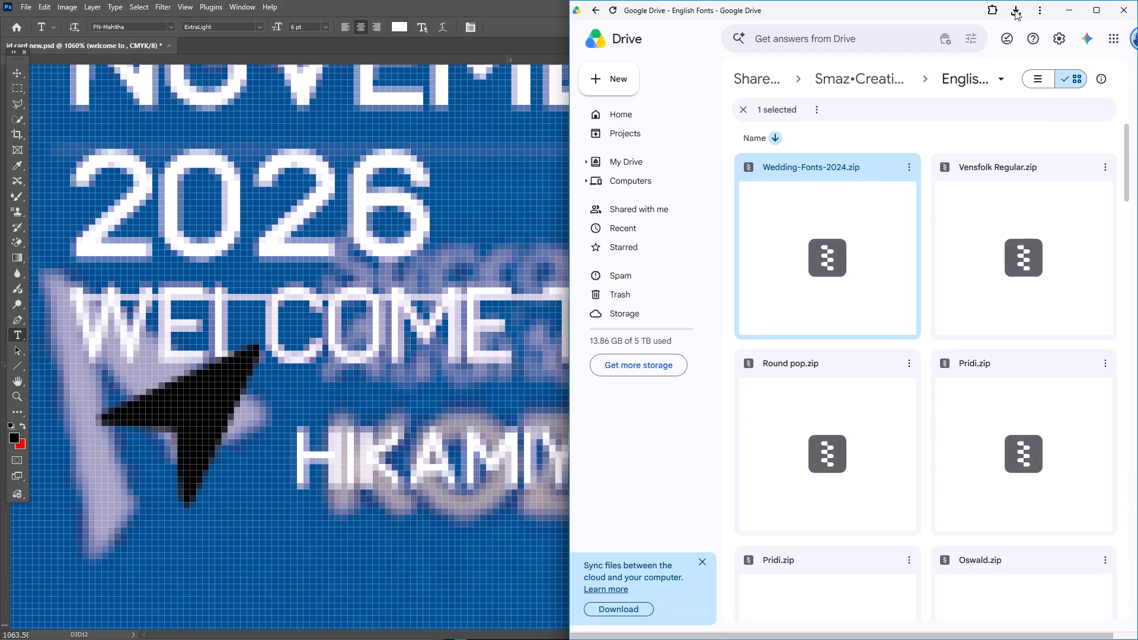
{"action": "left_click", "coordinate": [1016, 9]}
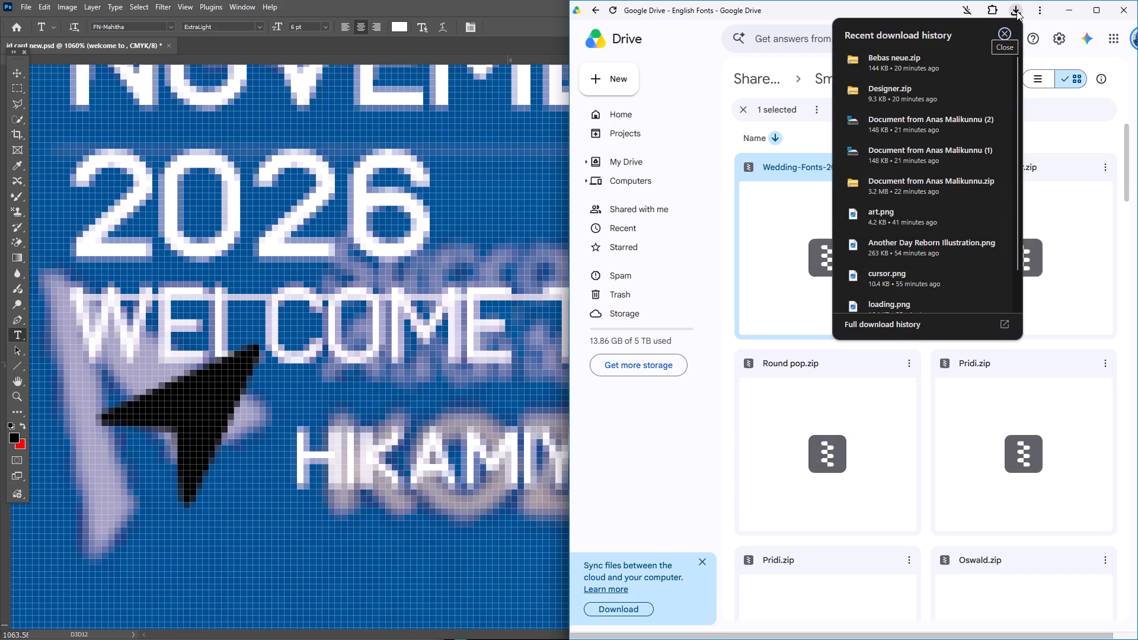
{"action": "left_click", "coordinate": [1016, 11]}
Set Chrome to always allow drive.google.com to download multiple files.
{"action": "left_click", "coordinate": [968, 9]}
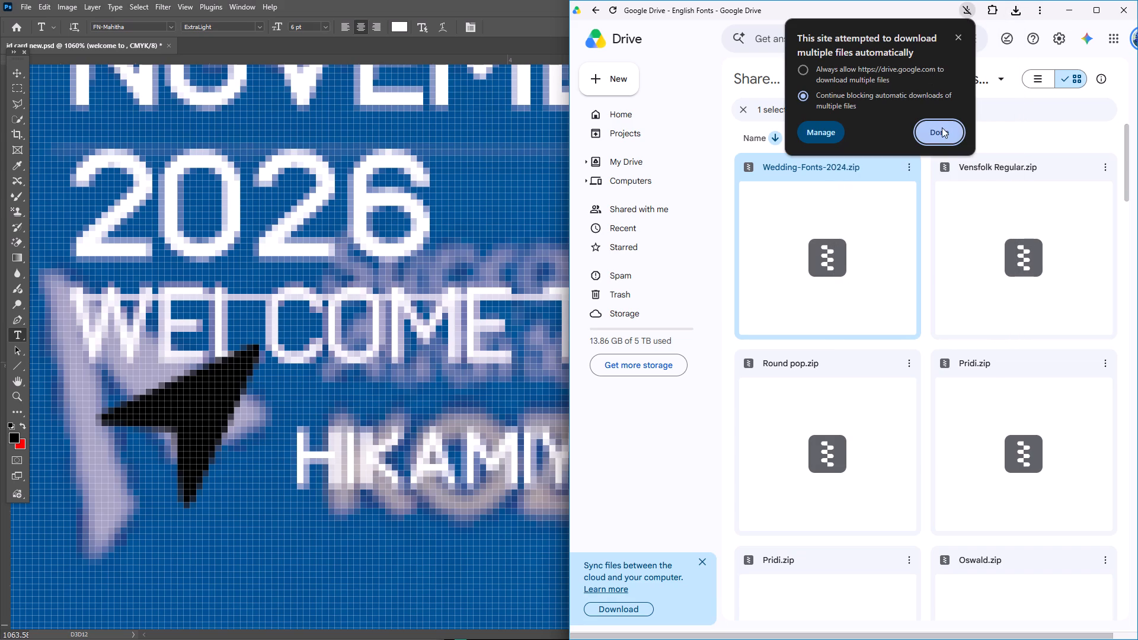
{"action": "left_click", "coordinate": [836, 66]}
{"action": "left_click", "coordinate": [938, 135]}
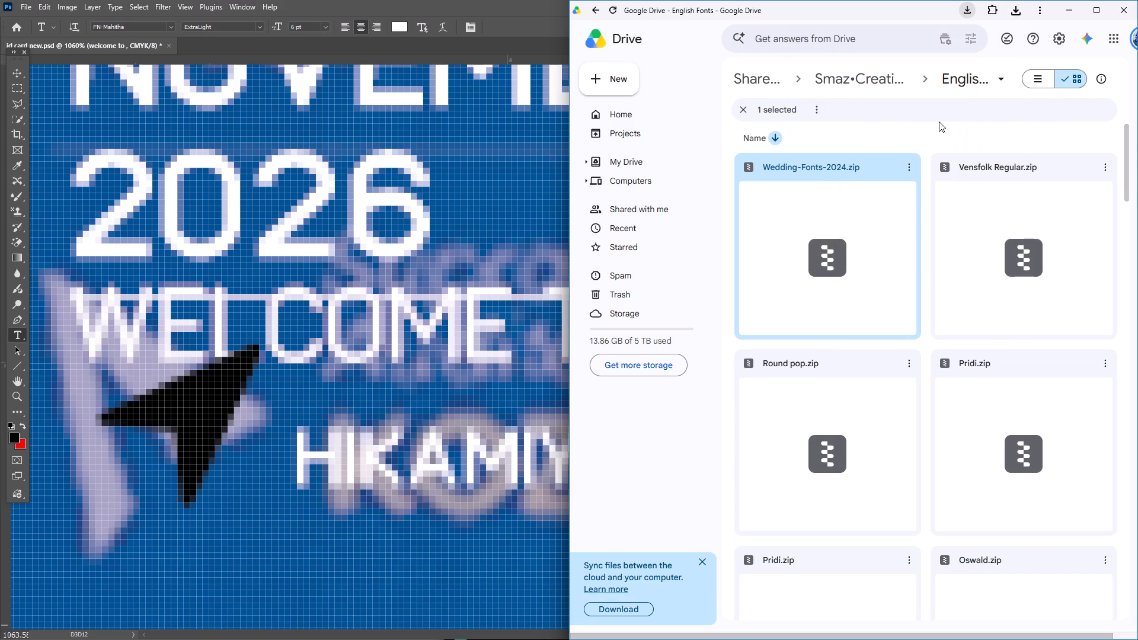
Download Wedding-Fonts-2024.zip from the English Fonts folder again and open the downloaded archive.
{"action": "left_click", "coordinate": [1022, 14]}
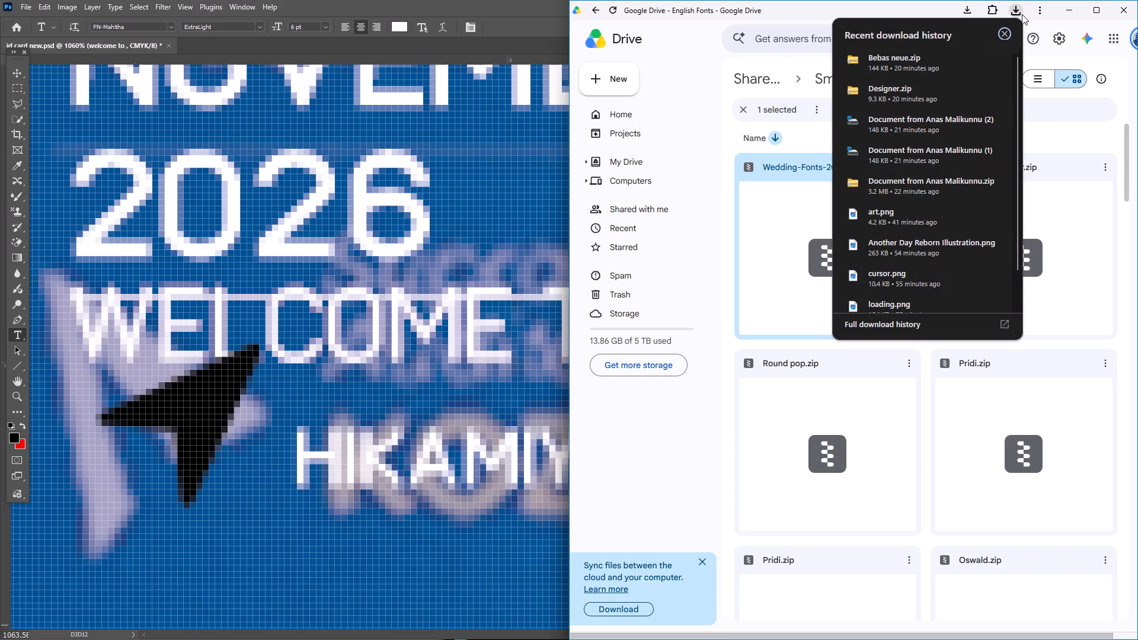
{"action": "left_click", "coordinate": [1021, 14]}
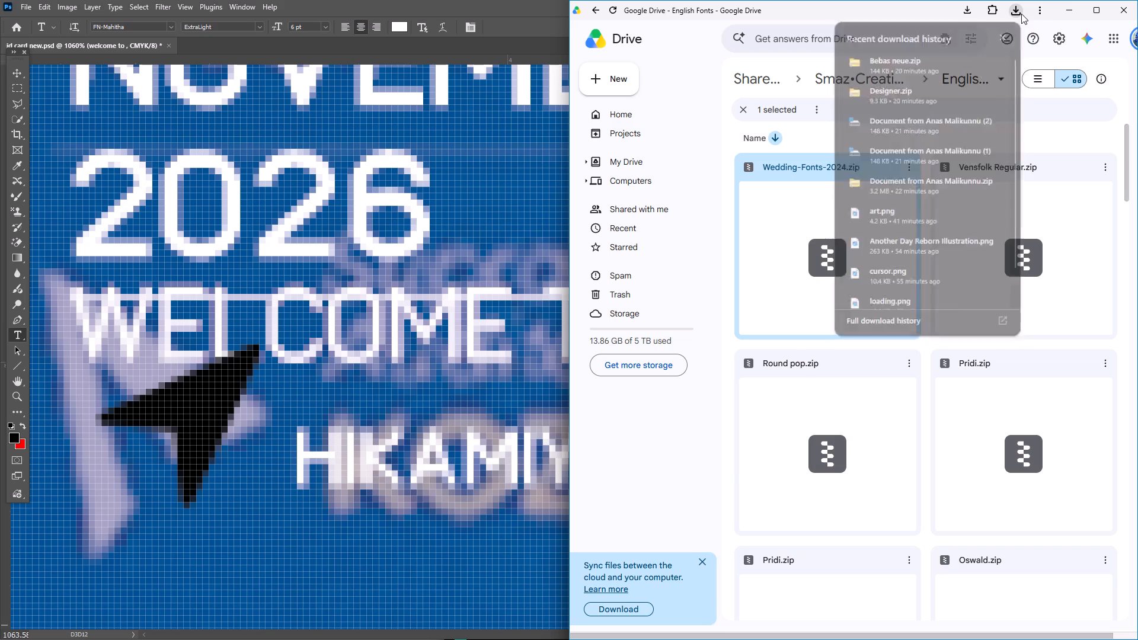
{"action": "left_click", "coordinate": [906, 170]}
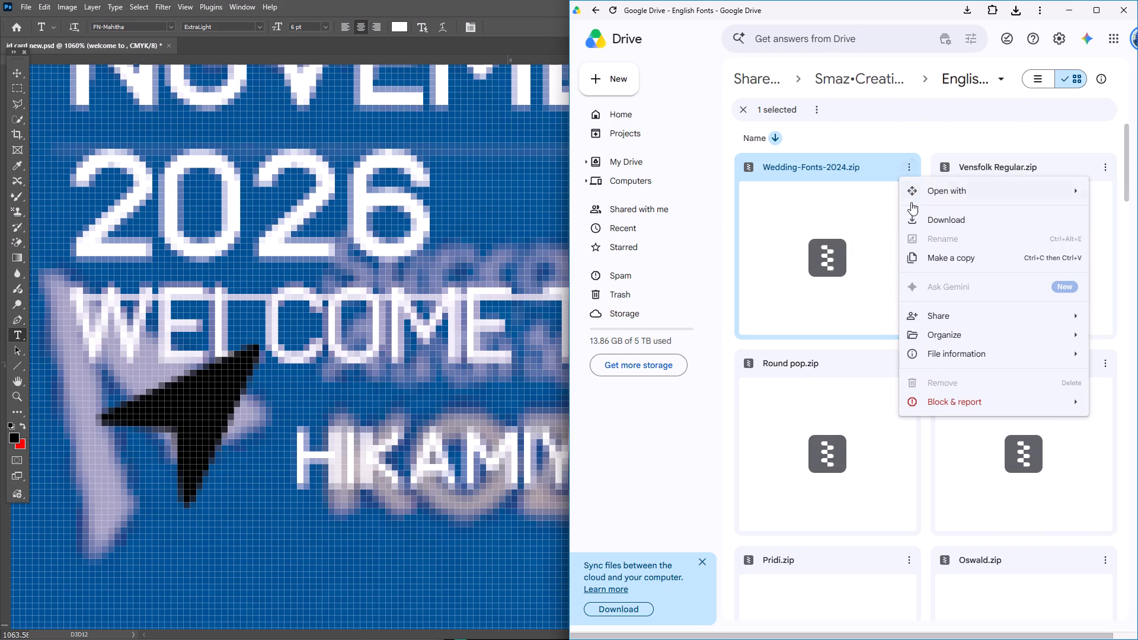
{"action": "left_click", "coordinate": [950, 223]}
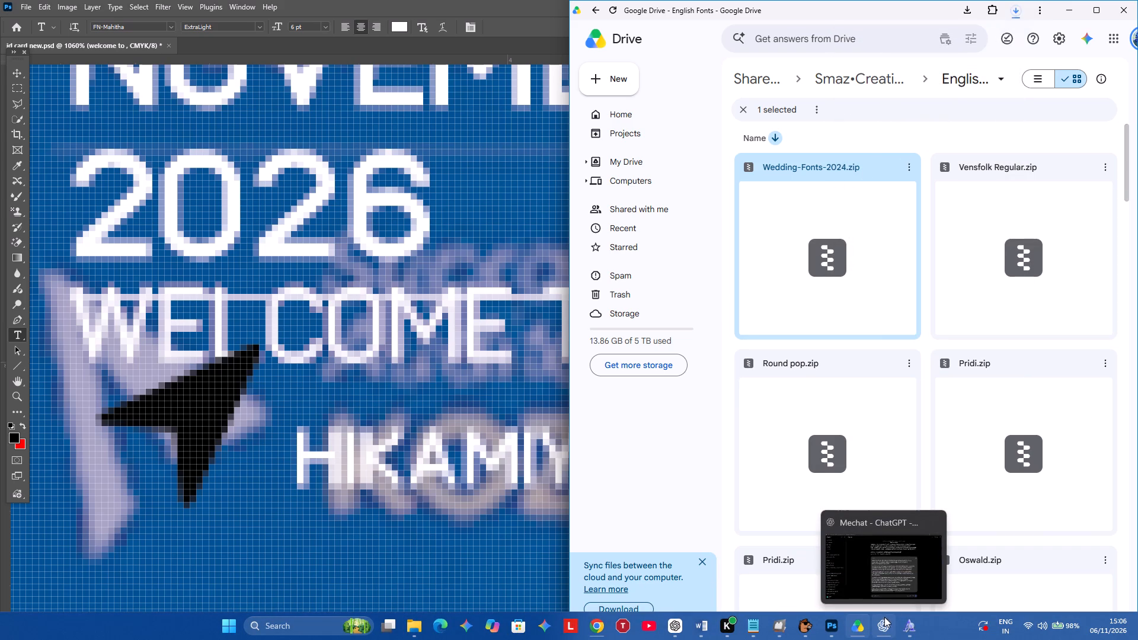
{"action": "left_click", "coordinate": [961, 40]}
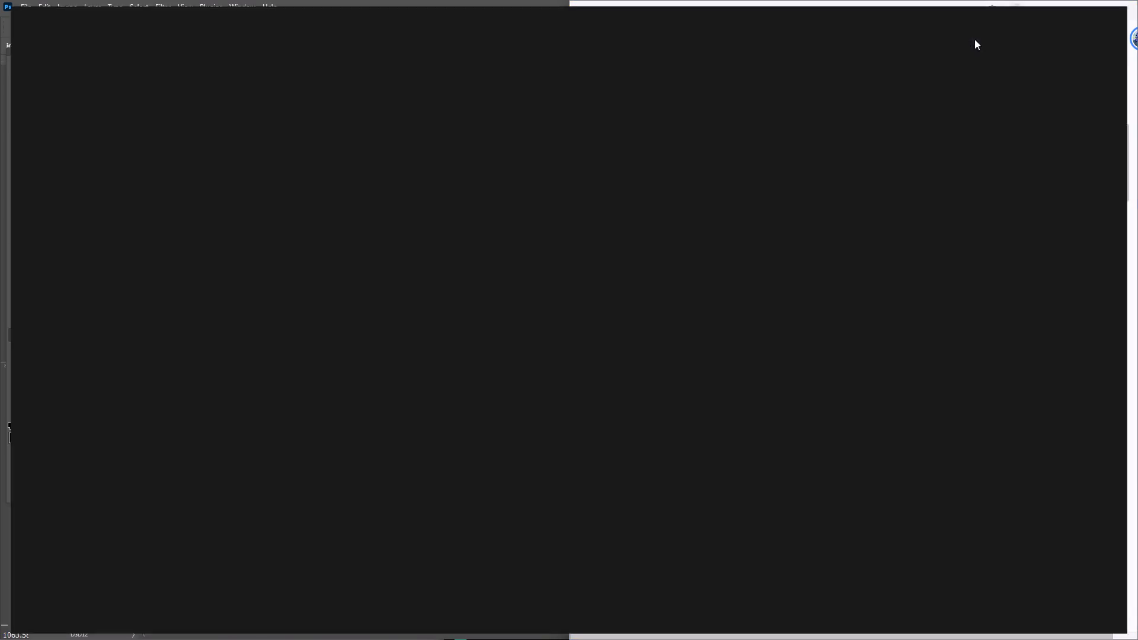
Preview the regular Bengittan TrueType and OpenType files in the archive's Bengittan Font folder.
{"action": "double_click", "coordinate": [212, 104]}
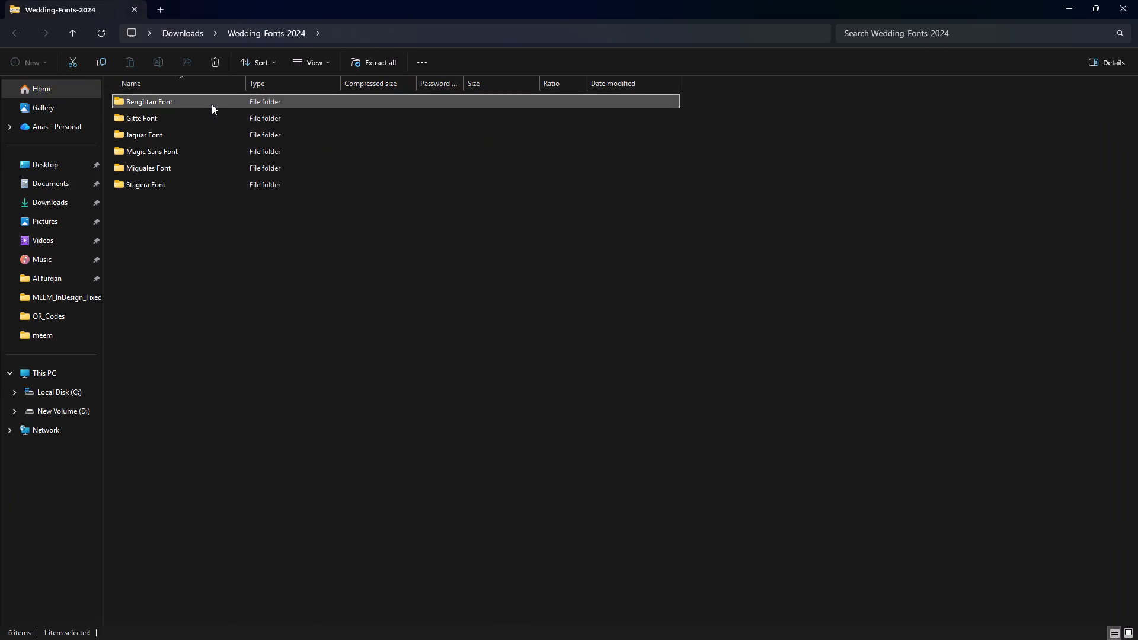
{"action": "double_click", "coordinate": [213, 108]}
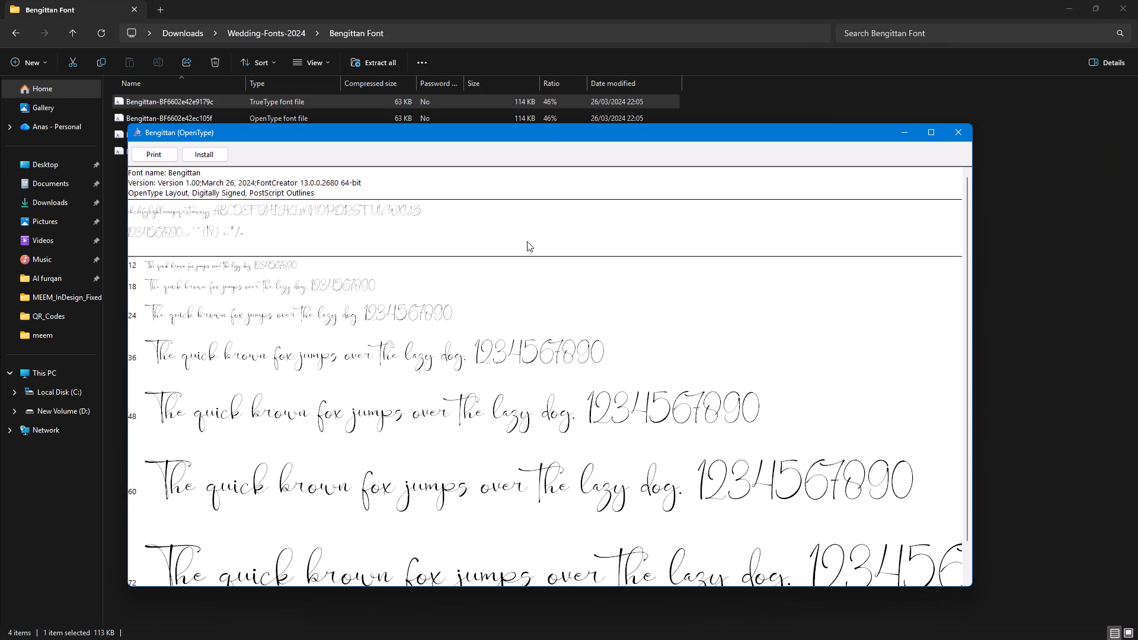
{"action": "left_click", "coordinate": [961, 134]}
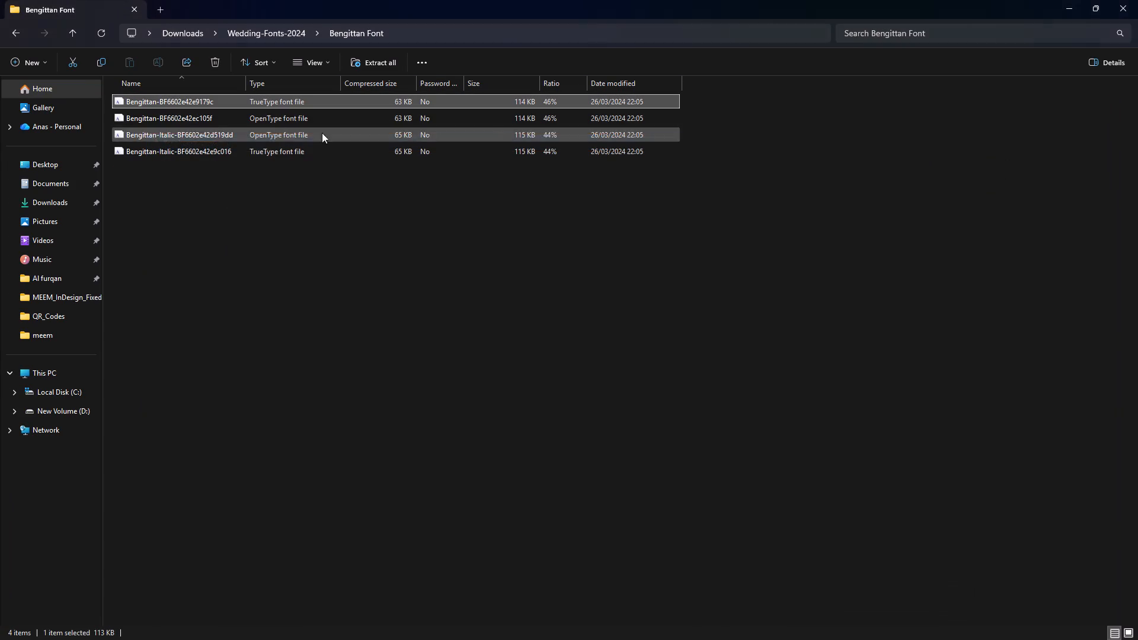
{"action": "double_click", "coordinate": [207, 111]}
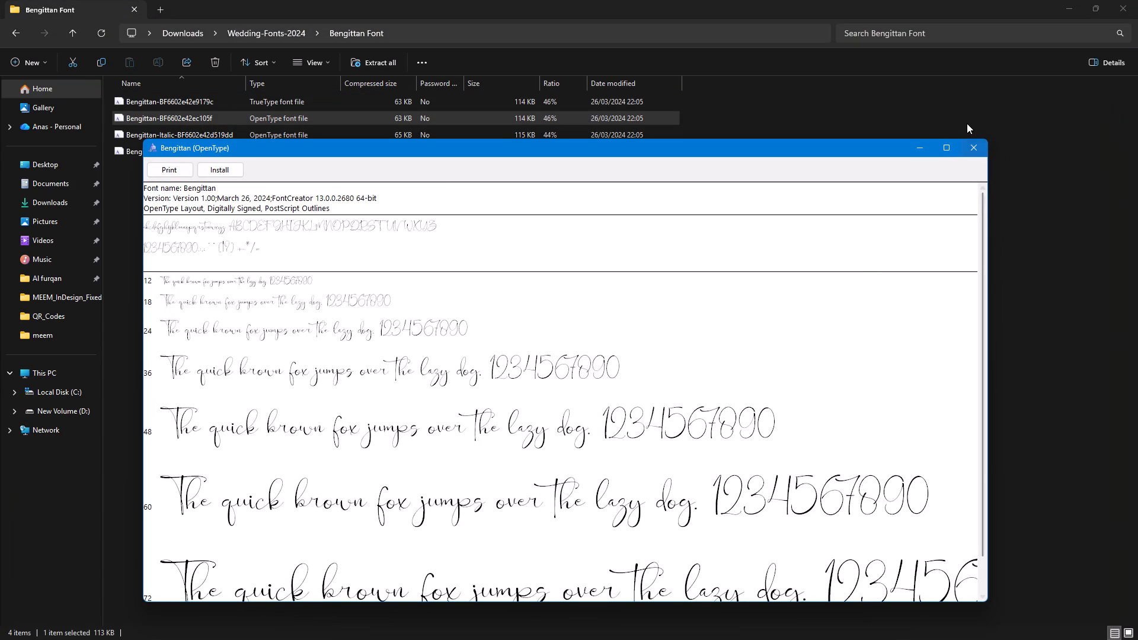
{"action": "left_click", "coordinate": [976, 146]}
{"action": "left_click", "coordinate": [18, 38]}
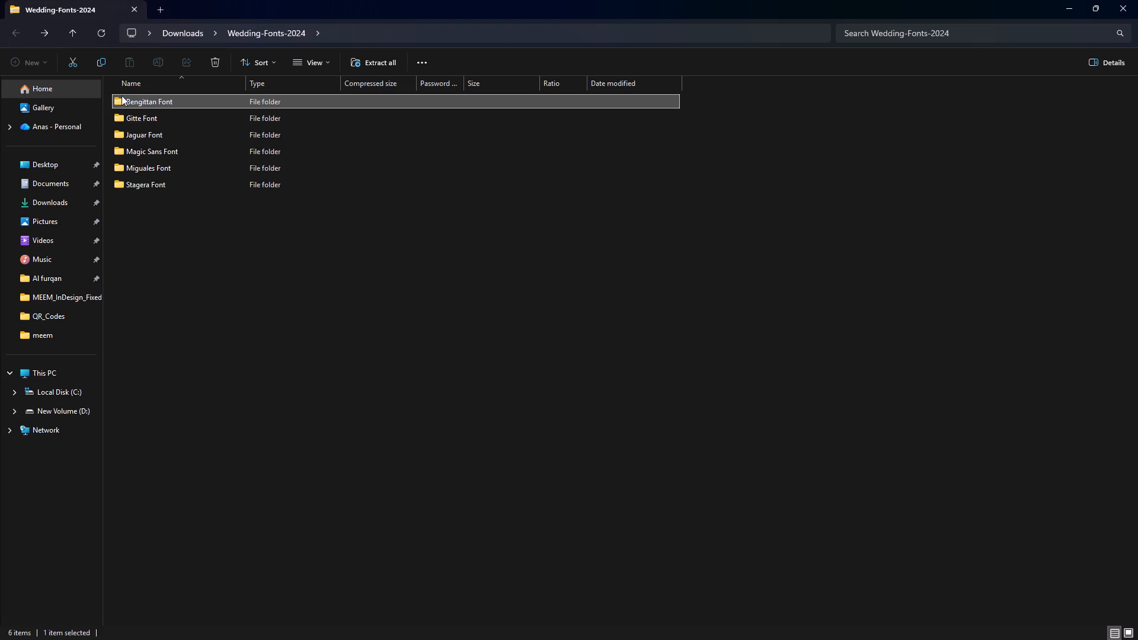
Preview the fonts in the Gitte Font and Jaguar Font folders of the archive.
{"action": "double_click", "coordinate": [149, 116]}
{"action": "double_click", "coordinate": [192, 101]}
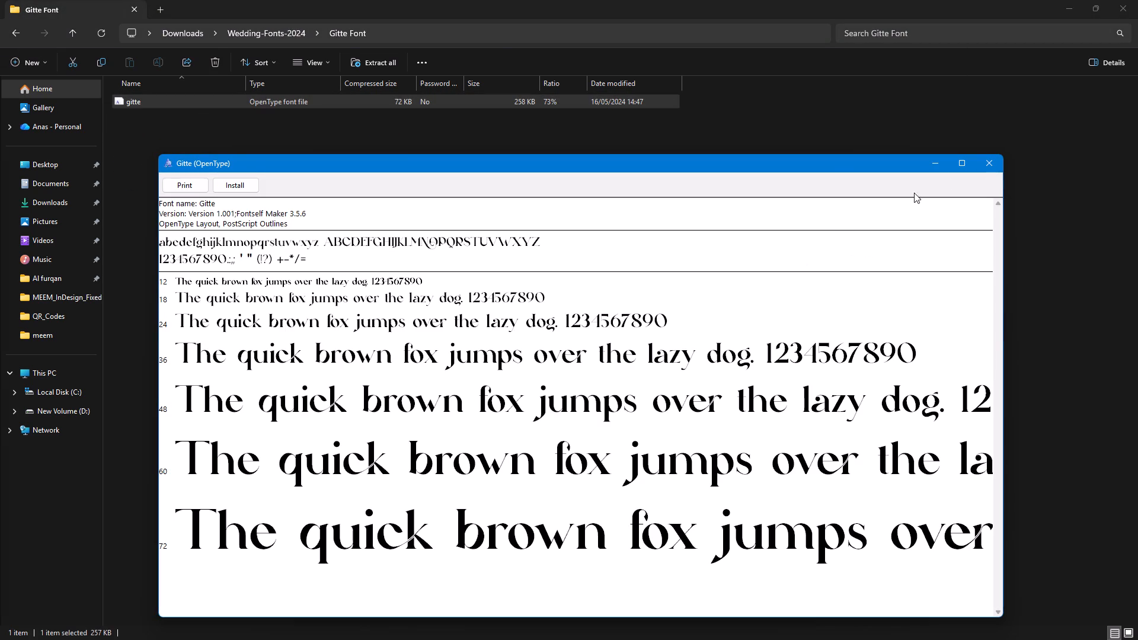
{"action": "left_click", "coordinate": [986, 167]}
{"action": "left_click", "coordinate": [12, 37]}
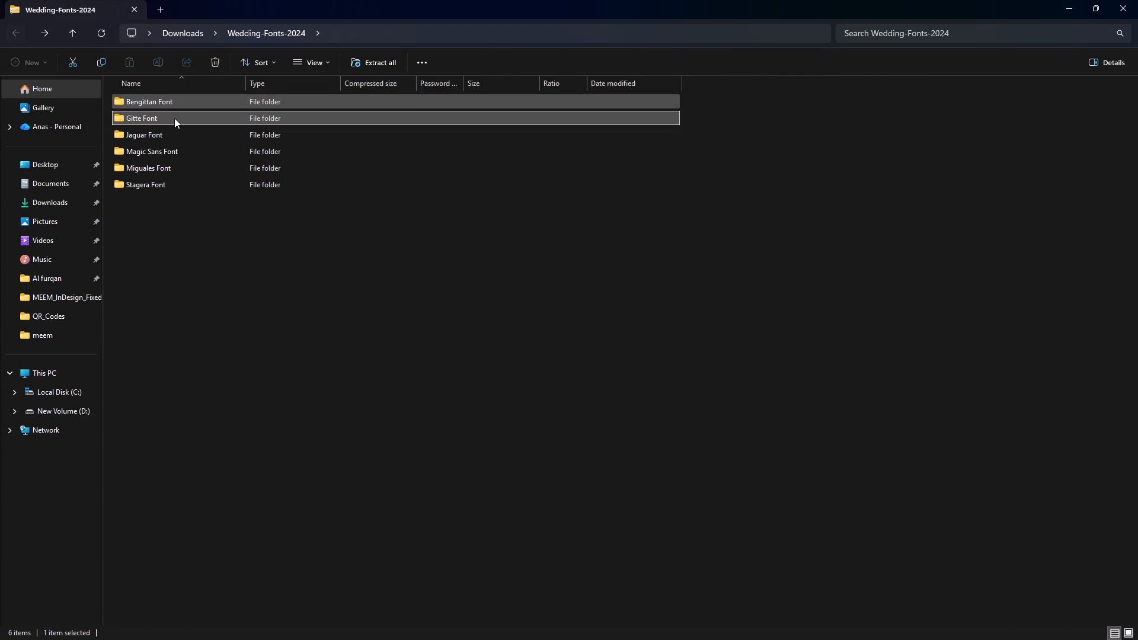
{"action": "double_click", "coordinate": [178, 127]}
{"action": "double_click", "coordinate": [227, 101]}
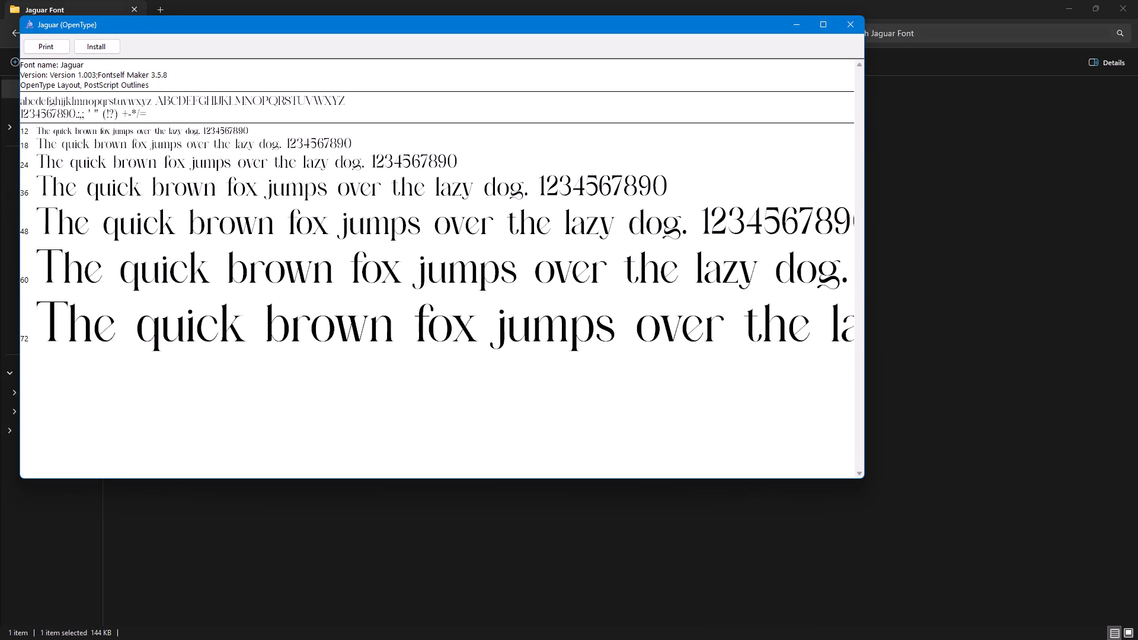
{"action": "left_click", "coordinate": [863, 27]}
{"action": "left_click", "coordinate": [16, 36]}
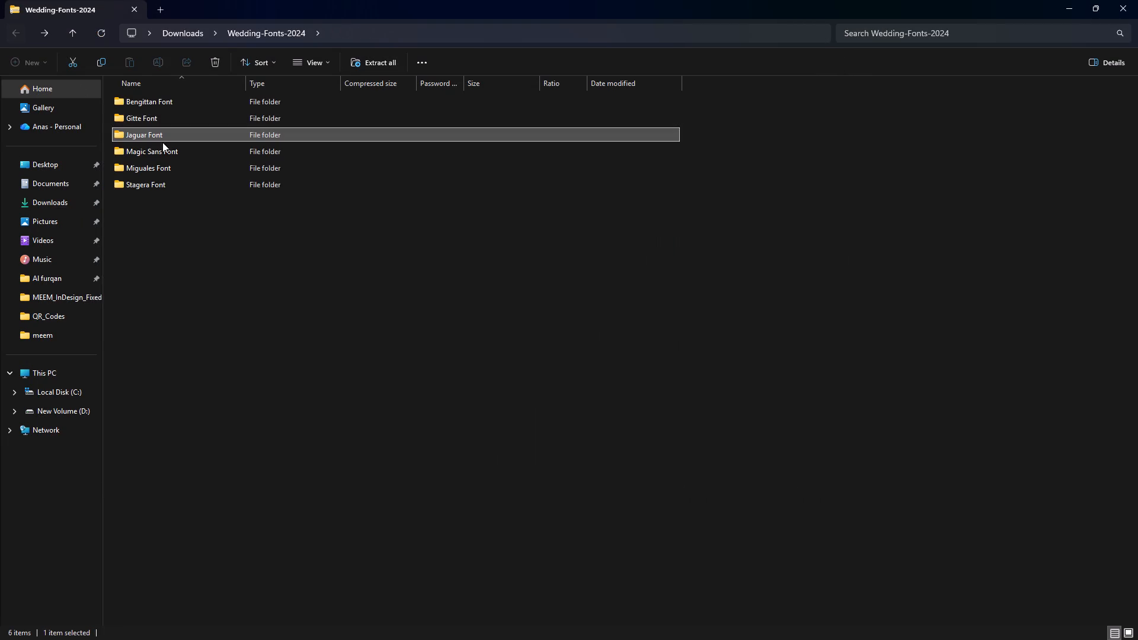
Preview the fonts in the archive's Magic Sans Font, Miguales Font and Stagera Font folders.
{"action": "double_click", "coordinate": [164, 151]}
{"action": "double_click", "coordinate": [191, 104]}
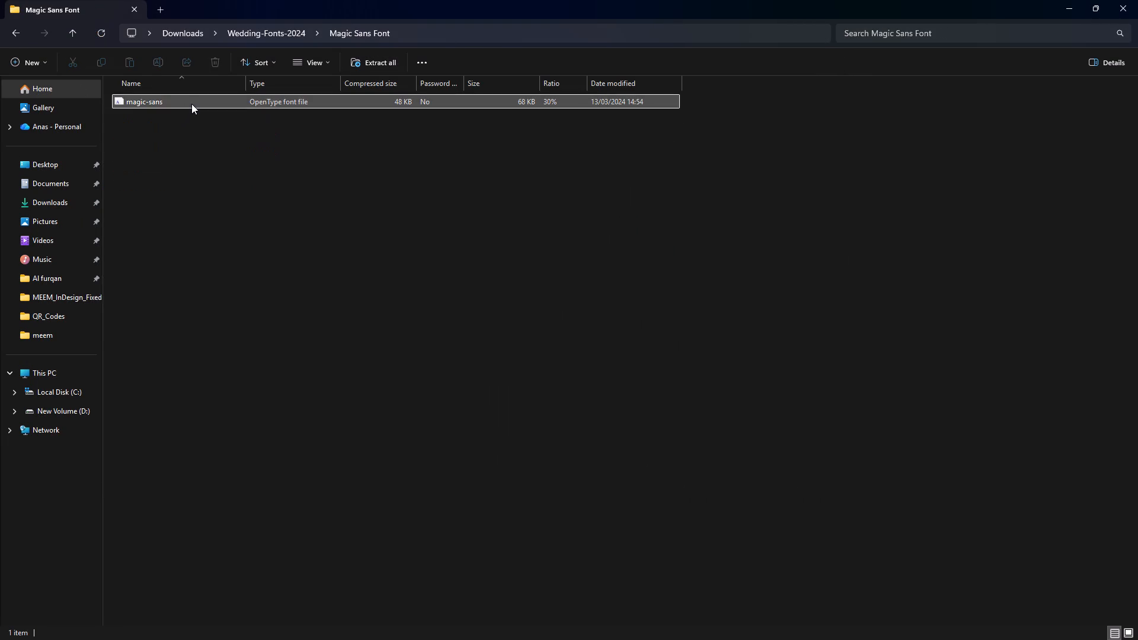
{"action": "left_click", "coordinate": [856, 43]}
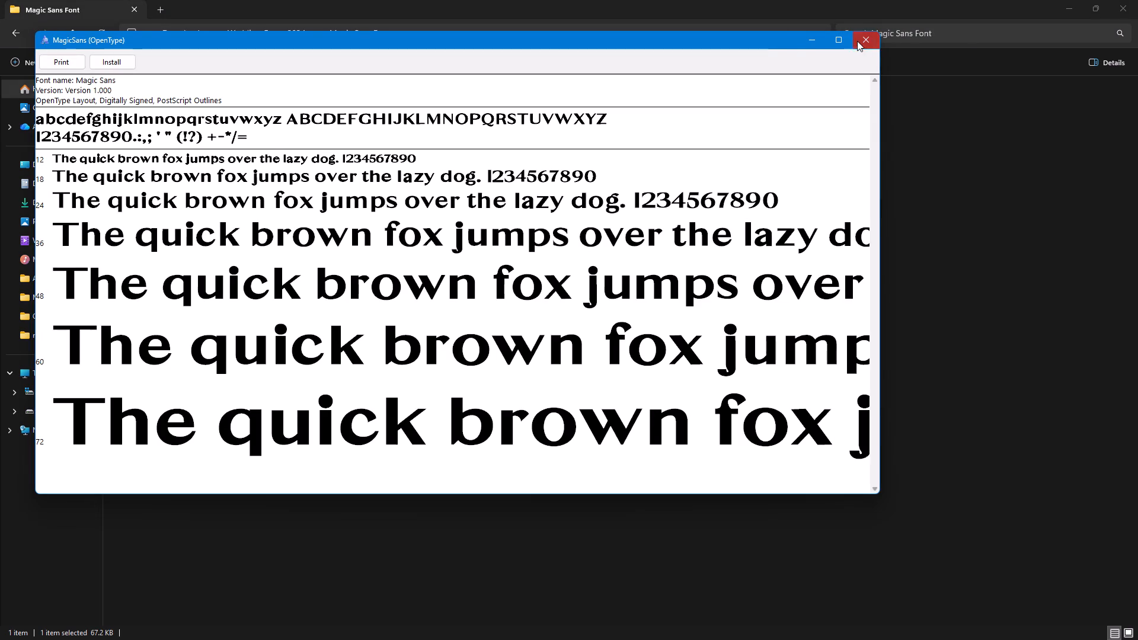
{"action": "left_click", "coordinate": [19, 36]}
{"action": "double_click", "coordinate": [158, 171]}
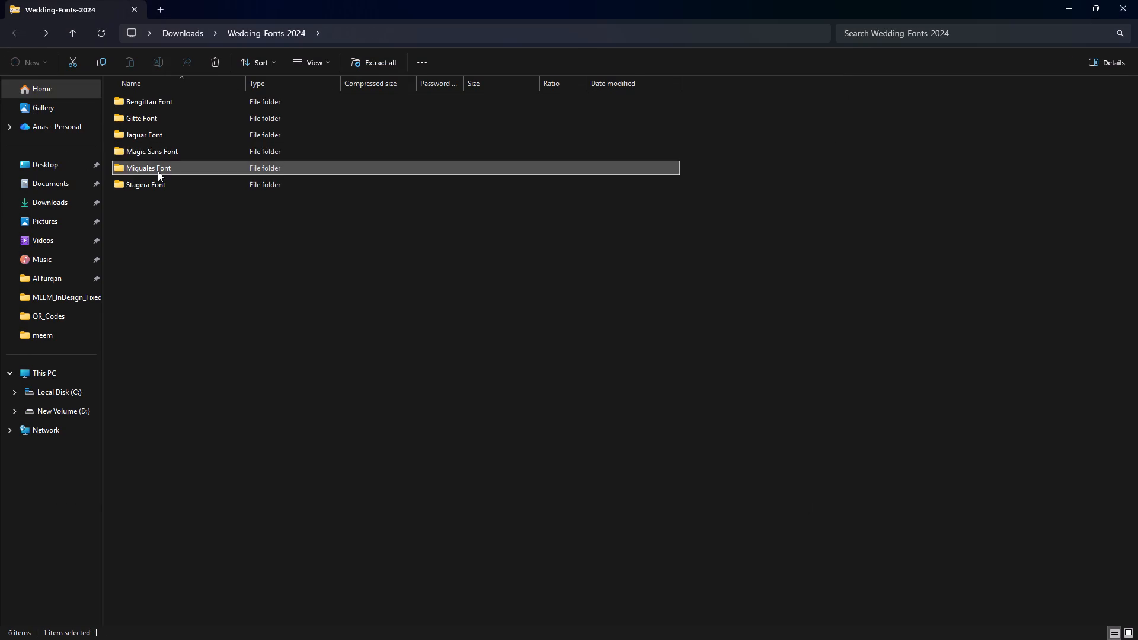
{"action": "double_click", "coordinate": [242, 105]}
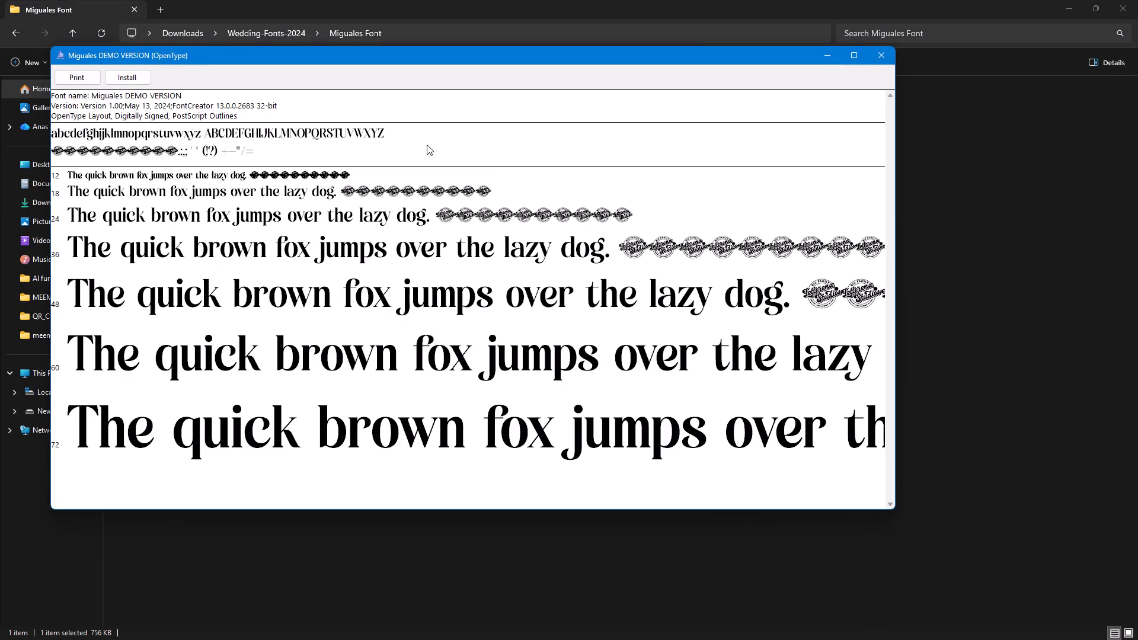
{"action": "left_click", "coordinate": [886, 56]}
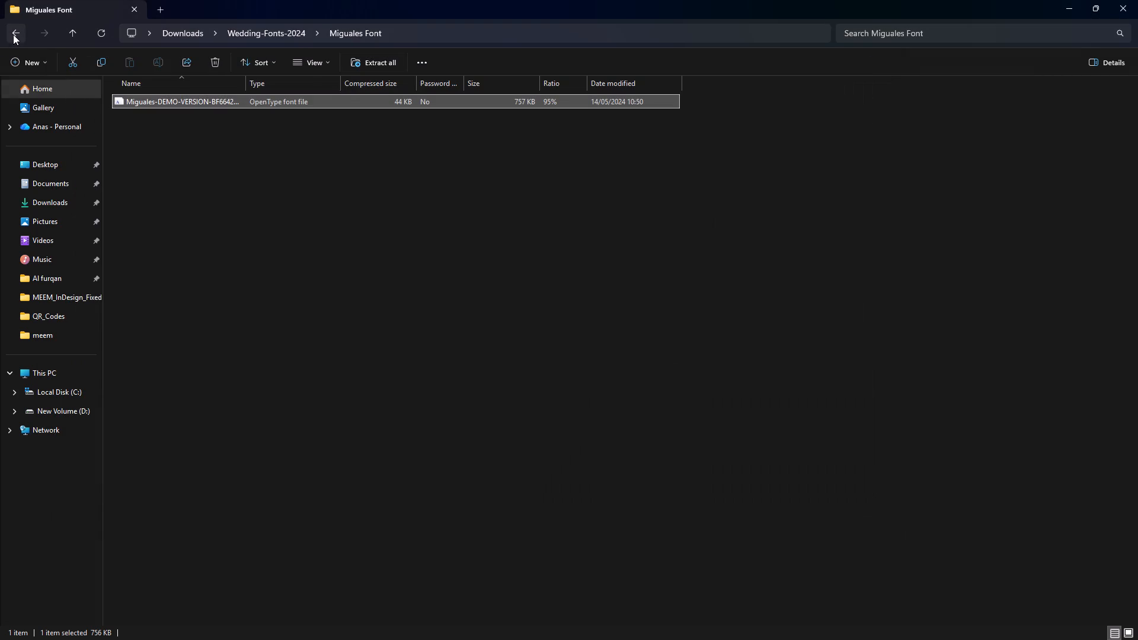
{"action": "left_click", "coordinate": [13, 34]}
{"action": "double_click", "coordinate": [159, 182]}
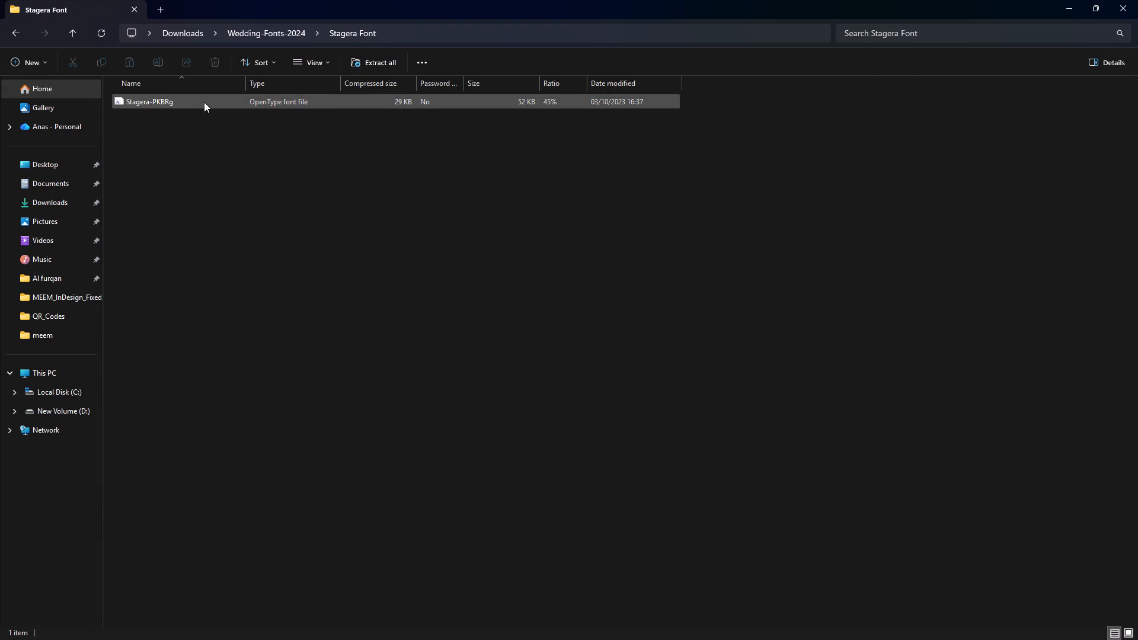
{"action": "double_click", "coordinate": [206, 101]}
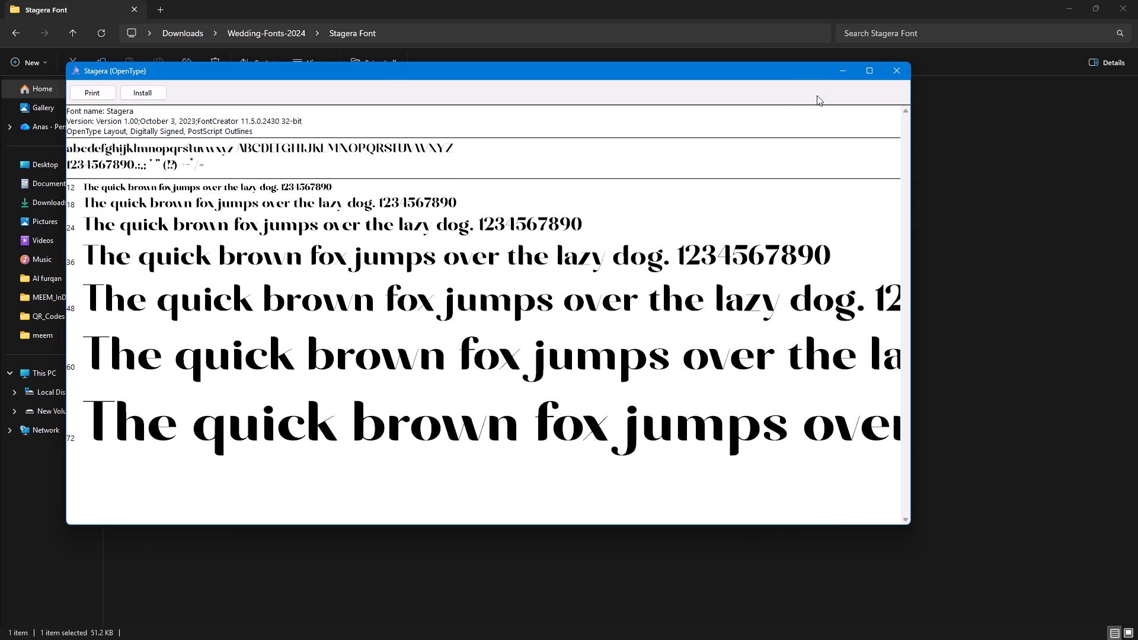
{"action": "left_click", "coordinate": [887, 74]}
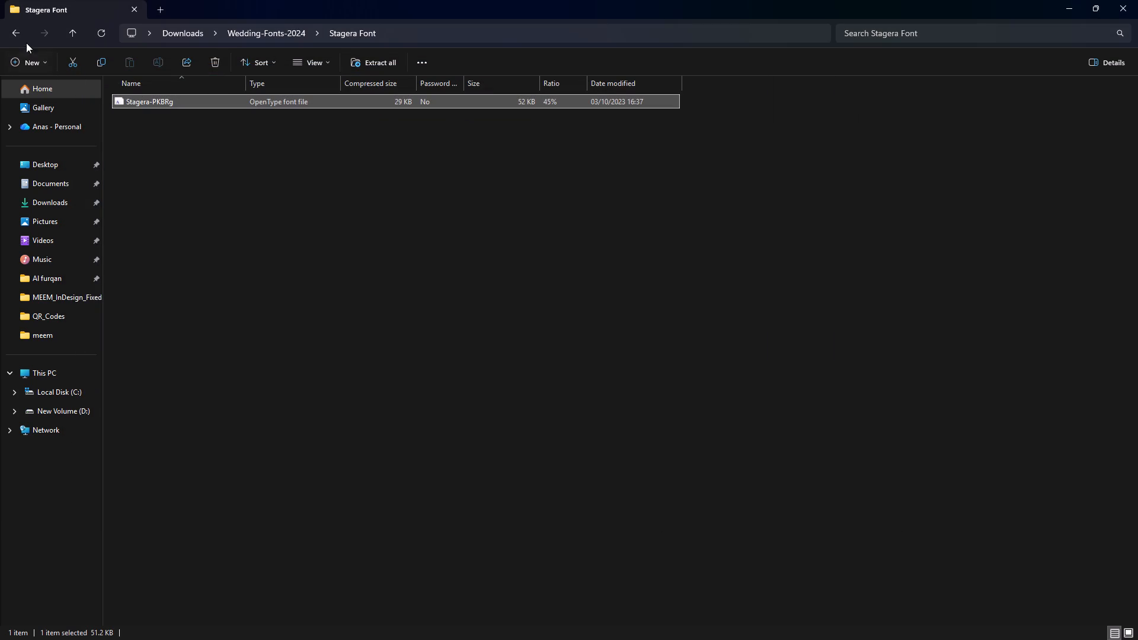
{"action": "left_click", "coordinate": [18, 34]}
Install the Bengittan Italic OpenType font from the archive's Bengittan Font folder.
{"action": "double_click", "coordinate": [167, 107]}
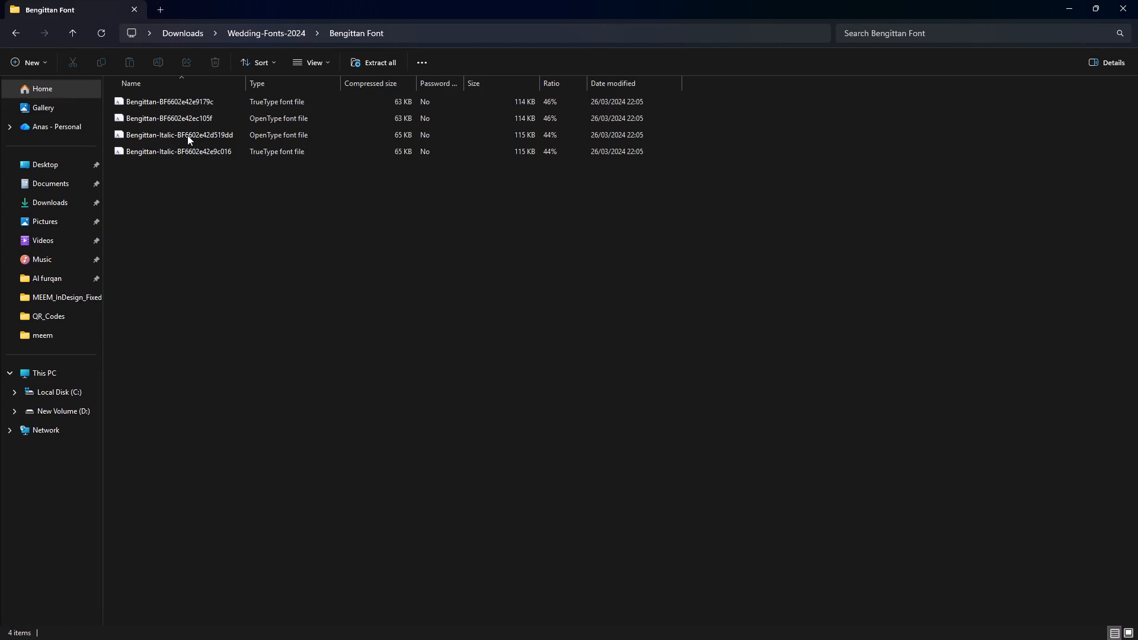
{"action": "double_click", "coordinate": [193, 135]}
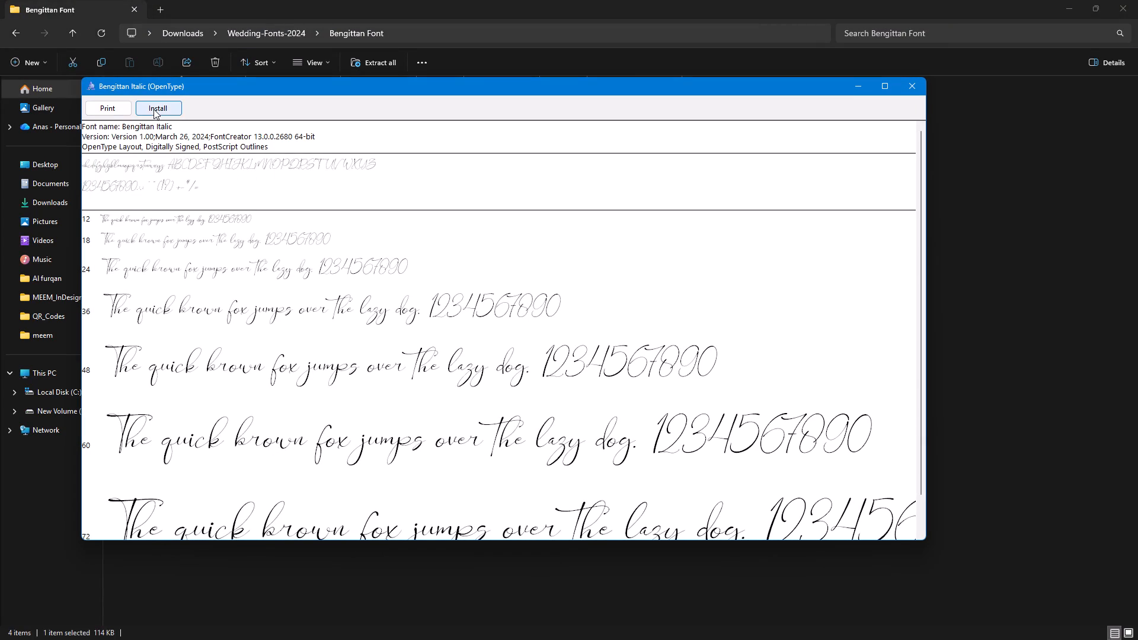
{"action": "left_click", "coordinate": [154, 109]}
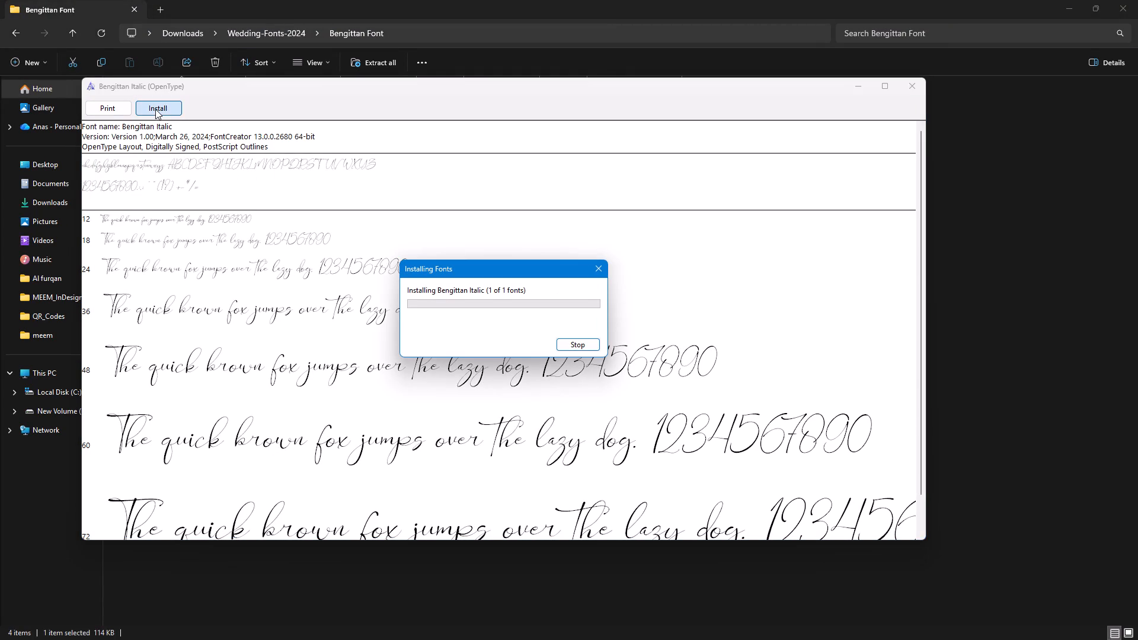
{"action": "left_click", "coordinate": [861, 92]}
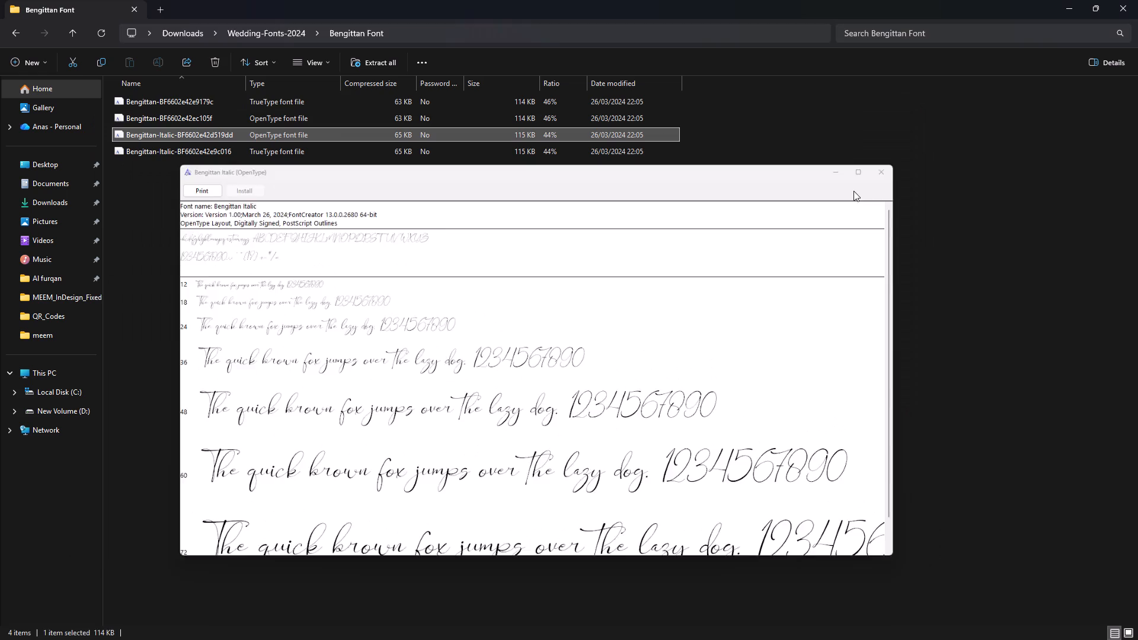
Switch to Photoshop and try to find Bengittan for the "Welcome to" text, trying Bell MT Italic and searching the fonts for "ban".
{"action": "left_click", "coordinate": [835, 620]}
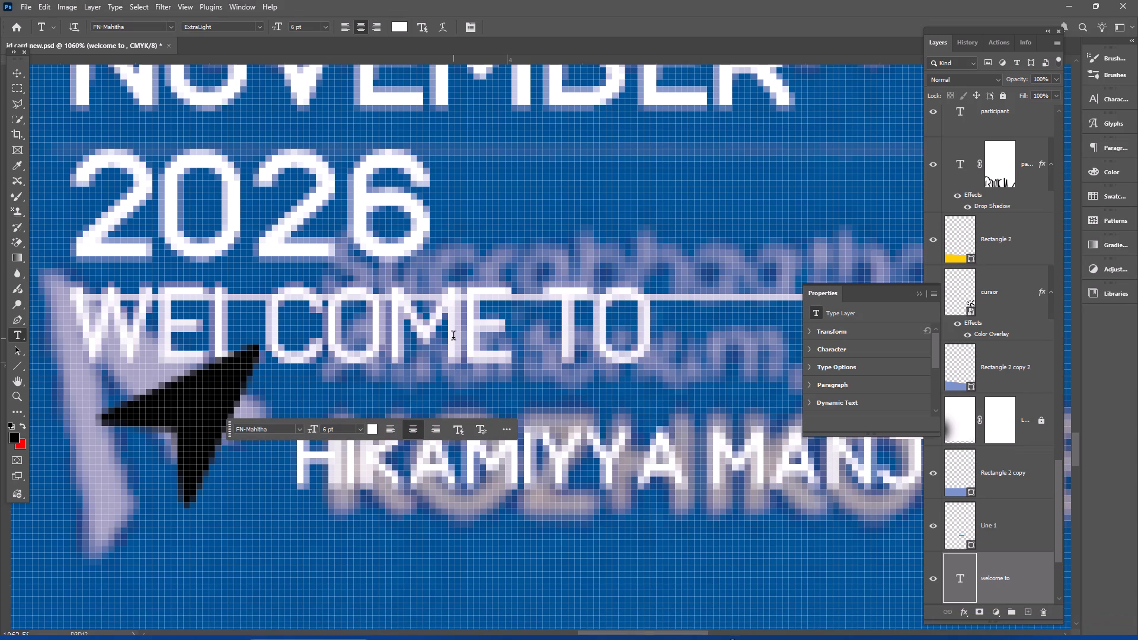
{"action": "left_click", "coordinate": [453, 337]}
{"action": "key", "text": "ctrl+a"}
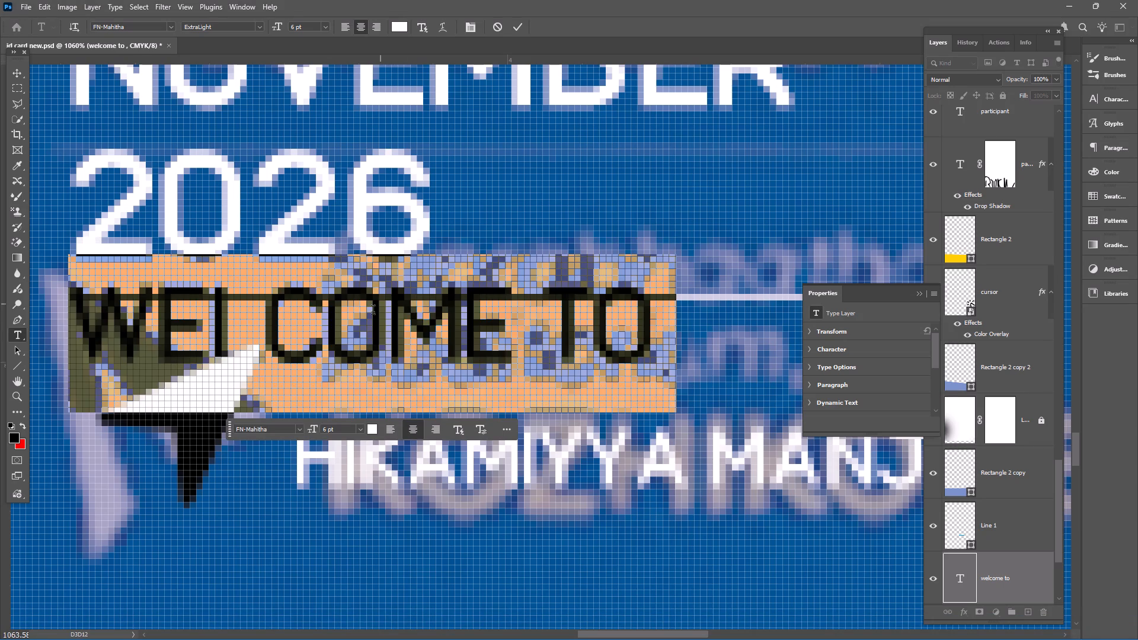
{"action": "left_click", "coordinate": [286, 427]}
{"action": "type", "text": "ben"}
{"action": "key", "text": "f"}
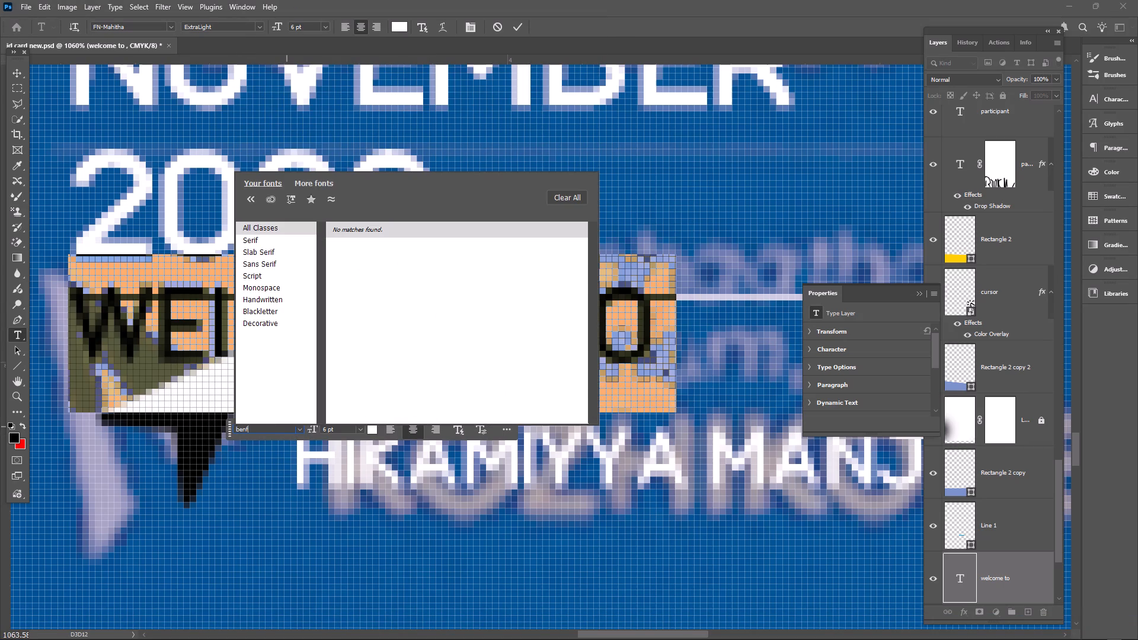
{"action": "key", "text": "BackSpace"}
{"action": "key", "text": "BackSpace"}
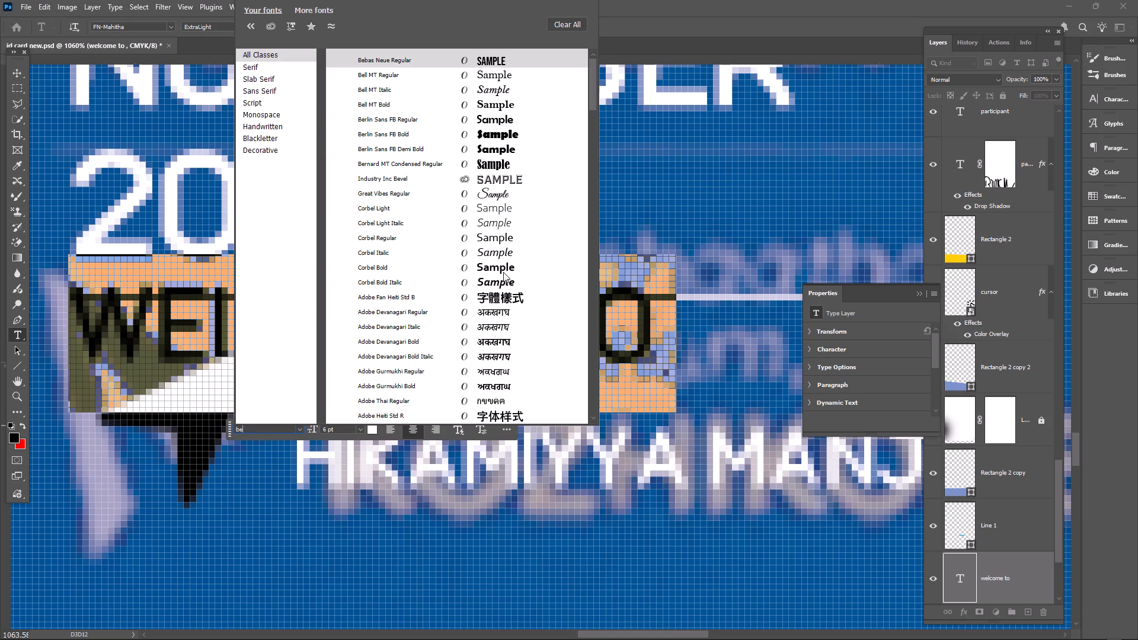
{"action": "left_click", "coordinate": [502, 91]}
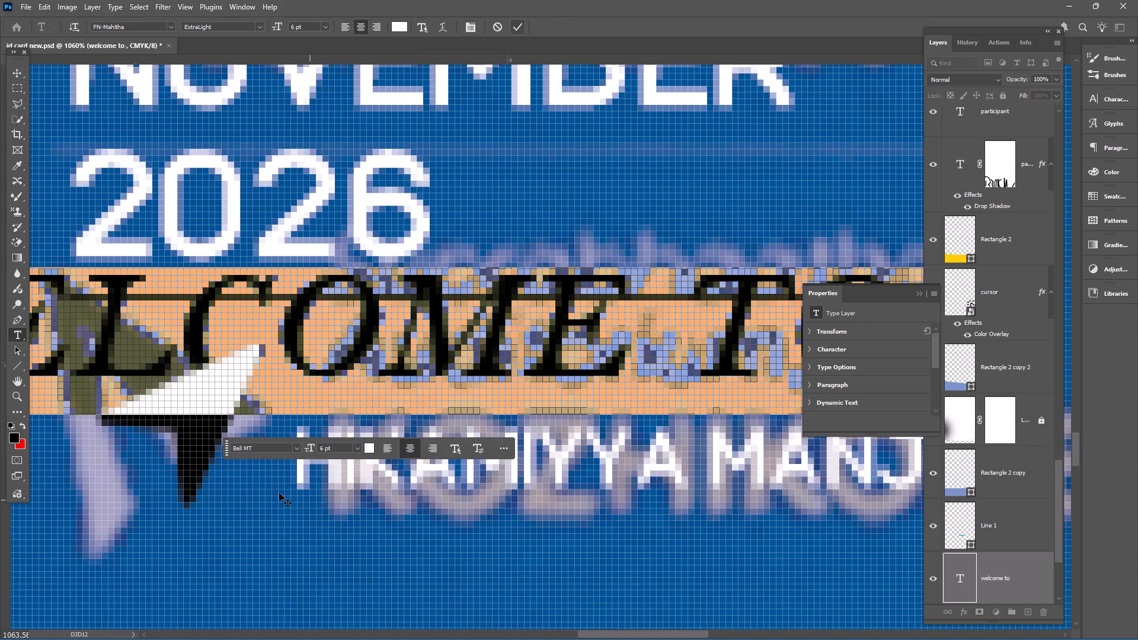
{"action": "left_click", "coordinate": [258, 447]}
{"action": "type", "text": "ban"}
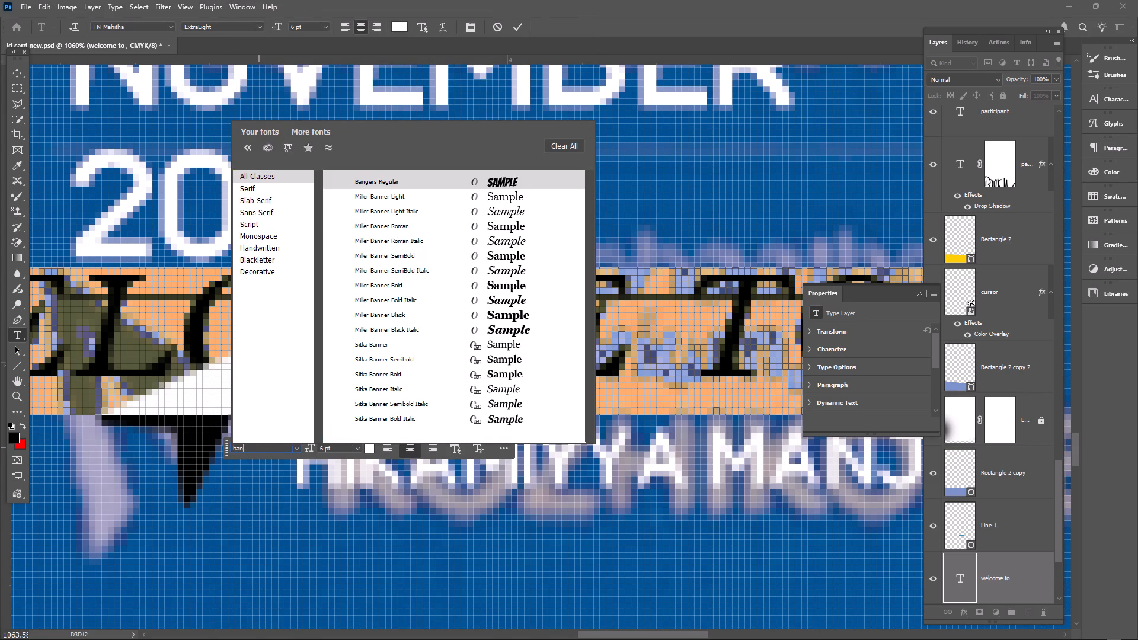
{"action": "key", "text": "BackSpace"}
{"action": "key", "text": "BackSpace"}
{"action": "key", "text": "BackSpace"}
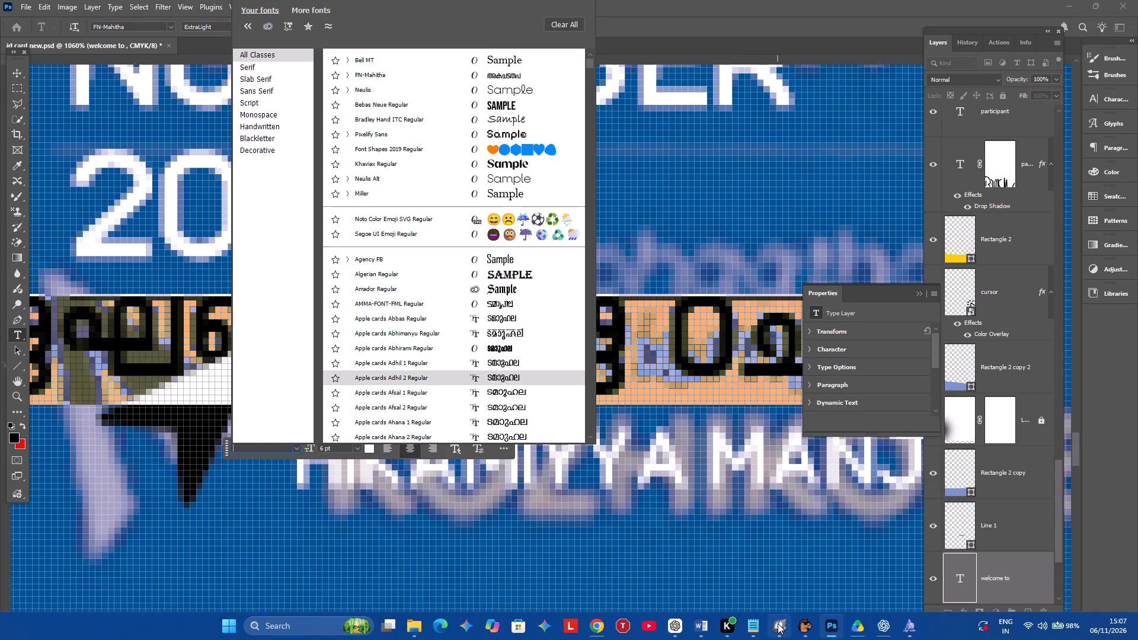
Install the Bengittan Italic TrueType file from the Bengittan Font folder, replacing the already installed font.
{"action": "left_click", "coordinate": [410, 619]}
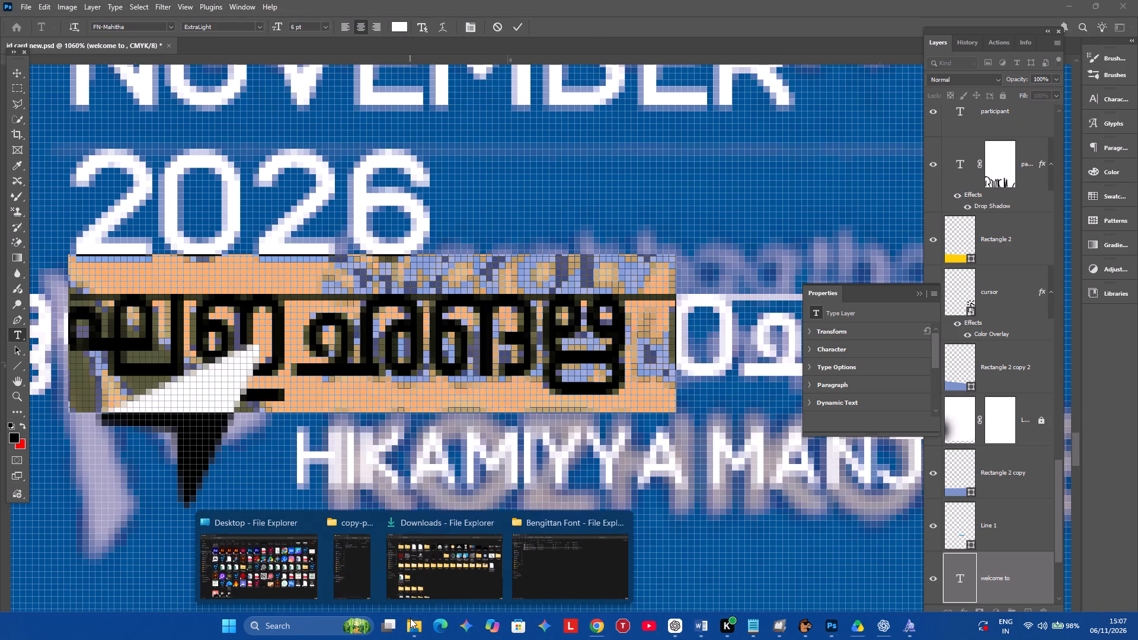
{"action": "left_click", "coordinate": [606, 564]}
{"action": "double_click", "coordinate": [271, 151]}
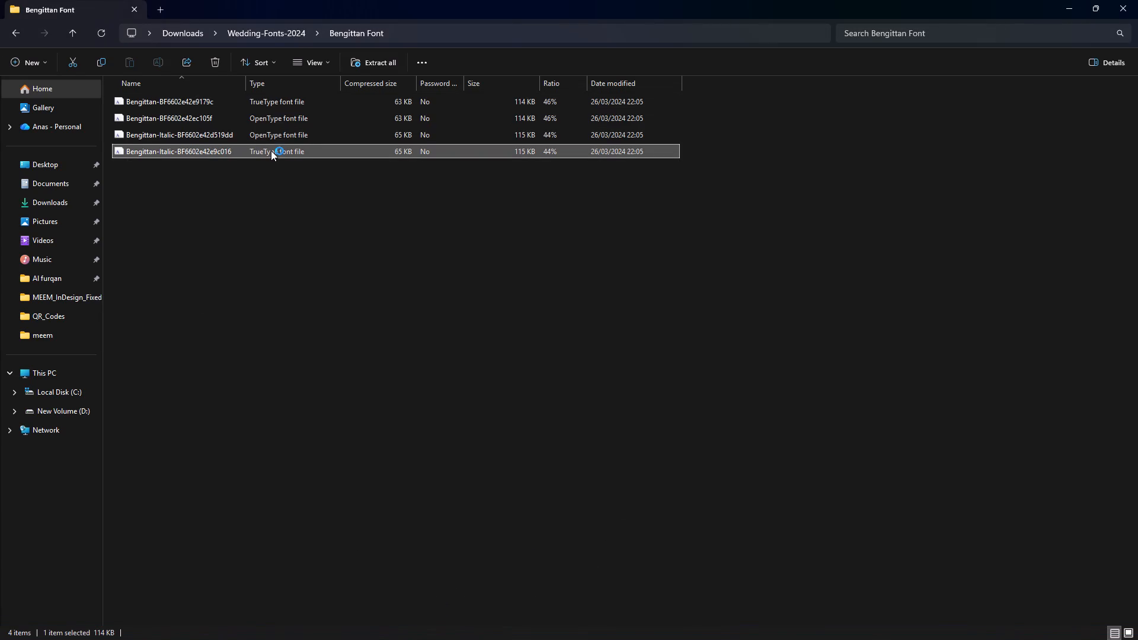
{"action": "left_click", "coordinate": [175, 120]}
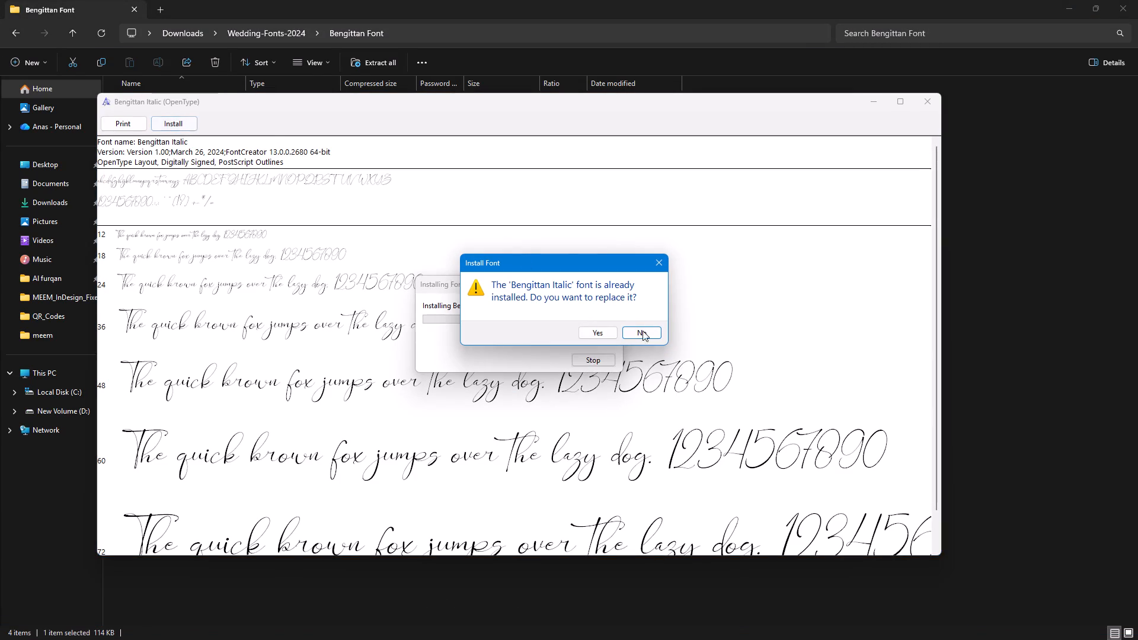
{"action": "left_click", "coordinate": [592, 334]}
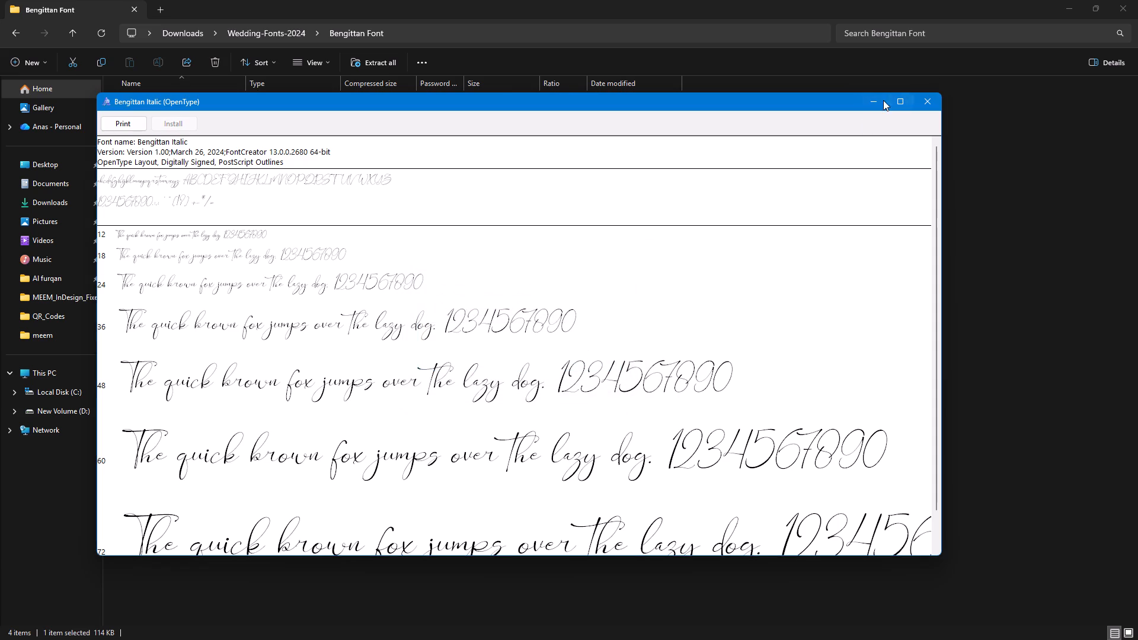
{"action": "left_click", "coordinate": [864, 110]}
{"action": "left_click", "coordinate": [1080, 5]}
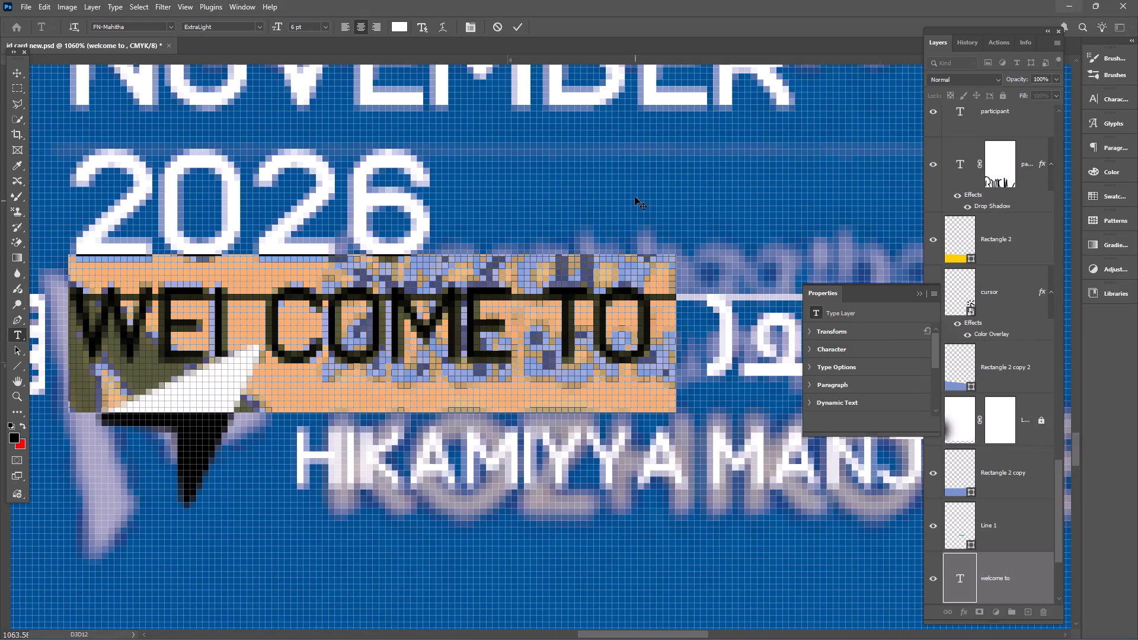
In Photoshop, apply the Bengittan Italic font in Regular style to the whole "Welcome to" text.
{"action": "left_click", "coordinate": [514, 27]}
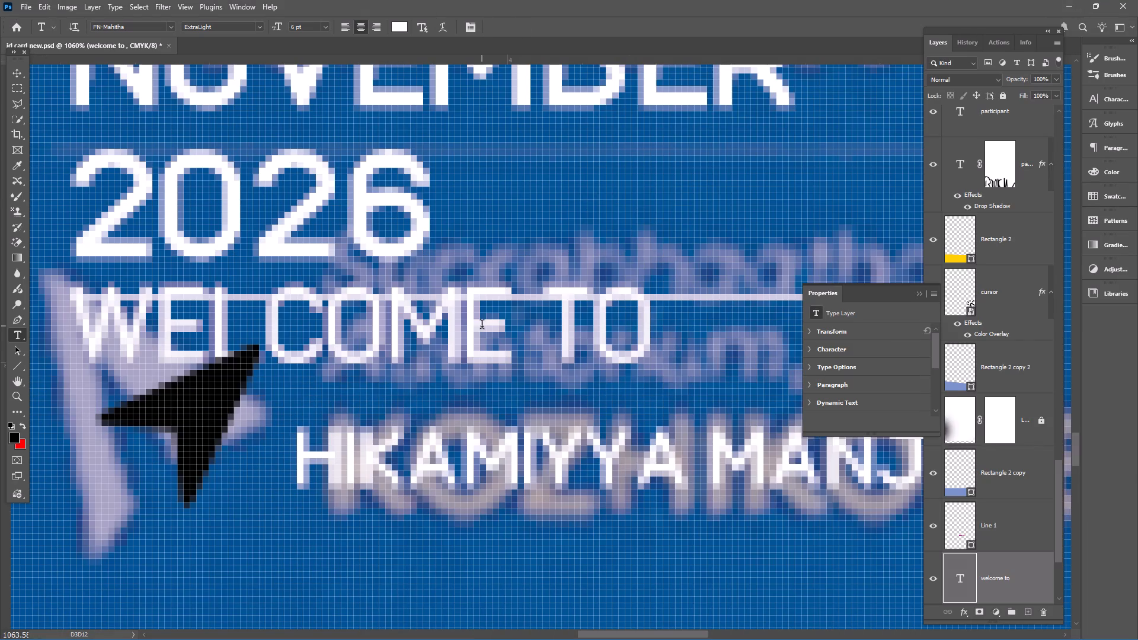
{"action": "left_click", "coordinate": [482, 322]}
{"action": "key", "text": "ctrl+a"}
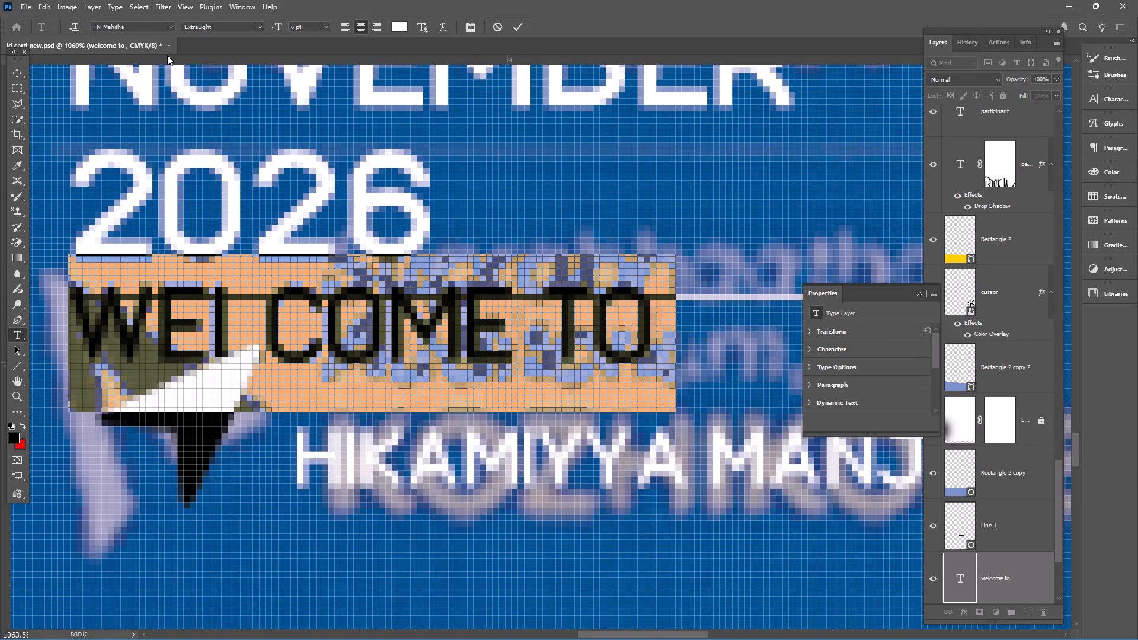
{"action": "left_click", "coordinate": [148, 21]}
{"action": "left_click", "coordinate": [148, 22]}
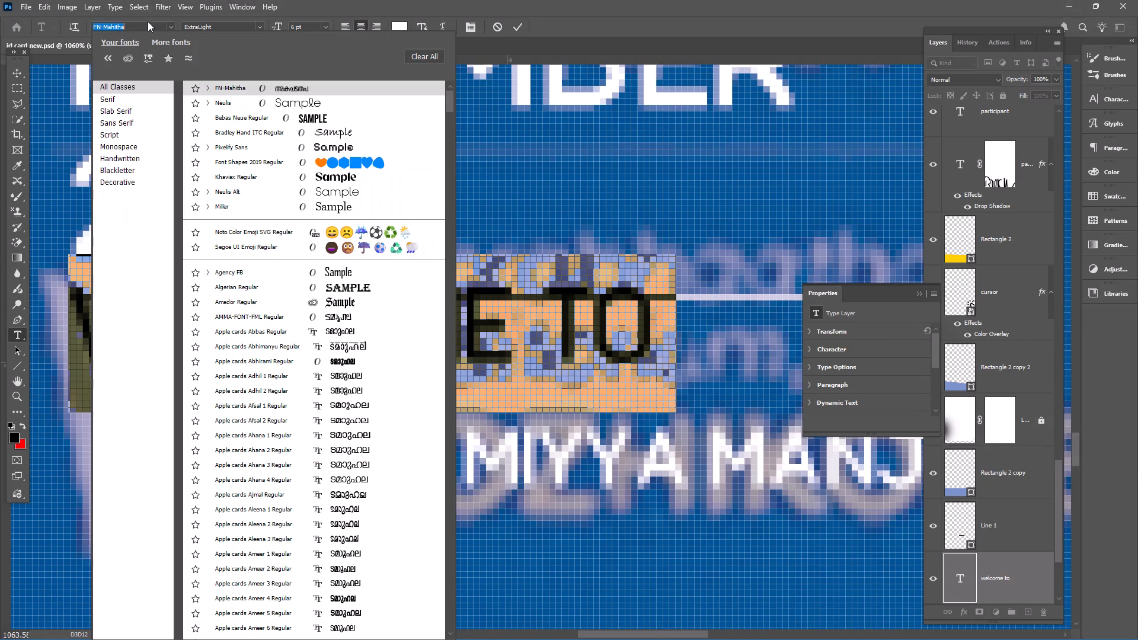
{"action": "type", "text": "ben"}
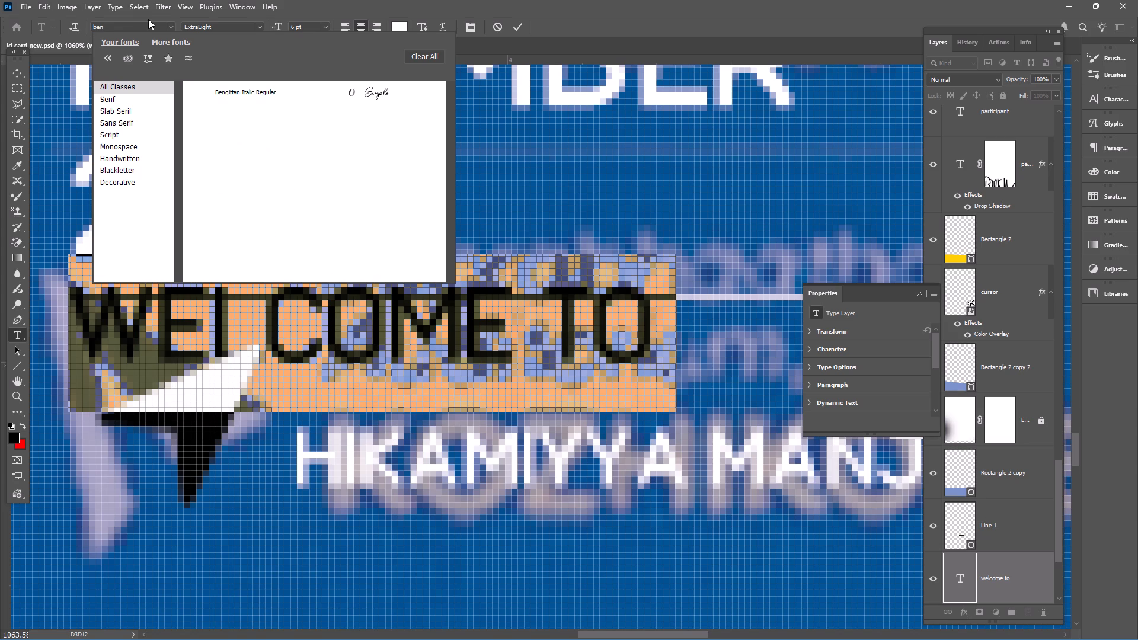
{"action": "left_click", "coordinate": [305, 87]}
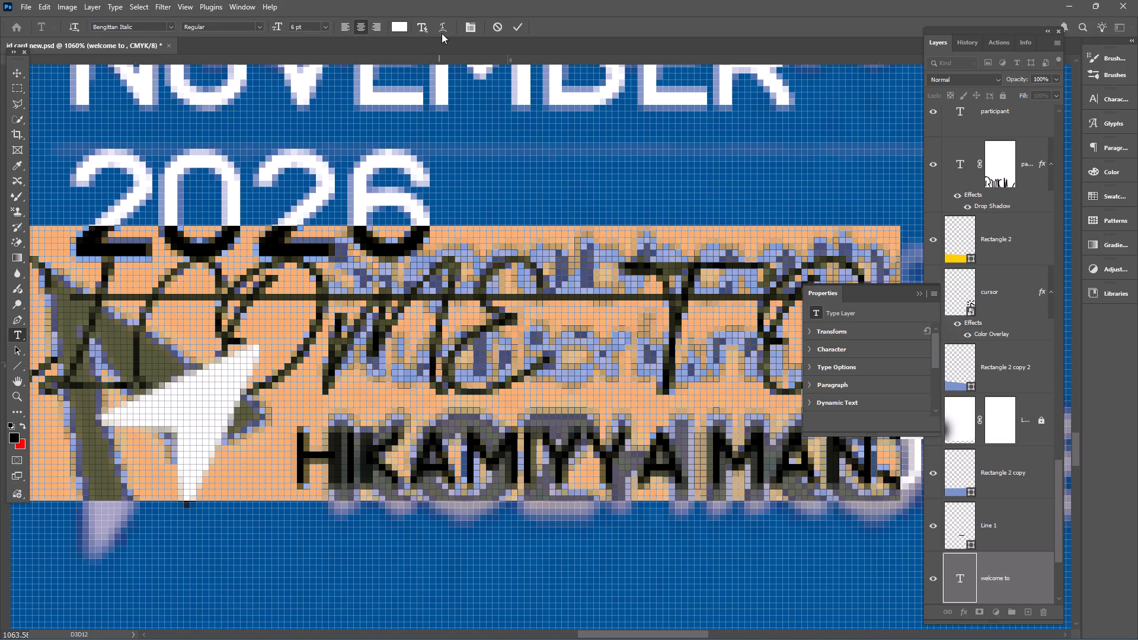
{"action": "left_click", "coordinate": [259, 27]}
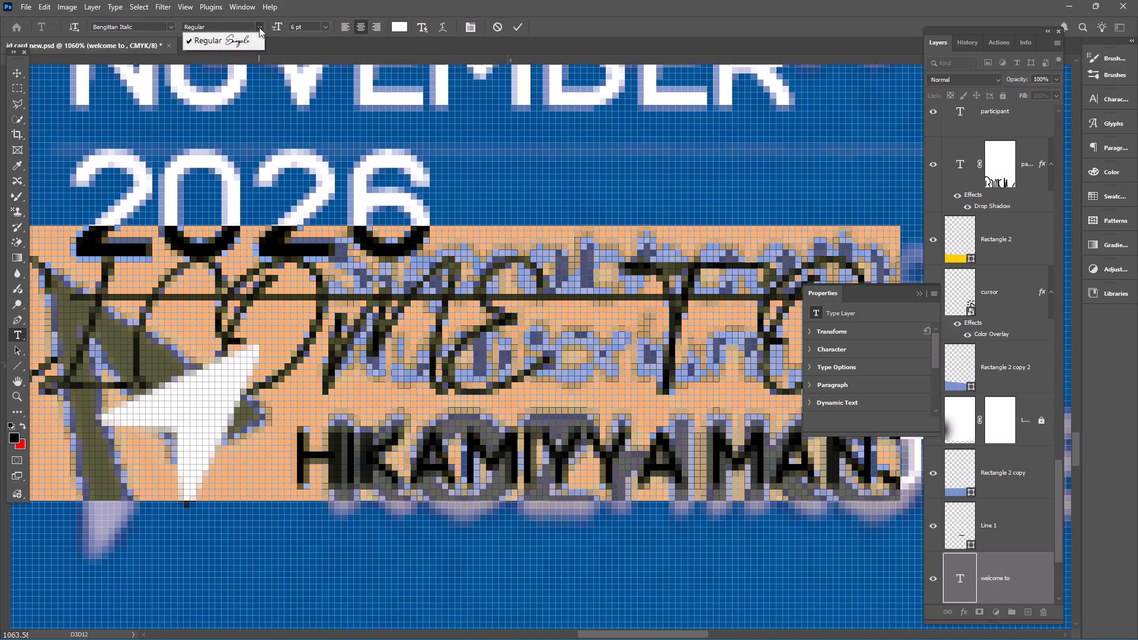
{"action": "left_click", "coordinate": [259, 27]}
Set the "Welcome to" text size to 3 pt and commit the text edit.
{"action": "left_click", "coordinate": [328, 25]}
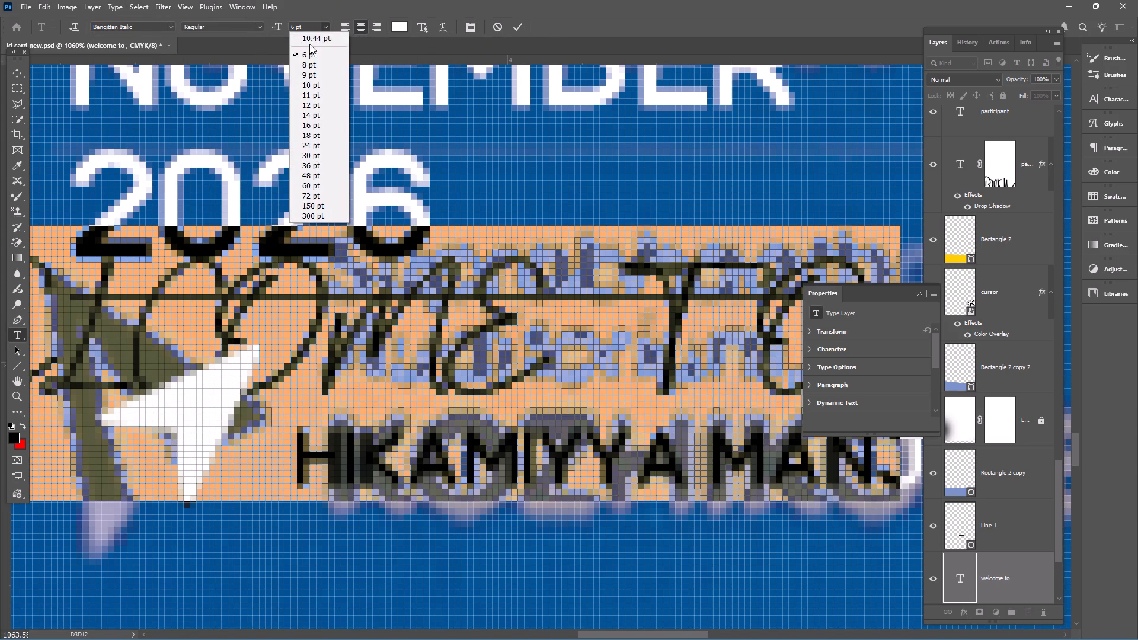
{"action": "left_click", "coordinate": [309, 25]}
{"action": "left_click", "coordinate": [311, 25]}
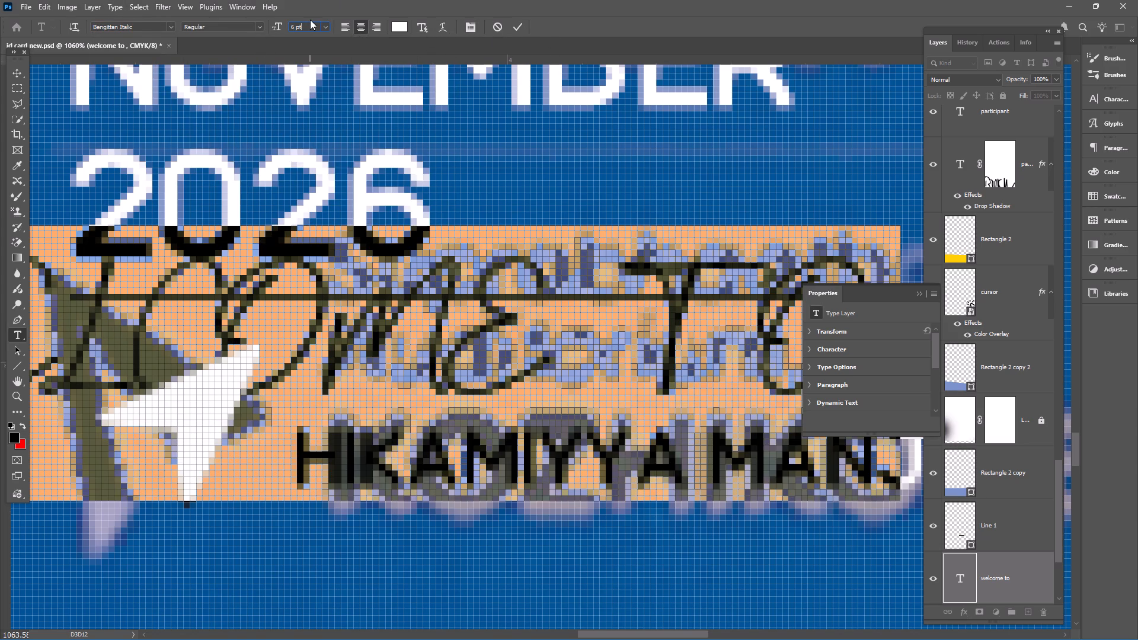
{"action": "key", "text": "Down"}
{"action": "key", "text": "Down"}
{"action": "key", "text": "Down"}
{"action": "key", "text": "Down"}
{"action": "key", "text": "Down"}
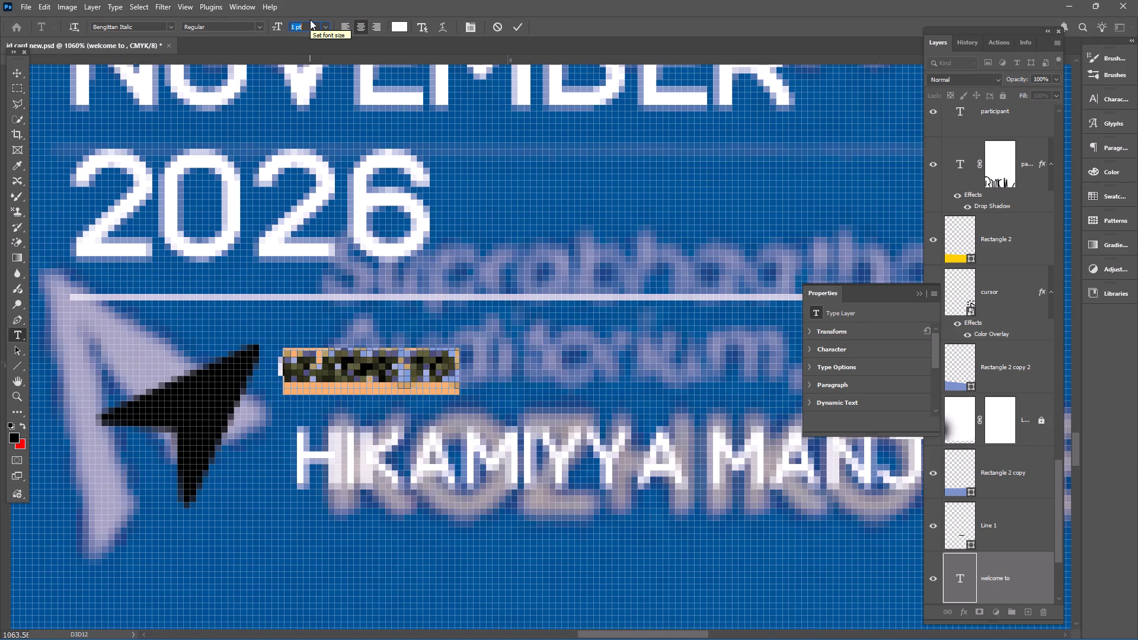
{"action": "key", "text": "Up"}
{"action": "key", "text": "Up"}
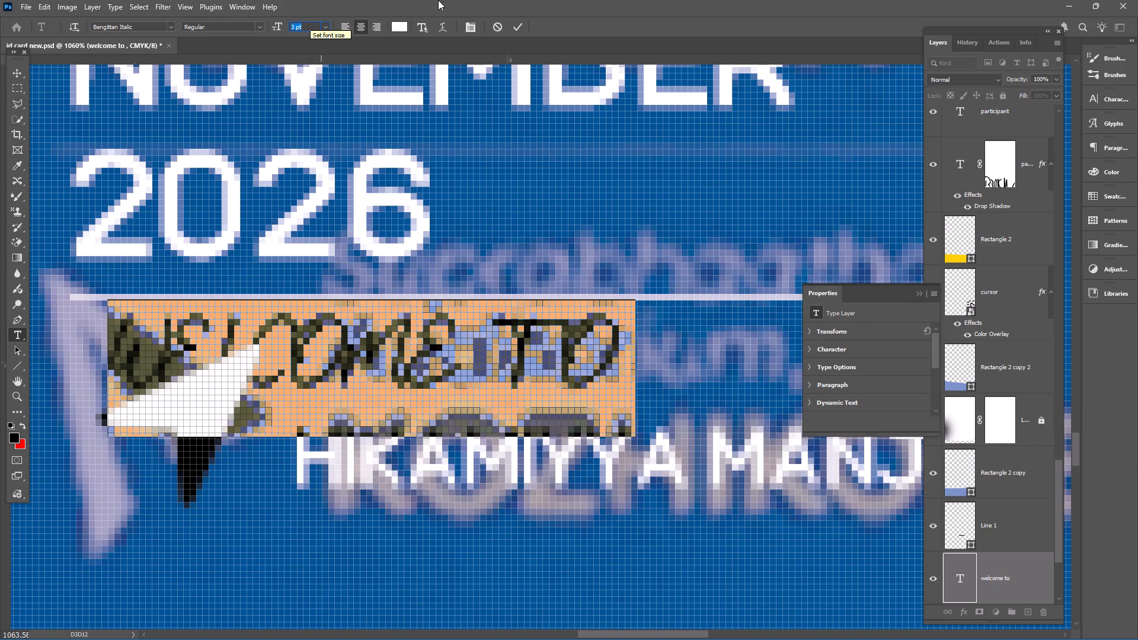
{"action": "left_click", "coordinate": [520, 25]}
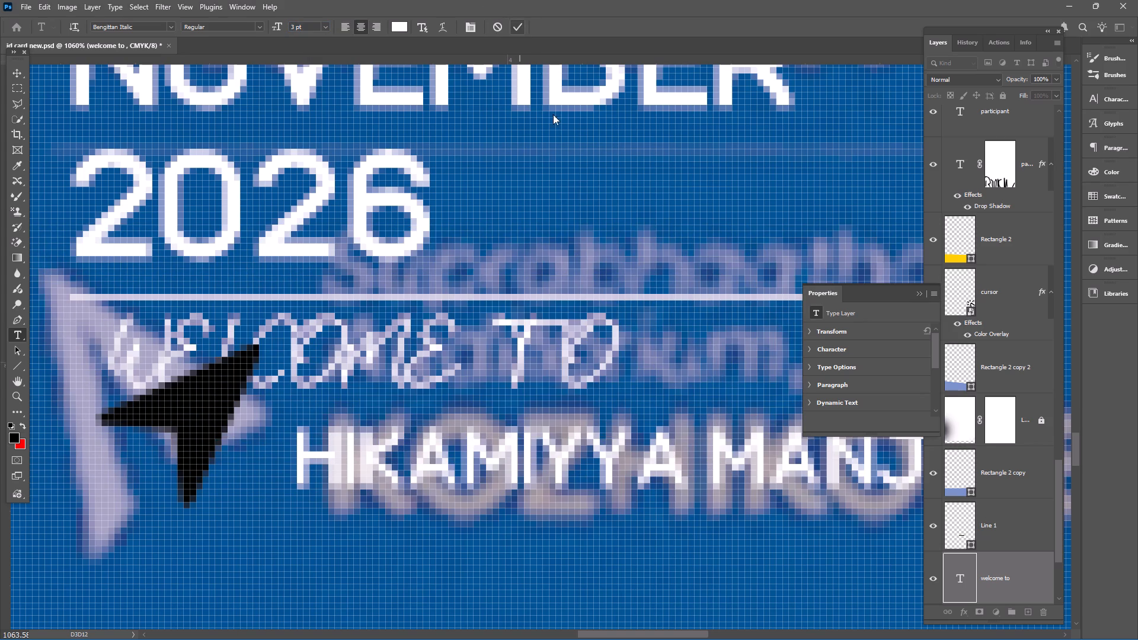
Move the "Welcome to" line beside the cursor arrow, above the venue name, and scale it to about 76%.
{"action": "scroll", "coordinate": [442, 361], "scroll_direction": "down", "scroll_amount": 16, "text": "alt"}
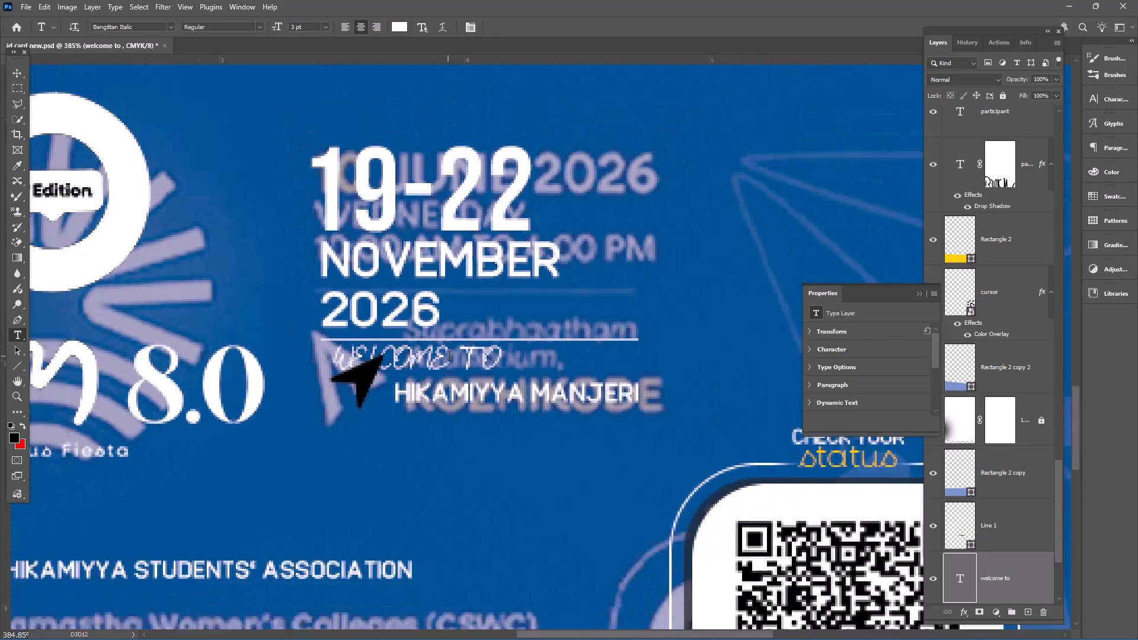
{"action": "scroll", "coordinate": [496, 337], "scroll_direction": "down", "scroll_amount": 4, "text": "alt"}
{"action": "left_click", "coordinate": [12, 70]}
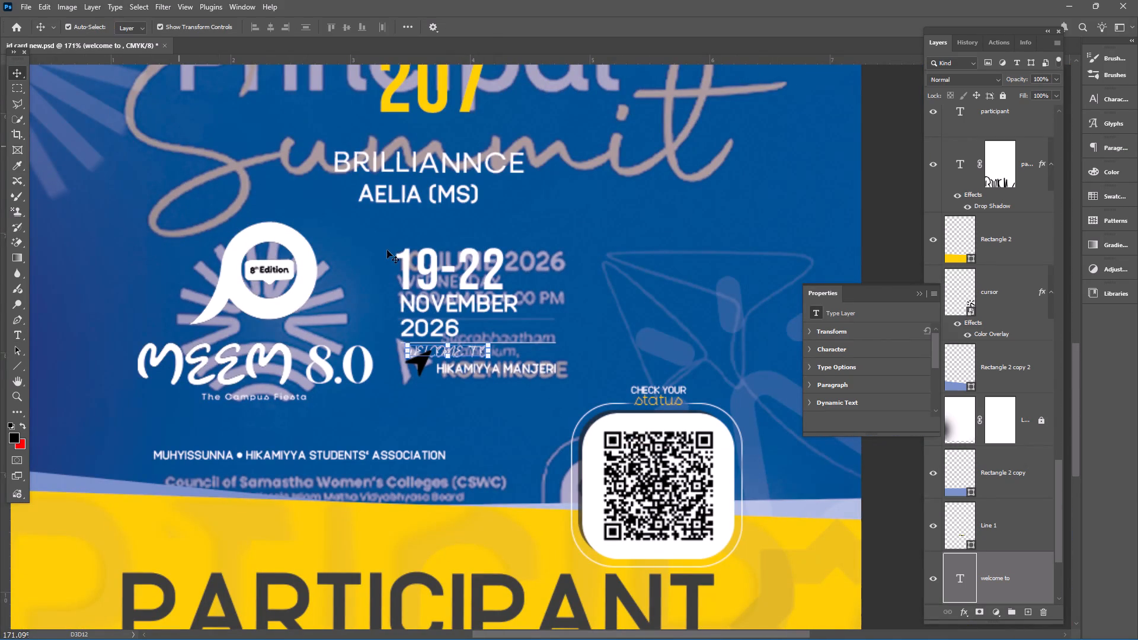
{"action": "left_click_drag", "start_coordinate": [459, 351], "coordinate": [491, 353]}
{"action": "scroll", "coordinate": [491, 351], "scroll_direction": "up", "scroll_amount": 6, "text": "alt"}
{"action": "scroll", "coordinate": [489, 345], "scroll_direction": "down", "scroll_amount": 5, "text": "alt"}
{"action": "left_click", "coordinate": [523, 350]}
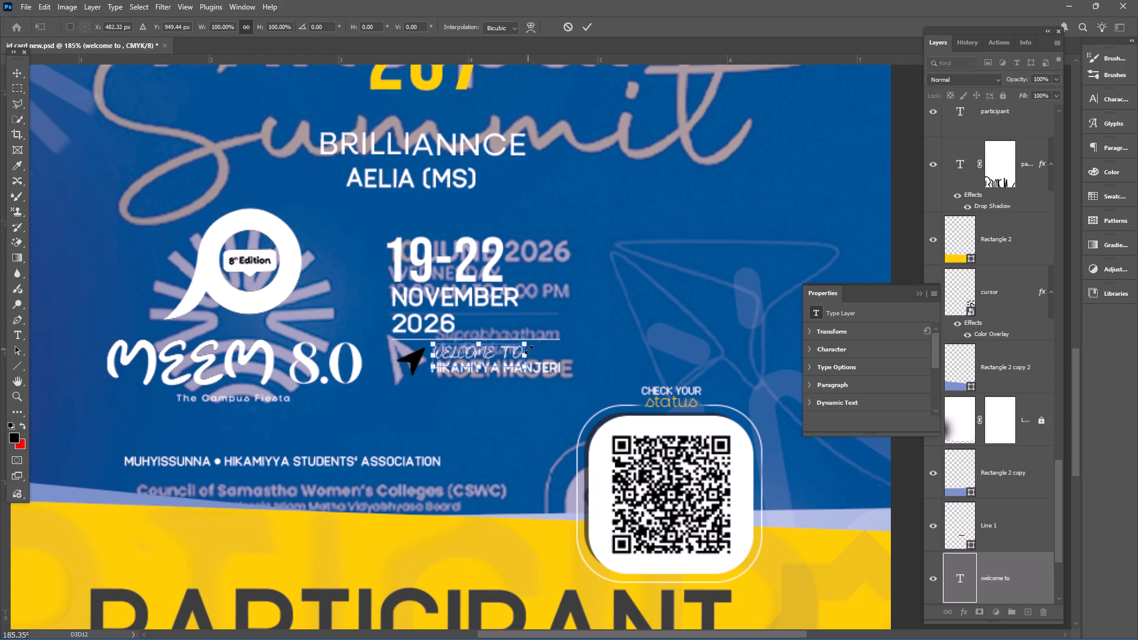
{"action": "left_click_drag", "start_coordinate": [527, 354], "coordinate": [506, 354]}
Position the "Welcome to" line just above HIKAMIYYA MANJERI, aligned with its left edge, and apply the transform.
{"action": "left_click", "coordinate": [491, 356]}
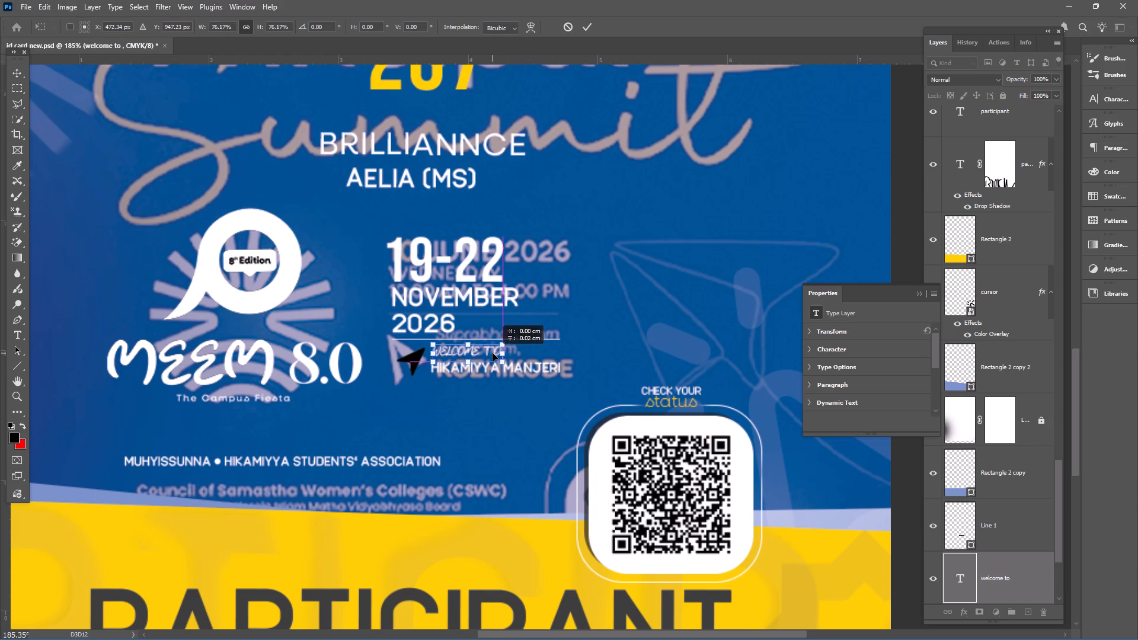
{"action": "scroll", "coordinate": [493, 354], "scroll_direction": "up", "scroll_amount": 15, "text": "alt"}
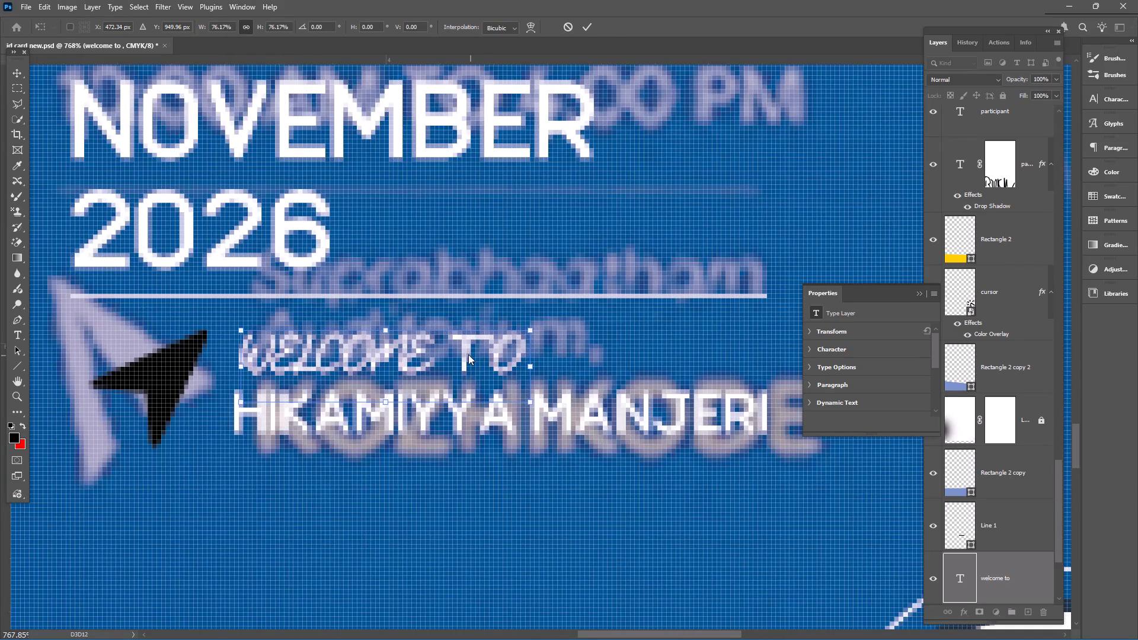
{"action": "left_click_drag", "start_coordinate": [474, 352], "coordinate": [476, 343]}
{"action": "left_click_drag", "start_coordinate": [462, 347], "coordinate": [455, 348]}
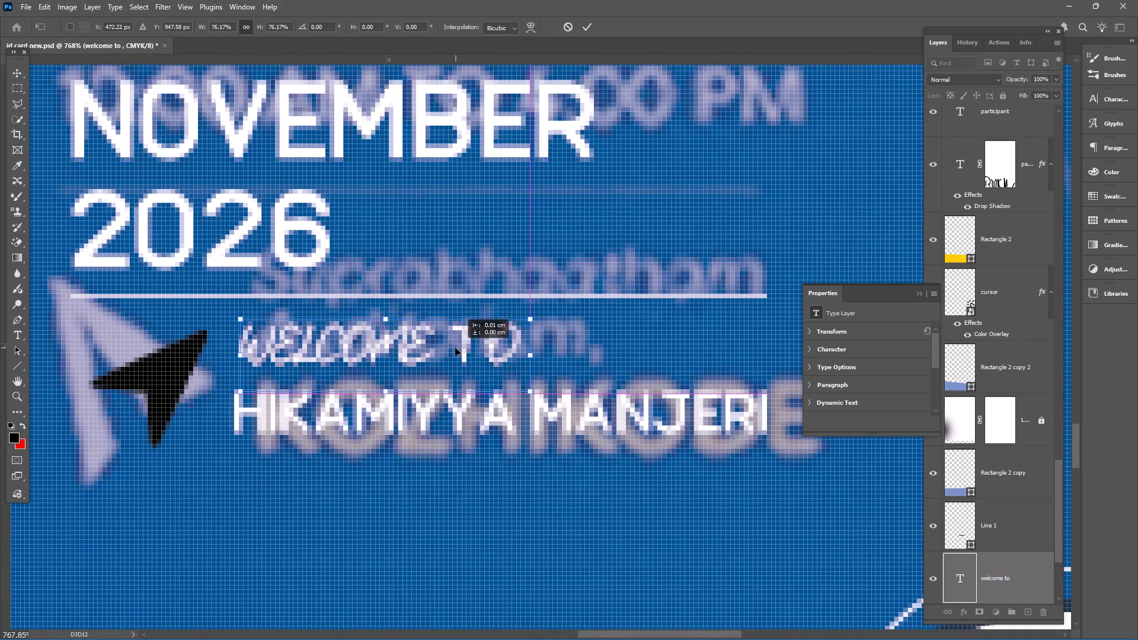
{"action": "left_click_drag", "start_coordinate": [455, 348], "coordinate": [453, 348]}
{"action": "left_click", "coordinate": [586, 28]}
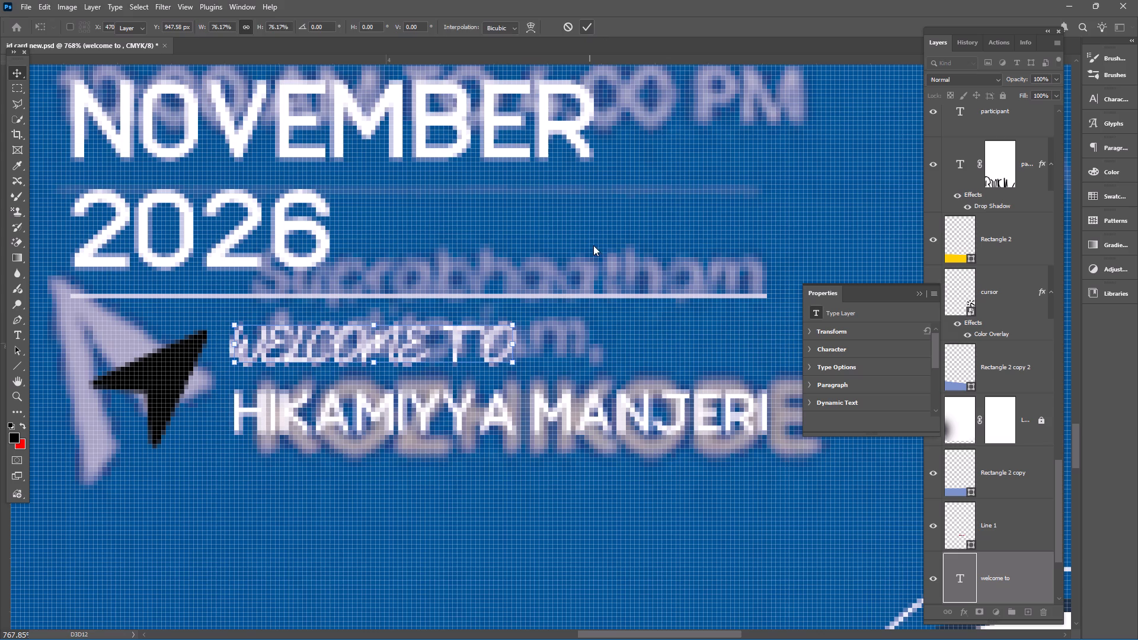
Move the HIKAMIYYA MANJERI text up about 0.05 cm, closer to the "Welcome to" line.
{"action": "left_click", "coordinate": [544, 407]}
{"action": "left_click_drag", "start_coordinate": [545, 408], "coordinate": [548, 382]}
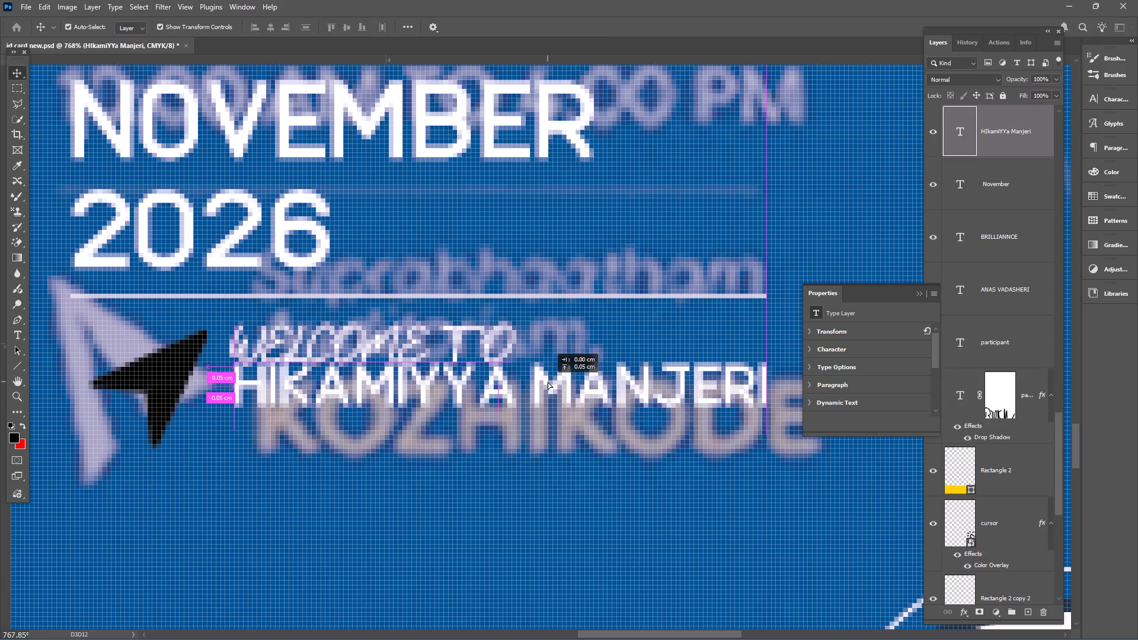
Lower the HIKAMIYYA MANJERI text slightly to leave a small gap beneath the "Welcome to" line, then deselect it.
{"action": "left_click_drag", "start_coordinate": [548, 382], "coordinate": [545, 385]}
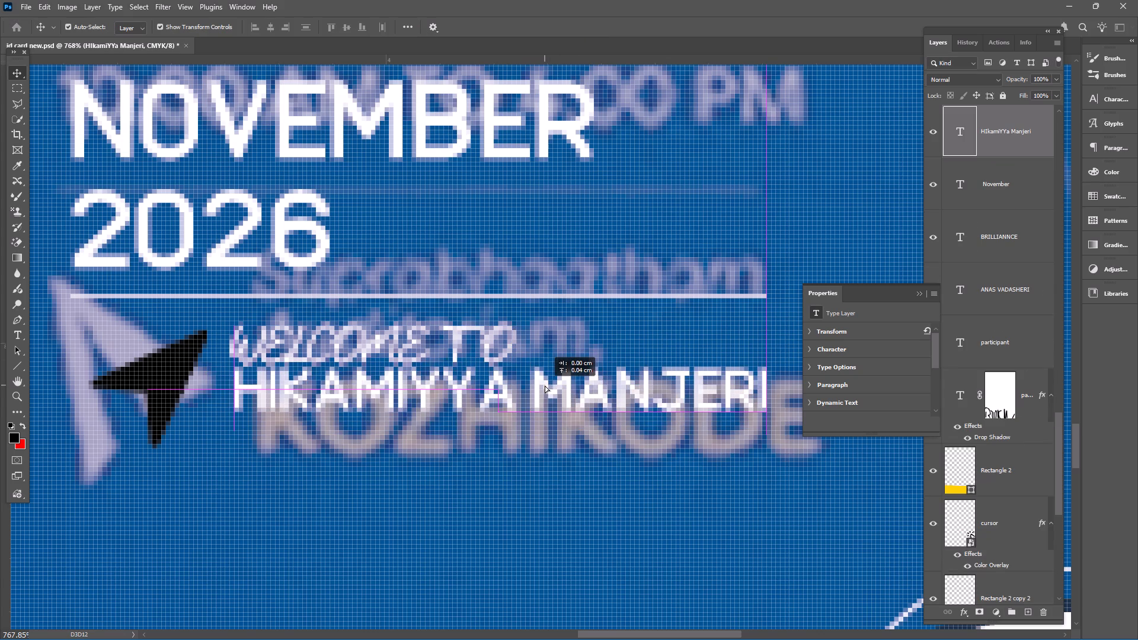
{"action": "left_click_drag", "start_coordinate": [545, 385], "coordinate": [548, 396]}
{"action": "left_click", "coordinate": [568, 509]}
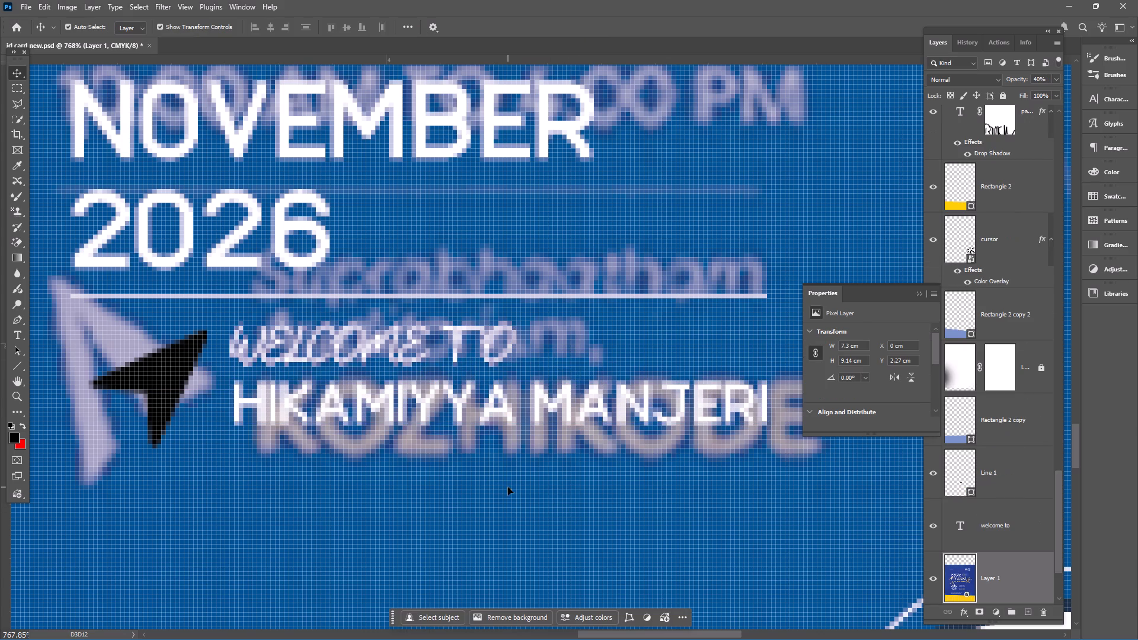
Scale the black navigation arrow beside the venue text down to about 1.79% and apply the transform.
{"action": "left_click", "coordinate": [189, 382]}
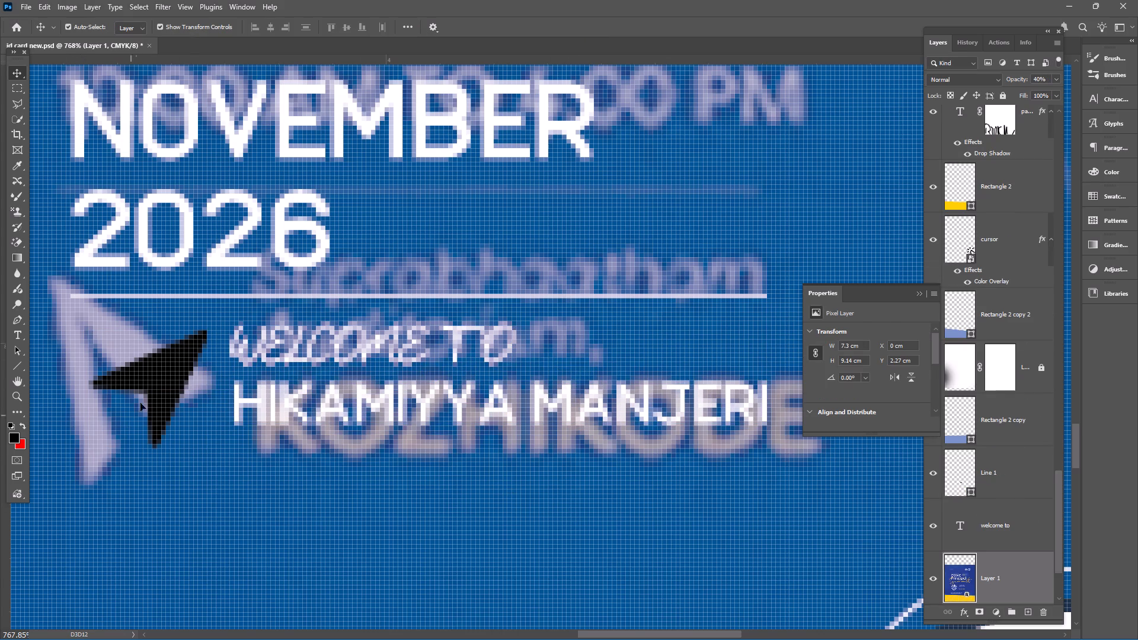
{"action": "left_click", "coordinate": [152, 395]}
{"action": "left_click", "coordinate": [86, 449]}
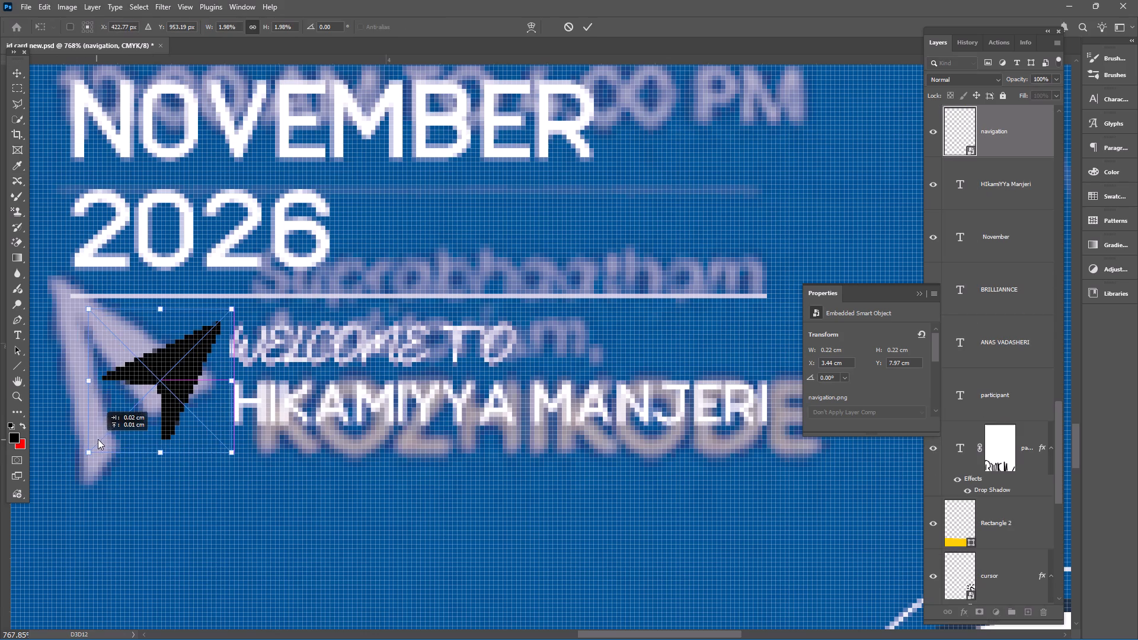
{"action": "left_click_drag", "start_coordinate": [74, 454], "coordinate": [84, 440]}
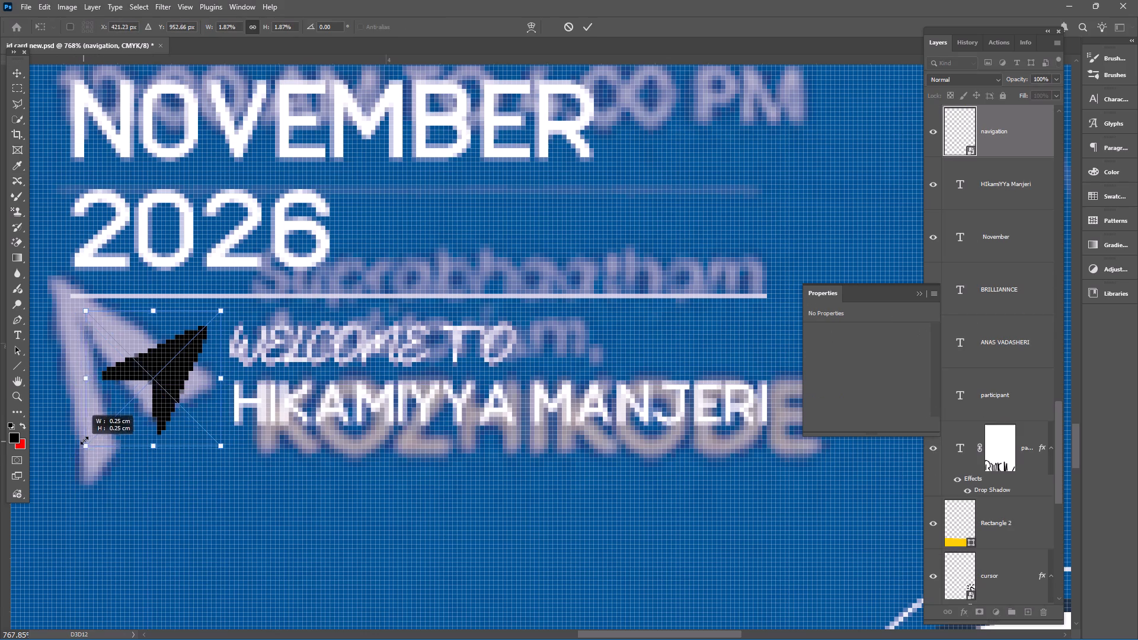
{"action": "left_click_drag", "start_coordinate": [84, 440], "coordinate": [86, 439]}
{"action": "left_click", "coordinate": [589, 27]}
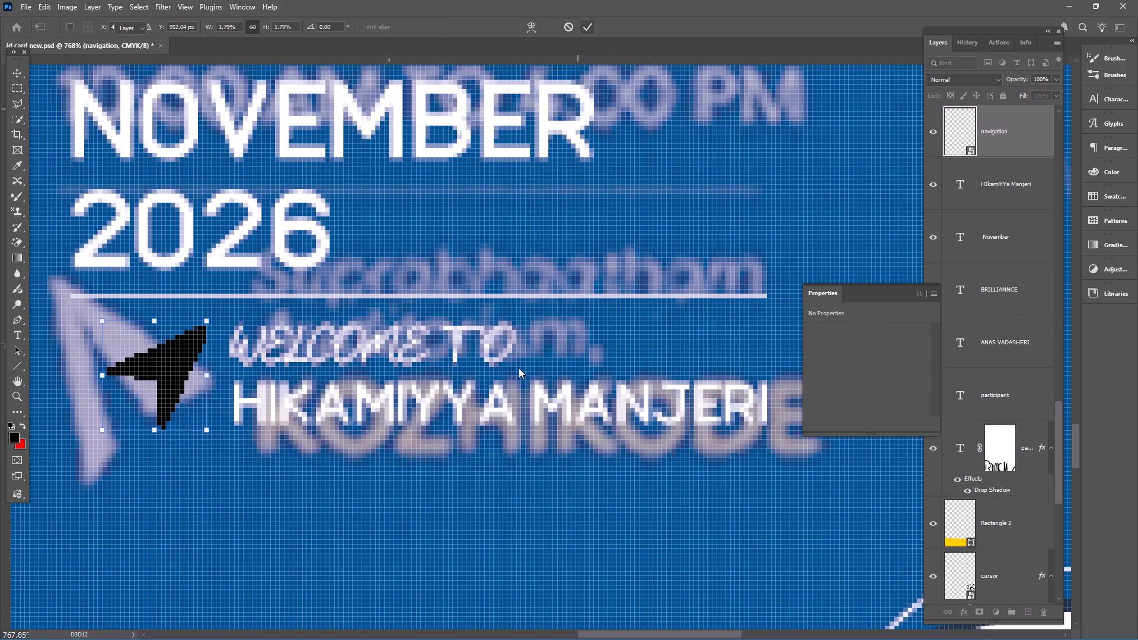
{"action": "left_click", "coordinate": [478, 539]}
Delete the "Welcome to" text layer above HIKAMIYYA MANJERI.
{"action": "scroll", "coordinate": [471, 532], "scroll_direction": "down", "scroll_amount": 20, "text": "alt"}
{"action": "scroll", "coordinate": [471, 532], "scroll_direction": "down", "scroll_amount": 10, "text": "alt"}
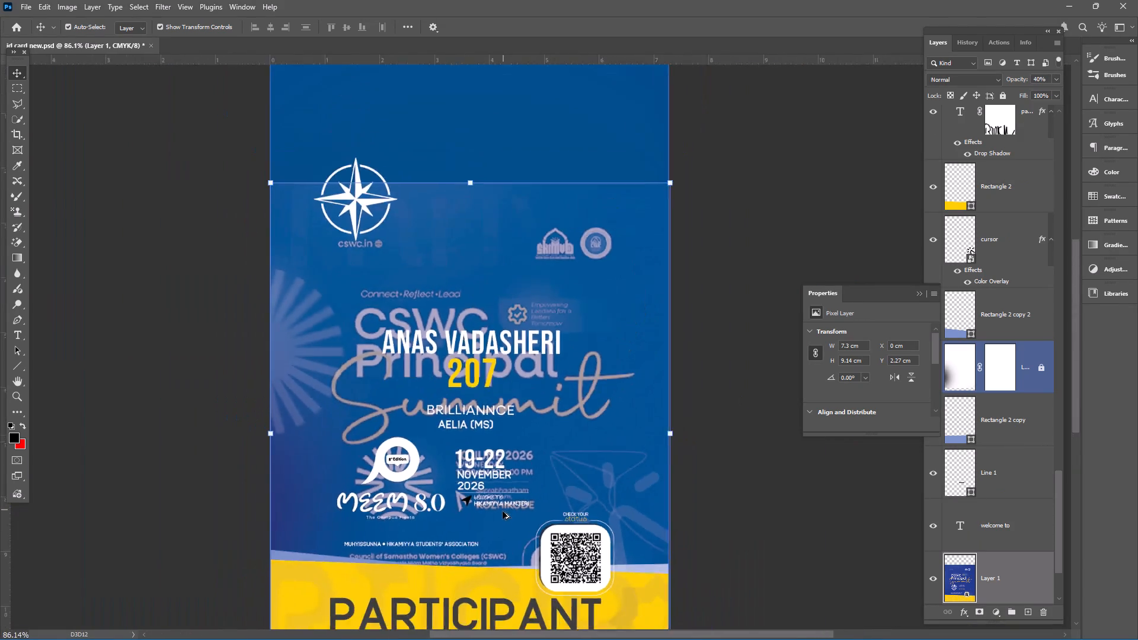
{"action": "scroll", "coordinate": [503, 511], "scroll_direction": "down", "scroll_amount": 1, "text": "alt"}
{"action": "scroll", "coordinate": [506, 505], "scroll_direction": "up", "scroll_amount": 11, "text": "alt"}
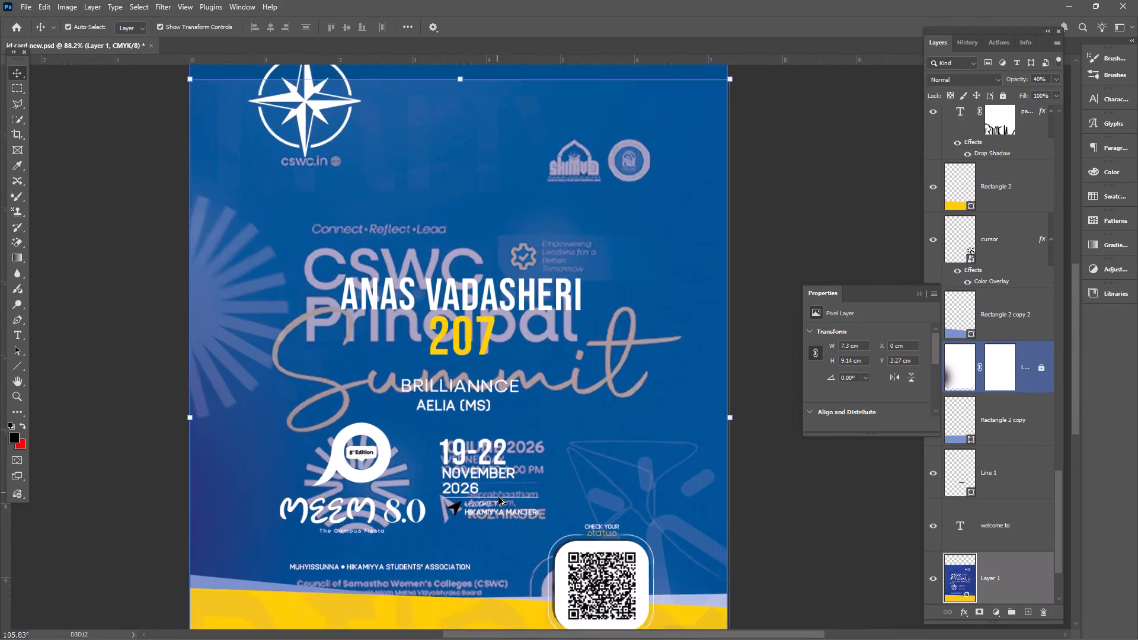
{"action": "scroll", "coordinate": [498, 497], "scroll_direction": "up", "scroll_amount": 5, "text": "alt"}
{"action": "scroll", "coordinate": [478, 556], "scroll_direction": "up", "scroll_amount": 5, "text": "alt"}
{"action": "left_click", "coordinate": [474, 555]}
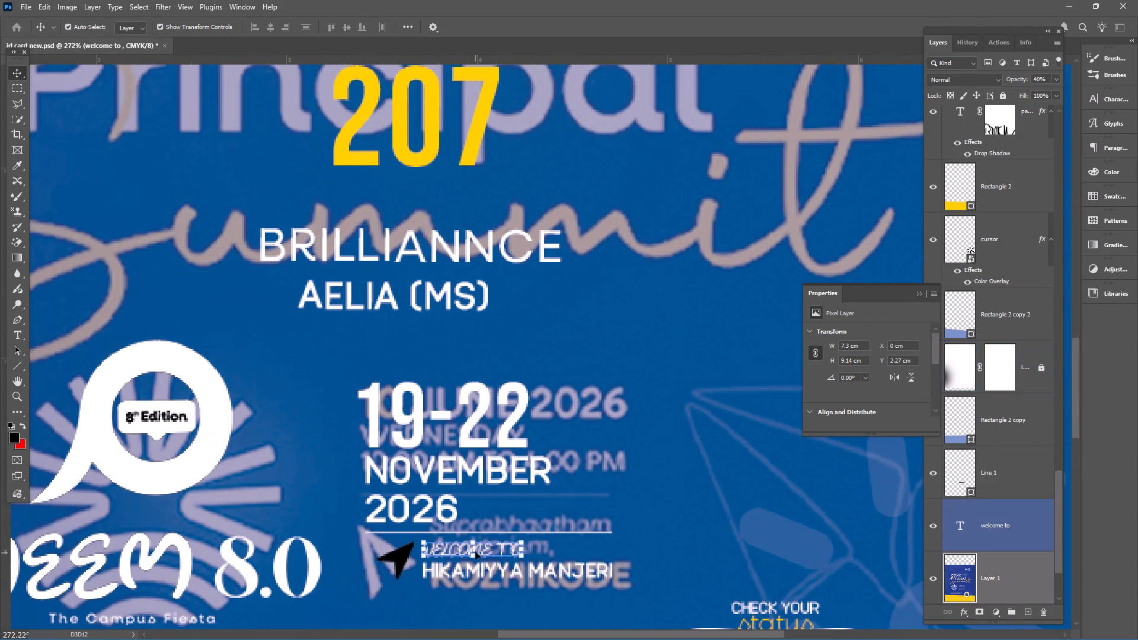
{"action": "key", "text": "BackSpace"}
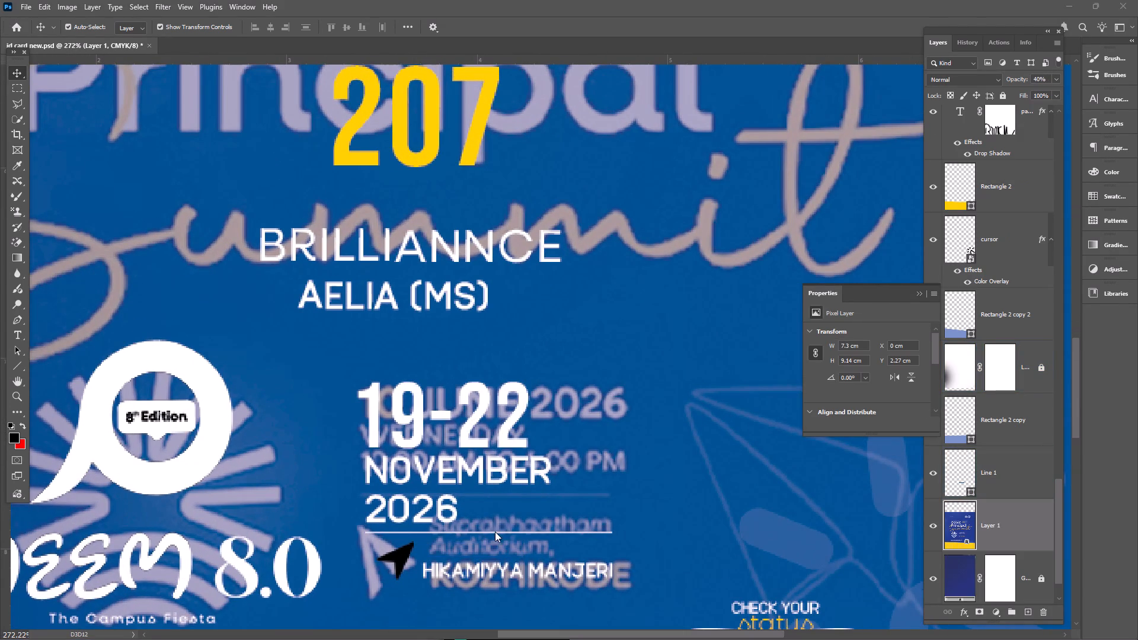
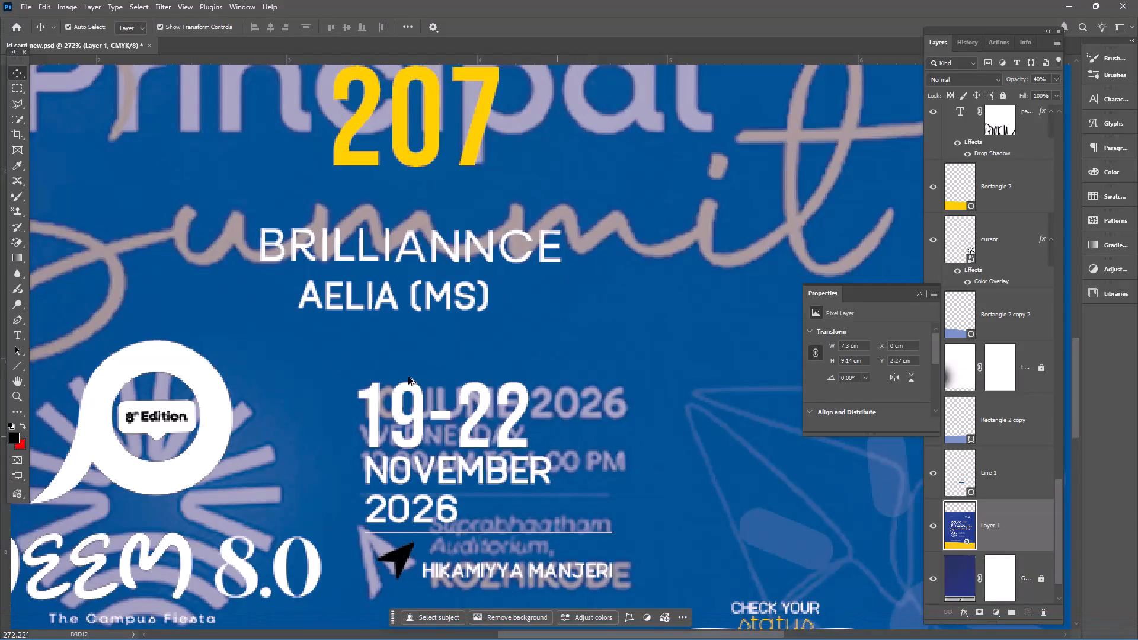
Rasterize the MEEM 8.0 logo layer, IMG_0303.
{"action": "scroll", "coordinate": [300, 353], "scroll_direction": "down", "scroll_amount": 11, "text": "alt"}
{"action": "scroll", "coordinate": [270, 391], "scroll_direction": "down", "scroll_amount": 4, "text": "alt"}
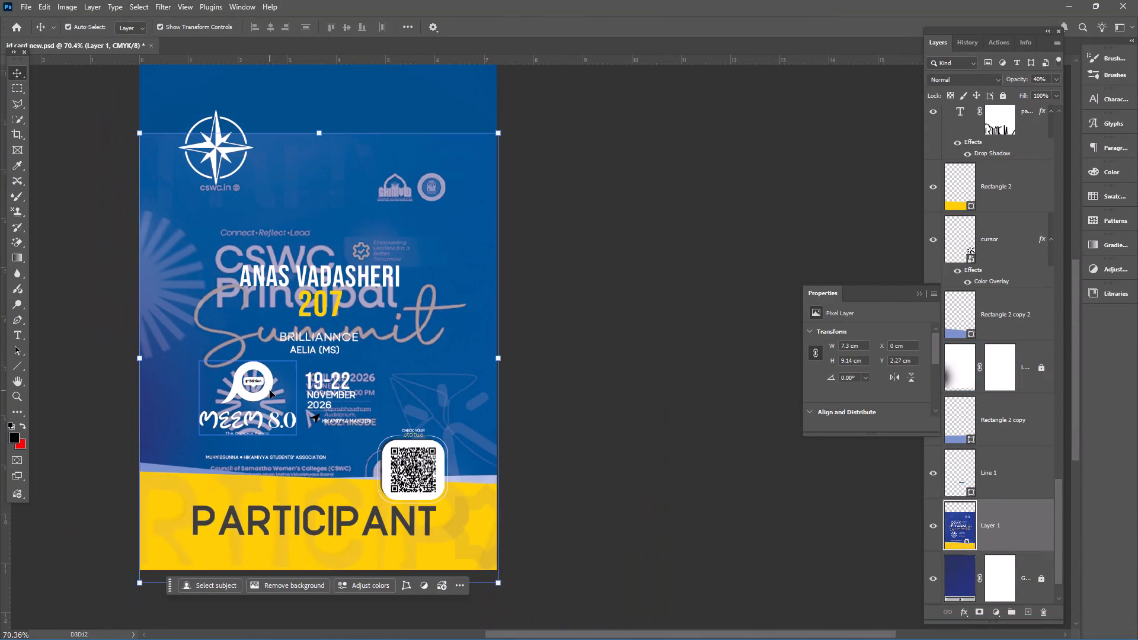
{"action": "scroll", "coordinate": [267, 396], "scroll_direction": "up", "scroll_amount": 9, "text": "alt"}
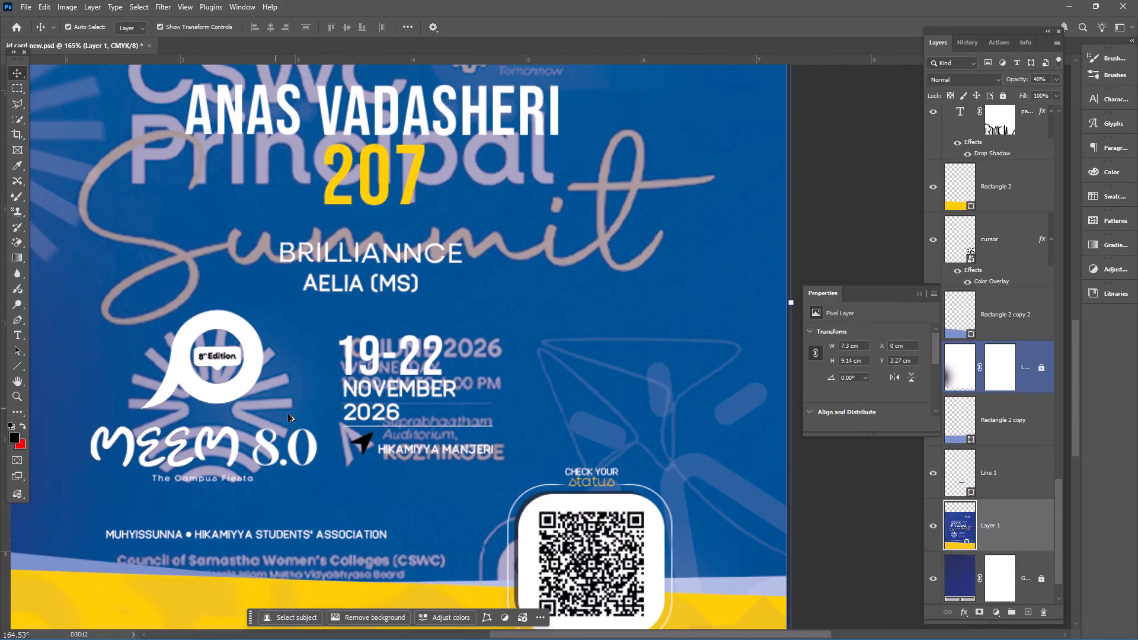
{"action": "left_click", "coordinate": [234, 359]}
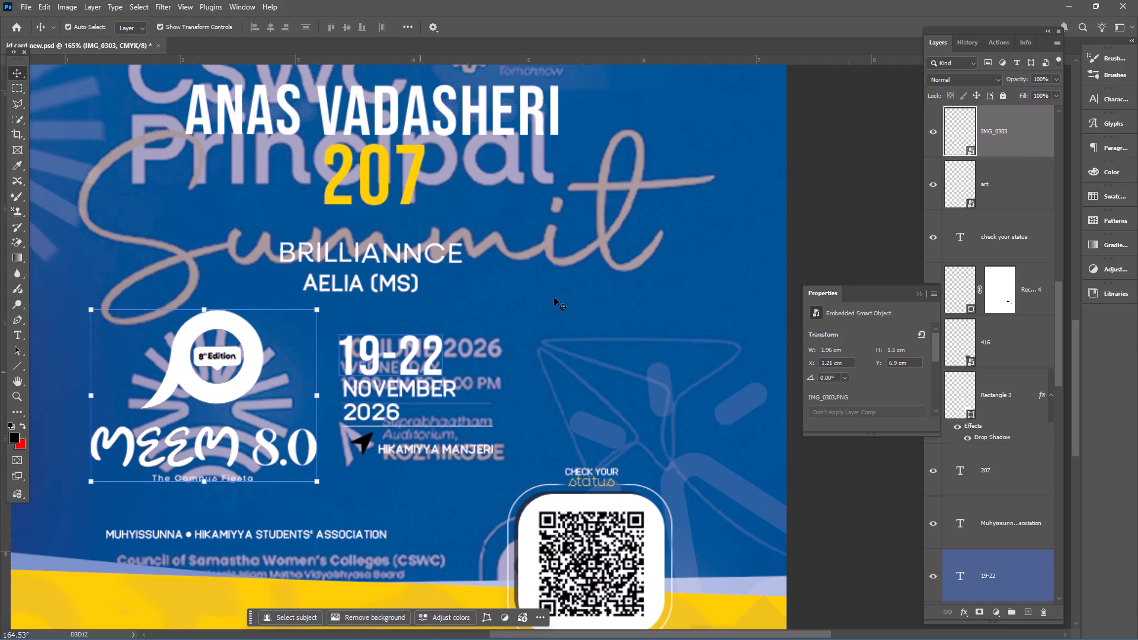
{"action": "right_click", "coordinate": [1031, 142]}
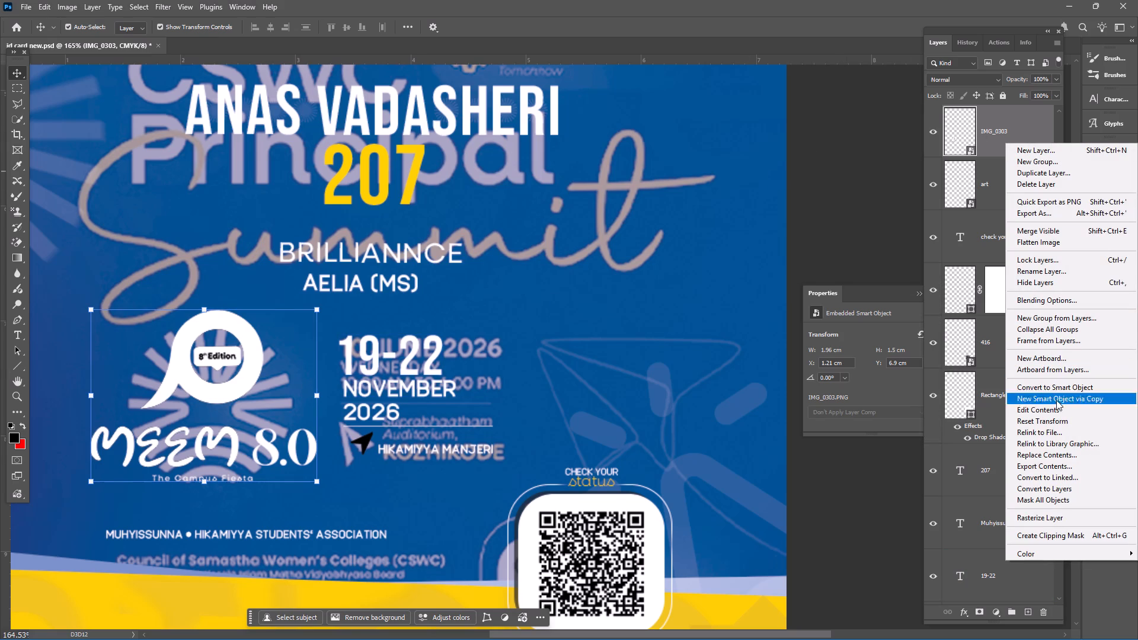
{"action": "left_click", "coordinate": [1056, 519]}
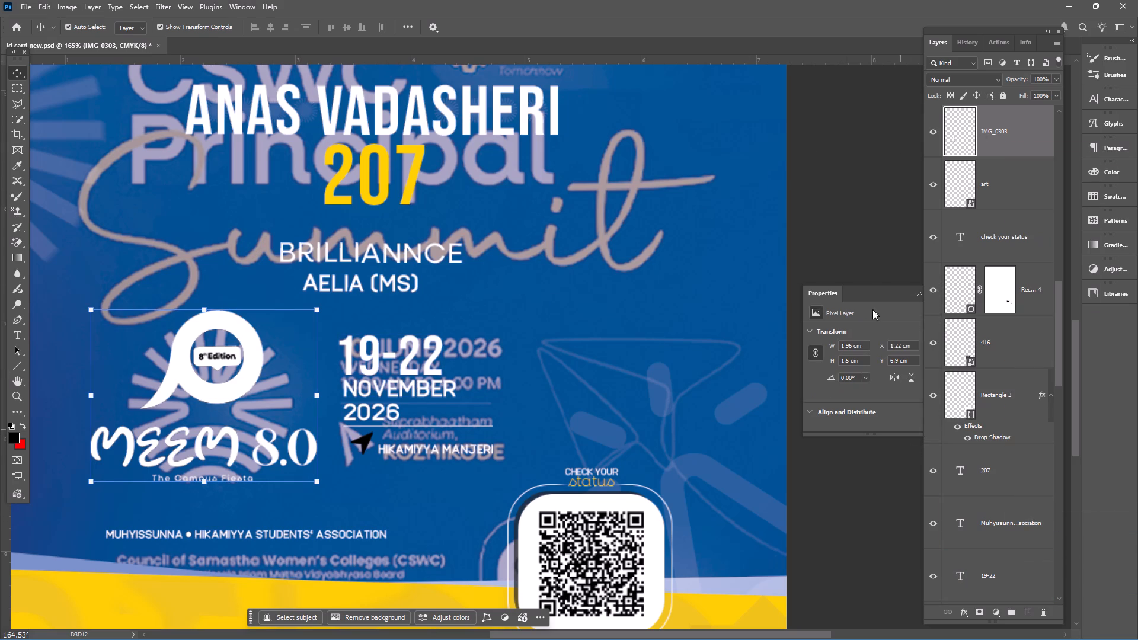
Cut the MEEM 8.0 wordmark with its Campus Fiesta tagline out of layer IMG_0303 and paste it as a separate layer.
{"action": "left_click", "coordinate": [858, 208]}
{"action": "scroll", "coordinate": [168, 245], "scroll_direction": "up", "scroll_amount": 3, "text": "alt"}
{"action": "scroll", "coordinate": [33, 233], "scroll_direction": "down", "scroll_amount": 3}
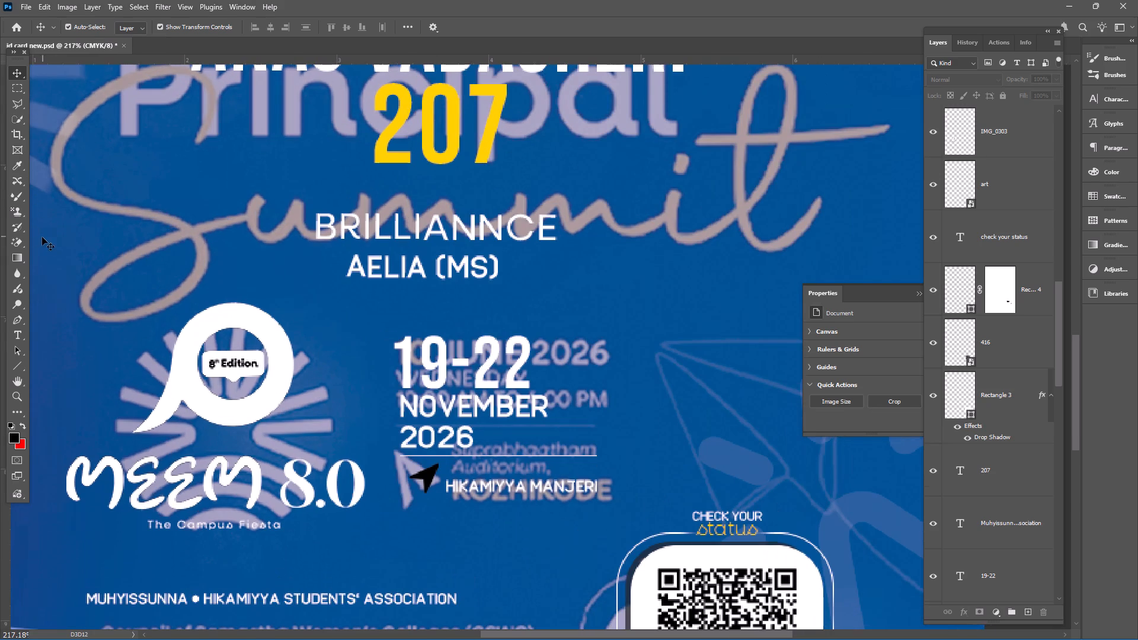
{"action": "left_click", "coordinate": [16, 89]}
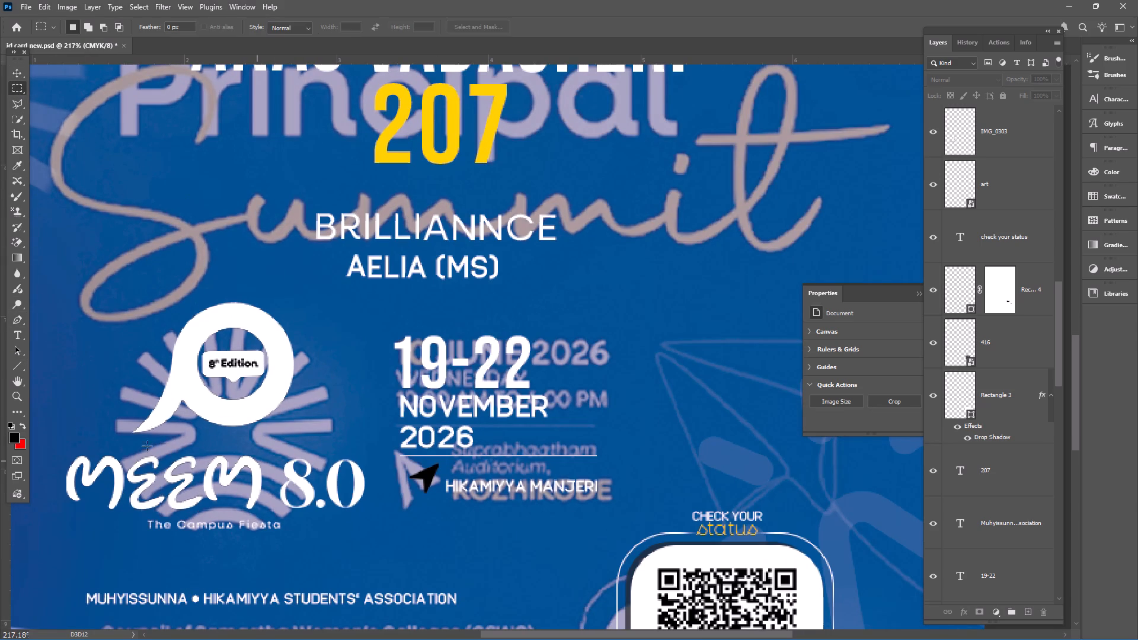
{"action": "left_click_drag", "start_coordinate": [44, 452], "coordinate": [381, 555]}
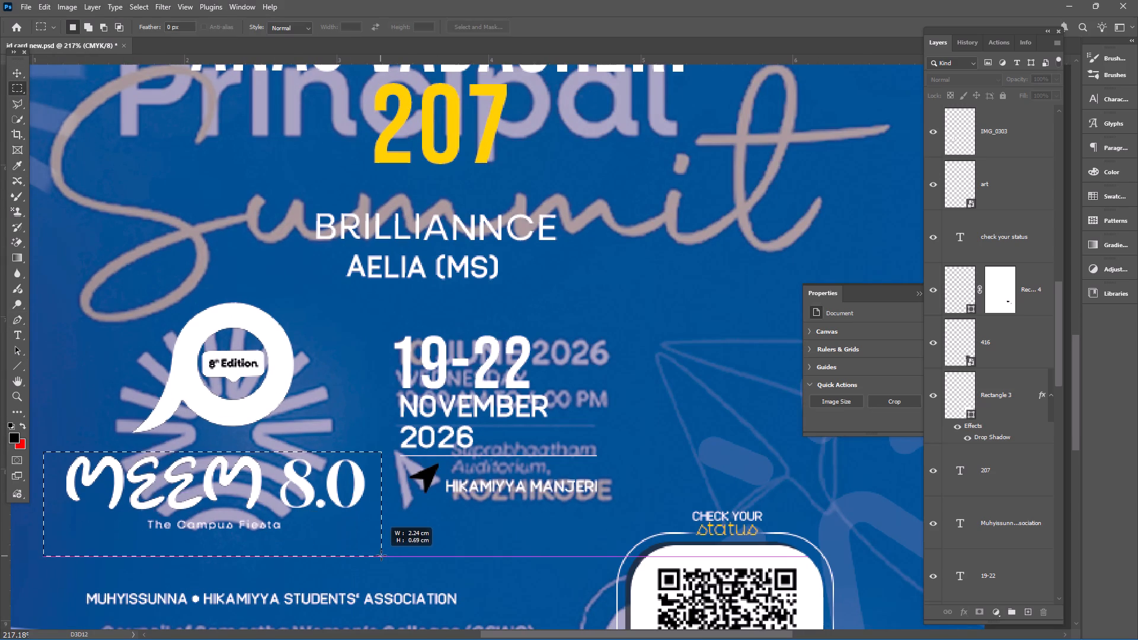
{"action": "left_click_drag", "start_coordinate": [381, 555], "coordinate": [381, 553]}
{"action": "key", "text": "ctrl+x"}
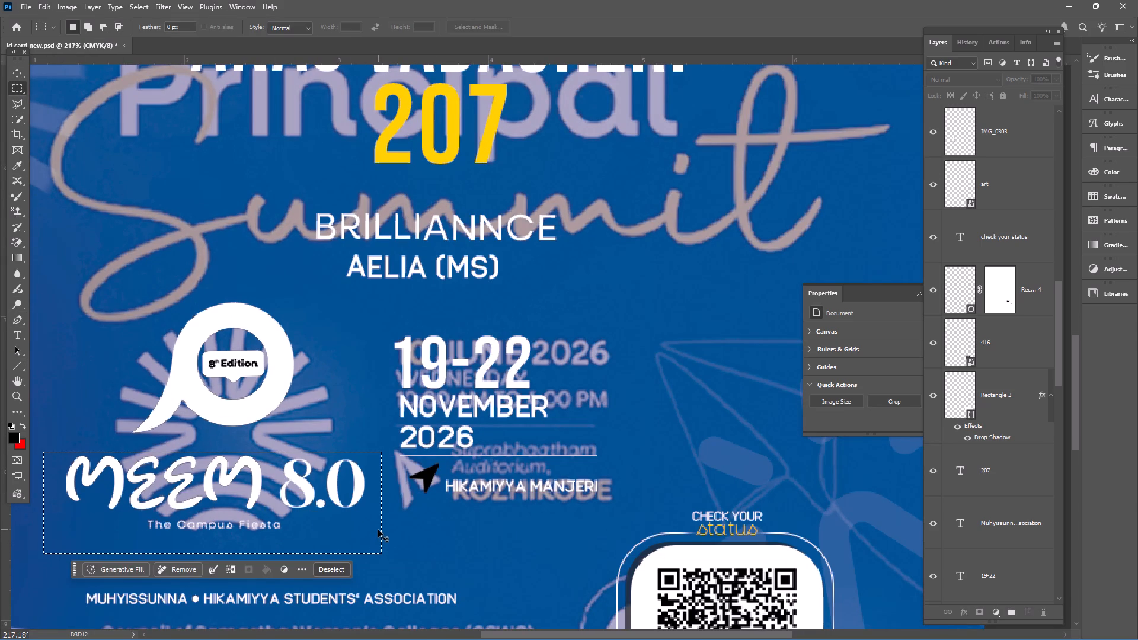
{"action": "left_click", "coordinate": [1008, 140]}
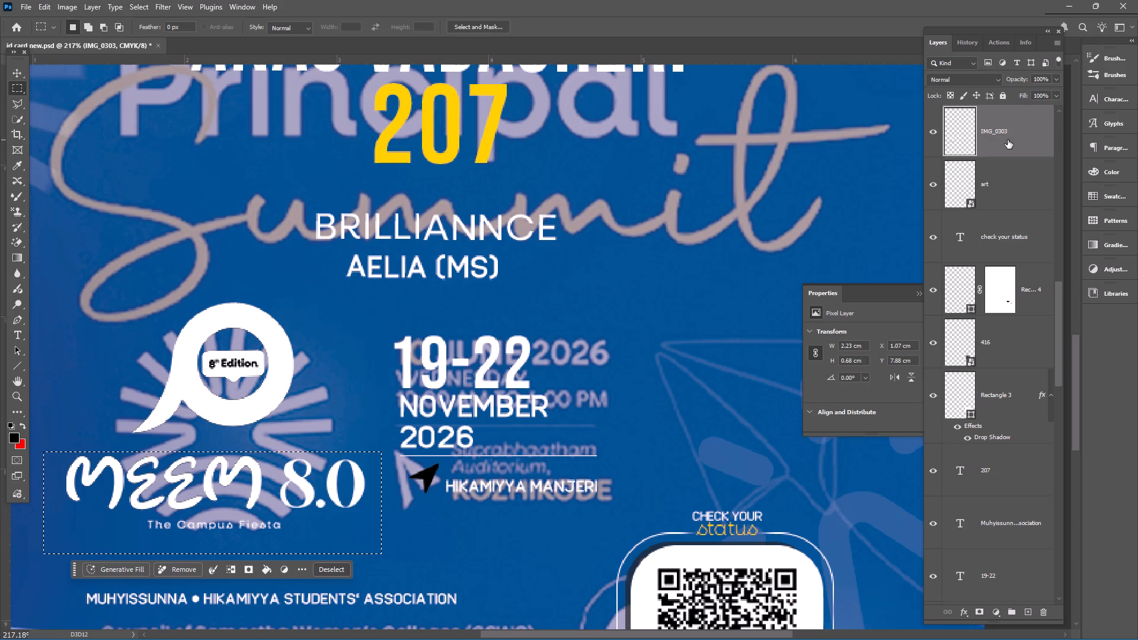
{"action": "key", "text": "ctrl+x"}
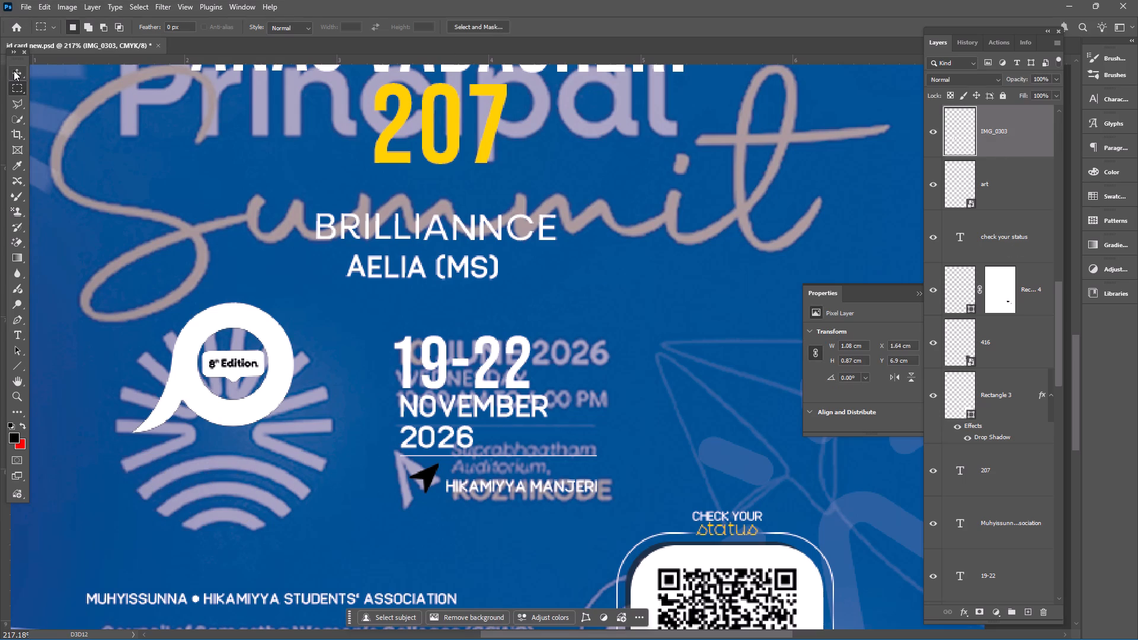
{"action": "left_click", "coordinate": [14, 71]}
{"action": "scroll", "coordinate": [565, 391], "scroll_direction": "up", "scroll_amount": 4}
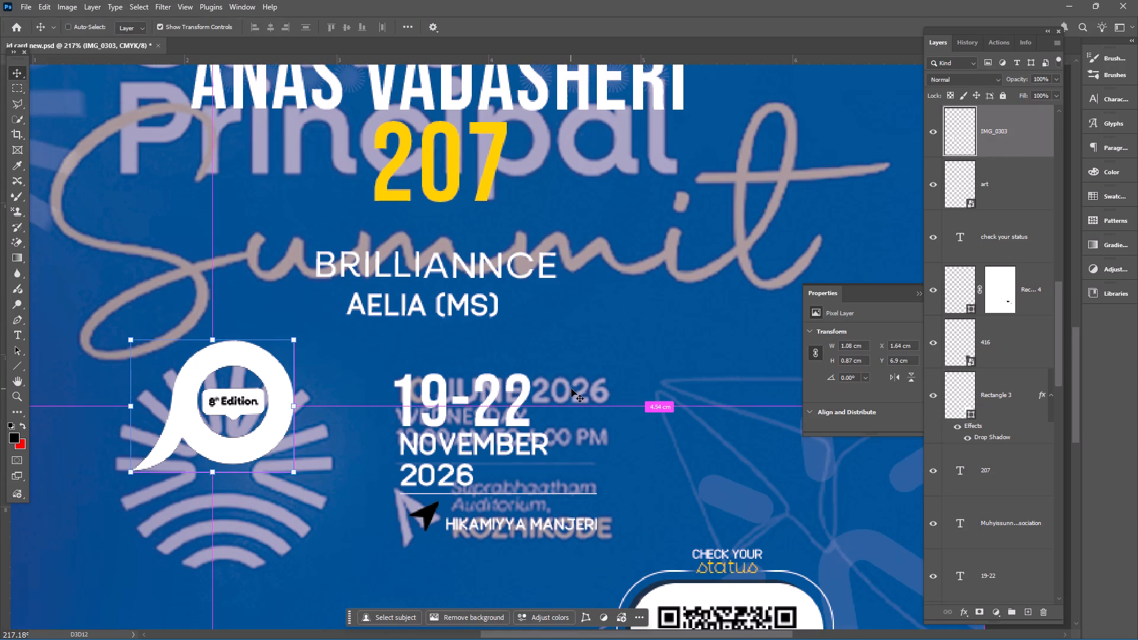
{"action": "key", "text": "ctrl+v"}
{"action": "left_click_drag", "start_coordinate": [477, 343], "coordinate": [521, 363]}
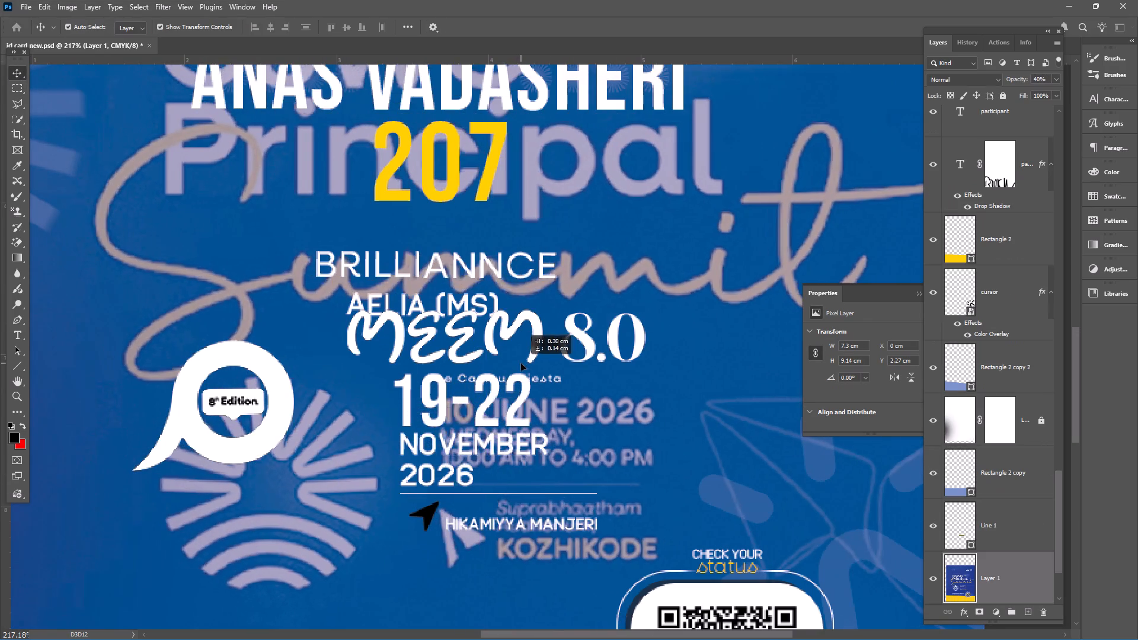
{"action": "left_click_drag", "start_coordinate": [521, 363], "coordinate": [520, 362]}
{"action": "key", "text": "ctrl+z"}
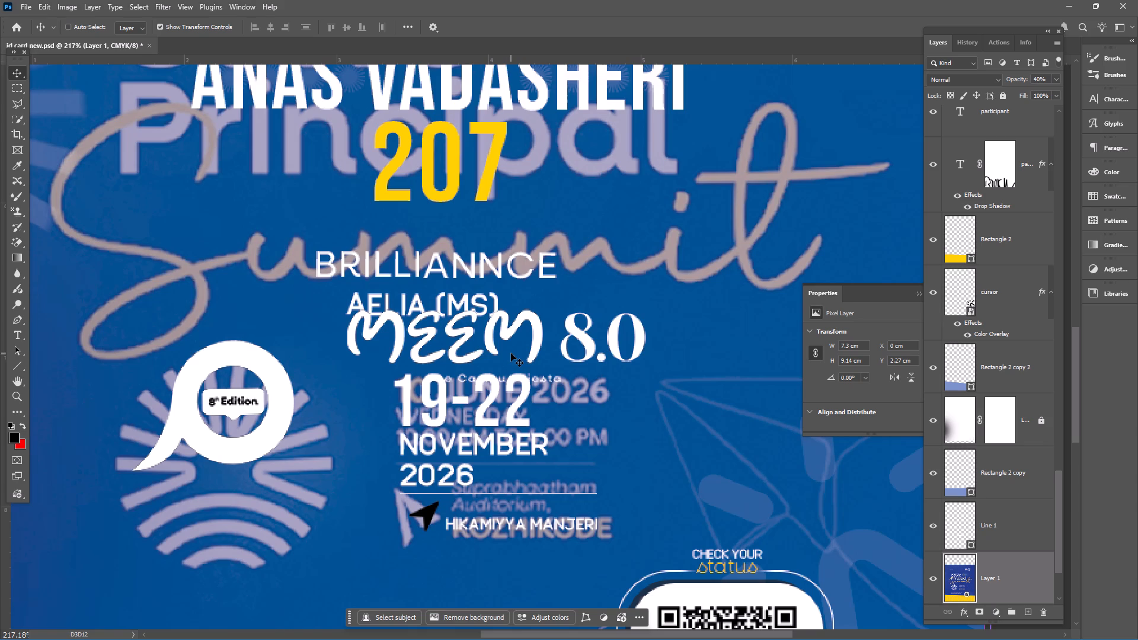
Lock Layer 1, the semi-transparent CSWC Principal Summit reference poster.
{"action": "key", "text": "ctrl+l"}
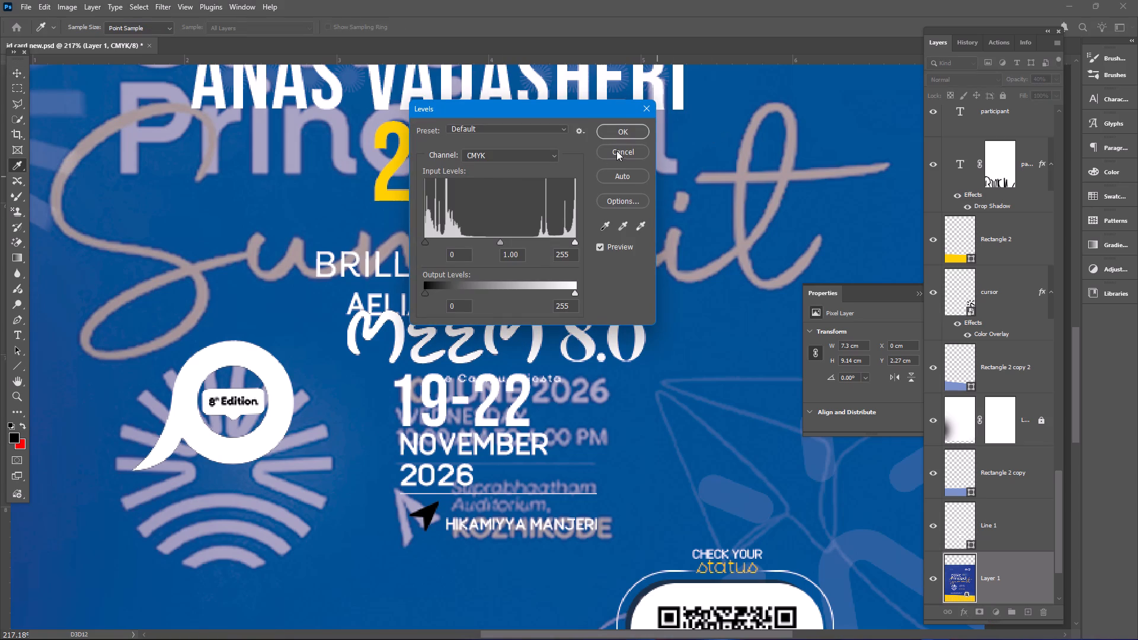
{"action": "left_click", "coordinate": [617, 152]}
{"action": "key", "text": "ctrl+slash"}
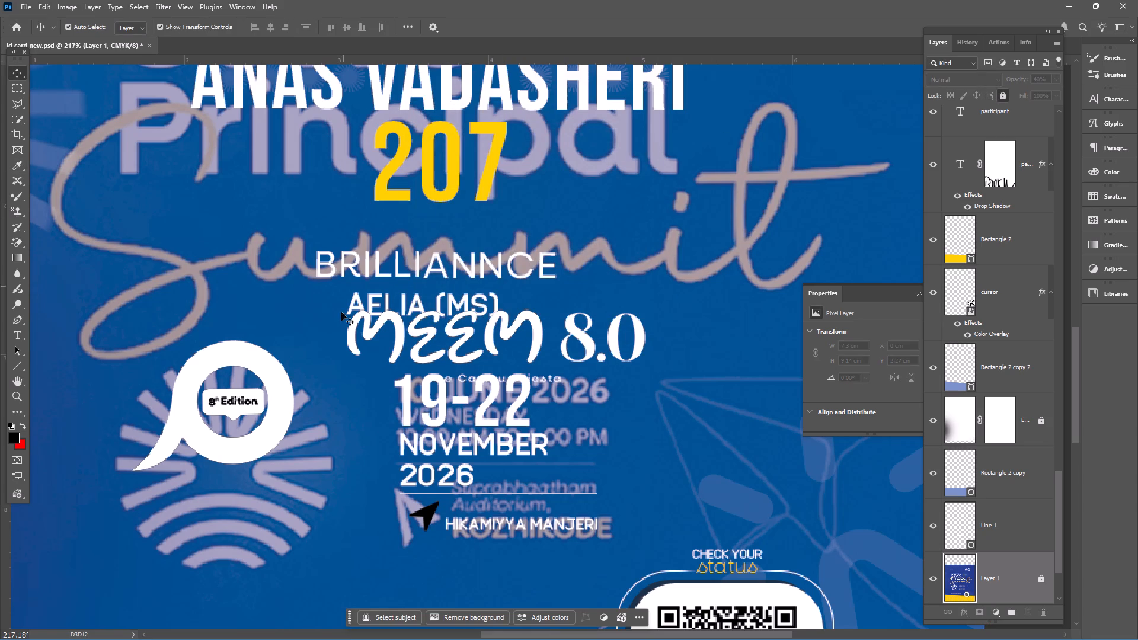
Enlarge the 8th Edition speech-bubble emblem to about 1.13 by 0.92 cm and shift it over the reference poster's sunburst.
{"action": "left_click", "coordinate": [252, 417]}
{"action": "left_click", "coordinate": [256, 434]}
{"action": "left_click_drag", "start_coordinate": [219, 473], "coordinate": [202, 521]}
{"action": "left_click_drag", "start_coordinate": [260, 471], "coordinate": [252, 490]}
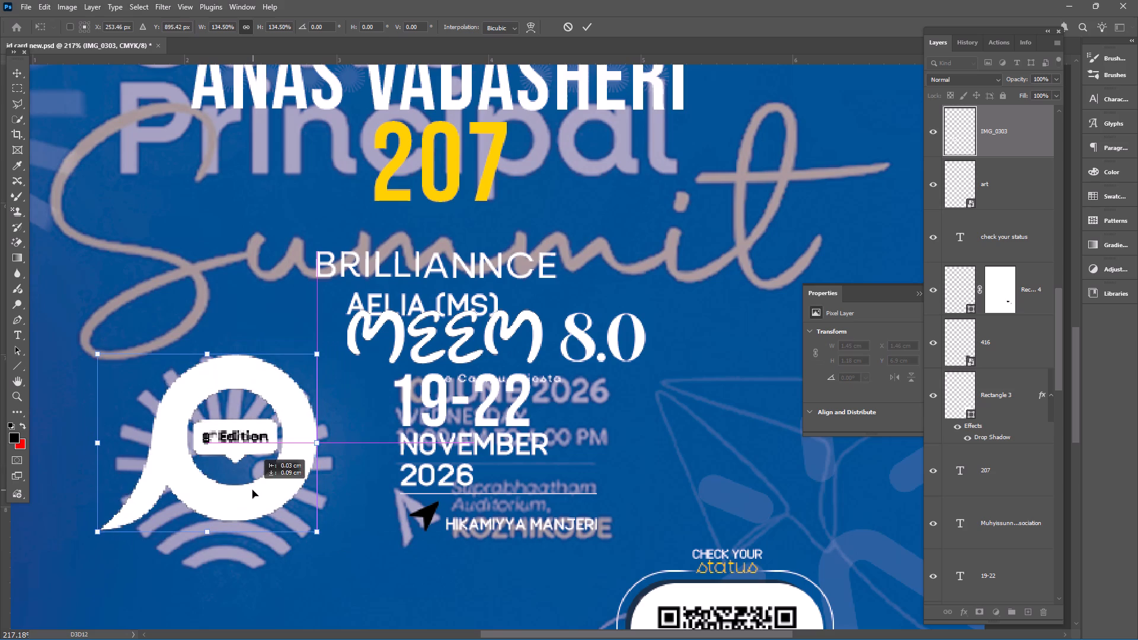
{"action": "left_click_drag", "start_coordinate": [252, 490], "coordinate": [255, 484]}
{"action": "left_click_drag", "start_coordinate": [203, 532], "coordinate": [217, 506]}
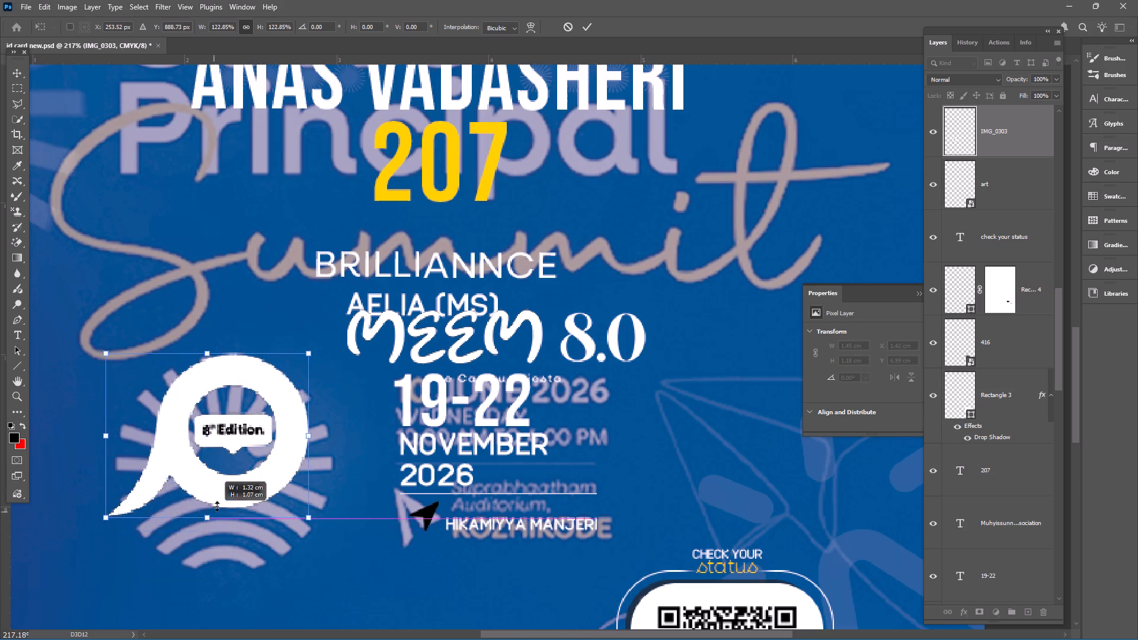
{"action": "left_click_drag", "start_coordinate": [217, 506], "coordinate": [222, 491]}
{"action": "left_click_drag", "start_coordinate": [239, 481], "coordinate": [264, 487]}
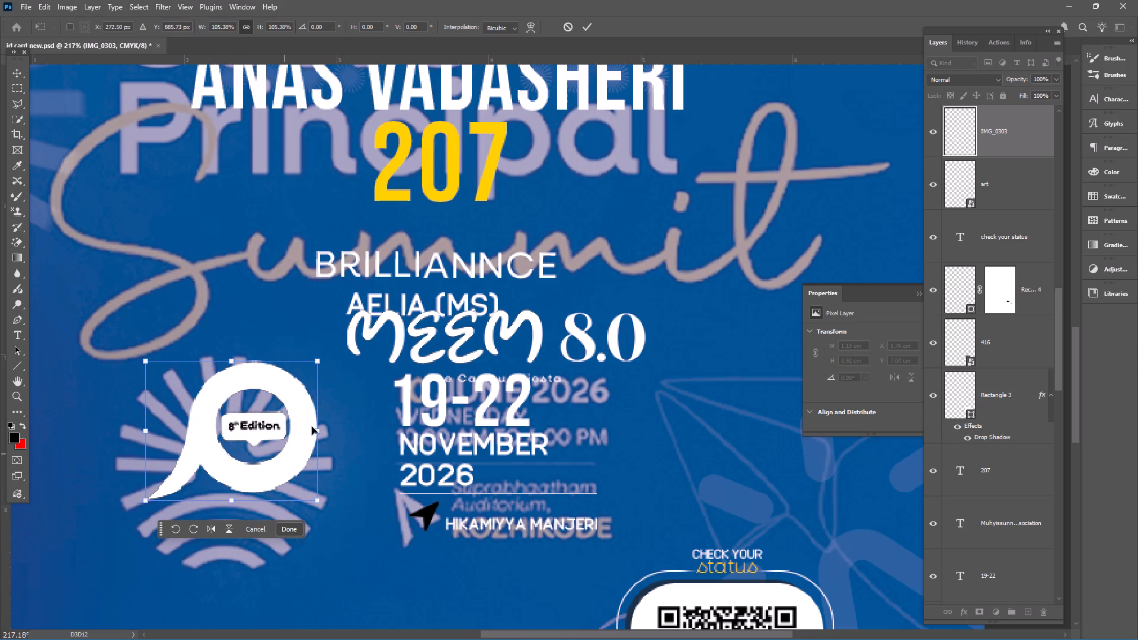
{"action": "left_click", "coordinate": [581, 28]}
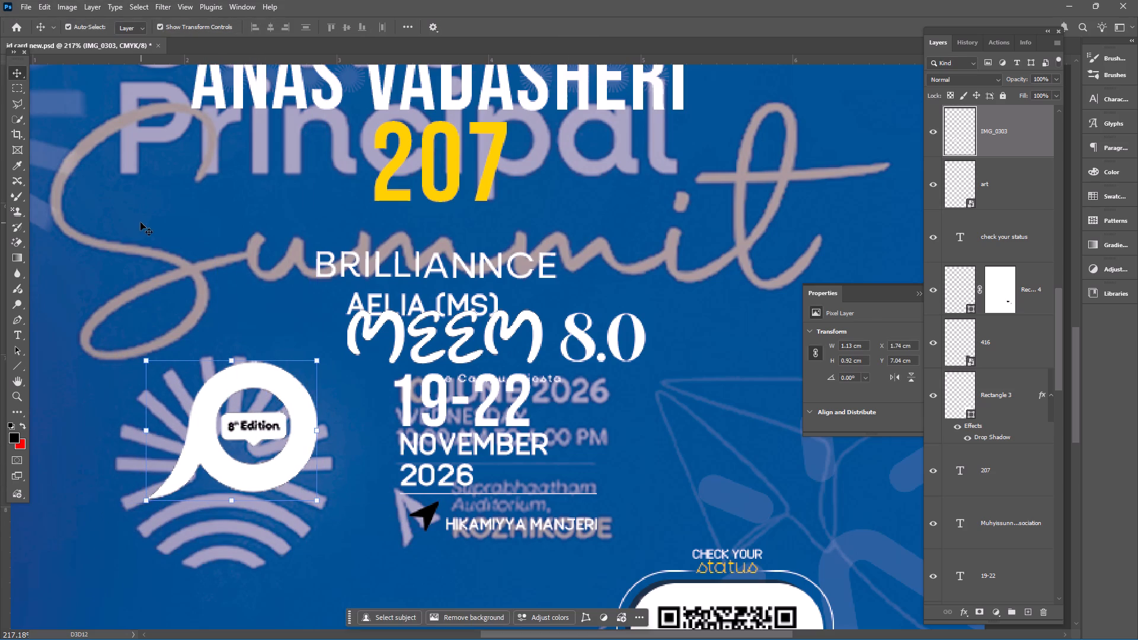
Move the 8th Edition emblem down to the middle of the sunburst and deselect it.
{"action": "left_click", "coordinate": [140, 222]}
{"action": "left_click", "coordinate": [254, 460]}
{"action": "left_click", "coordinate": [257, 475]}
{"action": "left_click_drag", "start_coordinate": [258, 474], "coordinate": [254, 501]}
{"action": "left_click", "coordinate": [363, 521]}
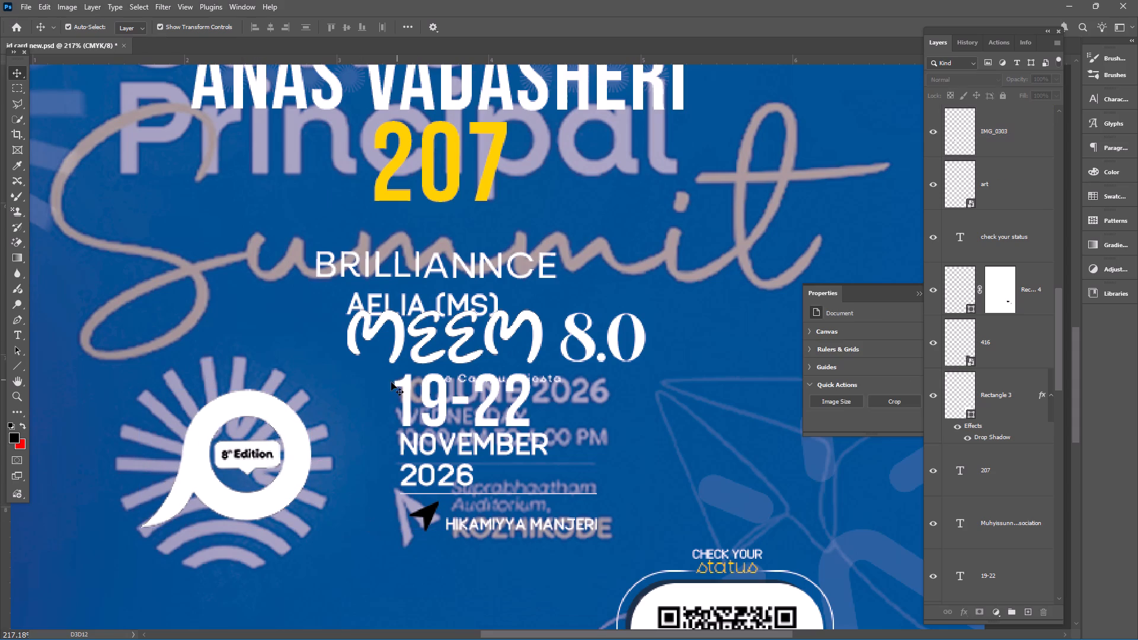
Move the 19-22 November 2026 date, divider line and Hikamiyya Manjeri venue together down by about 0.10 cm.
{"action": "left_click_drag", "start_coordinate": [389, 386], "coordinate": [521, 527]}
{"action": "left_click_drag", "start_coordinate": [461, 479], "coordinate": [447, 516]}
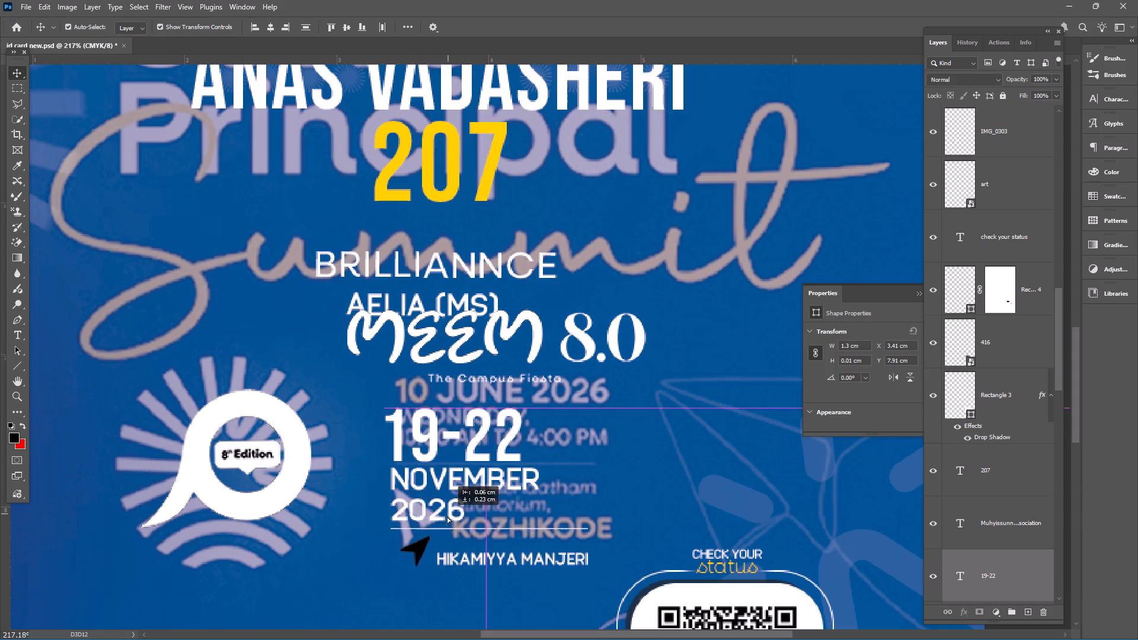
{"action": "left_click_drag", "start_coordinate": [447, 516], "coordinate": [456, 493]}
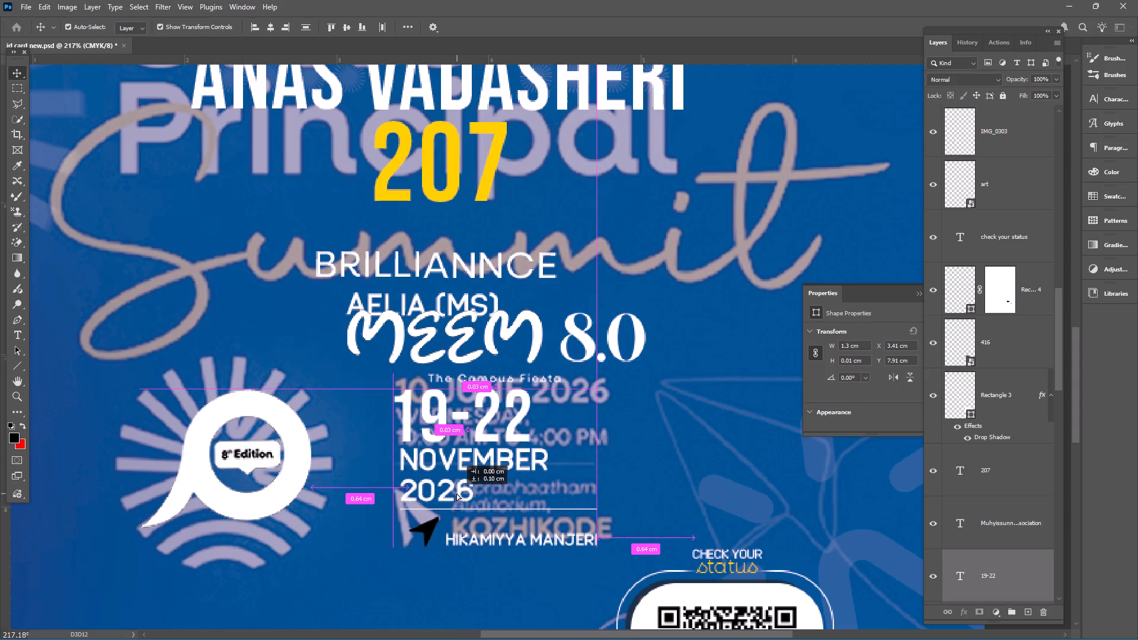
{"action": "left_click_drag", "start_coordinate": [456, 493], "coordinate": [457, 494]}
{"action": "left_click_drag", "start_coordinate": [457, 494], "coordinate": [459, 493]}
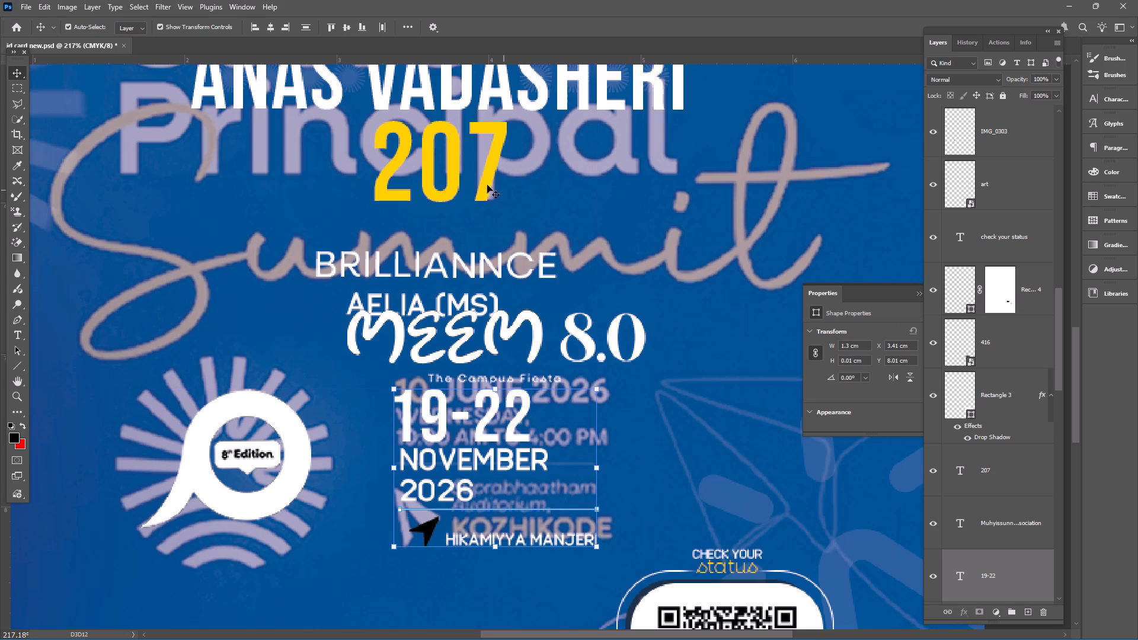
{"action": "left_click", "coordinate": [289, 226]}
Move the MEEM 8.0 wordmark above the QR code, at about X 4.93 cm, Y 7.61 cm.
{"action": "left_click", "coordinate": [443, 335]}
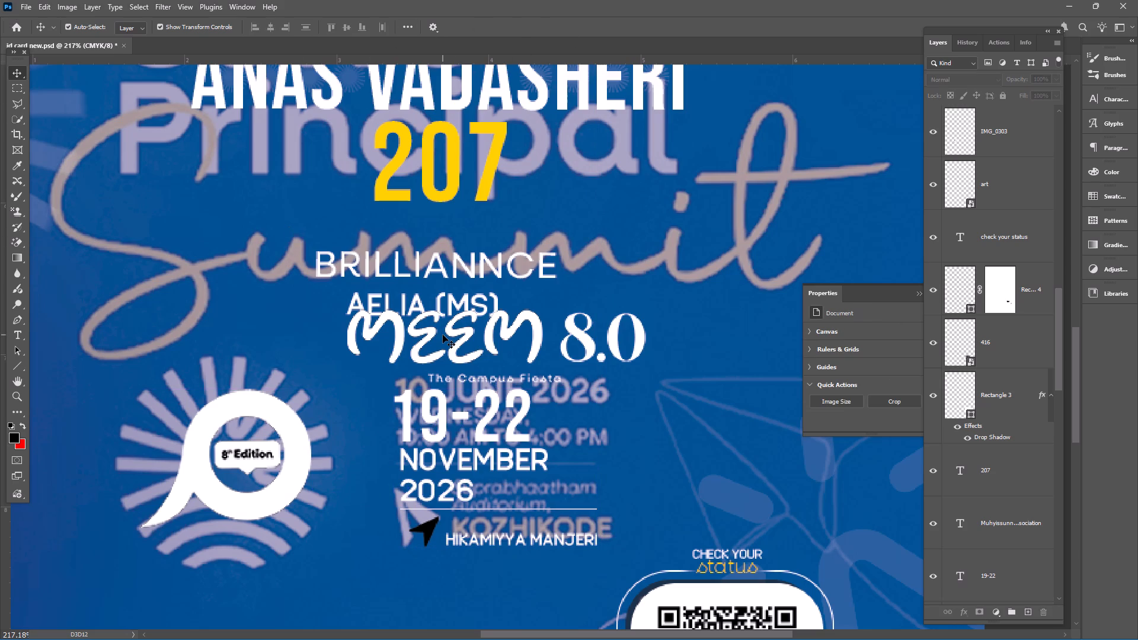
{"action": "left_click", "coordinate": [393, 323]}
{"action": "left_click_drag", "start_coordinate": [398, 321], "coordinate": [466, 311]}
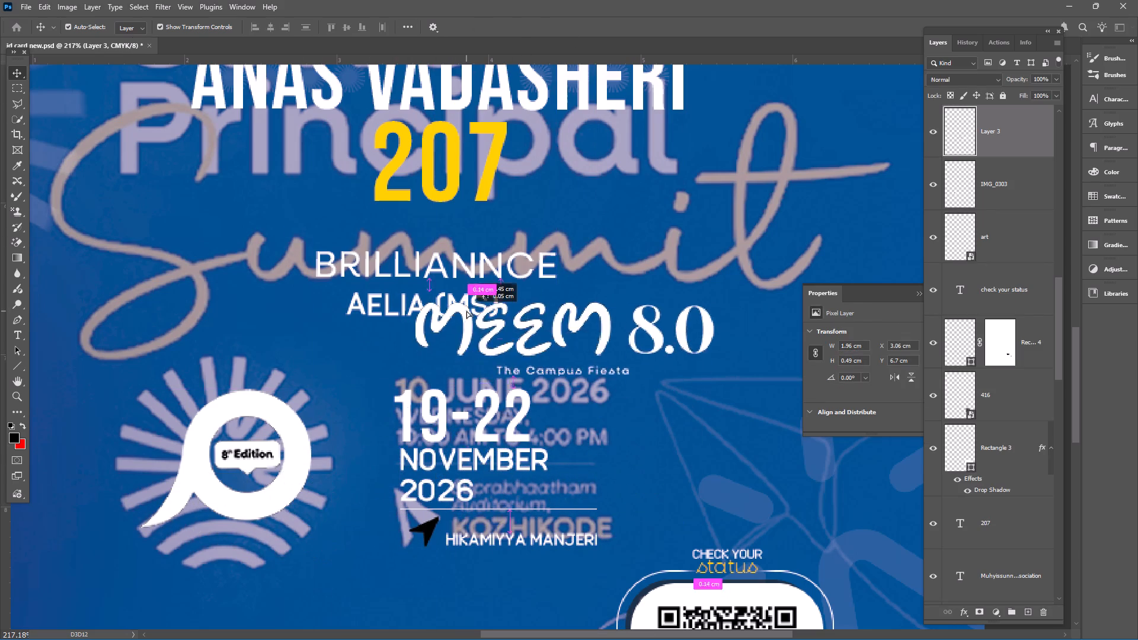
{"action": "left_click_drag", "start_coordinate": [466, 311], "coordinate": [630, 440]}
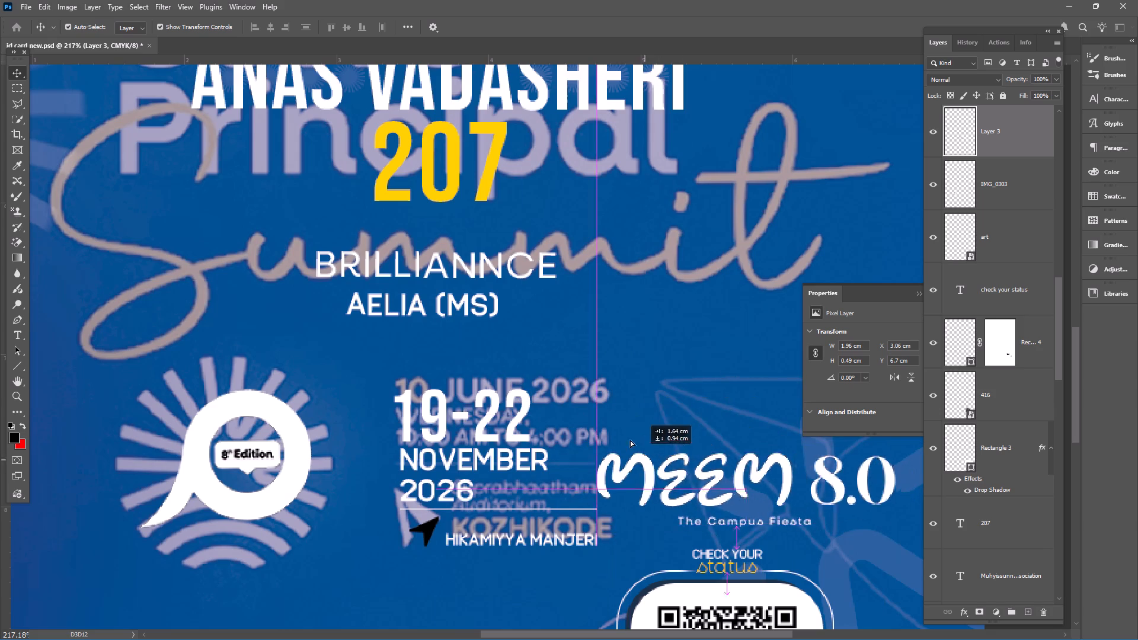
{"action": "left_click_drag", "start_coordinate": [630, 440], "coordinate": [680, 459]}
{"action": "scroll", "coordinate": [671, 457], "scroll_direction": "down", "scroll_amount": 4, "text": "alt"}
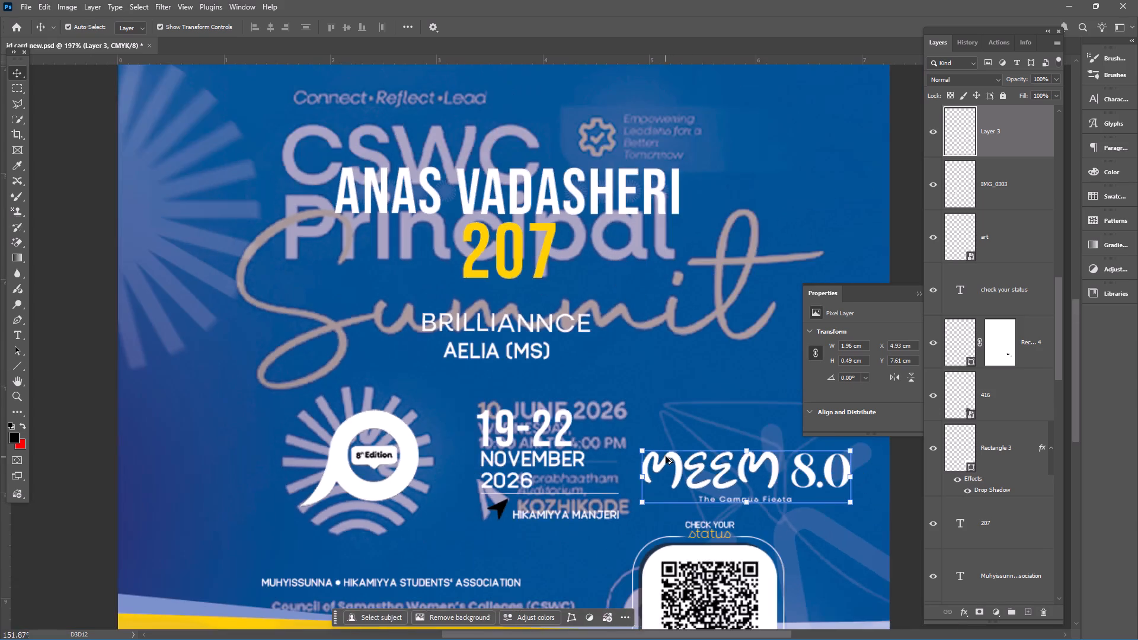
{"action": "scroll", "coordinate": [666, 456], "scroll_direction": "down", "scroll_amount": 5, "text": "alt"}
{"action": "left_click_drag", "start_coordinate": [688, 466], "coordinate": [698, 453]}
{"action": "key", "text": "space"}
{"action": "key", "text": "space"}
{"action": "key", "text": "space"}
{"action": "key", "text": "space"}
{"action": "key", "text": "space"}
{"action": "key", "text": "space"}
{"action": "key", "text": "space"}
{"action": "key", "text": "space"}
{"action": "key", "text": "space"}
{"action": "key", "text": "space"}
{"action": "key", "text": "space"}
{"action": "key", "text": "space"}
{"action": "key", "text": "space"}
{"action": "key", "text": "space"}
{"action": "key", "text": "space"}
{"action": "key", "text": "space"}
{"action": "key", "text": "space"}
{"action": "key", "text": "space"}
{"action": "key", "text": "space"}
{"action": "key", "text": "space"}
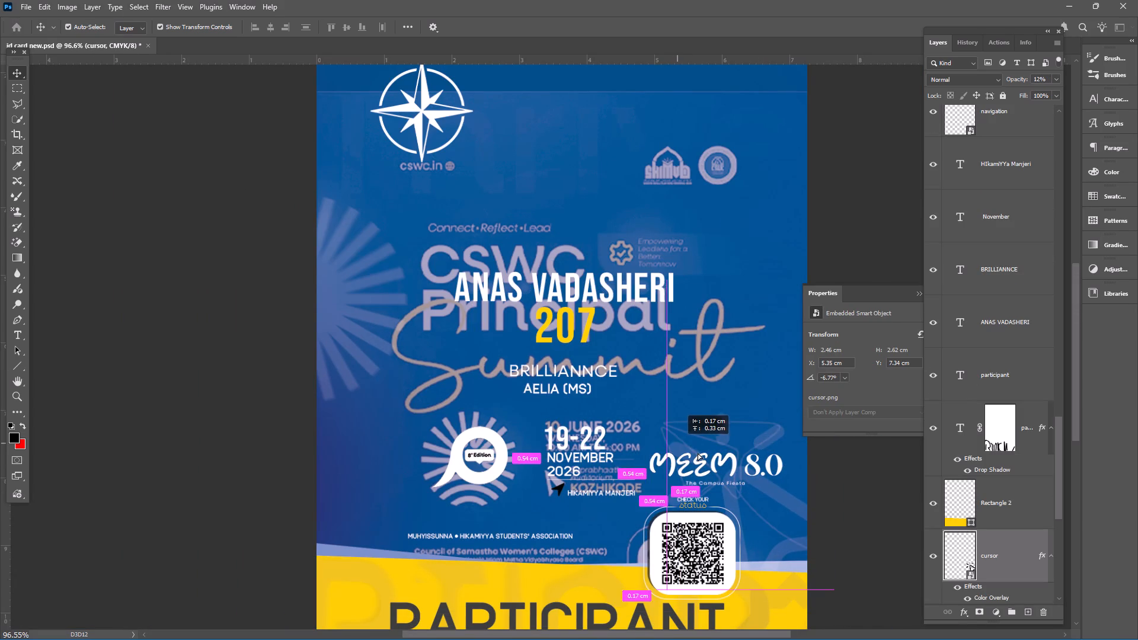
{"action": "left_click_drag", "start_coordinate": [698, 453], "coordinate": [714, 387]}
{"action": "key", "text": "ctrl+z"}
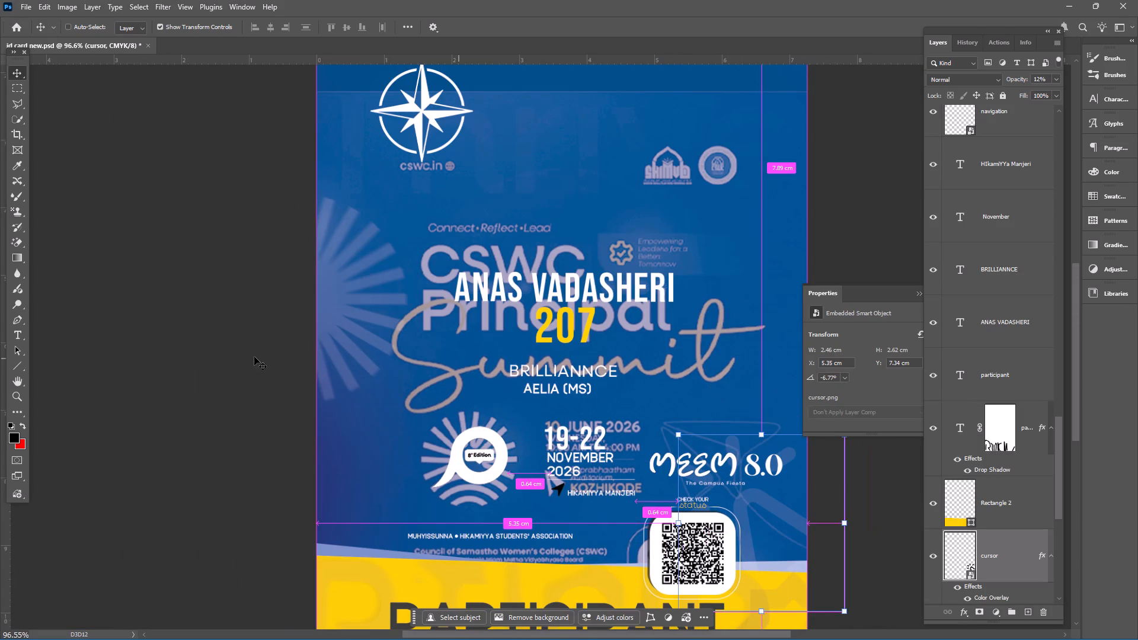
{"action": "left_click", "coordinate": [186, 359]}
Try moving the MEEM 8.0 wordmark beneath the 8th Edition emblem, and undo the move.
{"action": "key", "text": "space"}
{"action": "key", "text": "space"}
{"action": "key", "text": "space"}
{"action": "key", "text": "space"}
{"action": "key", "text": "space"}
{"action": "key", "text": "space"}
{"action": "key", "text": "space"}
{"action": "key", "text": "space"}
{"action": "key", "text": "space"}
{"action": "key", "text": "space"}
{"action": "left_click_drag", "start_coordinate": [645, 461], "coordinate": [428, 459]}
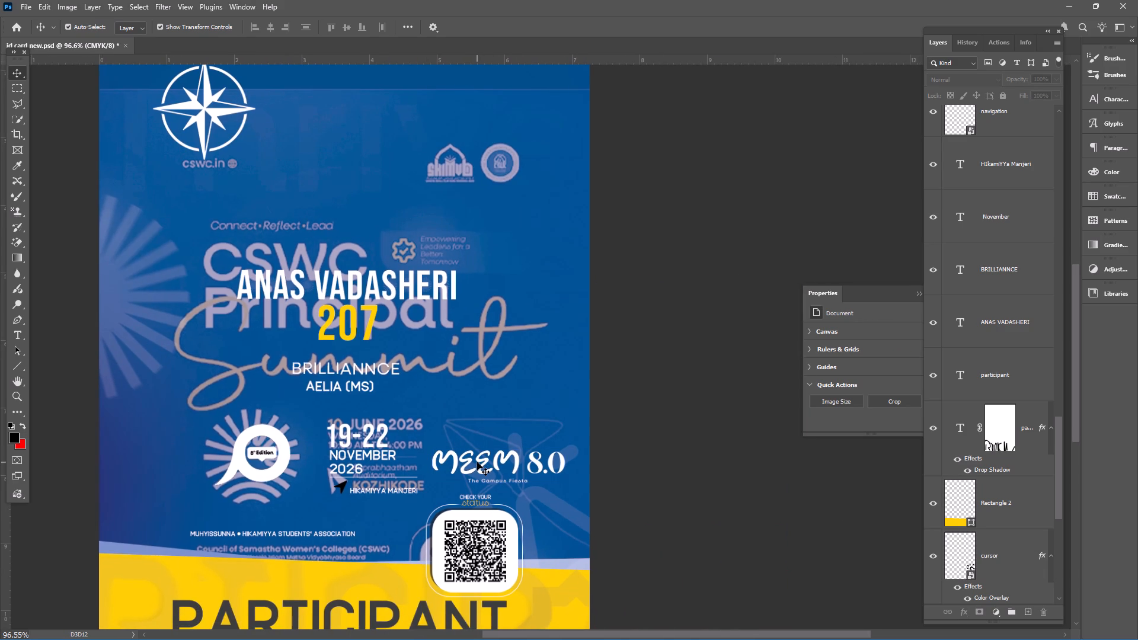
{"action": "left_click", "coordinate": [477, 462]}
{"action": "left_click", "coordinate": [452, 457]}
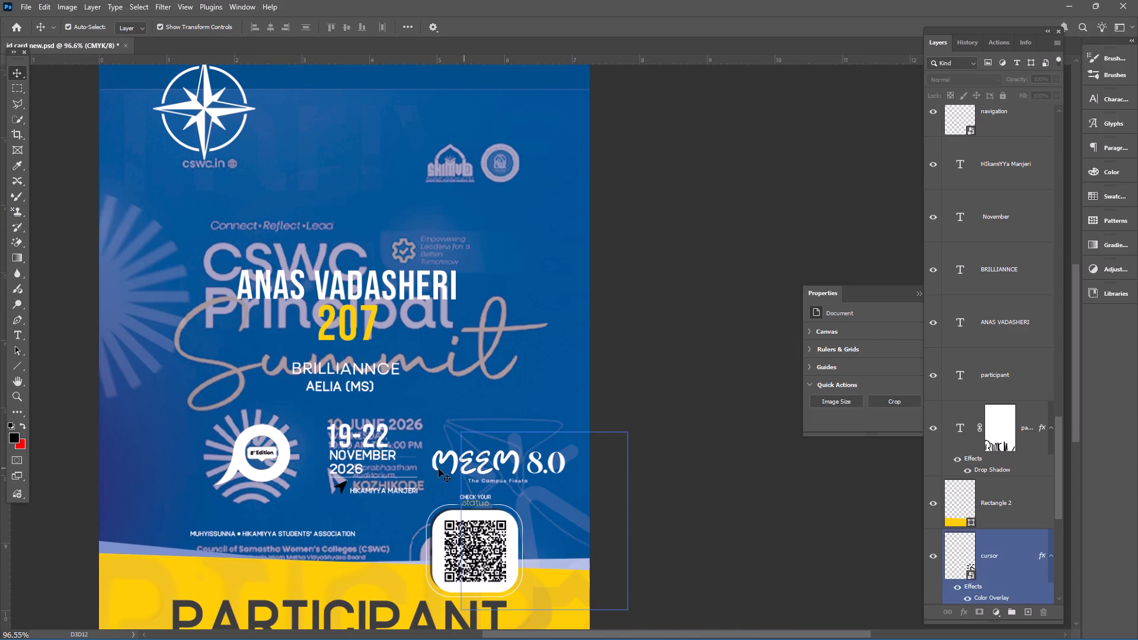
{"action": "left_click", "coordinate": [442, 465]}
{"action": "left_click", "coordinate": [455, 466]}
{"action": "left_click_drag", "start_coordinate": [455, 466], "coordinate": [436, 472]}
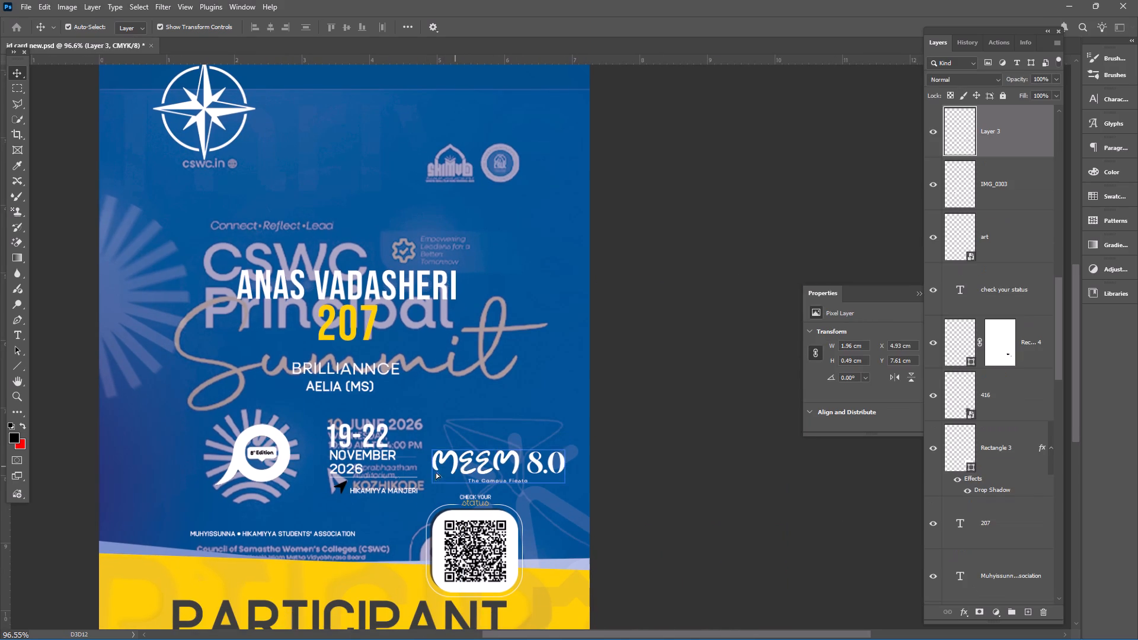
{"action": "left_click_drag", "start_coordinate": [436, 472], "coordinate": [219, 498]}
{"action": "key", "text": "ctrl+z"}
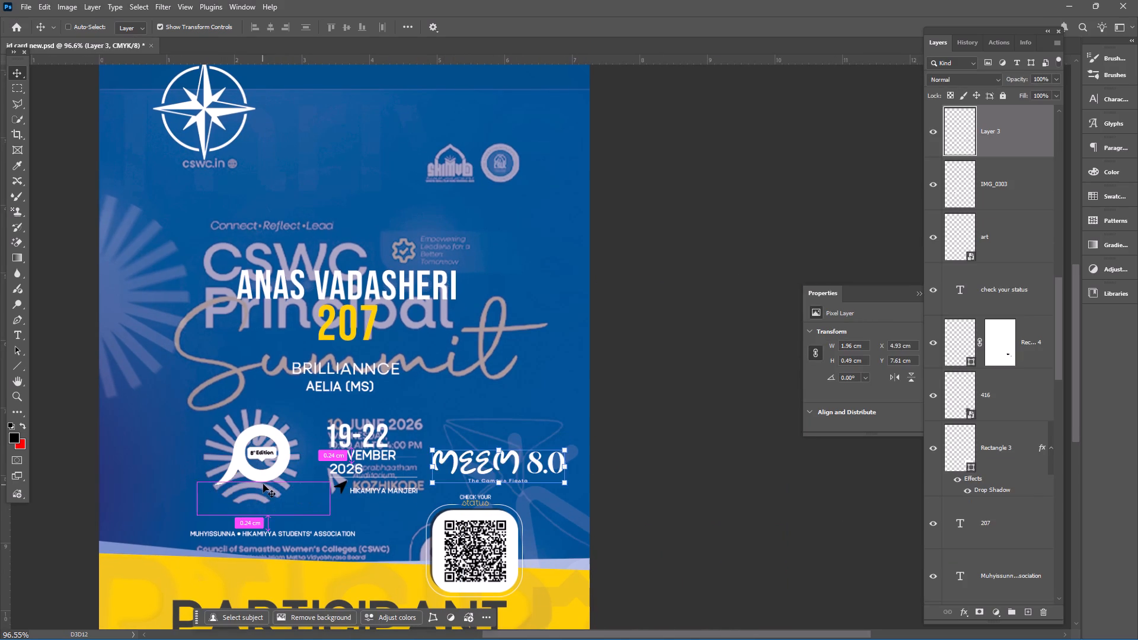
Undo the recent logo splitting and the moves of the logo parts and event details, back to the single MEEM 8.0 logo, and leave nothing selected.
{"action": "key", "text": "ctrl+z"}
{"action": "key", "text": "ctrl+z"}
{"action": "key", "text": "ctrl+z"}
{"action": "key", "text": "ctrl+z"}
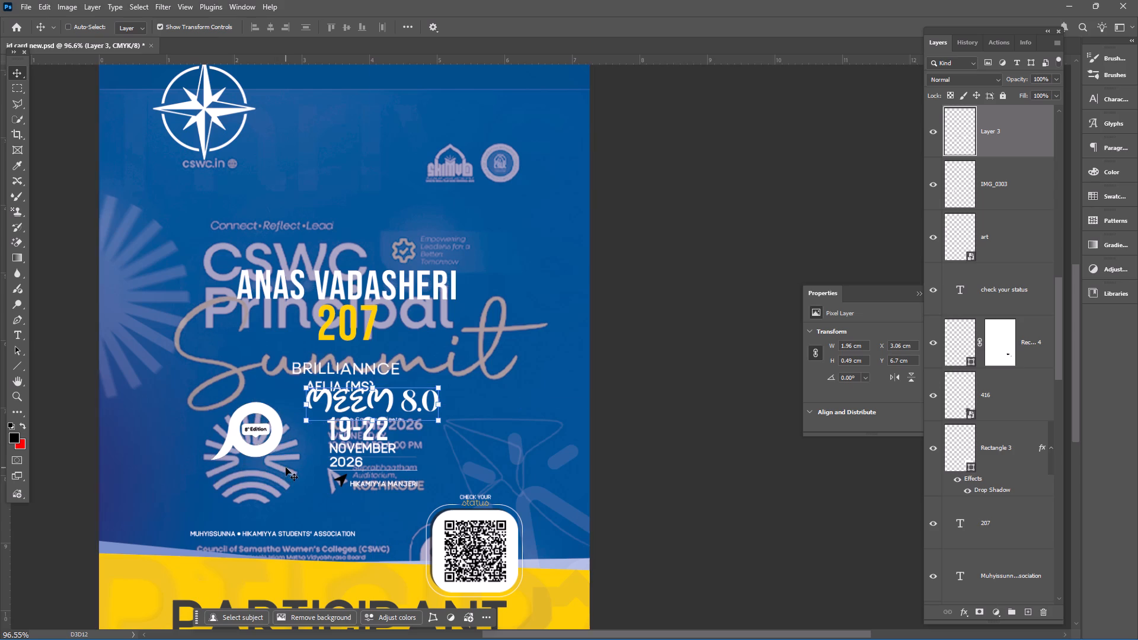
{"action": "key", "text": "ctrl+z"}
{"action": "key", "text": "ctrl+z"}
{"action": "key", "text": "ctrl+z"}
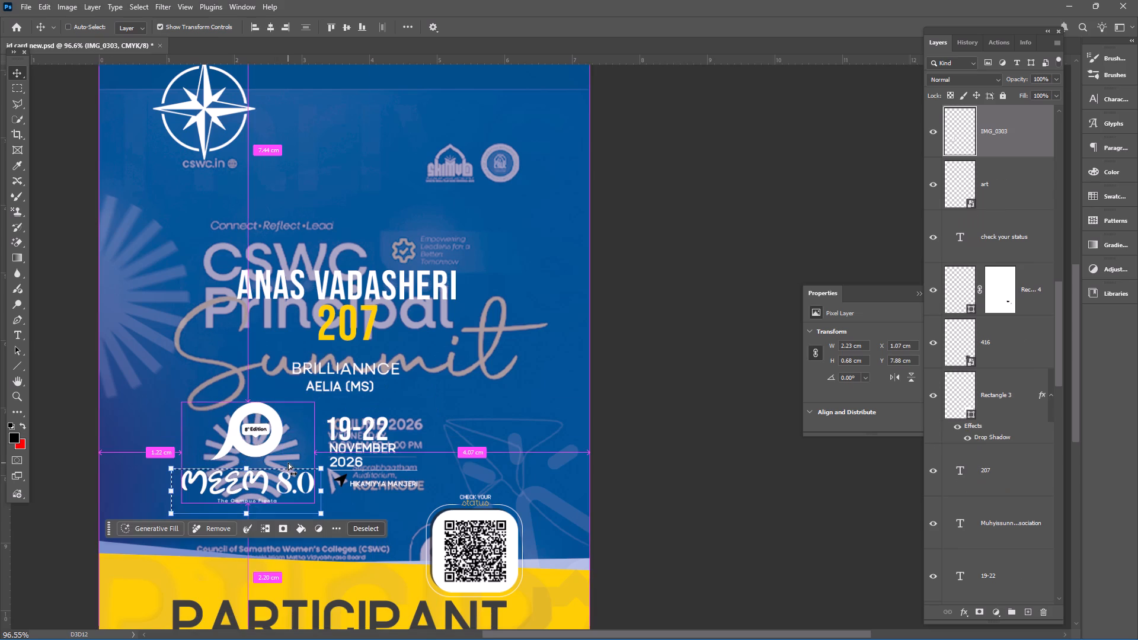
{"action": "key", "text": "ctrl+z"}
{"action": "left_click", "coordinate": [52, 365]}
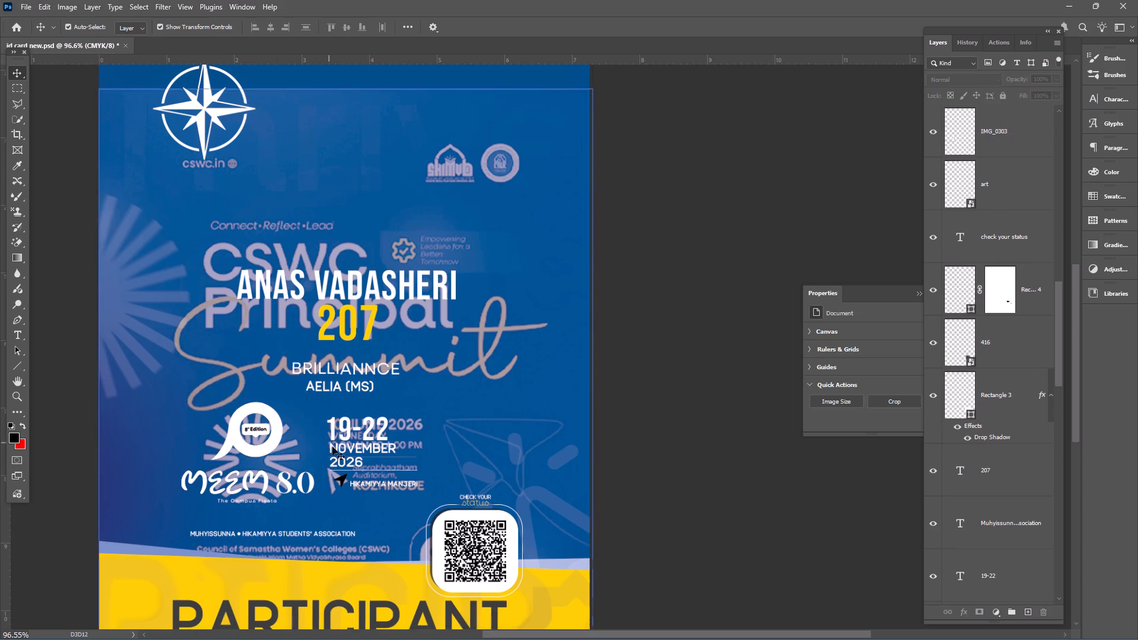
Scale the whole MEEM 8.0 logo down to about 78% and centre it over the sunburst beside the date.
{"action": "scroll", "coordinate": [308, 457], "scroll_direction": "up", "scroll_amount": 6, "text": "alt"}
{"action": "left_click", "coordinate": [264, 511]}
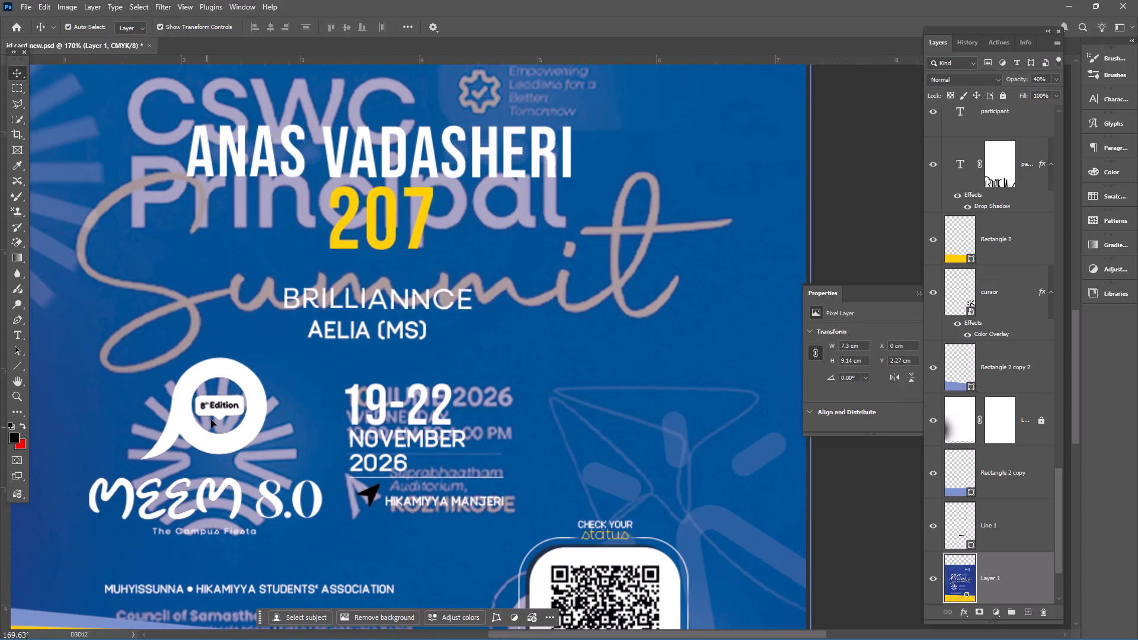
{"action": "left_click", "coordinate": [212, 419]}
{"action": "left_click", "coordinate": [196, 422]}
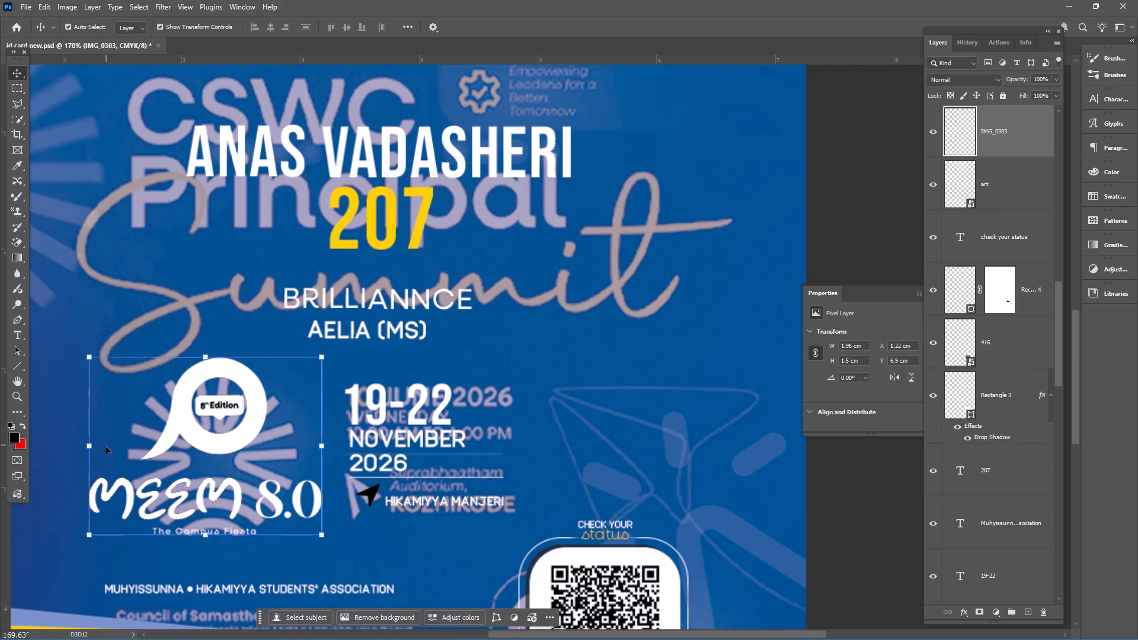
{"action": "left_click_drag", "start_coordinate": [91, 449], "coordinate": [144, 451]}
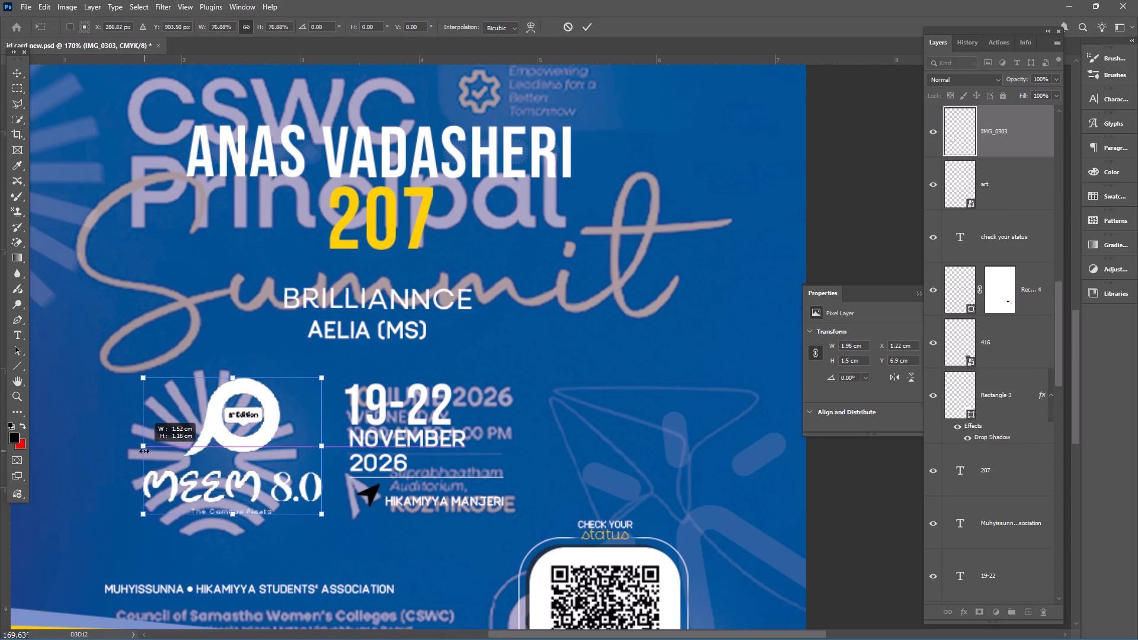
{"action": "left_click_drag", "start_coordinate": [144, 451], "coordinate": [143, 450]}
{"action": "left_click", "coordinate": [229, 447]}
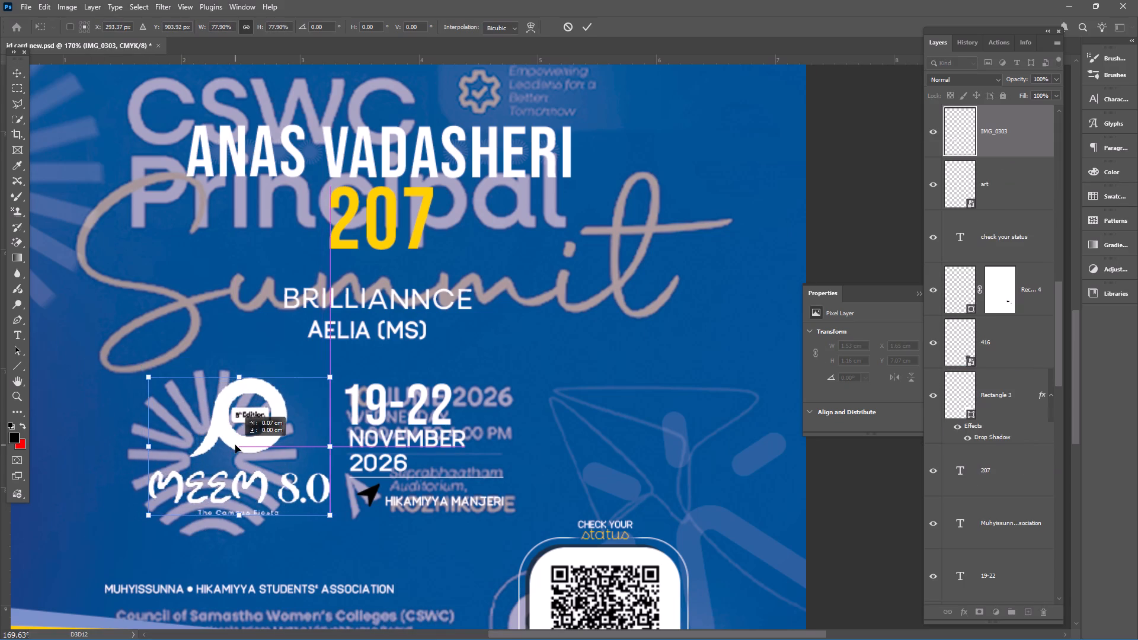
{"action": "left_click", "coordinate": [579, 28]}
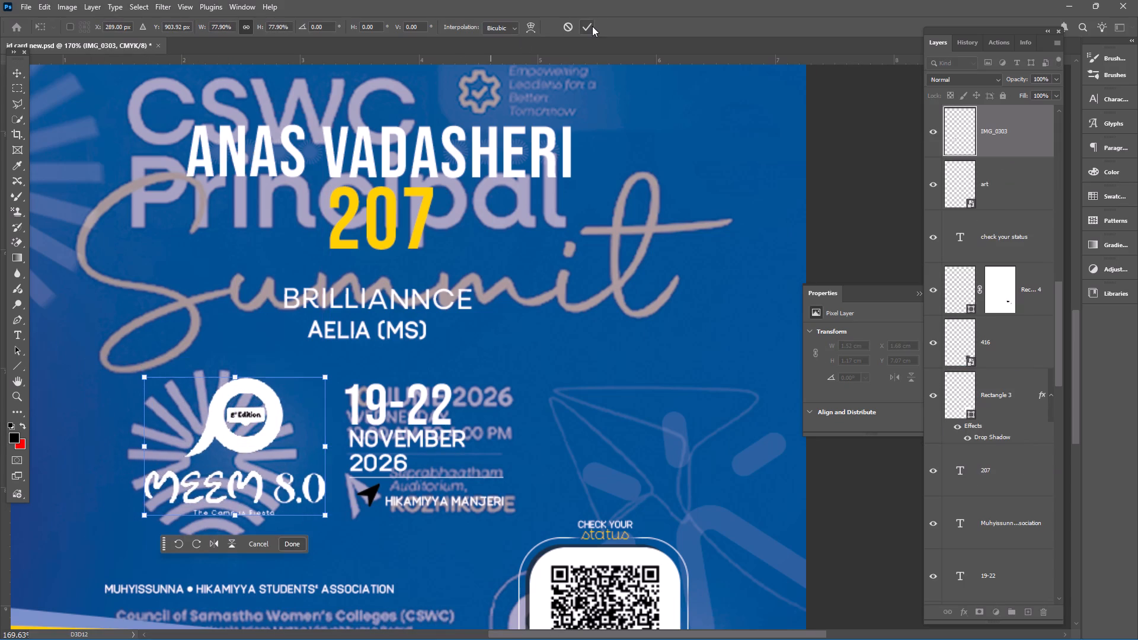
{"action": "left_click", "coordinate": [592, 27]}
{"action": "left_click", "coordinate": [846, 242]}
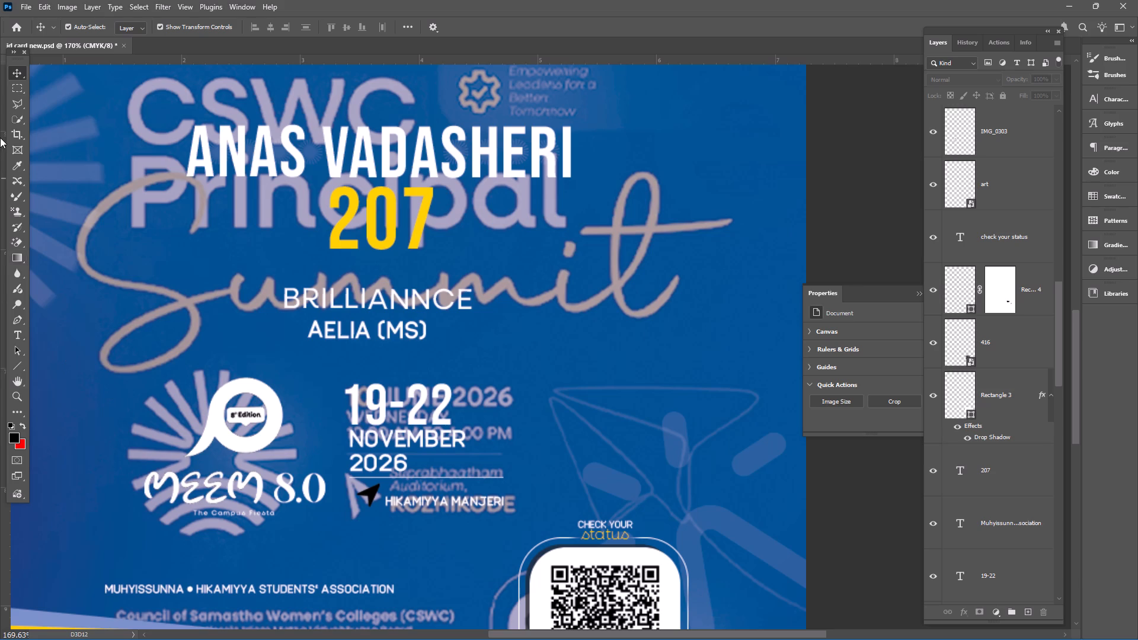
Place the "loading" image from Downloads as an embedded object on the card.
{"action": "left_click", "coordinate": [31, 1]}
{"action": "left_click", "coordinate": [75, 234]}
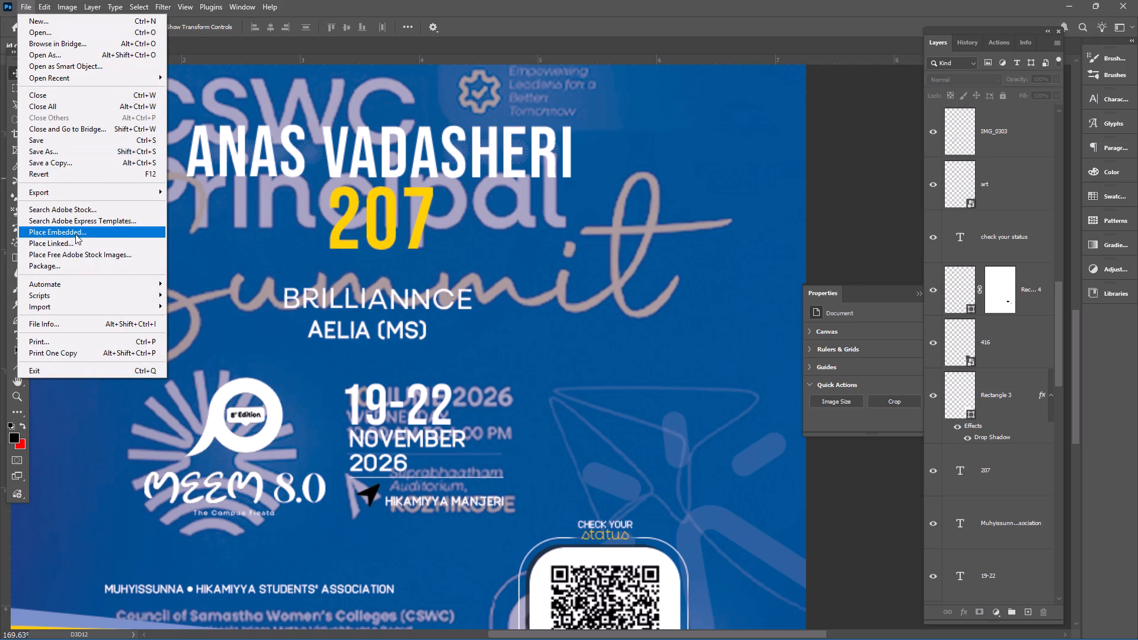
{"action": "left_click", "coordinate": [520, 230]}
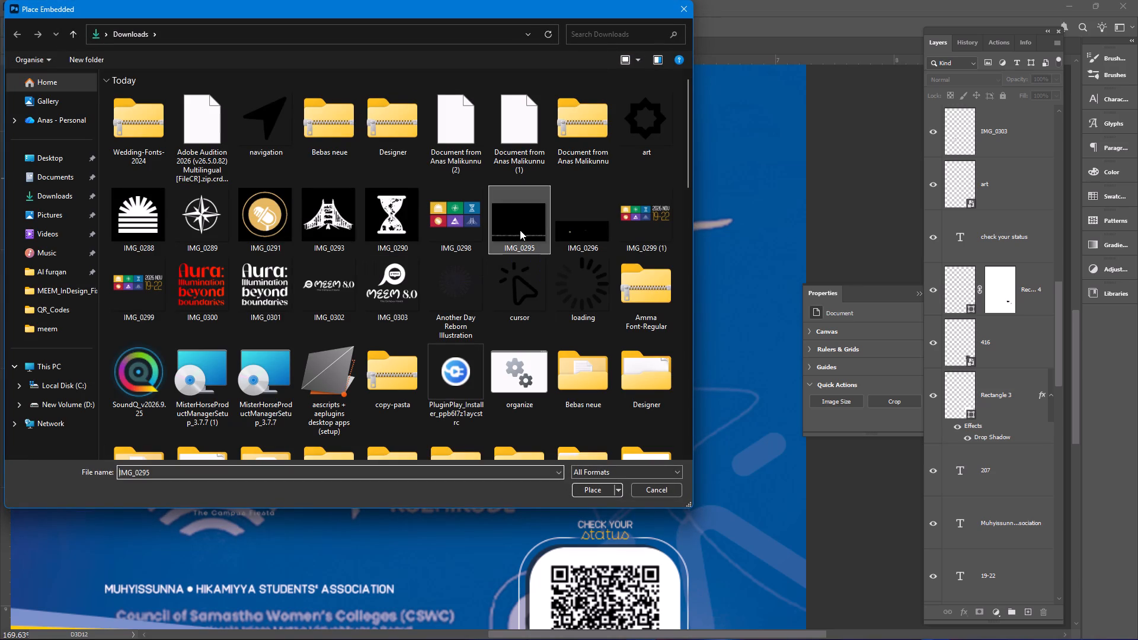
{"action": "left_click", "coordinate": [560, 232]}
{"action": "left_click", "coordinate": [547, 286]}
{"action": "left_click", "coordinate": [576, 284]}
{"action": "left_click", "coordinate": [574, 284]}
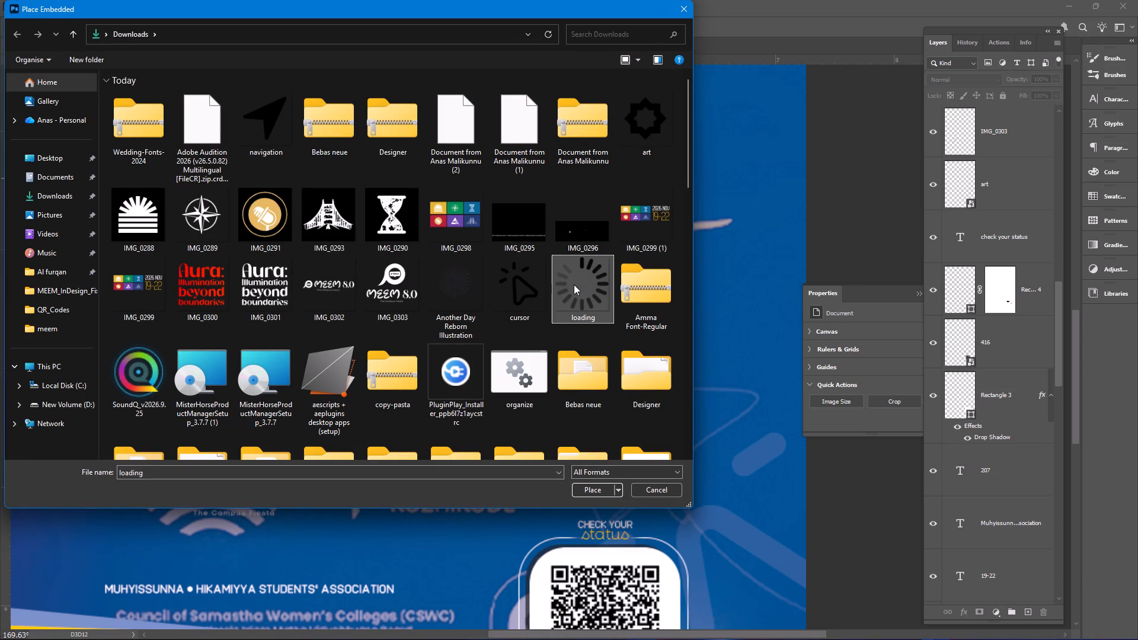
{"action": "left_click", "coordinate": [574, 284]}
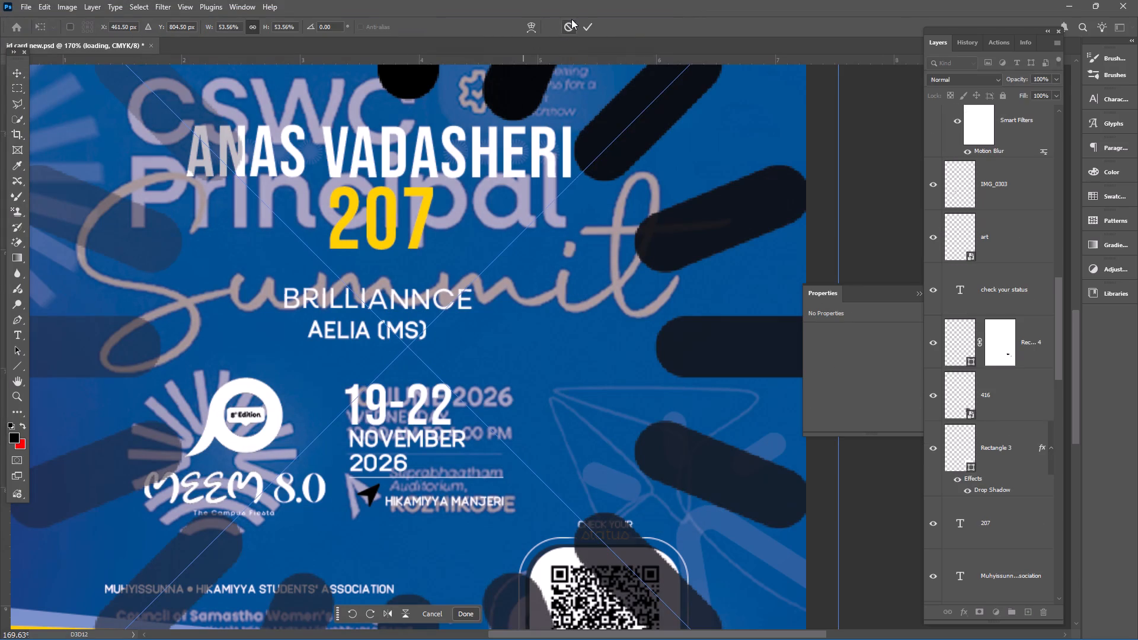
{"action": "left_click", "coordinate": [589, 27]}
Scale the loading graphic to about 3.89 cm square and place it over the card's upper right edge.
{"action": "scroll", "coordinate": [451, 279], "scroll_direction": "down", "scroll_amount": 2, "text": "alt"}
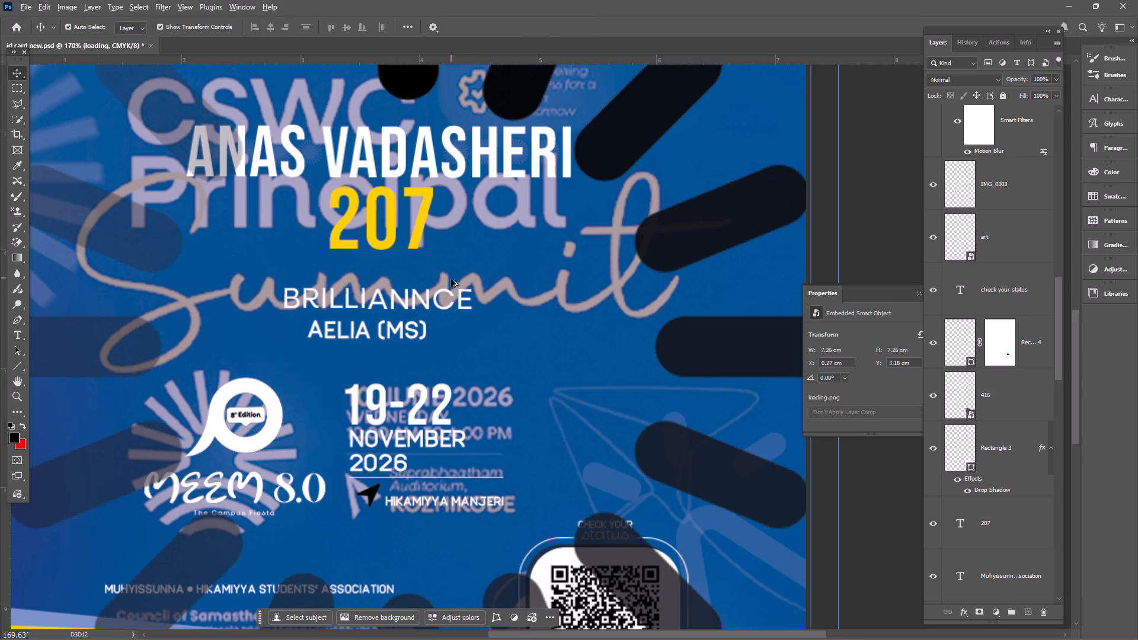
{"action": "scroll", "coordinate": [451, 279], "scroll_direction": "down", "scroll_amount": 8, "text": "alt"}
{"action": "left_click_drag", "start_coordinate": [252, 311], "coordinate": [587, 303]}
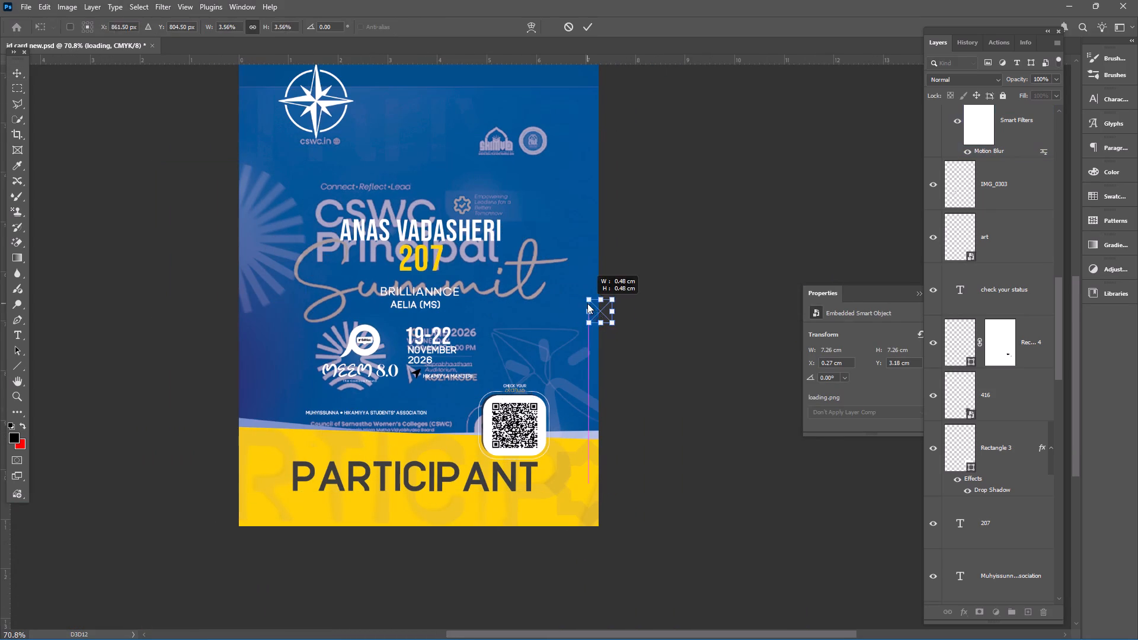
{"action": "left_click_drag", "start_coordinate": [587, 303], "coordinate": [481, 327]}
{"action": "left_click_drag", "start_coordinate": [571, 348], "coordinate": [557, 376]}
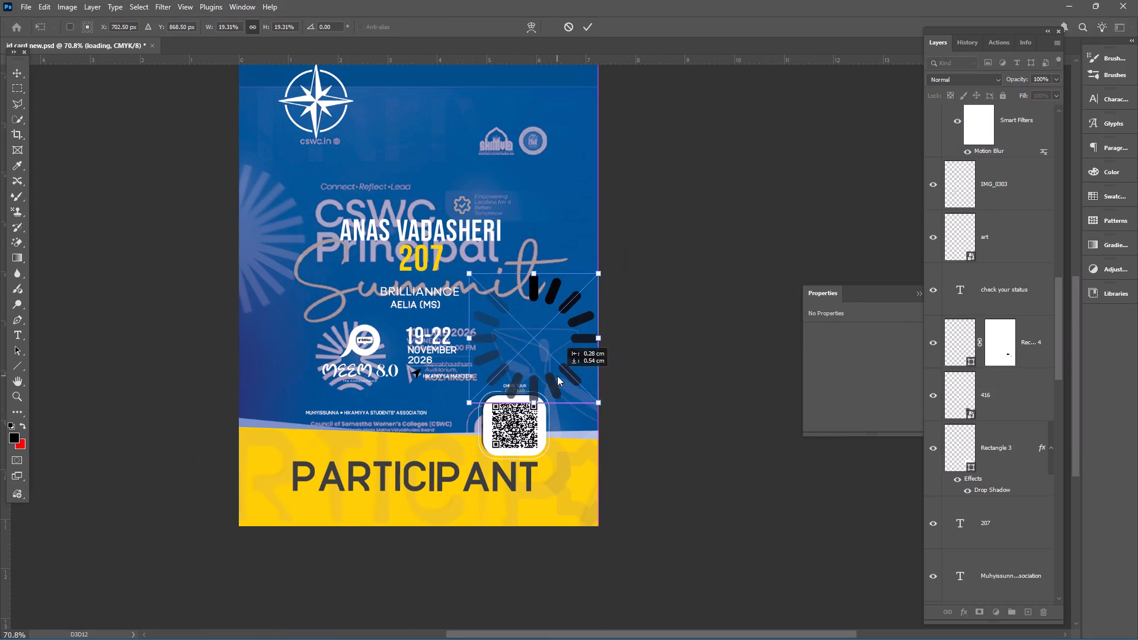
{"action": "left_click_drag", "start_coordinate": [557, 376], "coordinate": [525, 340]}
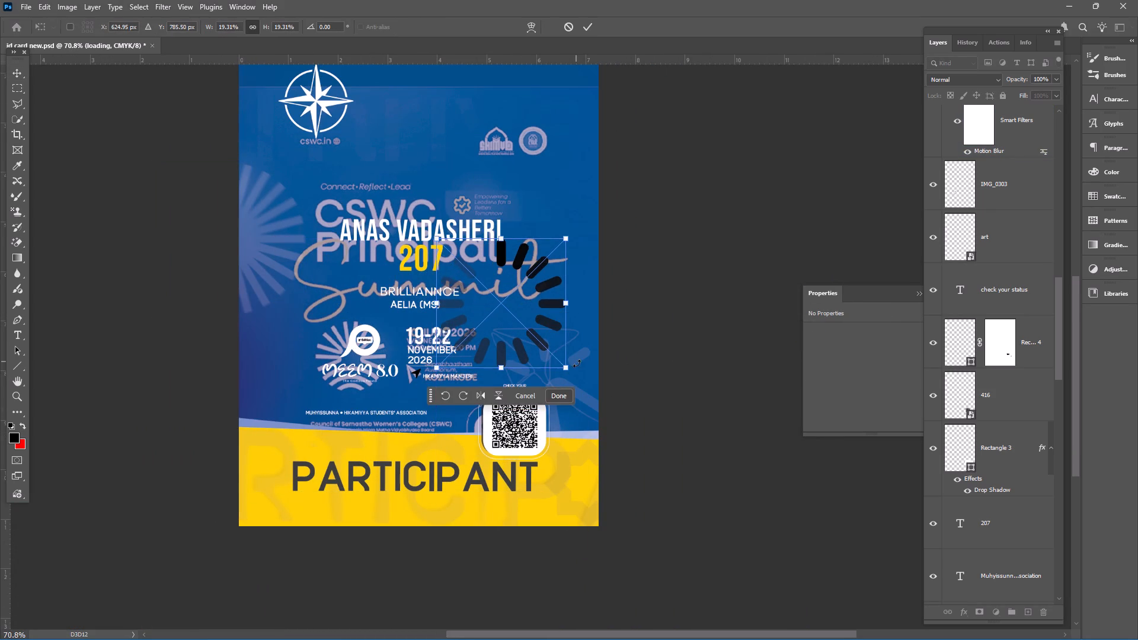
{"action": "left_click_drag", "start_coordinate": [568, 370], "coordinate": [521, 317]}
{"action": "left_click_drag", "start_coordinate": [510, 265], "coordinate": [587, 147]}
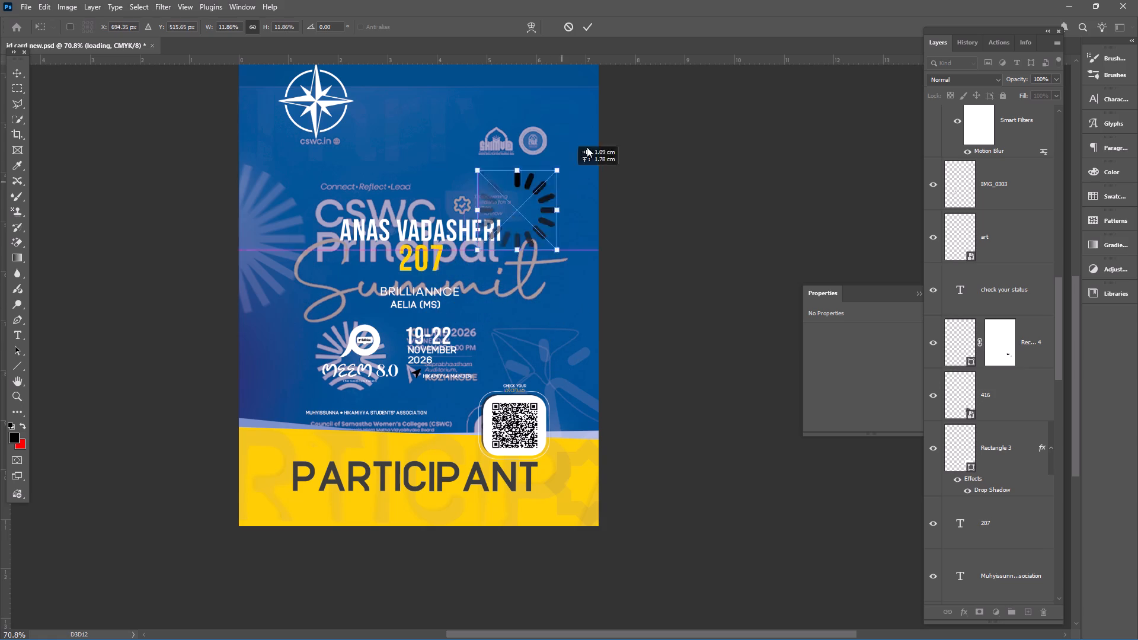
{"action": "left_click_drag", "start_coordinate": [587, 147], "coordinate": [596, 124]}
{"action": "left_click_drag", "start_coordinate": [562, 179], "coordinate": [563, 291]}
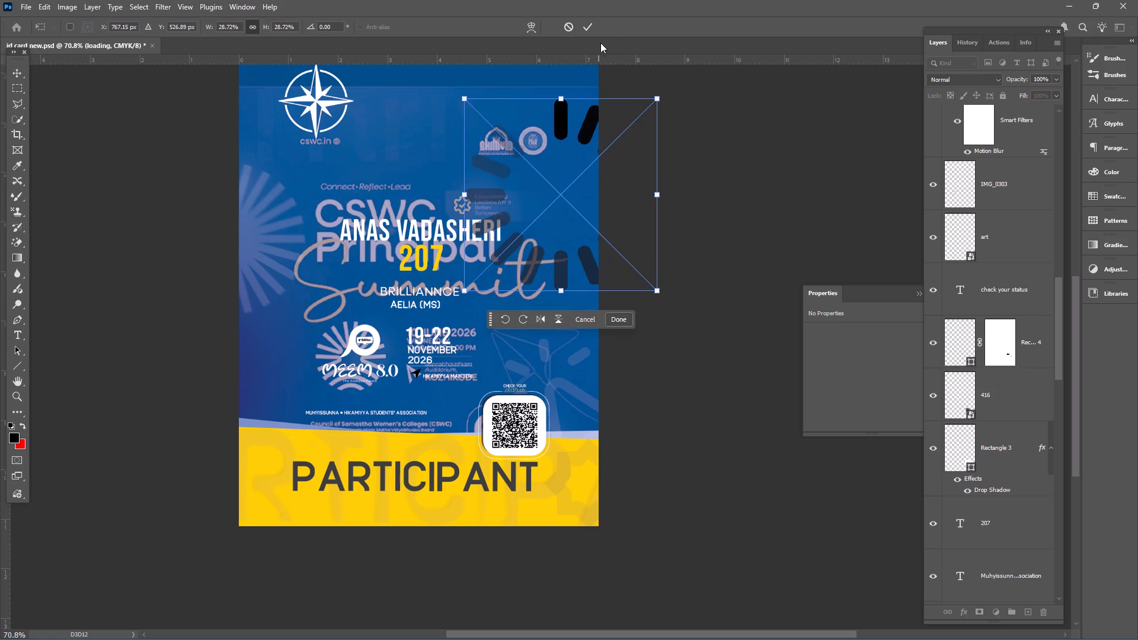
{"action": "left_click", "coordinate": [588, 21]}
{"action": "left_click", "coordinate": [743, 104]}
Move the loading graphic up into the card's top right corner, at about X 4.63 cm, Y -0.89 cm.
{"action": "left_click_drag", "start_coordinate": [565, 123], "coordinate": [571, 108]}
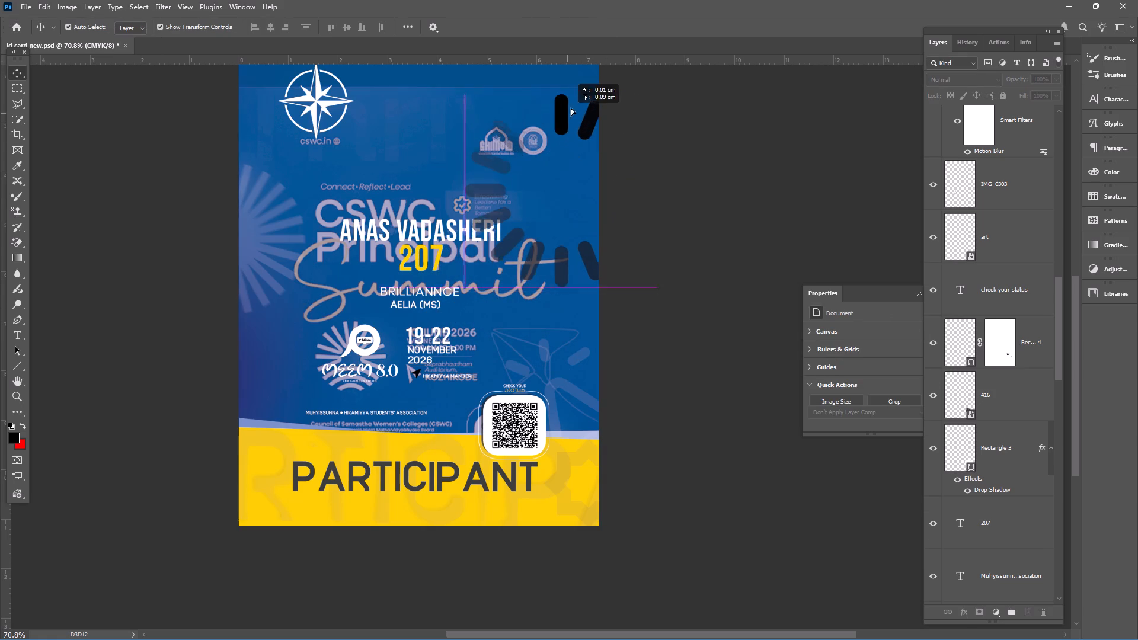
{"action": "left_click_drag", "start_coordinate": [571, 108], "coordinate": [588, 83]}
{"action": "scroll", "coordinate": [571, 166], "scroll_direction": "up", "scroll_amount": 12}
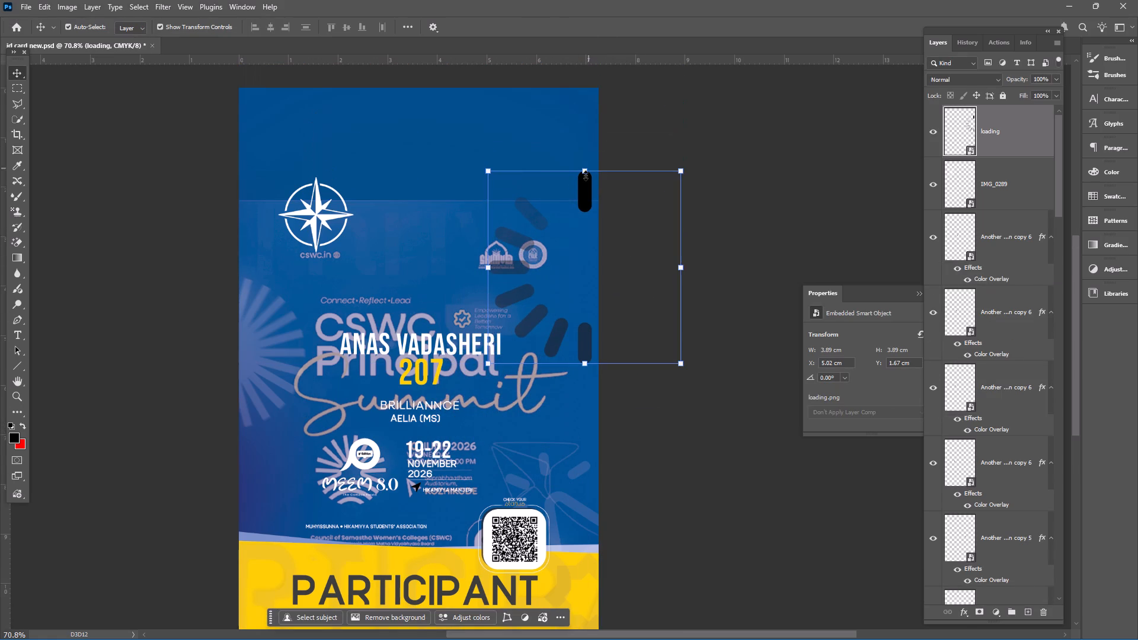
{"action": "left_click_drag", "start_coordinate": [587, 187], "coordinate": [567, 75]}
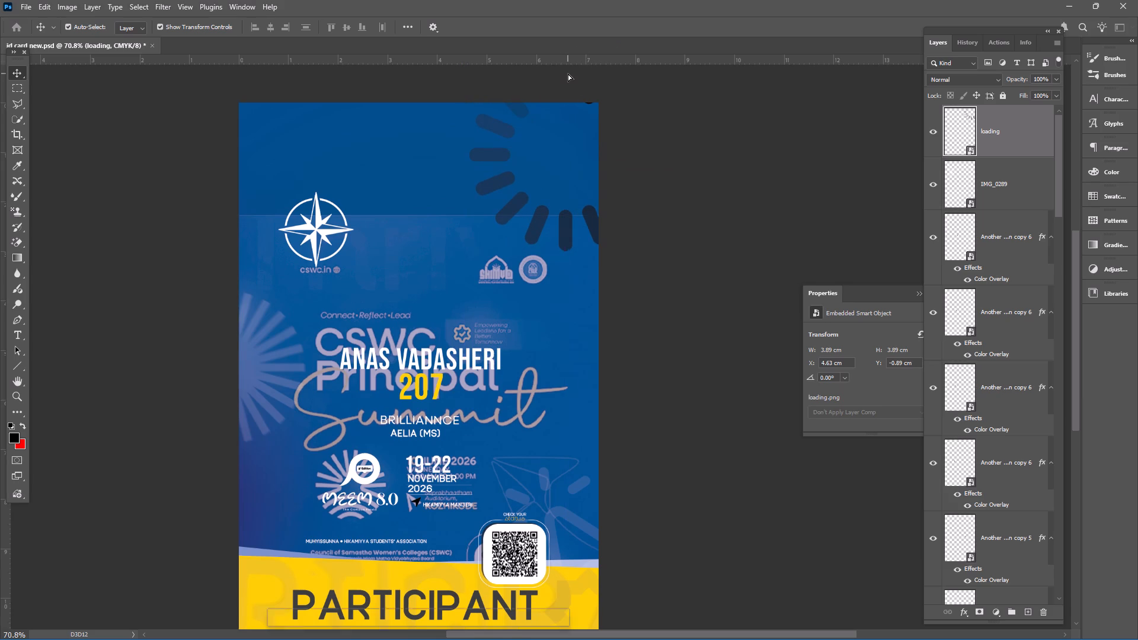
Lower the loading layer's opacity to 36%.
{"action": "left_click", "coordinate": [1051, 81]}
{"action": "left_click_drag", "start_coordinate": [1038, 89], "coordinate": [1016, 92]}
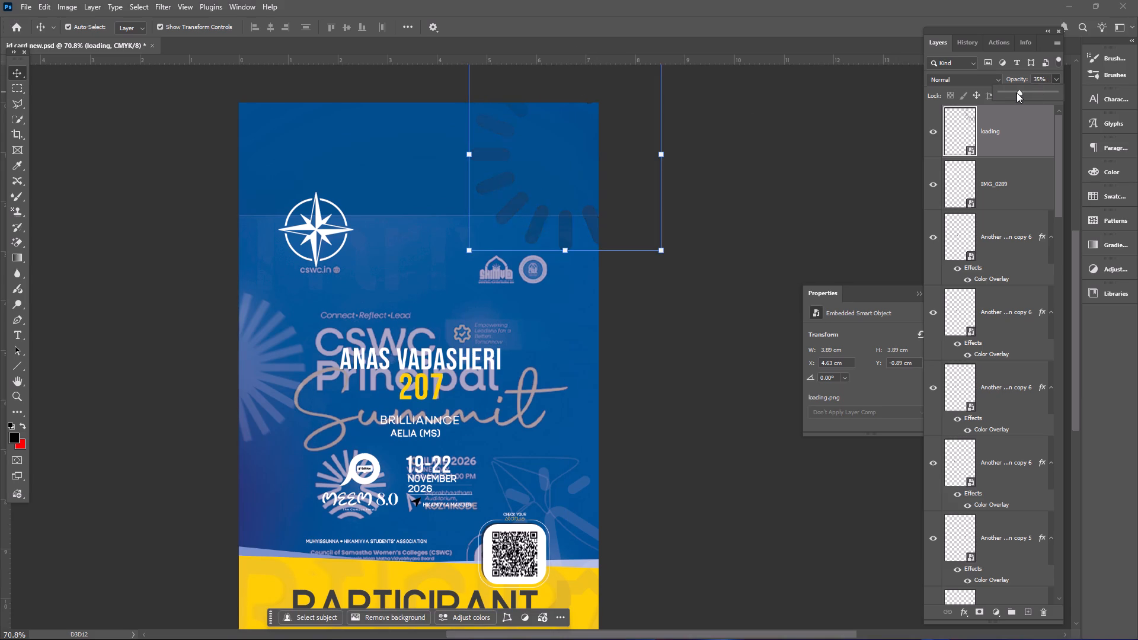
{"action": "left_click_drag", "start_coordinate": [1016, 92], "coordinate": [1008, 98]}
{"action": "left_click_drag", "start_coordinate": [1014, 92], "coordinate": [1019, 93]}
{"action": "left_click_drag", "start_coordinate": [1019, 93], "coordinate": [1020, 93]}
{"action": "left_click", "coordinate": [811, 153]}
Add a Color Overlay effect to the loading layer.
{"action": "left_click", "coordinate": [1027, 141]}
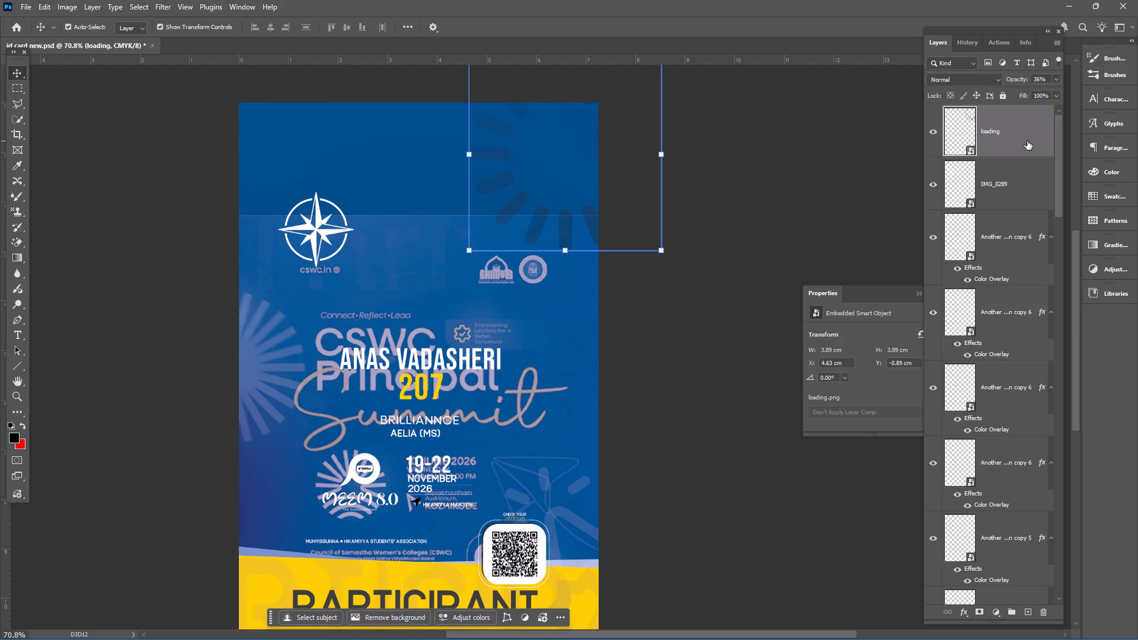
{"action": "double_click", "coordinate": [1027, 141]}
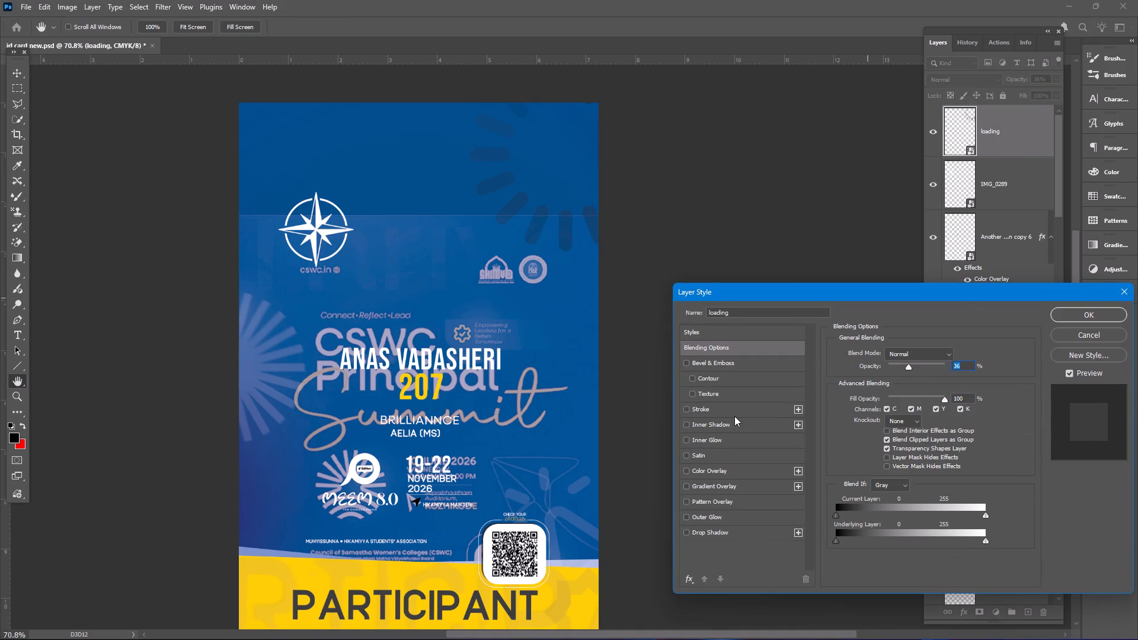
{"action": "left_click", "coordinate": [725, 473]}
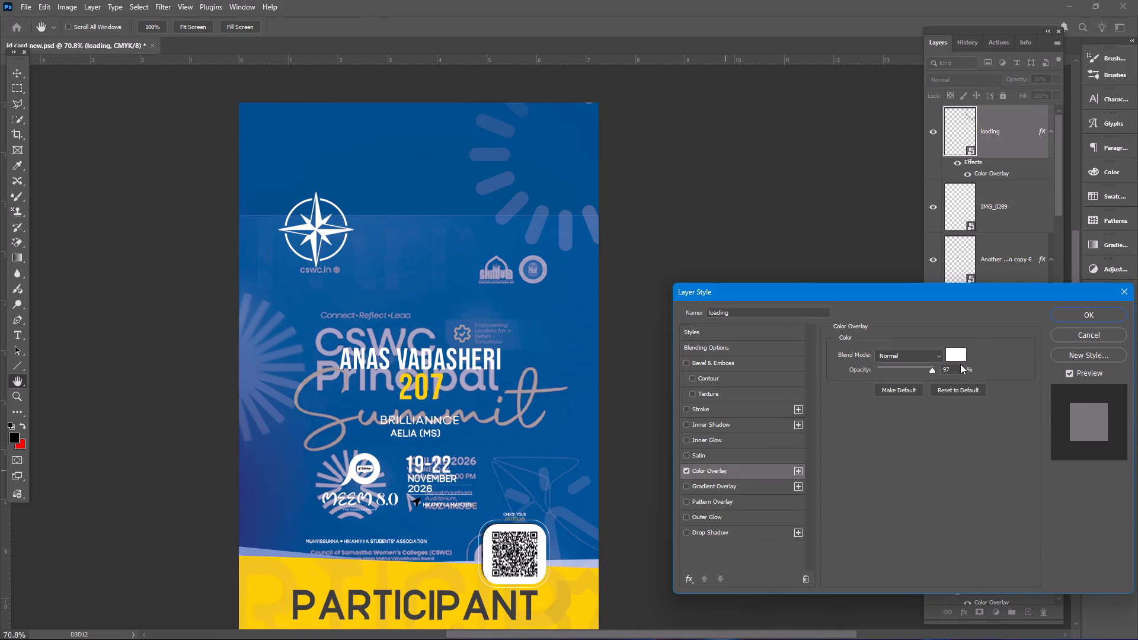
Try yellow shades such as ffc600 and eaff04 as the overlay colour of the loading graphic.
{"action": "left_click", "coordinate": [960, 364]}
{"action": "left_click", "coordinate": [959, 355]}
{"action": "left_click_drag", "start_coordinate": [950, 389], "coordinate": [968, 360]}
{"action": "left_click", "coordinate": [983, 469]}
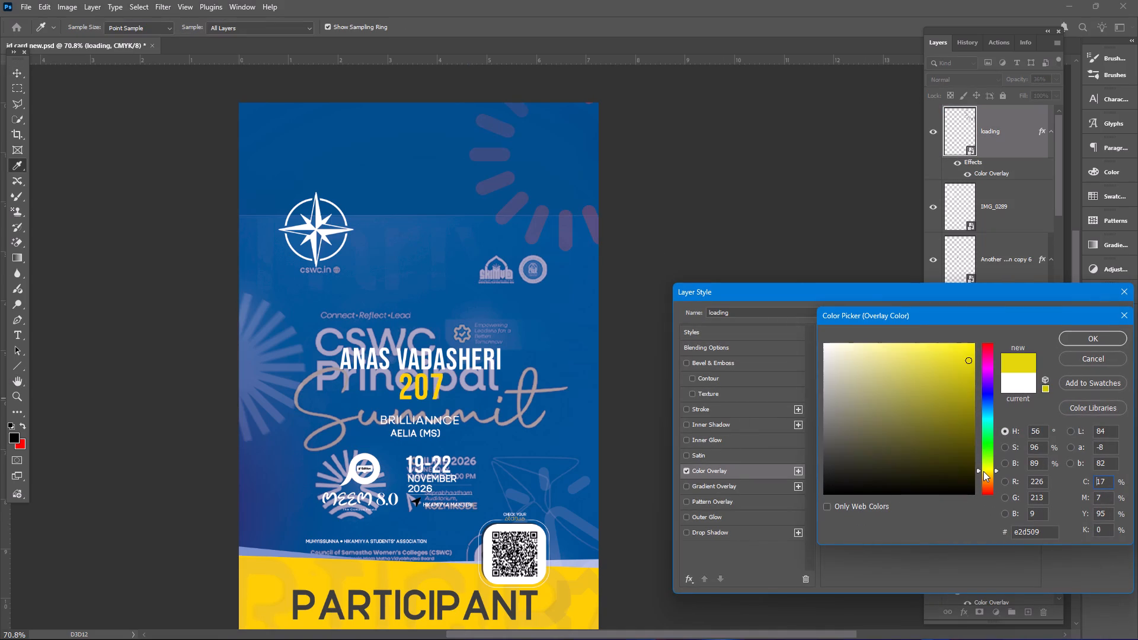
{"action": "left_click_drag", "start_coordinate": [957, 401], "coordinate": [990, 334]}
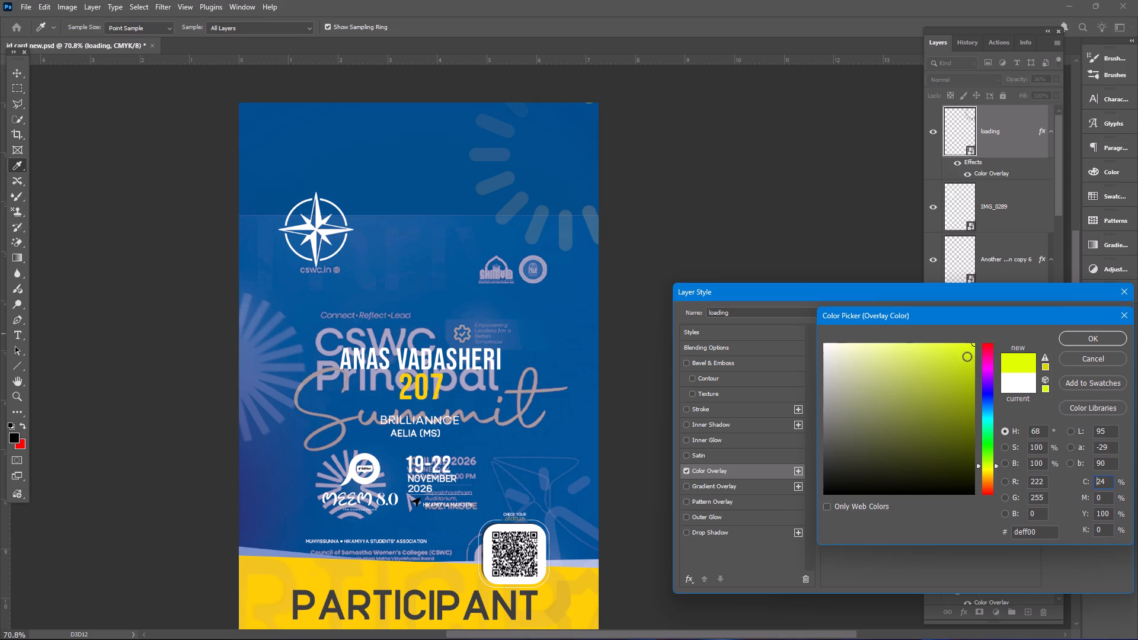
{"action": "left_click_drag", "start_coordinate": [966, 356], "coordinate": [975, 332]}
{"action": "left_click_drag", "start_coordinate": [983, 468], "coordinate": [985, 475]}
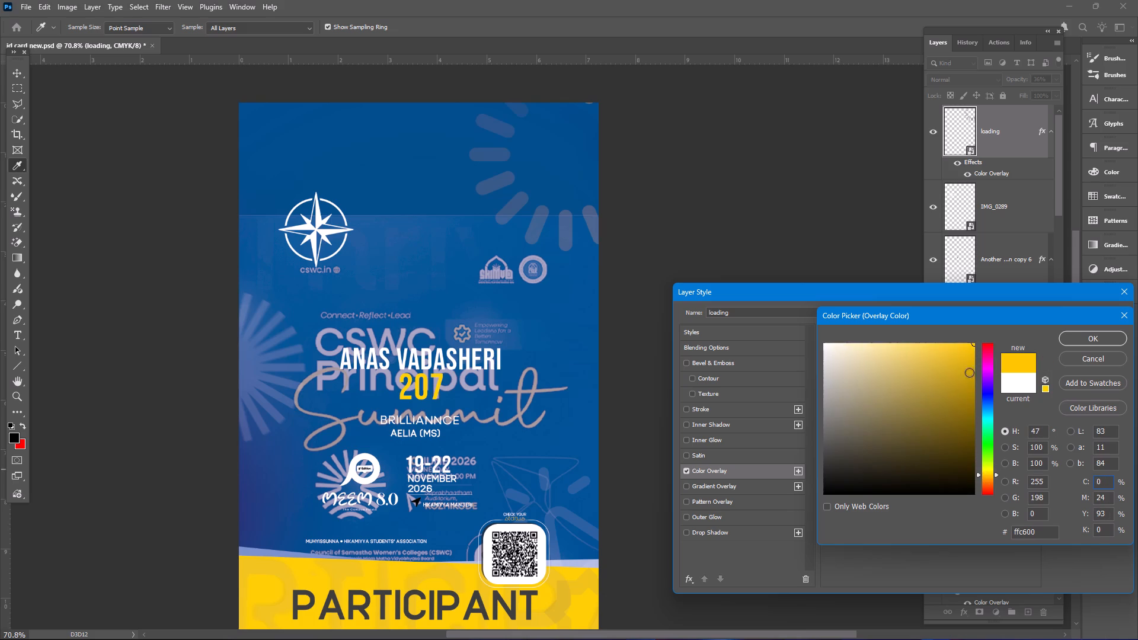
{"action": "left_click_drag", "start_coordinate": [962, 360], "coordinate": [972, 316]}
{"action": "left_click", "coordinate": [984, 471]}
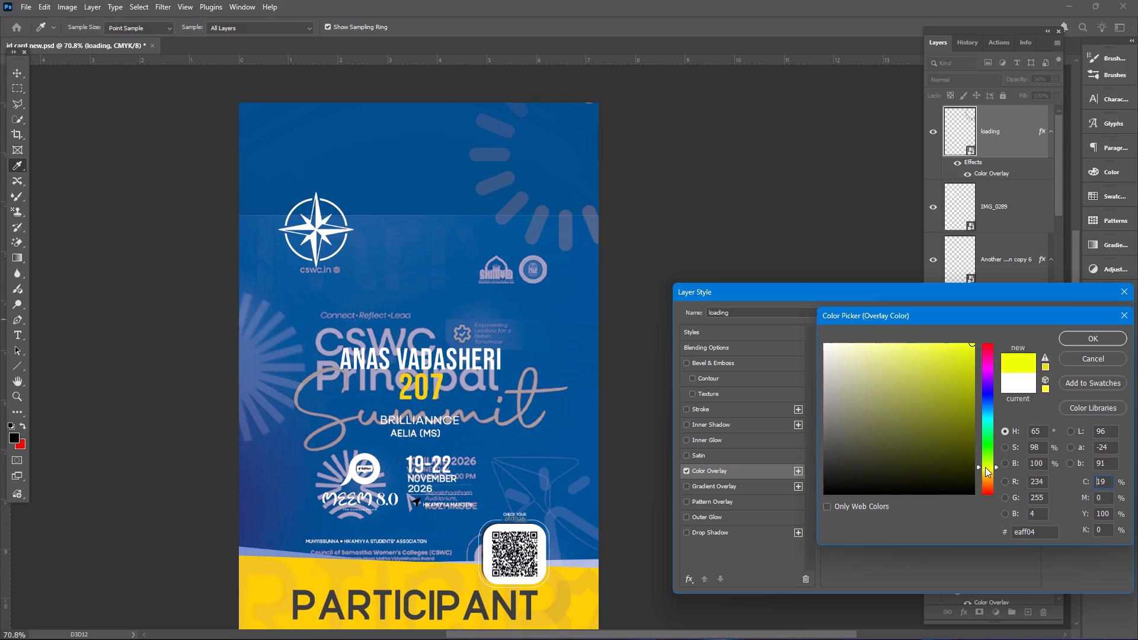
Set the overlay colour to white (ffffff), apply the layer style and deselect the loading layer.
{"action": "left_click_drag", "start_coordinate": [894, 385], "coordinate": [711, 305]}
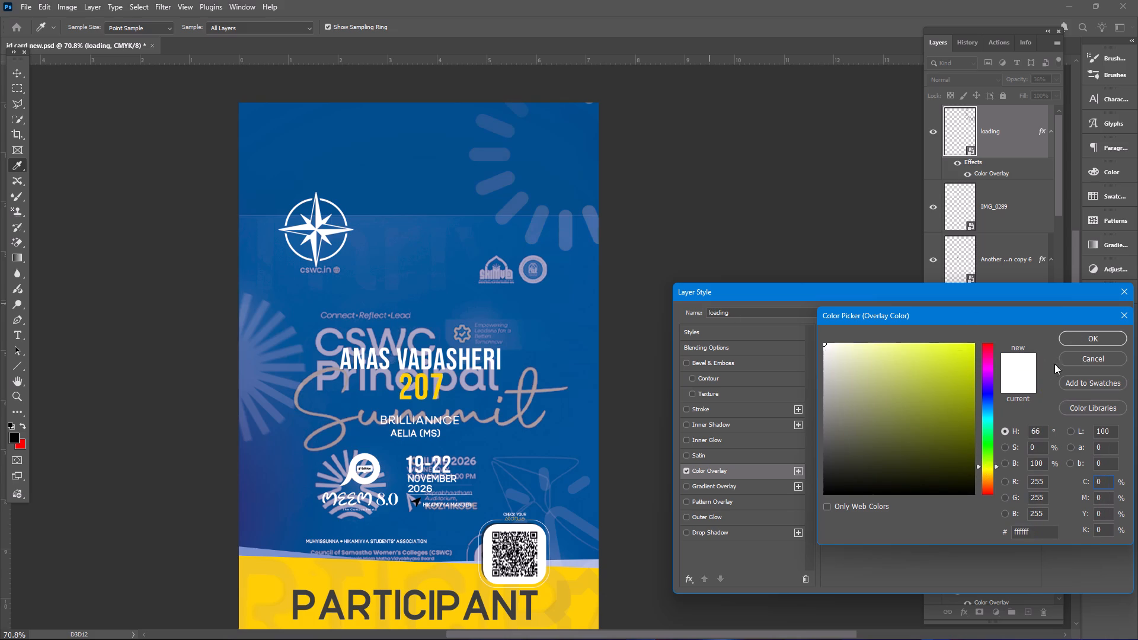
{"action": "left_click", "coordinate": [1090, 338]}
{"action": "left_click", "coordinate": [1099, 315]}
{"action": "left_click", "coordinate": [737, 140]}
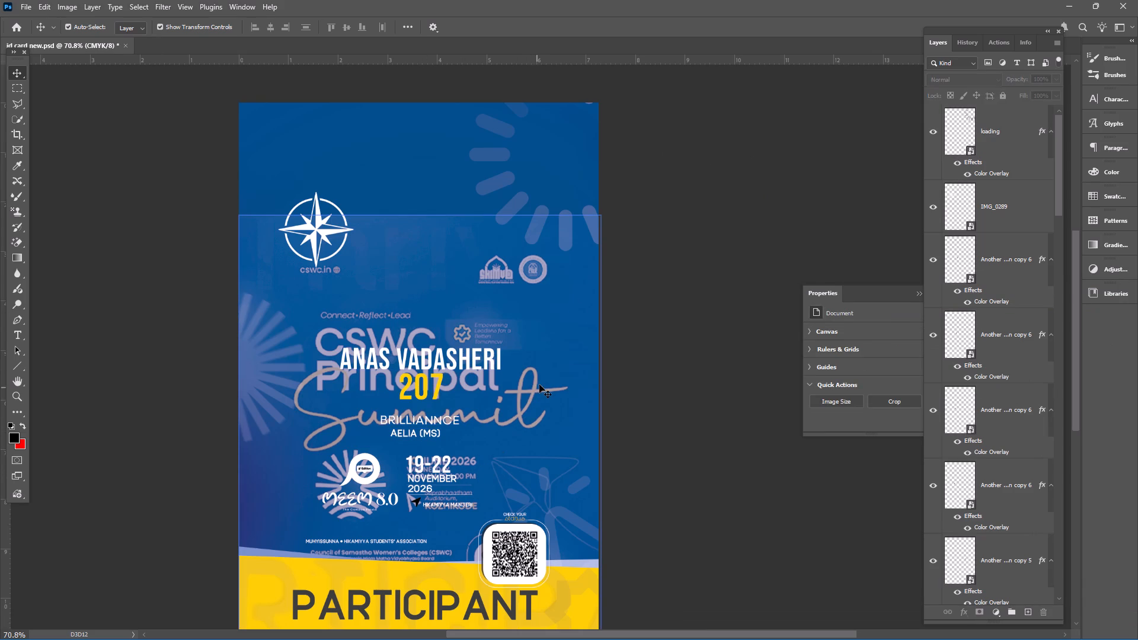
Place the IMG_0301 image, the white "Aura: Illumination beyond boundaries" theme lettering, as an embedded object on the ID card.
{"action": "left_click", "coordinate": [34, 5]}
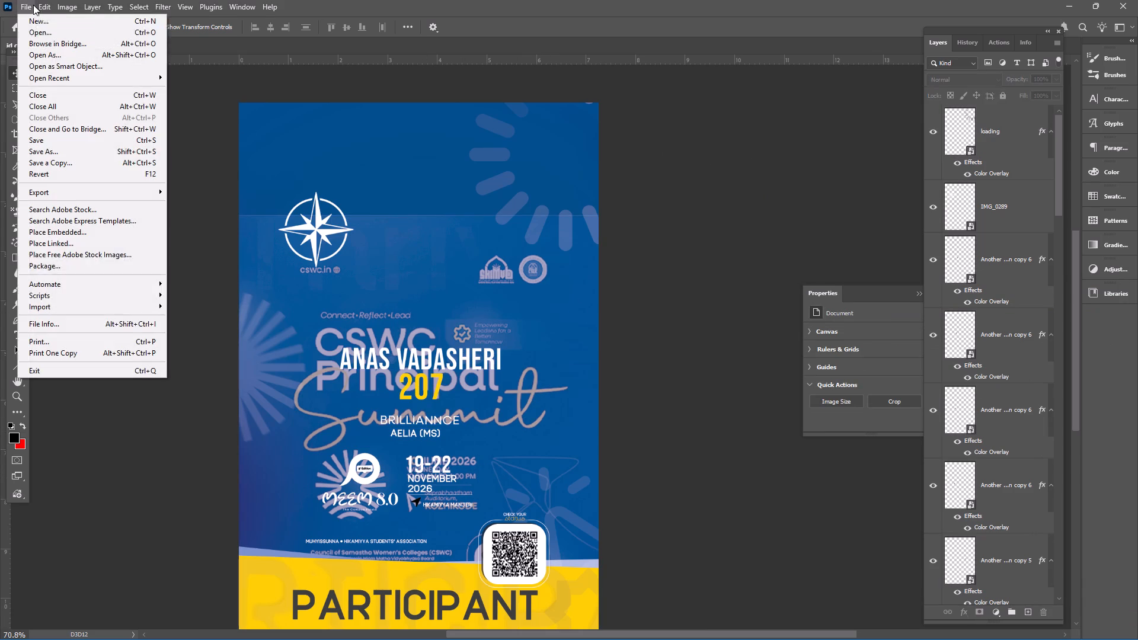
{"action": "left_click", "coordinate": [101, 236]}
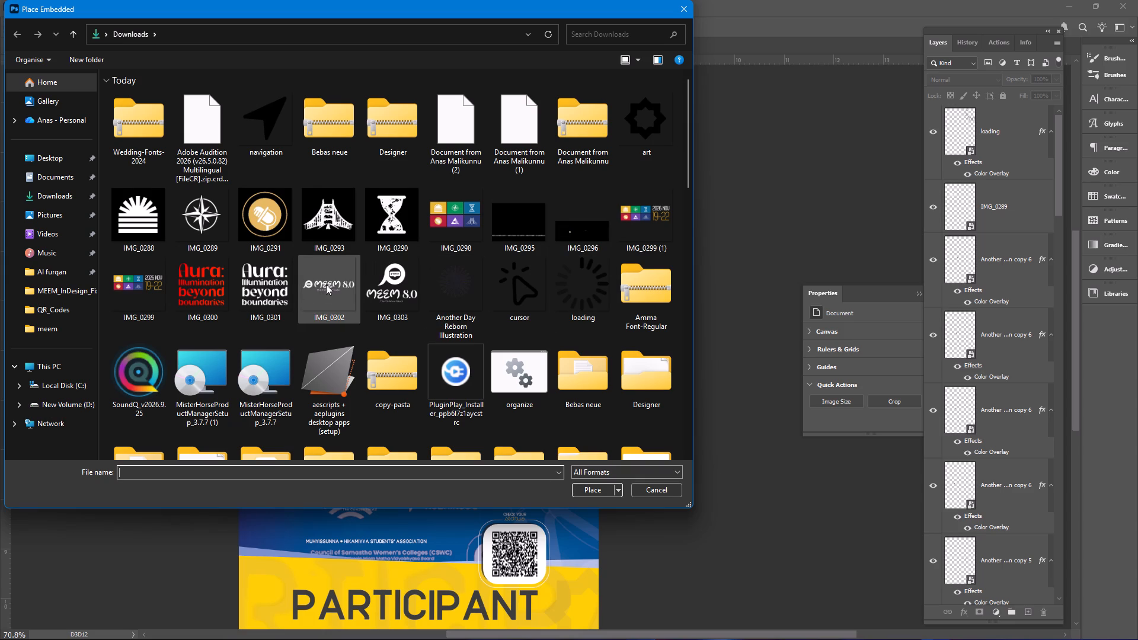
{"action": "left_click", "coordinate": [266, 283]}
{"action": "left_click", "coordinate": [267, 280]}
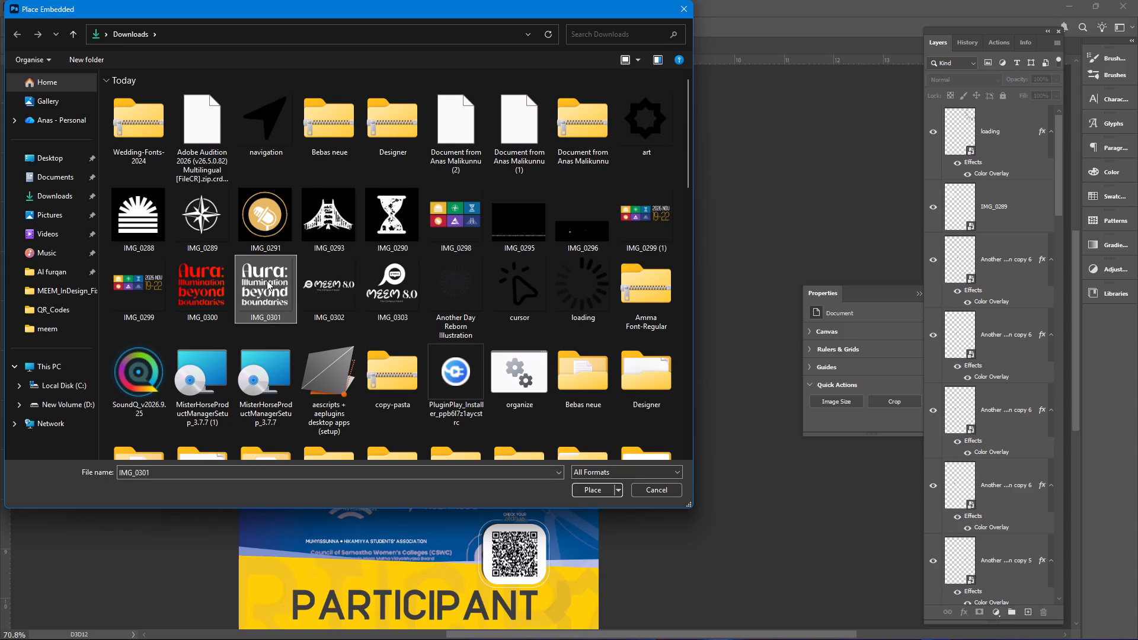
{"action": "double_click", "coordinate": [267, 280]}
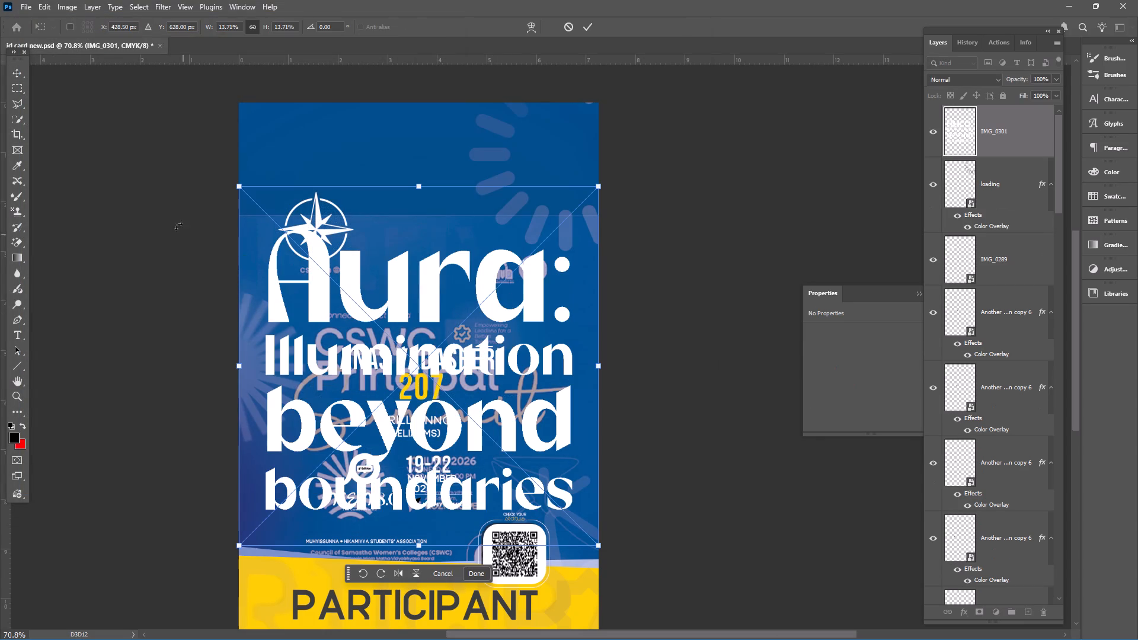
Scale the Aura lettering to about 2.59%, position it beside the event date above the QR code, and commit the placement.
{"action": "left_click_drag", "start_coordinate": [238, 187], "coordinate": [558, 450]}
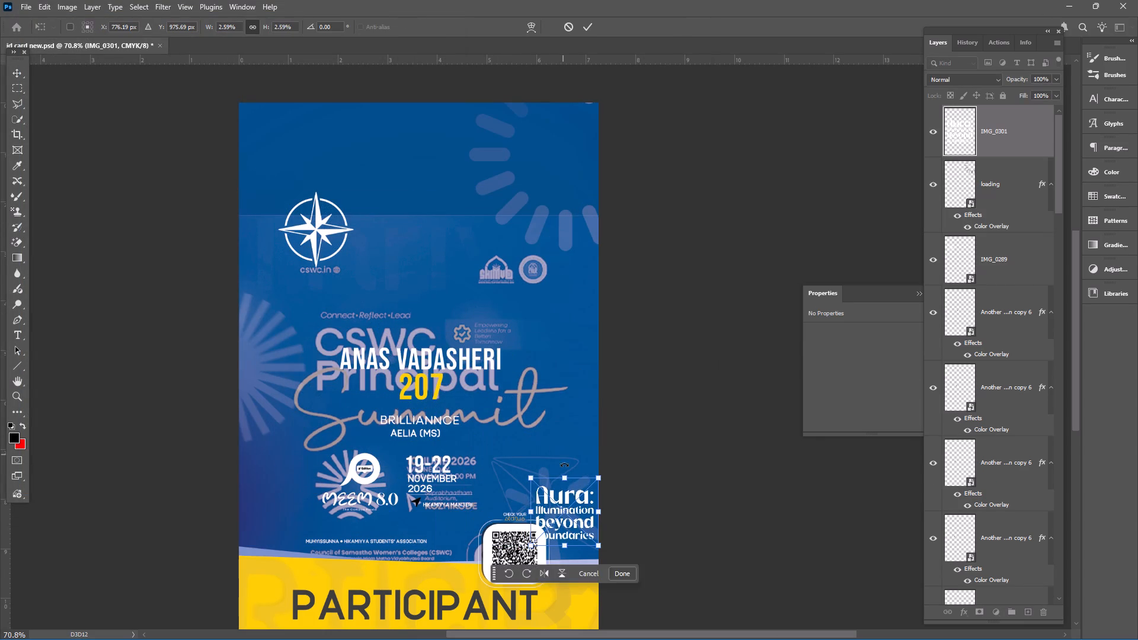
{"action": "left_click_drag", "start_coordinate": [557, 506], "coordinate": [498, 473]}
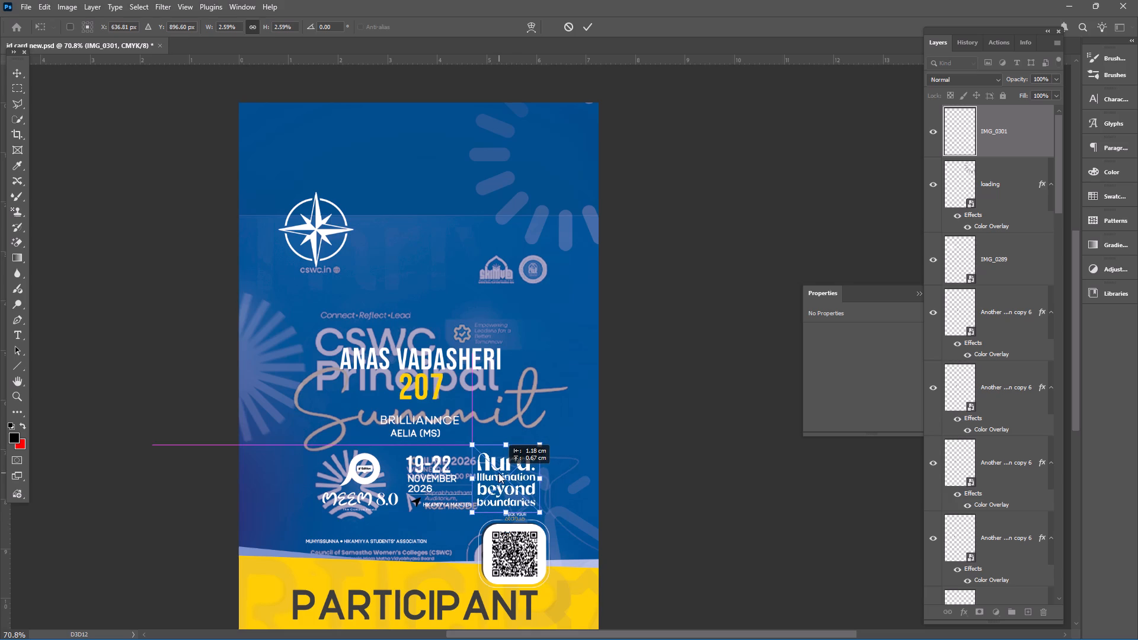
{"action": "left_click_drag", "start_coordinate": [498, 473], "coordinate": [500, 472]}
{"action": "left_click", "coordinate": [594, 23]}
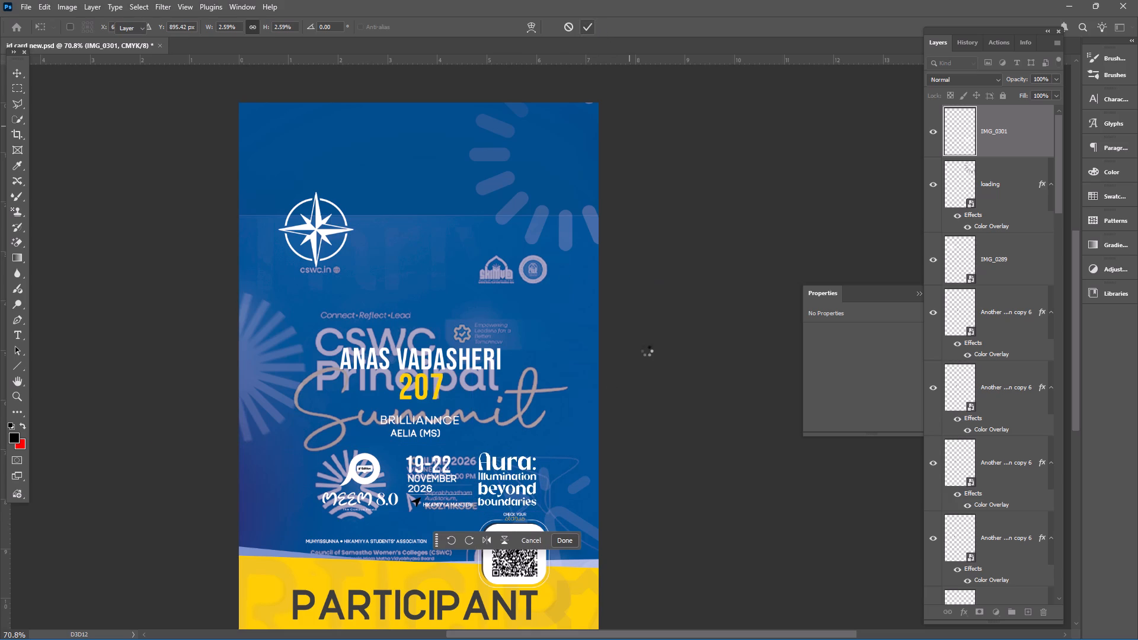
{"action": "left_click", "coordinate": [647, 351]}
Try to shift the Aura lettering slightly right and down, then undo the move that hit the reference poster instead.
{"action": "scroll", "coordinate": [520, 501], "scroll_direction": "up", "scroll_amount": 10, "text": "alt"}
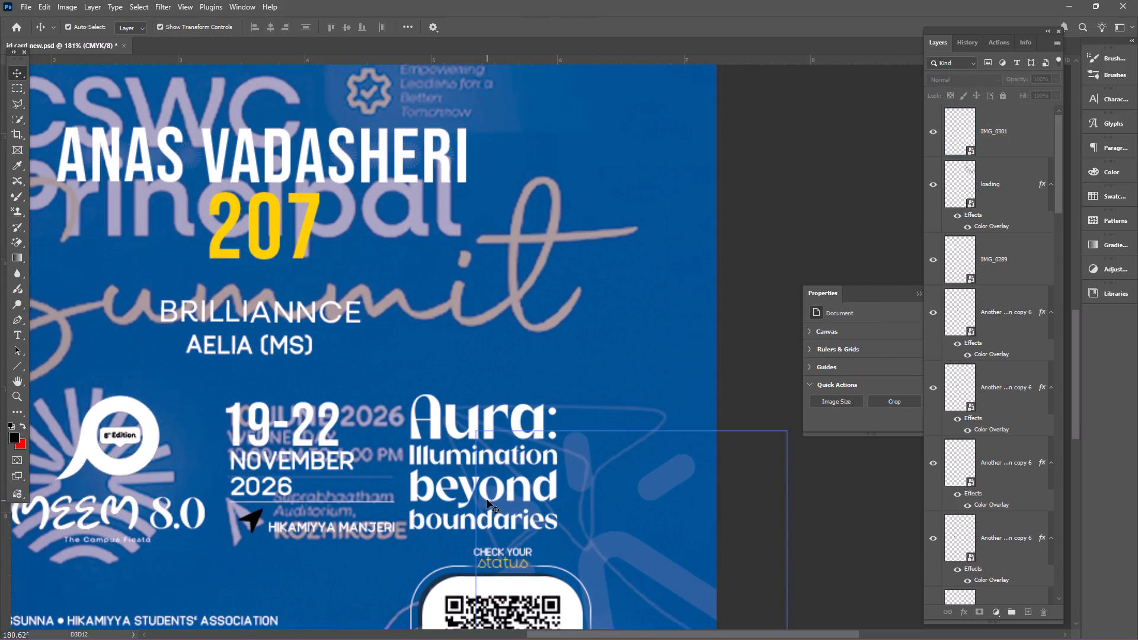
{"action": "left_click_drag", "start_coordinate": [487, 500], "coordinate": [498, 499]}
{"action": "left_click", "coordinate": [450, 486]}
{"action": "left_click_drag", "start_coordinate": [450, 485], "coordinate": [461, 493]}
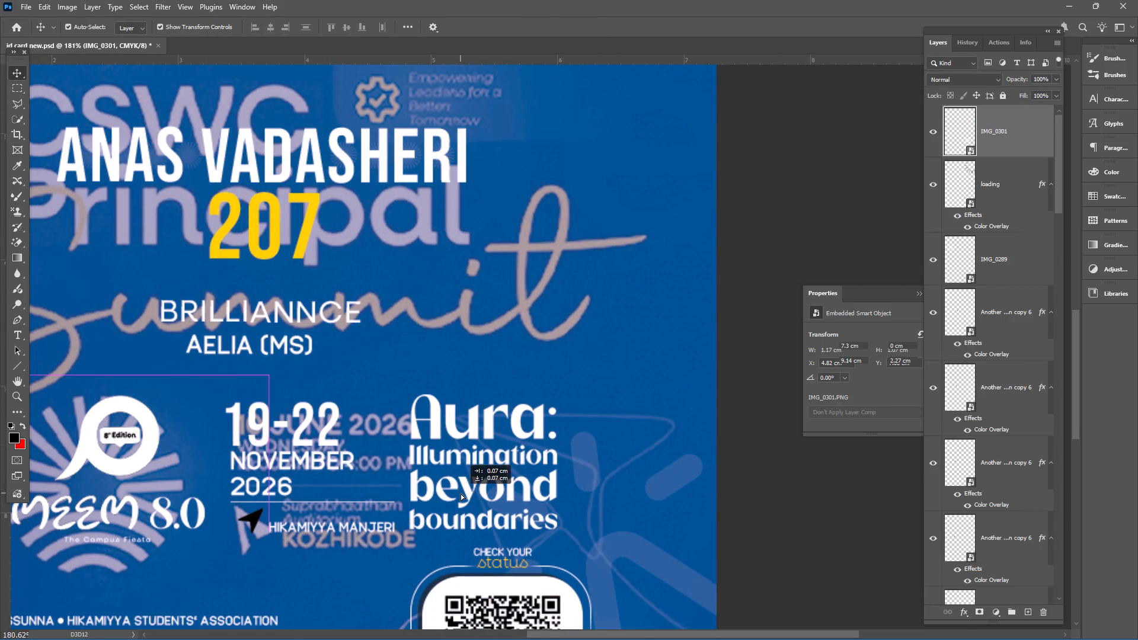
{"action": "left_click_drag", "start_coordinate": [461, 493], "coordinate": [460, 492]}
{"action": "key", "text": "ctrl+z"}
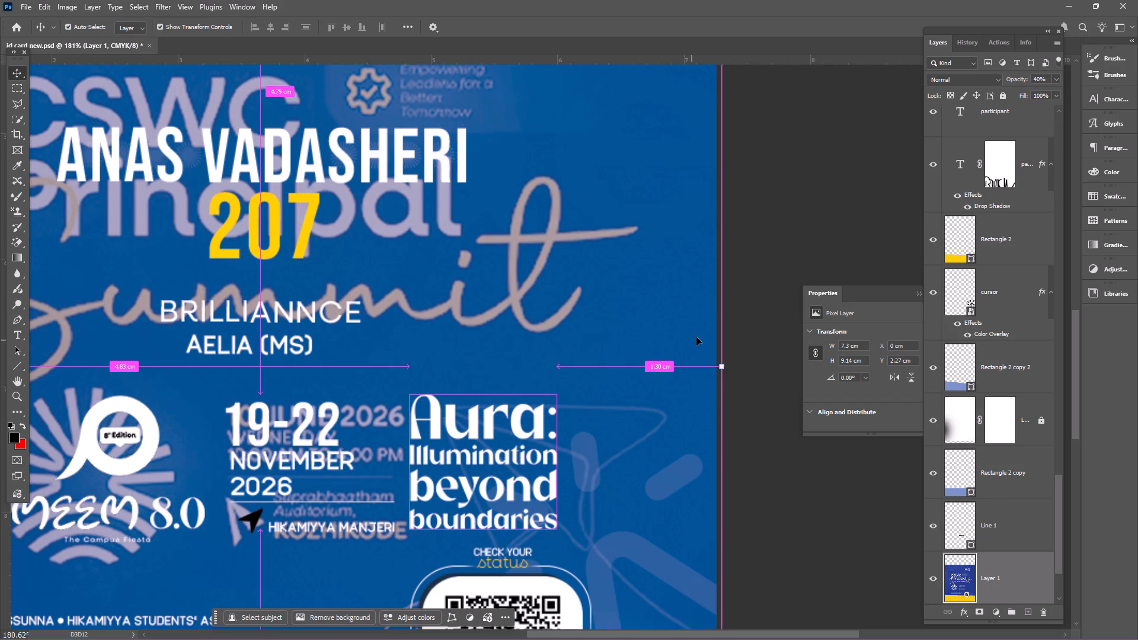
Lock Layer 1, the reference poster.
{"action": "key", "text": "ctrl+slash"}
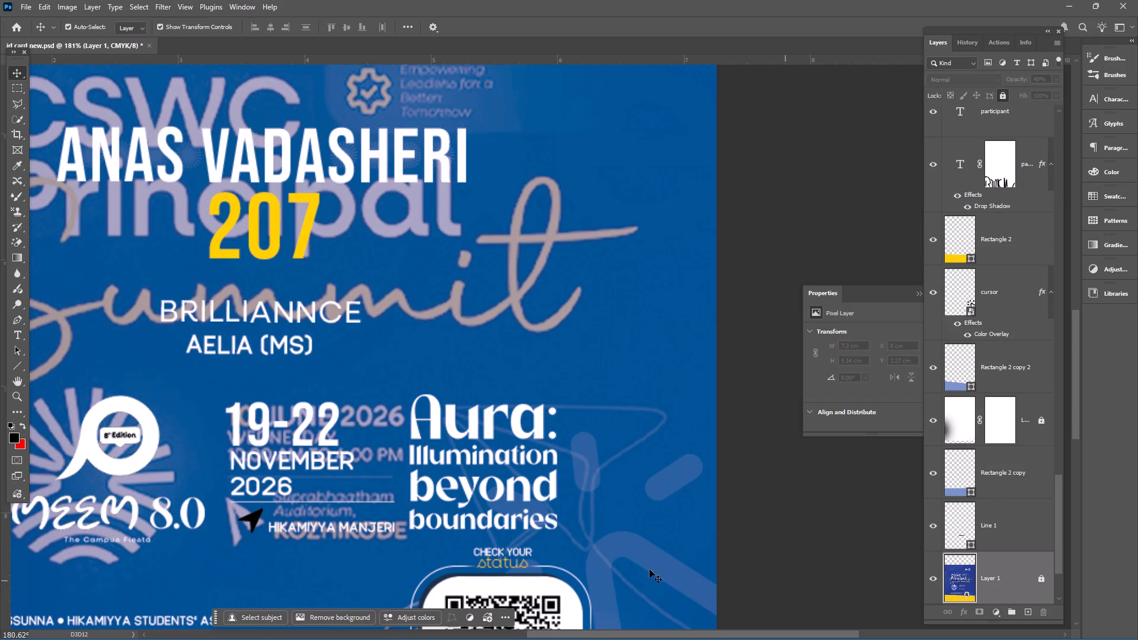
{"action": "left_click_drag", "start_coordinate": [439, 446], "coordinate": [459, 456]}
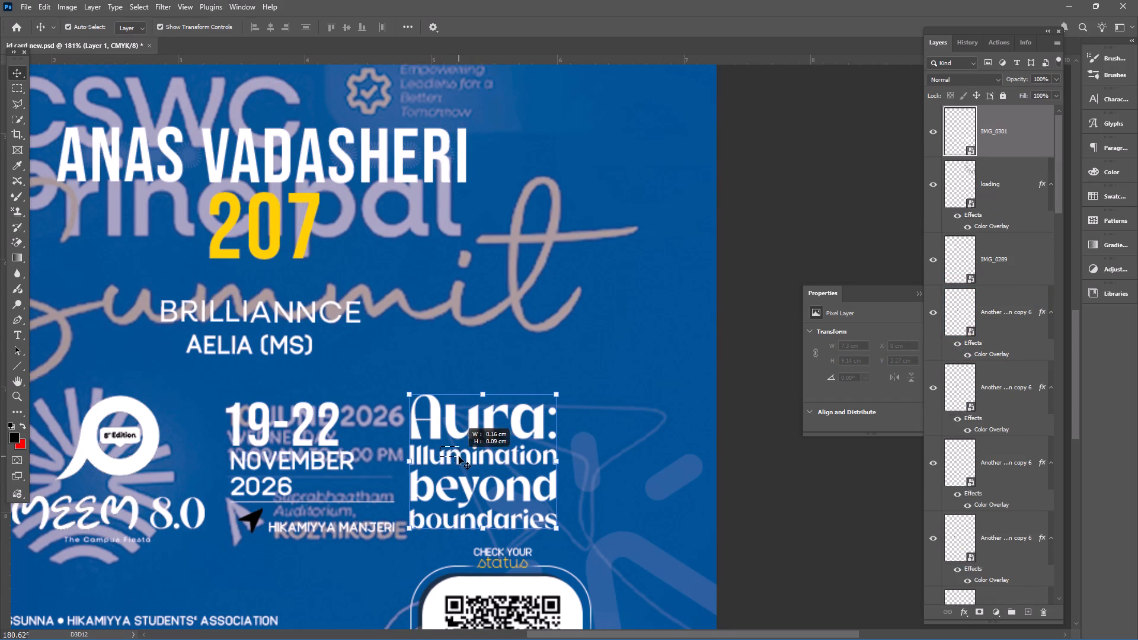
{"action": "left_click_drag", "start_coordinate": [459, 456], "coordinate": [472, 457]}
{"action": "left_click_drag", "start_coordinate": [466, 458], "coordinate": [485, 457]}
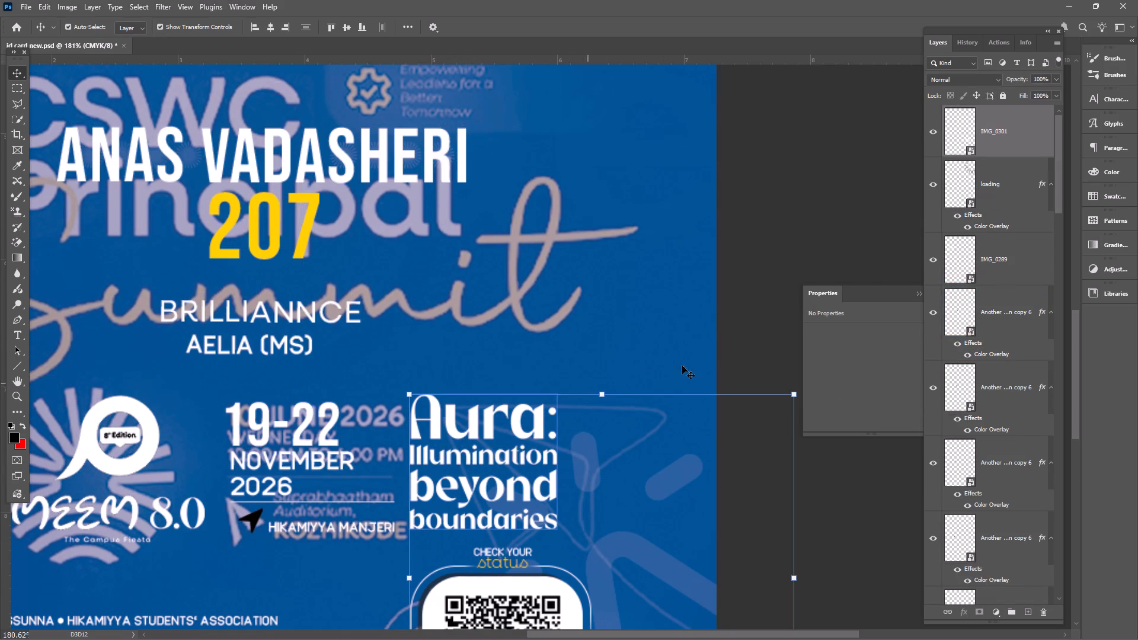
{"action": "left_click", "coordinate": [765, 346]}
Move the Aura lettering about 0.09 cm right and 0.04 cm down, just above the "Check your status" caption.
{"action": "left_click", "coordinate": [444, 415]}
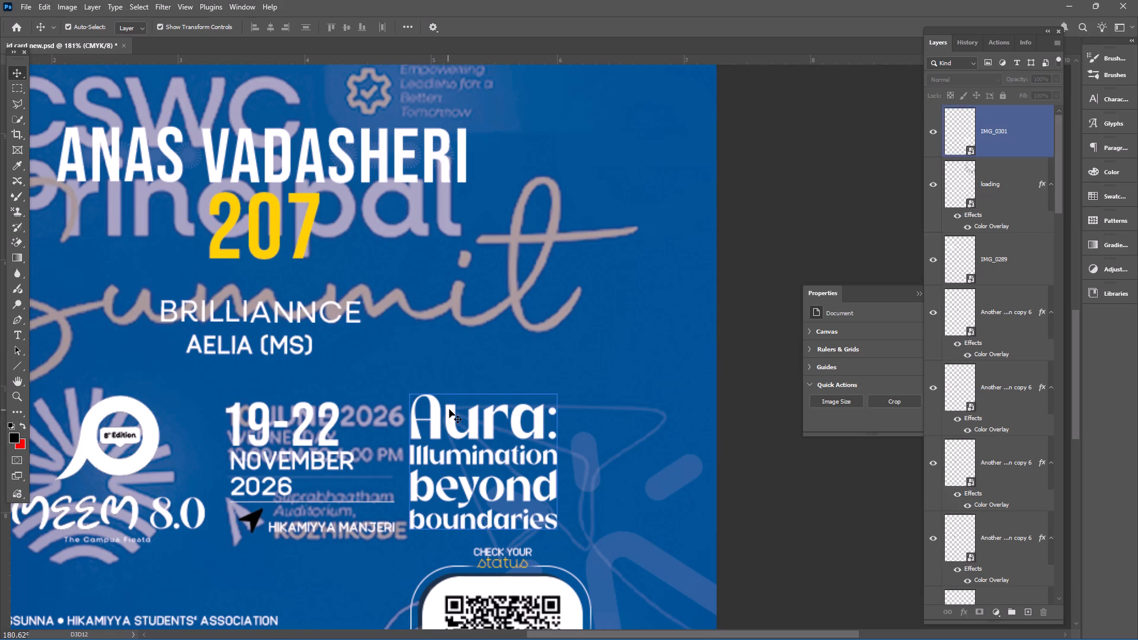
{"action": "left_click", "coordinate": [434, 417]}
{"action": "left_click_drag", "start_coordinate": [434, 417], "coordinate": [446, 421]}
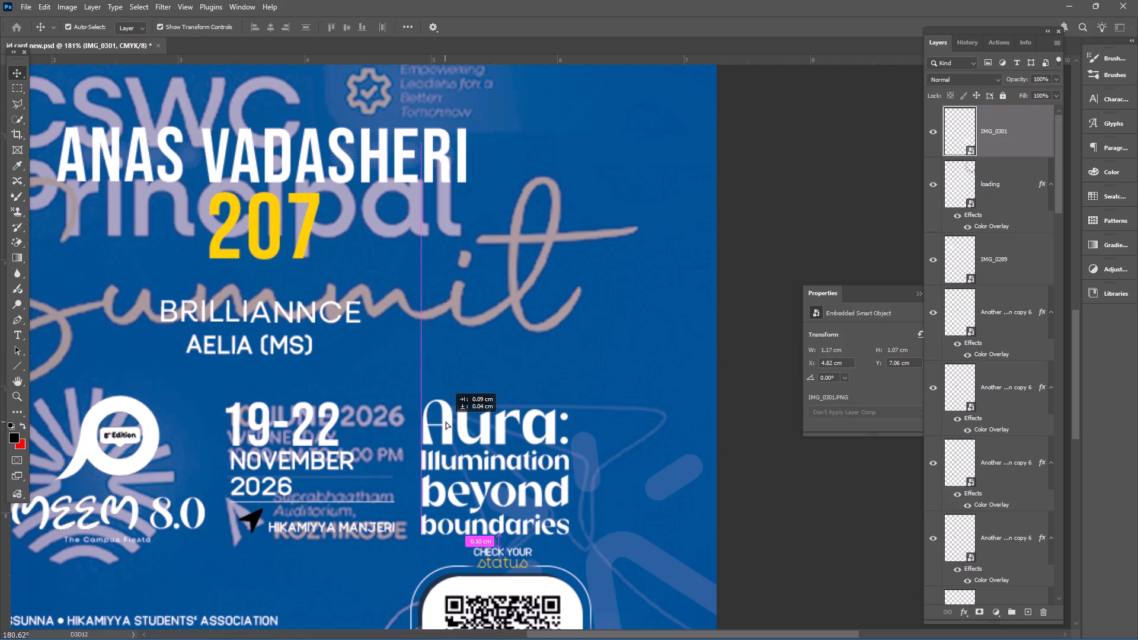
{"action": "left_click_drag", "start_coordinate": [446, 421], "coordinate": [445, 422]}
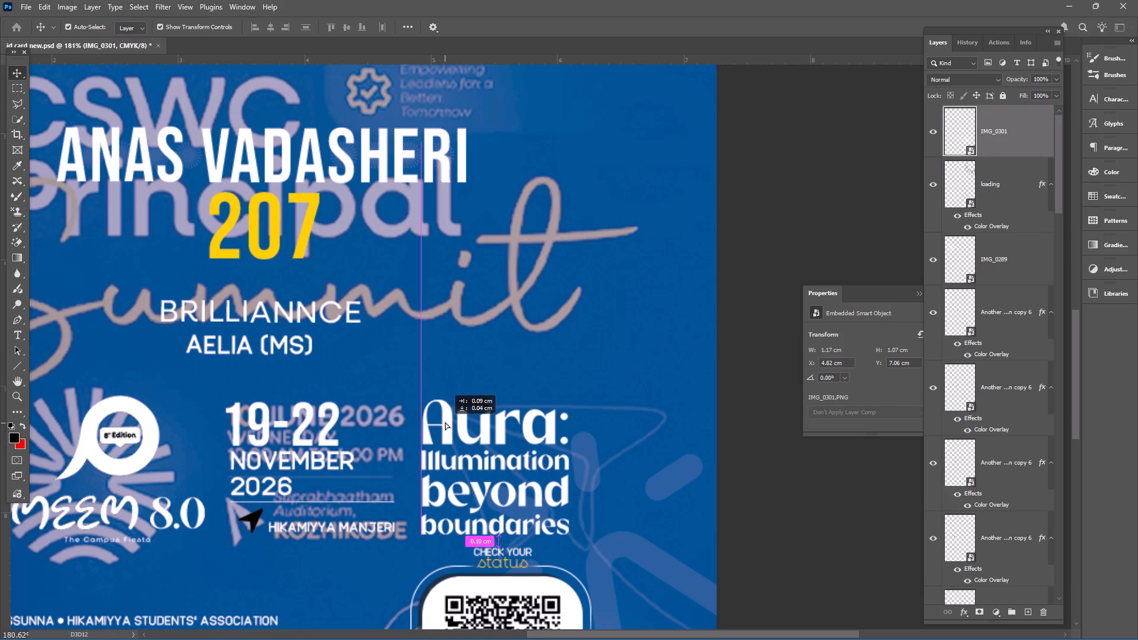
{"action": "left_click_drag", "start_coordinate": [445, 422], "coordinate": [446, 422]}
{"action": "scroll", "coordinate": [440, 430], "scroll_direction": "down", "scroll_amount": 10, "text": "alt"}
{"action": "left_click", "coordinate": [721, 478]}
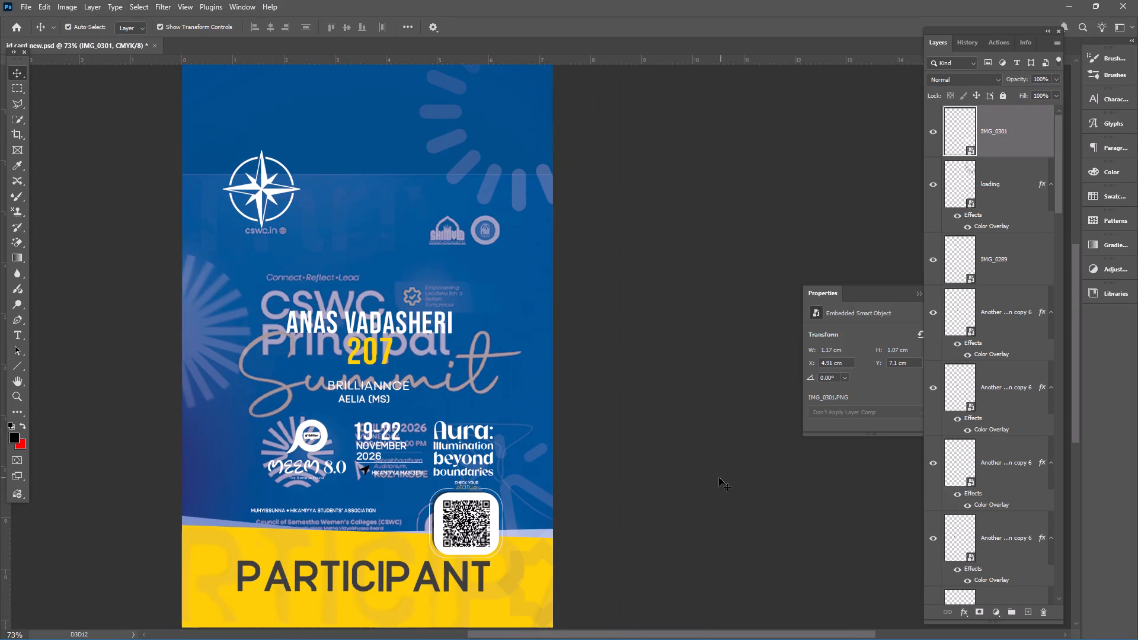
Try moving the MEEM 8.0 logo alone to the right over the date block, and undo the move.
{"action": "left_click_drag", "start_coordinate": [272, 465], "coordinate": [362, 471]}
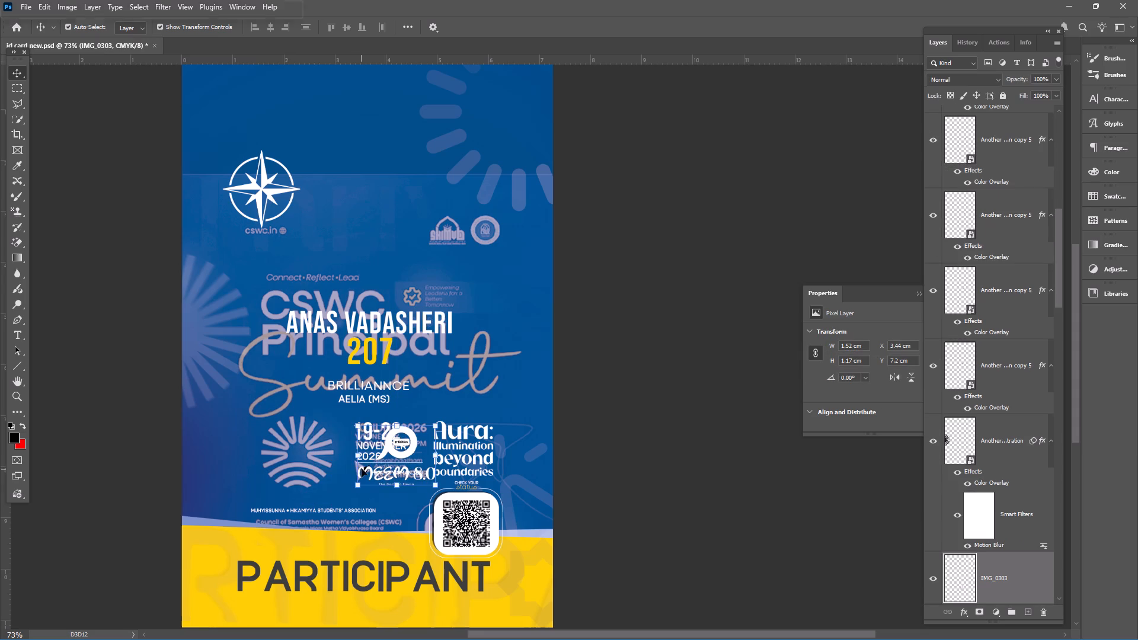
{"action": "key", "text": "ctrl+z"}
Select the row of MEEM logo, date and venue details, Aura lettering and cursor graphic together, and nudge it about 0.15 cm left.
{"action": "left_click", "coordinate": [222, 472]}
{"action": "left_click_drag", "start_coordinate": [232, 466], "coordinate": [249, 472]}
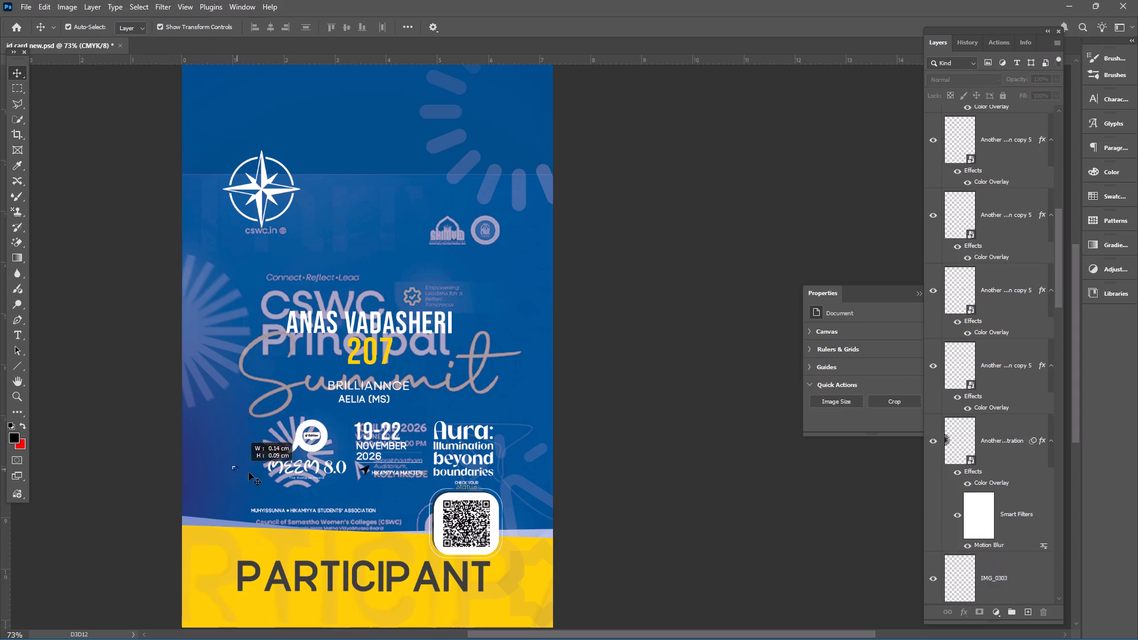
{"action": "left_click_drag", "start_coordinate": [249, 472], "coordinate": [514, 440]}
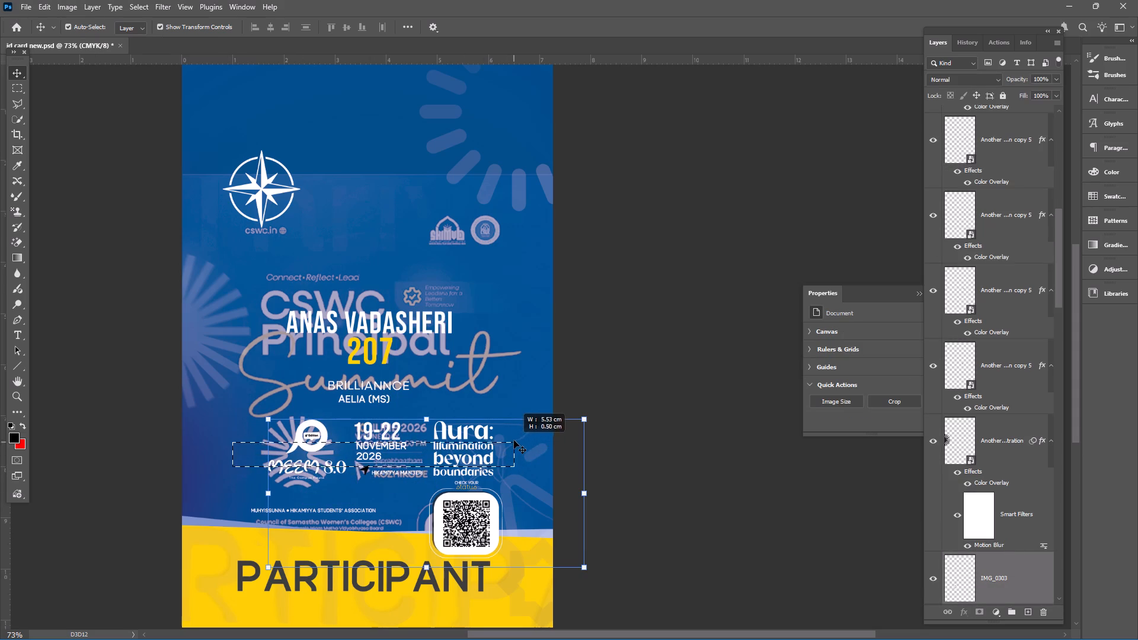
{"action": "left_click_drag", "start_coordinate": [514, 440], "coordinate": [513, 416]}
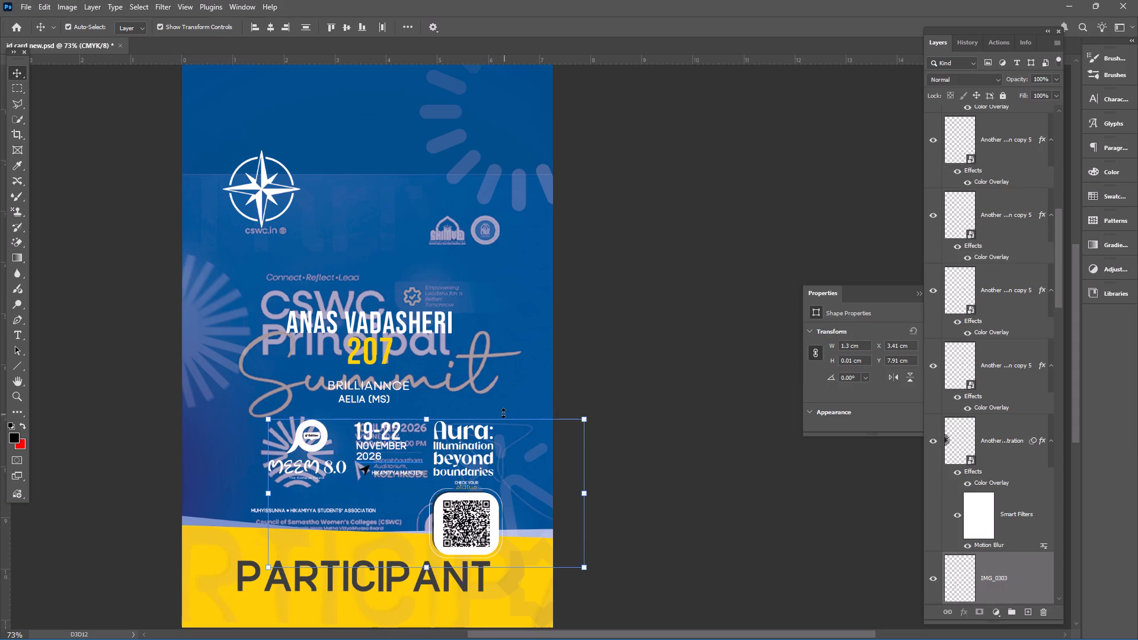
{"action": "key", "text": "Left"}
{"action": "key", "text": "Left"}
{"action": "key", "text": "Left"}
{"action": "key", "text": "Left"}
{"action": "key", "text": "Left"}
{"action": "key", "text": "Left"}
{"action": "key", "text": "Left"}
{"action": "key", "text": "Left"}
{"action": "key", "text": "Left"}
{"action": "key", "text": "Left"}
{"action": "key", "text": "Left"}
{"action": "key", "text": "Left"}
{"action": "key", "text": "Left"}
{"action": "key", "text": "Left"}
{"action": "key", "text": "Left"}
{"action": "key", "text": "Left"}
{"action": "key", "text": "Left"}
{"action": "key", "text": "Left"}
{"action": "key", "text": "Left"}
{"action": "key", "text": "Left"}
{"action": "key", "text": "Left"}
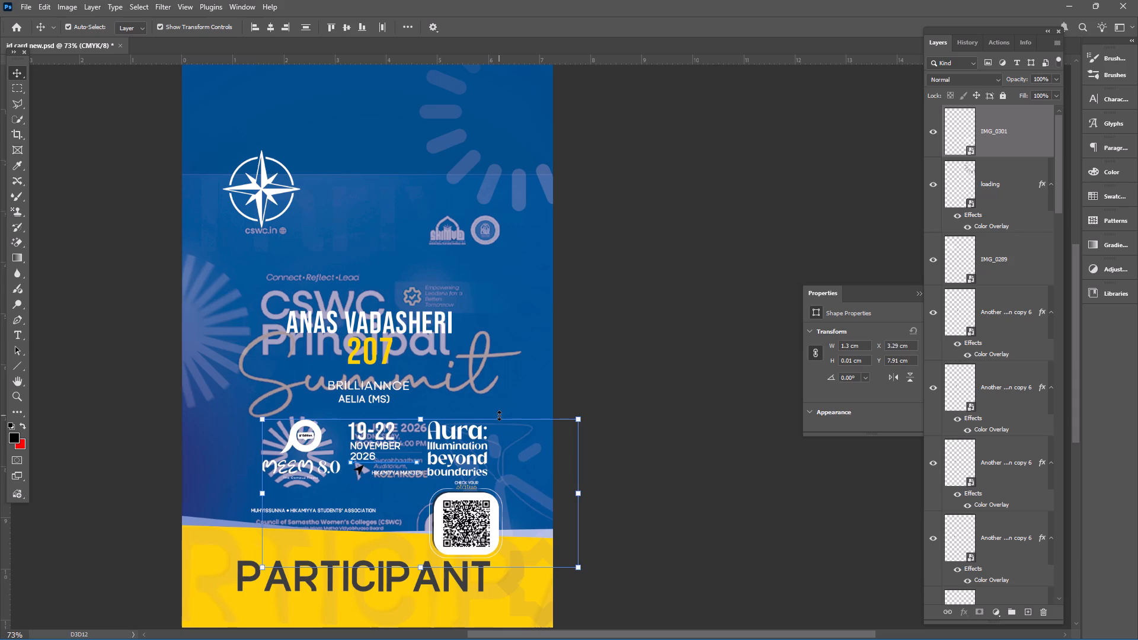
{"action": "key", "text": "Left"}
Shift the selected logo, event details and Aura row about 0.44 cm further left, keeping its height nearly level, and deselect it.
{"action": "left_click_drag", "start_coordinate": [367, 444], "coordinate": [359, 445]}
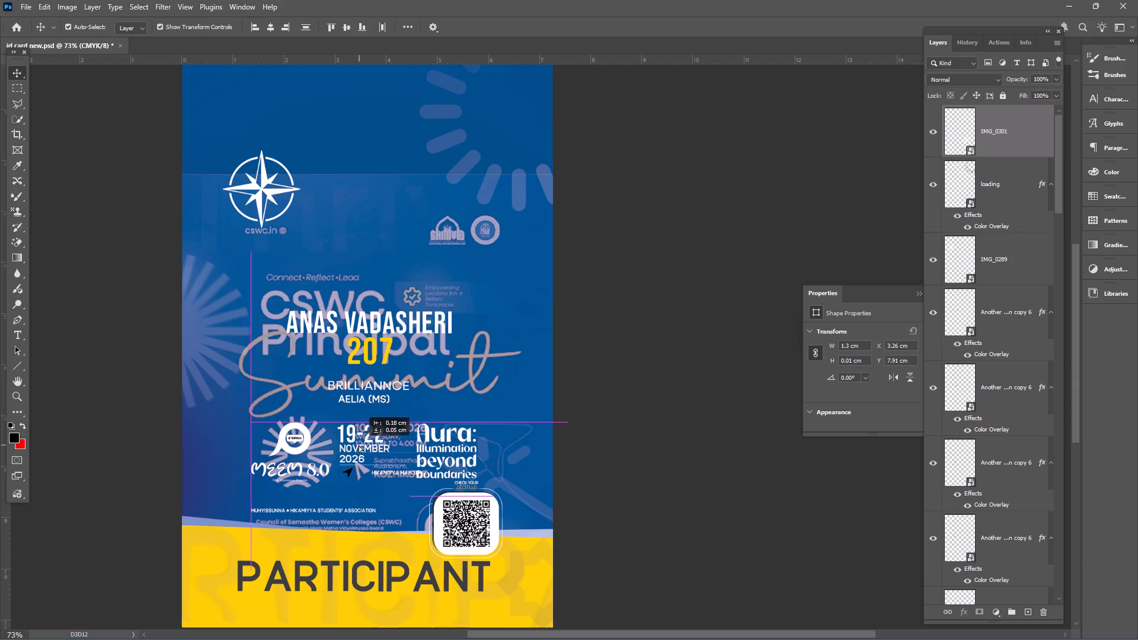
{"action": "left_click_drag", "start_coordinate": [359, 445], "coordinate": [350, 439]}
{"action": "right_click", "coordinate": [354, 441]}
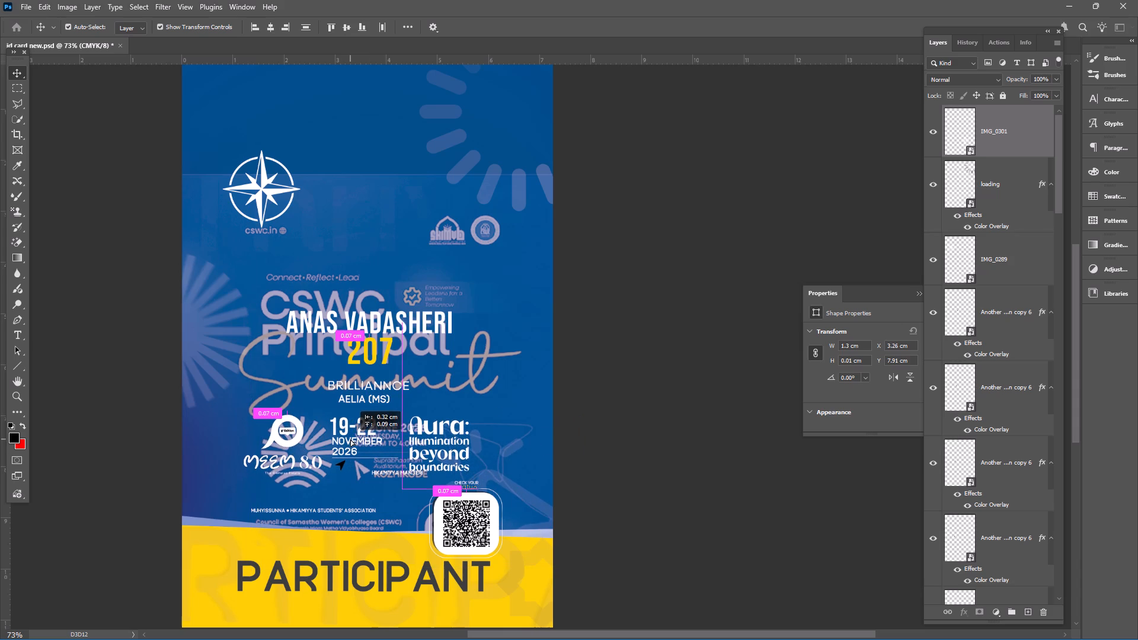
{"action": "left_click_drag", "start_coordinate": [350, 439], "coordinate": [346, 444]}
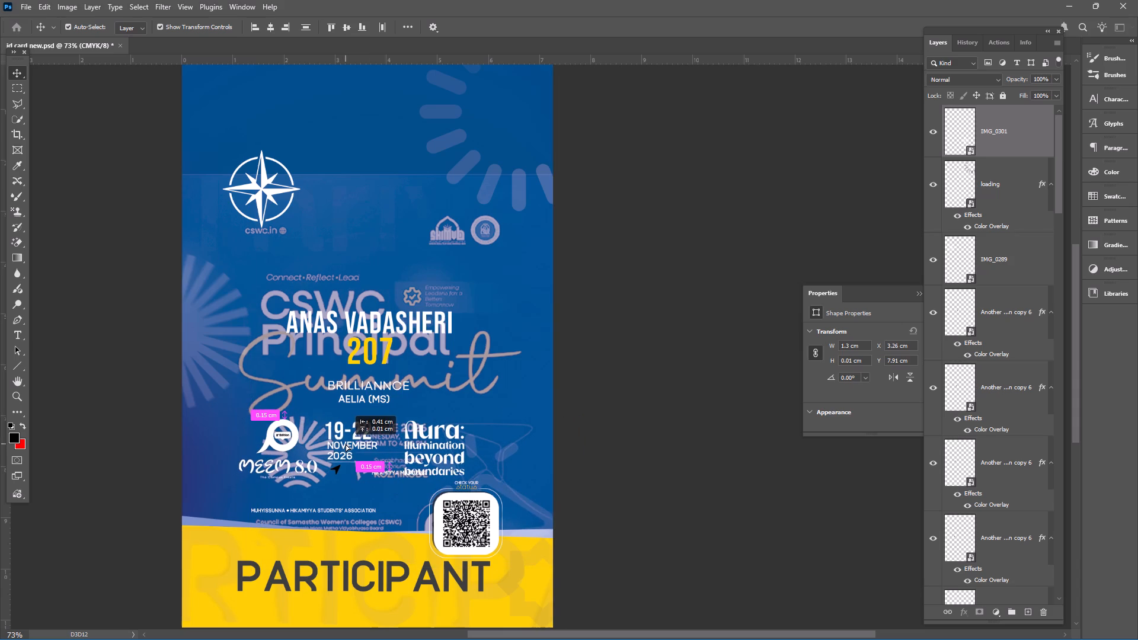
{"action": "left_click_drag", "start_coordinate": [346, 444], "coordinate": [344, 444]}
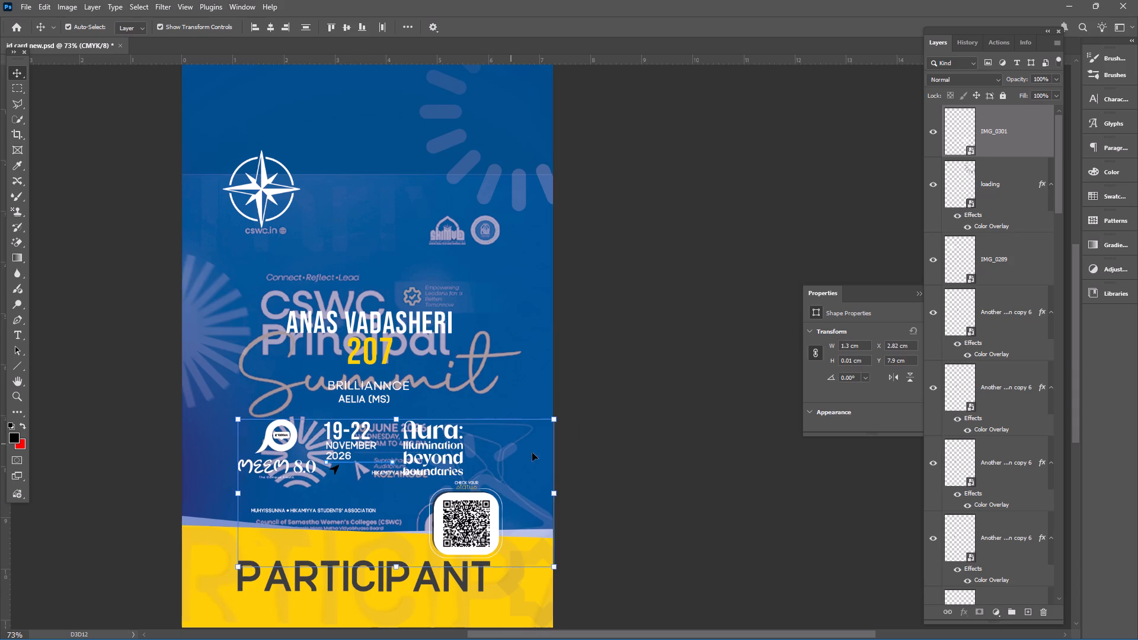
{"action": "left_click", "coordinate": [615, 495]}
Move the faint cursor graphic behind the QR code about 0.11 cm right and 0.13 cm up, and deselect it.
{"action": "left_click", "coordinate": [488, 452]}
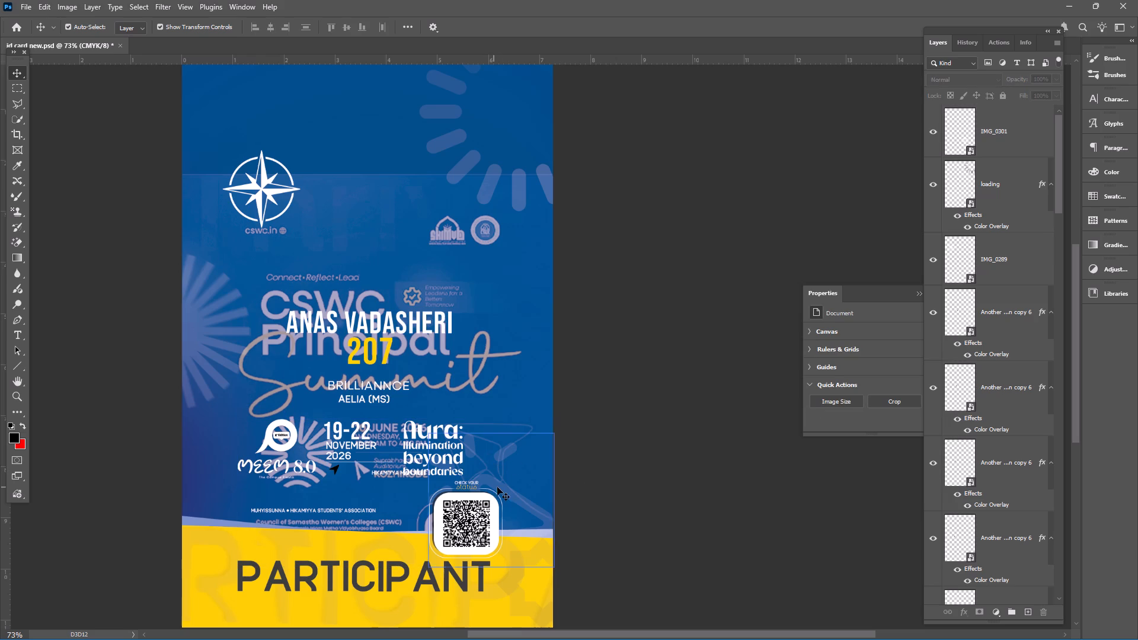
{"action": "left_click", "coordinate": [500, 487]}
{"action": "left_click_drag", "start_coordinate": [514, 498], "coordinate": [501, 497]}
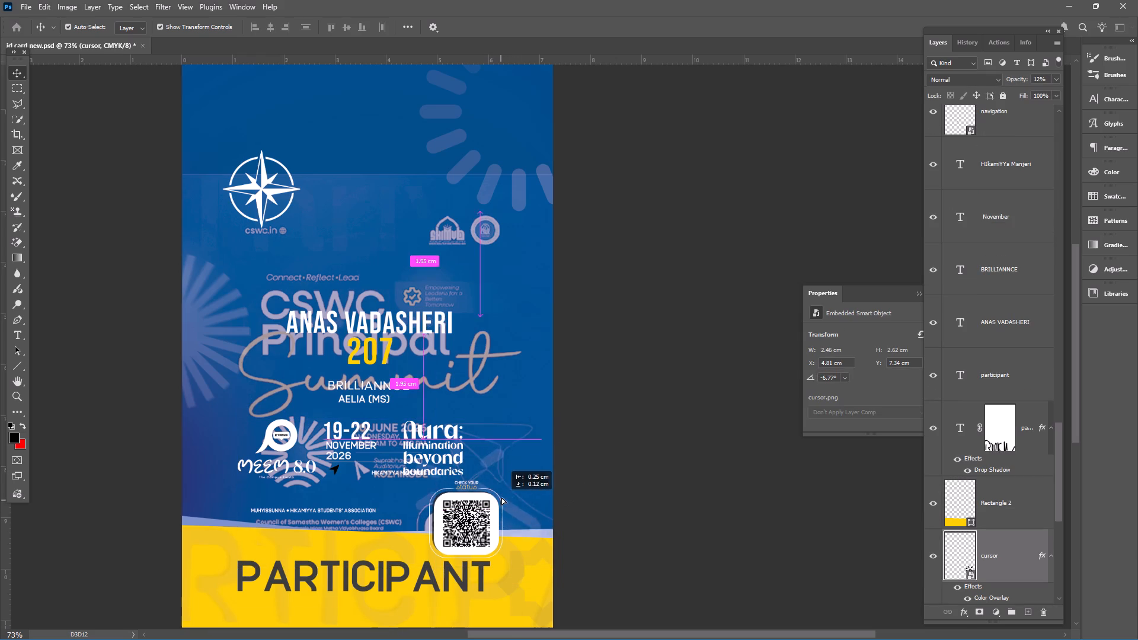
{"action": "left_click_drag", "start_coordinate": [501, 497], "coordinate": [520, 494]}
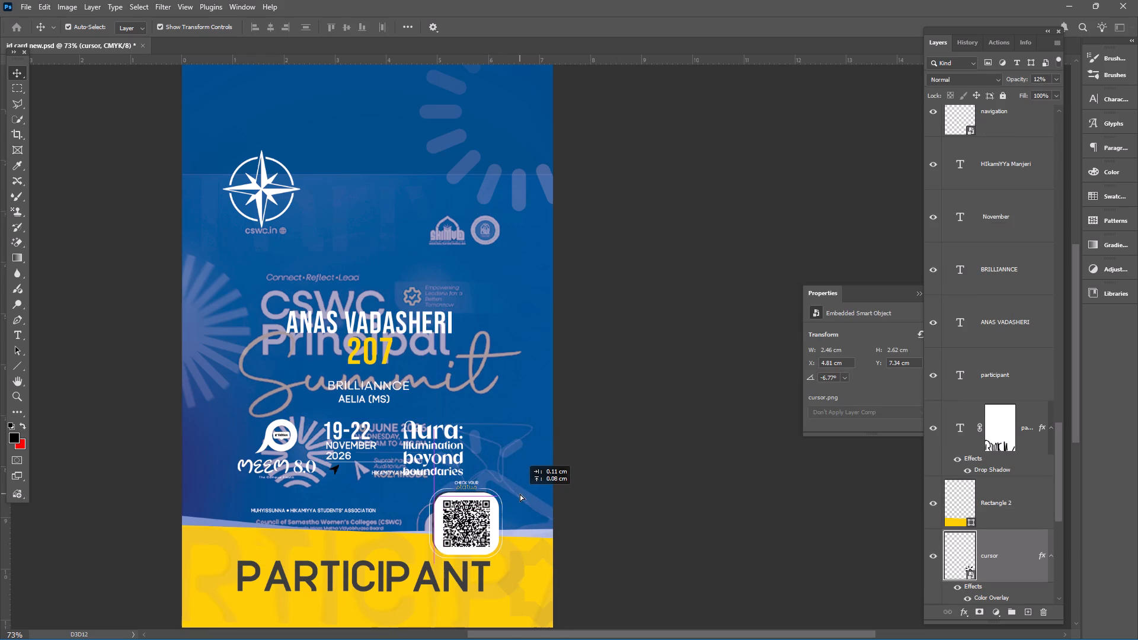
{"action": "left_click_drag", "start_coordinate": [520, 494], "coordinate": [520, 492]}
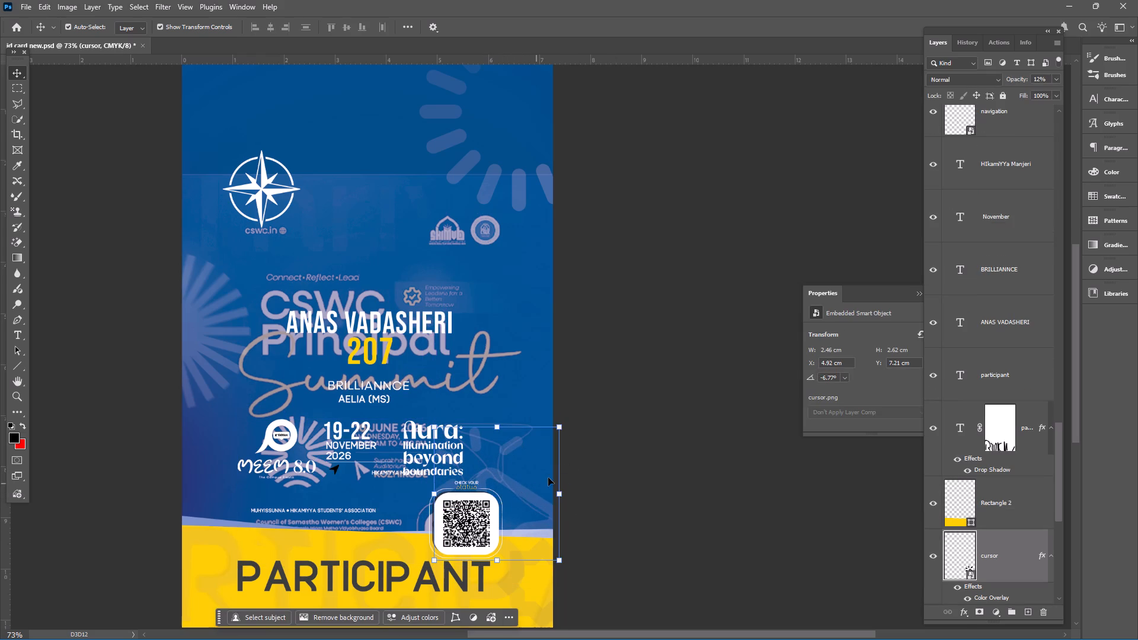
{"action": "left_click", "coordinate": [721, 466]}
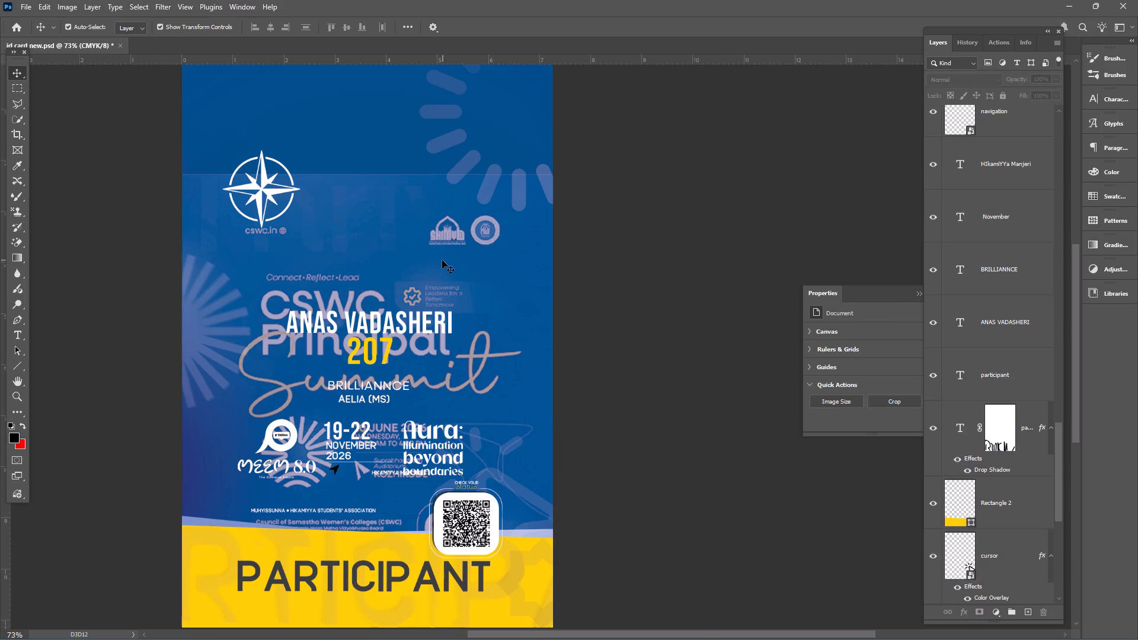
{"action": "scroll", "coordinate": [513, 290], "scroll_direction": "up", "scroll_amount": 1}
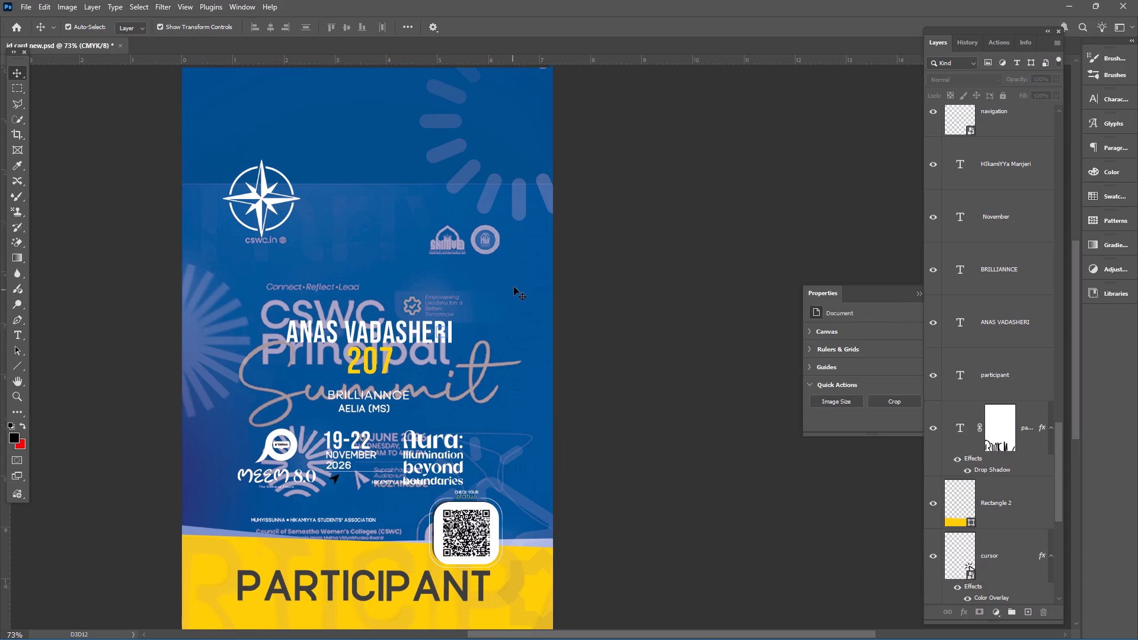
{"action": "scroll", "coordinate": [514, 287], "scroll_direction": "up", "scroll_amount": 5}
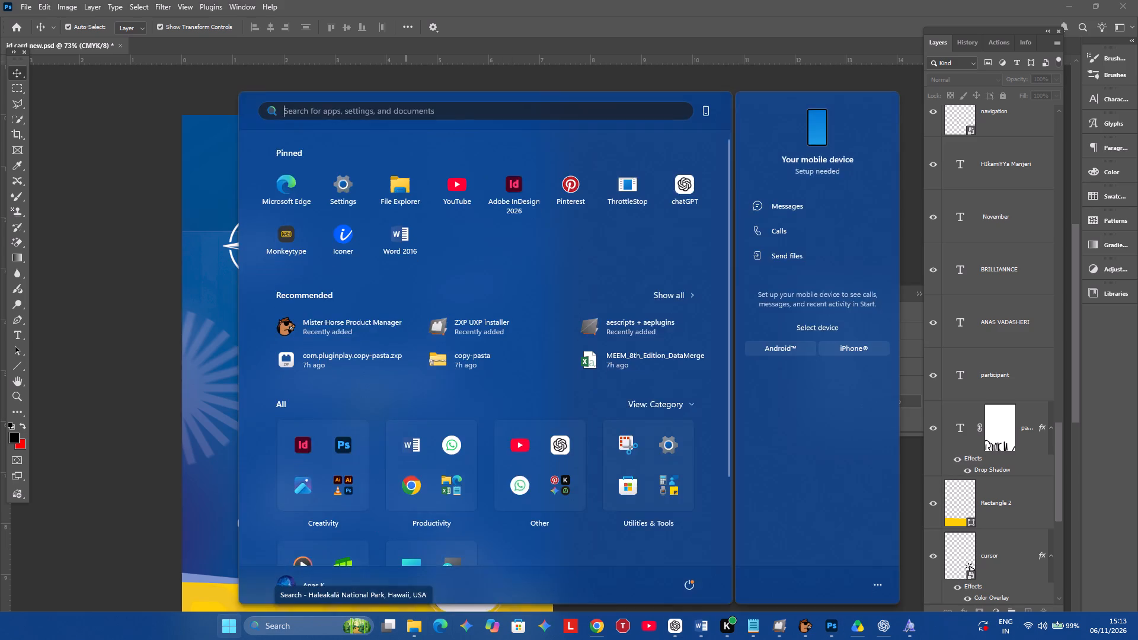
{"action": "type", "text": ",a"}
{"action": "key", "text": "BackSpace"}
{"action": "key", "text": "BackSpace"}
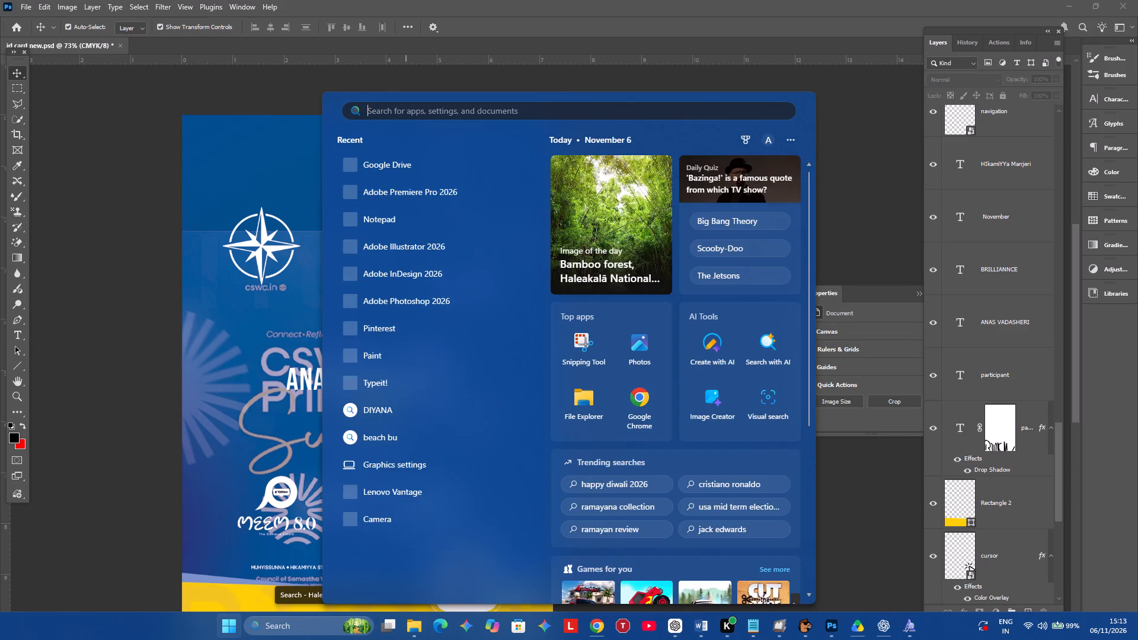
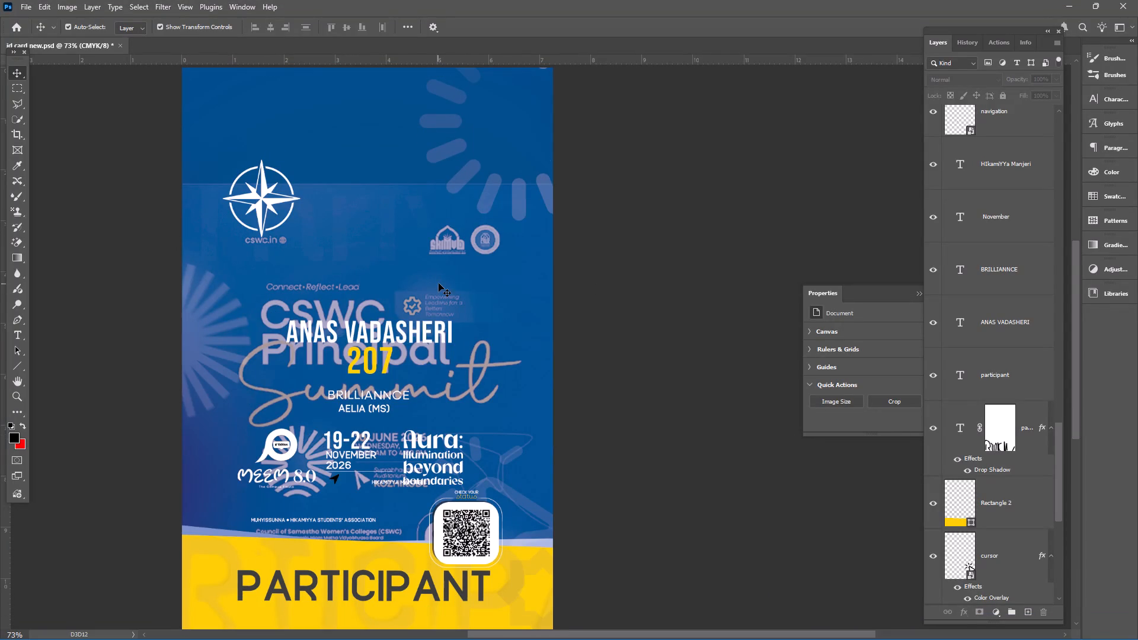
Try to move the faint reference poster behind the card design slightly upward, and select its layer, Layer 1.
{"action": "left_click_drag", "start_coordinate": [439, 283], "coordinate": [441, 271]}
{"action": "left_click_drag", "start_coordinate": [404, 216], "coordinate": [405, 203]}
{"action": "left_click", "coordinate": [367, 263]}
Hide the CSWC Principal Summit reference poster, Layer 1, so only the ID card design shows.
{"action": "scroll", "coordinate": [951, 501], "scroll_direction": "down", "scroll_amount": 11}
{"action": "left_click", "coordinate": [967, 494]}
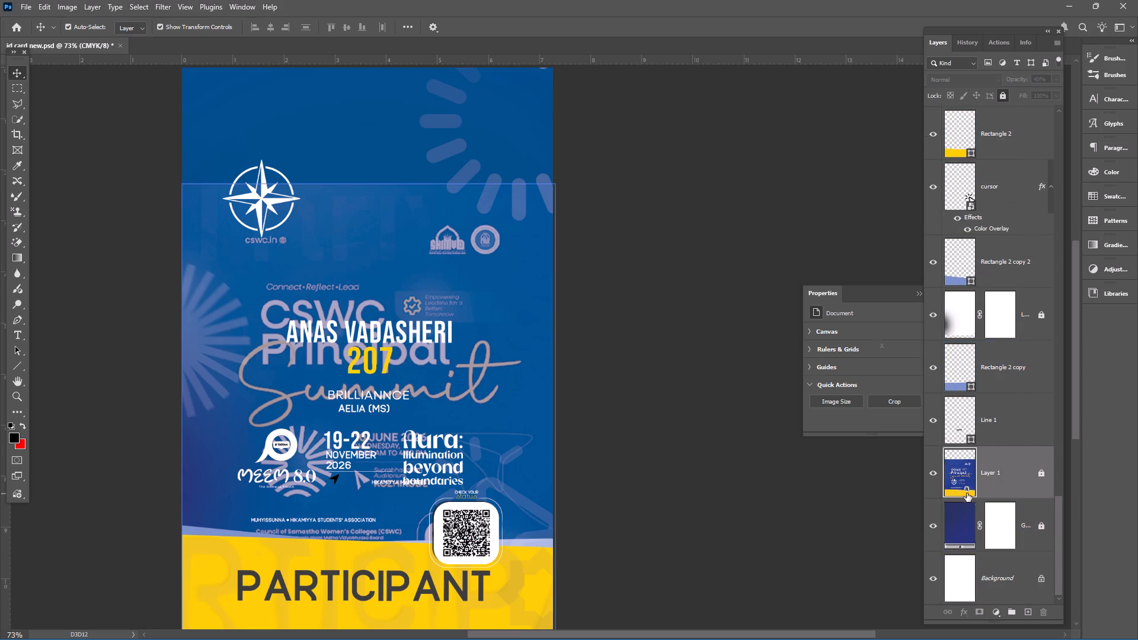
{"action": "left_click", "coordinate": [934, 472]}
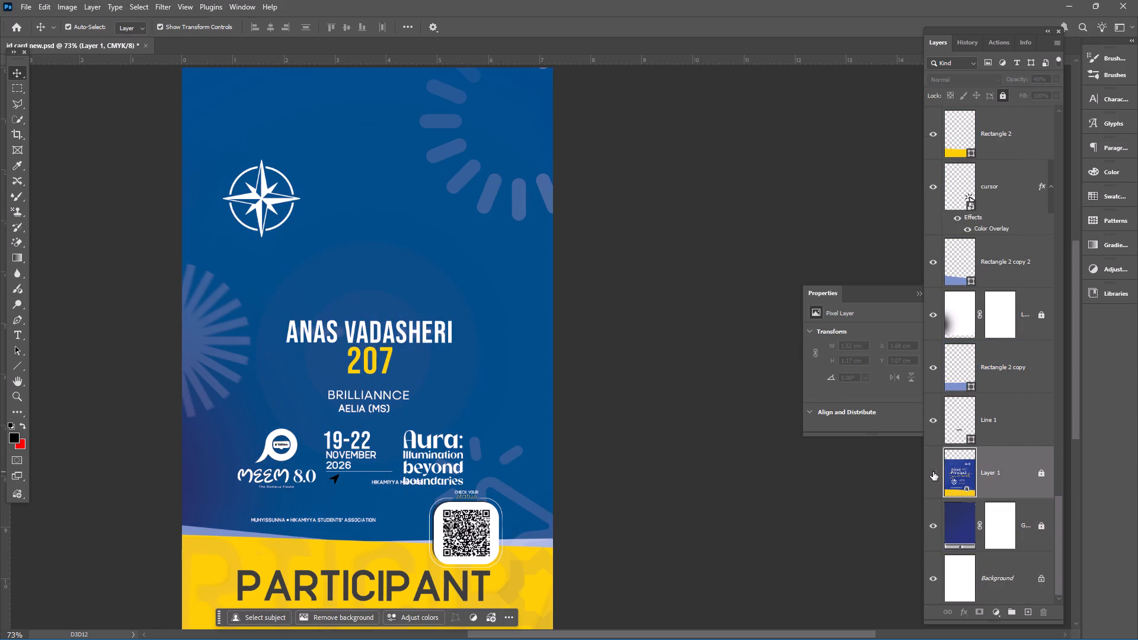
{"action": "left_click", "coordinate": [640, 428]}
Move the Muhyissunna Hikamiyya Students' Association line about 0.2 cm left and 0.4 cm up, under the MEEM logo, and deselect it.
{"action": "scroll", "coordinate": [378, 394], "scroll_direction": "up", "scroll_amount": 2}
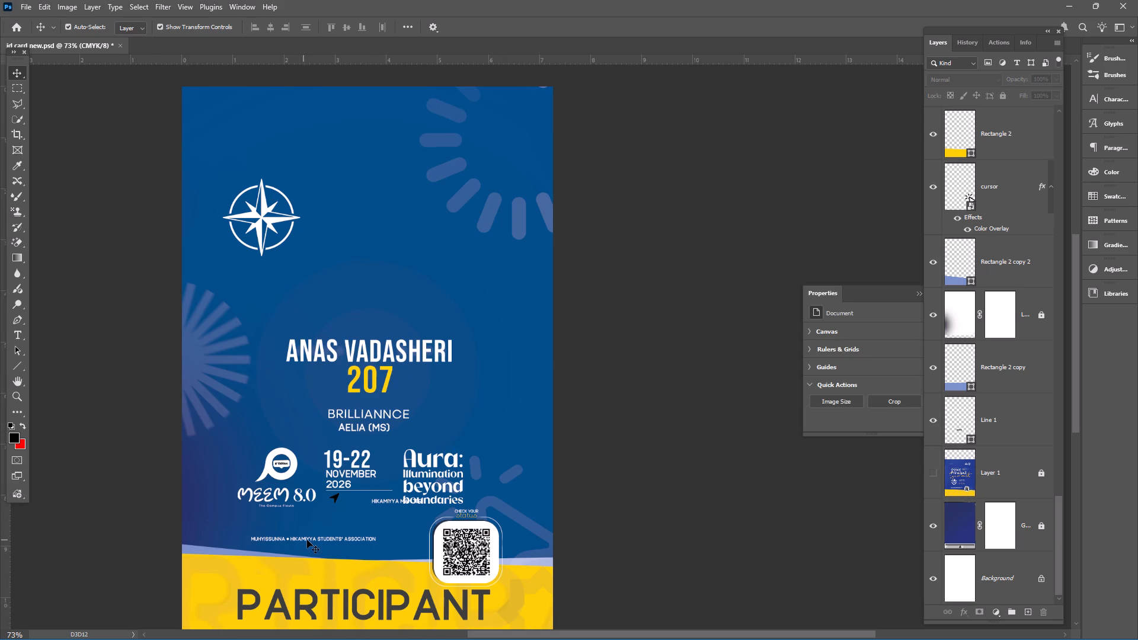
{"action": "left_click_drag", "start_coordinate": [312, 537], "coordinate": [300, 519]}
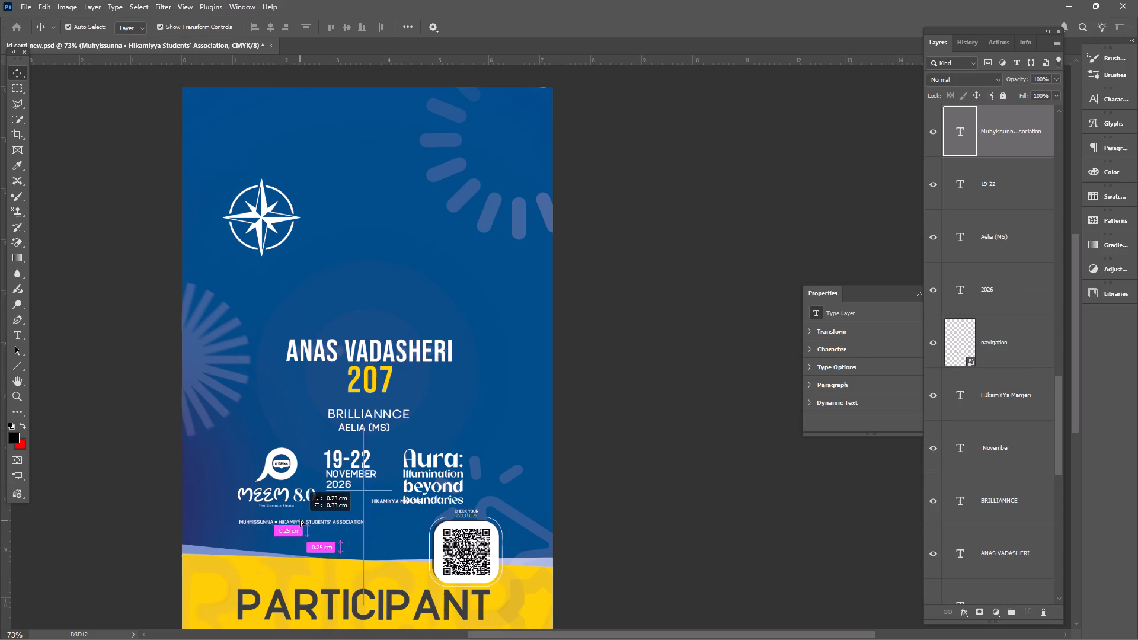
{"action": "left_click_drag", "start_coordinate": [300, 519], "coordinate": [300, 517]}
{"action": "left_click", "coordinate": [658, 484]}
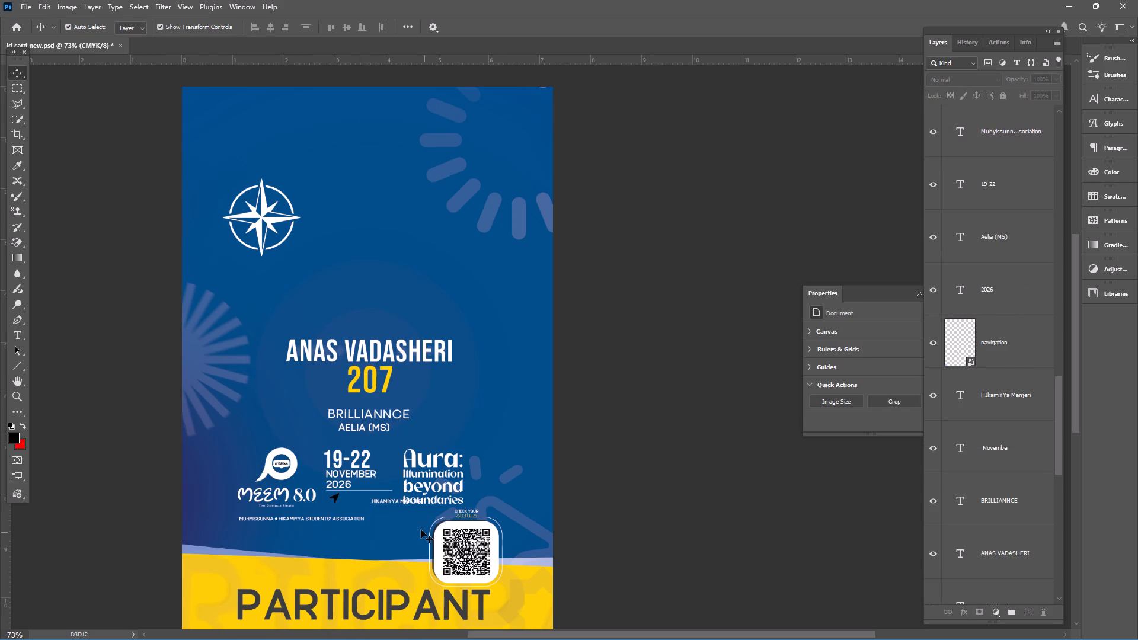
Examine the card layout at 100% from the name block down to the PARTICIPANT band, and at reduced size as a whole.
{"action": "scroll", "coordinate": [337, 454], "scroll_direction": "up", "scroll_amount": 14, "text": "alt"}
{"action": "scroll", "coordinate": [347, 450], "scroll_direction": "down", "scroll_amount": 12, "text": "alt"}
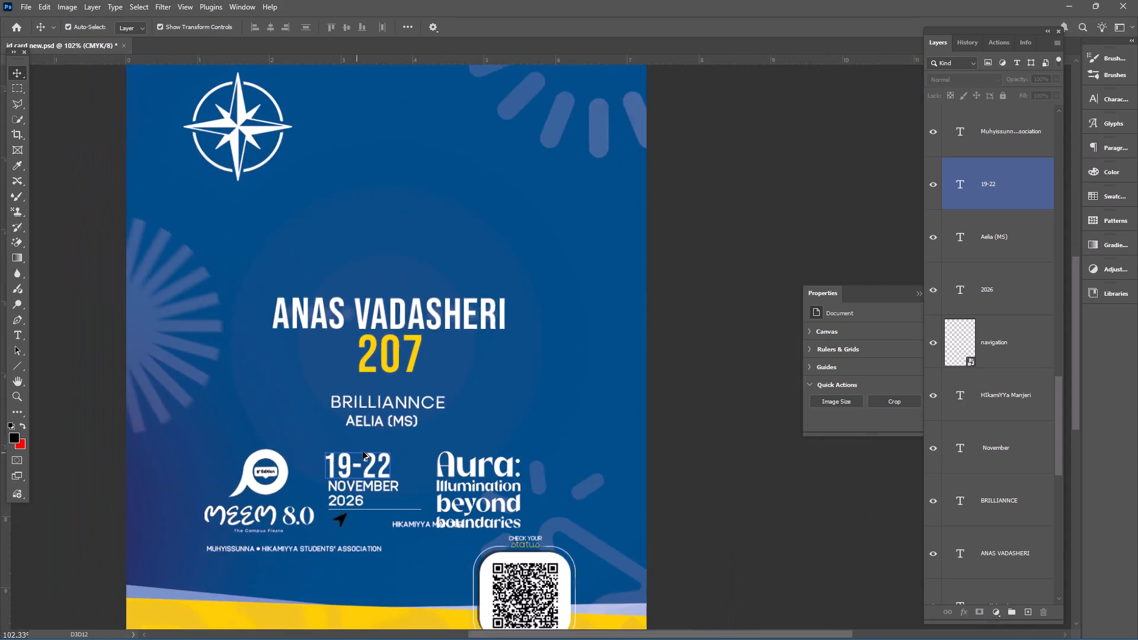
{"action": "scroll", "coordinate": [363, 452], "scroll_direction": "down", "scroll_amount": 9, "text": "alt"}
{"action": "key", "text": "ctrl+1"}
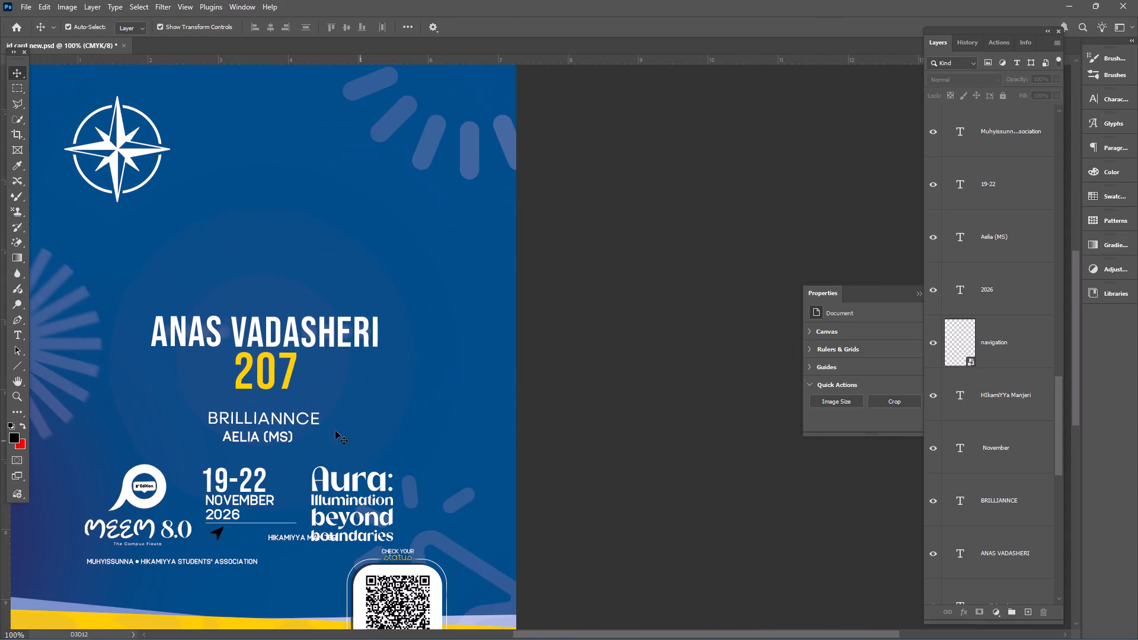
{"action": "key", "text": "space"}
{"action": "key", "text": "space"}
{"action": "key", "text": "space"}
{"action": "key", "text": "space"}
{"action": "key", "text": "space"}
{"action": "key", "text": "space"}
{"action": "key", "text": "space"}
{"action": "key", "text": "space"}
{"action": "key", "text": "space"}
{"action": "key", "text": "space"}
{"action": "key", "text": "space"}
{"action": "key", "text": "space"}
{"action": "key", "text": "space"}
{"action": "key", "text": "space"}
{"action": "key", "text": "space"}
{"action": "key", "text": "space"}
{"action": "key", "text": "space"}
{"action": "key", "text": "space"}
{"action": "key", "text": "space"}
{"action": "key", "text": "space"}
{"action": "left_click_drag", "start_coordinate": [388, 371], "coordinate": [667, 347]}
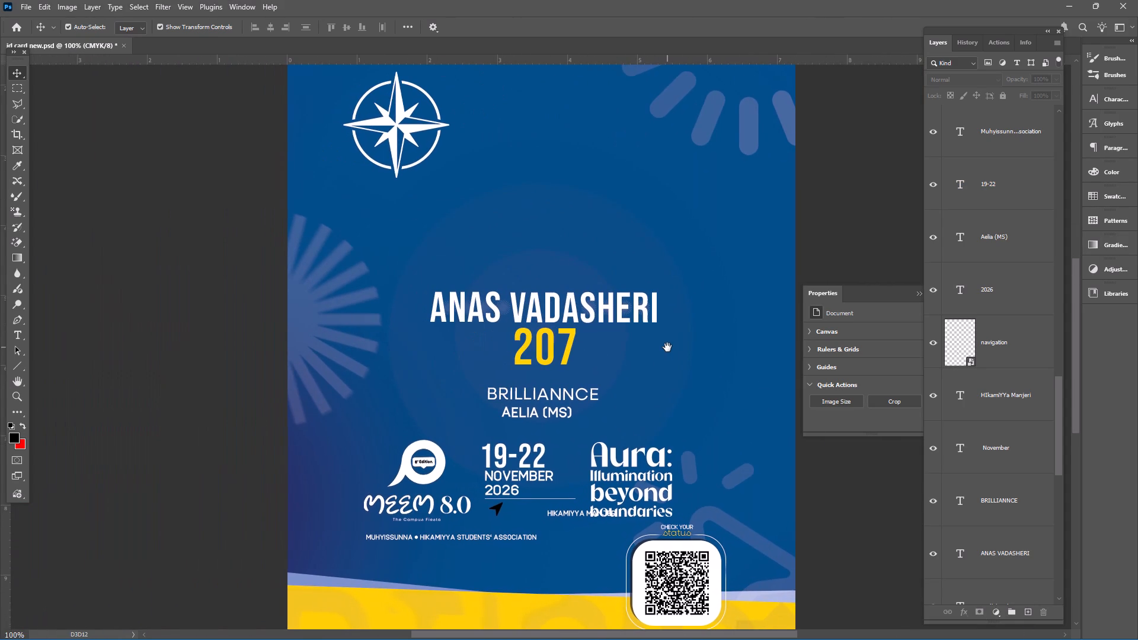
{"action": "left_click_drag", "start_coordinate": [667, 347], "coordinate": [635, 171]}
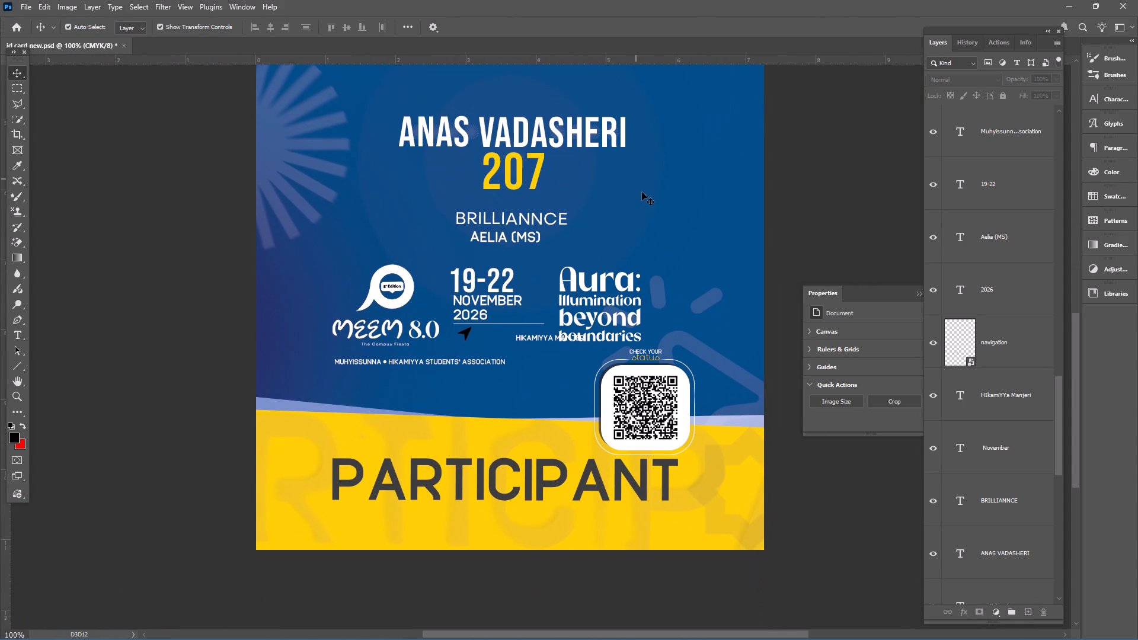
{"action": "scroll", "coordinate": [580, 242], "scroll_direction": "down", "scroll_amount": 9, "text": "alt"}
{"action": "scroll", "coordinate": [586, 347], "scroll_direction": "up", "scroll_amount": 10}
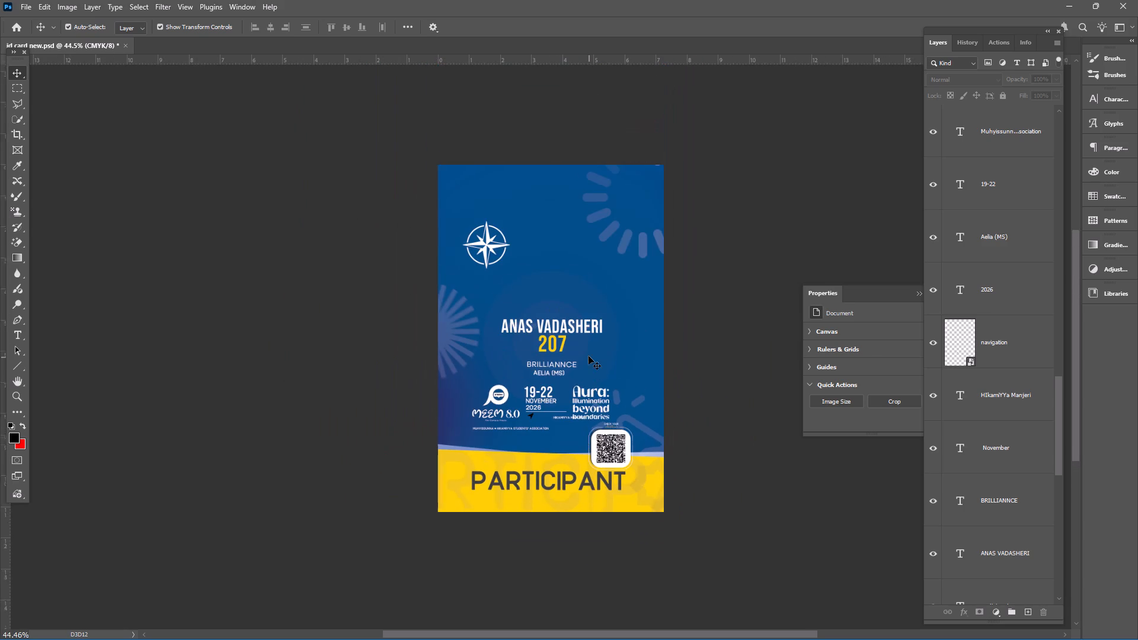
{"action": "scroll", "coordinate": [587, 352], "scroll_direction": "down", "scroll_amount": 5, "text": "alt"}
{"action": "scroll", "coordinate": [587, 351], "scroll_direction": "up", "scroll_amount": 1, "text": "alt"}
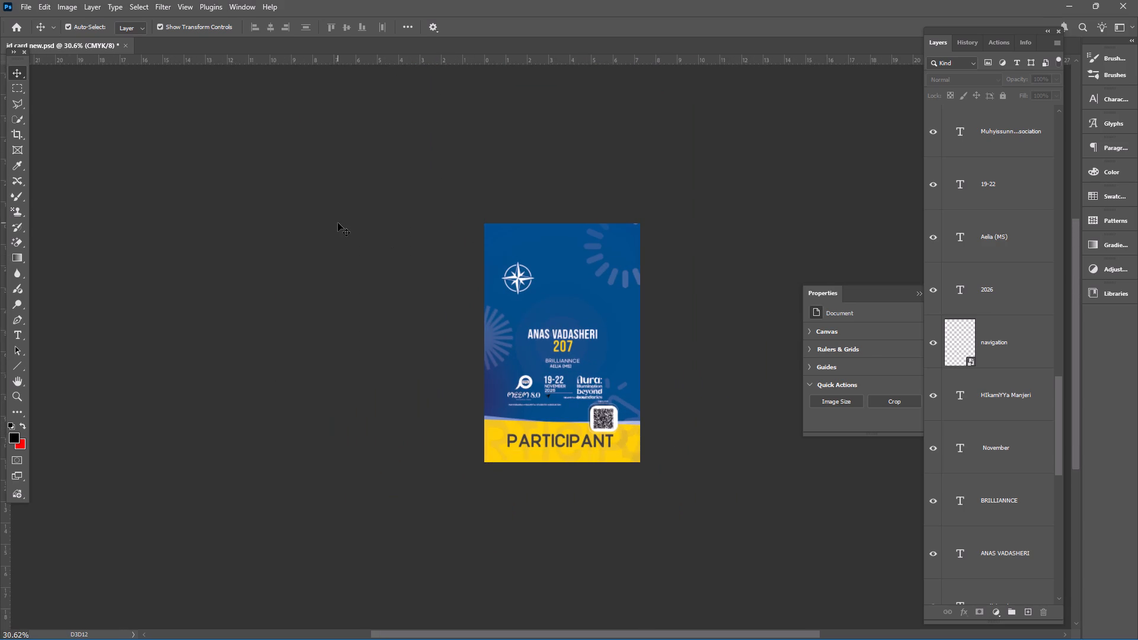
Check the canvas size in centimetres, leaving its width and height as they are.
{"action": "key", "text": "ctrl+alt+shift+c"}
{"action": "key", "text": "ctrl+shift+c"}
{"action": "key", "text": "ctrl+shift+c"}
{"action": "key", "text": "ctrl+alt+c"}
{"action": "left_click", "coordinate": [544, 299]}
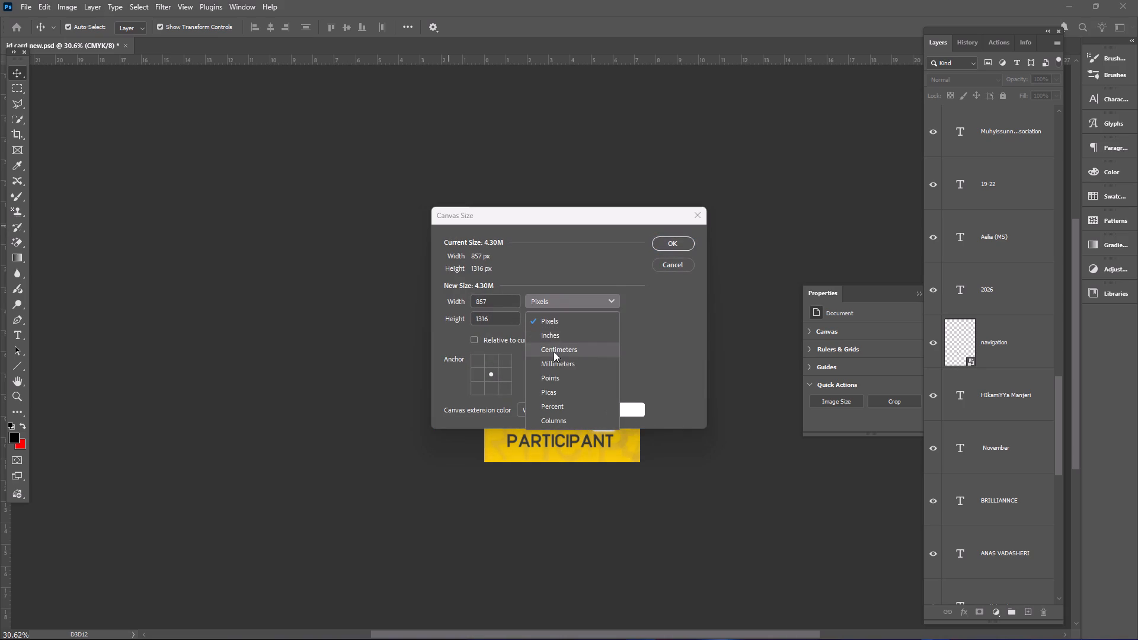
{"action": "left_click", "coordinate": [554, 351]}
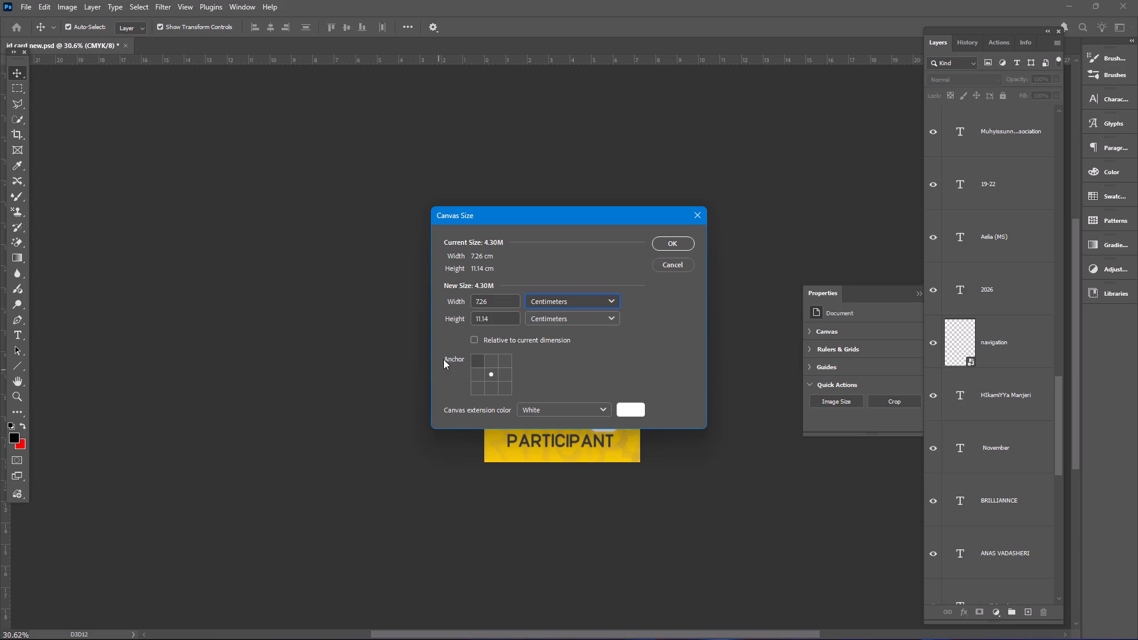
{"action": "left_click", "coordinate": [689, 252]}
{"action": "left_click", "coordinate": [689, 252]}
{"action": "left_click", "coordinate": [679, 244]}
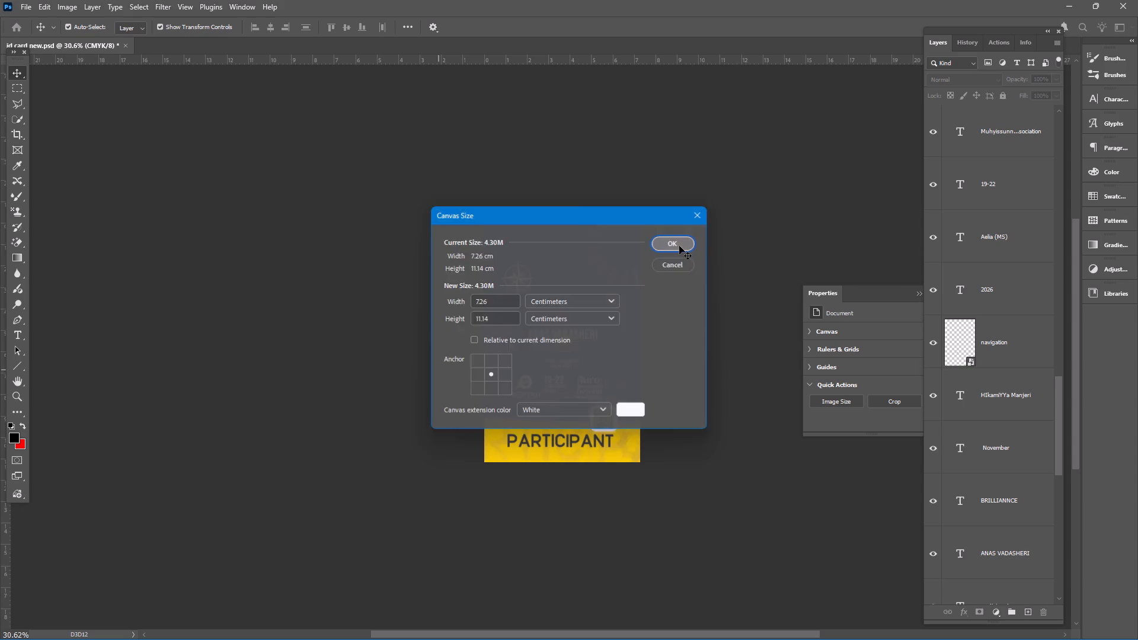
{"action": "left_click", "coordinate": [809, 305]}
Nudge the Aura lettering about 0.02 cm left and 0.05 cm up.
{"action": "scroll", "coordinate": [619, 332], "scroll_direction": "up", "scroll_amount": 12, "text": "alt"}
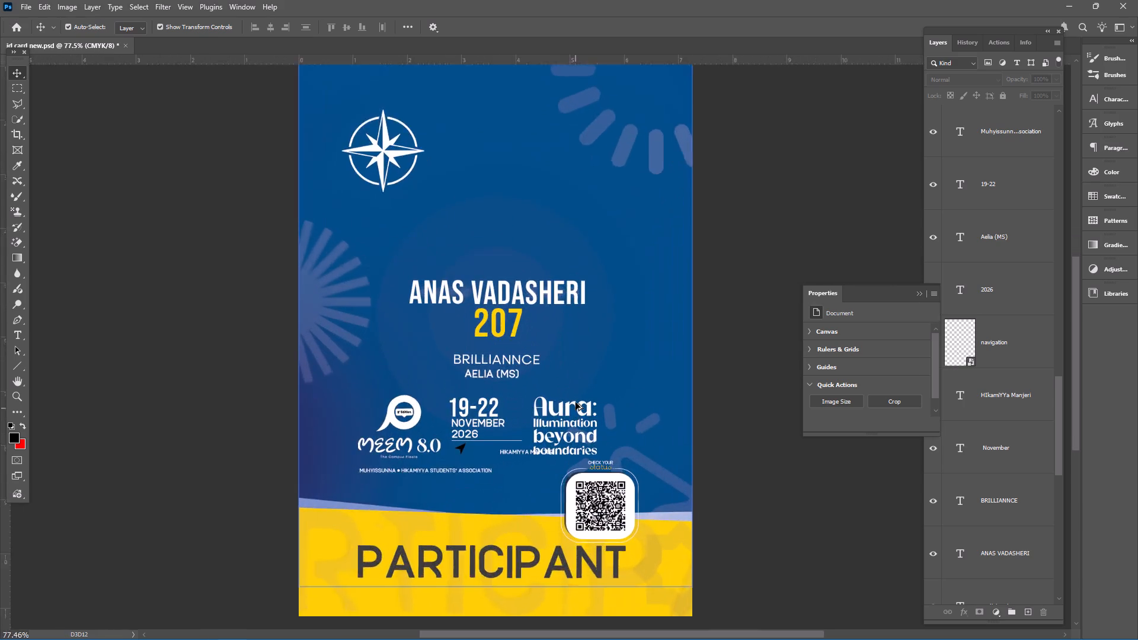
{"action": "scroll", "coordinate": [567, 425], "scroll_direction": "up", "scroll_amount": 4, "text": "alt"}
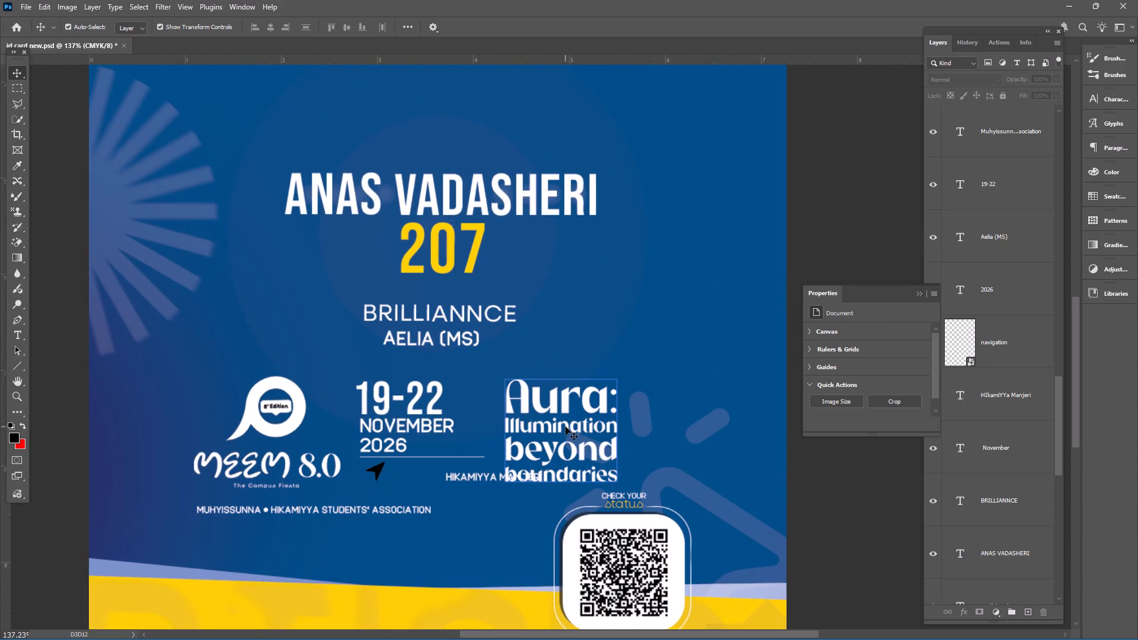
{"action": "left_click_drag", "start_coordinate": [587, 424], "coordinate": [596, 430]}
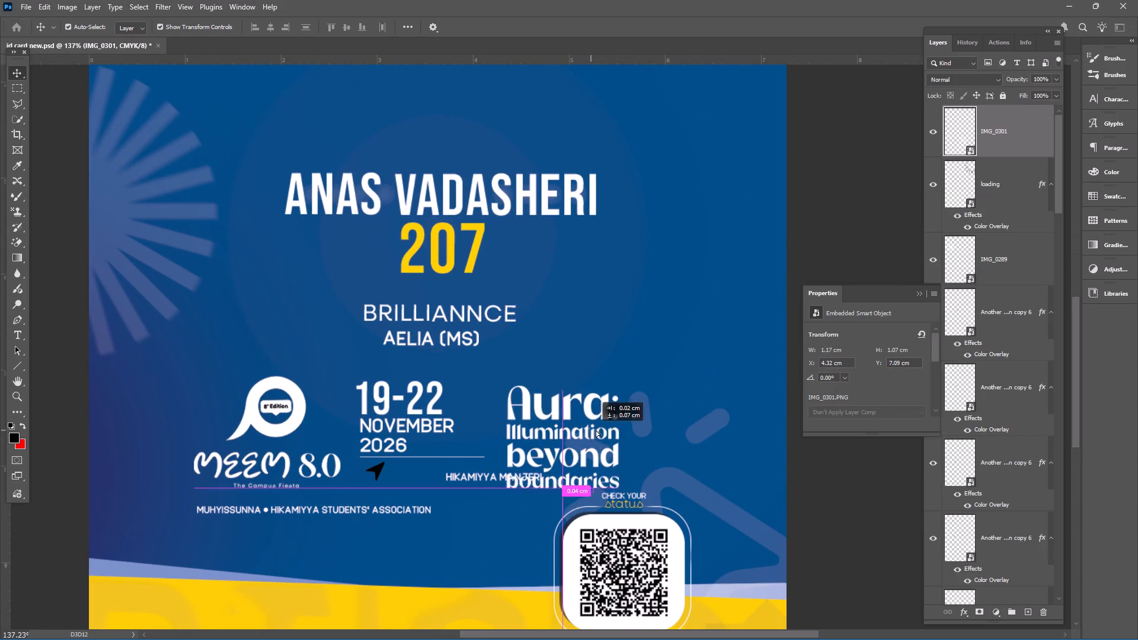
{"action": "left_click_drag", "start_coordinate": [596, 430], "coordinate": [584, 418]}
Scale the 19-22 date text to about 110.78%, matching the width of NOVEMBER below it, and deselect it.
{"action": "left_click", "coordinate": [415, 399]}
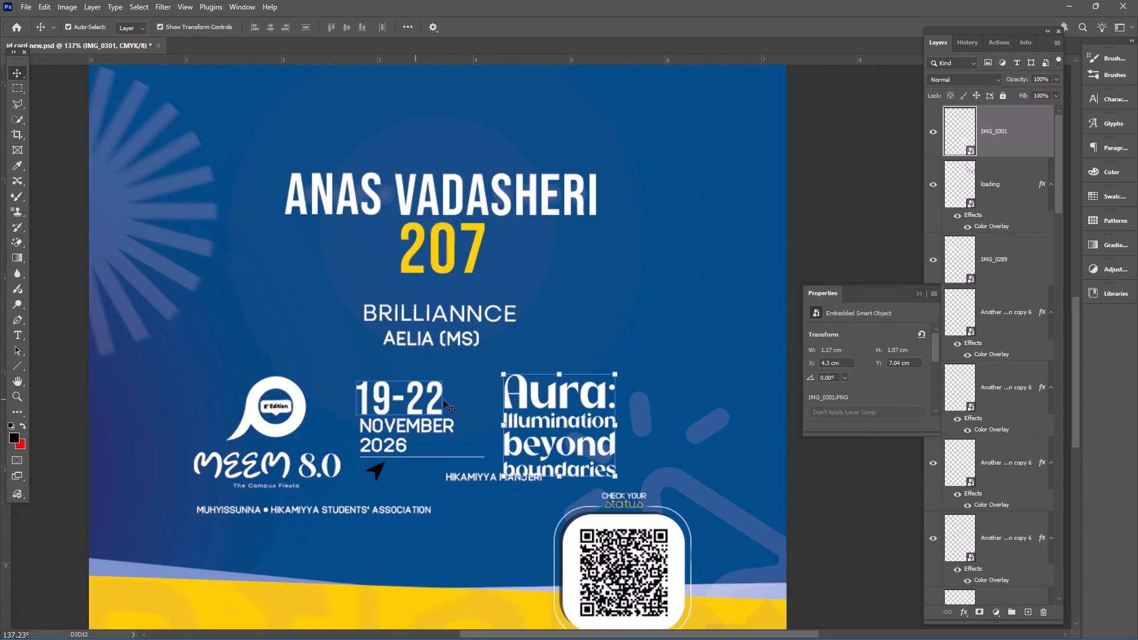
{"action": "left_click_drag", "start_coordinate": [442, 399], "coordinate": [455, 402]}
{"action": "left_click", "coordinate": [589, 28]}
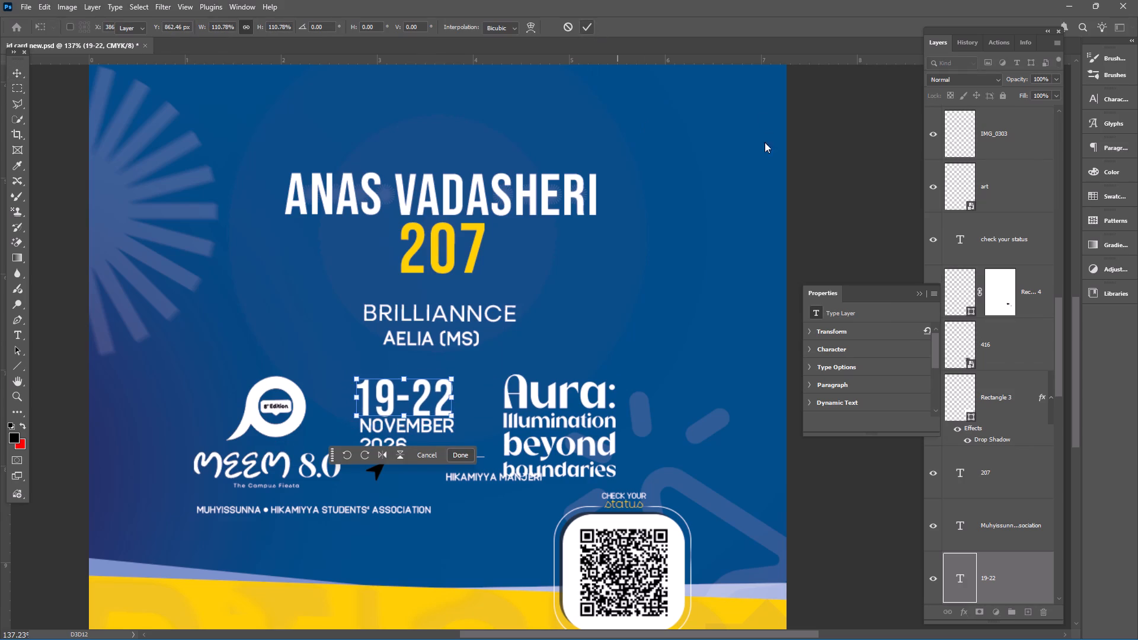
{"action": "left_click", "coordinate": [830, 184]}
Nudge the black navigation arrow below the date line about 0.05 cm left.
{"action": "scroll", "coordinate": [488, 465], "scroll_direction": "down", "scroll_amount": 14, "text": "alt"}
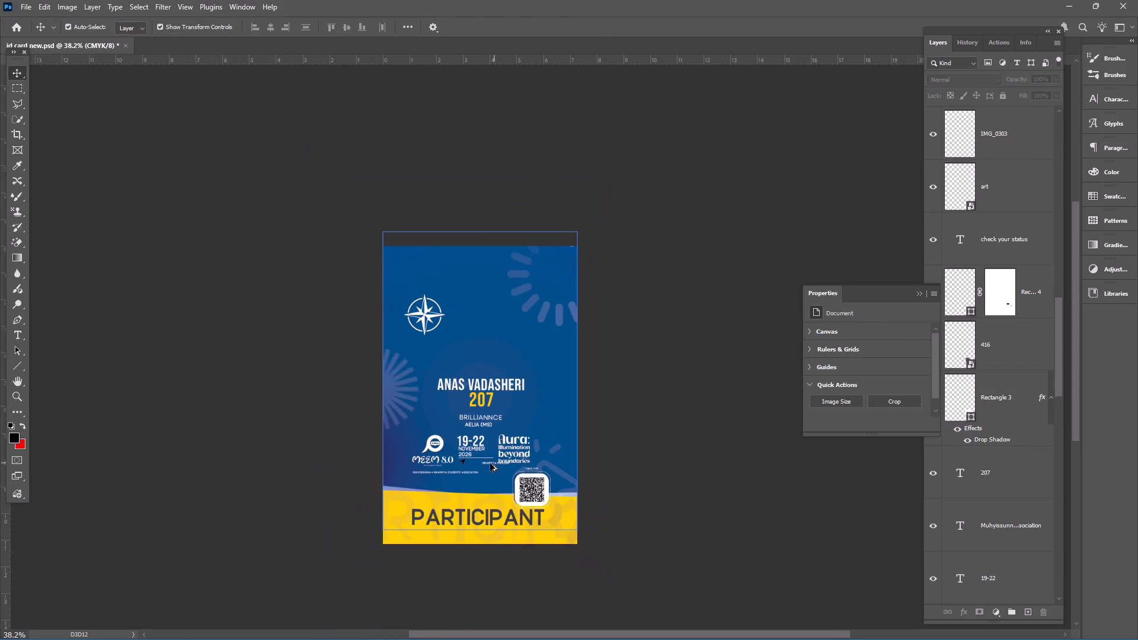
{"action": "scroll", "coordinate": [479, 459], "scroll_direction": "up", "scroll_amount": 10, "text": "alt"}
{"action": "scroll", "coordinate": [428, 460], "scroll_direction": "up", "scroll_amount": 3, "text": "alt"}
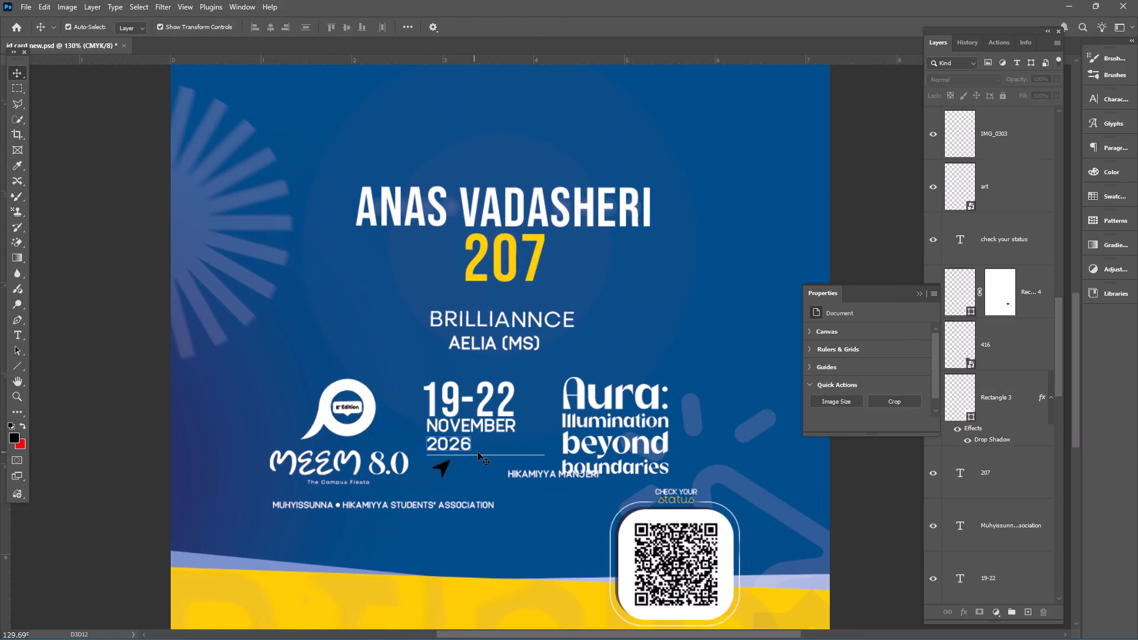
{"action": "scroll", "coordinate": [477, 452], "scroll_direction": "up", "scroll_amount": 4}
{"action": "scroll", "coordinate": [468, 495], "scroll_direction": "up", "scroll_amount": 3, "text": "alt"}
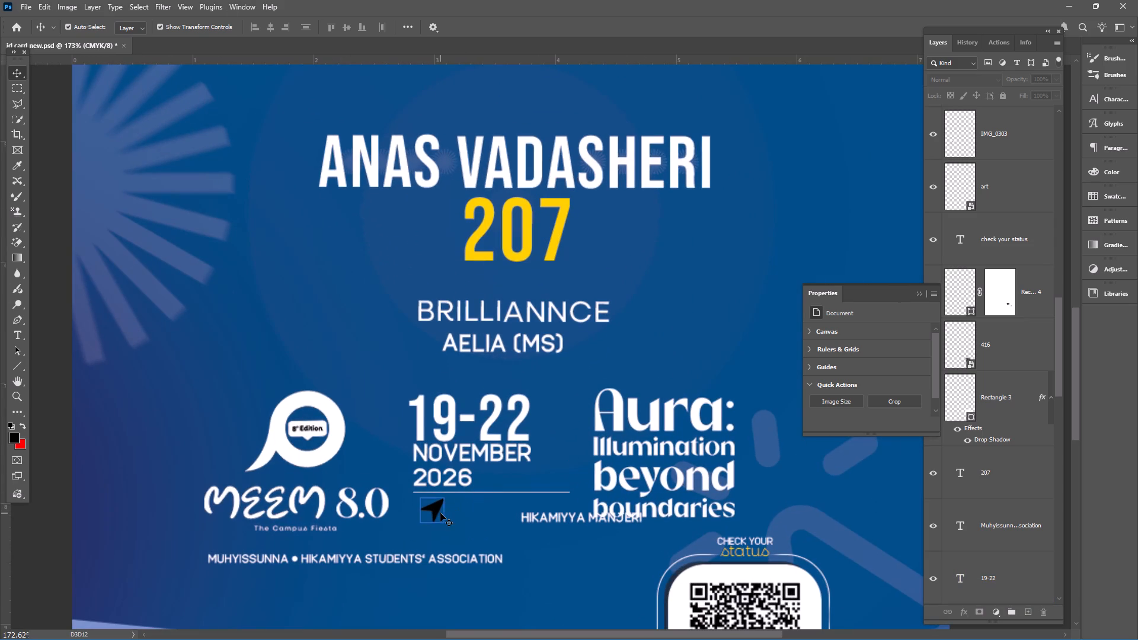
{"action": "left_click", "coordinate": [439, 513]}
{"action": "left_click_drag", "start_coordinate": [435, 508], "coordinate": [434, 509]}
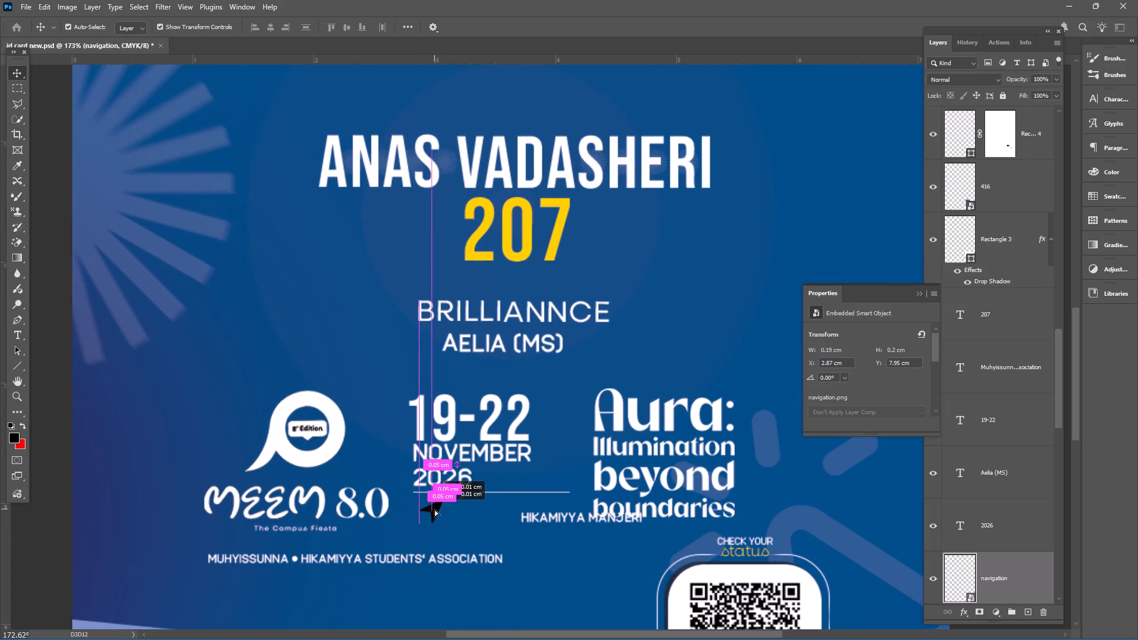
{"action": "left_click_drag", "start_coordinate": [434, 509], "coordinate": [428, 510]}
Move the HIKAMIYYA MANJERI venue text about 0.65 cm left and 0.09 cm up, beside the navigation arrow under the date line.
{"action": "left_click", "coordinate": [529, 520]}
{"action": "left_click_drag", "start_coordinate": [536, 518], "coordinate": [528, 518]}
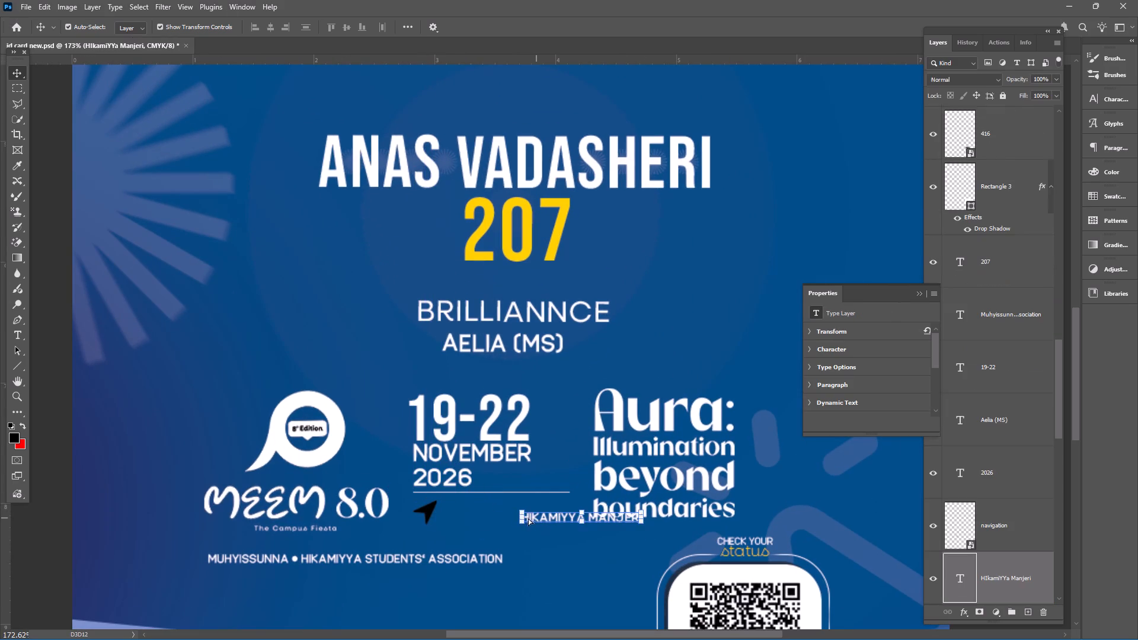
{"action": "left_click_drag", "start_coordinate": [528, 518], "coordinate": [456, 520]}
{"action": "left_click_drag", "start_coordinate": [477, 517], "coordinate": [482, 518]}
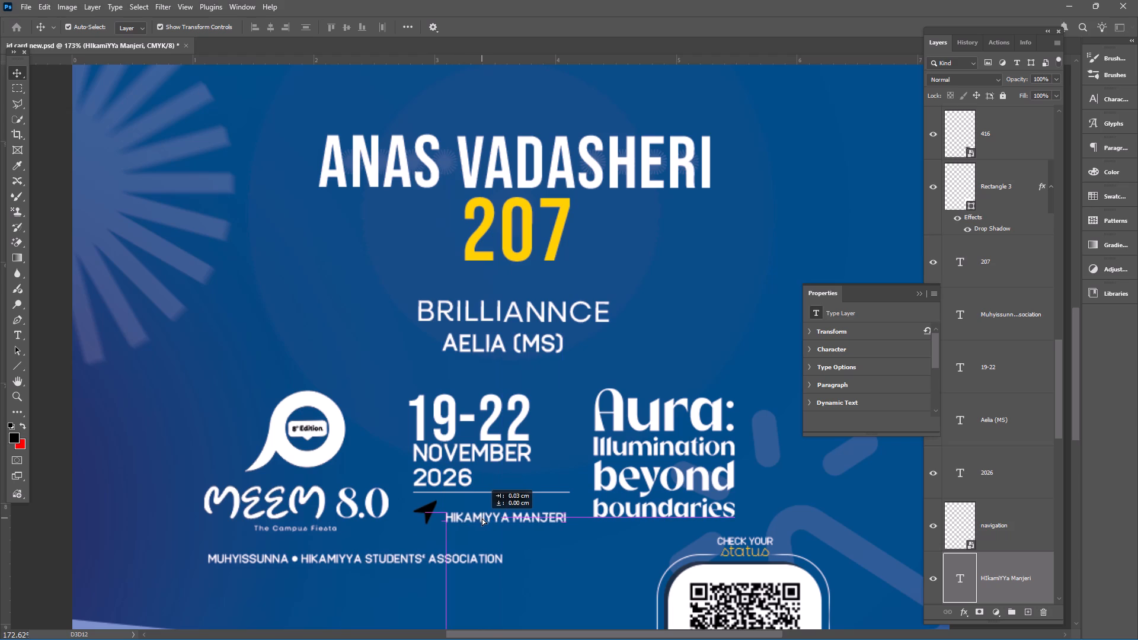
{"action": "left_click_drag", "start_coordinate": [482, 518], "coordinate": [504, 487]}
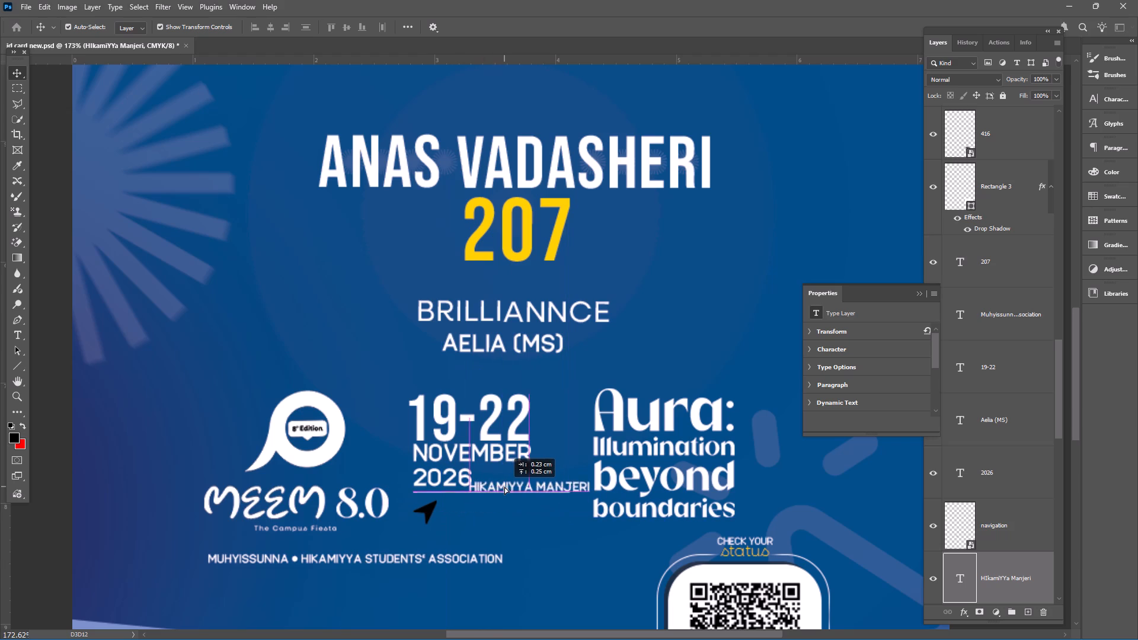
{"action": "left_click_drag", "start_coordinate": [504, 487], "coordinate": [514, 479]}
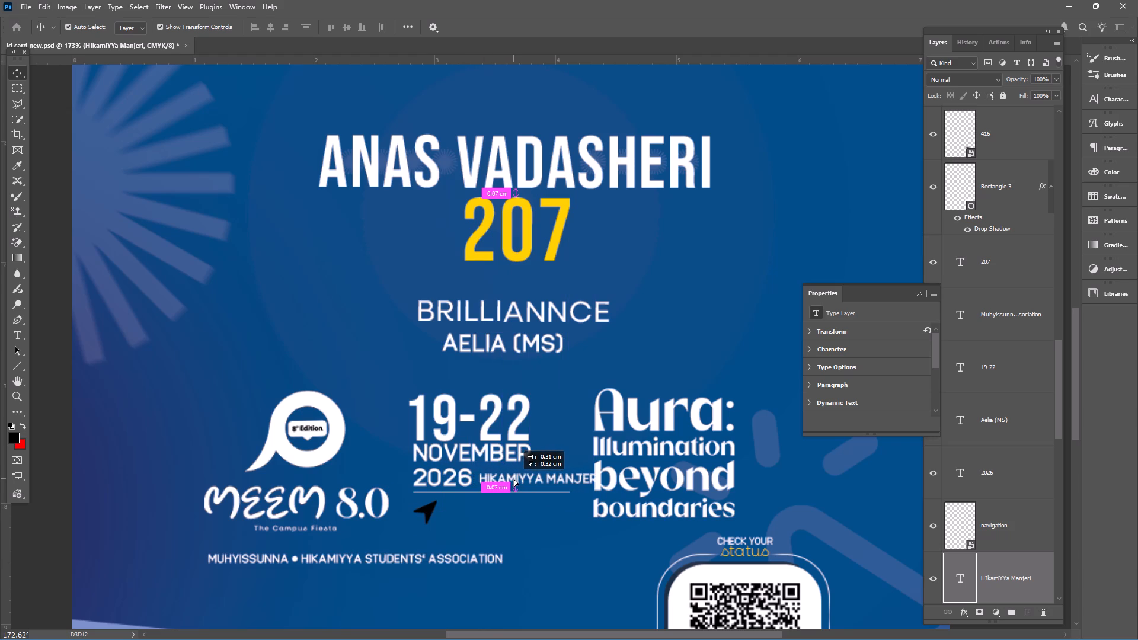
{"action": "left_click_drag", "start_coordinate": [514, 479], "coordinate": [541, 420]}
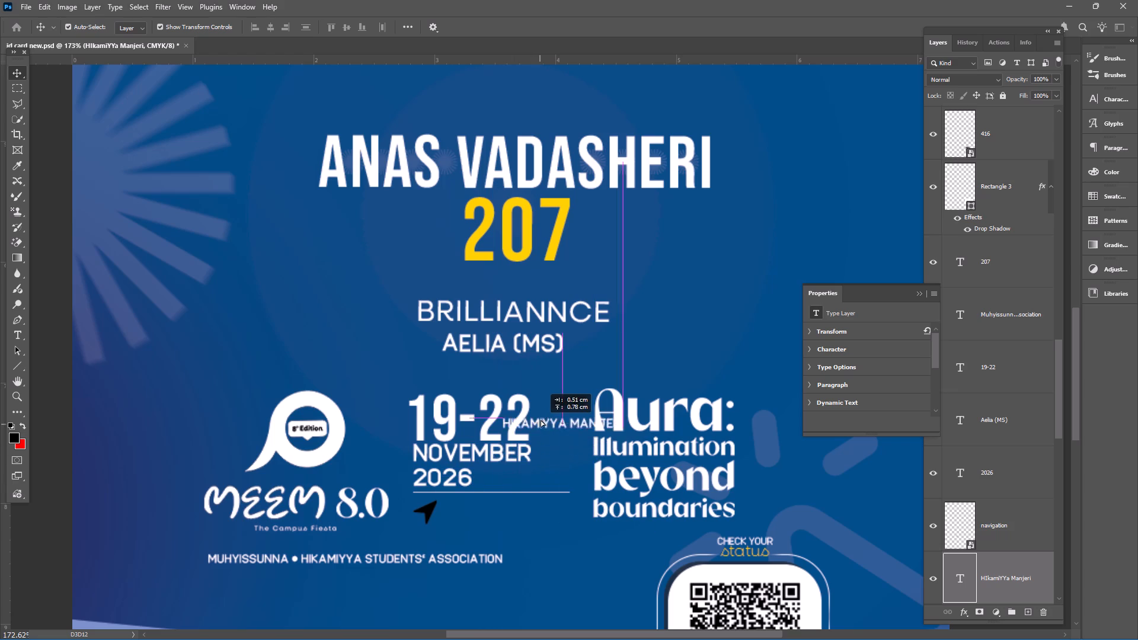
{"action": "left_click_drag", "start_coordinate": [541, 420], "coordinate": [480, 508]}
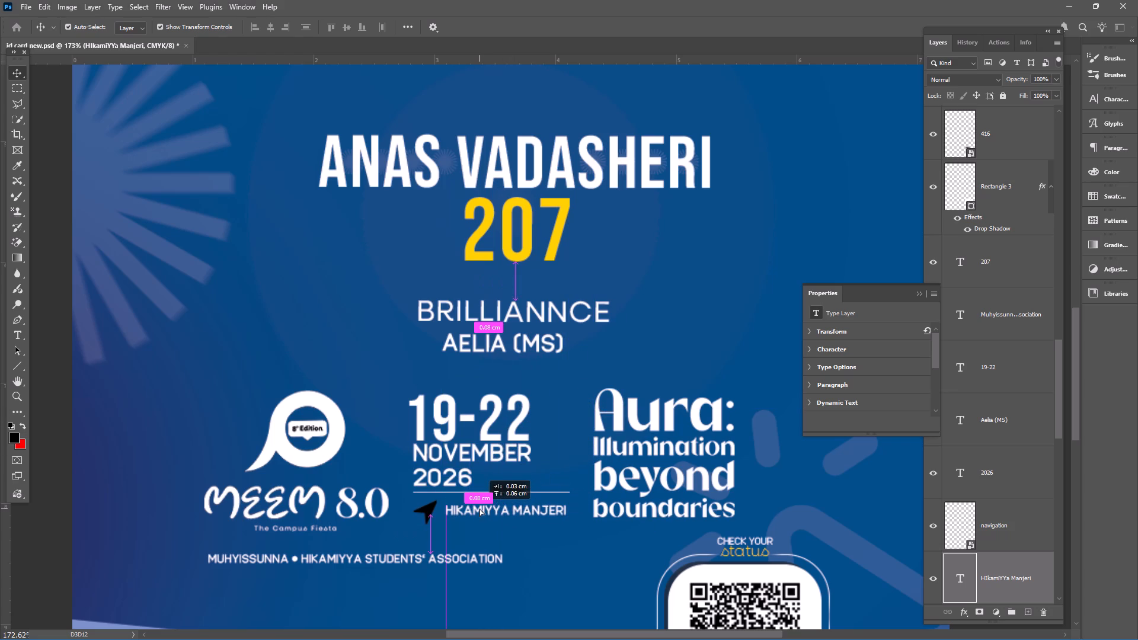
{"action": "left_click_drag", "start_coordinate": [480, 508], "coordinate": [478, 516]}
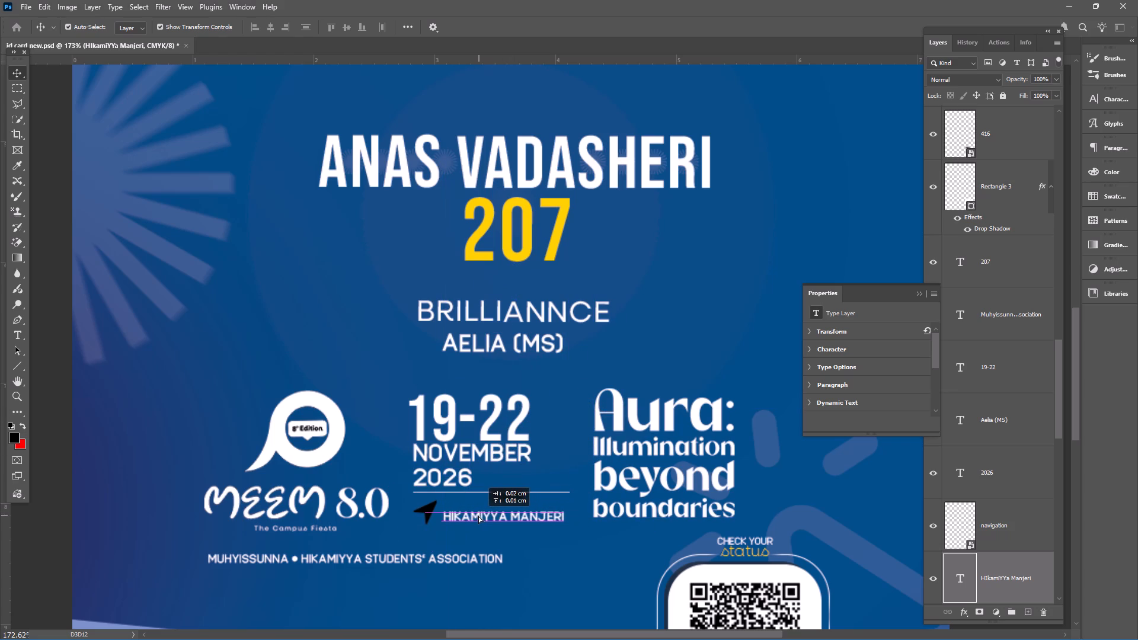
{"action": "left_click_drag", "start_coordinate": [478, 516], "coordinate": [478, 507]}
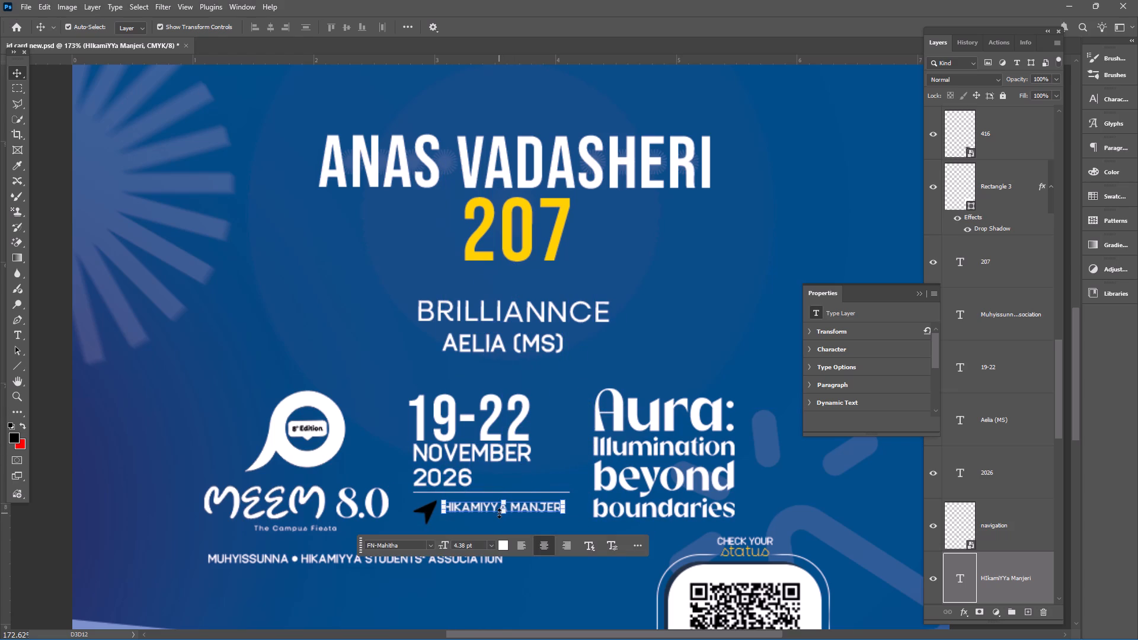
Move the HIKAMIYYA MANJERI venue text about 0.25 cm left, aligning it with 2026, and scale it to about 129.75% to span the divider line.
{"action": "left_click_drag", "start_coordinate": [499, 513], "coordinate": [469, 507]}
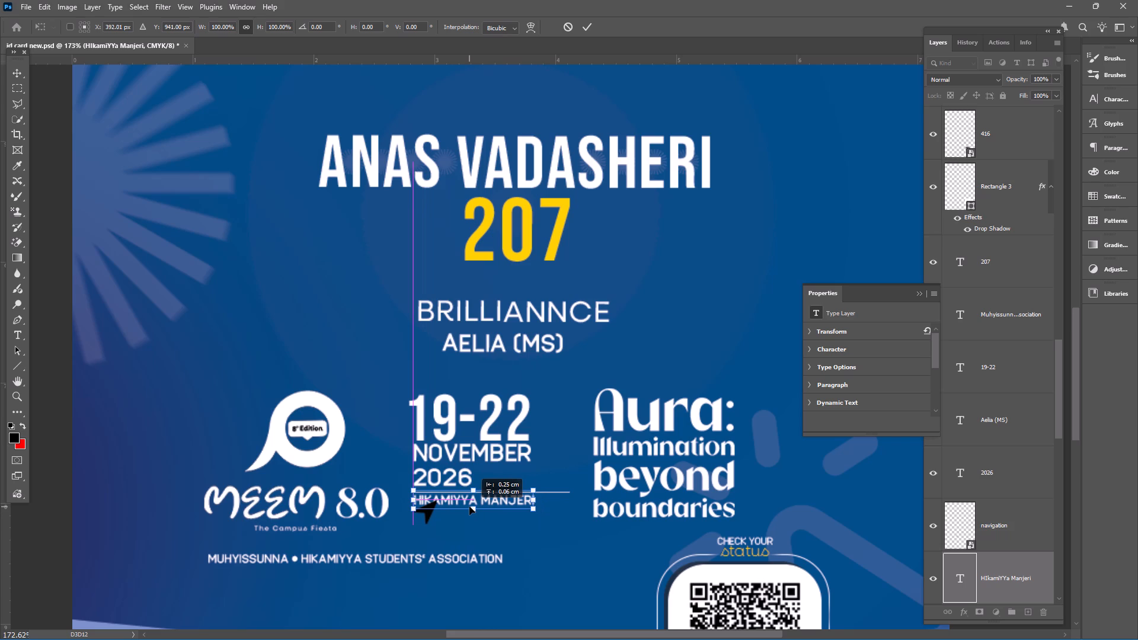
{"action": "left_click_drag", "start_coordinate": [469, 507], "coordinate": [469, 505]}
{"action": "left_click_drag", "start_coordinate": [534, 500], "coordinate": [566, 505]}
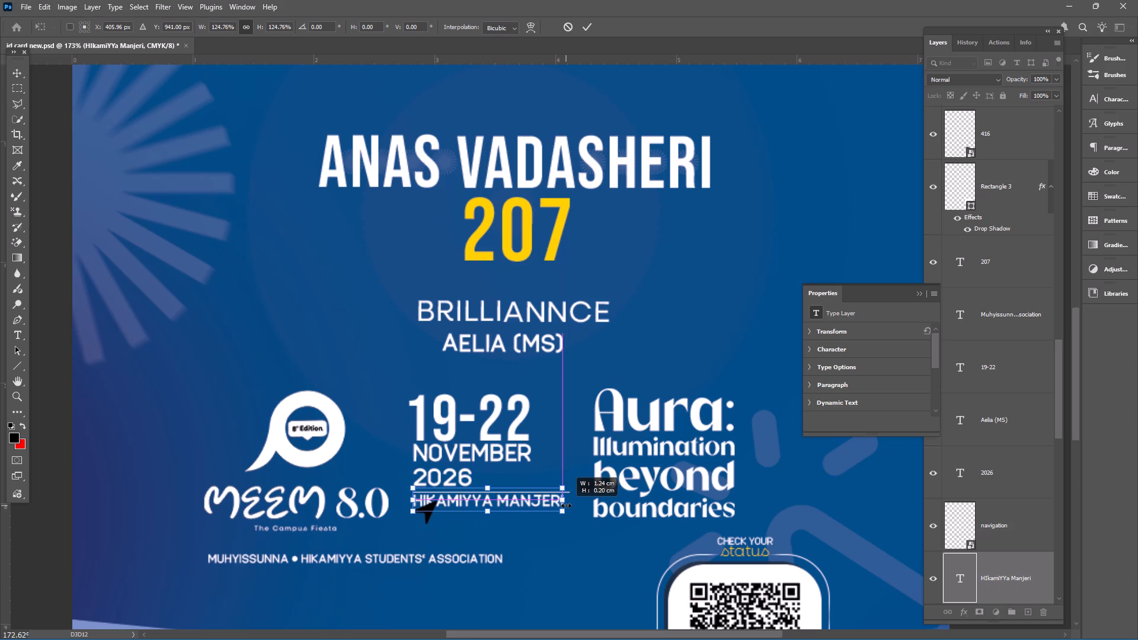
{"action": "left_click_drag", "start_coordinate": [566, 505], "coordinate": [569, 508]}
{"action": "left_click", "coordinate": [589, 23]}
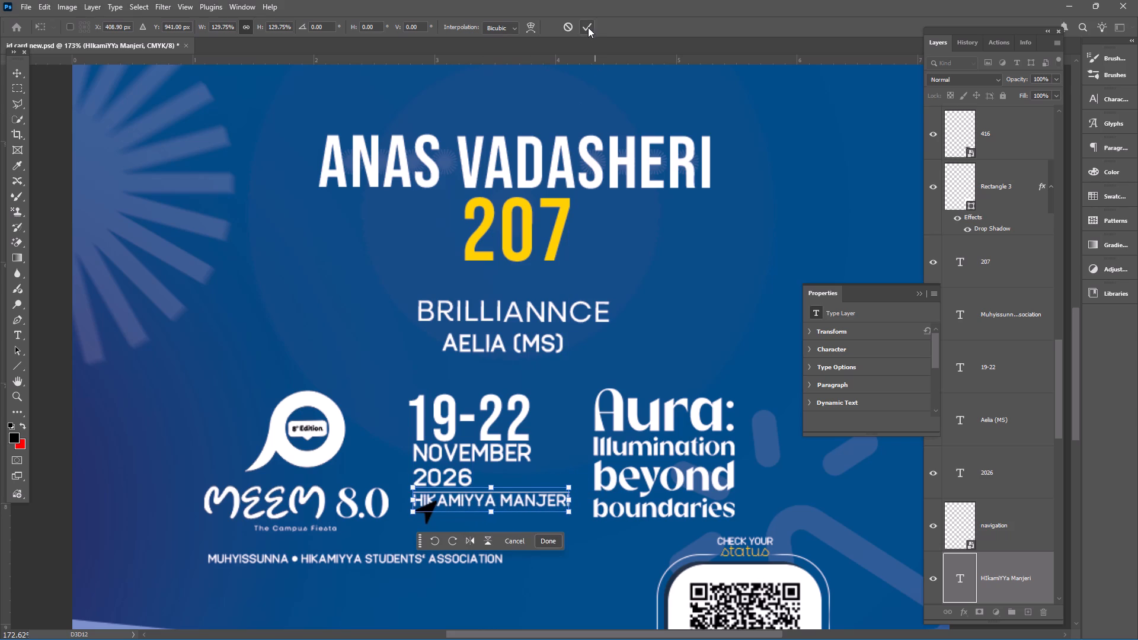
{"action": "left_click", "coordinate": [510, 498]}
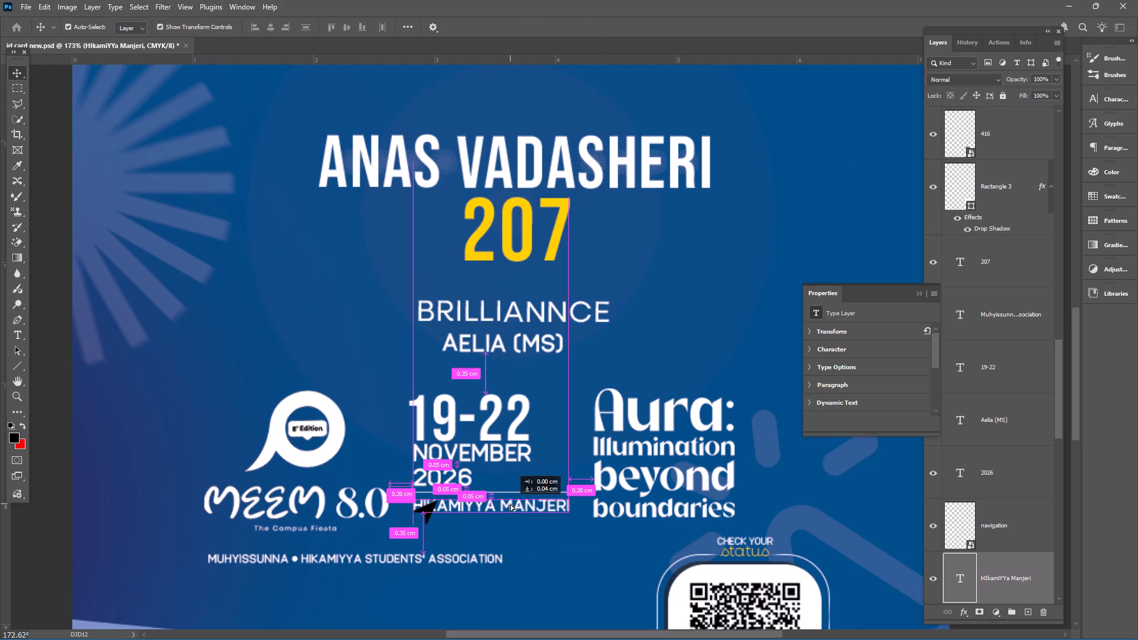
{"action": "left_click", "coordinate": [689, 288]}
Move the black navigation arrow off the venue text to beside NOVEMBER and flip it horizontally.
{"action": "left_click", "coordinate": [430, 509]}
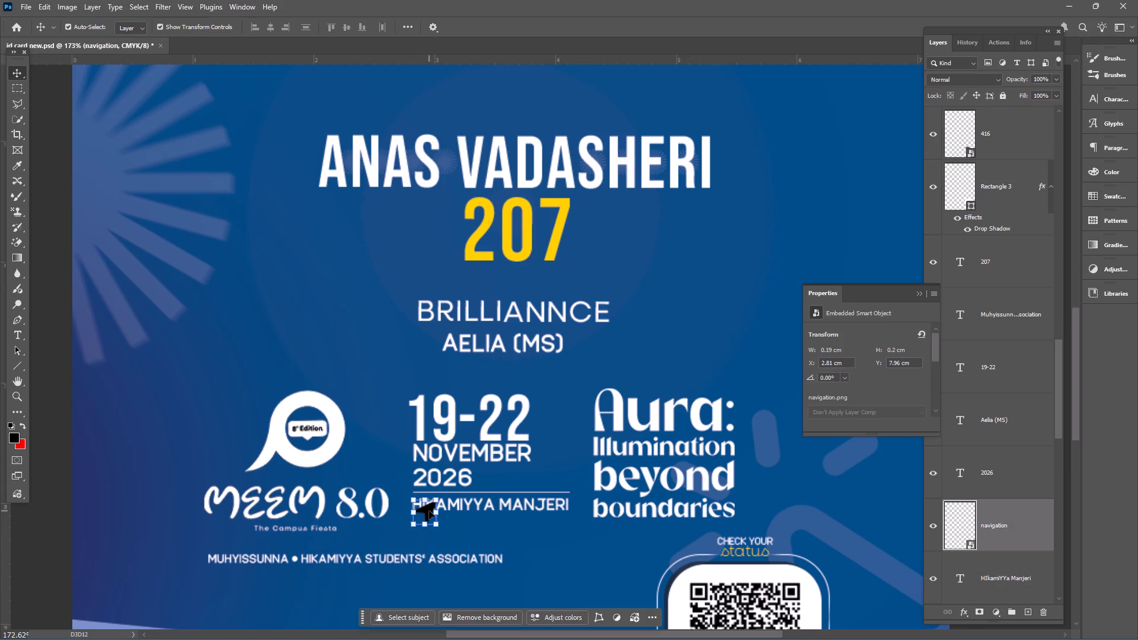
{"action": "left_click_drag", "start_coordinate": [429, 511], "coordinate": [532, 465]}
{"action": "scroll", "coordinate": [511, 468], "scroll_direction": "up", "scroll_amount": 1}
{"action": "right_click", "coordinate": [511, 468]}
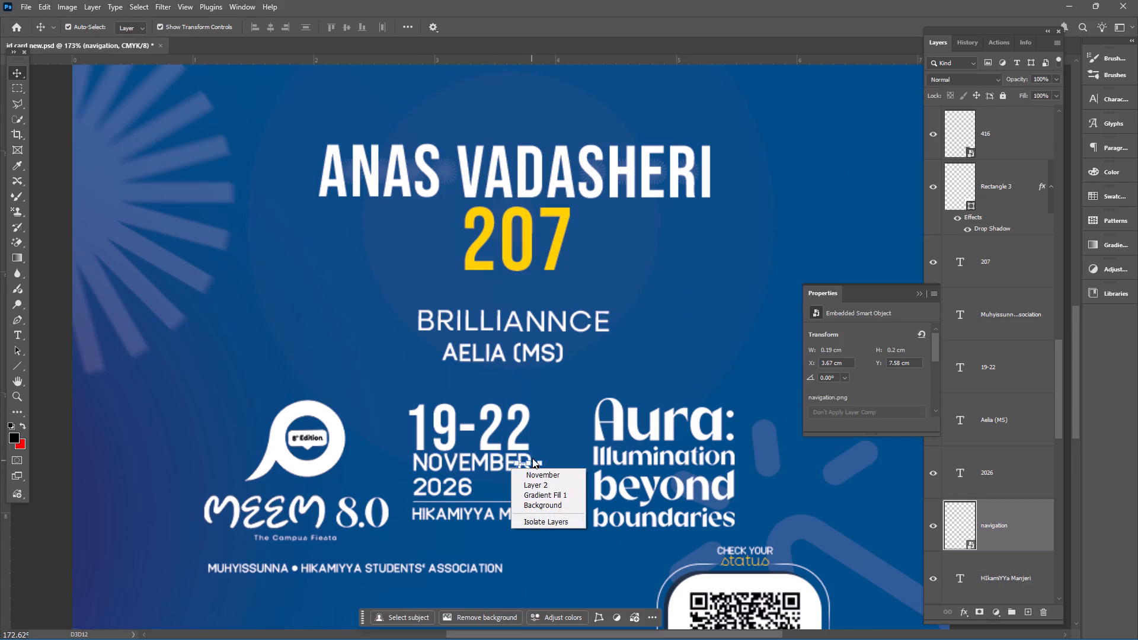
{"action": "right_click", "coordinate": [536, 456]}
{"action": "left_click", "coordinate": [525, 471]}
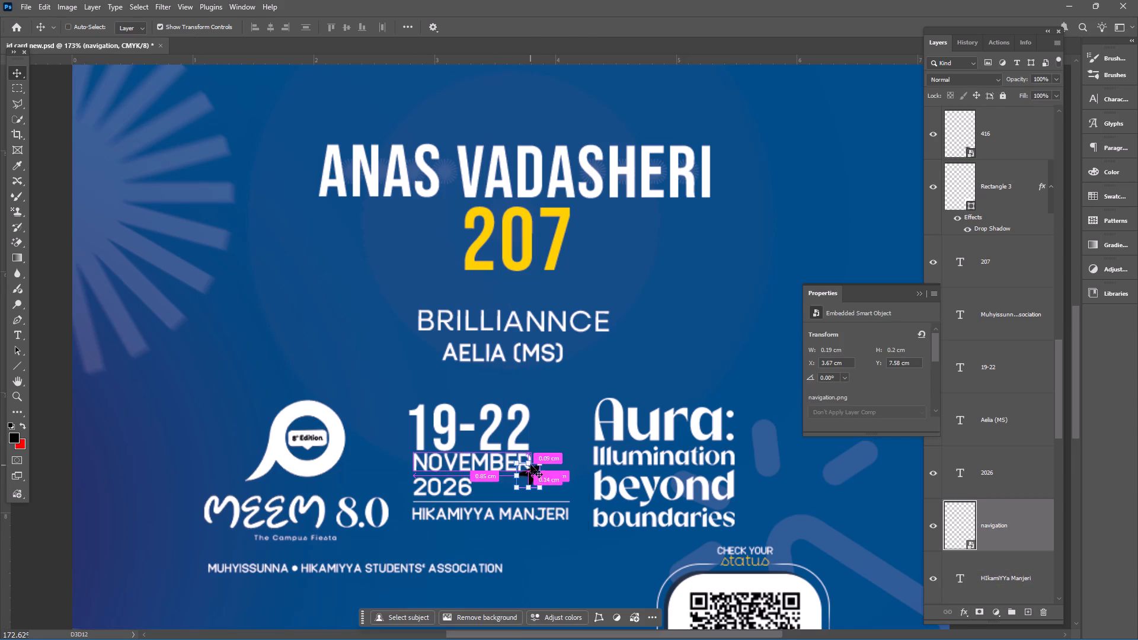
{"action": "key", "text": "ctrl+t"}
{"action": "right_click", "coordinate": [529, 472]}
{"action": "left_click", "coordinate": [578, 455]}
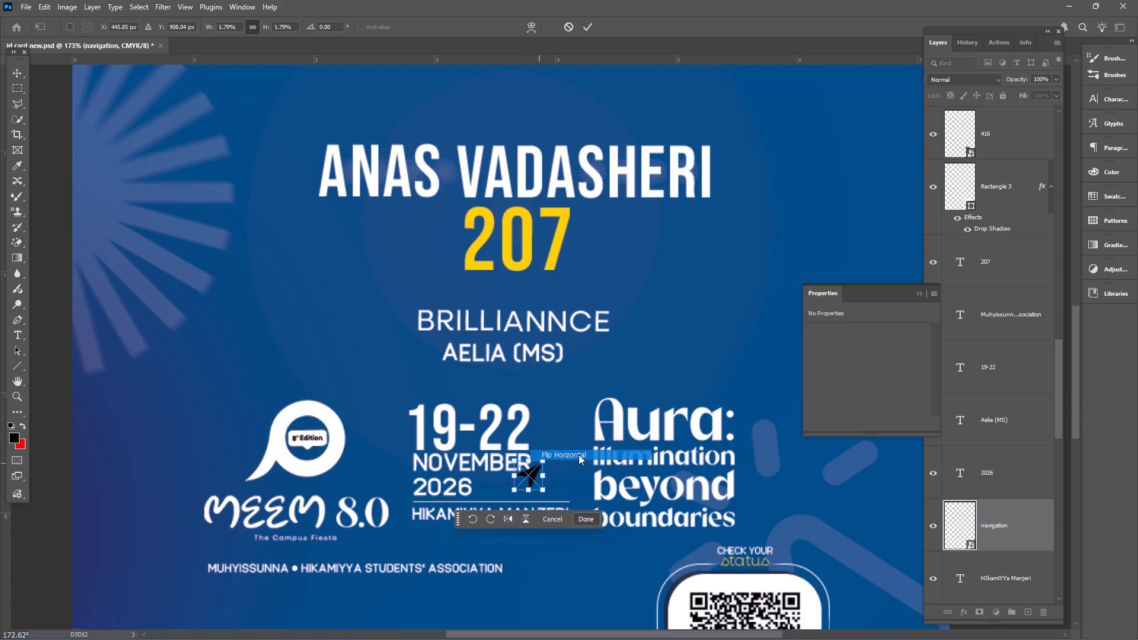
Scale the flipped navigation arrow down to about 1.46% in the space beside 2026.
{"action": "left_click_drag", "start_coordinate": [547, 479], "coordinate": [585, 488]}
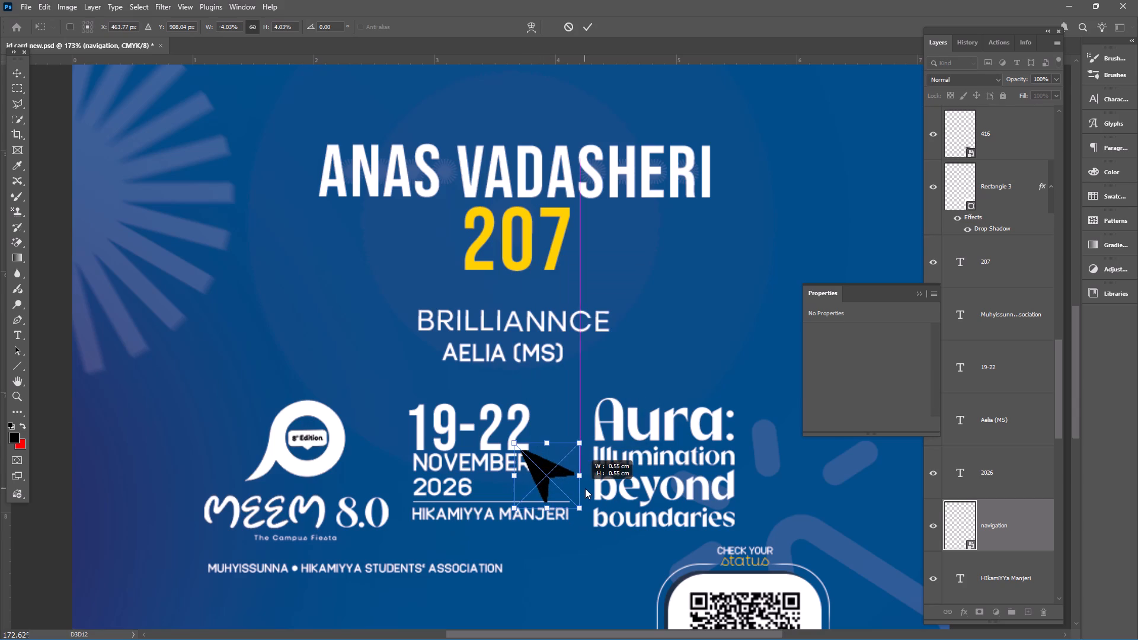
{"action": "left_click_drag", "start_coordinate": [585, 488], "coordinate": [584, 486]}
{"action": "left_click_drag", "start_coordinate": [554, 473], "coordinate": [552, 492]}
{"action": "left_click_drag", "start_coordinate": [577, 495], "coordinate": [530, 487]}
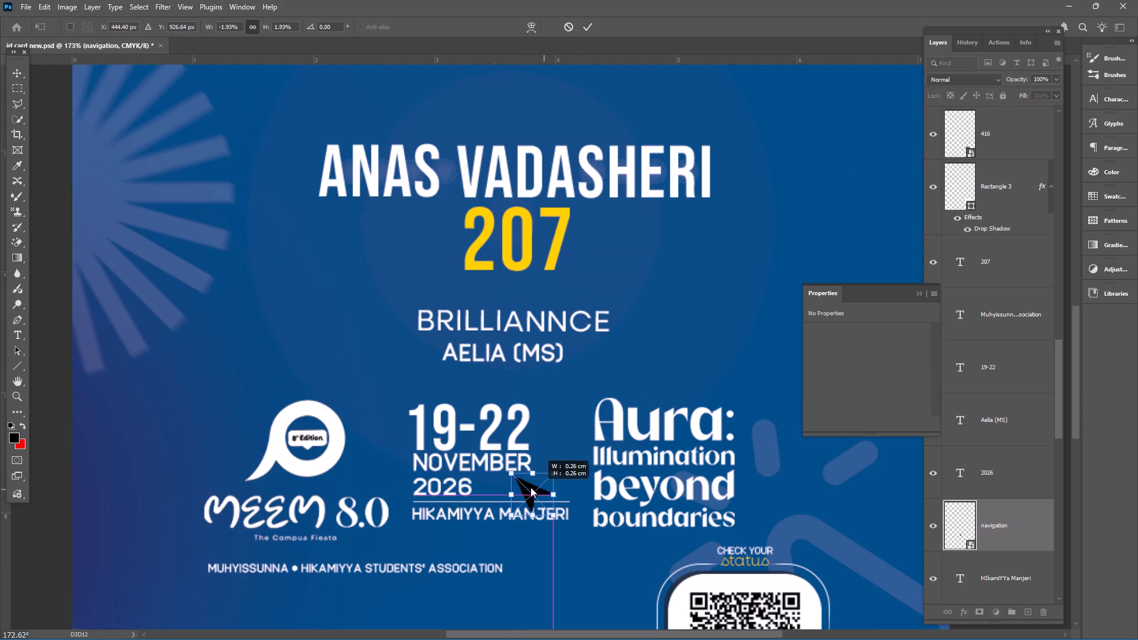
{"action": "left_click_drag", "start_coordinate": [530, 487], "coordinate": [529, 487]}
{"action": "left_click_drag", "start_coordinate": [535, 495], "coordinate": [549, 497]}
{"action": "left_click_drag", "start_coordinate": [525, 492], "coordinate": [517, 488]}
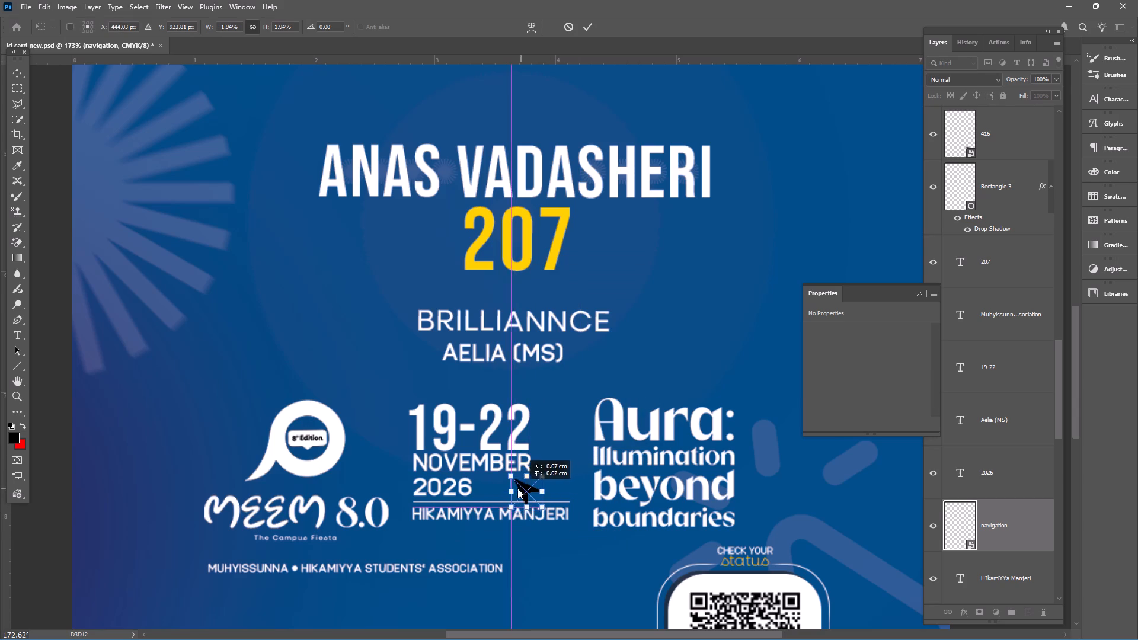
{"action": "left_click_drag", "start_coordinate": [517, 488], "coordinate": [505, 488]}
{"action": "left_click_drag", "start_coordinate": [522, 488], "coordinate": [513, 488]}
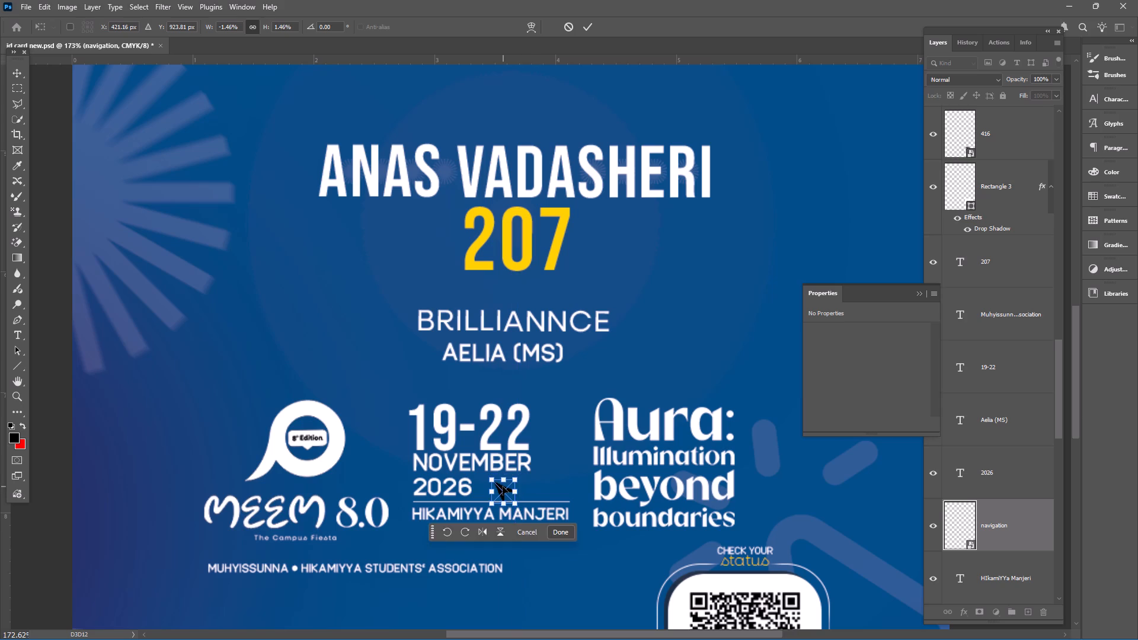
Place the navigation arrow just below MANJERI in the venue text, apply the transform and deselect it.
{"action": "left_click_drag", "start_coordinate": [502, 487], "coordinate": [554, 487]}
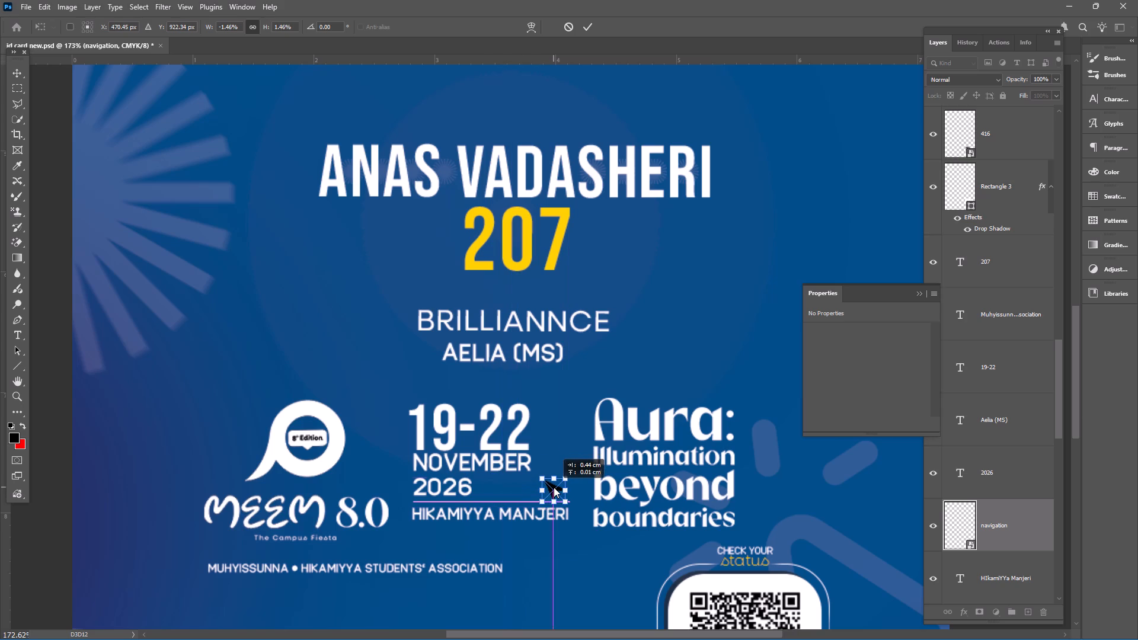
{"action": "left_click_drag", "start_coordinate": [554, 487], "coordinate": [532, 535]}
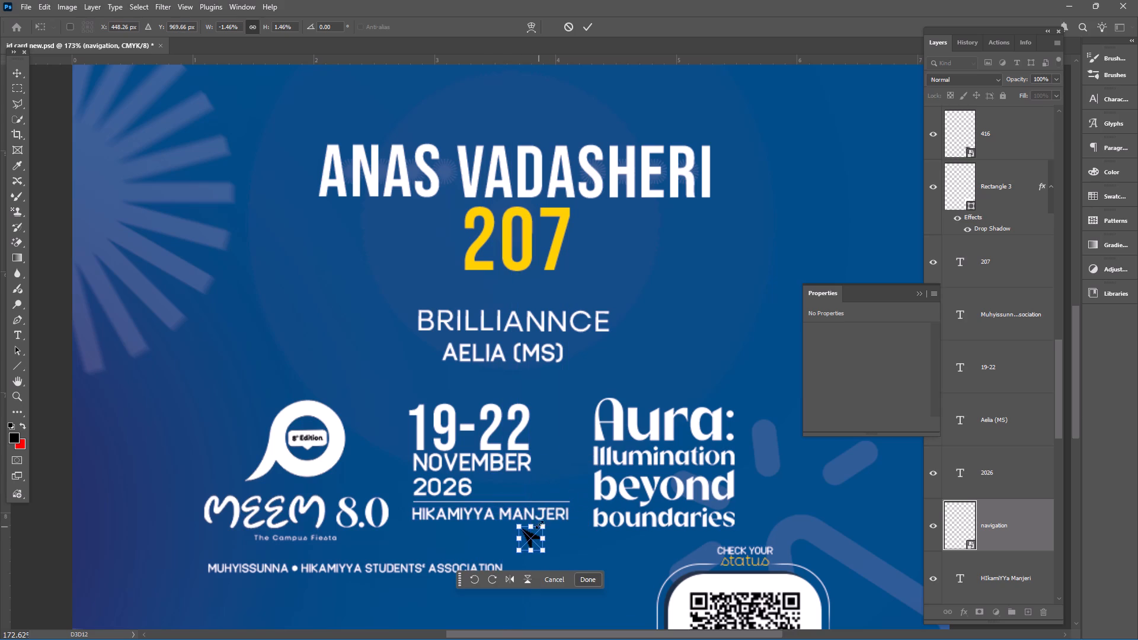
{"action": "left_click", "coordinate": [587, 577]}
{"action": "left_click", "coordinate": [638, 568]}
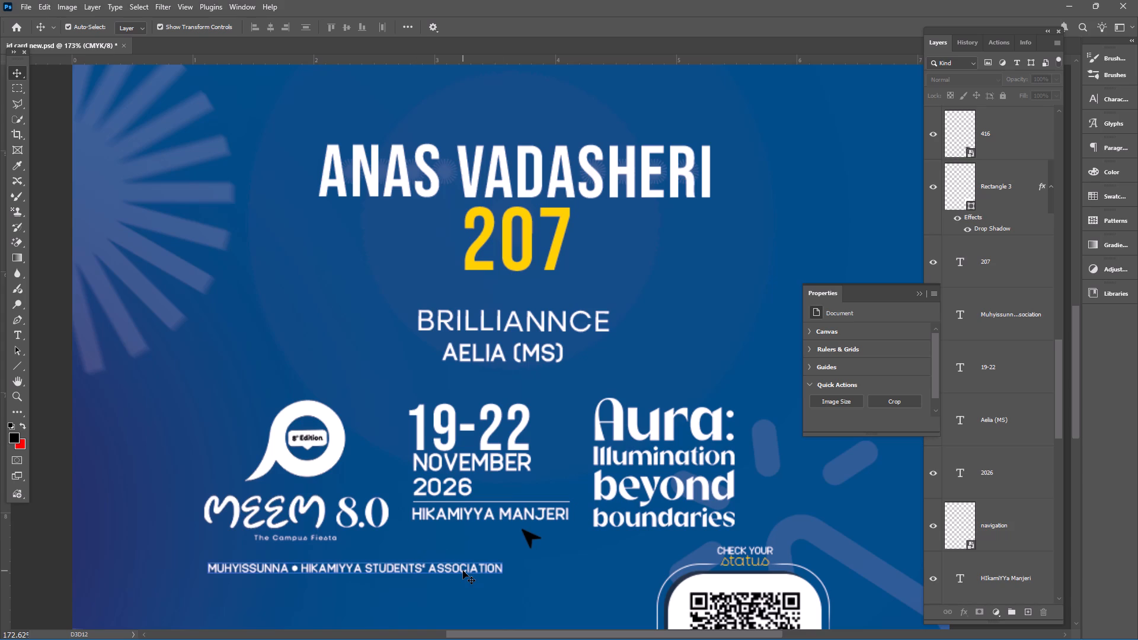
Set the whole MUHYISSUNNA • HIKAMIYYA STUDENTS' ASSOCIATION line in Poppins Regular.
{"action": "left_click", "coordinate": [399, 566]}
{"action": "double_click", "coordinate": [399, 566]}
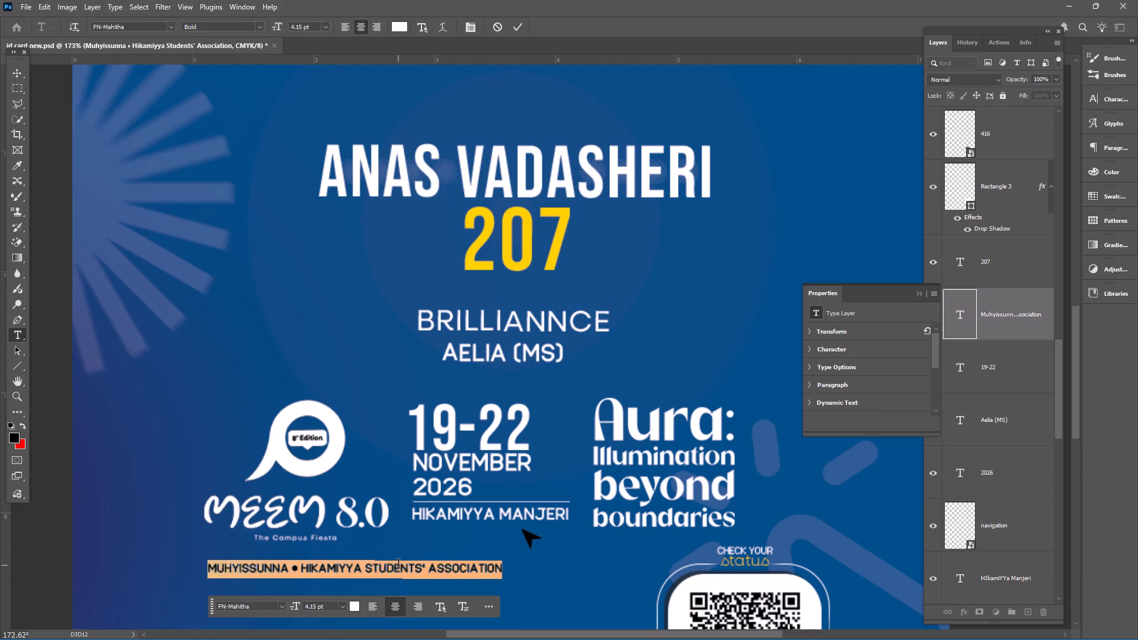
{"action": "left_click", "coordinate": [253, 602]}
{"action": "type", "text": "pop"}
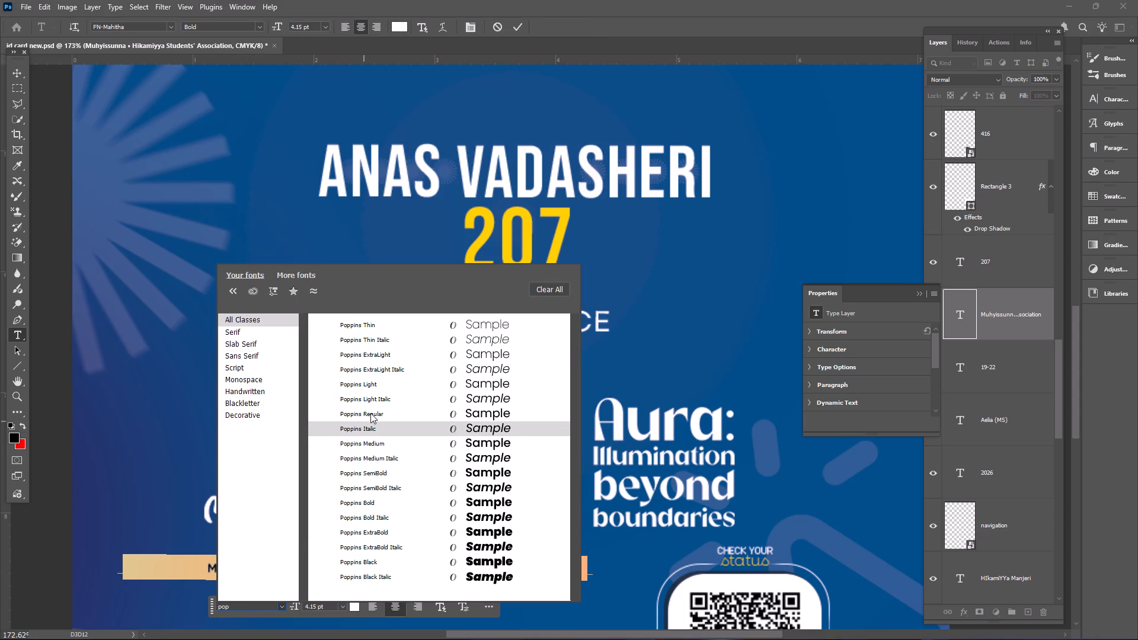
{"action": "left_click", "coordinate": [372, 413]}
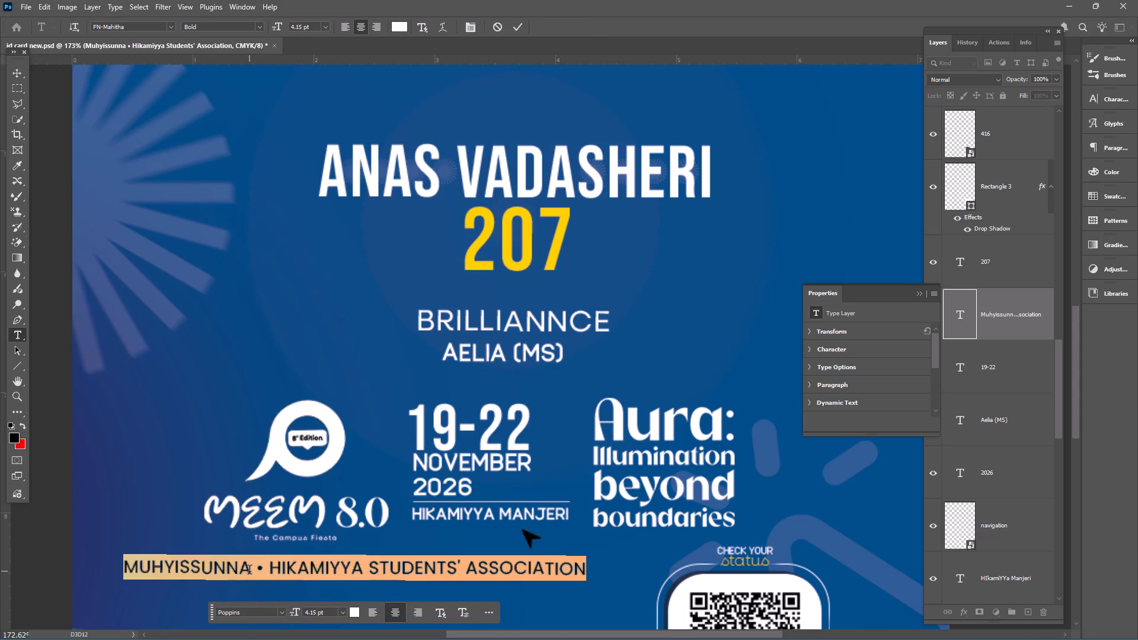
Set only the word MUHYISSUNNA in the association line to the Poppins SemiBold style and commit the text edit.
{"action": "left_click", "coordinate": [250, 571]}
{"action": "left_click_drag", "start_coordinate": [256, 572], "coordinate": [127, 582]}
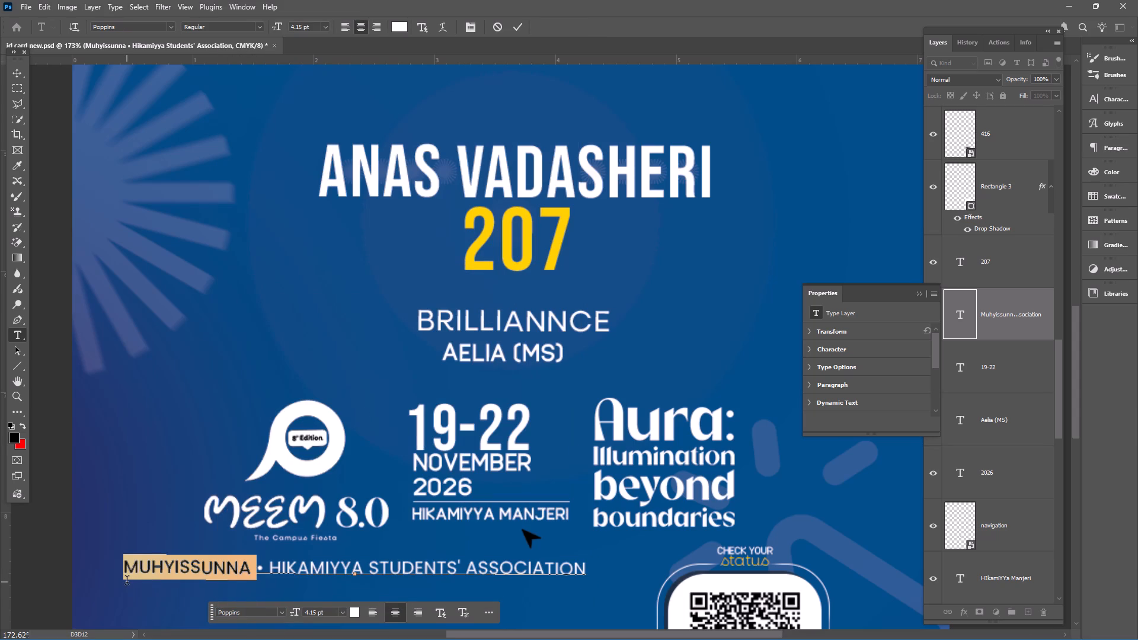
{"action": "left_click", "coordinate": [284, 612]}
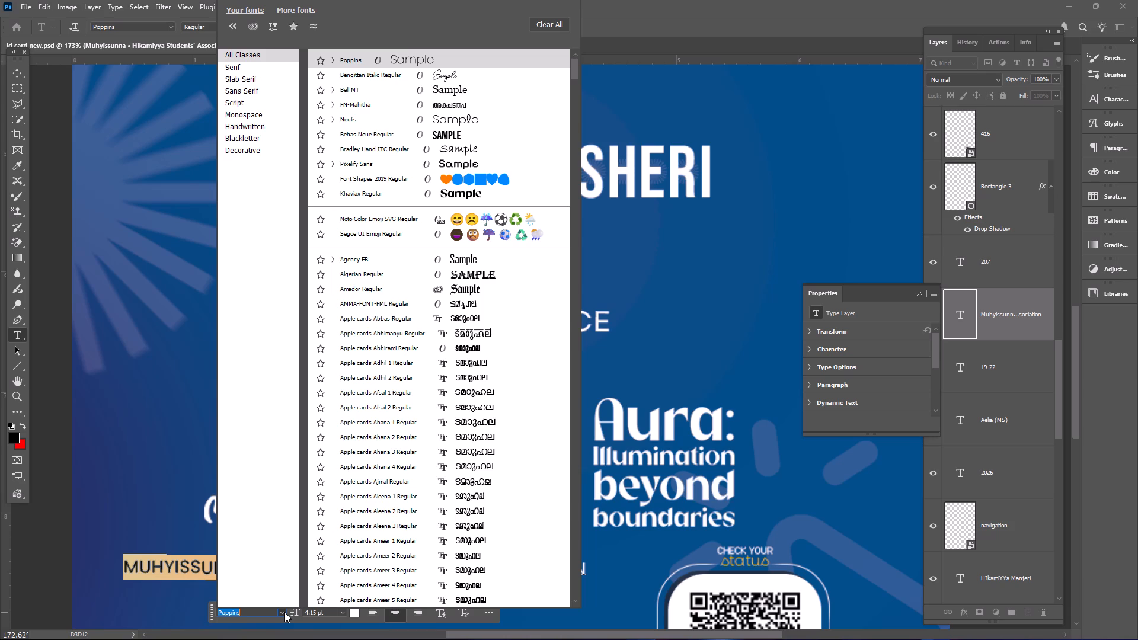
{"action": "left_click", "coordinate": [284, 612]}
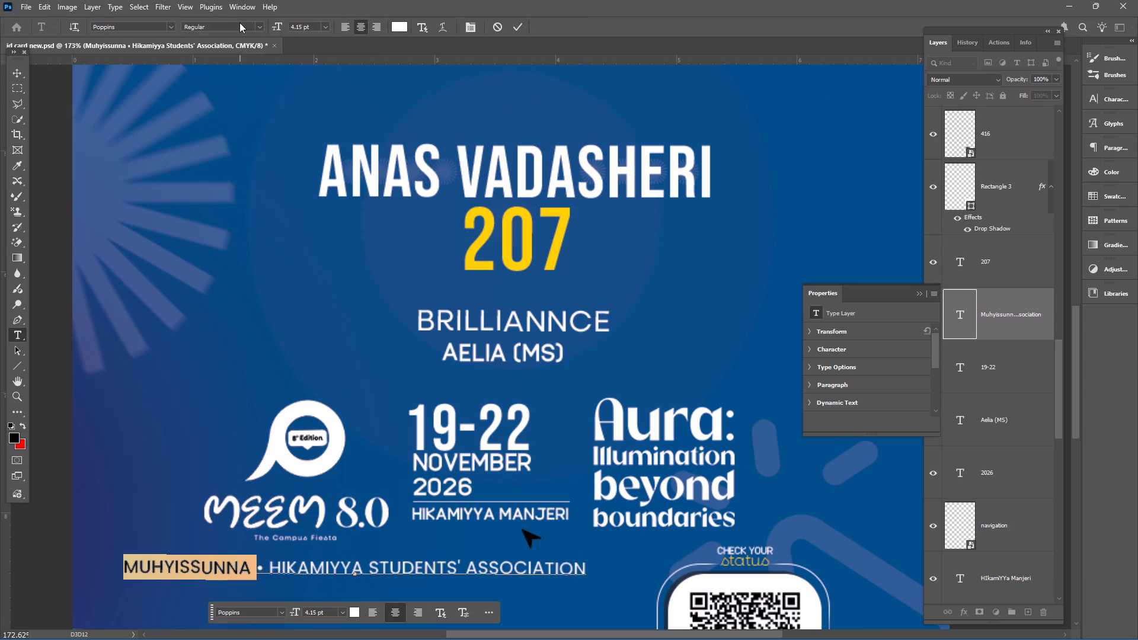
{"action": "double_click", "coordinate": [260, 28]}
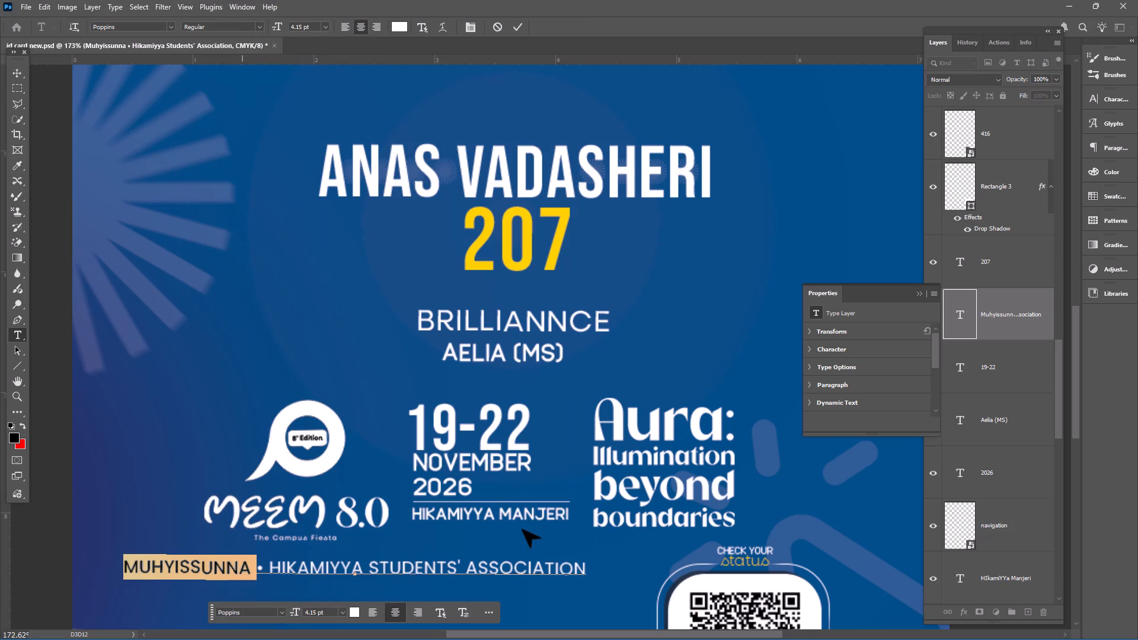
{"action": "left_click", "coordinate": [262, 28]}
{"action": "left_click", "coordinate": [260, 191]}
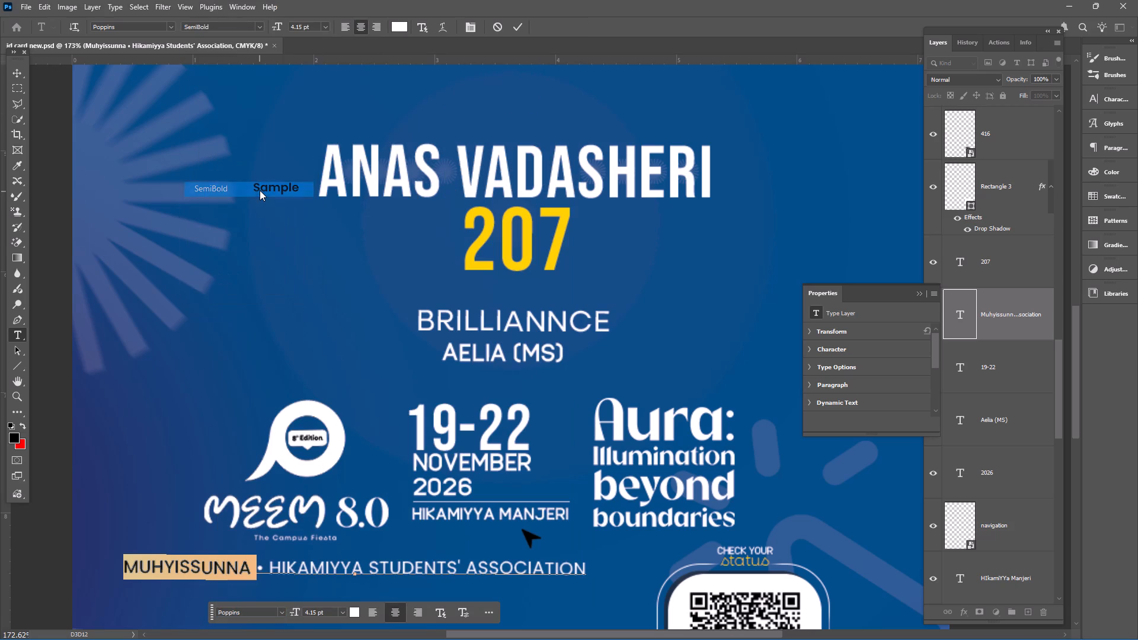
{"action": "left_click", "coordinate": [520, 31]}
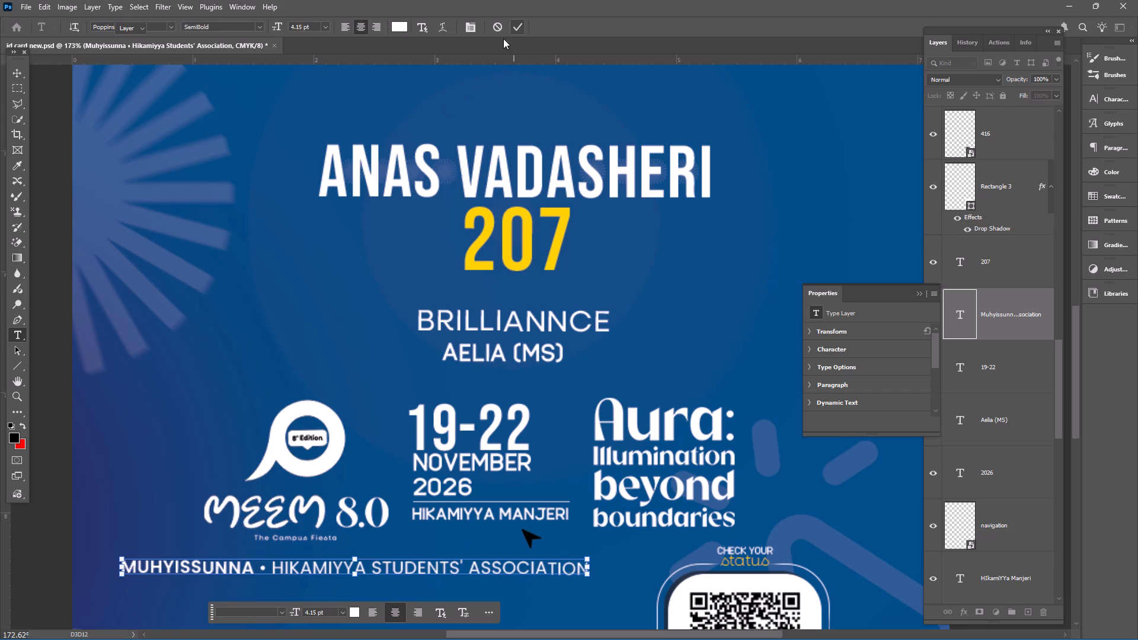
Move the association line about 0.65 cm right and 0.05 cm down, beneath the logo and date blocks, and deselect it.
{"action": "scroll", "coordinate": [101, 393], "scroll_direction": "down", "scroll_amount": 11, "text": "alt"}
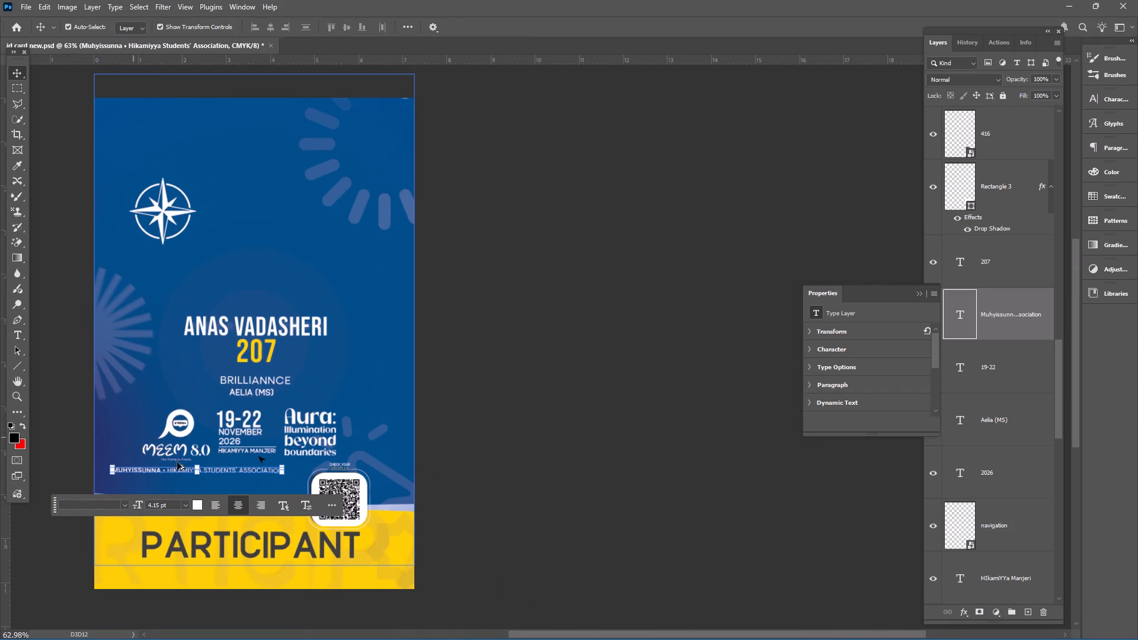
{"action": "left_click_drag", "start_coordinate": [230, 470], "coordinate": [259, 472]}
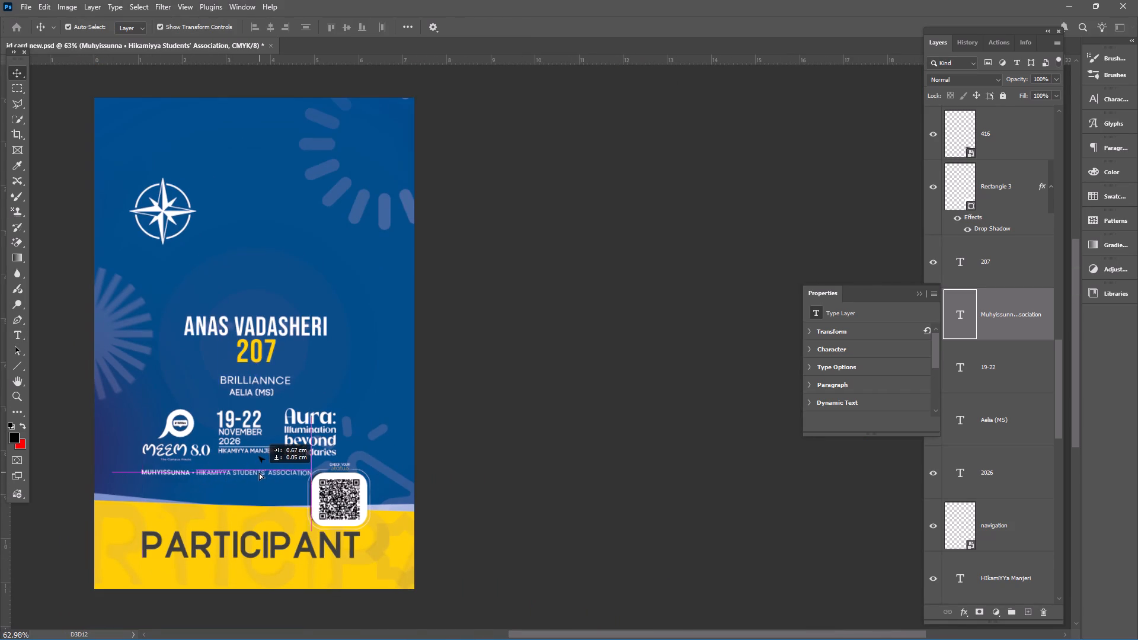
{"action": "left_click_drag", "start_coordinate": [259, 472], "coordinate": [257, 472]}
{"action": "left_click", "coordinate": [545, 450]}
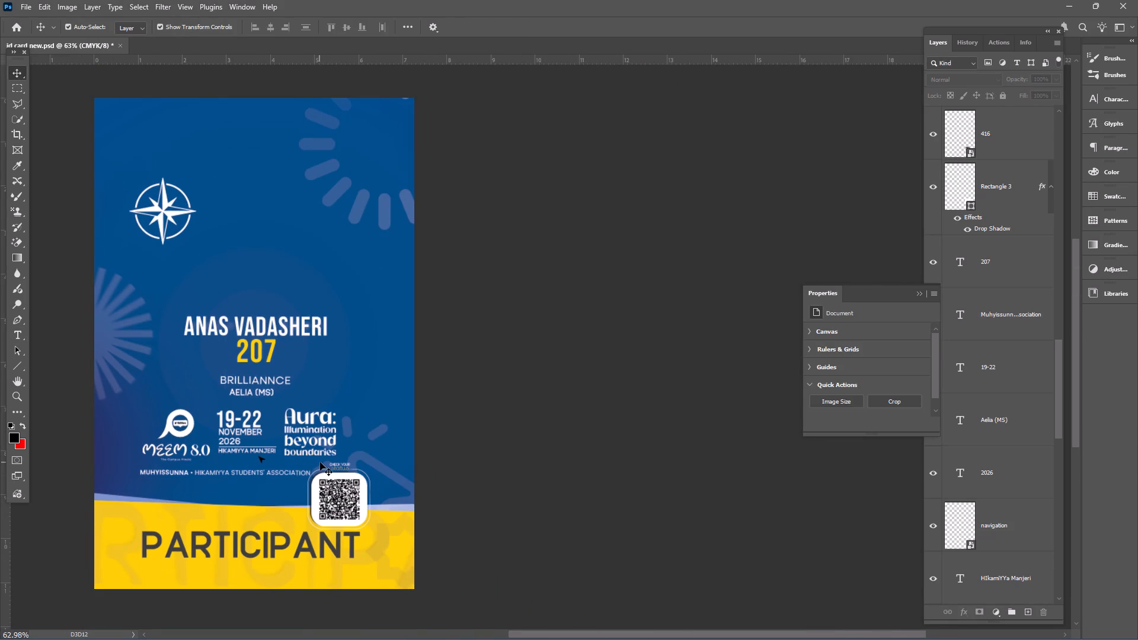
Save the ID card document.
{"action": "key", "text": "ctrl+s"}
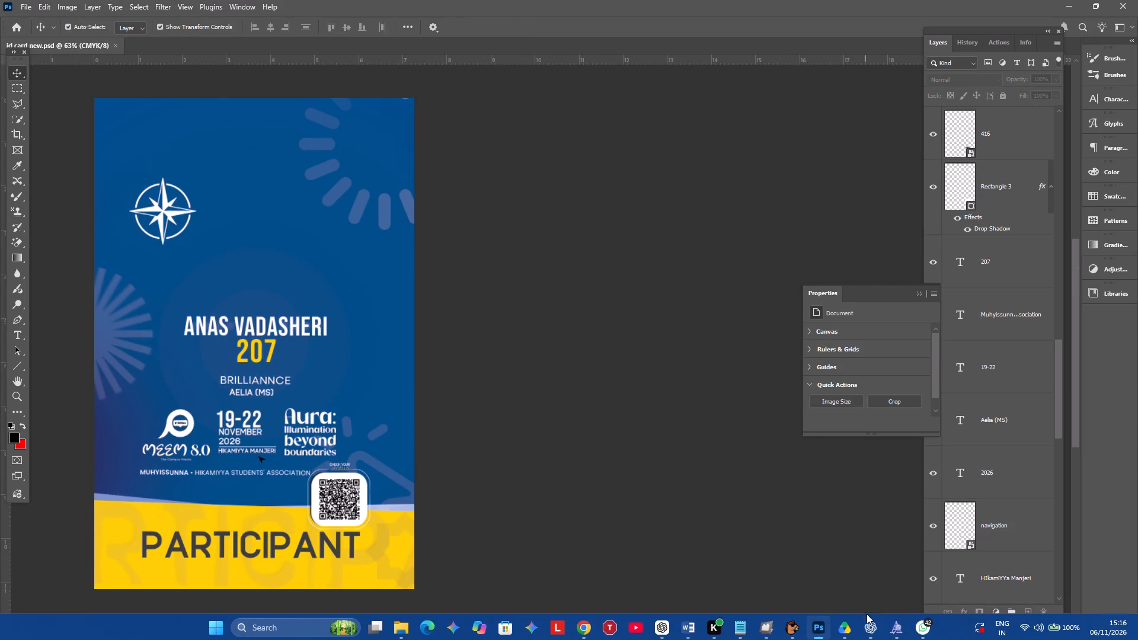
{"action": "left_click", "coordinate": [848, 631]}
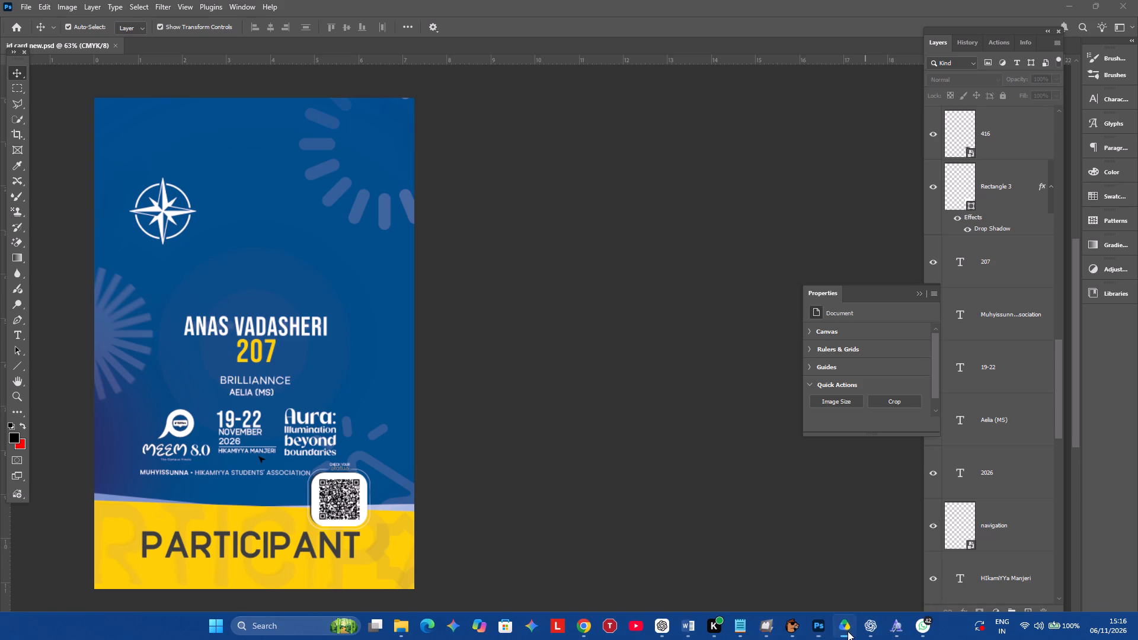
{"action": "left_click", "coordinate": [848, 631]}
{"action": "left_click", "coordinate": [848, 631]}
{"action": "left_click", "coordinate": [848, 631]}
Launch Adobe InDesign.
{"action": "left_click", "coordinate": [284, 622]}
{"action": "type", "text": "ind"}
{"action": "key", "text": "Return"}
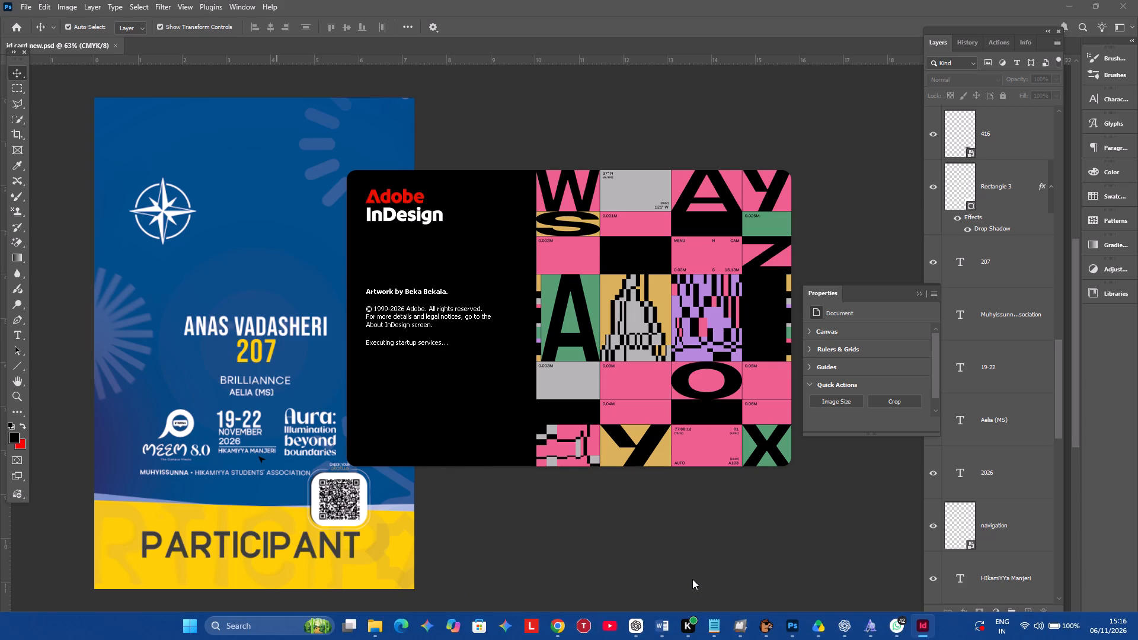
Switch to Chrome, look up the word "details" on Google in a new tab and copy its correct spelling from the results.
{"action": "key", "text": "alt+Tab"}
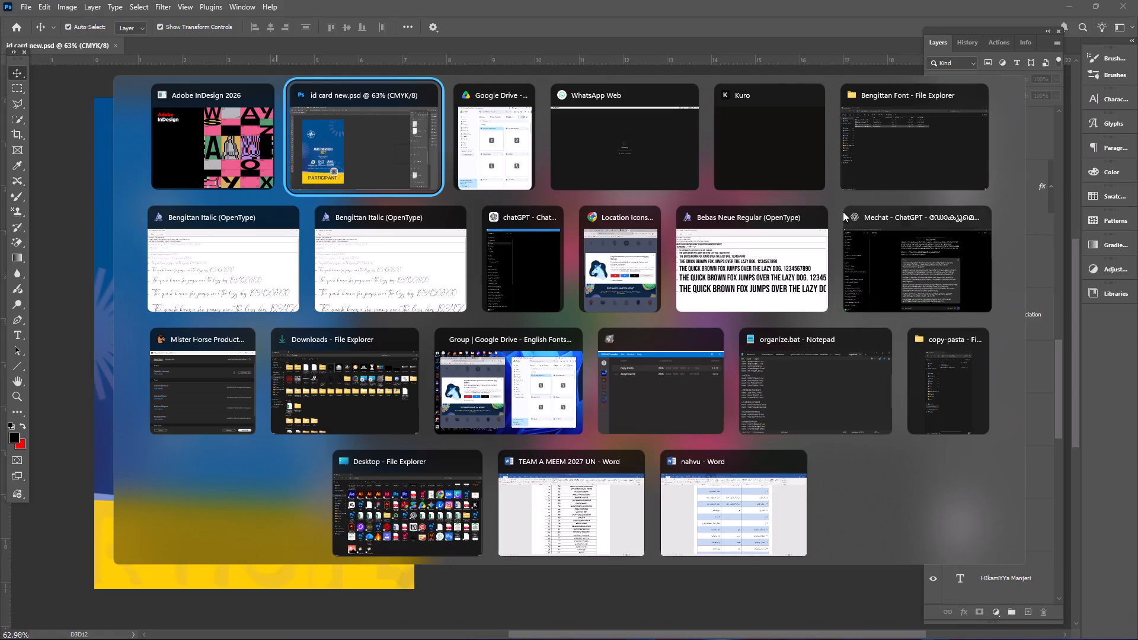
{"action": "left_click", "coordinate": [620, 261], "text": "alt"}
{"action": "left_click", "coordinate": [363, 11]}
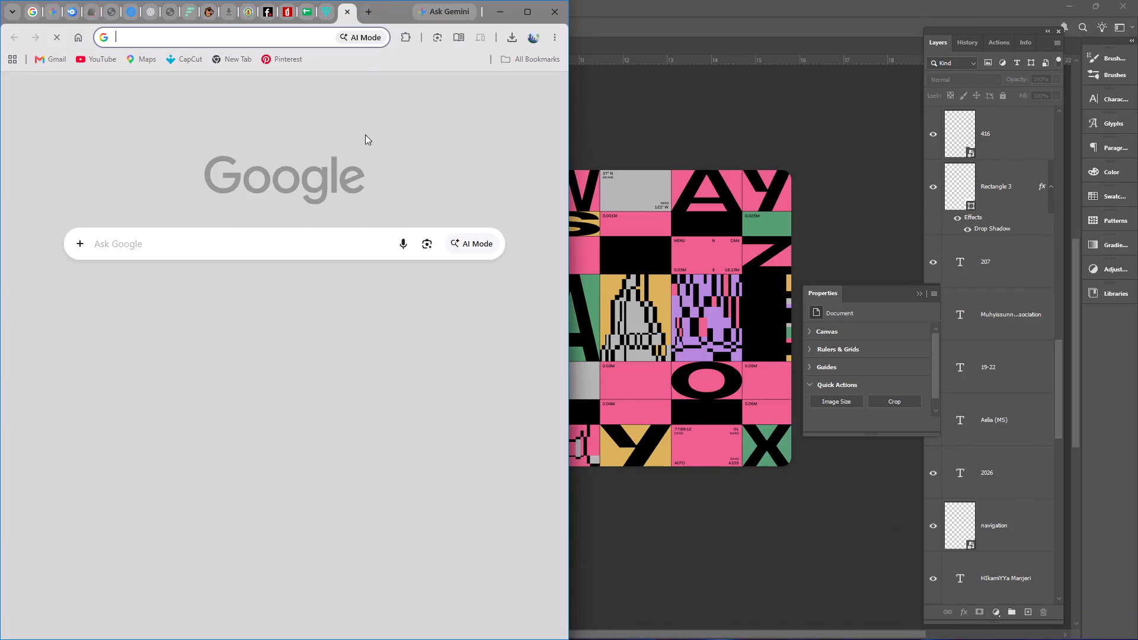
{"action": "left_click", "coordinate": [247, 246]}
{"action": "type", "text": "desti"}
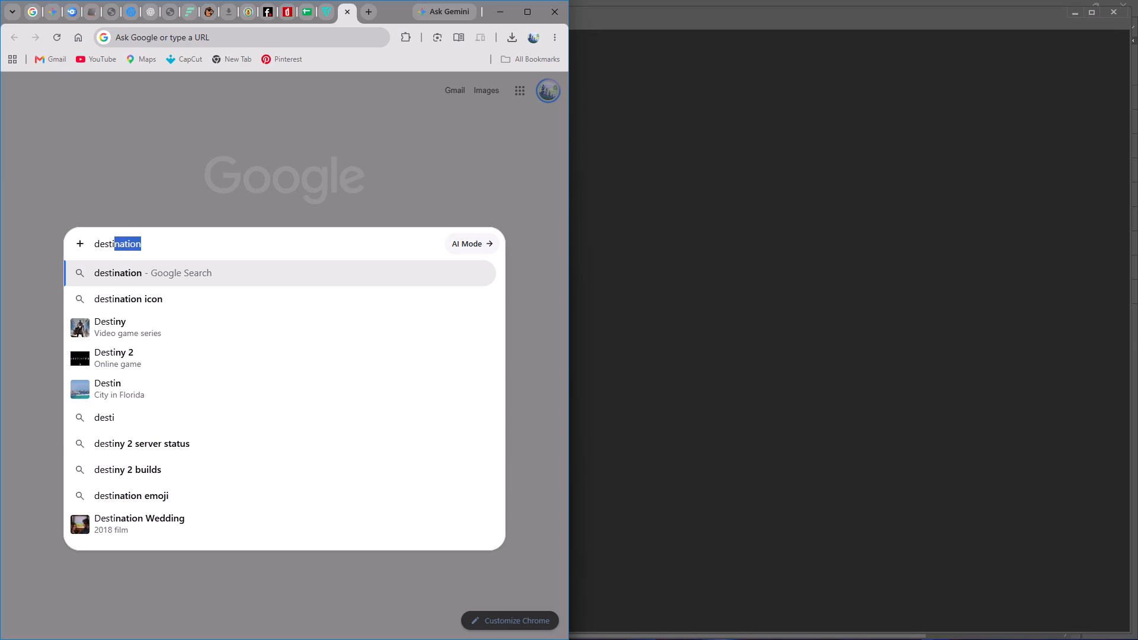
{"action": "type", "text": "ls"}
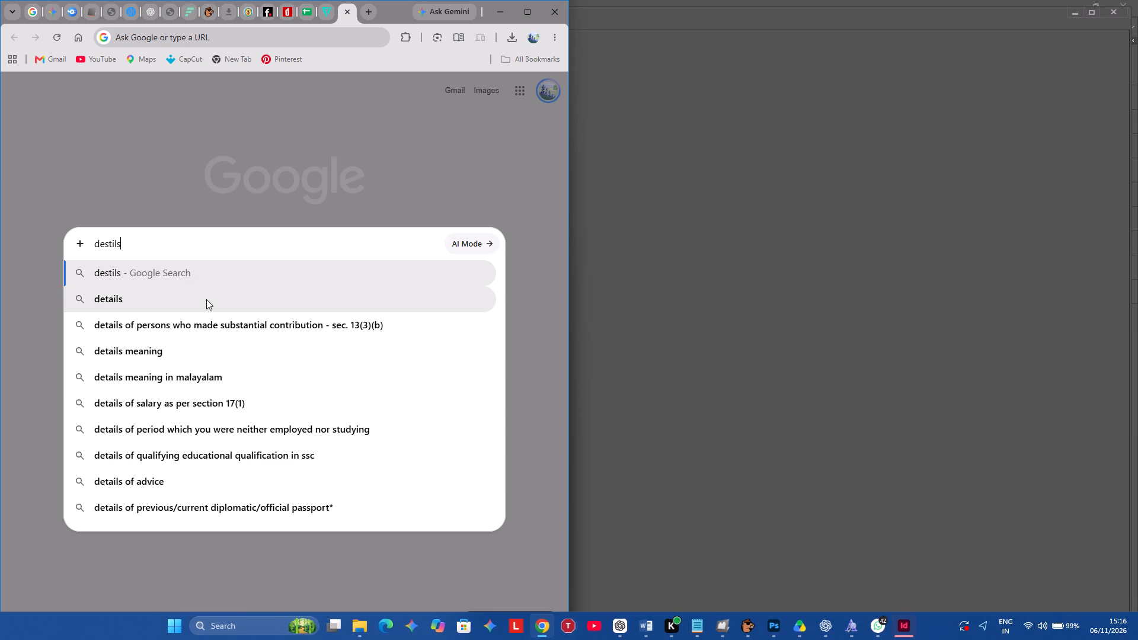
{"action": "left_click", "coordinate": [206, 299]}
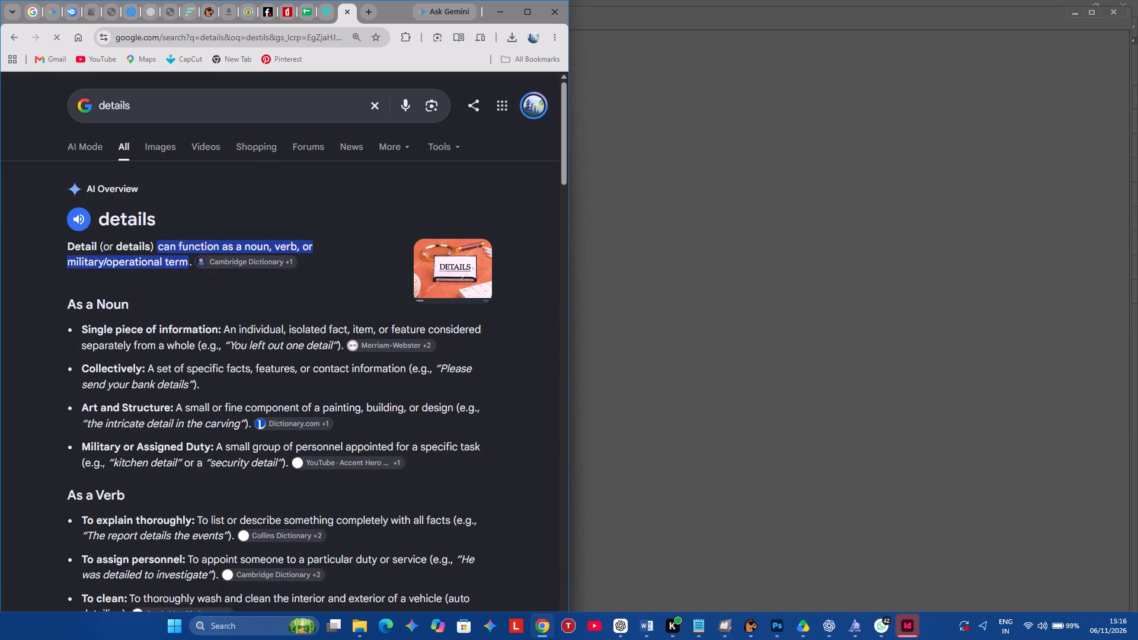
{"action": "left_click_drag", "start_coordinate": [155, 216], "coordinate": [100, 217]}
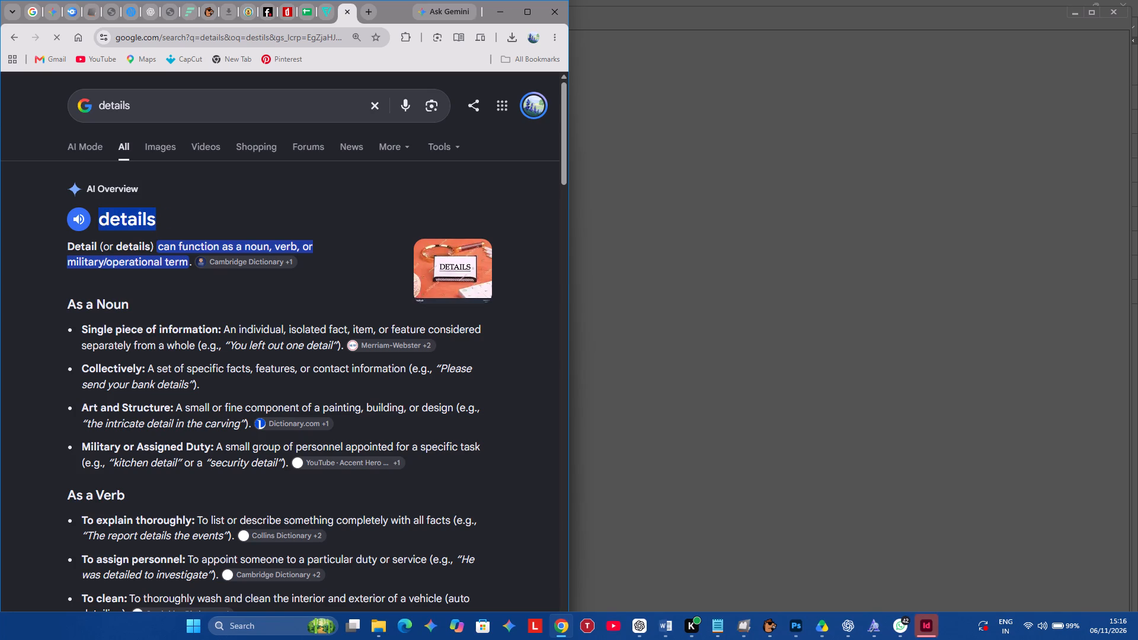
{"action": "left_click_drag", "start_coordinate": [100, 217], "coordinate": [95, 217]}
{"action": "key", "text": "ctrl+c"}
Return to the ID card in Photoshop and replace "status" with the copied word "details" in the caption above the QR code.
{"action": "key", "text": "alt+Tab"}
{"action": "left_click", "coordinate": [308, 137], "text": "alt"}
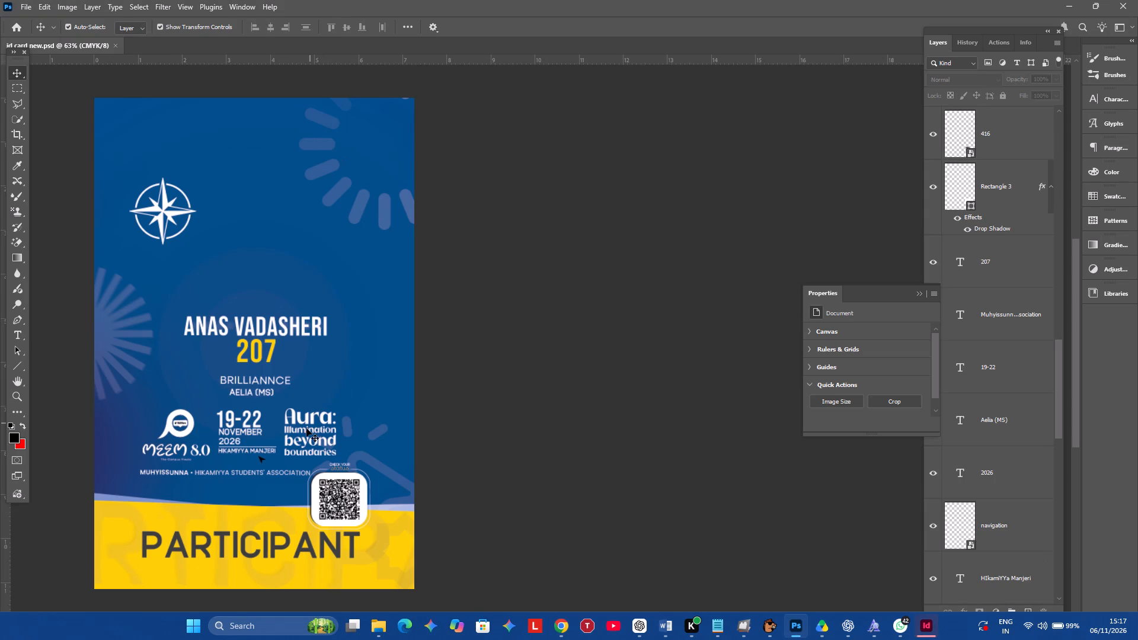
{"action": "scroll", "coordinate": [305, 433], "scroll_direction": "up", "scroll_amount": 18, "text": "alt"}
{"action": "scroll", "coordinate": [357, 435], "scroll_direction": "down", "scroll_amount": 14}
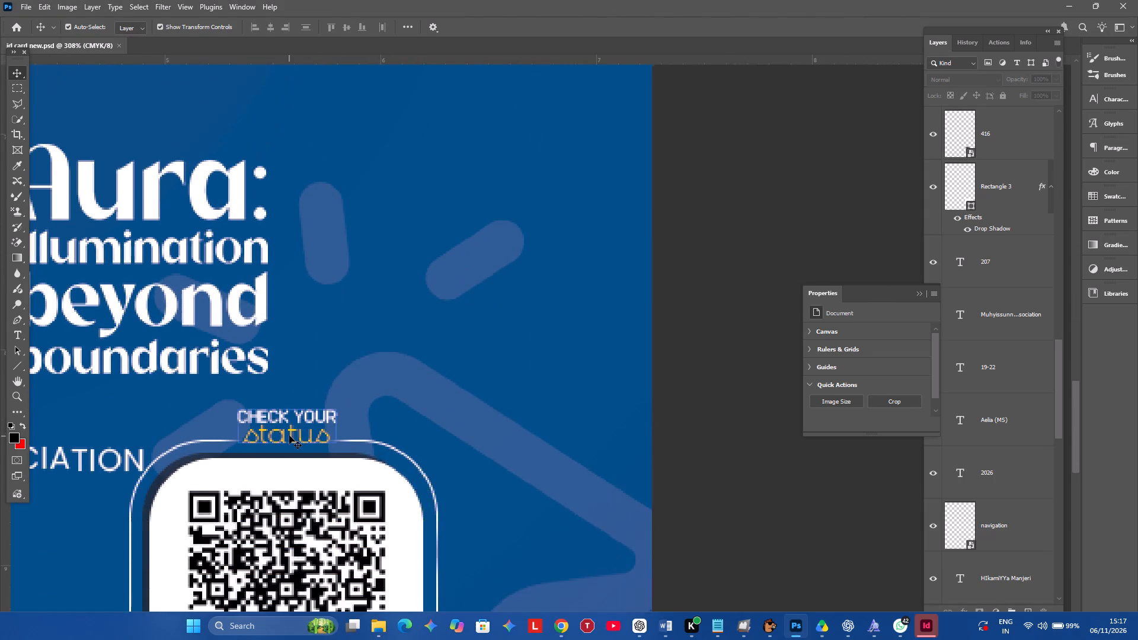
{"action": "scroll", "coordinate": [290, 434], "scroll_direction": "up", "scroll_amount": 6, "text": "alt"}
{"action": "double_click", "coordinate": [295, 438]}
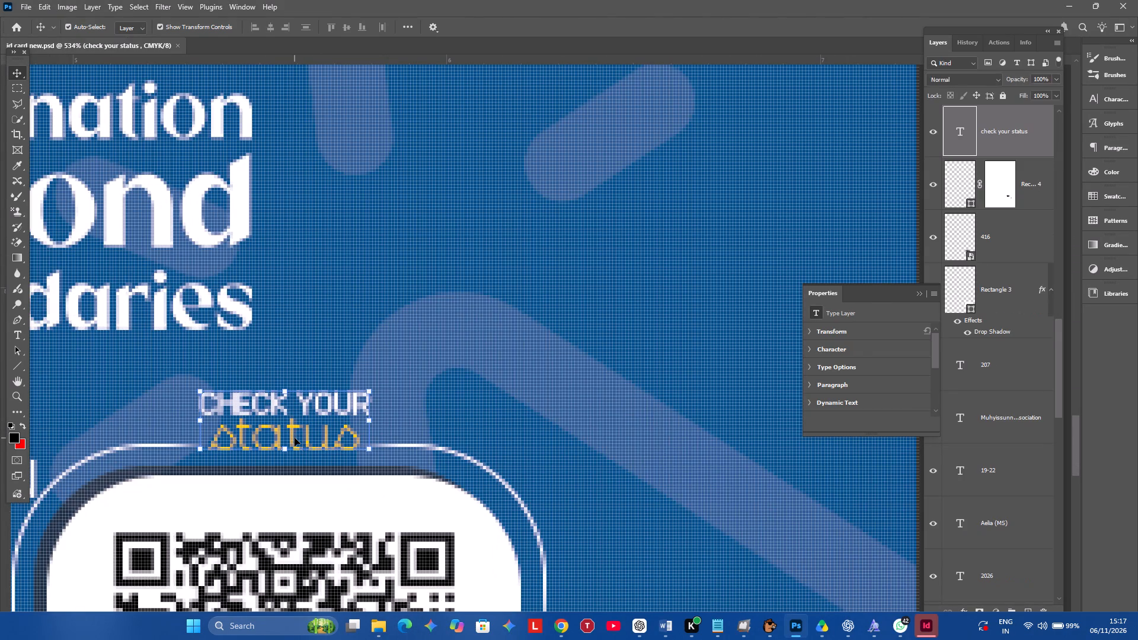
{"action": "left_click", "coordinate": [295, 438]}
{"action": "left_click", "coordinate": [319, 441]}
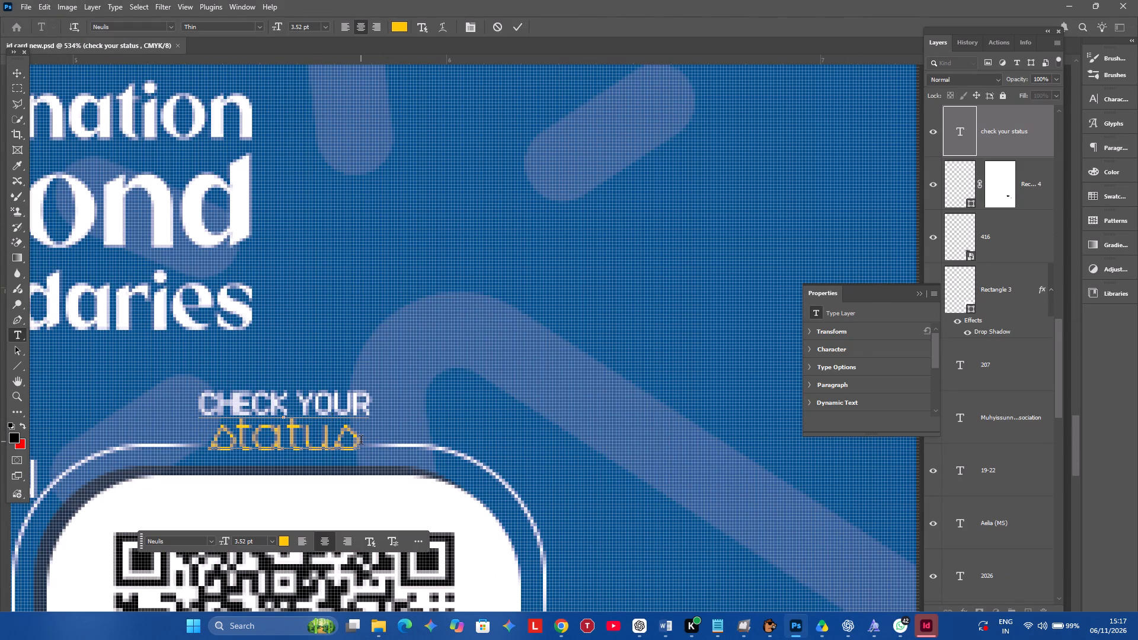
{"action": "left_click_drag", "start_coordinate": [362, 441], "coordinate": [188, 430]}
{"action": "key", "text": "ctrl+v"}
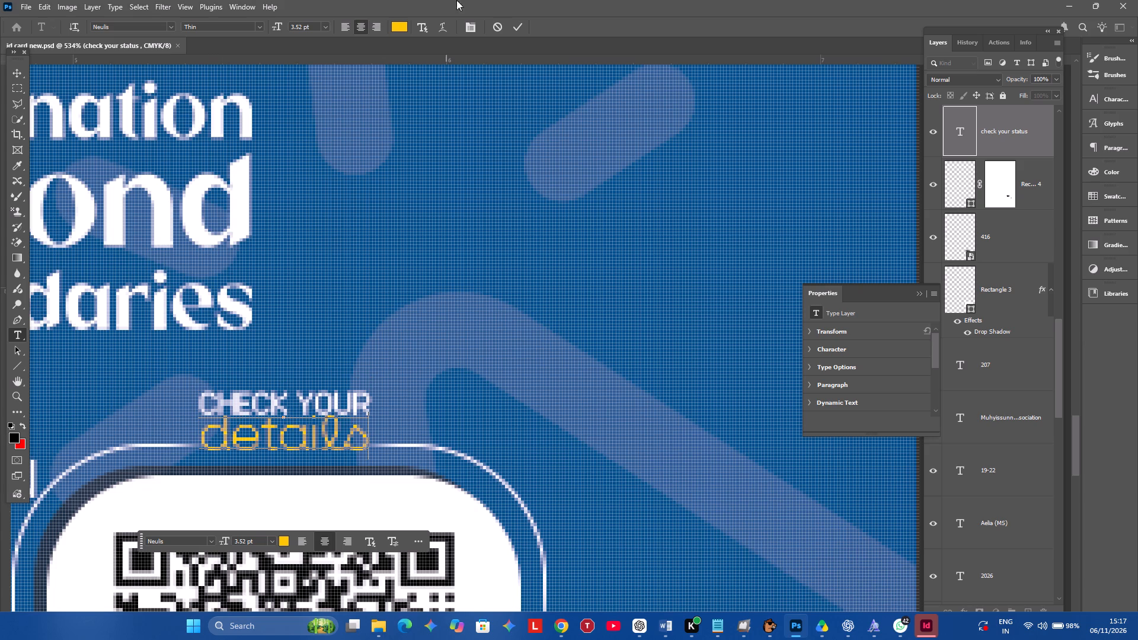
{"action": "left_click", "coordinate": [515, 30]}
{"action": "left_click", "coordinate": [498, 259]}
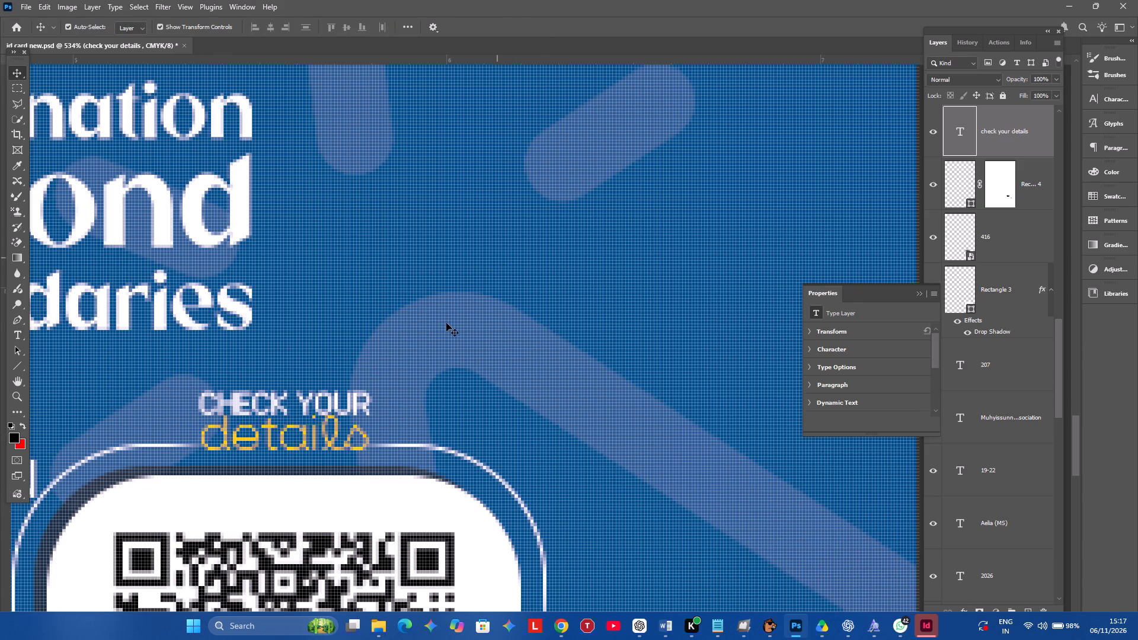
Examine the overall layout of the participant ID card with the revised QR code caption.
{"action": "scroll", "coordinate": [407, 328], "scroll_direction": "down", "scroll_amount": 17, "text": "alt"}
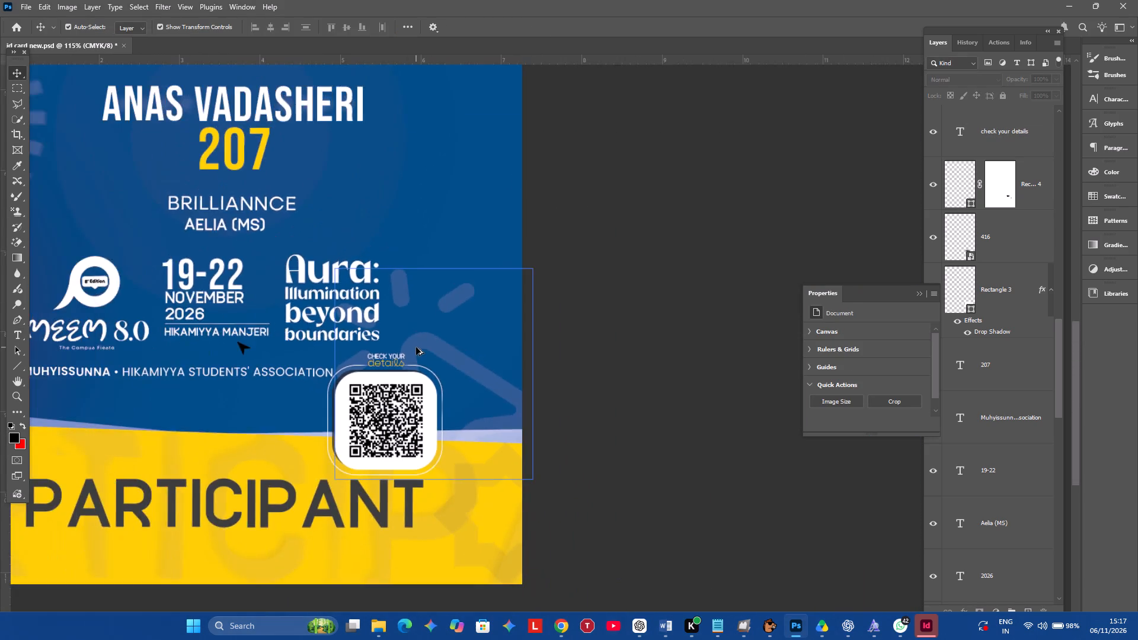
{"action": "scroll", "coordinate": [416, 347], "scroll_direction": "down", "scroll_amount": 12, "text": "alt"}
{"action": "scroll", "coordinate": [326, 353], "scroll_direction": "up", "scroll_amount": 5}
{"action": "scroll", "coordinate": [513, 369], "scroll_direction": "up", "scroll_amount": 4, "text": "alt"}
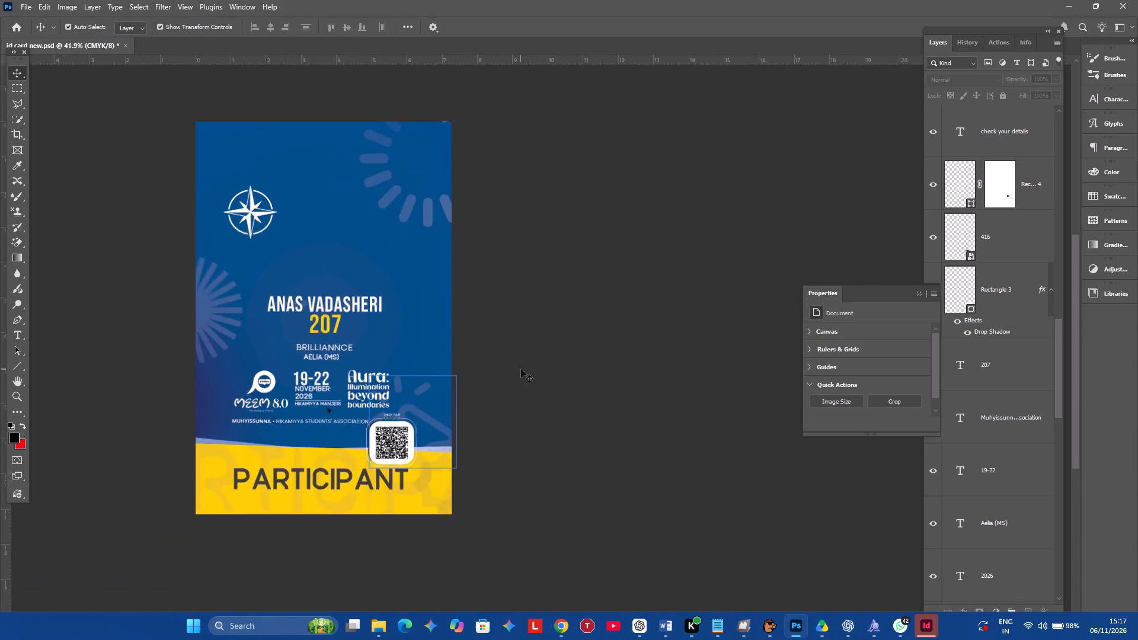
{"action": "scroll", "coordinate": [477, 371], "scroll_direction": "down", "scroll_amount": 10, "text": "alt"}
{"action": "left_click", "coordinate": [538, 340]}
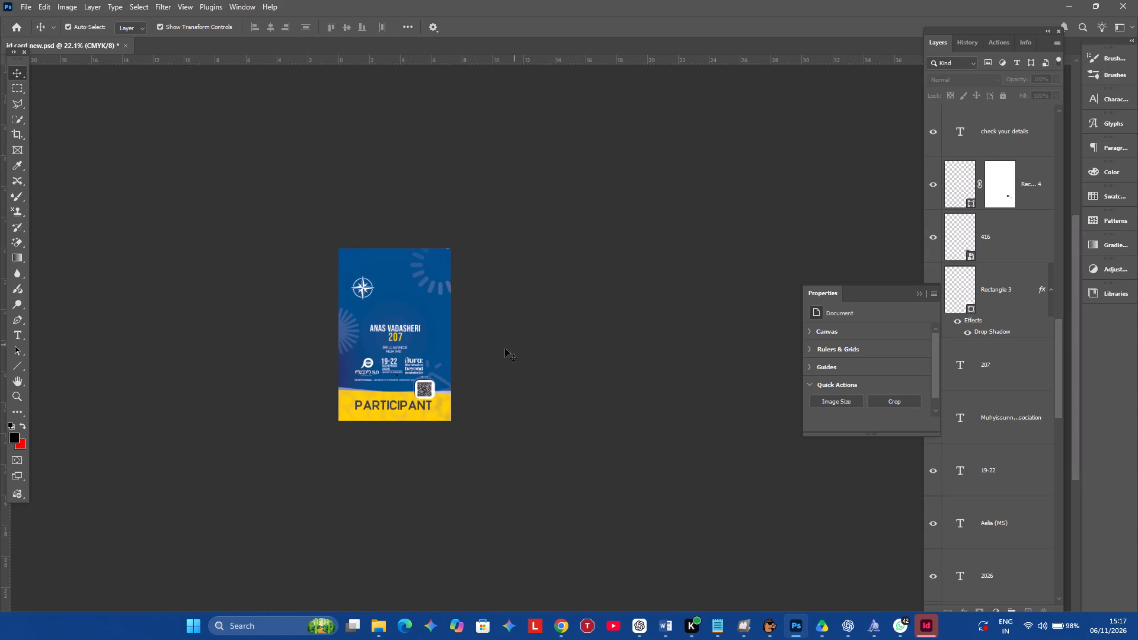
{"action": "scroll", "coordinate": [391, 288], "scroll_direction": "up", "scroll_amount": 8, "text": "alt"}
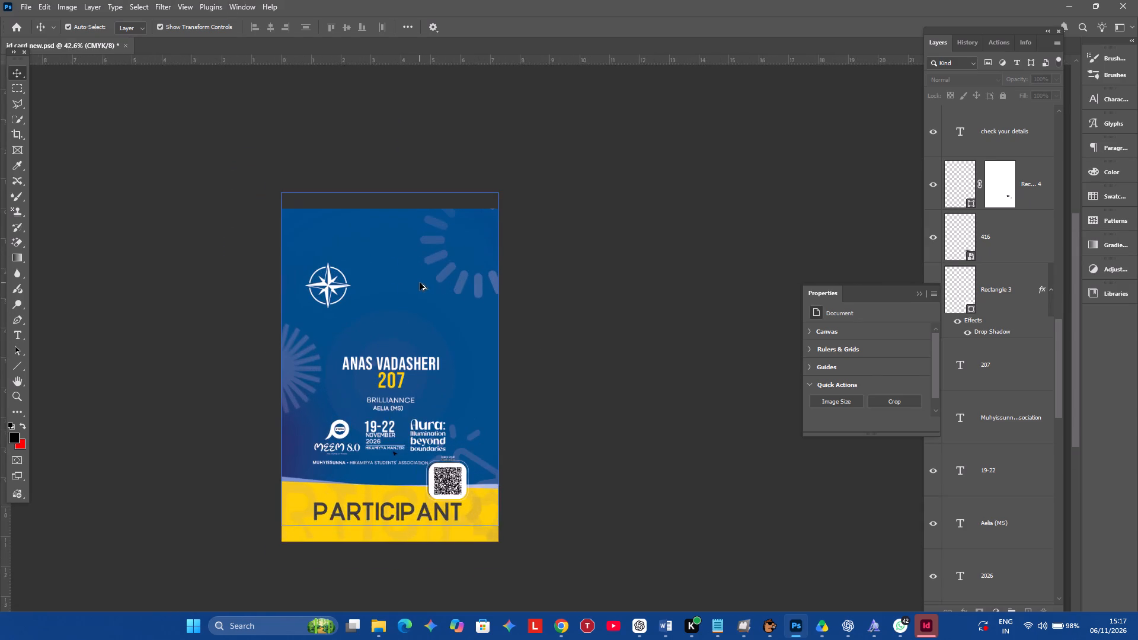
{"action": "scroll", "coordinate": [421, 296], "scroll_direction": "up", "scroll_amount": 3, "text": "alt"}
{"action": "scroll", "coordinate": [421, 295], "scroll_direction": "down", "scroll_amount": 4, "text": "alt"}
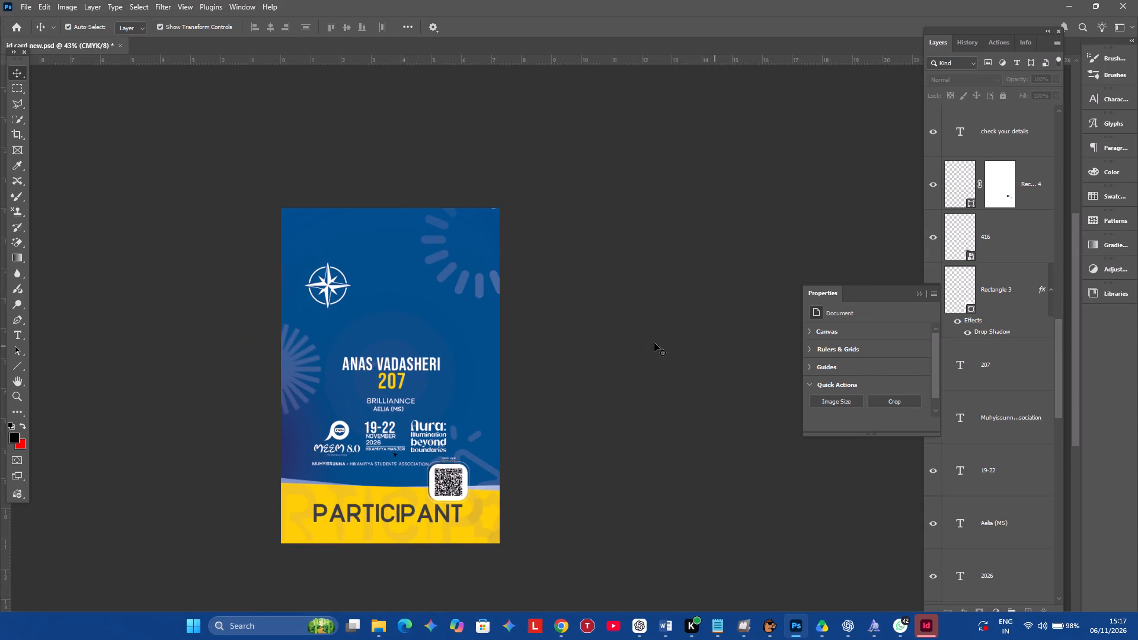
Switch to the InDesign window.
{"action": "left_click", "coordinate": [931, 630]}
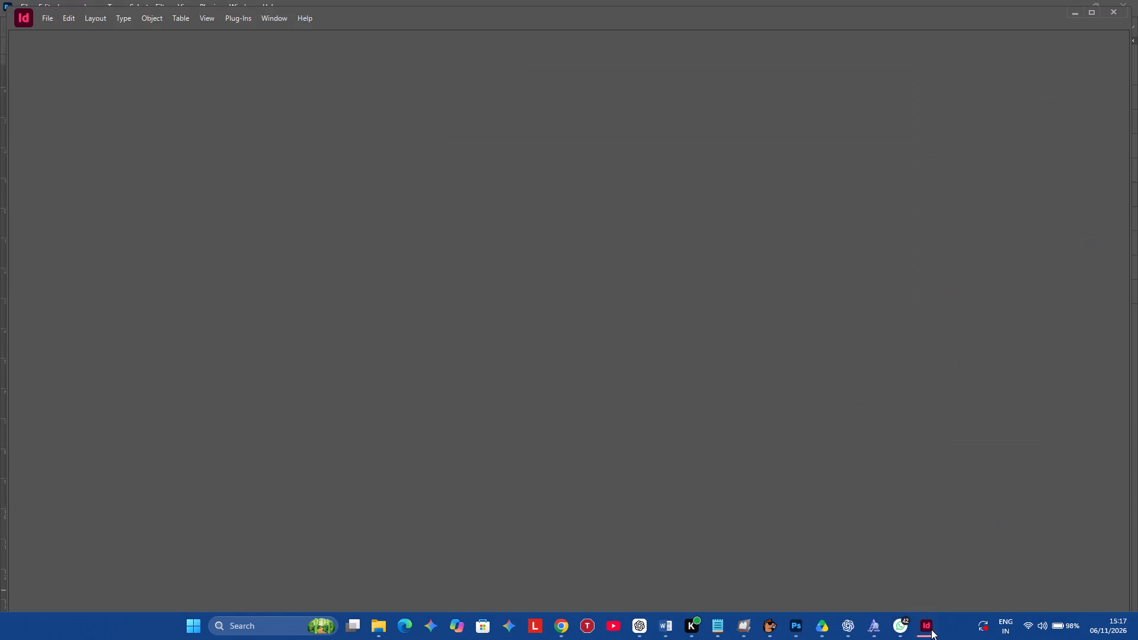
Close the Bebas Neue Regular preview and both Bengittan Italic font preview windows.
{"action": "left_click", "coordinate": [875, 632]}
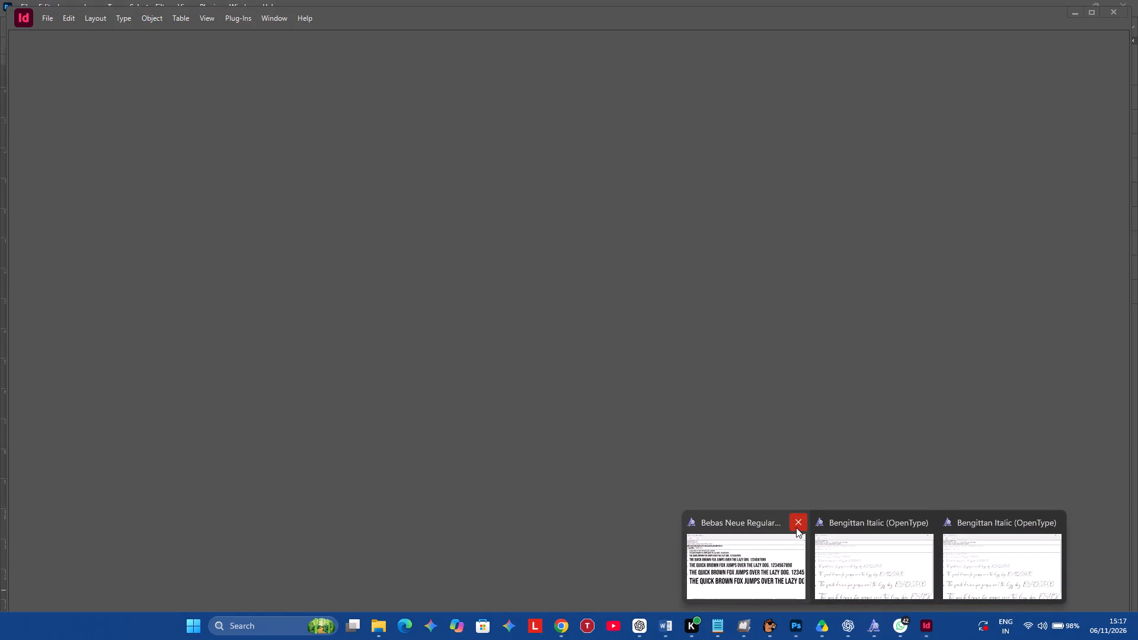
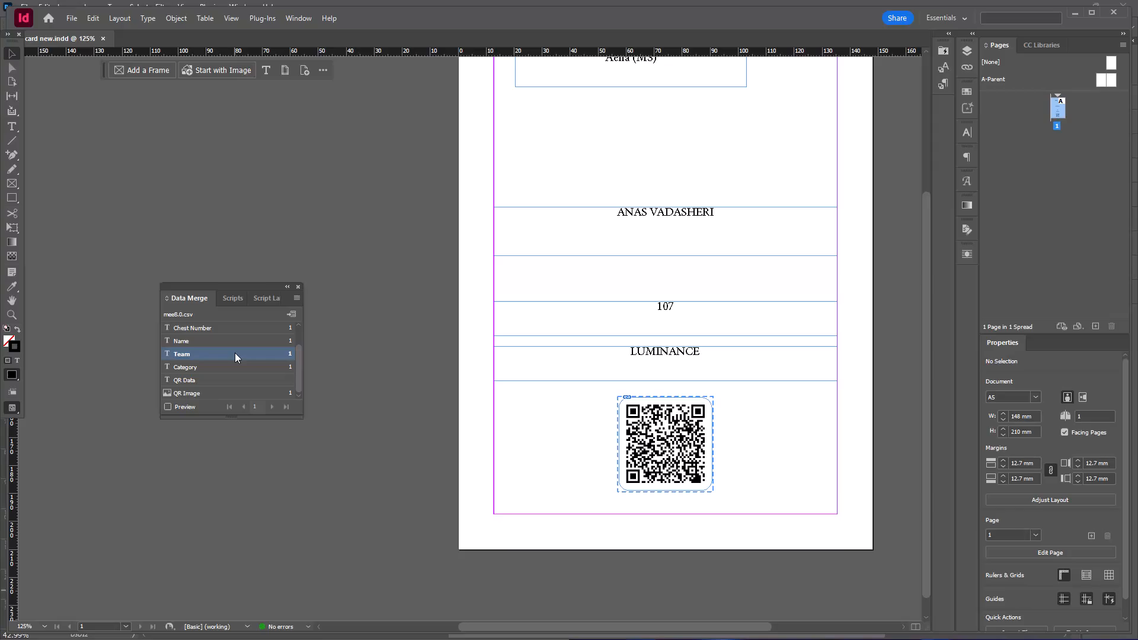
Turn on the data merge preview and step through the participant records up to record 14.
{"action": "key", "text": "ctrl+z"}
{"action": "left_click", "coordinate": [730, 370]}
{"action": "left_click", "coordinate": [734, 315]}
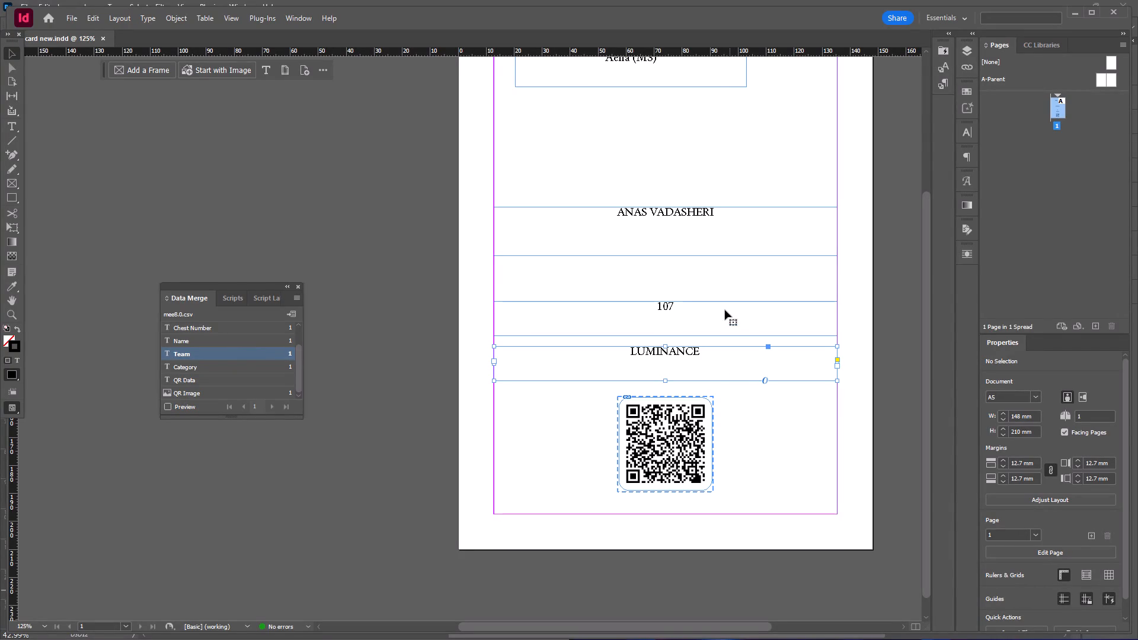
{"action": "left_click", "coordinate": [172, 406]}
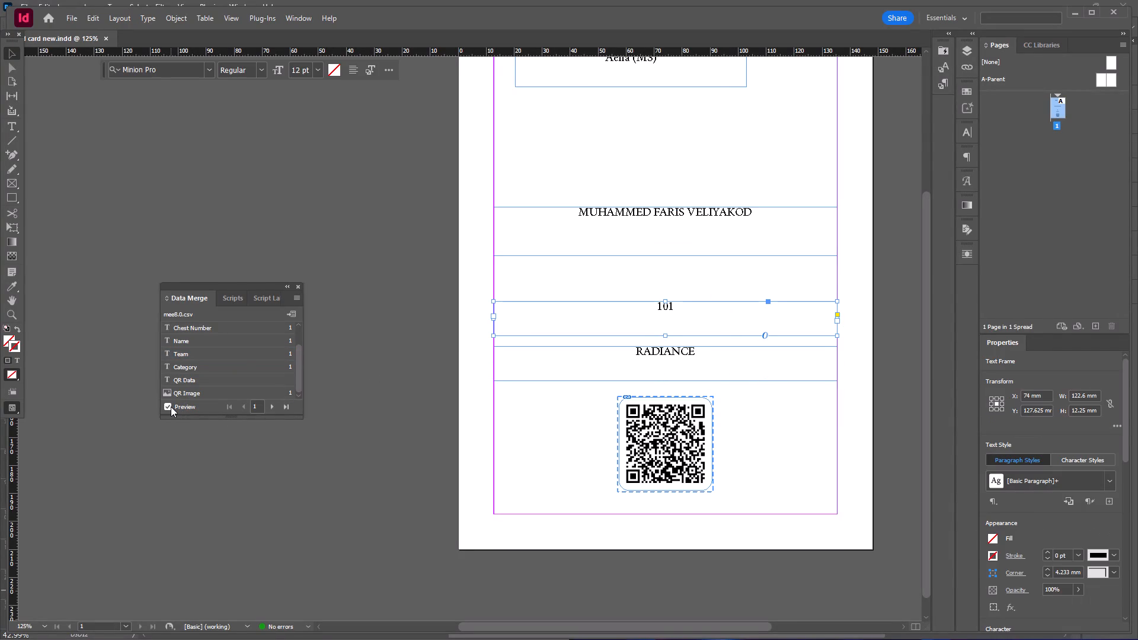
{"action": "left_click", "coordinate": [268, 406]}
{"action": "left_click", "coordinate": [269, 406]}
{"action": "left_click", "coordinate": [271, 406]}
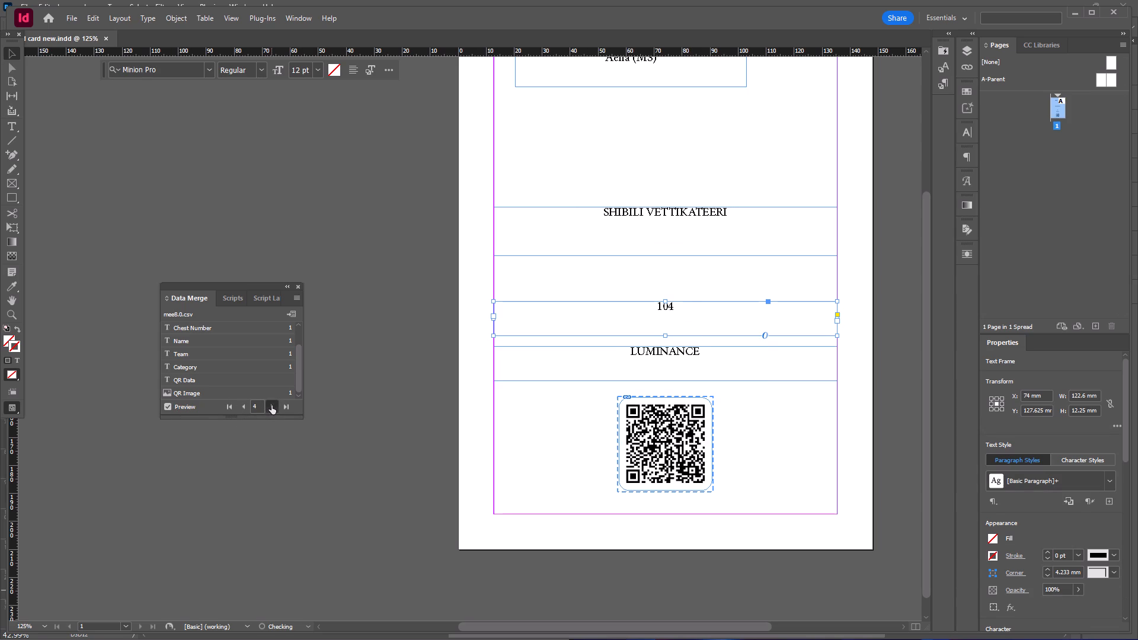
{"action": "left_click", "coordinate": [271, 405]}
{"action": "left_click", "coordinate": [272, 405]}
{"action": "left_click", "coordinate": [273, 405]}
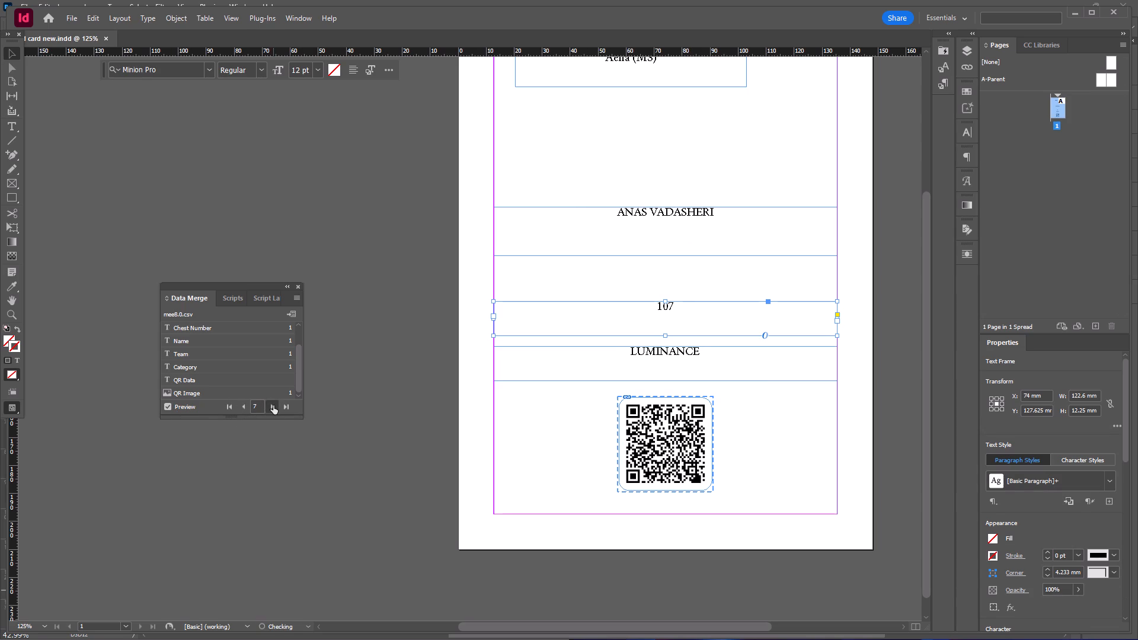
{"action": "scroll", "coordinate": [634, 386], "scroll_direction": "up", "scroll_amount": 3}
{"action": "scroll", "coordinate": [620, 381], "scroll_direction": "down", "scroll_amount": 3}
{"action": "triple_click", "coordinate": [273, 404]}
{"action": "triple_click", "coordinate": [274, 404]}
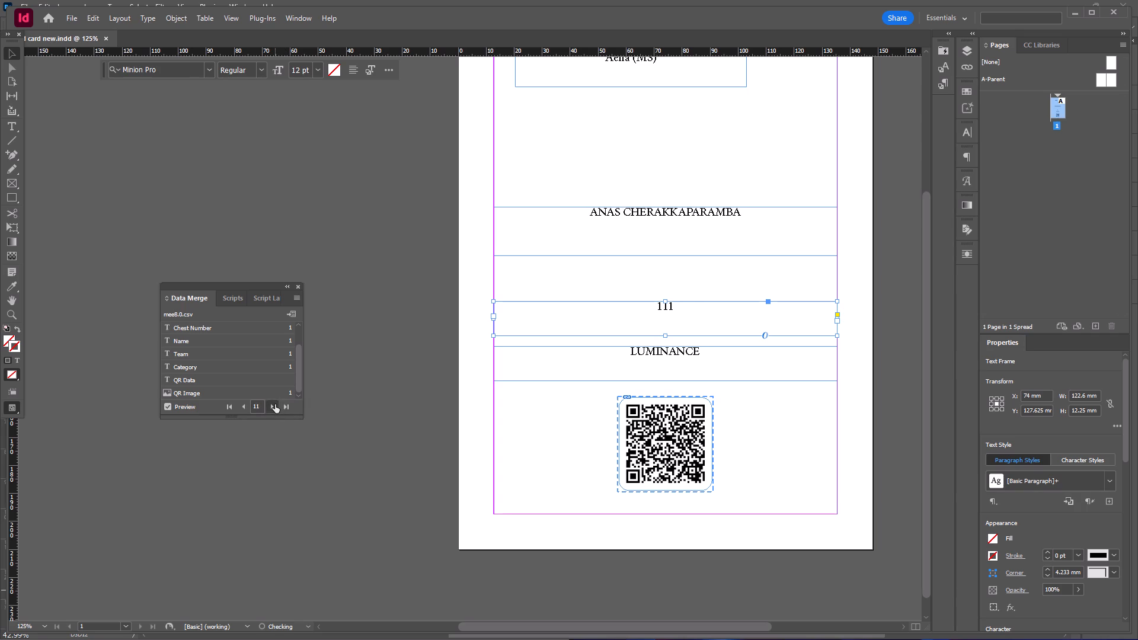
{"action": "left_click", "coordinate": [275, 404]}
{"action": "scroll", "coordinate": [386, 347], "scroll_direction": "up", "scroll_amount": 3}
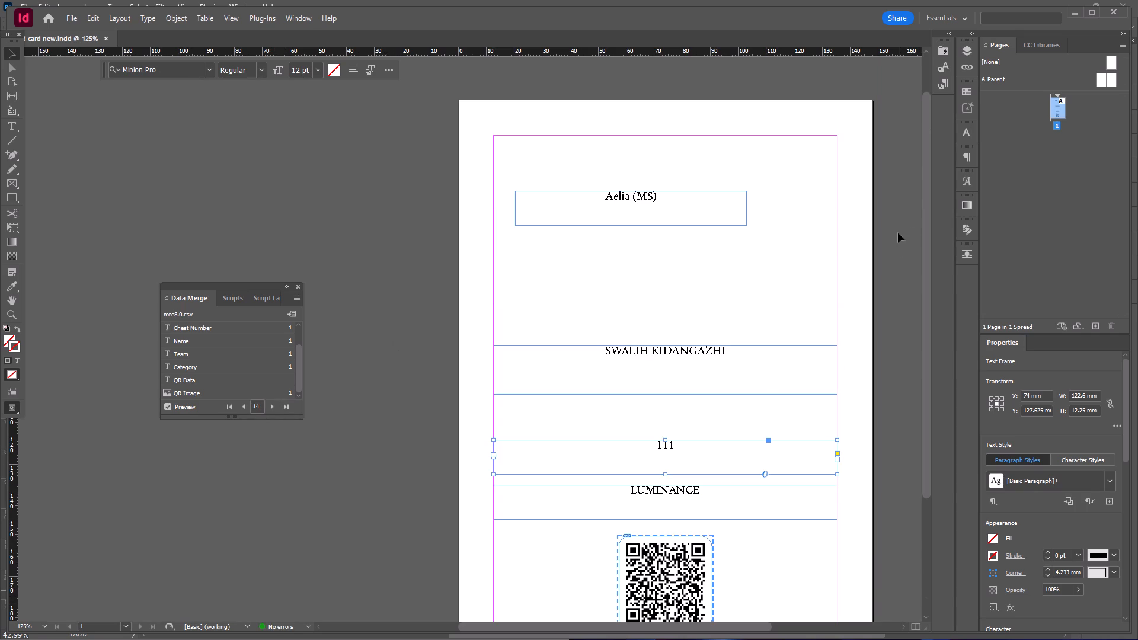
Reduce the font size of the chest number text to 6 pt.
{"action": "scroll", "coordinate": [1002, 441], "scroll_direction": "down", "scroll_amount": 3}
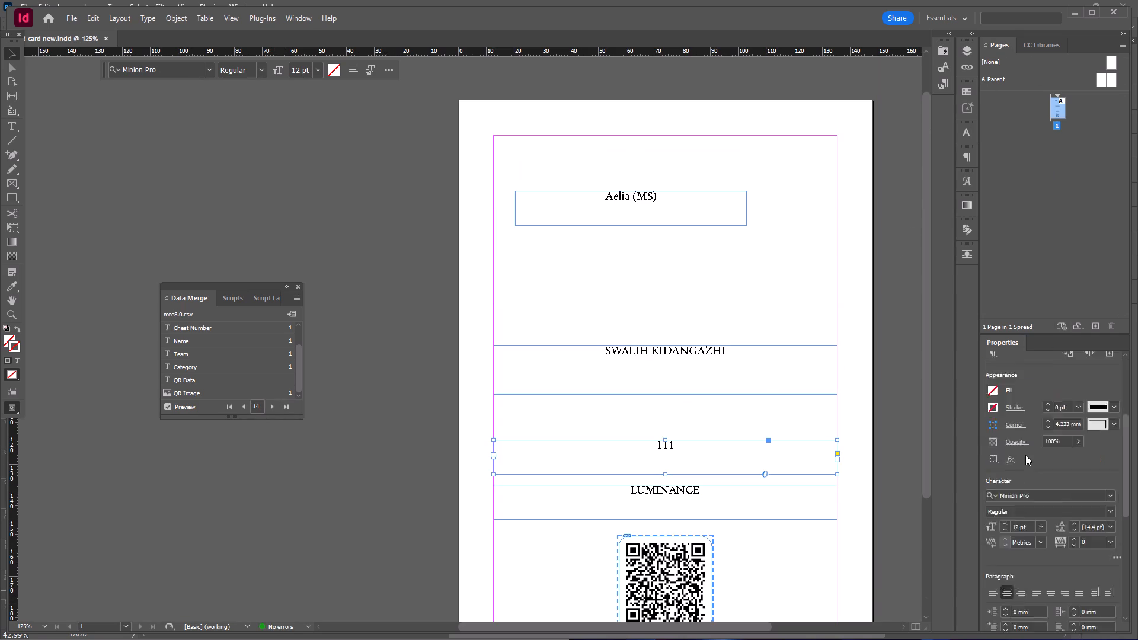
{"action": "scroll", "coordinate": [1025, 455], "scroll_direction": "down", "scroll_amount": 1}
{"action": "scroll", "coordinate": [1034, 438], "scroll_direction": "up", "scroll_amount": 8}
{"action": "scroll", "coordinate": [1002, 190], "scroll_direction": "up", "scroll_amount": 5}
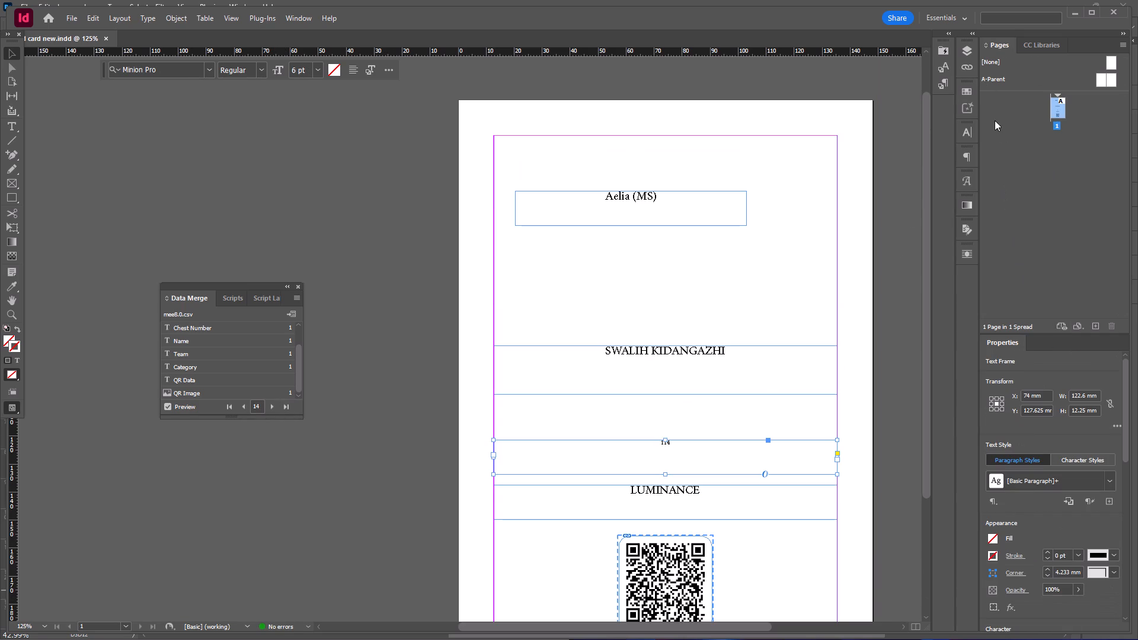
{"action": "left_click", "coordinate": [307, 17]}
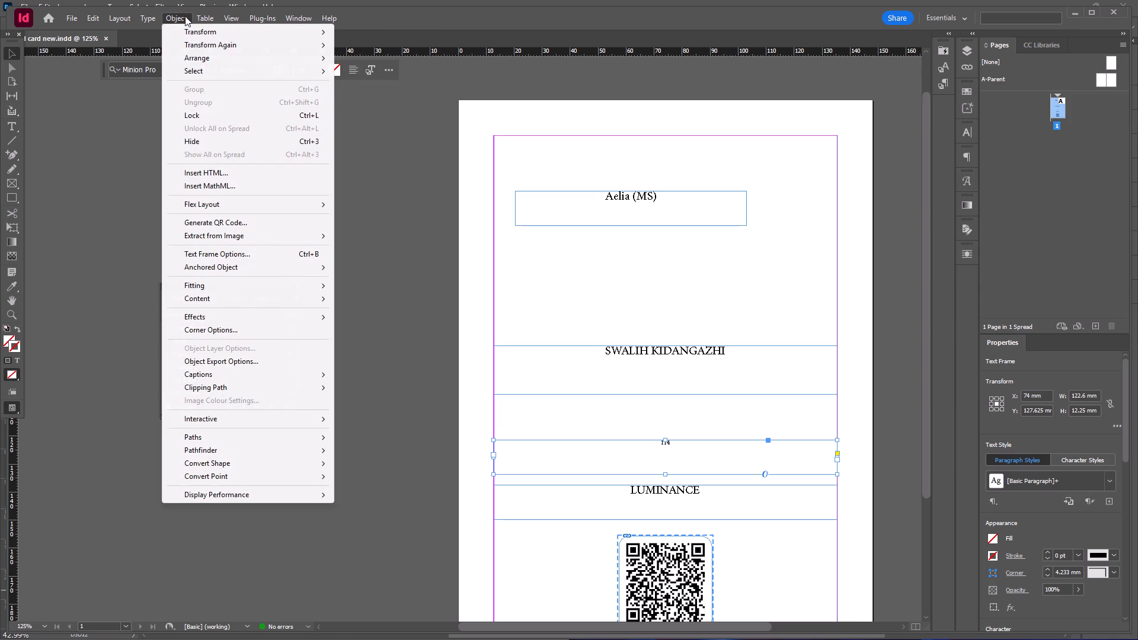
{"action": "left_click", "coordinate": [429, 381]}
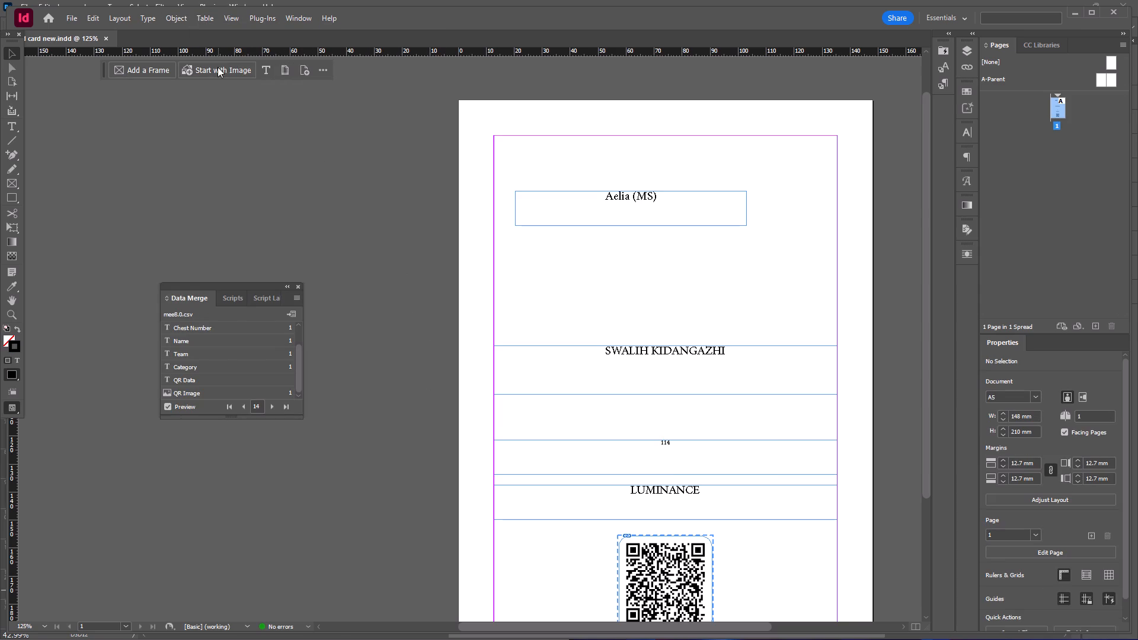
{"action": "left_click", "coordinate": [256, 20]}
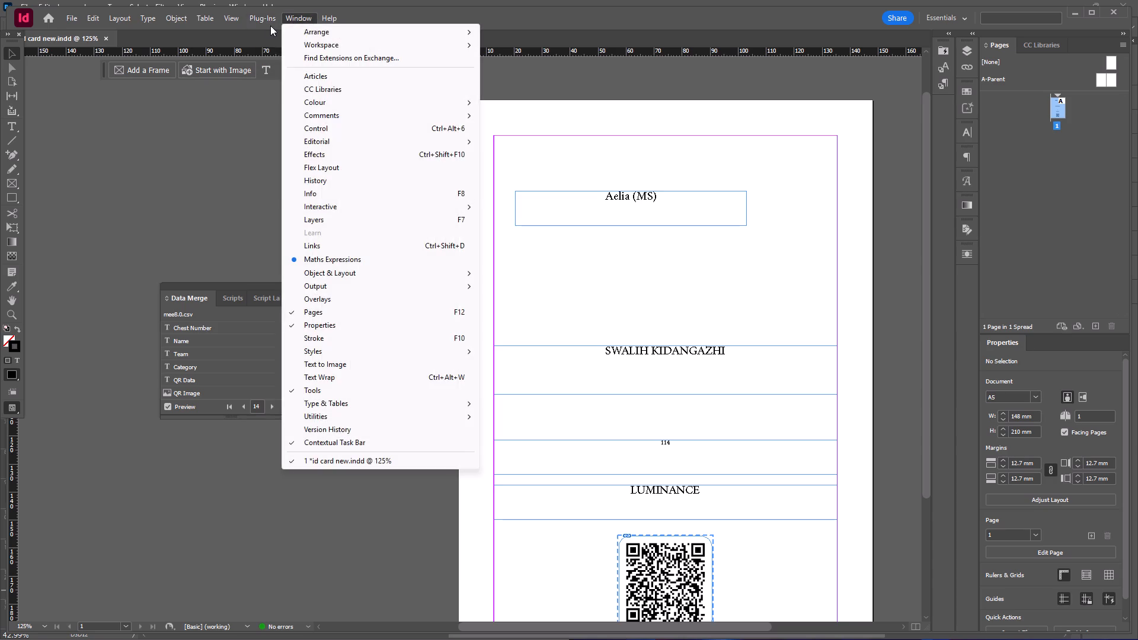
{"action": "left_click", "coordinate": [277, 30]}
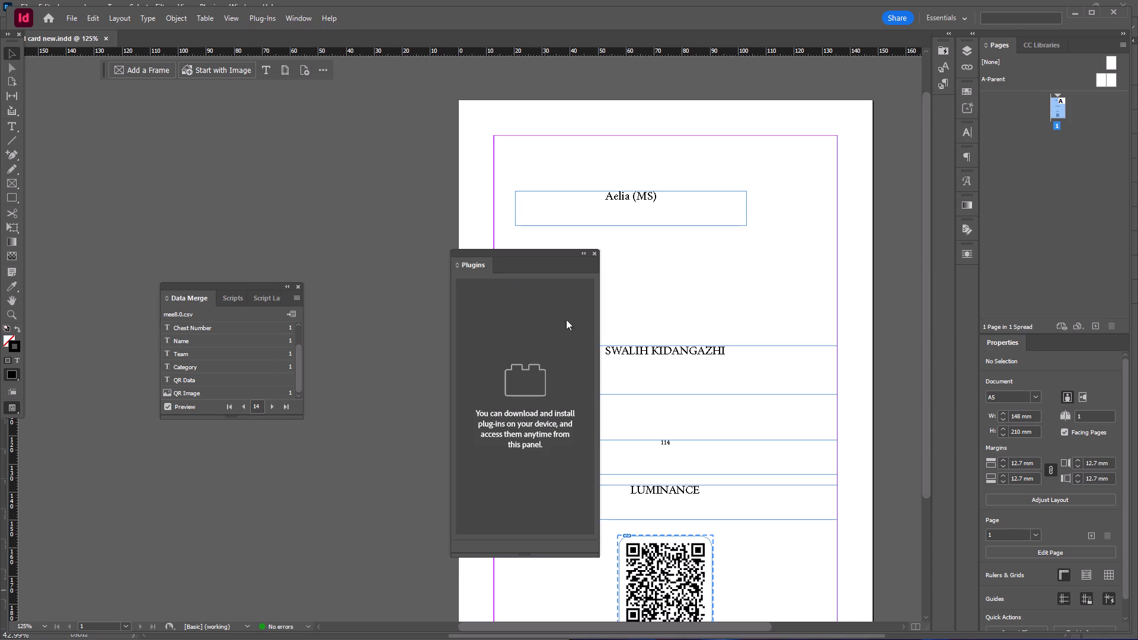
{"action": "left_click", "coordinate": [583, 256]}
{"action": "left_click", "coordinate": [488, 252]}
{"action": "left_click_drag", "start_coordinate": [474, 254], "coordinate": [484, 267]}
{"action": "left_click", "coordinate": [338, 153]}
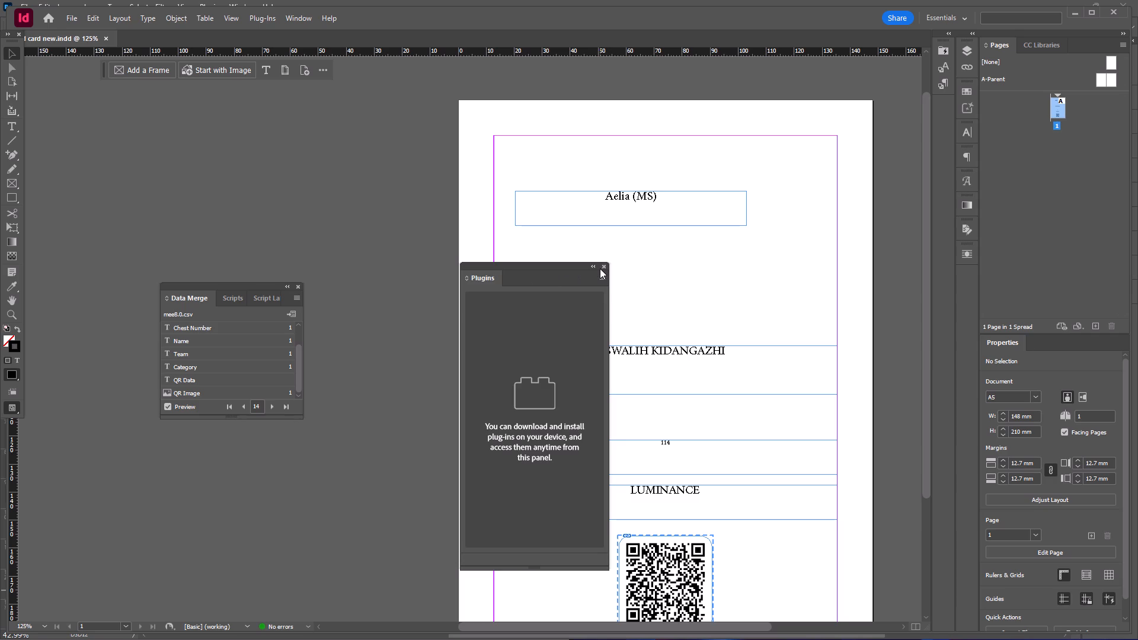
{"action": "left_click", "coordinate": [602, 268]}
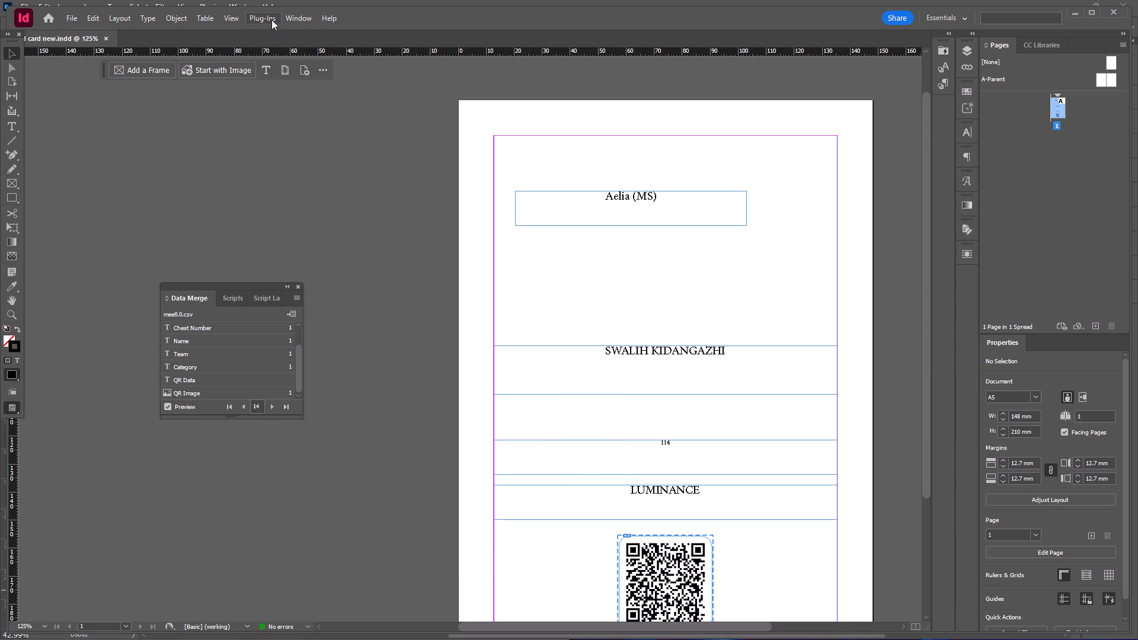
Open the Adjust Layout settings from the document setup to resize the A5 page.
{"action": "left_click", "coordinate": [98, 18]}
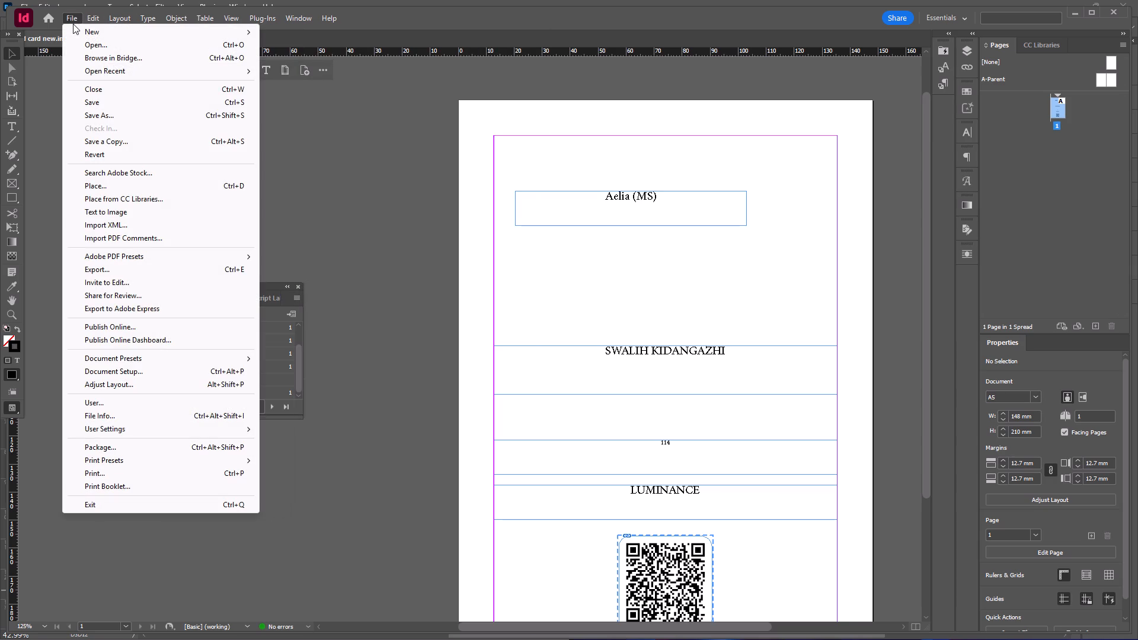
{"action": "left_click", "coordinate": [156, 367]}
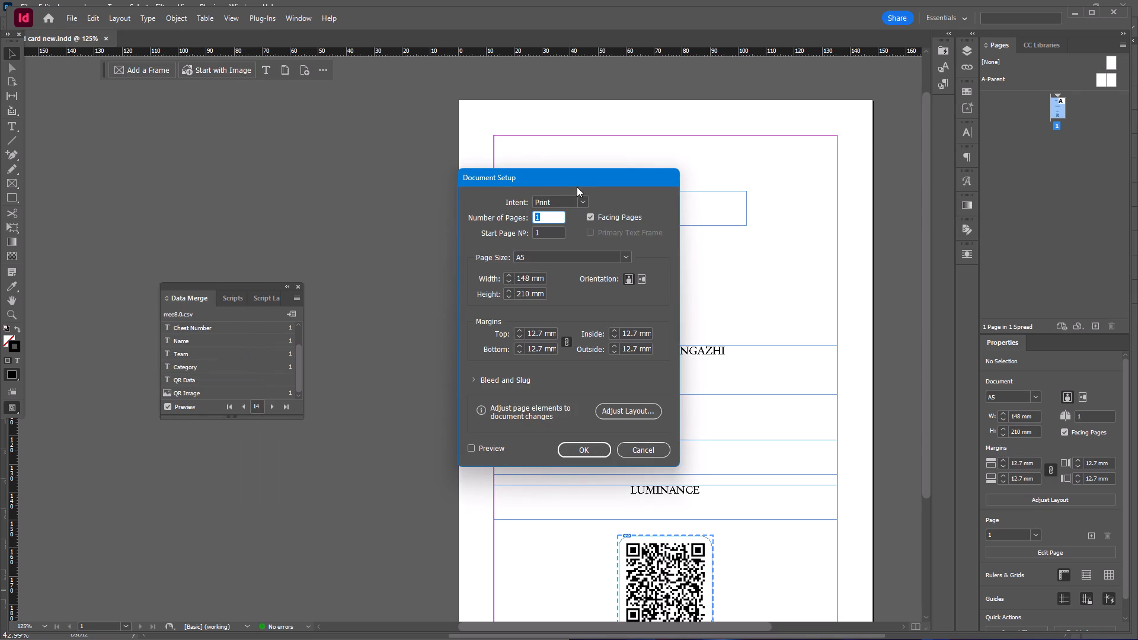
{"action": "left_click_drag", "start_coordinate": [571, 186], "coordinate": [427, 176]}
{"action": "left_click", "coordinate": [437, 189]}
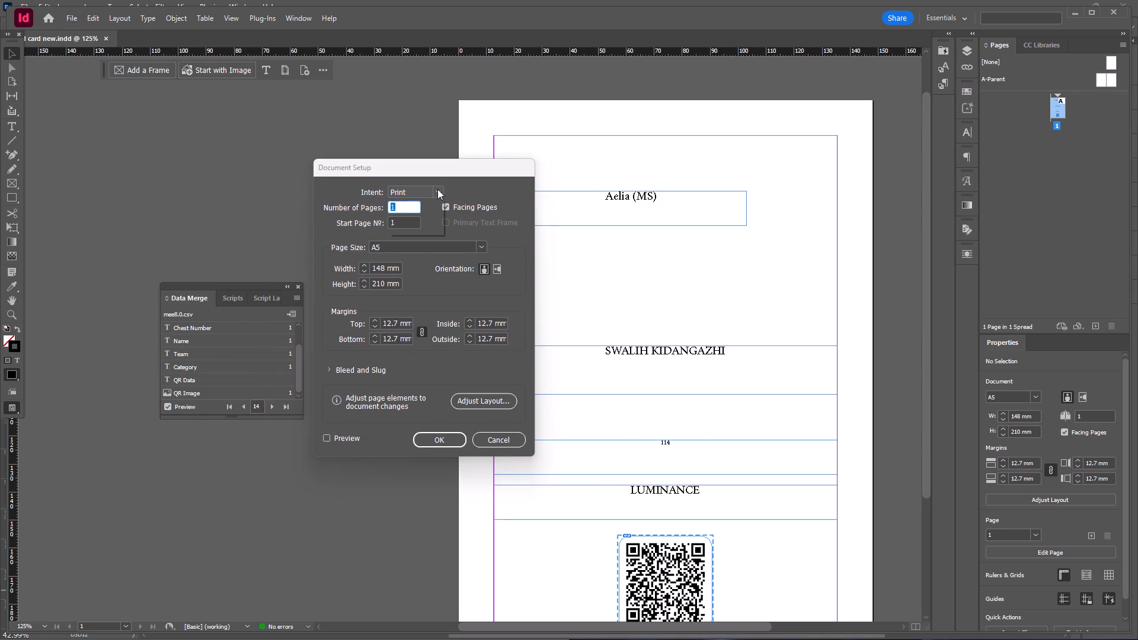
{"action": "left_click", "coordinate": [437, 189]}
{"action": "left_click", "coordinate": [477, 248]}
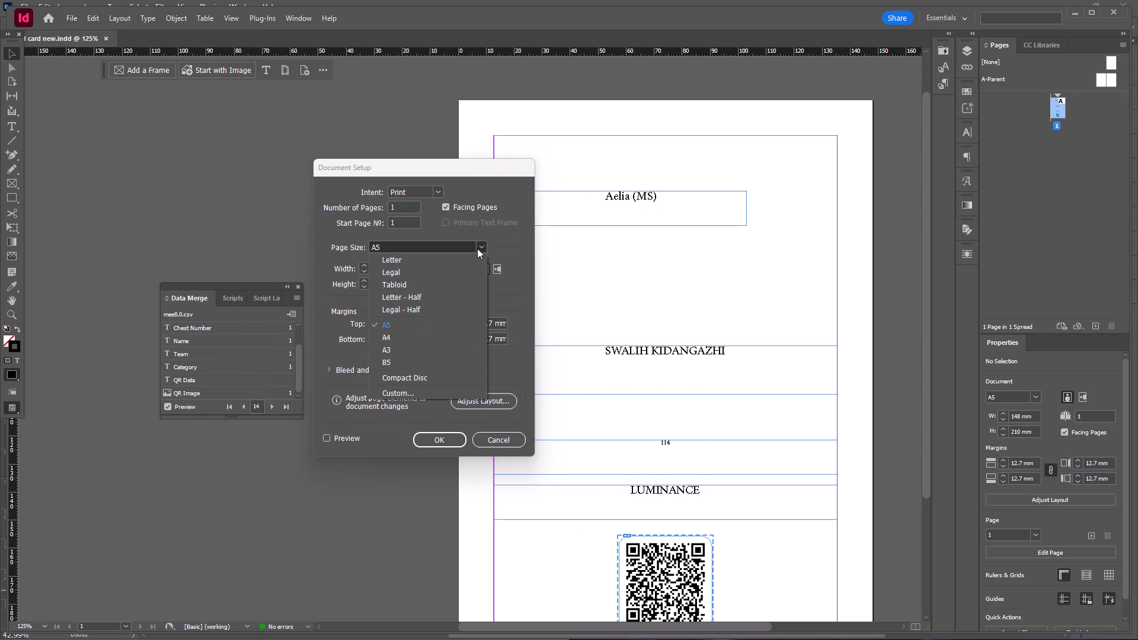
{"action": "left_click", "coordinate": [477, 248]}
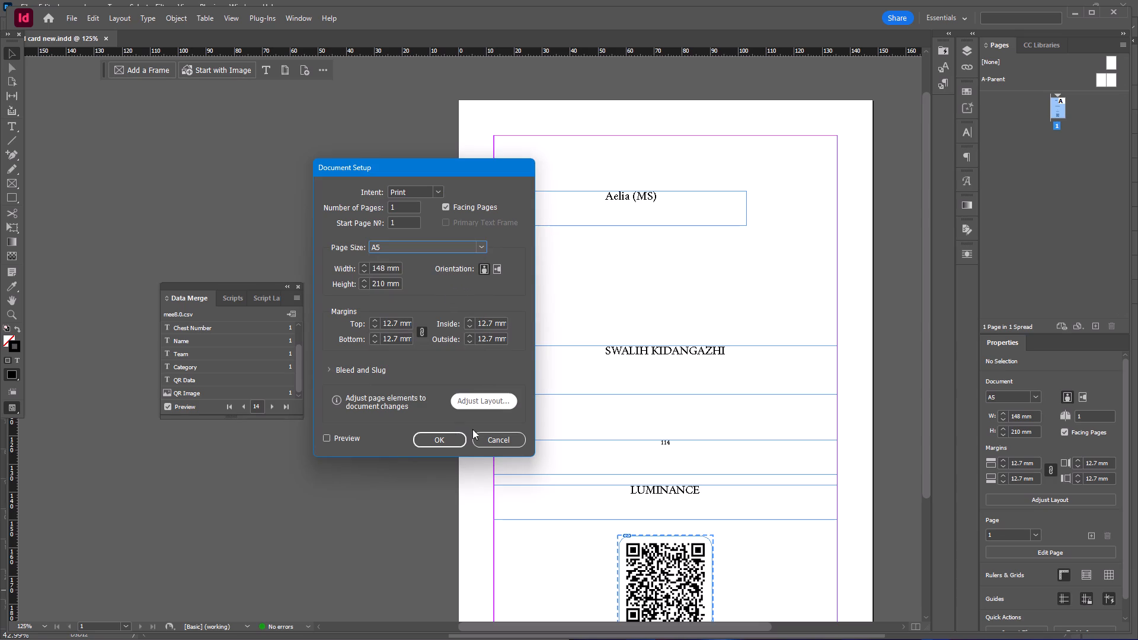
{"action": "left_click", "coordinate": [488, 398]}
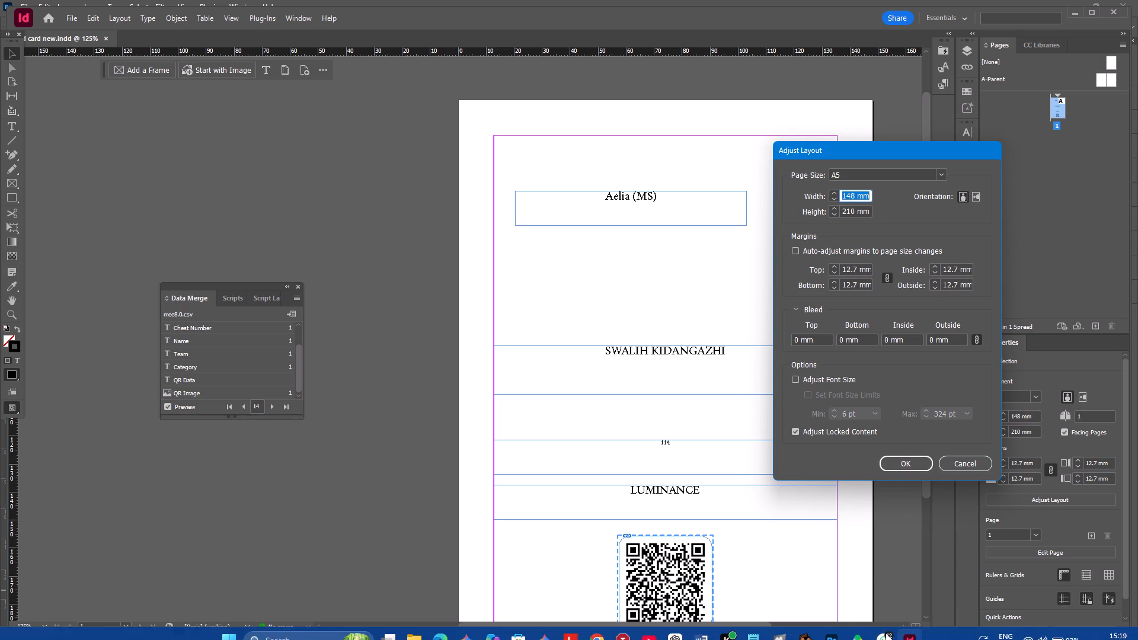
Copy the ID card's canvas width in millimetres from Photoshop and set InDesign's page width to 72.56 mm.
{"action": "left_click", "coordinate": [830, 626]}
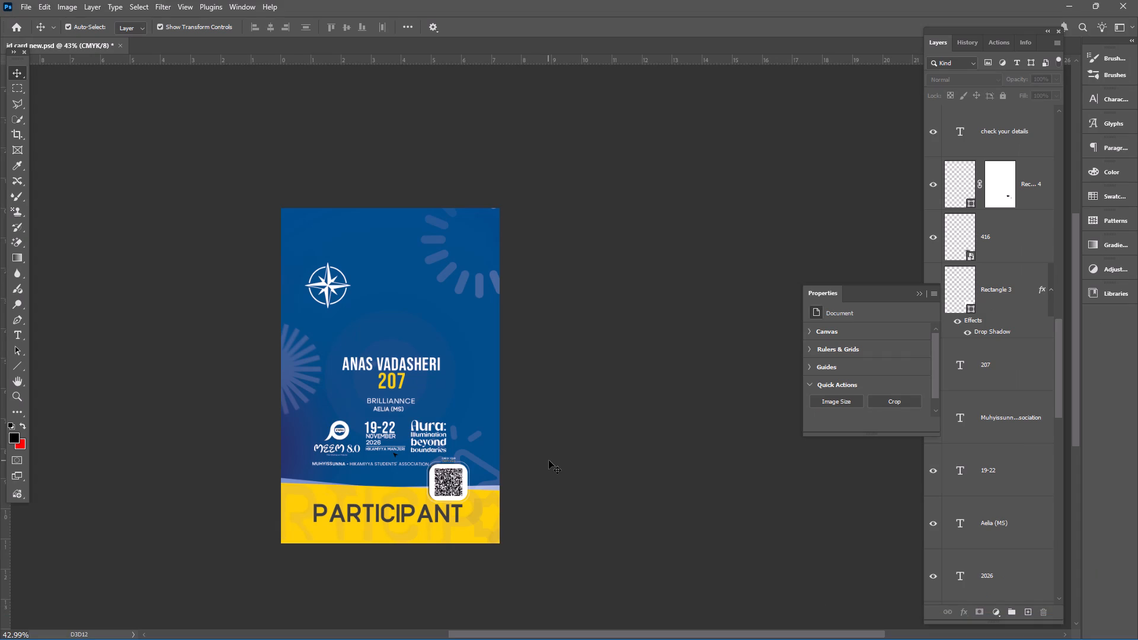
{"action": "key", "text": "ctrl+alt+c"}
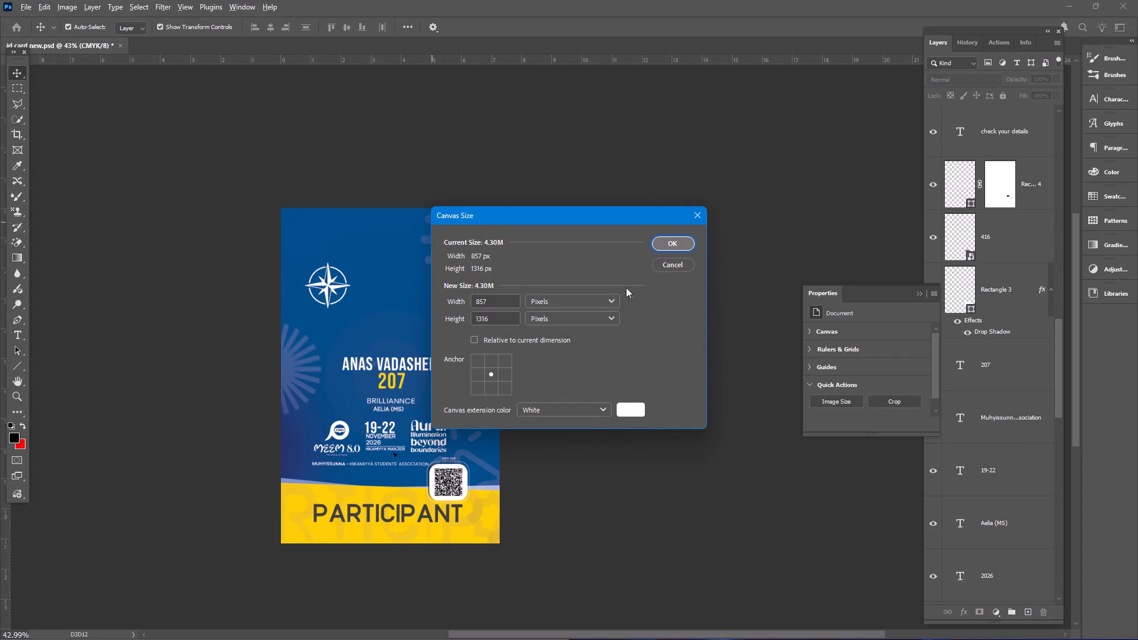
{"action": "left_click", "coordinate": [593, 299]}
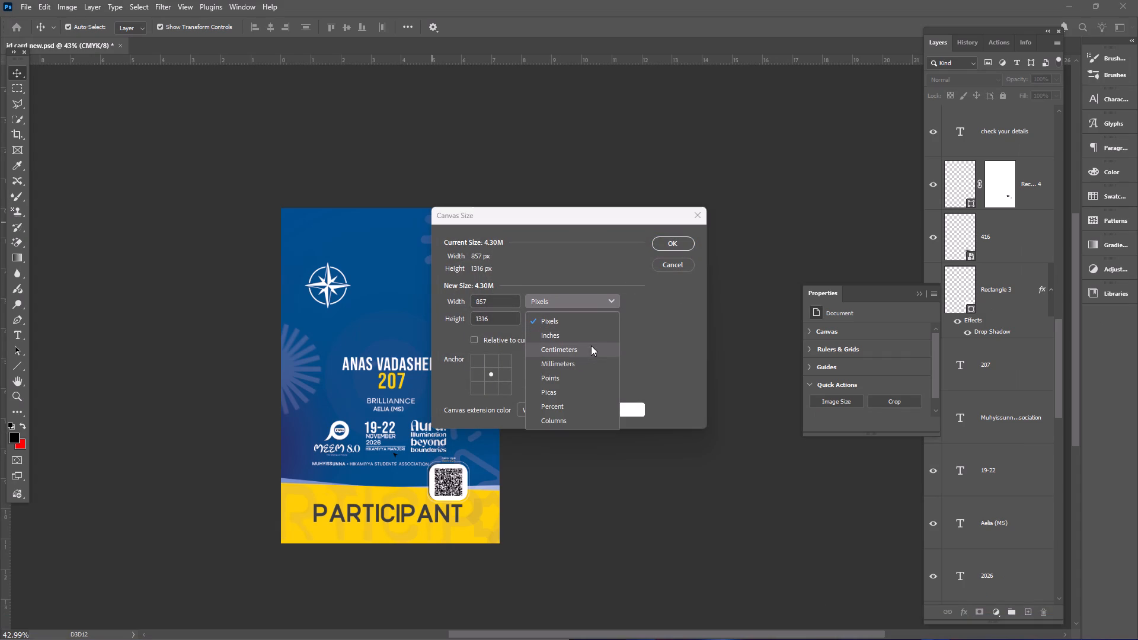
{"action": "left_click", "coordinate": [592, 365]}
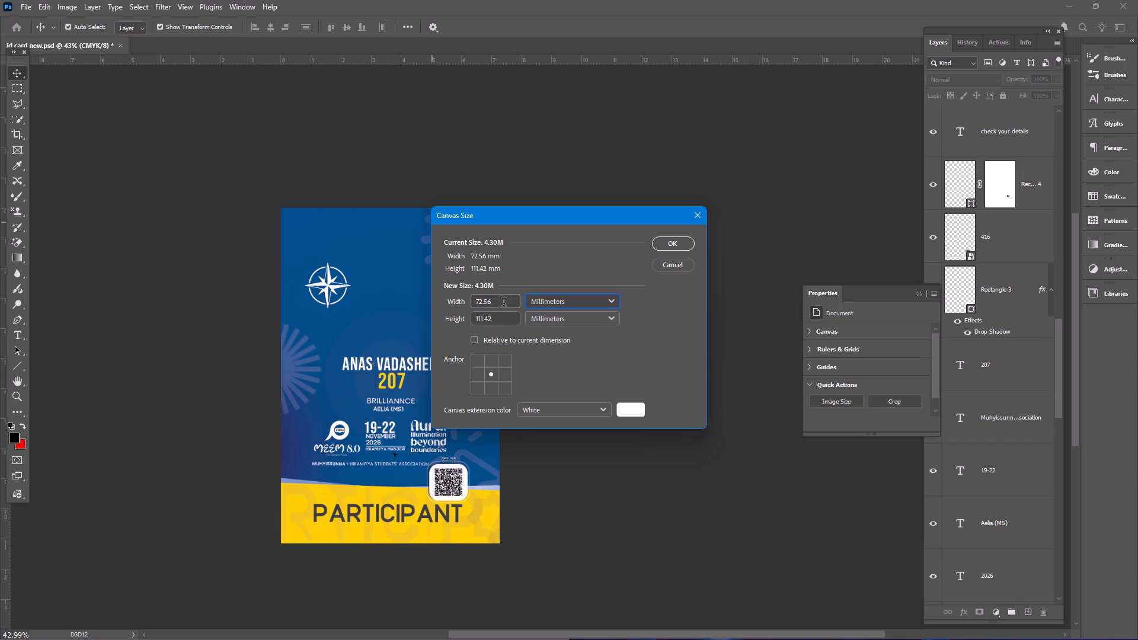
{"action": "left_click_drag", "start_coordinate": [504, 300], "coordinate": [454, 303]}
{"action": "key", "text": "ctrl+c"}
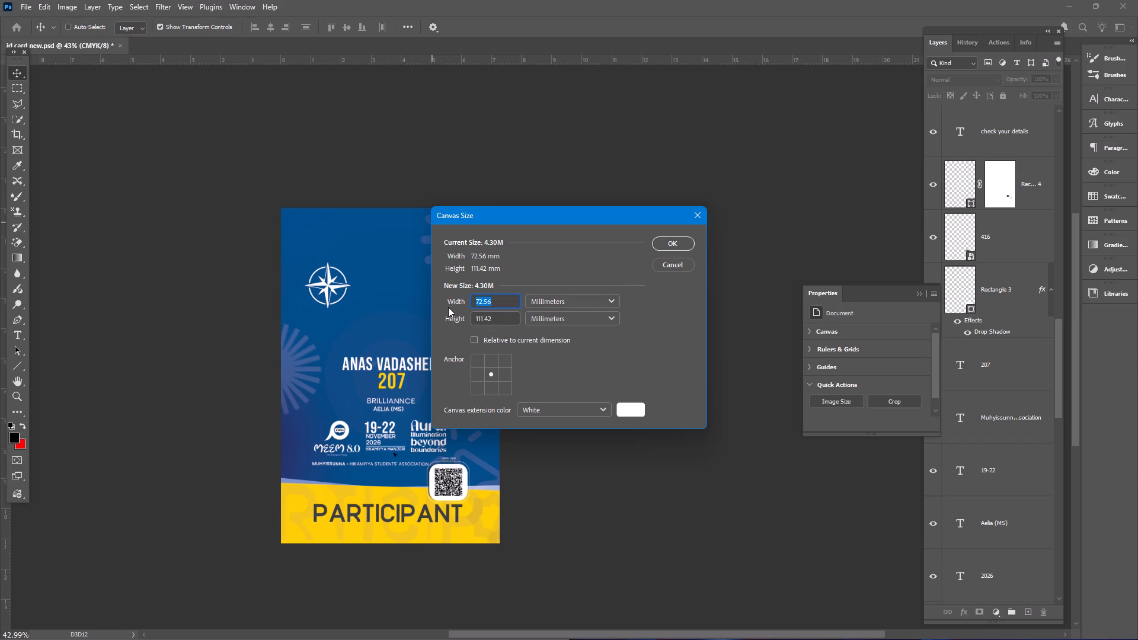
{"action": "key", "text": "alt+Tab"}
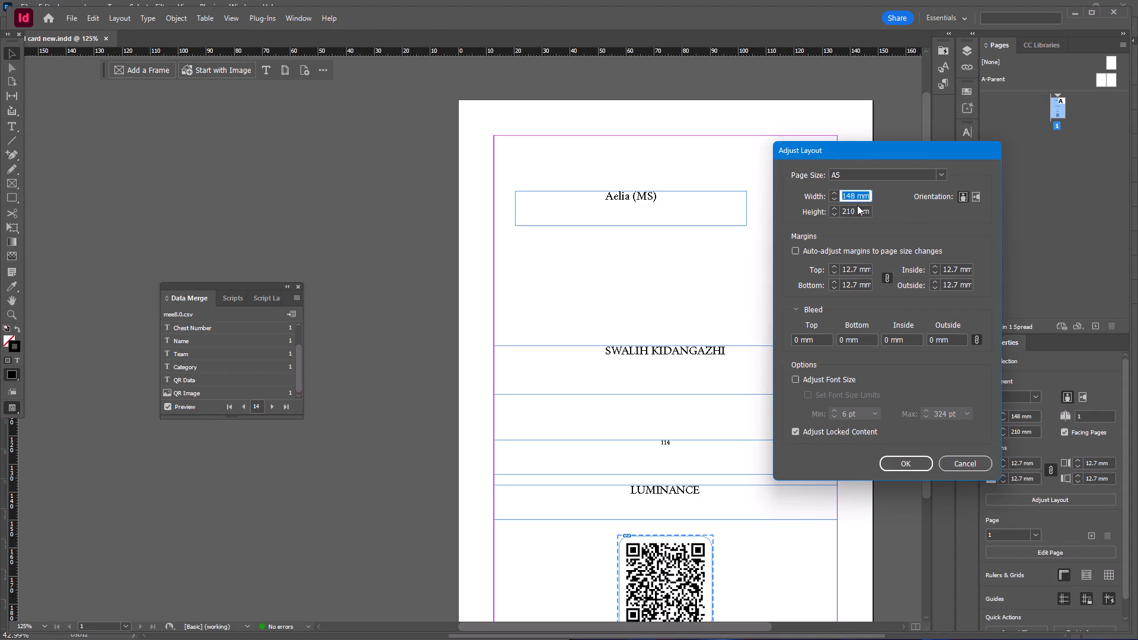
{"action": "left_click_drag", "start_coordinate": [855, 198], "coordinate": [831, 200]}
{"action": "left_click_drag", "start_coordinate": [831, 200], "coordinate": [830, 200]}
{"action": "key", "text": "ctrl+v"}
Copy the ID card's canvas height from Photoshop, set InDesign's page height to 111.42 mm and apply the layout adjustment.
{"action": "key", "text": "alt+Tab"}
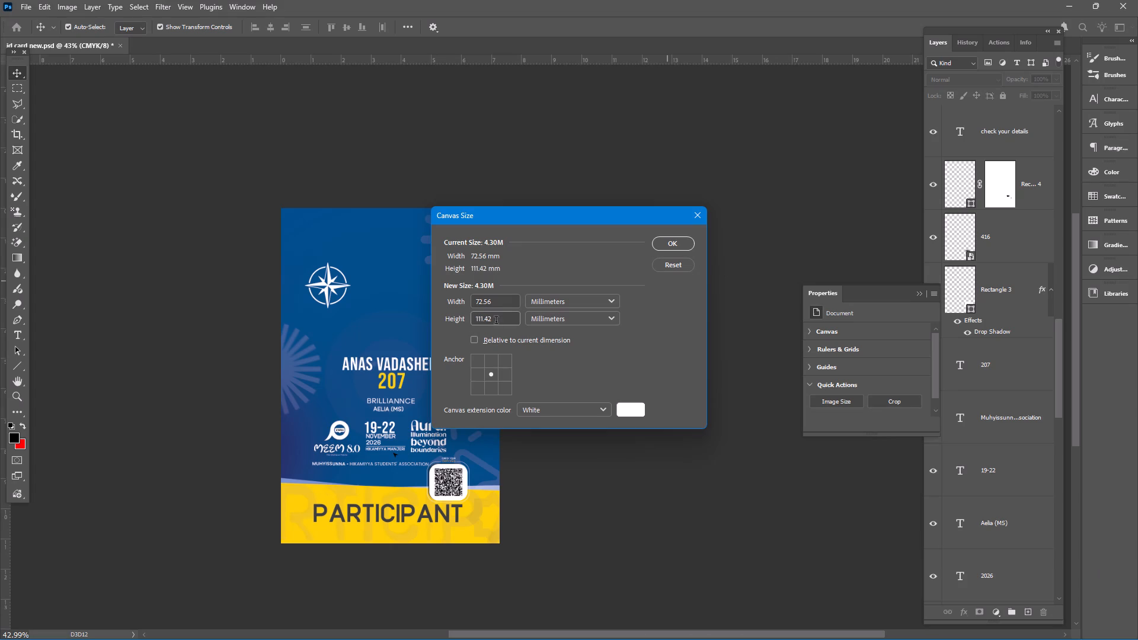
{"action": "left_click_drag", "start_coordinate": [500, 318], "coordinate": [443, 322]}
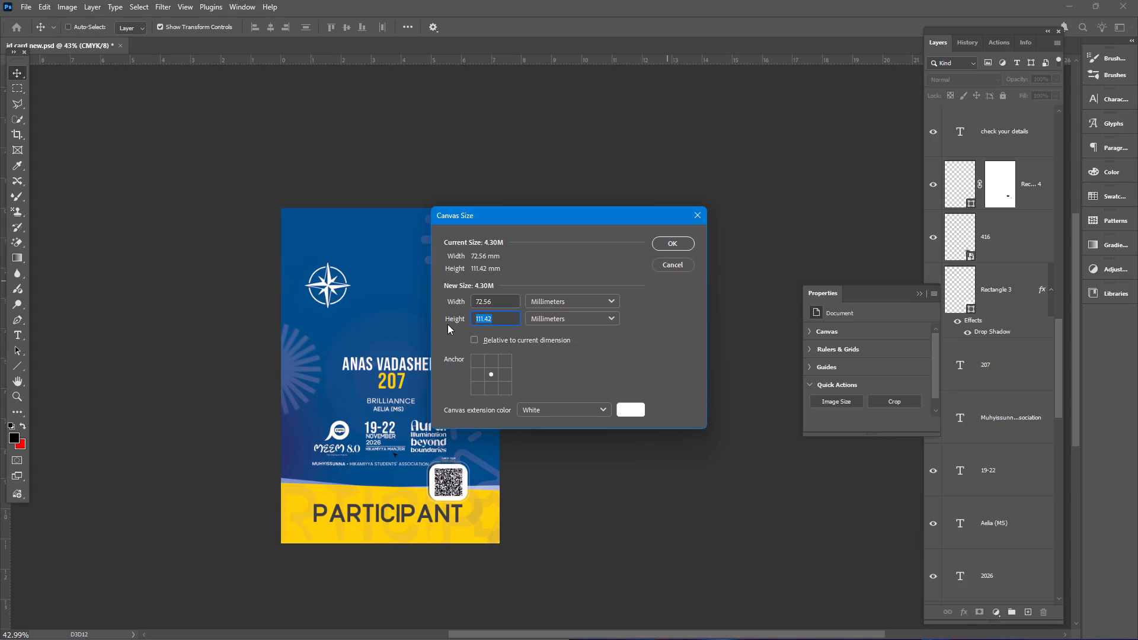
{"action": "key", "text": "ctrl+c"}
{"action": "key", "text": "alt+Tab"}
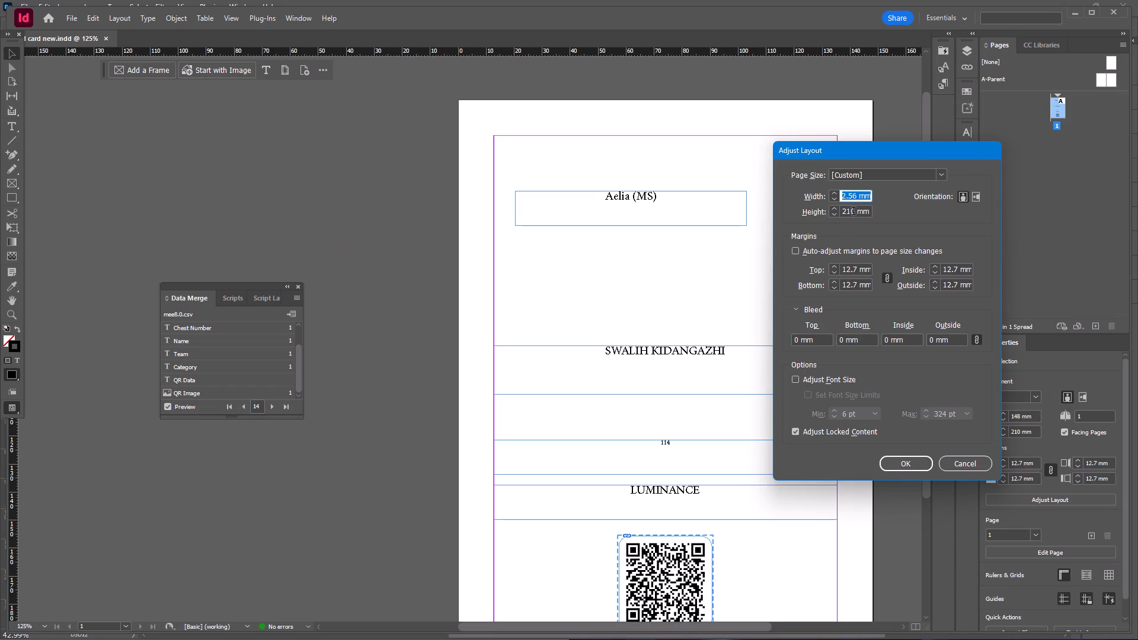
{"action": "left_click_drag", "start_coordinate": [855, 212], "coordinate": [814, 214]}
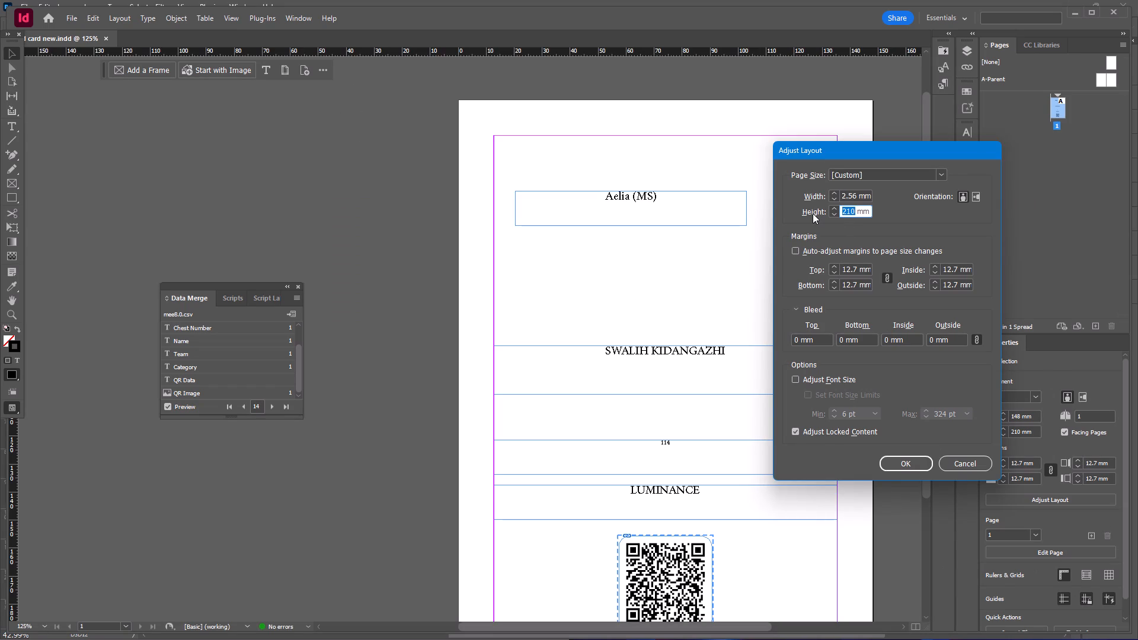
{"action": "key", "text": "ctrl+v"}
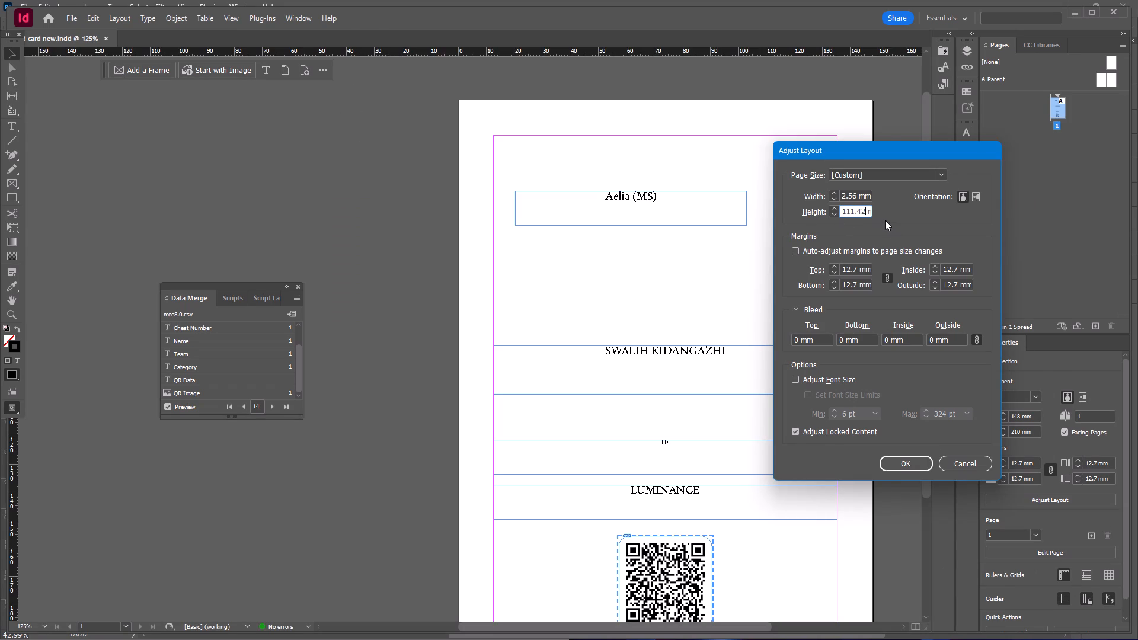
{"action": "left_click", "coordinate": [890, 215]}
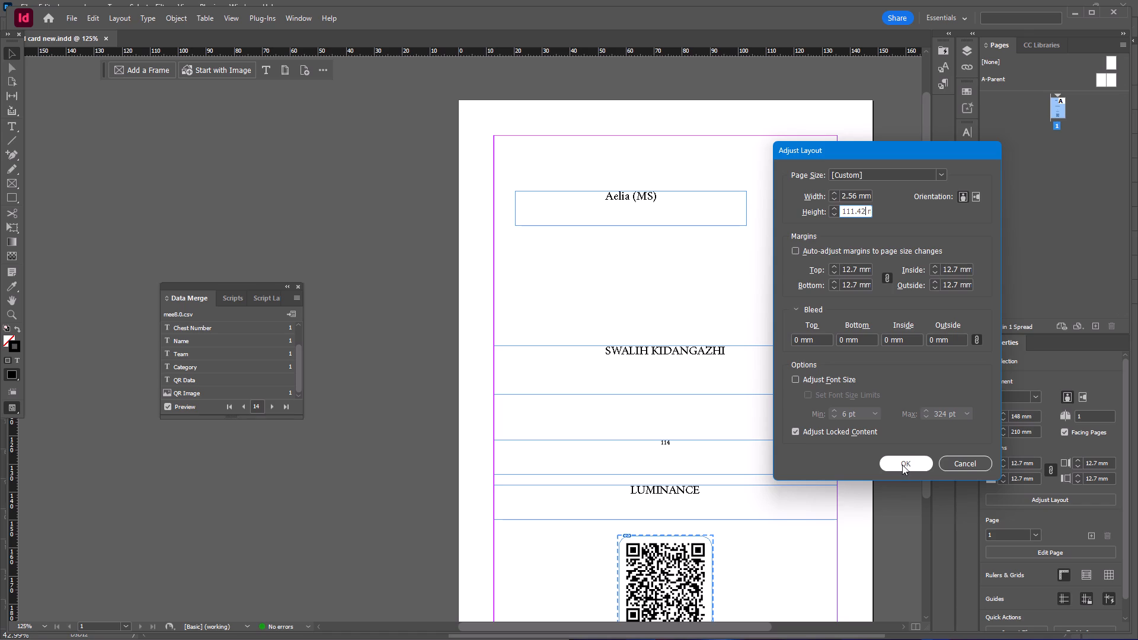
{"action": "left_click", "coordinate": [902, 465]}
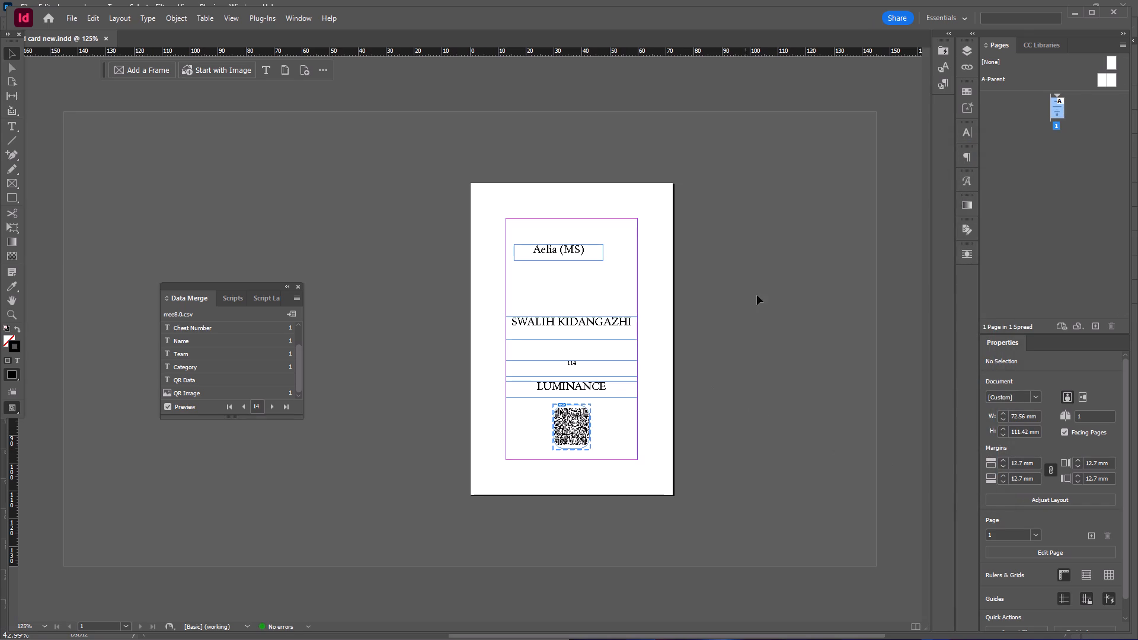
{"action": "left_click", "coordinate": [771, 298]}
Set the corner radius of the QR code image frame to 2 mm.
{"action": "scroll", "coordinate": [557, 399], "scroll_direction": "up", "scroll_amount": 5, "text": "alt"}
{"action": "scroll", "coordinate": [709, 431], "scroll_direction": "down", "scroll_amount": 2, "text": "alt"}
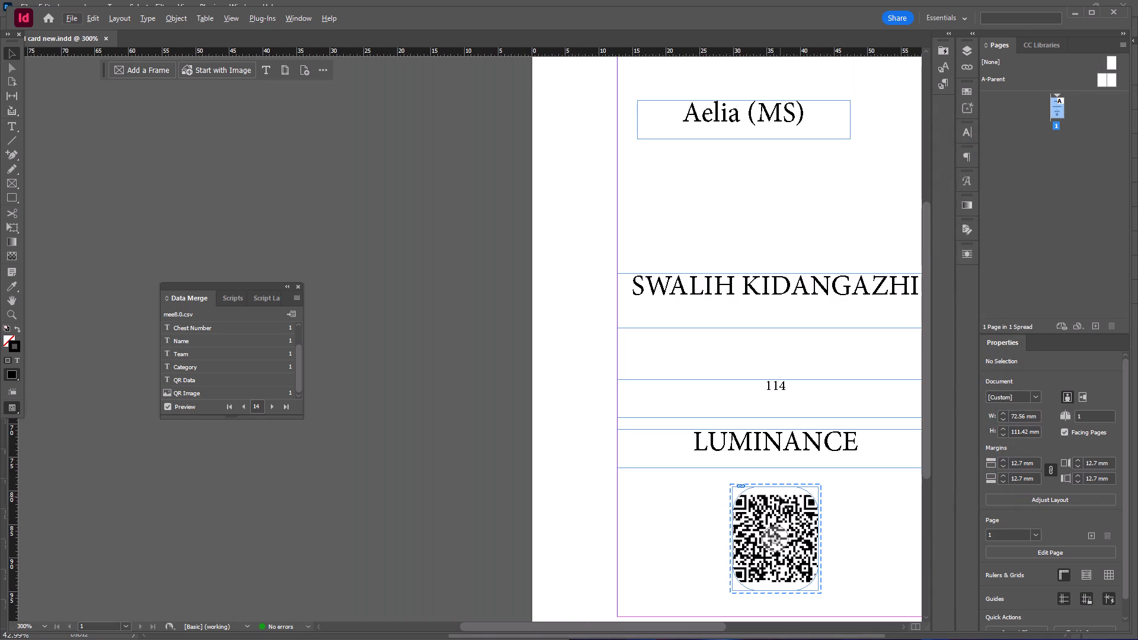
{"action": "left_click", "coordinate": [780, 491]}
{"action": "key", "text": "space"}
{"action": "key", "text": "space"}
{"action": "key", "text": "space"}
{"action": "key", "text": "space"}
{"action": "key", "text": "space"}
{"action": "key", "text": "space"}
{"action": "key", "text": "space"}
{"action": "key", "text": "space"}
{"action": "key", "text": "space"}
{"action": "key", "text": "space"}
{"action": "key", "text": "space"}
{"action": "key", "text": "space"}
{"action": "key", "text": "space"}
{"action": "key", "text": "space"}
{"action": "key", "text": "space"}
{"action": "key", "text": "space"}
{"action": "key", "text": "space"}
{"action": "left_click_drag", "start_coordinate": [853, 481], "coordinate": [725, 450]}
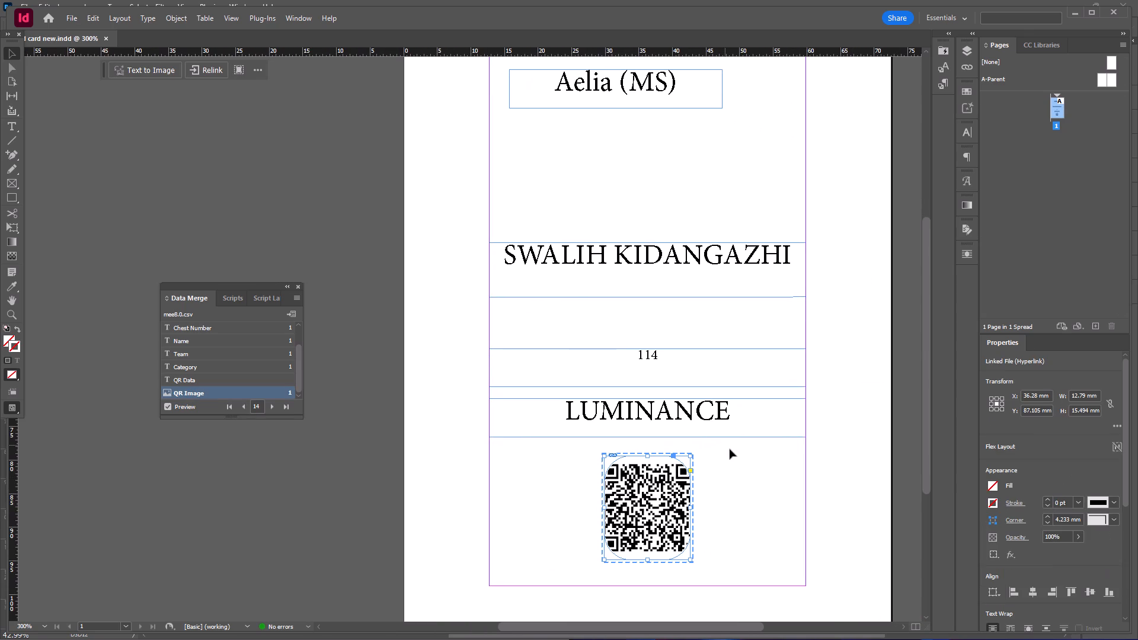
{"action": "left_click", "coordinate": [1066, 517]}
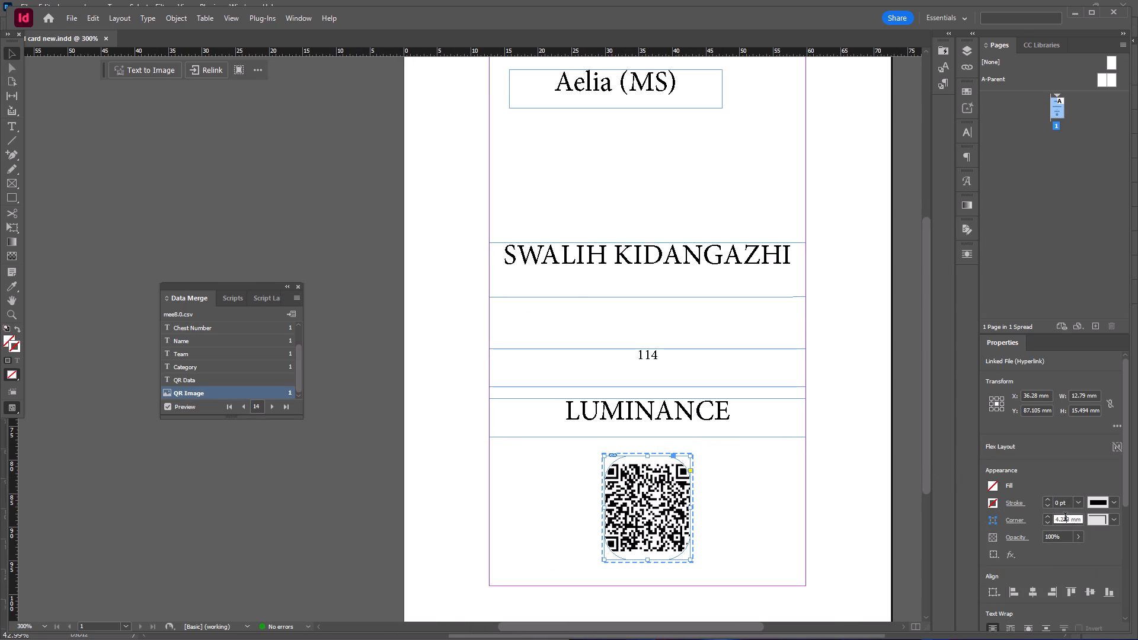
{"action": "key", "text": "Down"}
{"action": "key", "text": "Down"}
{"action": "key", "text": "Down"}
{"action": "key", "text": "Down"}
{"action": "key", "text": "Up"}
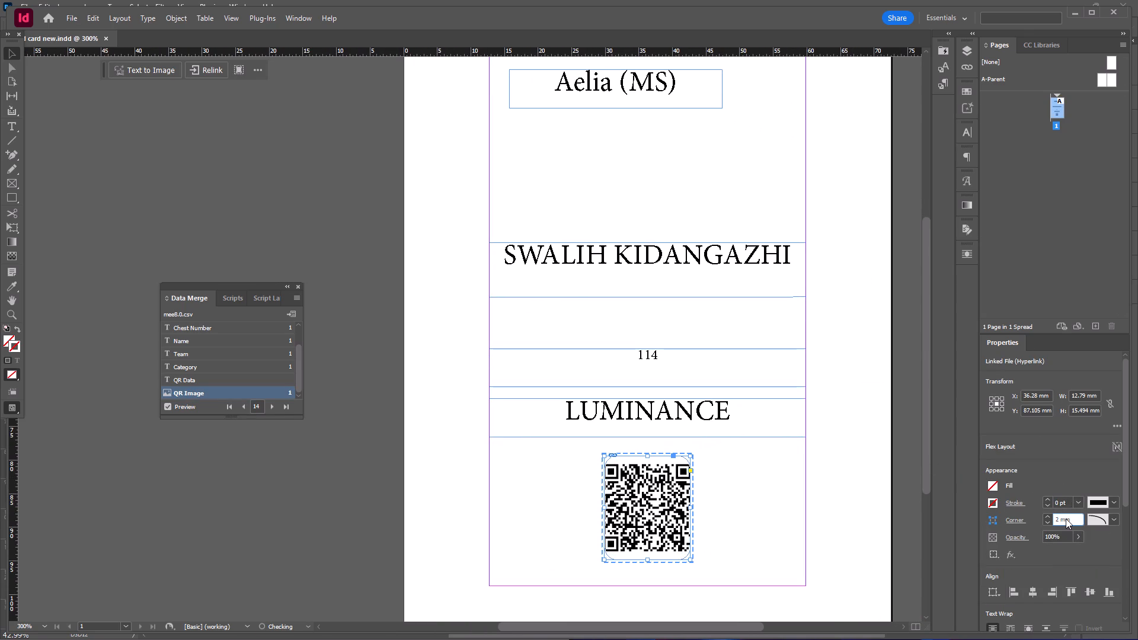
{"action": "key", "text": "Return"}
Resize the QR code's frame to about 15 by 16 mm, leaving an even white border around the code.
{"action": "left_click_drag", "start_coordinate": [605, 508], "coordinate": [603, 510]}
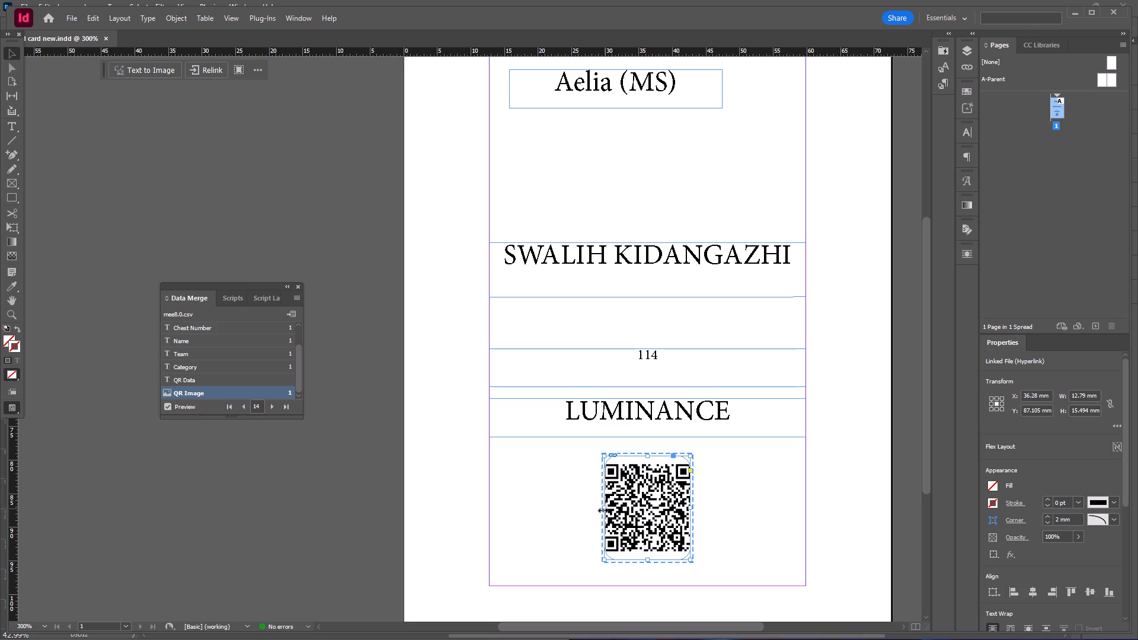
{"action": "left_click_drag", "start_coordinate": [603, 510], "coordinate": [593, 512]}
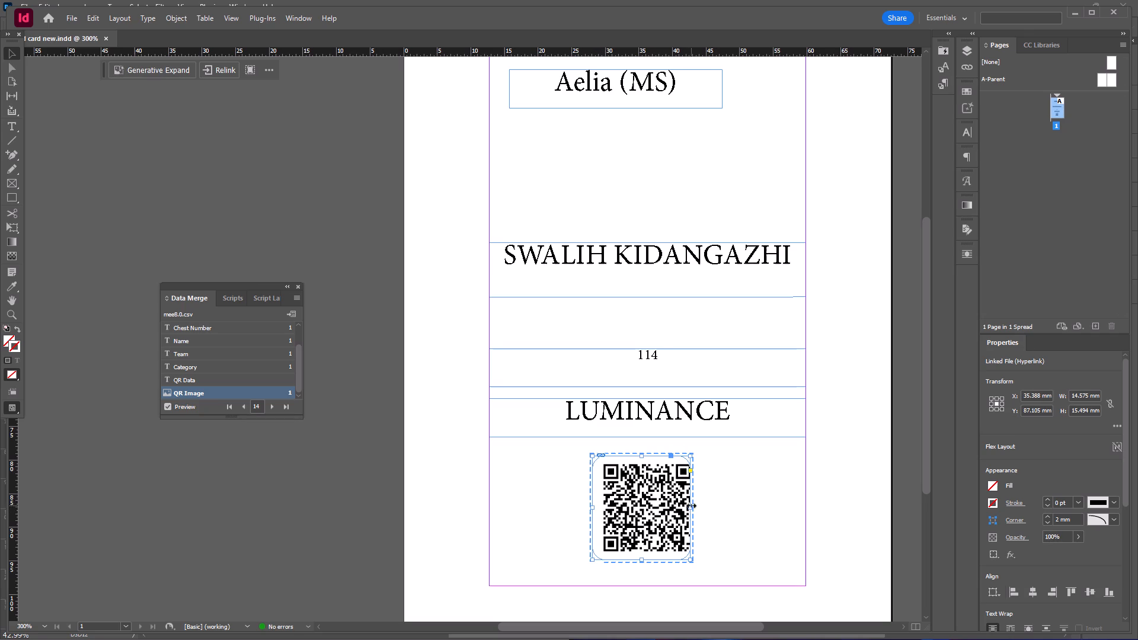
{"action": "left_click_drag", "start_coordinate": [690, 507], "coordinate": [709, 507]}
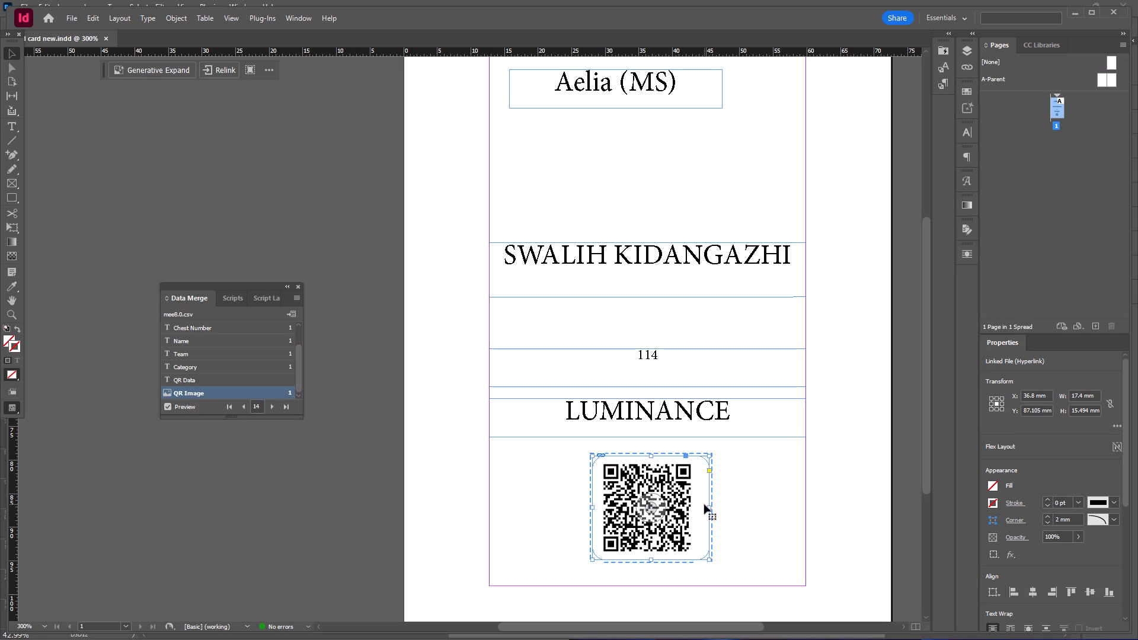
{"action": "key", "text": "ctrl+z"}
{"action": "left_click_drag", "start_coordinate": [692, 509], "coordinate": [711, 511], "text": "shift"}
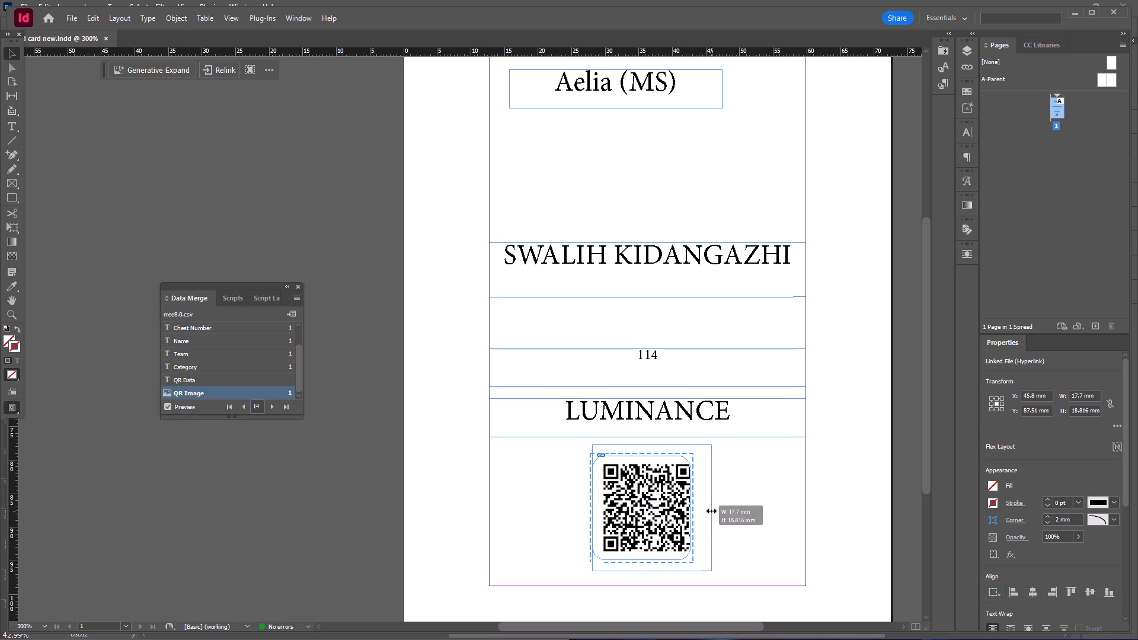
{"action": "left_click_drag", "start_coordinate": [711, 511], "coordinate": [702, 510], "text": "shift"}
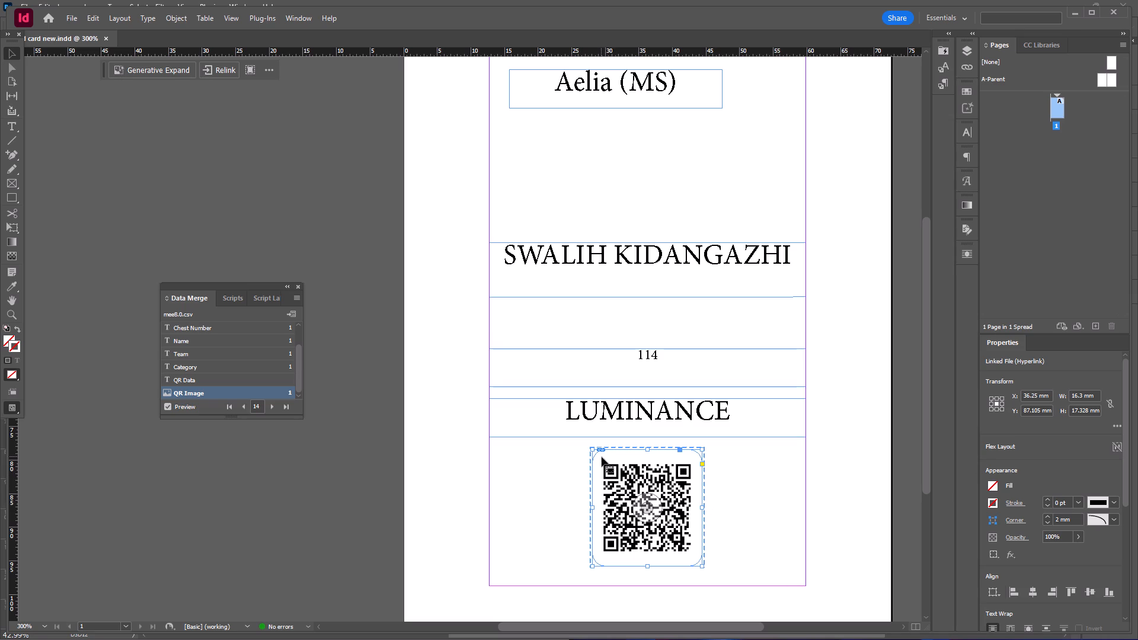
{"action": "left_click_drag", "start_coordinate": [590, 449], "coordinate": [596, 455], "text": "shift"}
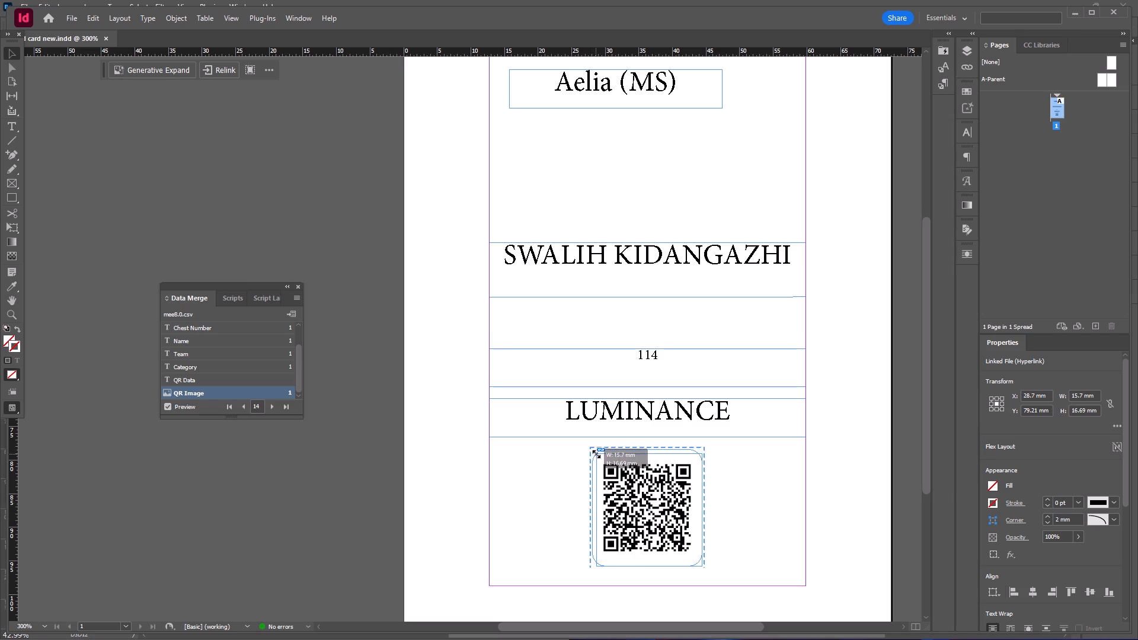
{"action": "left_click_drag", "start_coordinate": [702, 568], "coordinate": [693, 562], "text": "shift"}
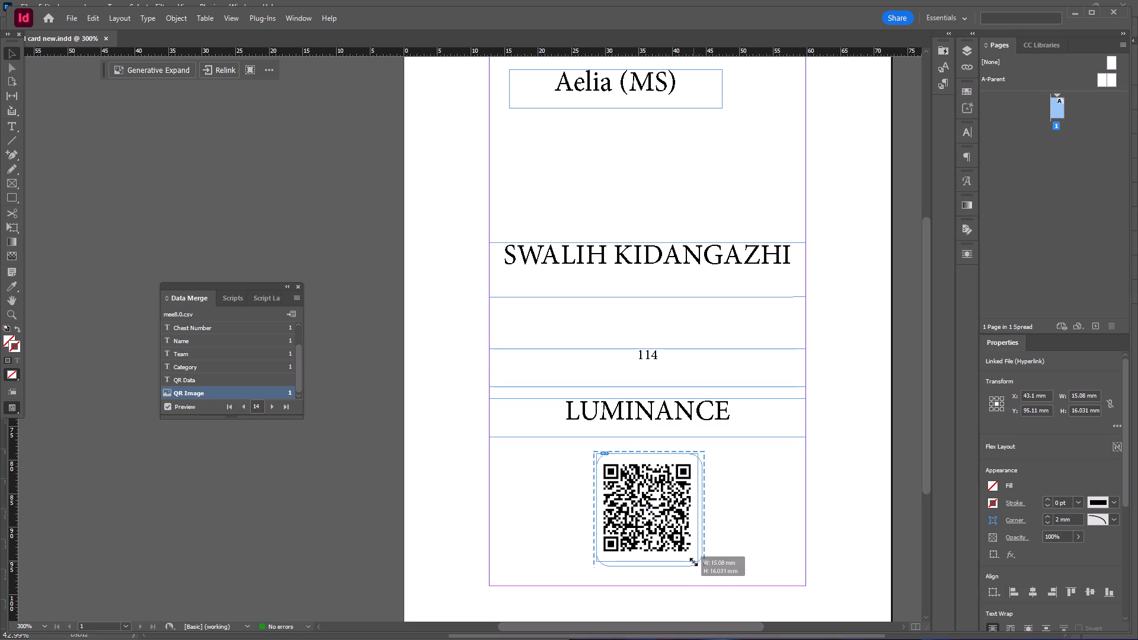
{"action": "left_click_drag", "start_coordinate": [693, 562], "coordinate": [693, 561], "text": "shift"}
{"action": "left_click", "coordinate": [749, 530]}
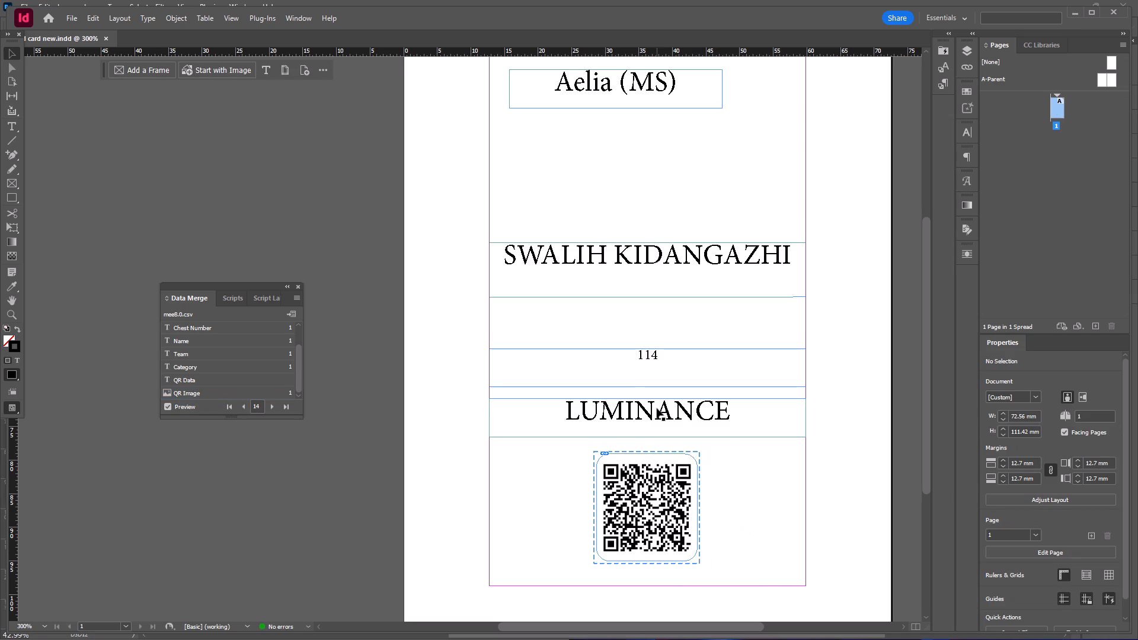
Change the font of the team name placeholder above the QR code to FN-Mahitha.
{"action": "left_click", "coordinate": [657, 408]}
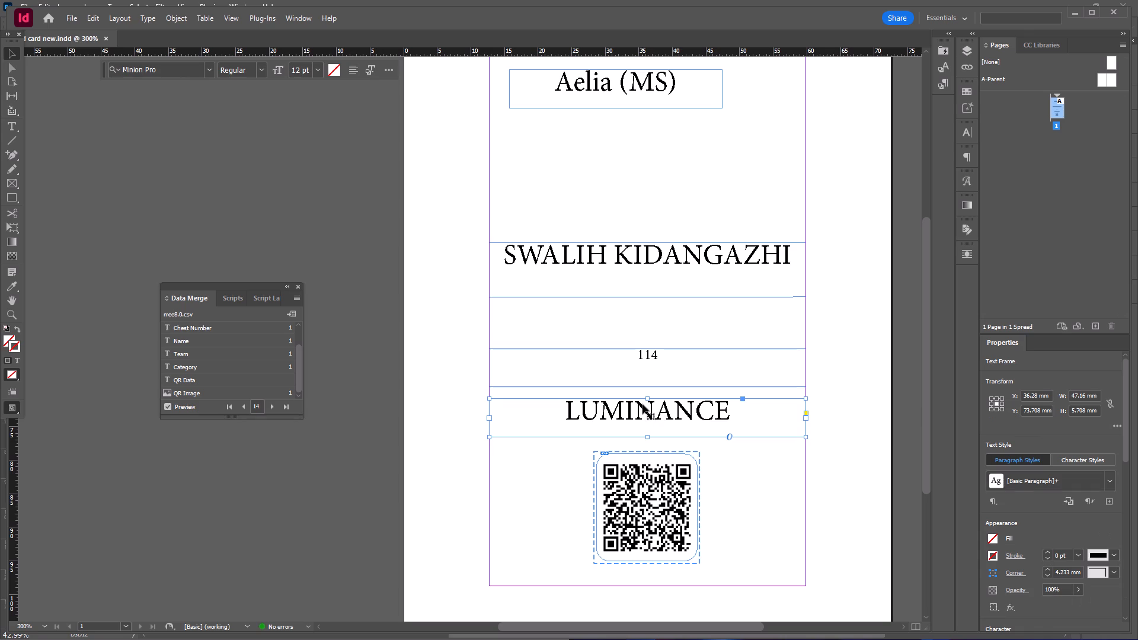
{"action": "double_click", "coordinate": [642, 404]}
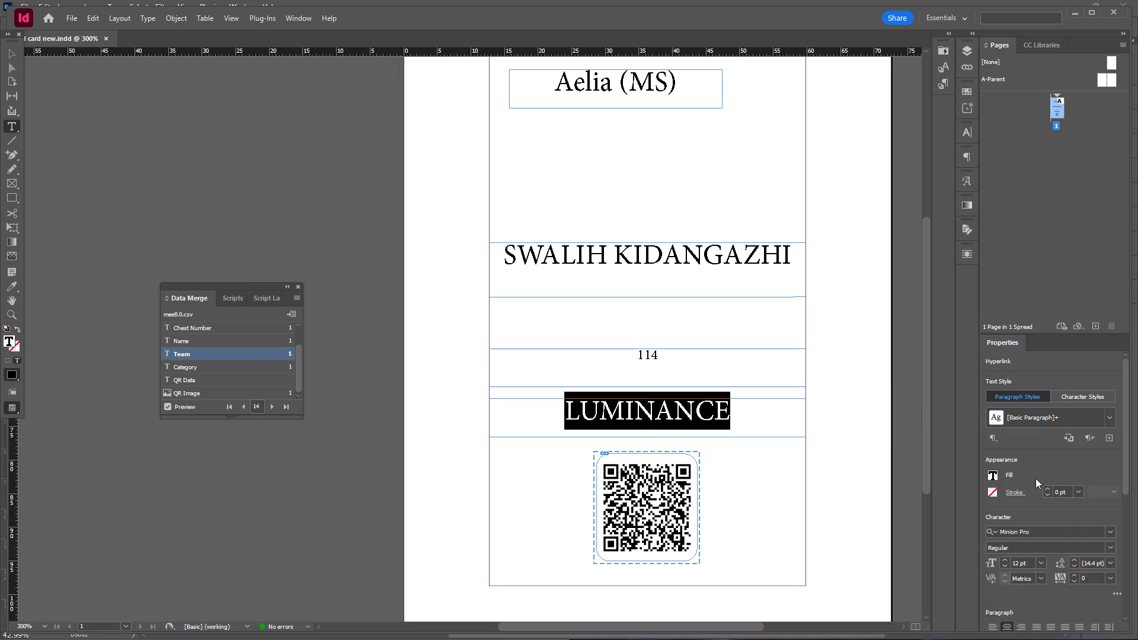
{"action": "scroll", "coordinate": [1044, 476], "scroll_direction": "down", "scroll_amount": 1}
{"action": "left_click", "coordinate": [1037, 462]}
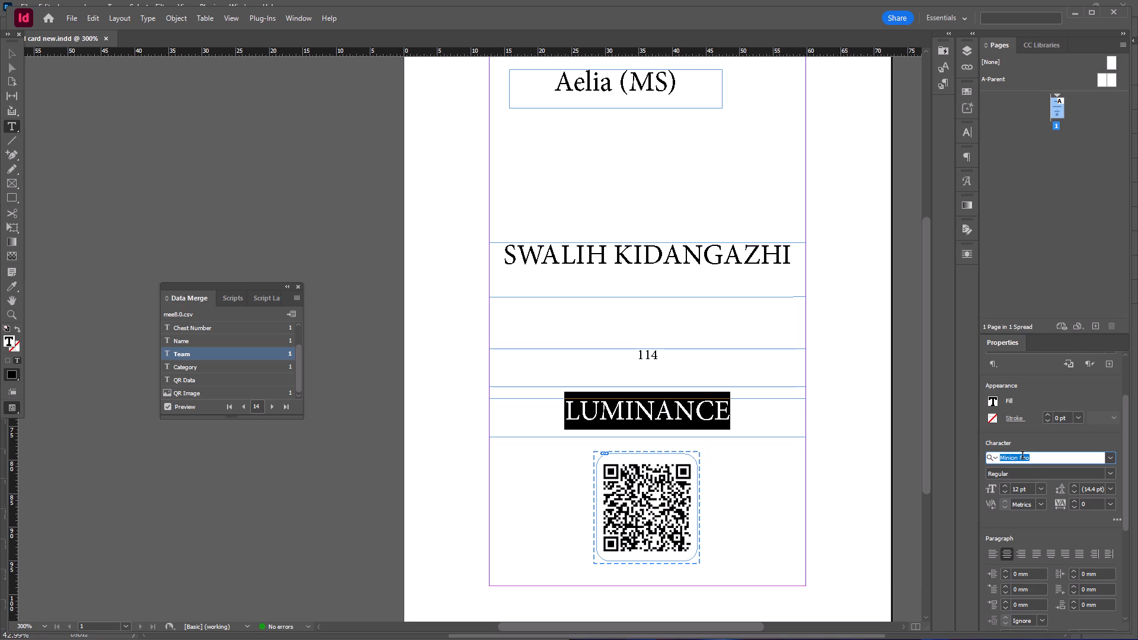
{"action": "type", "text": "fn"}
{"action": "key", "text": "Return"}
Change the font of the chest number placeholder to Bebas Neue Regular.
{"action": "left_click", "coordinate": [660, 356]}
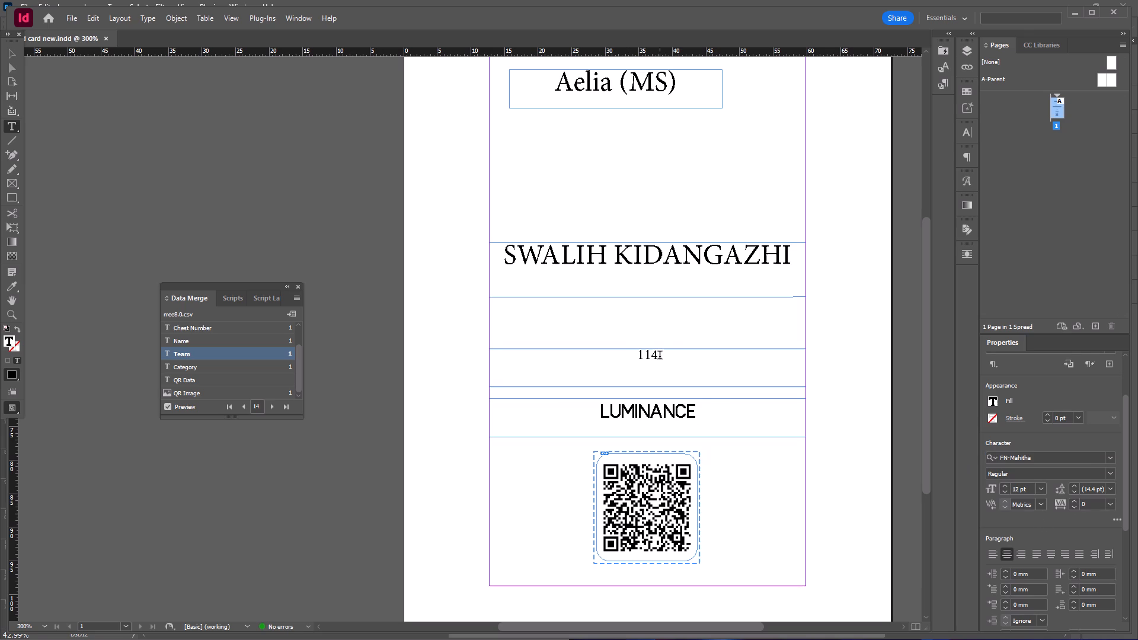
{"action": "left_click_drag", "start_coordinate": [658, 357], "coordinate": [632, 357]}
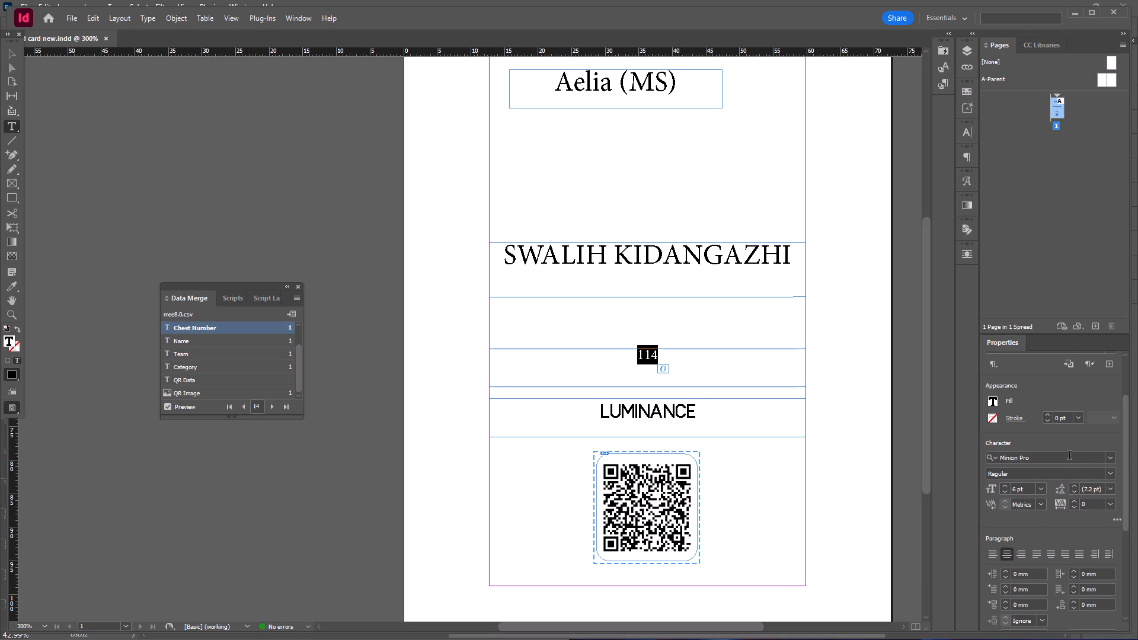
{"action": "left_click", "coordinate": [1069, 456]}
{"action": "type", "text": "beb"}
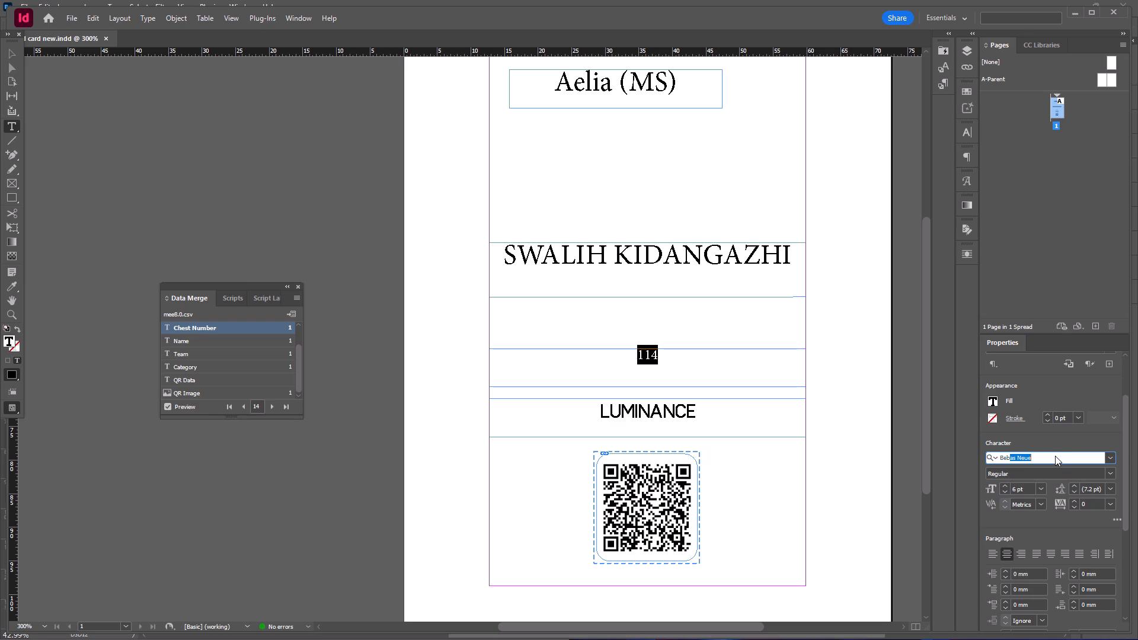
{"action": "key", "text": "Return"}
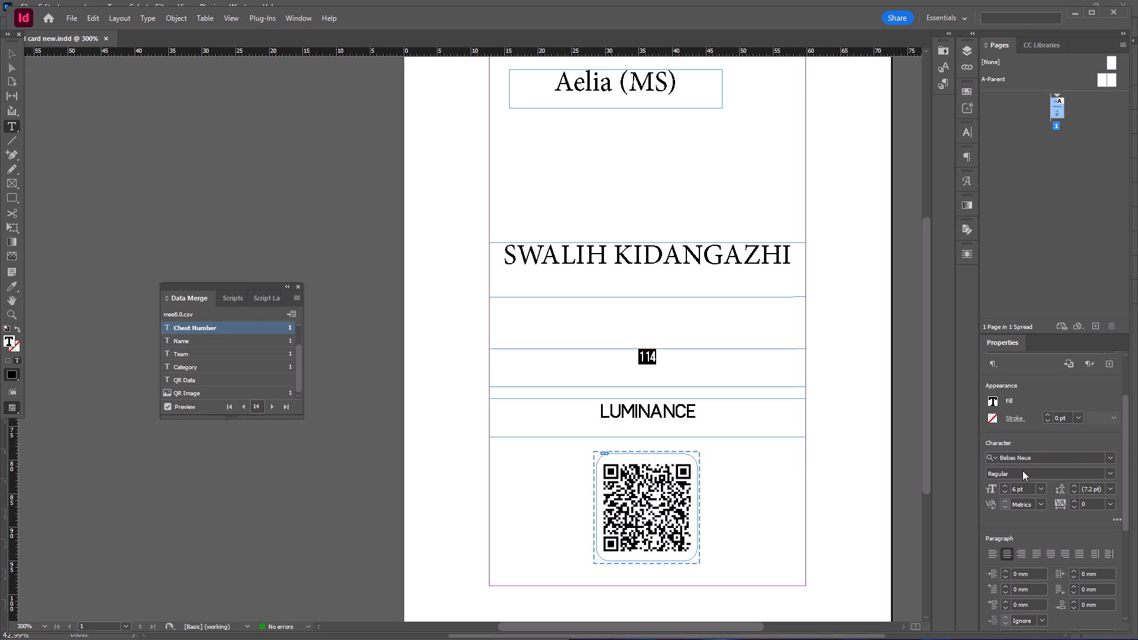
{"action": "left_click", "coordinate": [1111, 470]}
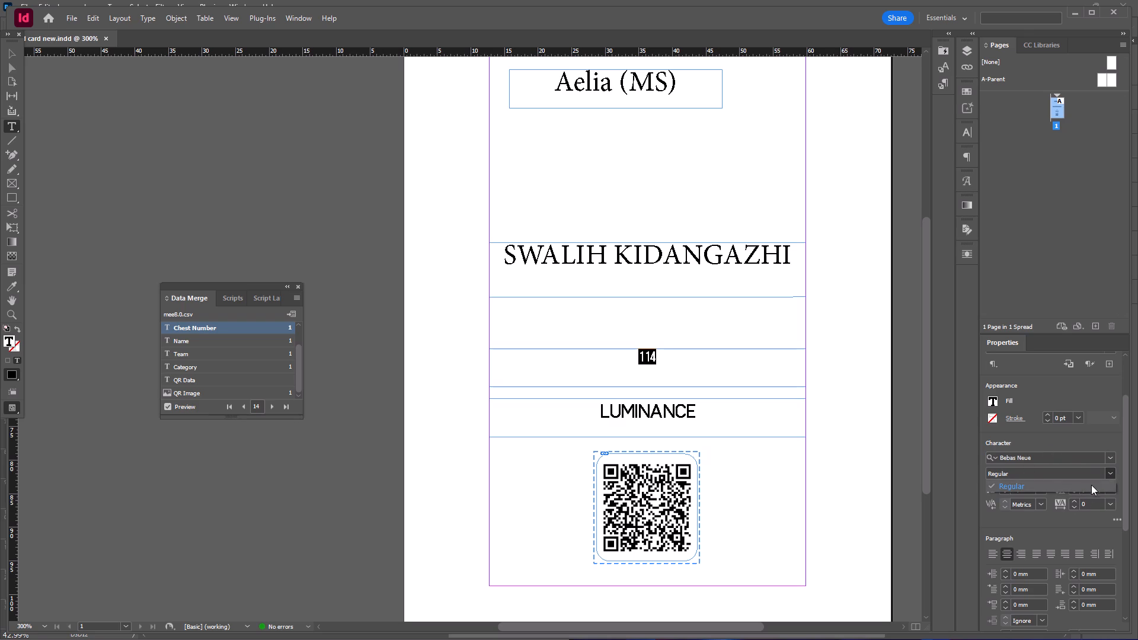
{"action": "left_click", "coordinate": [1094, 484]}
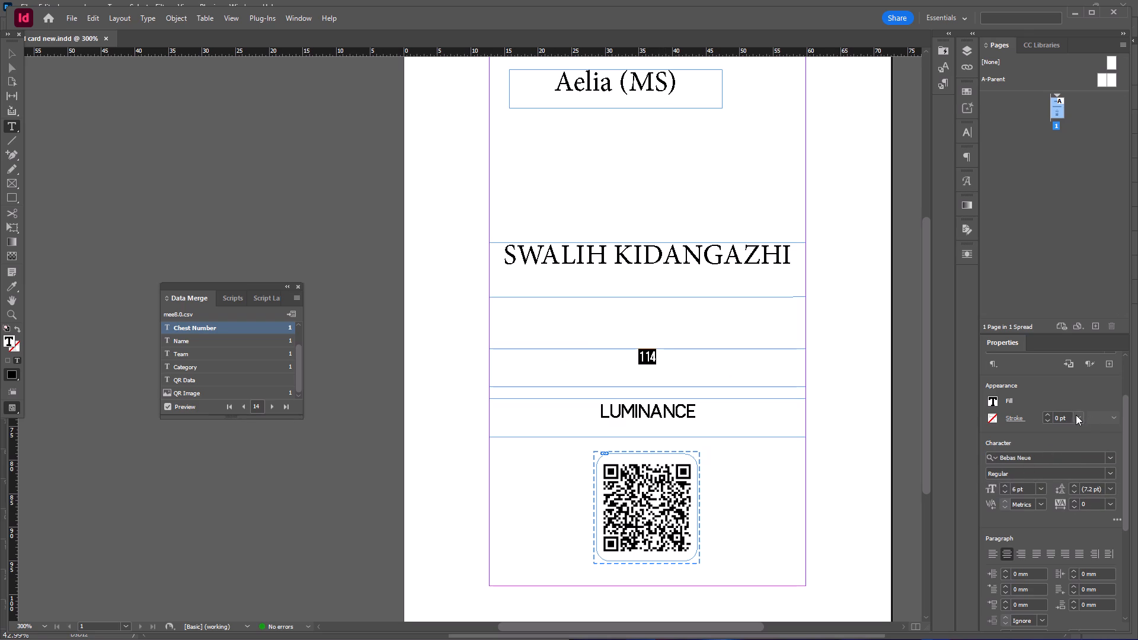
Set the leading of the chest number text to 14 pt.
{"action": "left_click", "coordinate": [1106, 488]}
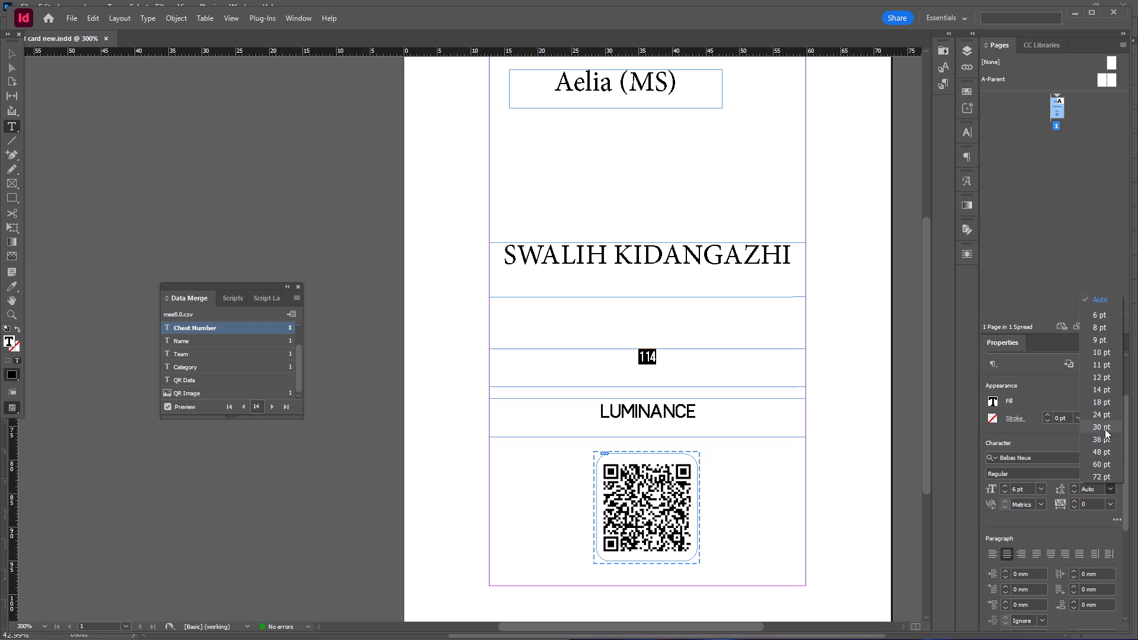
{"action": "left_click", "coordinate": [1101, 389]}
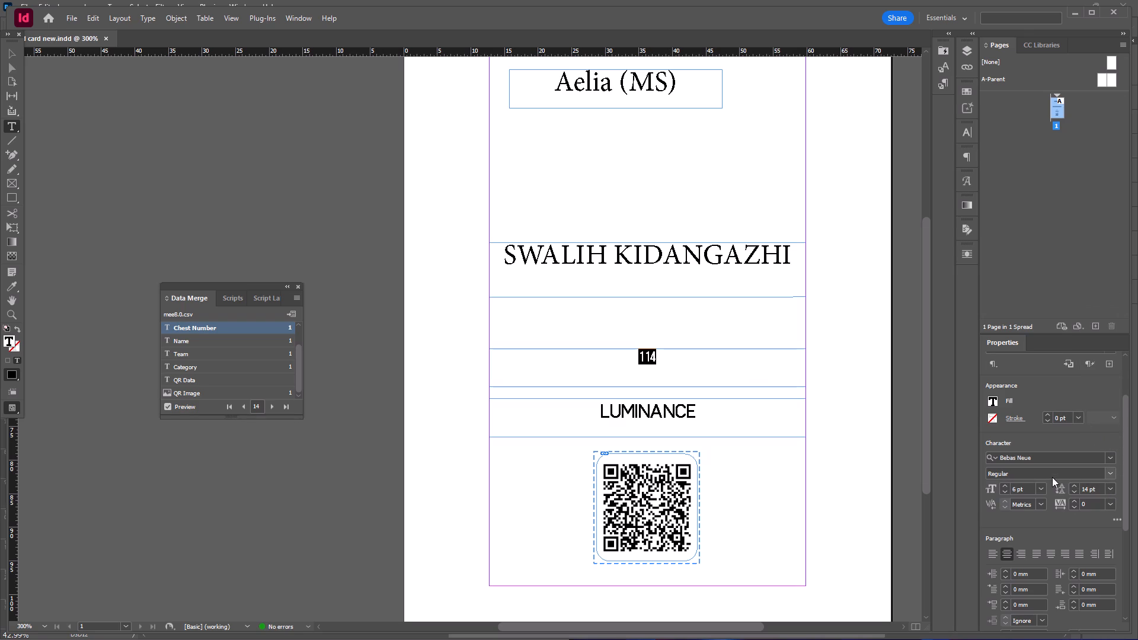
{"action": "left_click", "coordinate": [1117, 488]}
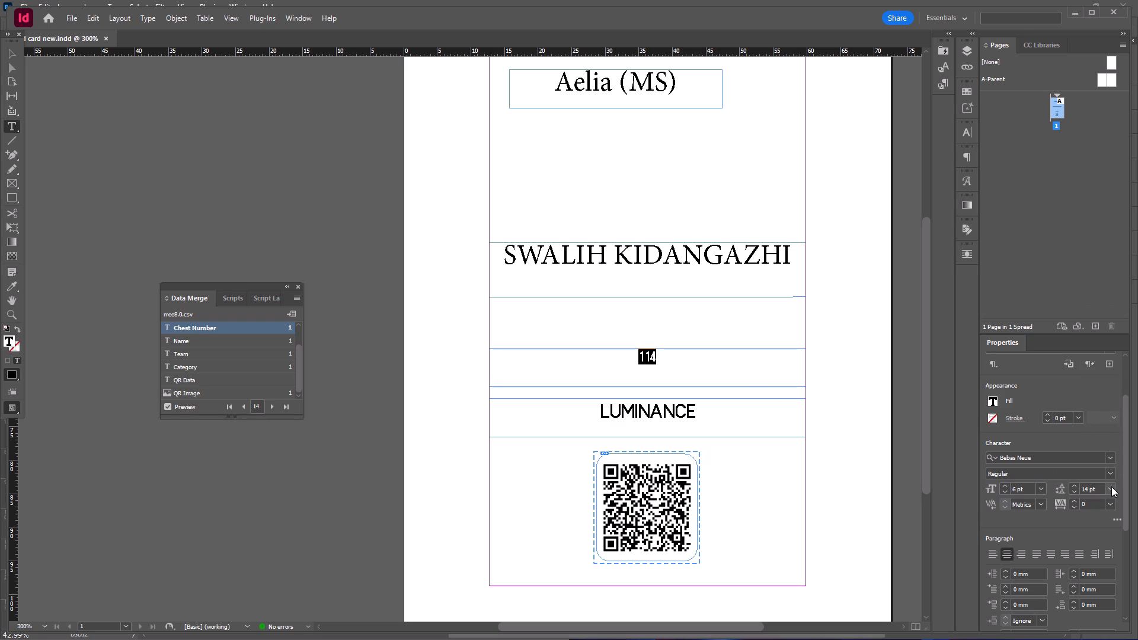
{"action": "left_click", "coordinate": [1111, 487]}
{"action": "left_click", "coordinate": [1115, 488]}
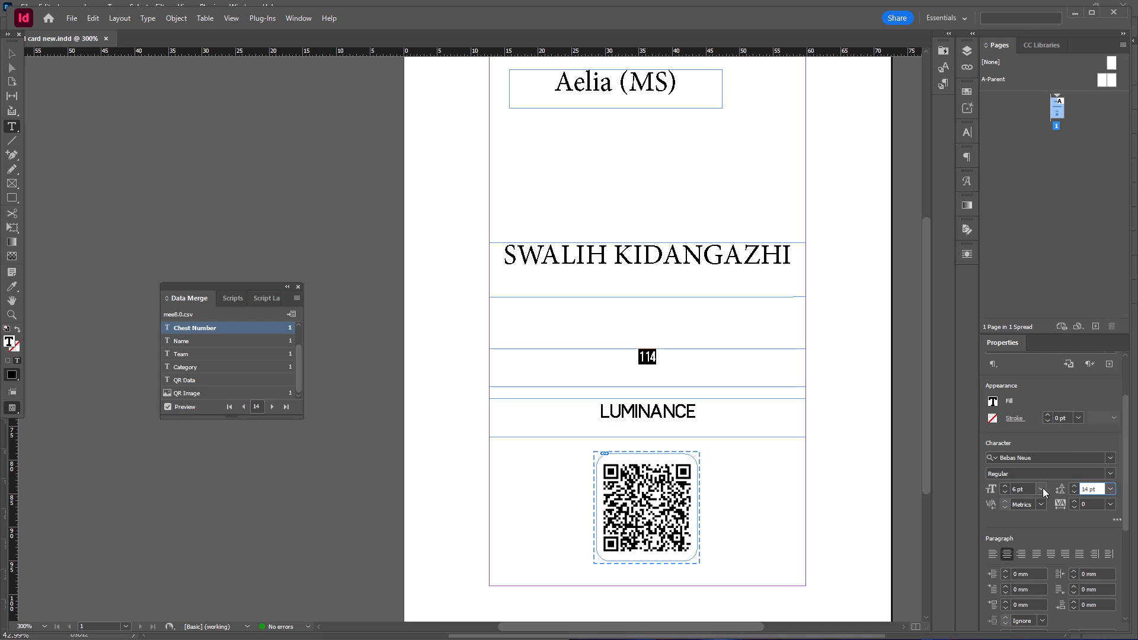
Set the font size of the chest number text to 14 pt.
{"action": "left_click", "coordinate": [1043, 488]}
{"action": "left_click", "coordinate": [1038, 392]}
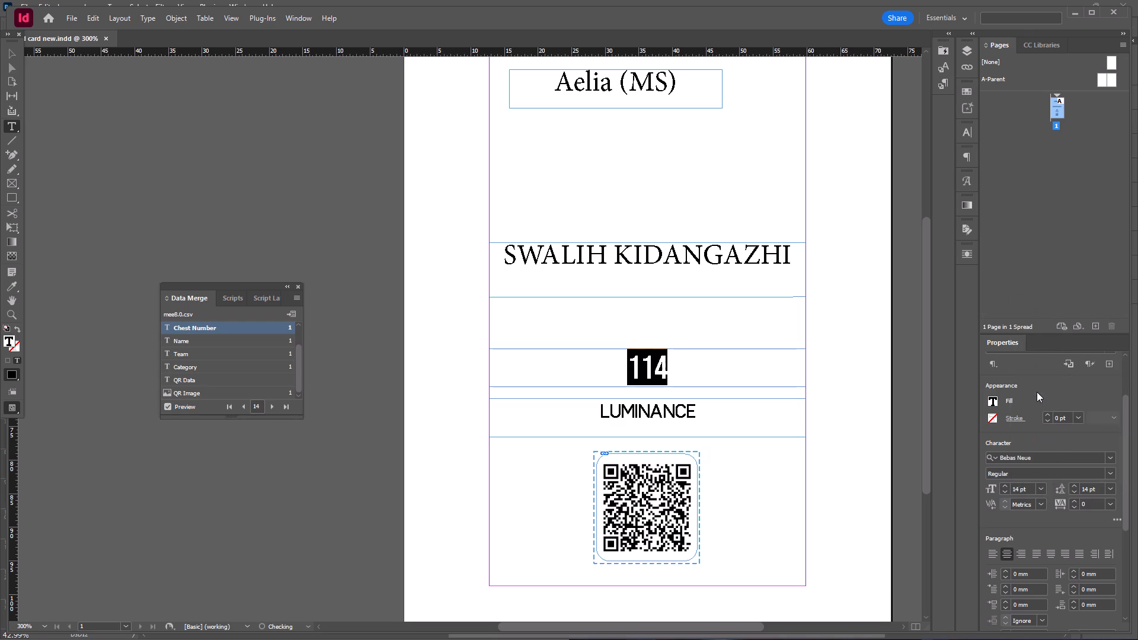
{"action": "left_click", "coordinate": [18, 53]}
{"action": "left_click", "coordinate": [152, 132]}
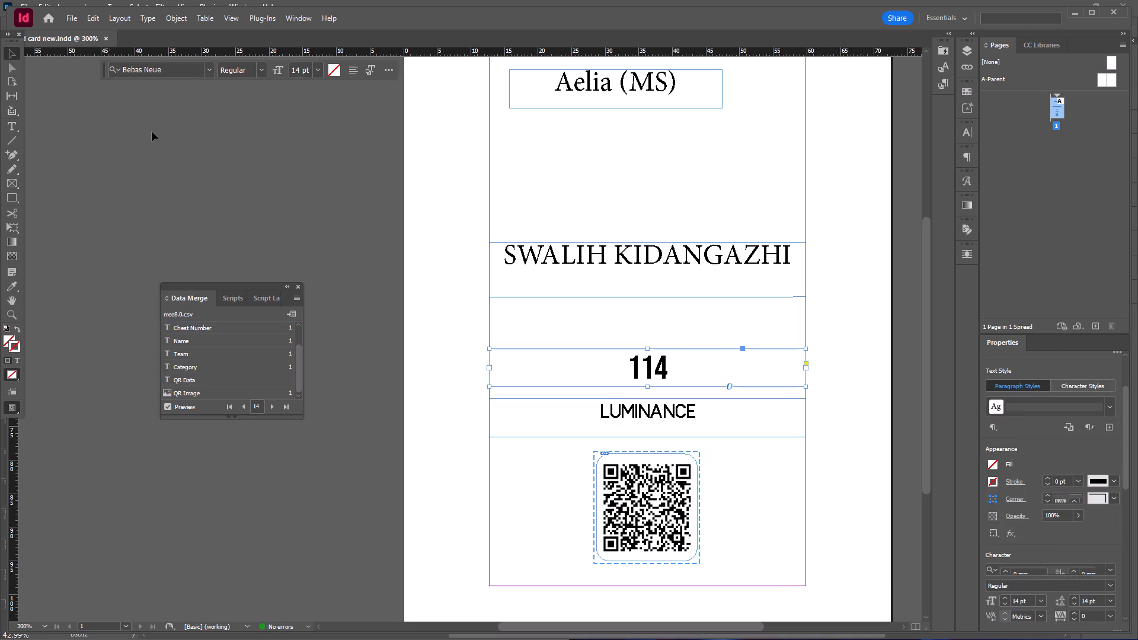
Change the font of the participant name placeholder to Neulis Alt Regular.
{"action": "left_click", "coordinate": [641, 353]}
{"action": "left_click", "coordinate": [682, 265]}
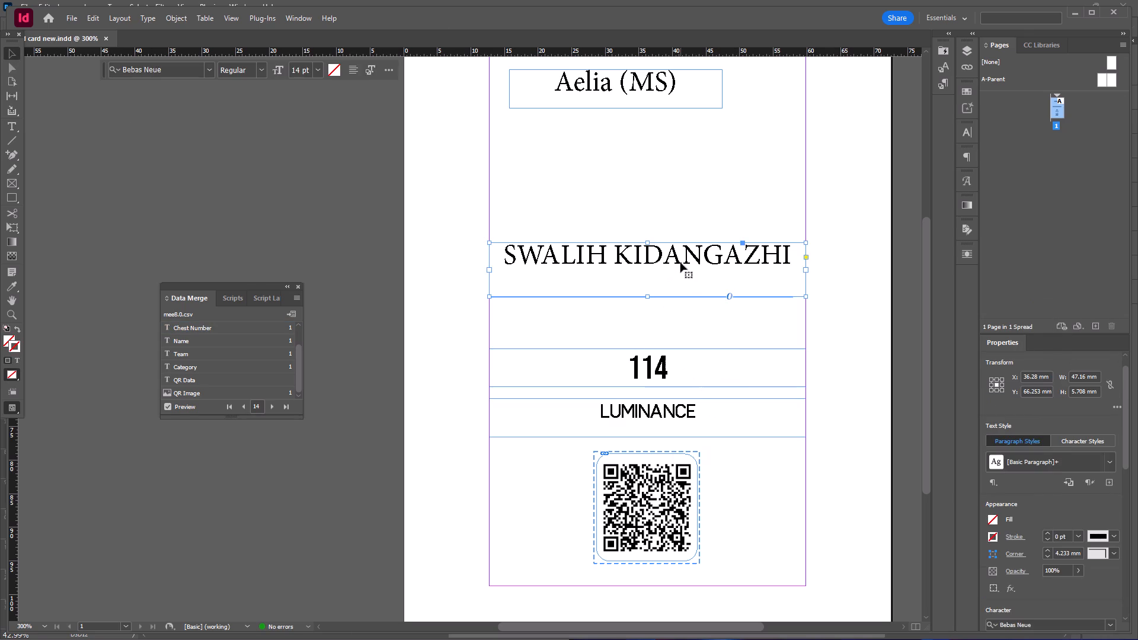
{"action": "double_click", "coordinate": [680, 263]}
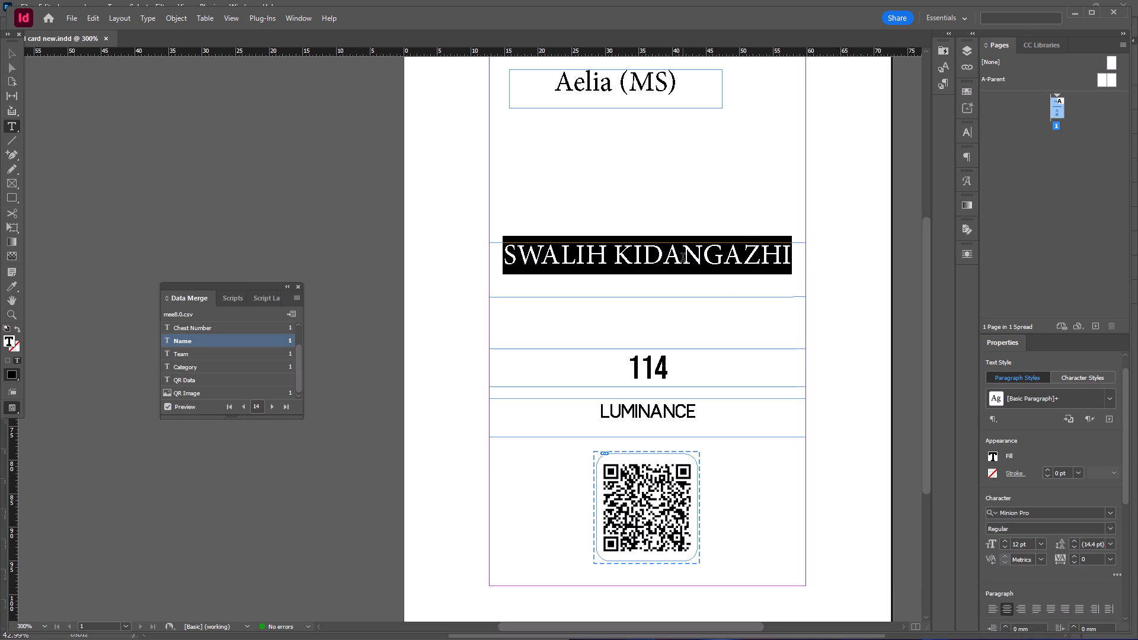
{"action": "left_click", "coordinate": [1031, 516]}
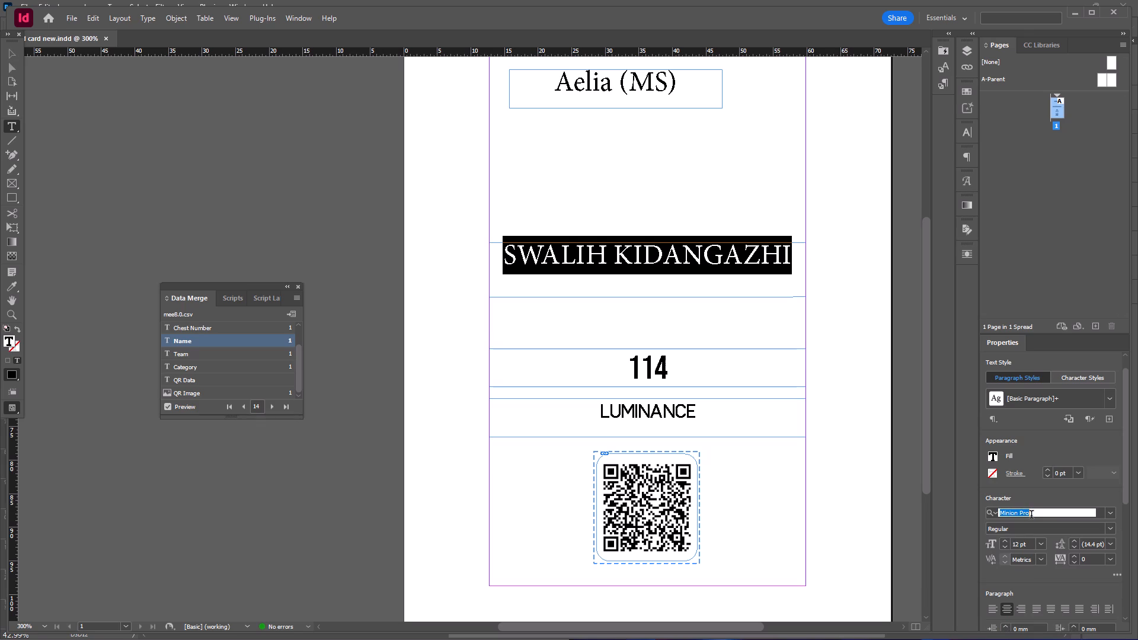
{"action": "type", "text": "neu"}
{"action": "key", "text": "Return"}
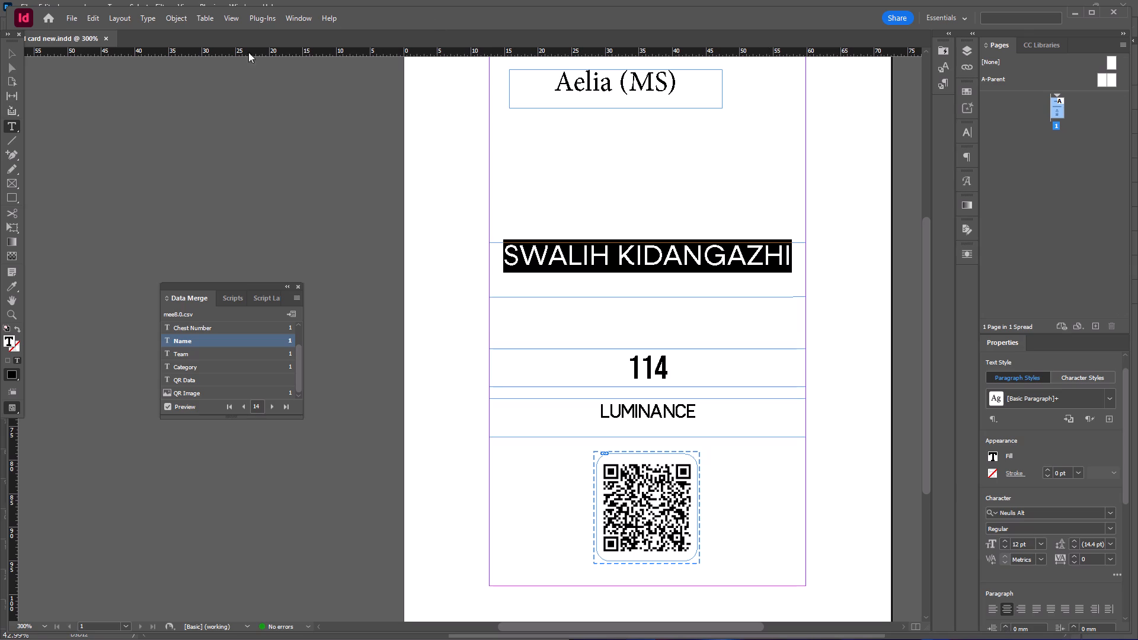
{"action": "left_click", "coordinate": [12, 54]}
{"action": "left_click", "coordinate": [122, 146]}
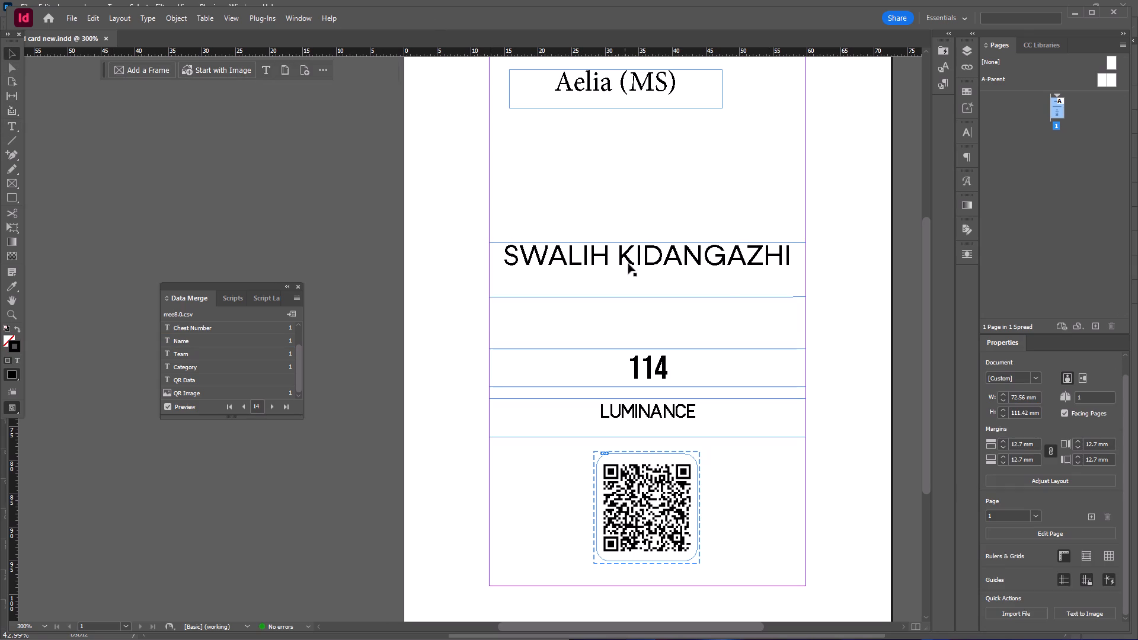
Move the participant name frame down to just above the chest number, at about Y 57.4 mm.
{"action": "left_click_drag", "start_coordinate": [648, 258], "coordinate": [648, 299]}
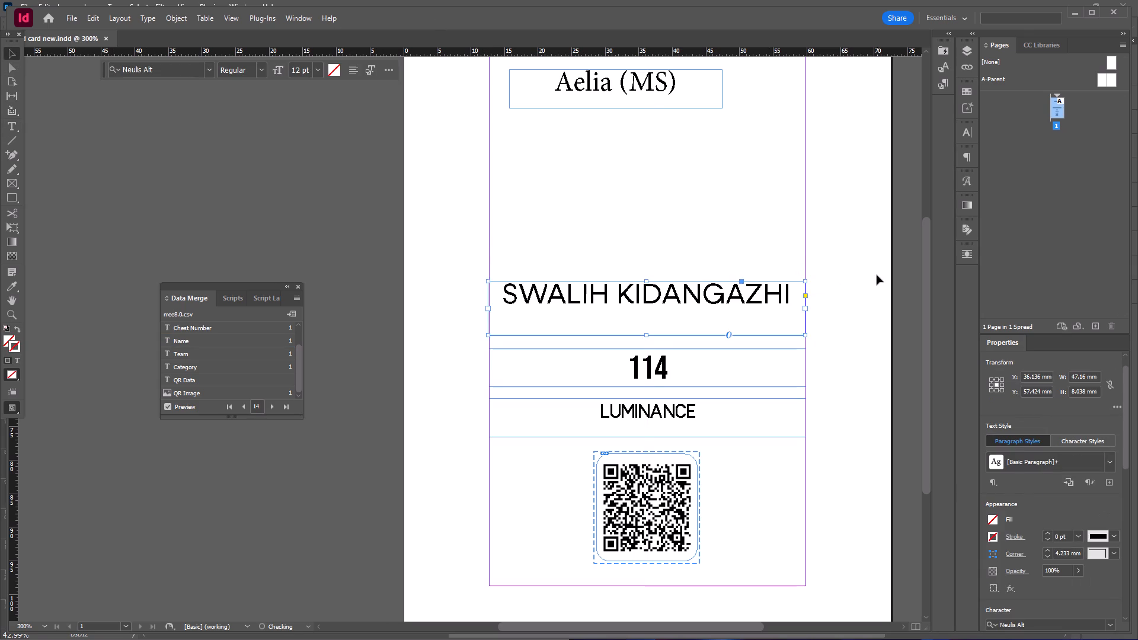
{"action": "left_click", "coordinate": [877, 275]}
Move the category text frame down to directly above the participant name, at about X 37.9, Y 48.6 mm.
{"action": "scroll", "coordinate": [597, 182], "scroll_direction": "down", "scroll_amount": 3, "text": "alt"}
{"action": "scroll", "coordinate": [594, 191], "scroll_direction": "up", "scroll_amount": 2, "text": "alt"}
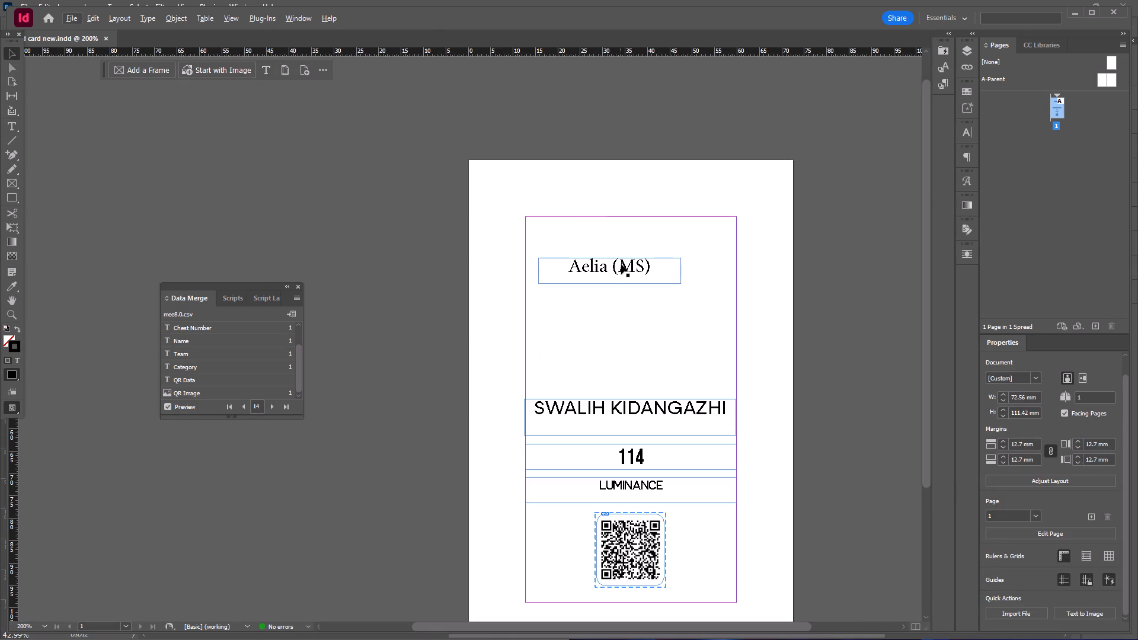
{"action": "left_click_drag", "start_coordinate": [621, 264], "coordinate": [654, 437]}
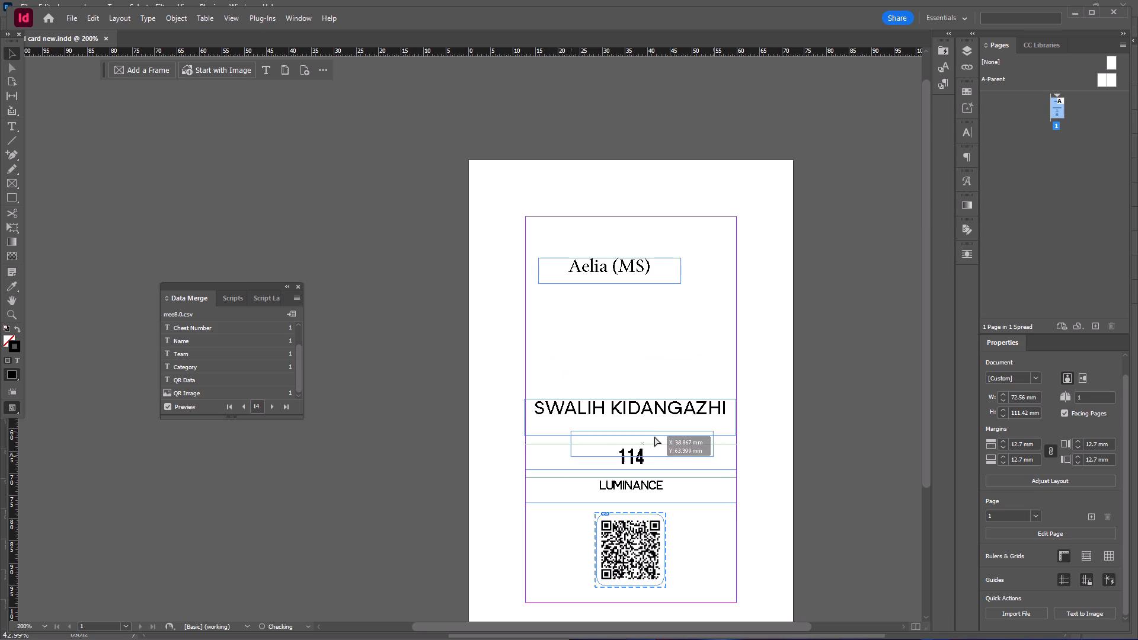
{"action": "left_click_drag", "start_coordinate": [654, 437], "coordinate": [654, 431]}
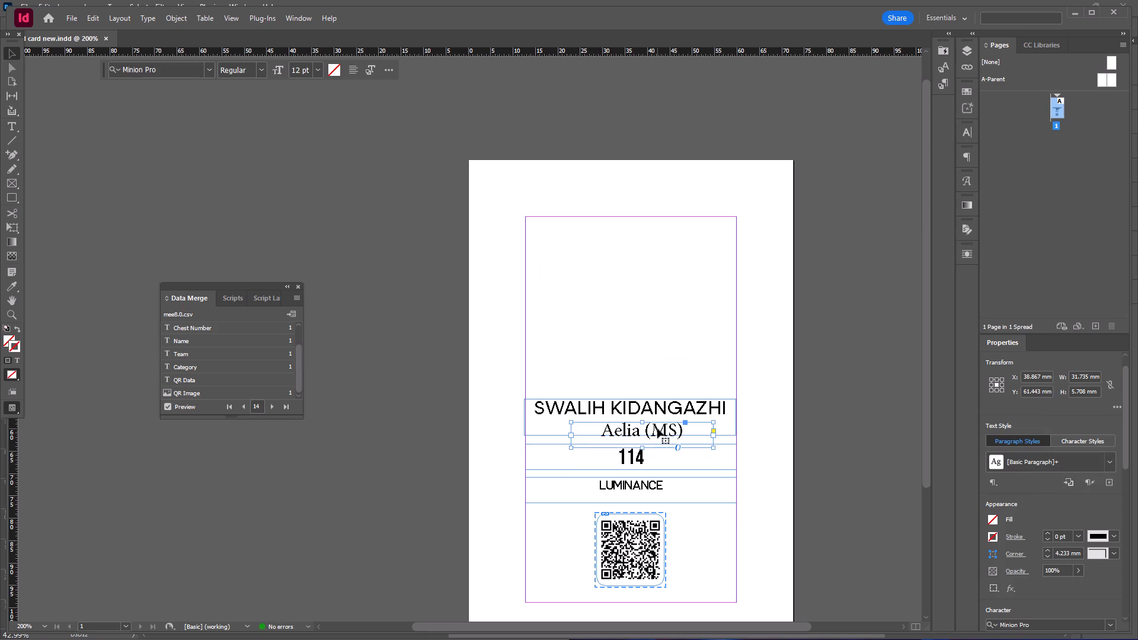
{"action": "left_click_drag", "start_coordinate": [657, 428], "coordinate": [654, 372]}
{"action": "left_click", "coordinate": [848, 374]}
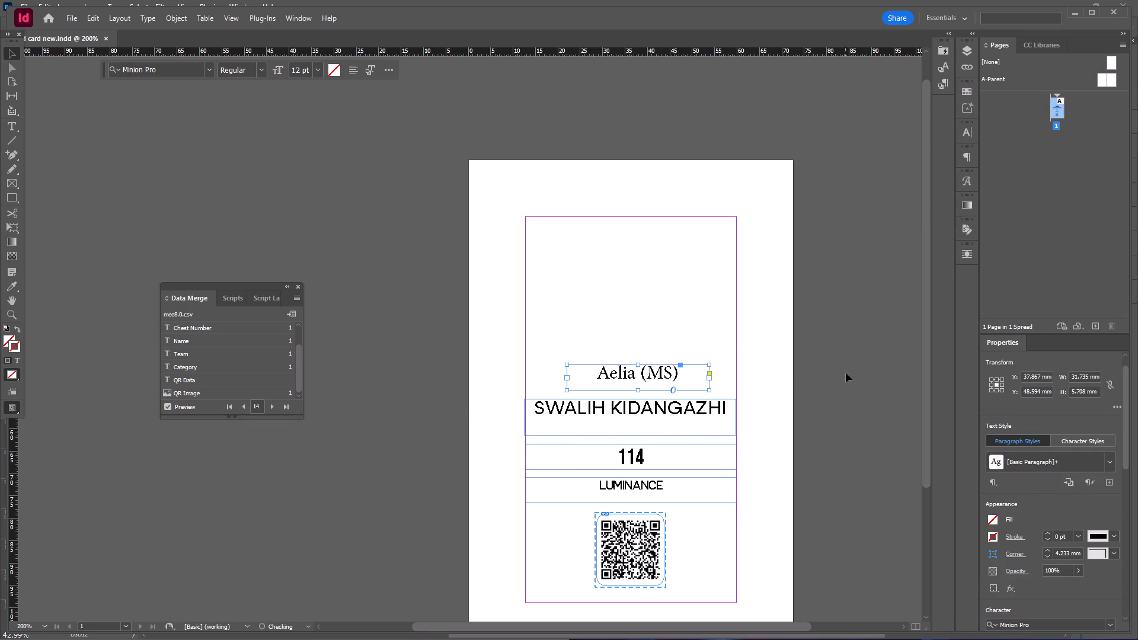
Switch to the Photoshop card design, close Canvas Size at 72.56 by 111.42 mm, and examine the text layout.
{"action": "scroll", "coordinate": [751, 391], "scroll_direction": "down", "scroll_amount": 3, "text": "alt"}
{"action": "scroll", "coordinate": [510, 344], "scroll_direction": "up", "scroll_amount": 2, "text": "alt"}
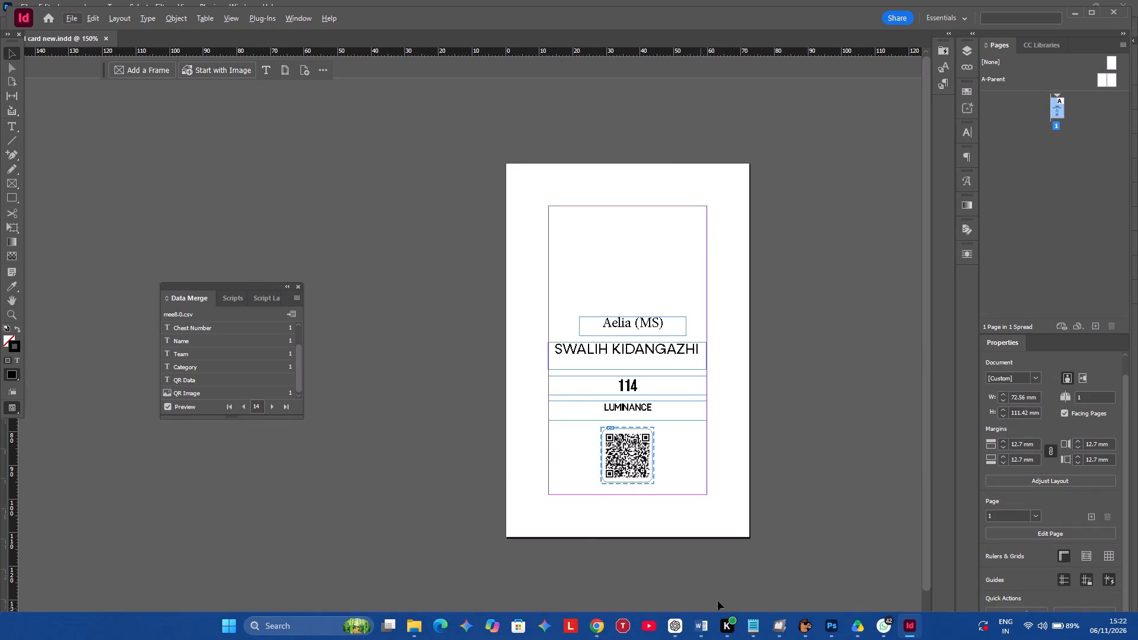
{"action": "left_click", "coordinate": [827, 620]}
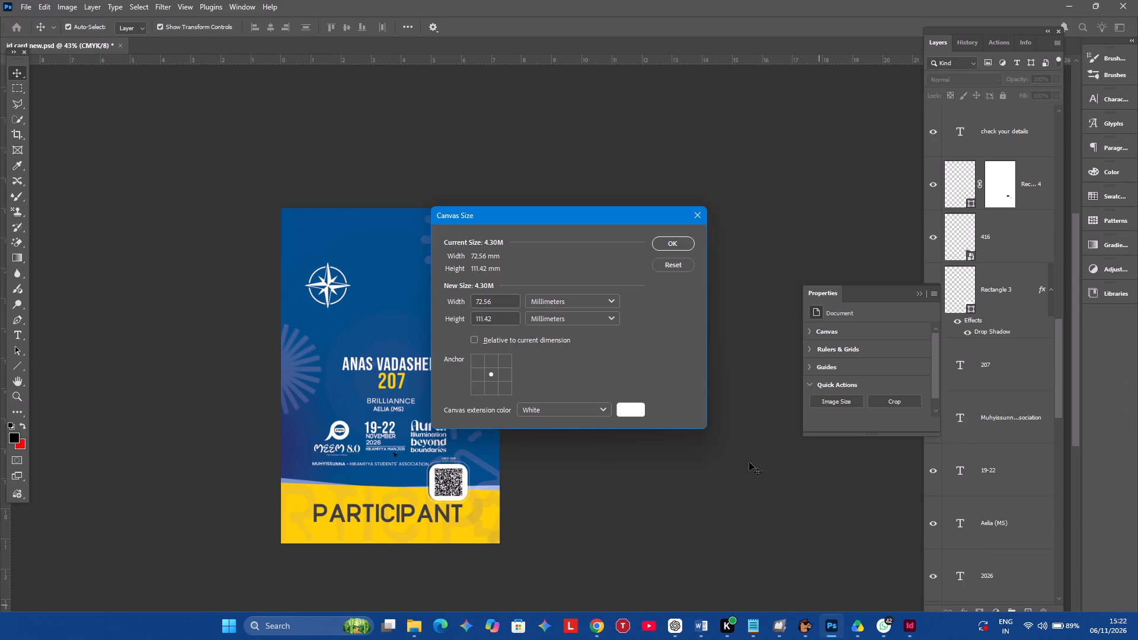
{"action": "left_click", "coordinate": [680, 245]}
{"action": "left_click", "coordinate": [385, 245]}
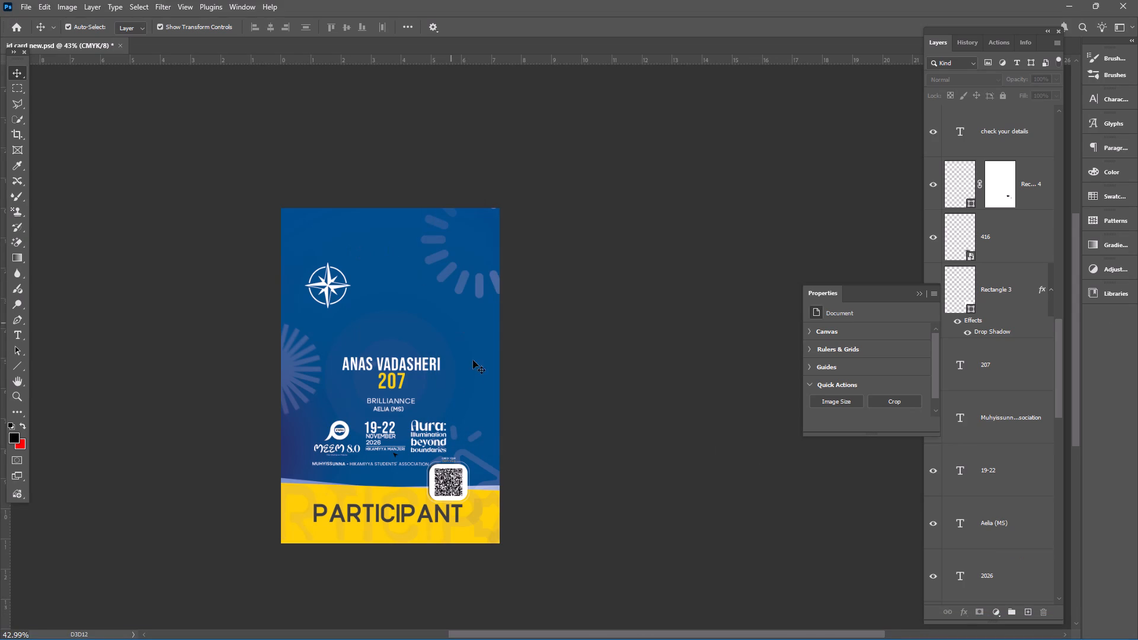
{"action": "scroll", "coordinate": [443, 385], "scroll_direction": "up", "scroll_amount": 4, "text": "alt"}
{"action": "scroll", "coordinate": [446, 378], "scroll_direction": "down", "scroll_amount": 3, "text": "alt"}
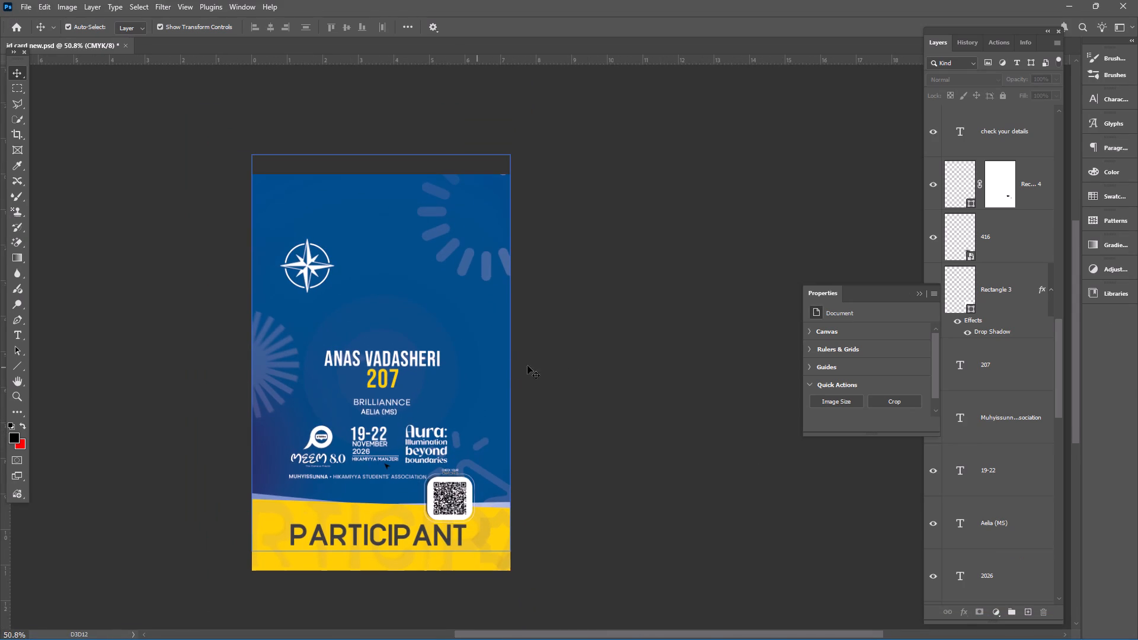
{"action": "left_click", "coordinate": [574, 368]}
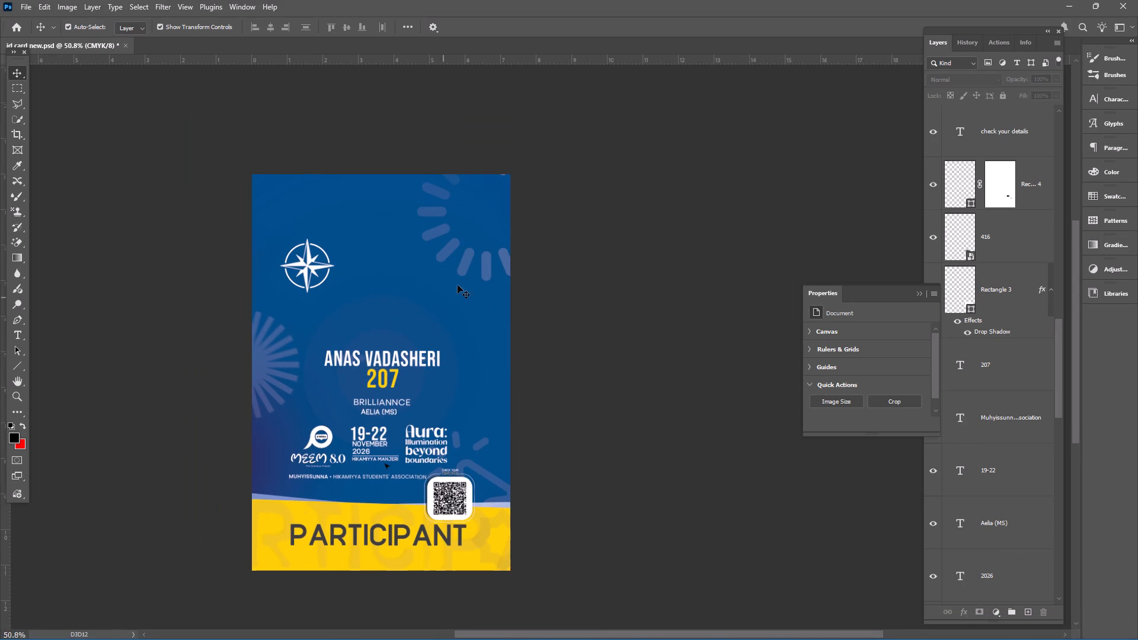
{"action": "scroll", "coordinate": [362, 363], "scroll_direction": "up", "scroll_amount": 5, "text": "alt"}
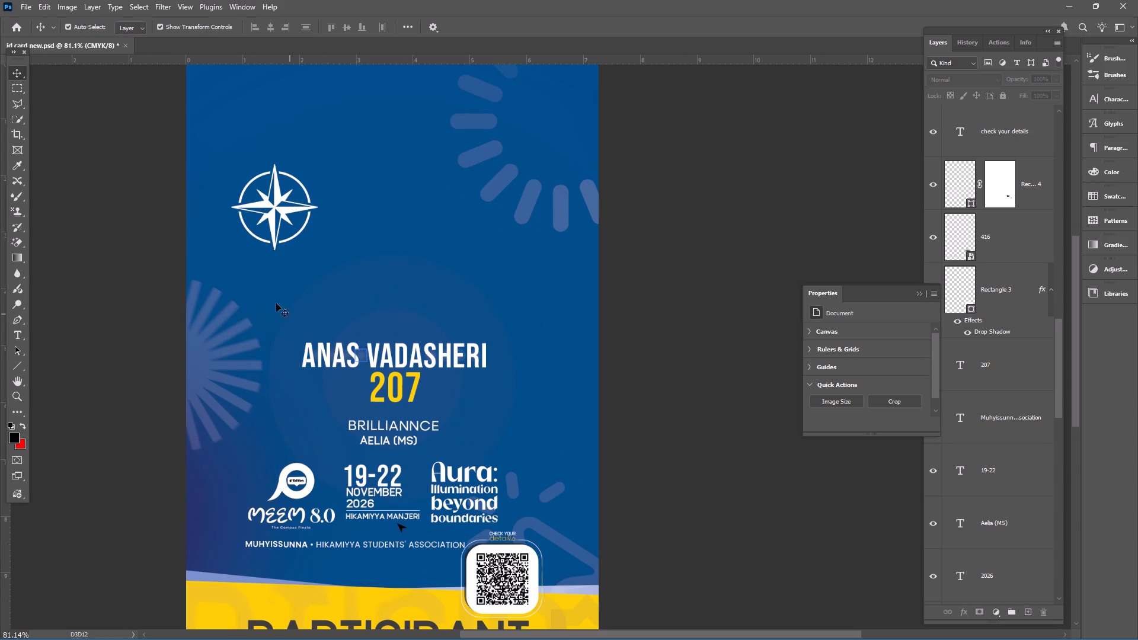
Undo the last text edit to the caption above the card's QR code.
{"action": "left_click_drag", "start_coordinate": [321, 328], "coordinate": [404, 382]}
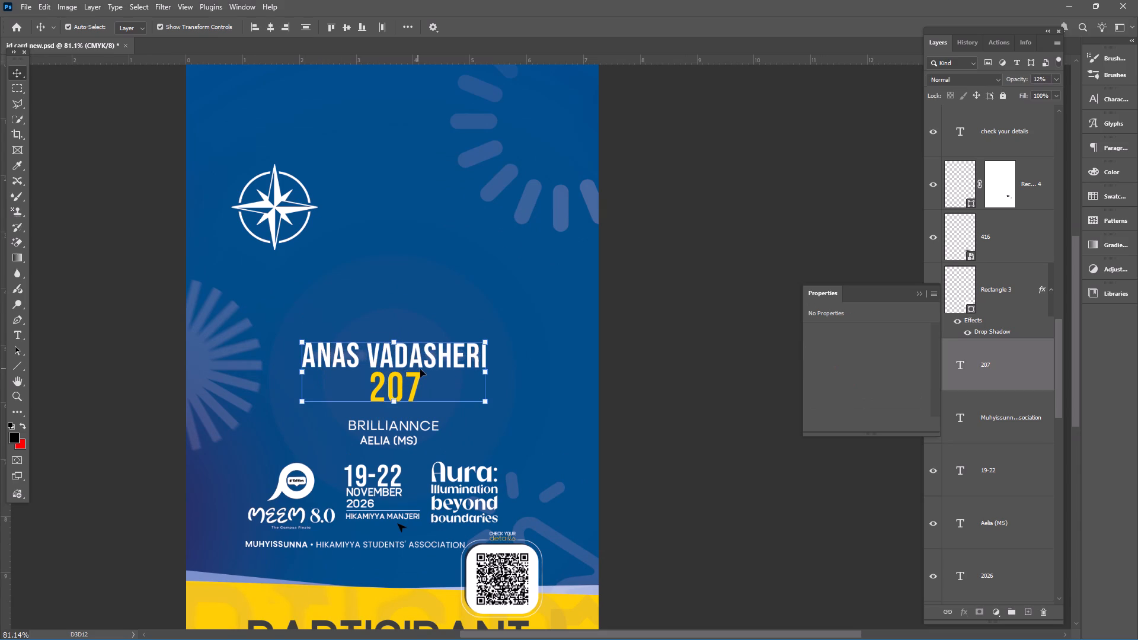
{"action": "key", "text": "ctrl+z"}
{"action": "left_click", "coordinate": [670, 419]}
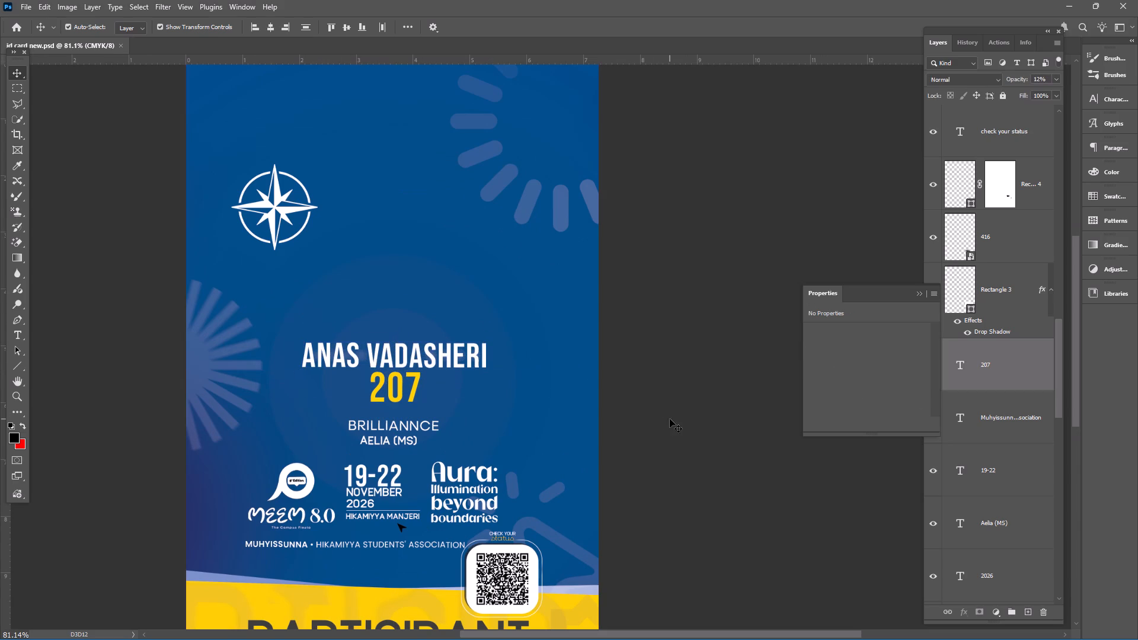
Move the participant name up the card, clear of the faint dotted line, to just below the compass emblem.
{"action": "left_click_drag", "start_coordinate": [463, 353], "coordinate": [468, 290]}
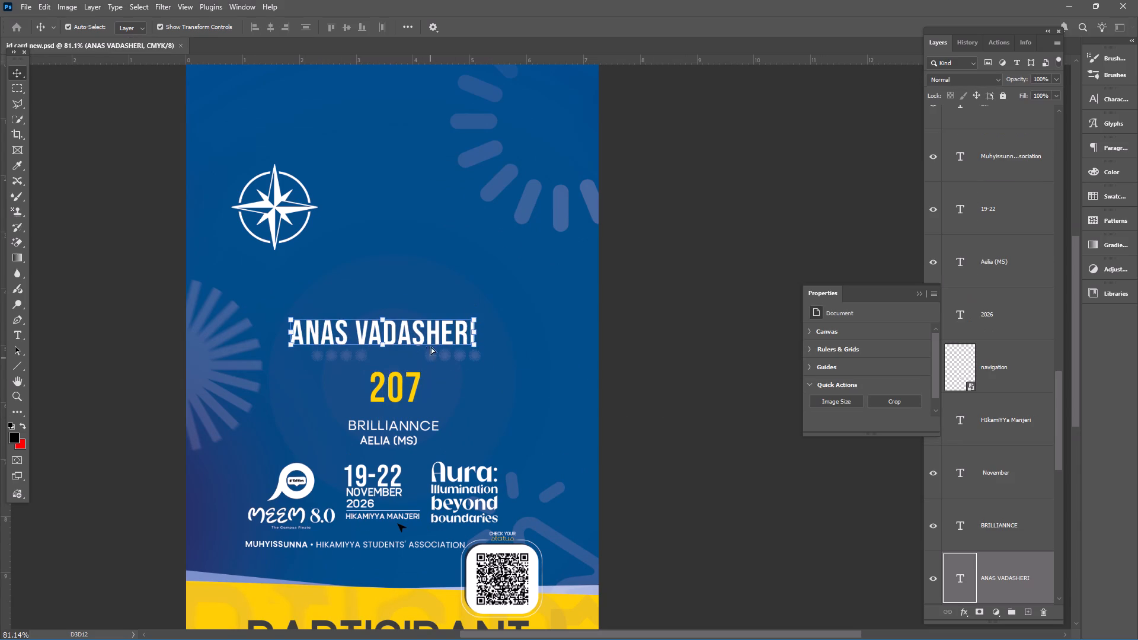
{"action": "left_click_drag", "start_coordinate": [431, 333], "coordinate": [445, 276]}
{"action": "left_click", "coordinate": [627, 381]}
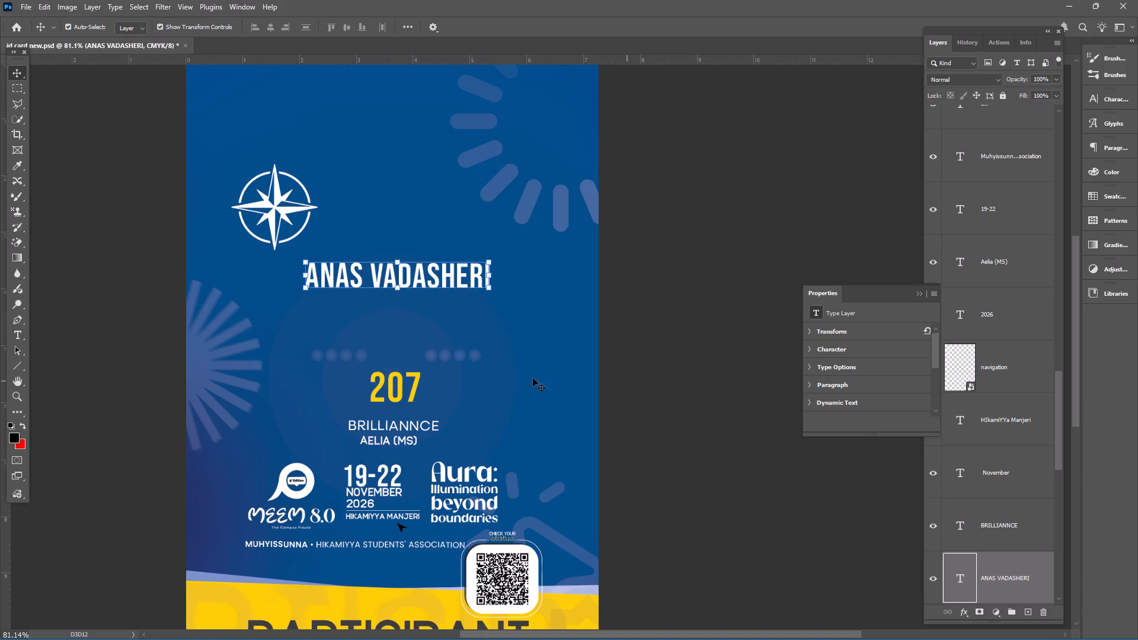
Move the chest number 207 up onto the faint dotted line, between its two groups of dots.
{"action": "left_click_drag", "start_coordinate": [399, 392], "coordinate": [402, 360]}
{"action": "left_click", "coordinate": [663, 434]}
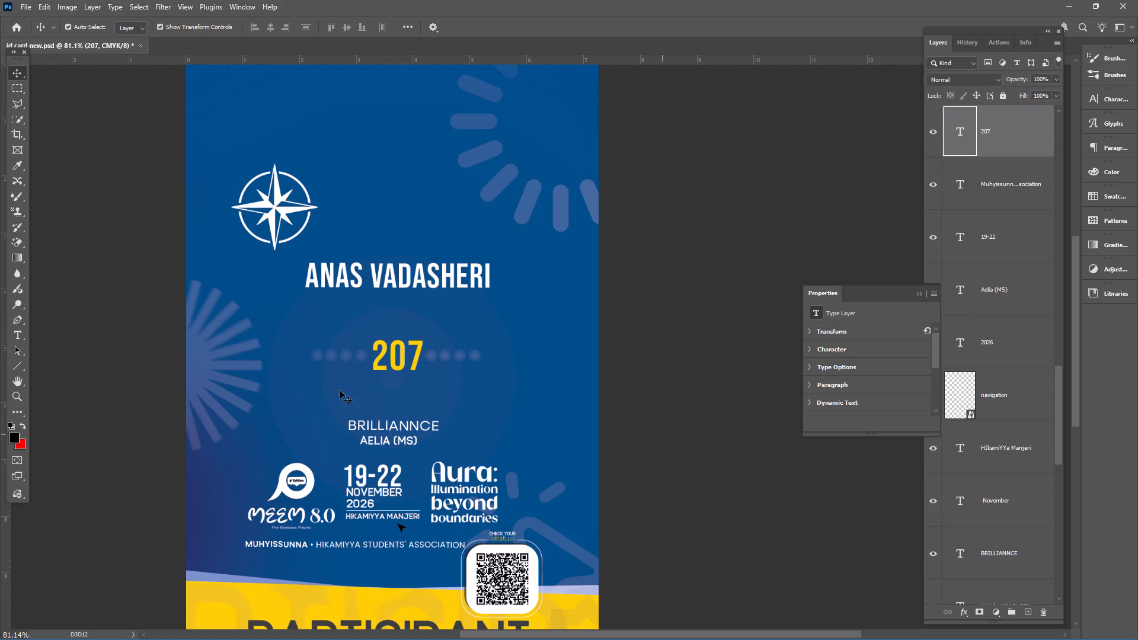
{"action": "left_click_drag", "start_coordinate": [305, 374], "coordinate": [496, 403]}
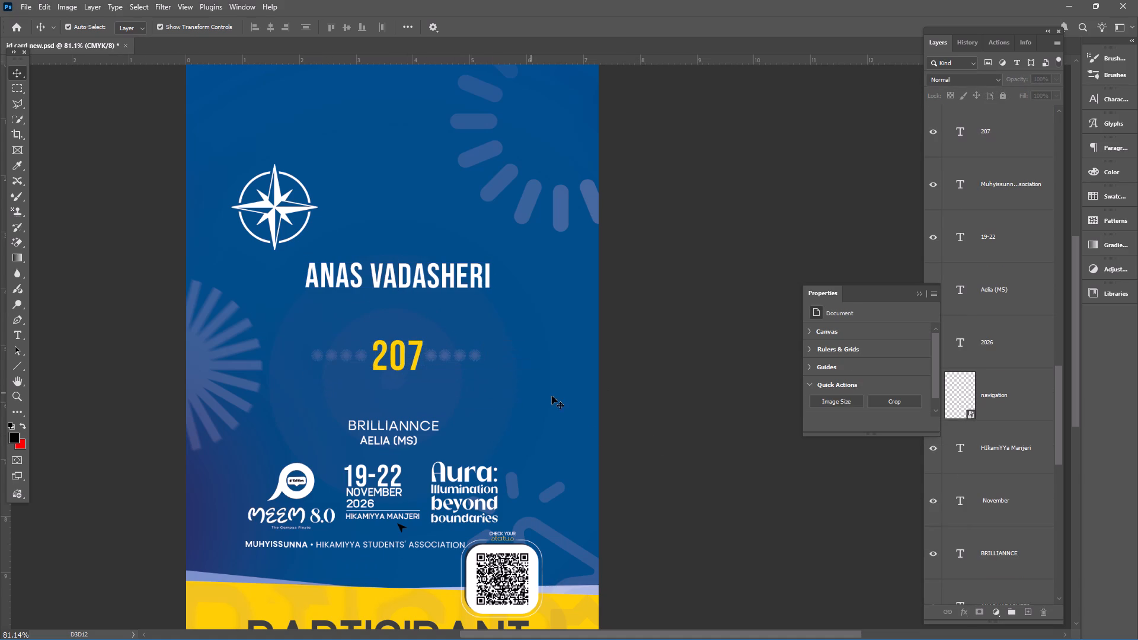
Move the participant name down about 0.7 cm so it sits just above the chest number.
{"action": "left_click_drag", "start_coordinate": [445, 271], "coordinate": [444, 307]}
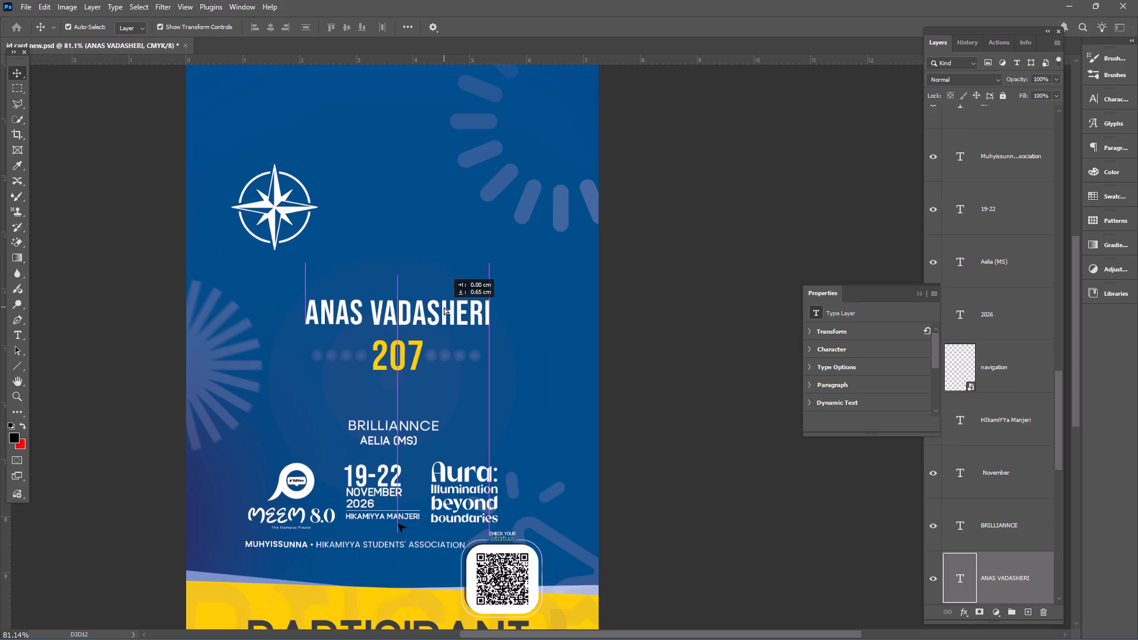
{"action": "left_click_drag", "start_coordinate": [444, 307], "coordinate": [446, 311]}
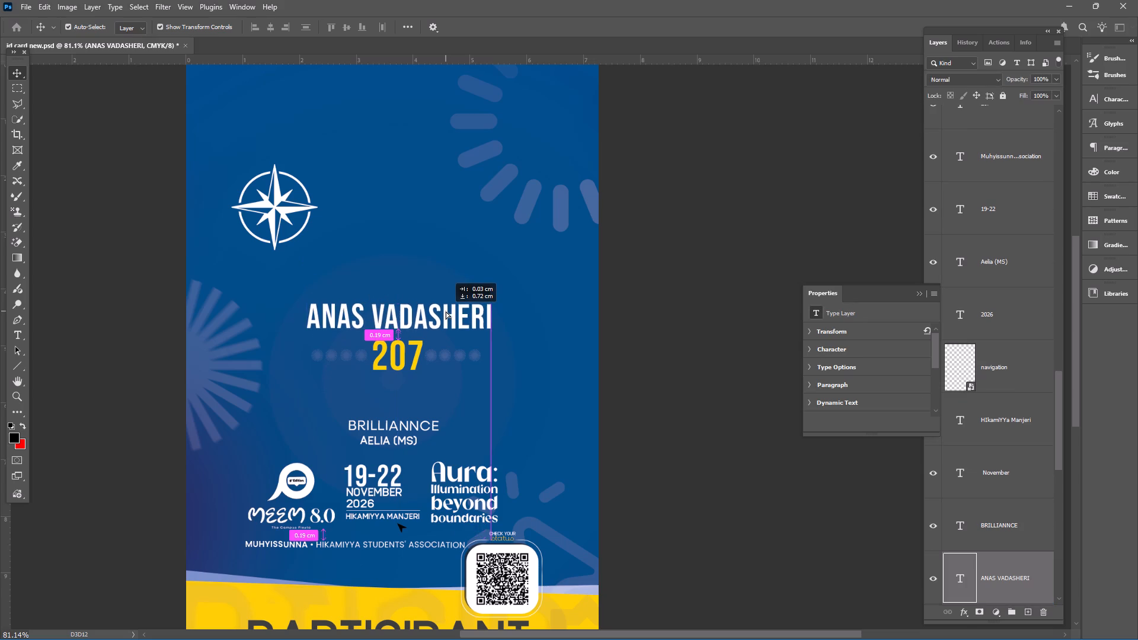
{"action": "left_click_drag", "start_coordinate": [446, 311], "coordinate": [445, 309]}
{"action": "left_click", "coordinate": [708, 334]}
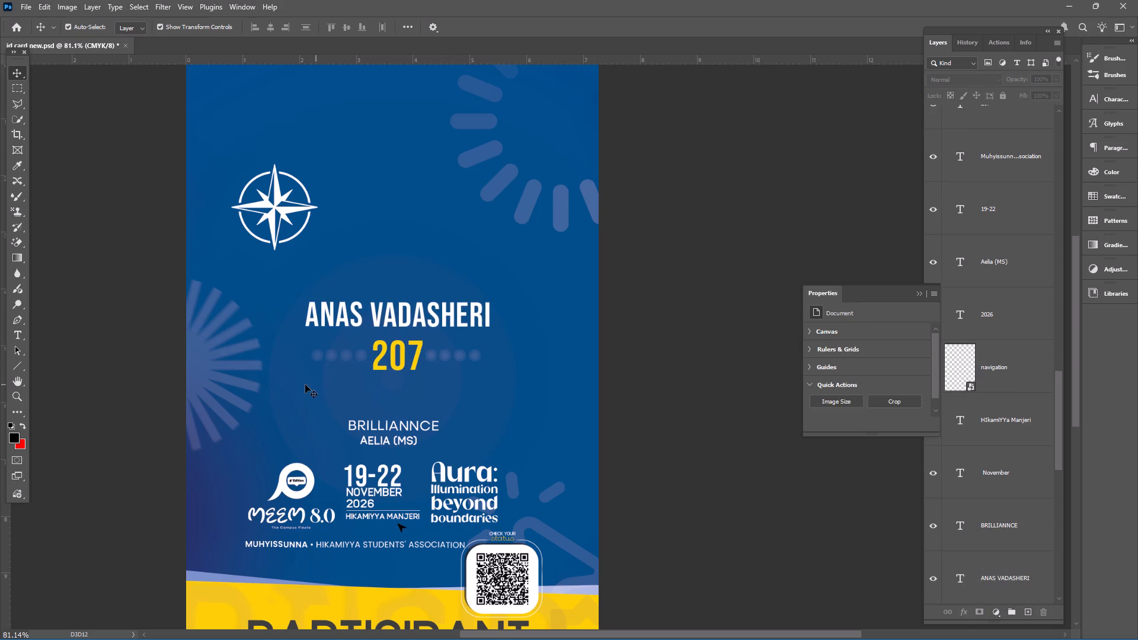
Nudge the chest number and its faint dotted line together slightly left and up, toward the card's centre line.
{"action": "left_click_drag", "start_coordinate": [308, 385], "coordinate": [500, 356]}
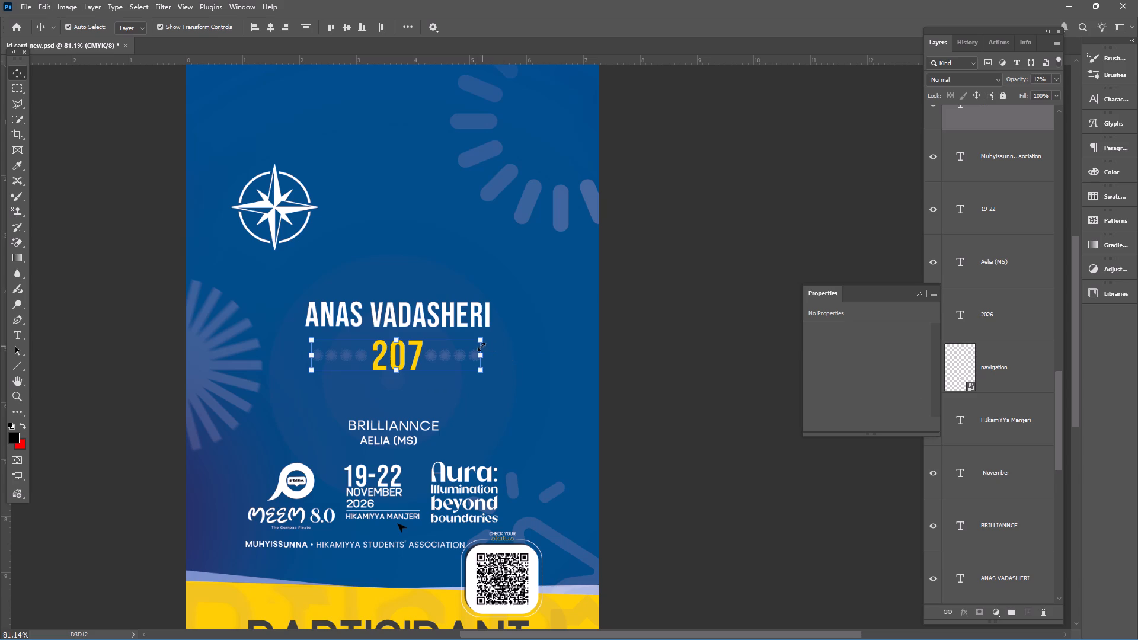
{"action": "left_click", "coordinate": [405, 356]}
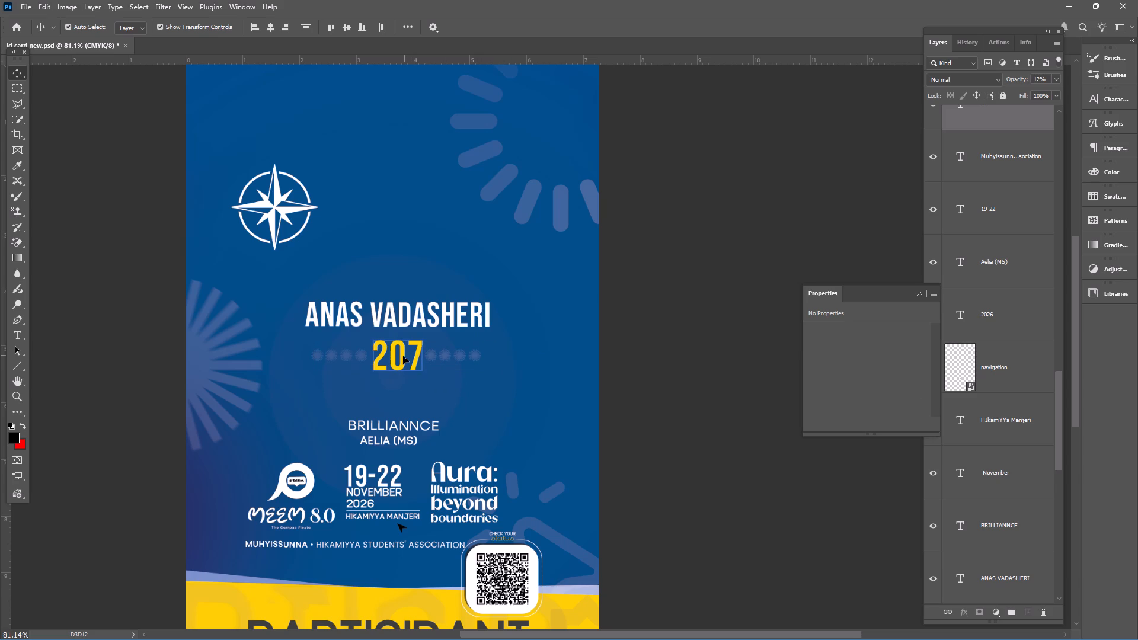
{"action": "left_click", "coordinate": [690, 367]}
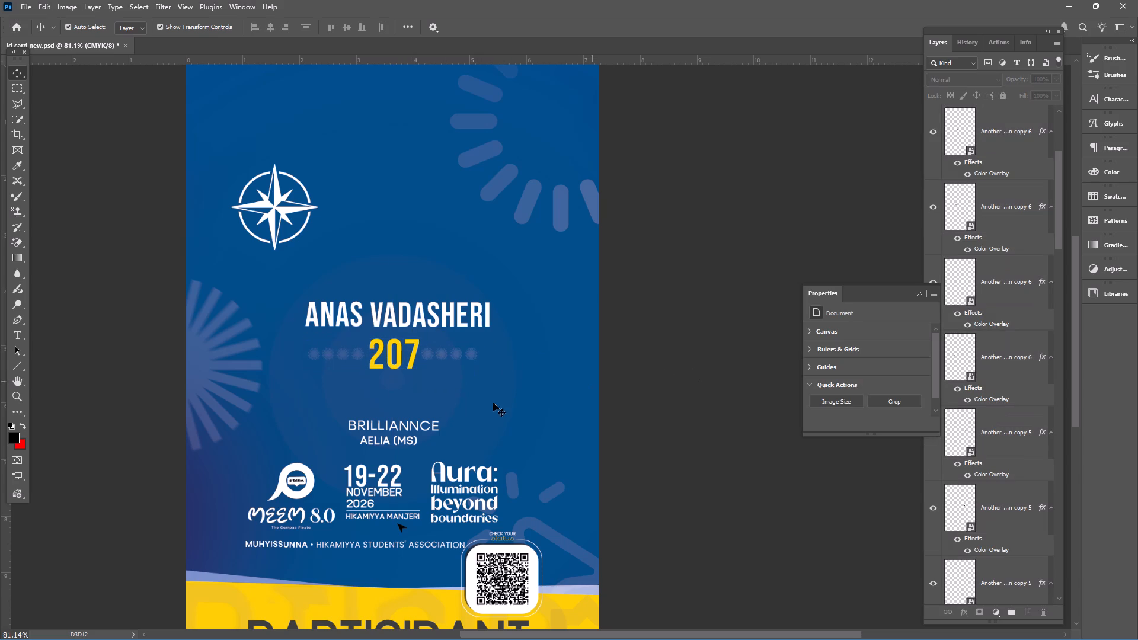
Move the team name and category lines together up the card, between the chest number and the logo row.
{"action": "left_click_drag", "start_coordinate": [349, 411], "coordinate": [464, 448]}
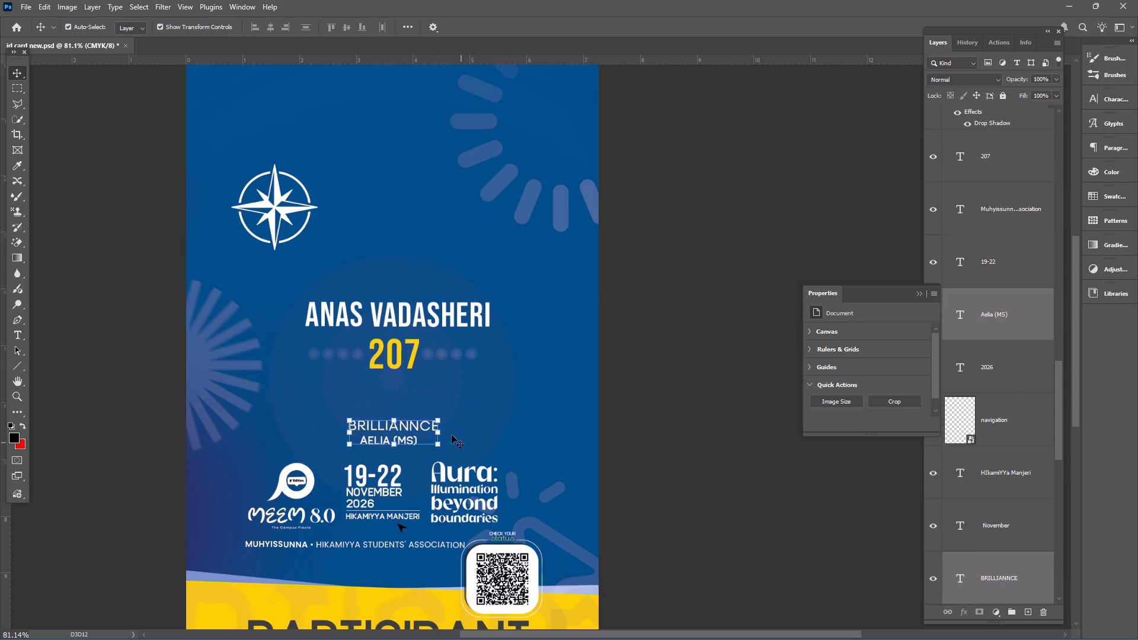
{"action": "left_click_drag", "start_coordinate": [403, 428], "coordinate": [405, 396]}
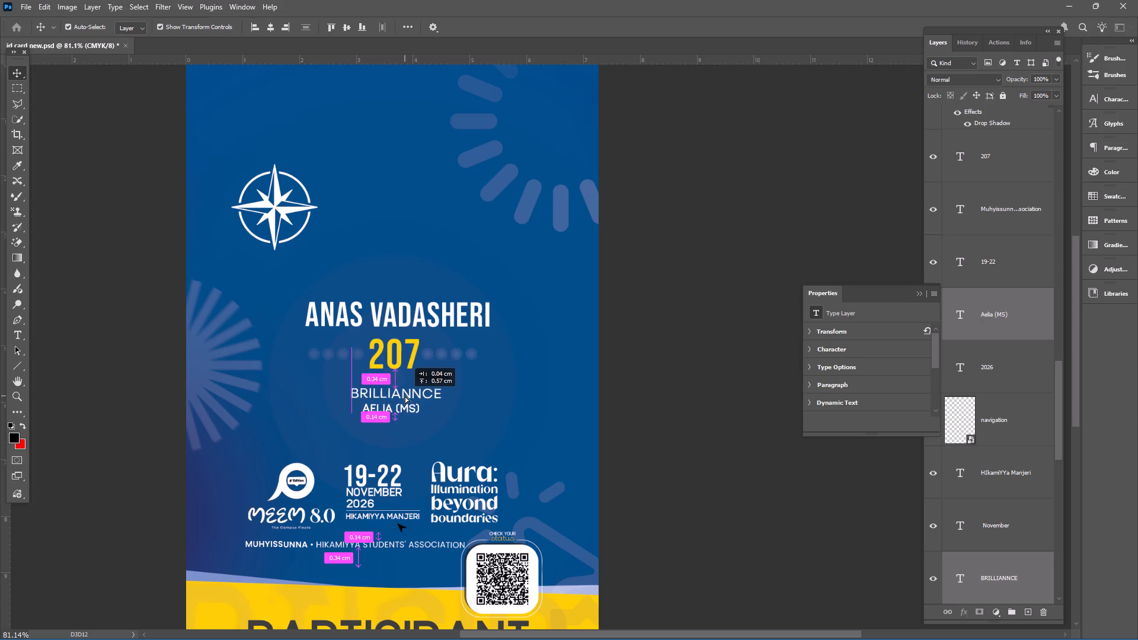
{"action": "left_click_drag", "start_coordinate": [405, 396], "coordinate": [404, 395]}
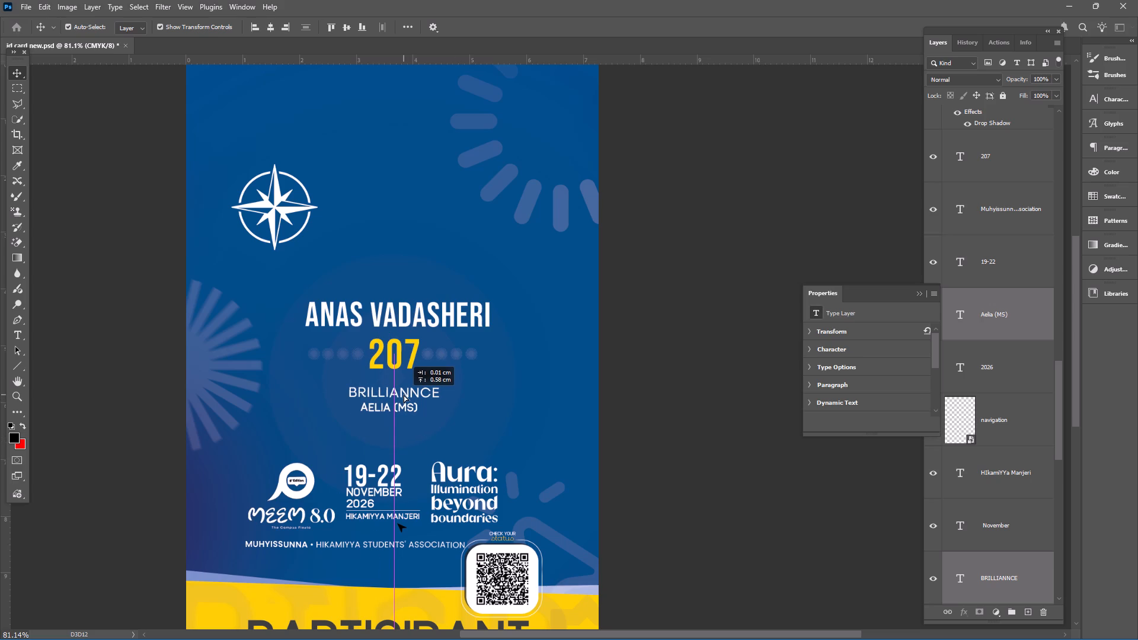
{"action": "left_click_drag", "start_coordinate": [404, 395], "coordinate": [404, 412]}
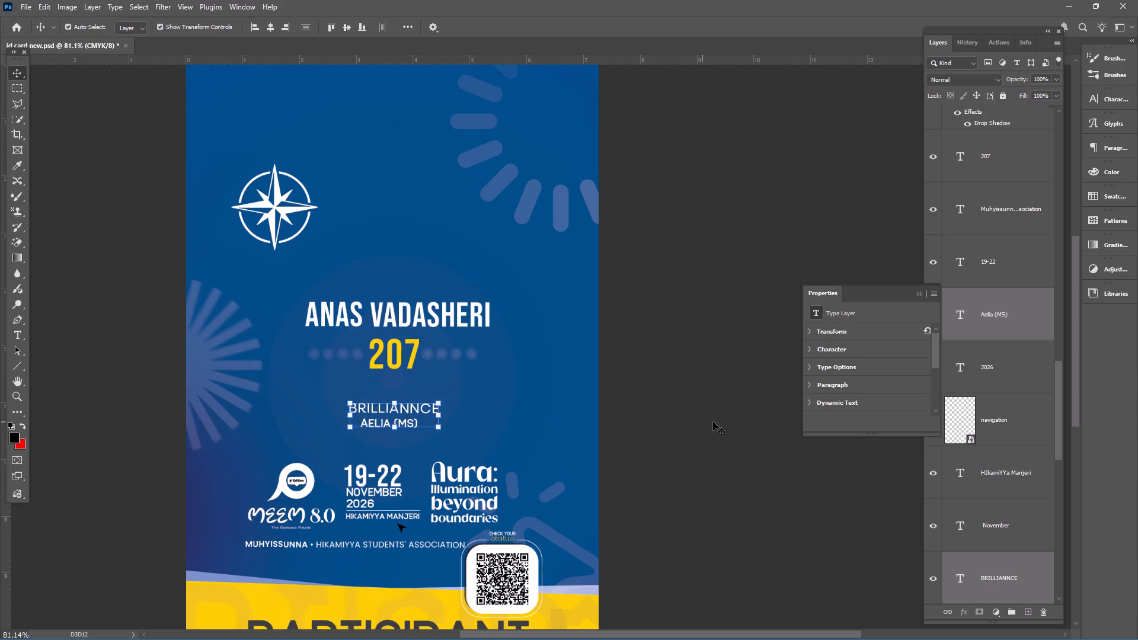
{"action": "left_click", "coordinate": [713, 422]}
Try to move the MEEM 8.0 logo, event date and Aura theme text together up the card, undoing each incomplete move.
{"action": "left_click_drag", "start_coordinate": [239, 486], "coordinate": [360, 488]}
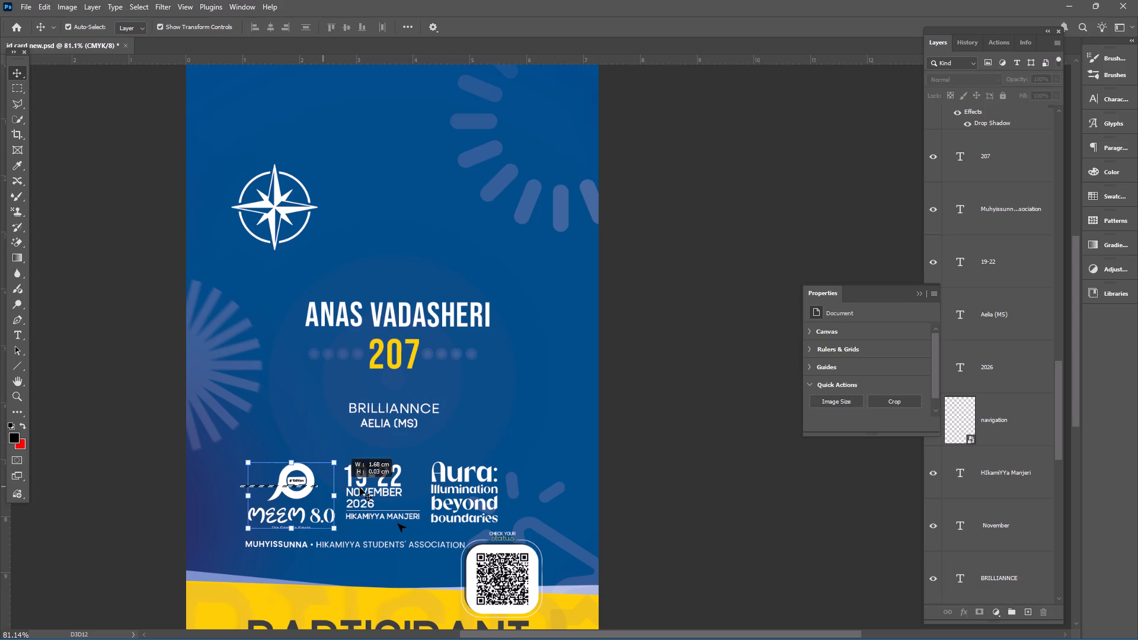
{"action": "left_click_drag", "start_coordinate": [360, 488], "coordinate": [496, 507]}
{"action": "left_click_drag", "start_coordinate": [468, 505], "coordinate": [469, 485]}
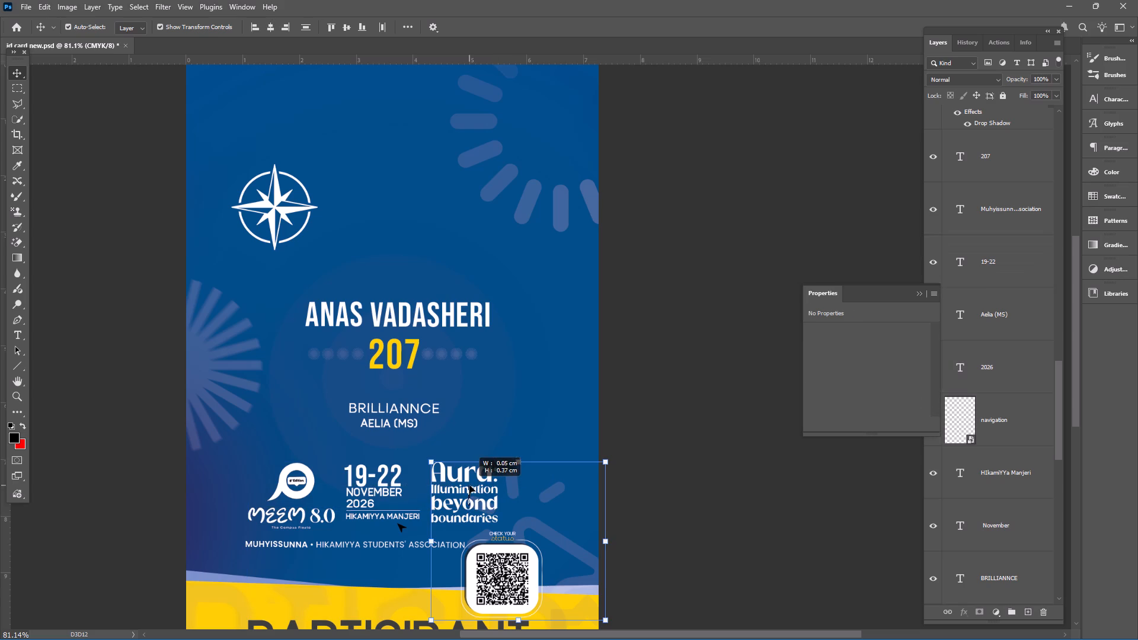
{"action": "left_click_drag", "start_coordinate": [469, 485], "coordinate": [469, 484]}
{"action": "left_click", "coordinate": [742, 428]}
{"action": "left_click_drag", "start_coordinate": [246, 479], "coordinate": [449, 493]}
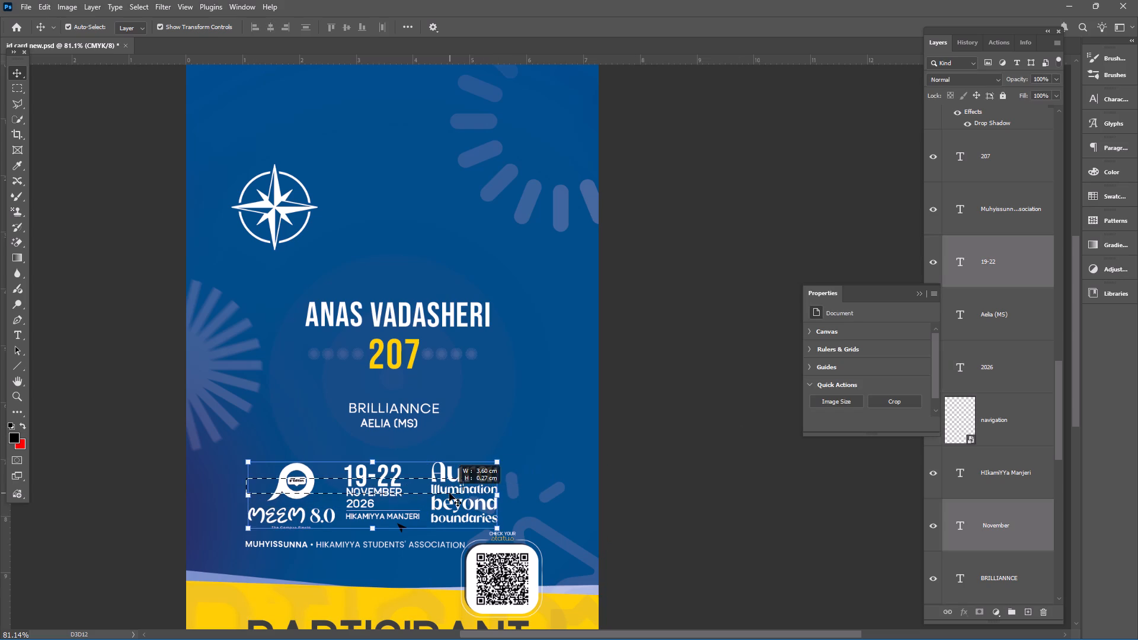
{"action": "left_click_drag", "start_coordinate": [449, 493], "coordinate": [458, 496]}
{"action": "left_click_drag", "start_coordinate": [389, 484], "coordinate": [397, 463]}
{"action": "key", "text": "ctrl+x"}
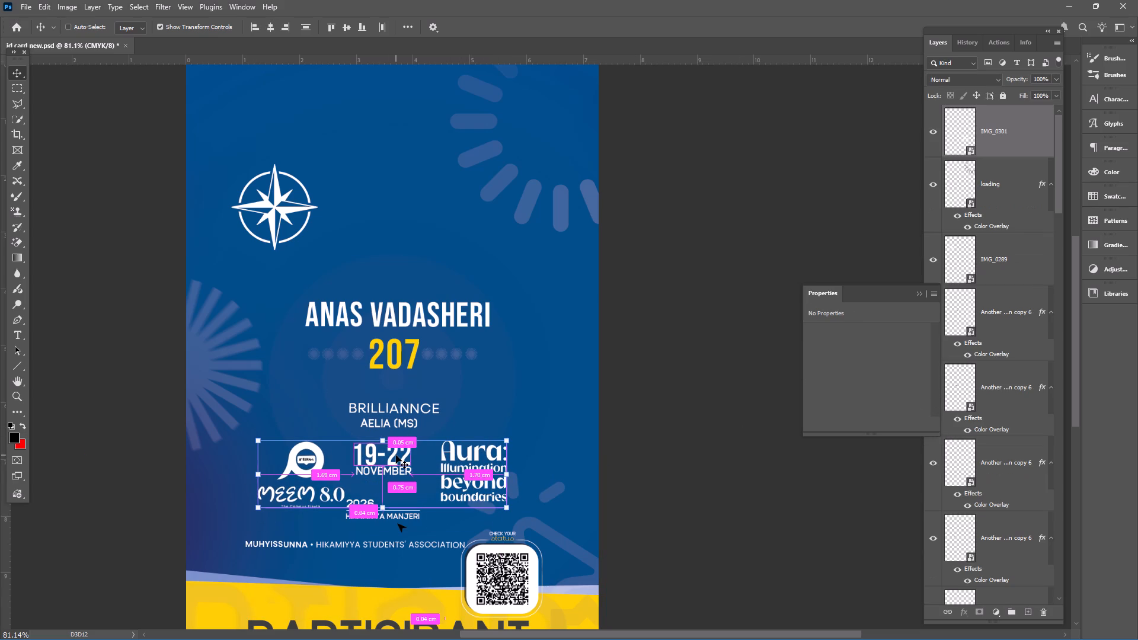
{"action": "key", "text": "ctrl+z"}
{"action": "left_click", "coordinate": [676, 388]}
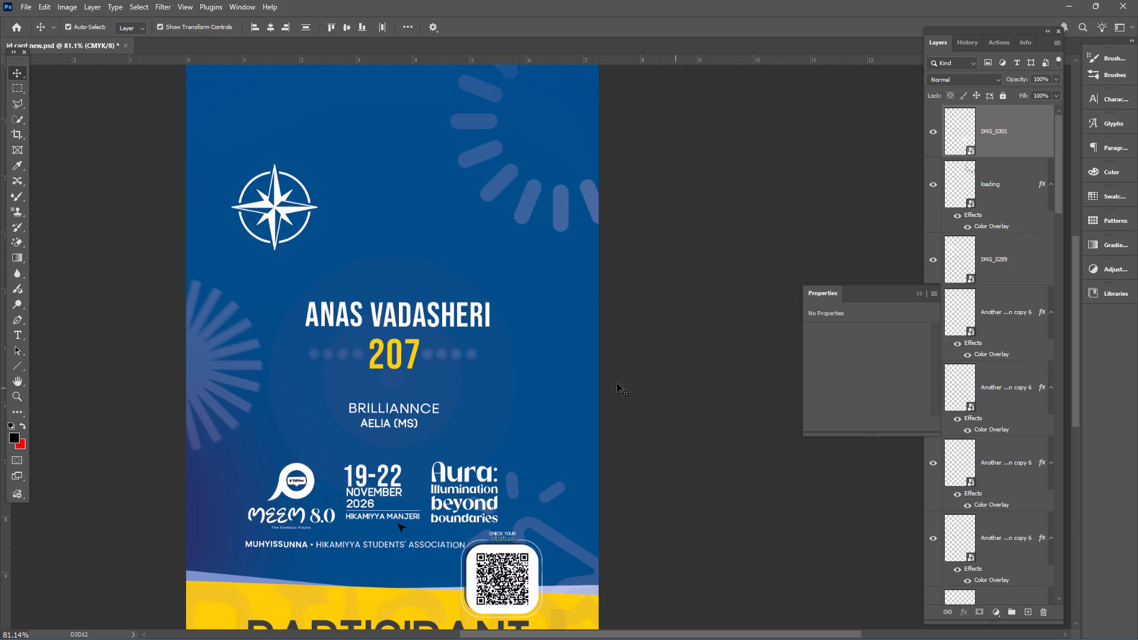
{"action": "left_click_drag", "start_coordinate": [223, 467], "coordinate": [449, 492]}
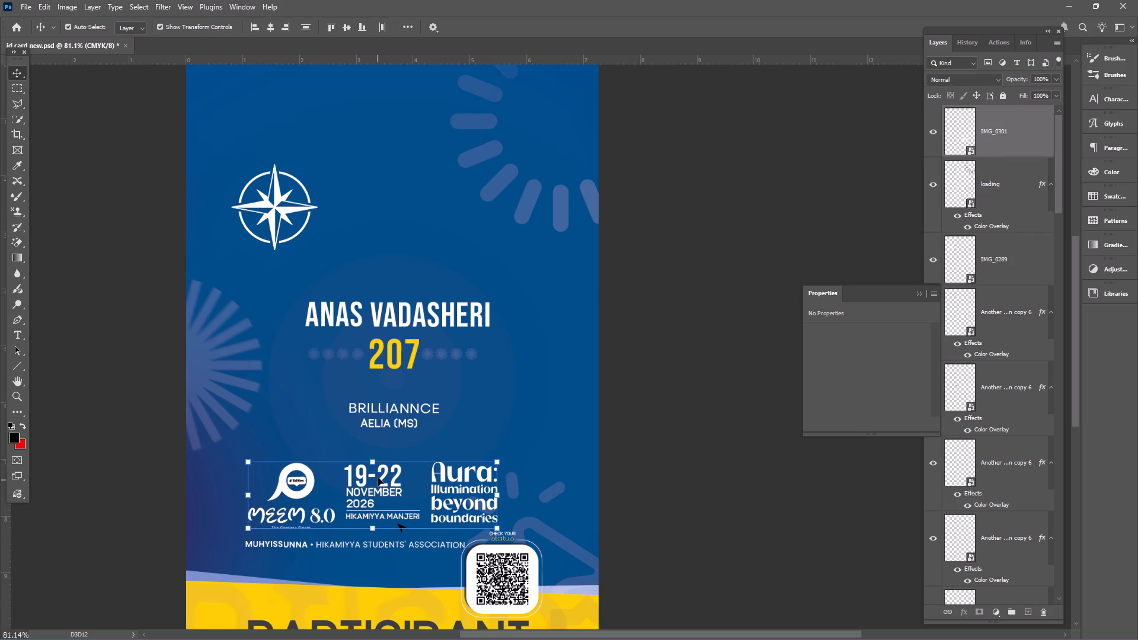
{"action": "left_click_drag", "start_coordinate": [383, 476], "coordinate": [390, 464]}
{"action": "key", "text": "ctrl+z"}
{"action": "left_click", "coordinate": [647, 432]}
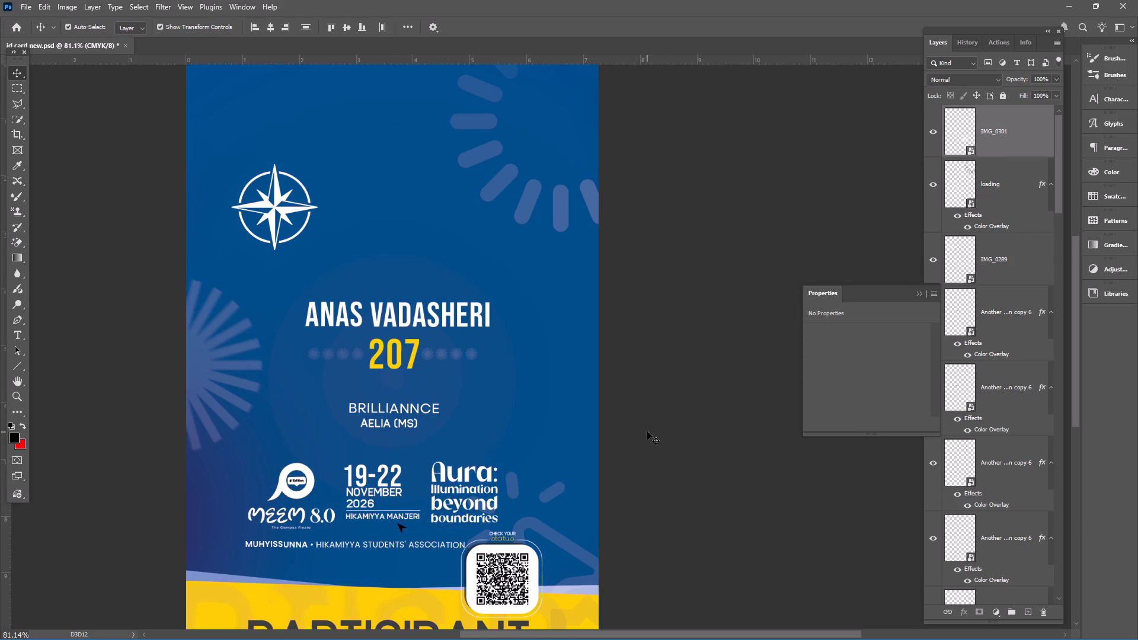
Move the MEEM 8.0 logo, date and venue block, and Aura theme text together about 0.3 cm right and 0.3 cm up.
{"action": "left_click_drag", "start_coordinate": [252, 463], "coordinate": [424, 517]}
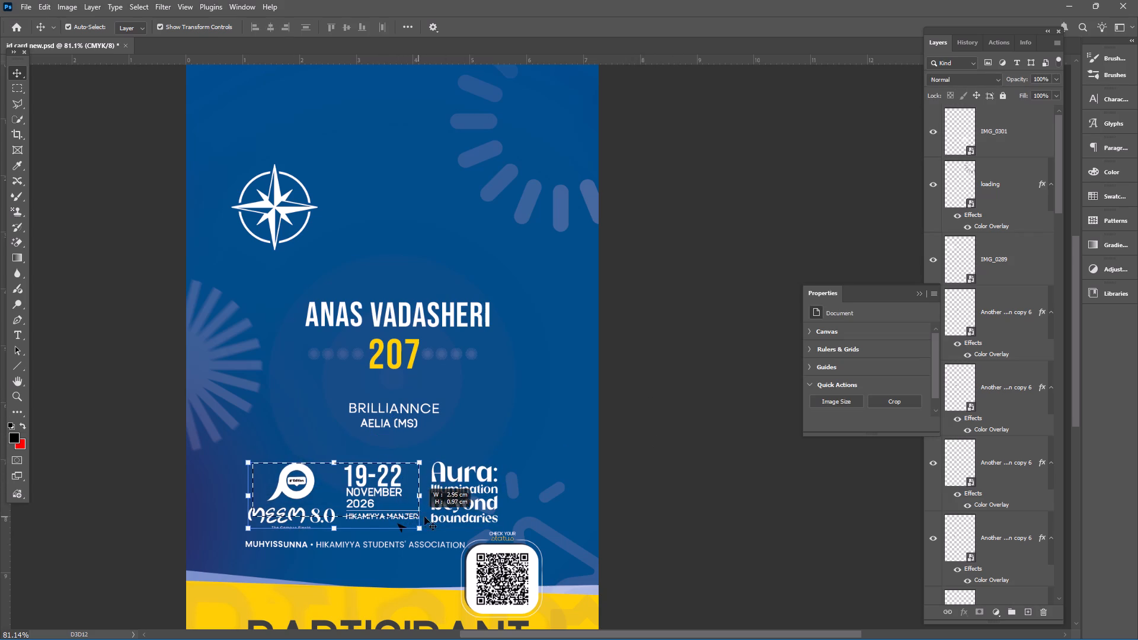
{"action": "left_click_drag", "start_coordinate": [424, 517], "coordinate": [469, 514]}
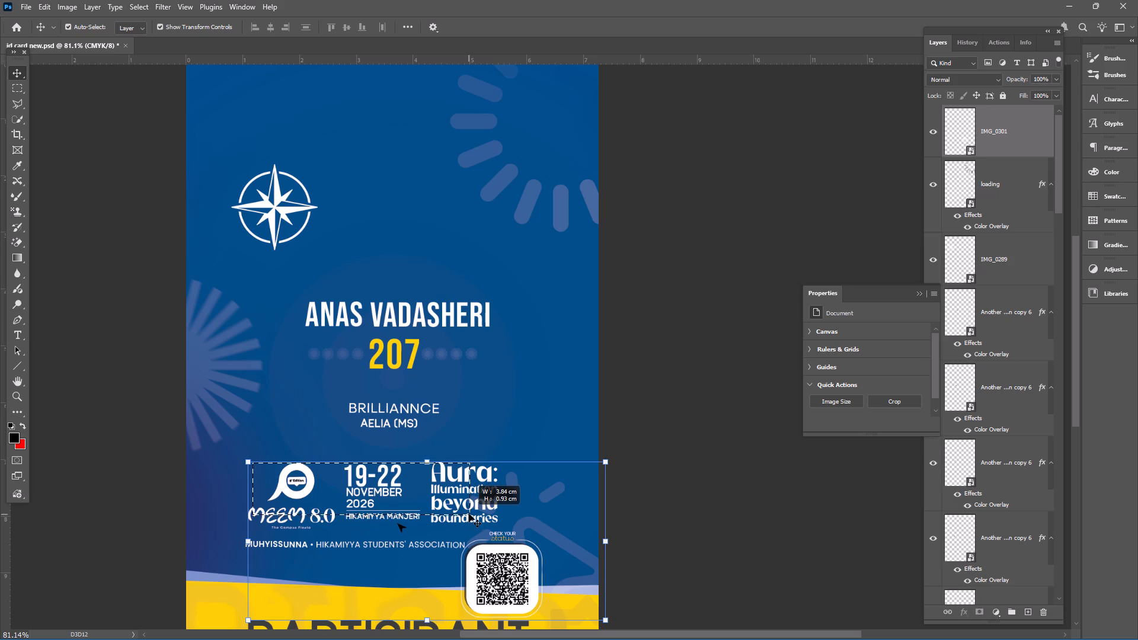
{"action": "left_click_drag", "start_coordinate": [469, 514], "coordinate": [469, 513]}
{"action": "left_click_drag", "start_coordinate": [464, 474], "coordinate": [477, 453]}
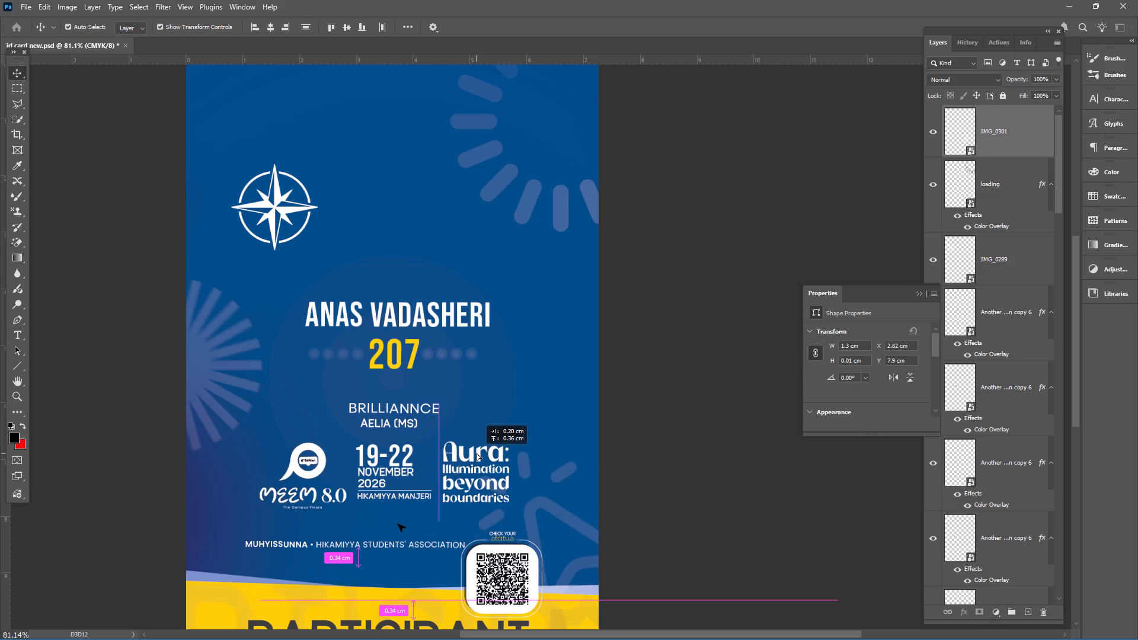
{"action": "left_click_drag", "start_coordinate": [477, 453], "coordinate": [487, 466]}
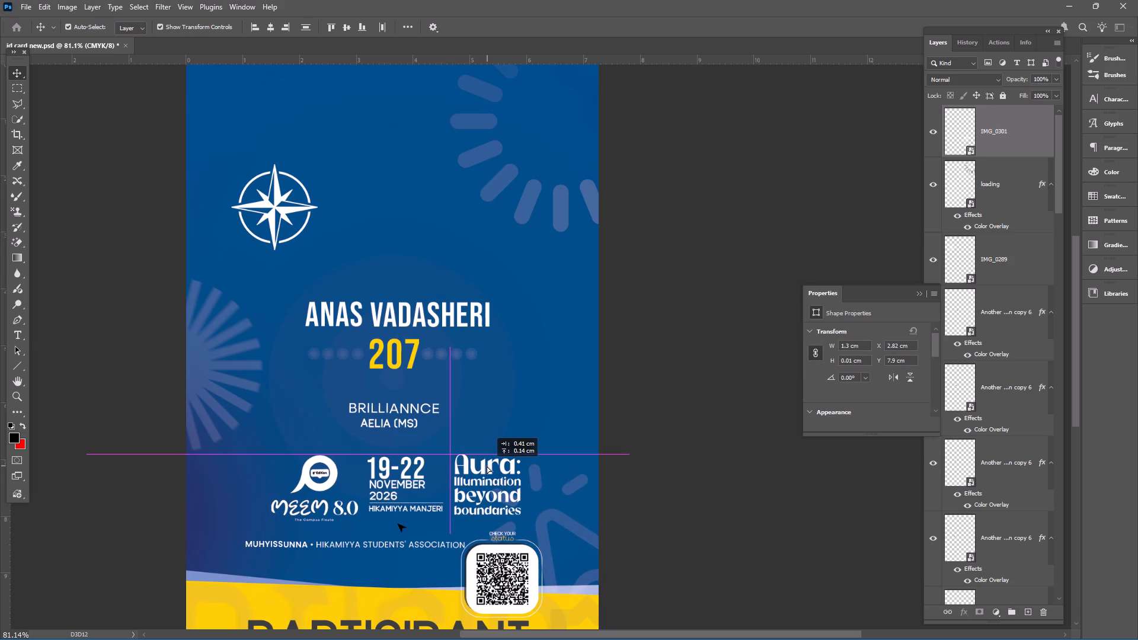
{"action": "left_click_drag", "start_coordinate": [487, 466], "coordinate": [483, 167]}
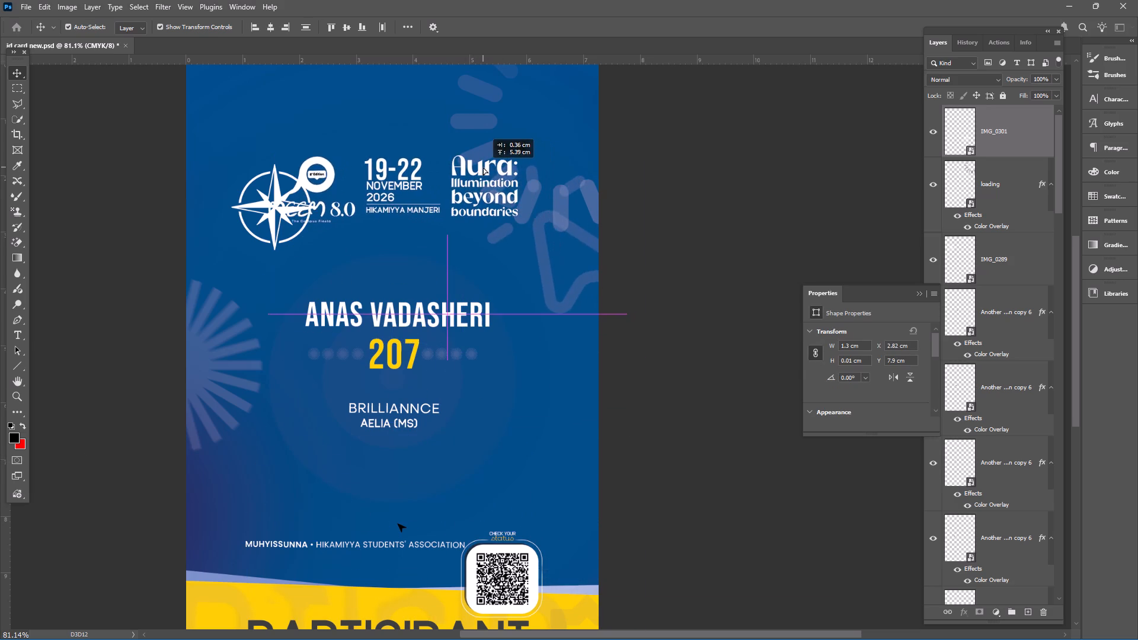
{"action": "left_click_drag", "start_coordinate": [483, 167], "coordinate": [474, 468]}
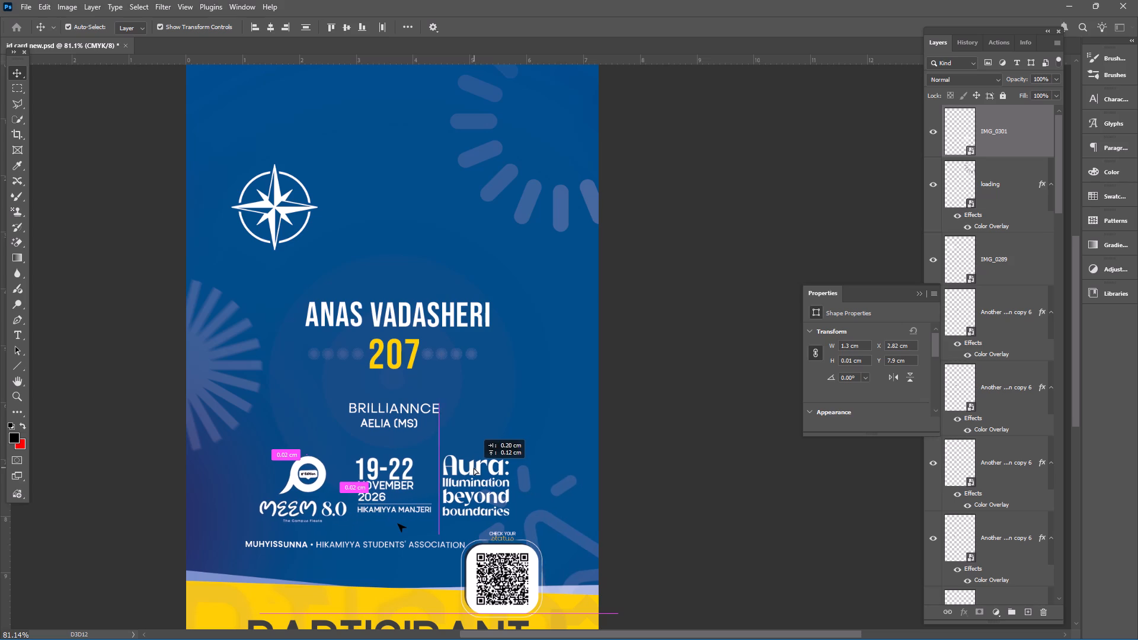
{"action": "left_click_drag", "start_coordinate": [474, 468], "coordinate": [482, 469]}
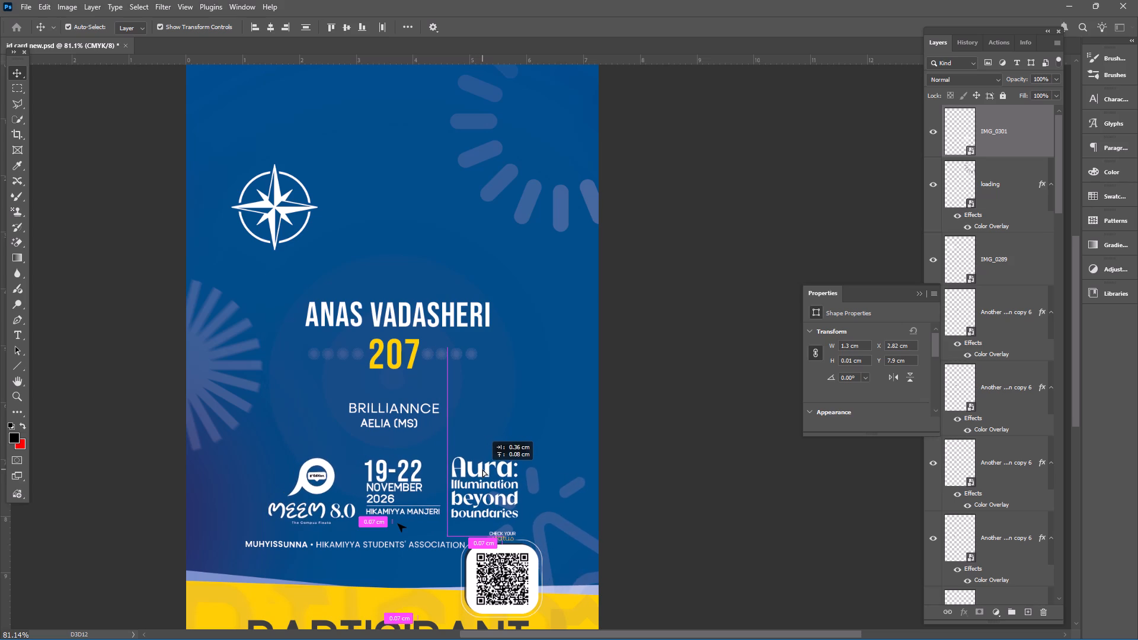
{"action": "left_click_drag", "start_coordinate": [482, 469], "coordinate": [482, 456]}
{"action": "left_click", "coordinate": [695, 420]}
Move the faint cursor graphic down and left so it sits partly behind the QR code.
{"action": "left_click", "coordinate": [561, 510]}
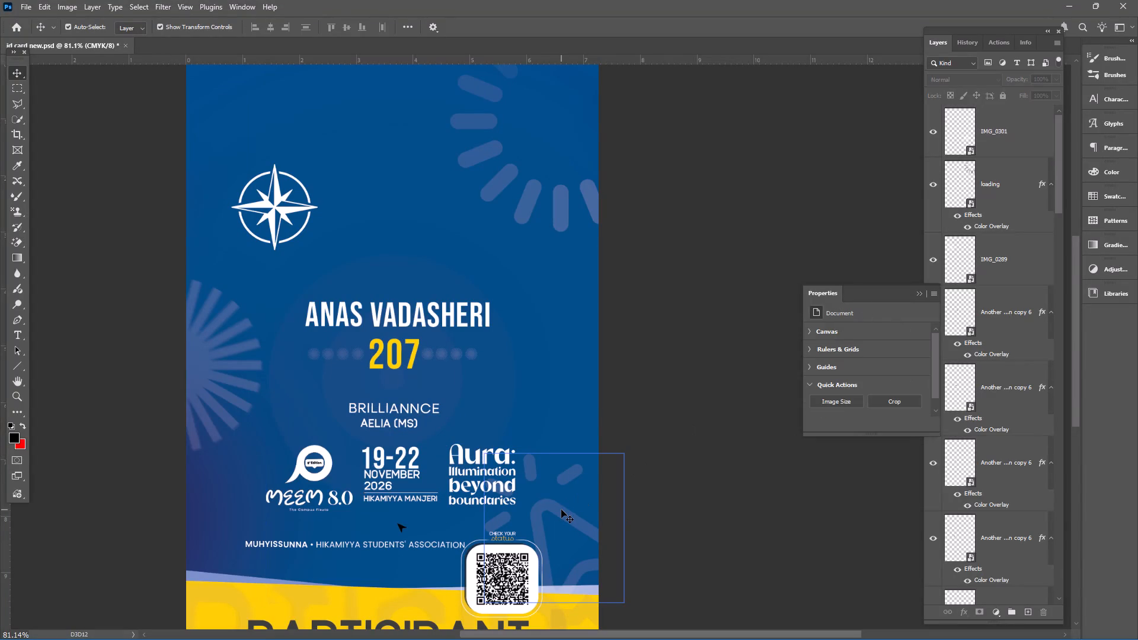
{"action": "left_click_drag", "start_coordinate": [561, 511], "coordinate": [531, 560]}
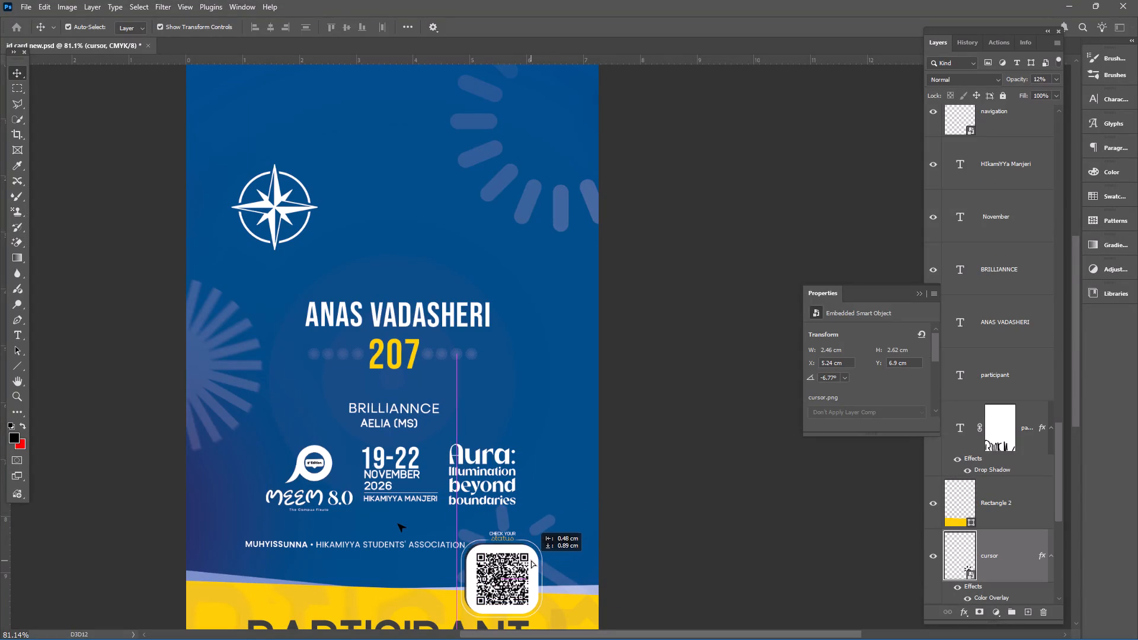
{"action": "left_click_drag", "start_coordinate": [531, 560], "coordinate": [597, 543]}
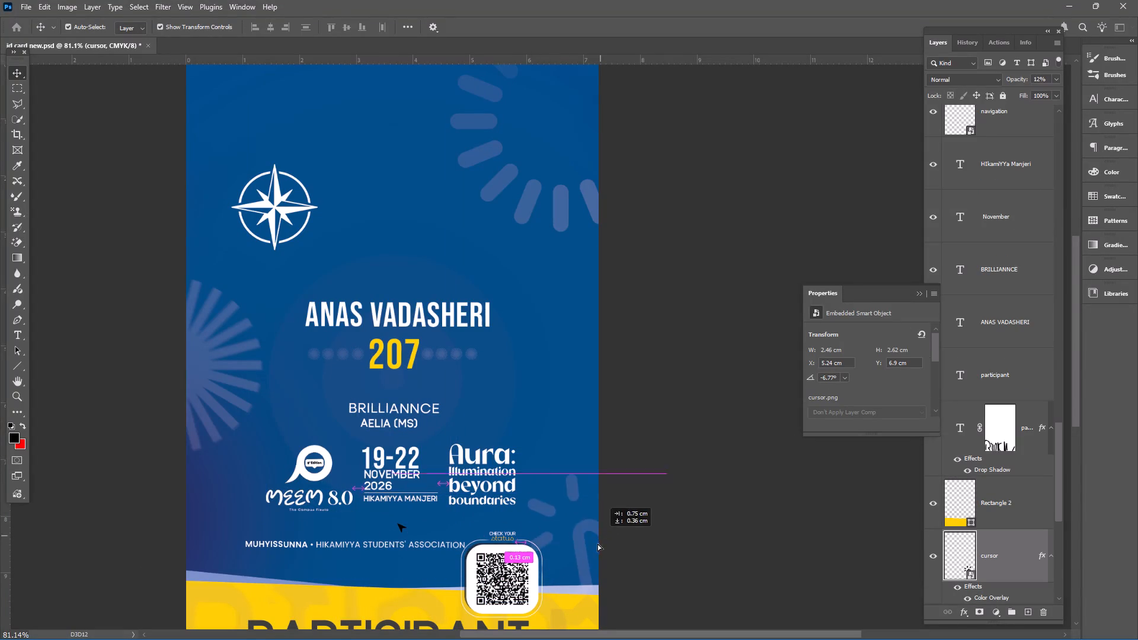
{"action": "left_click_drag", "start_coordinate": [597, 543], "coordinate": [526, 544]}
{"action": "left_click", "coordinate": [711, 442]}
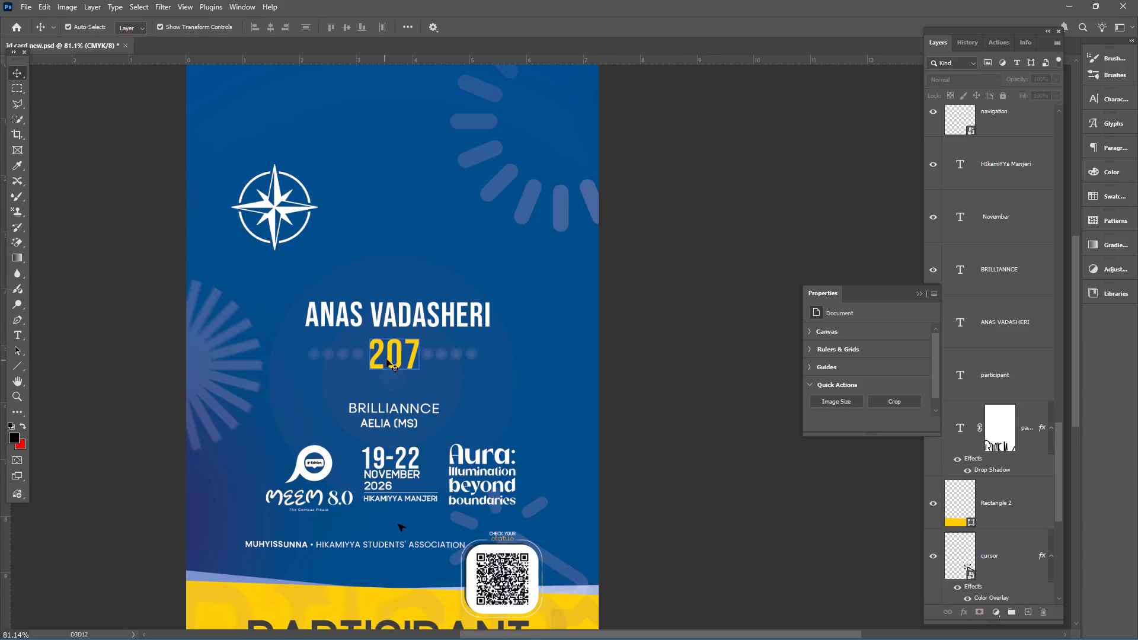
Enlarge the white compass emblem to about 1.9 cm and place it in the card's top-right corner.
{"action": "scroll", "coordinate": [387, 363], "scroll_direction": "down", "scroll_amount": 5, "text": "alt"}
{"action": "left_click", "coordinate": [310, 263]}
{"action": "left_click_drag", "start_coordinate": [312, 261], "coordinate": [320, 421]}
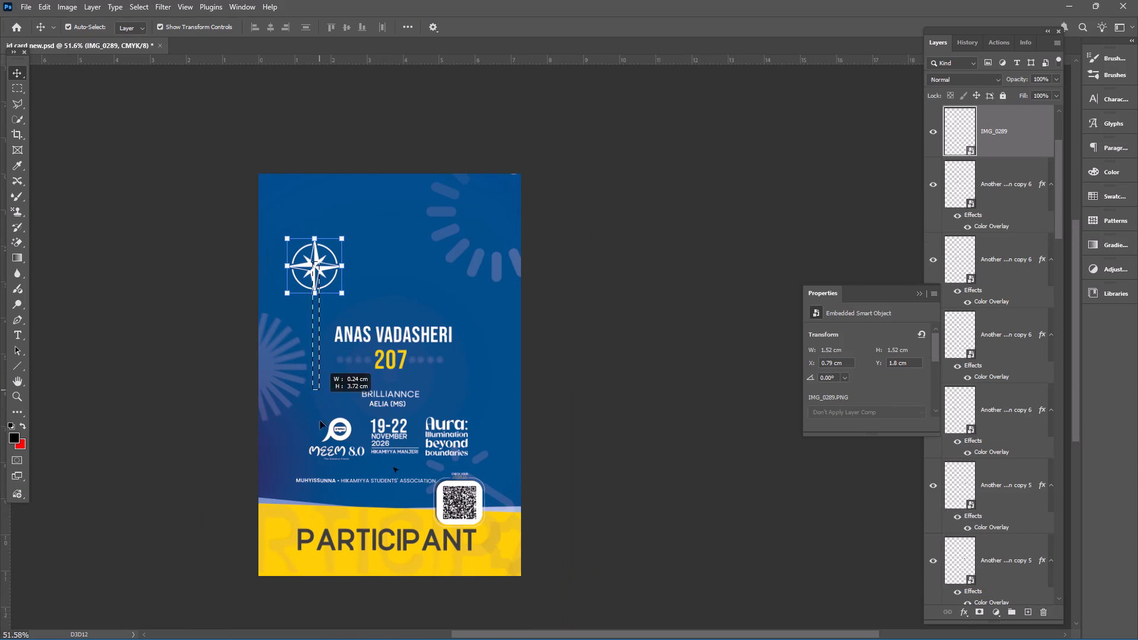
{"action": "left_click_drag", "start_coordinate": [320, 421], "coordinate": [320, 428]}
{"action": "left_click", "coordinate": [617, 318]}
{"action": "left_click", "coordinate": [305, 270]}
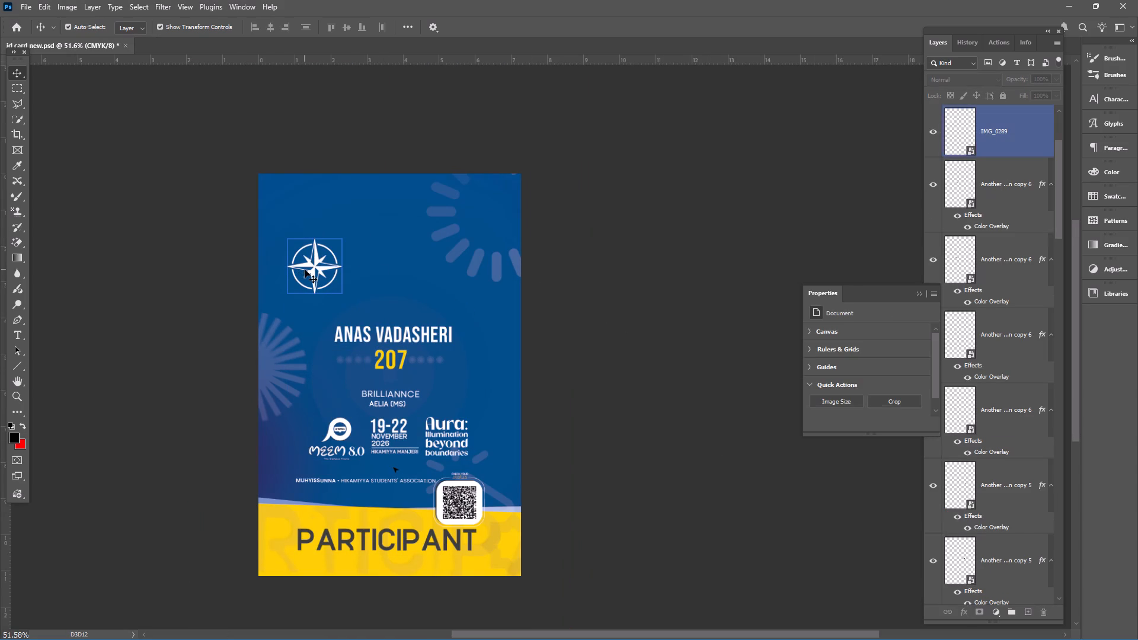
{"action": "left_click_drag", "start_coordinate": [289, 240], "coordinate": [289, 216]}
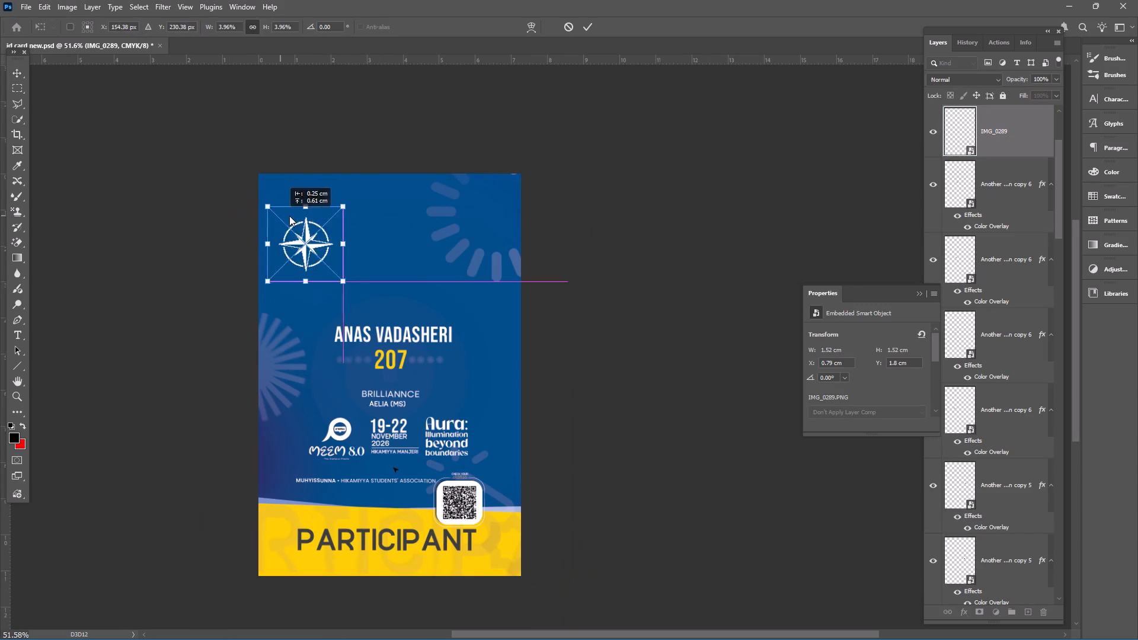
{"action": "left_click_drag", "start_coordinate": [289, 216], "coordinate": [472, 187]}
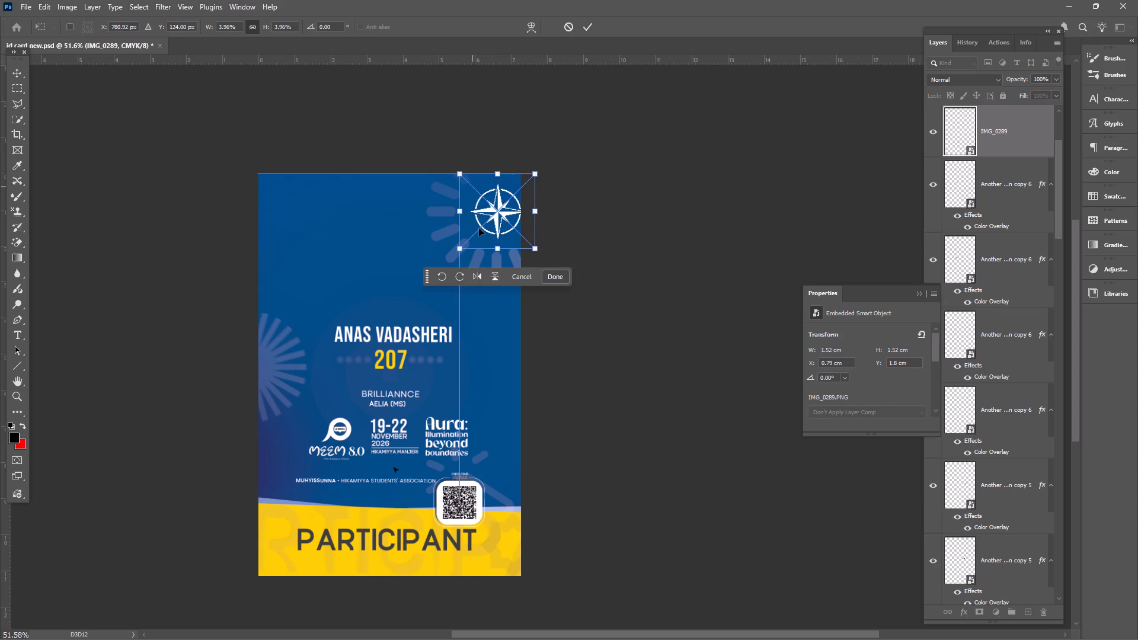
{"action": "left_click_drag", "start_coordinate": [458, 249], "coordinate": [433, 262]}
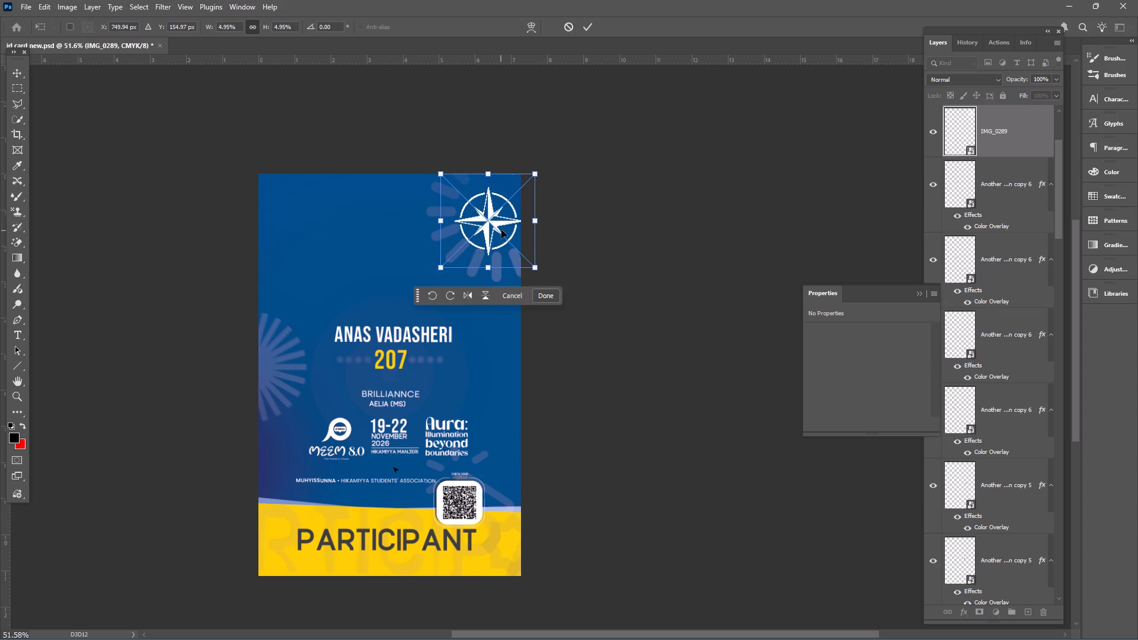
{"action": "left_click_drag", "start_coordinate": [501, 230], "coordinate": [505, 220]}
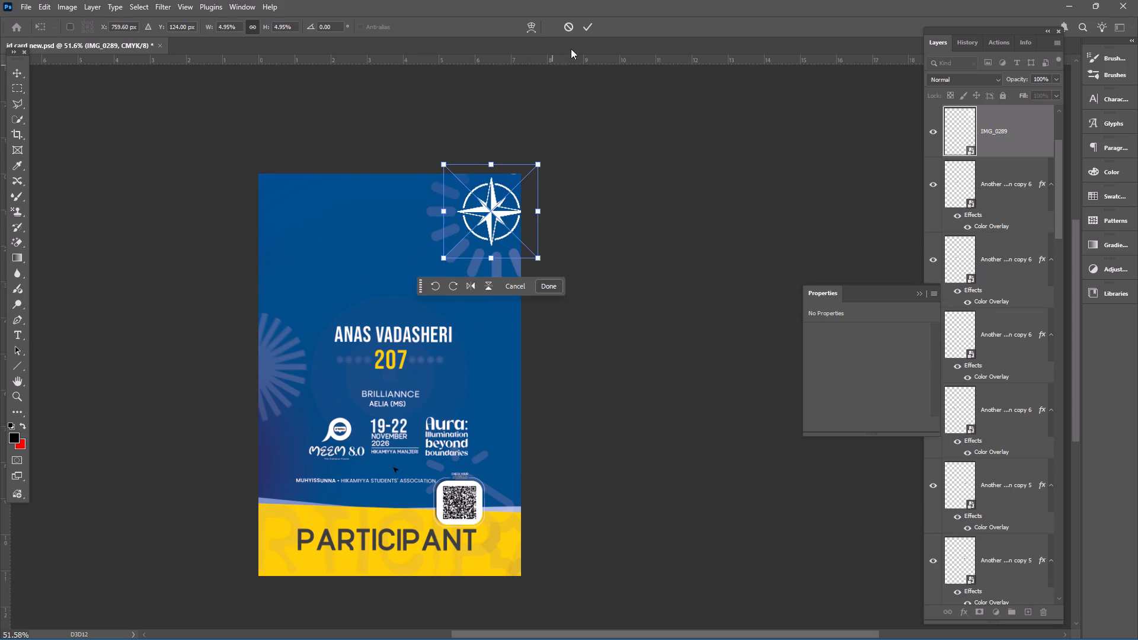
{"action": "left_click", "coordinate": [584, 30]}
{"action": "left_click", "coordinate": [609, 215]}
{"action": "left_click", "coordinate": [685, 203]}
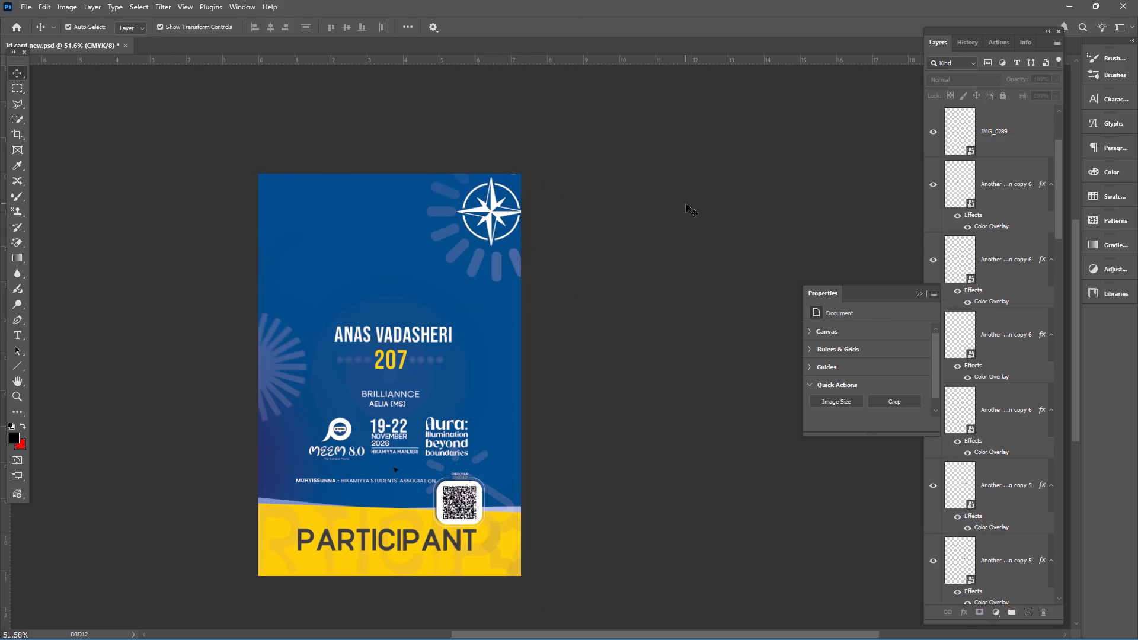
Move the compass emblem to the bottom-left corner of the yellow band, partly cut off by the card's edges.
{"action": "left_click", "coordinate": [488, 215]}
{"action": "left_click_drag", "start_coordinate": [488, 212], "coordinate": [362, 253]}
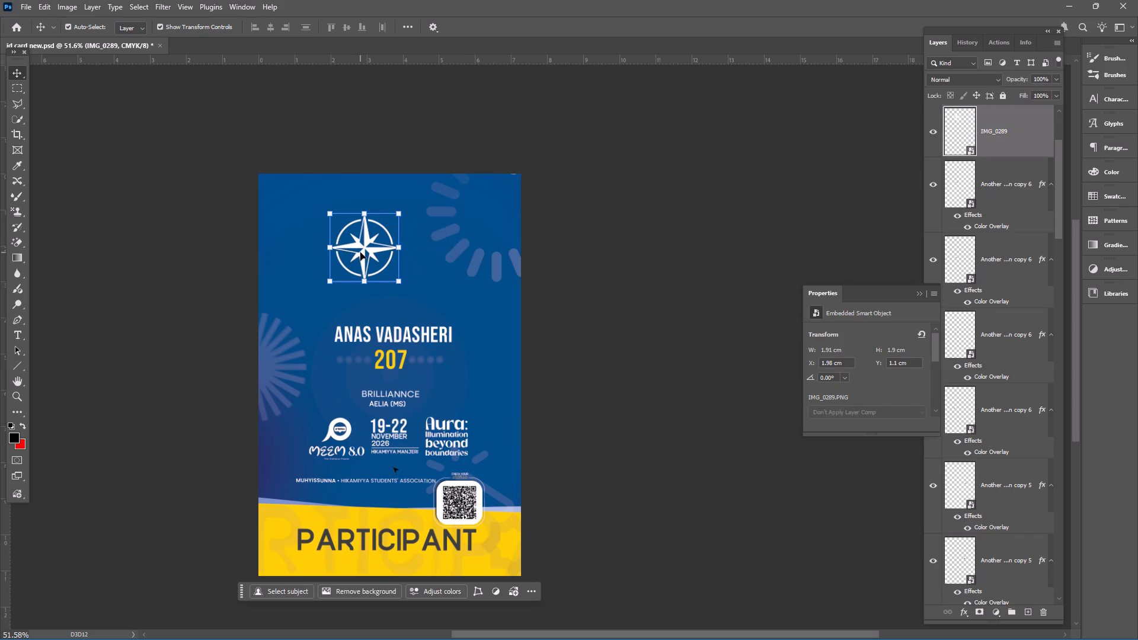
{"action": "left_click_drag", "start_coordinate": [360, 252], "coordinate": [272, 581]}
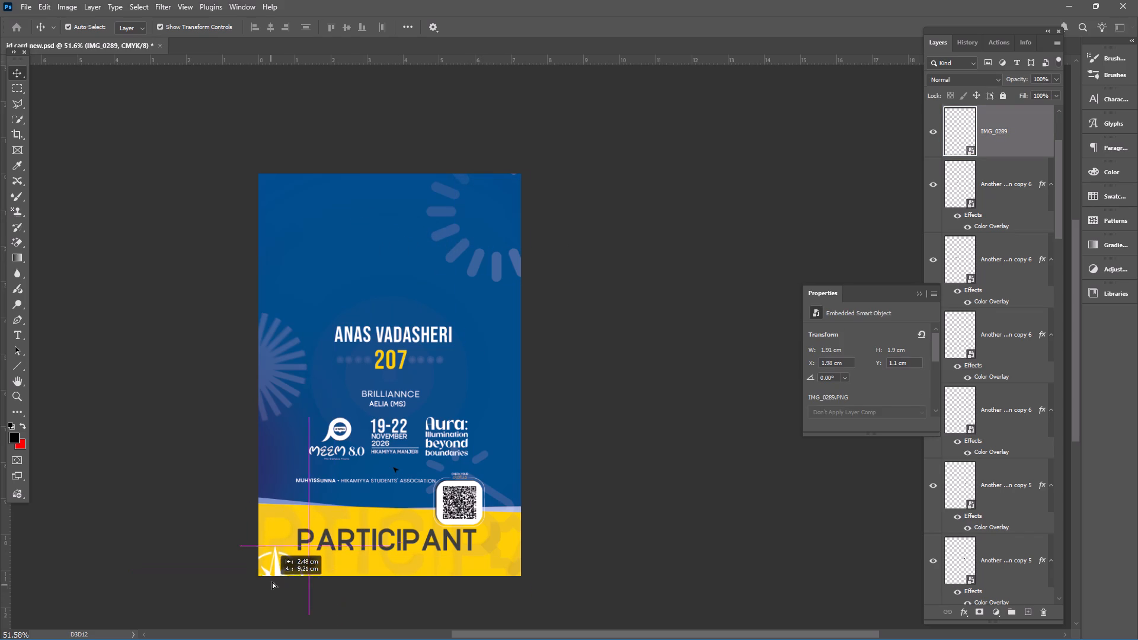
{"action": "left_click_drag", "start_coordinate": [272, 581], "coordinate": [274, 578]}
{"action": "left_click", "coordinate": [974, 430]}
{"action": "left_click", "coordinate": [644, 368]}
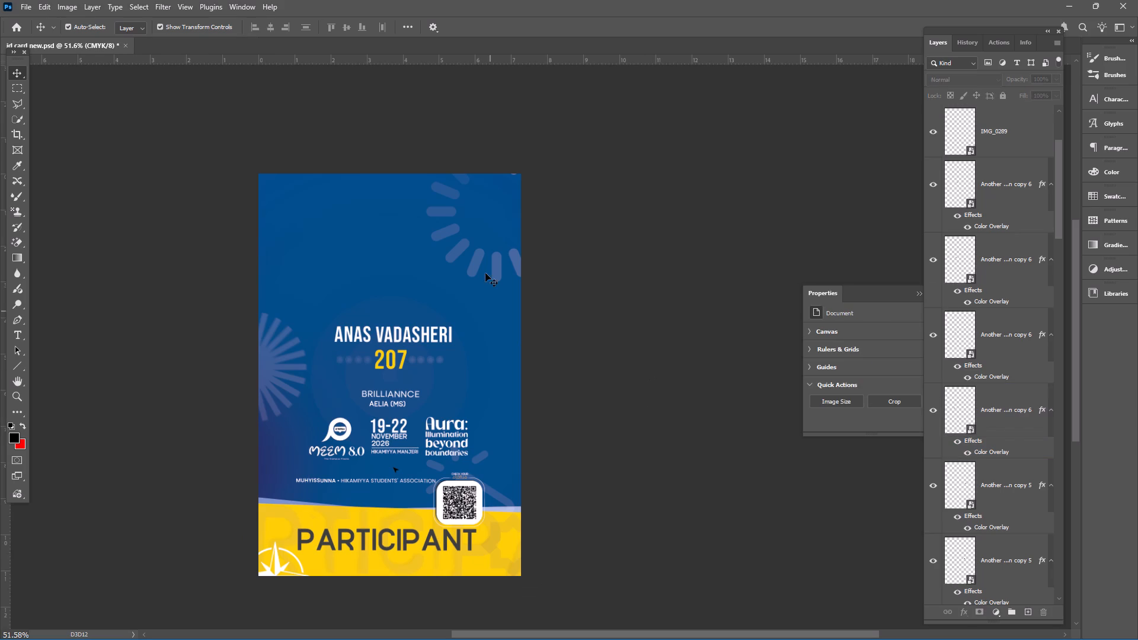
Rotate the faint loading ring to about -39.6° and shift it further into the card's top-right corner.
{"action": "left_click", "coordinate": [455, 252]}
{"action": "left_click_drag", "start_coordinate": [458, 248], "coordinate": [452, 289]}
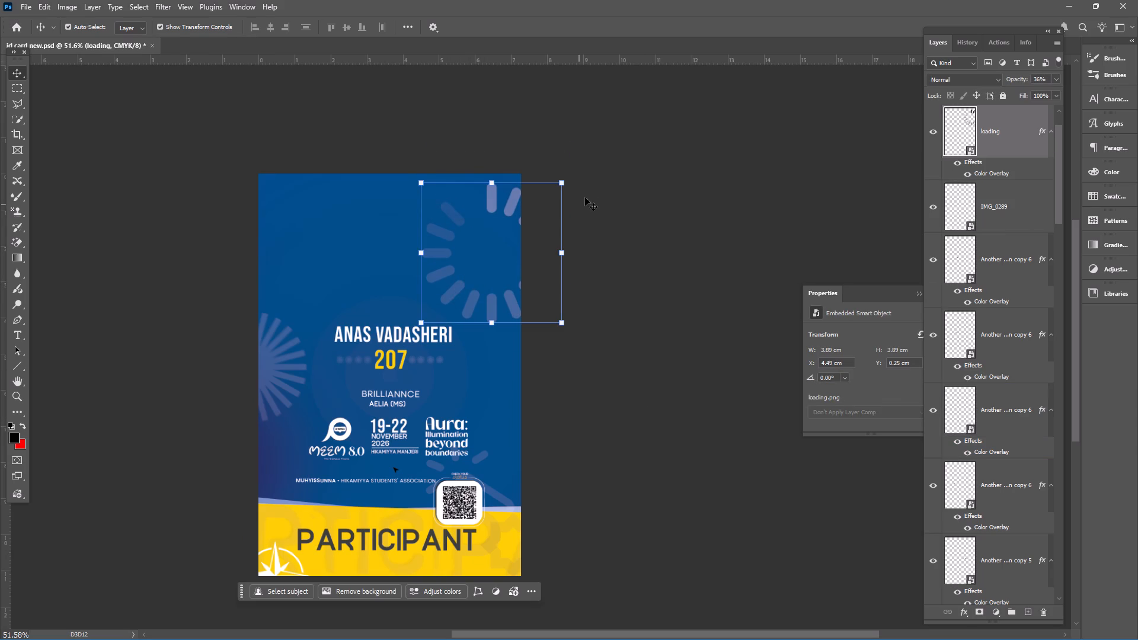
{"action": "left_click_drag", "start_coordinate": [573, 174], "coordinate": [506, 121]}
{"action": "left_click_drag", "start_coordinate": [465, 204], "coordinate": [479, 159]}
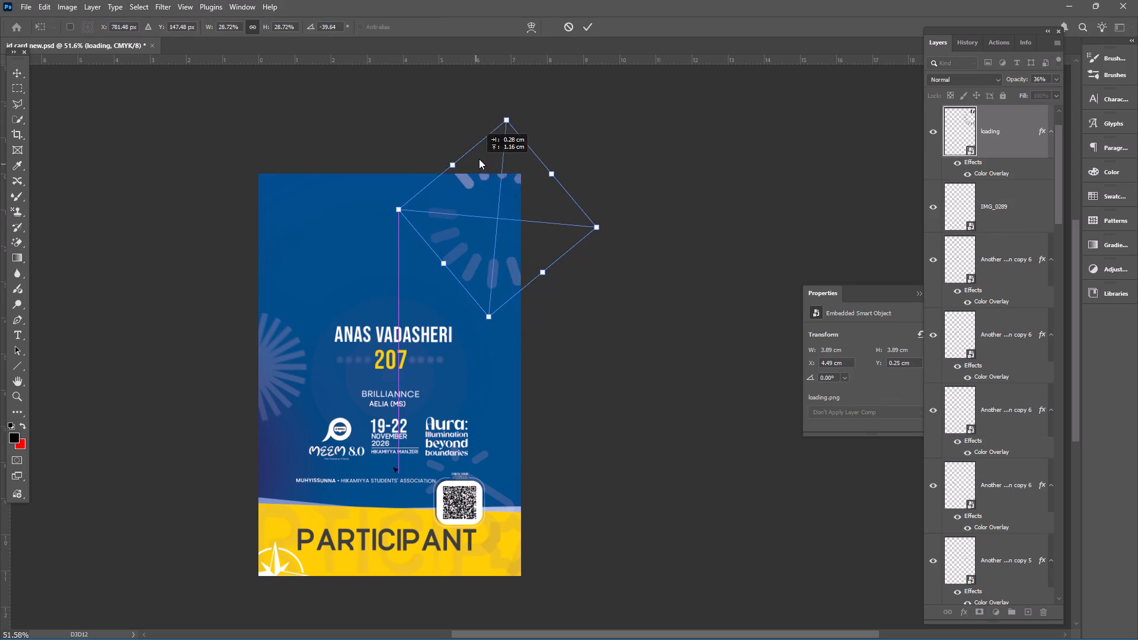
{"action": "left_click_drag", "start_coordinate": [479, 159], "coordinate": [480, 158]}
{"action": "left_click", "coordinate": [596, 27]}
{"action": "left_click", "coordinate": [592, 26]}
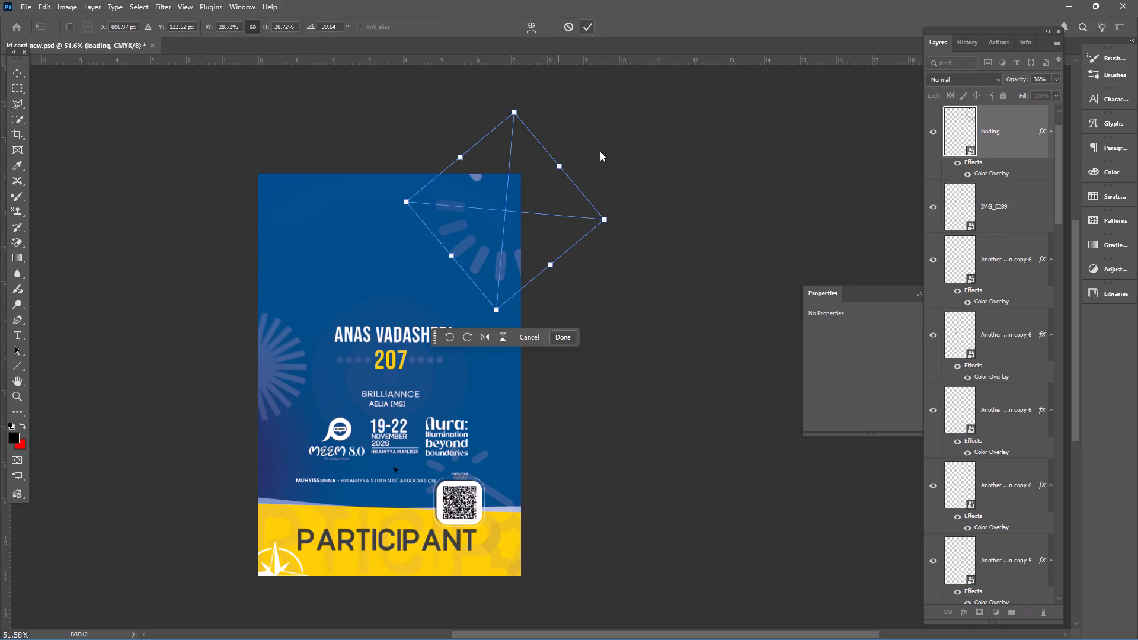
{"action": "left_click", "coordinate": [600, 180]}
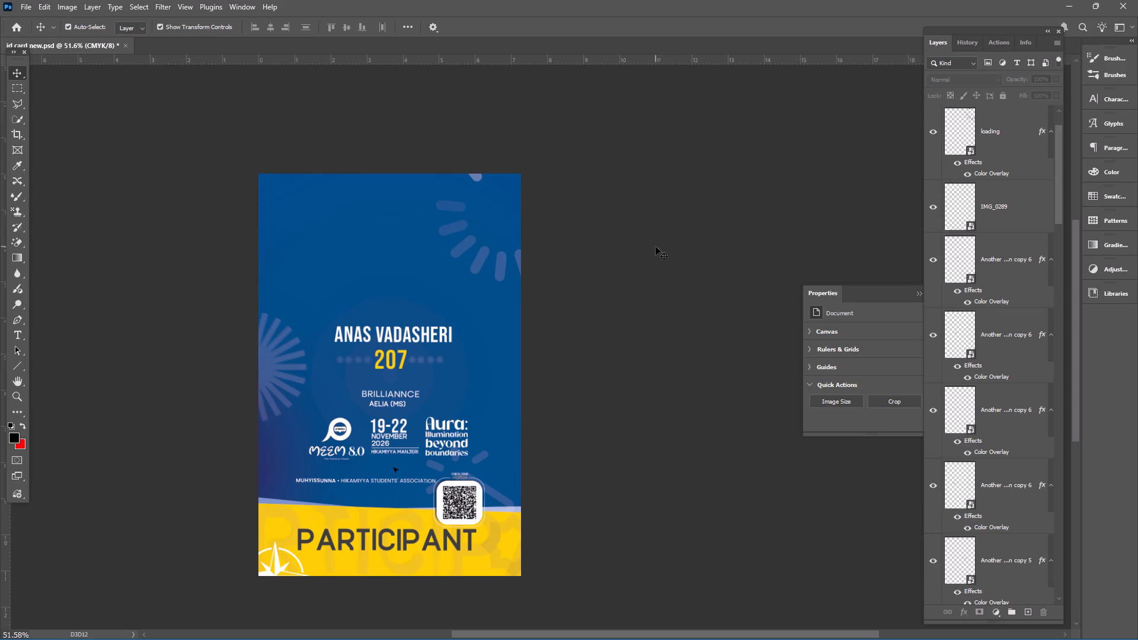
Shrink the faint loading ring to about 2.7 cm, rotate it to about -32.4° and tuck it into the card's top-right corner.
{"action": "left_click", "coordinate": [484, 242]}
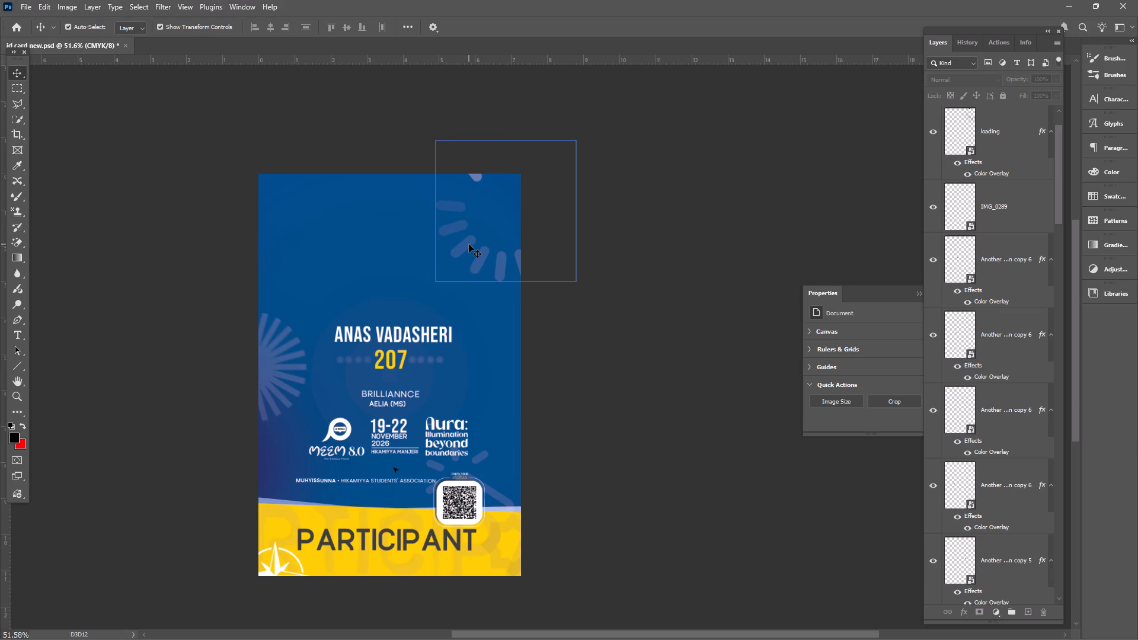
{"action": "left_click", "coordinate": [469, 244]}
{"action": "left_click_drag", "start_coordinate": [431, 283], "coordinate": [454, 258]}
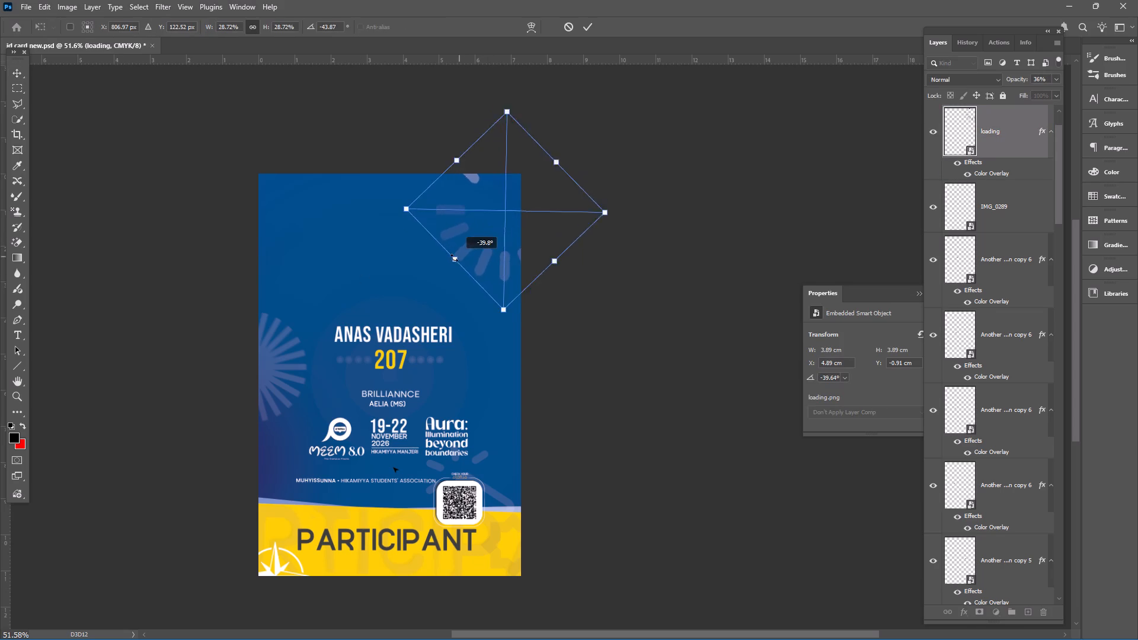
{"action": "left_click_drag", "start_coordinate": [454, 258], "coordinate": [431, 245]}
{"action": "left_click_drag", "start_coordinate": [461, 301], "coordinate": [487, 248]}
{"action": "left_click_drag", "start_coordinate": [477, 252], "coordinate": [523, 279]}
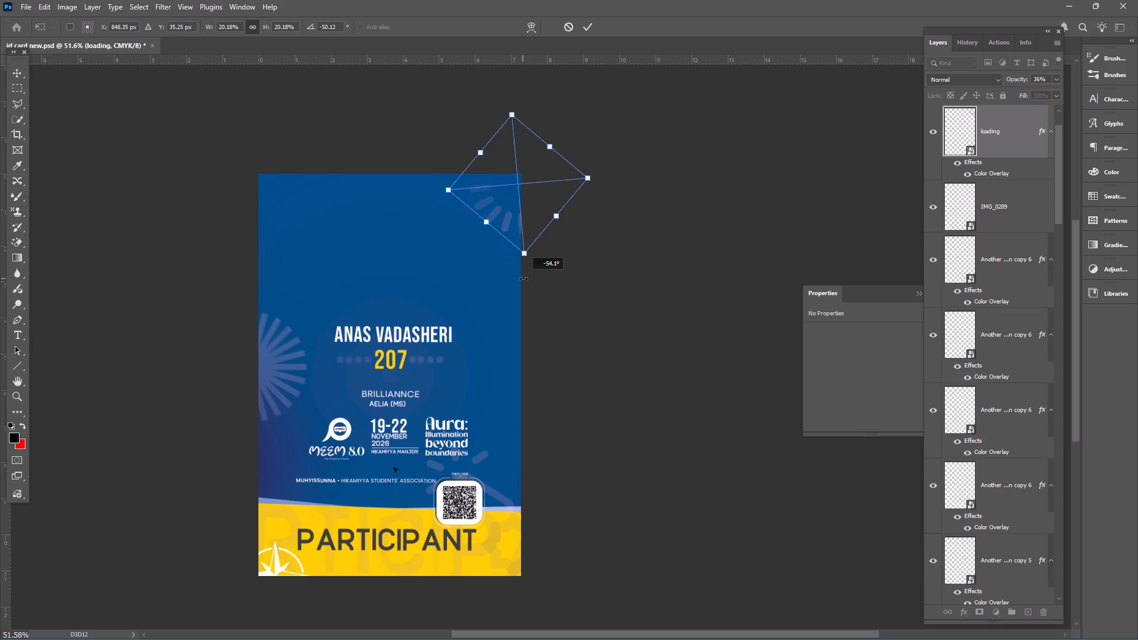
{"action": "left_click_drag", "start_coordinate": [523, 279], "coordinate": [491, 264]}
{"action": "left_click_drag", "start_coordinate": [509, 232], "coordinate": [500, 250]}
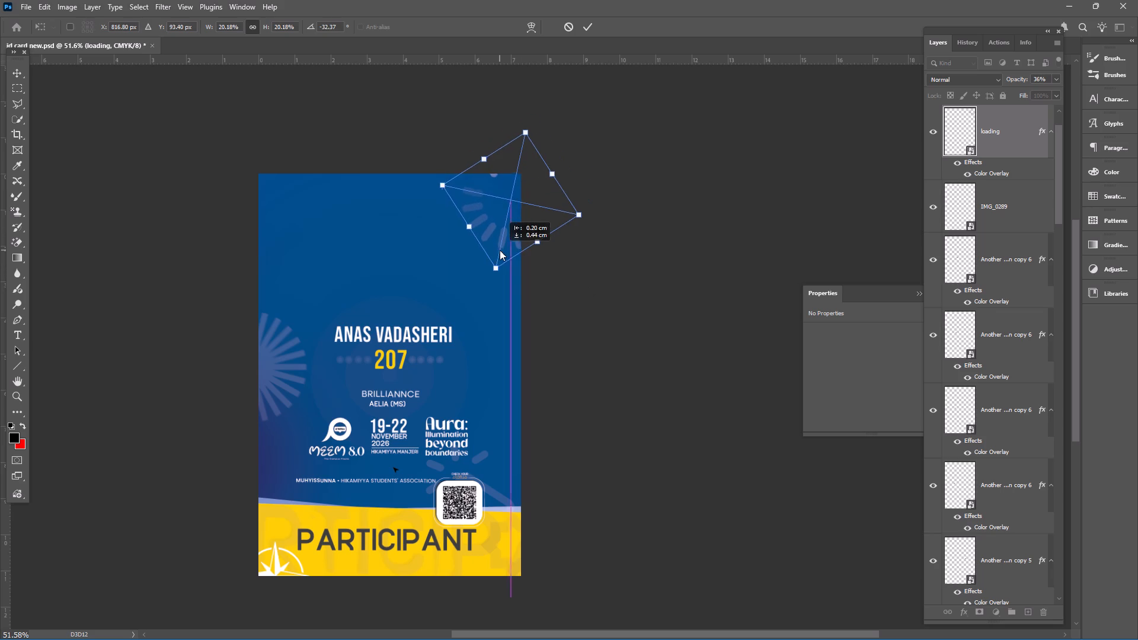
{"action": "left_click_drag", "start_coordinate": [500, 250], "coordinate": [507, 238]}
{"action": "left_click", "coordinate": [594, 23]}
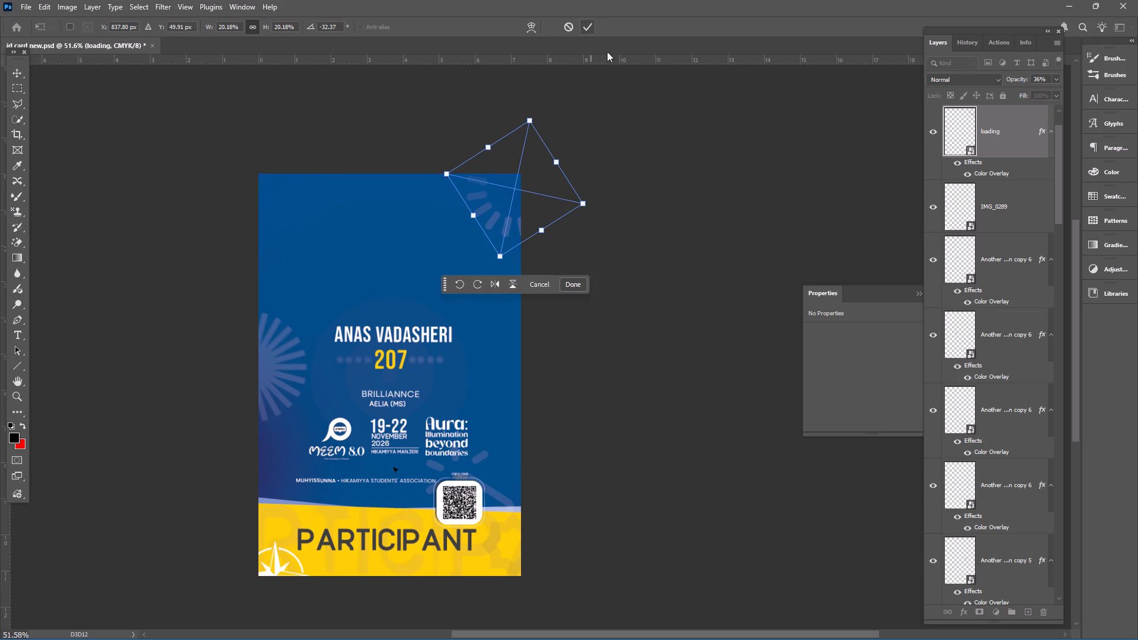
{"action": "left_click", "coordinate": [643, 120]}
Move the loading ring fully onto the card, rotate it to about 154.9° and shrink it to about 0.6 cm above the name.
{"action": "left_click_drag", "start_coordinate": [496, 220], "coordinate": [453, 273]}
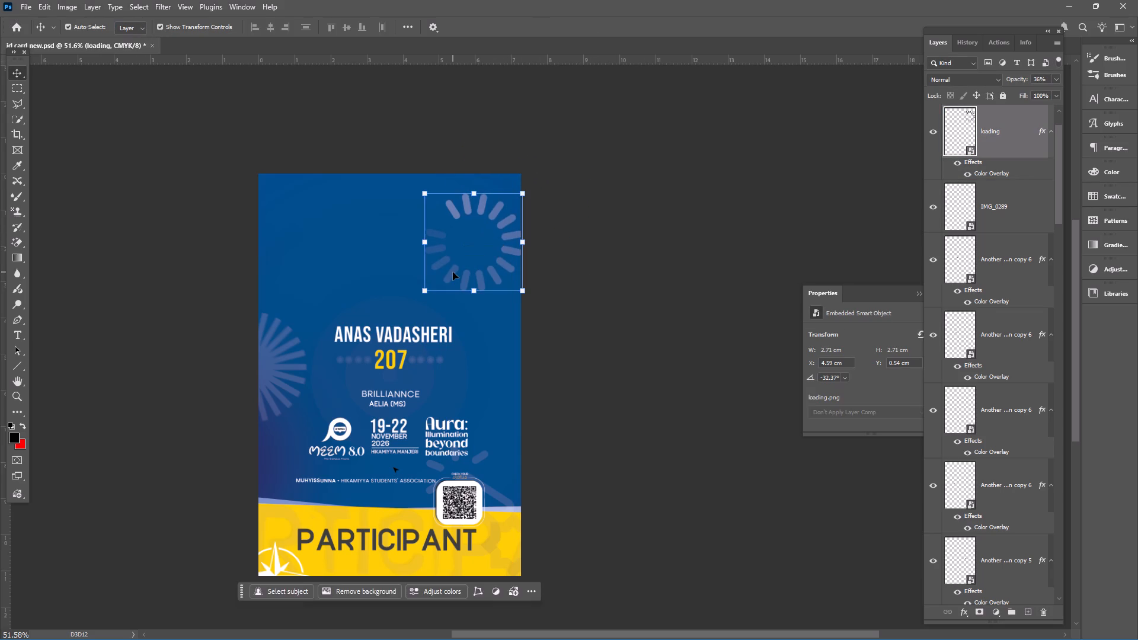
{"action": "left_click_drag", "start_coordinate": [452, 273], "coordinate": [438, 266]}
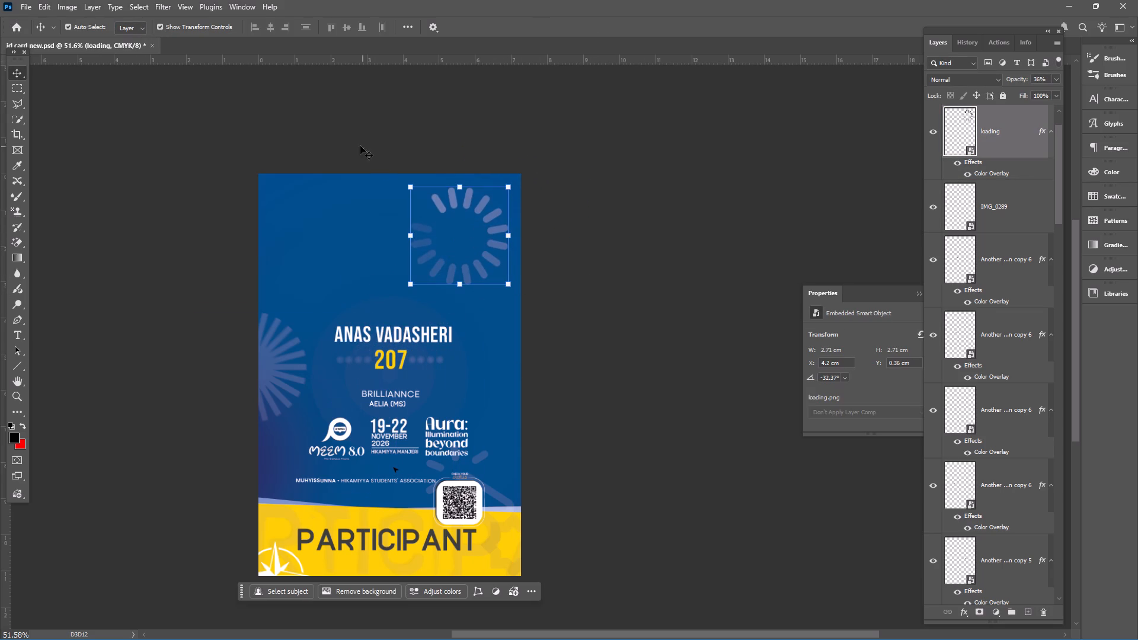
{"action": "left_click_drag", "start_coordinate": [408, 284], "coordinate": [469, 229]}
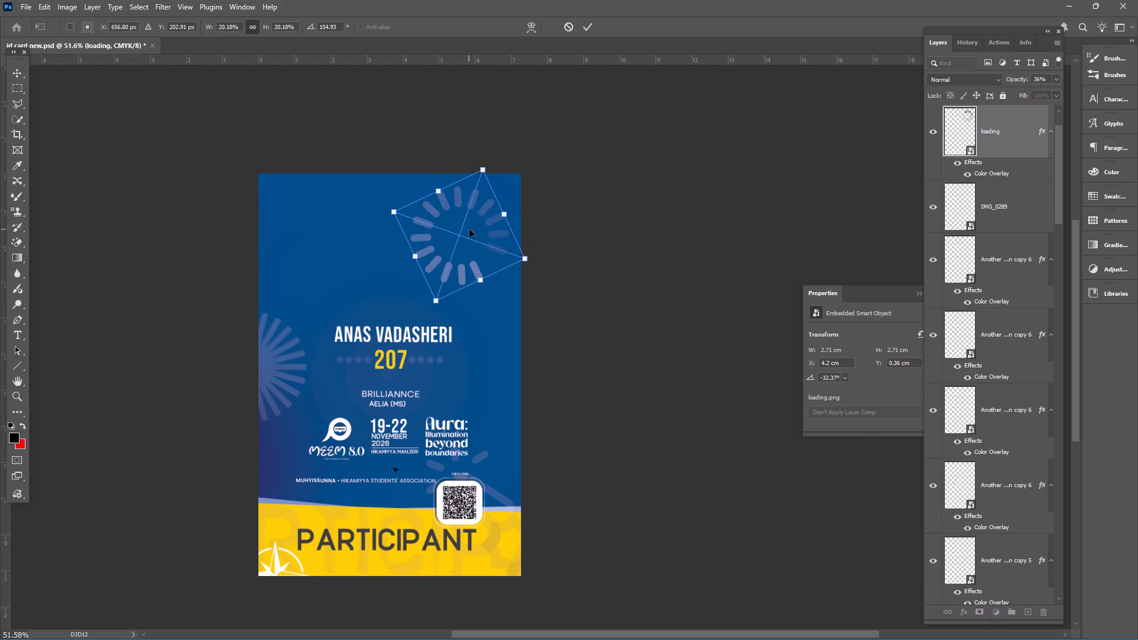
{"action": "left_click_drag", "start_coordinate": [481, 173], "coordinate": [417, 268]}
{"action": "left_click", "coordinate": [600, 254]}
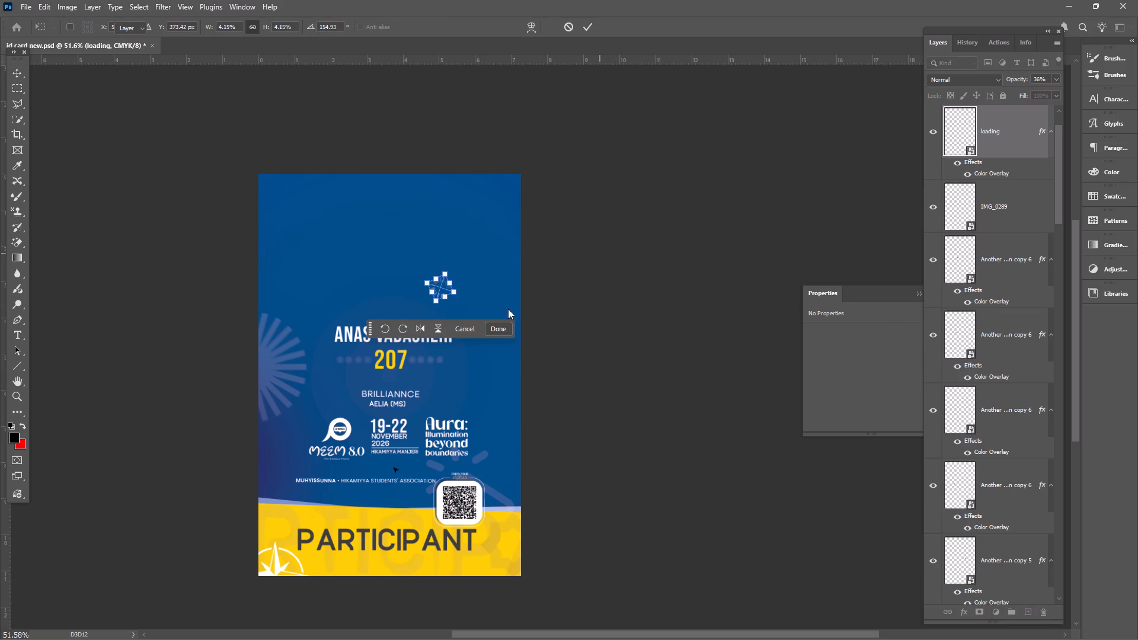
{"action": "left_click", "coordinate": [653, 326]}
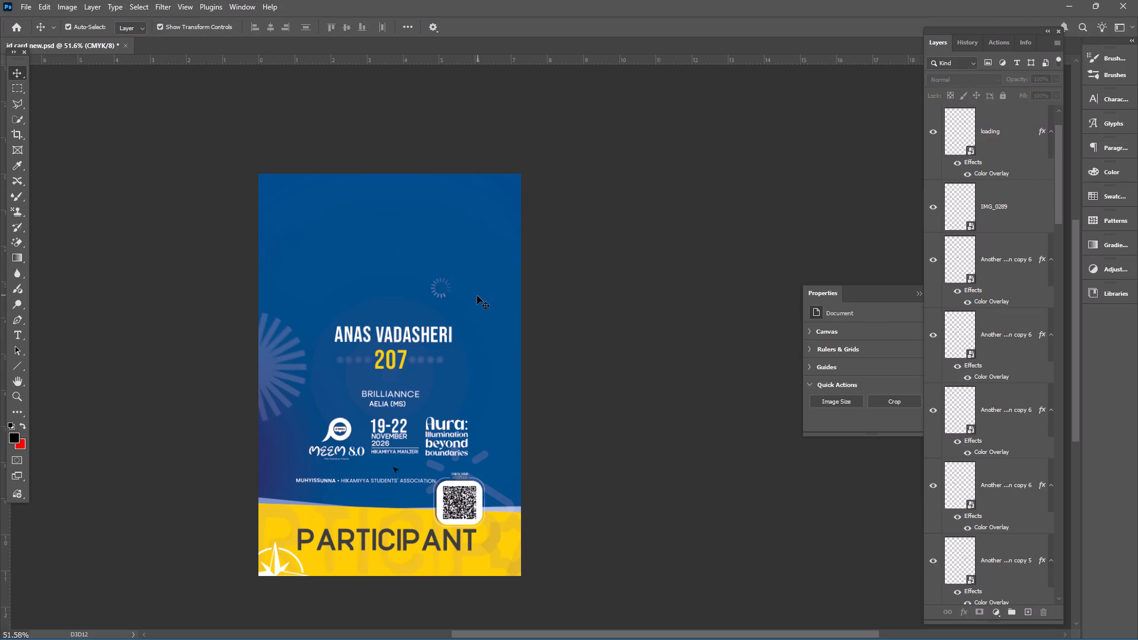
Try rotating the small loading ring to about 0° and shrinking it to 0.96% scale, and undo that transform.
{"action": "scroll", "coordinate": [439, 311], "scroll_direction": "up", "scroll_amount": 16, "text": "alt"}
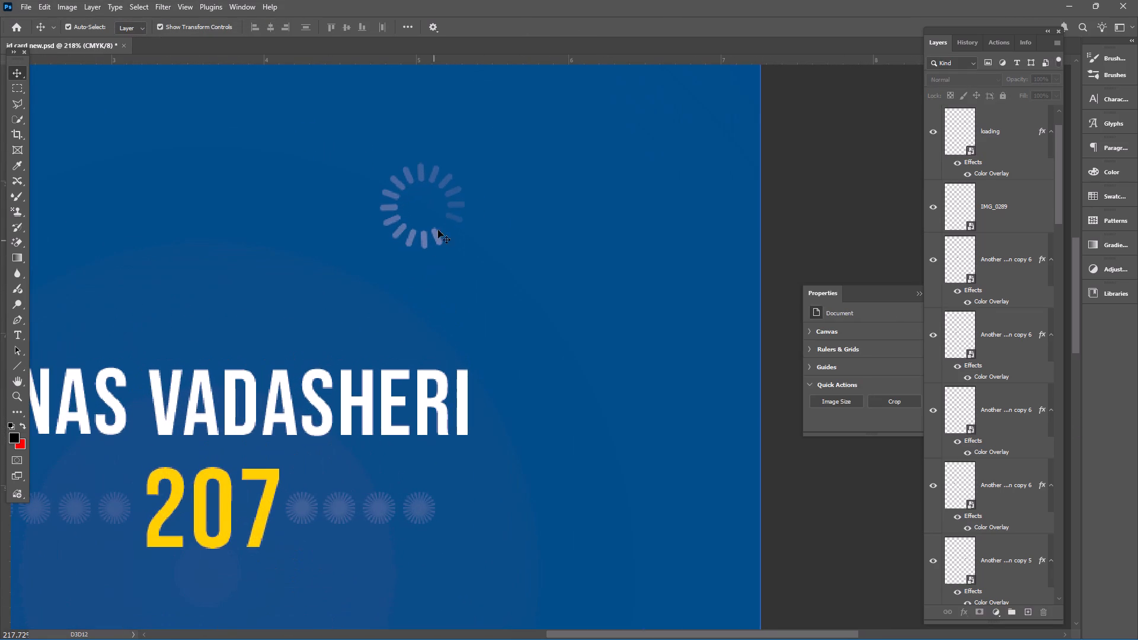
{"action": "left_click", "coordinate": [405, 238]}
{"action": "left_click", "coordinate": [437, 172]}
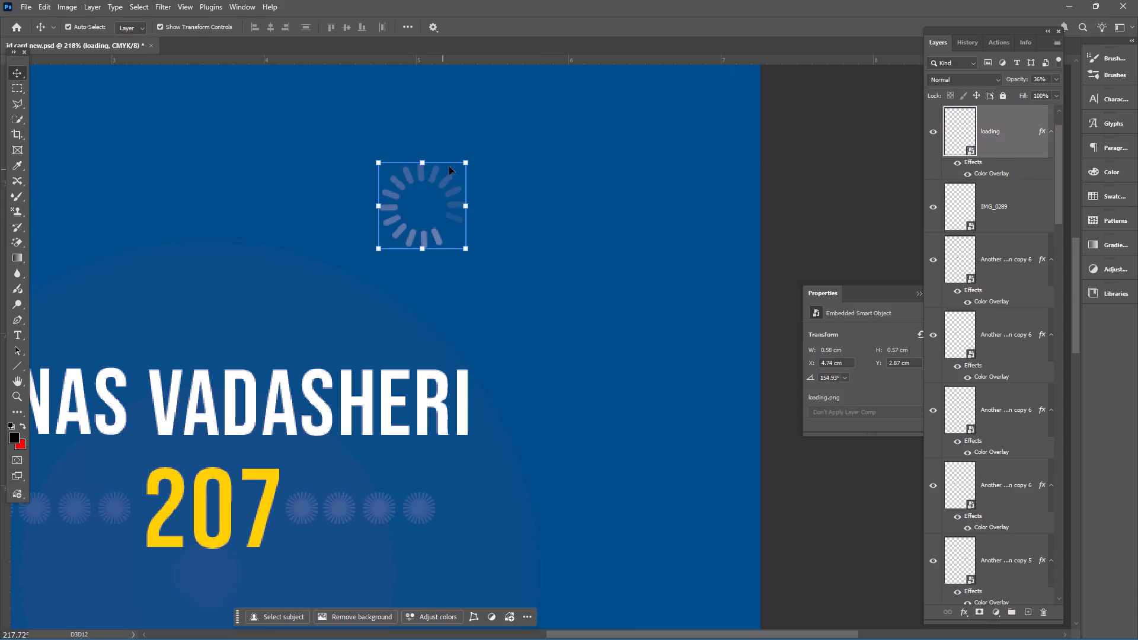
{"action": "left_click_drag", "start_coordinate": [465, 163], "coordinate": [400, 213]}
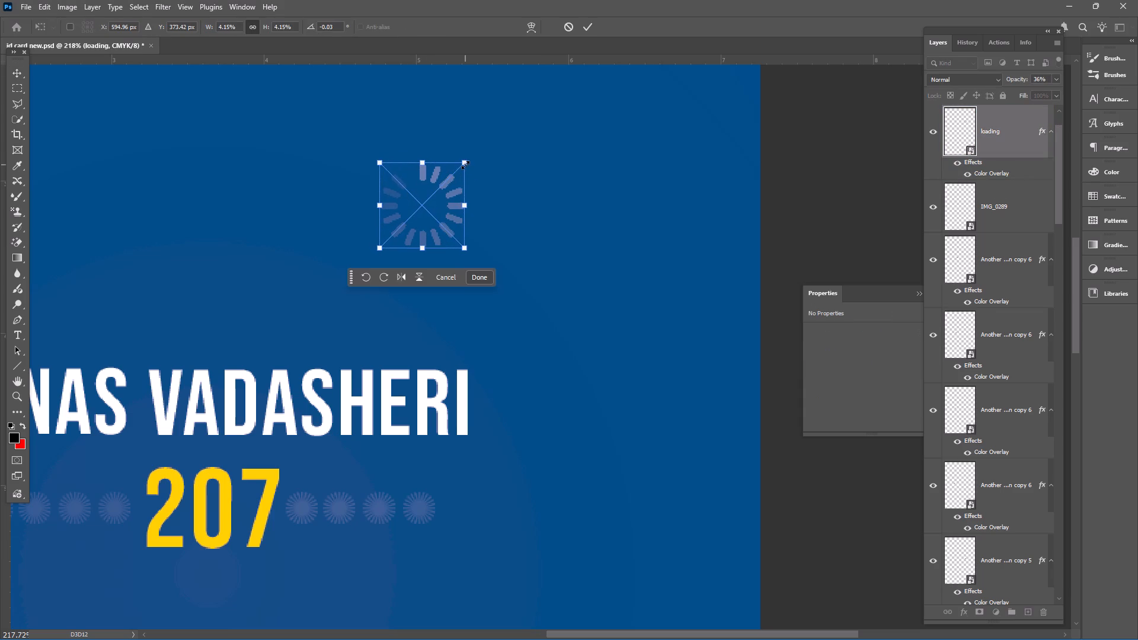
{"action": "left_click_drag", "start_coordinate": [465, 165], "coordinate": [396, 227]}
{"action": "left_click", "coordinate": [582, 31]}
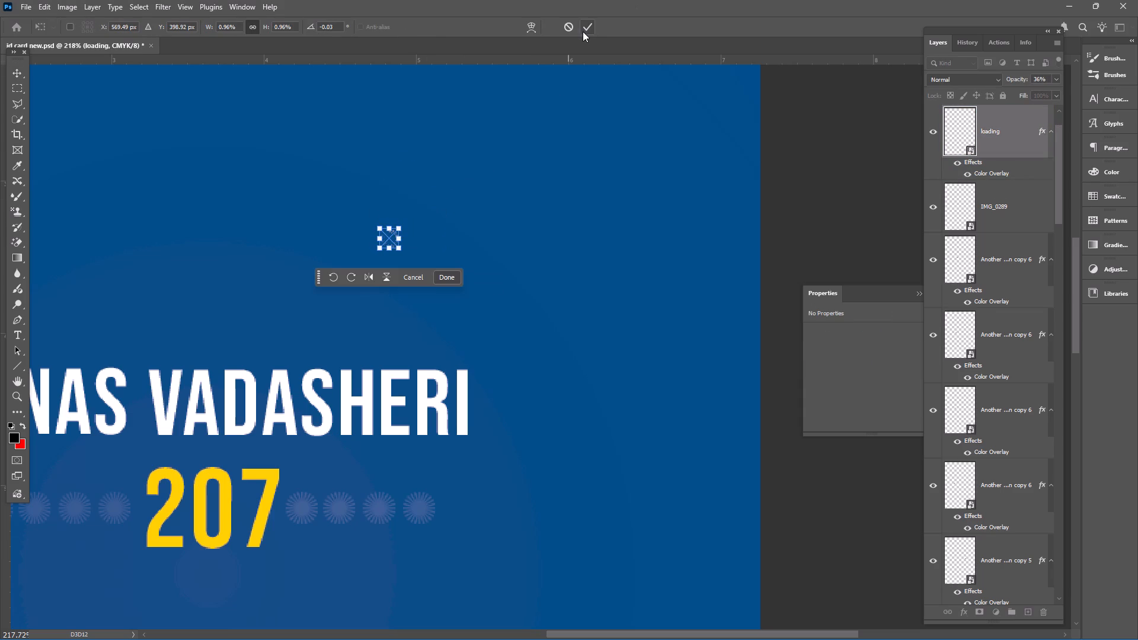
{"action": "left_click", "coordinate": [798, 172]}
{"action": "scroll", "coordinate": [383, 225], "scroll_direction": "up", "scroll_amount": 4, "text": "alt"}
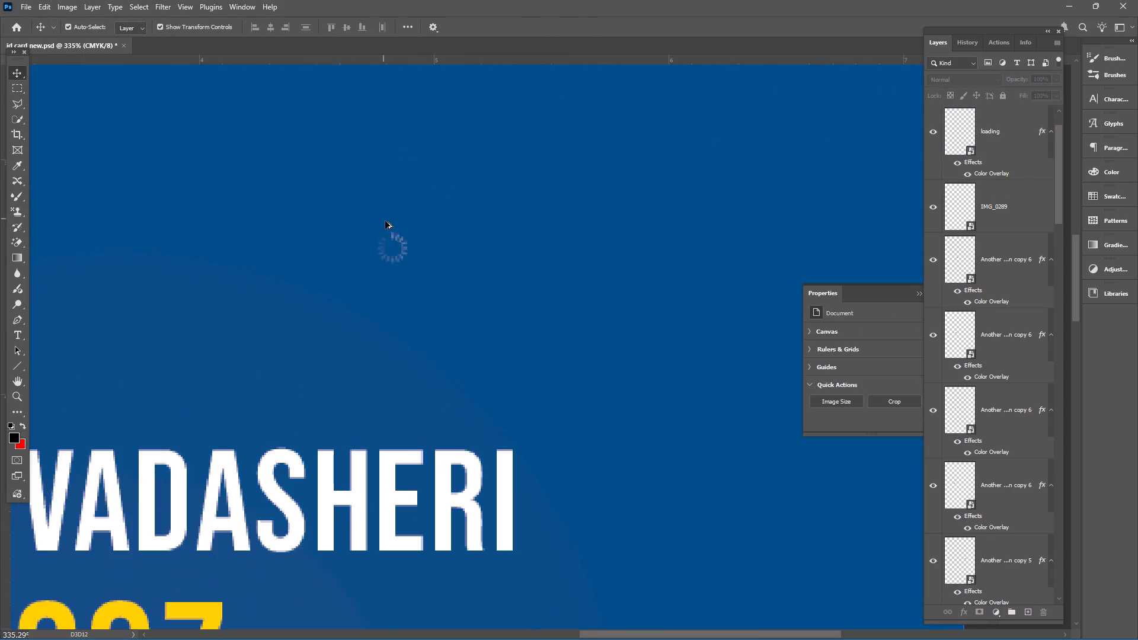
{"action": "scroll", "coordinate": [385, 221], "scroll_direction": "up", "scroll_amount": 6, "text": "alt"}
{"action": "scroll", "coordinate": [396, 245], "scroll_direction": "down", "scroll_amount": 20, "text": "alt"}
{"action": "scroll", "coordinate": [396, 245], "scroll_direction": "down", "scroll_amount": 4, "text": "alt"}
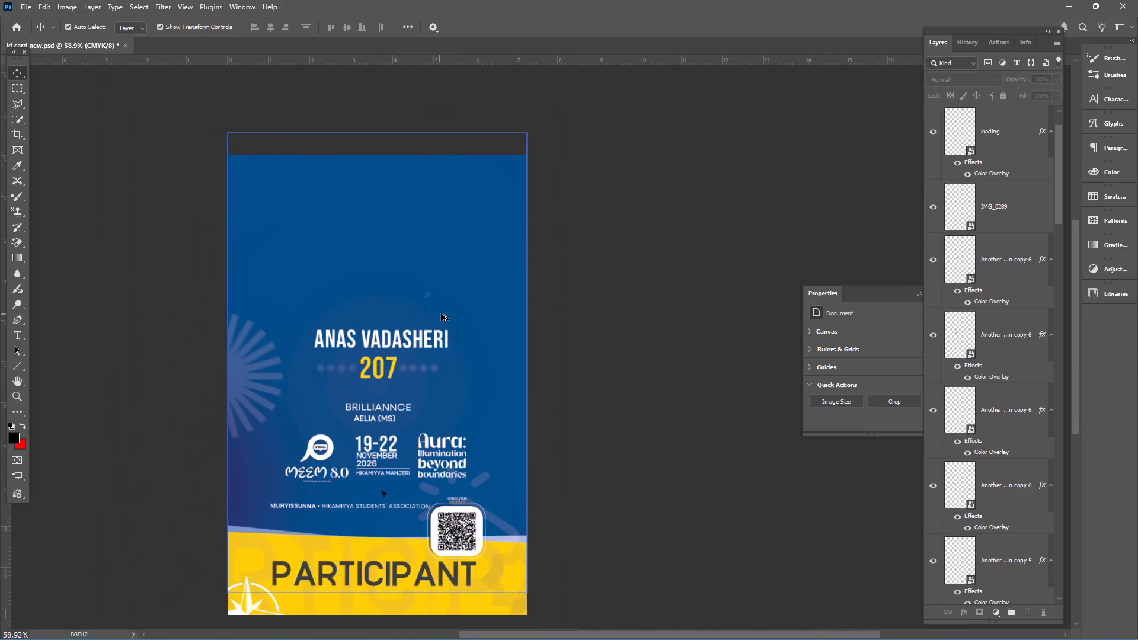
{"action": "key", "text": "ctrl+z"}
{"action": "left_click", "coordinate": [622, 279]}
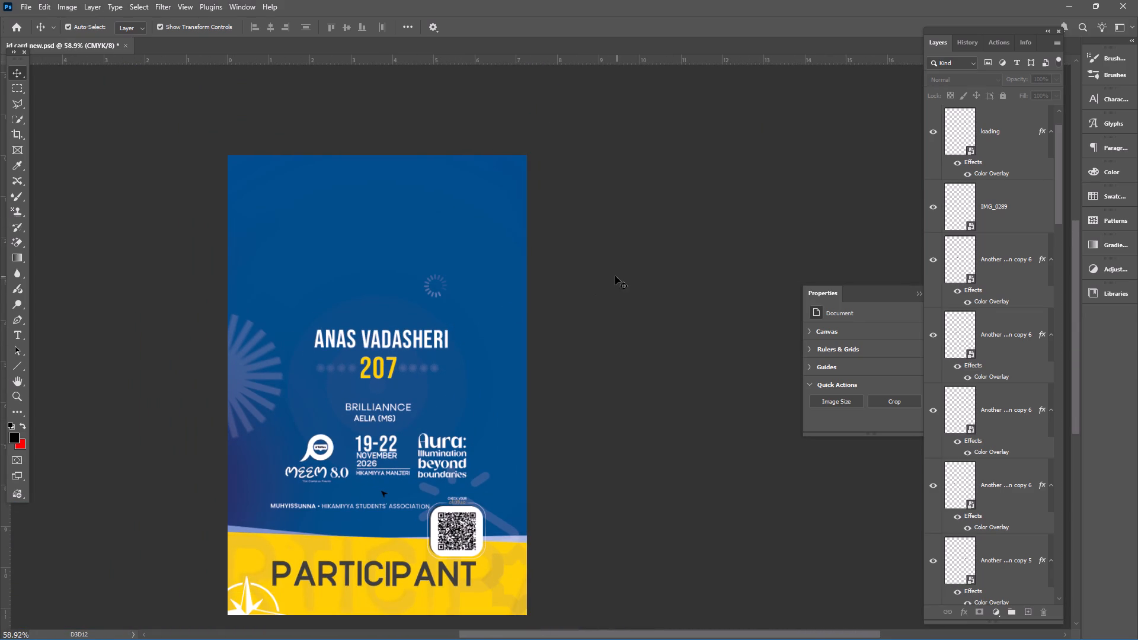
Enlarge the small loading ring to about 28.8% scale, roughly 3.9 cm wide, in the card's upper area.
{"action": "left_click", "coordinate": [441, 293]}
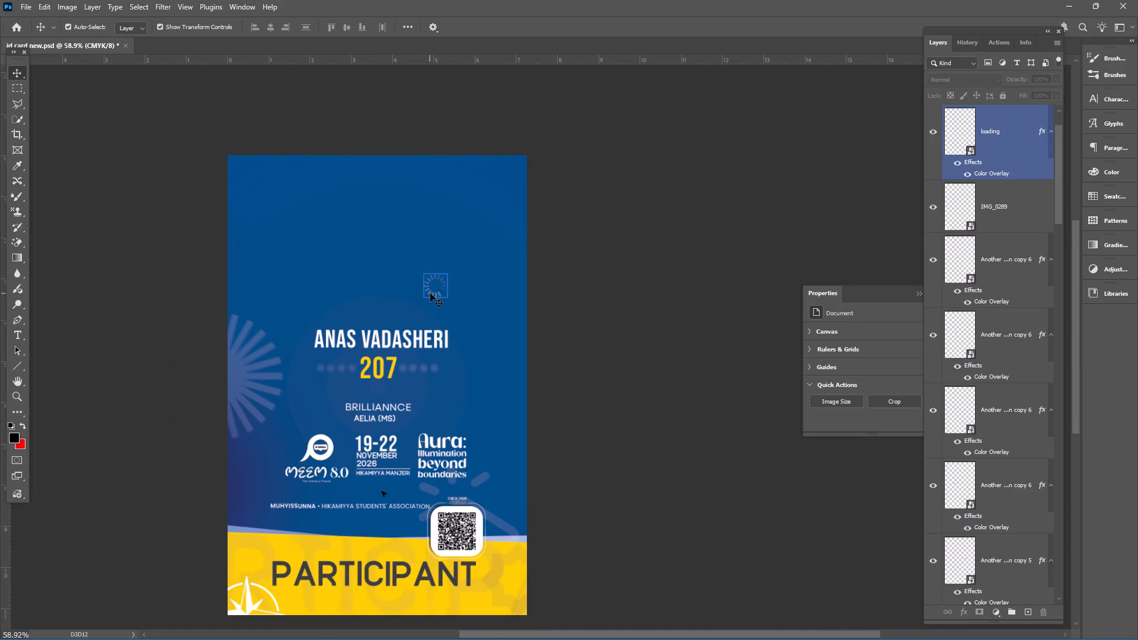
{"action": "left_click", "coordinate": [431, 293]}
{"action": "left_click", "coordinate": [427, 284]}
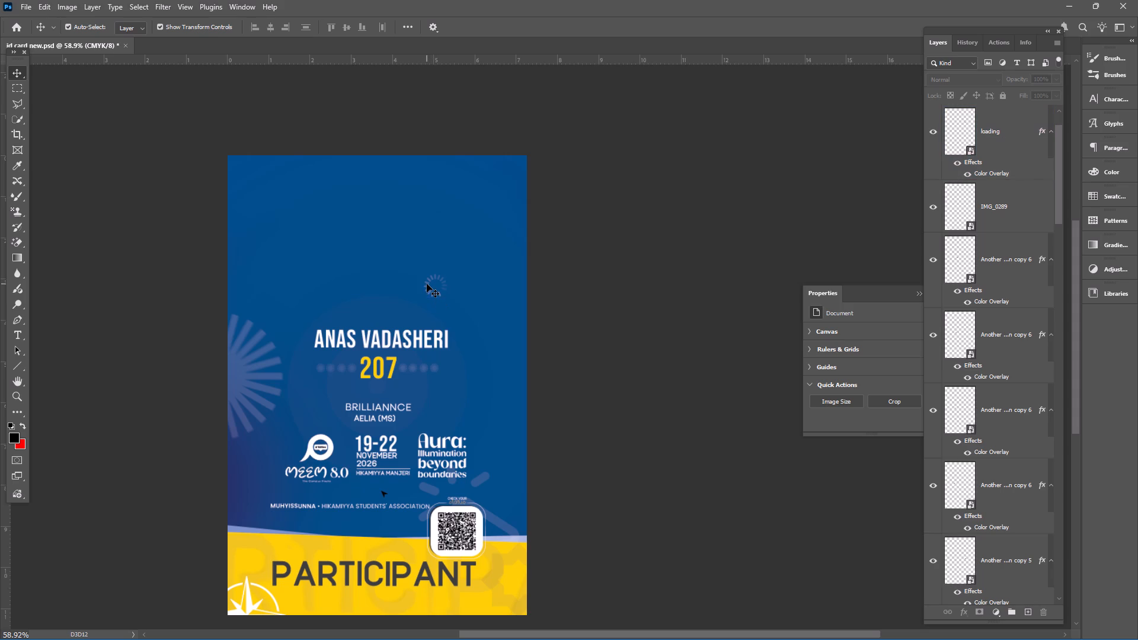
{"action": "left_click", "coordinate": [431, 292]}
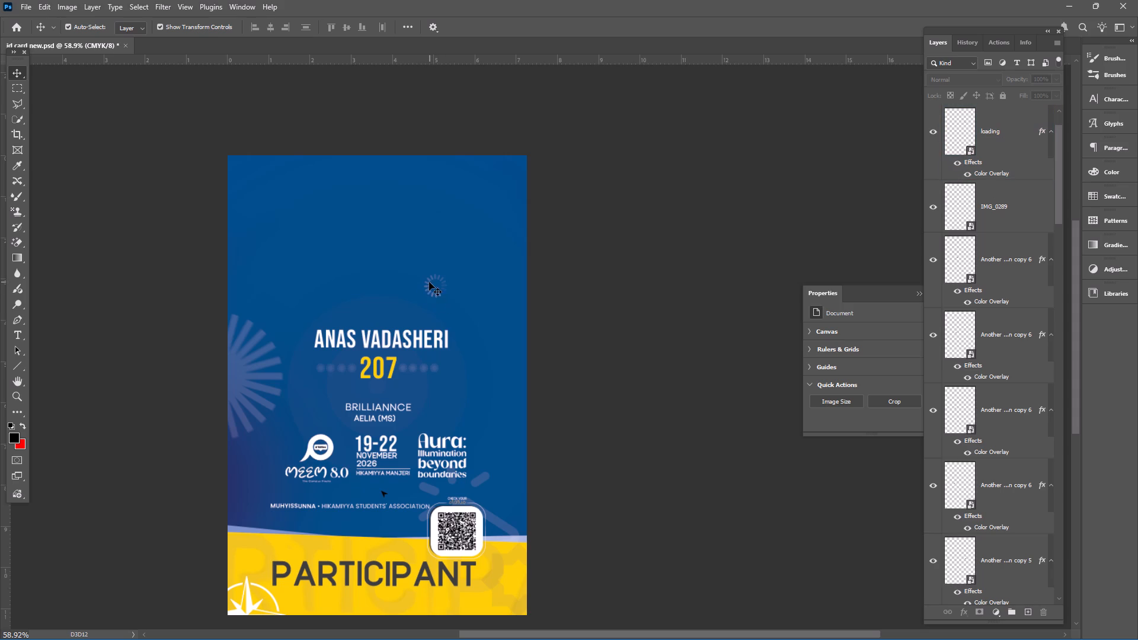
{"action": "left_click", "coordinate": [432, 279]}
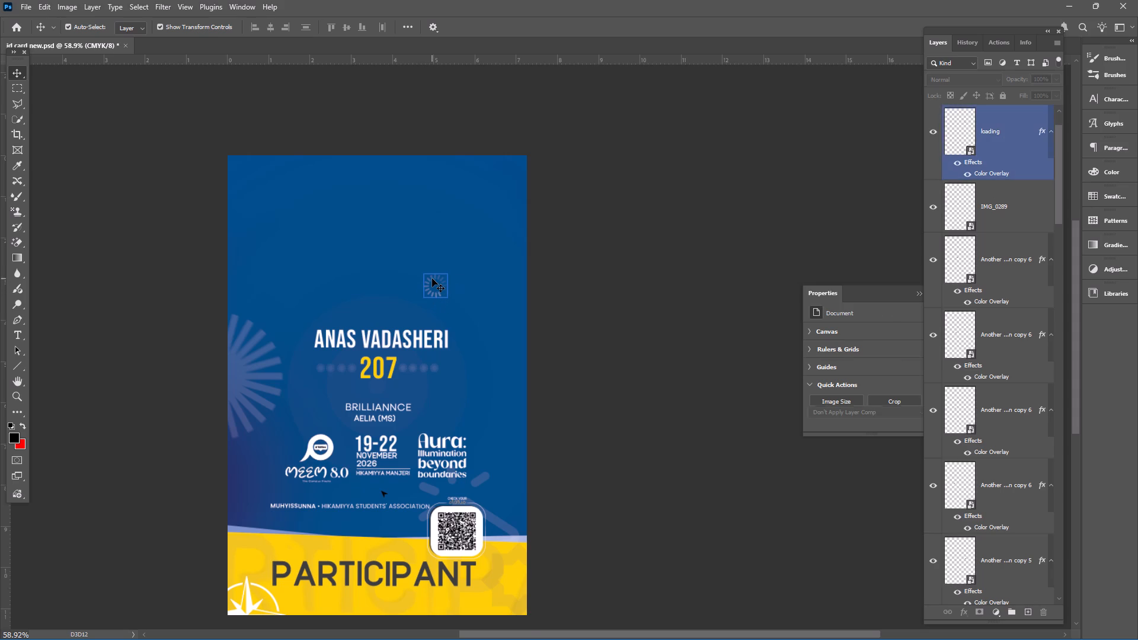
{"action": "left_click_drag", "start_coordinate": [434, 273], "coordinate": [435, 120]}
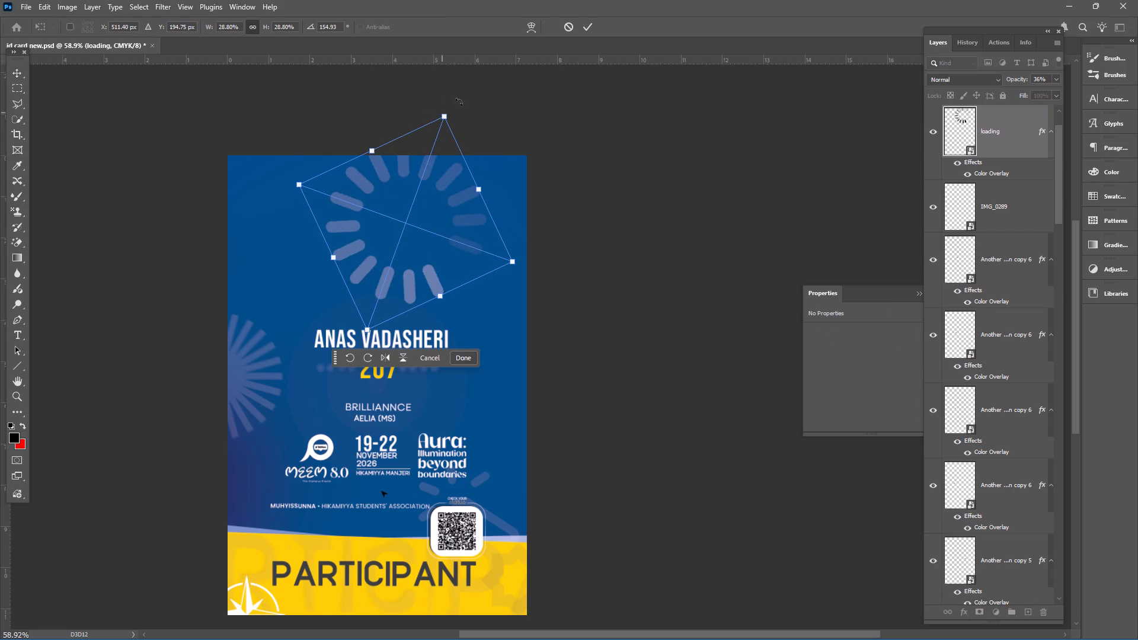
{"action": "left_click", "coordinate": [591, 28]}
{"action": "left_click", "coordinate": [663, 196]}
Move the loading ring into the card's top-right corner, partly cut off by the edges, and rotate it to about -25.8°.
{"action": "left_click_drag", "start_coordinate": [376, 278], "coordinate": [353, 273]}
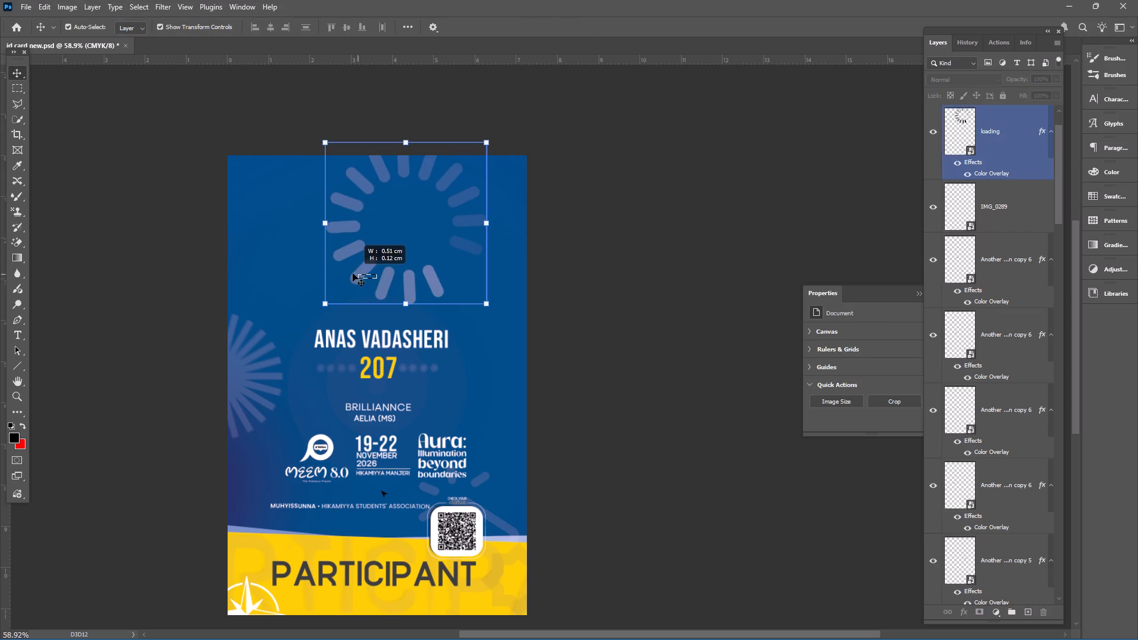
{"action": "left_click_drag", "start_coordinate": [353, 273], "coordinate": [324, 215]}
{"action": "left_click_drag", "start_coordinate": [381, 273], "coordinate": [326, 262]}
{"action": "left_click_drag", "start_coordinate": [374, 287], "coordinate": [293, 292]}
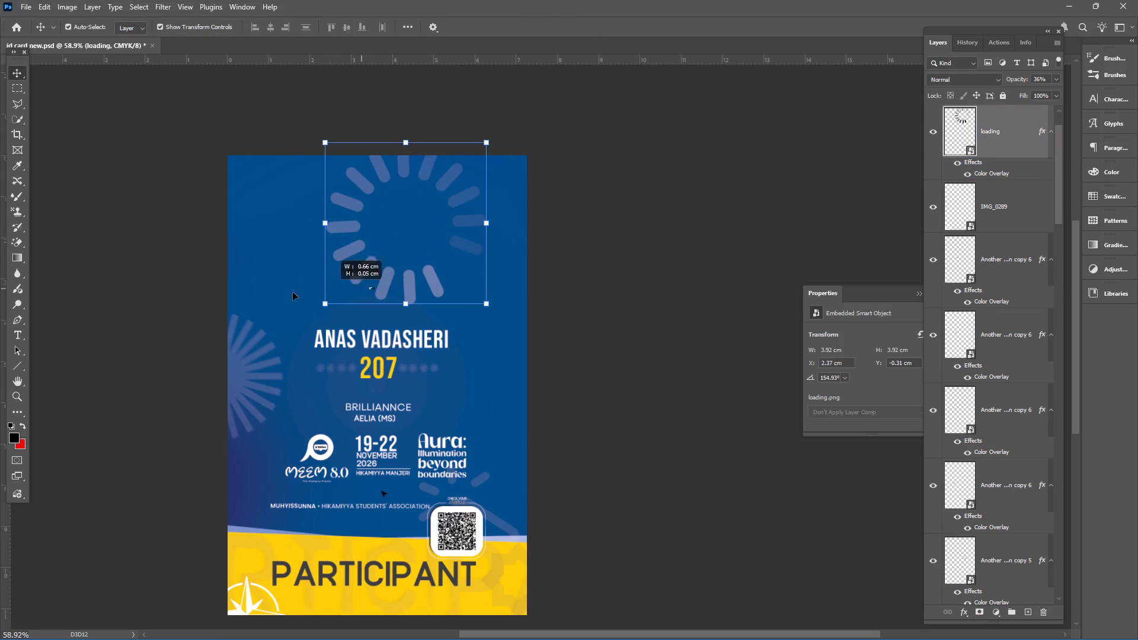
{"action": "left_click_drag", "start_coordinate": [293, 292], "coordinate": [204, 297]}
{"action": "left_click_drag", "start_coordinate": [417, 283], "coordinate": [374, 287]}
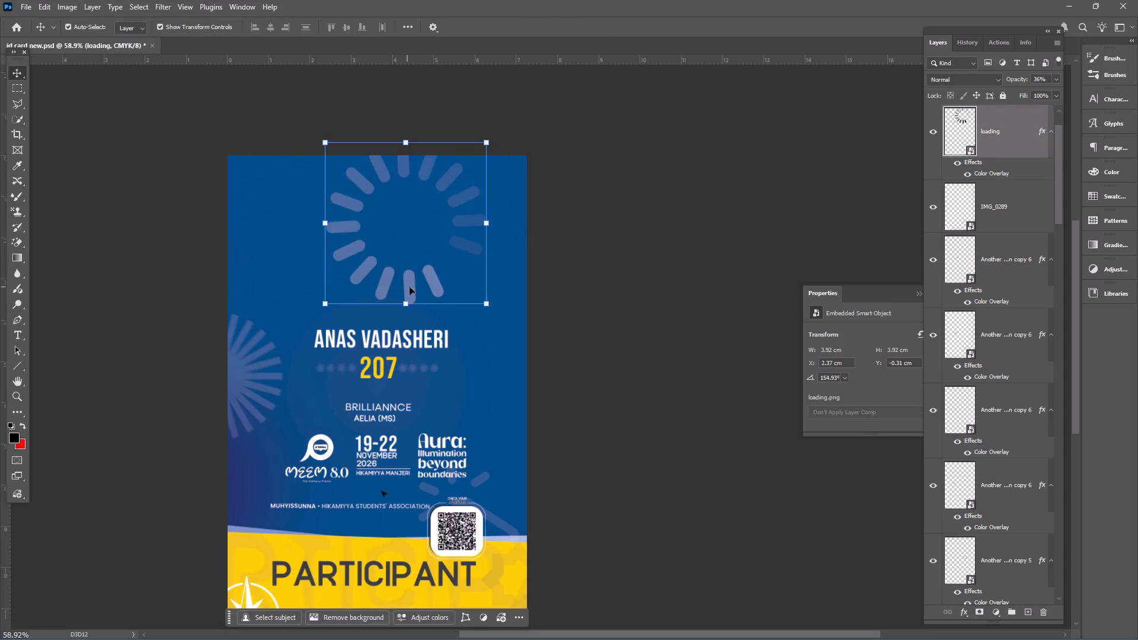
{"action": "left_click_drag", "start_coordinate": [410, 287], "coordinate": [418, 271]}
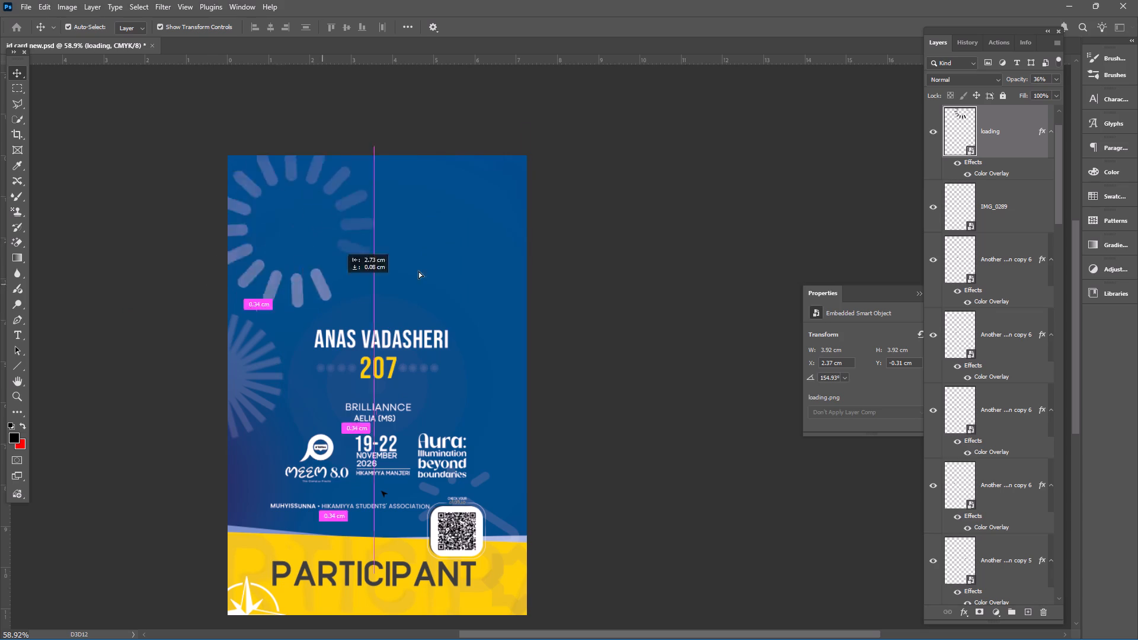
{"action": "left_click_drag", "start_coordinate": [418, 271], "coordinate": [486, 276]}
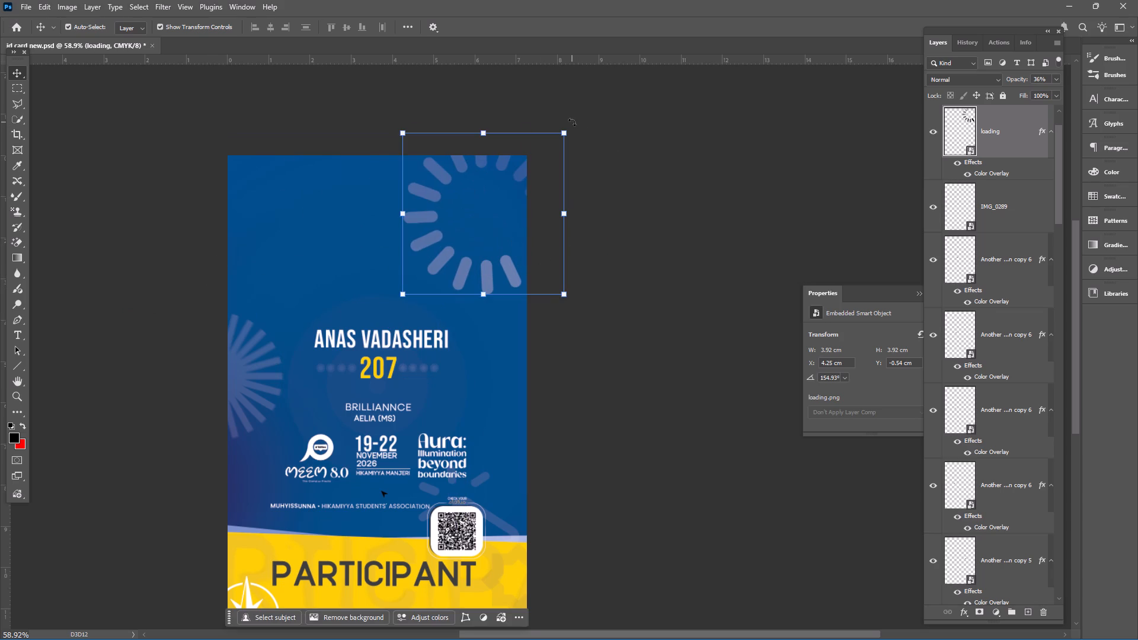
{"action": "left_click_drag", "start_coordinate": [573, 121], "coordinate": [402, 300]}
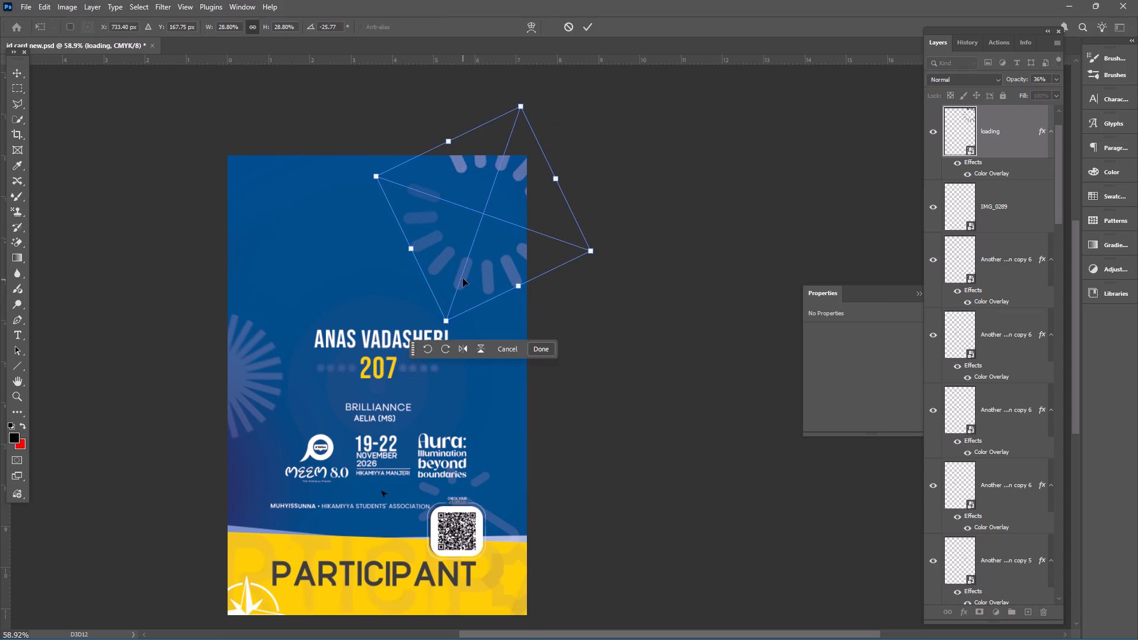
{"action": "left_click_drag", "start_coordinate": [462, 277], "coordinate": [478, 255]}
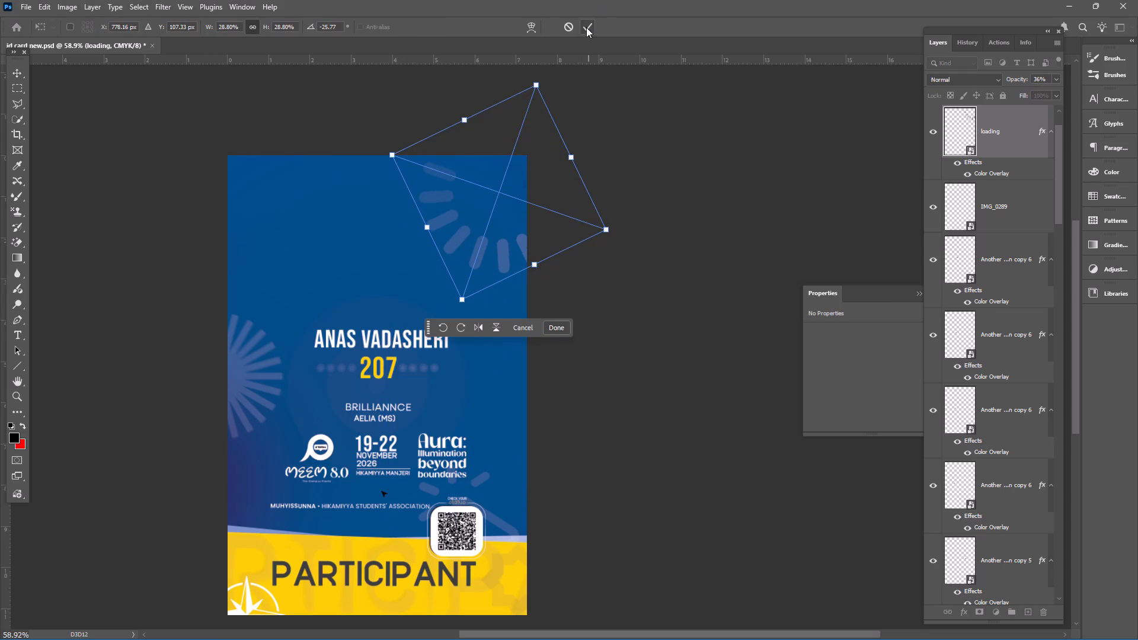
{"action": "left_click", "coordinate": [586, 27]}
{"action": "left_click", "coordinate": [697, 110]}
Move the participant's name and number, the dotted row and the institution text up together by about 1.15 cm.
{"action": "left_click_drag", "start_coordinate": [315, 318], "coordinate": [439, 405]}
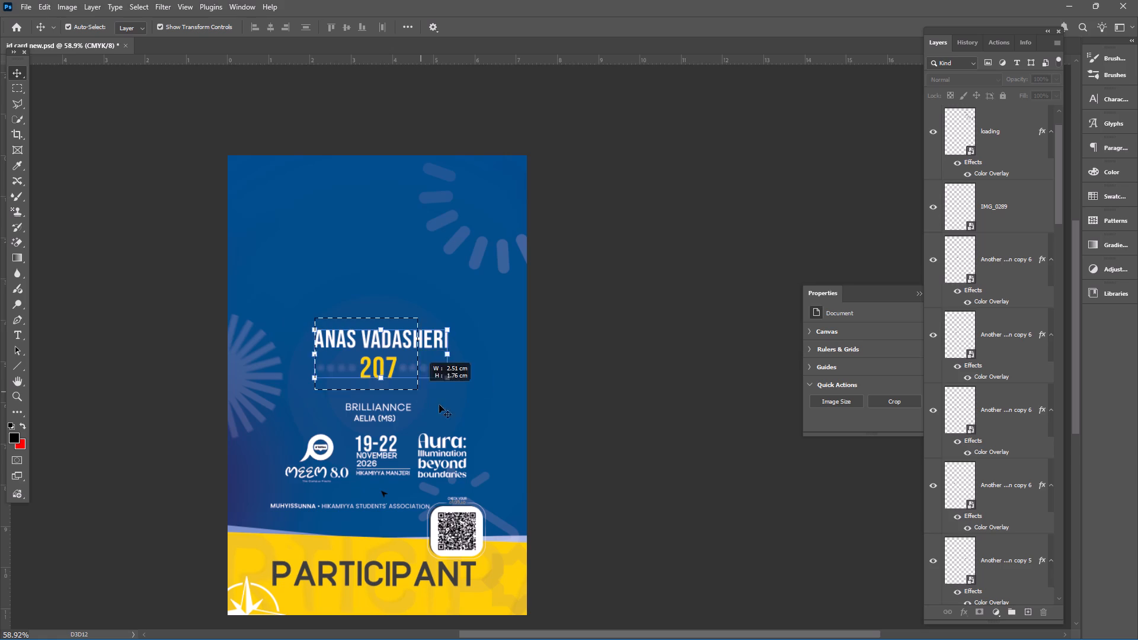
{"action": "left_click_drag", "start_coordinate": [439, 405], "coordinate": [448, 417]}
{"action": "left_click_drag", "start_coordinate": [387, 410], "coordinate": [388, 363]}
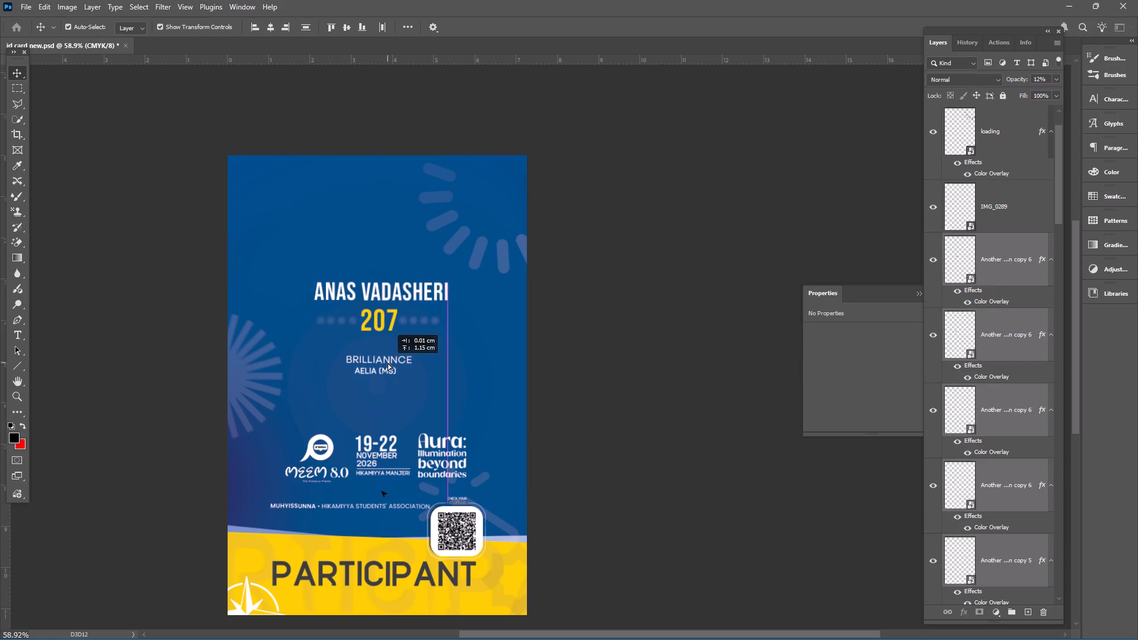
{"action": "left_click_drag", "start_coordinate": [388, 363], "coordinate": [389, 363]}
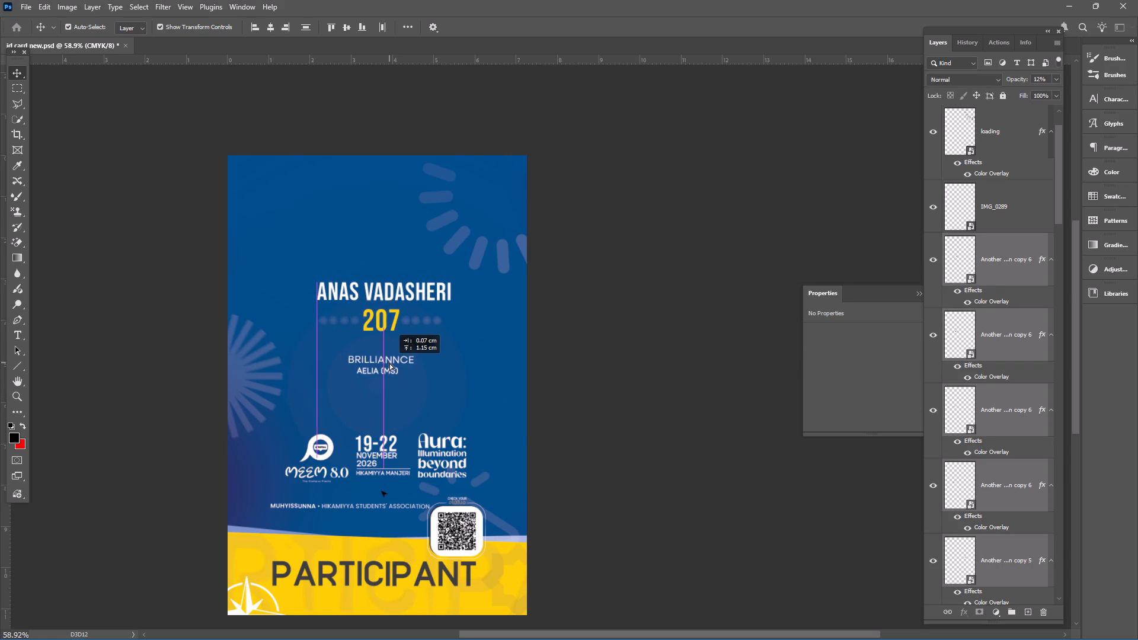
{"action": "left_click_drag", "start_coordinate": [389, 363], "coordinate": [388, 363]}
{"action": "left_click", "coordinate": [673, 385]}
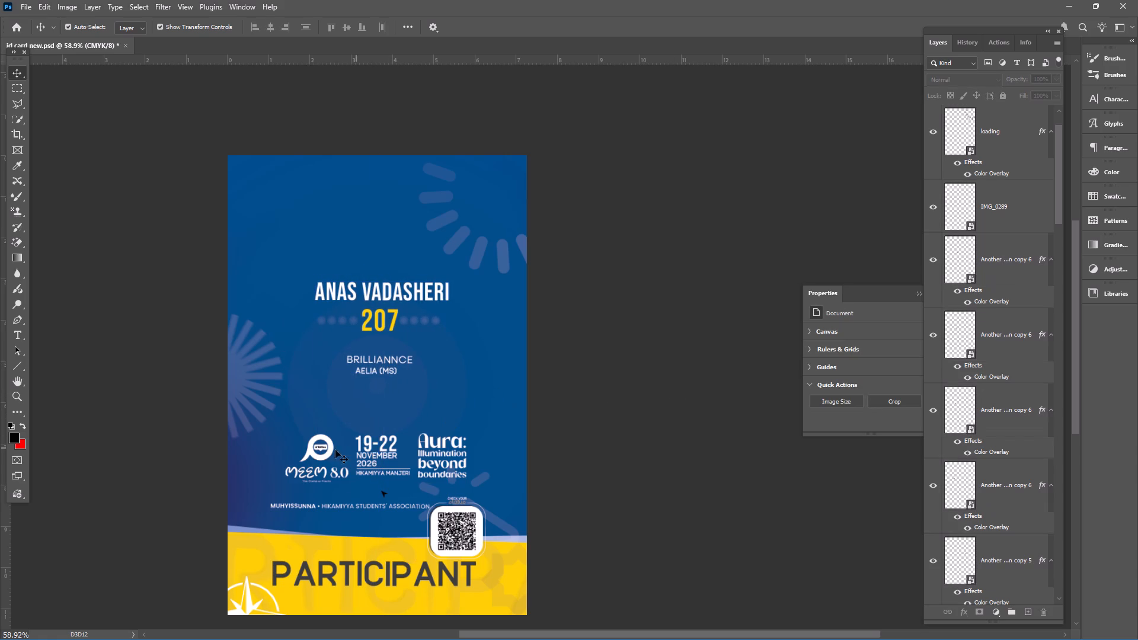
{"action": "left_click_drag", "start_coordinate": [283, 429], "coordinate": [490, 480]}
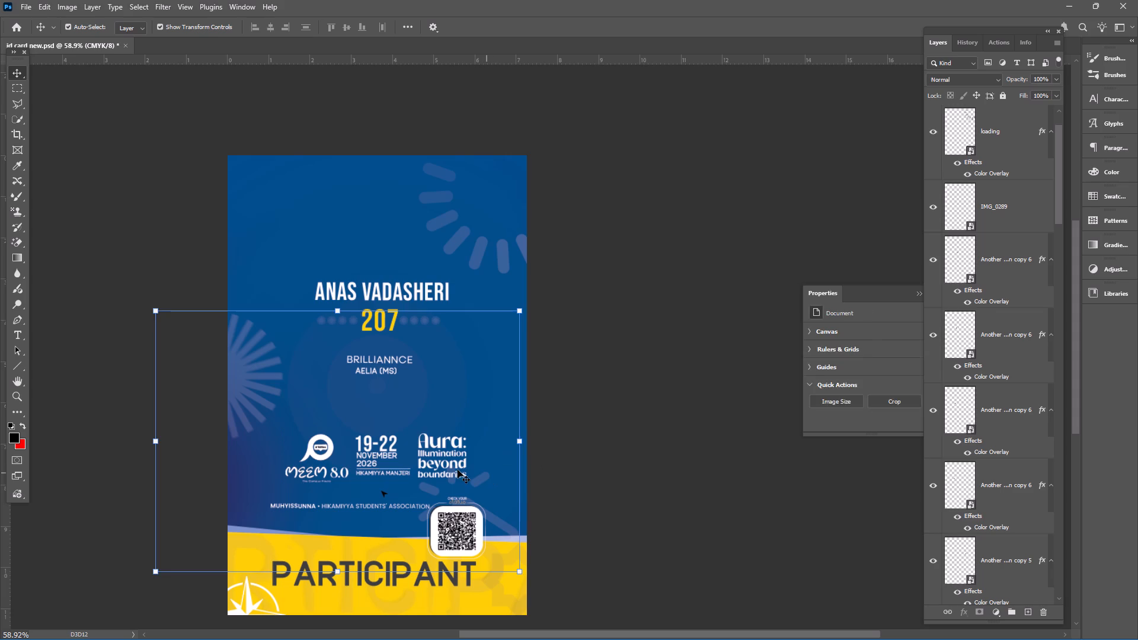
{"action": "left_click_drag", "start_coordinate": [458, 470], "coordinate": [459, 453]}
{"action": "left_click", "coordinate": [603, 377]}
Move the row with the MEEM 8.0 logo, the November date block and the Aura tagline up by about 0.22 cm.
{"action": "left_click_drag", "start_coordinate": [283, 415], "coordinate": [466, 479]}
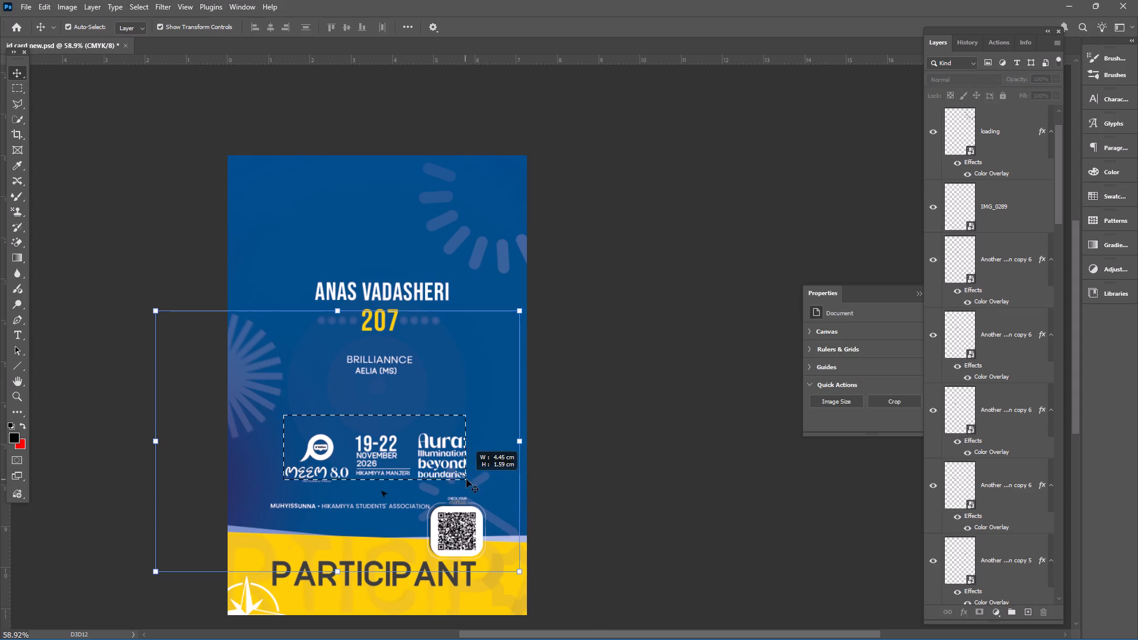
{"action": "left_click_drag", "start_coordinate": [466, 479], "coordinate": [491, 486]}
{"action": "left_click_drag", "start_coordinate": [447, 466], "coordinate": [453, 440]}
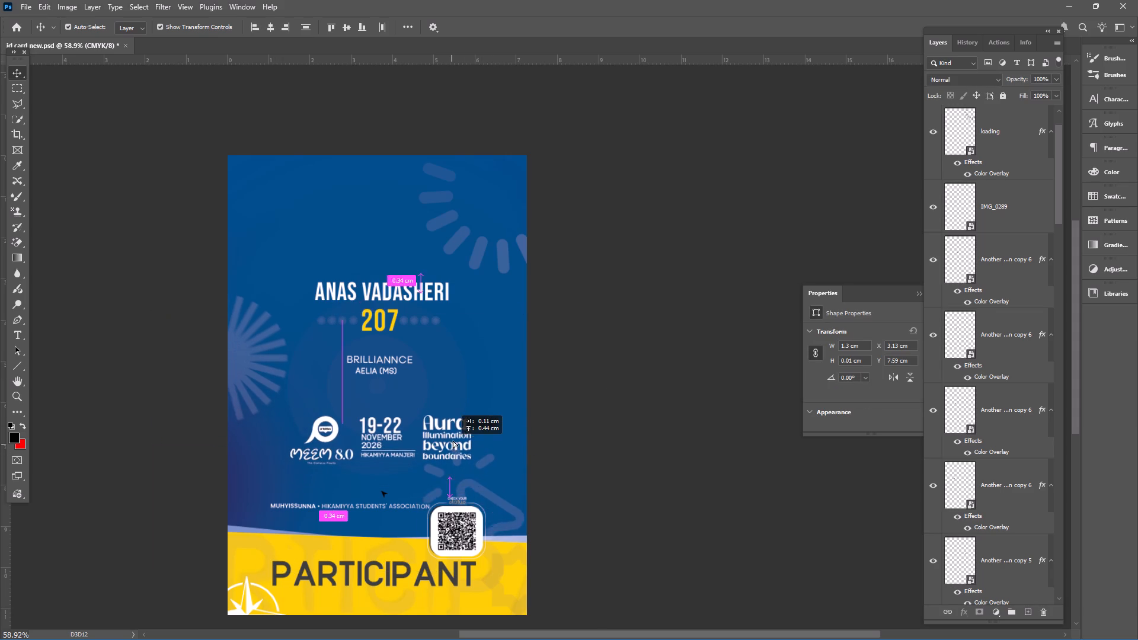
{"action": "left_click_drag", "start_coordinate": [453, 440], "coordinate": [443, 456]}
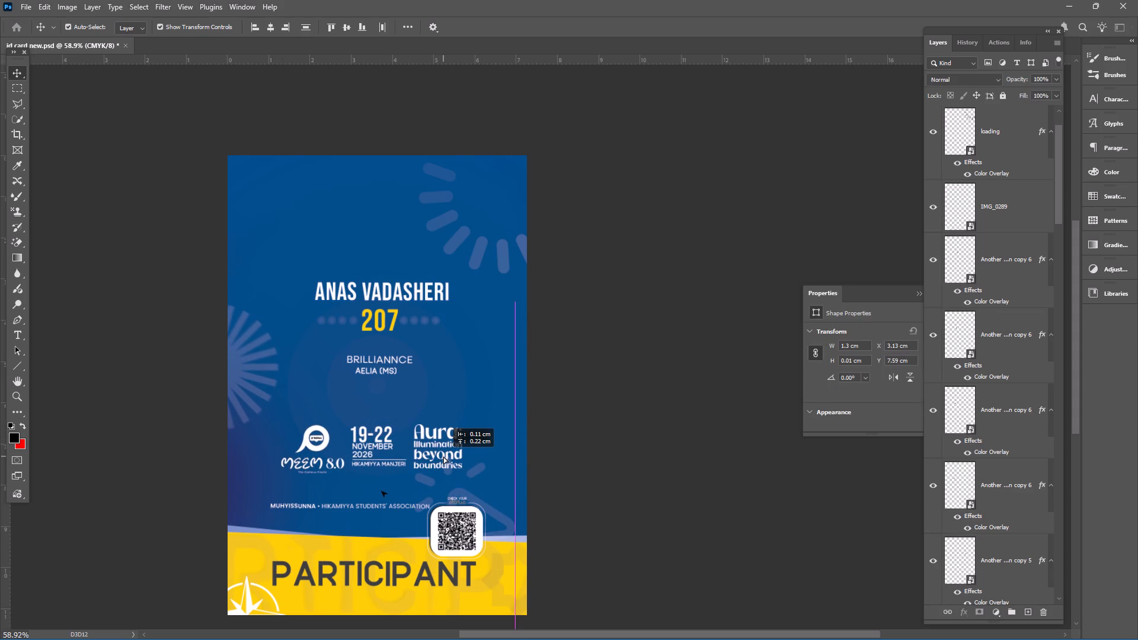
{"action": "left_click_drag", "start_coordinate": [443, 456], "coordinate": [446, 456]}
{"action": "left_click_drag", "start_coordinate": [677, 412], "coordinate": [676, 418]}
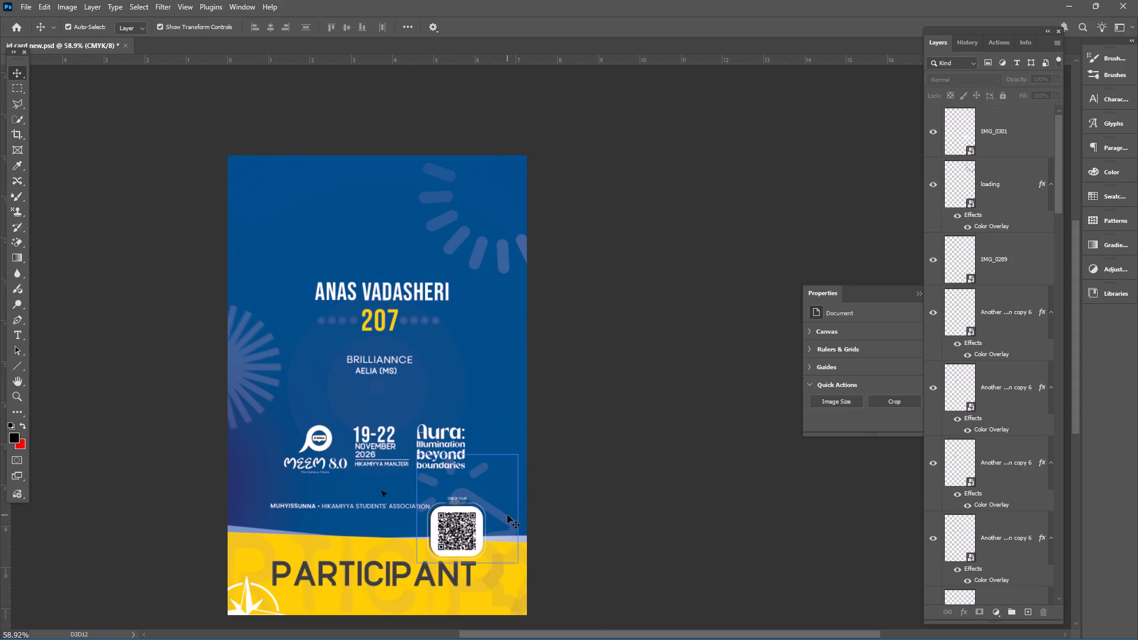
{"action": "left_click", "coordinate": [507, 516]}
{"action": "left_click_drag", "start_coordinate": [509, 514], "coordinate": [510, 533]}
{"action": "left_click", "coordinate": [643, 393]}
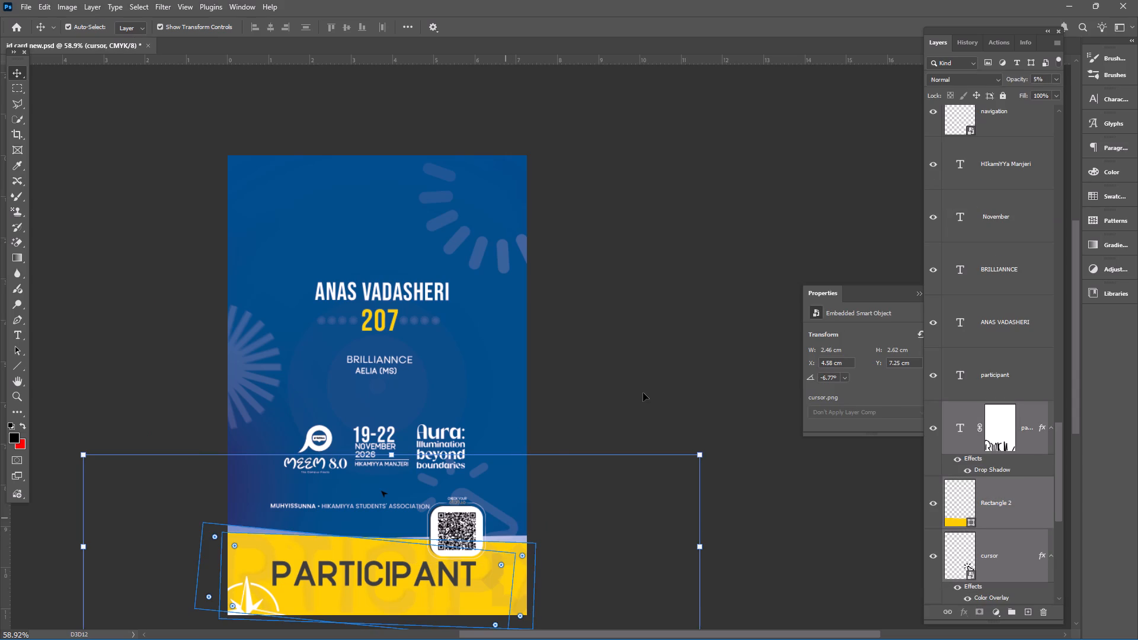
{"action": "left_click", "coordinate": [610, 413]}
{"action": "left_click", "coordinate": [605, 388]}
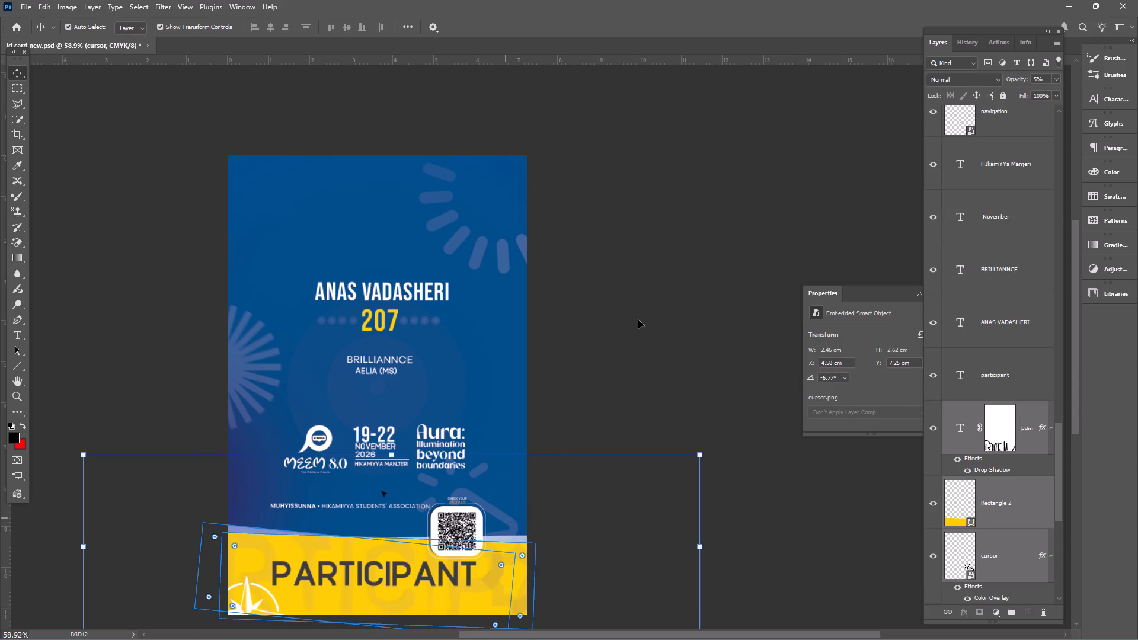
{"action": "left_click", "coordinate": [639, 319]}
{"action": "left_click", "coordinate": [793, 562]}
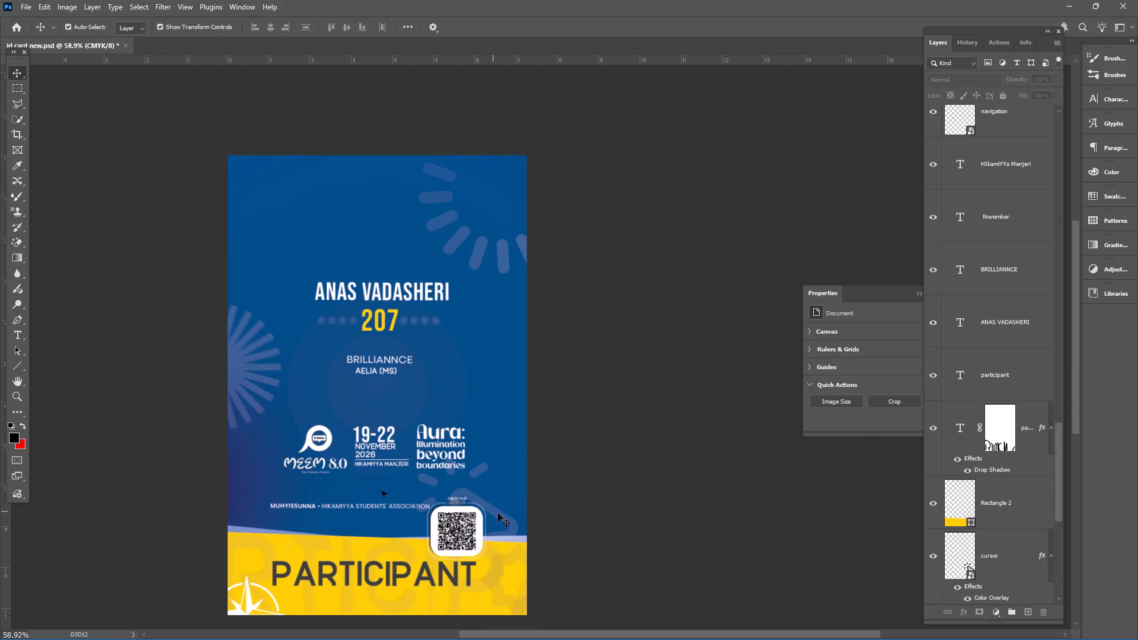
Move the faint cursor graphic behind the QR code about 0.52 cm right and 0.16 cm down, partly past the card's edge.
{"action": "left_click", "coordinate": [505, 511]}
{"action": "left_click", "coordinate": [503, 515]}
{"action": "left_click_drag", "start_coordinate": [503, 515], "coordinate": [503, 527]}
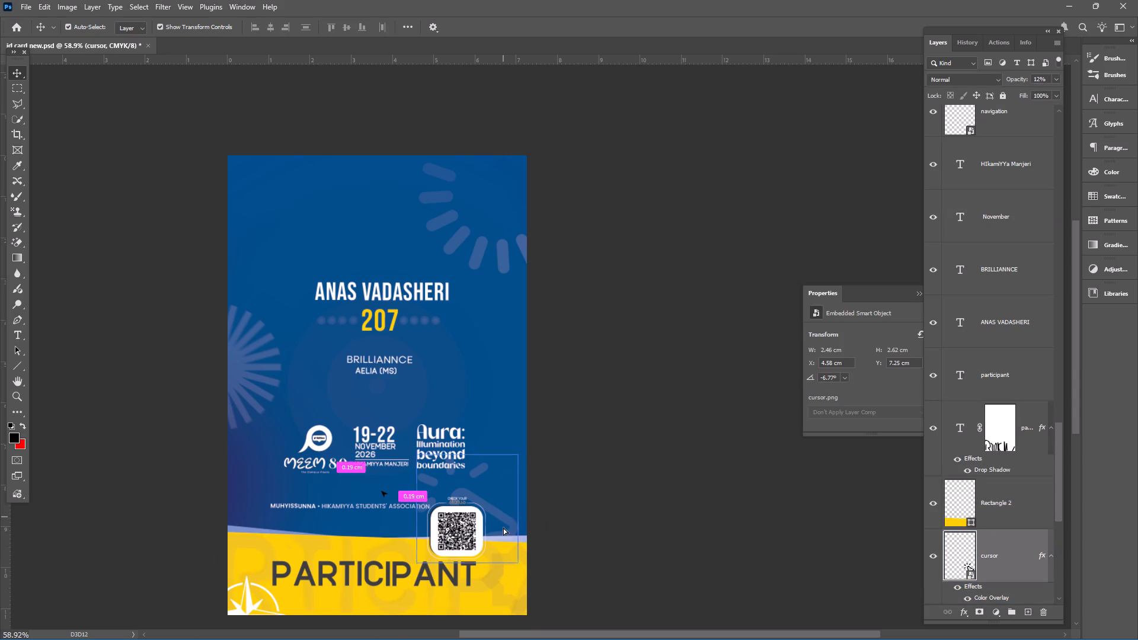
{"action": "left_click_drag", "start_coordinate": [503, 527], "coordinate": [549, 448]}
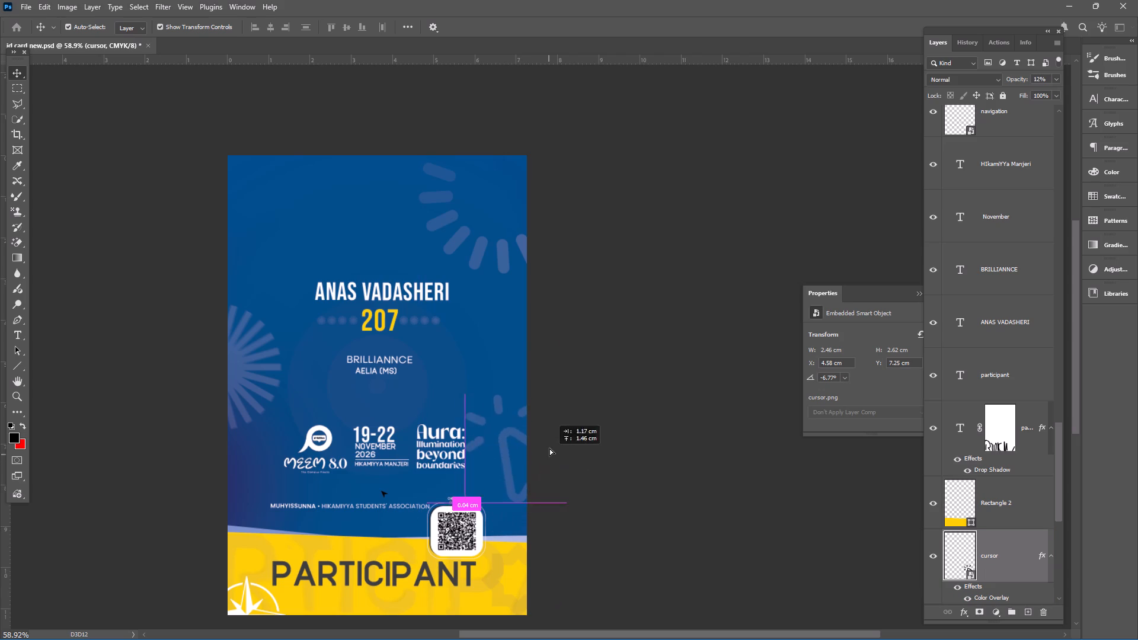
{"action": "left_click_drag", "start_coordinate": [549, 448], "coordinate": [306, 190]}
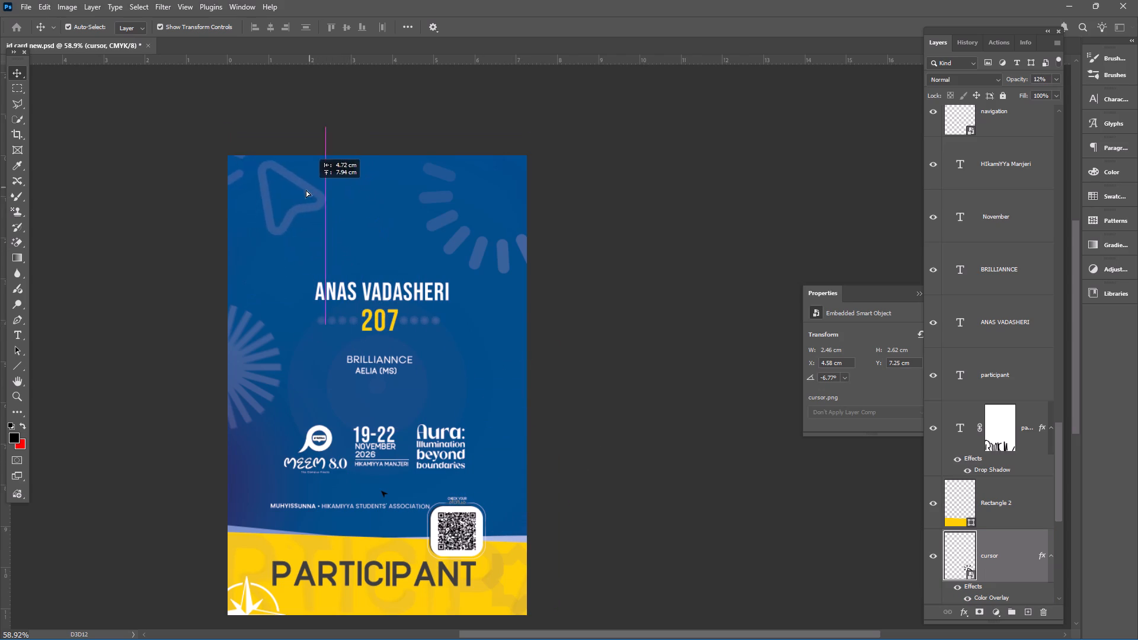
{"action": "left_click_drag", "start_coordinate": [306, 190], "coordinate": [536, 523]}
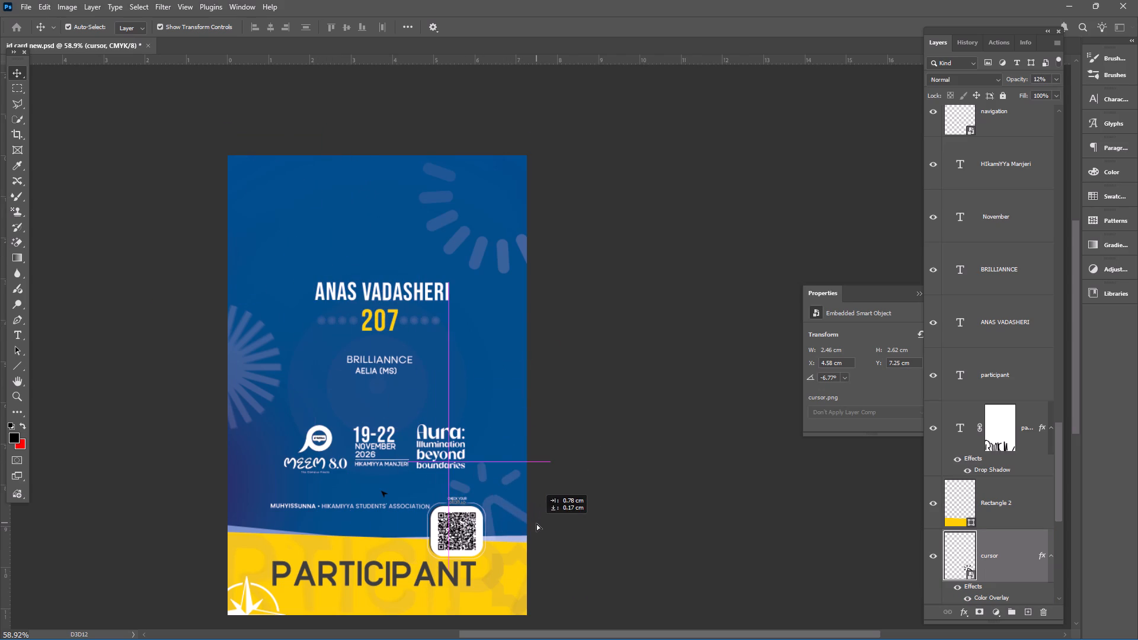
{"action": "left_click_drag", "start_coordinate": [536, 523], "coordinate": [523, 521]}
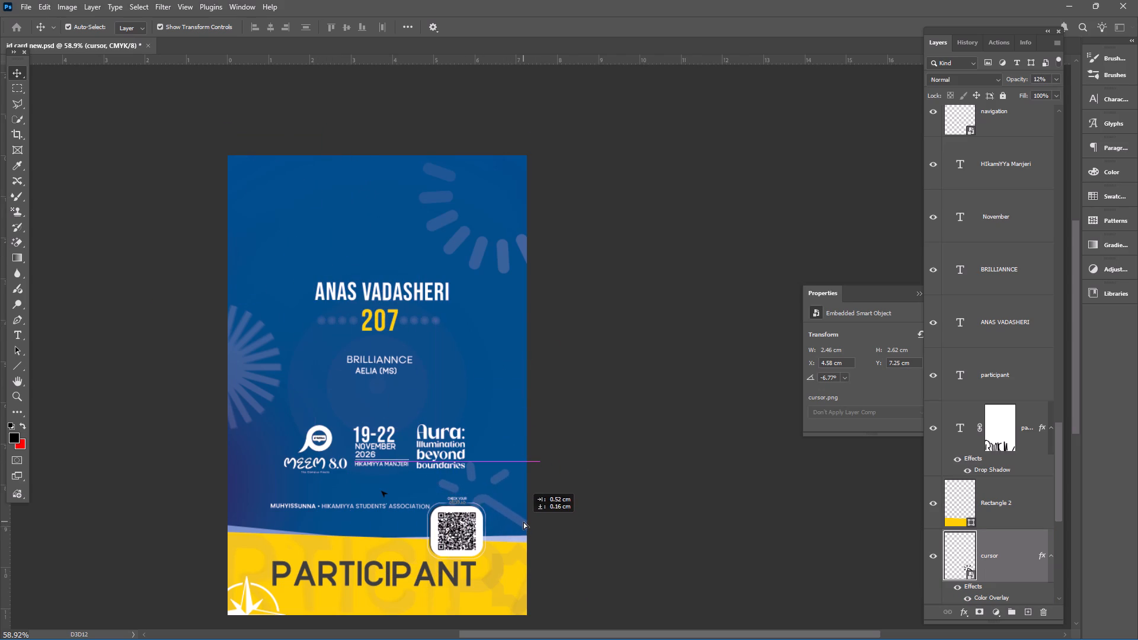
{"action": "left_click_drag", "start_coordinate": [523, 521], "coordinate": [524, 520]}
{"action": "left_click", "coordinate": [590, 466]}
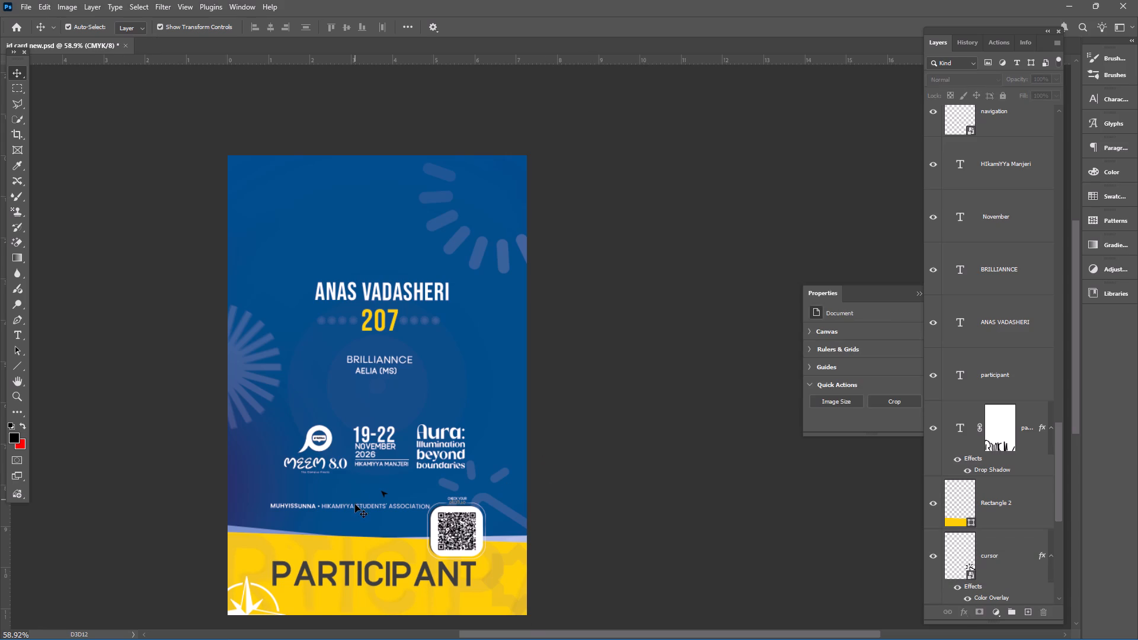
Move the Muhyissunna • Hikamiyya Students' Association line slightly left and down, beside the QR code.
{"action": "left_click_drag", "start_coordinate": [355, 505], "coordinate": [397, 417]}
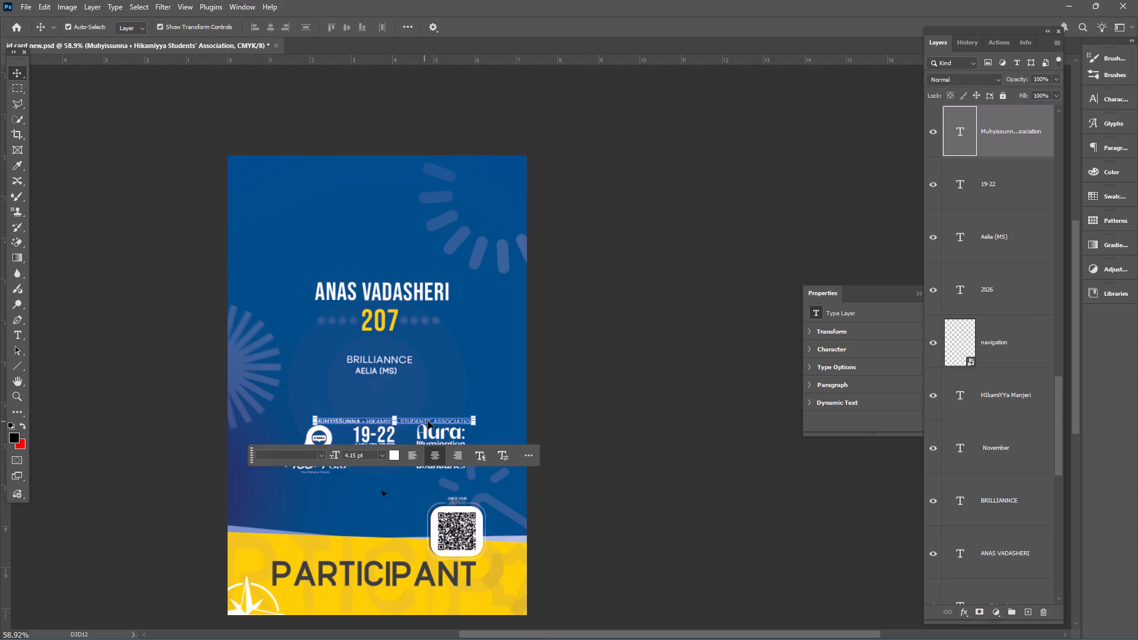
{"action": "left_click_drag", "start_coordinate": [431, 420], "coordinate": [398, 488]}
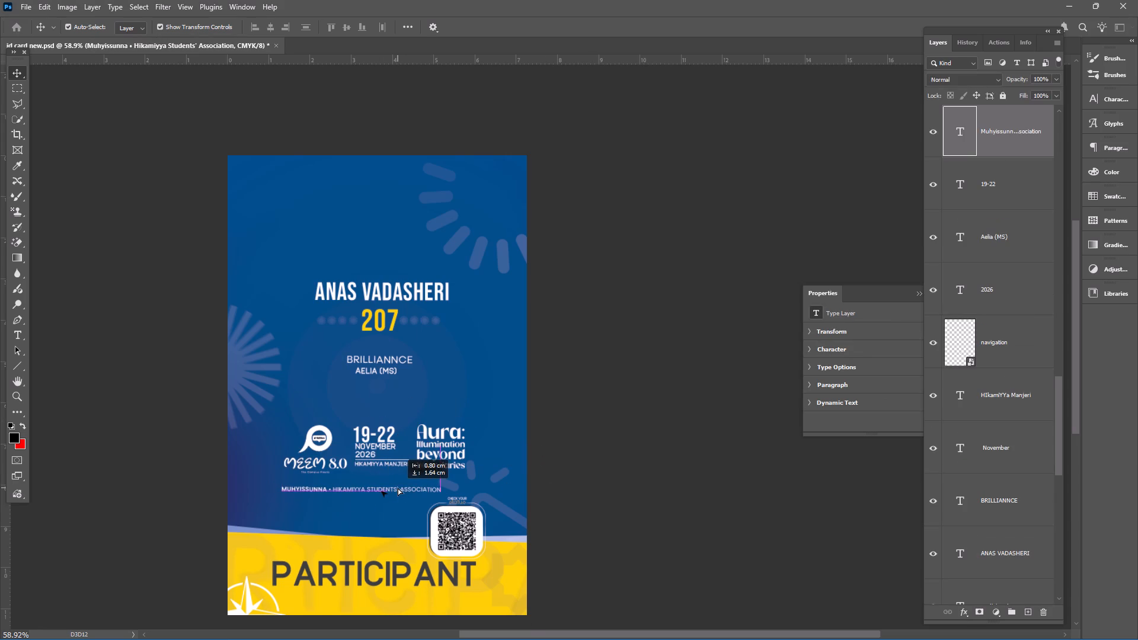
{"action": "left_click_drag", "start_coordinate": [398, 488], "coordinate": [377, 510]}
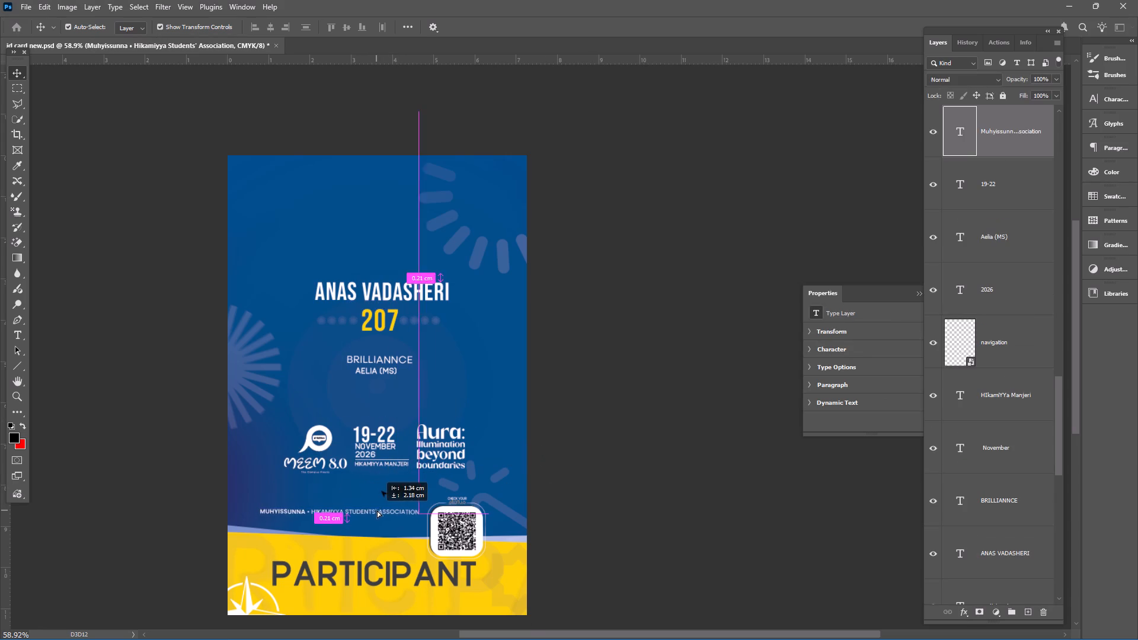
{"action": "left_click_drag", "start_coordinate": [377, 510], "coordinate": [375, 509]}
{"action": "left_click", "coordinate": [588, 510]}
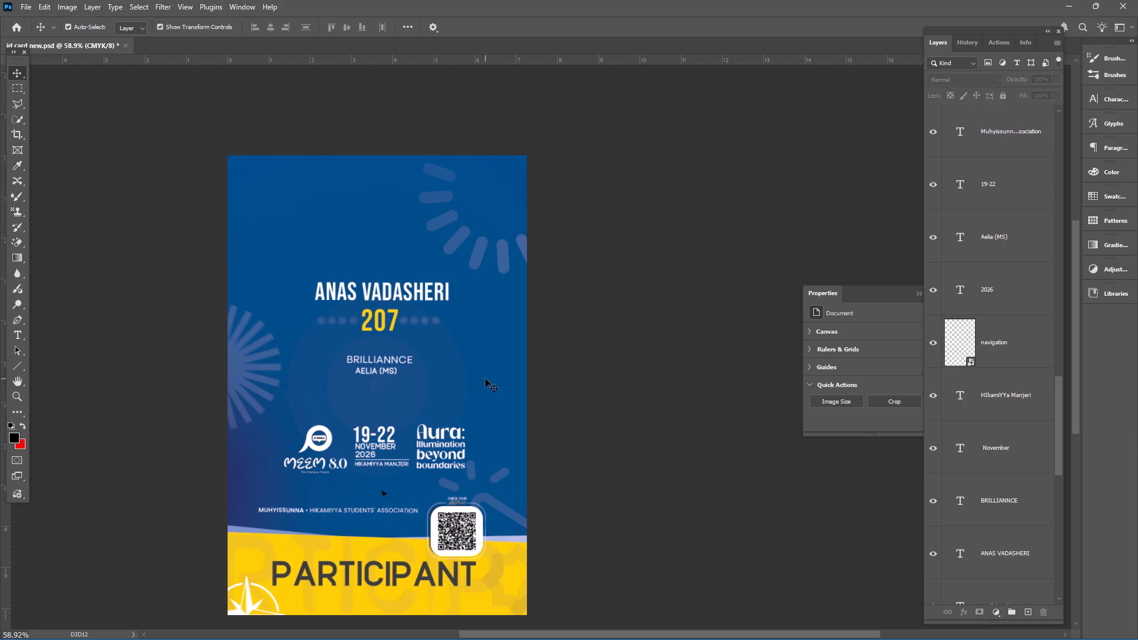
Move the participant's name, number, institution text, loading ring and most of the dotted row slightly down together.
{"action": "left_click_drag", "start_coordinate": [300, 268], "coordinate": [410, 357]}
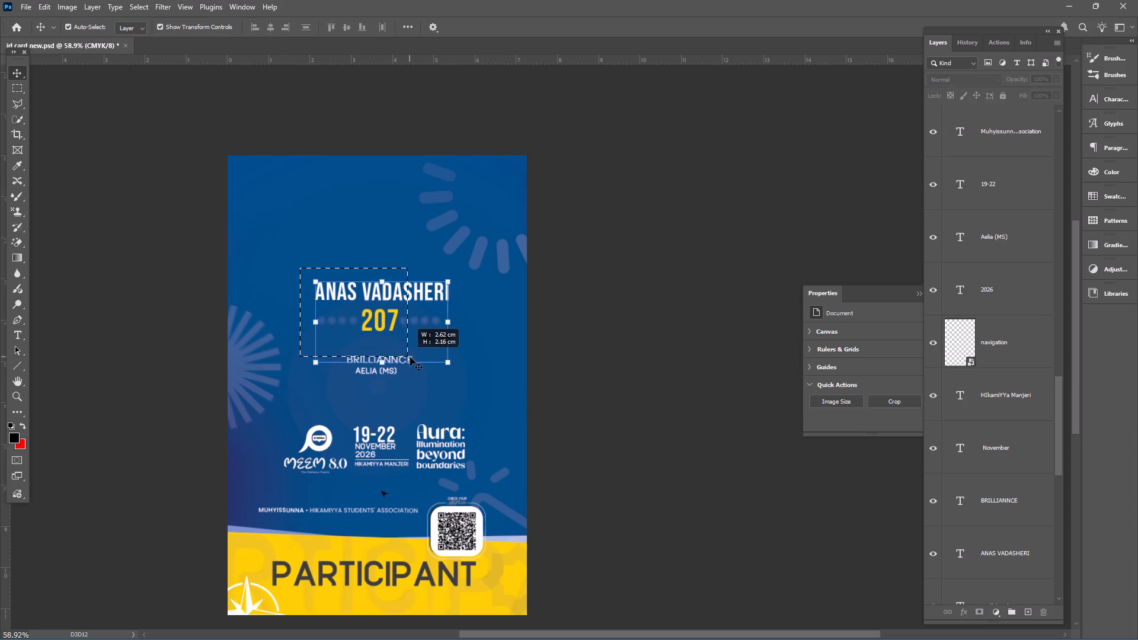
{"action": "left_click_drag", "start_coordinate": [410, 357], "coordinate": [429, 380]}
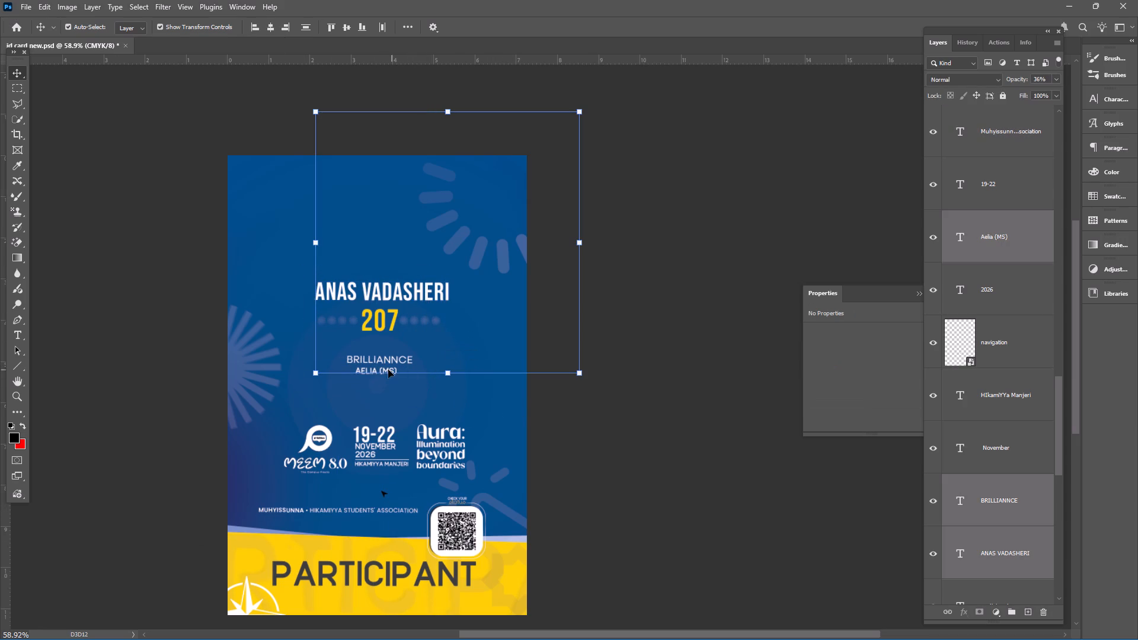
{"action": "left_click_drag", "start_coordinate": [384, 369], "coordinate": [382, 377]}
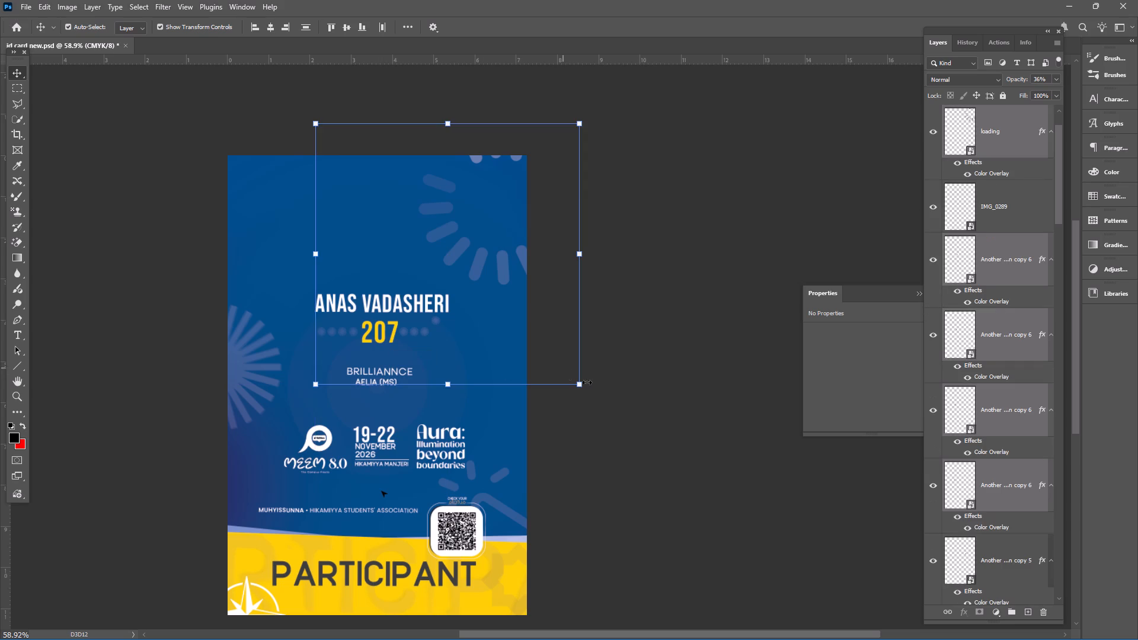
{"action": "left_click", "coordinate": [643, 453]}
Shrink the loading ring in the card's top-right corner to 21.77% scale and rotate it to about -28.67°.
{"action": "left_click", "coordinate": [487, 261]}
{"action": "left_click", "coordinate": [477, 265]}
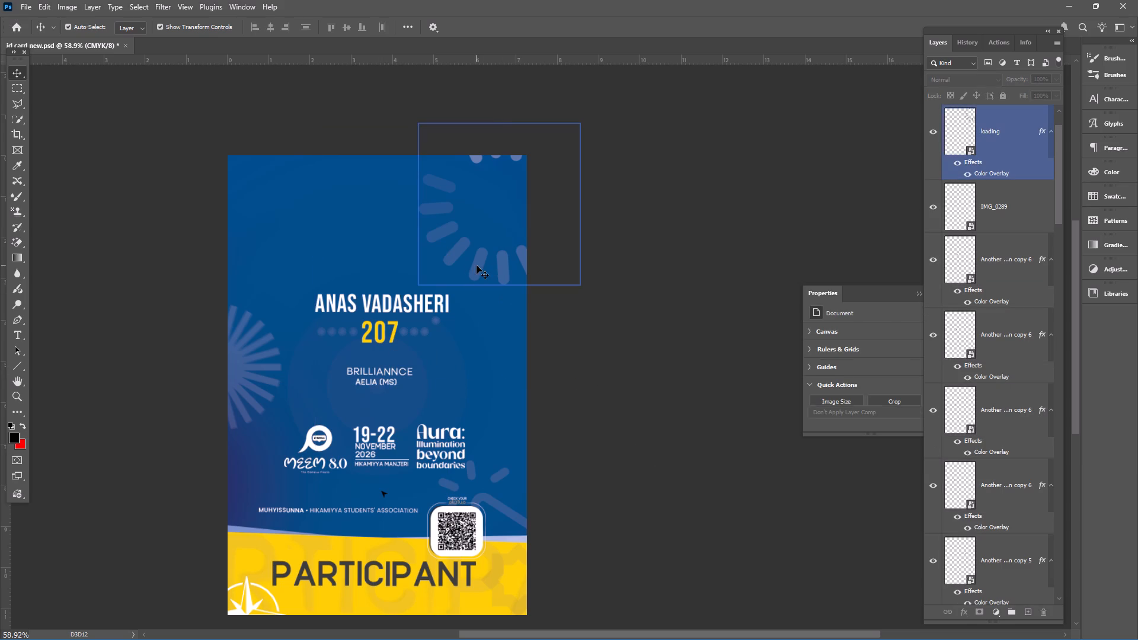
{"action": "left_click_drag", "start_coordinate": [417, 284], "coordinate": [452, 255]}
{"action": "left_click_drag", "start_coordinate": [430, 244], "coordinate": [454, 212]}
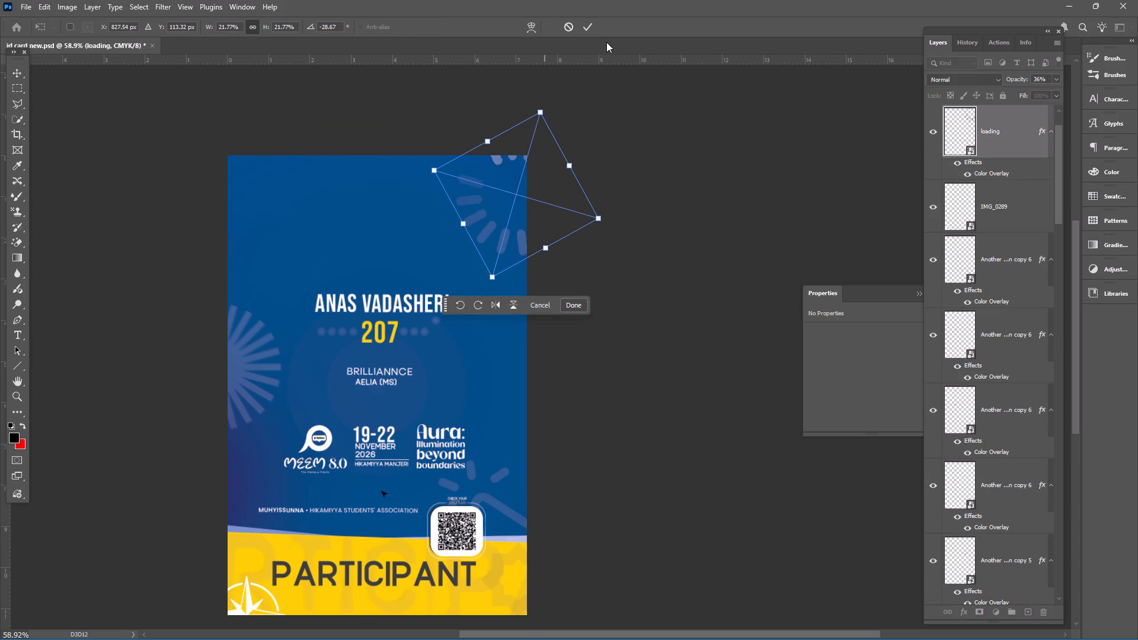
{"action": "left_click", "coordinate": [589, 32]}
{"action": "left_click", "coordinate": [615, 168]}
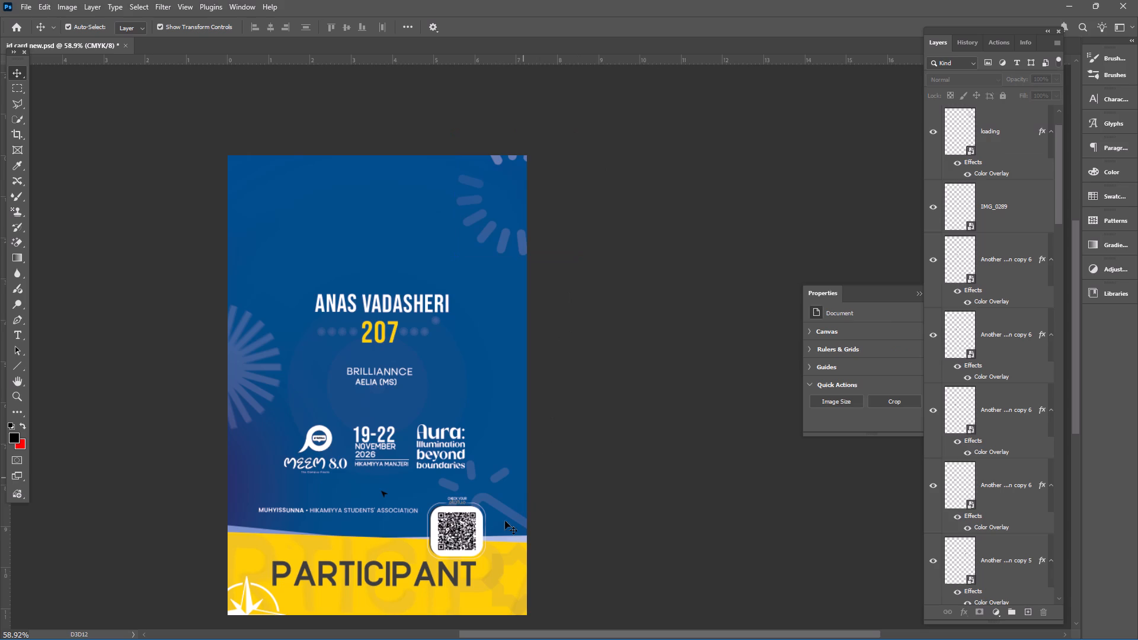
Place the dotted line image IMG_0295 from Downloads as an embedded object across the card at 5.53% scale.
{"action": "scroll", "coordinate": [567, 503], "scroll_direction": "down", "scroll_amount": 3}
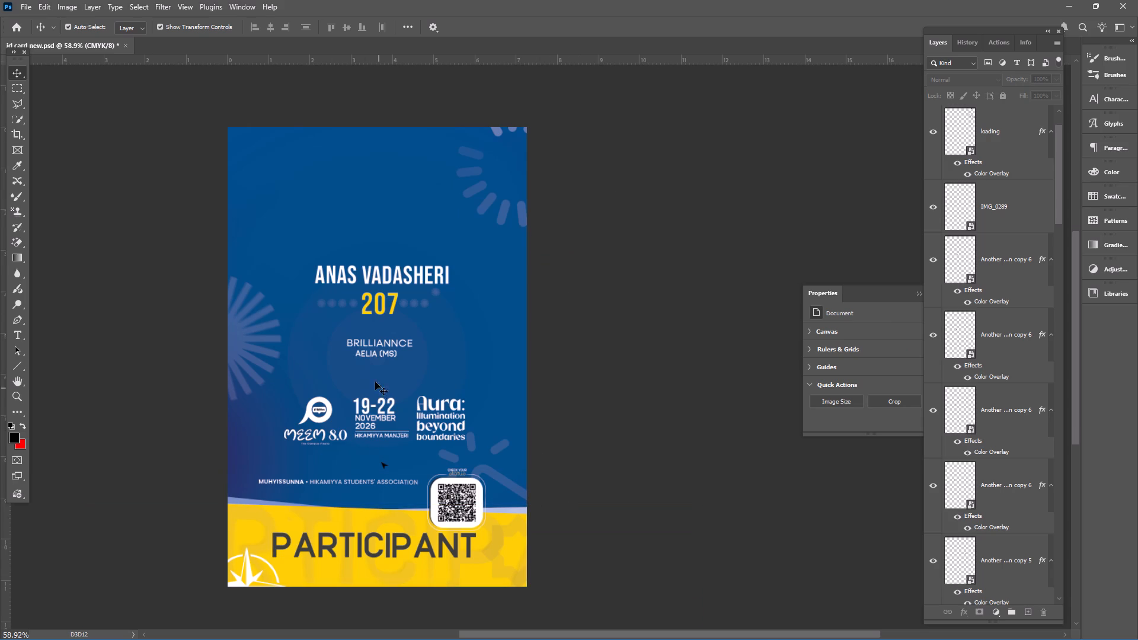
{"action": "left_click", "coordinate": [18, 1]}
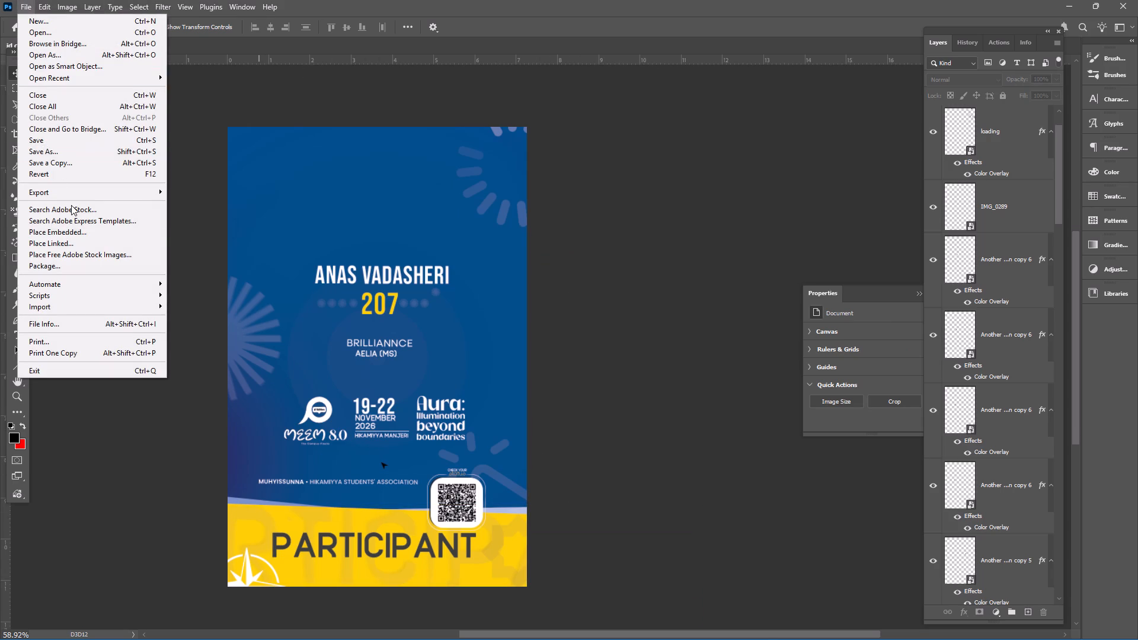
{"action": "left_click", "coordinate": [75, 229]}
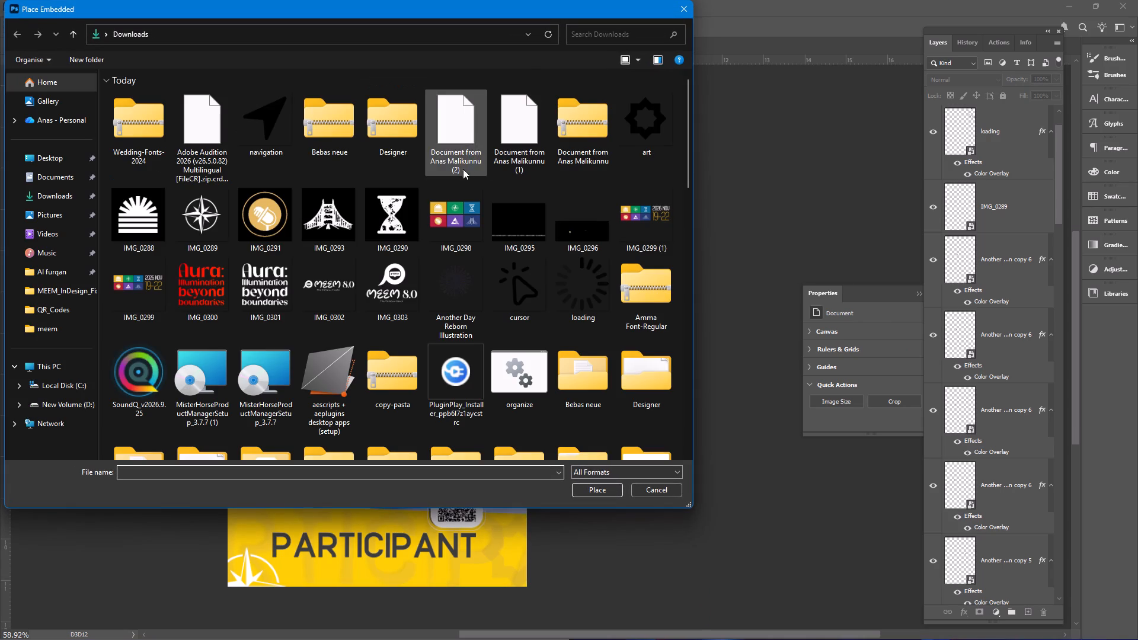
{"action": "left_click", "coordinate": [530, 235]}
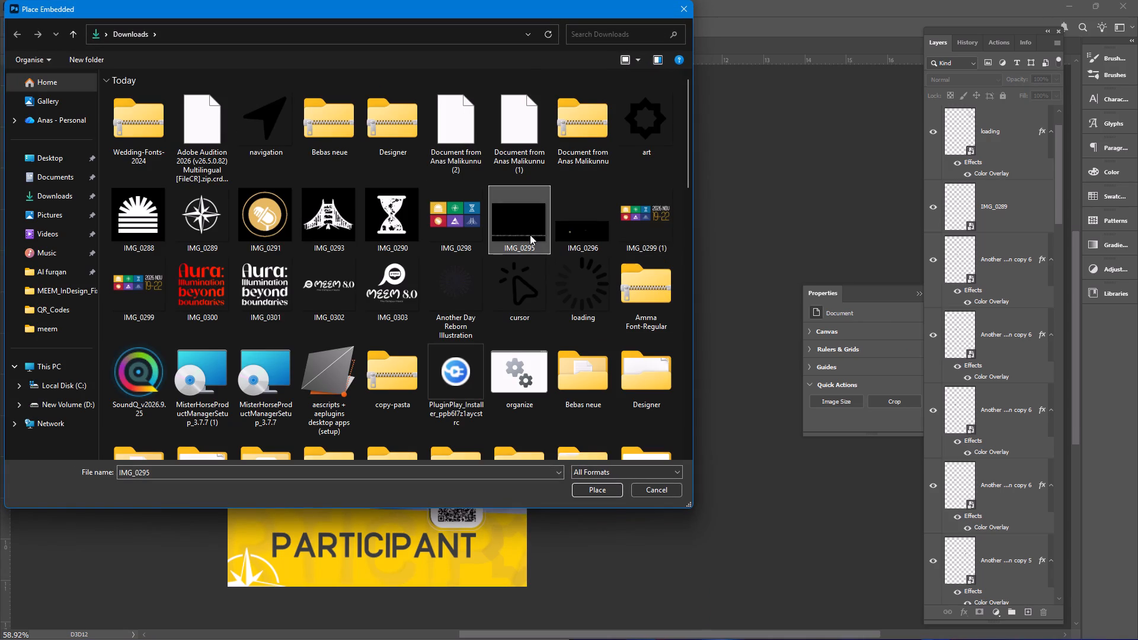
{"action": "left_click", "coordinate": [530, 235]}
{"action": "double_click", "coordinate": [530, 234]}
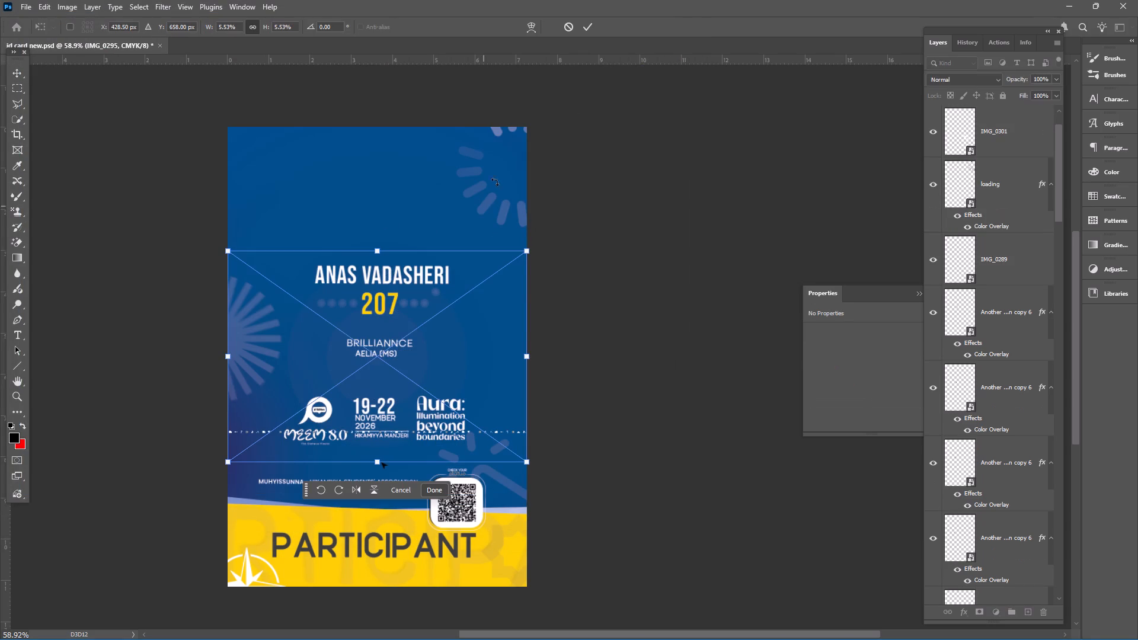
{"action": "left_click", "coordinate": [586, 25]}
{"action": "left_click", "coordinate": [688, 226]}
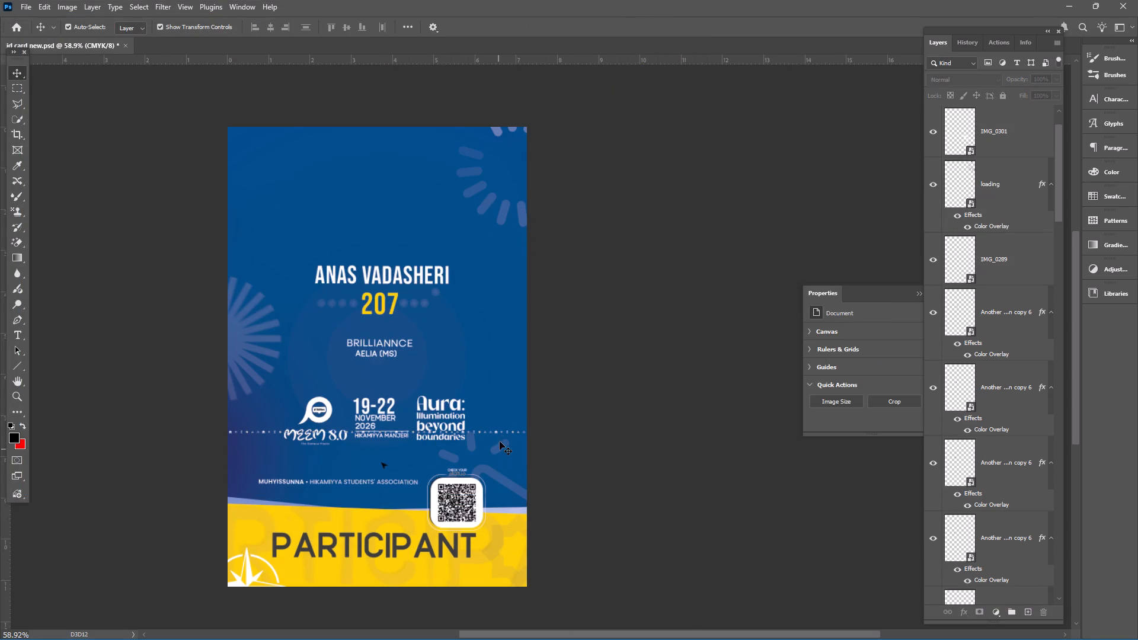
Move the dotted icon strip IMG_0295 down from the event logos to about X 0.75 cm, Y 8.71 cm, beneath the association line.
{"action": "left_click", "coordinate": [502, 431]}
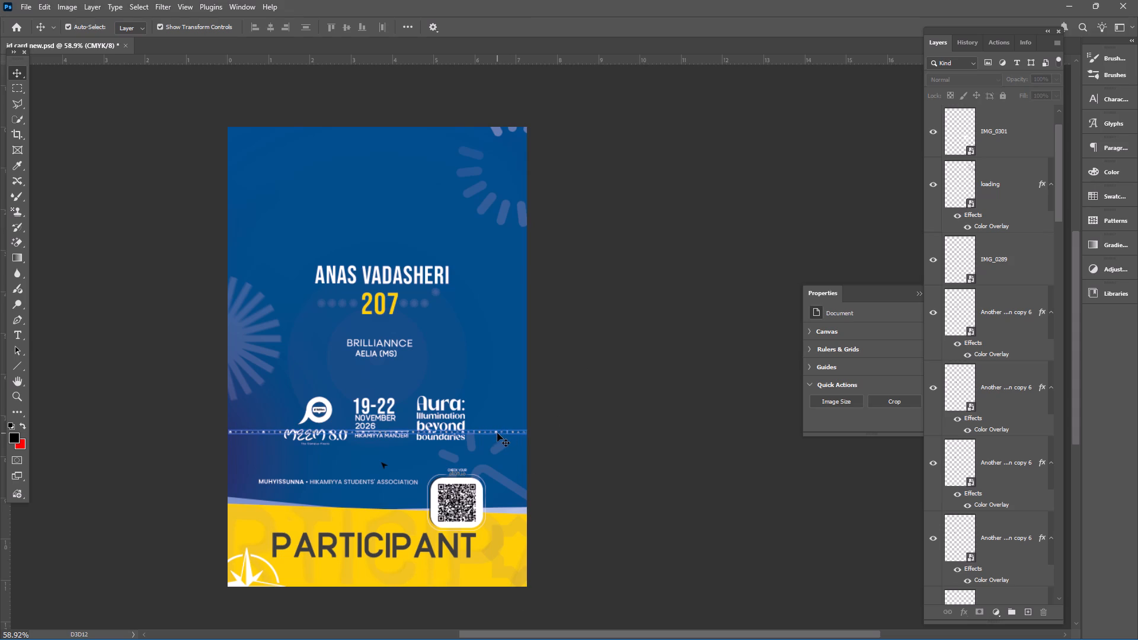
{"action": "left_click", "coordinate": [496, 431]}
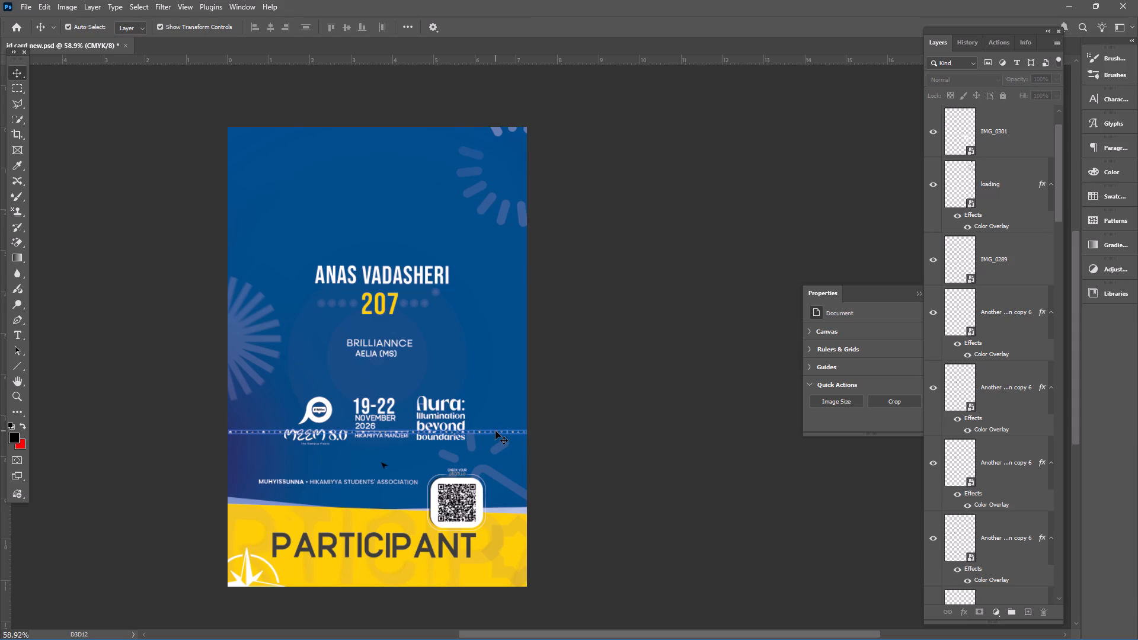
{"action": "left_click", "coordinate": [495, 433]}
{"action": "left_click_drag", "start_coordinate": [495, 433], "coordinate": [499, 427]}
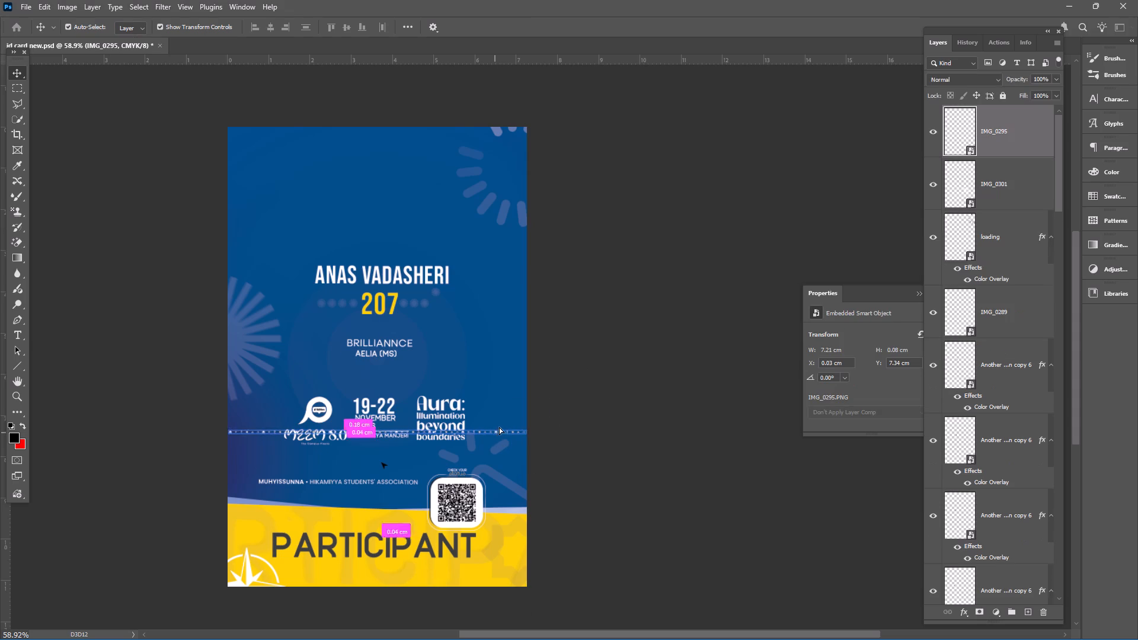
{"action": "left_click_drag", "start_coordinate": [499, 427], "coordinate": [501, 152]}
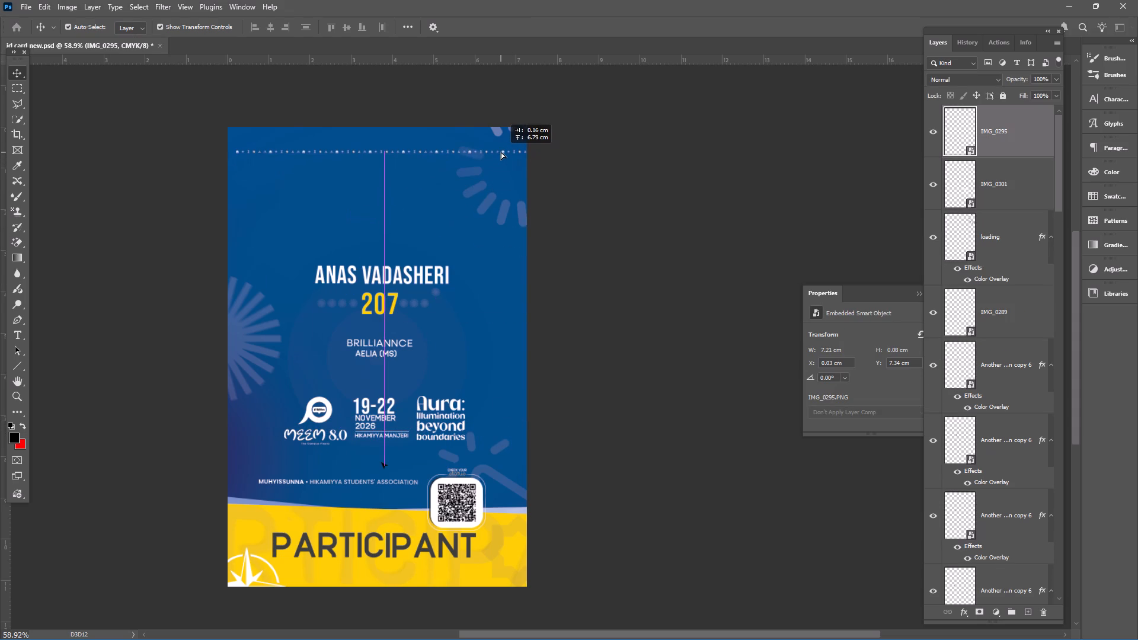
{"action": "left_click_drag", "start_coordinate": [501, 152], "coordinate": [485, 470]}
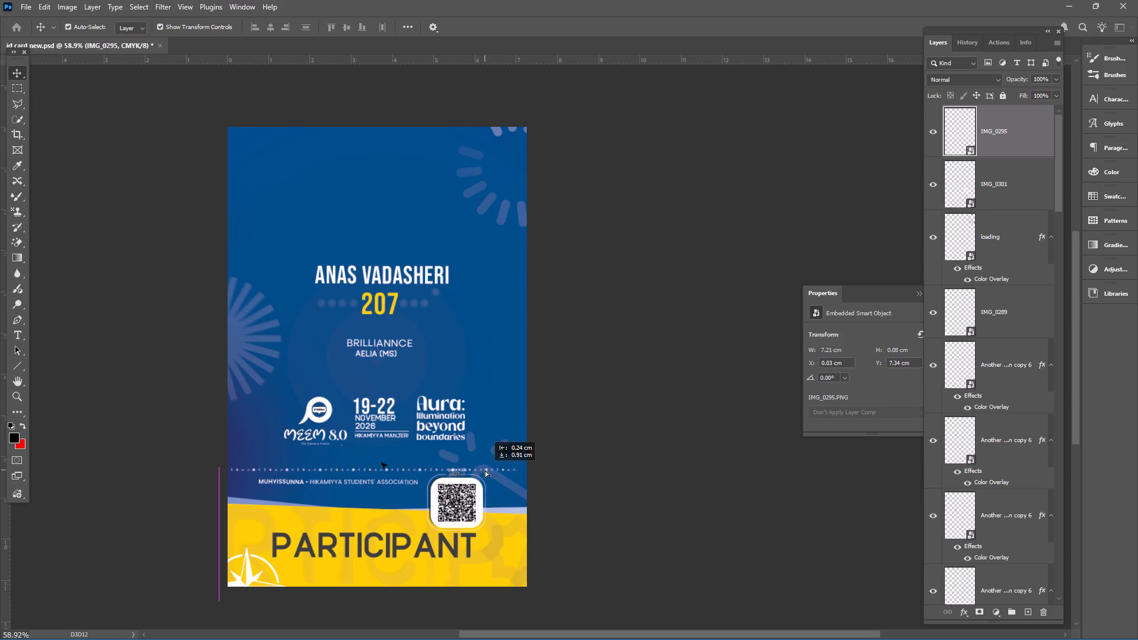
{"action": "left_click_drag", "start_coordinate": [485, 470], "coordinate": [484, 525]}
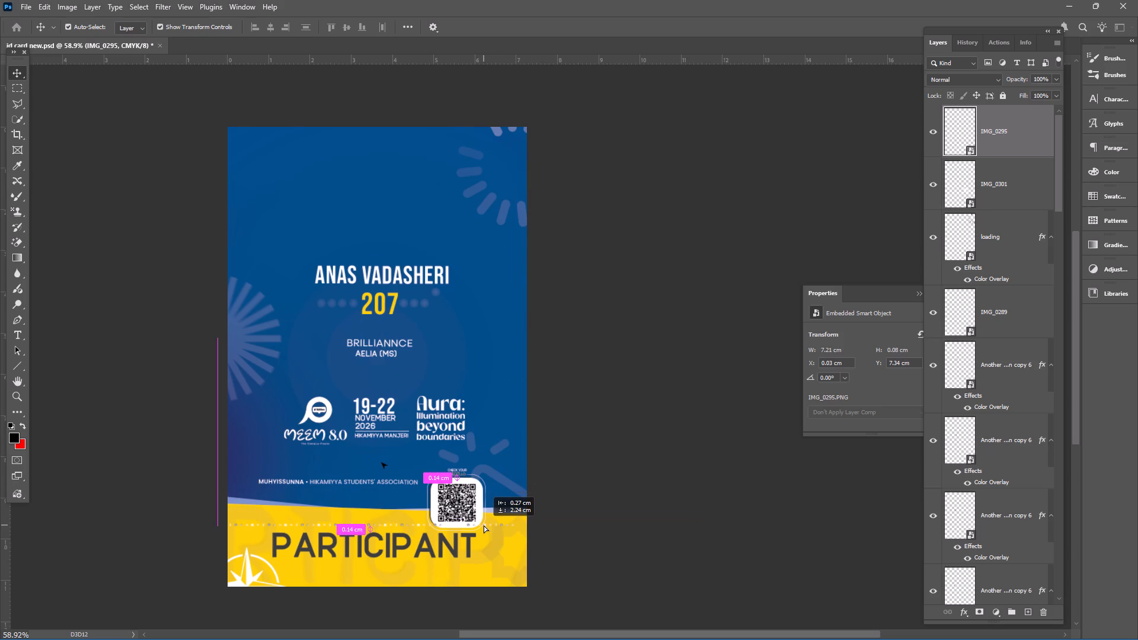
{"action": "left_click_drag", "start_coordinate": [484, 525], "coordinate": [492, 585]}
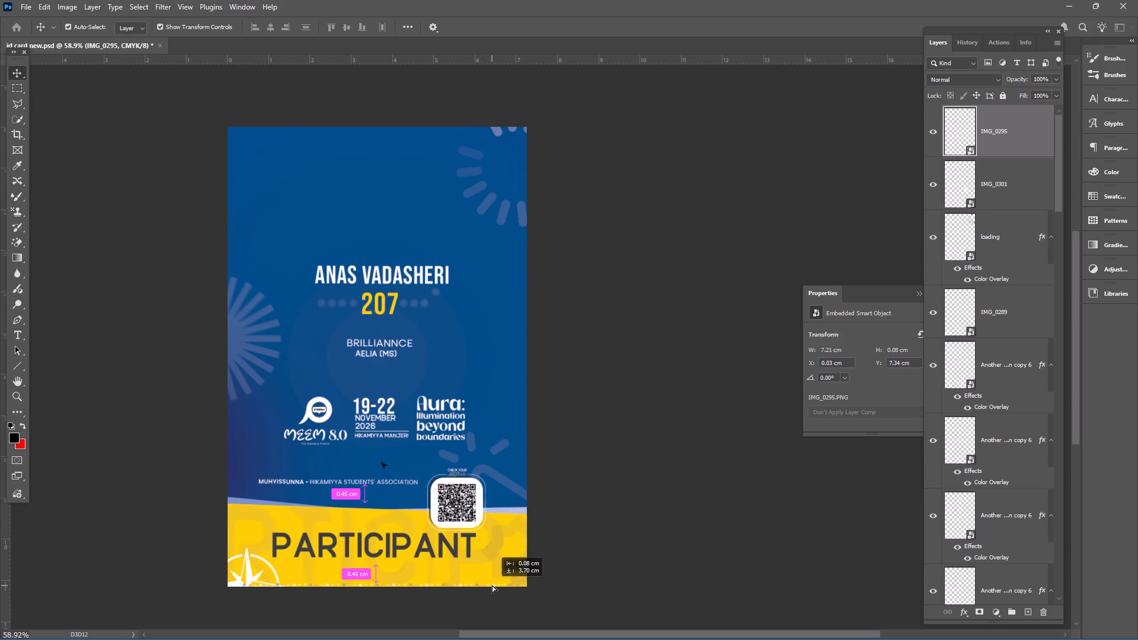
{"action": "left_click_drag", "start_coordinate": [492, 585], "coordinate": [526, 487]}
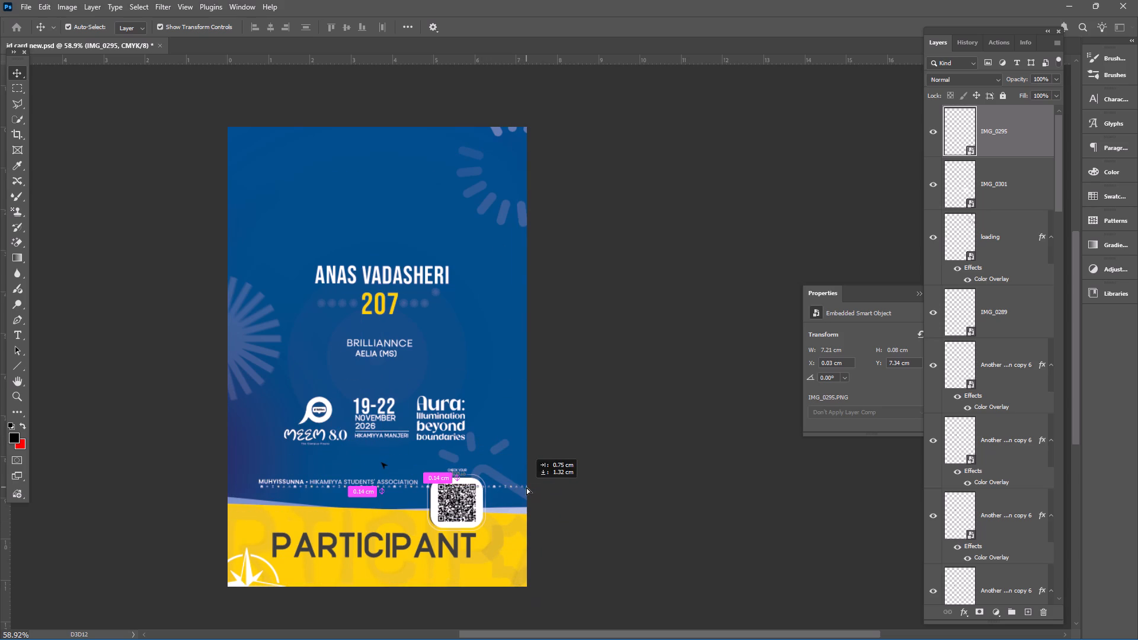
{"action": "left_click_drag", "start_coordinate": [526, 487], "coordinate": [525, 489]}
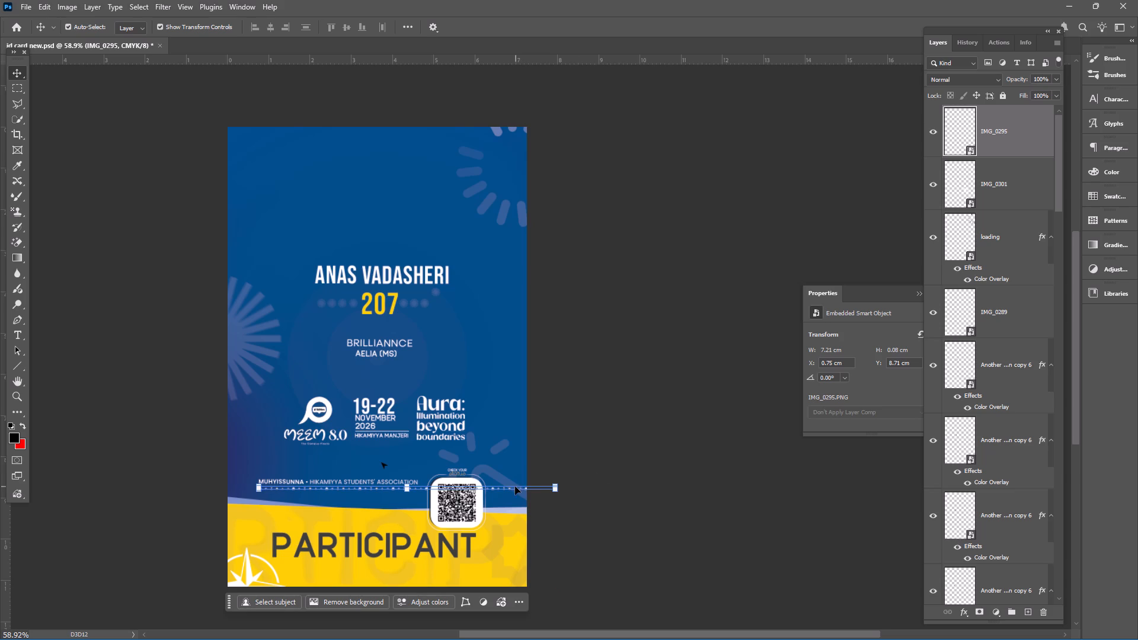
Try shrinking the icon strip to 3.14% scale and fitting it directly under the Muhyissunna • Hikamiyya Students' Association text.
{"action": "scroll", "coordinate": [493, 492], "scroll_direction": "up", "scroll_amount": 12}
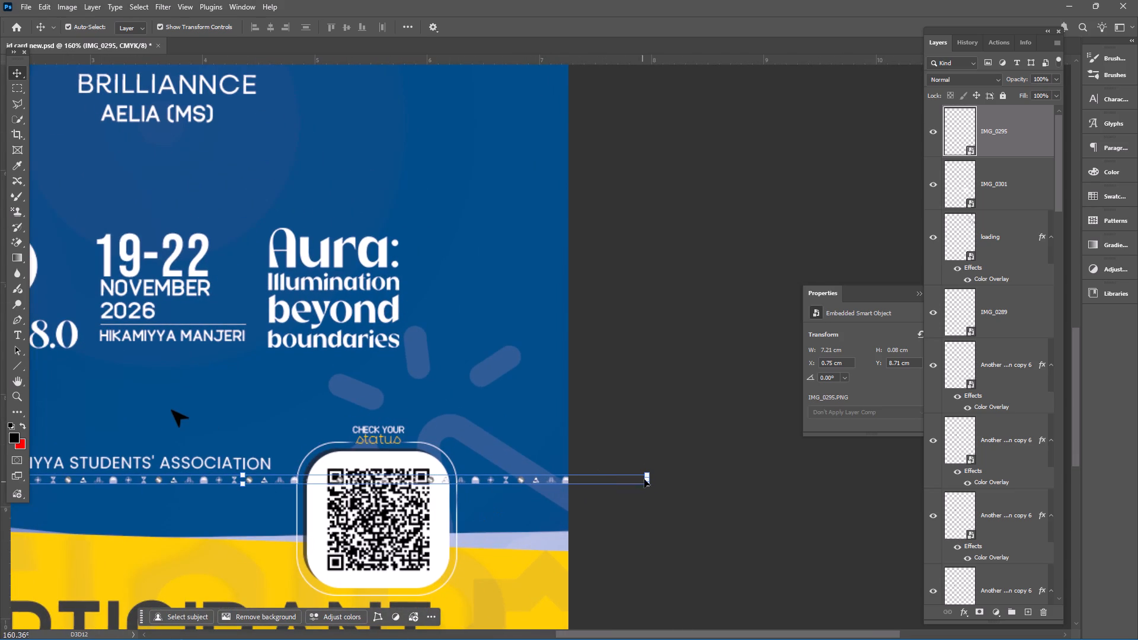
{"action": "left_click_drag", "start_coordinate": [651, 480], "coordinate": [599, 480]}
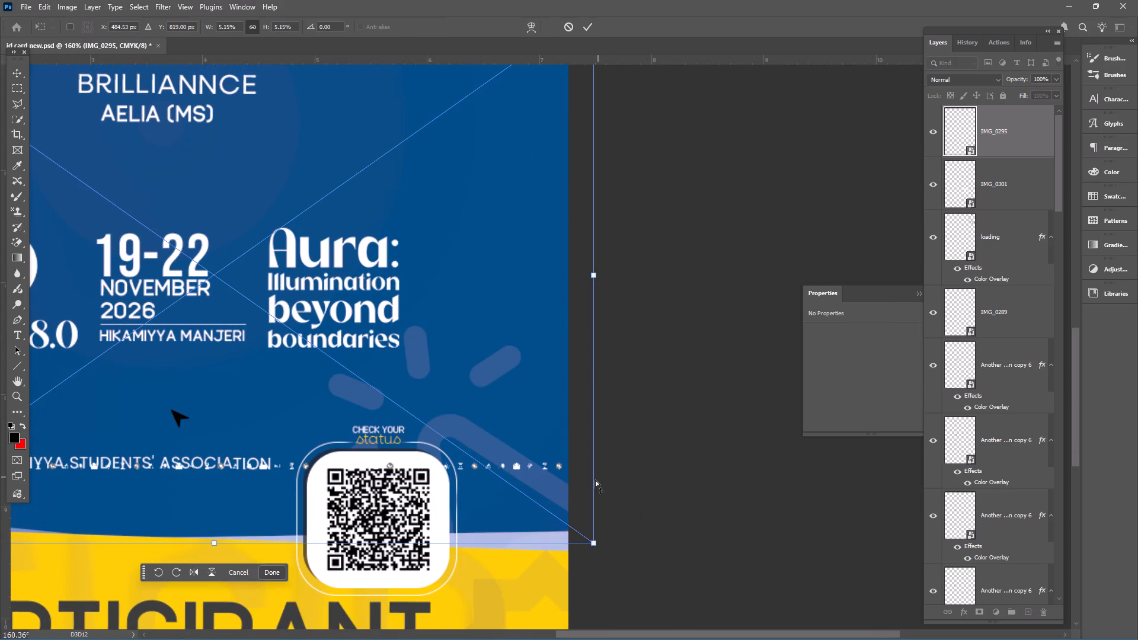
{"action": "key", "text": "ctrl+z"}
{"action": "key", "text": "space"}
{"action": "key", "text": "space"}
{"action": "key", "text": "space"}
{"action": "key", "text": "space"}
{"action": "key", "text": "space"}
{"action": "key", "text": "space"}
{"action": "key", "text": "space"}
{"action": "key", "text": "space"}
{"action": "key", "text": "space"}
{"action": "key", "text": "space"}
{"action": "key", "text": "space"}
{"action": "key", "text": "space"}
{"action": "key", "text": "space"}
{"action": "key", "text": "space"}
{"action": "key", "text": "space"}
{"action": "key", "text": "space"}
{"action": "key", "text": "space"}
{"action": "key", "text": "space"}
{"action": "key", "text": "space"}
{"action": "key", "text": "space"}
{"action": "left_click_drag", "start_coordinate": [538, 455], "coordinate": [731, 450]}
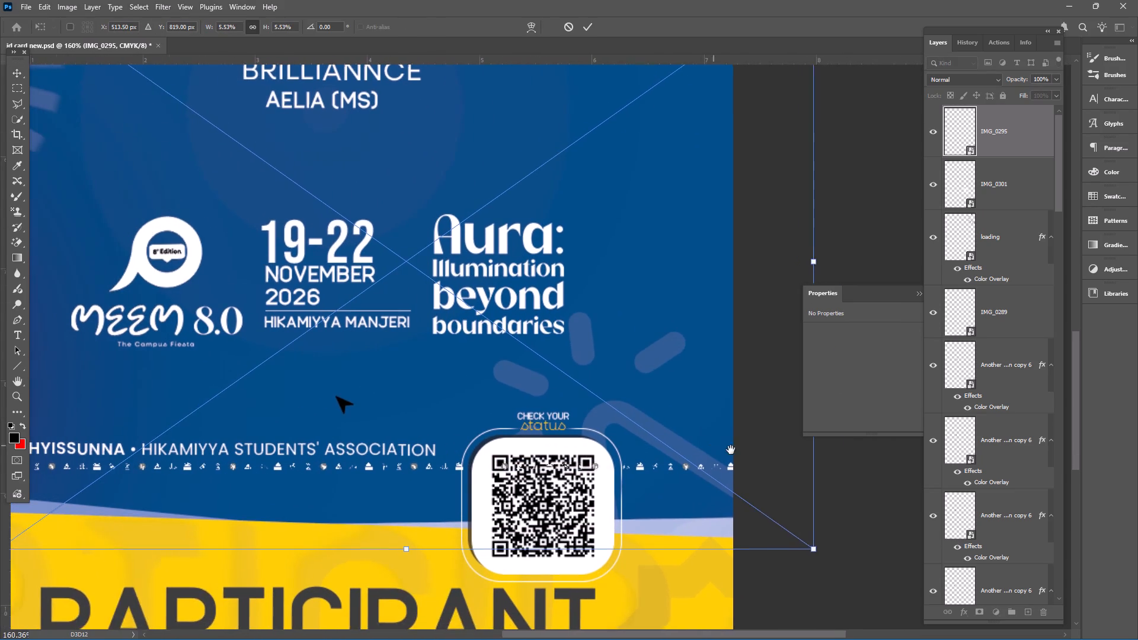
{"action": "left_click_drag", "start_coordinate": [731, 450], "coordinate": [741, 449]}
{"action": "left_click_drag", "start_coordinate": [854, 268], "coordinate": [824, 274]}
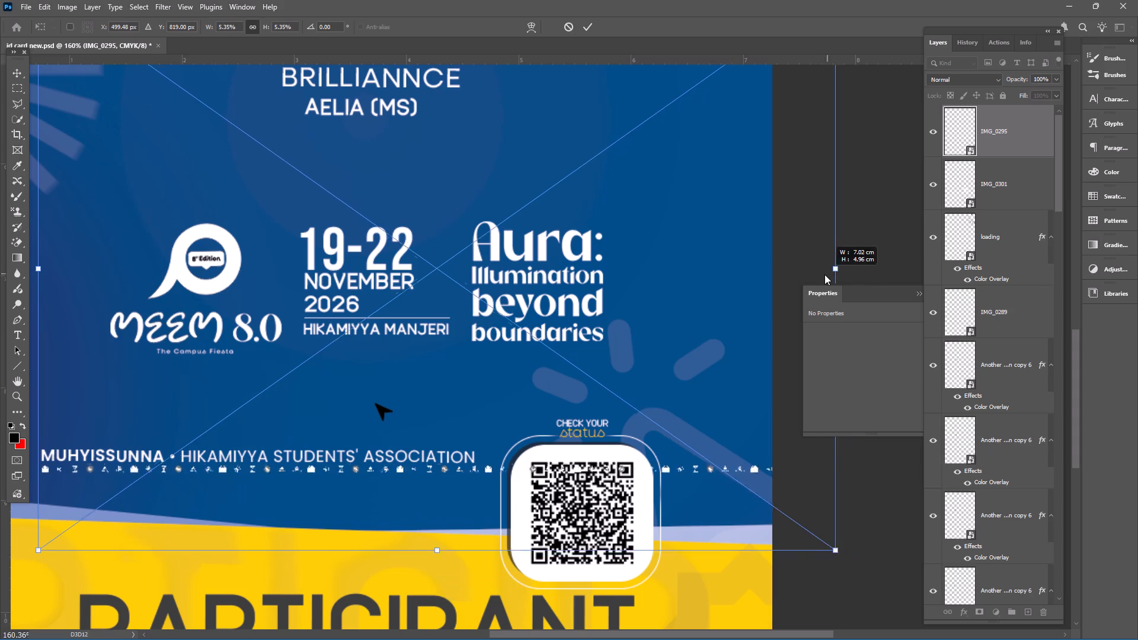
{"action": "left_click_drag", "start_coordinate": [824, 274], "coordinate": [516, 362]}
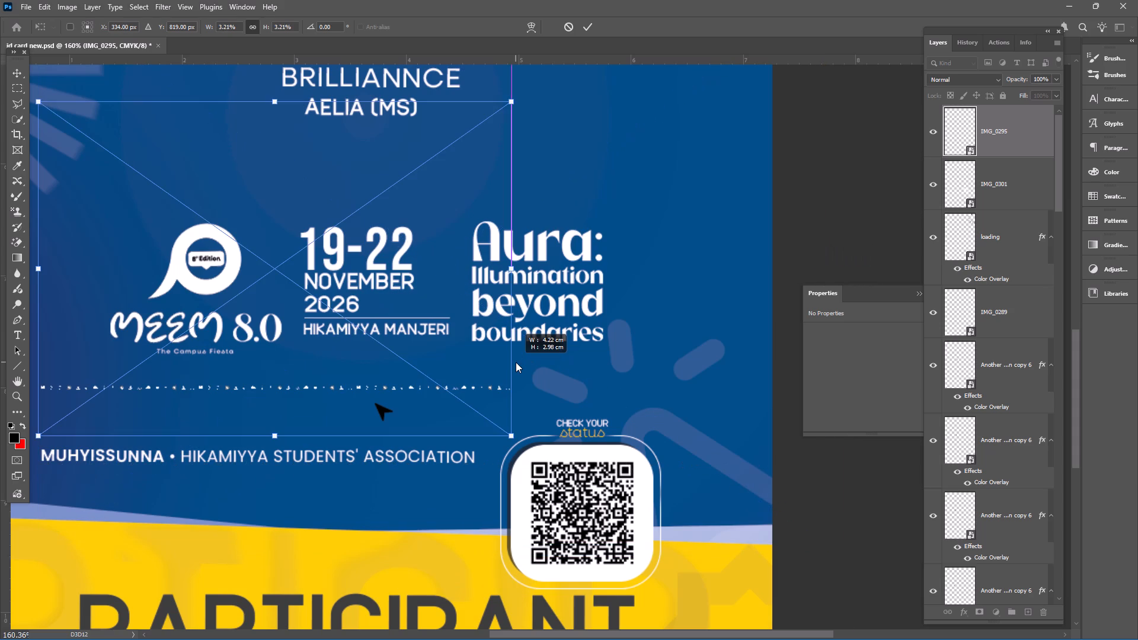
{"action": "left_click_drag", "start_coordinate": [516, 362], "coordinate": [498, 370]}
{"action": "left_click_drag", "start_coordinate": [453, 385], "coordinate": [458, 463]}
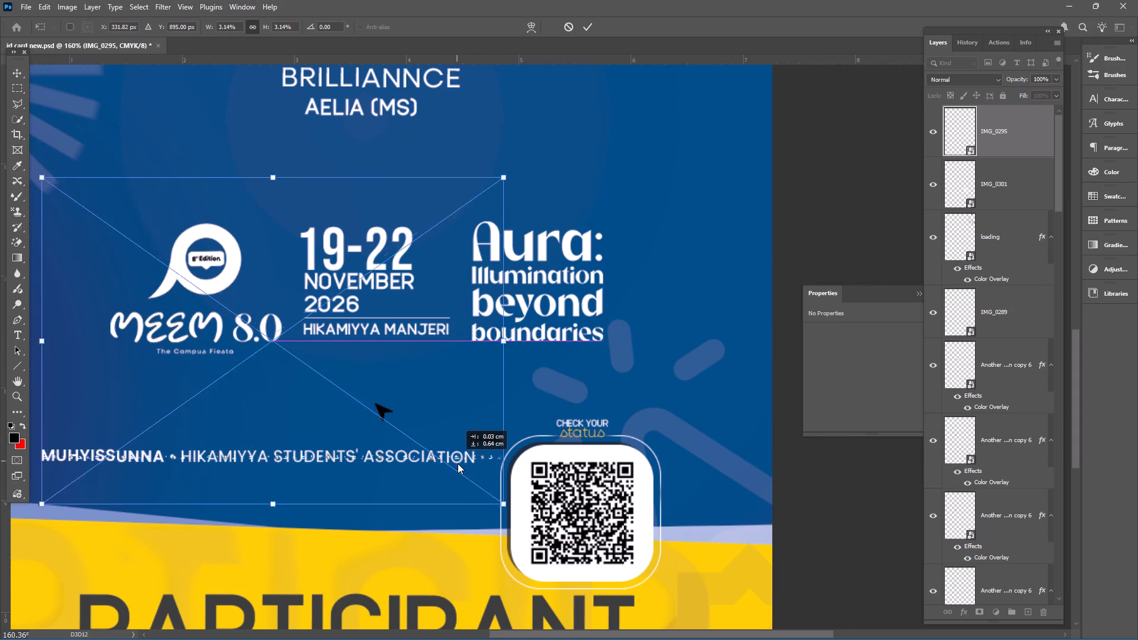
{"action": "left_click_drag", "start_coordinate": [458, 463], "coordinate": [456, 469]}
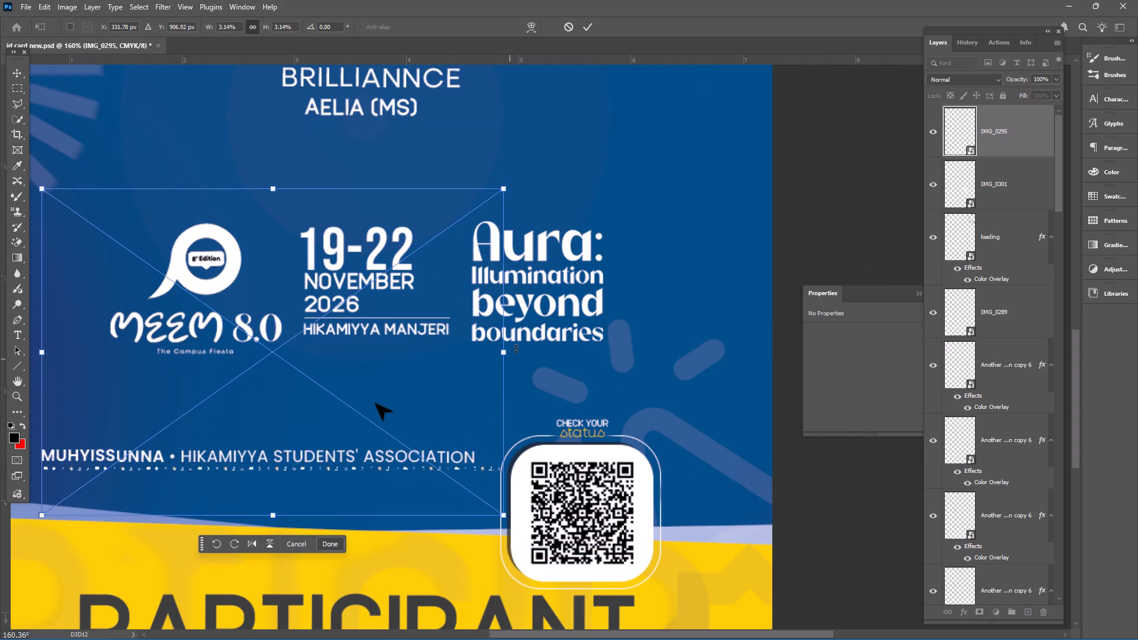
Scale the icon strip to about 5.77% so it spans the card's full width, sitting just above the yellow band and behind the QR code.
{"action": "left_click_drag", "start_coordinate": [509, 351], "coordinate": [806, 325]}
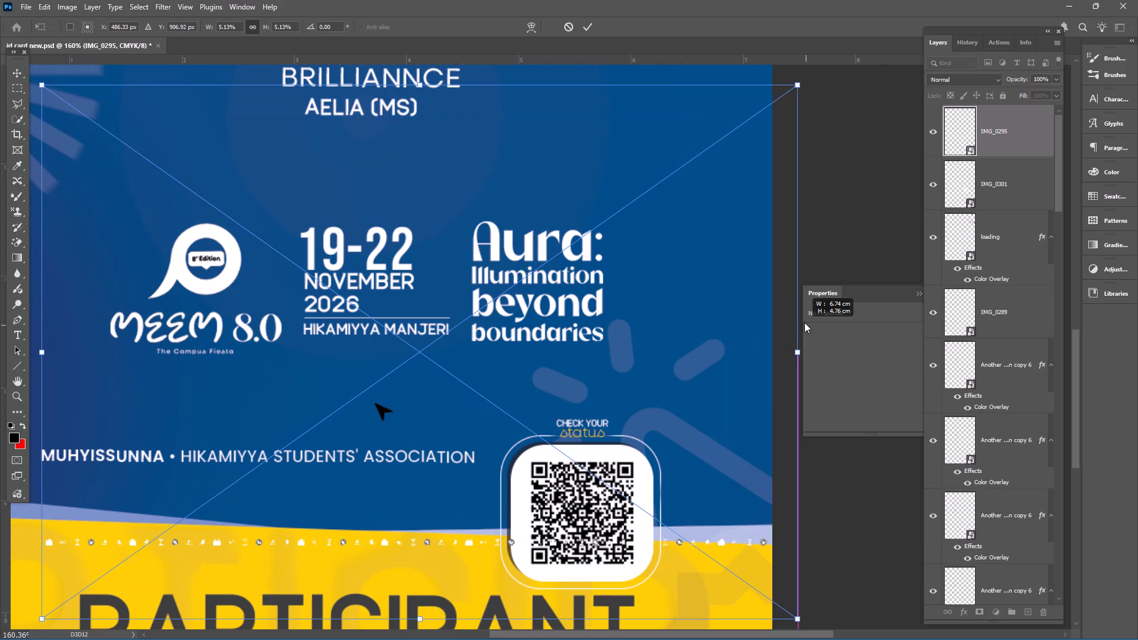
{"action": "left_click_drag", "start_coordinate": [746, 543], "coordinate": [728, 492]}
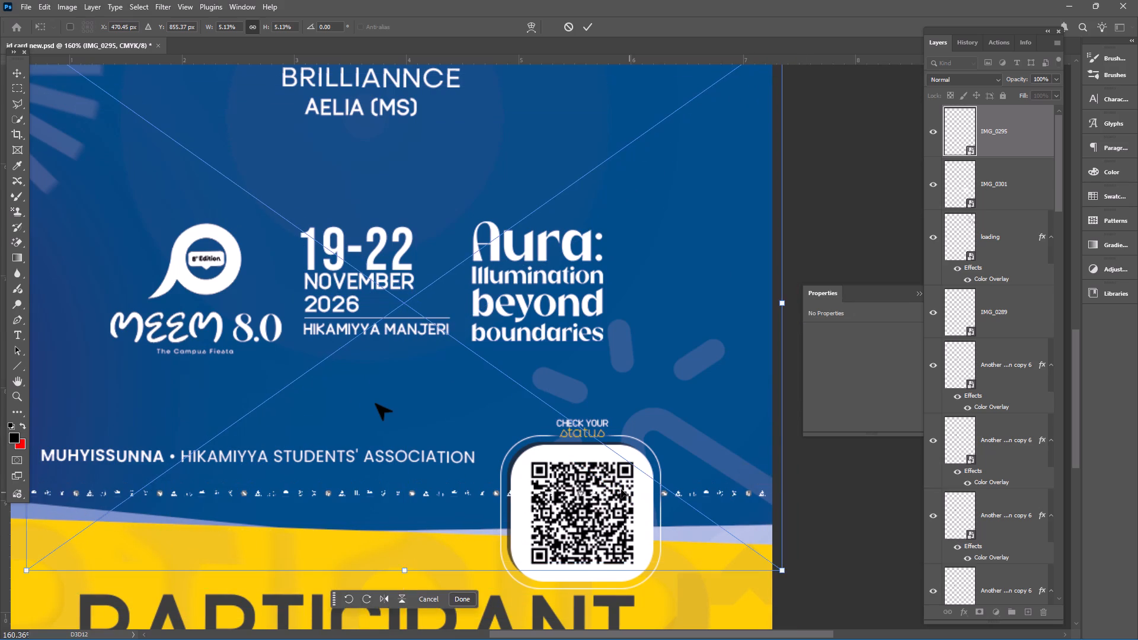
{"action": "key", "text": "space"}
{"action": "key", "text": "space"}
{"action": "key", "text": "space"}
{"action": "key", "text": "space"}
{"action": "key", "text": "space"}
{"action": "left_click_drag", "start_coordinate": [597, 481], "coordinate": [775, 466]}
{"action": "left_click_drag", "start_coordinate": [497, 484], "coordinate": [395, 484]}
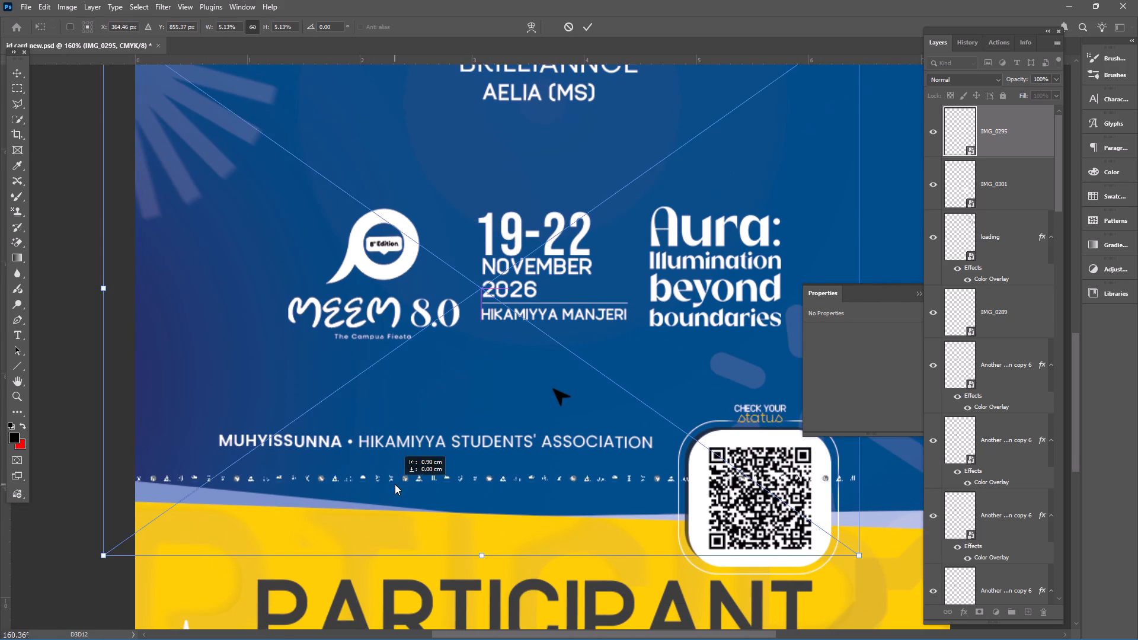
{"action": "left_click_drag", "start_coordinate": [395, 484], "coordinate": [419, 472]}
{"action": "key", "text": "space"}
{"action": "key", "text": "space"}
{"action": "key", "text": "space"}
{"action": "key", "text": "space"}
{"action": "key", "text": "space"}
{"action": "key", "text": "space"}
{"action": "key", "text": "space"}
{"action": "key", "text": "space"}
{"action": "key", "text": "space"}
{"action": "key", "text": "space"}
{"action": "key", "text": "space"}
{"action": "key", "text": "space"}
{"action": "left_click_drag", "start_coordinate": [546, 475], "coordinate": [319, 468]}
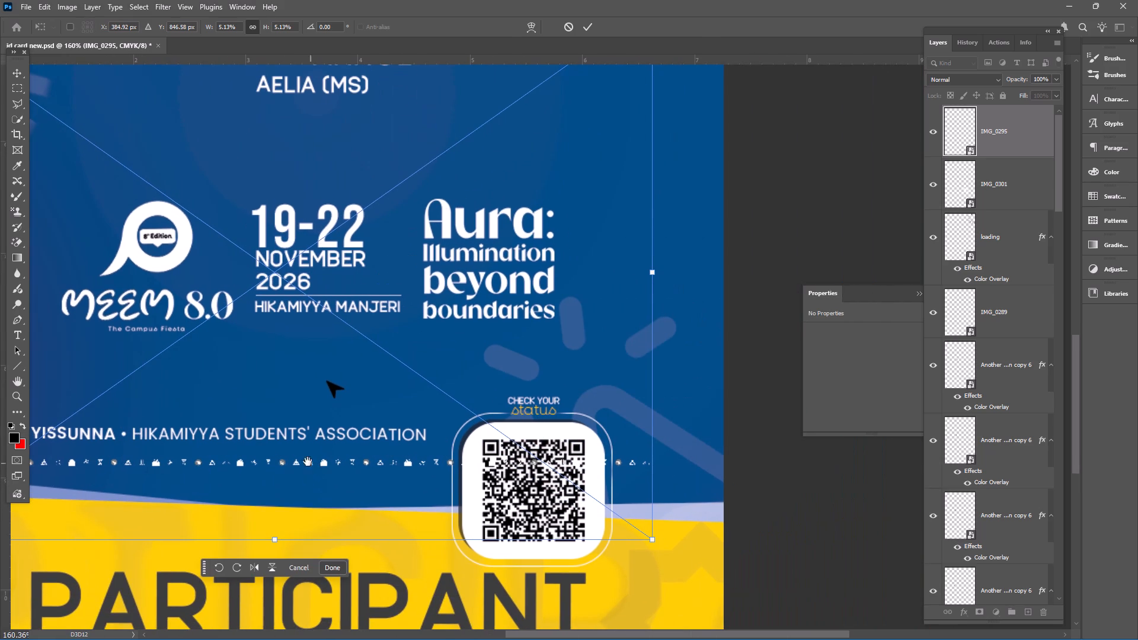
{"action": "left_click_drag", "start_coordinate": [658, 275], "coordinate": [744, 275]}
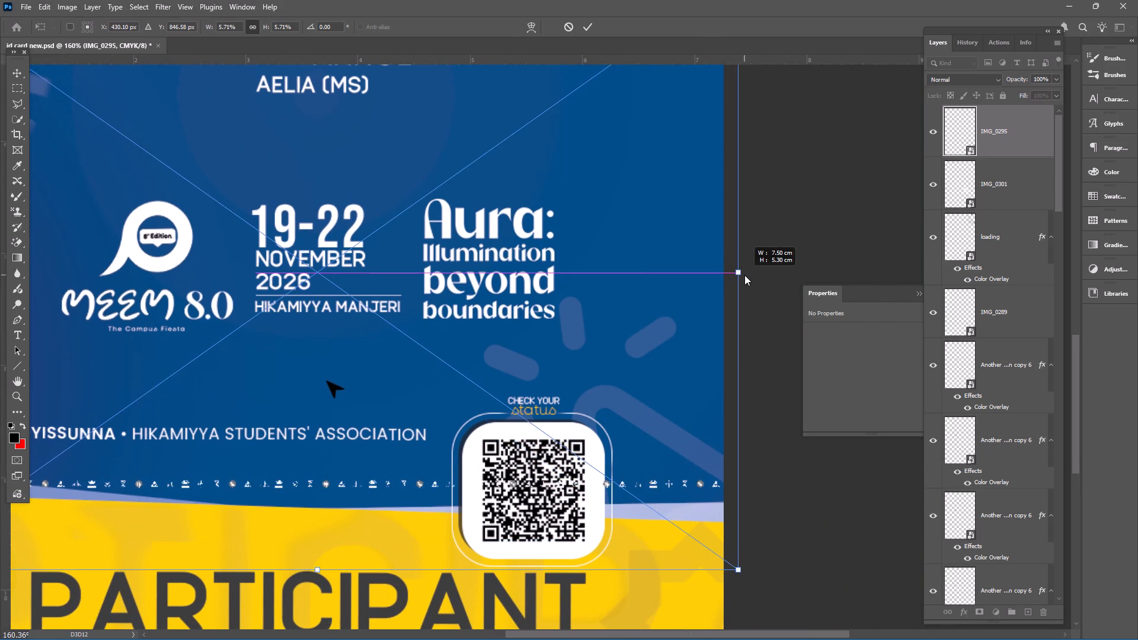
{"action": "left_click_drag", "start_coordinate": [744, 275], "coordinate": [749, 277]}
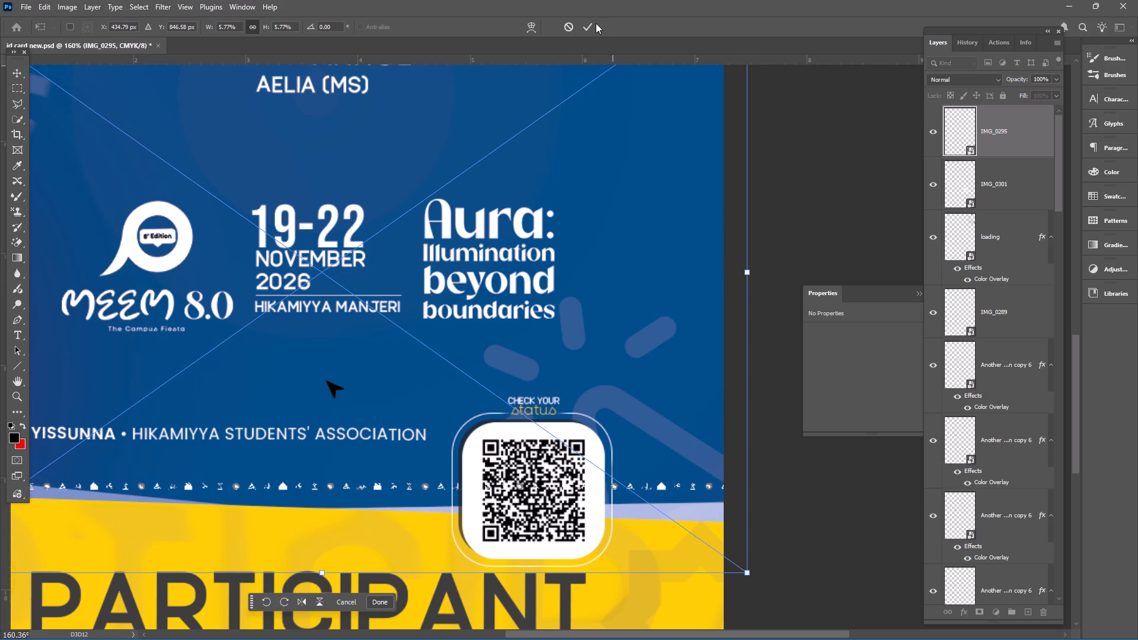
{"action": "left_click", "coordinate": [592, 23]}
{"action": "left_click", "coordinate": [830, 175]}
Examine the icon strip up close and check how it sits within the whole card layout.
{"action": "key", "text": "space"}
{"action": "key", "text": "space"}
{"action": "key", "text": "space"}
{"action": "key", "text": "space"}
{"action": "key", "text": "space"}
{"action": "key", "text": "space"}
{"action": "key", "text": "space"}
{"action": "key", "text": "space"}
{"action": "key", "text": "space"}
{"action": "key", "text": "space"}
{"action": "key", "text": "space"}
{"action": "scroll", "coordinate": [431, 364], "scroll_direction": "down", "scroll_amount": 10}
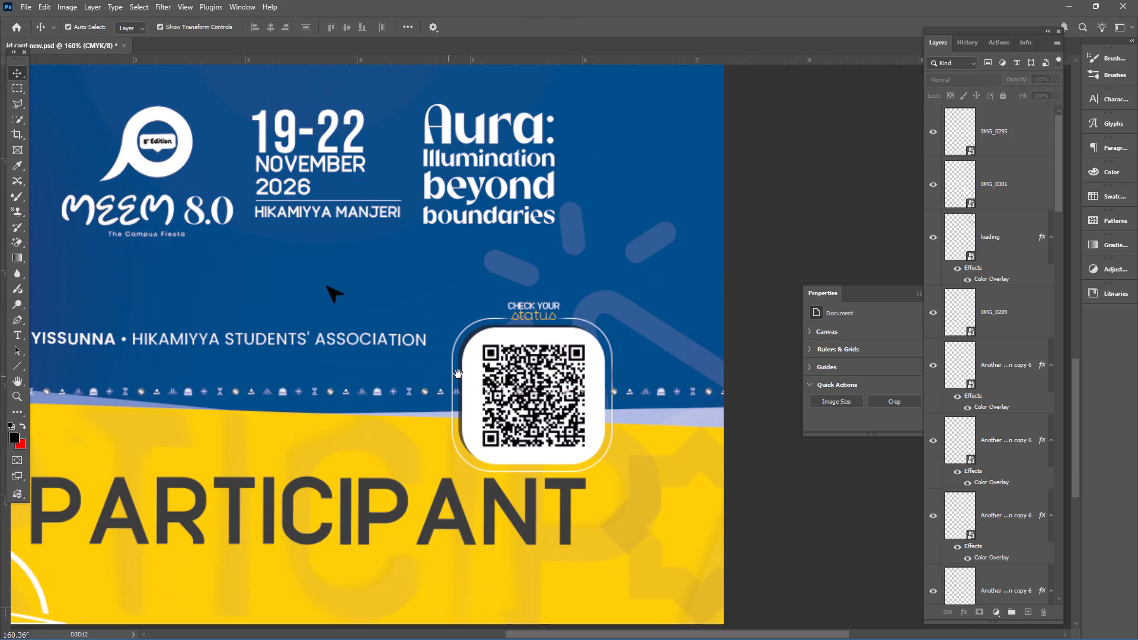
{"action": "left_click", "coordinate": [842, 186]}
{"action": "scroll", "coordinate": [467, 343], "scroll_direction": "down", "scroll_amount": 10, "text": "alt"}
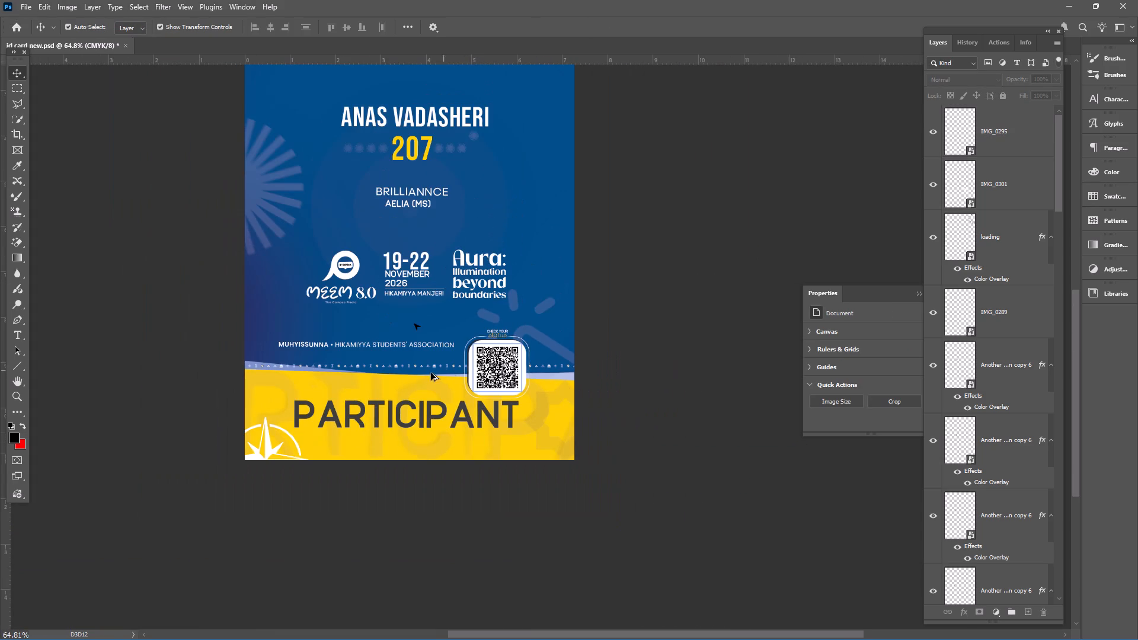
{"action": "scroll", "coordinate": [389, 373], "scroll_direction": "up", "scroll_amount": 20, "text": "alt"}
{"action": "scroll", "coordinate": [389, 373], "scroll_direction": "up", "scroll_amount": 7, "text": "alt"}
{"action": "scroll", "coordinate": [502, 326], "scroll_direction": "down", "scroll_amount": 2, "text": "alt"}
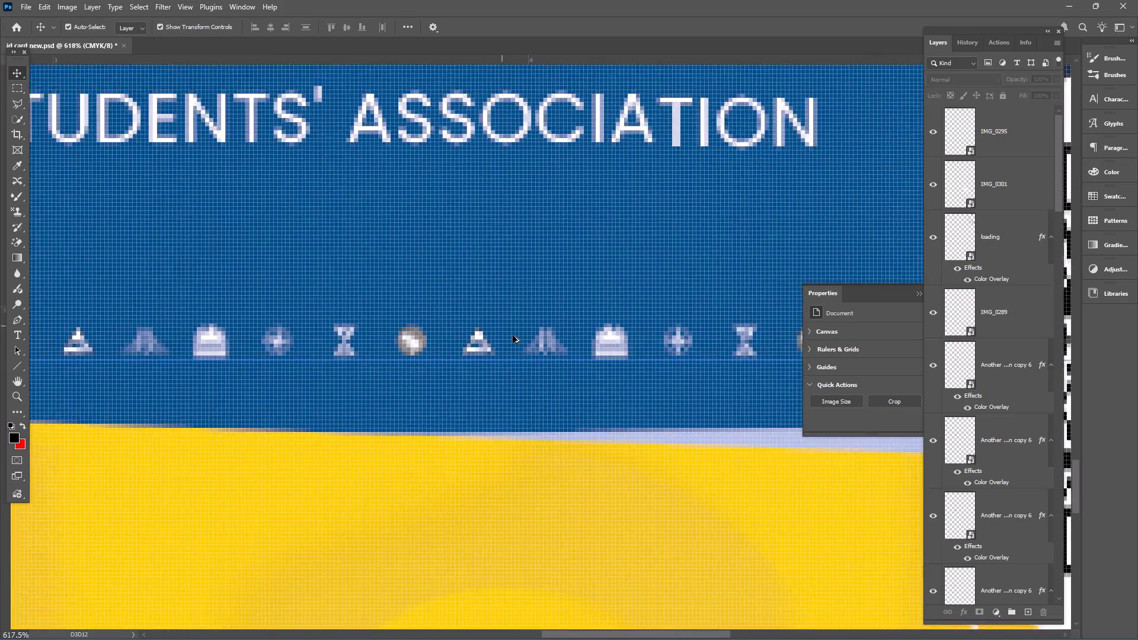
{"action": "scroll", "coordinate": [513, 335], "scroll_direction": "down", "scroll_amount": 20, "text": "alt"}
{"action": "scroll", "coordinate": [513, 335], "scroll_direction": "down", "scroll_amount": 18, "text": "alt"}
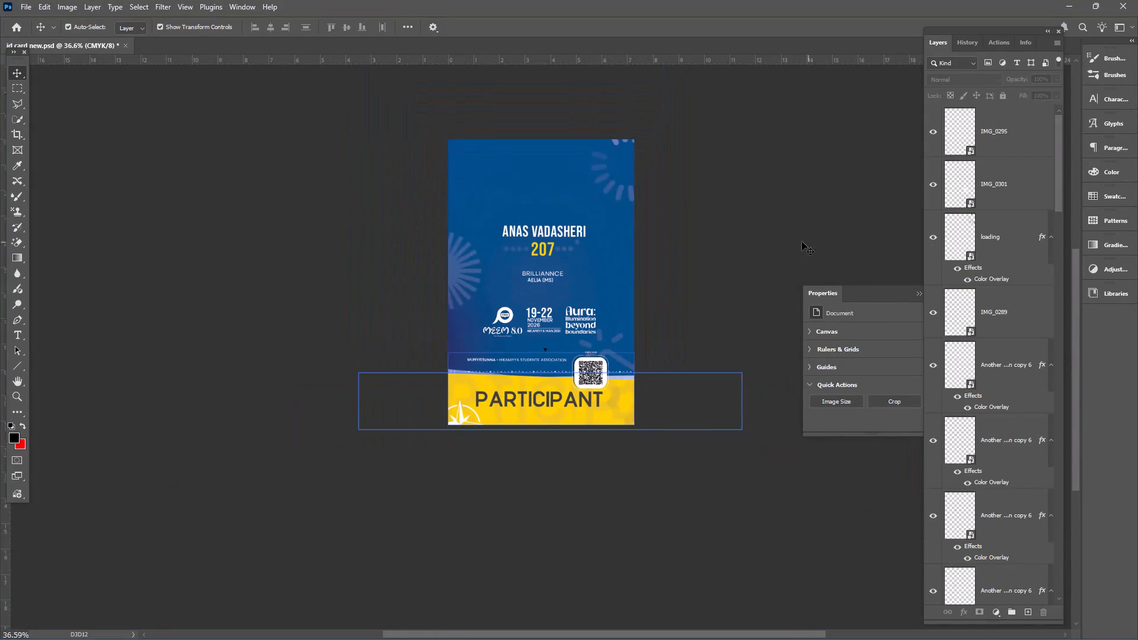
Save the id card new Photoshop document with nothing selected.
{"action": "left_click", "coordinate": [798, 241]}
{"action": "key", "text": "ctrl+s"}
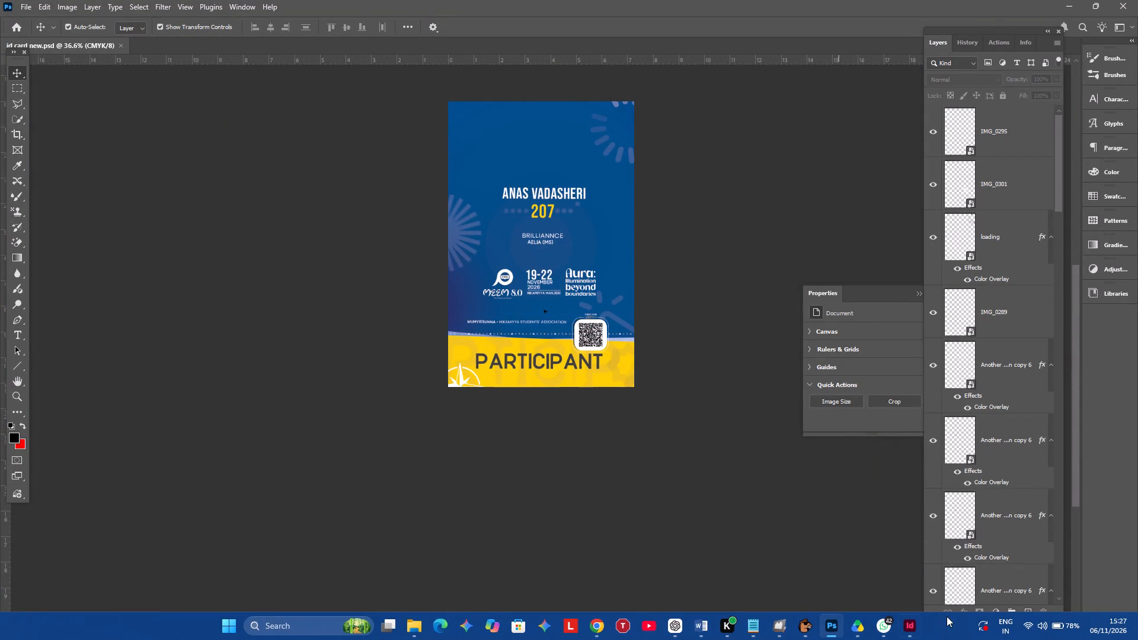
Switch to InDesign and choose the id card new Photoshop file from the Desktop's meem folder as the file to place.
{"action": "left_click", "coordinate": [909, 635]}
{"action": "left_click", "coordinate": [792, 409]}
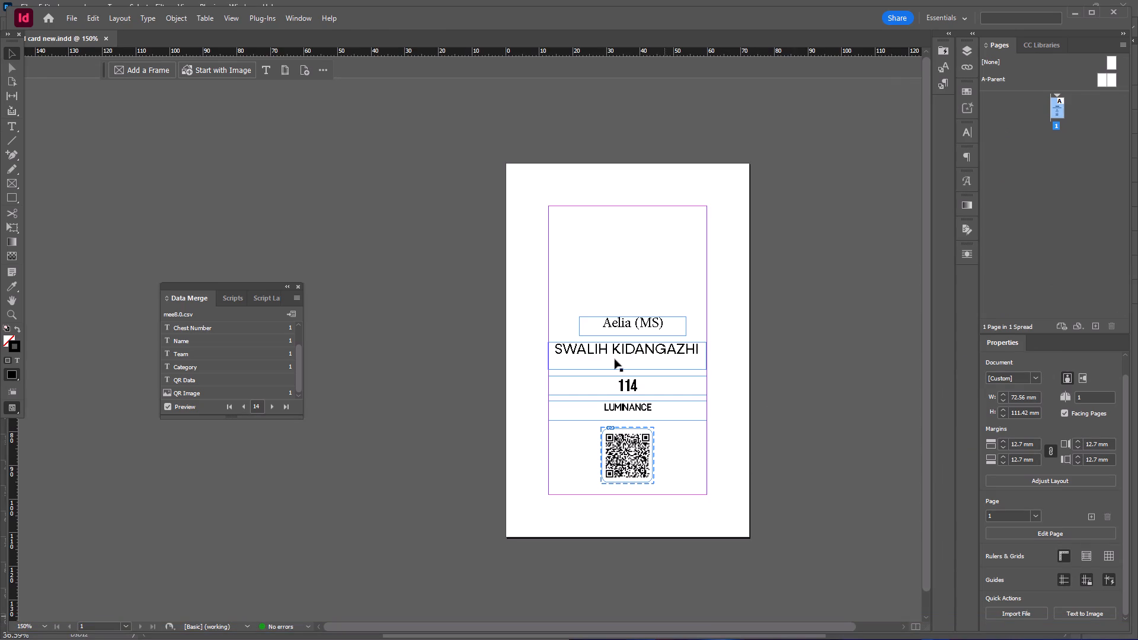
{"action": "left_click", "coordinate": [79, 19]}
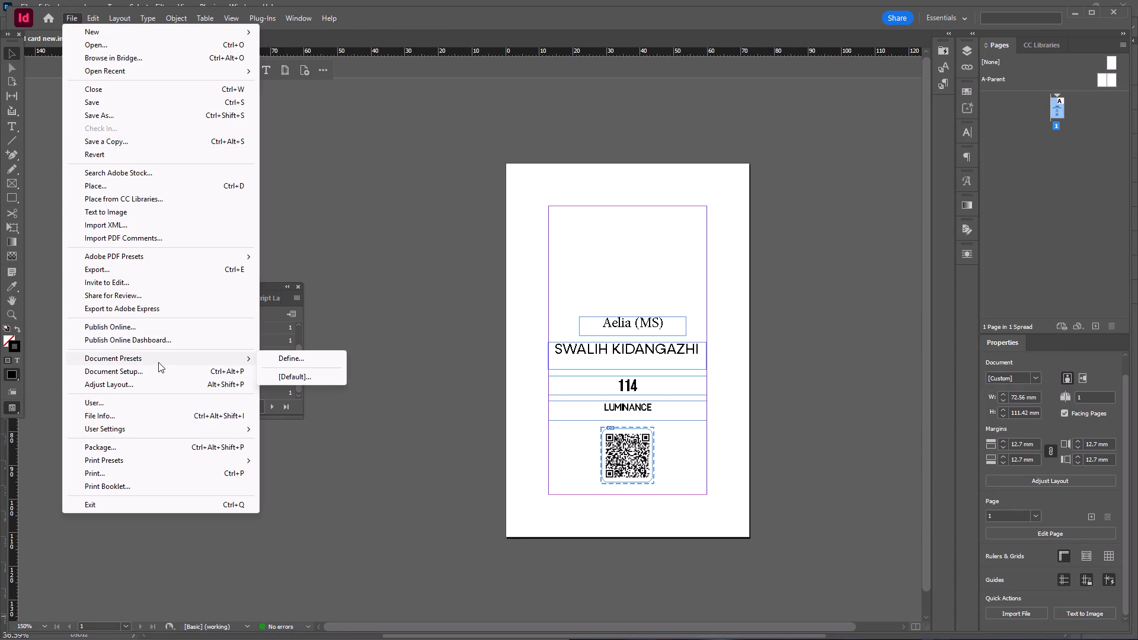
{"action": "left_click", "coordinate": [180, 187]}
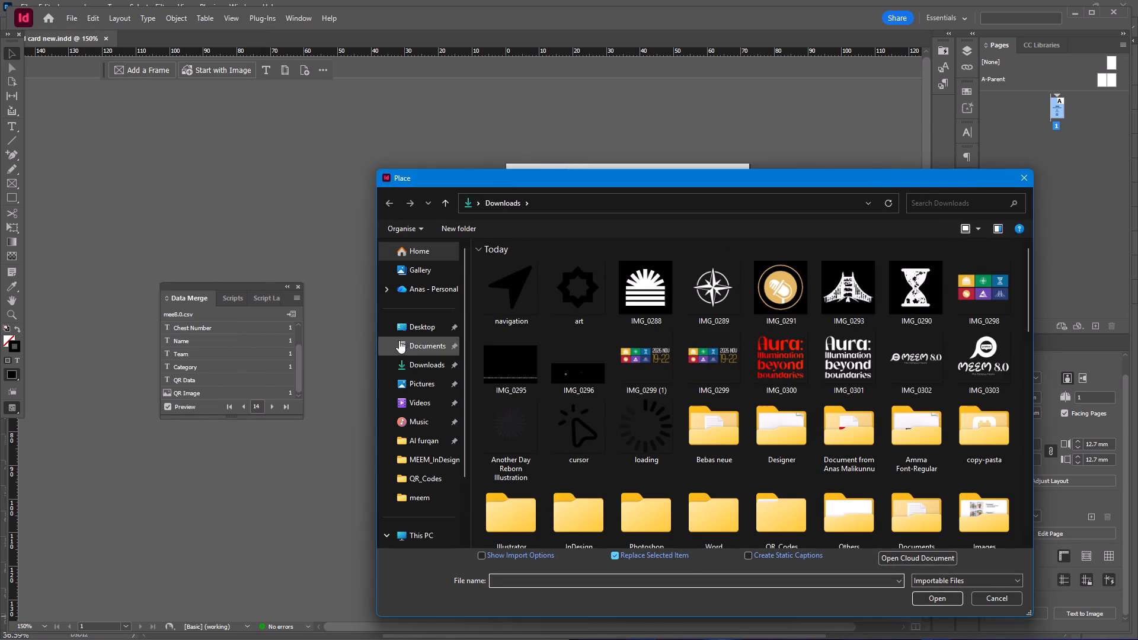
{"action": "left_click", "coordinate": [407, 363]}
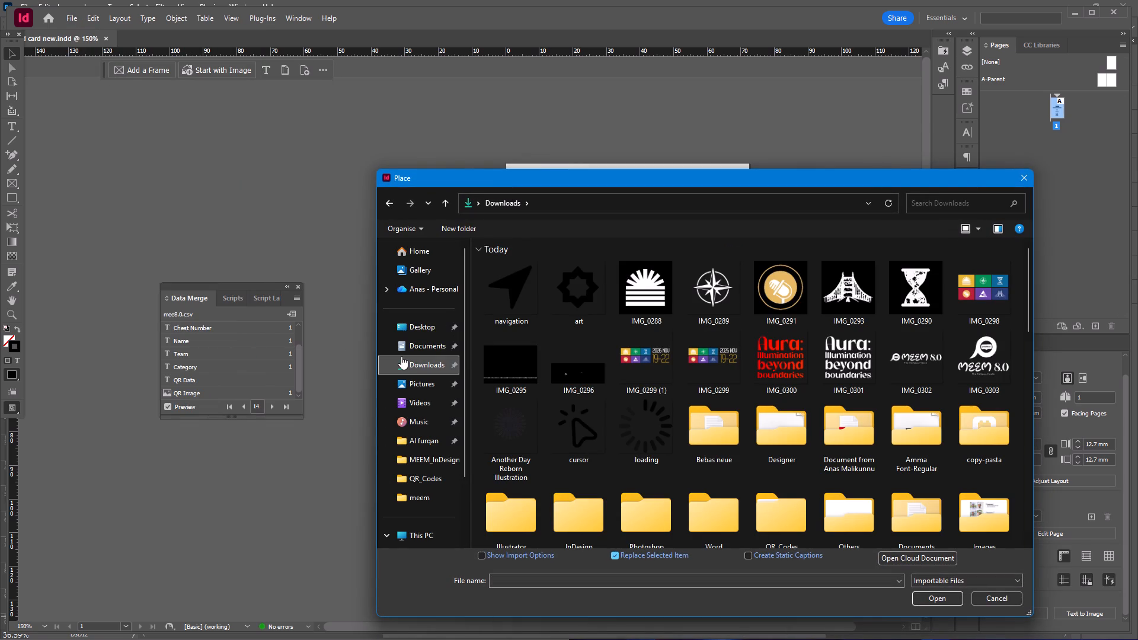
{"action": "left_click", "coordinate": [434, 341]}
{"action": "left_click", "coordinate": [425, 500]}
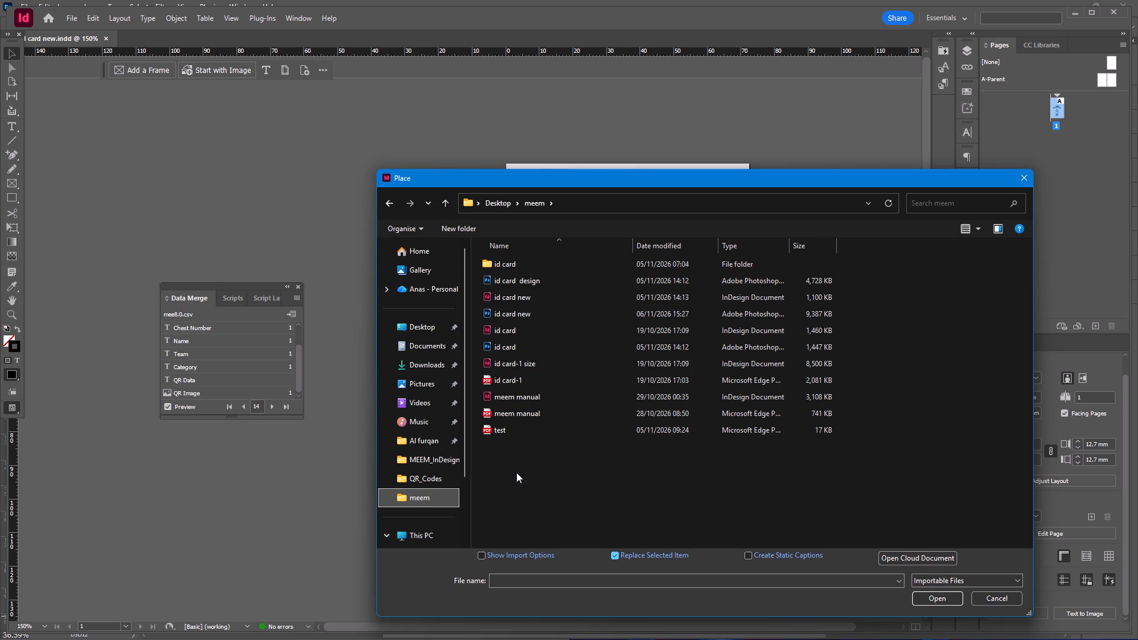
{"action": "left_click", "coordinate": [541, 409]}
{"action": "left_click", "coordinate": [539, 377]}
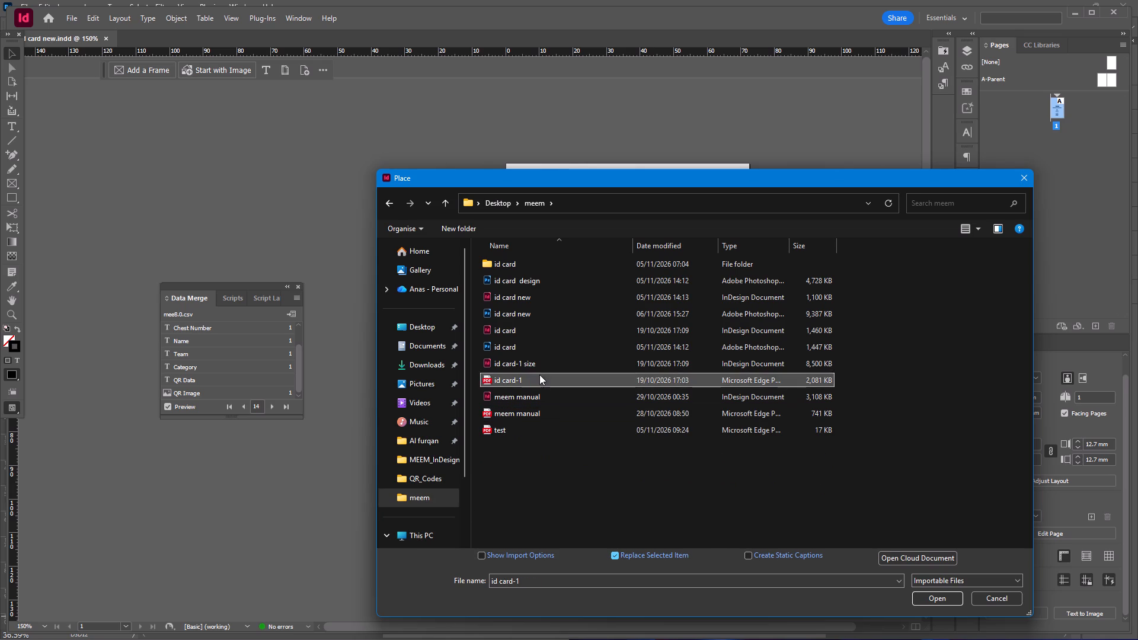
{"action": "left_click", "coordinate": [533, 315]}
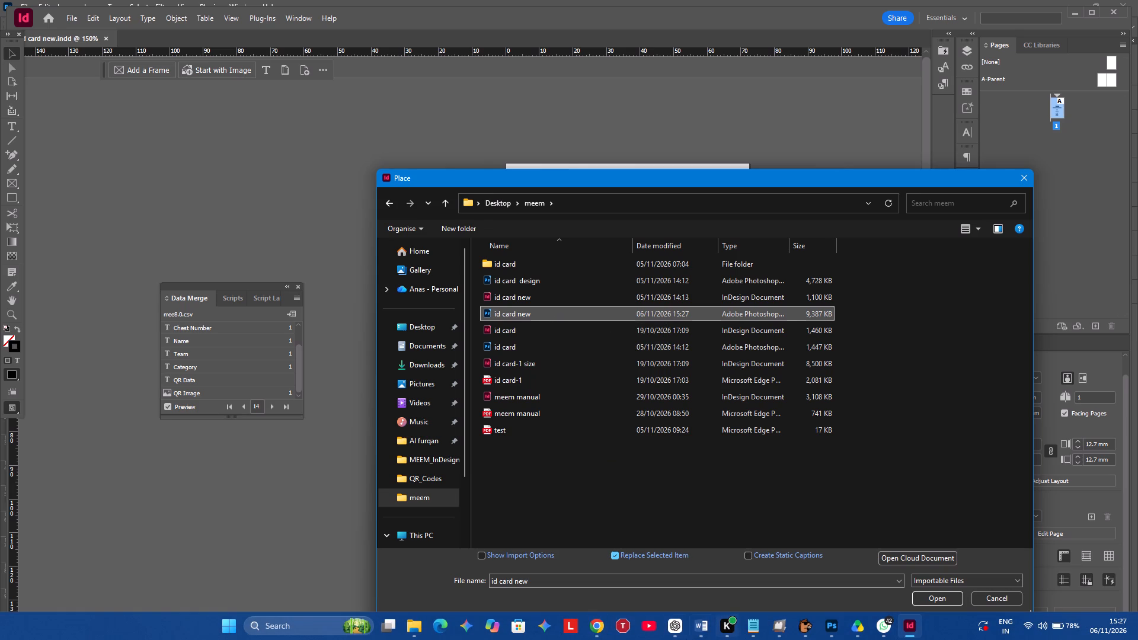
Place the id card new Photoshop design on the page and align it so it covers the whole page.
{"action": "left_click", "coordinate": [833, 620]}
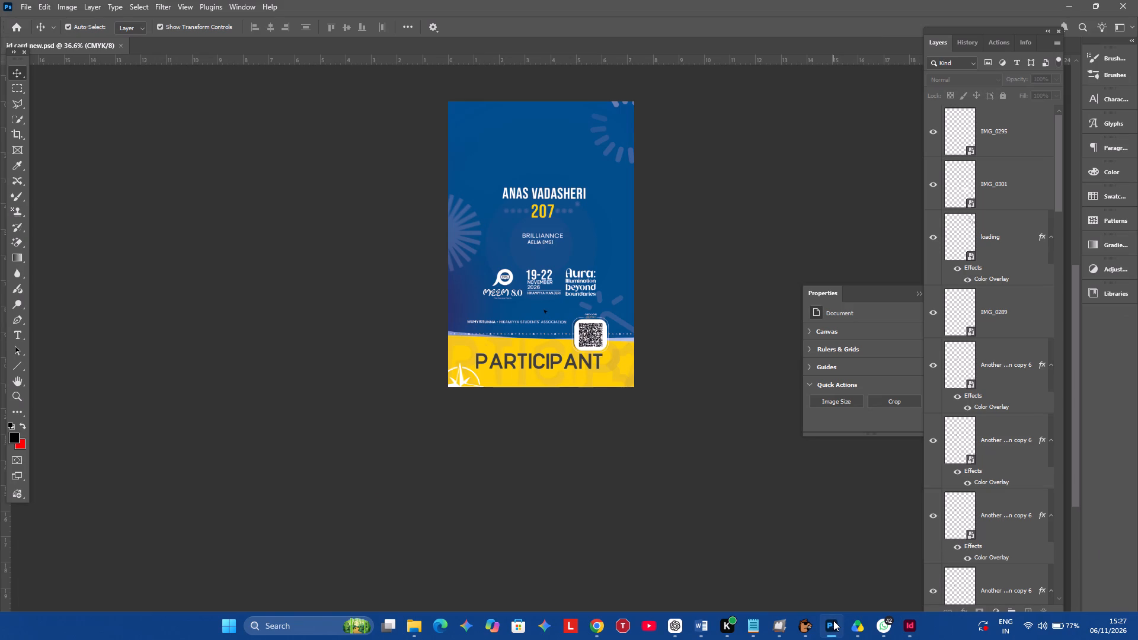
{"action": "left_click", "coordinate": [833, 620]}
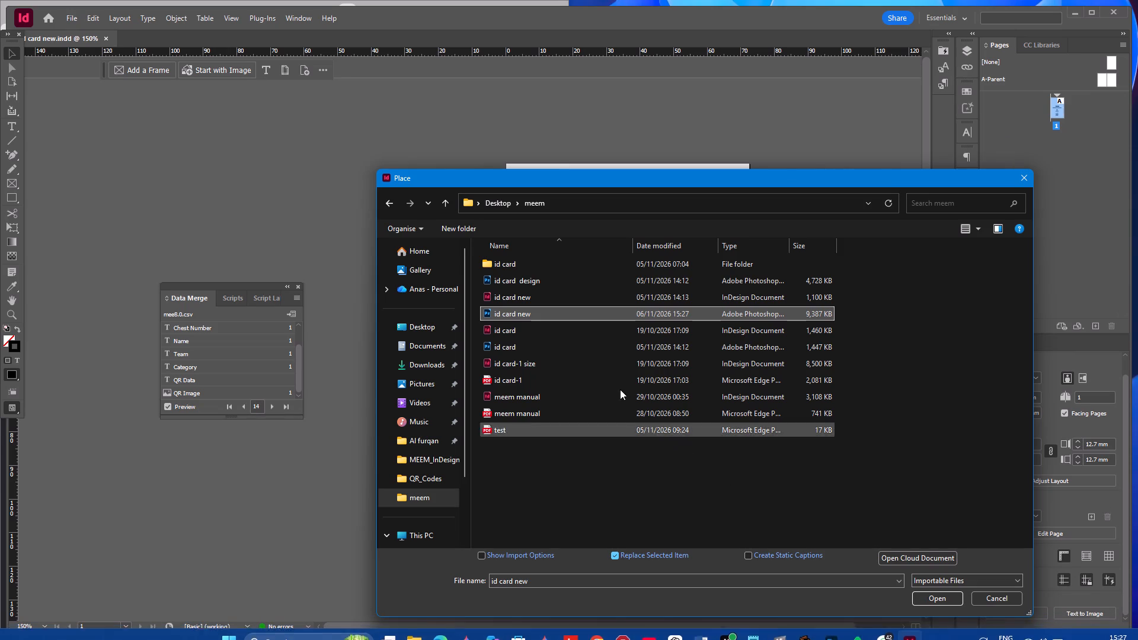
{"action": "double_click", "coordinate": [584, 312]}
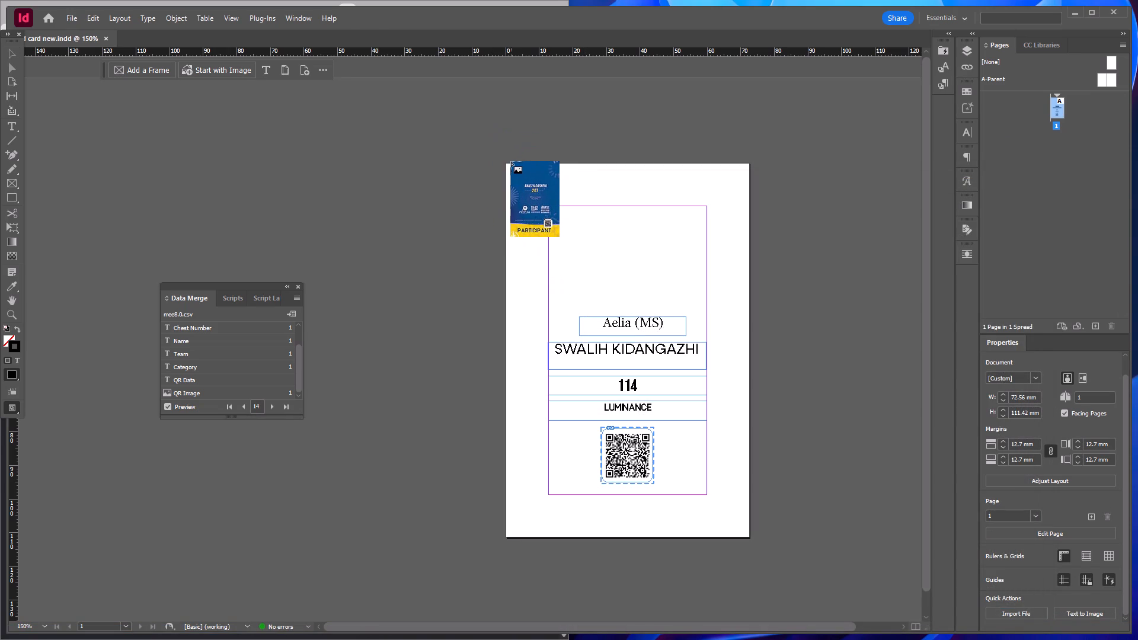
{"action": "left_click", "coordinate": [509, 167]}
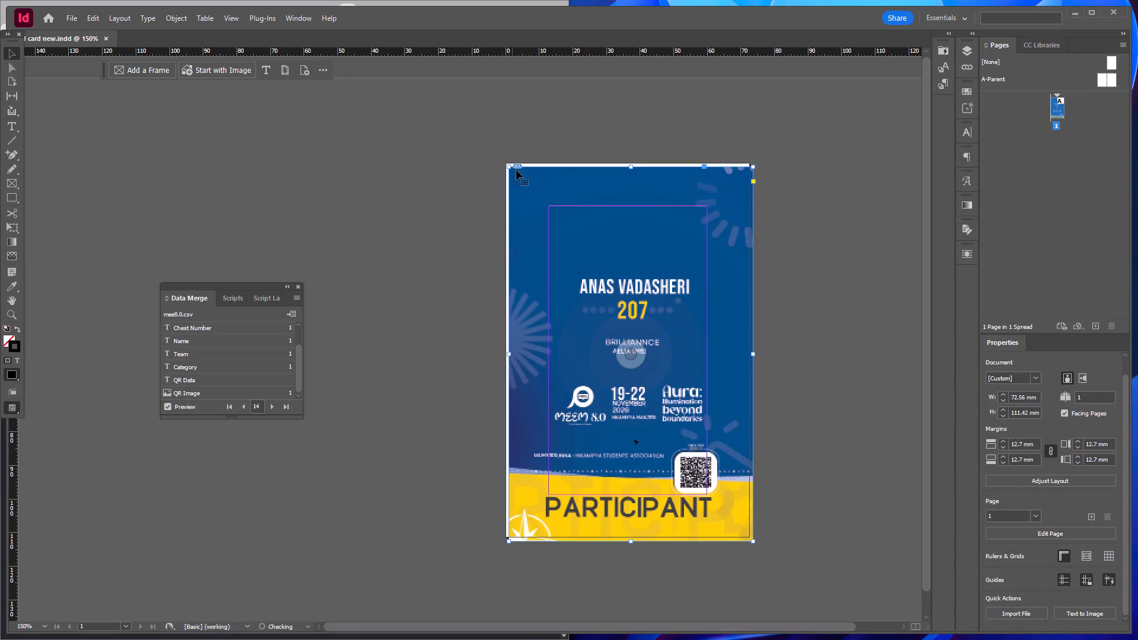
{"action": "left_click", "coordinate": [530, 183]}
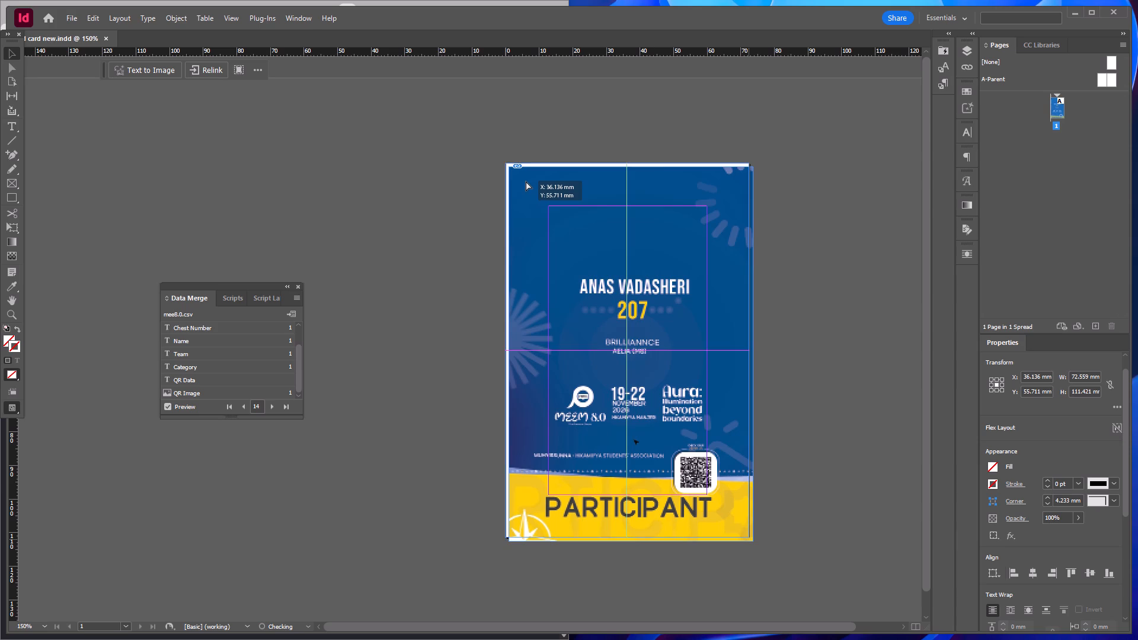
{"action": "left_click", "coordinate": [829, 344]}
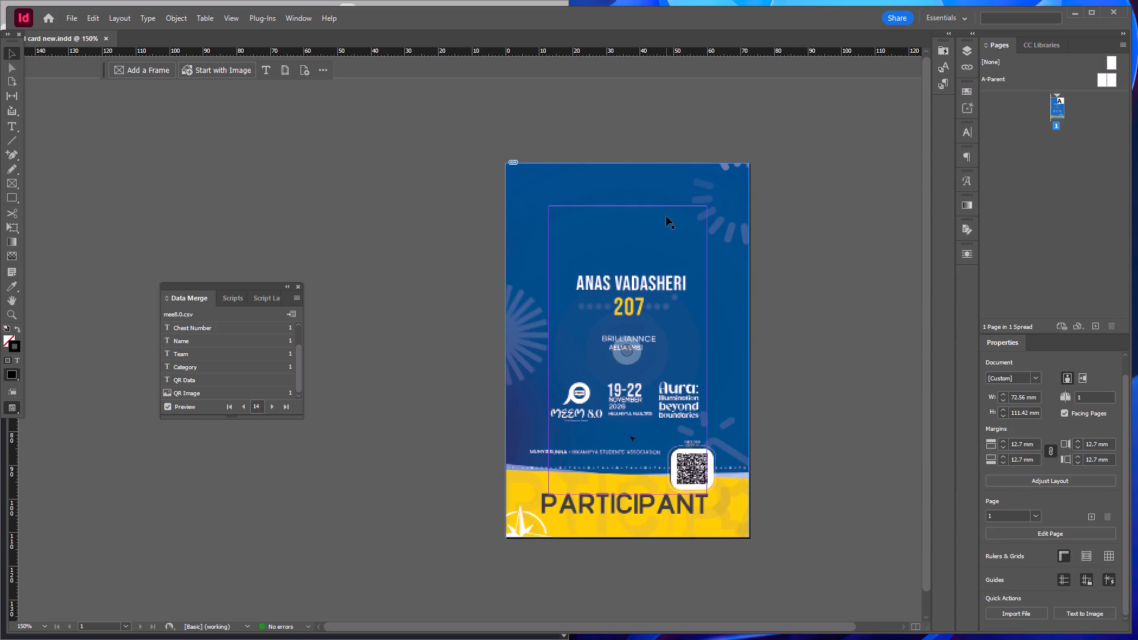
Send the placed card design to the back, behind the data merge text and QR frames.
{"action": "left_click", "coordinate": [666, 188]}
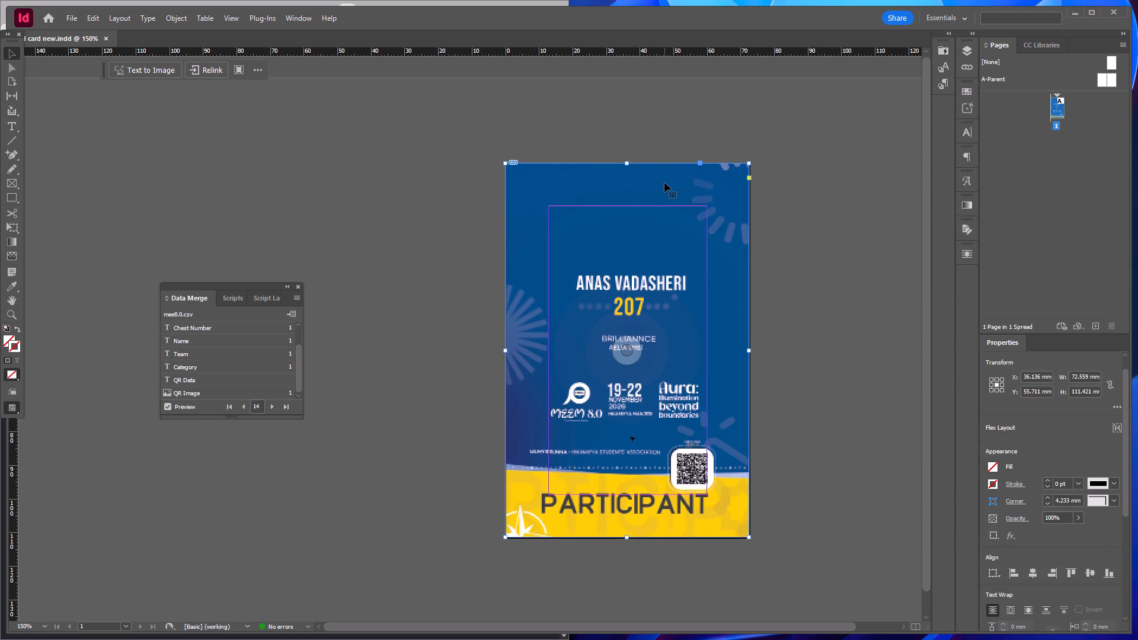
{"action": "key", "text": "ctrl+shift+bracketleft"}
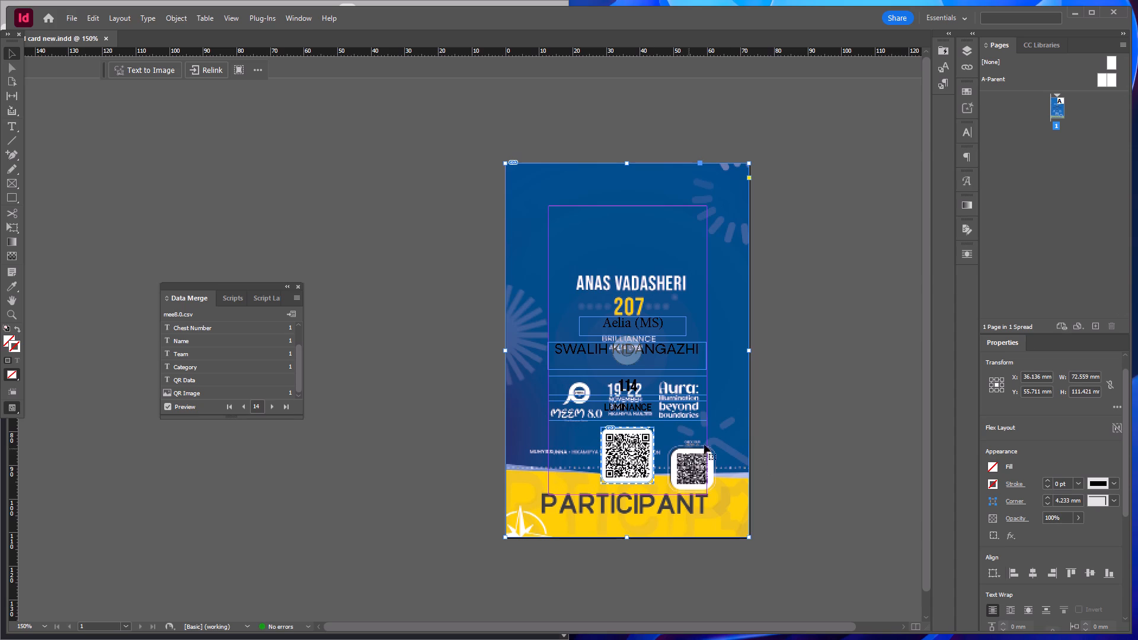
{"action": "left_click", "coordinate": [811, 416]}
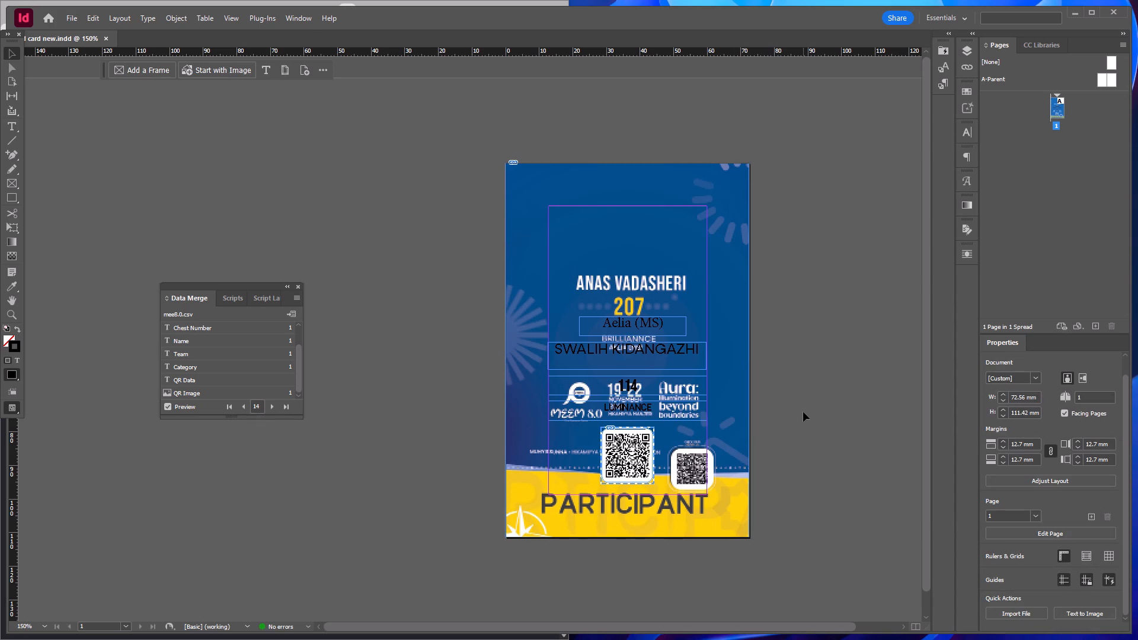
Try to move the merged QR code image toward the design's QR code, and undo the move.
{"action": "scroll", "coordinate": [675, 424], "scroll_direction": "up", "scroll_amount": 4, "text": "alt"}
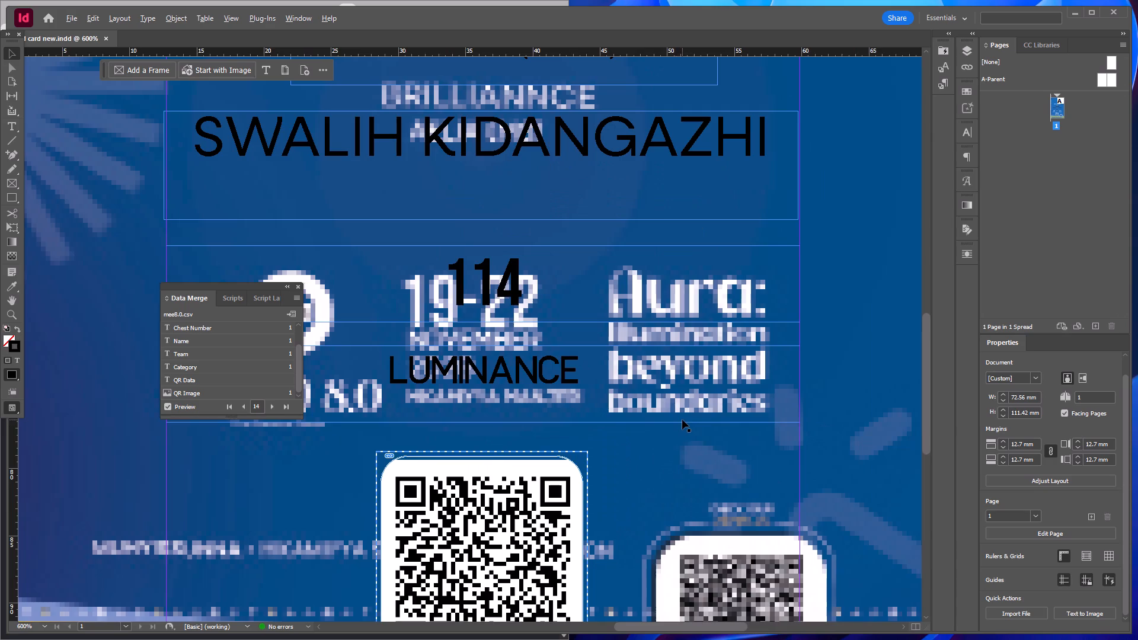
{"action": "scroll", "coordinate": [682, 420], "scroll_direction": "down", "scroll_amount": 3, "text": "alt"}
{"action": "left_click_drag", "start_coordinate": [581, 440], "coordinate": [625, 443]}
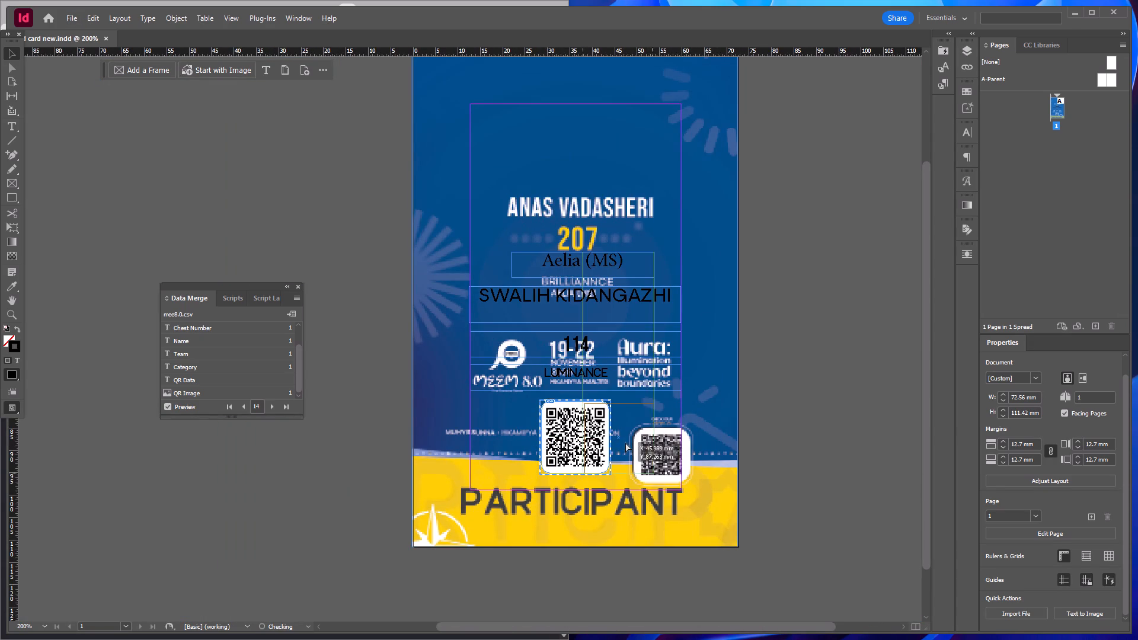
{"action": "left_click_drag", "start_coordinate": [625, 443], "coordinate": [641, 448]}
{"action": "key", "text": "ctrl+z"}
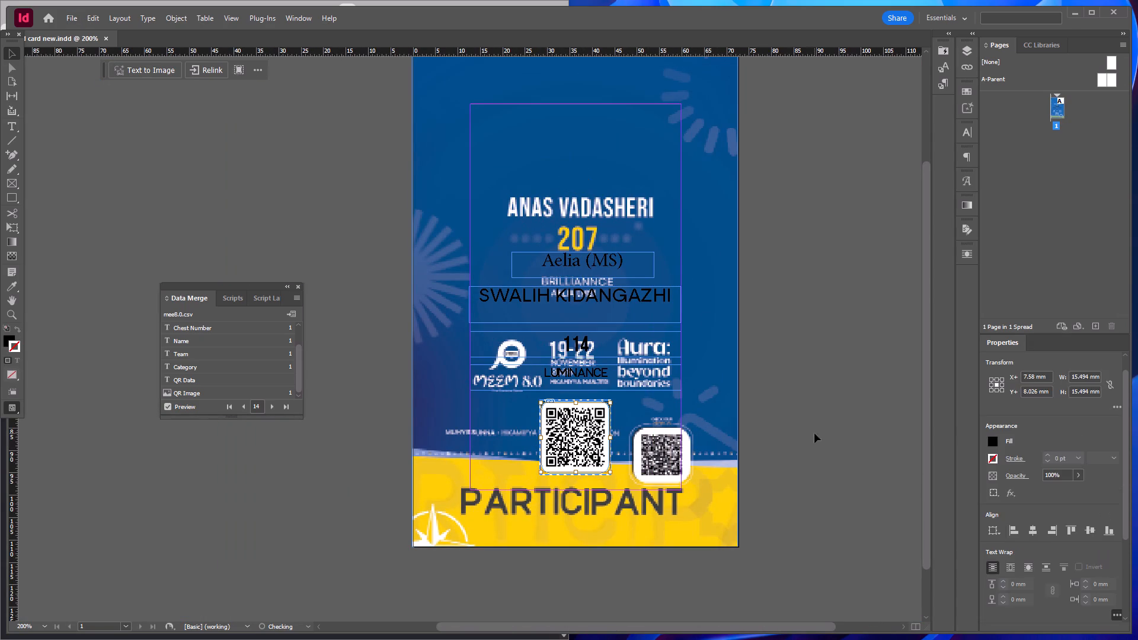
Move the QR Image frame over the design's QR code and crop it to about 11.7 × 12.4 mm.
{"action": "left_click", "coordinate": [814, 433]}
{"action": "left_click", "coordinate": [590, 430]}
{"action": "left_click_drag", "start_coordinate": [588, 424], "coordinate": [637, 433]}
{"action": "left_click_drag", "start_coordinate": [636, 434], "coordinate": [663, 443]}
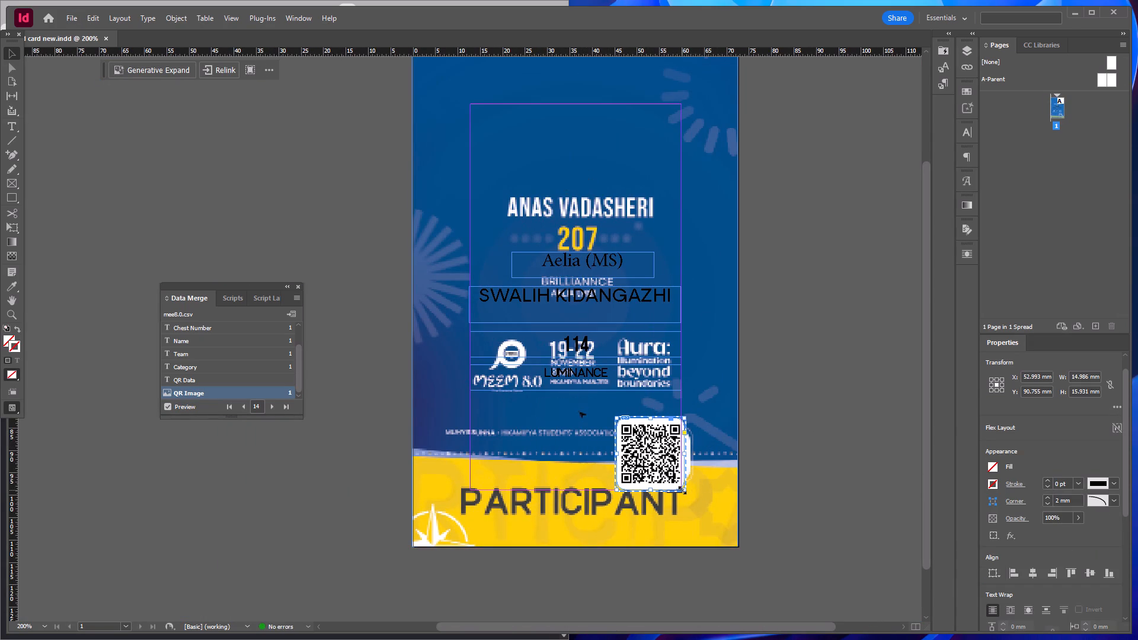
{"action": "left_click_drag", "start_coordinate": [683, 490], "coordinate": [669, 470], "text": "shift"}
{"action": "left_click_drag", "start_coordinate": [657, 449], "coordinate": [671, 451]}
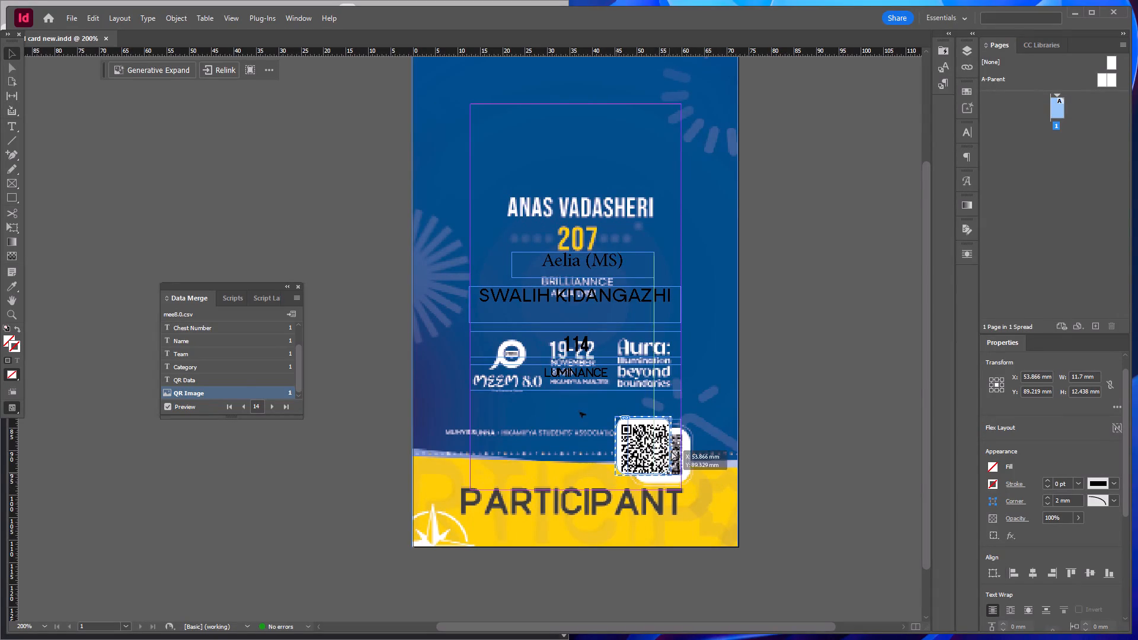
{"action": "left_click_drag", "start_coordinate": [671, 451], "coordinate": [675, 452]}
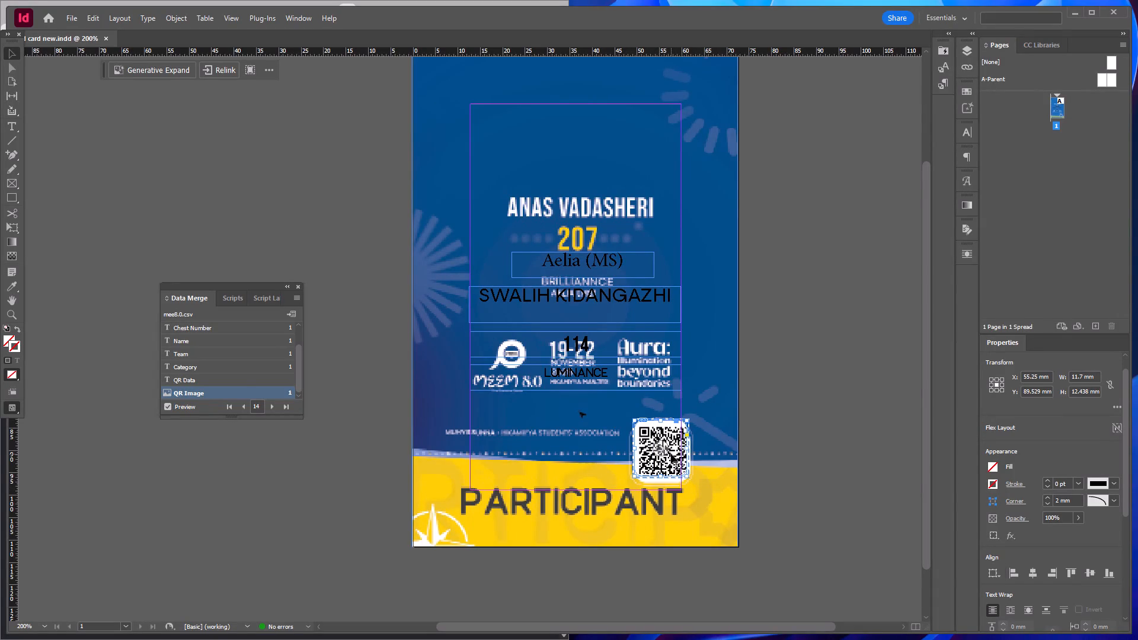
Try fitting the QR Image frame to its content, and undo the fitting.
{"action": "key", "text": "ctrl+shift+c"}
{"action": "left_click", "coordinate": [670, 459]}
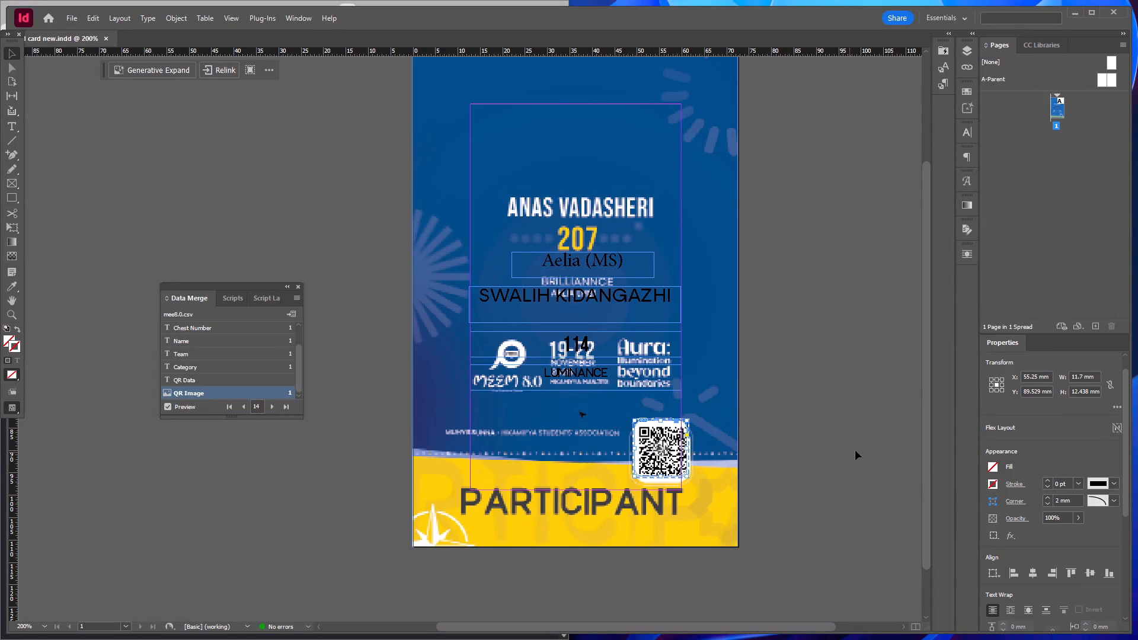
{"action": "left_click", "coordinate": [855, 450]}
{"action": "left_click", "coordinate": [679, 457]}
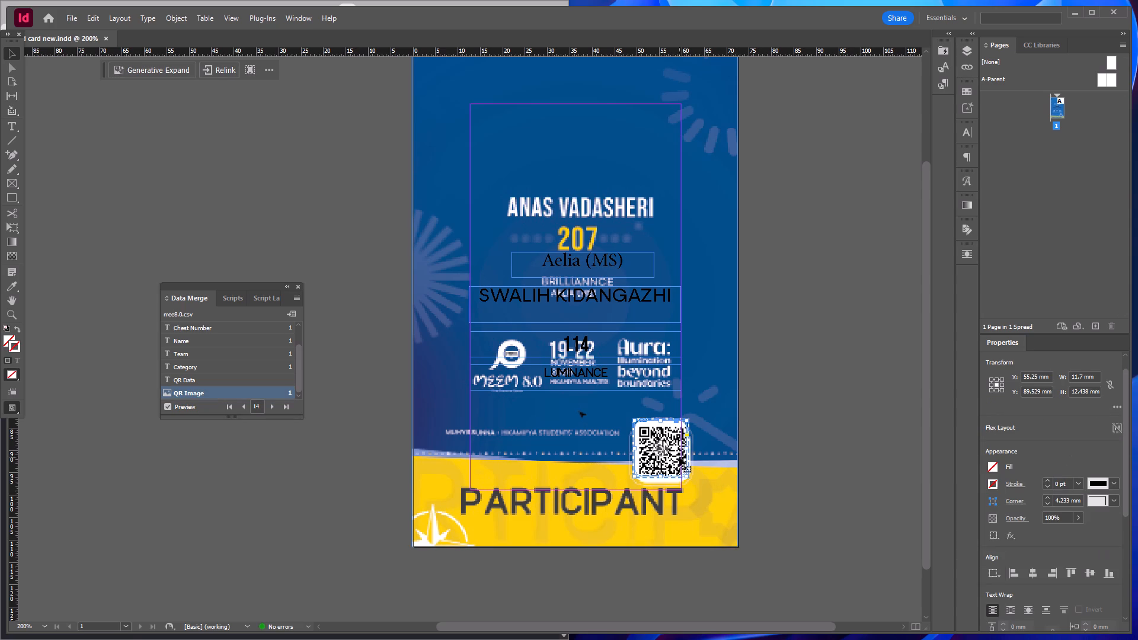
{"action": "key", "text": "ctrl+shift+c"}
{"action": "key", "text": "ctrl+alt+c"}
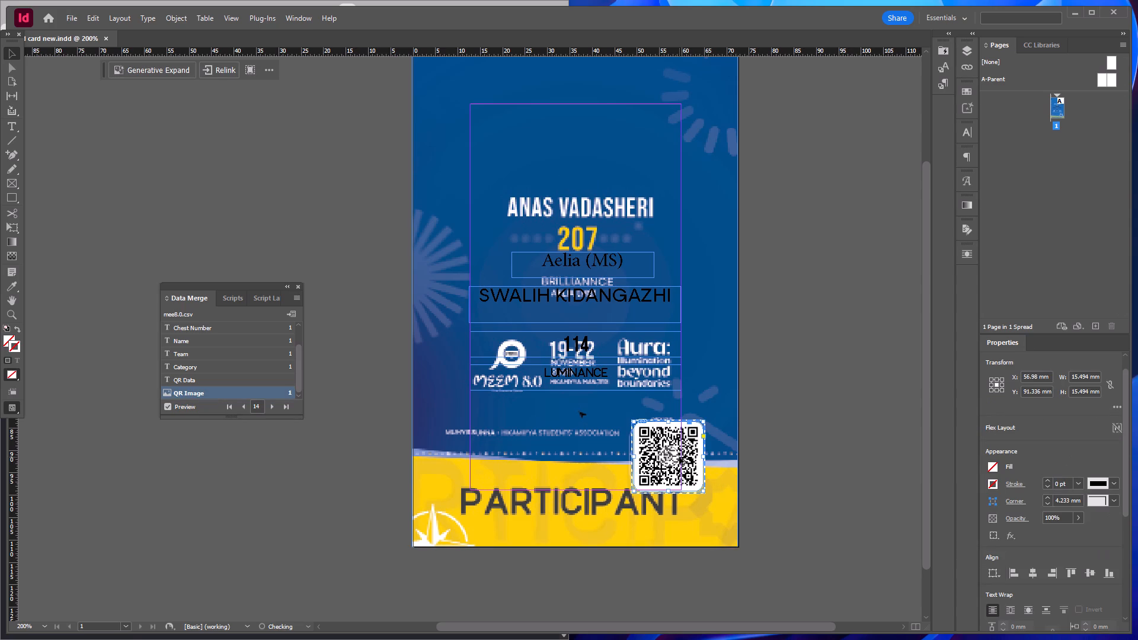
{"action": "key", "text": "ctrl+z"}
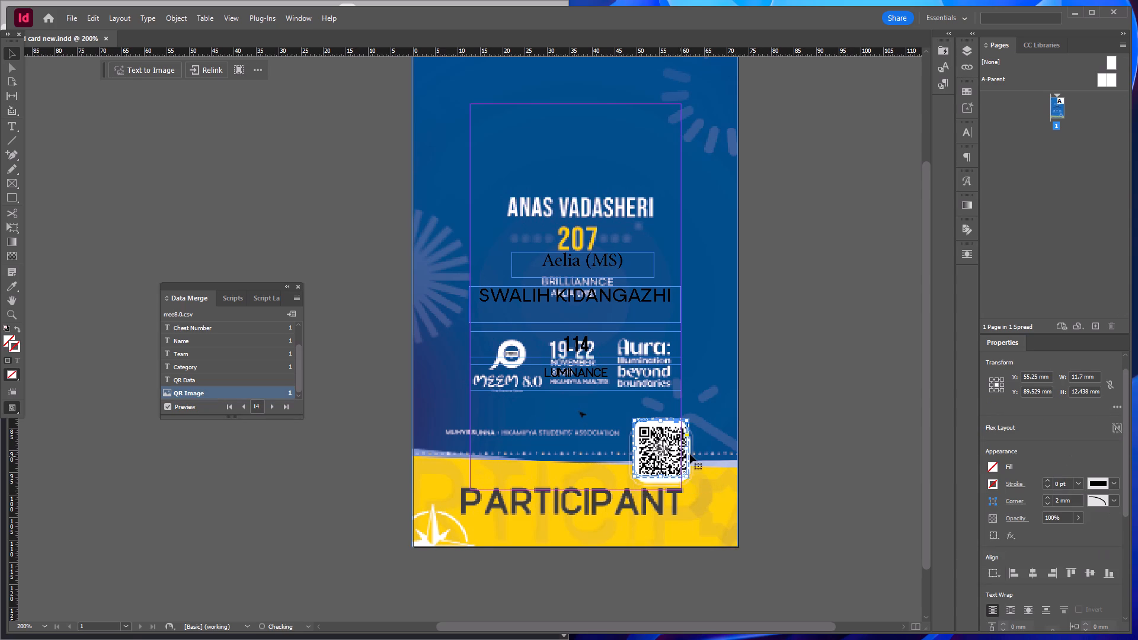
Apply Fit Frame to Content to the QR Image frame and leave nothing selected.
{"action": "right_click", "coordinate": [658, 444]}
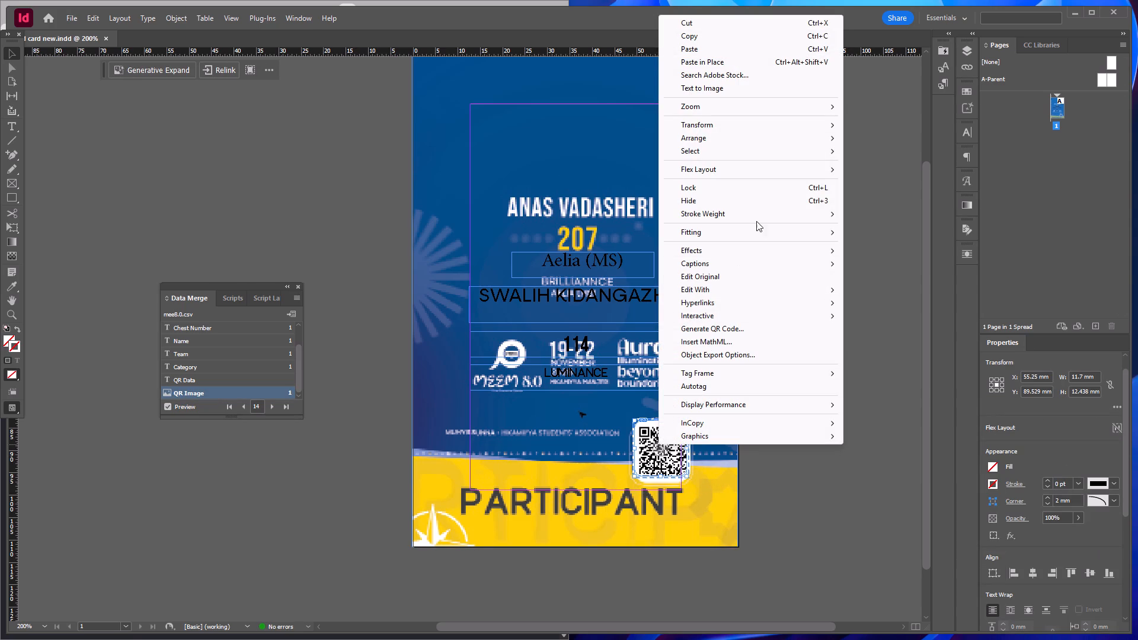
{"action": "left_click", "coordinate": [755, 236]}
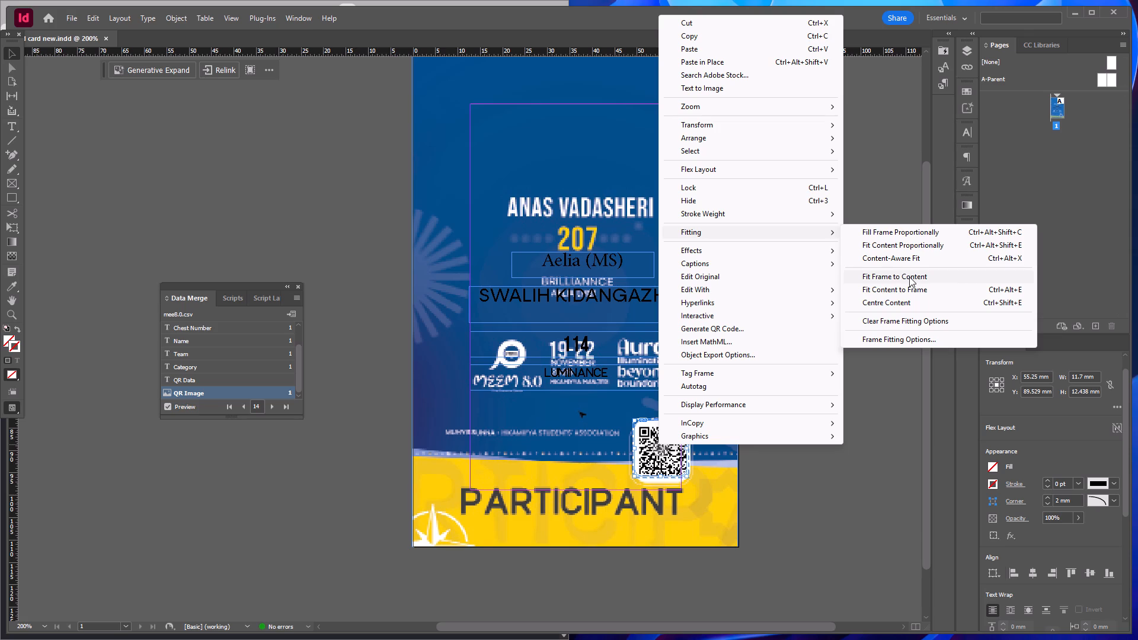
{"action": "left_click", "coordinate": [909, 277]}
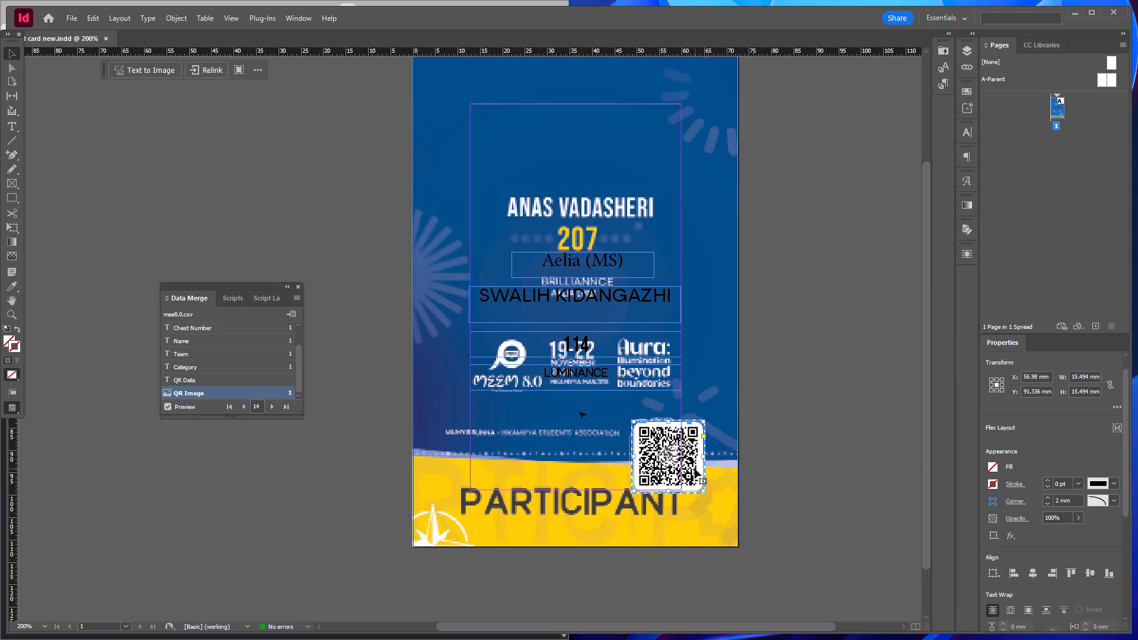
{"action": "left_click", "coordinate": [777, 441]}
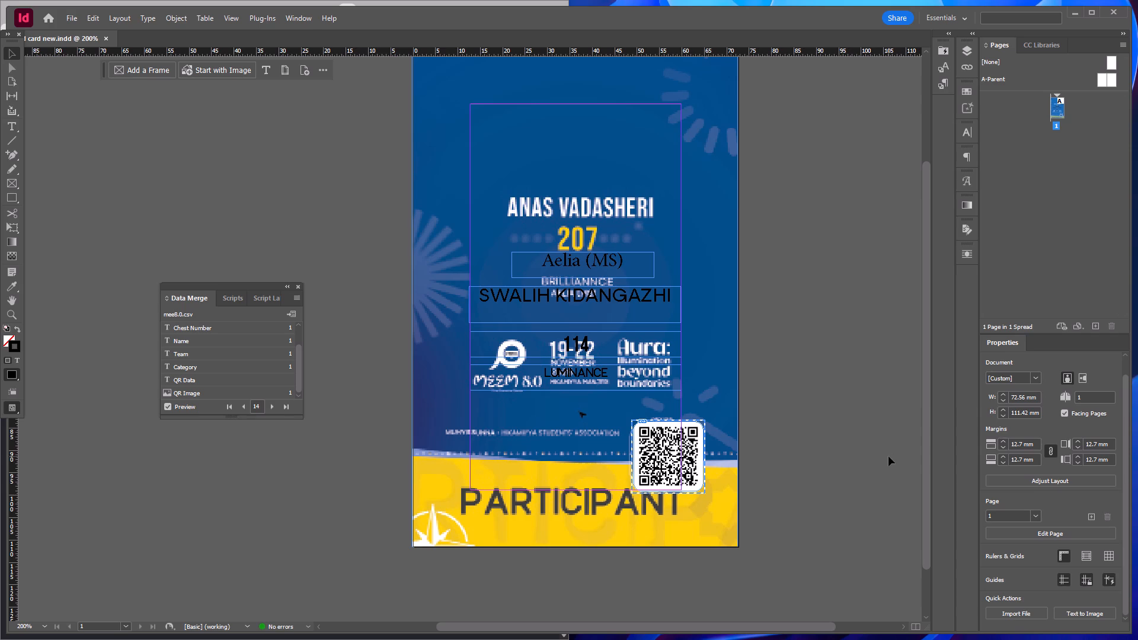
Save the id card new InDesign document with the data merge preview left on.
{"action": "key", "text": "ctrl+s"}
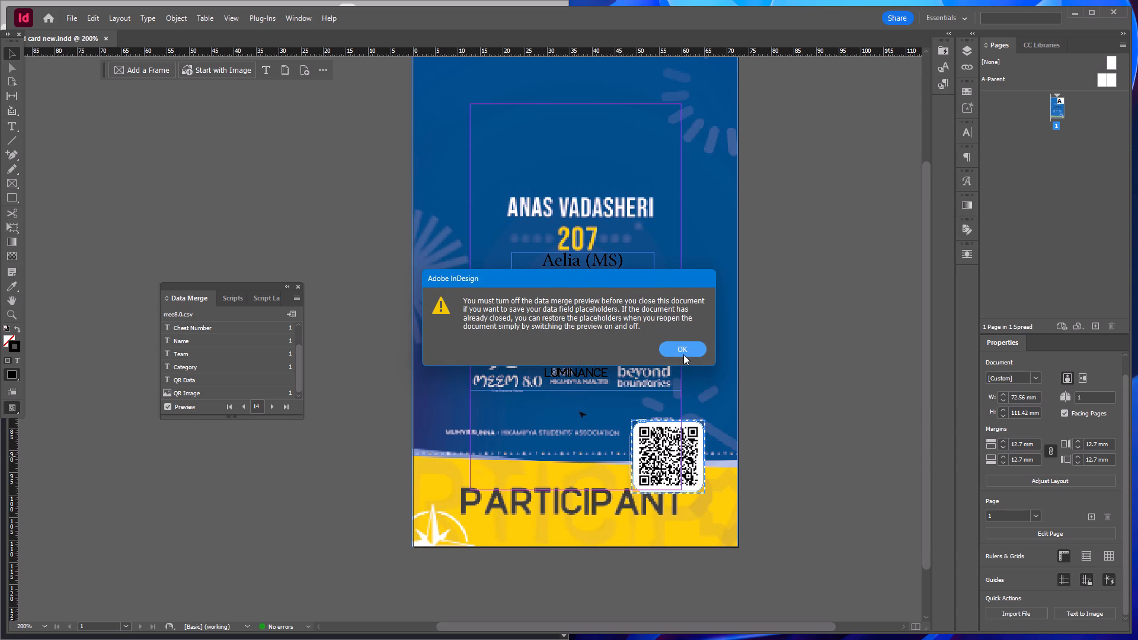
{"action": "left_click", "coordinate": [684, 350]}
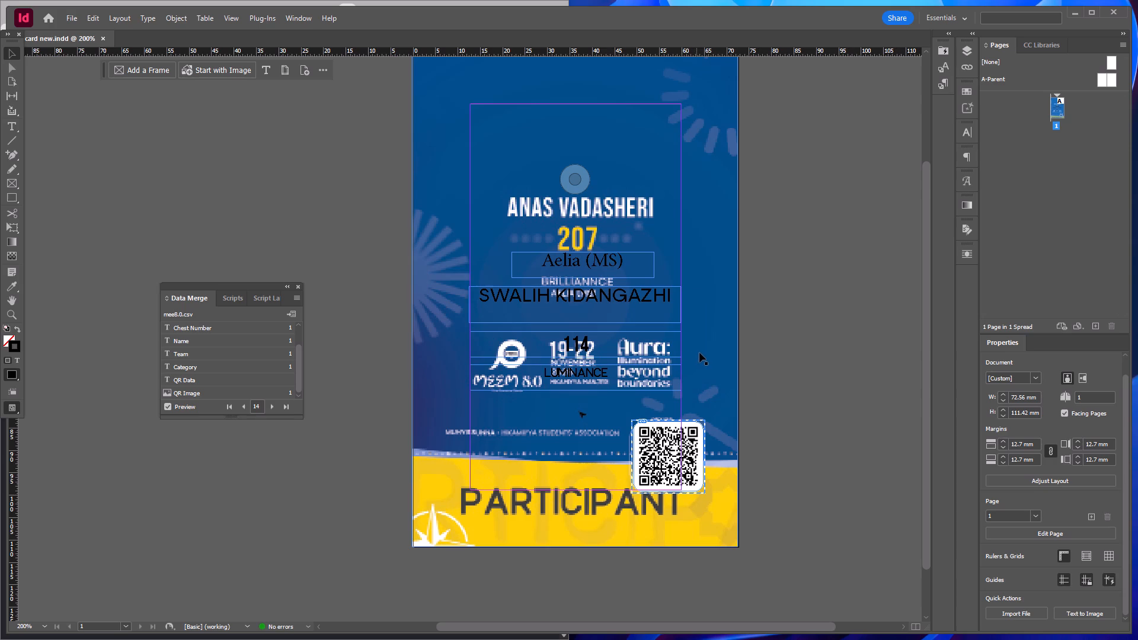
{"action": "key", "text": "ctrl+s"}
{"action": "key", "text": "ctrl+s"}
Reduce the QR Image frame to about 11.66 mm square and position it over the design's QR code, centred about X 55, Y 90.3 mm.
{"action": "left_click_drag", "start_coordinate": [650, 434], "coordinate": [650, 434]}
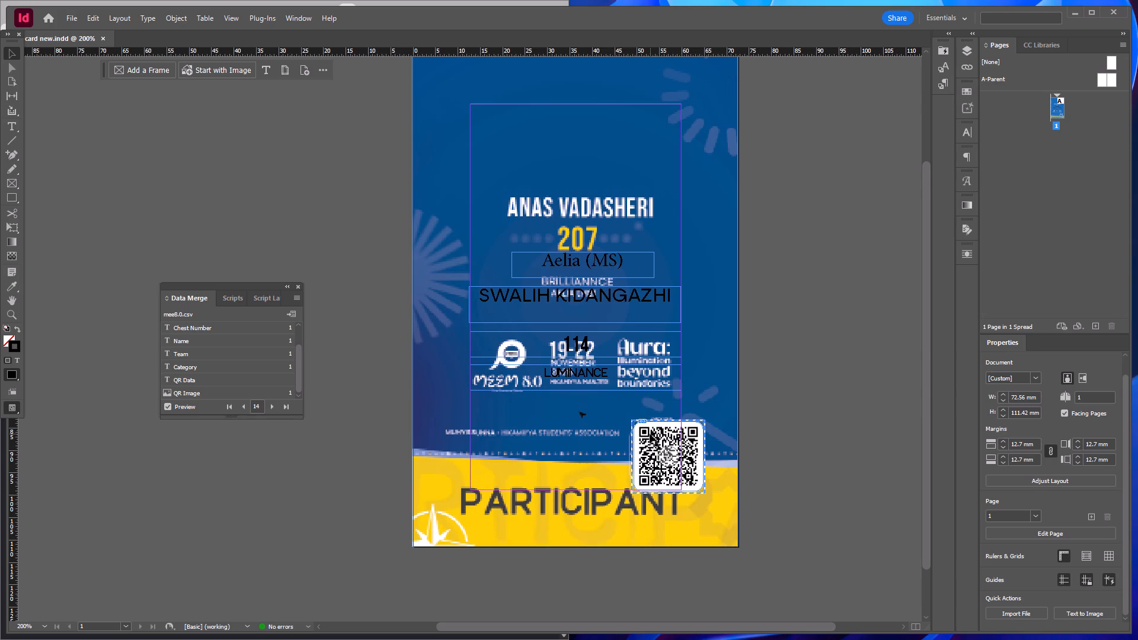
{"action": "left_click_drag", "start_coordinate": [650, 434], "coordinate": [670, 450]}
{"action": "left_click_drag", "start_coordinate": [663, 444], "coordinate": [653, 443]}
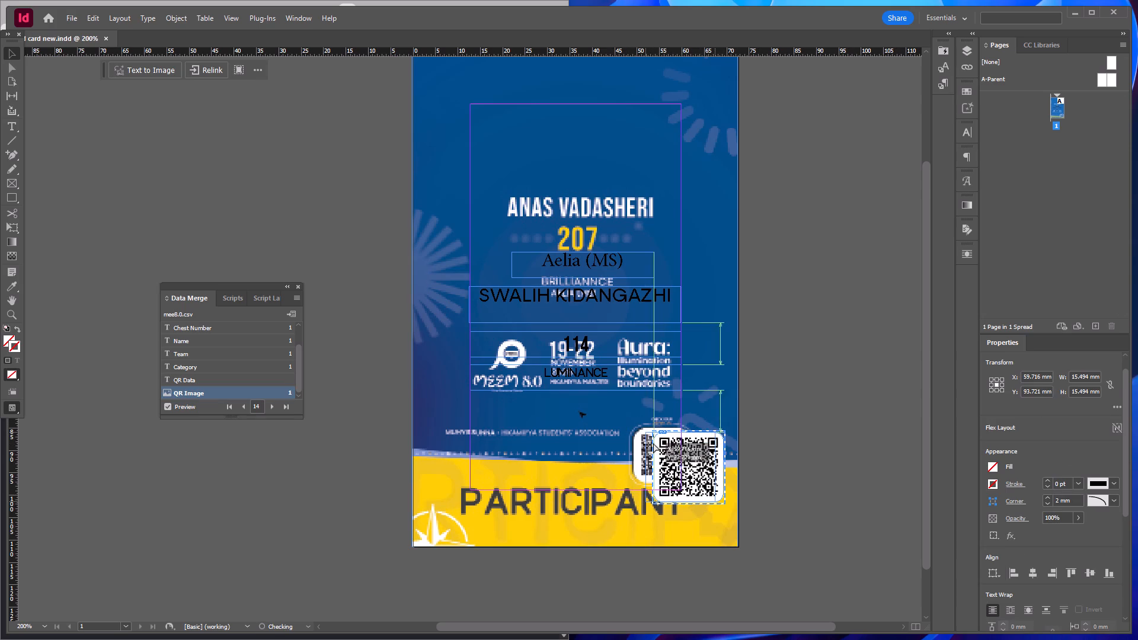
{"action": "left_click_drag", "start_coordinate": [653, 443], "coordinate": [639, 431]}
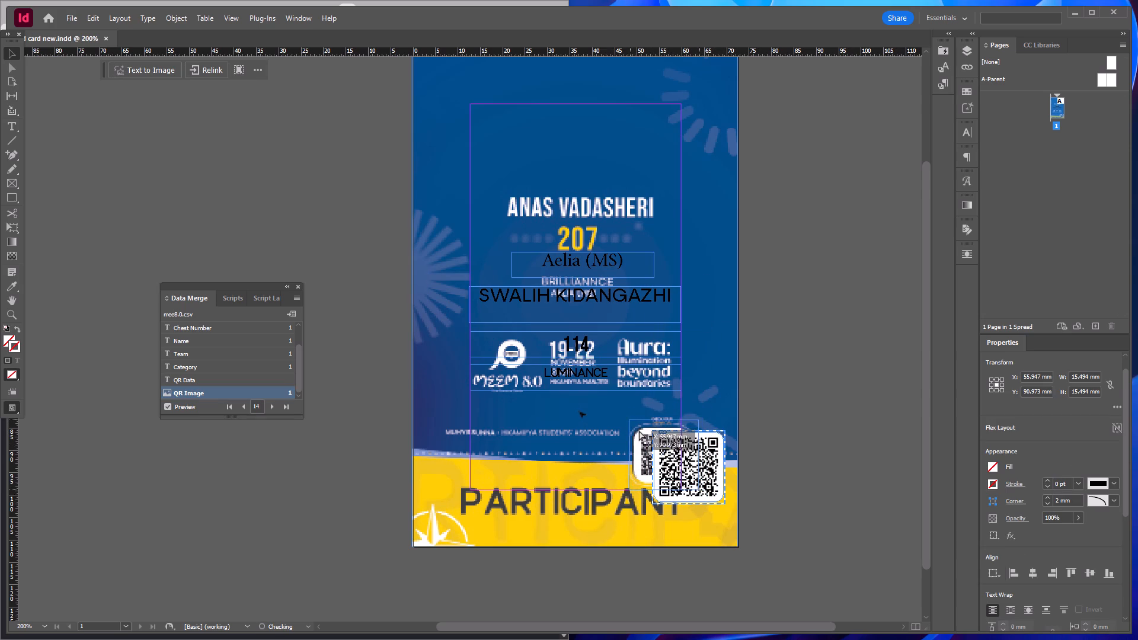
{"action": "left_click_drag", "start_coordinate": [639, 431], "coordinate": [638, 431]}
{"action": "left_click_drag", "start_coordinate": [699, 490], "coordinate": [683, 471], "text": "shift"}
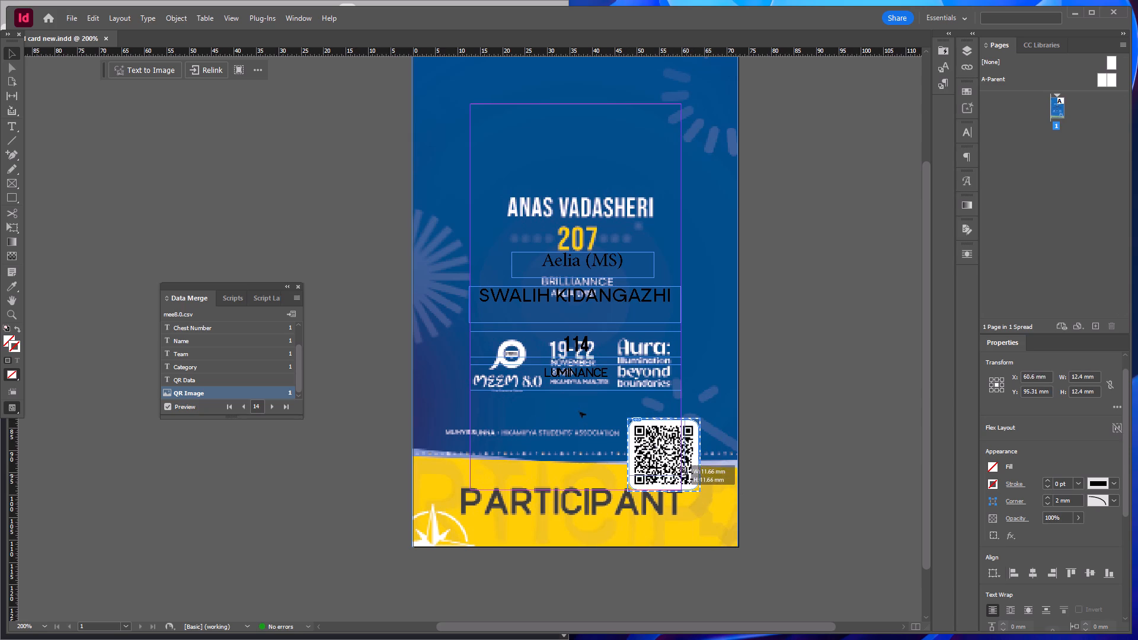
{"action": "left_click_drag", "start_coordinate": [683, 471], "coordinate": [681, 466], "text": "shift"}
{"action": "left_click_drag", "start_coordinate": [666, 451], "coordinate": [670, 457]}
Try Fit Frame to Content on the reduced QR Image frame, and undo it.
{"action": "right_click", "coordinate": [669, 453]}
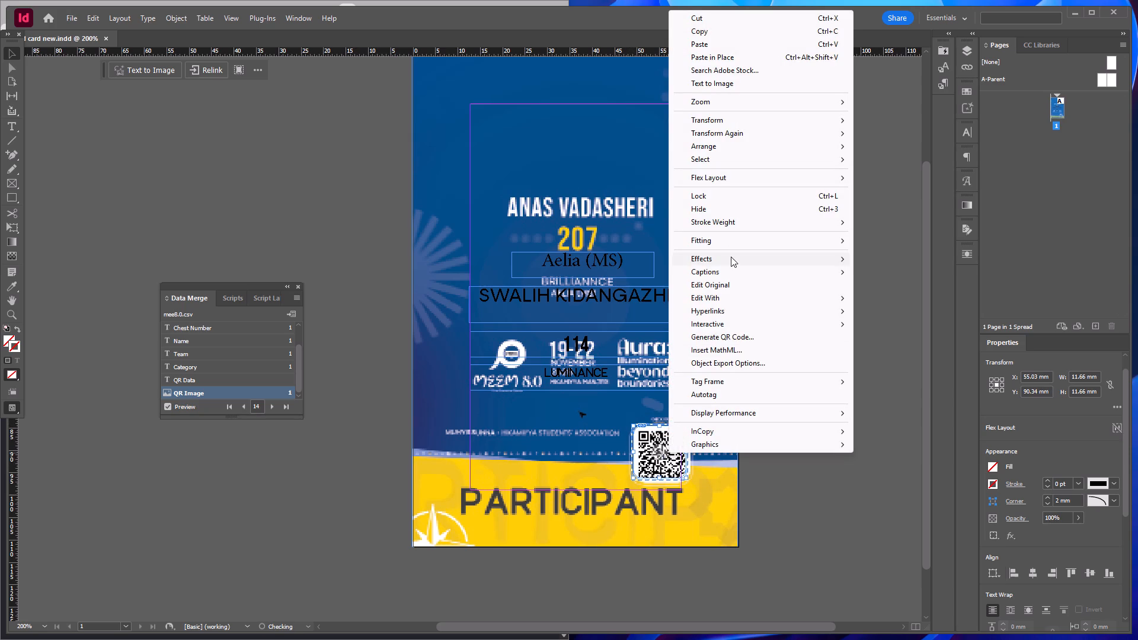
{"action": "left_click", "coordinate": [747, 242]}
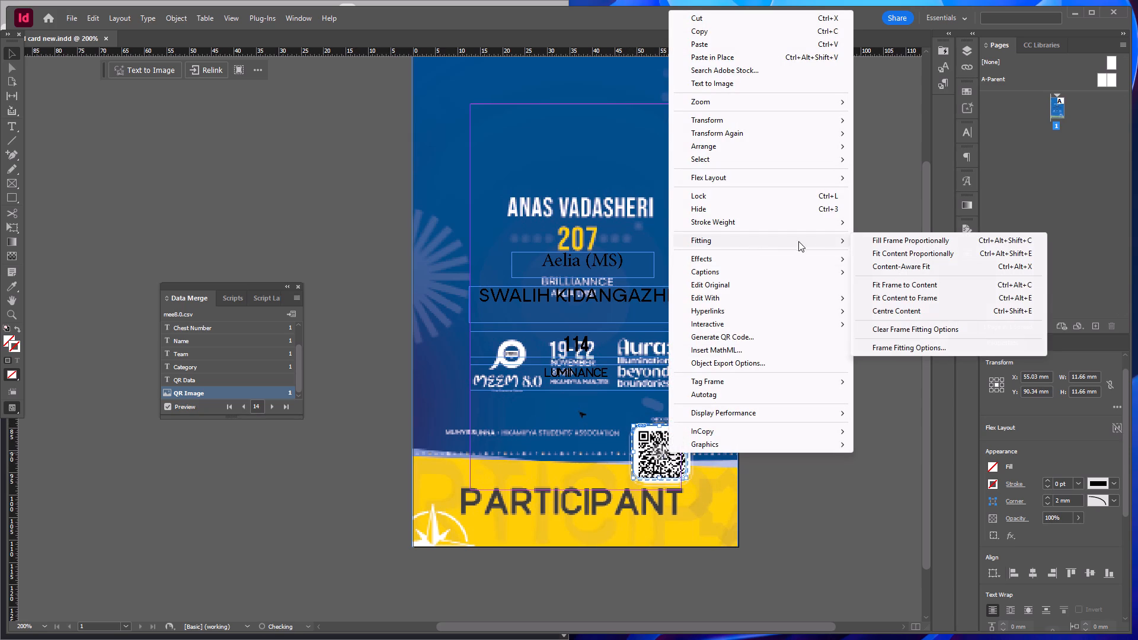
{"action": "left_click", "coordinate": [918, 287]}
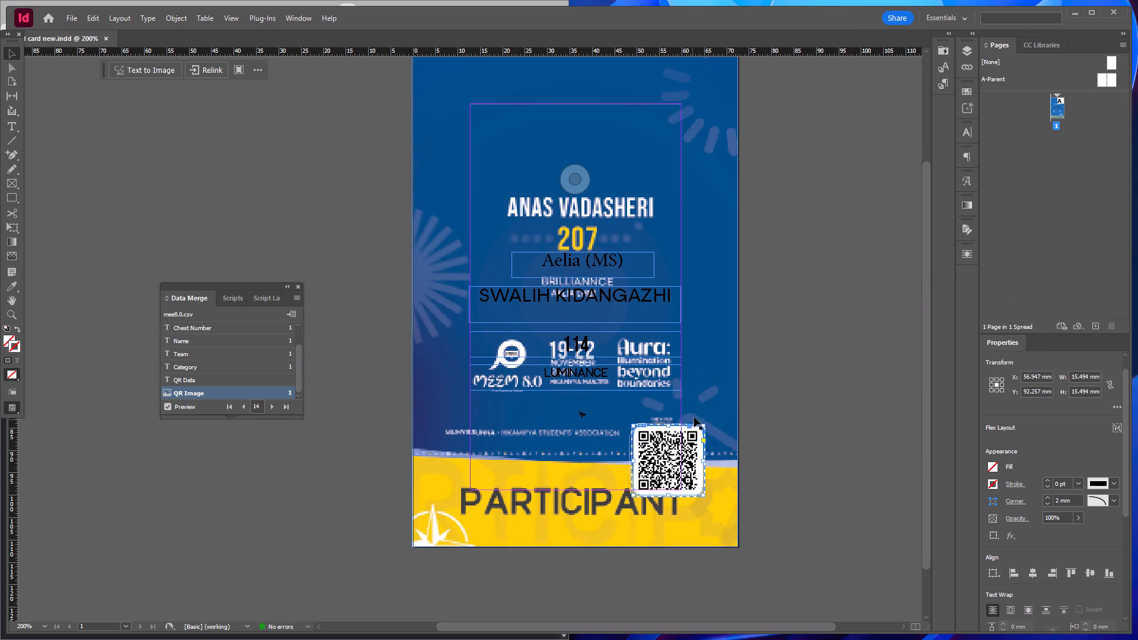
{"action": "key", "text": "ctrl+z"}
Apply Fit Content to Frame to the reduced QR Image frame and leave nothing selected.
{"action": "right_click", "coordinate": [666, 433]}
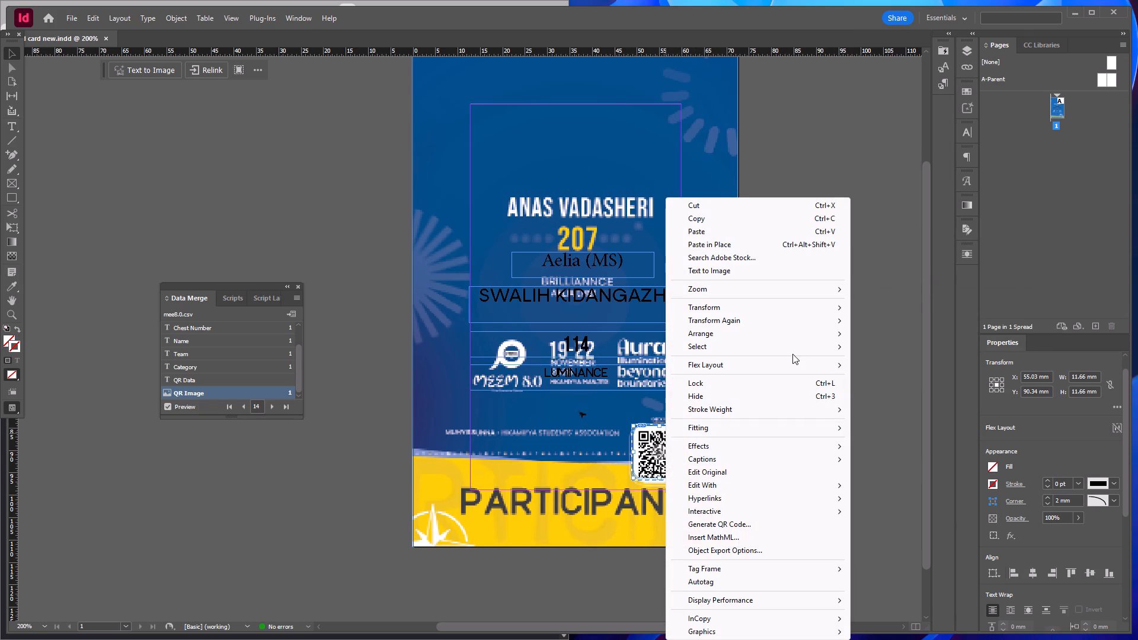
{"action": "left_click", "coordinate": [784, 430]}
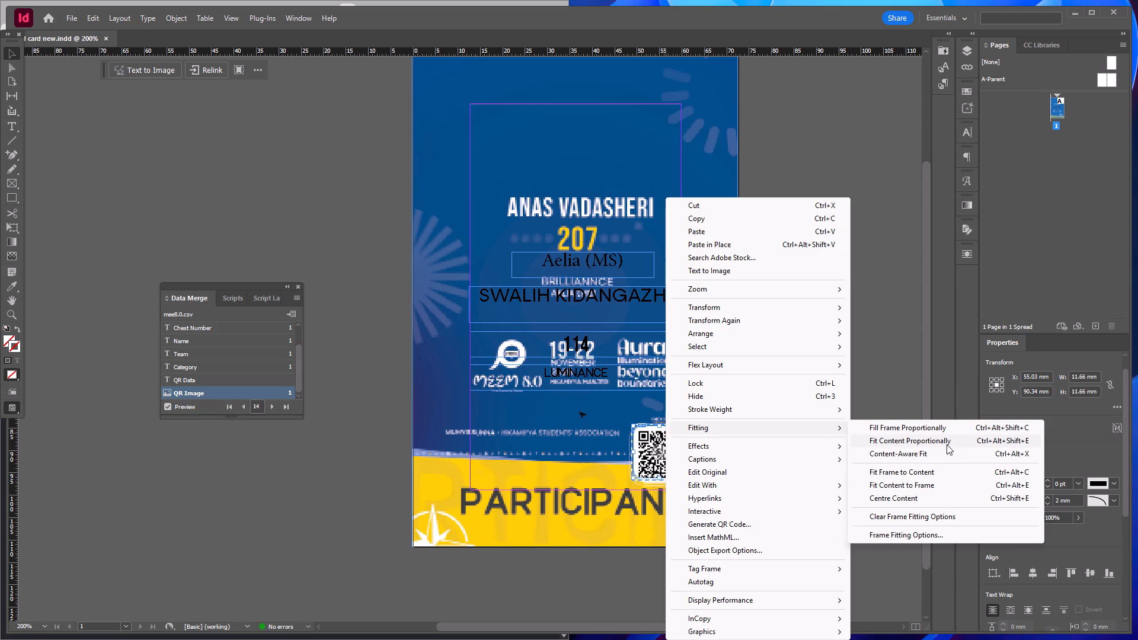
{"action": "left_click", "coordinate": [945, 487]}
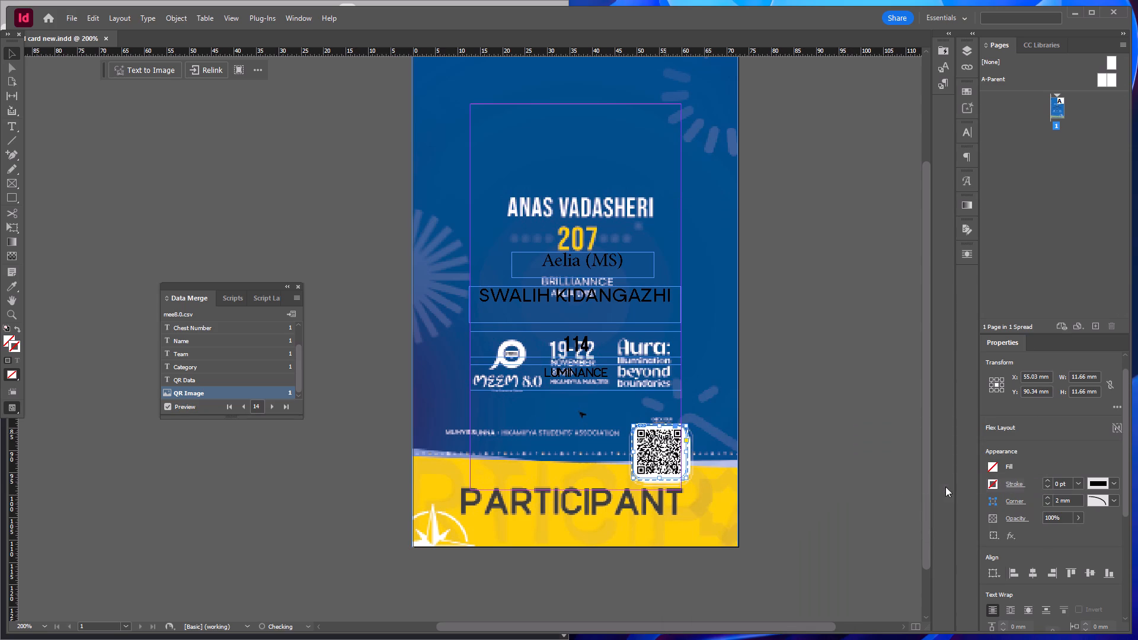
{"action": "left_click", "coordinate": [796, 427]}
Move the QR Image frame slightly down over the design's QR code, centred about X 55.4, Y 91.8 mm.
{"action": "left_click", "coordinate": [668, 441]}
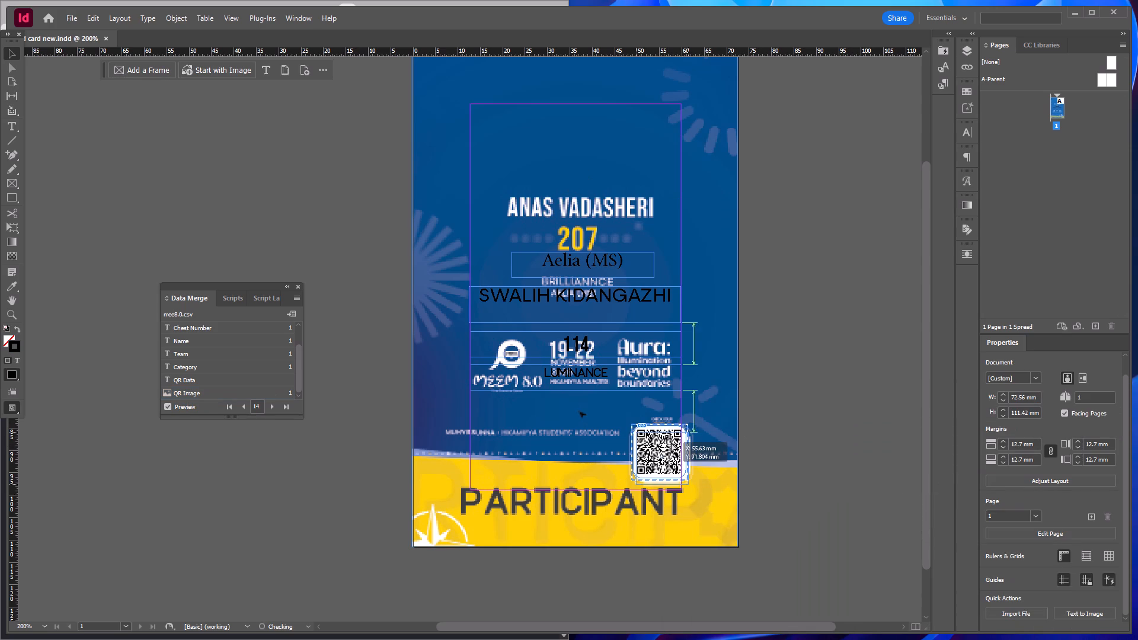
{"action": "left_click_drag", "start_coordinate": [669, 441], "coordinate": [669, 436]}
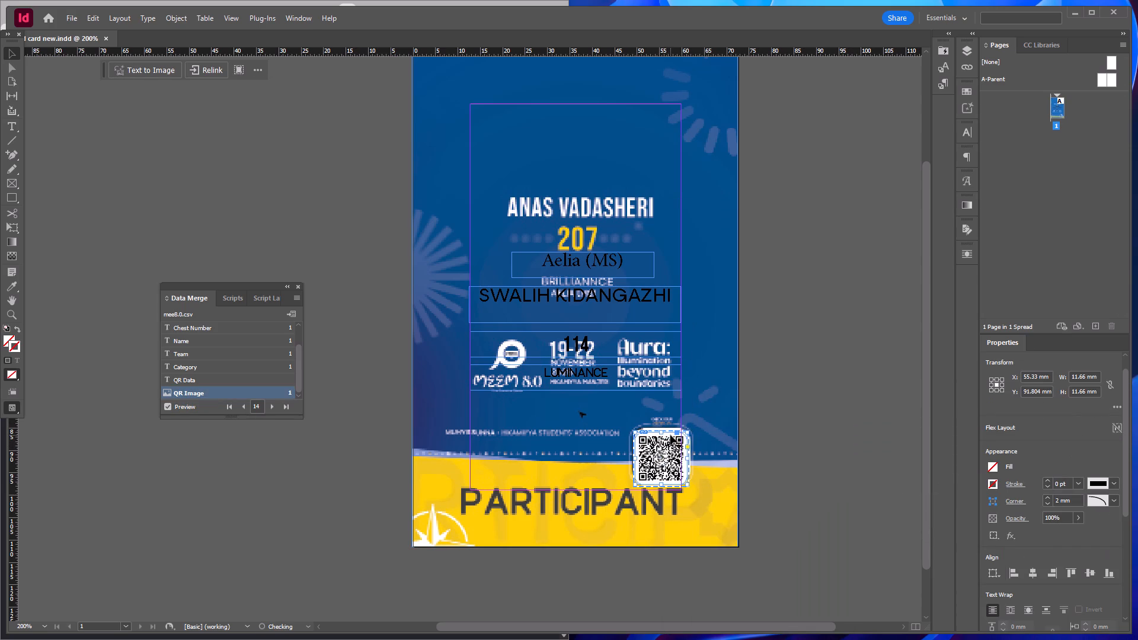
{"action": "left_click", "coordinate": [670, 435]}
{"action": "left_click", "coordinate": [823, 428]}
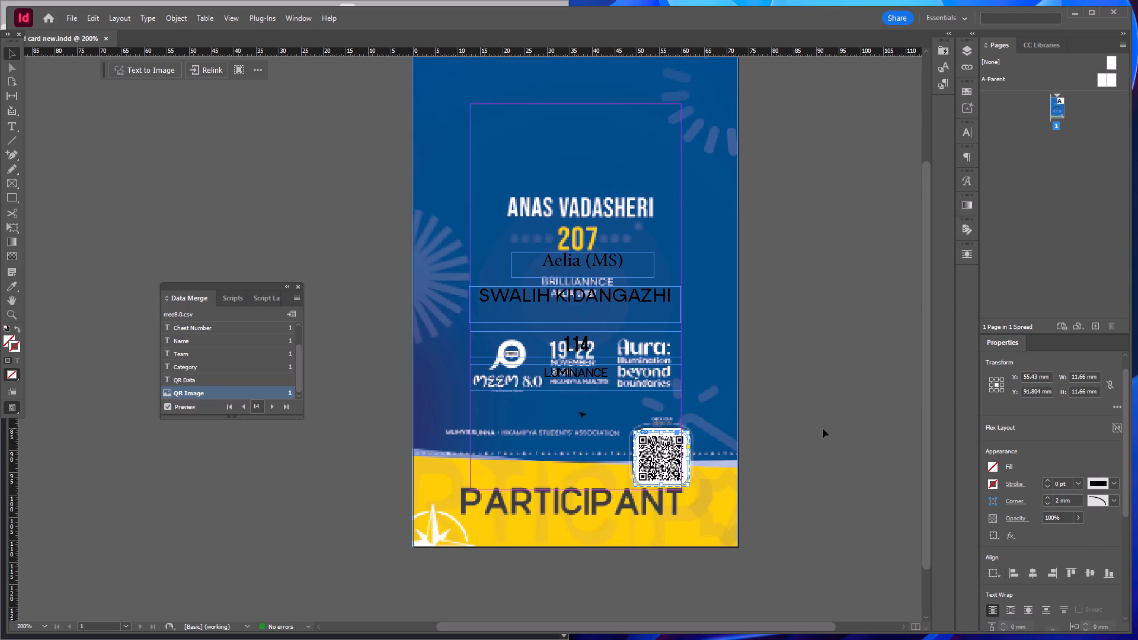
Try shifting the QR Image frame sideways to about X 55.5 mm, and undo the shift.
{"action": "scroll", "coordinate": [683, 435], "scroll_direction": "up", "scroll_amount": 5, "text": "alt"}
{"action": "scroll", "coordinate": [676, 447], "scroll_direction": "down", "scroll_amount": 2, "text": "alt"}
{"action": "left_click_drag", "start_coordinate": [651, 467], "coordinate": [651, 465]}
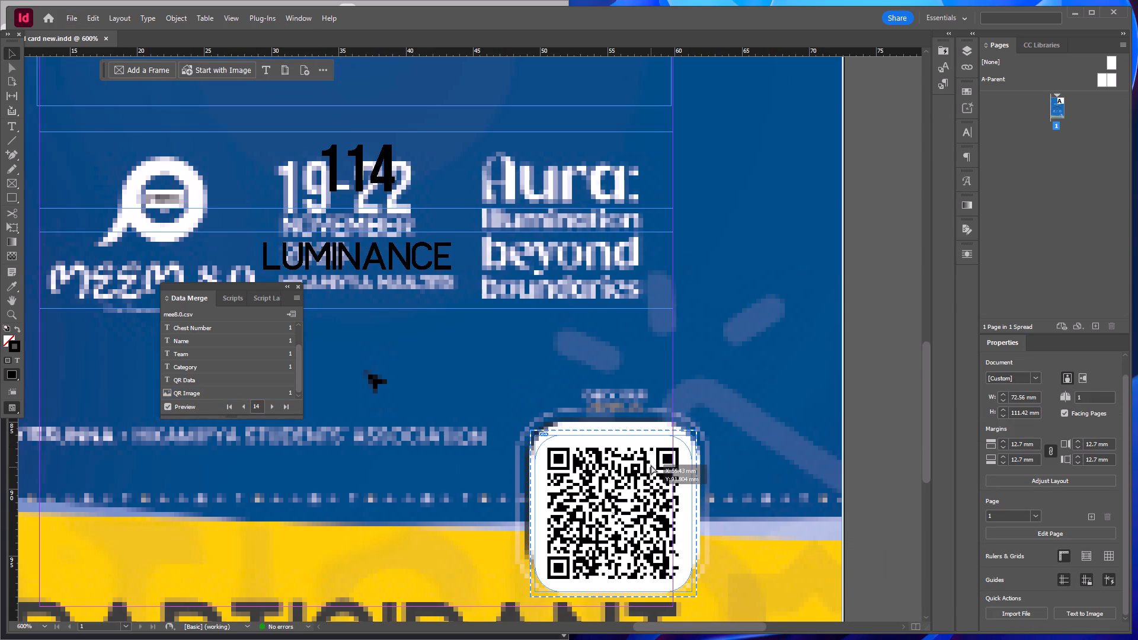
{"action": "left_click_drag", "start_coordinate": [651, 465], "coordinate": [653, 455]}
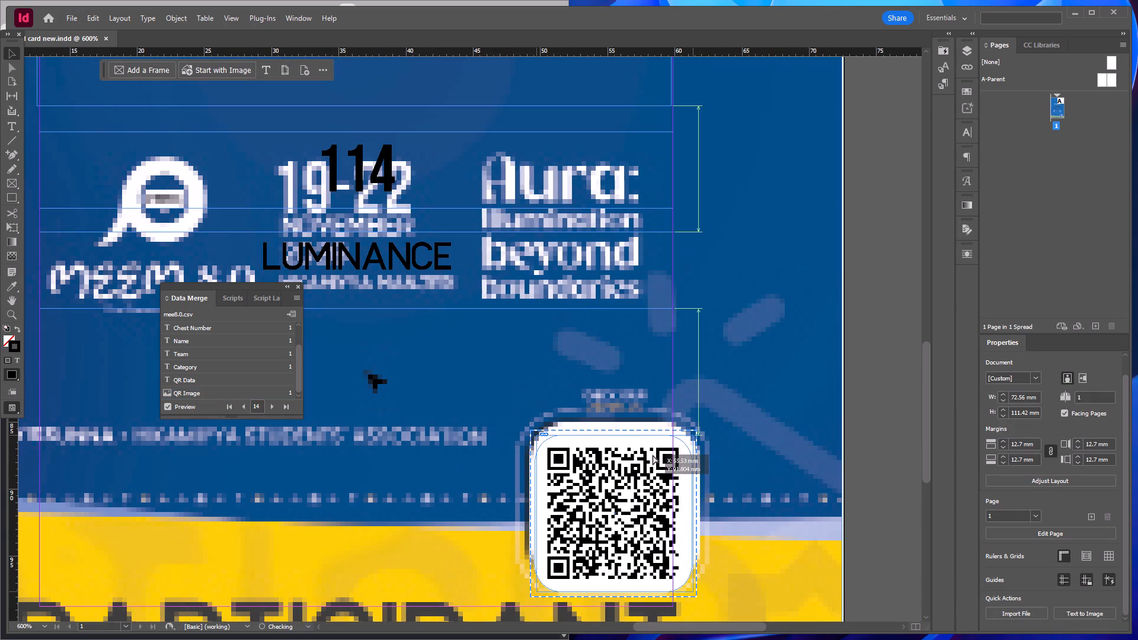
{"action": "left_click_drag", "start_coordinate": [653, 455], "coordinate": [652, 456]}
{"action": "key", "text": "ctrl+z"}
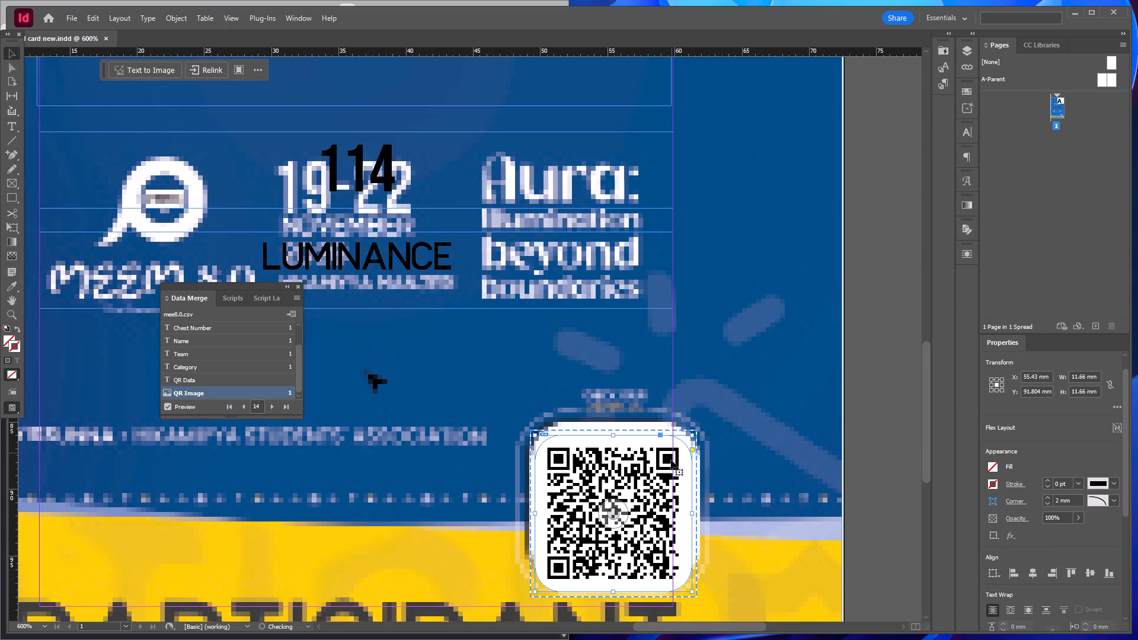
Fine-tune the QR Image frame over the design's white QR box to about X 55.33, Y 91.3 mm, leaving nothing selected.
{"action": "left_click", "coordinate": [656, 463]}
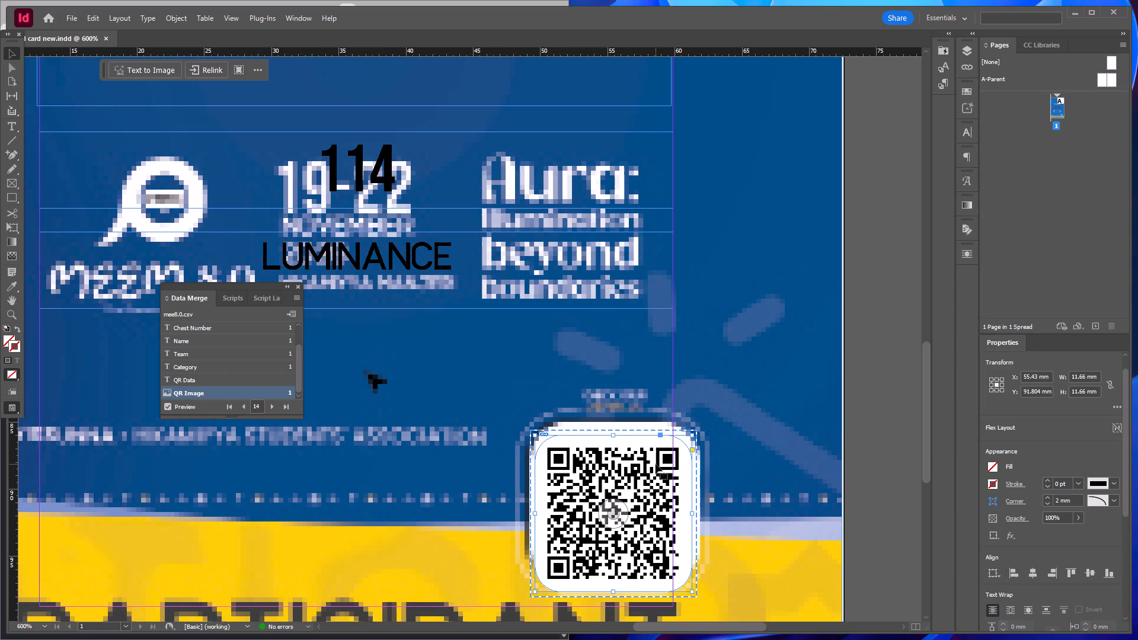
{"action": "left_click_drag", "start_coordinate": [656, 464], "coordinate": [656, 461]}
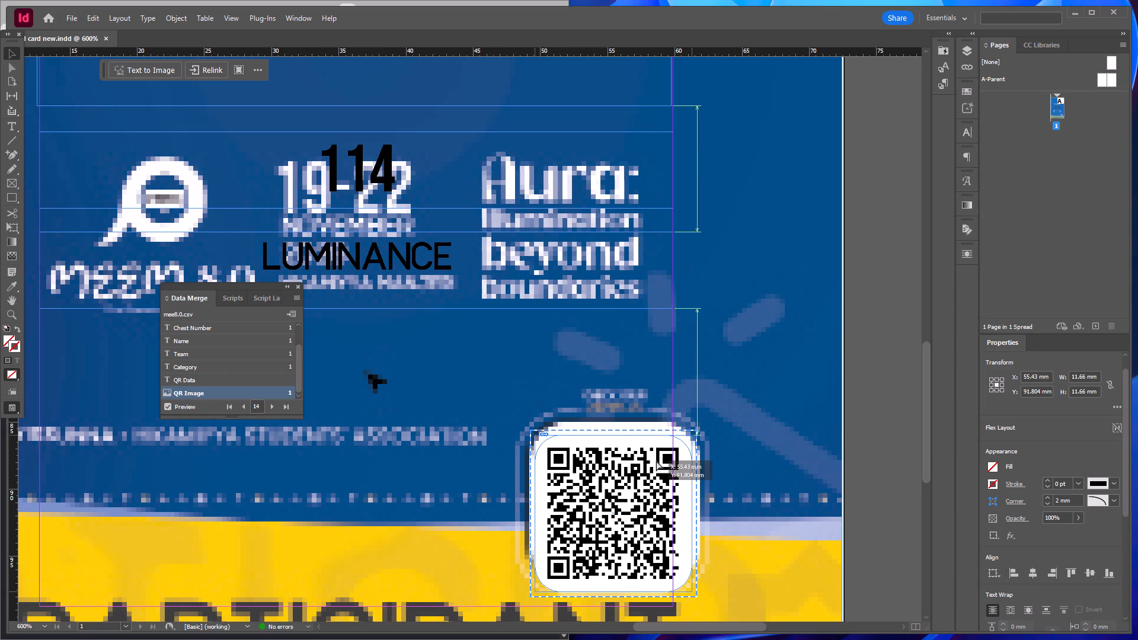
{"action": "left_click_drag", "start_coordinate": [656, 461], "coordinate": [656, 456]}
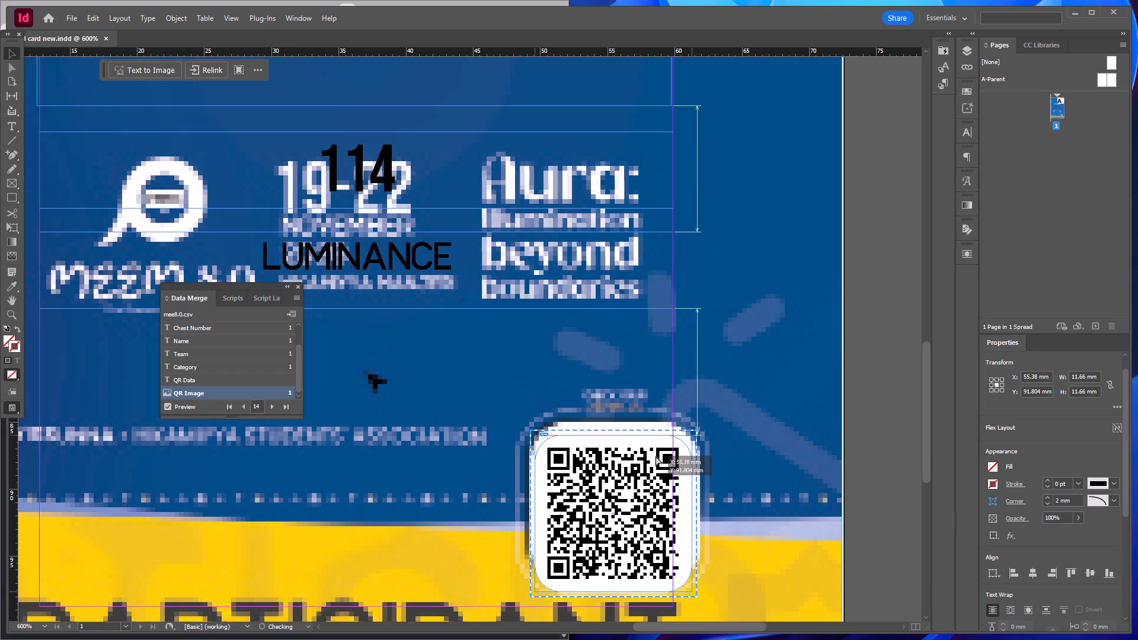
{"action": "left_click_drag", "start_coordinate": [656, 456], "coordinate": [656, 454]}
{"action": "left_click_drag", "start_coordinate": [656, 464], "coordinate": [655, 456]}
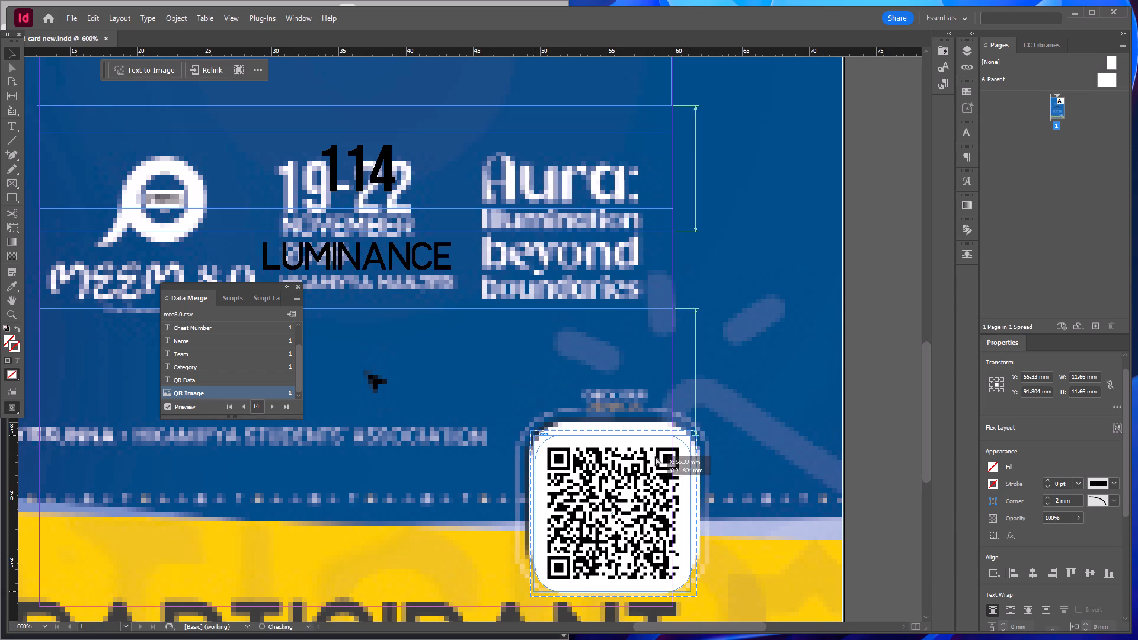
{"action": "left_click_drag", "start_coordinate": [655, 456], "coordinate": [655, 453]}
{"action": "left_click_drag", "start_coordinate": [655, 460], "coordinate": [656, 453]}
{"action": "key", "text": "Up"}
{"action": "key", "text": "Up"}
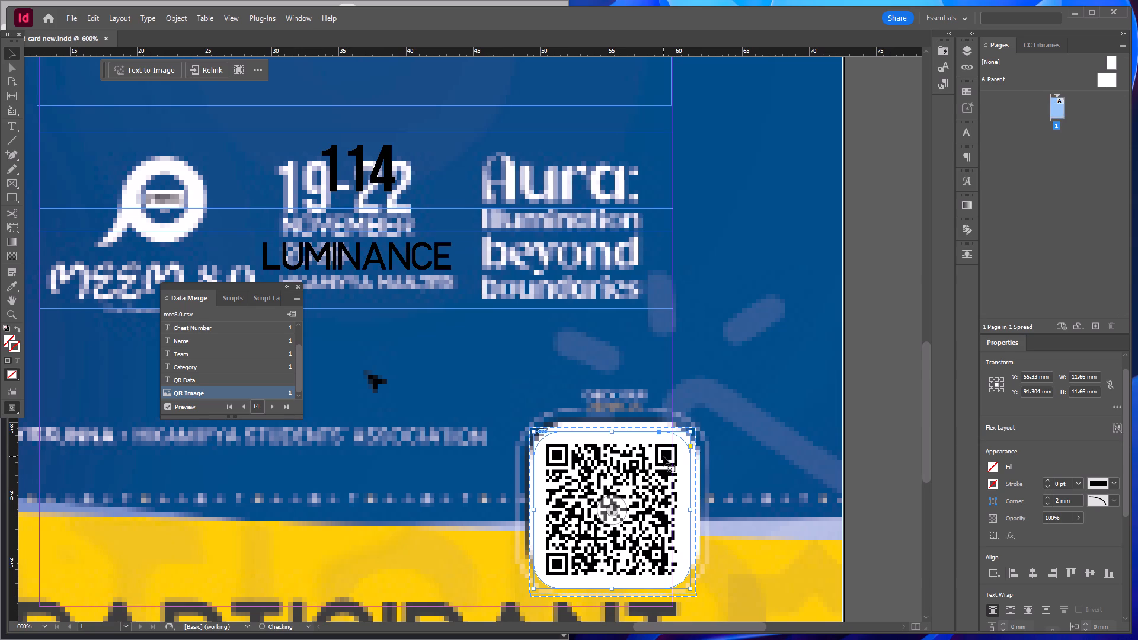
{"action": "key", "text": "Right"}
{"action": "key", "text": "Right"}
{"action": "key", "text": "Left"}
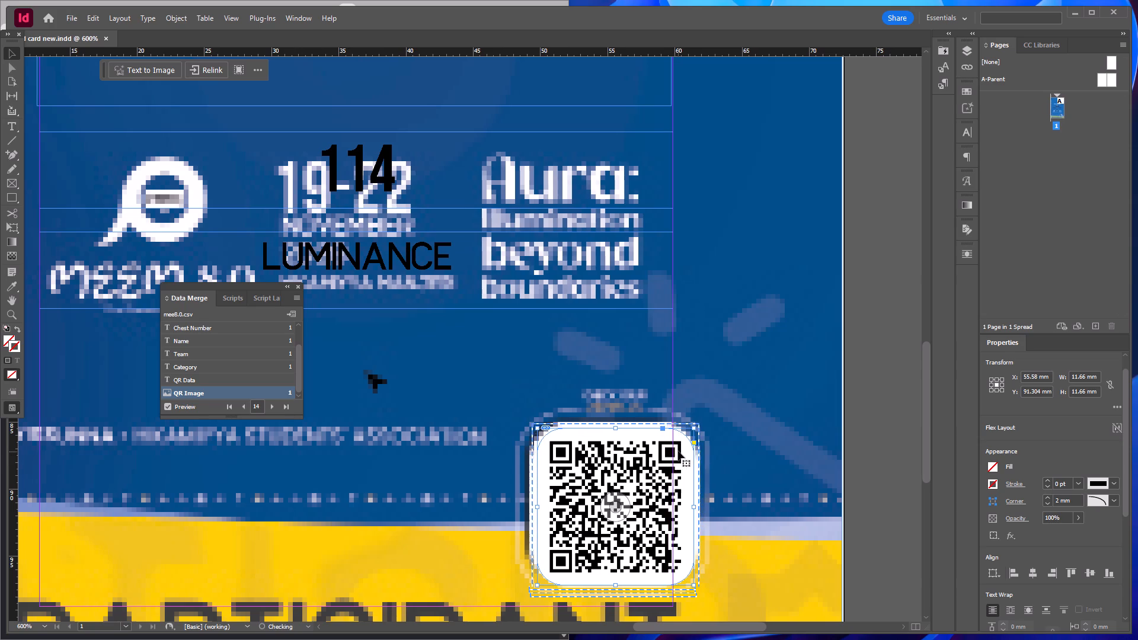
{"action": "key", "text": "Left"}
{"action": "left_click", "coordinate": [894, 447]}
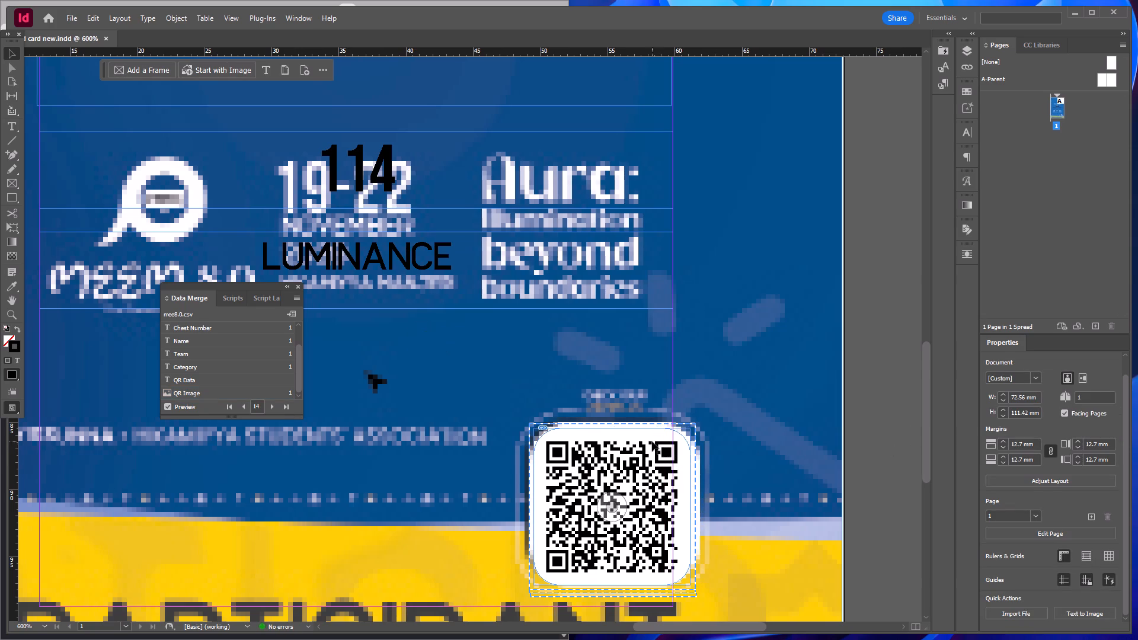
Examine the whole card, checking how the QR code and merge fields sit on the placed design.
{"action": "scroll", "coordinate": [631, 425], "scroll_direction": "down", "scroll_amount": 3, "text": "alt"}
{"action": "scroll", "coordinate": [543, 403], "scroll_direction": "down", "scroll_amount": 1, "text": "alt"}
{"action": "left_click", "coordinate": [747, 453]}
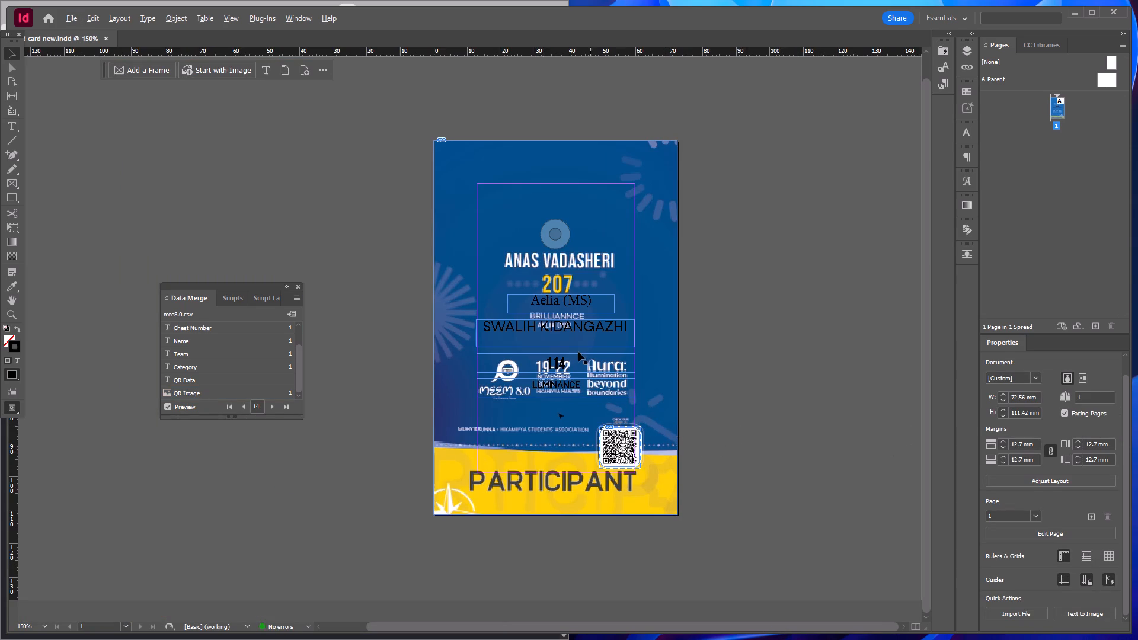
{"action": "scroll", "coordinate": [578, 351], "scroll_direction": "up", "scroll_amount": 6, "text": "alt"}
{"action": "scroll", "coordinate": [596, 339], "scroll_direction": "down", "scroll_amount": 7, "text": "alt"}
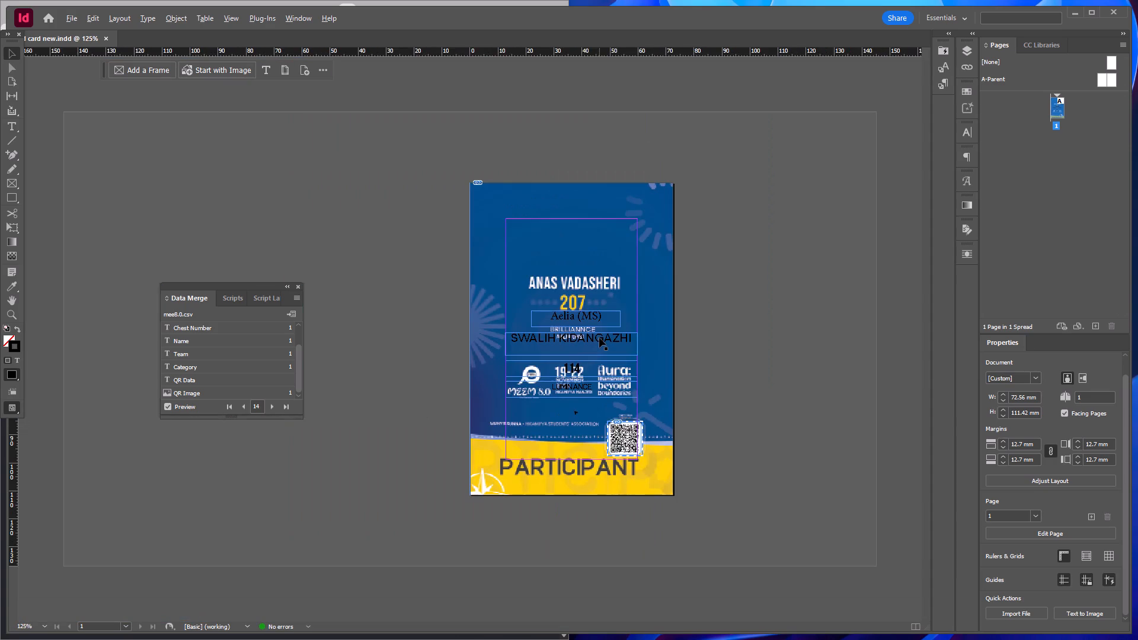
{"action": "scroll", "coordinate": [600, 338], "scroll_direction": "down", "scroll_amount": 3, "text": "alt"}
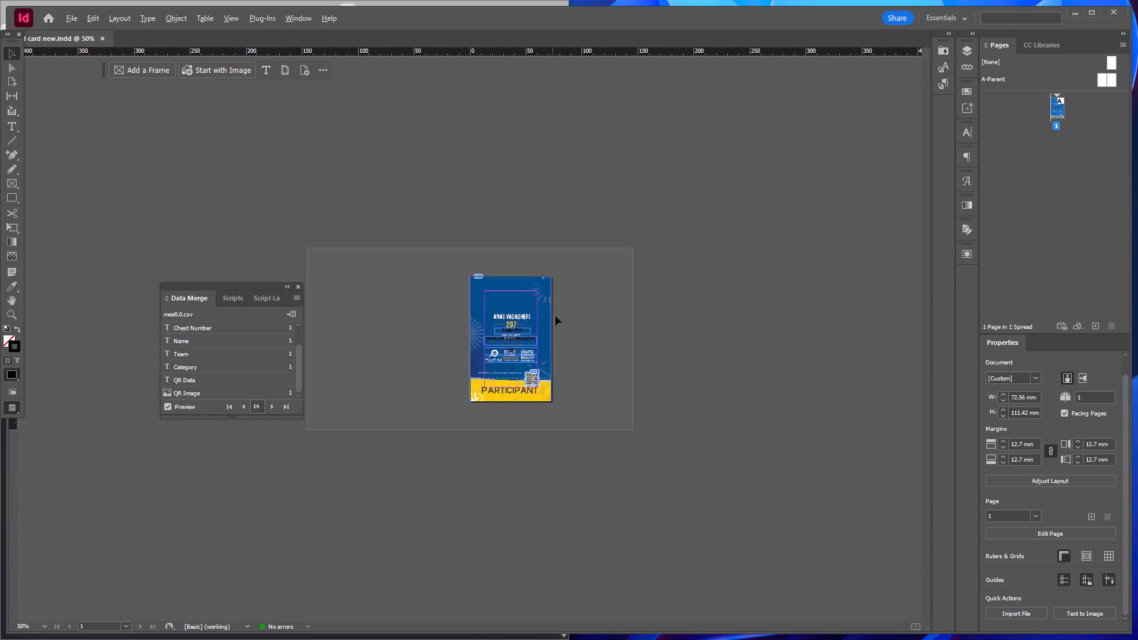
{"action": "scroll", "coordinate": [514, 351], "scroll_direction": "up", "scroll_amount": 5, "text": "alt"}
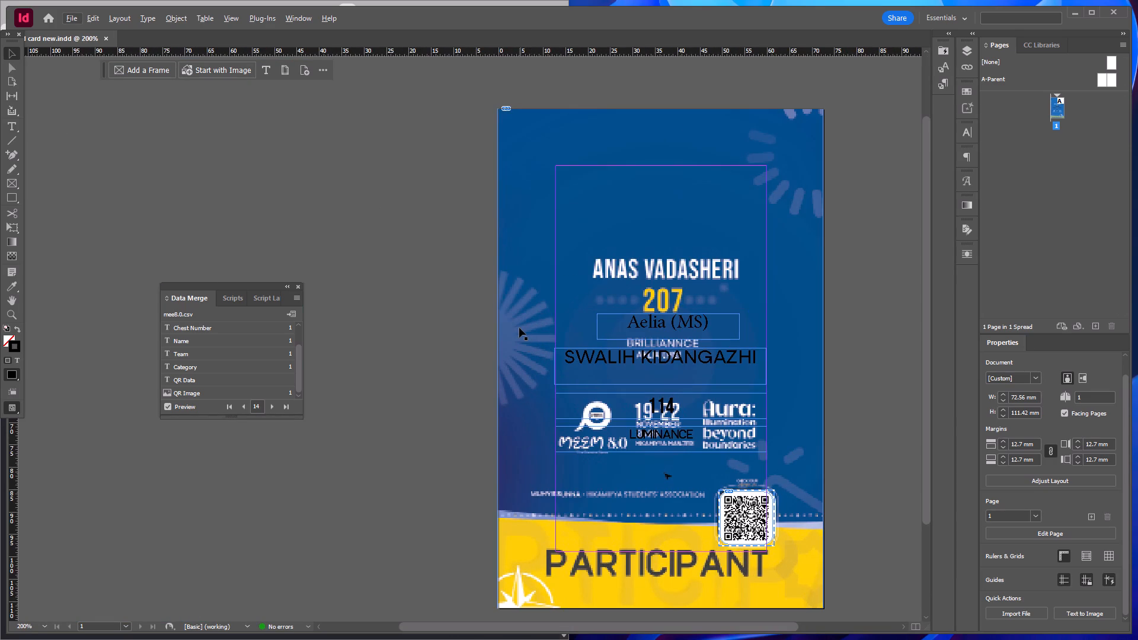
{"action": "scroll", "coordinate": [363, 283], "scroll_direction": "down", "scroll_amount": 4, "text": "alt"}
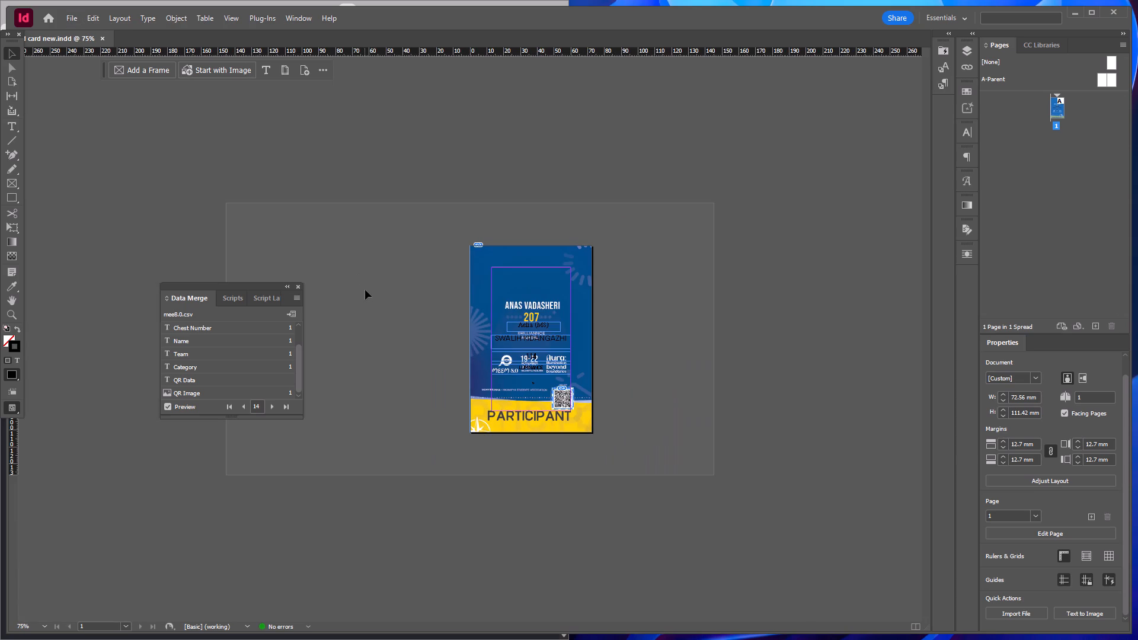
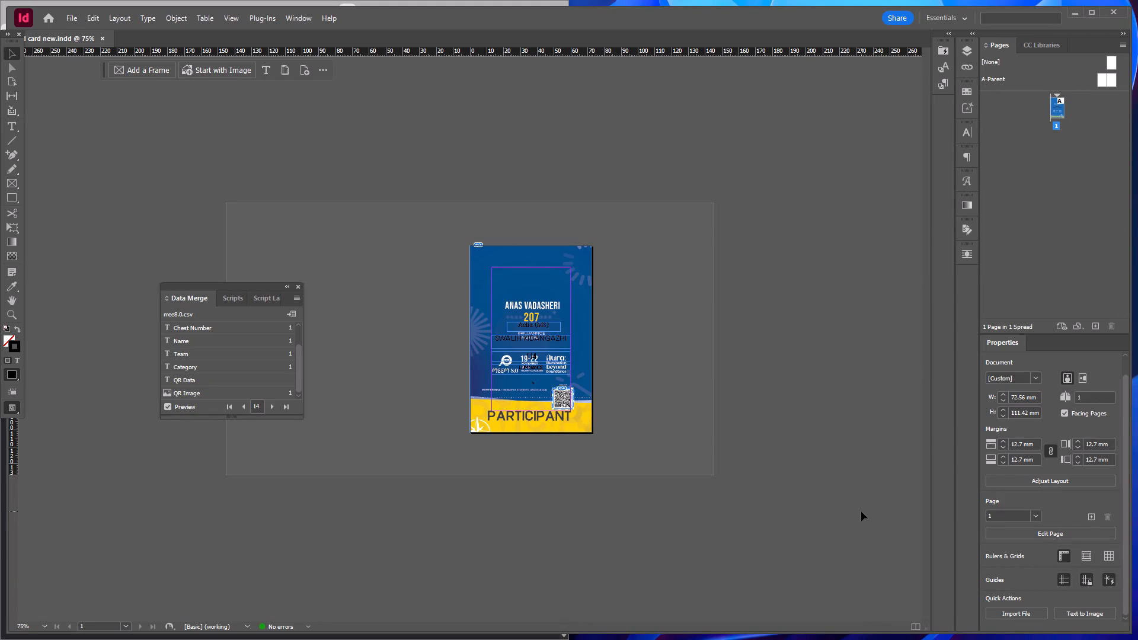
Move the Name field frame up over the design's sample participant name, centred at about X 37.9, Y 37 mm.
{"action": "scroll", "coordinate": [564, 416], "scroll_direction": "up", "scroll_amount": 1, "text": "alt"}
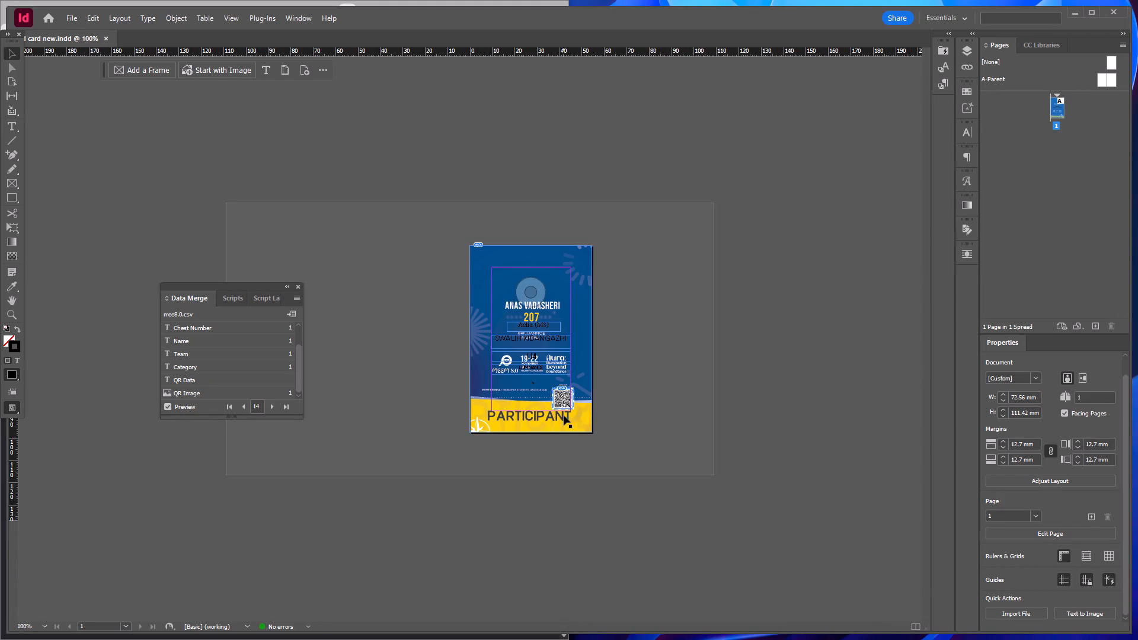
{"action": "scroll", "coordinate": [564, 415], "scroll_direction": "up", "scroll_amount": 4, "text": "alt"}
{"action": "key", "text": "space"}
{"action": "key", "text": "space"}
{"action": "key", "text": "space"}
{"action": "key", "text": "space"}
{"action": "key", "text": "space"}
{"action": "key", "text": "space"}
{"action": "key", "text": "space"}
{"action": "key", "text": "space"}
{"action": "key", "text": "space"}
{"action": "key", "text": "space"}
{"action": "key", "text": "space"}
{"action": "key", "text": "space"}
{"action": "key", "text": "space"}
{"action": "key", "text": "space"}
{"action": "key", "text": "space"}
{"action": "key", "text": "space"}
{"action": "key", "text": "space"}
{"action": "key", "text": "space"}
{"action": "key", "text": "space"}
{"action": "key", "text": "space"}
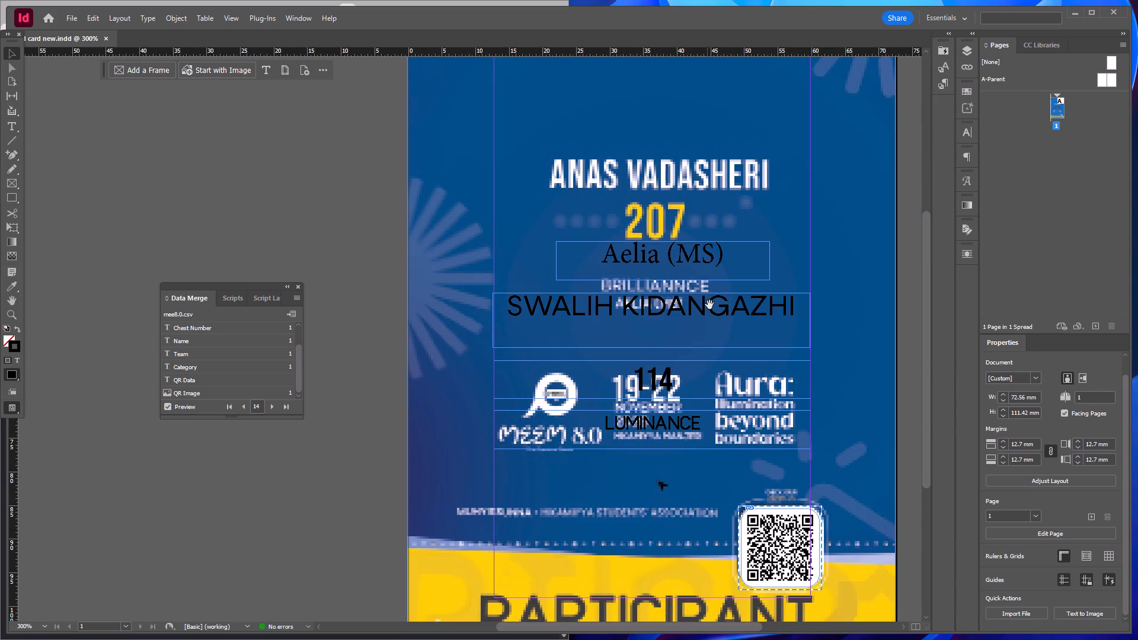
{"action": "left_click_drag", "start_coordinate": [709, 305], "coordinate": [574, 380]}
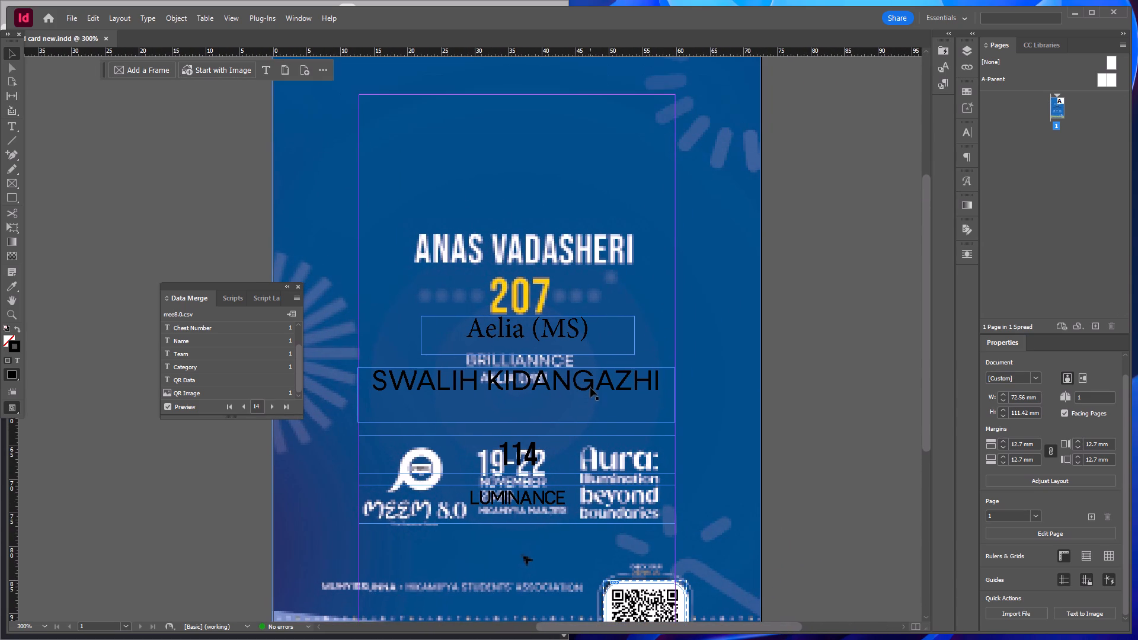
{"action": "left_click_drag", "start_coordinate": [590, 387], "coordinate": [603, 248]}
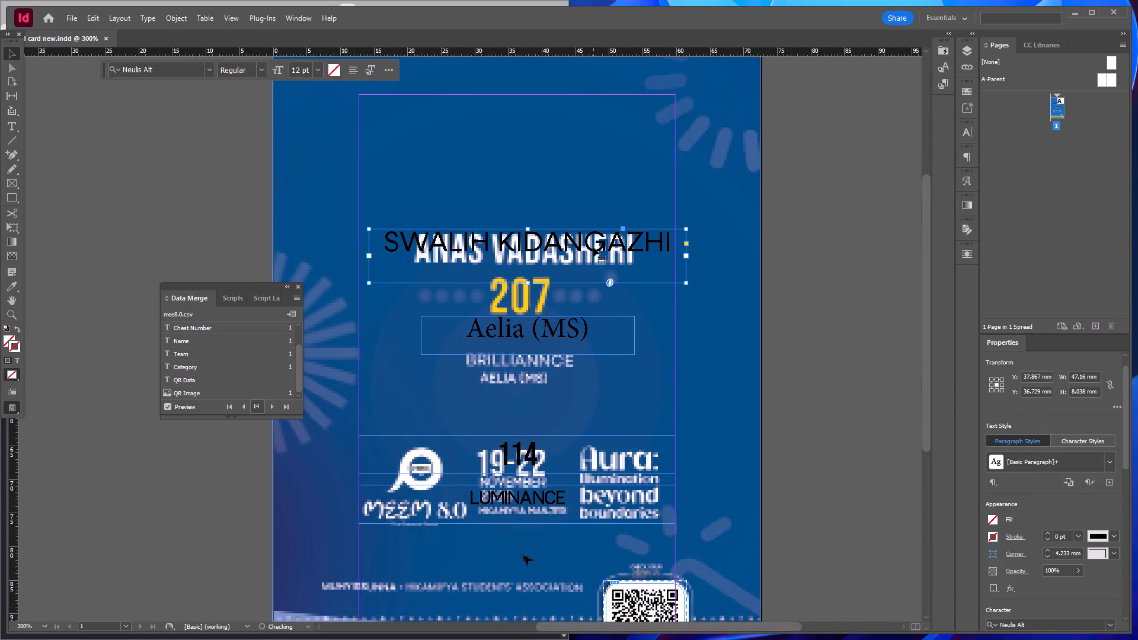
{"action": "left_click", "coordinate": [592, 245]}
Set the Name field's text to Bebas Neue Regular at 14 pt.
{"action": "double_click", "coordinate": [590, 249]}
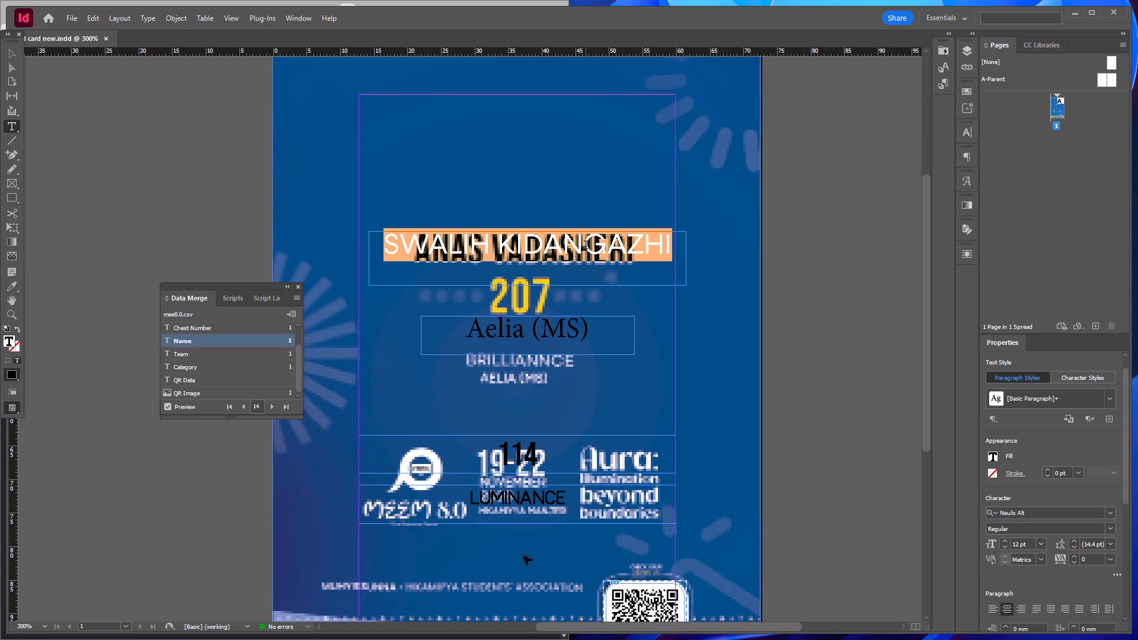
{"action": "left_click", "coordinate": [1040, 514]}
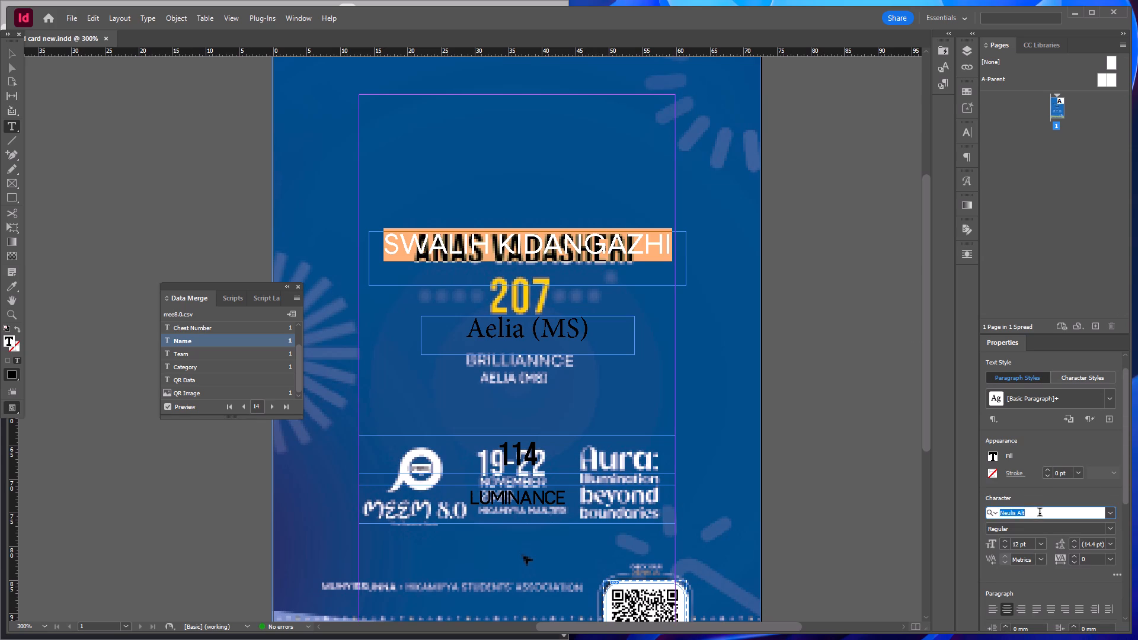
{"action": "key", "text": "b"}
{"action": "type", "text": "eb"}
{"action": "key", "text": "Return"}
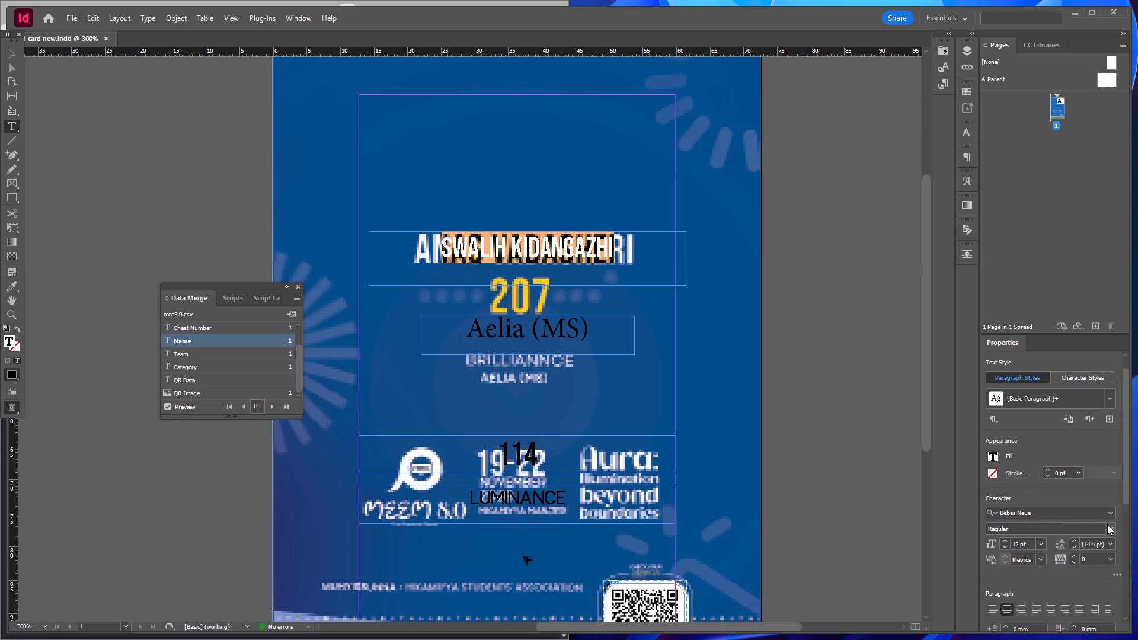
{"action": "left_click", "coordinate": [1107, 524]}
{"action": "left_click", "coordinate": [1091, 537]}
{"action": "double_click", "coordinate": [1027, 546]}
{"action": "key", "text": "Up"}
{"action": "key", "text": "Up"}
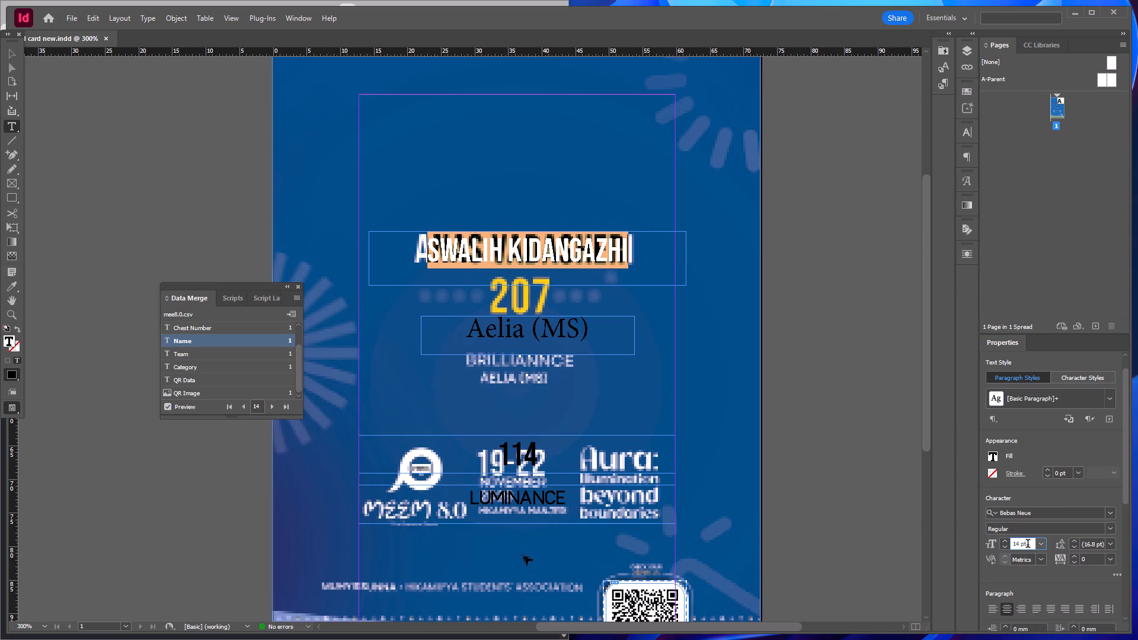
Shift the Name frame sideways to align with the card's margins, centred at about X 36.28, Y 36.93 mm.
{"action": "left_click", "coordinate": [10, 55]}
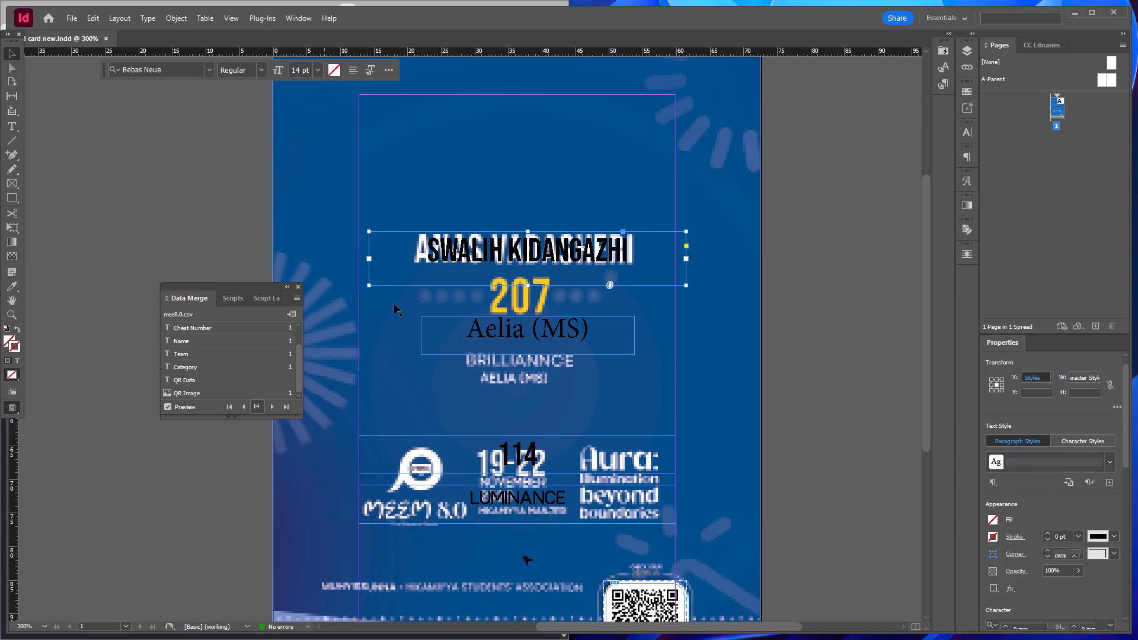
{"action": "left_click_drag", "start_coordinate": [459, 248], "coordinate": [449, 250]}
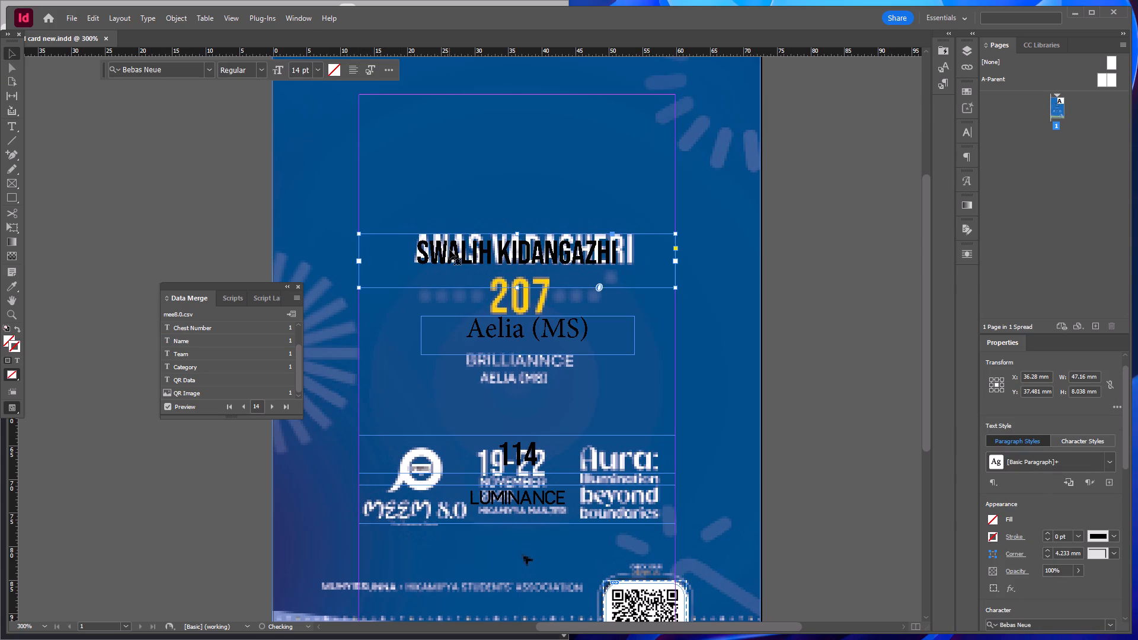
{"action": "left_click", "coordinate": [449, 249]}
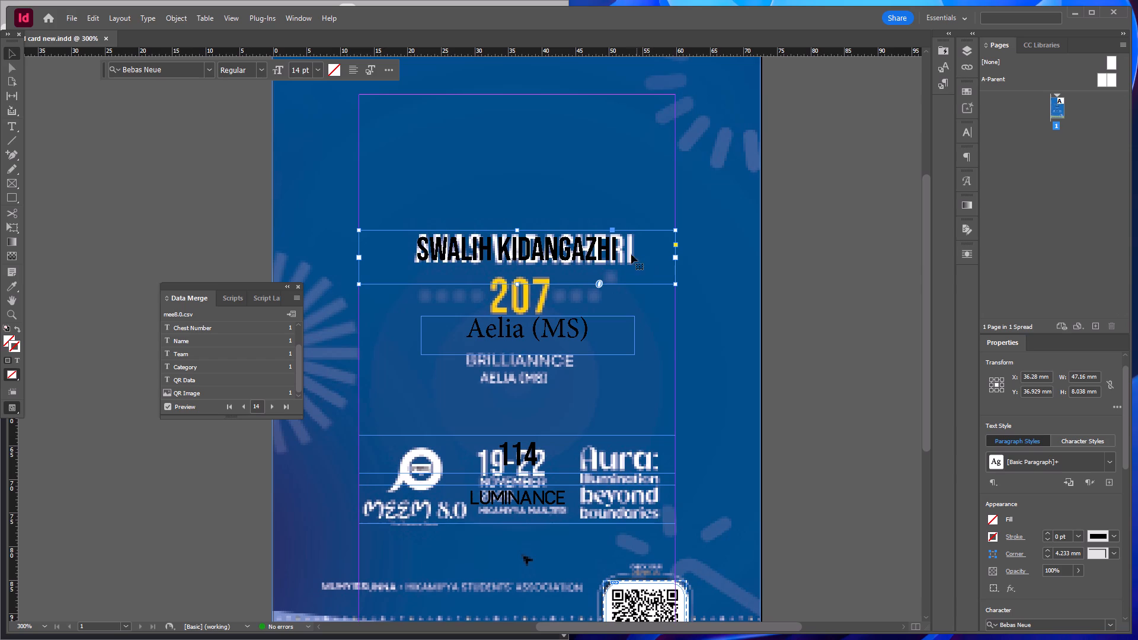
Set the Name field's text size to 13 pt after trying 15 pt, leaving nothing selected.
{"action": "triple_click", "coordinate": [607, 249]}
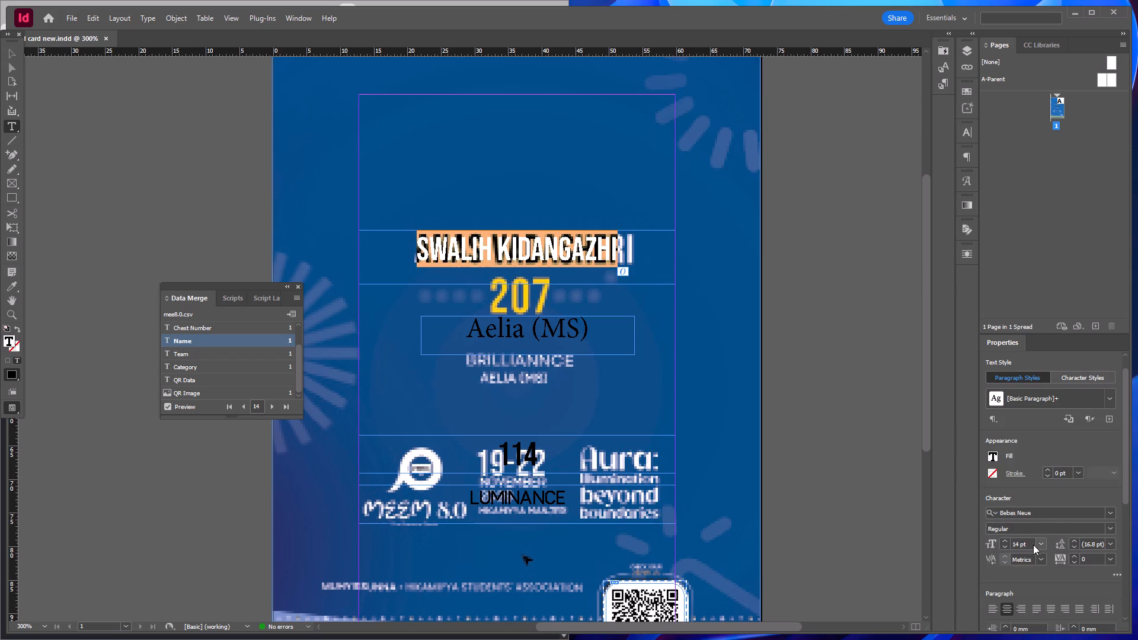
{"action": "double_click", "coordinate": [1031, 543]}
{"action": "key", "text": "Up"}
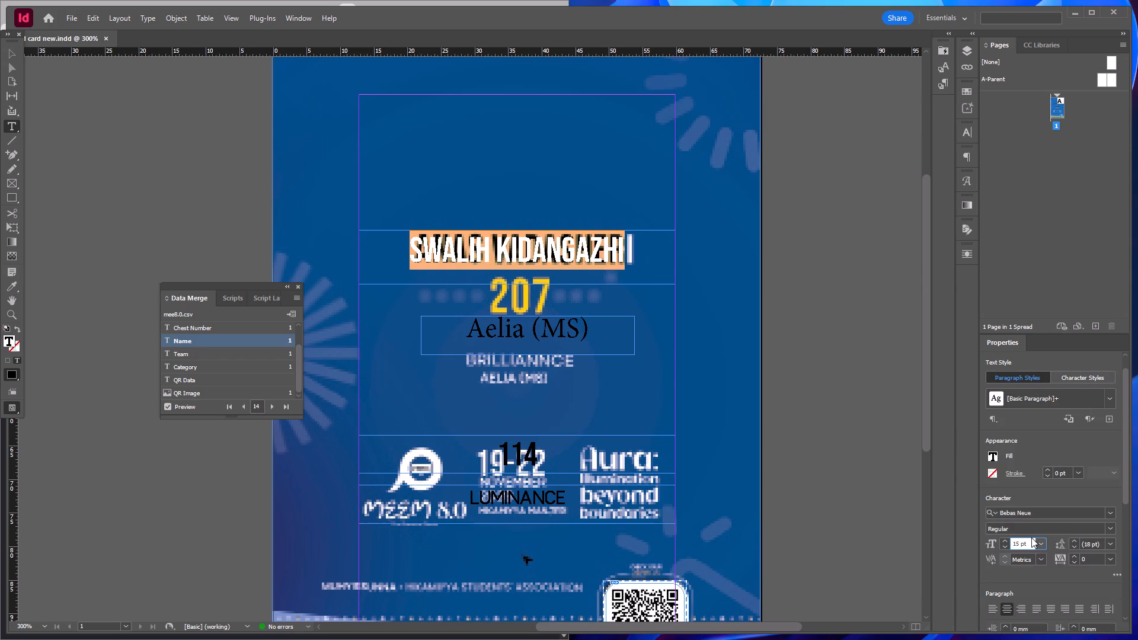
{"action": "key", "text": "Down"}
{"action": "key", "text": "Down"}
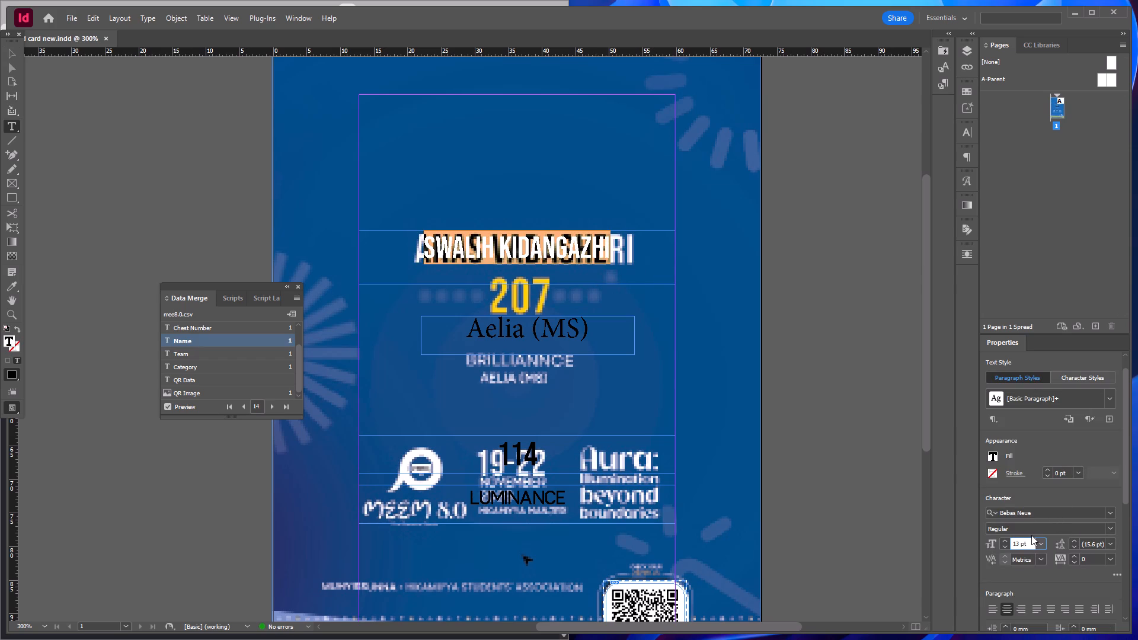
{"action": "left_click", "coordinate": [14, 57]}
{"action": "left_click", "coordinate": [137, 115]}
Nudge the Name frame slightly down over the sample name to about Y 37.13 mm, keeping X 36.28 mm, and deselect it.
{"action": "left_click", "coordinate": [573, 247]}
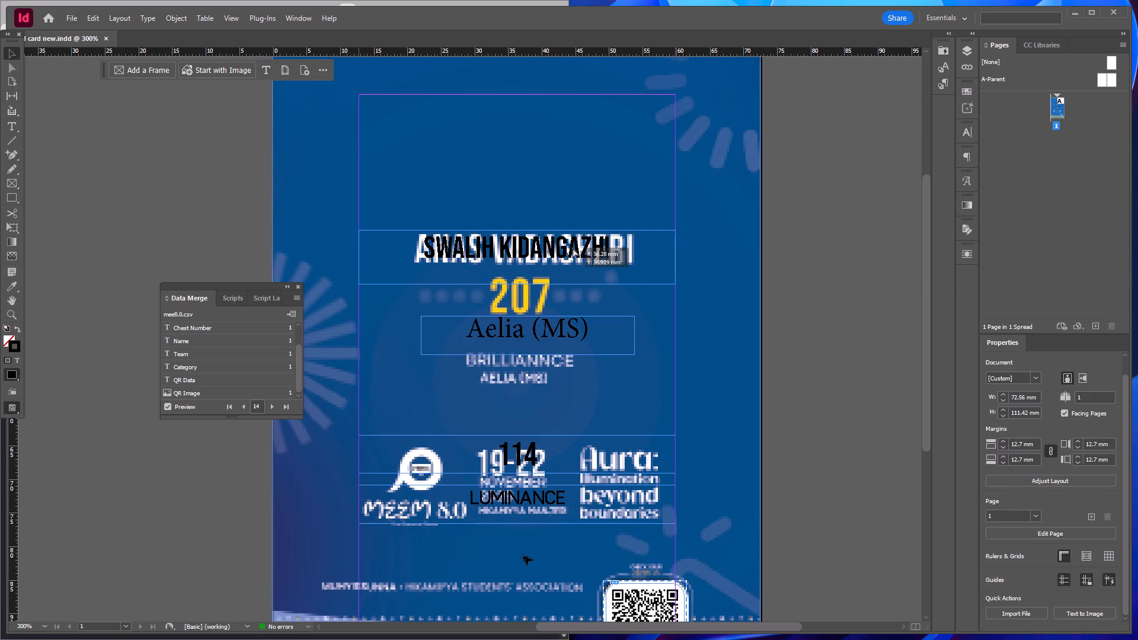
{"action": "left_click", "coordinate": [572, 251]}
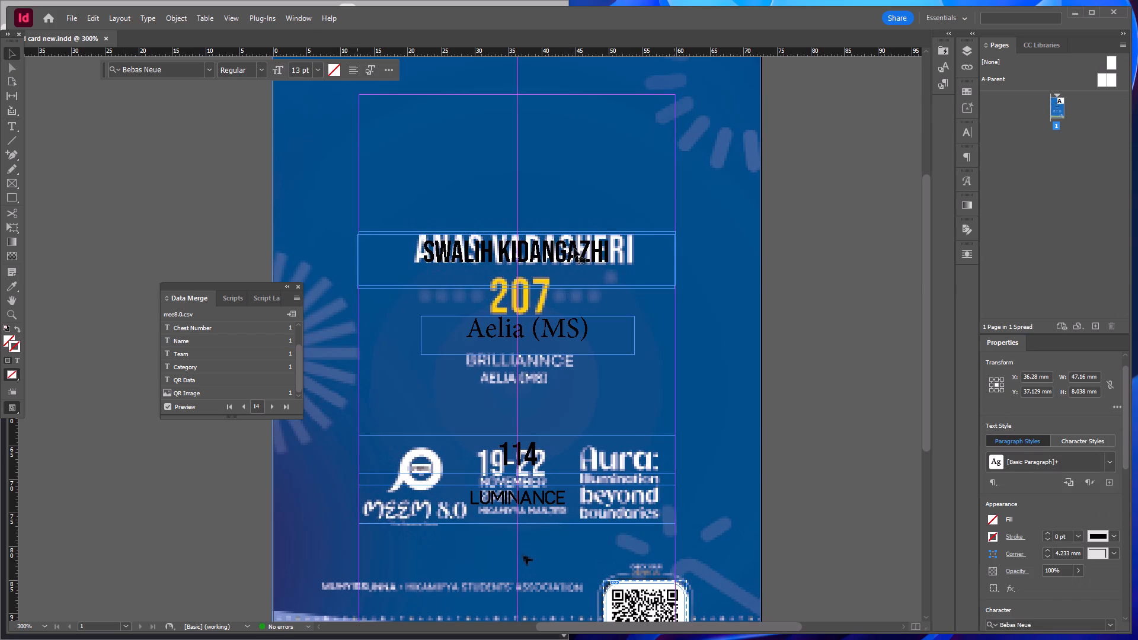
{"action": "left_click", "coordinate": [870, 314]}
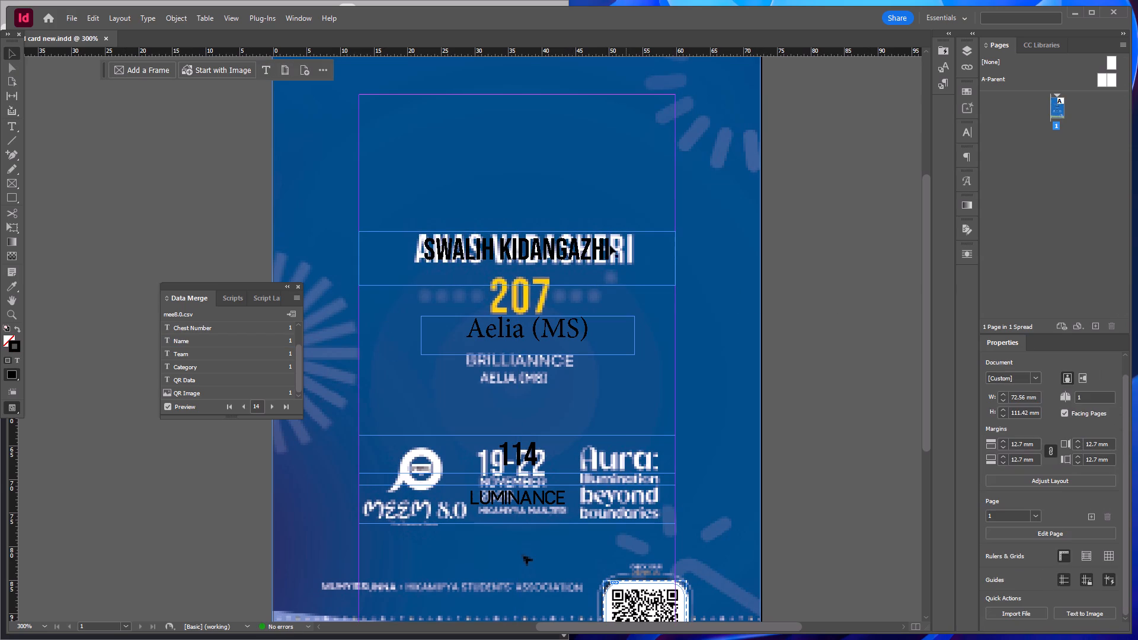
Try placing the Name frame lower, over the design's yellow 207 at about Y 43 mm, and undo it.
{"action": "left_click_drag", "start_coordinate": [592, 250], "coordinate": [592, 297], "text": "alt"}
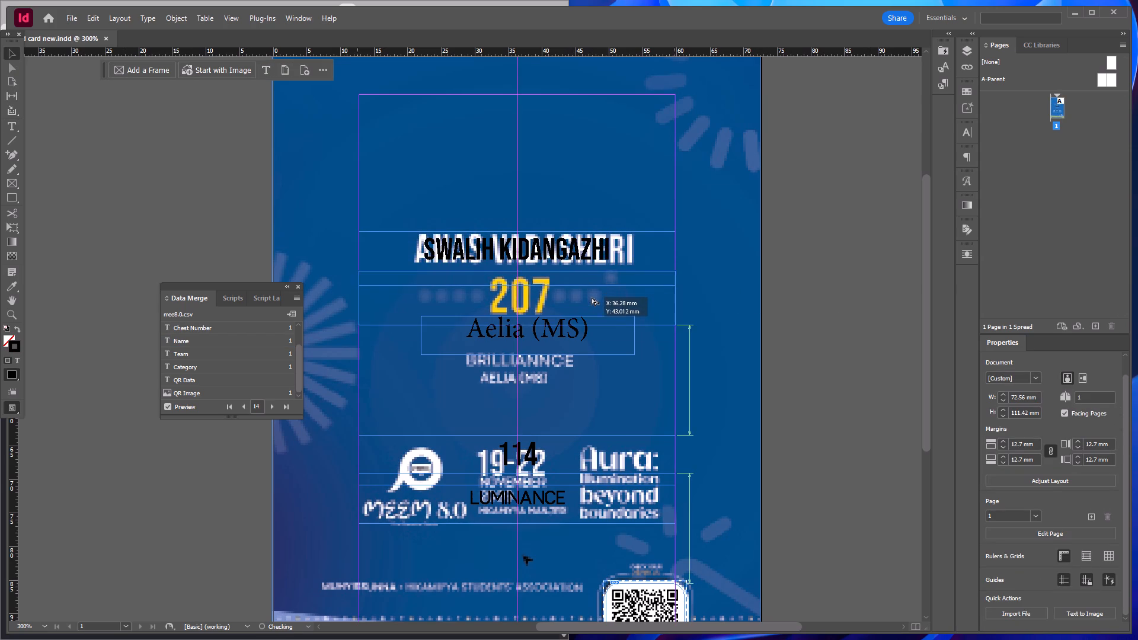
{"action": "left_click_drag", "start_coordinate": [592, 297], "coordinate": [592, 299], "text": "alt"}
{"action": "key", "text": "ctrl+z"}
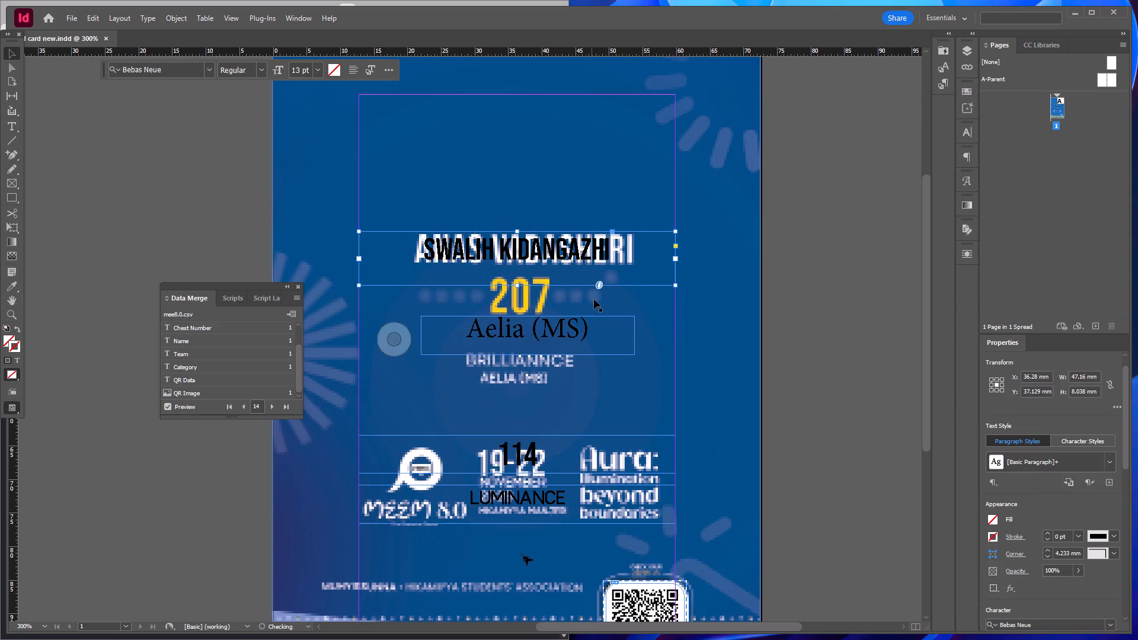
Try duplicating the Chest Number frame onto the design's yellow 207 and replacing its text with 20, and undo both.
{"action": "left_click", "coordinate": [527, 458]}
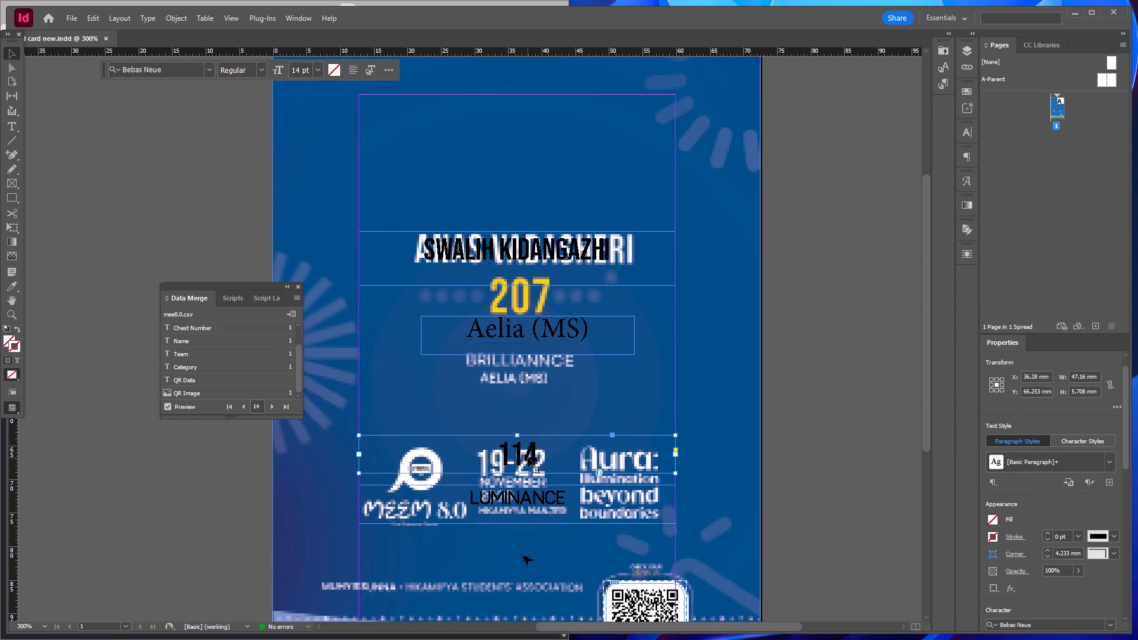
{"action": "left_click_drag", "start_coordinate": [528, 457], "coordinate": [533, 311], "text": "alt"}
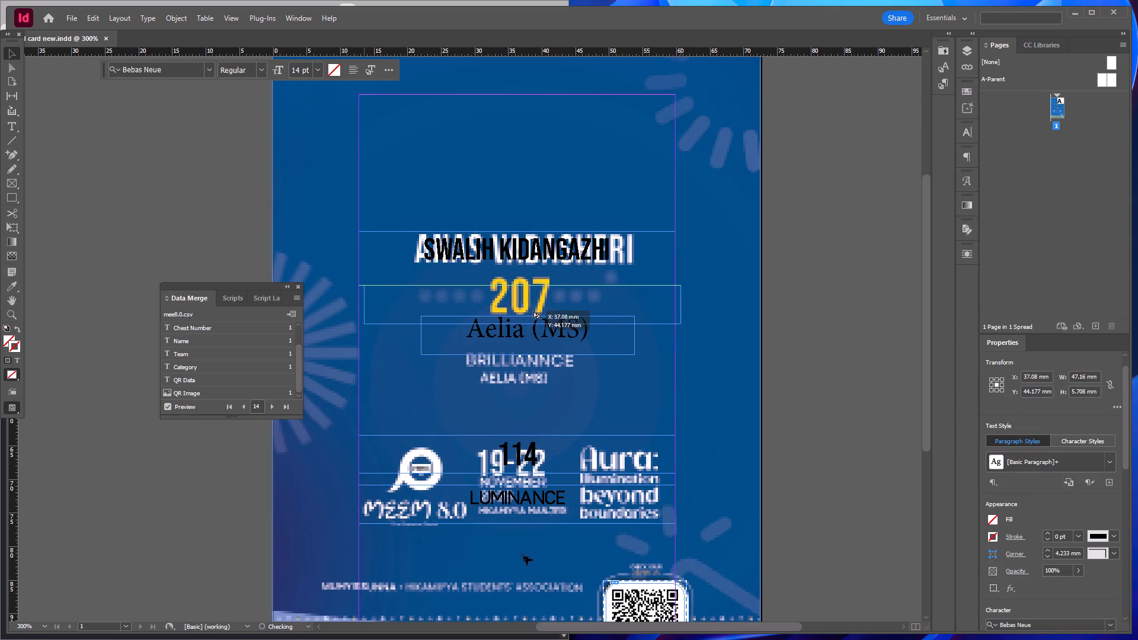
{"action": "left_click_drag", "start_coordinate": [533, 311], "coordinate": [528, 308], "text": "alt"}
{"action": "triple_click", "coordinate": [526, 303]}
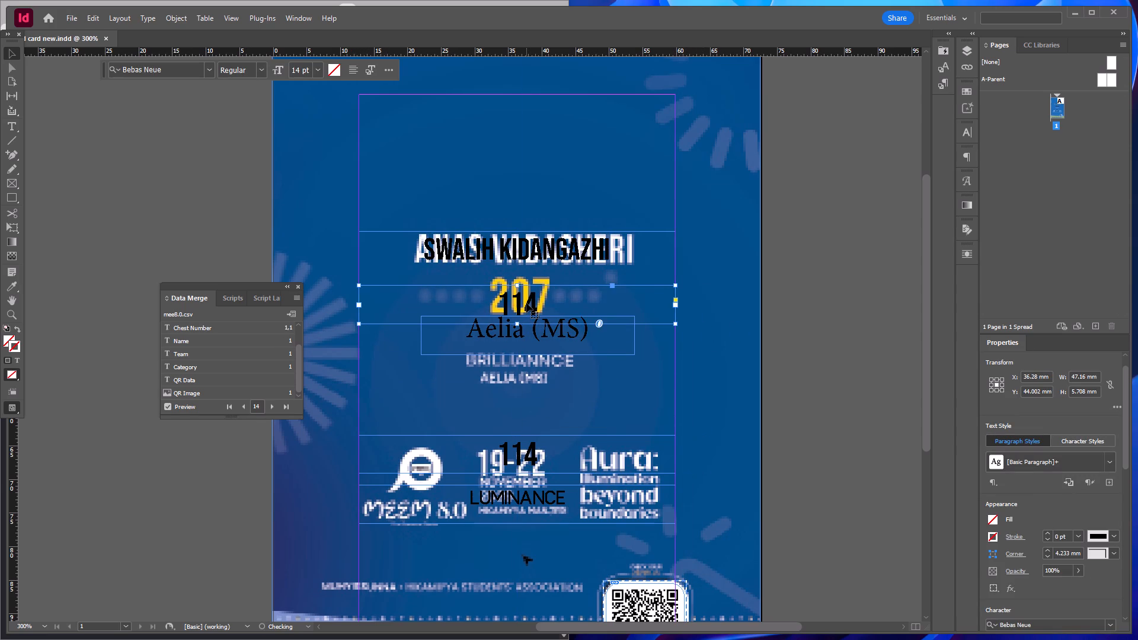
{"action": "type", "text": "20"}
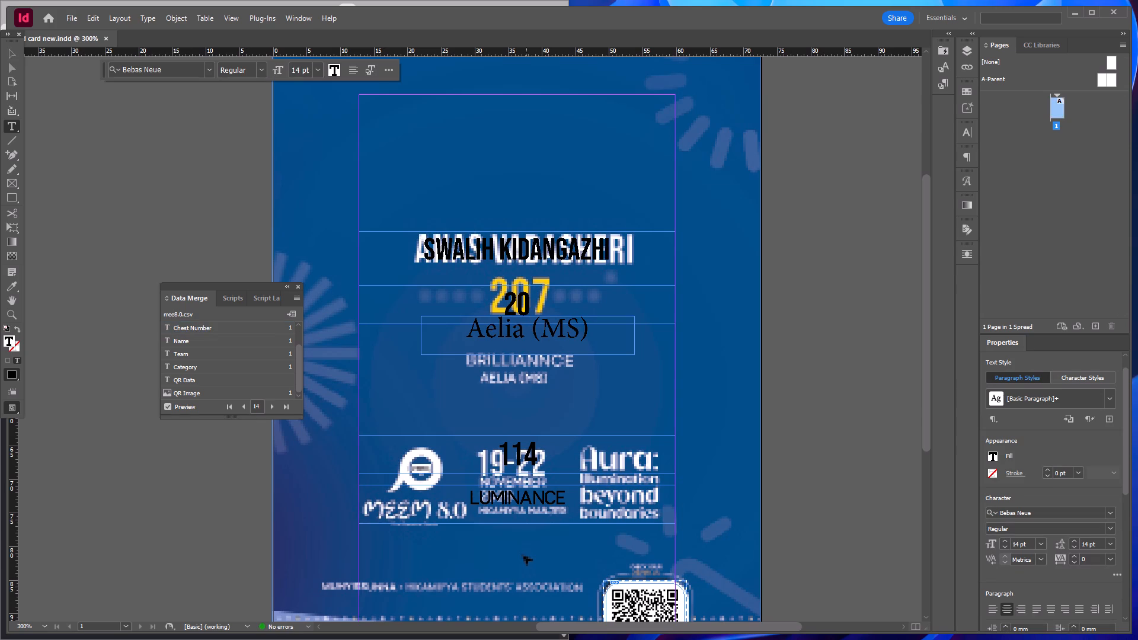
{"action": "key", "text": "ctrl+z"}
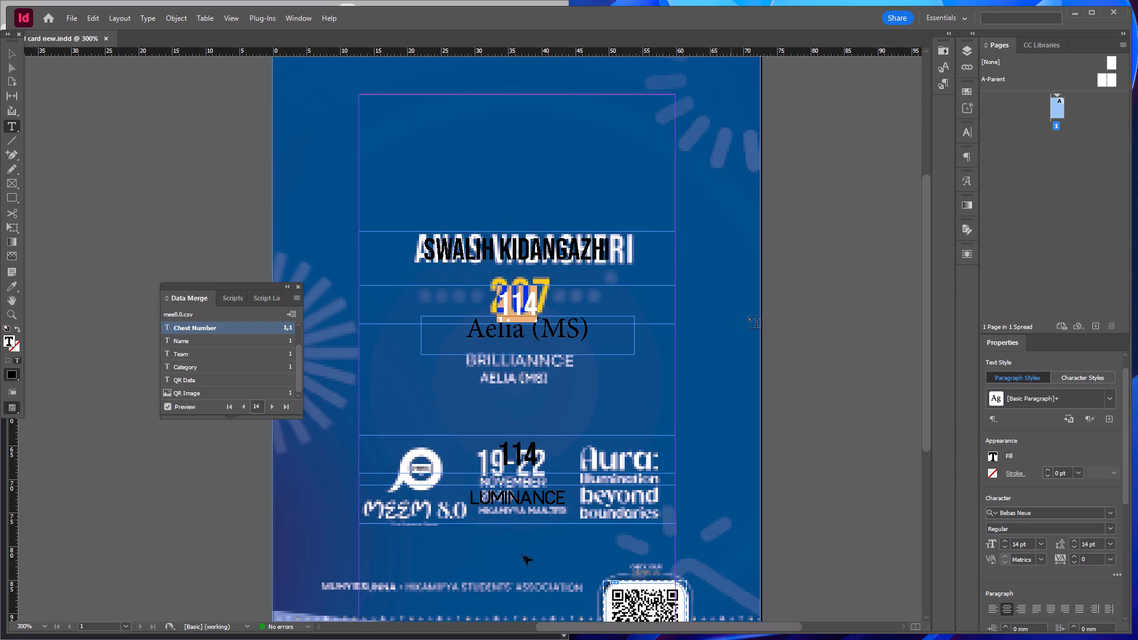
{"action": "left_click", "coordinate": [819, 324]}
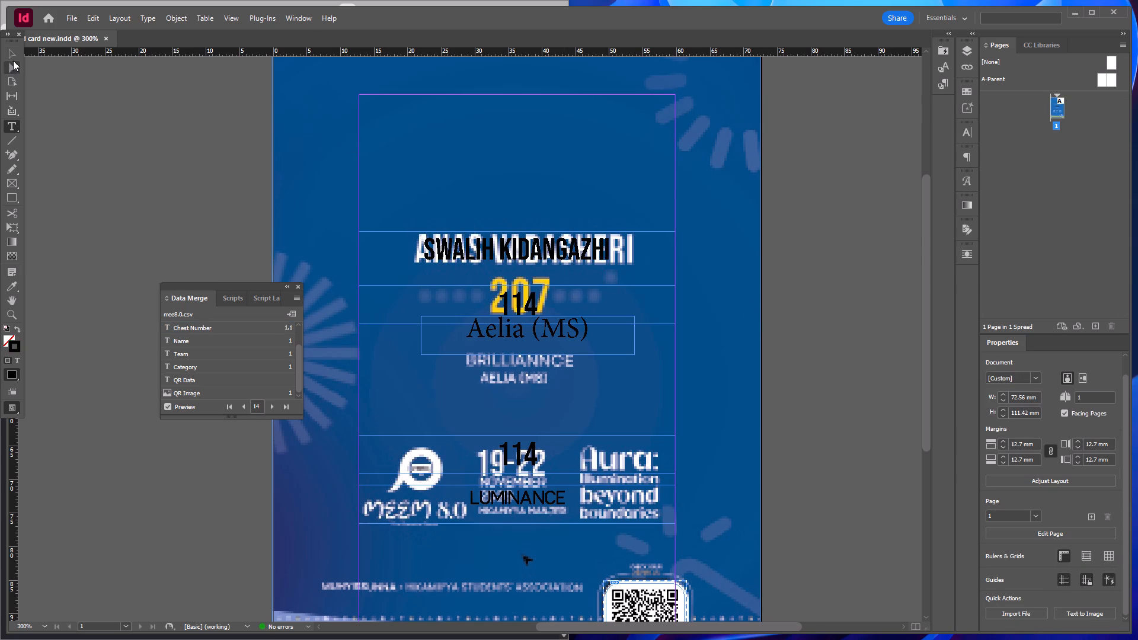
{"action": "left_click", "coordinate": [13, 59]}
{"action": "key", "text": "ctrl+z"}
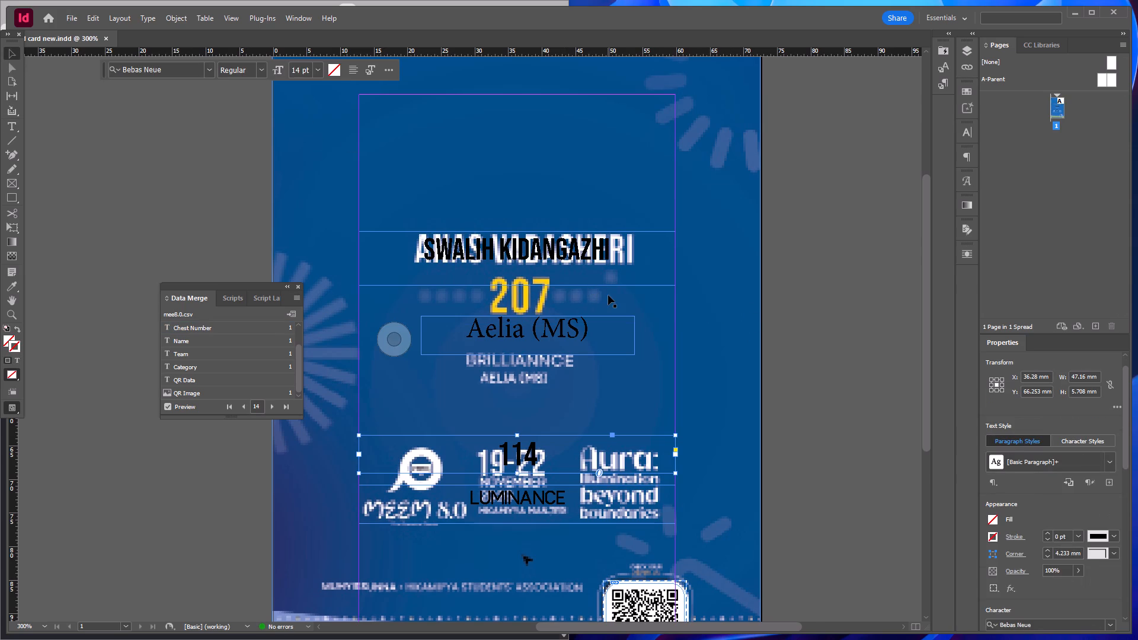
Move the Chest Number frame up onto the design's yellow 207, centred at about X 36.28, Y 44 mm.
{"action": "left_click_drag", "start_coordinate": [539, 452], "coordinate": [543, 299]}
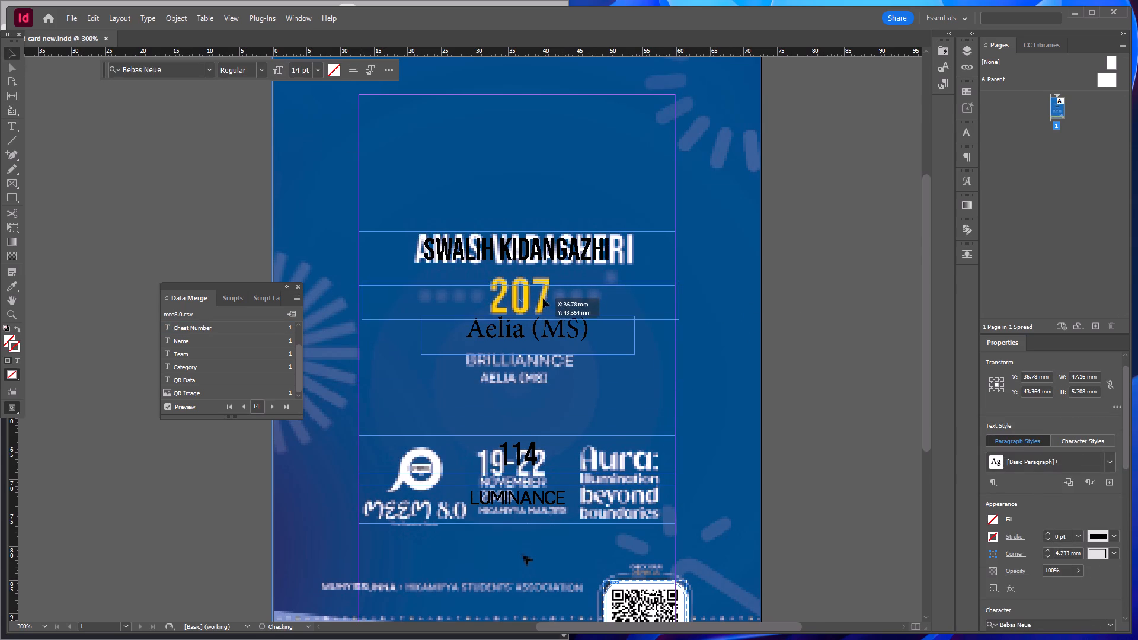
{"action": "left_click_drag", "start_coordinate": [543, 299], "coordinate": [539, 304]}
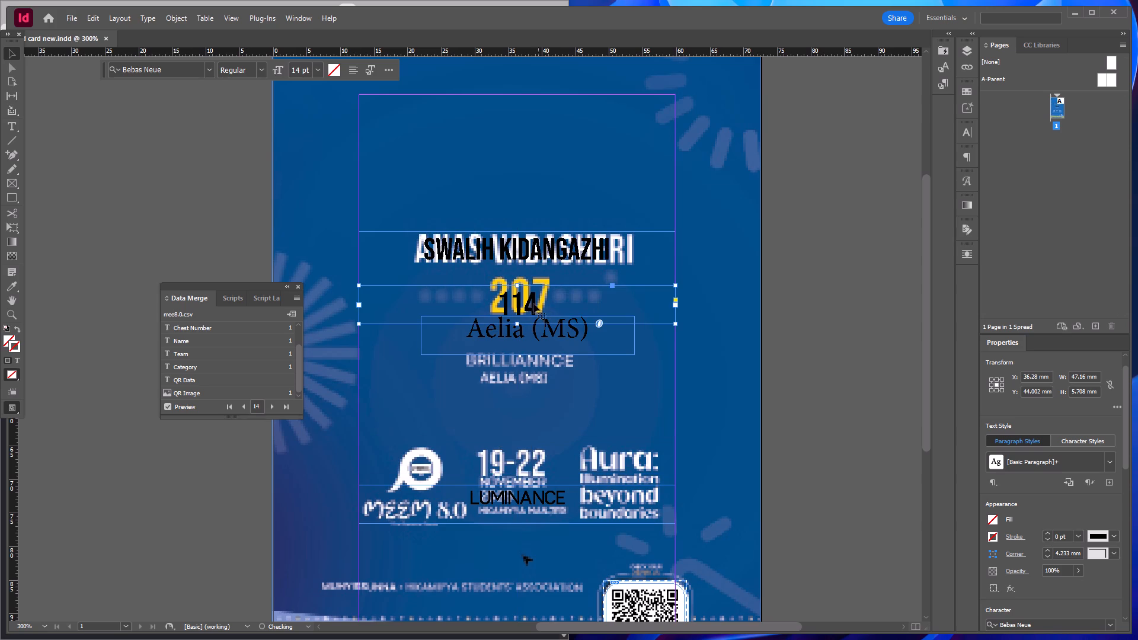
Set the Chest Number field's text size to 19 pt, leaving its frame selected.
{"action": "double_click", "coordinate": [525, 301]}
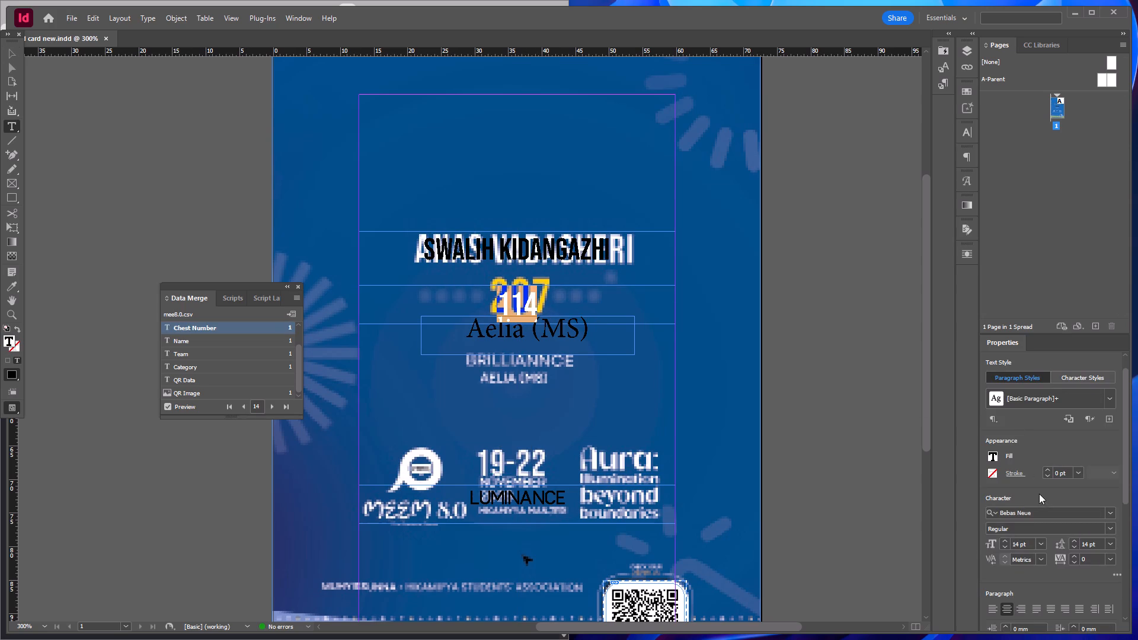
{"action": "double_click", "coordinate": [1021, 544]}
{"action": "key", "text": "Up"}
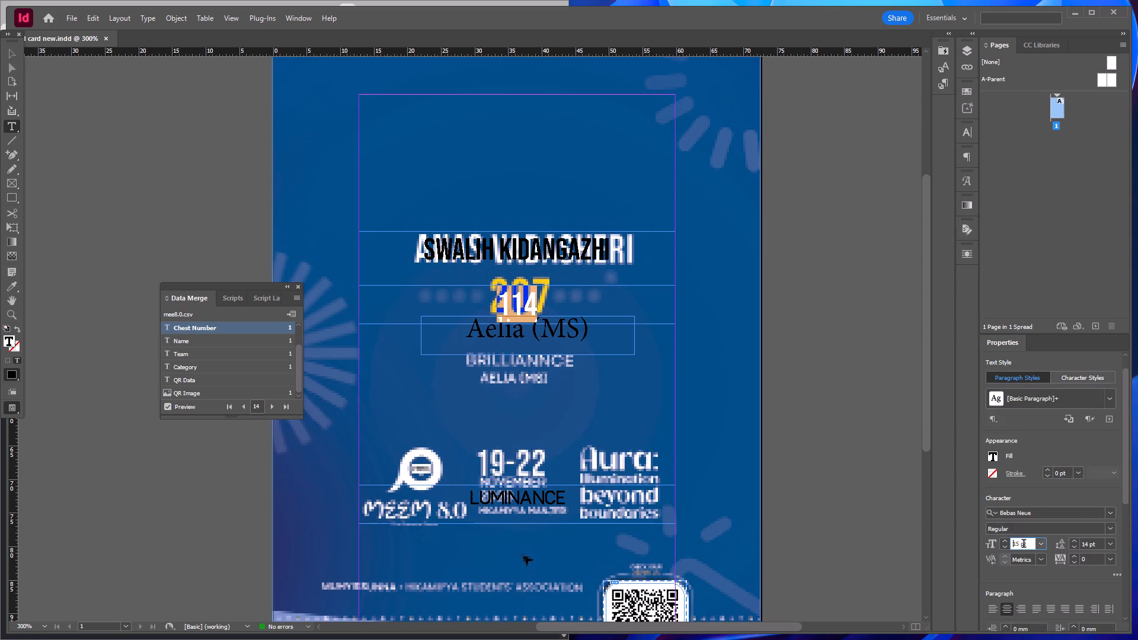
{"action": "key", "text": "Up"}
{"action": "key", "text": "Up"}
{"action": "key", "text": "Up"}
{"action": "key", "text": "Down"}
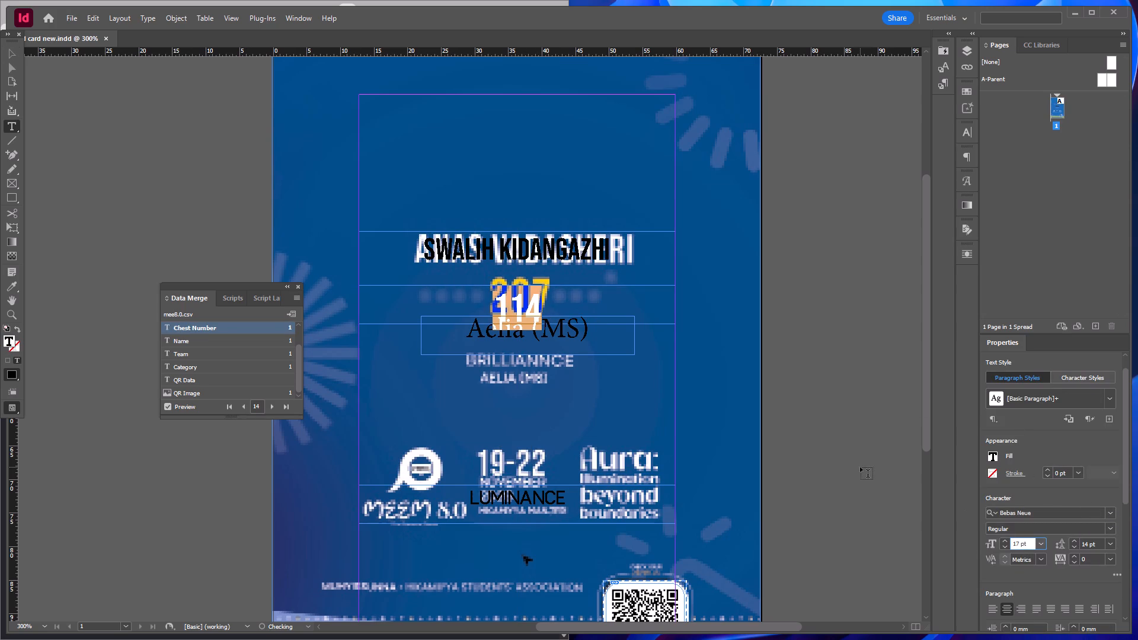
{"action": "key", "text": "Up"}
{"action": "key", "text": "Up"}
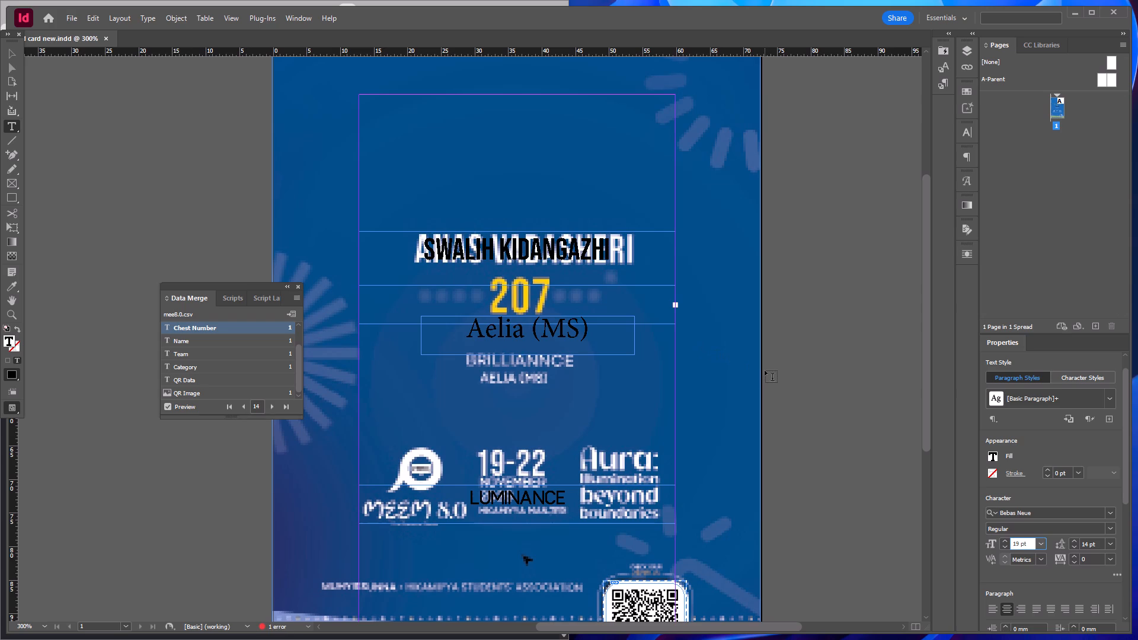
{"action": "left_click", "coordinate": [14, 56]}
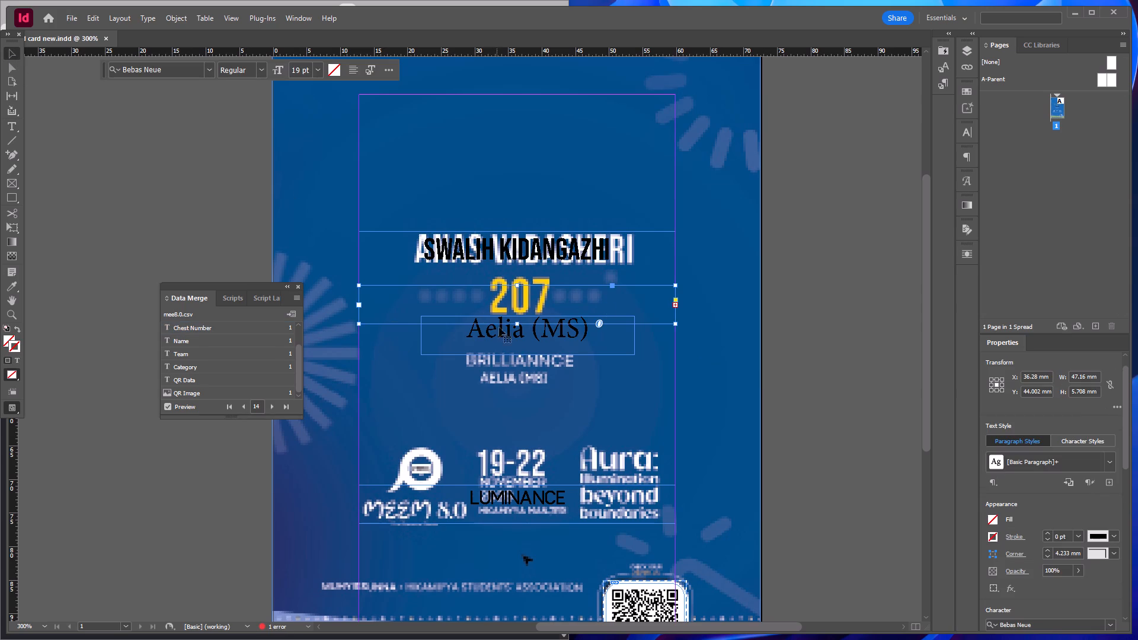
Extend the Chest Number frame to about 14.16 mm high and shift it up so its number sits over the design's 207.
{"action": "left_click_drag", "start_coordinate": [517, 325], "coordinate": [515, 380]}
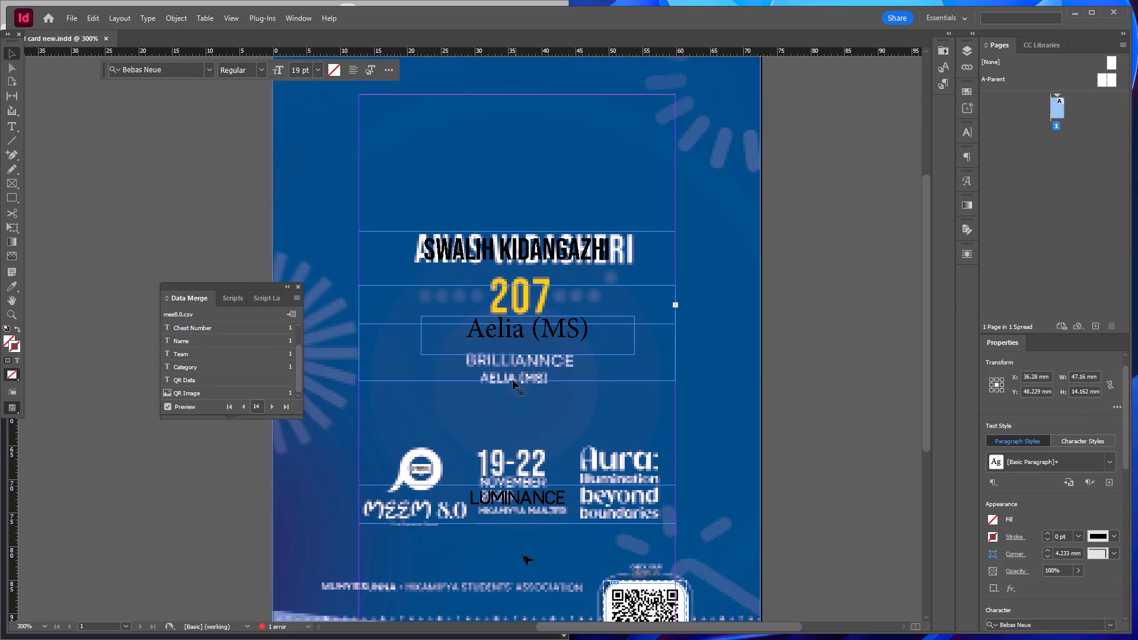
{"action": "left_click_drag", "start_coordinate": [538, 308], "coordinate": [539, 295]}
{"action": "left_click", "coordinate": [539, 295]}
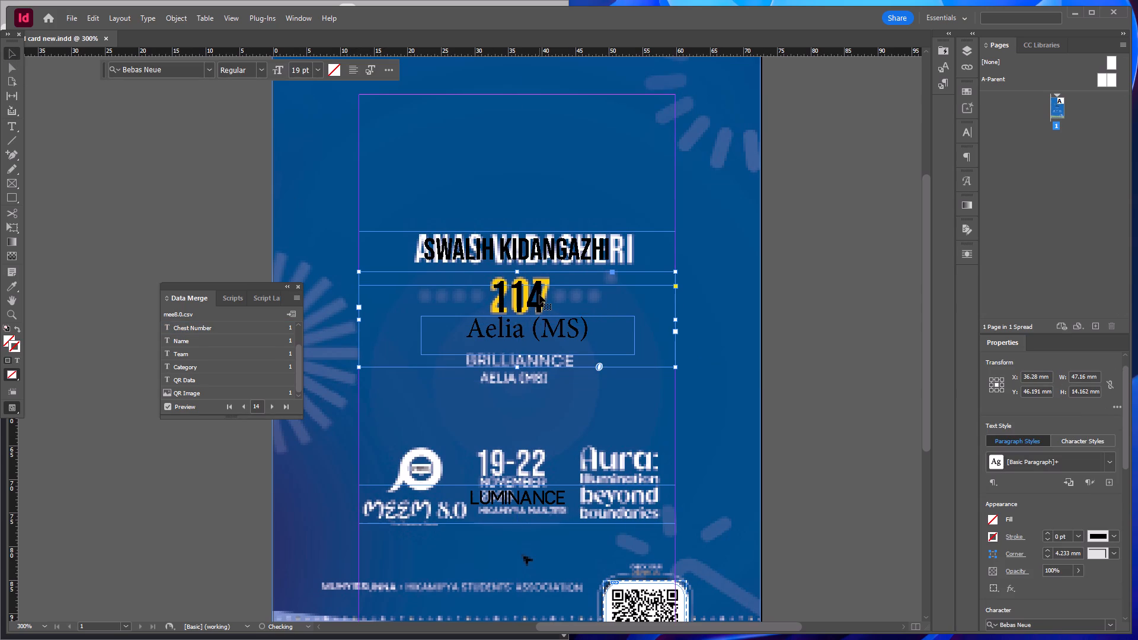
Set the Chest Number text's fill to the yellow swatch C=0 M=0 Y=100 K=0.
{"action": "triple_click", "coordinate": [539, 296]}
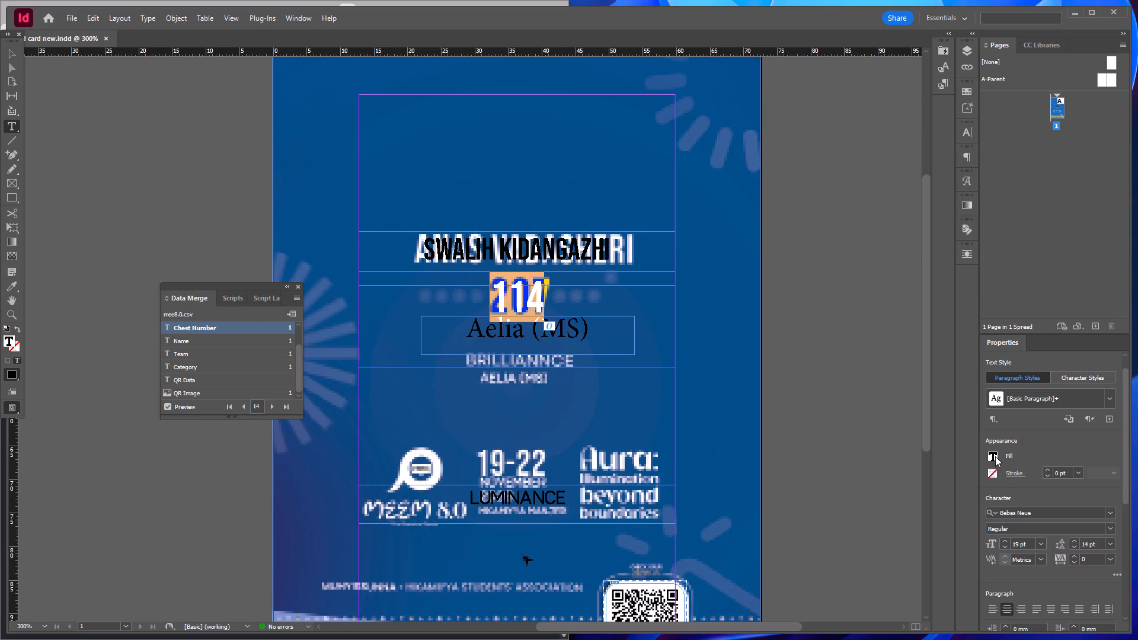
{"action": "left_click", "coordinate": [992, 473]}
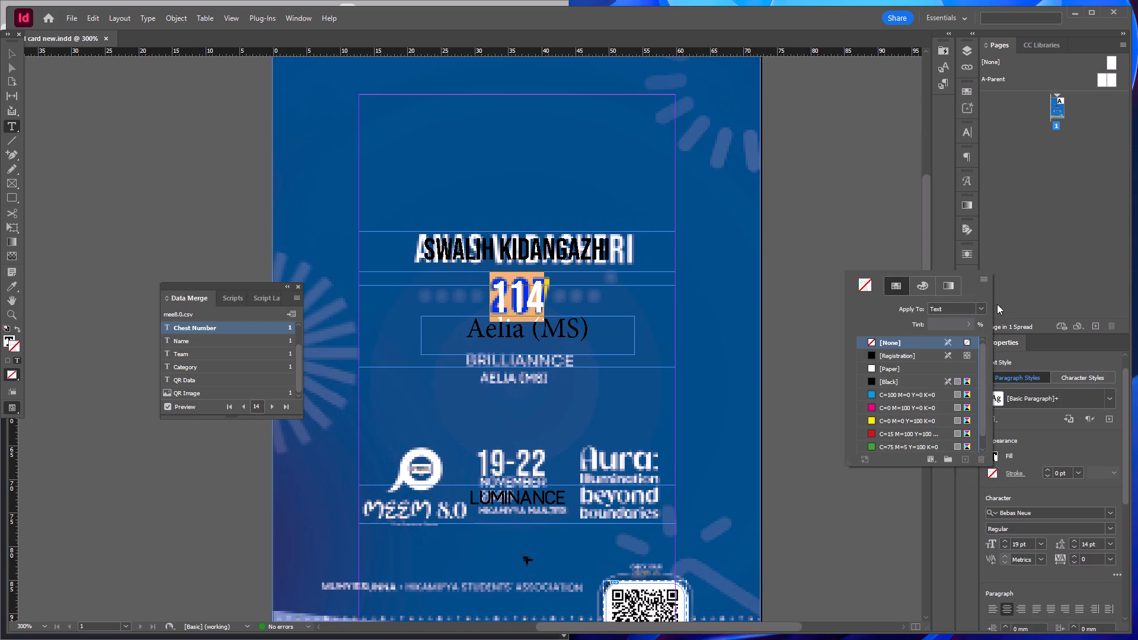
{"action": "left_click", "coordinate": [1031, 423]}
{"action": "left_click", "coordinate": [995, 455]}
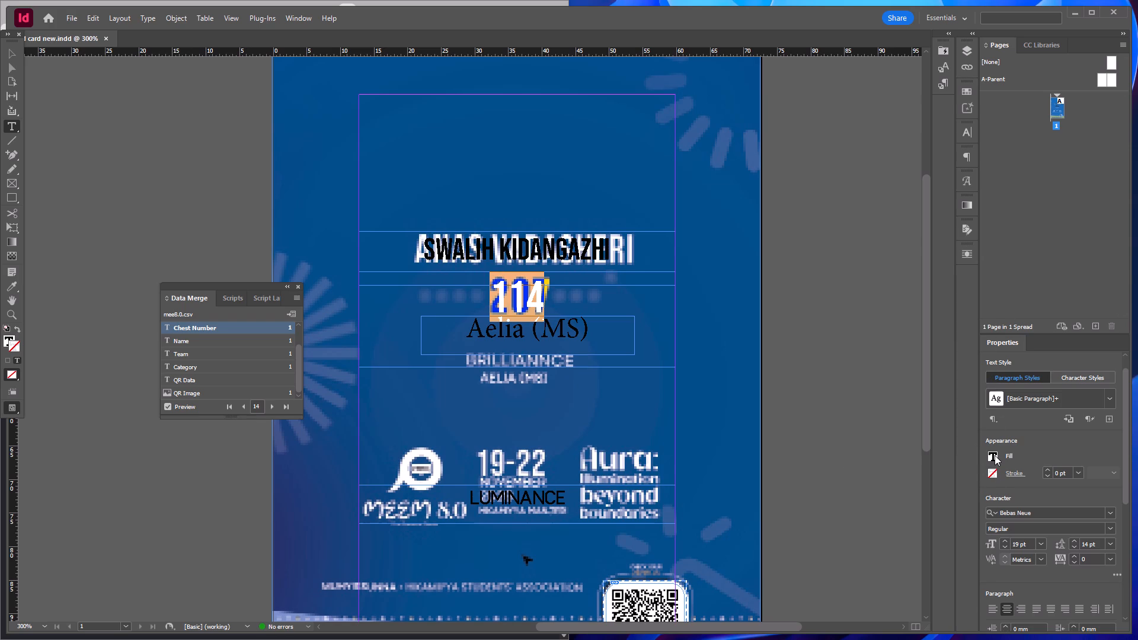
{"action": "left_click", "coordinate": [899, 403]}
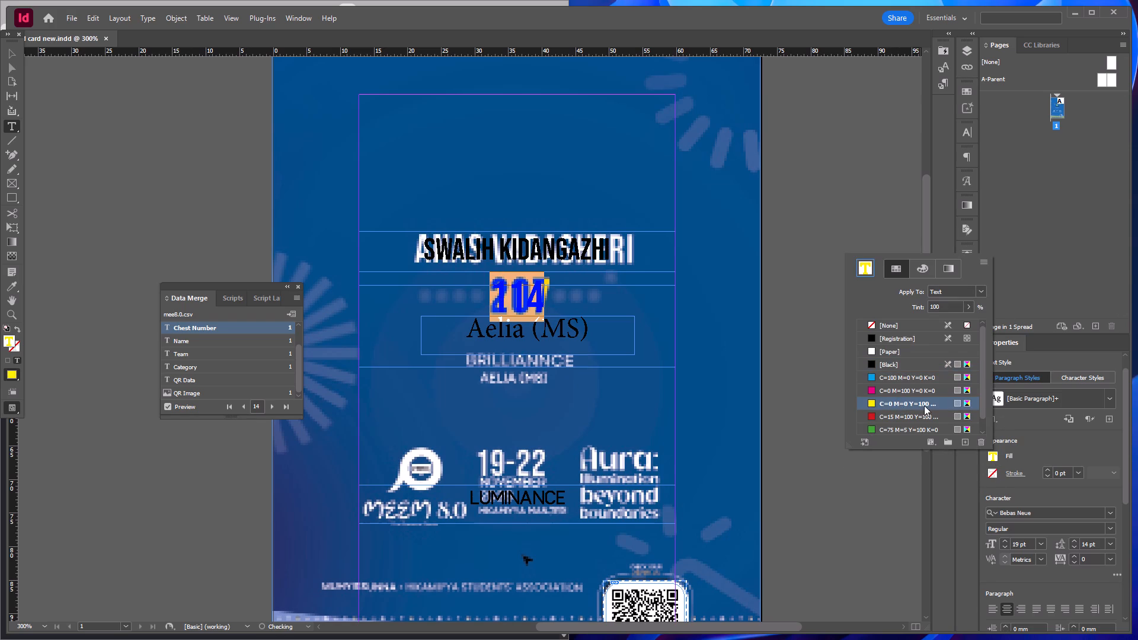
{"action": "left_click", "coordinate": [17, 53]}
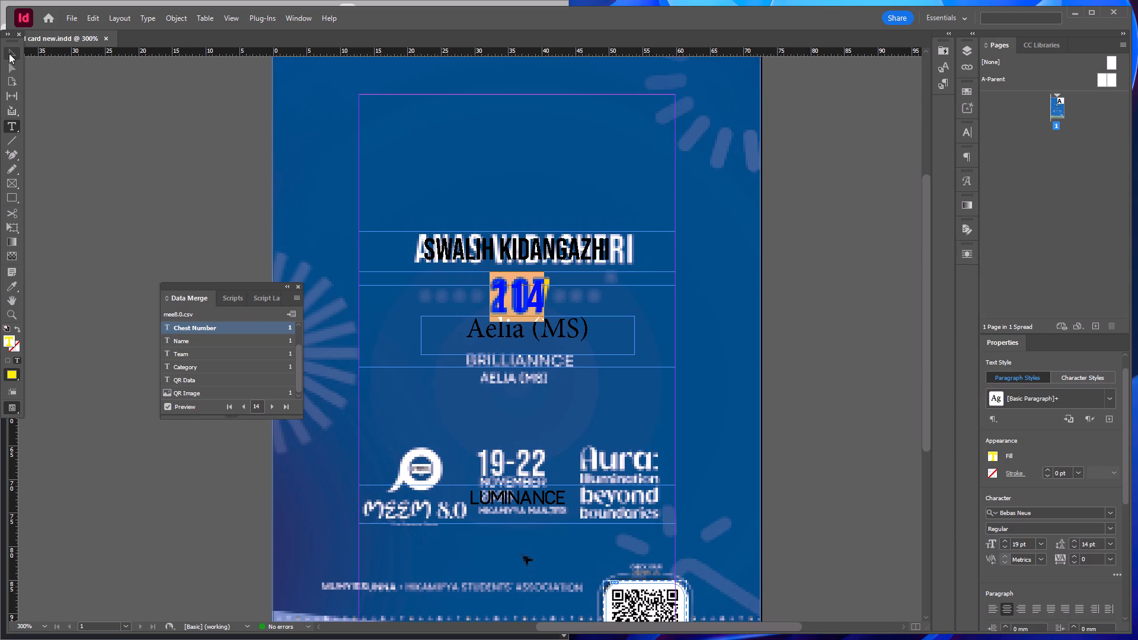
{"action": "left_click", "coordinate": [9, 53]}
Set the Name field text's fill to the [Paper] swatch.
{"action": "left_click", "coordinate": [564, 249]}
{"action": "double_click", "coordinate": [564, 249]}
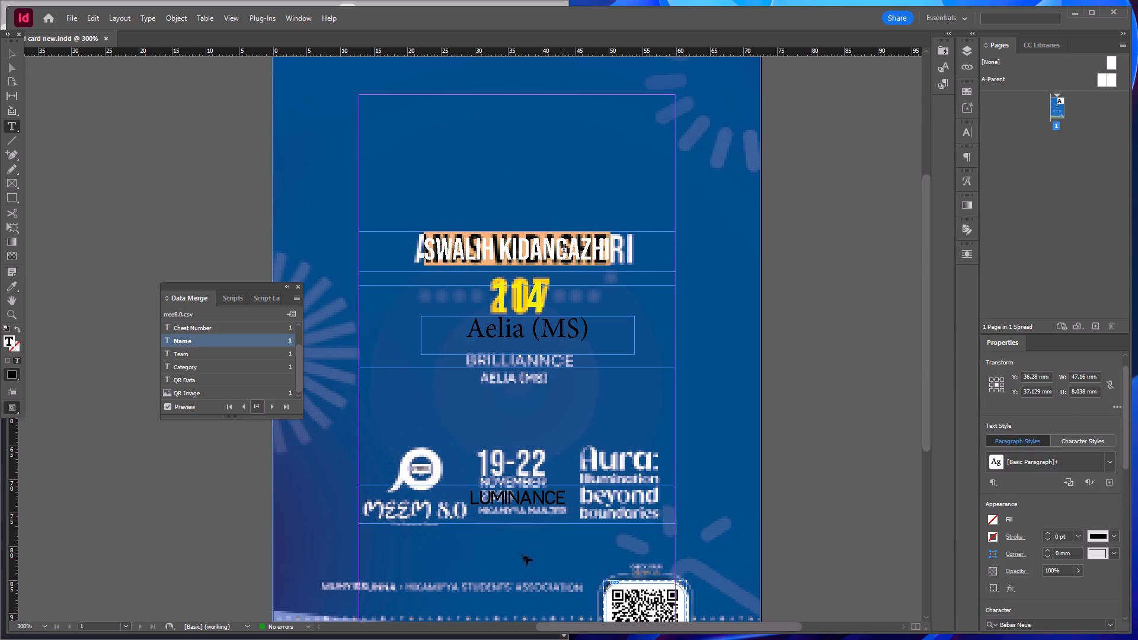
{"action": "left_click", "coordinate": [990, 454]}
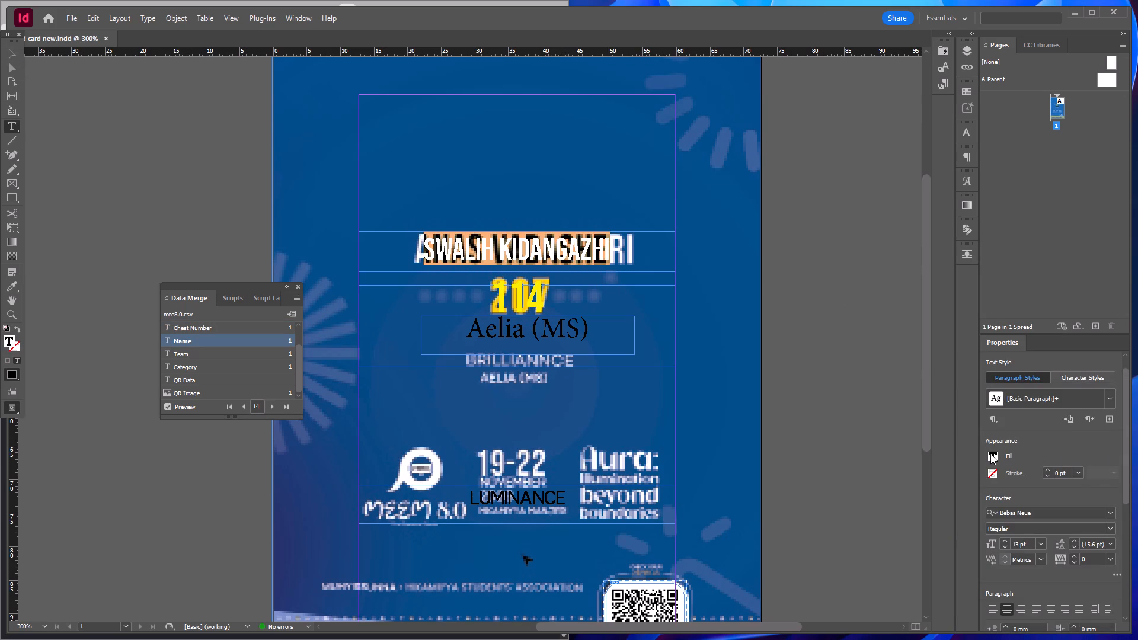
{"action": "left_click", "coordinate": [906, 348]}
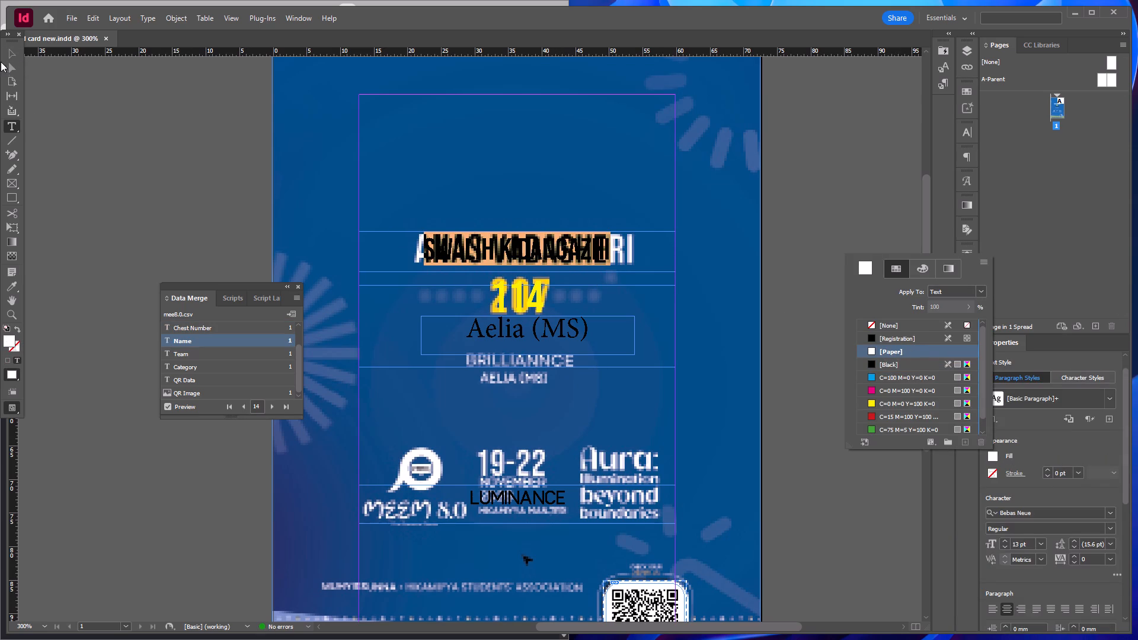
{"action": "left_click", "coordinate": [9, 52]}
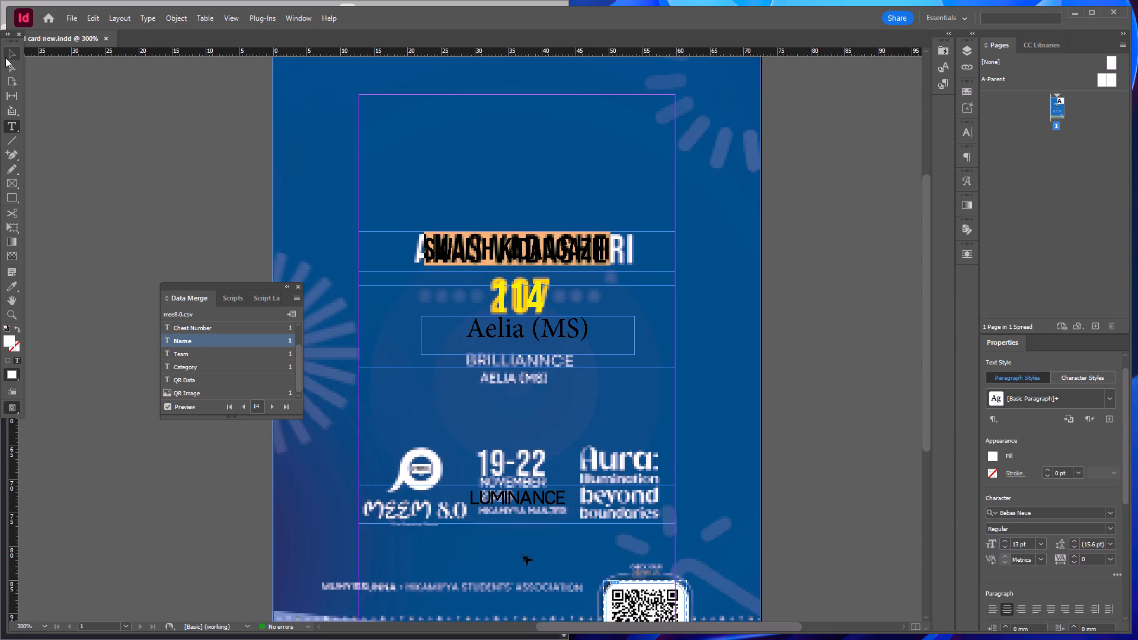
{"action": "left_click", "coordinate": [5, 57]}
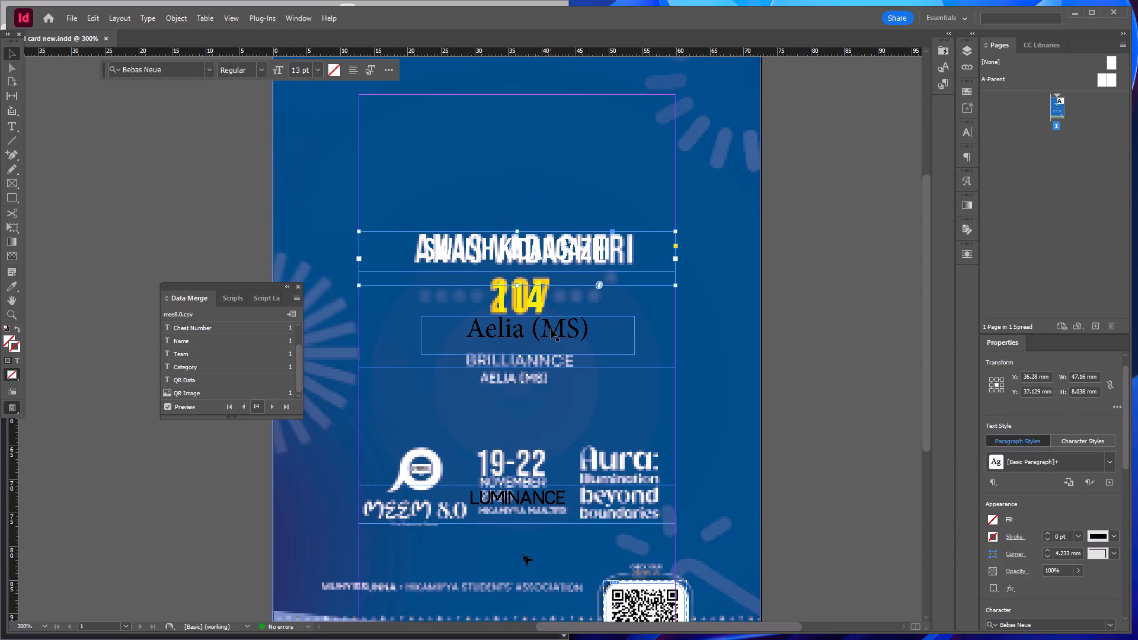
Shift the Category frame down over the design's BRILLIANNCE line and set its text to Bebas Neue at 10 pt.
{"action": "left_click_drag", "start_coordinate": [557, 329], "coordinate": [555, 351]}
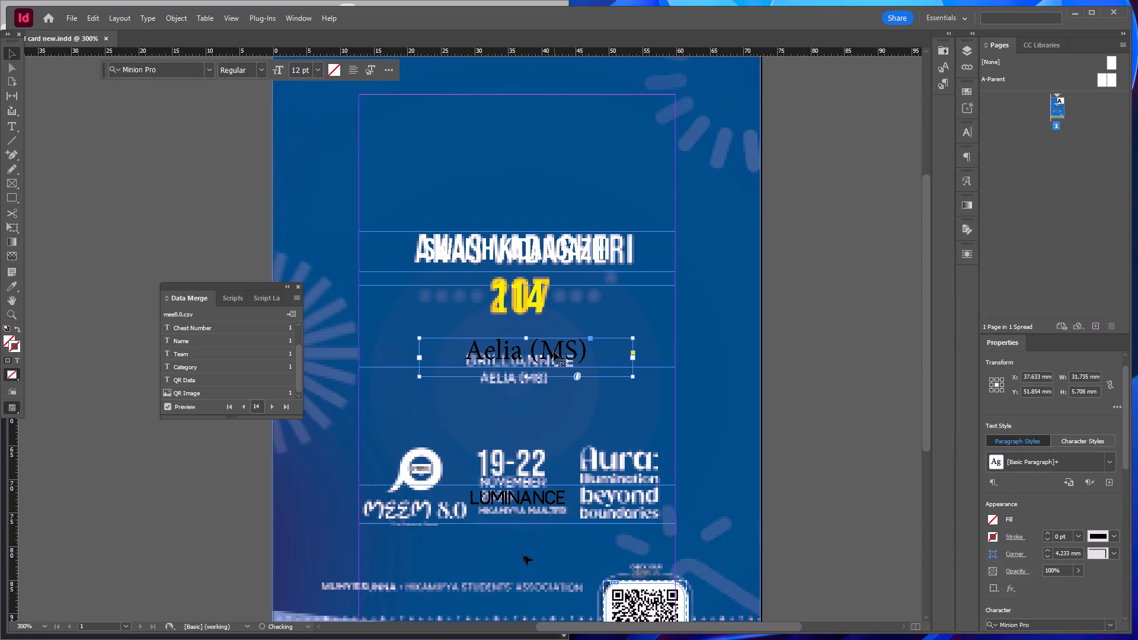
{"action": "double_click", "coordinate": [553, 351]}
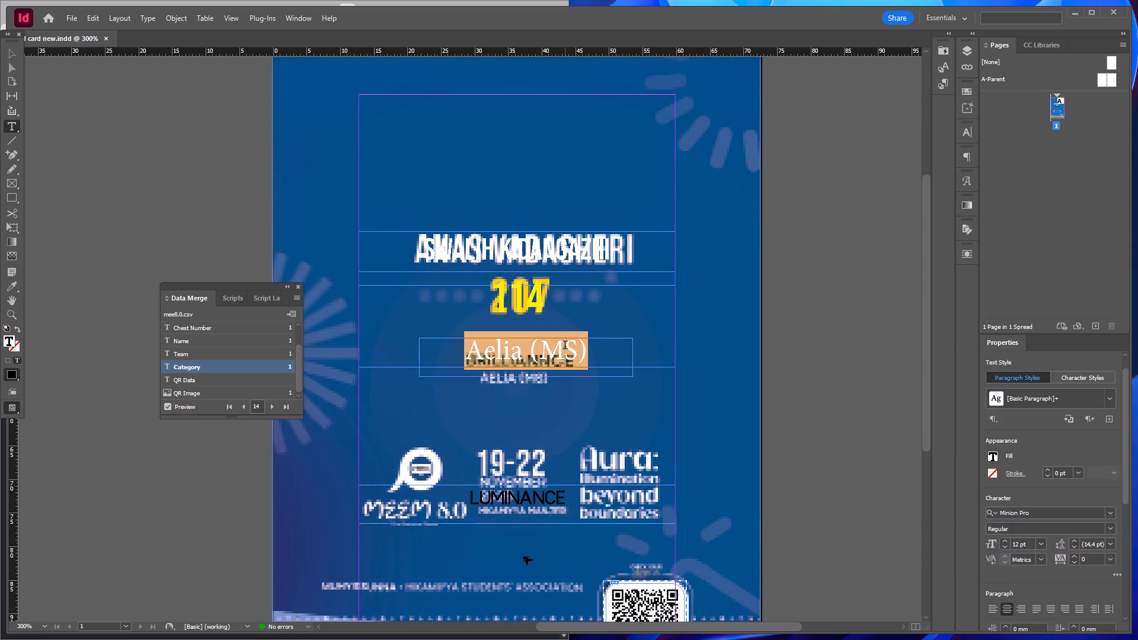
{"action": "left_click", "coordinate": [1012, 513]}
{"action": "type", "text": "beb"}
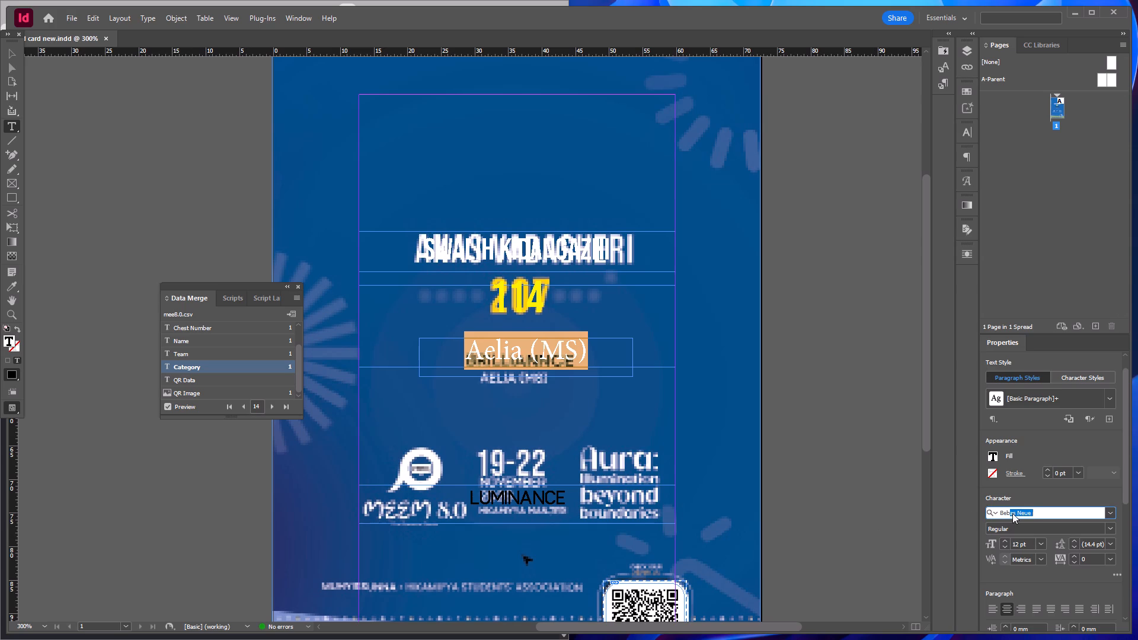
{"action": "key", "text": "Return"}
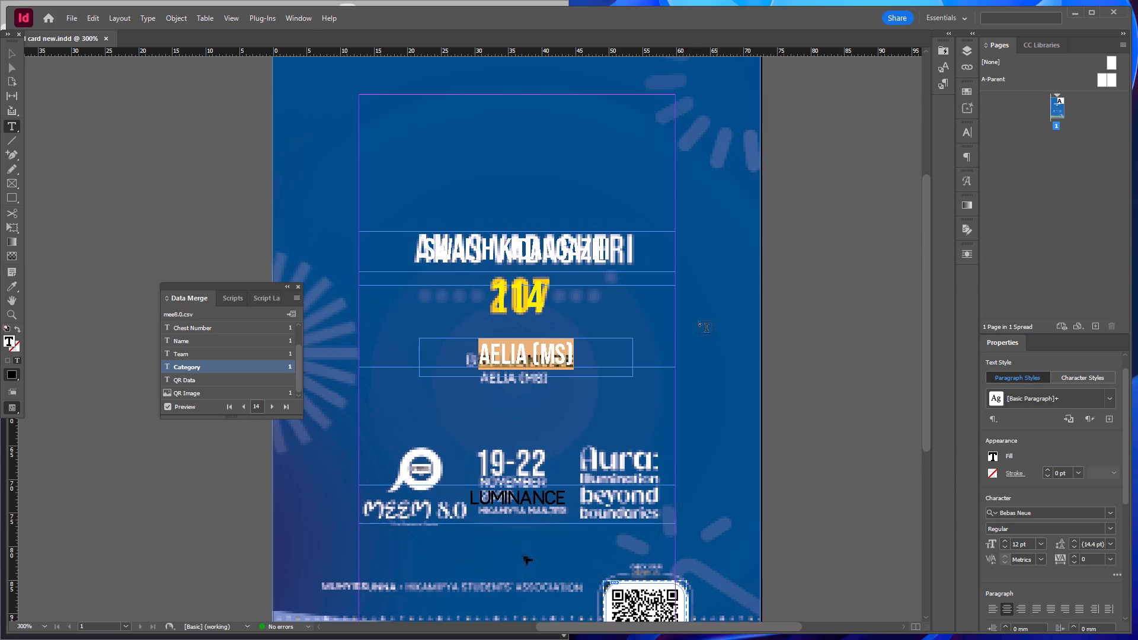
{"action": "double_click", "coordinate": [1019, 541]}
{"action": "key", "text": "Down"}
{"action": "key", "text": "Down"}
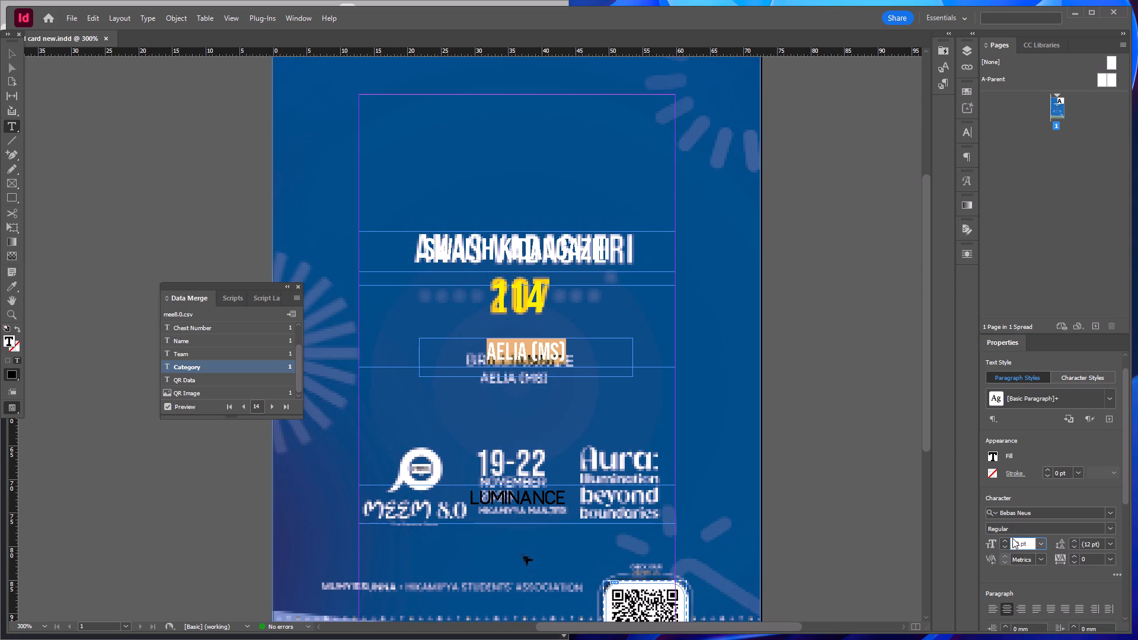
{"action": "left_click", "coordinate": [16, 56]}
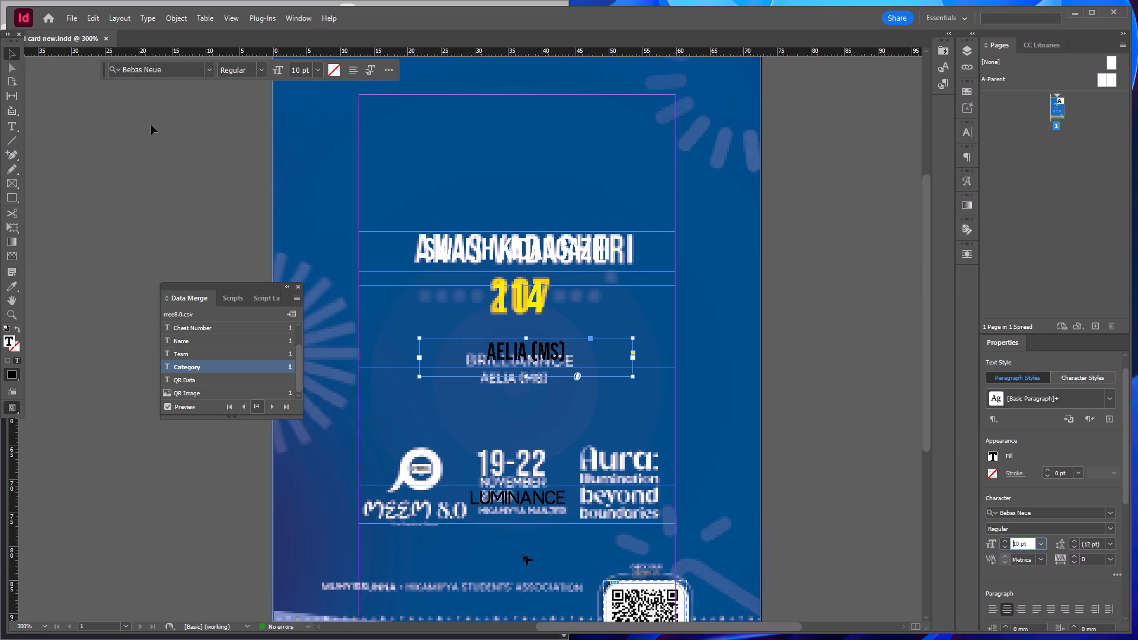
Move the Category frame onto the design's AELIA (MS) line, at about Y 56 mm, and set its text size to 7 pt.
{"action": "left_click_drag", "start_coordinate": [538, 348], "coordinate": [532, 377]}
{"action": "double_click", "coordinate": [533, 377]}
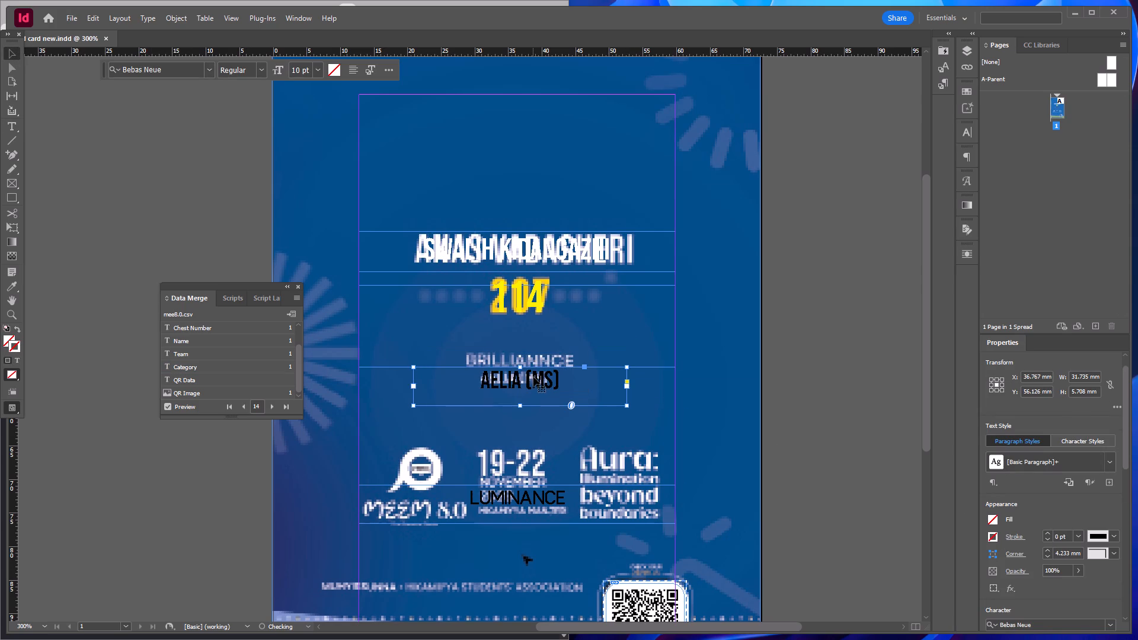
{"action": "double_click", "coordinate": [1018, 543]}
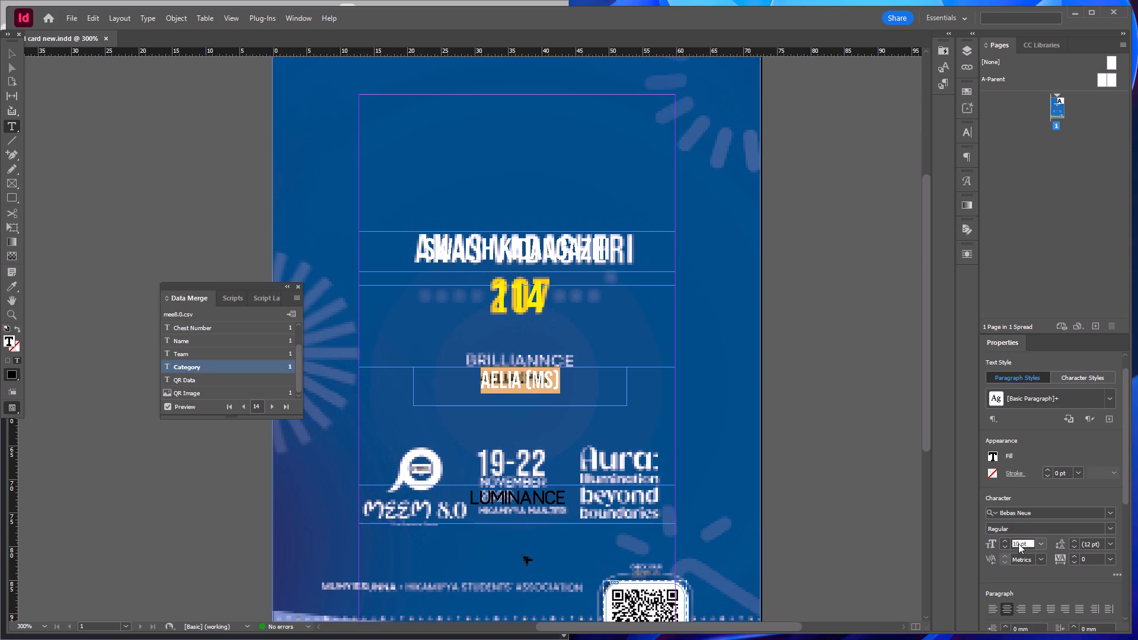
{"action": "key", "text": "Down"}
{"action": "key", "text": "Down"}
{"action": "key", "text": "Down"}
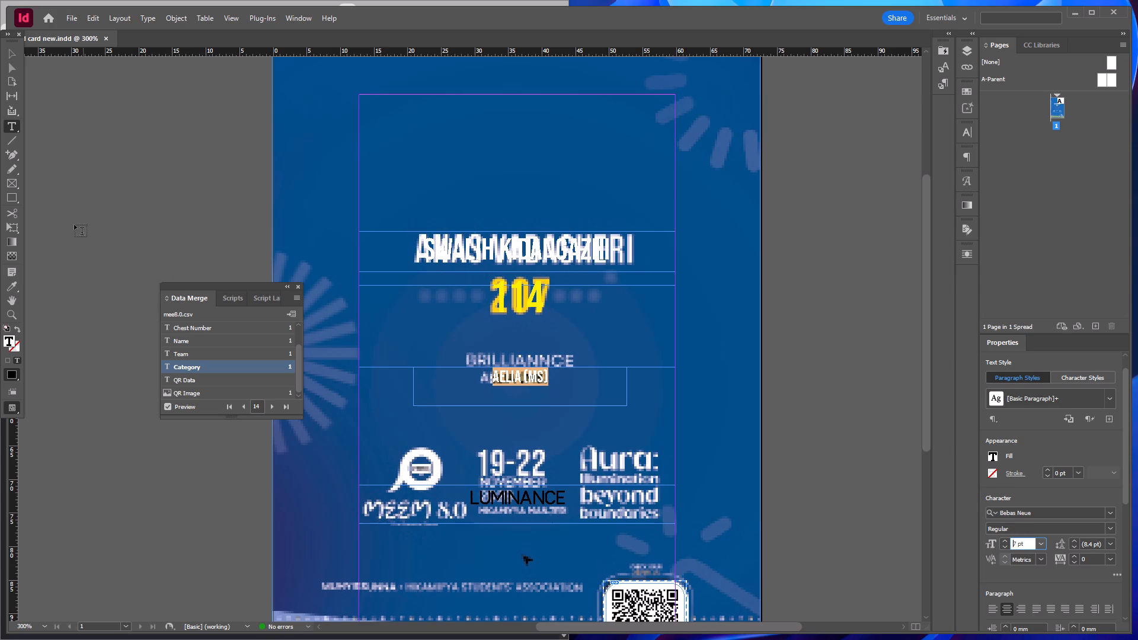
{"action": "left_click", "coordinate": [8, 53]}
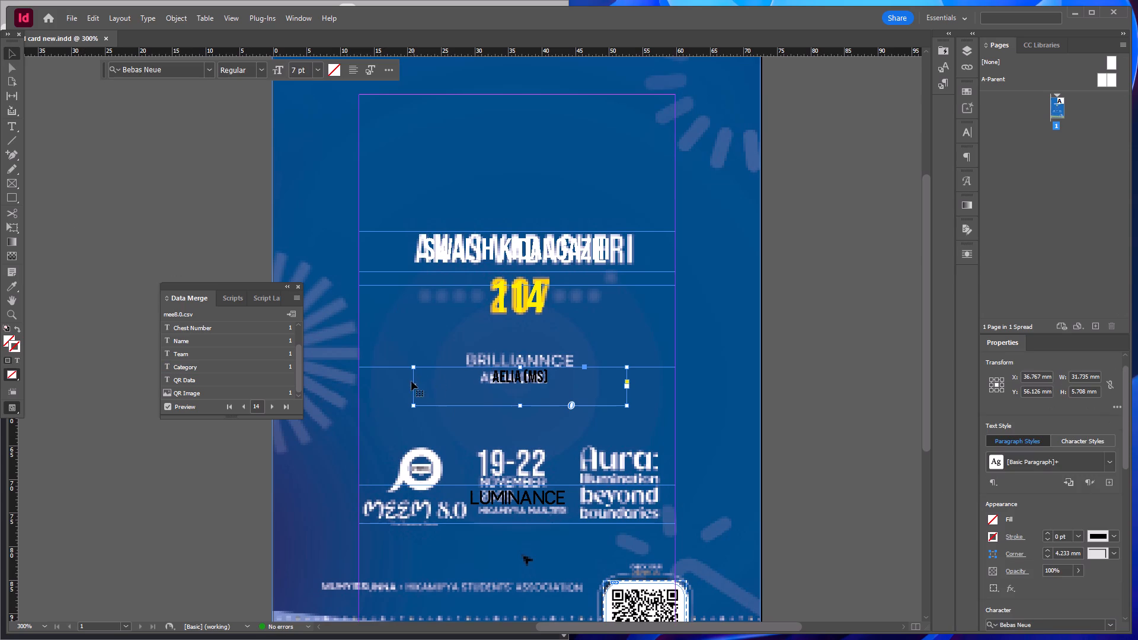
Enlarge the Category frame to about 46.2 mm wide and 10.2 mm high, spanning nearly the full margin width.
{"action": "left_click_drag", "start_coordinate": [520, 407], "coordinate": [517, 436]}
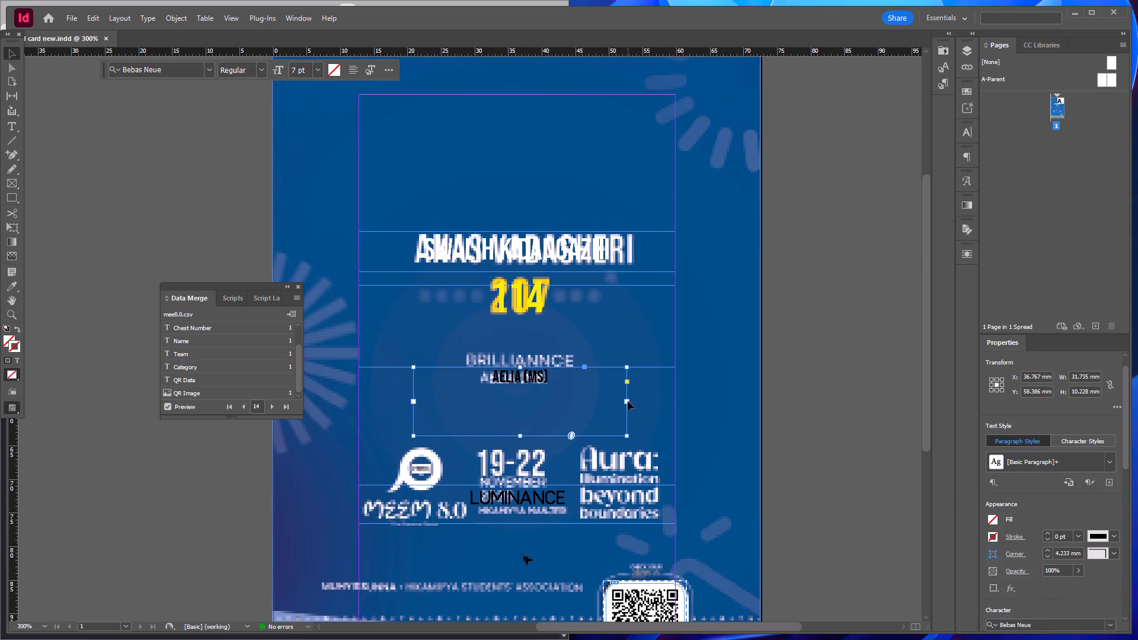
{"action": "left_click_drag", "start_coordinate": [628, 402], "coordinate": [672, 402]}
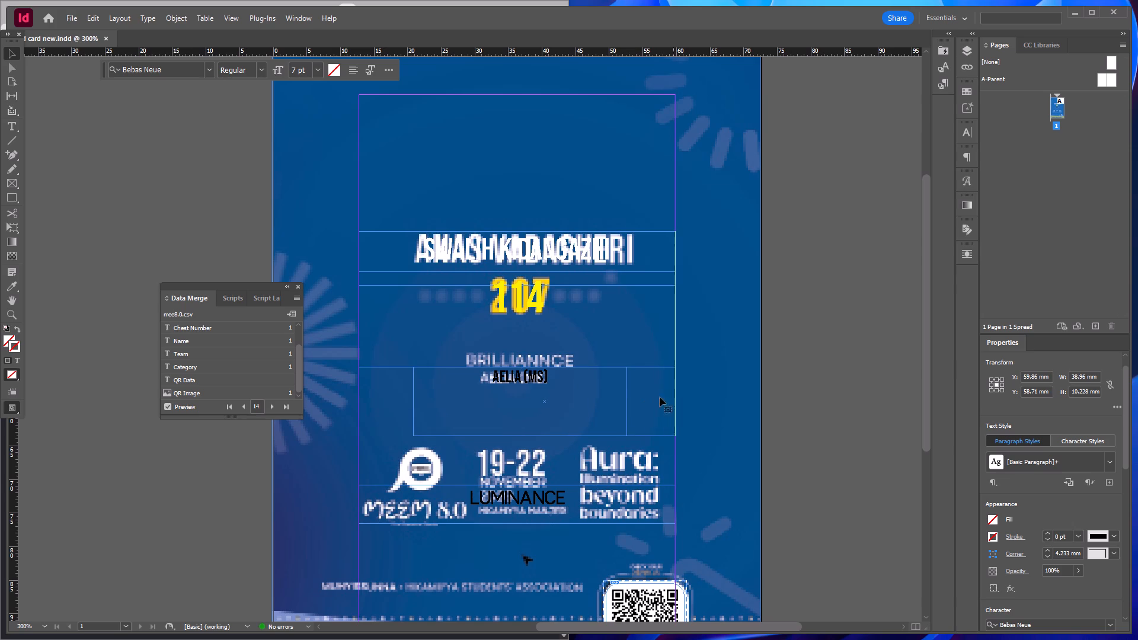
{"action": "left_click_drag", "start_coordinate": [413, 402], "coordinate": [376, 407]}
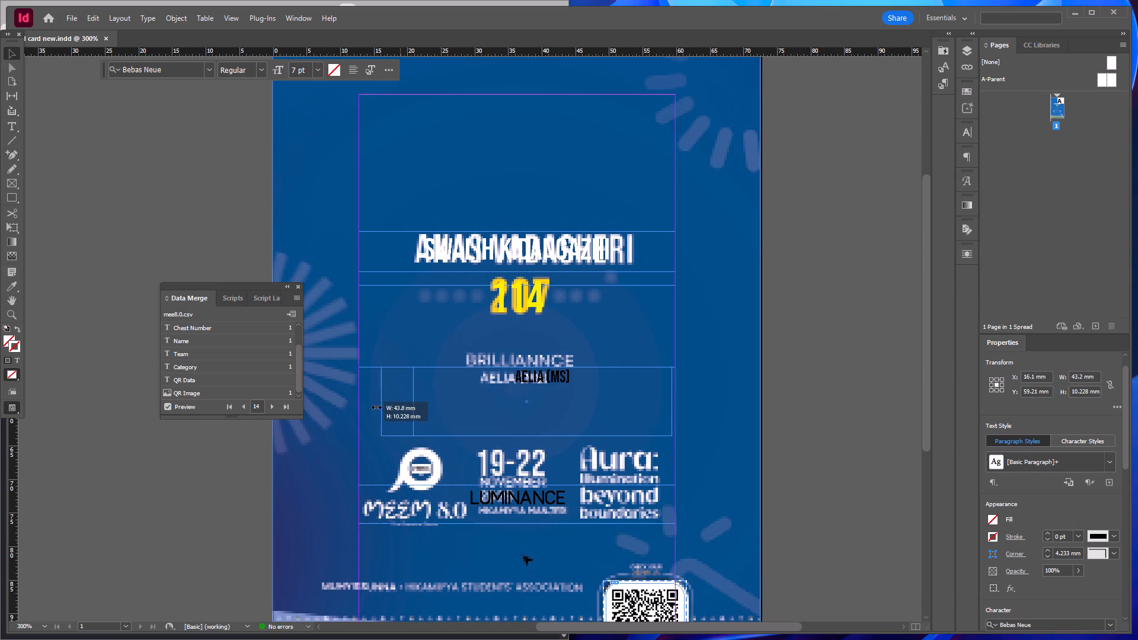
{"action": "left_click_drag", "start_coordinate": [376, 407], "coordinate": [362, 401]}
Set the Category text's fill to the [Paper] swatch.
{"action": "double_click", "coordinate": [540, 377]}
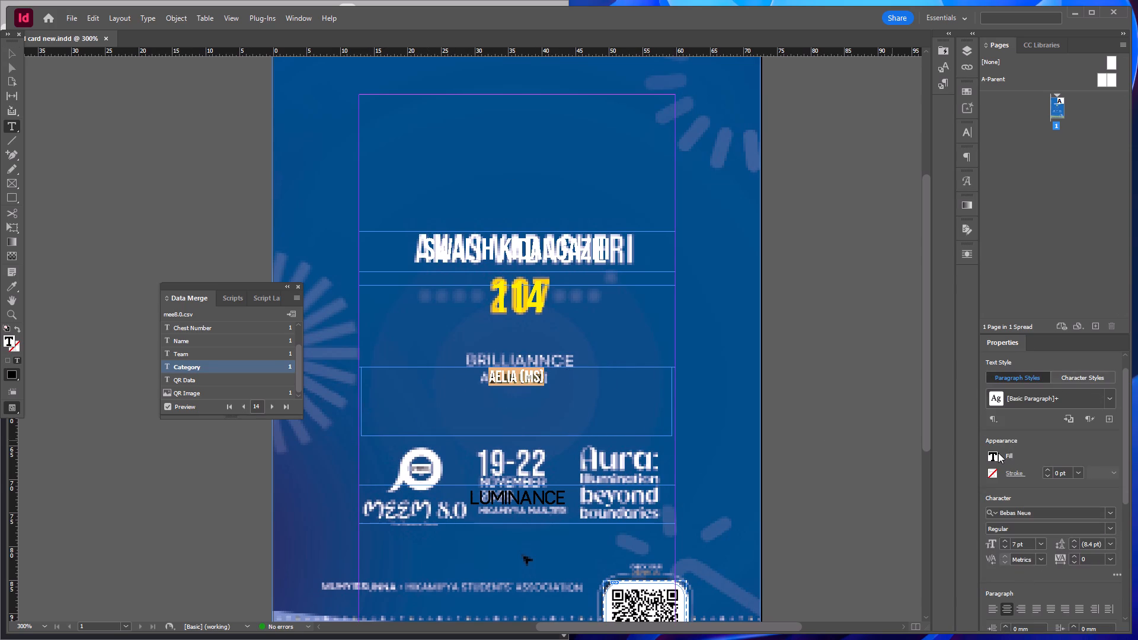
{"action": "left_click", "coordinate": [995, 453]}
{"action": "left_click", "coordinate": [897, 351]}
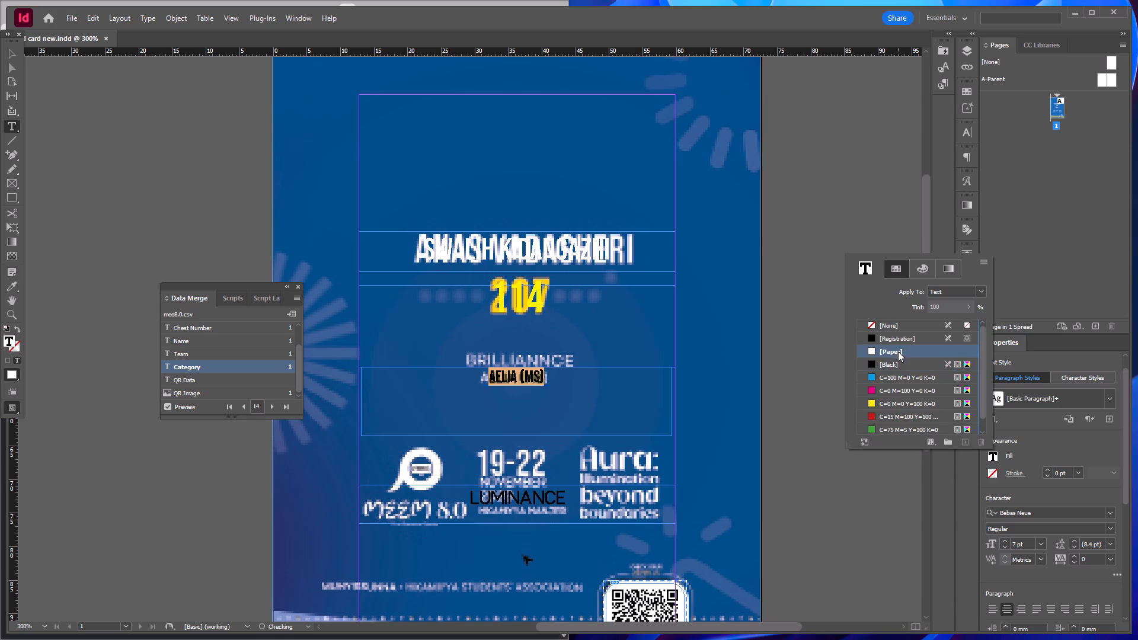
{"action": "left_click", "coordinate": [7, 57]}
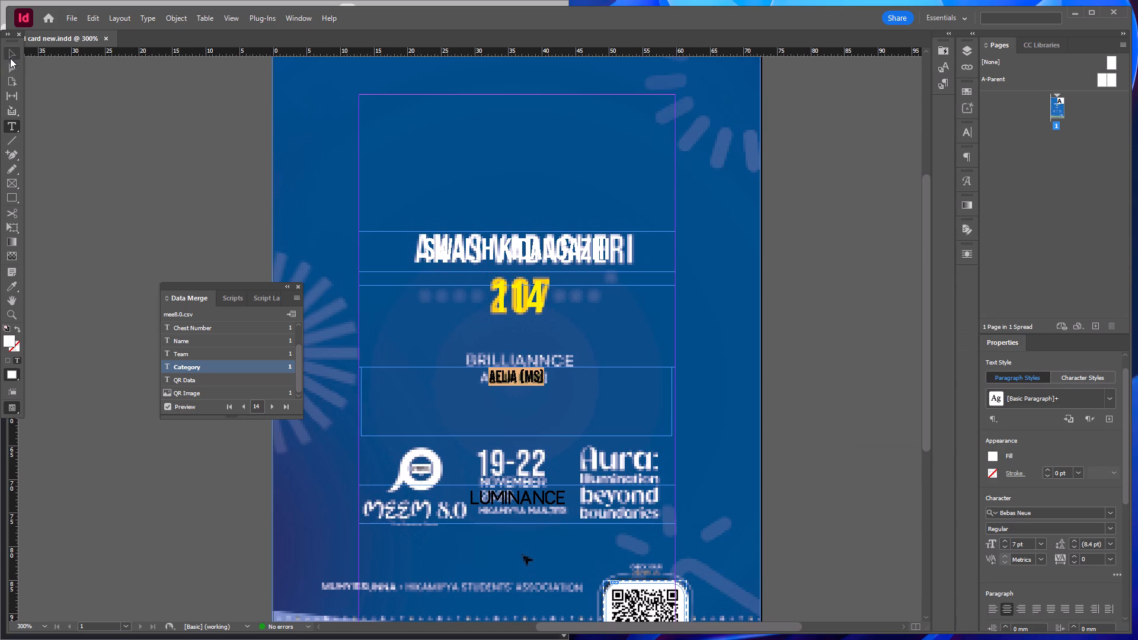
{"action": "left_click", "coordinate": [11, 58]}
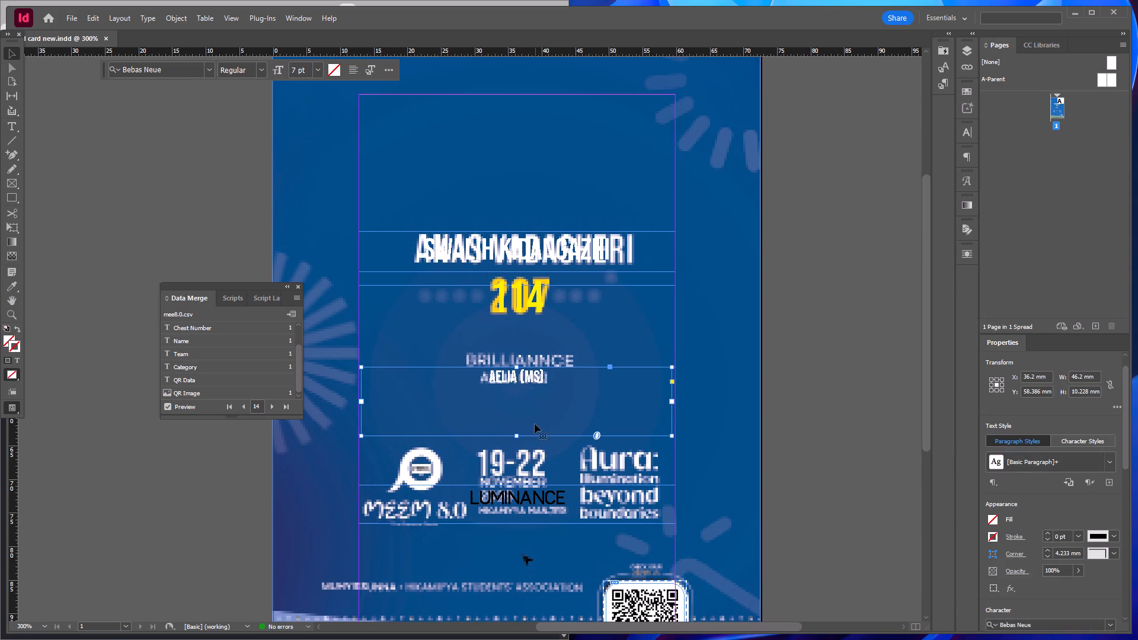
Move the Team frame (LUMINANCE) up onto the design's BRILLIANNCE line, centred at about X 36.68, Y 52.26 mm.
{"action": "left_click", "coordinate": [551, 500]}
{"action": "left_click_drag", "start_coordinate": [551, 500], "coordinate": [575, 360]}
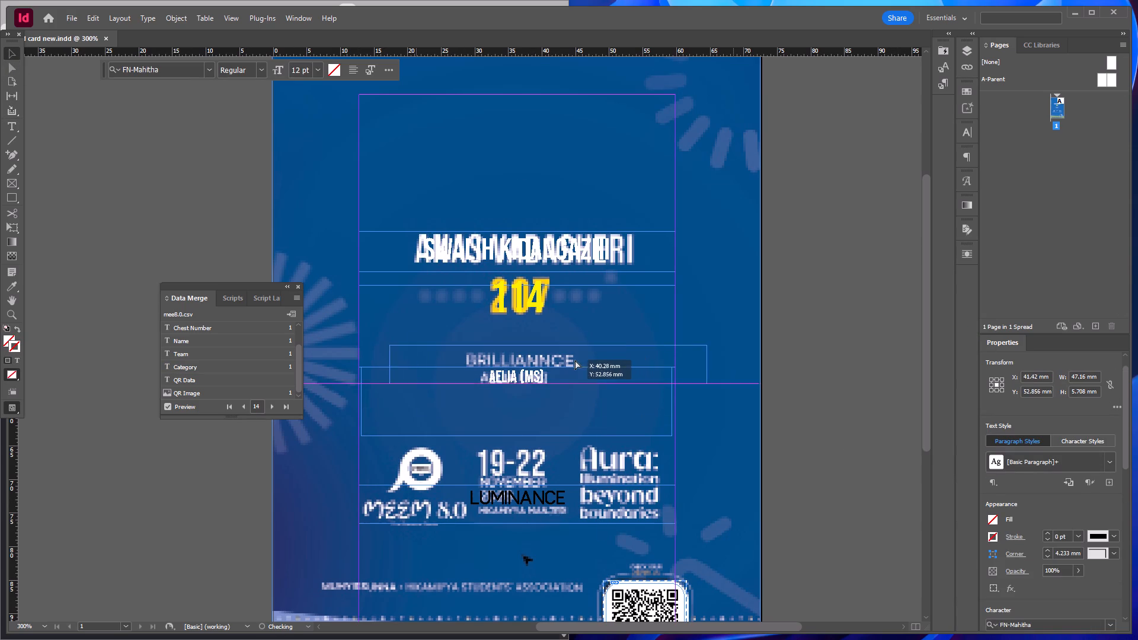
{"action": "left_click_drag", "start_coordinate": [575, 360], "coordinate": [552, 356]}
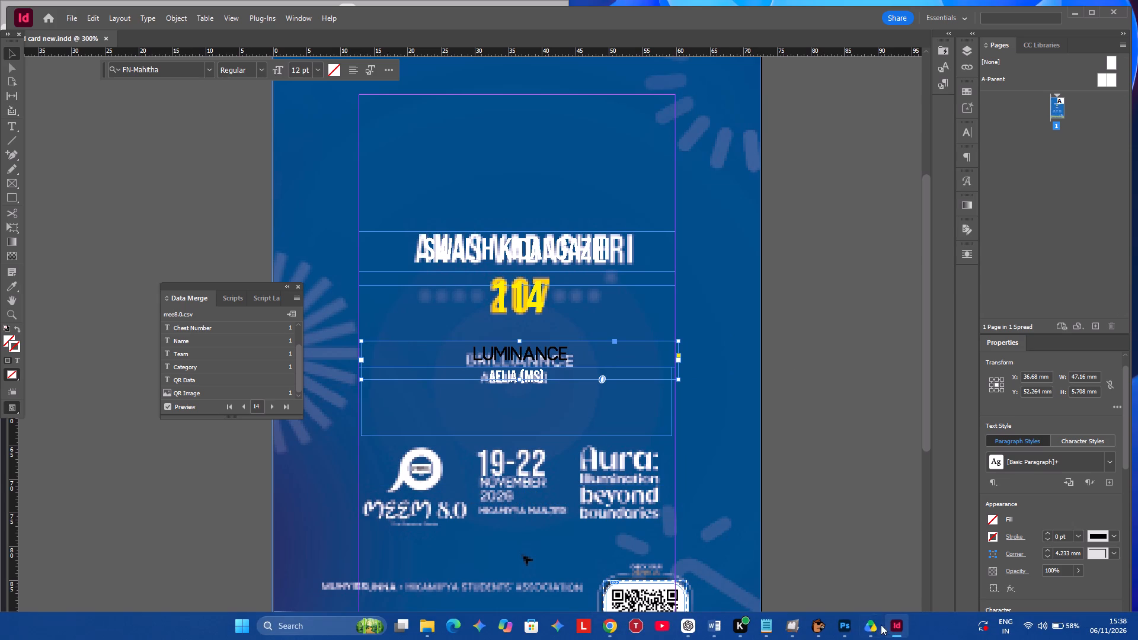
Switch to the card design in Photoshop and check the font and size of the BRILLIANNCE text layer.
{"action": "left_click", "coordinate": [846, 622]}
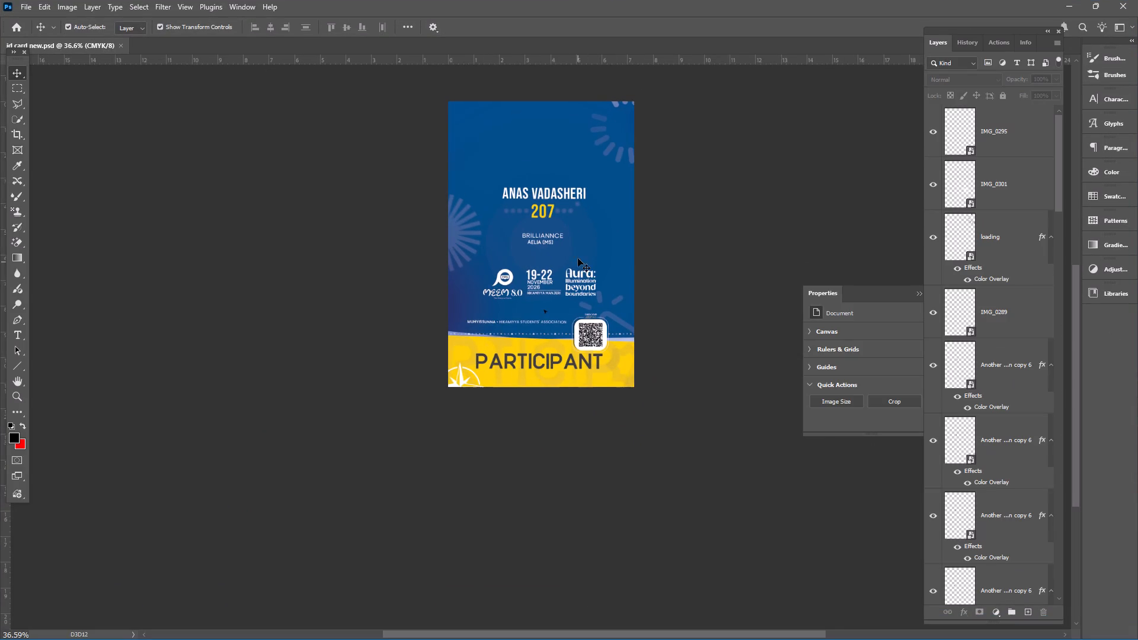
{"action": "scroll", "coordinate": [581, 246], "scroll_direction": "up", "scroll_amount": 4, "text": "alt"}
{"action": "scroll", "coordinate": [501, 216], "scroll_direction": "up", "scroll_amount": 2, "text": "alt"}
{"action": "double_click", "coordinate": [535, 235]}
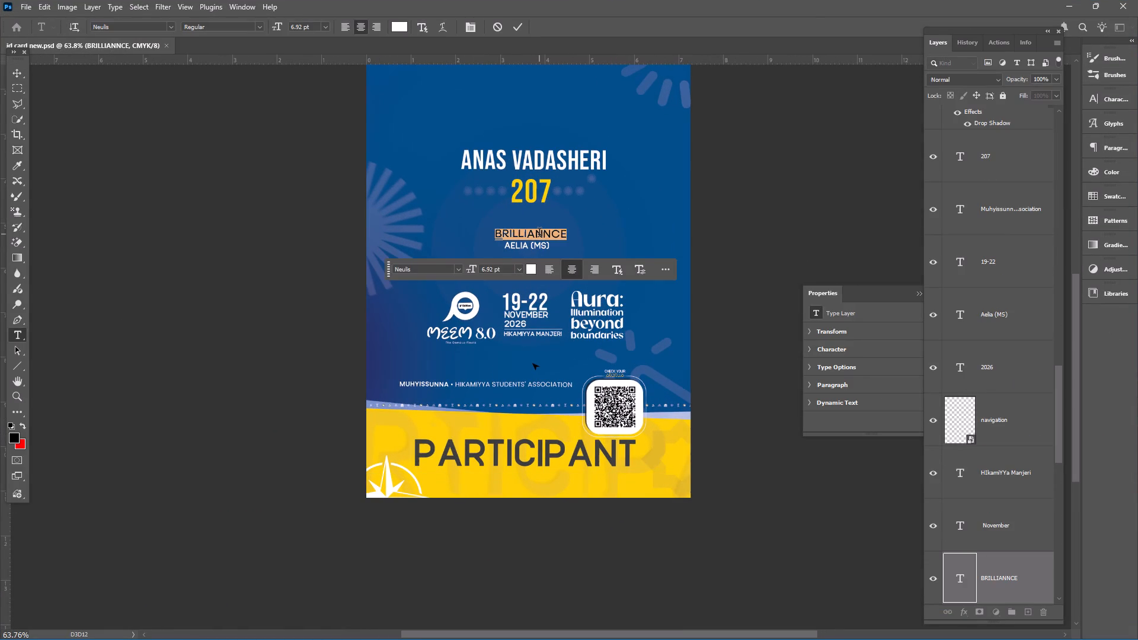
{"action": "left_click", "coordinate": [522, 25]}
{"action": "scroll", "coordinate": [525, 266], "scroll_direction": "up", "scroll_amount": 4}
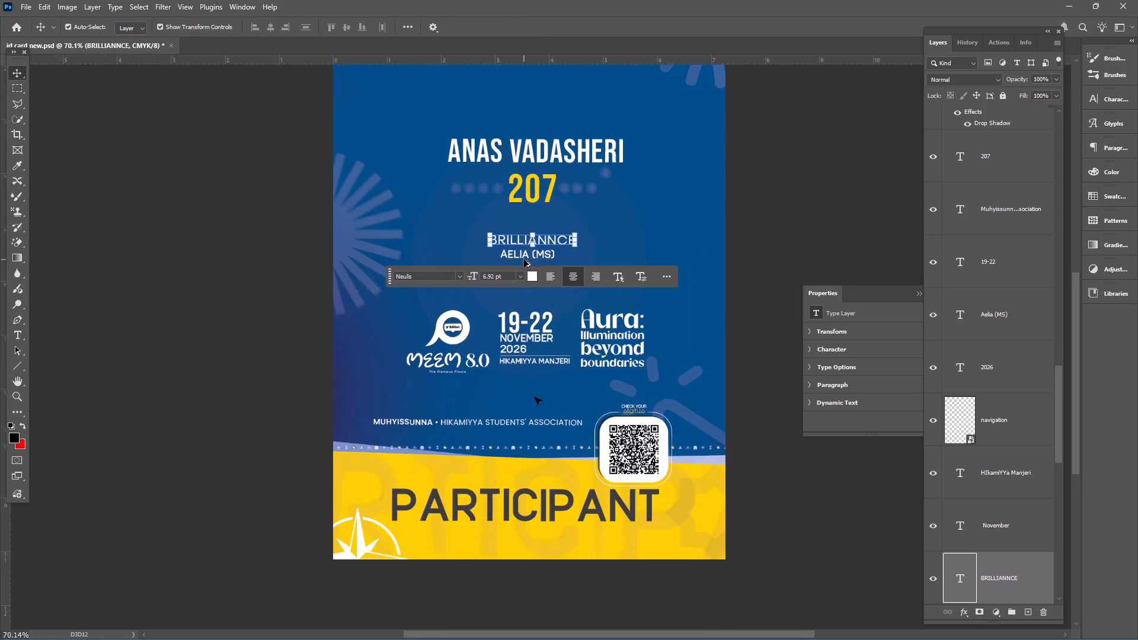
{"action": "scroll", "coordinate": [524, 260], "scroll_direction": "up", "scroll_amount": 4}
{"action": "scroll", "coordinate": [562, 254], "scroll_direction": "down", "scroll_amount": 6, "text": "alt"}
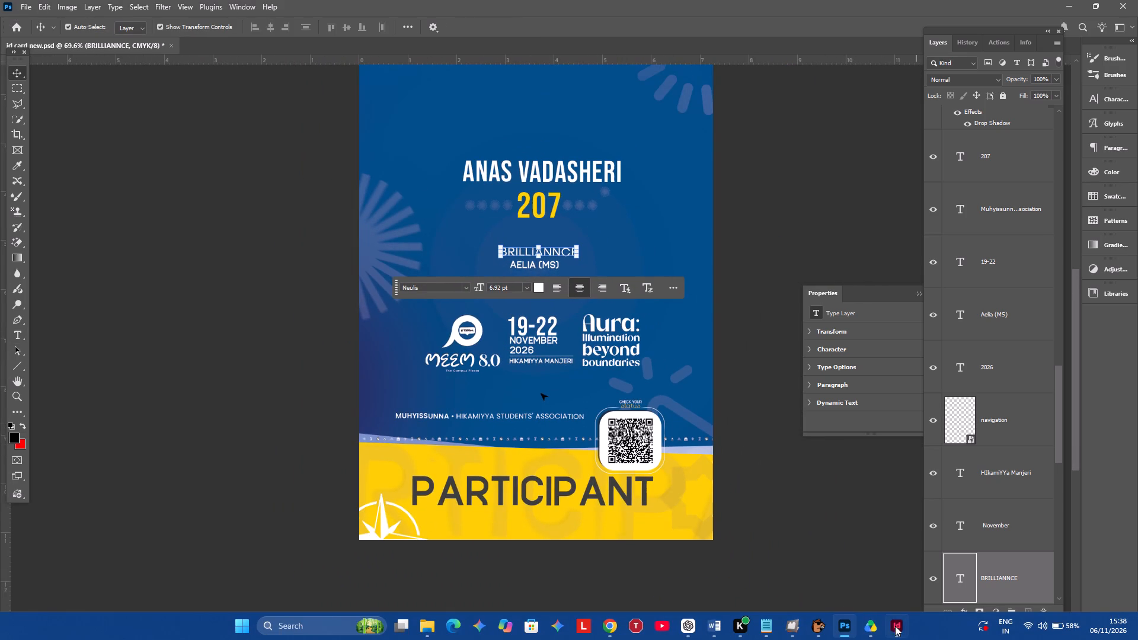
Switch back to InDesign and set the font of the Team text (LUMINANCE) to Neulis.
{"action": "left_click", "coordinate": [900, 629]}
{"action": "double_click", "coordinate": [518, 350]}
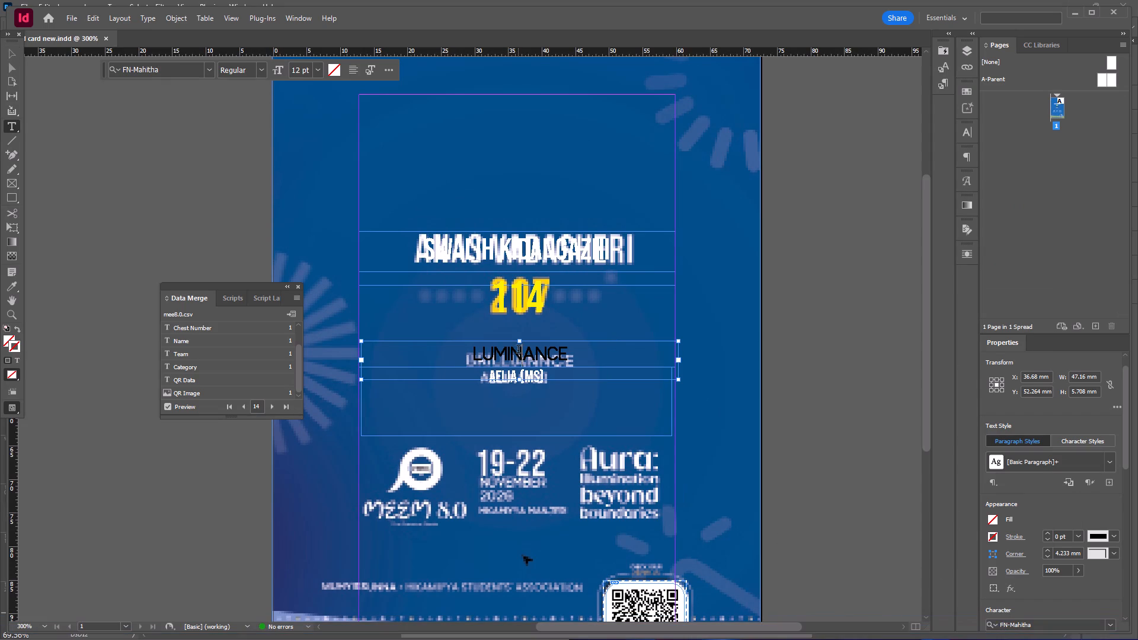
{"action": "left_click", "coordinate": [1079, 513]}
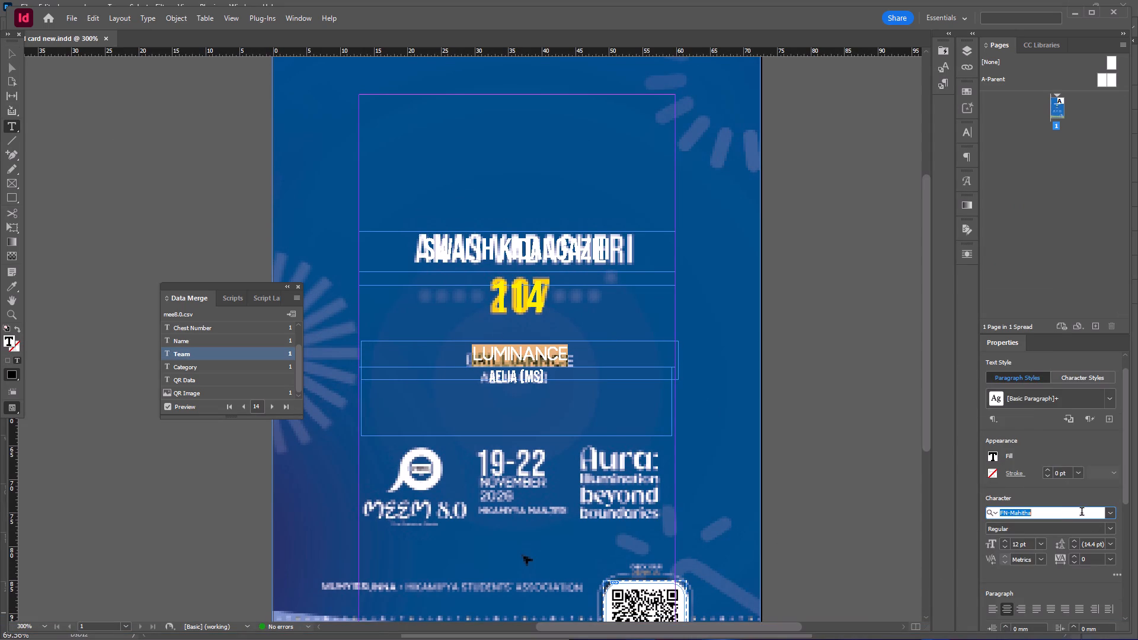
{"action": "type", "text": "neu"}
{"action": "key", "text": "Return"}
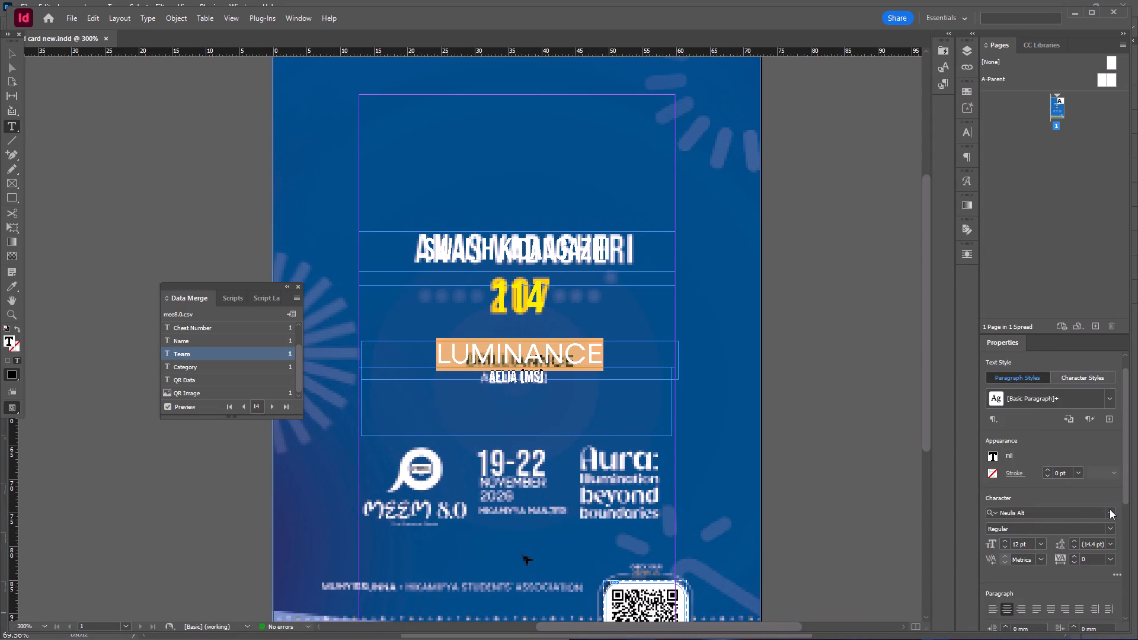
{"action": "left_click", "coordinate": [1110, 510]}
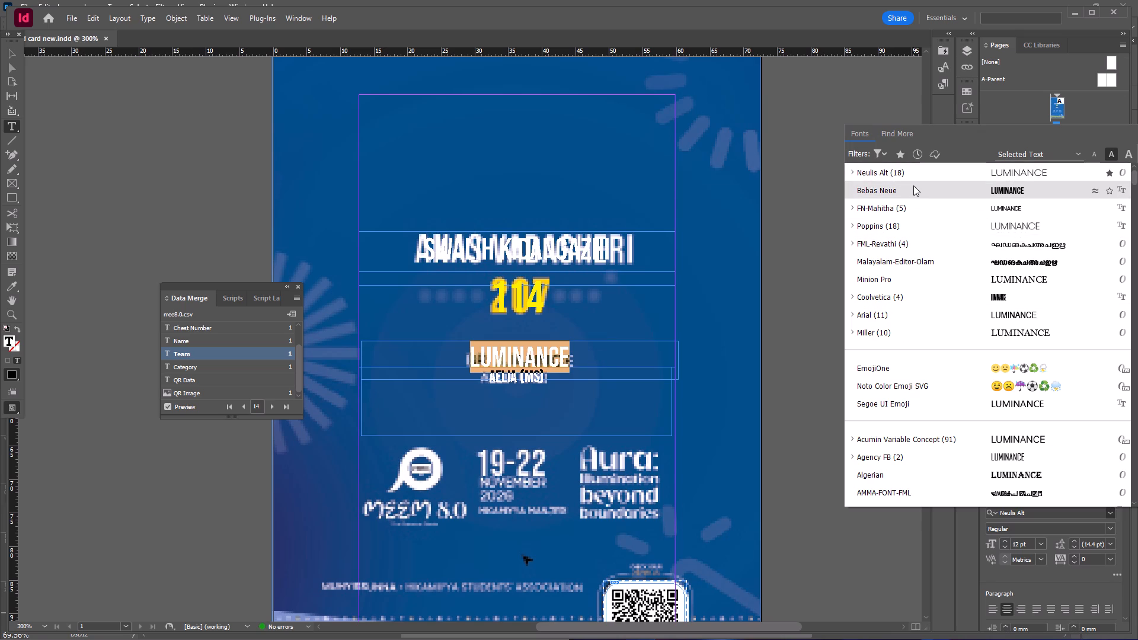
{"action": "key", "text": "n"}
{"action": "type", "text": "ue"}
{"action": "scroll", "coordinate": [935, 213], "scroll_direction": "up", "scroll_amount": 4}
{"action": "scroll", "coordinate": [938, 216], "scroll_direction": "down", "scroll_amount": 2}
{"action": "scroll", "coordinate": [938, 218], "scroll_direction": "up", "scroll_amount": 3}
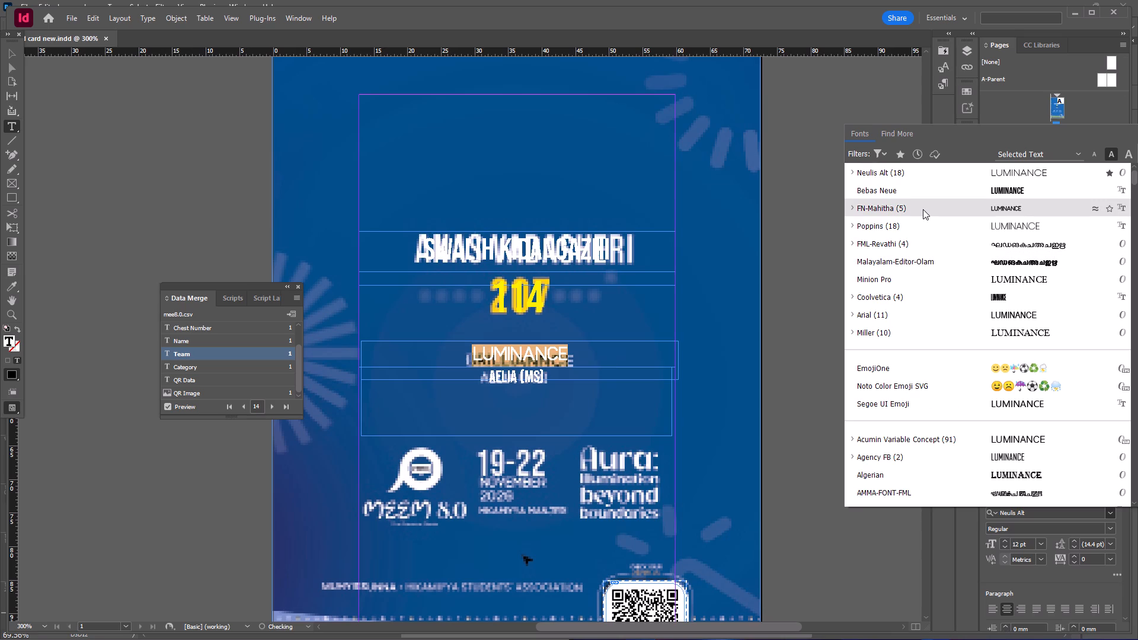
{"action": "type", "text": "ne"}
{"action": "left_click", "coordinate": [967, 543]}
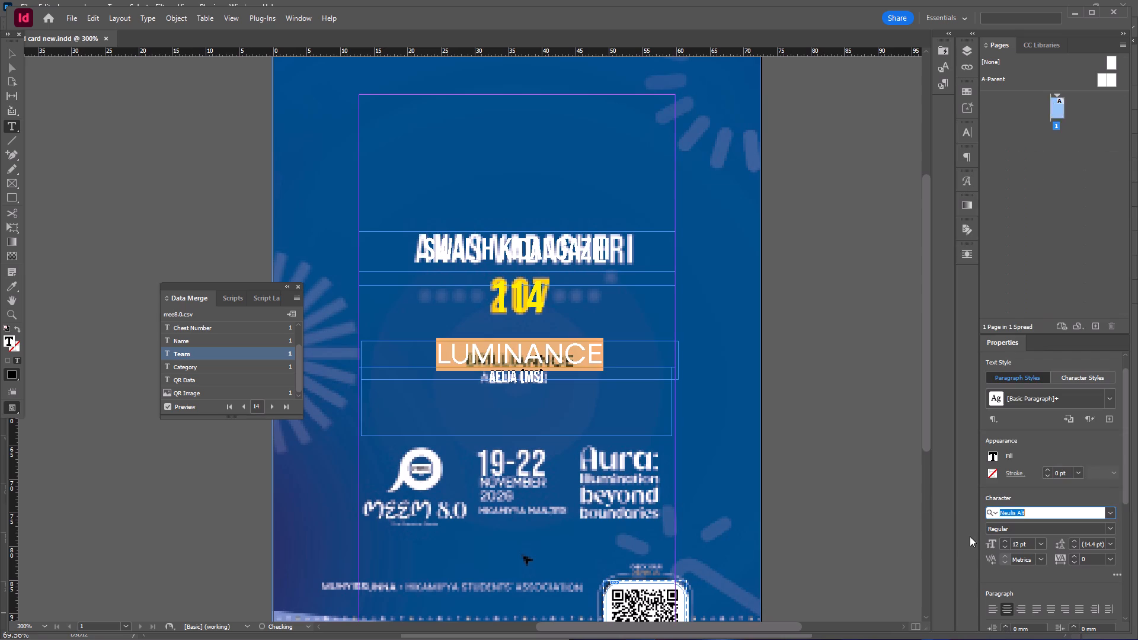
{"action": "type", "text": "neu"}
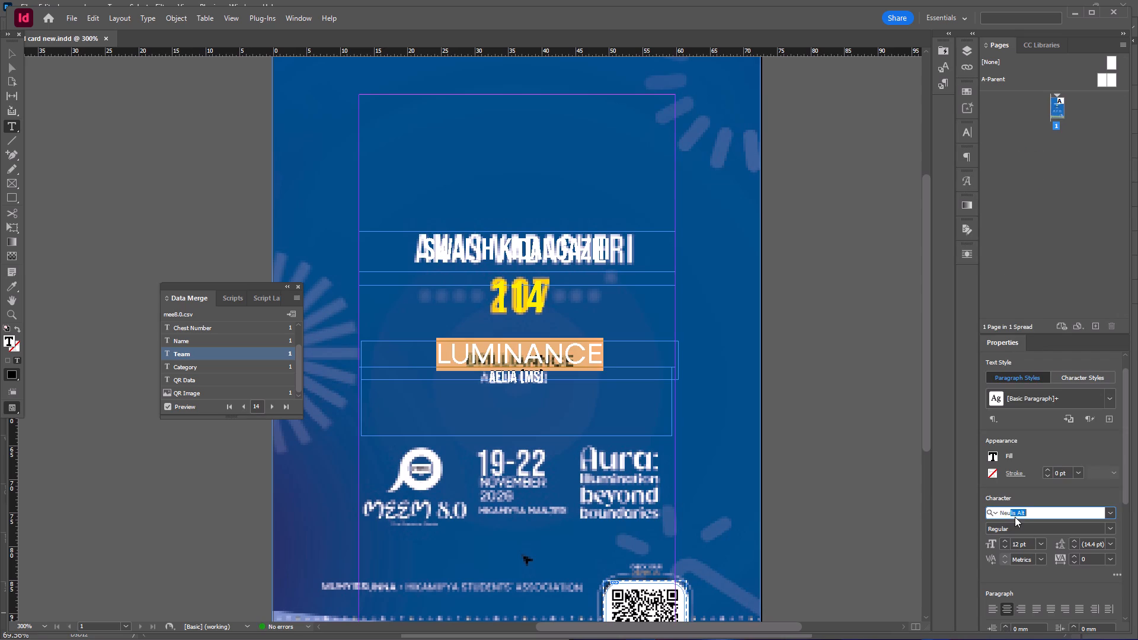
{"action": "left_click", "coordinate": [1105, 513]}
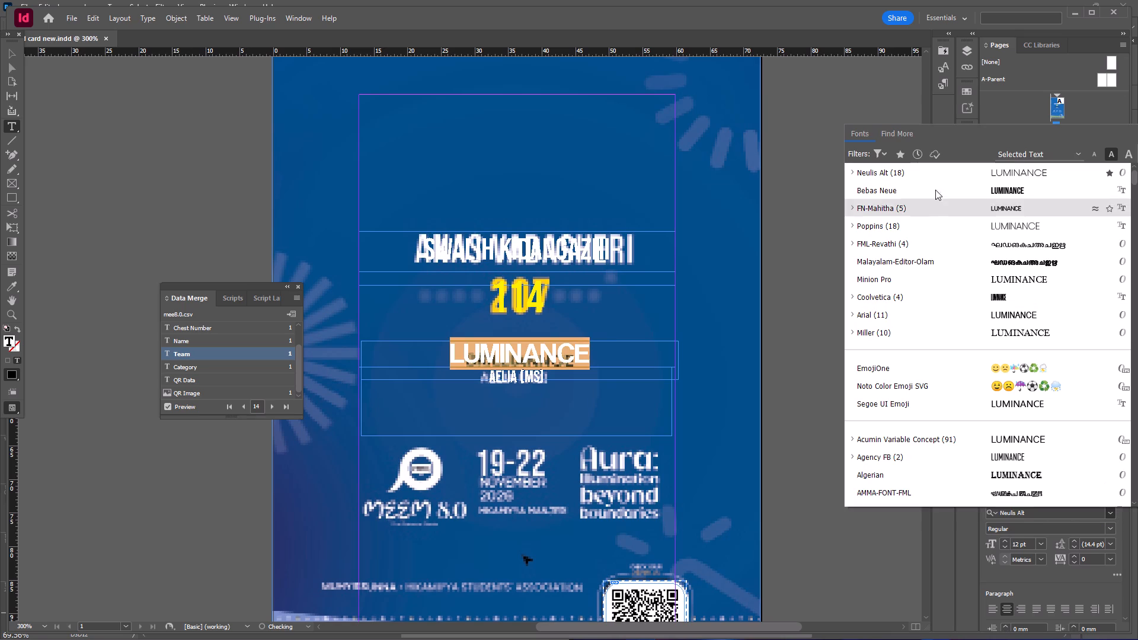
{"action": "left_click", "coordinate": [851, 174]}
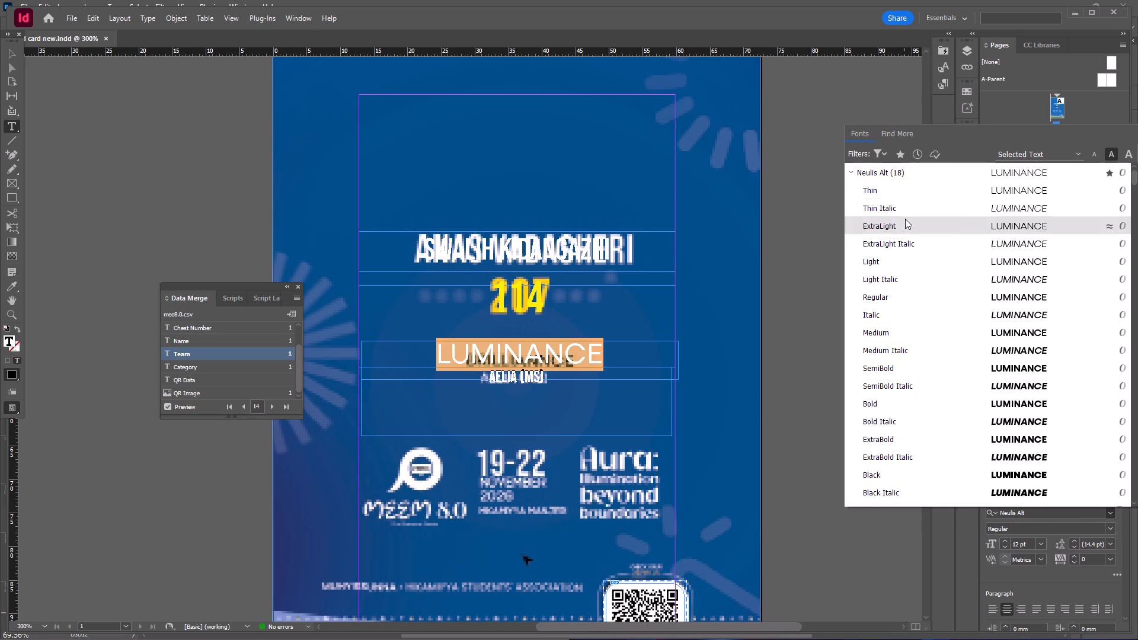
{"action": "scroll", "coordinate": [928, 344], "scroll_direction": "down", "scroll_amount": 9}
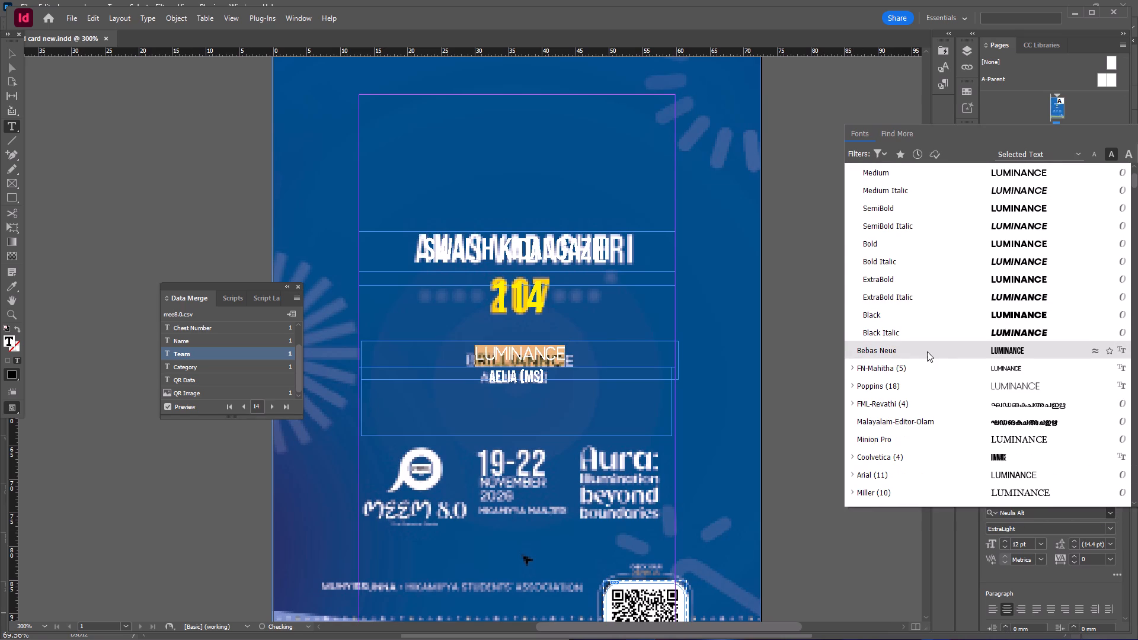
{"action": "scroll", "coordinate": [923, 367], "scroll_direction": "down", "scroll_amount": 20}
{"action": "scroll", "coordinate": [923, 367], "scroll_direction": "down", "scroll_amount": 12}
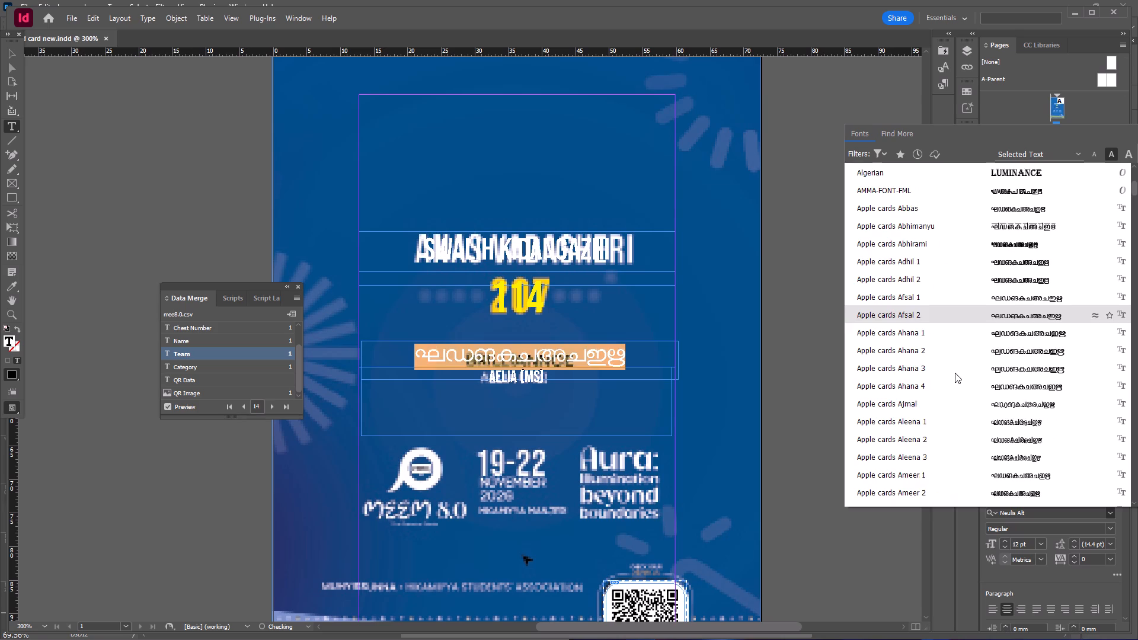
{"action": "scroll", "coordinate": [955, 373], "scroll_direction": "down", "scroll_amount": 6}
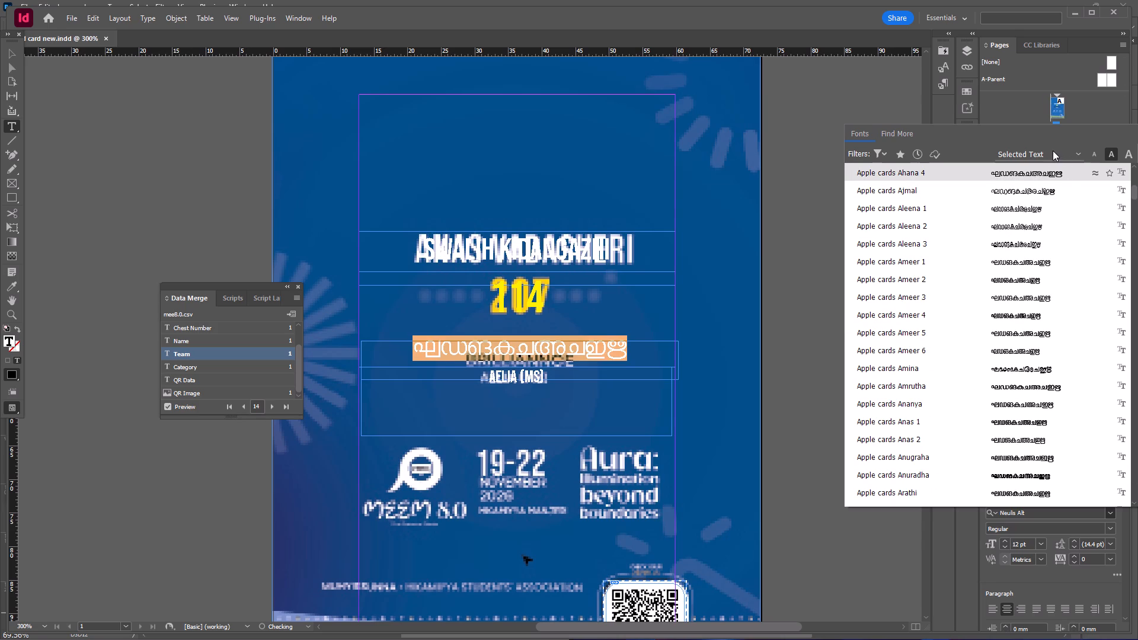
{"action": "left_click", "coordinate": [1052, 153]}
{"action": "left_click", "coordinate": [1052, 153]}
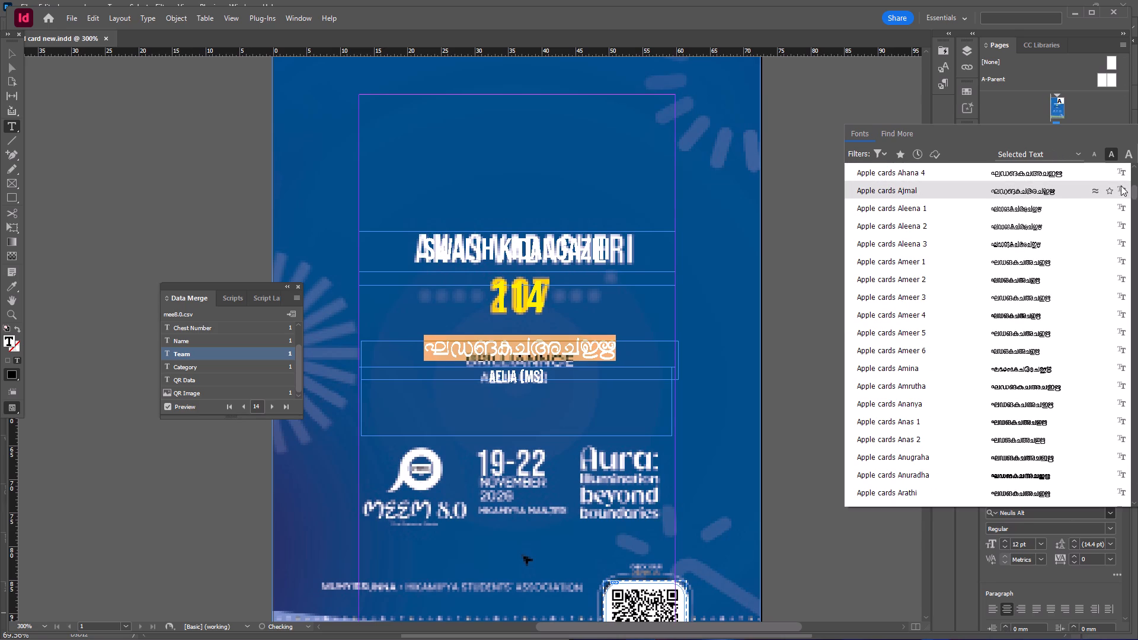
{"action": "left_click_drag", "start_coordinate": [1134, 193], "coordinate": [1131, 351]}
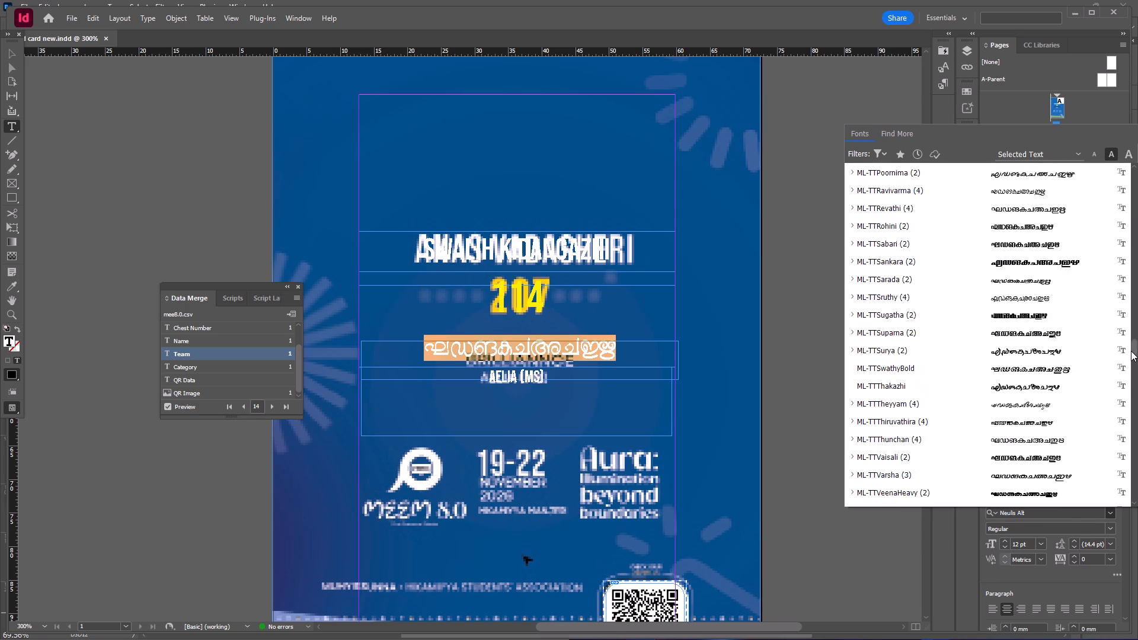
{"action": "left_click_drag", "start_coordinate": [1131, 351], "coordinate": [1115, 390]}
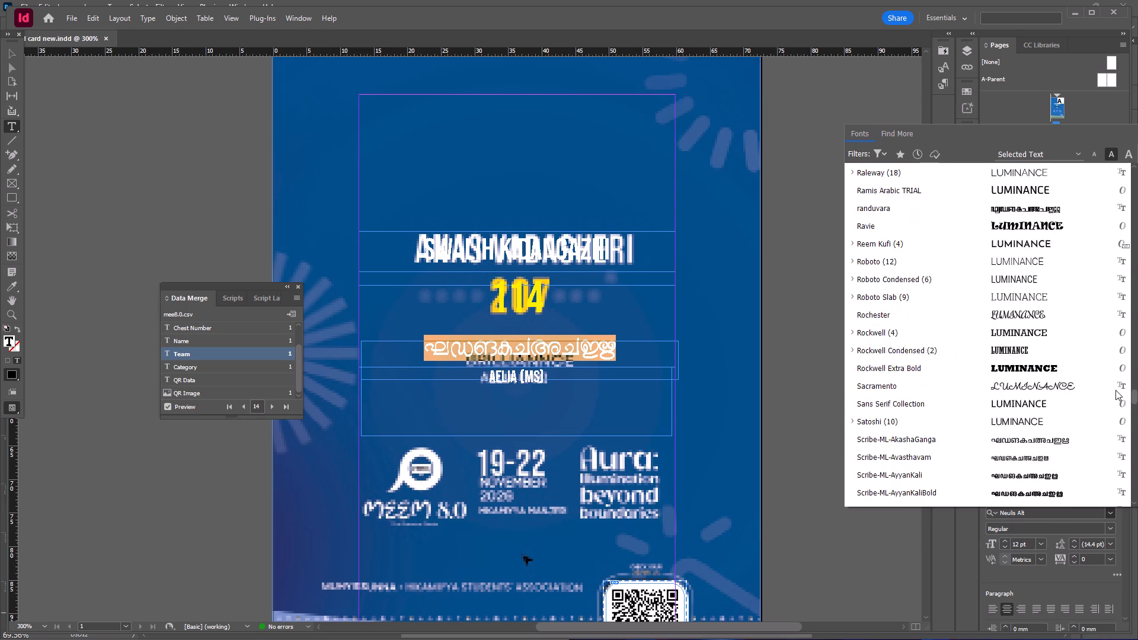
{"action": "left_click_drag", "start_coordinate": [1115, 390], "coordinate": [1113, 382]}
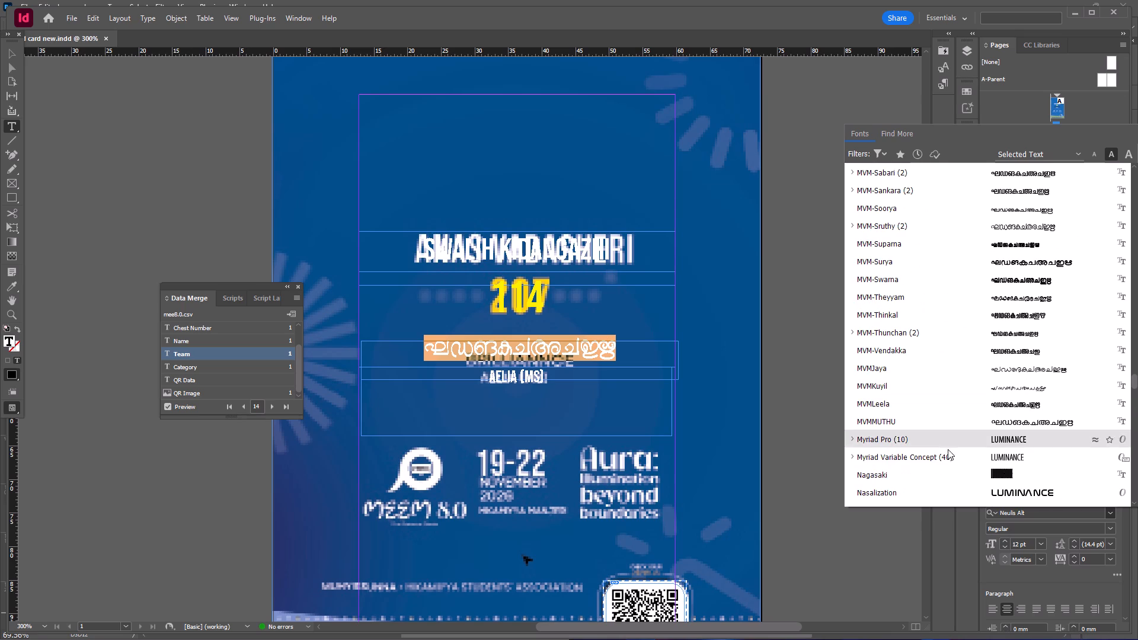
{"action": "scroll", "coordinate": [953, 433], "scroll_direction": "down", "scroll_amount": 3}
{"action": "left_click", "coordinate": [923, 459]}
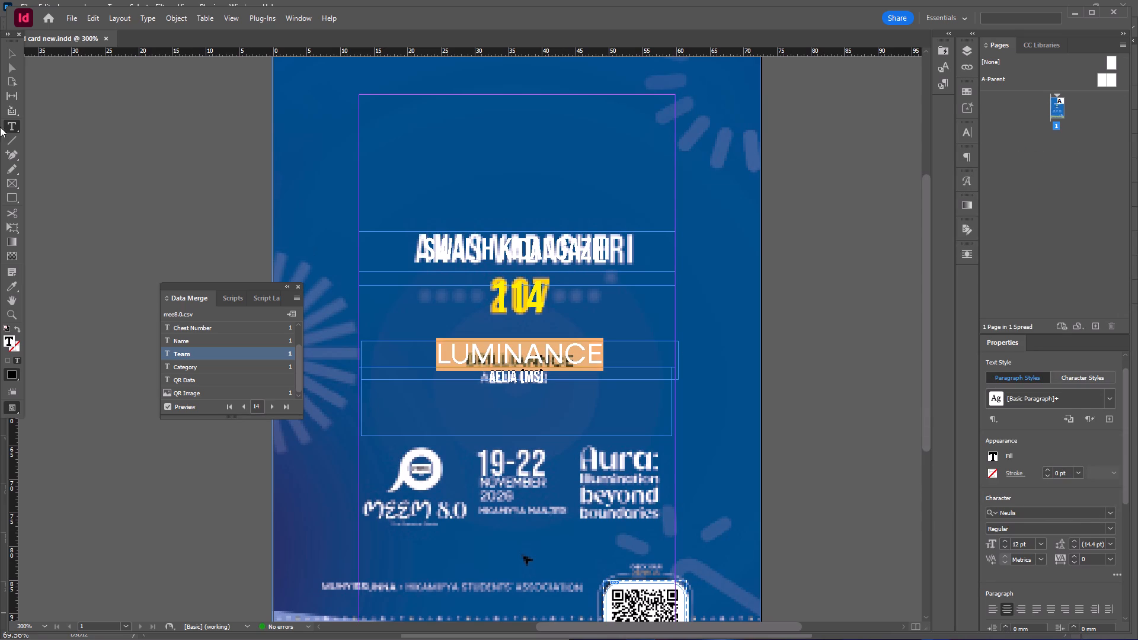
Reduce the Team text's font size to 7 pt.
{"action": "double_click", "coordinate": [1016, 542]}
{"action": "key", "text": "Down"}
{"action": "key", "text": "Down"}
{"action": "key", "text": "Down"}
{"action": "key", "text": "Down"}
{"action": "key", "text": "Down"}
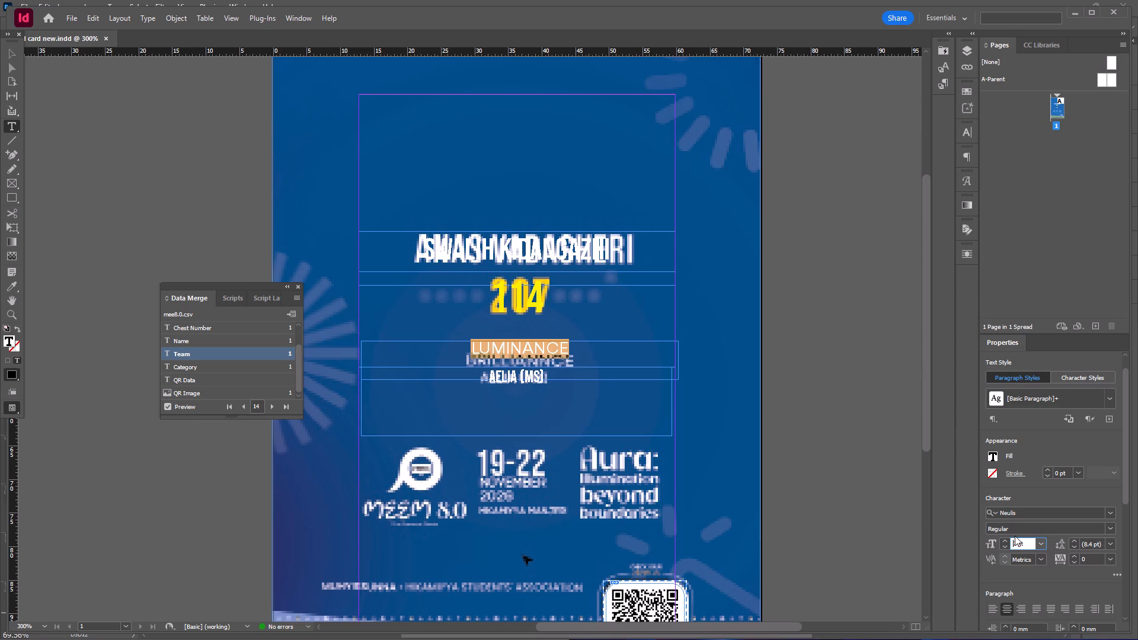
Move the Team frame down over the design's BRILLIANNCE line, centred at about X 36.2, Y 53.9 mm.
{"action": "left_click", "coordinate": [8, 52]}
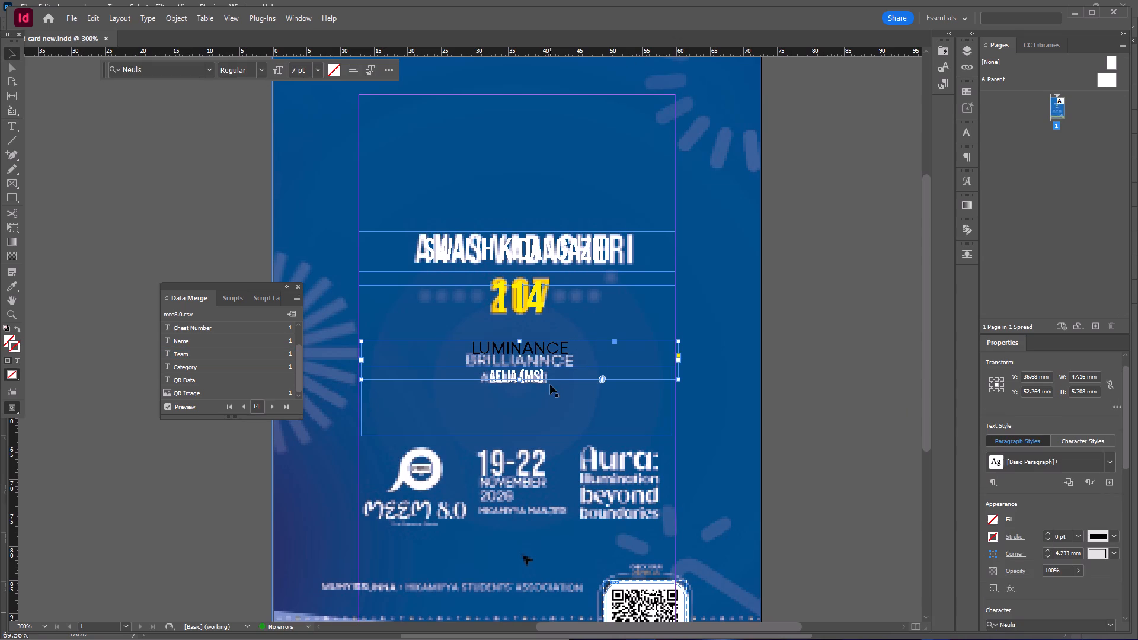
{"action": "left_click_drag", "start_coordinate": [520, 344], "coordinate": [517, 356]}
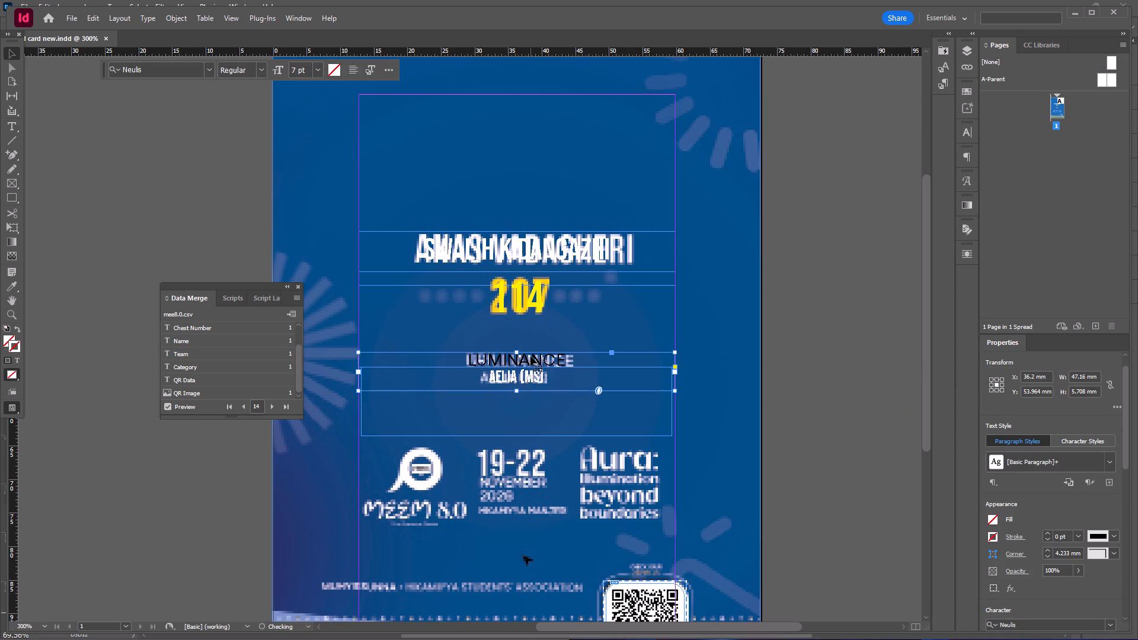
{"action": "left_click", "coordinate": [532, 357]}
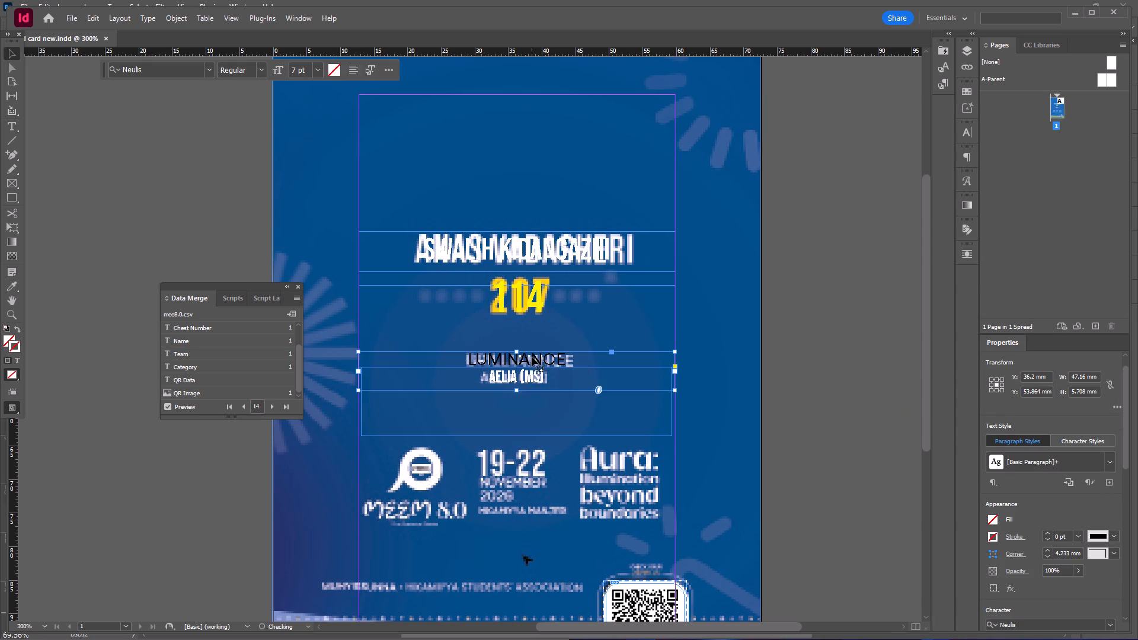
Align the Category frame (AELIA) with the left margin and widen it so its right edge meets the right margin.
{"action": "left_click", "coordinate": [661, 414]}
{"action": "left_click", "coordinate": [648, 414]}
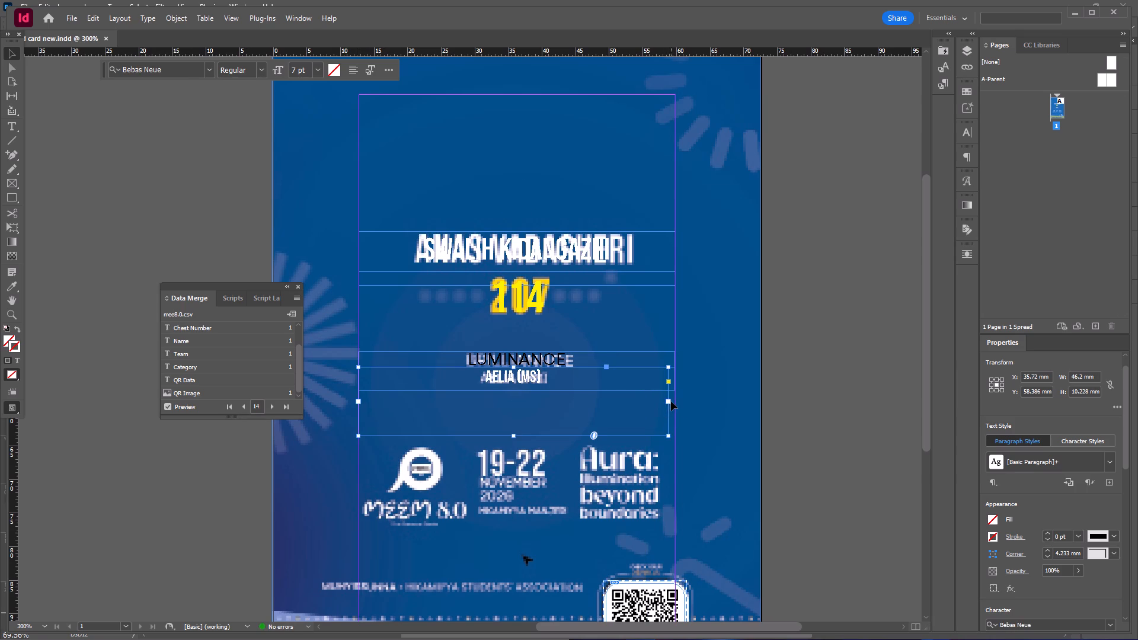
{"action": "left_click_drag", "start_coordinate": [671, 401], "coordinate": [677, 402]}
{"action": "left_click", "coordinate": [814, 388]}
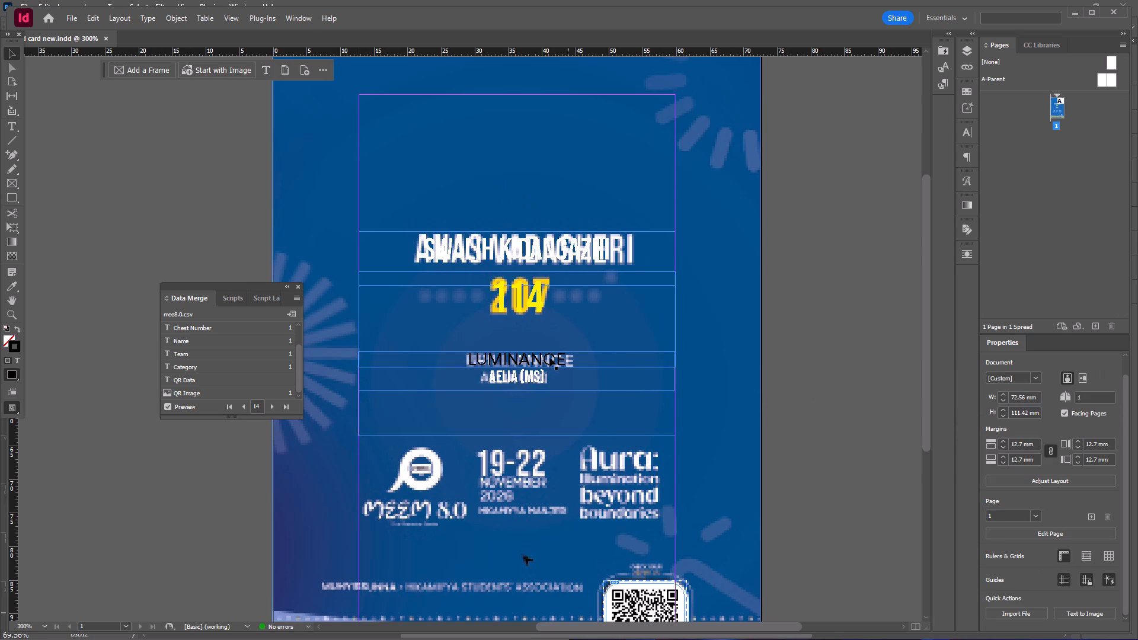
Shorten the Chest Number frame to about 8 mm high so its bottom edge sits above the Team line.
{"action": "triple_click", "coordinate": [548, 357]}
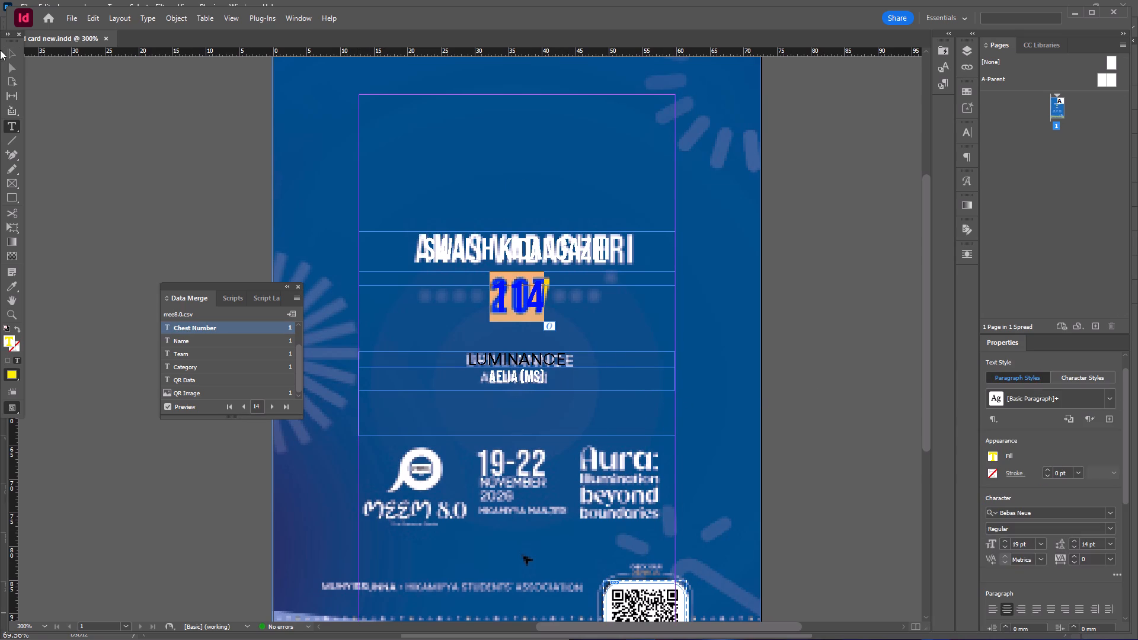
{"action": "left_click", "coordinate": [9, 52]}
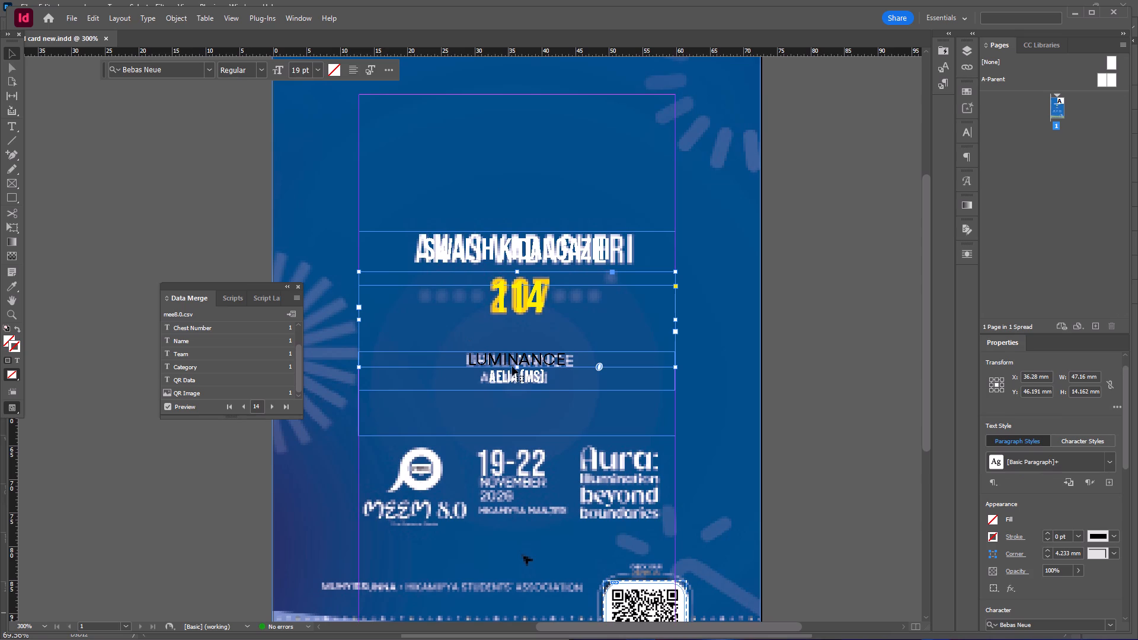
{"action": "left_click_drag", "start_coordinate": [518, 366], "coordinate": [549, 326]}
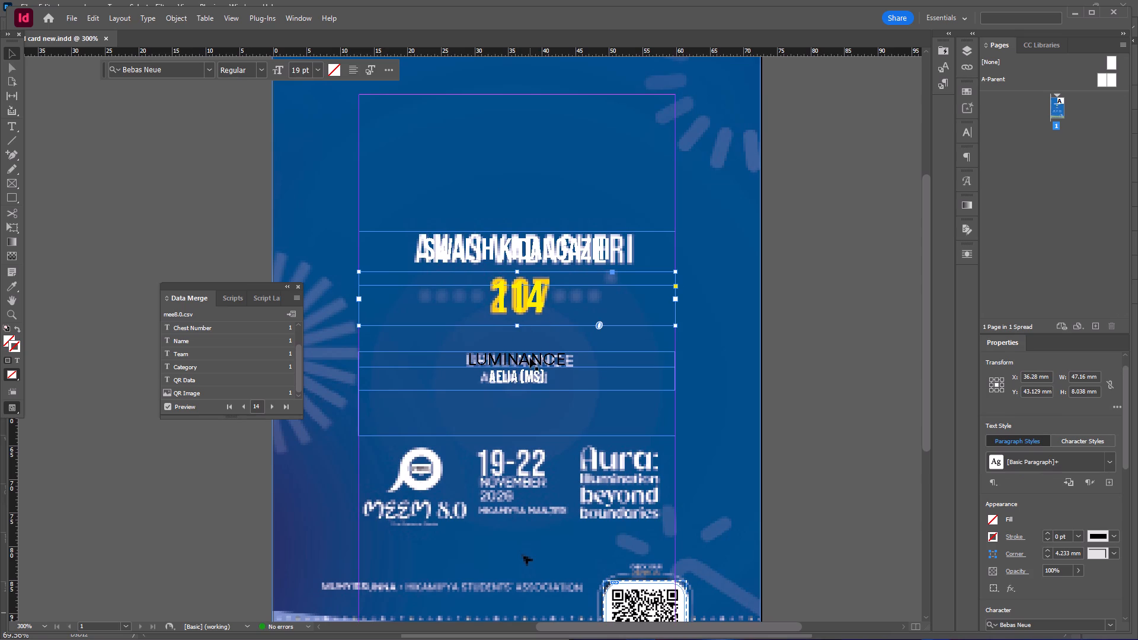
Set the Team text's fill to the [Paper] swatch and deselect it.
{"action": "triple_click", "coordinate": [530, 358]}
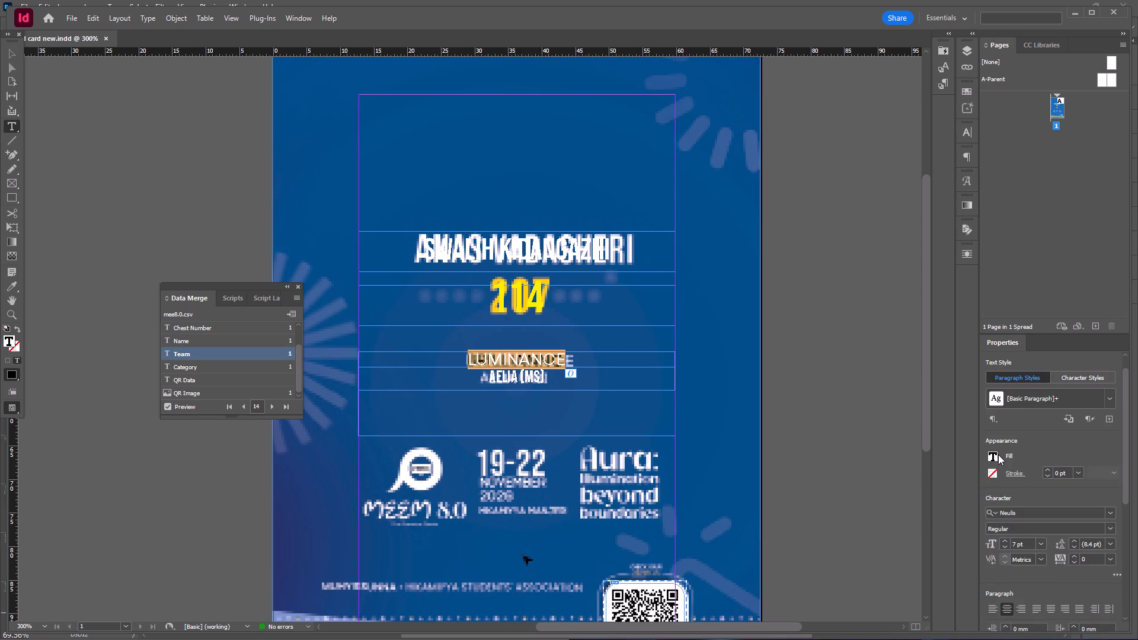
{"action": "left_click", "coordinate": [996, 455]}
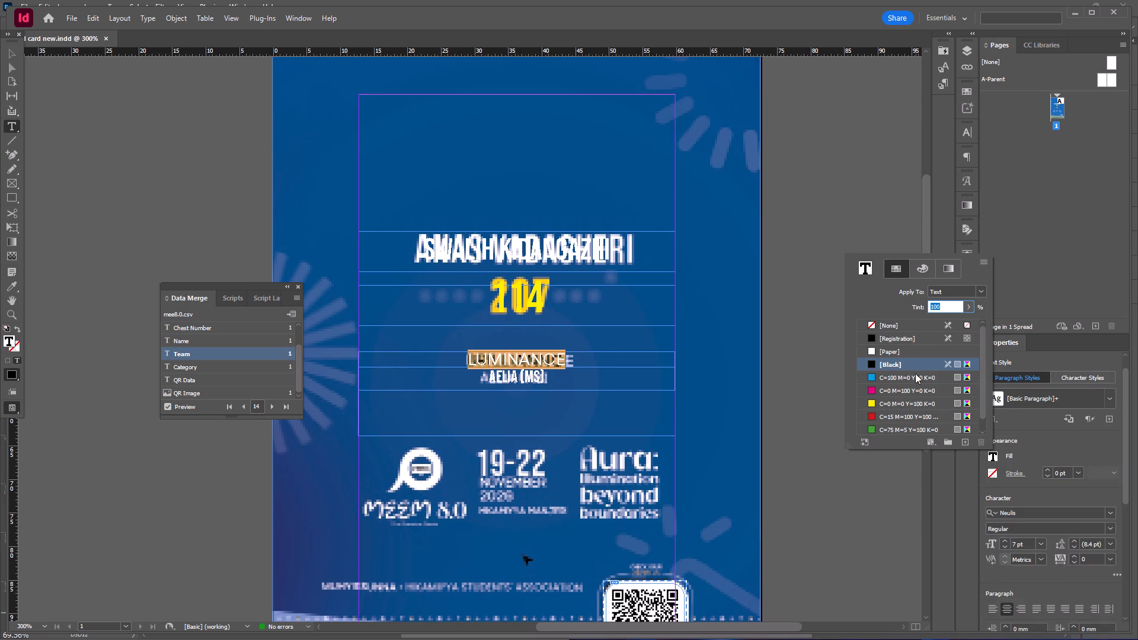
{"action": "left_click", "coordinate": [903, 348]}
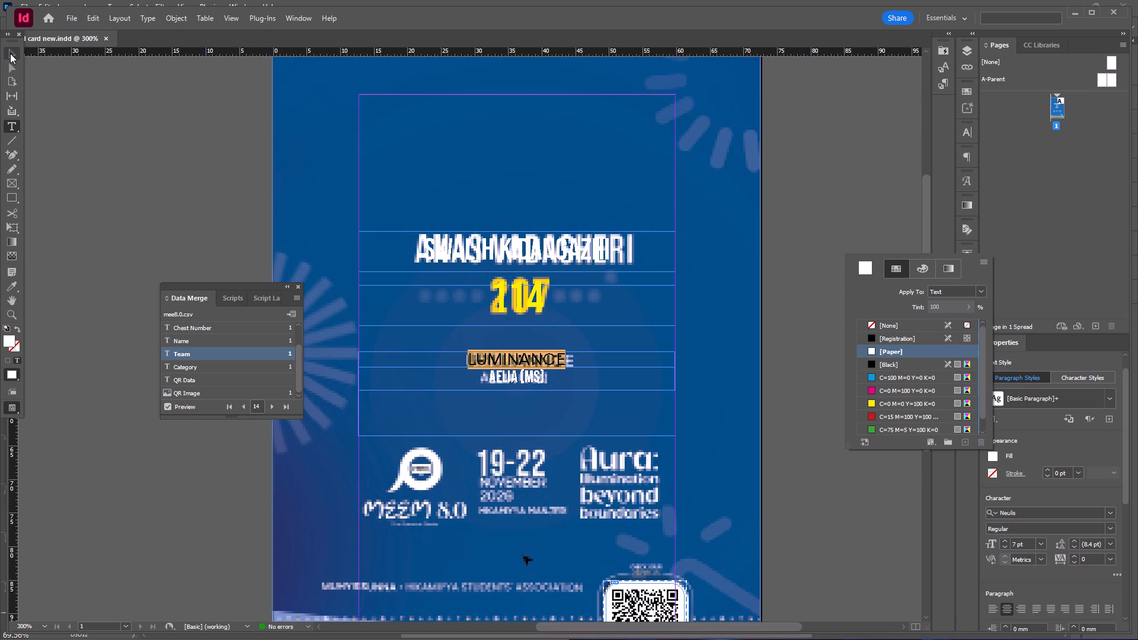
{"action": "left_click", "coordinate": [10, 53]}
{"action": "left_click", "coordinate": [95, 151]}
Preview the card in presentation mode without frame edges and guides.
{"action": "key", "text": "shift+w"}
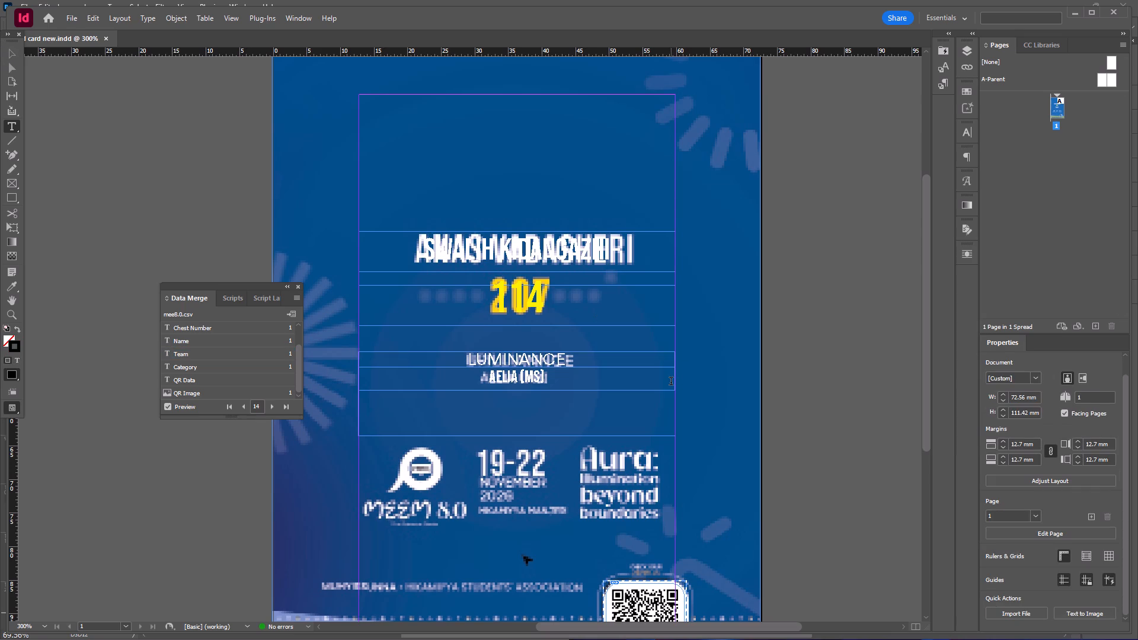
{"action": "key", "text": "shift+w"}
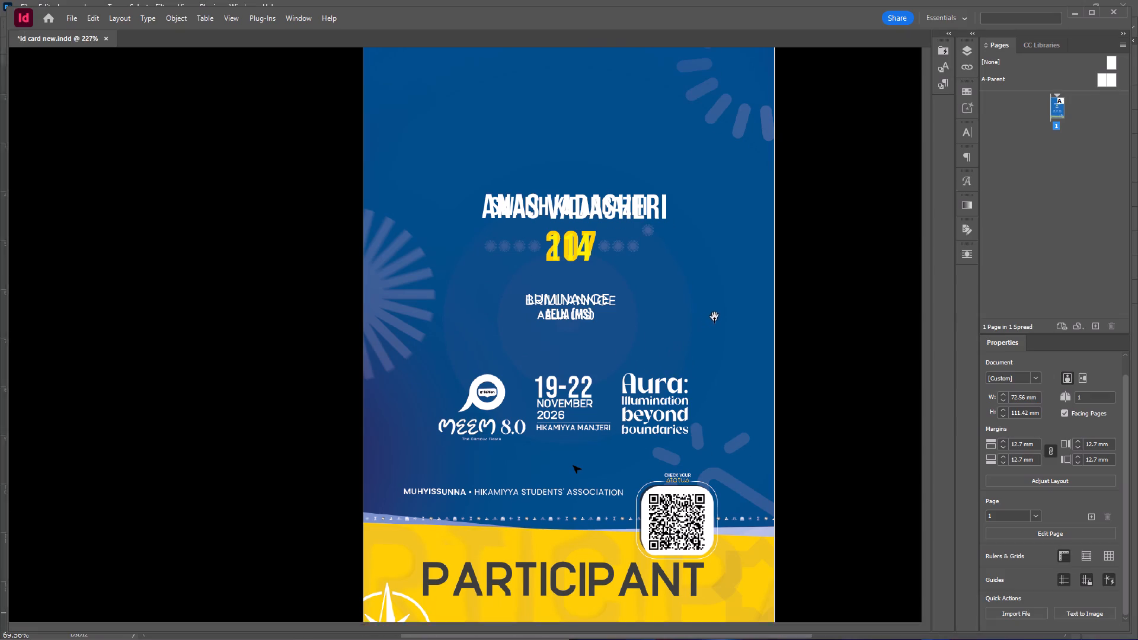
Switch to Photoshop and lower the opacity of the sample name, 207, BRILLIANNCE and AELIA (MS) text layers until fully transparent.
{"action": "scroll", "coordinate": [690, 329], "scroll_direction": "down", "scroll_amount": 2, "text": "alt"}
{"action": "scroll", "coordinate": [669, 340], "scroll_direction": "up", "scroll_amount": 2, "text": "alt"}
{"action": "scroll", "coordinate": [675, 344], "scroll_direction": "down", "scroll_amount": 1, "text": "alt"}
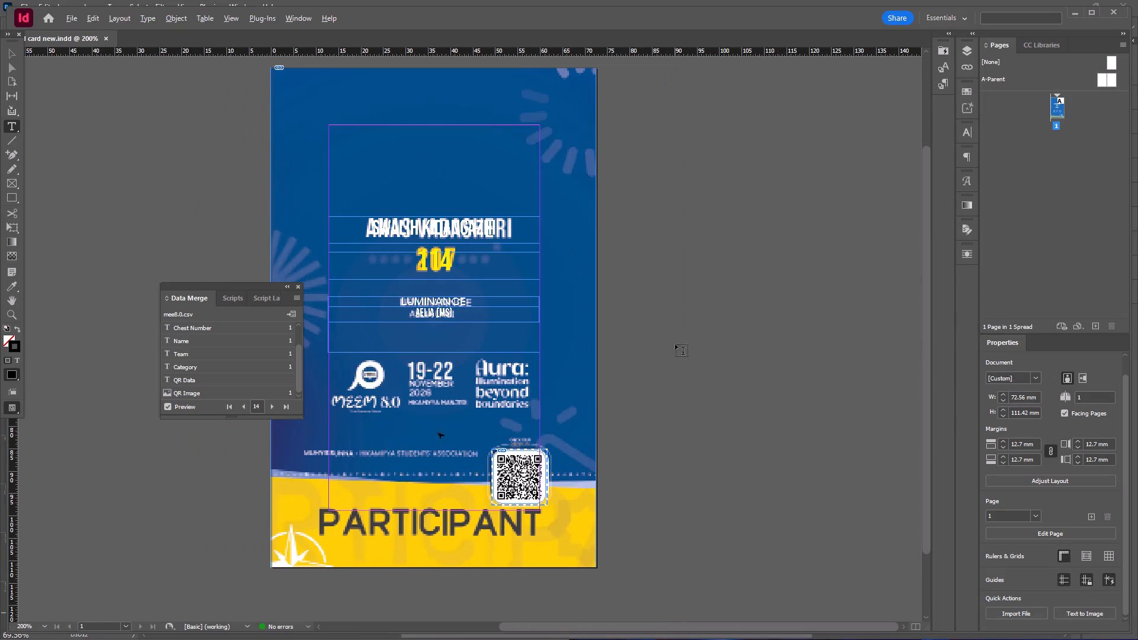
{"action": "left_click", "coordinate": [848, 626]}
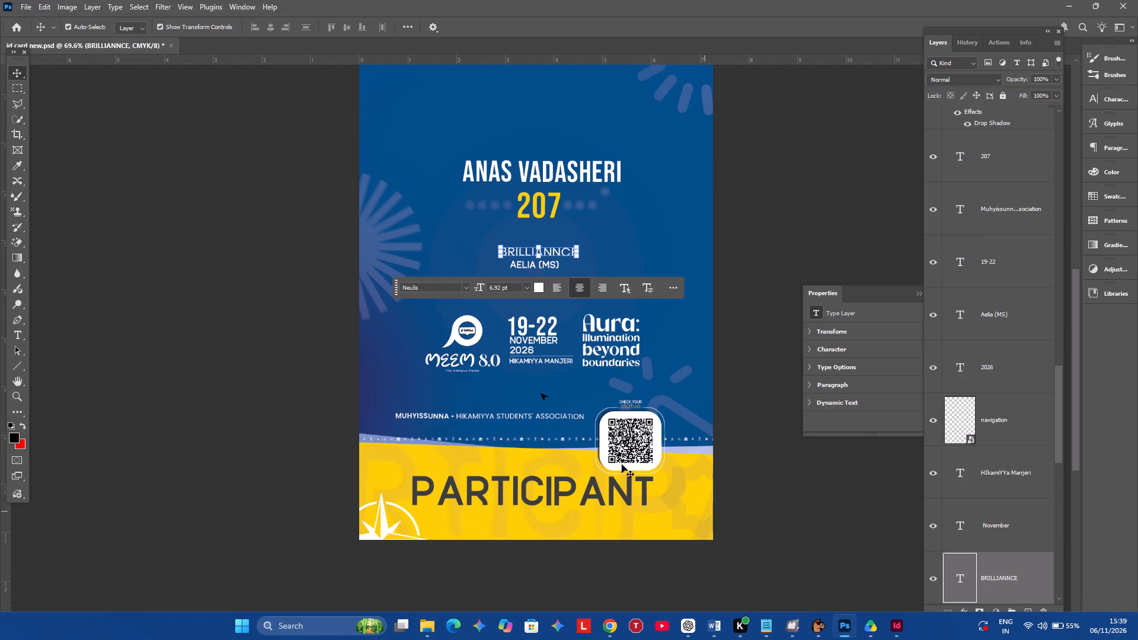
{"action": "left_click", "coordinate": [771, 248]}
{"action": "left_click_drag", "start_coordinate": [584, 277], "coordinate": [506, 248]}
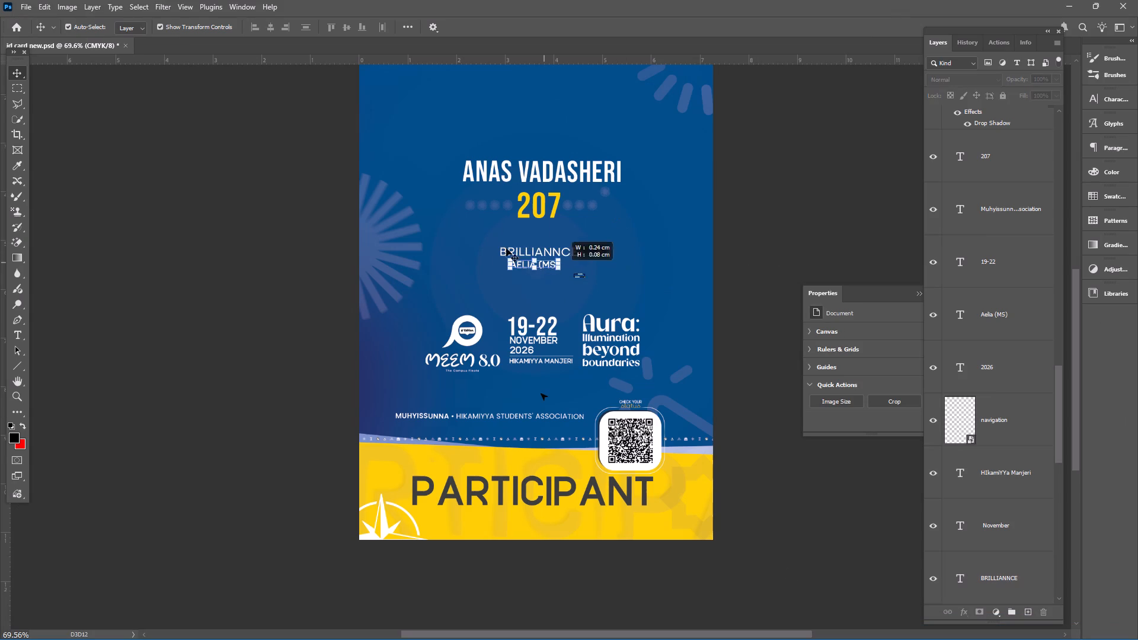
{"action": "left_click_drag", "start_coordinate": [506, 248], "coordinate": [462, 131]}
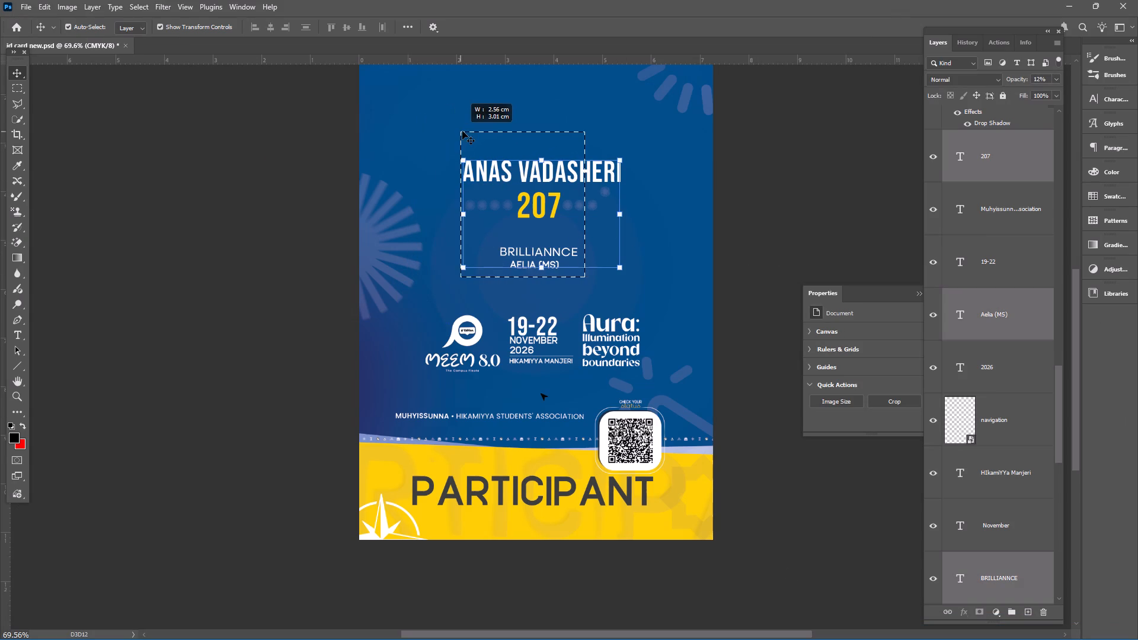
{"action": "left_click_drag", "start_coordinate": [462, 131], "coordinate": [466, 130]}
{"action": "scroll", "coordinate": [705, 210], "scroll_direction": "up", "scroll_amount": 2}
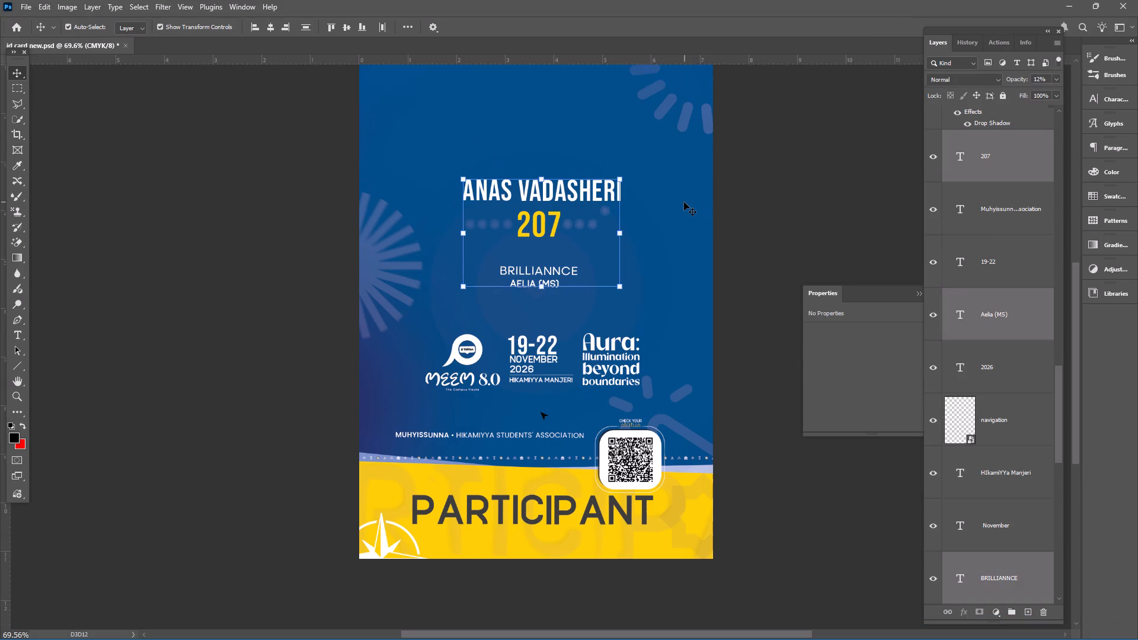
{"action": "left_click", "coordinate": [935, 156]}
{"action": "key", "text": "ctrl+z"}
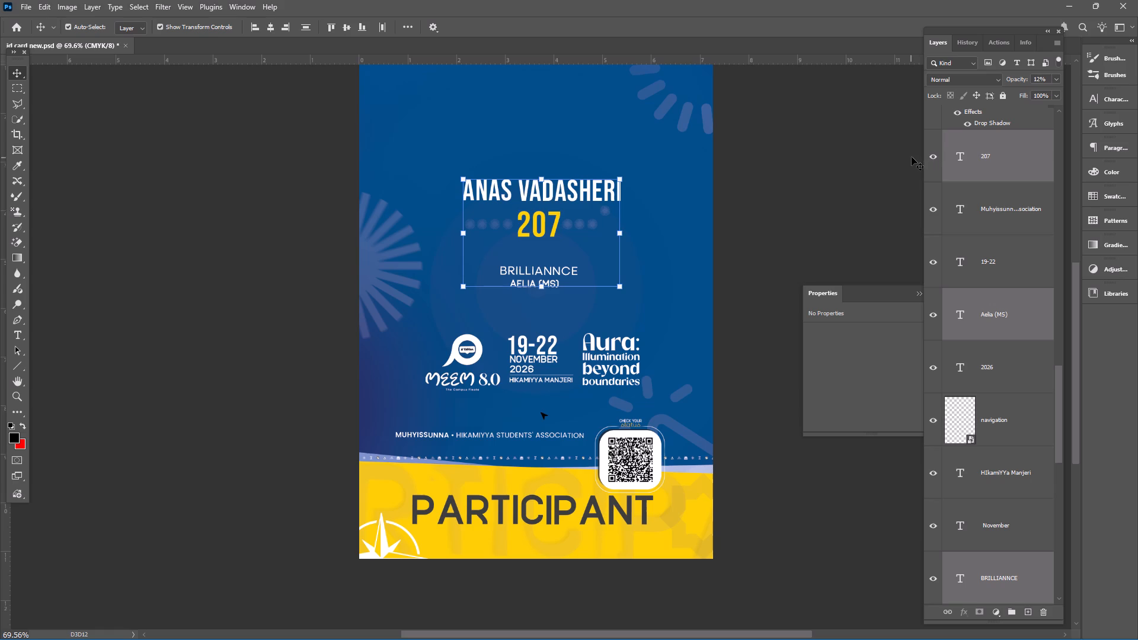
{"action": "left_click", "coordinate": [1056, 83]}
{"action": "left_click_drag", "start_coordinate": [1010, 94], "coordinate": [990, 95]}
{"action": "left_click", "coordinate": [823, 172]}
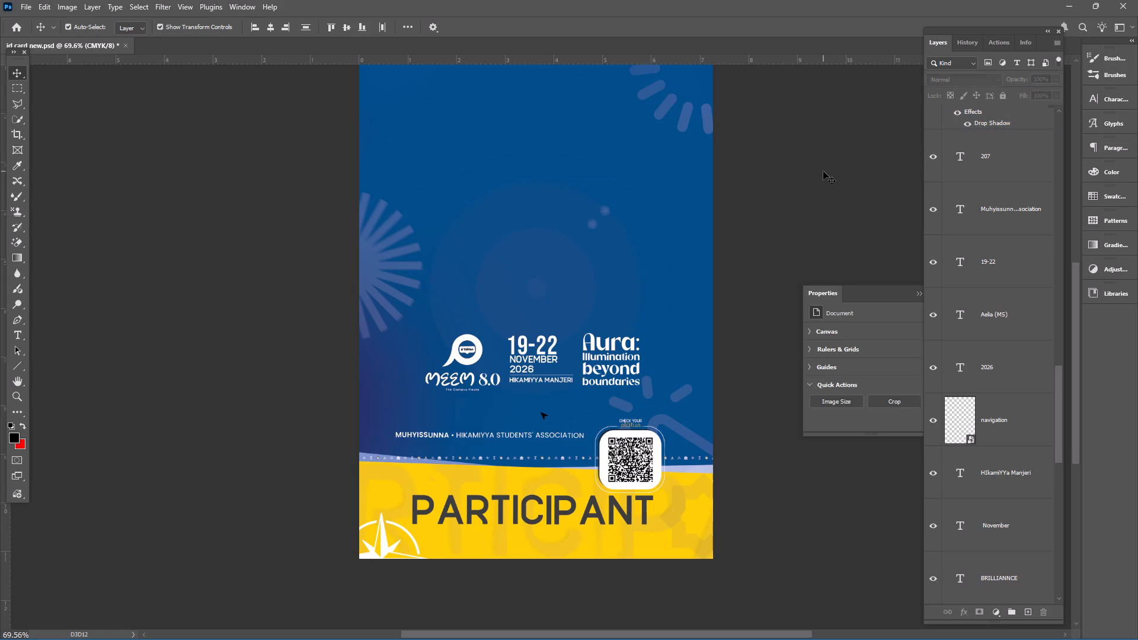
Toggle the opacity change off and back on for comparison, and save the PSD with the sample text hidden.
{"action": "key", "text": "ctrl+z"}
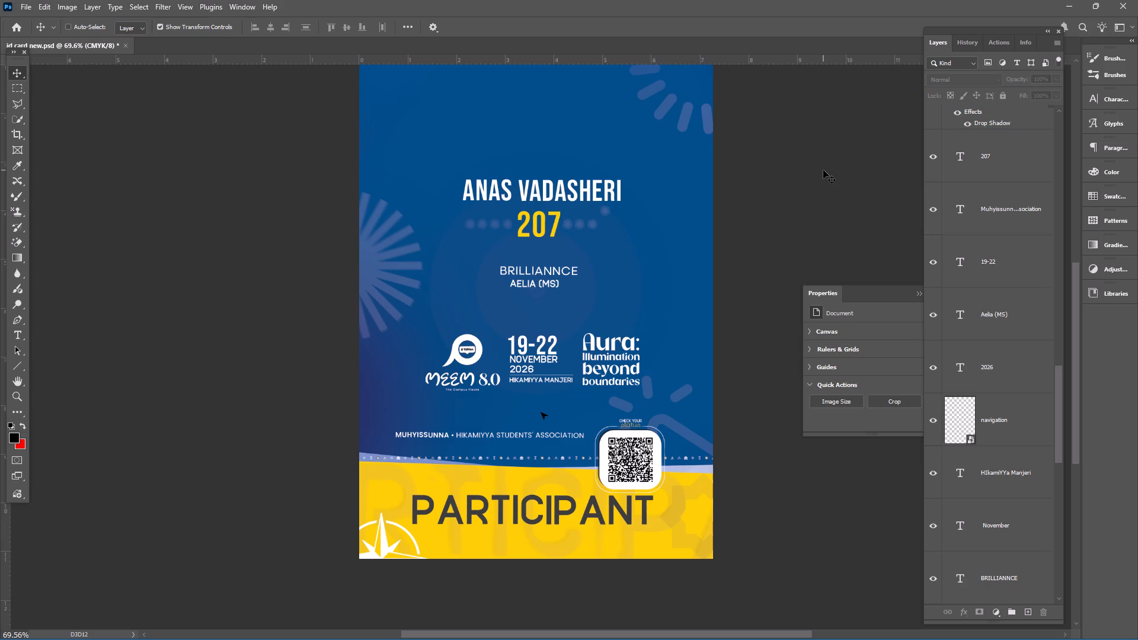
{"action": "key", "text": "ctrl+shift+z"}
{"action": "key", "text": "ctrl+s"}
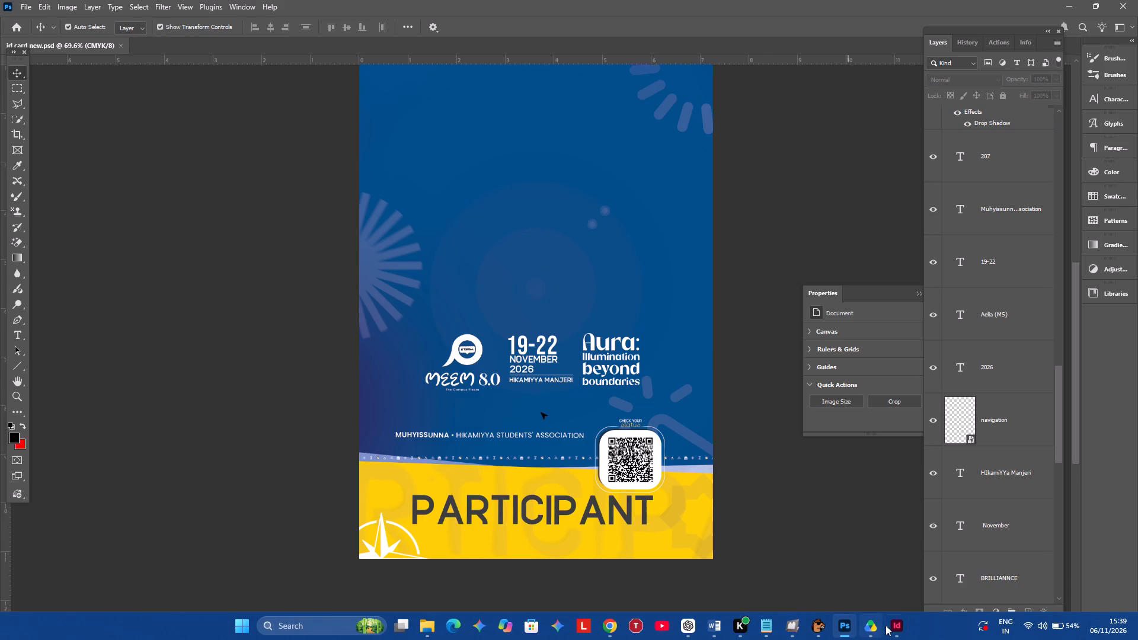
Switch to InDesign, move the contextual task bar below the page, and update the modified link of the placed card background.
{"action": "left_click", "coordinate": [894, 622]}
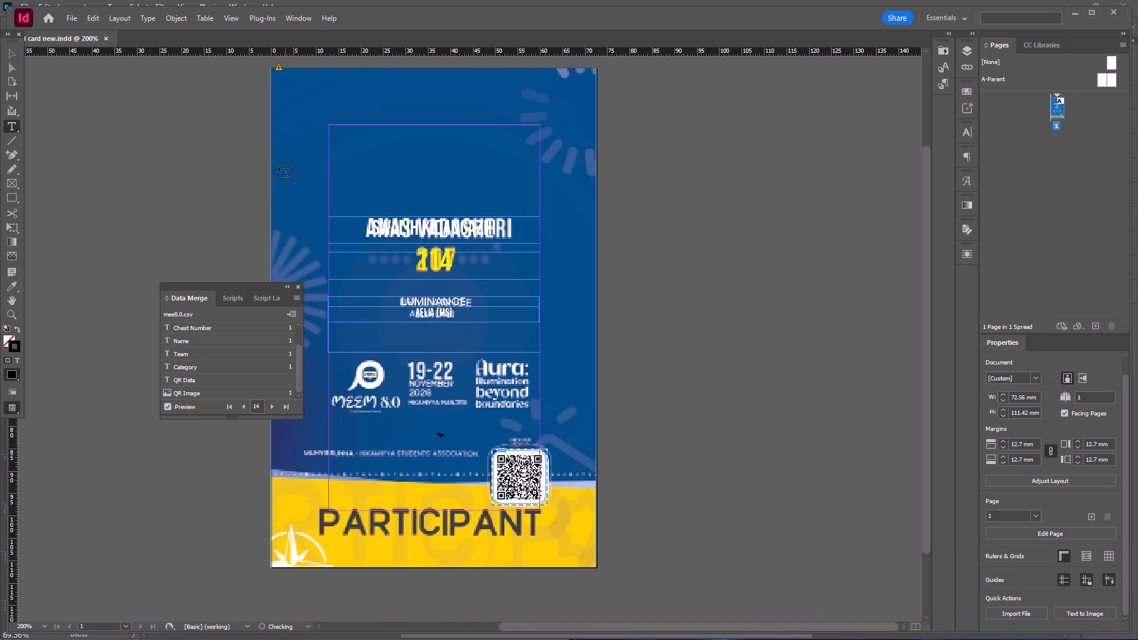
{"action": "left_click", "coordinate": [14, 58]}
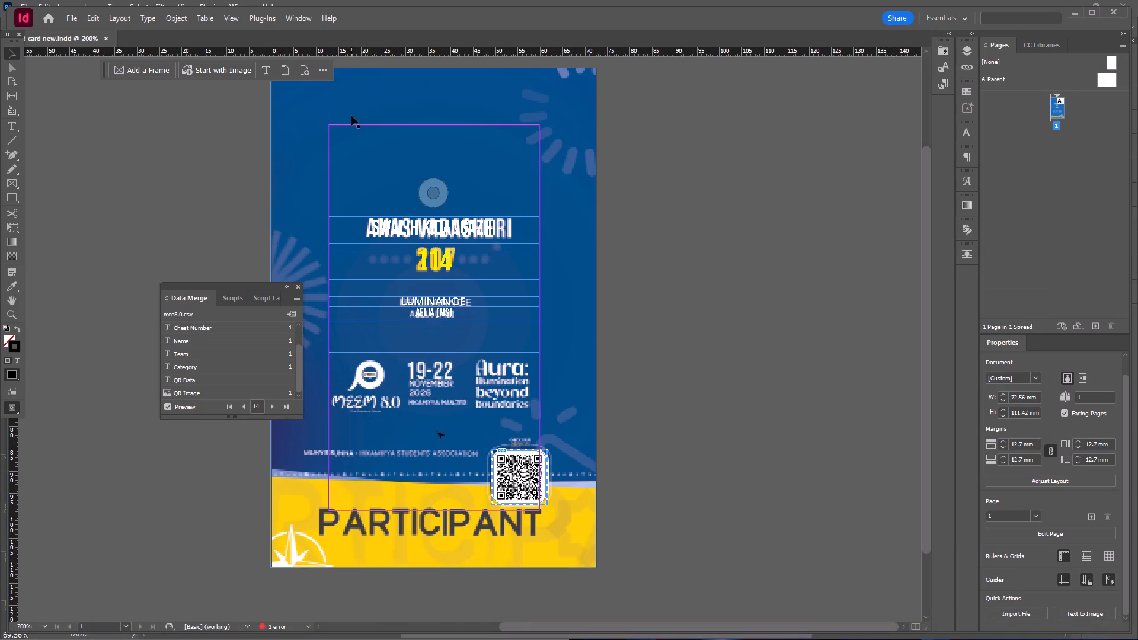
{"action": "left_click", "coordinate": [723, 182]}
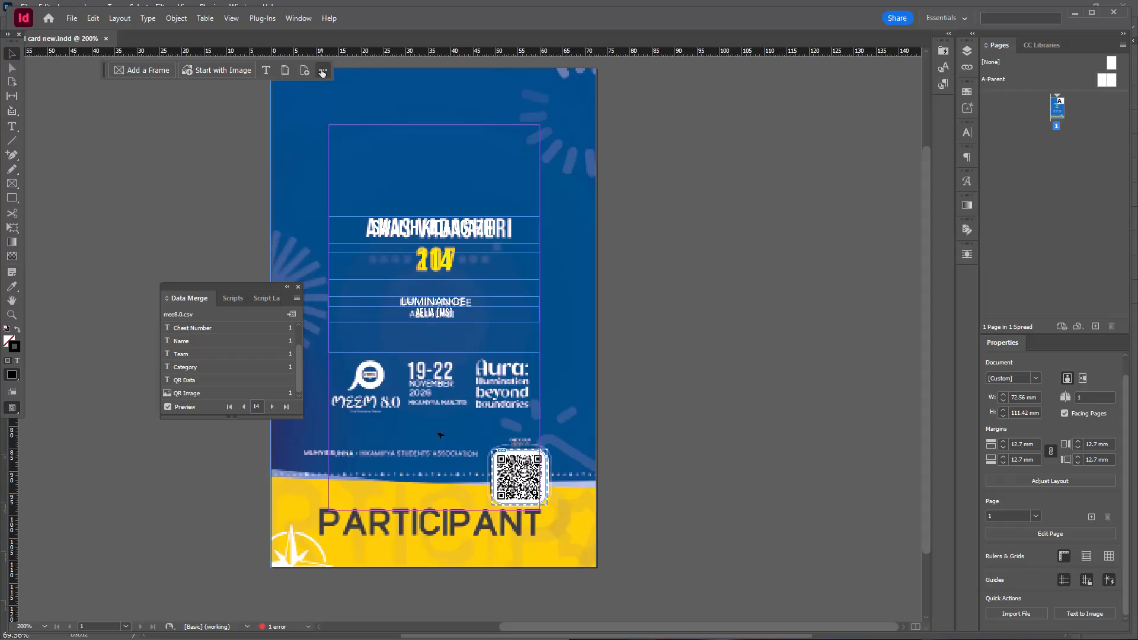
{"action": "left_click_drag", "start_coordinate": [322, 69], "coordinate": [356, 210]}
{"action": "left_click_drag", "start_coordinate": [104, 70], "coordinate": [101, 90]}
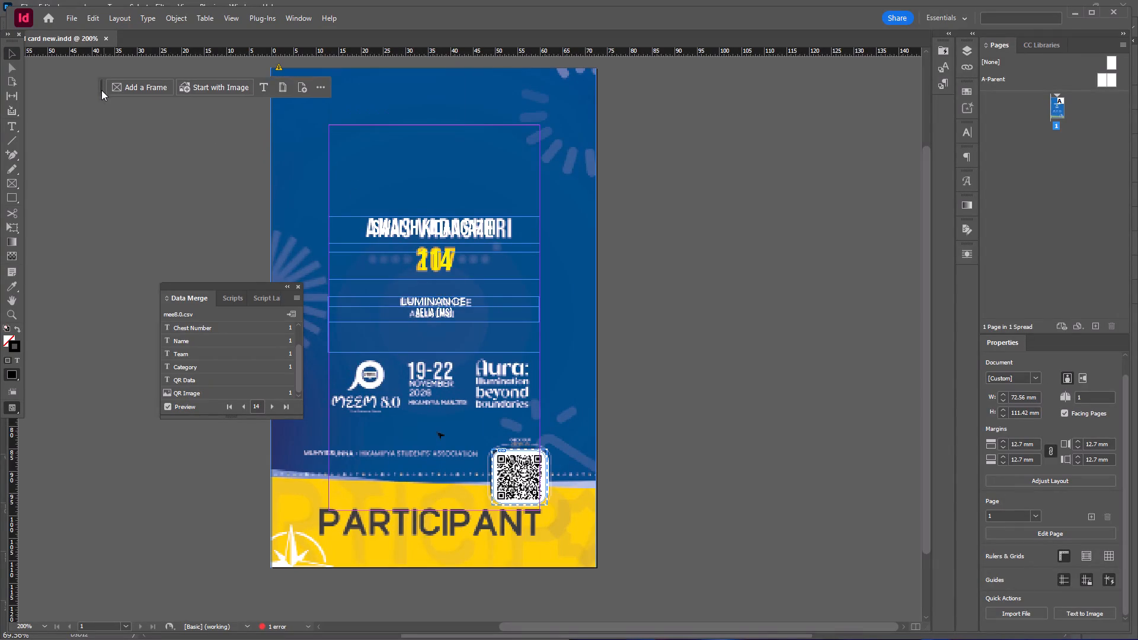
{"action": "left_click_drag", "start_coordinate": [101, 90], "coordinate": [369, 599]}
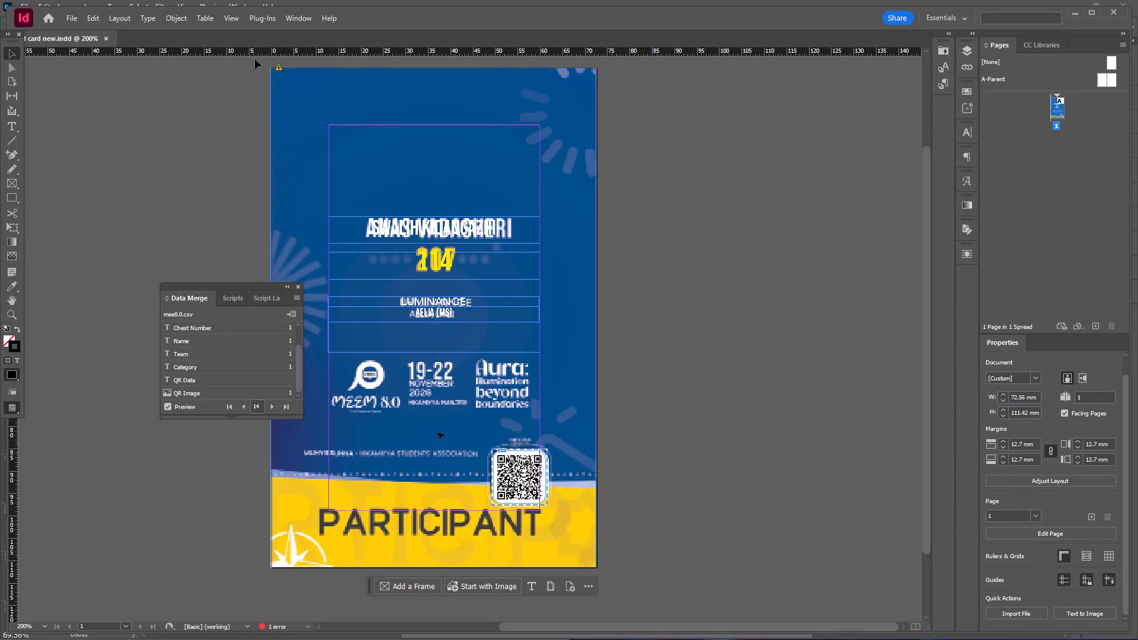
{"action": "left_click", "coordinate": [280, 68]}
{"action": "left_click", "coordinate": [741, 242]}
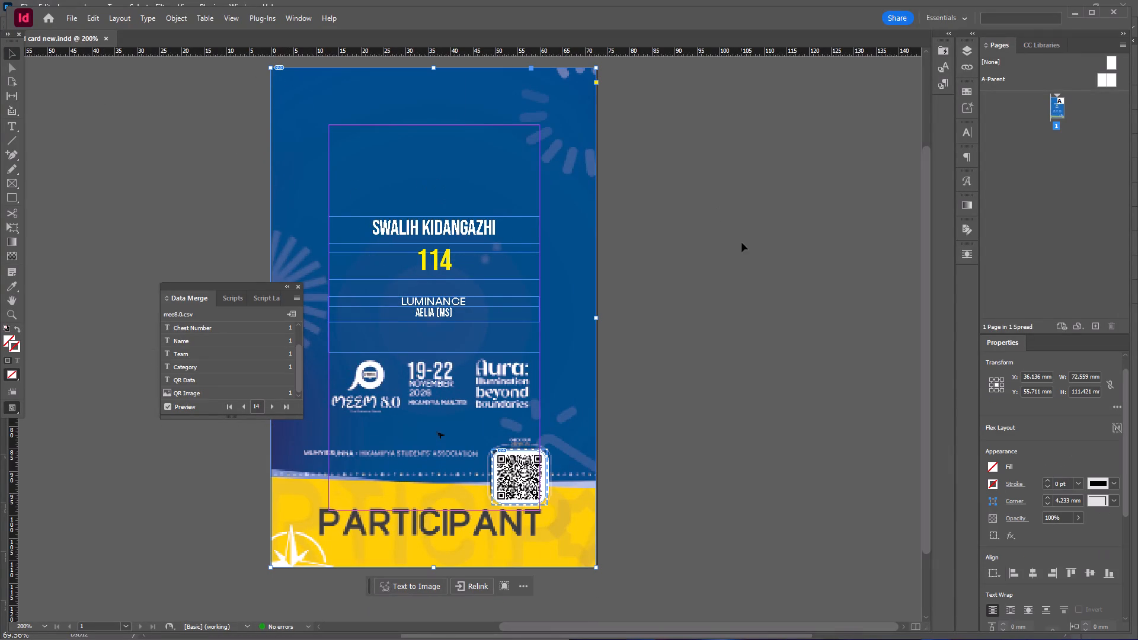
Preview the updated card in presentation mode and return to the normal view.
{"action": "key", "text": "shift+w"}
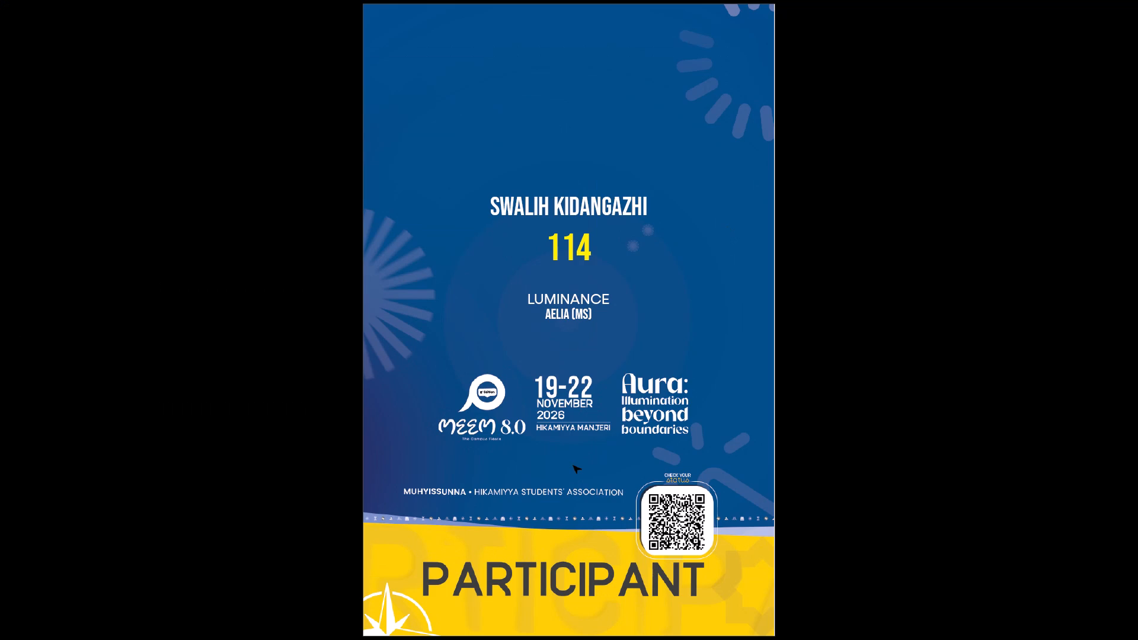
{"action": "key", "text": "shift+w"}
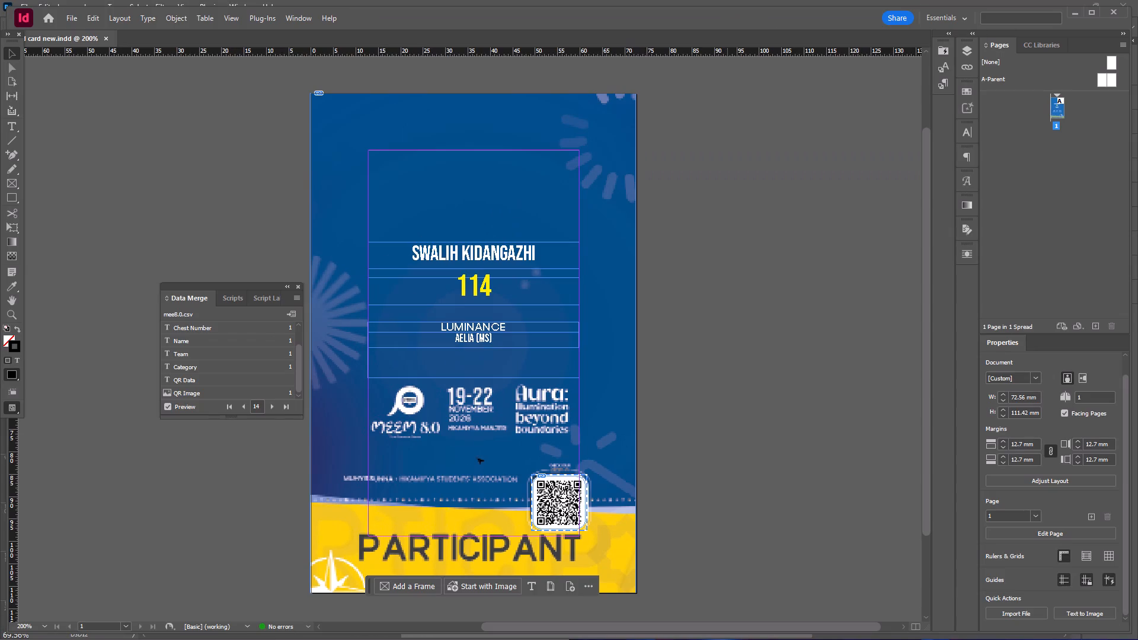
{"action": "scroll", "coordinate": [682, 286], "scroll_direction": "down", "scroll_amount": 1, "text": "alt"}
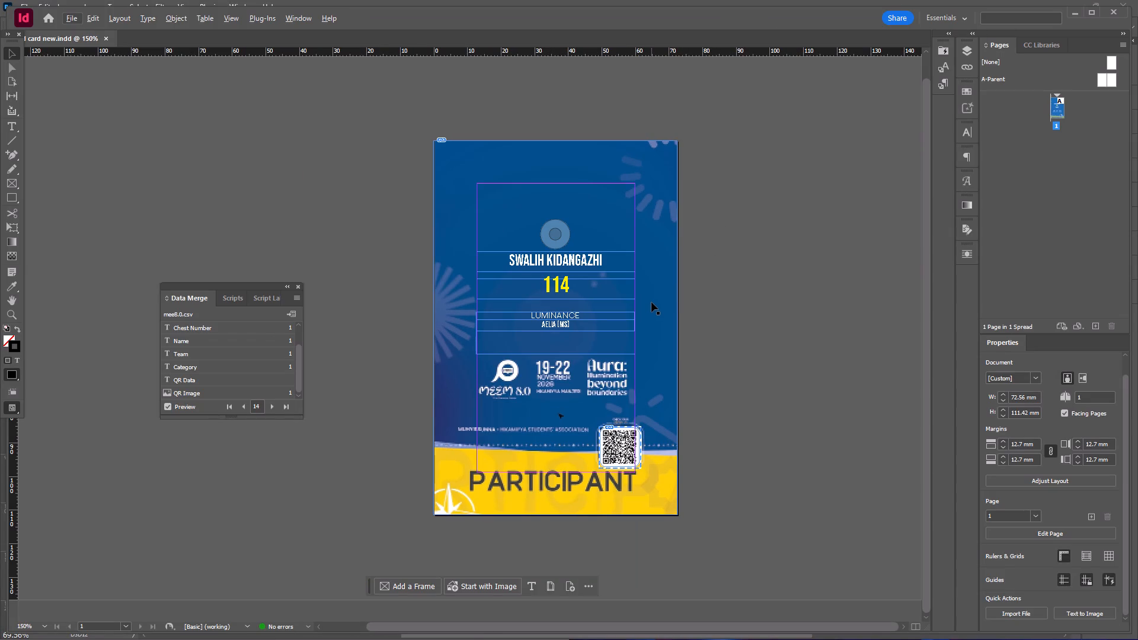
Switch to Photoshop, undo the opacity change on the sample text layers, and save the PSD.
{"action": "key", "text": "alt+Tab"}
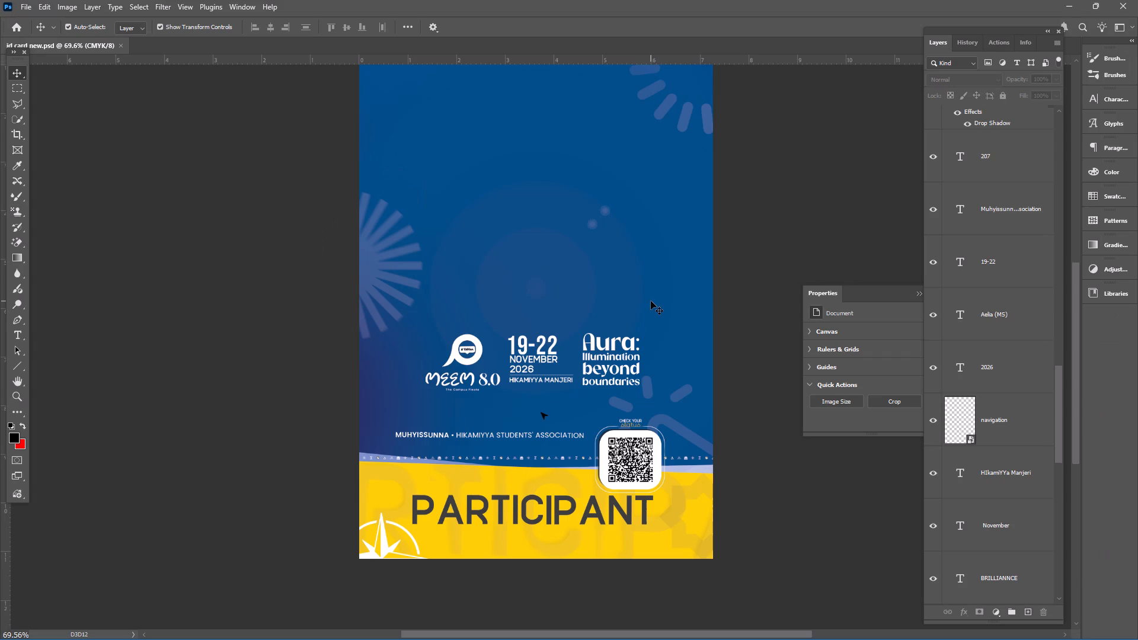
{"action": "key", "text": "ctrl+z"}
{"action": "scroll", "coordinate": [635, 281], "scroll_direction": "up", "scroll_amount": 3}
{"action": "scroll", "coordinate": [658, 340], "scroll_direction": "up", "scroll_amount": 5}
{"action": "key", "text": "ctrl+s"}
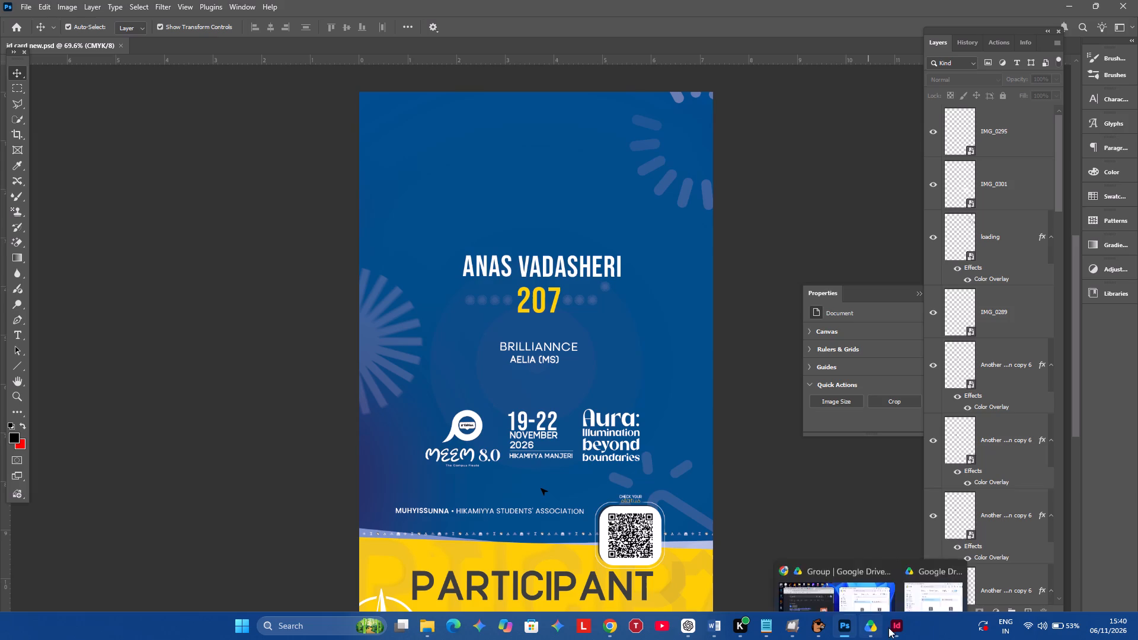
Return to InDesign and step forward through the data merge preview records to record 62, checking each card's name, number, team and category.
{"action": "left_click", "coordinate": [896, 625]}
{"action": "left_click", "coordinate": [837, 360]}
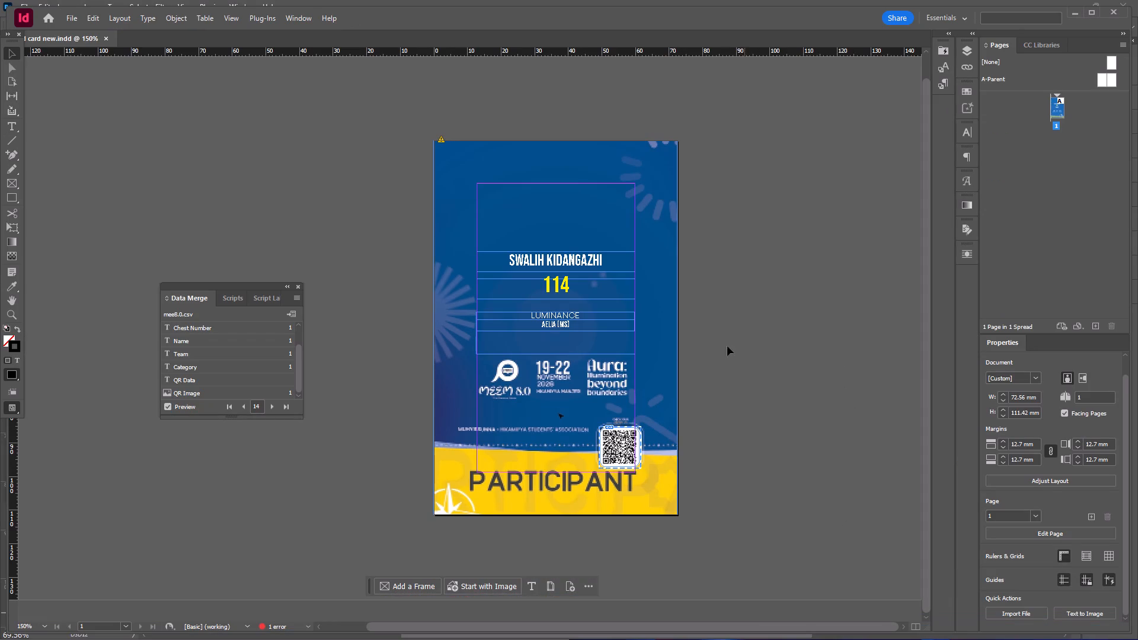
{"action": "scroll", "coordinate": [527, 280], "scroll_direction": "up", "scroll_amount": 4, "text": "alt"}
{"action": "scroll", "coordinate": [545, 284], "scroll_direction": "down", "scroll_amount": 3, "text": "alt"}
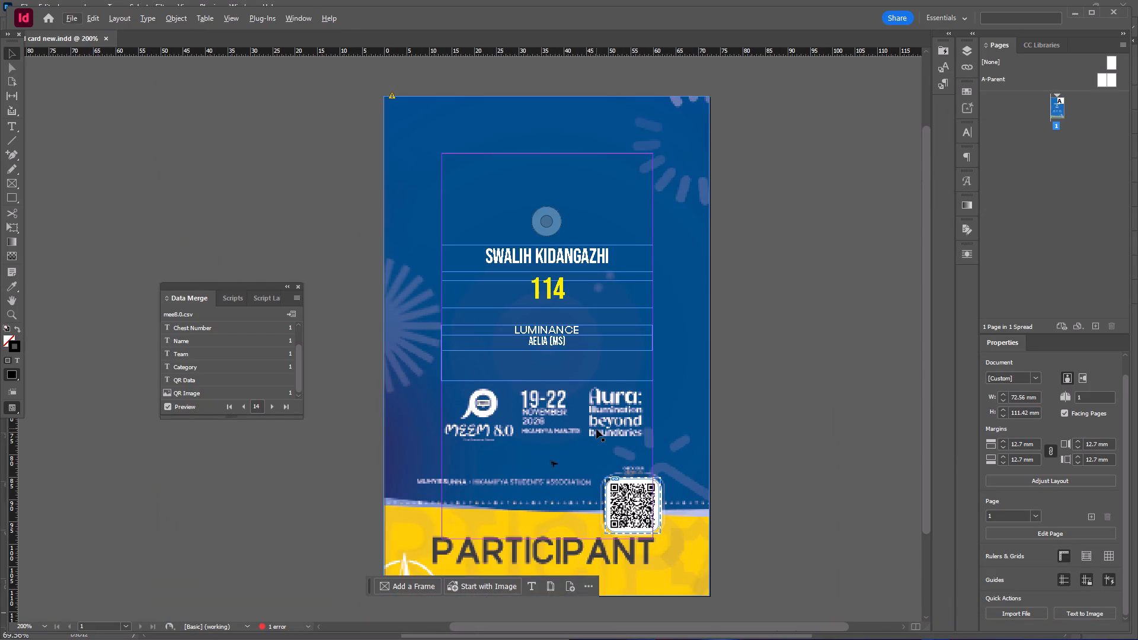
{"action": "scroll", "coordinate": [601, 430], "scroll_direction": "down", "scroll_amount": 2}
{"action": "left_click", "coordinate": [798, 383]}
{"action": "scroll", "coordinate": [599, 359], "scroll_direction": "up", "scroll_amount": 2, "text": "alt"}
{"action": "scroll", "coordinate": [597, 357], "scroll_direction": "down", "scroll_amount": 2, "text": "alt"}
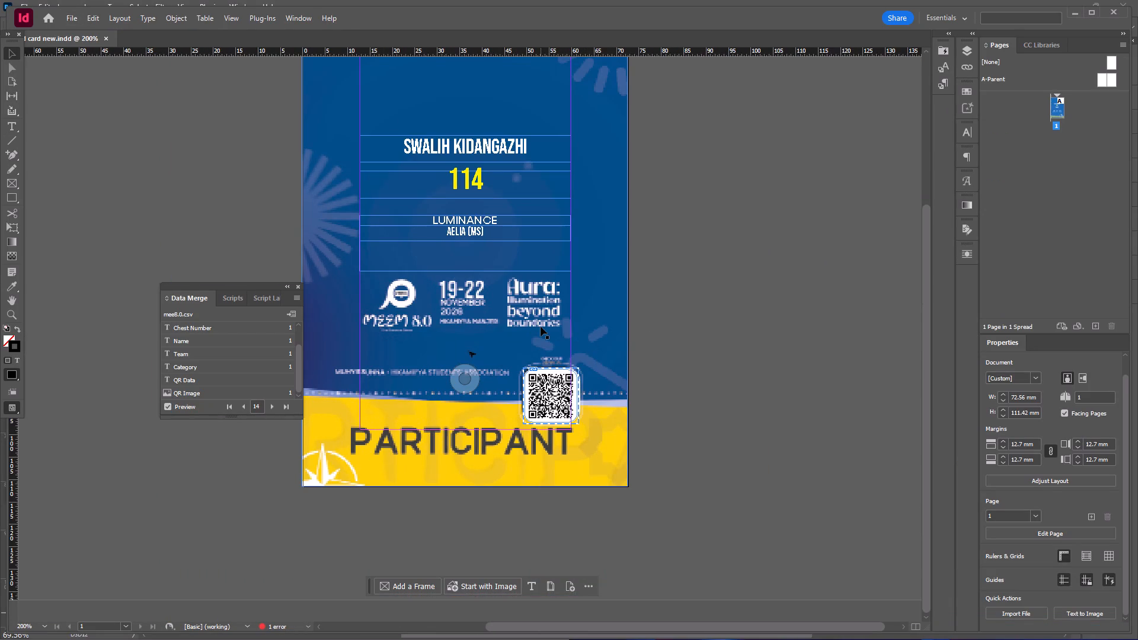
{"action": "key", "text": "space"}
{"action": "key", "text": "space"}
{"action": "key", "text": "space"}
{"action": "key", "text": "space"}
{"action": "key", "text": "space"}
{"action": "key", "text": "space"}
{"action": "key", "text": "space"}
{"action": "key", "text": "space"}
{"action": "key", "text": "space"}
{"action": "key", "text": "space"}
{"action": "key", "text": "space"}
{"action": "left_click_drag", "start_coordinate": [436, 324], "coordinate": [518, 343]}
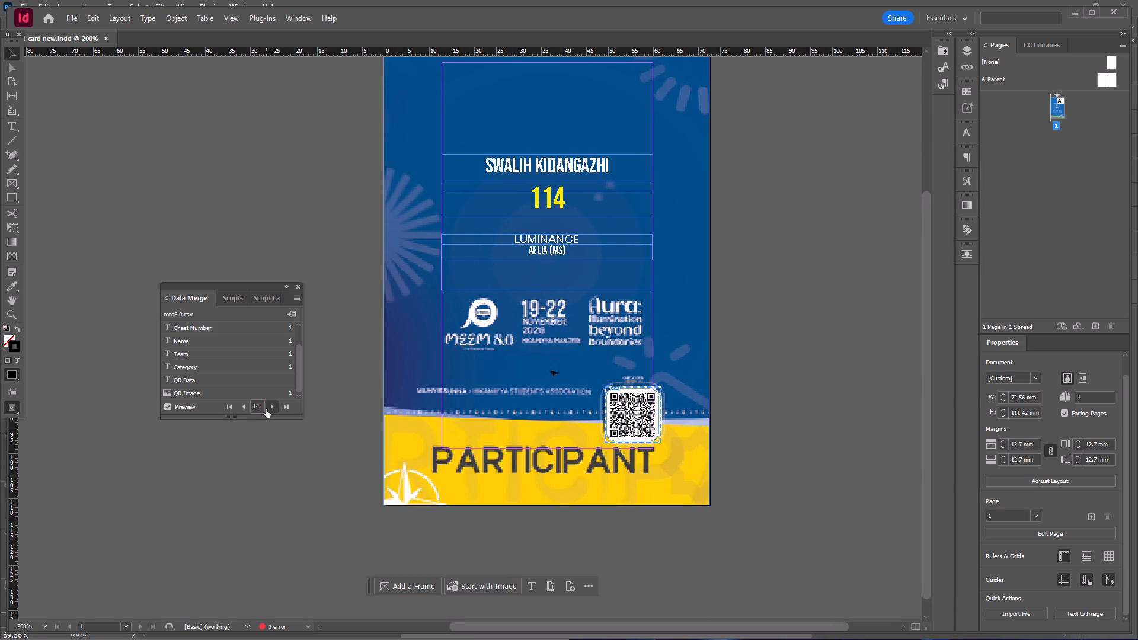
{"action": "triple_click", "coordinate": [268, 407]}
{"action": "triple_click", "coordinate": [268, 407]}
{"action": "triple_click", "coordinate": [268, 407]}
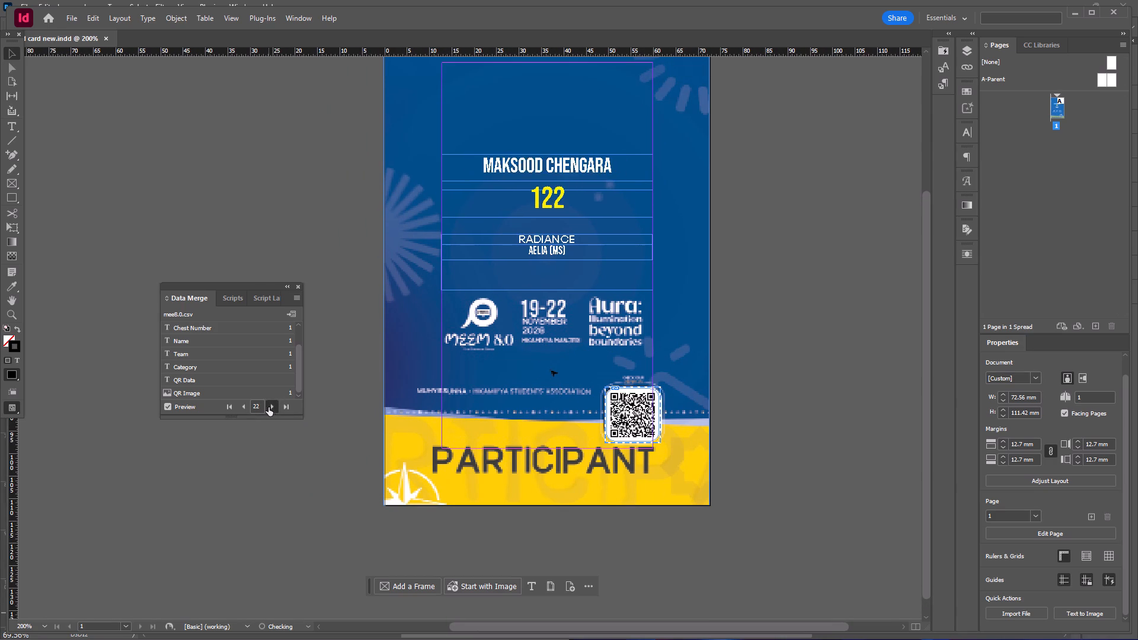
{"action": "triple_click", "coordinate": [268, 407]}
{"action": "left_click", "coordinate": [268, 407]}
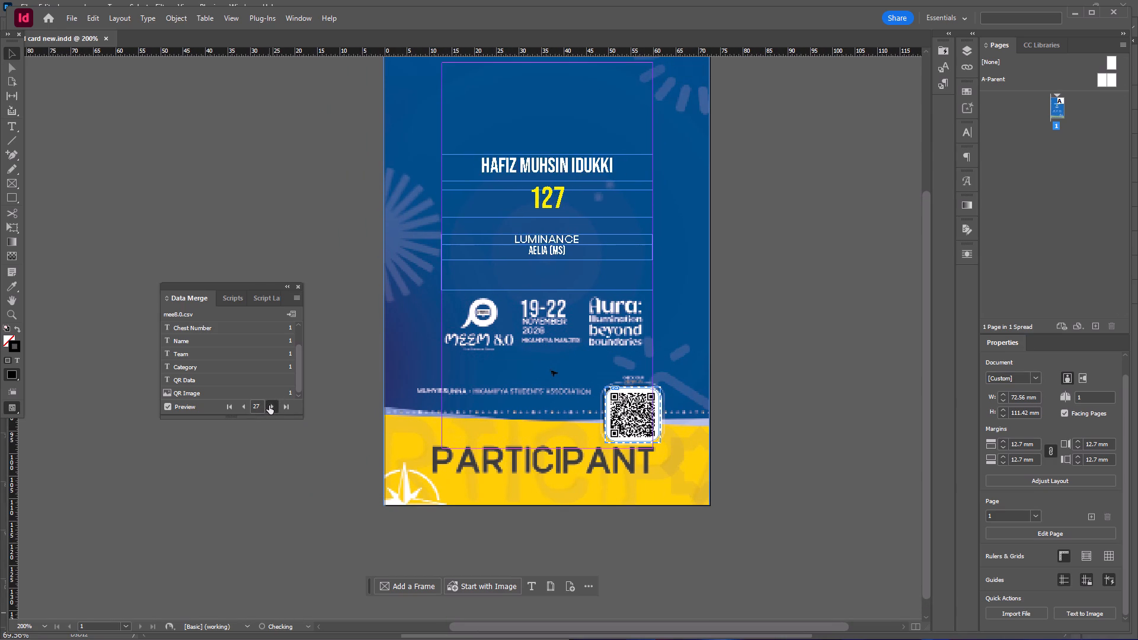
{"action": "triple_click", "coordinate": [269, 405]}
{"action": "triple_click", "coordinate": [269, 405]}
{"action": "double_click", "coordinate": [269, 405]}
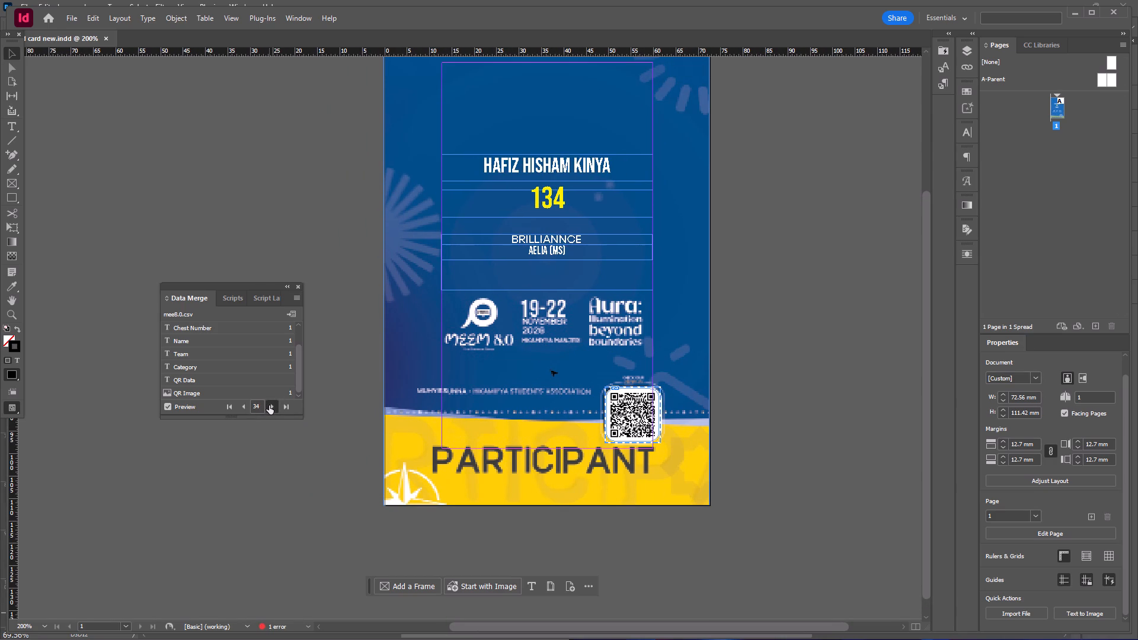
{"action": "triple_click", "coordinate": [269, 405]}
{"action": "triple_click", "coordinate": [269, 405]}
{"action": "triple_click", "coordinate": [269, 405]}
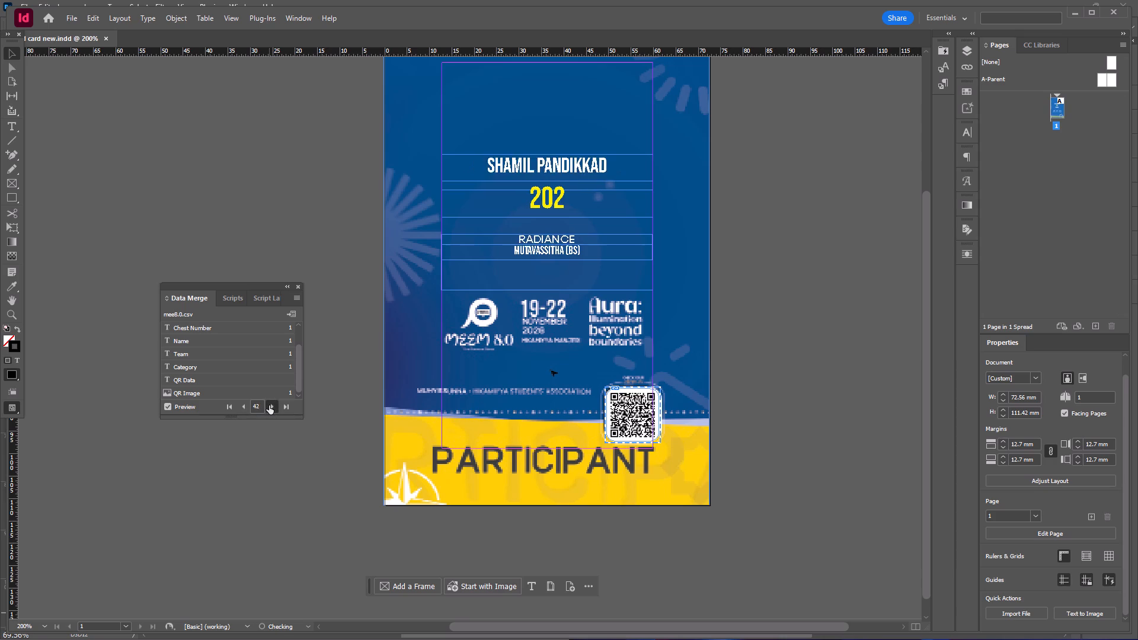
{"action": "triple_click", "coordinate": [269, 405]}
{"action": "triple_click", "coordinate": [269, 405]}
{"action": "triple_click", "coordinate": [270, 403]}
{"action": "triple_click", "coordinate": [270, 403]}
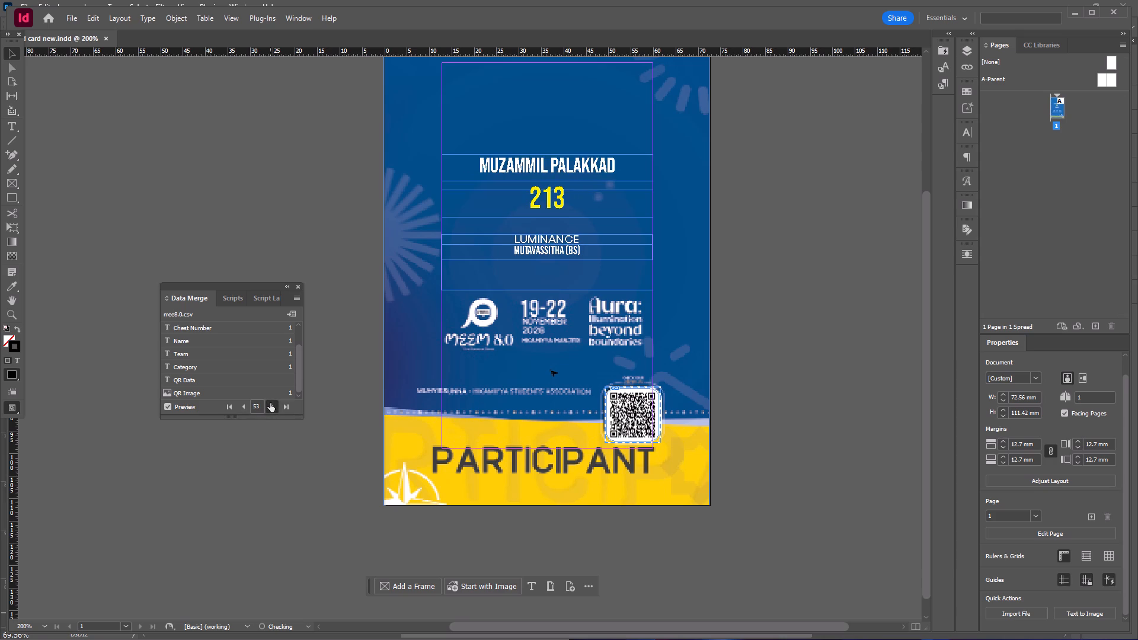
{"action": "triple_click", "coordinate": [270, 403]}
{"action": "triple_click", "coordinate": [270, 403]}
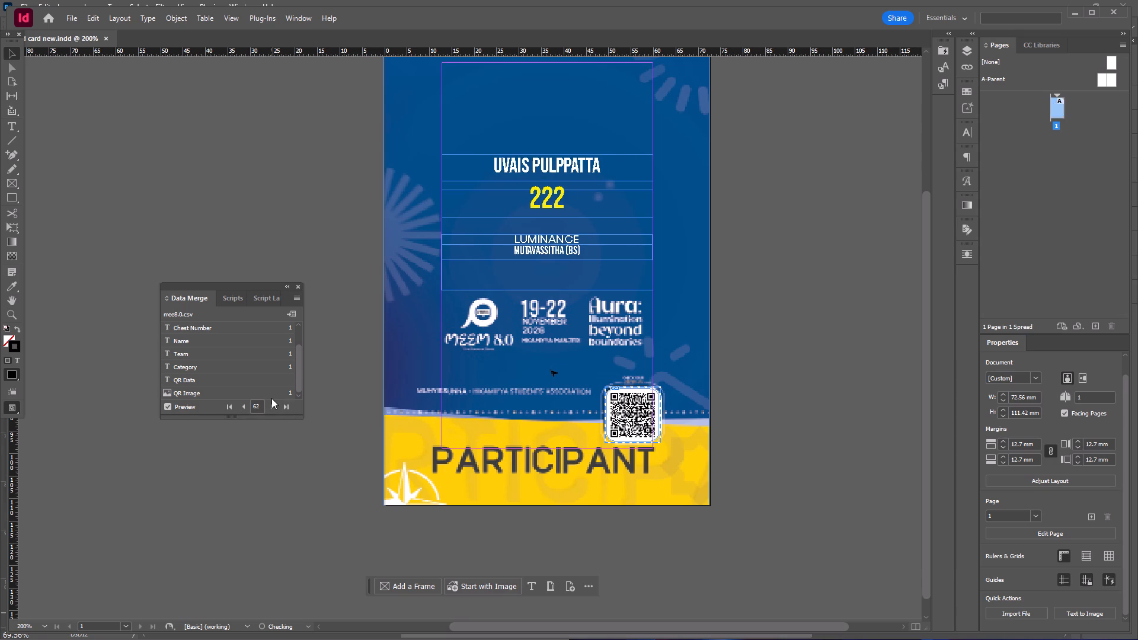
Preview the current record's card in presentation mode and return to the normal view.
{"action": "key", "text": "shift+w"}
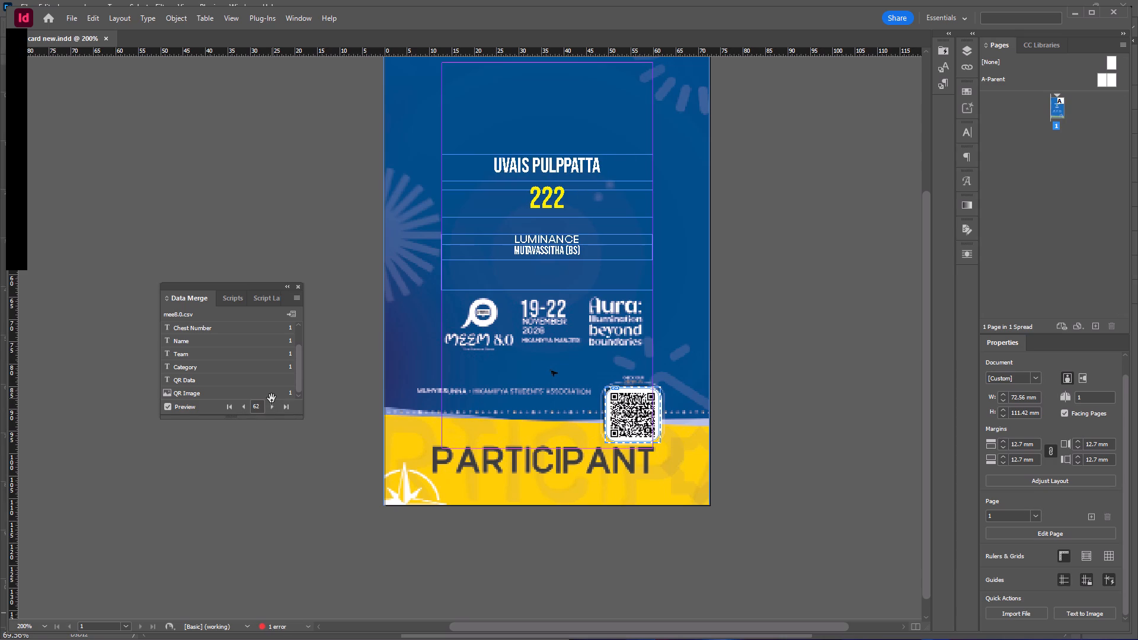
{"action": "key", "text": "shift+w"}
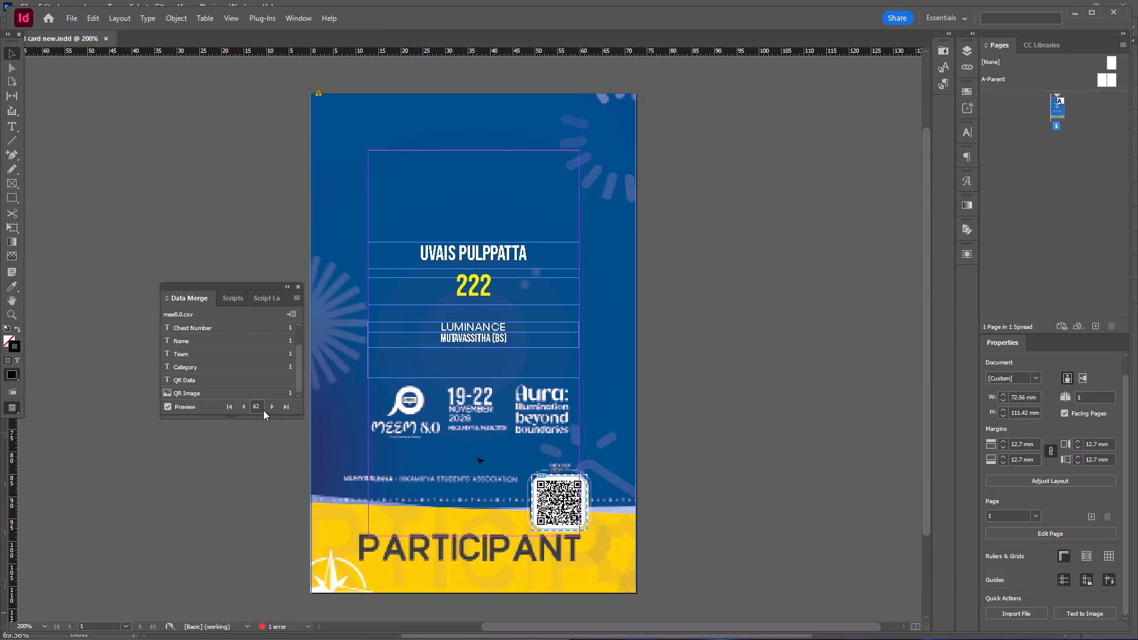
Step forward through the data merge preview to record 83, checking the name, number, team and category on the cards.
{"action": "triple_click", "coordinate": [270, 408]}
{"action": "triple_click", "coordinate": [270, 409]}
{"action": "triple_click", "coordinate": [270, 409]}
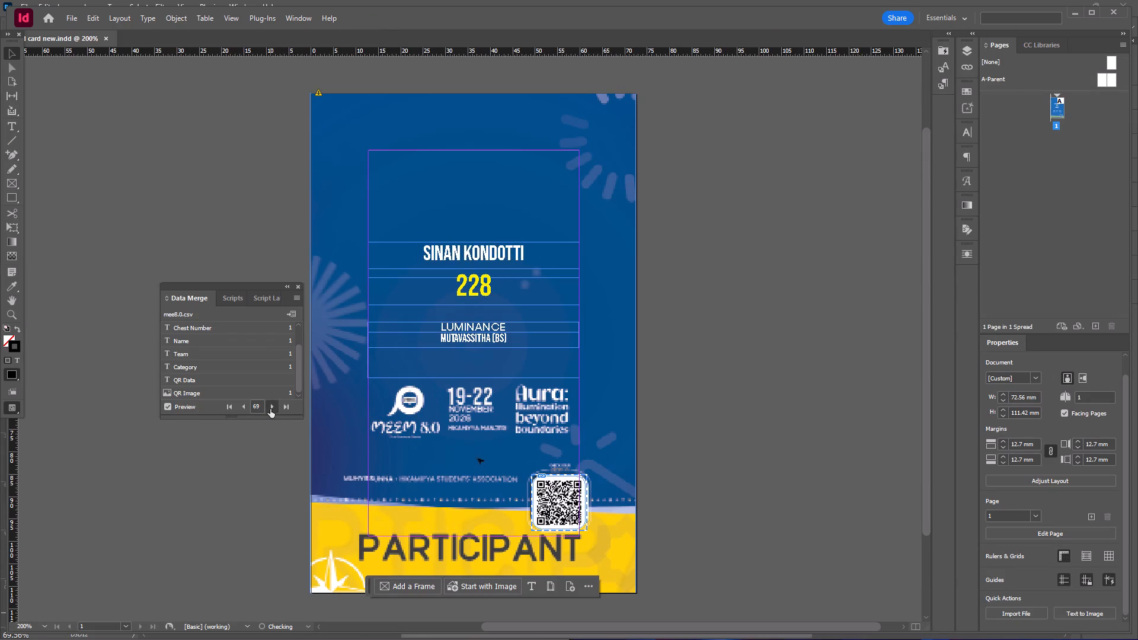
{"action": "triple_click", "coordinate": [270, 409]}
{"action": "triple_click", "coordinate": [270, 409]}
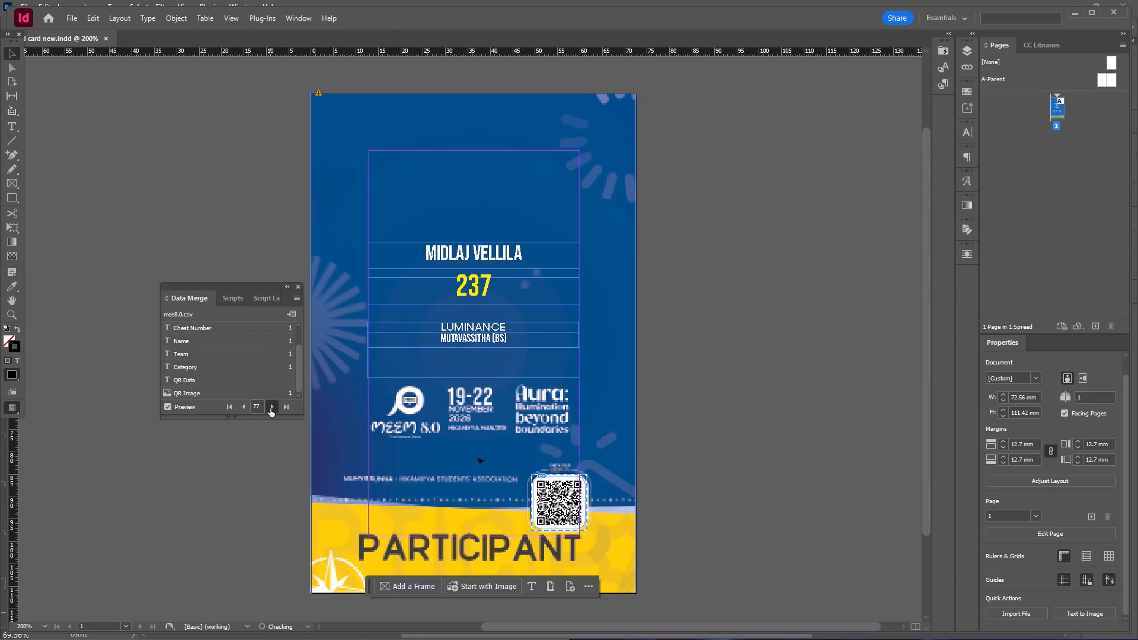
{"action": "left_click", "coordinate": [270, 408]}
{"action": "triple_click", "coordinate": [270, 407]}
{"action": "double_click", "coordinate": [270, 406]}
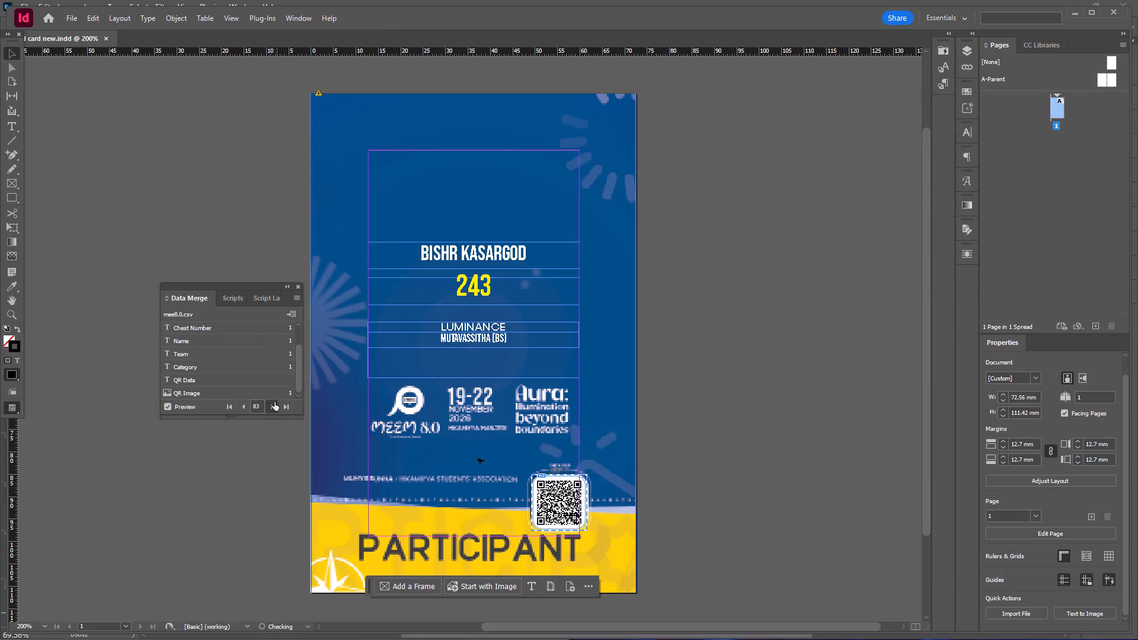
Set the category text below the team name to 6 pt and check the card in presentation mode.
{"action": "left_click", "coordinate": [476, 340]}
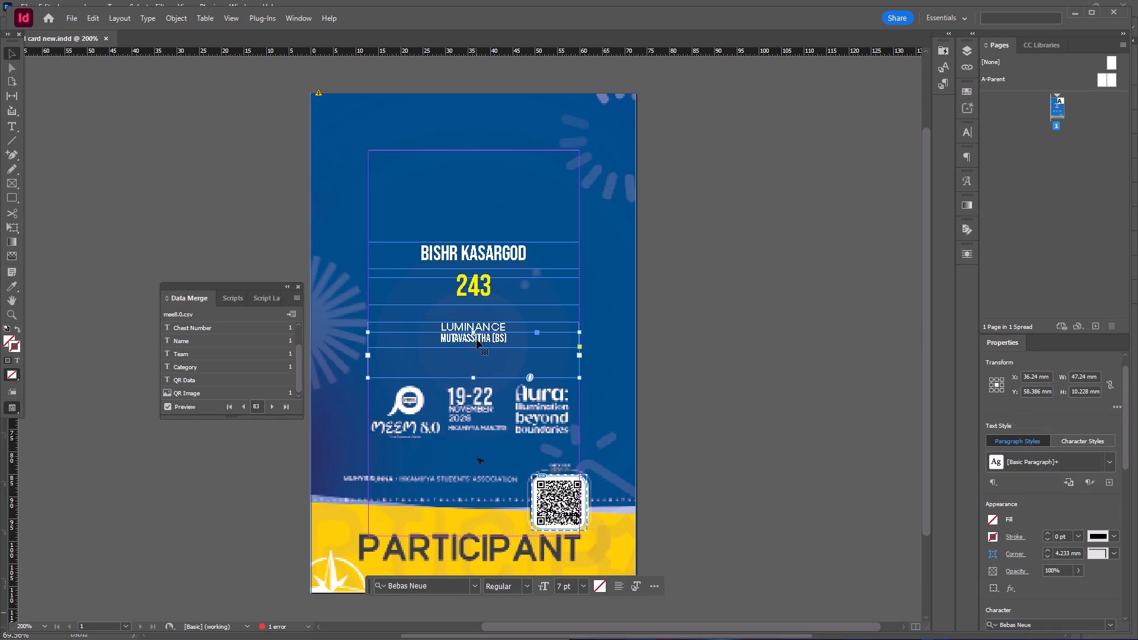
{"action": "double_click", "coordinate": [477, 340]}
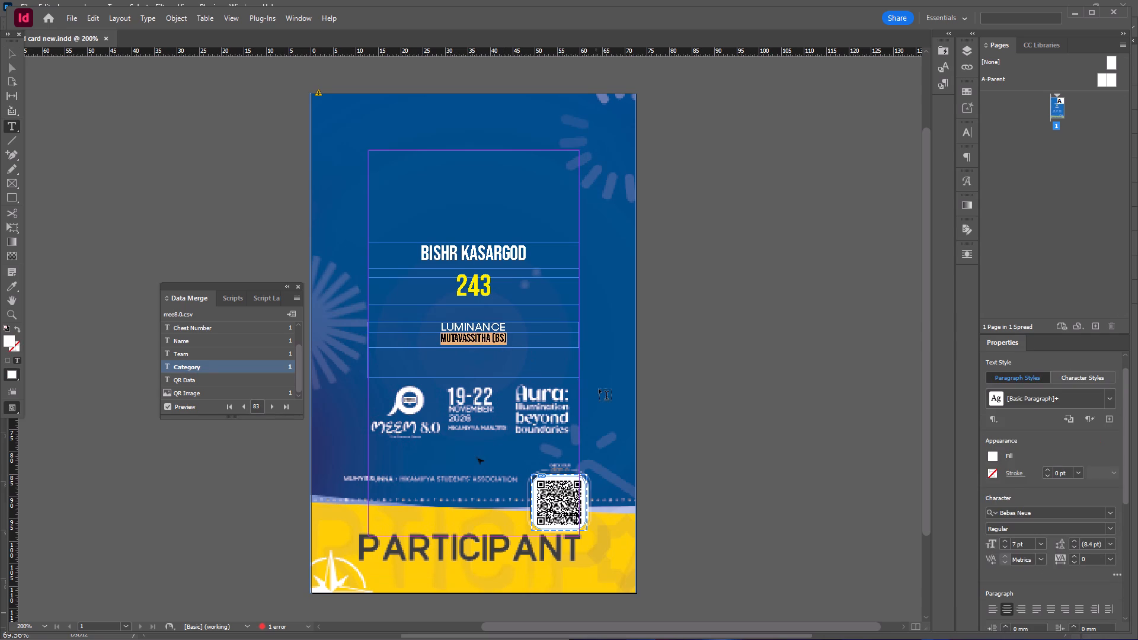
{"action": "double_click", "coordinate": [1016, 542]}
{"action": "key", "text": "Down"}
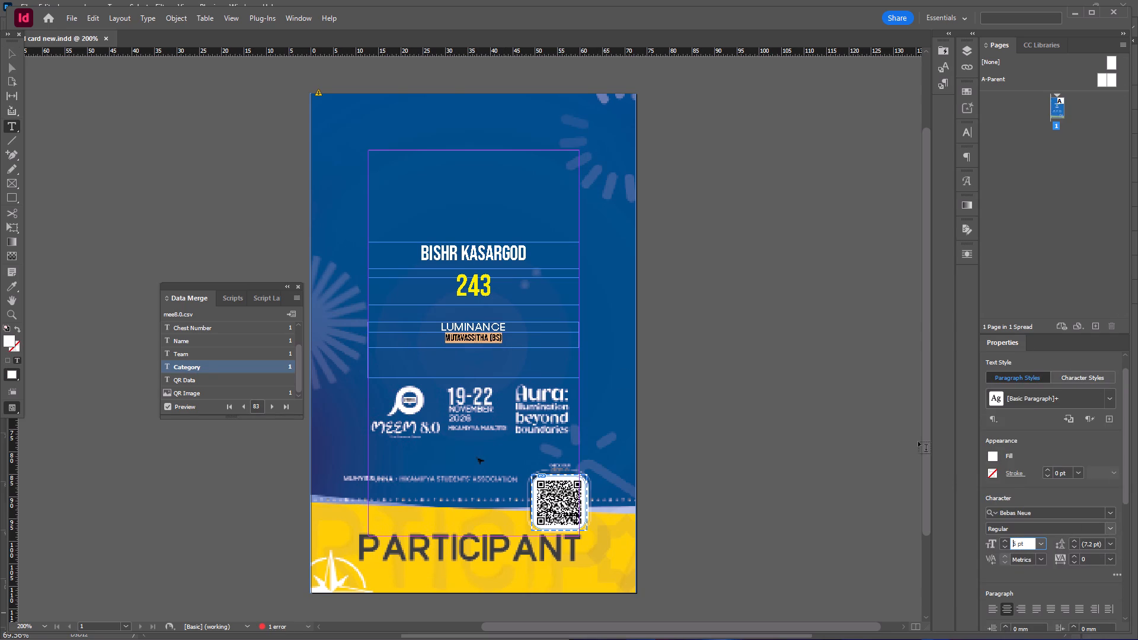
{"action": "left_click", "coordinate": [7, 49]}
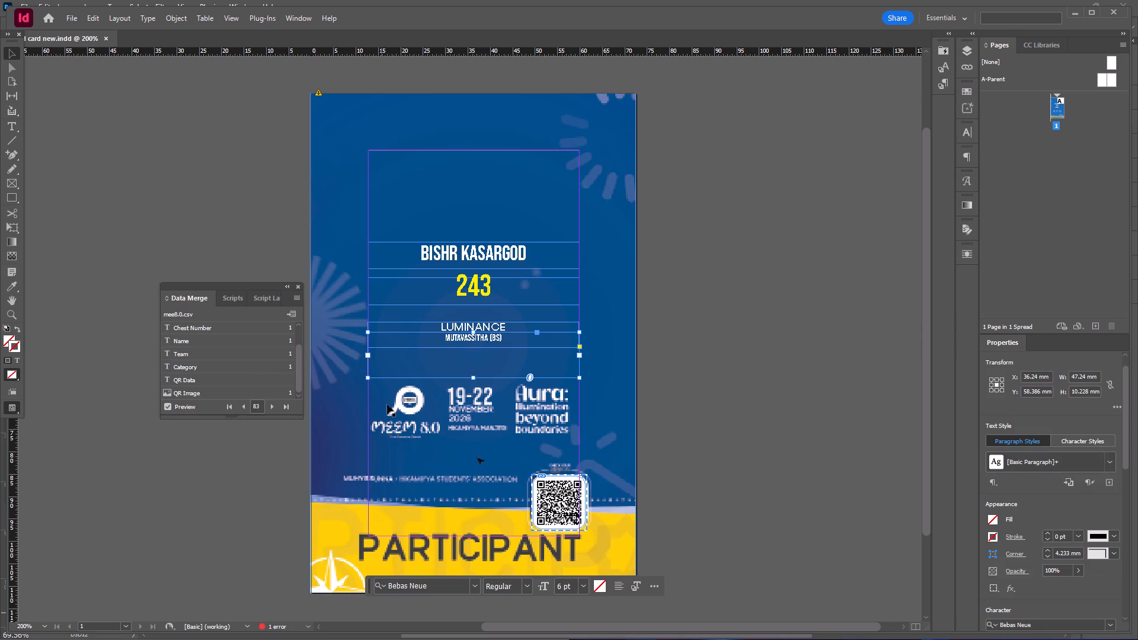
{"action": "key", "text": "shift+w"}
{"action": "key", "text": "shift+w"}
Shorten the category text frame from its bottom edge to about 5 mm high and check the card in presentation mode.
{"action": "left_click", "coordinate": [757, 358]}
{"action": "left_click", "coordinate": [606, 337]}
{"action": "left_click_drag", "start_coordinate": [475, 376], "coordinate": [487, 355]}
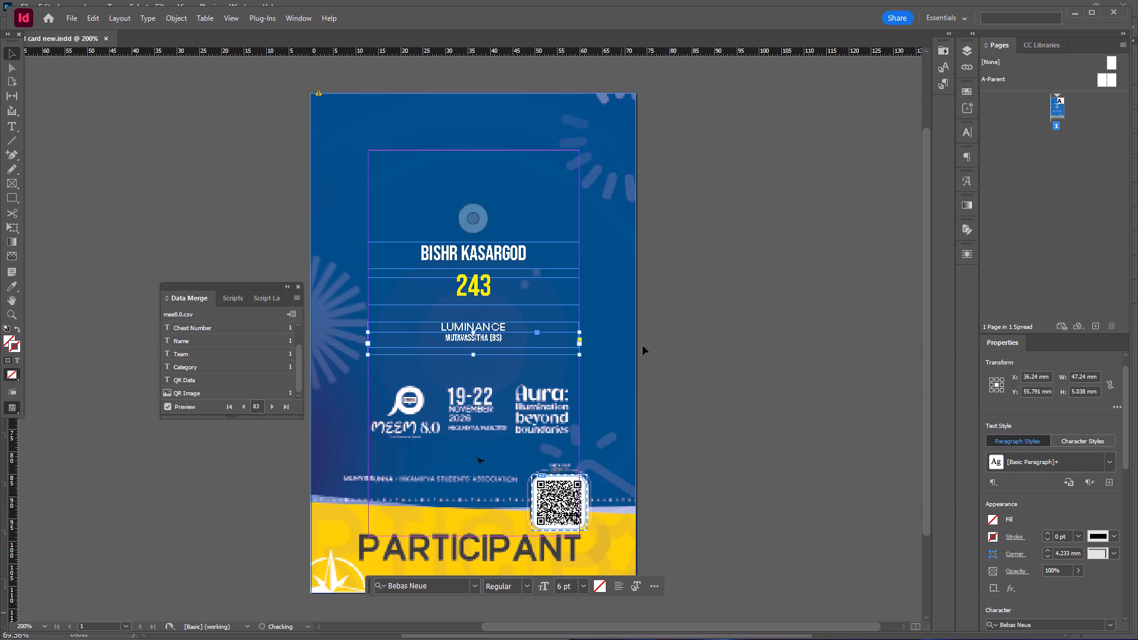
{"action": "left_click", "coordinate": [702, 352]}
{"action": "key", "text": "shift+w"}
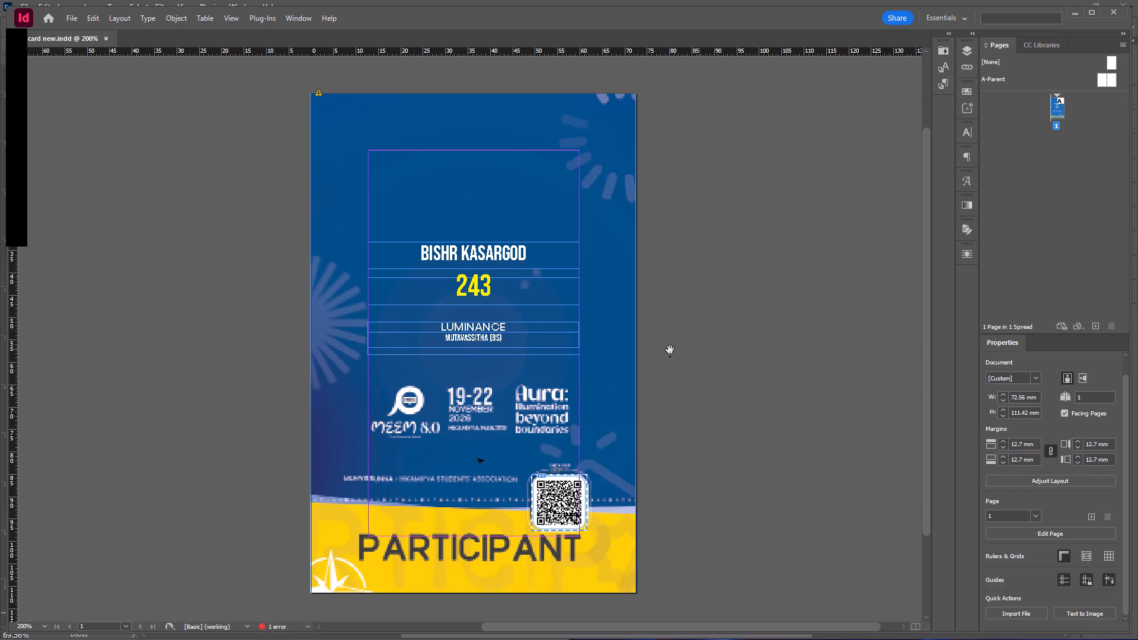
{"action": "key", "text": "shift+w"}
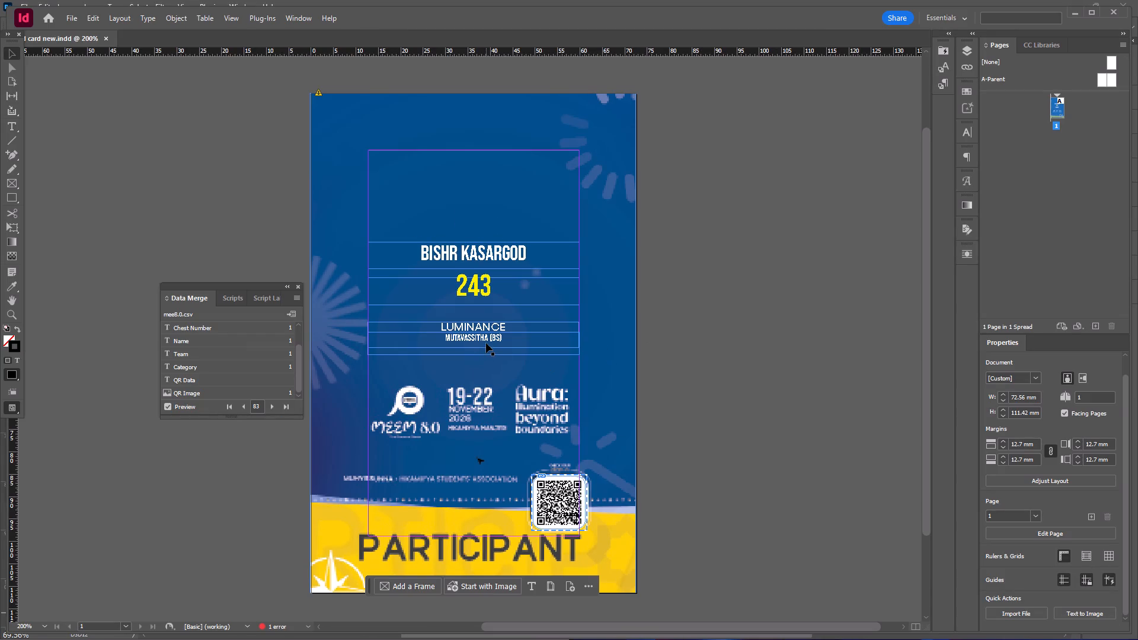
Nudge the category text frame down about 0.5 mm from the team name and check the card in presentation mode.
{"action": "left_click", "coordinate": [486, 343]}
{"action": "key", "text": "Down"}
{"action": "key", "text": "Down"}
{"action": "key", "text": "Down"}
{"action": "key", "text": "Down"}
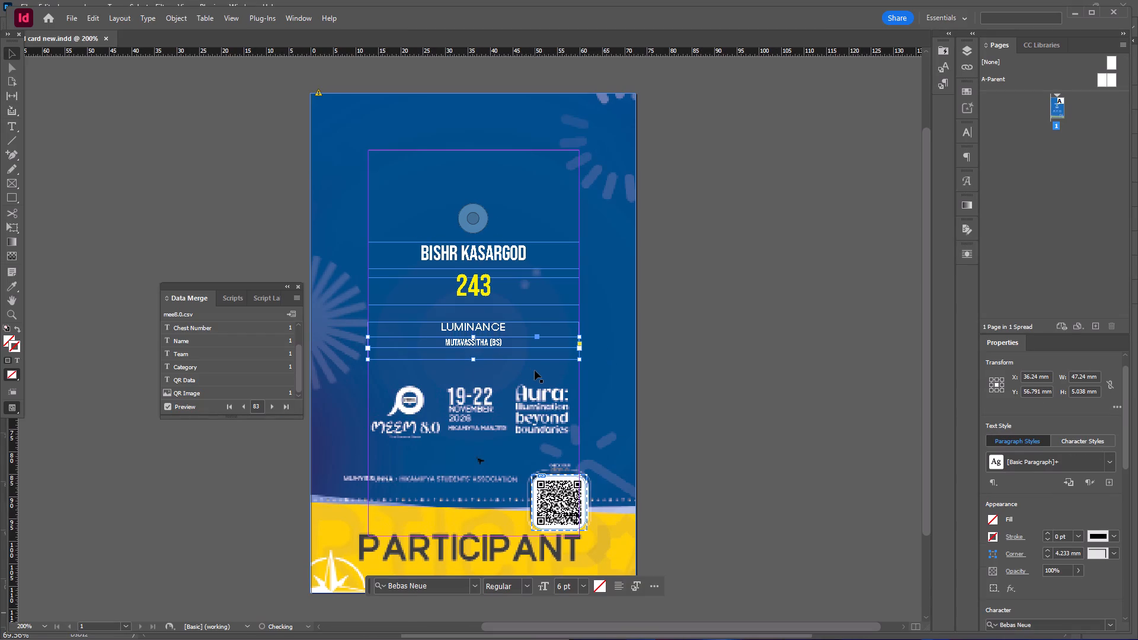
{"action": "key", "text": "Up"}
{"action": "key", "text": "Up"}
{"action": "left_click", "coordinate": [769, 351]}
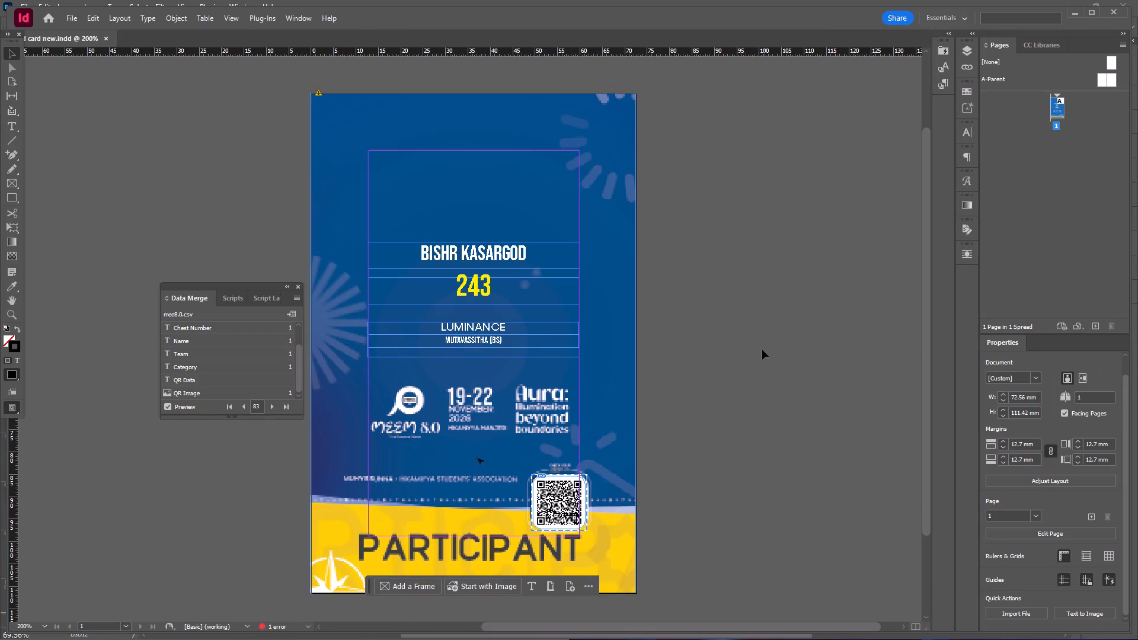
{"action": "key", "text": "shift+w"}
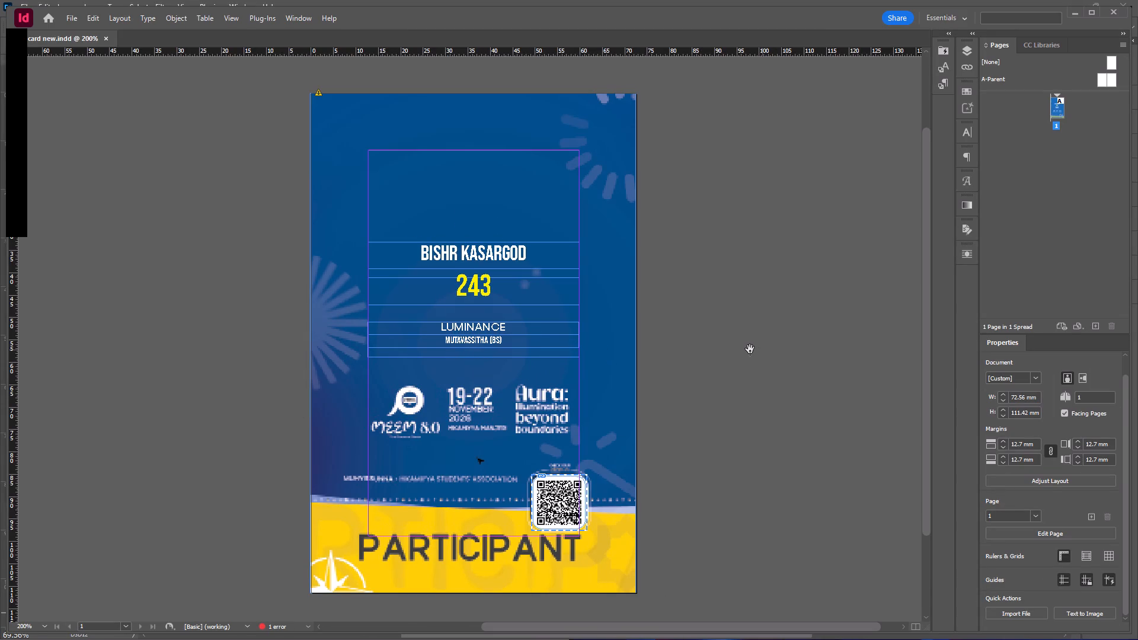
{"action": "key", "text": "shift+w"}
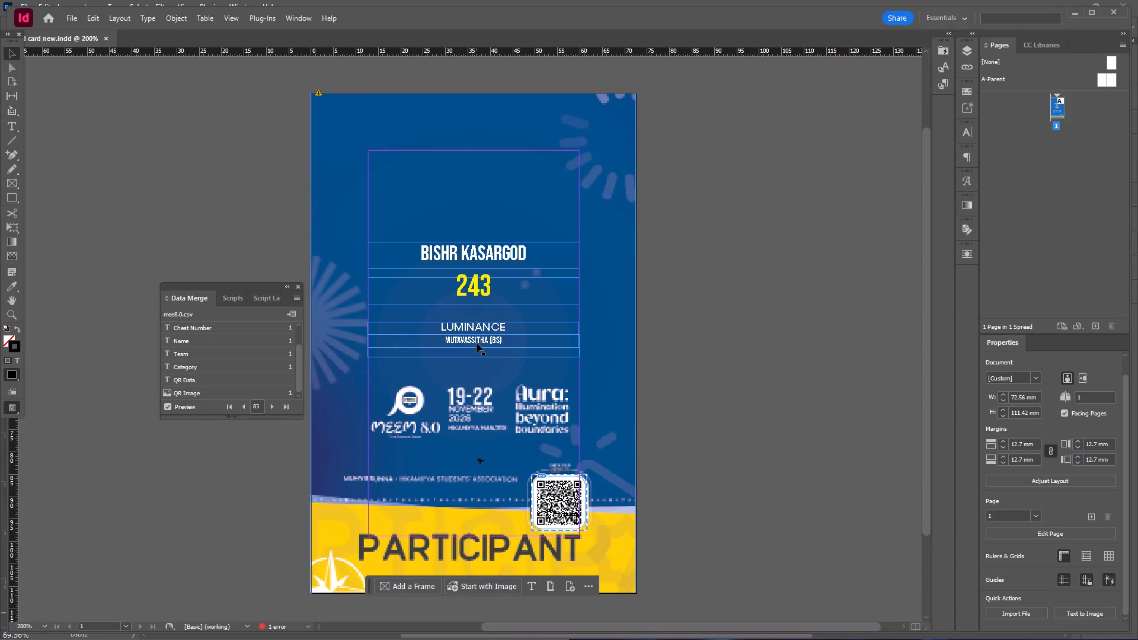
Fill the category text with the yellow C=0 M=0 Y=100 swatch at a 58% tint and deselect it.
{"action": "left_click", "coordinate": [477, 343]}
{"action": "triple_click", "coordinate": [478, 340]}
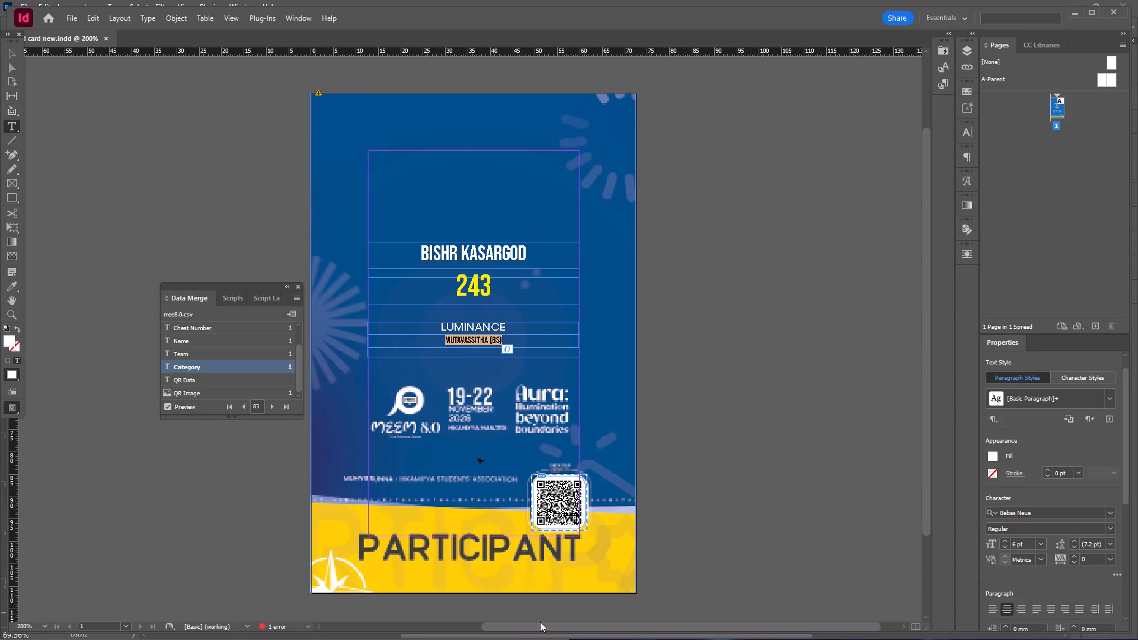
{"action": "left_click", "coordinate": [996, 456]}
{"action": "left_click", "coordinate": [887, 399]}
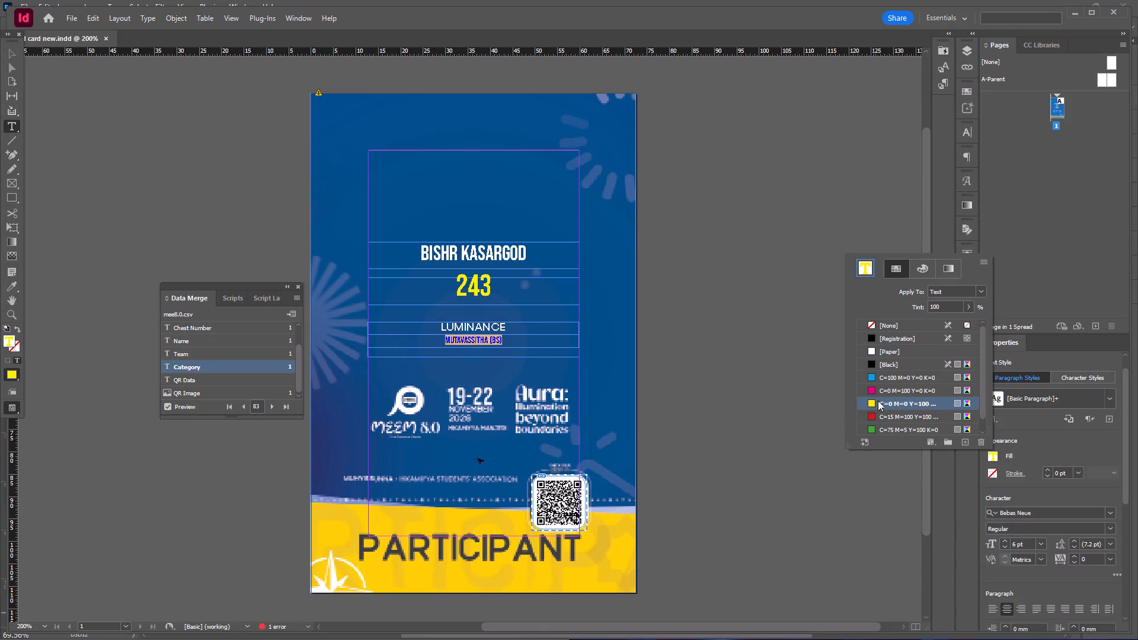
{"action": "left_click", "coordinate": [965, 308]}
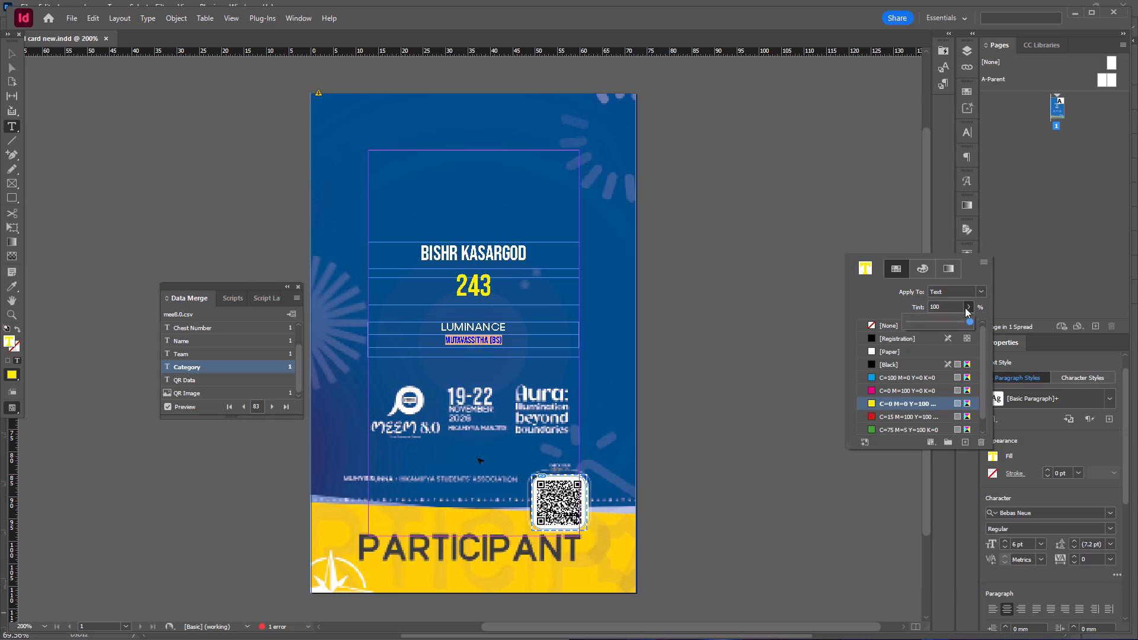
{"action": "left_click", "coordinate": [943, 324]}
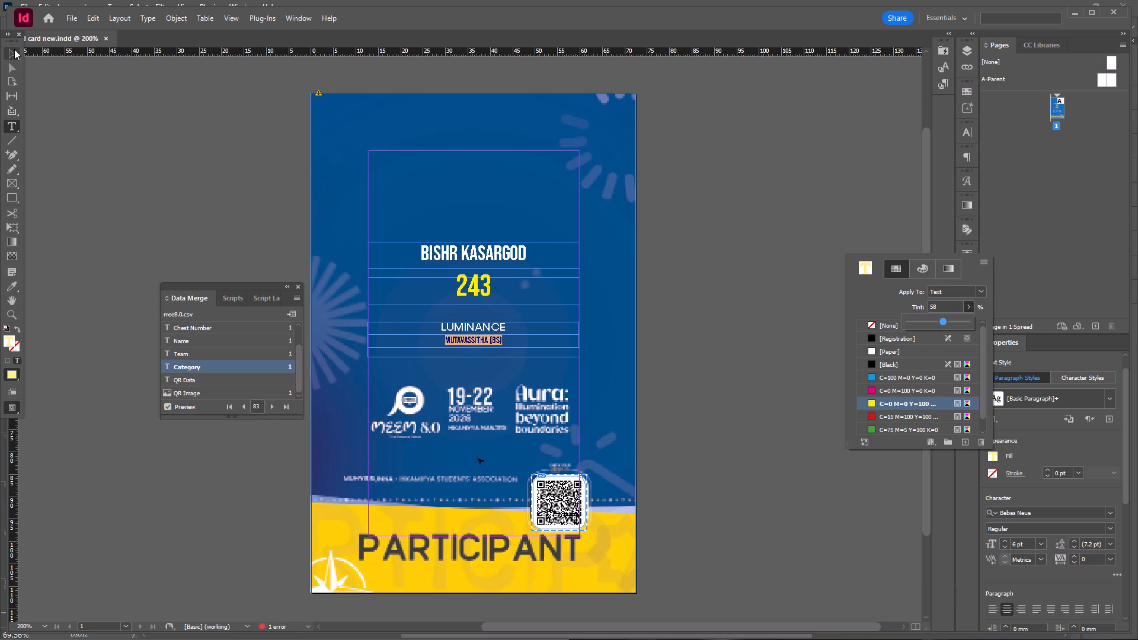
{"action": "left_click", "coordinate": [14, 49]}
{"action": "left_click", "coordinate": [78, 101]}
Preview the recoloured category text on the card in presentation mode and return to the normal view.
{"action": "key", "text": "shift+w"}
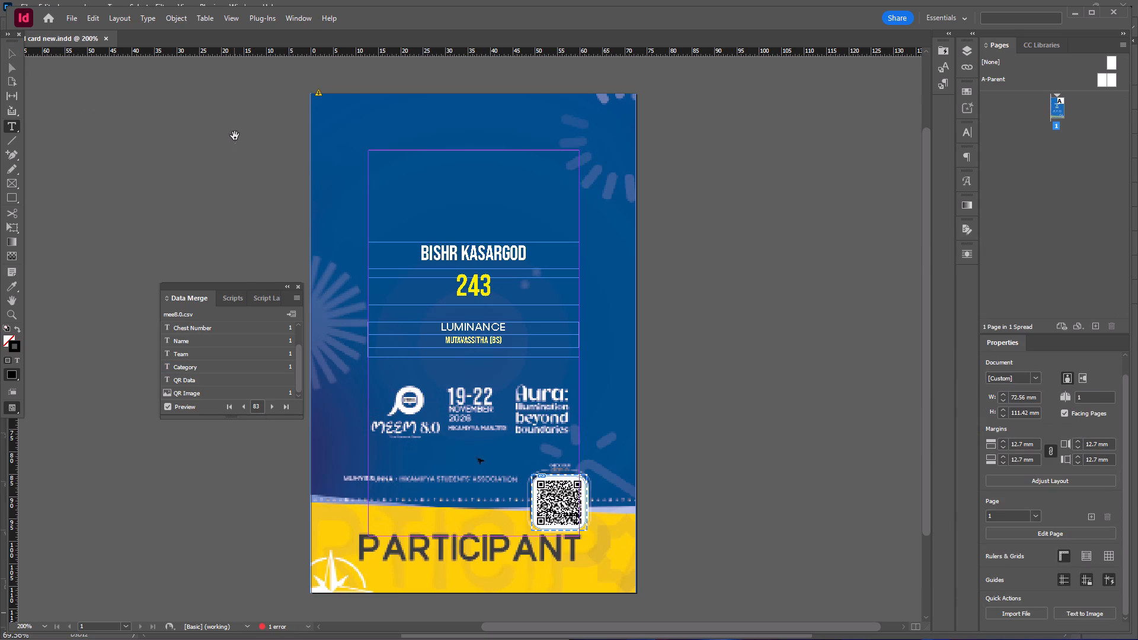
{"action": "key", "text": "Down"}
{"action": "key", "text": "Up"}
{"action": "key", "text": "Down"}
{"action": "key", "text": "shift+w"}
Step forward through the merged record previews up to record 177, checking each card's name, chest number, team and category.
{"action": "triple_click", "coordinate": [278, 405]}
{"action": "triple_click", "coordinate": [278, 405]}
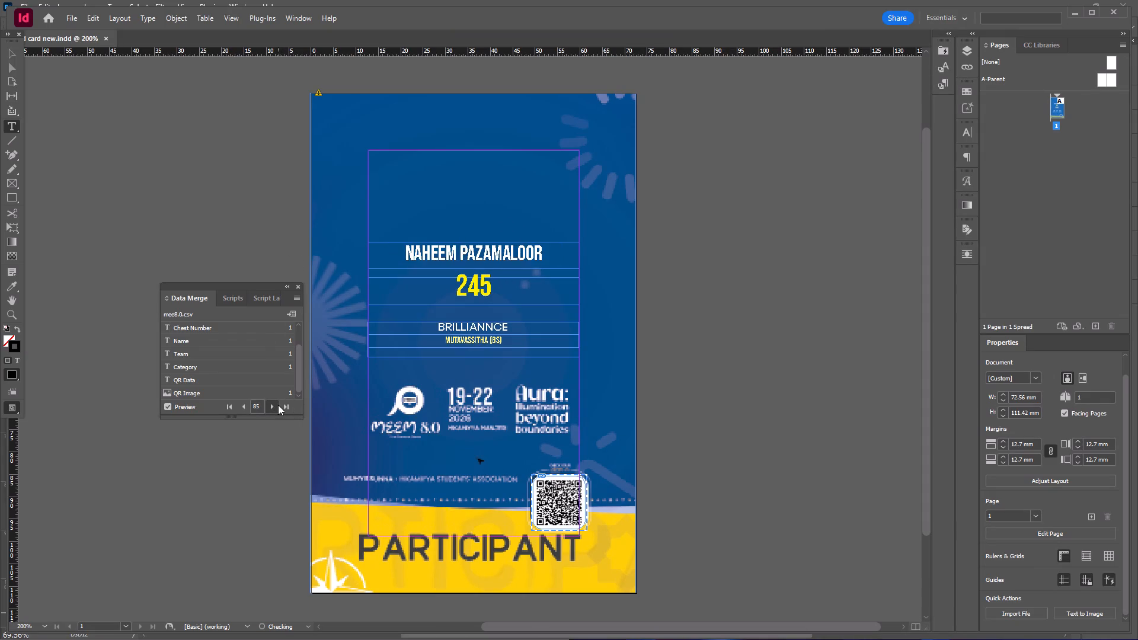
{"action": "triple_click", "coordinate": [278, 405]}
{"action": "triple_click", "coordinate": [278, 402]}
{"action": "left_click", "coordinate": [278, 399]}
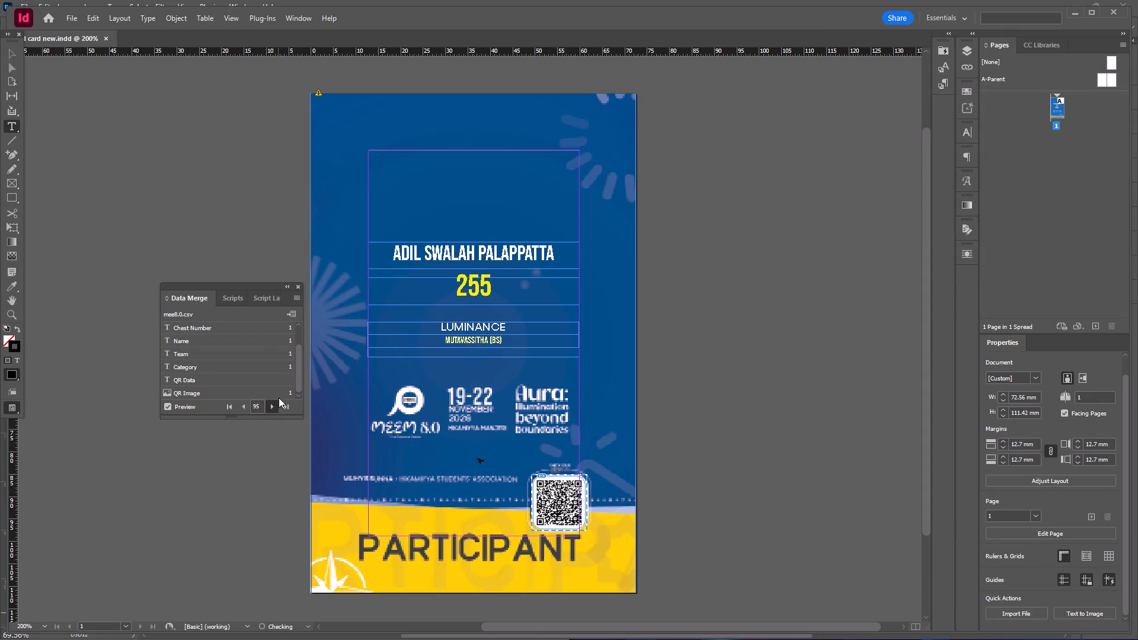
{"action": "left_click", "coordinate": [282, 389]}
{"action": "triple_click", "coordinate": [276, 405]}
{"action": "triple_click", "coordinate": [276, 404]}
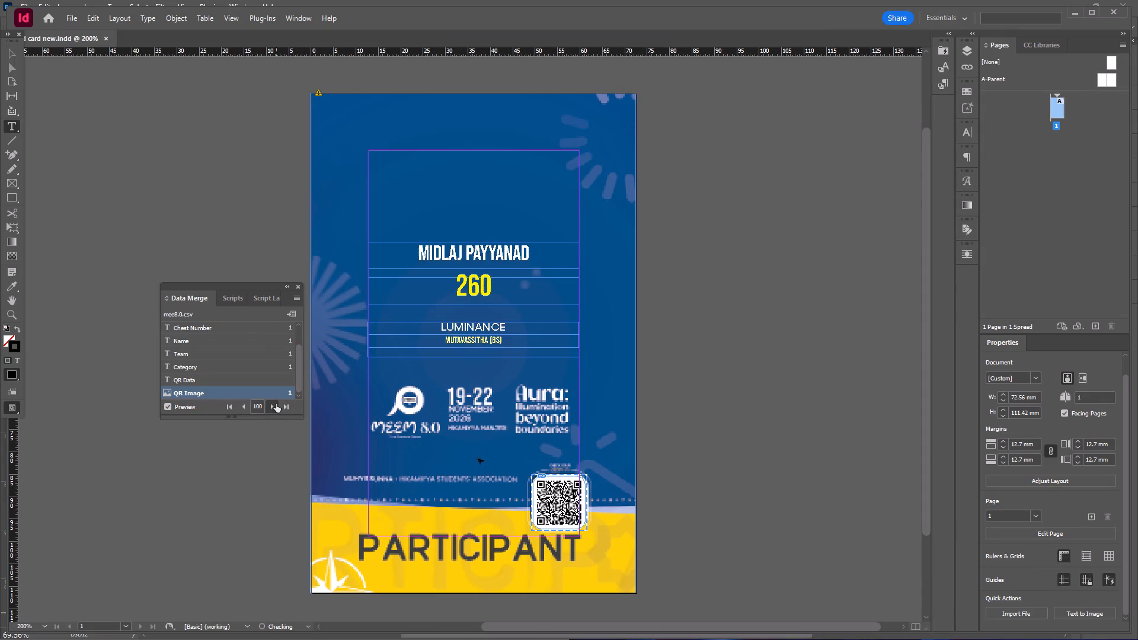
{"action": "triple_click", "coordinate": [276, 404]}
{"action": "triple_click", "coordinate": [276, 404]}
{"action": "triple_click", "coordinate": [276, 404]}
{"action": "triple_click", "coordinate": [277, 403]}
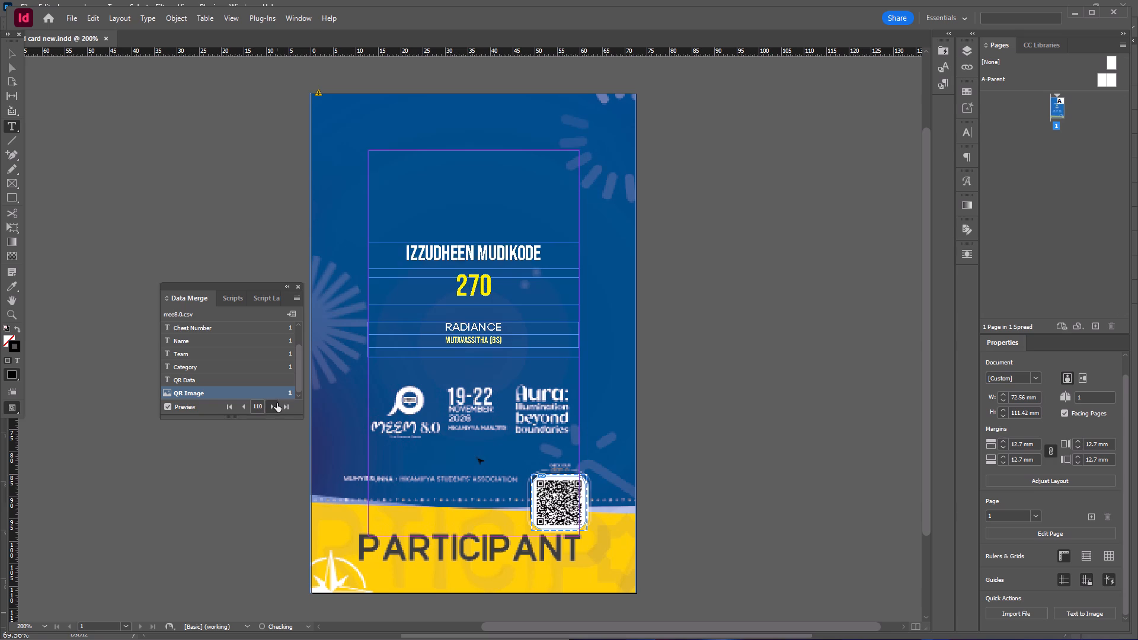
{"action": "double_click", "coordinate": [277, 402]}
{"action": "double_click", "coordinate": [277, 399]}
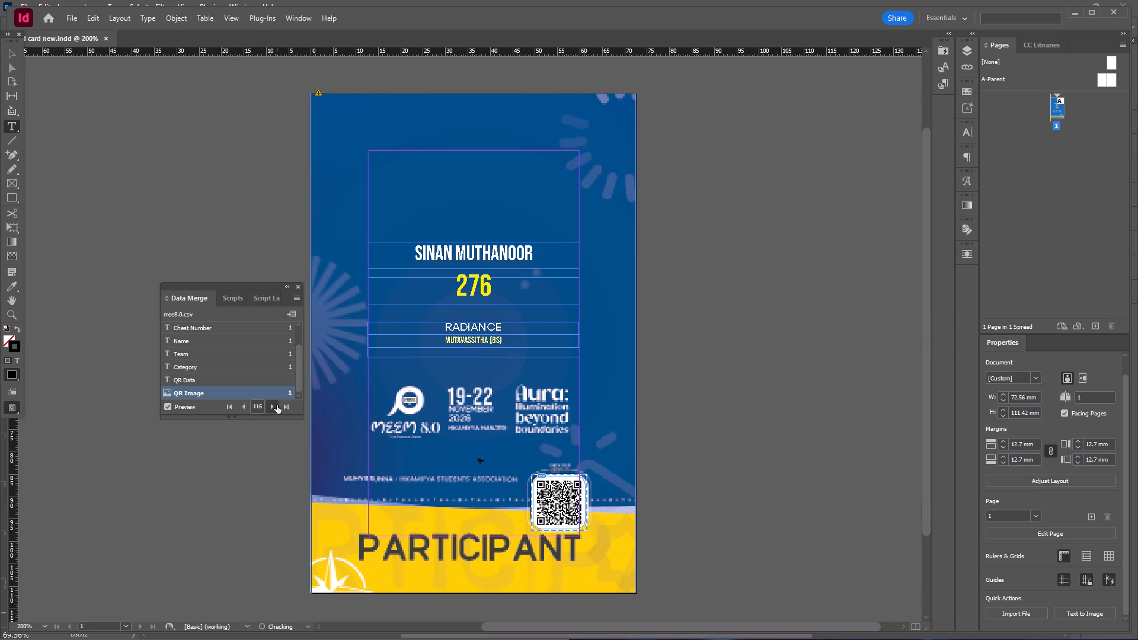
{"action": "triple_click", "coordinate": [277, 405]}
{"action": "triple_click", "coordinate": [278, 405]}
{"action": "triple_click", "coordinate": [278, 405]}
{"action": "triple_click", "coordinate": [277, 402]}
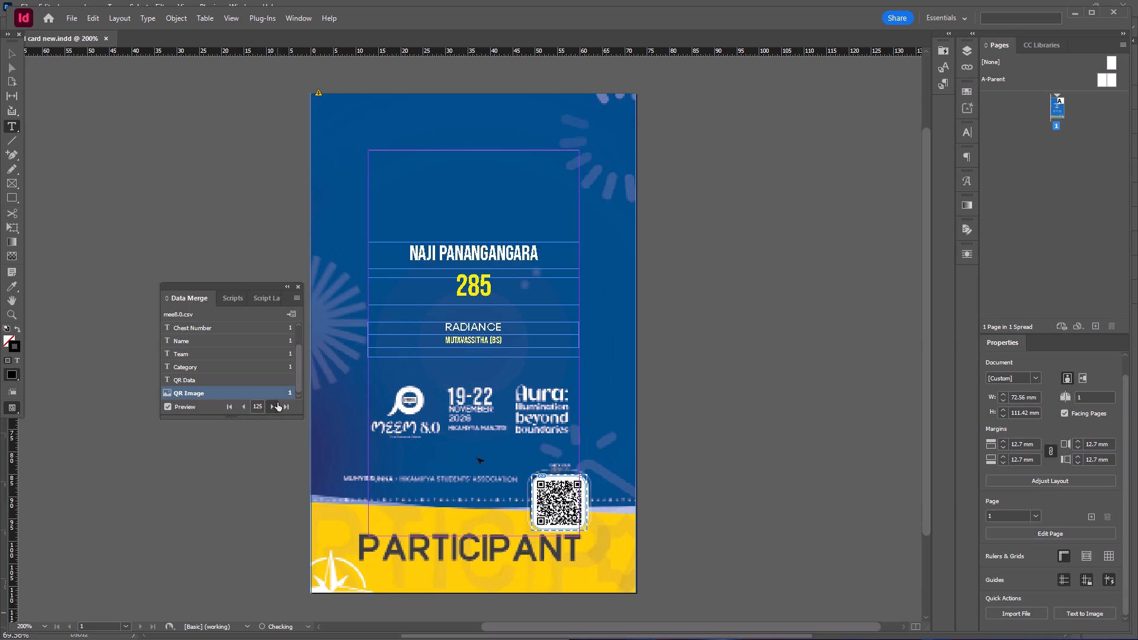
{"action": "triple_click", "coordinate": [277, 402]}
{"action": "triple_click", "coordinate": [277, 399]}
{"action": "triple_click", "coordinate": [278, 399]}
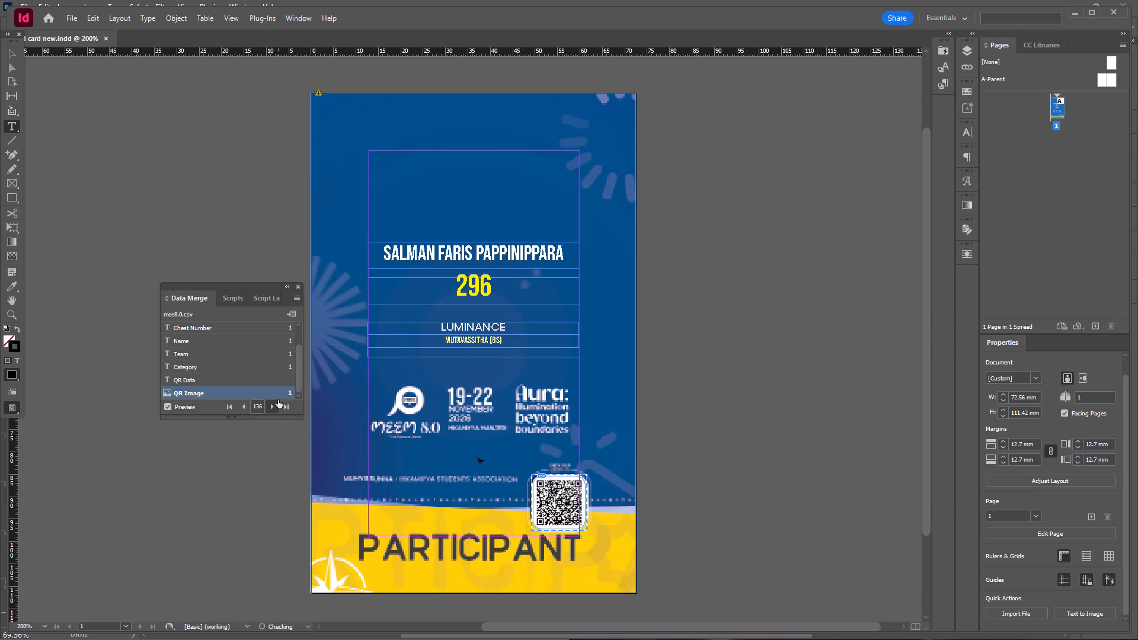
{"action": "triple_click", "coordinate": [278, 399]}
{"action": "triple_click", "coordinate": [278, 399]}
{"action": "triple_click", "coordinate": [278, 399]}
{"action": "triple_click", "coordinate": [278, 399]}
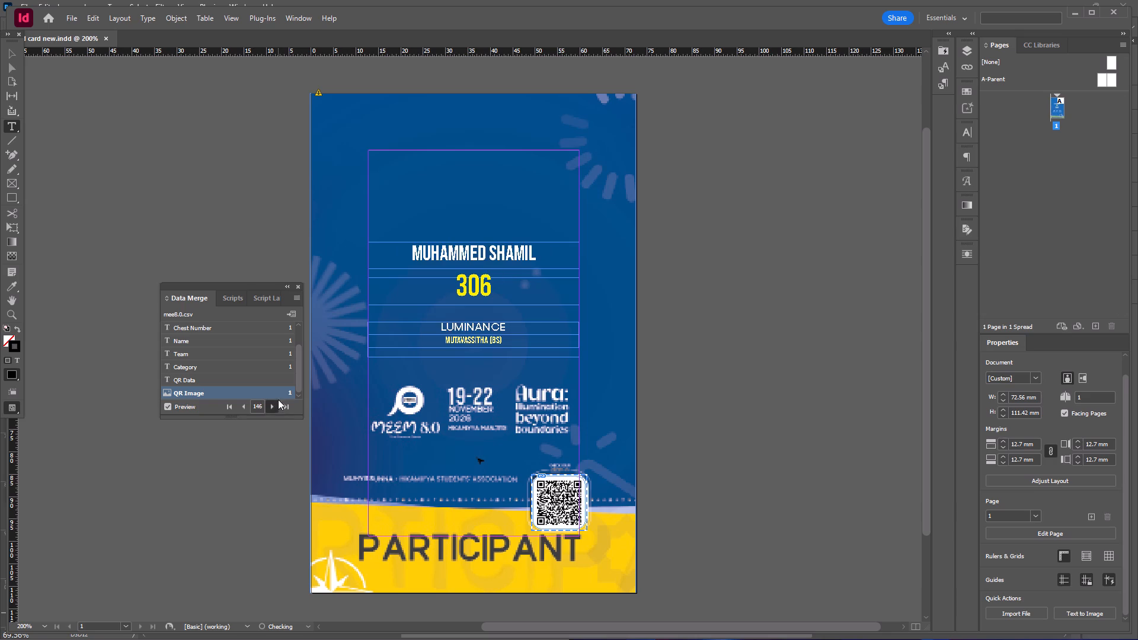
{"action": "triple_click", "coordinate": [278, 399]}
{"action": "triple_click", "coordinate": [278, 399]}
{"action": "triple_click", "coordinate": [278, 399]}
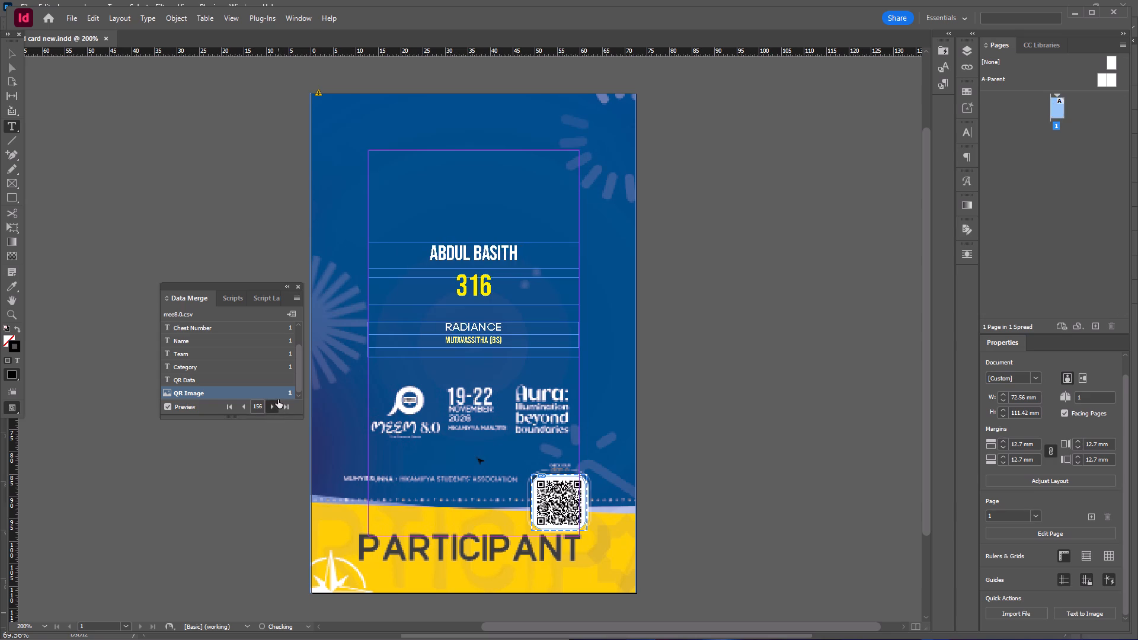
{"action": "triple_click", "coordinate": [278, 399]}
{"action": "triple_click", "coordinate": [278, 399]}
{"action": "triple_click", "coordinate": [278, 399]}
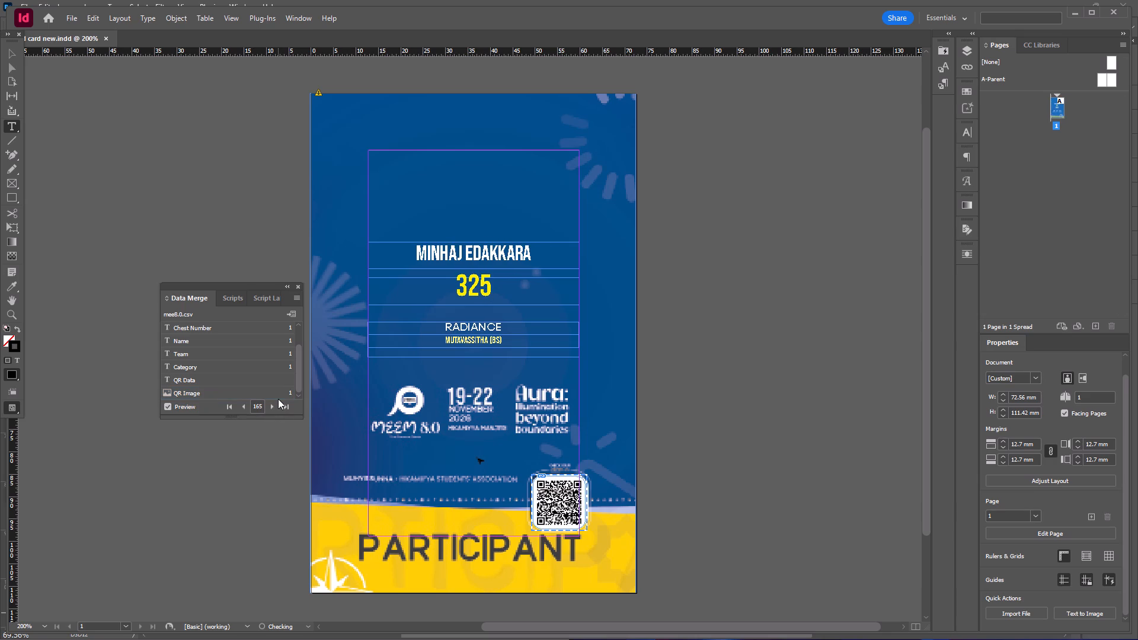
{"action": "double_click", "coordinate": [278, 399]}
{"action": "triple_click", "coordinate": [274, 408]}
{"action": "triple_click", "coordinate": [274, 408]}
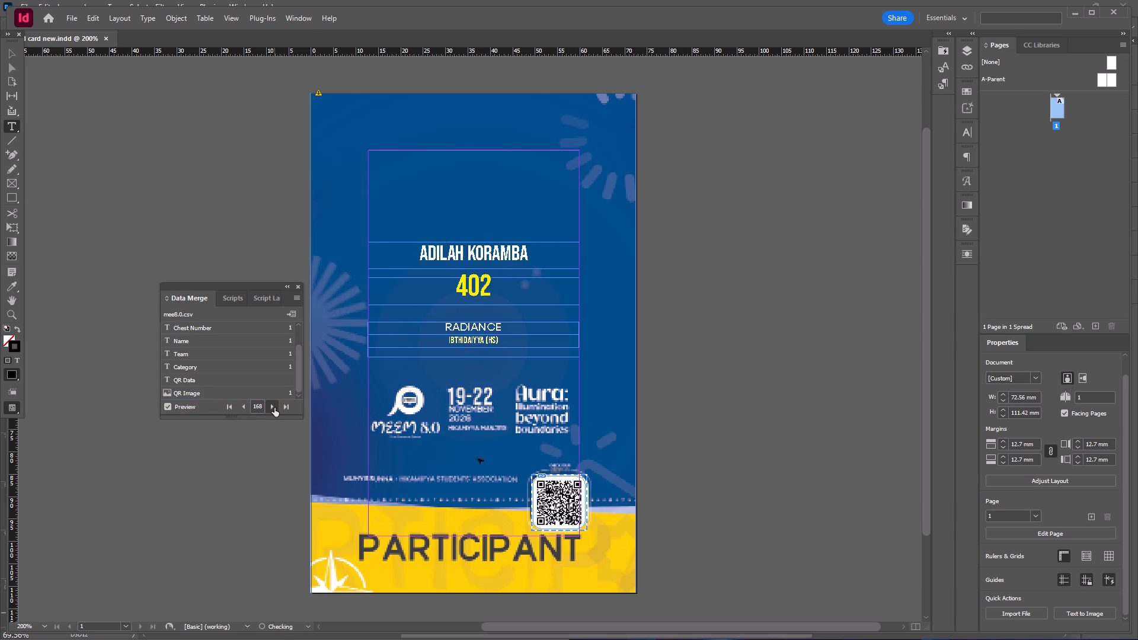
{"action": "triple_click", "coordinate": [274, 407]}
{"action": "triple_click", "coordinate": [274, 407]}
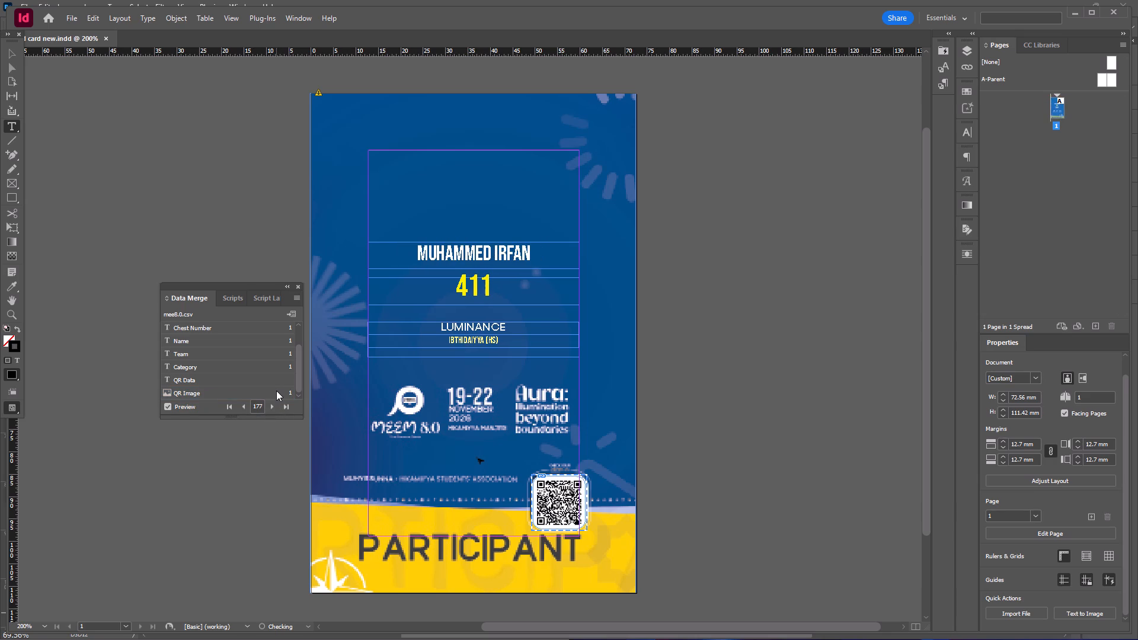
{"action": "key", "text": "Right"}
{"action": "key", "text": "Right"}
Continue through the remaining merged record previews to the last record, 312, checking how the fields fit on each card.
{"action": "left_click", "coordinate": [264, 406]}
{"action": "triple_click", "coordinate": [274, 409]}
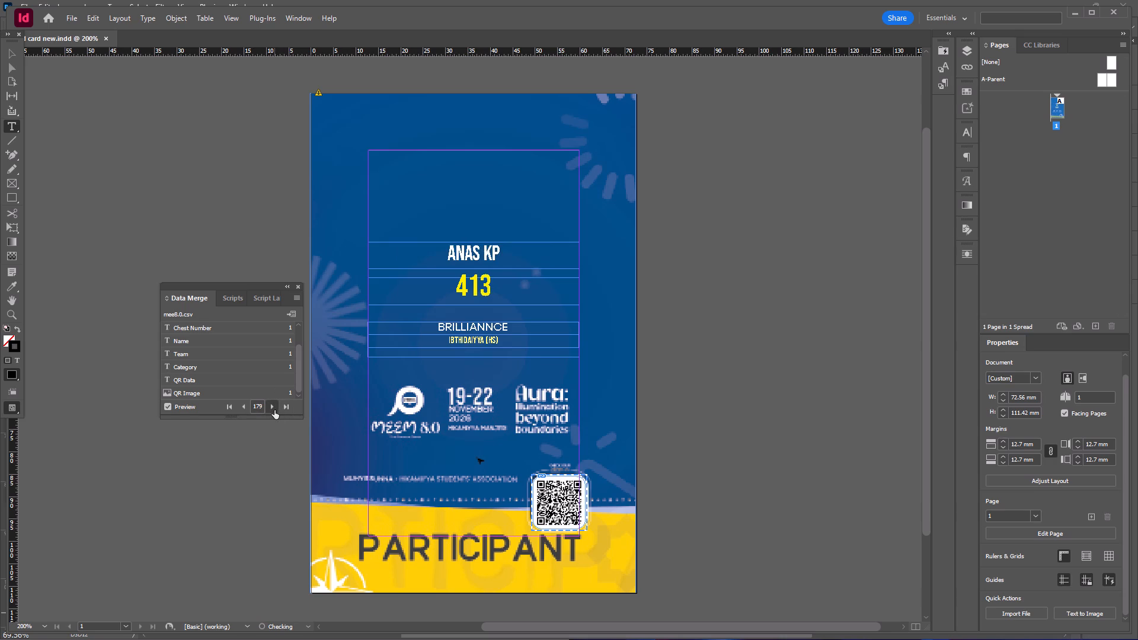
{"action": "triple_click", "coordinate": [274, 410]}
{"action": "triple_click", "coordinate": [274, 410]}
{"action": "triple_click", "coordinate": [274, 410]}
{"action": "triple_click", "coordinate": [274, 410]}
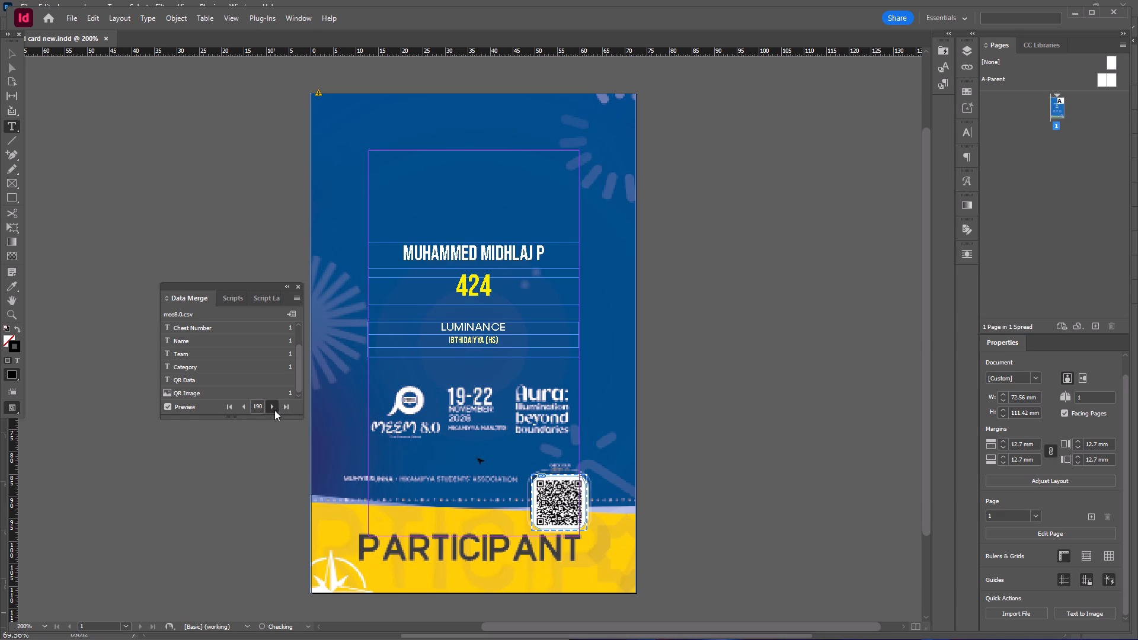
{"action": "triple_click", "coordinate": [274, 410]}
{"action": "triple_click", "coordinate": [274, 410]}
{"action": "triple_click", "coordinate": [274, 410]}
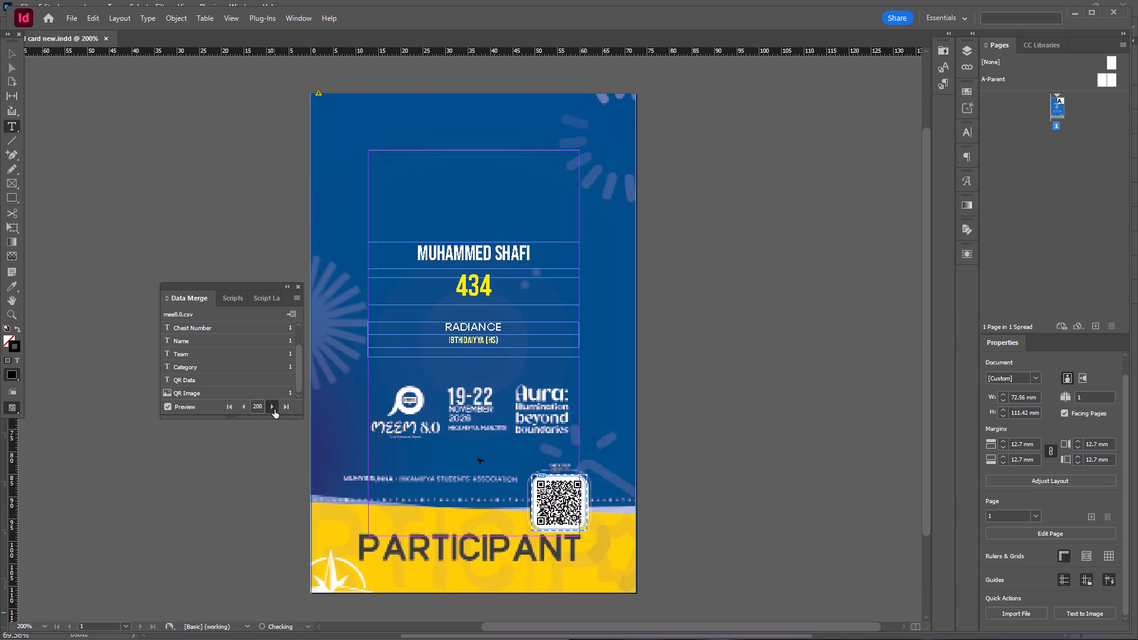
{"action": "triple_click", "coordinate": [274, 409]}
{"action": "triple_click", "coordinate": [274, 409]}
{"action": "triple_click", "coordinate": [274, 409]}
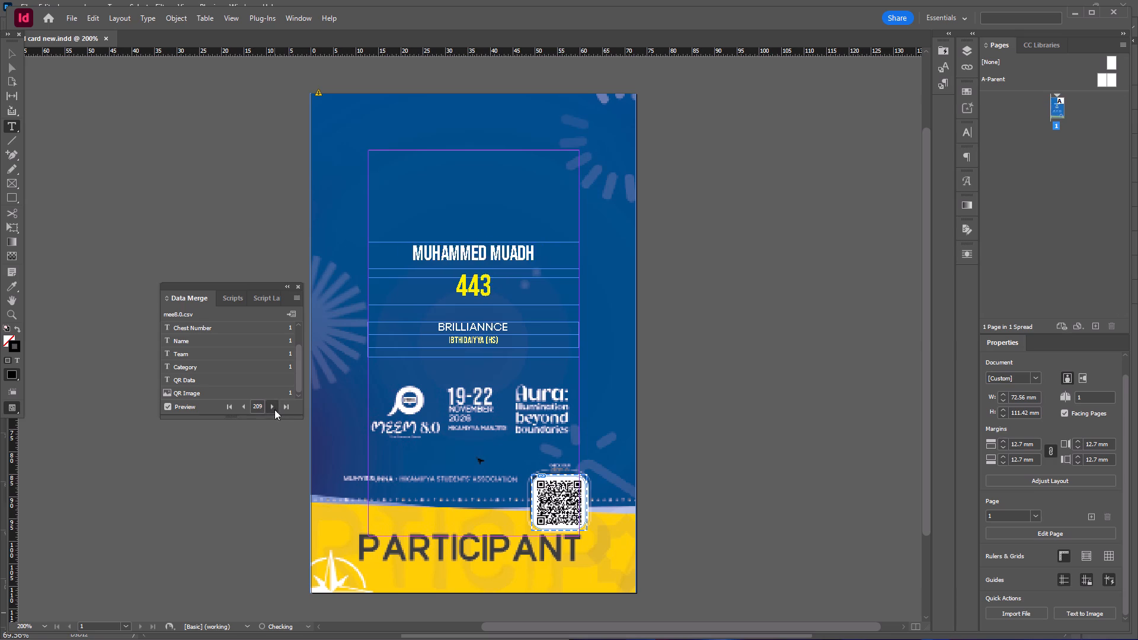
{"action": "triple_click", "coordinate": [274, 409]}
{"action": "triple_click", "coordinate": [274, 409]}
{"action": "triple_click", "coordinate": [274, 409]}
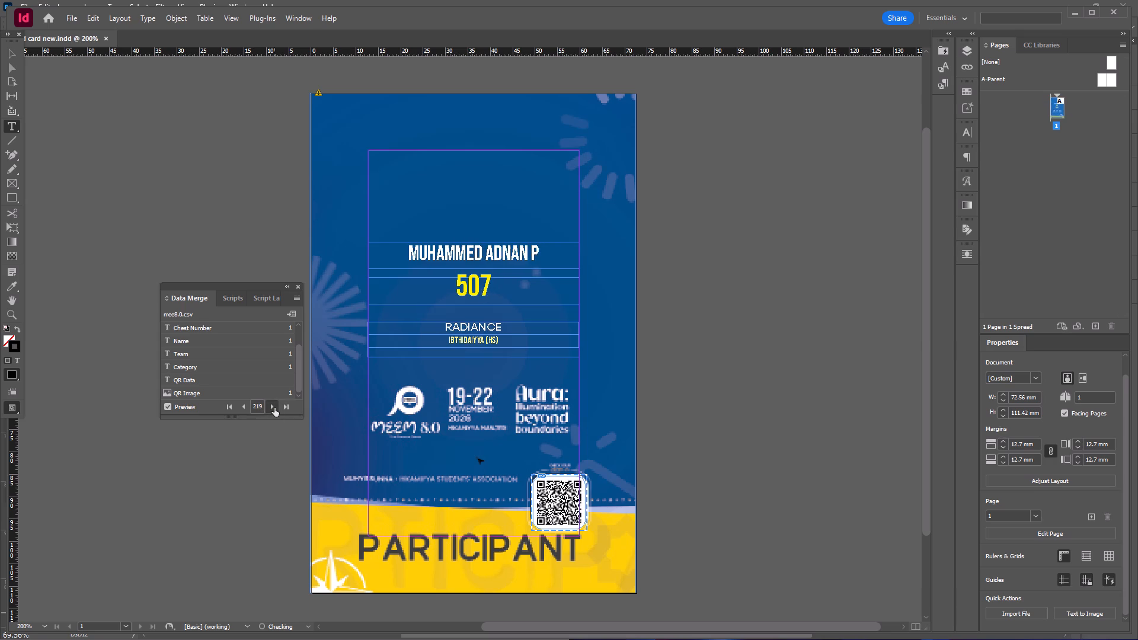
{"action": "triple_click", "coordinate": [274, 408]}
{"action": "triple_click", "coordinate": [274, 408]}
{"action": "triple_click", "coordinate": [274, 408]}
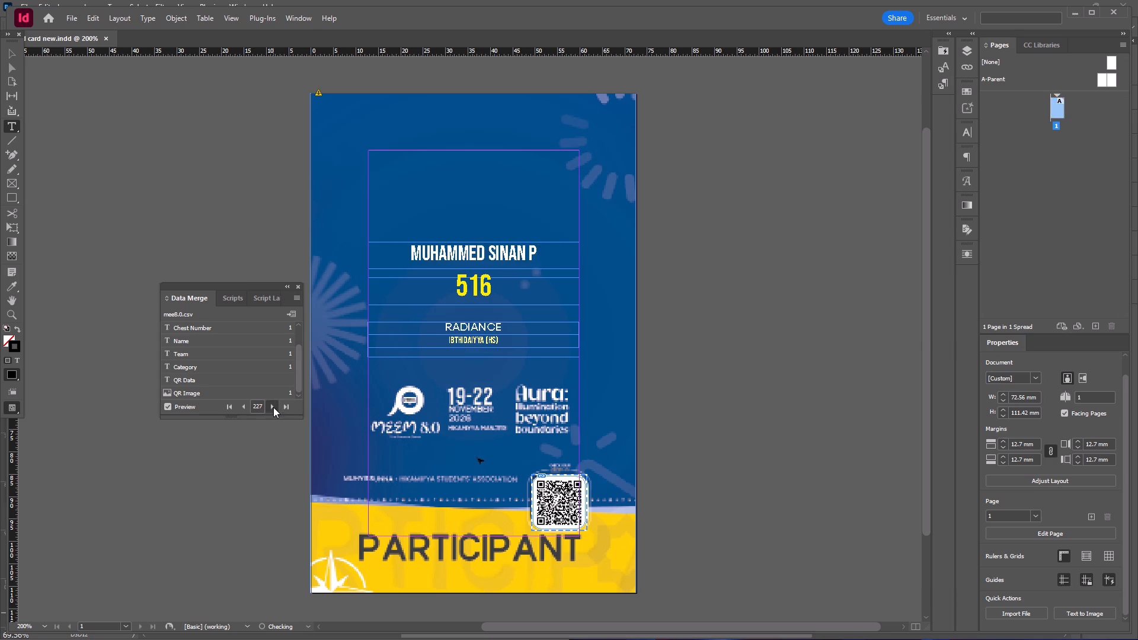
{"action": "left_click", "coordinate": [273, 407]}
{"action": "triple_click", "coordinate": [271, 404]}
{"action": "triple_click", "coordinate": [270, 402]}
{"action": "triple_click", "coordinate": [270, 403]}
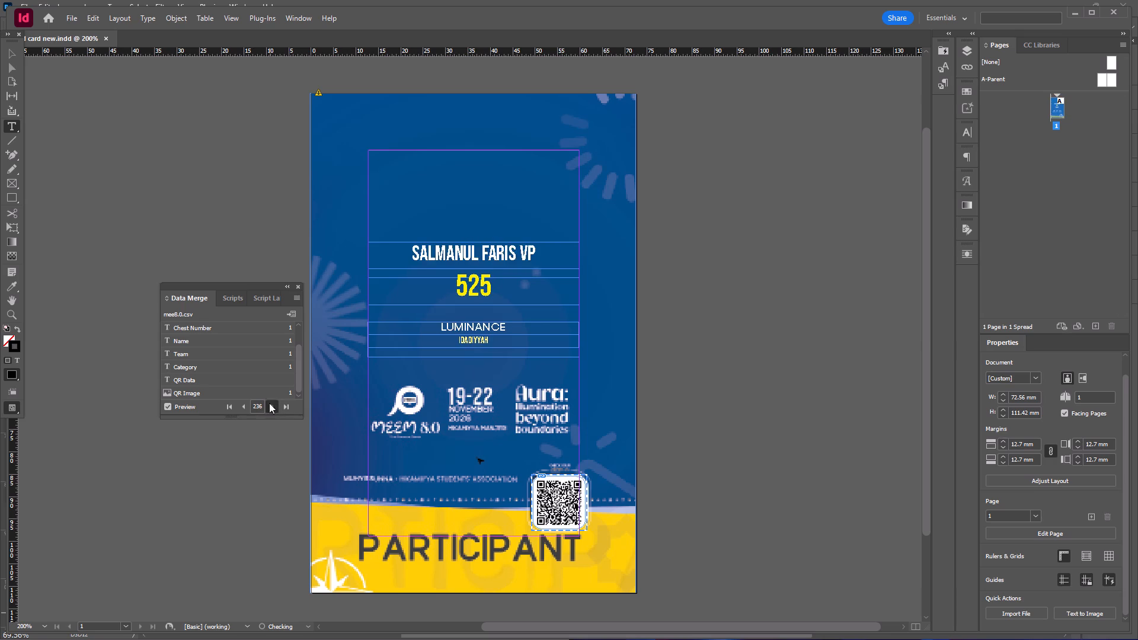
{"action": "triple_click", "coordinate": [269, 403]}
{"action": "triple_click", "coordinate": [269, 403]}
{"action": "triple_click", "coordinate": [269, 403]}
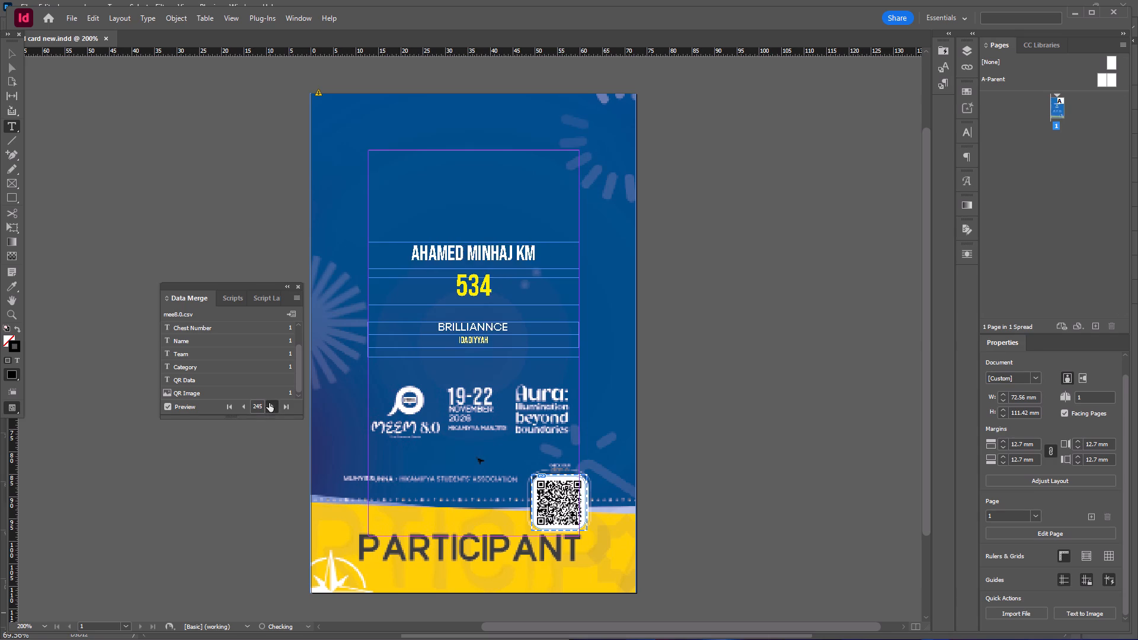
{"action": "triple_click", "coordinate": [269, 403]}
{"action": "triple_click", "coordinate": [269, 403]}
{"action": "left_click", "coordinate": [268, 402]}
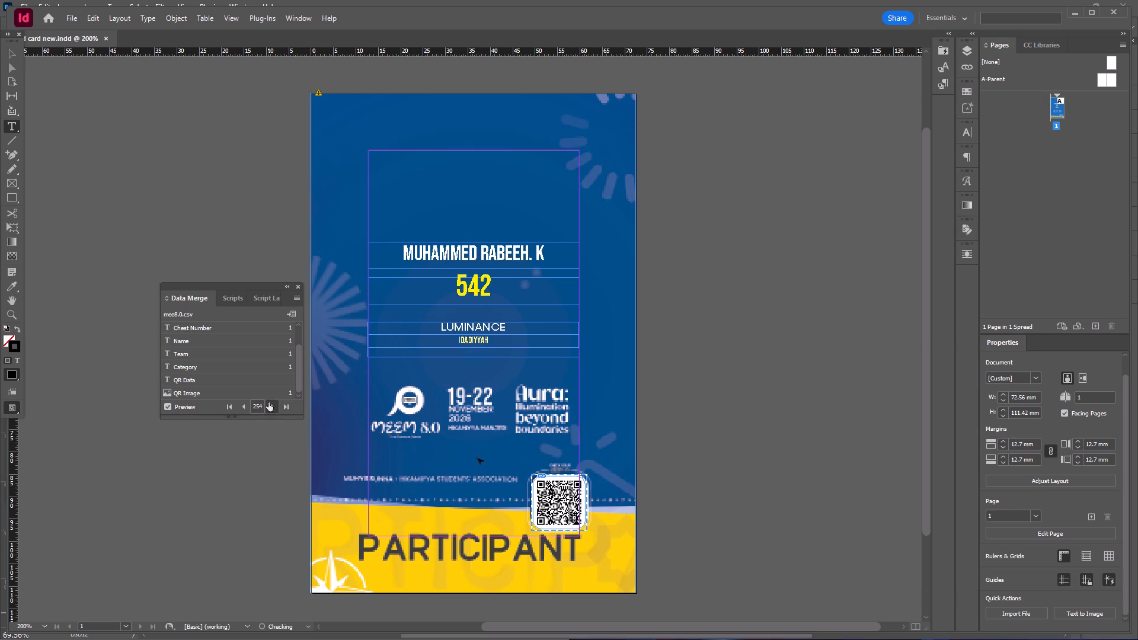
{"action": "triple_click", "coordinate": [268, 402]}
{"action": "triple_click", "coordinate": [268, 402]}
{"action": "triple_click", "coordinate": [267, 402]}
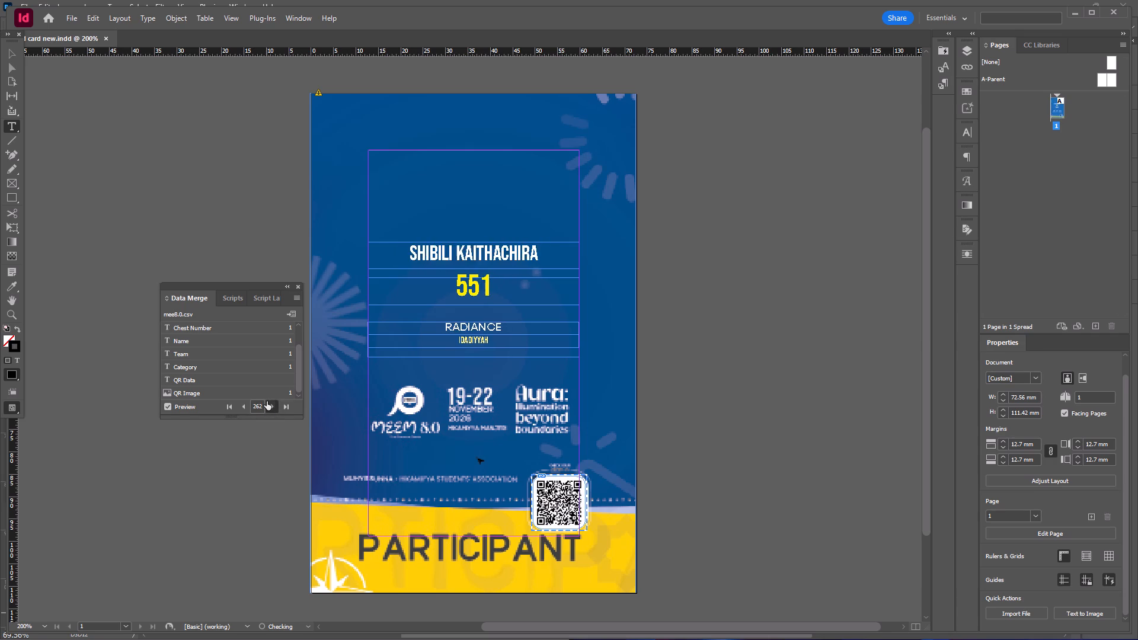
{"action": "triple_click", "coordinate": [266, 401]}
{"action": "triple_click", "coordinate": [266, 401]}
{"action": "triple_click", "coordinate": [266, 401]}
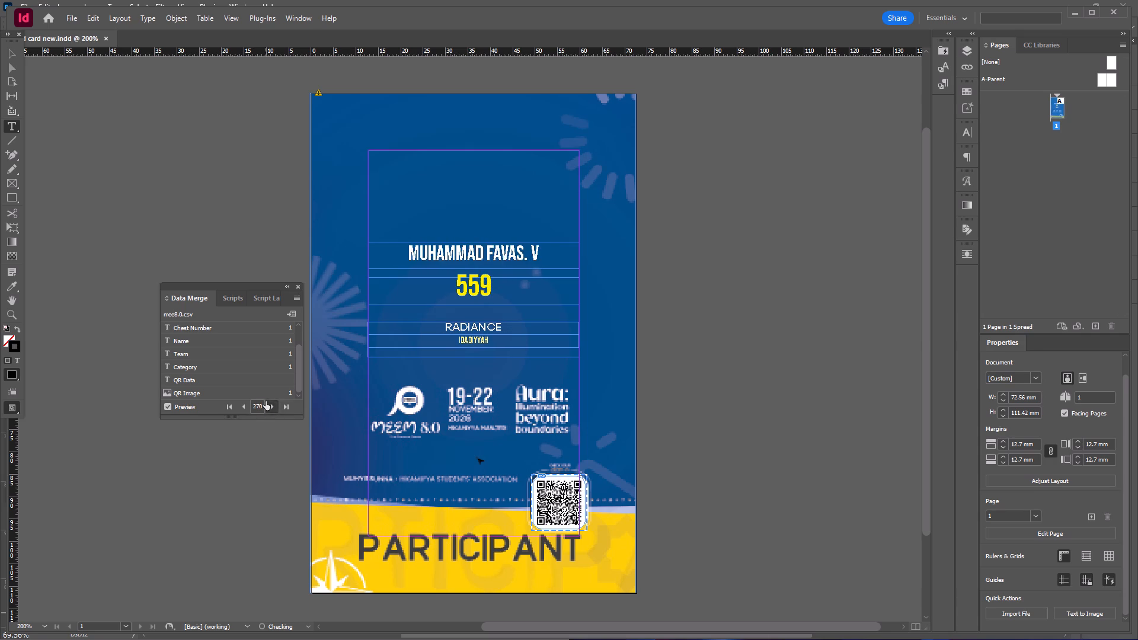
{"action": "triple_click", "coordinate": [266, 401]}
{"action": "triple_click", "coordinate": [266, 401]}
{"action": "triple_click", "coordinate": [266, 401]}
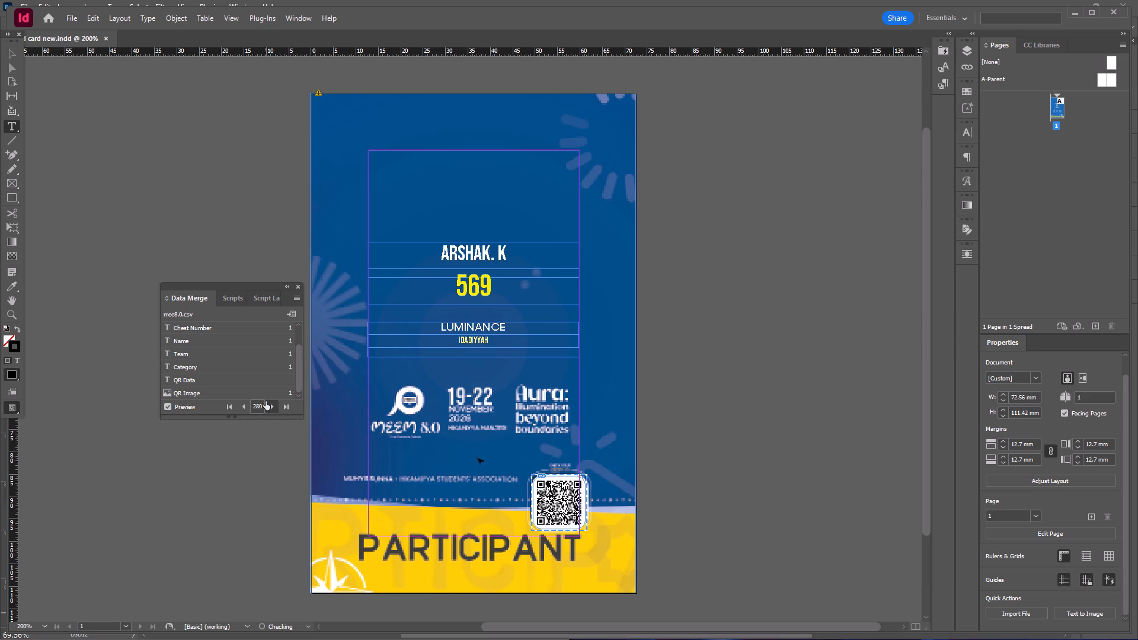
{"action": "triple_click", "coordinate": [266, 401]}
{"action": "triple_click", "coordinate": [266, 401]}
{"action": "triple_click", "coordinate": [266, 401]}
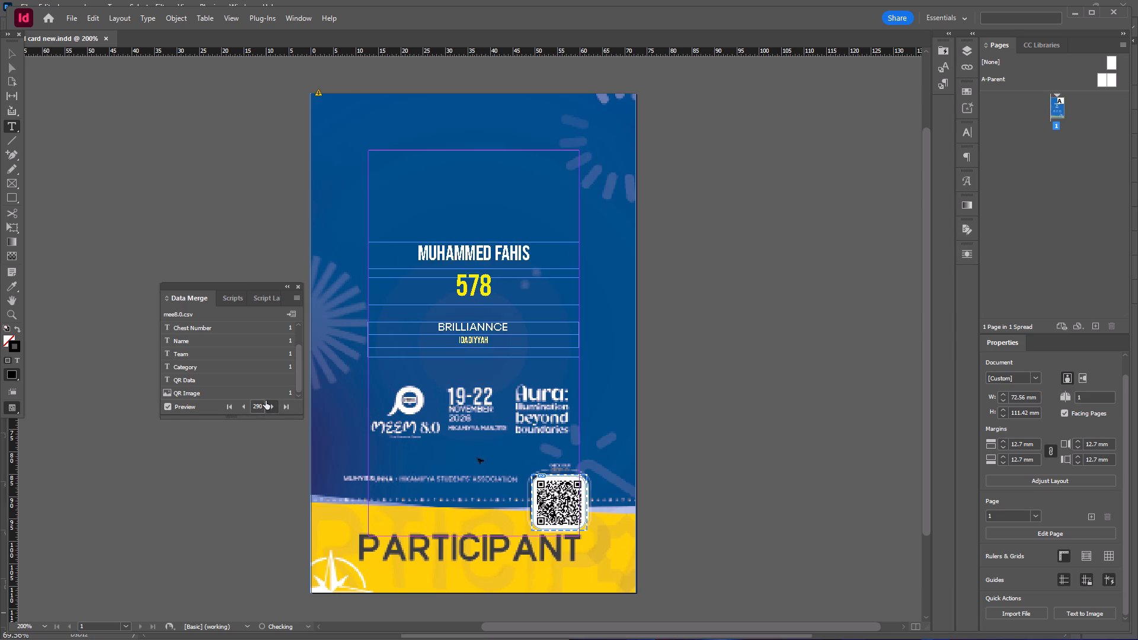
{"action": "triple_click", "coordinate": [266, 401]}
{"action": "triple_click", "coordinate": [266, 401]}
{"action": "triple_click", "coordinate": [266, 402]}
{"action": "triple_click", "coordinate": [266, 402]}
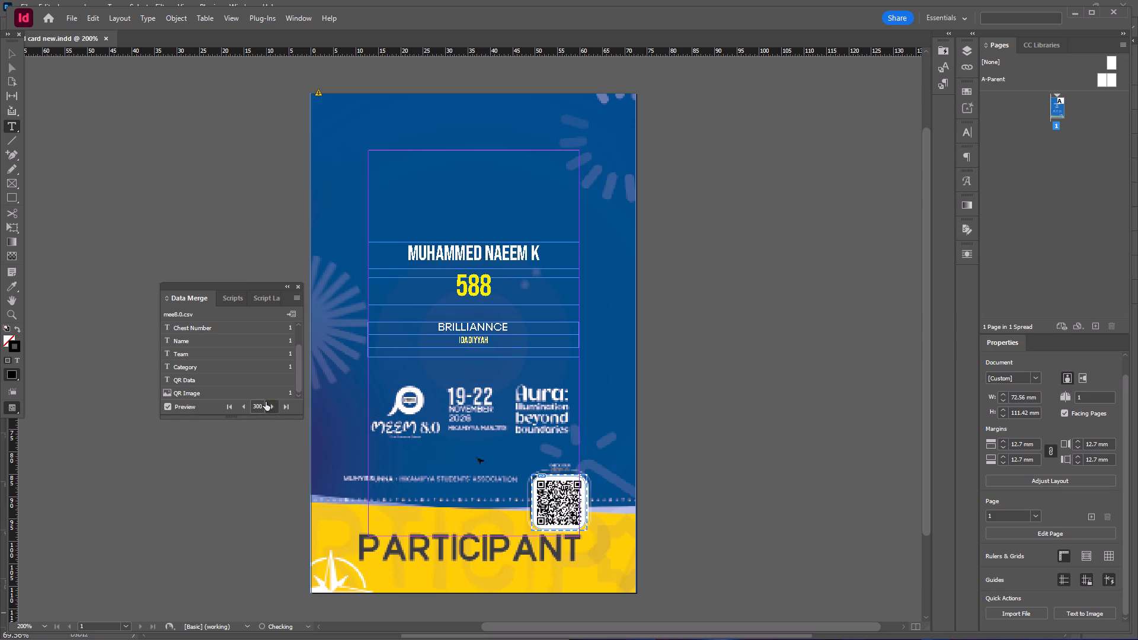
{"action": "triple_click", "coordinate": [266, 402]}
{"action": "triple_click", "coordinate": [266, 402]}
{"action": "triple_click", "coordinate": [266, 402]}
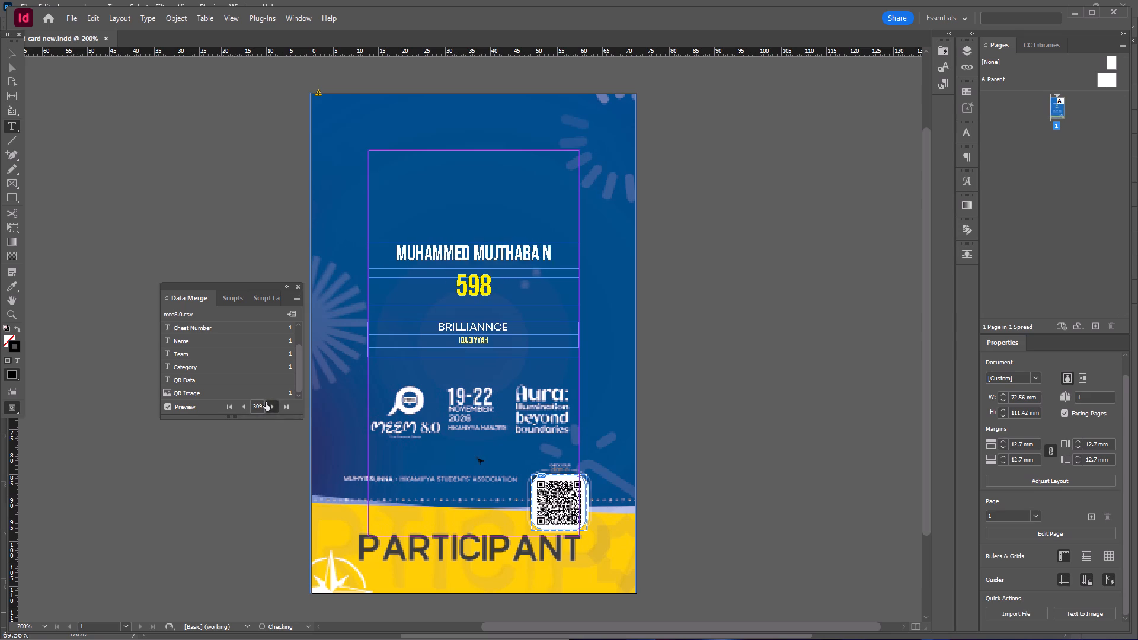
{"action": "triple_click", "coordinate": [266, 402]}
{"action": "triple_click", "coordinate": [265, 402]}
{"action": "double_click", "coordinate": [264, 402]}
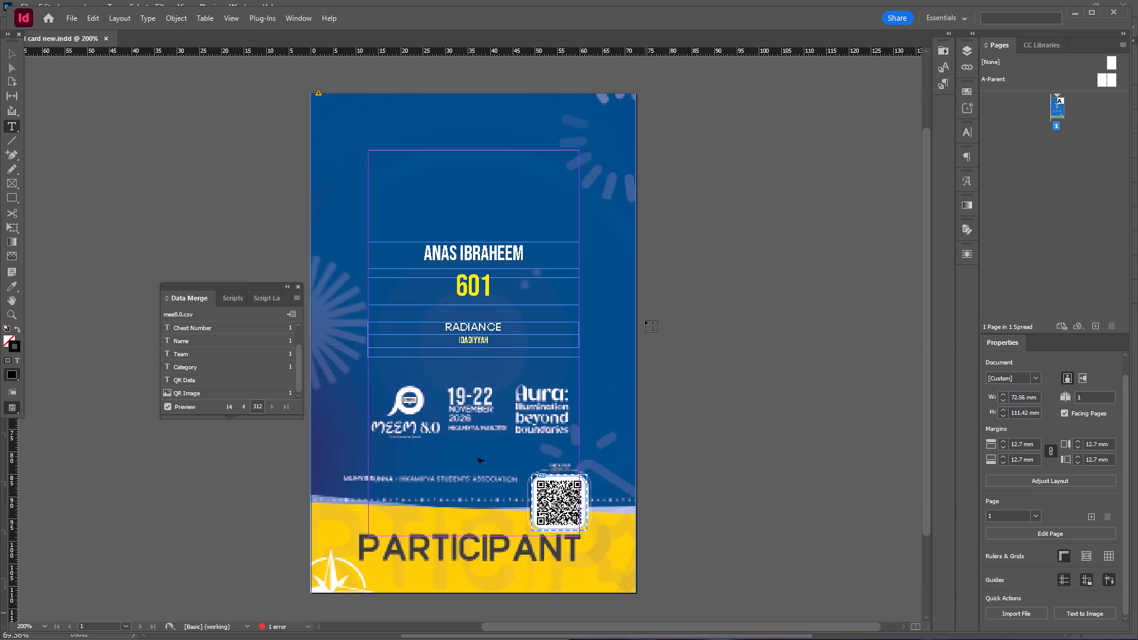
{"action": "left_click", "coordinate": [268, 406]}
Switch to the Selection tool with nothing selected and check the last record's card in presentation mode, returning to the normal view.
{"action": "left_click", "coordinate": [7, 52]}
{"action": "left_click", "coordinate": [257, 122]}
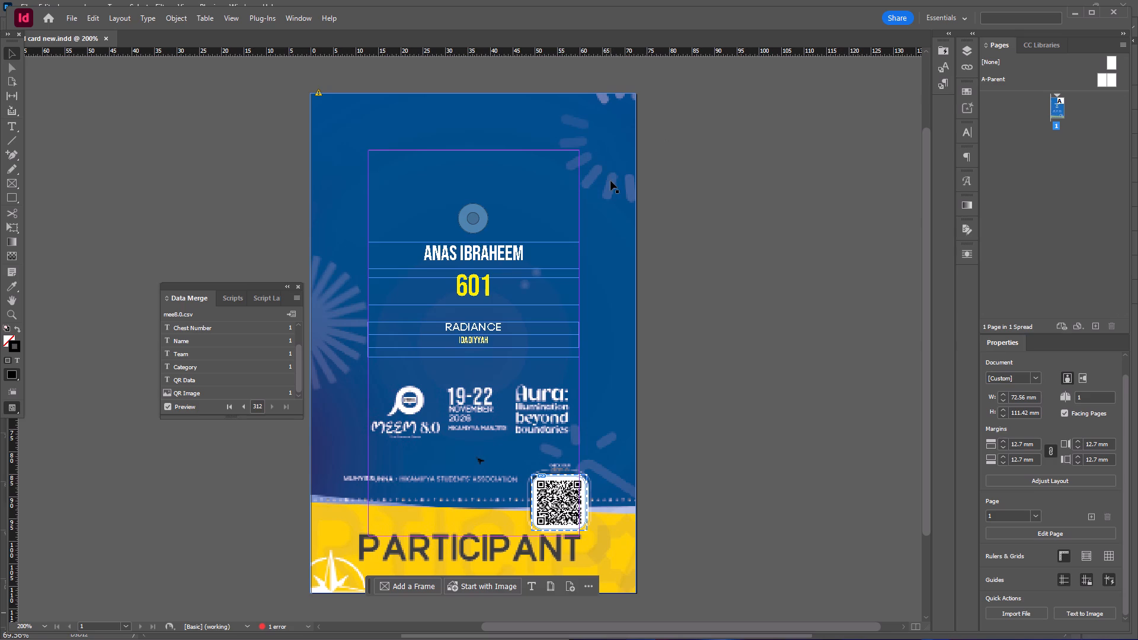
{"action": "left_click", "coordinate": [864, 251]}
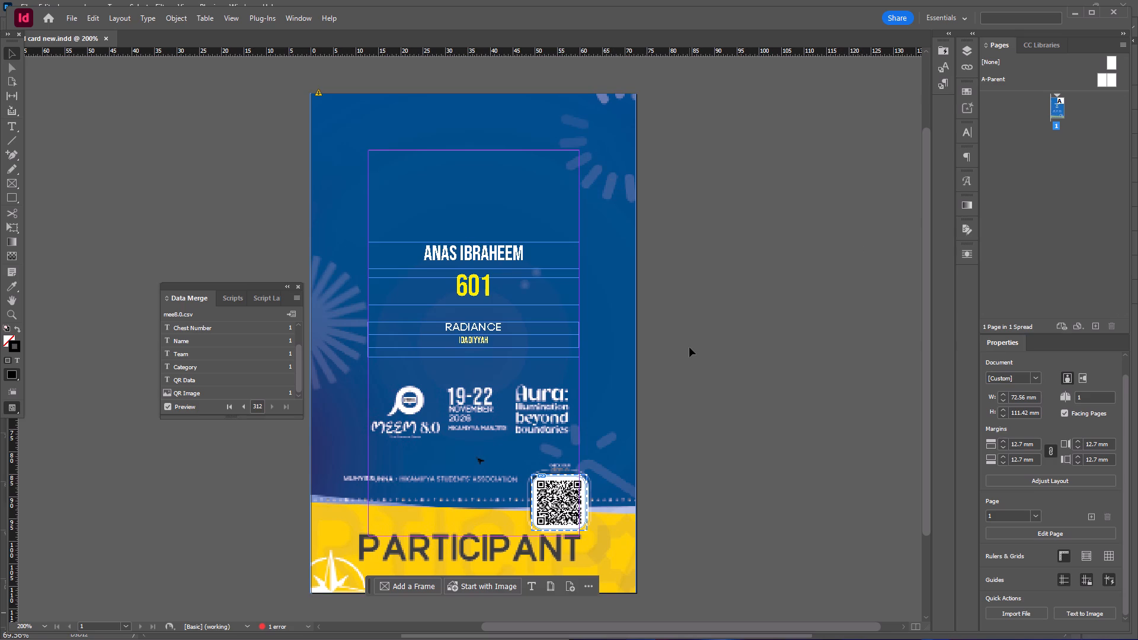
{"action": "key", "text": "shift+w"}
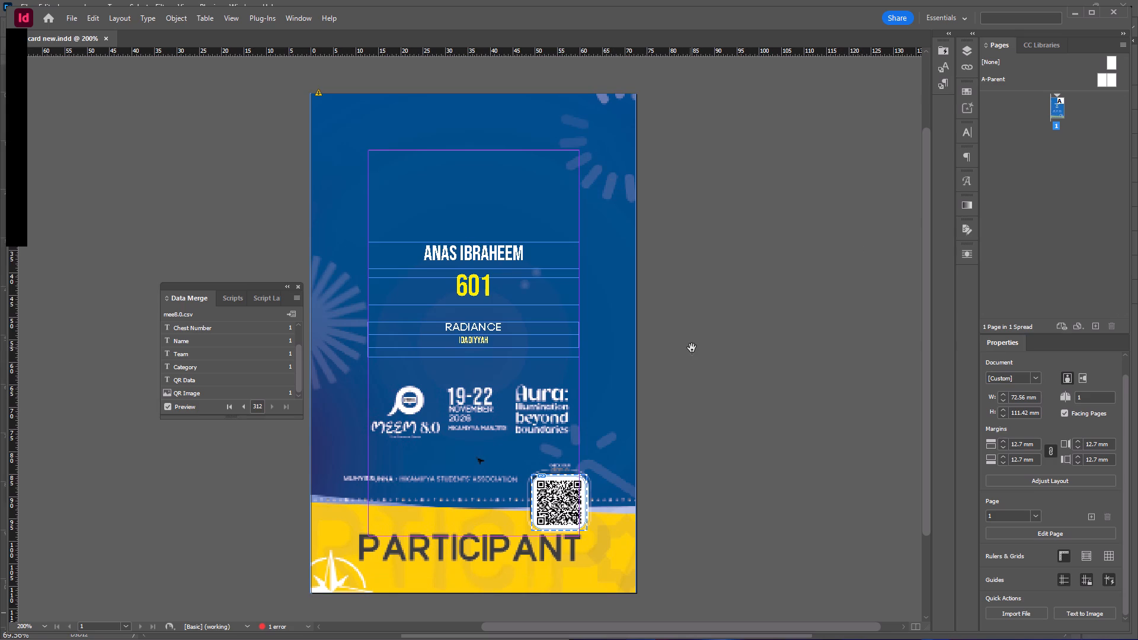
{"action": "key", "text": "shift+w"}
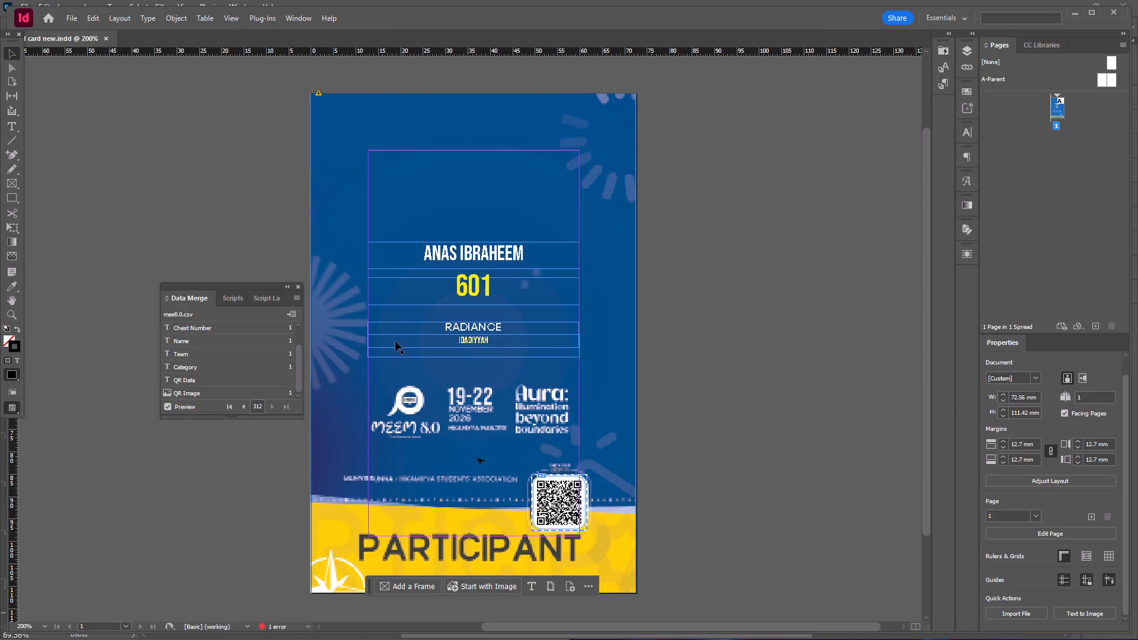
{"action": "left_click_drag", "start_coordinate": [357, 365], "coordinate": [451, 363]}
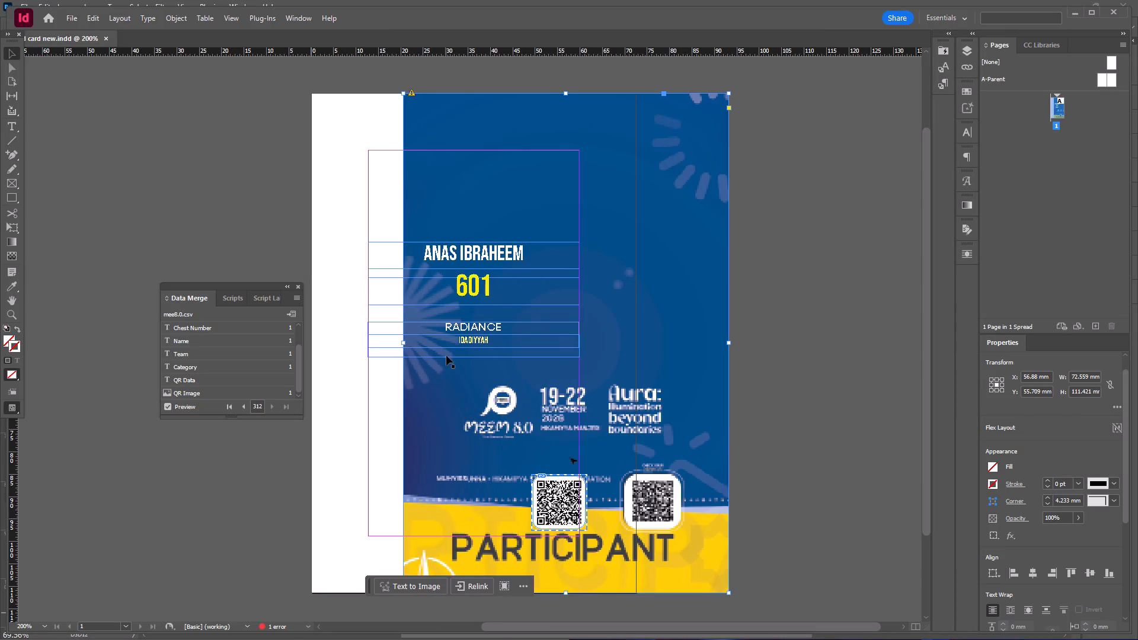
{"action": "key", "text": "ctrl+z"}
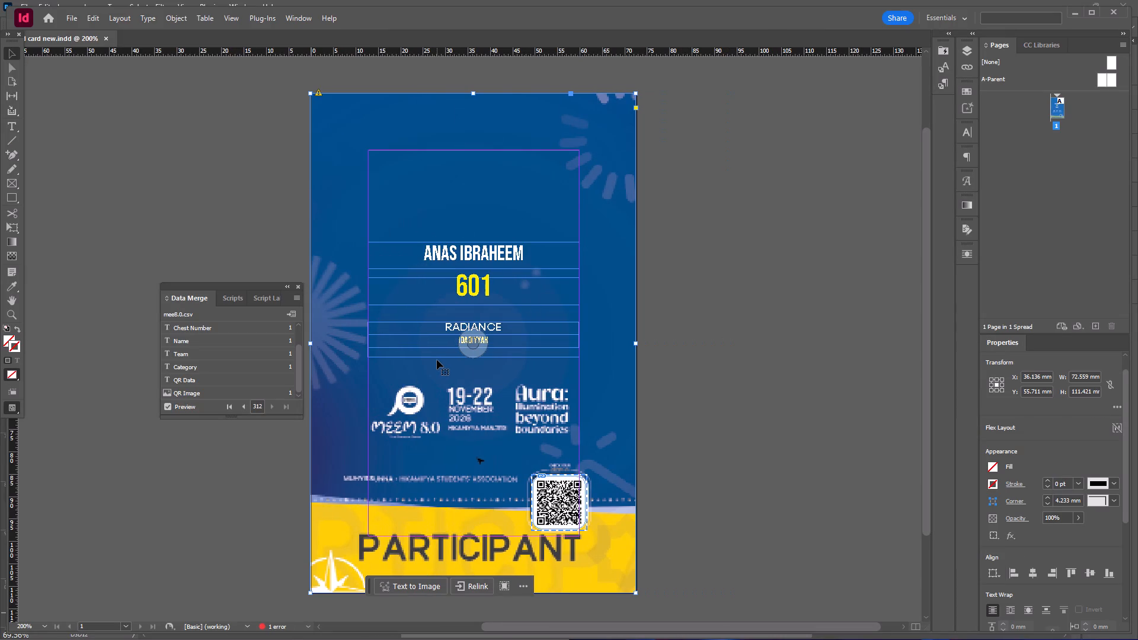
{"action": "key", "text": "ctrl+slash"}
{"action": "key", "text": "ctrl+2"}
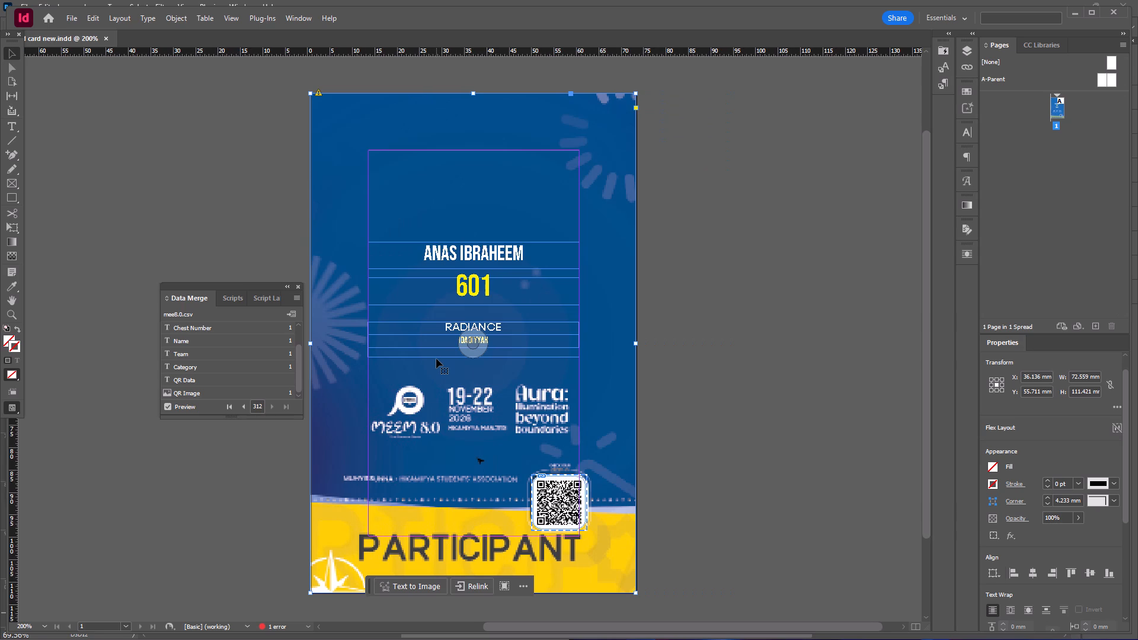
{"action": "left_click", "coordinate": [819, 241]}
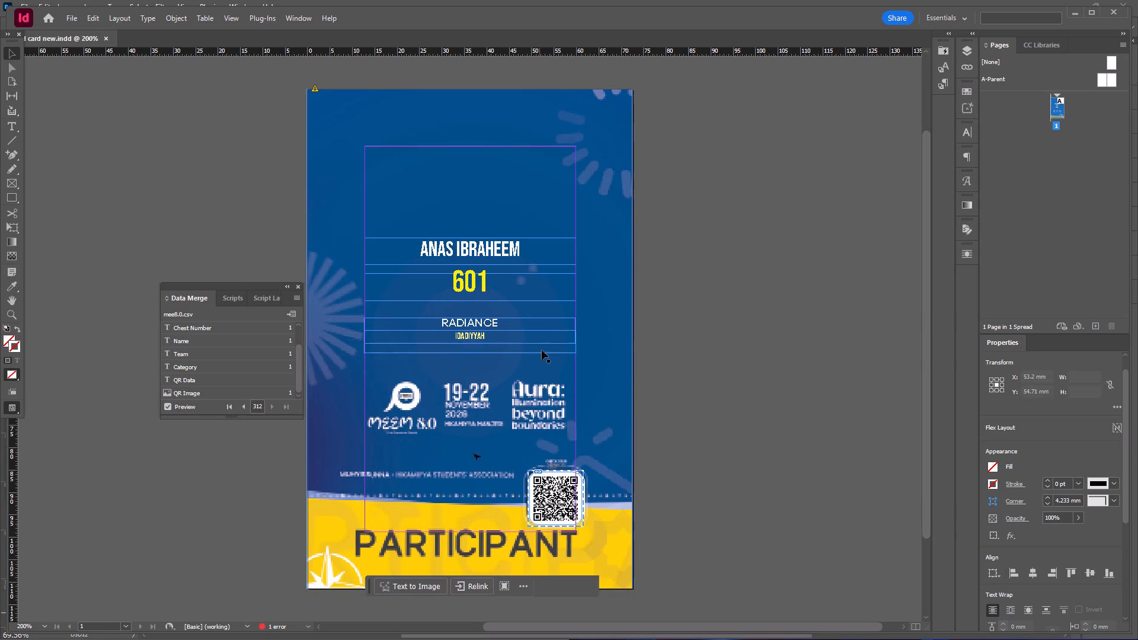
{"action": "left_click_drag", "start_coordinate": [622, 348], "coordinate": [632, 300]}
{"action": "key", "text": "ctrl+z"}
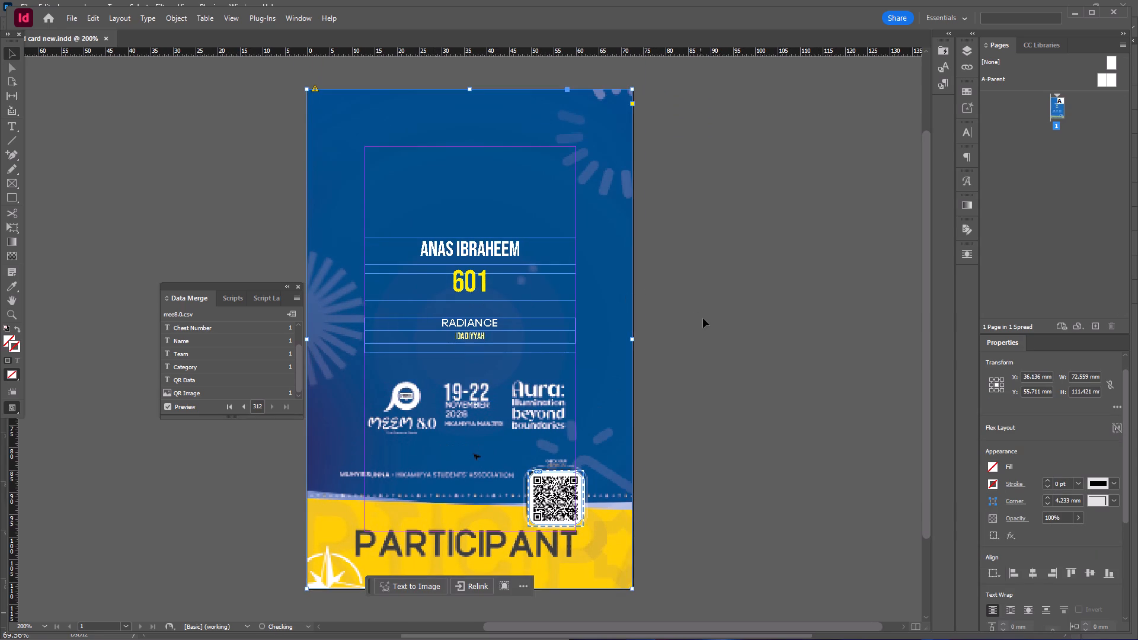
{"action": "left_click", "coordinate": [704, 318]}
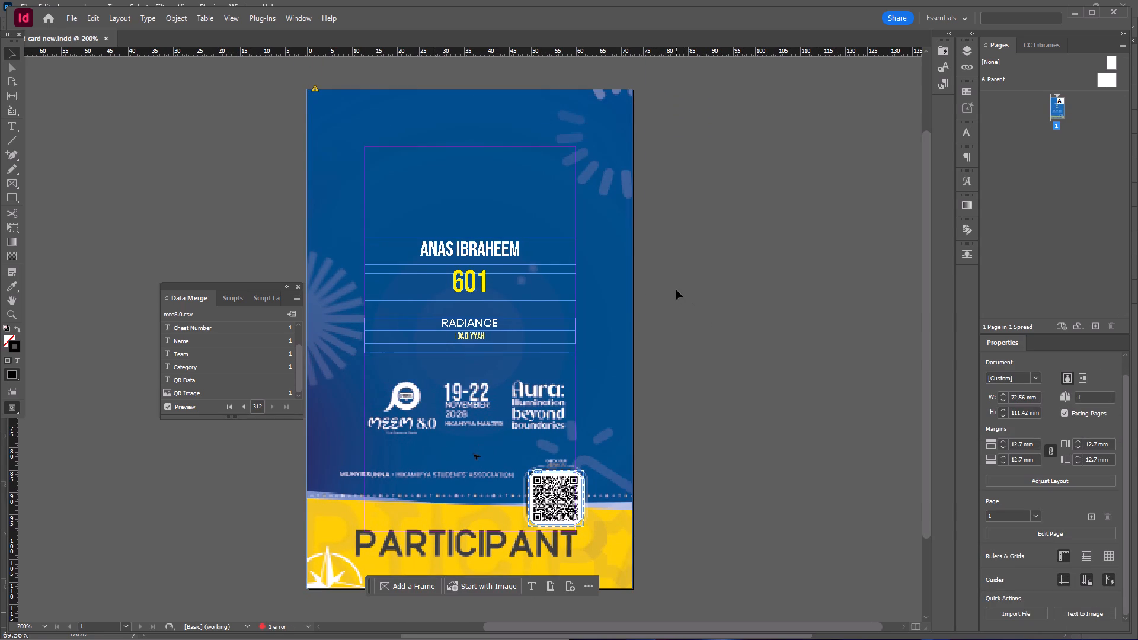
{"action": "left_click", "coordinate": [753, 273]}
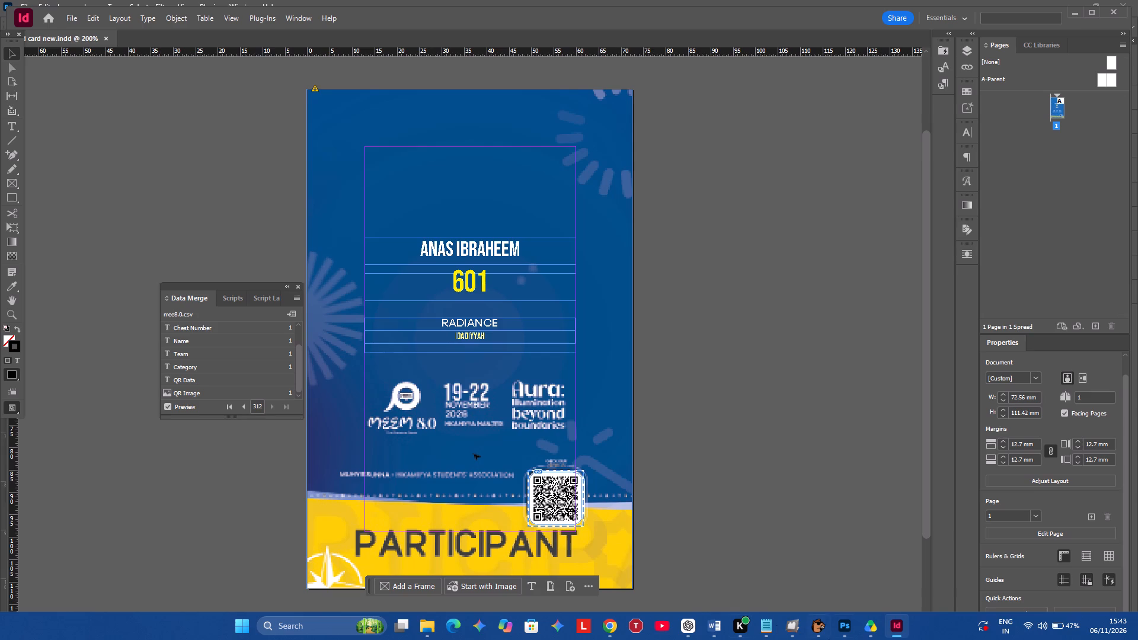
Switch to the Photoshop card design and reduce the white compass graphic's opacity to 26% in the yellow band.
{"action": "left_click", "coordinate": [896, 625]}
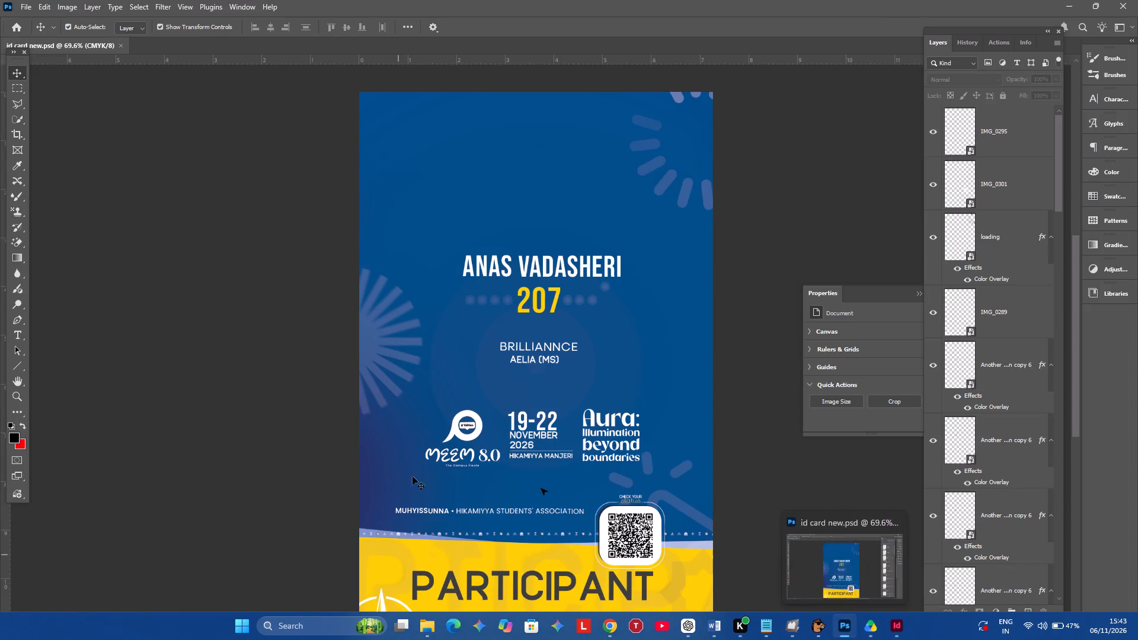
{"action": "scroll", "coordinate": [414, 465], "scroll_direction": "down", "scroll_amount": 4}
{"action": "left_click", "coordinate": [378, 571]}
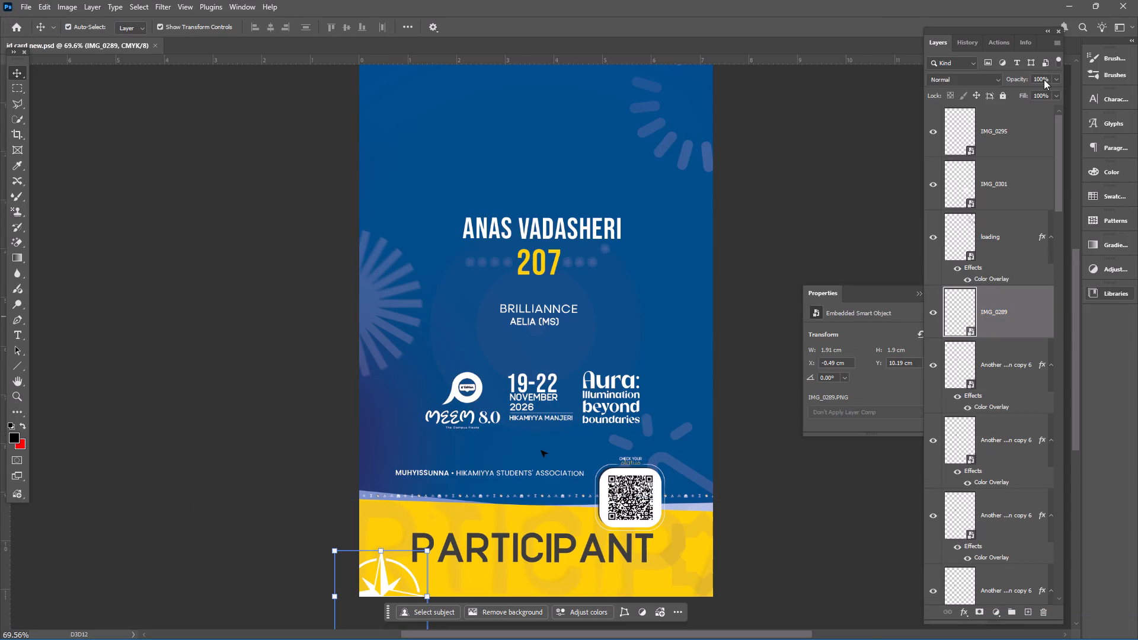
{"action": "left_click", "coordinate": [1056, 80]}
{"action": "left_click", "coordinate": [1031, 91]}
{"action": "left_click_drag", "start_coordinate": [1026, 92], "coordinate": [1020, 96]}
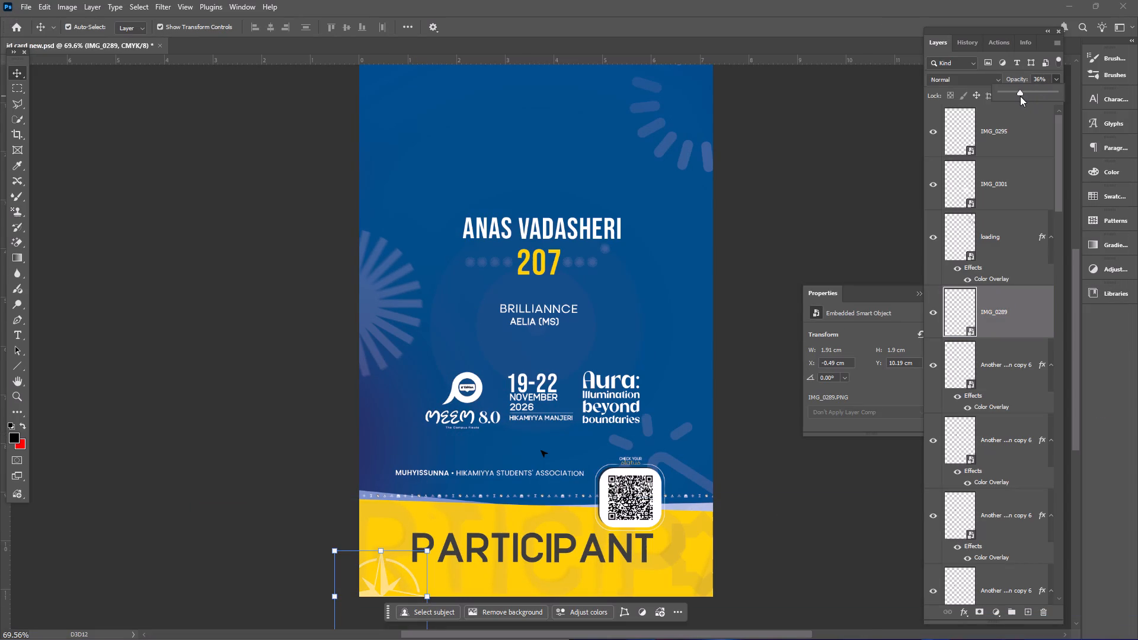
{"action": "left_click_drag", "start_coordinate": [1020, 96], "coordinate": [1015, 102]}
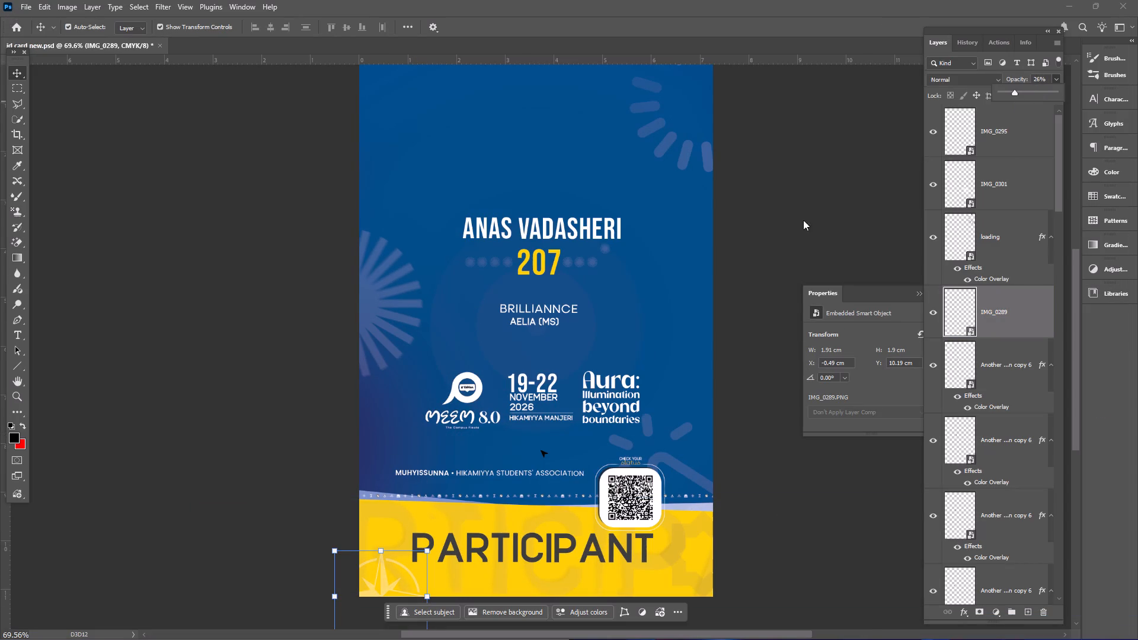
{"action": "left_click", "coordinate": [789, 250]}
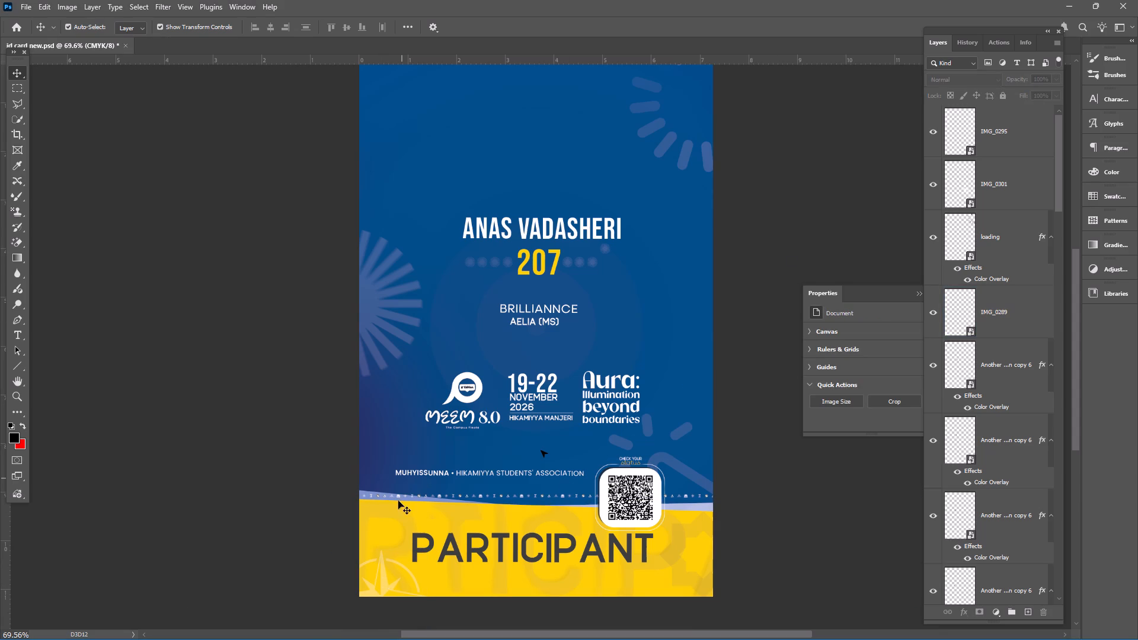
Enlarge the compass graphic to about 8.35% scale and reposition it so it runs off the card's lower-left corner.
{"action": "left_click", "coordinate": [386, 577]}
{"action": "left_click_drag", "start_coordinate": [382, 550], "coordinate": [389, 511]}
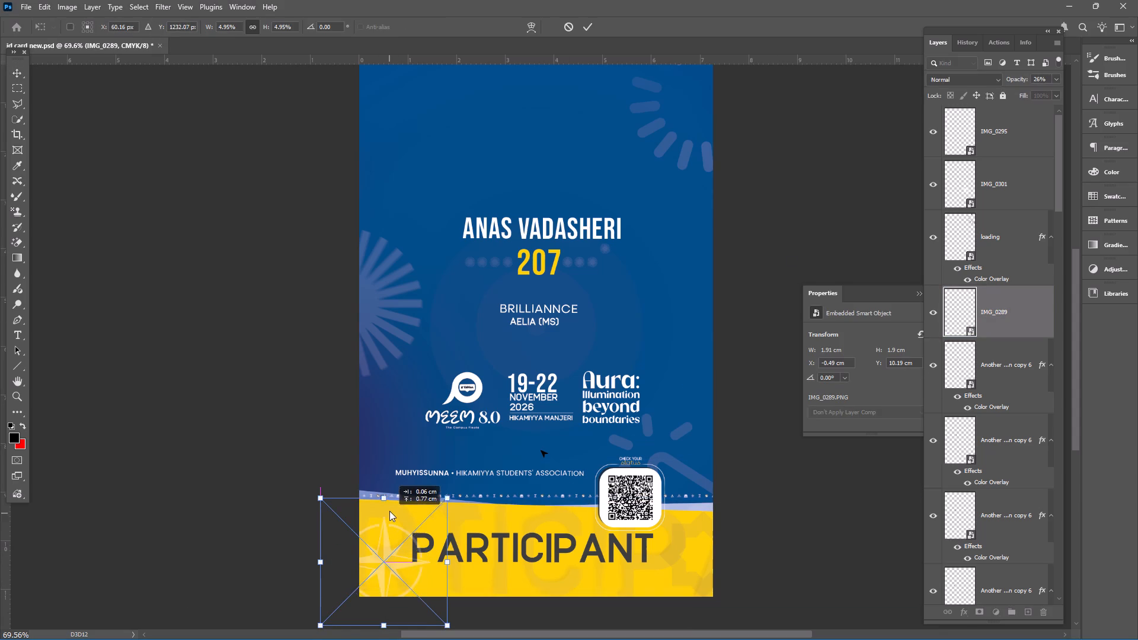
{"action": "left_click_drag", "start_coordinate": [389, 511], "coordinate": [389, 505]}
{"action": "left_click_drag", "start_coordinate": [320, 553], "coordinate": [317, 554]}
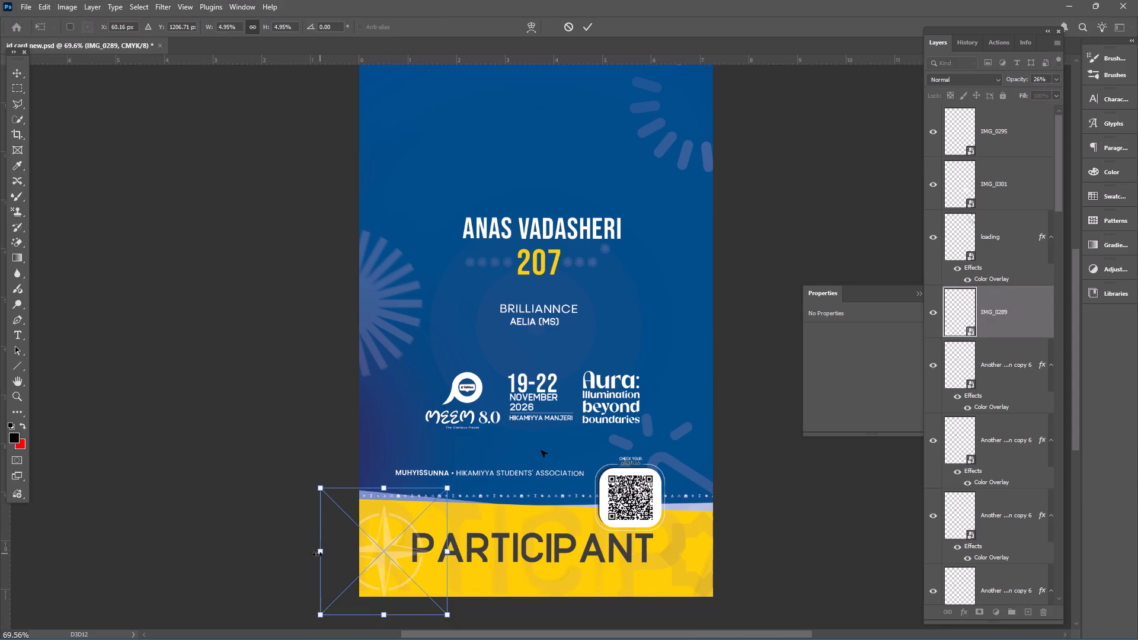
{"action": "left_click_drag", "start_coordinate": [317, 554], "coordinate": [232, 554]}
{"action": "left_click_drag", "start_coordinate": [382, 551], "coordinate": [382, 581]}
{"action": "left_click", "coordinate": [590, 25]}
{"action": "left_click", "coordinate": [822, 142]}
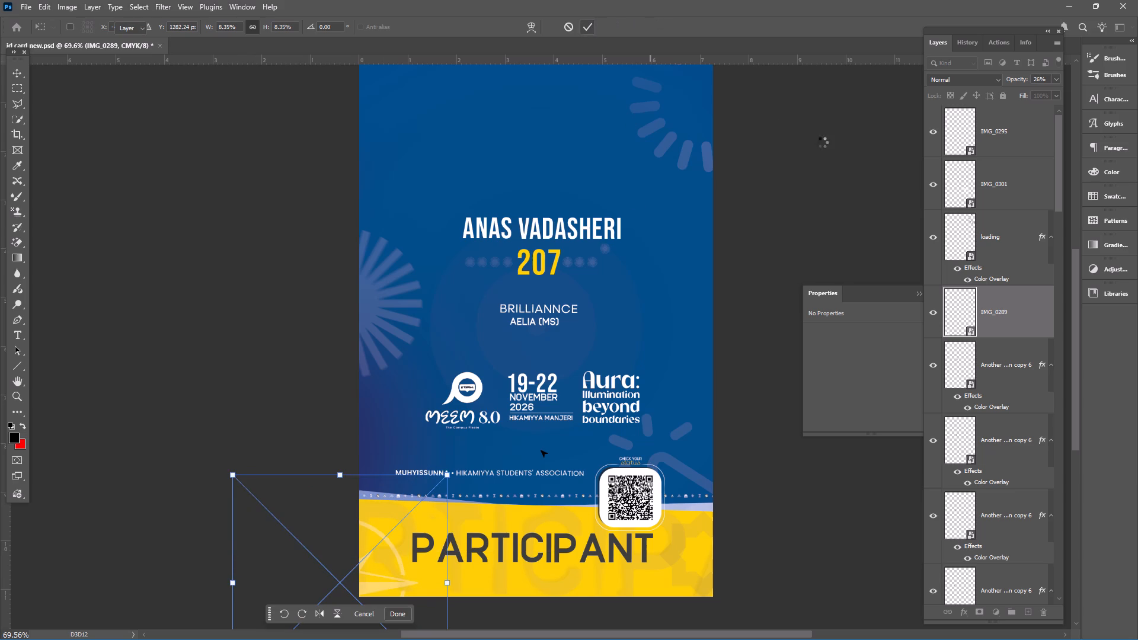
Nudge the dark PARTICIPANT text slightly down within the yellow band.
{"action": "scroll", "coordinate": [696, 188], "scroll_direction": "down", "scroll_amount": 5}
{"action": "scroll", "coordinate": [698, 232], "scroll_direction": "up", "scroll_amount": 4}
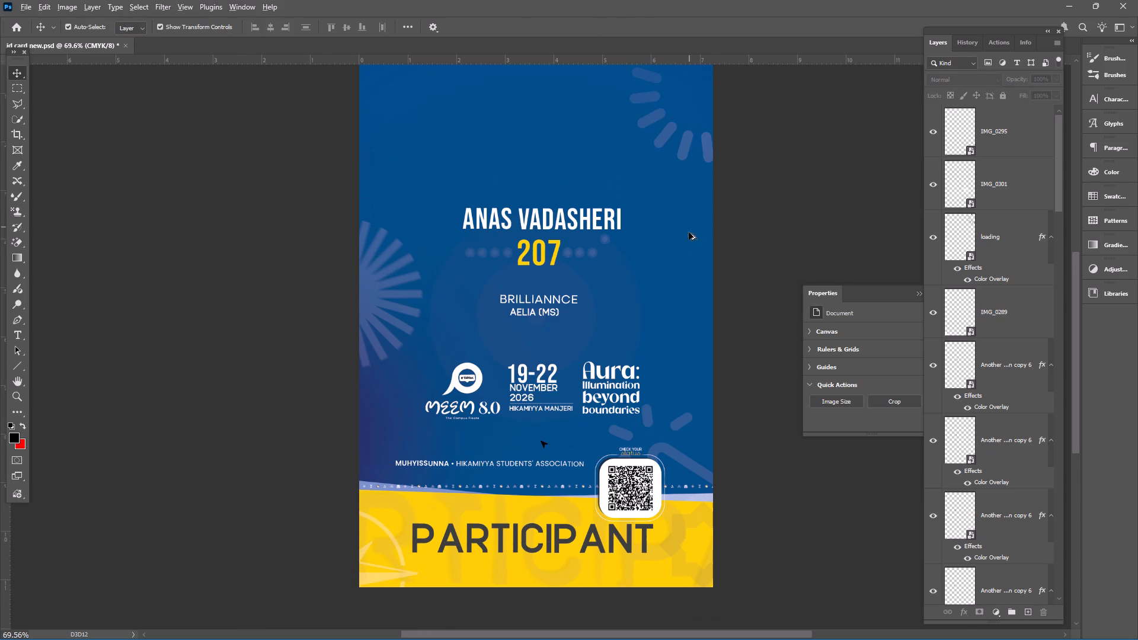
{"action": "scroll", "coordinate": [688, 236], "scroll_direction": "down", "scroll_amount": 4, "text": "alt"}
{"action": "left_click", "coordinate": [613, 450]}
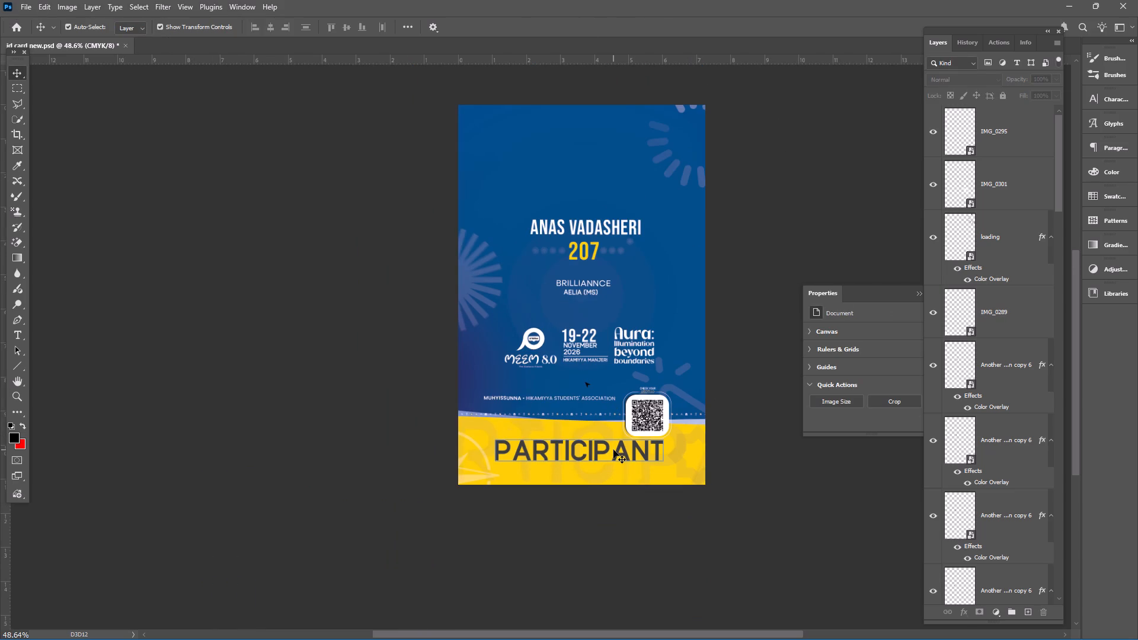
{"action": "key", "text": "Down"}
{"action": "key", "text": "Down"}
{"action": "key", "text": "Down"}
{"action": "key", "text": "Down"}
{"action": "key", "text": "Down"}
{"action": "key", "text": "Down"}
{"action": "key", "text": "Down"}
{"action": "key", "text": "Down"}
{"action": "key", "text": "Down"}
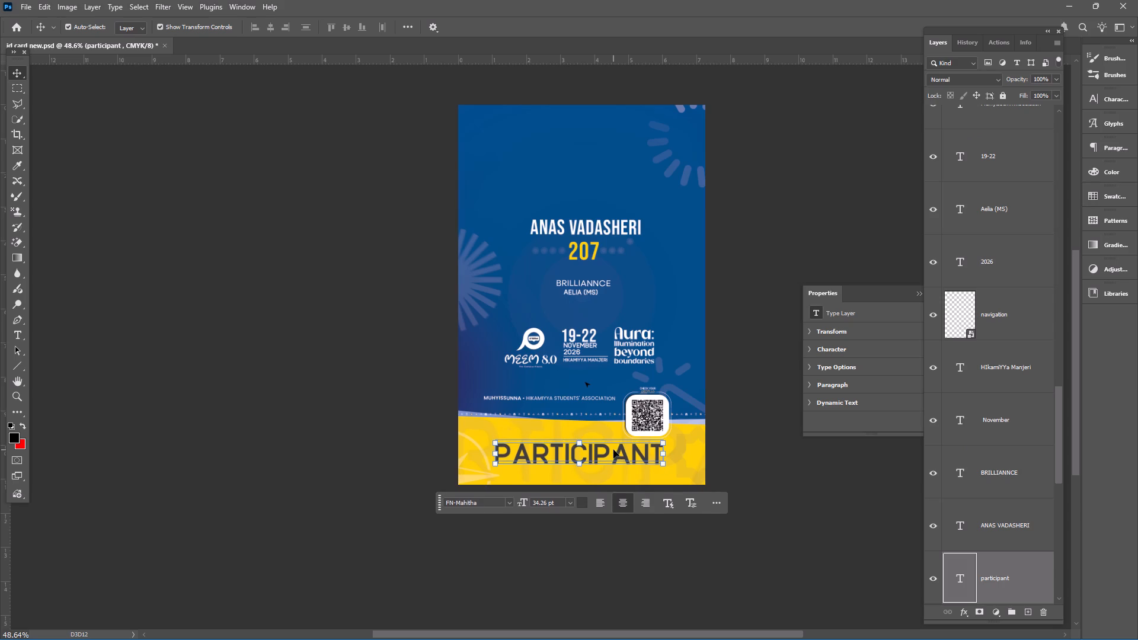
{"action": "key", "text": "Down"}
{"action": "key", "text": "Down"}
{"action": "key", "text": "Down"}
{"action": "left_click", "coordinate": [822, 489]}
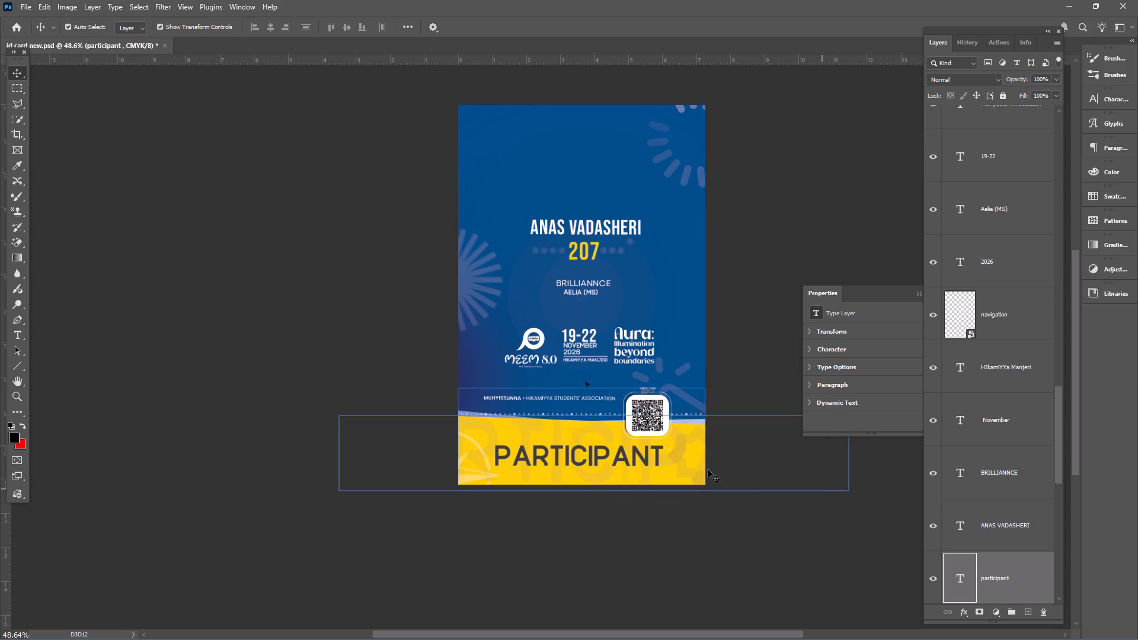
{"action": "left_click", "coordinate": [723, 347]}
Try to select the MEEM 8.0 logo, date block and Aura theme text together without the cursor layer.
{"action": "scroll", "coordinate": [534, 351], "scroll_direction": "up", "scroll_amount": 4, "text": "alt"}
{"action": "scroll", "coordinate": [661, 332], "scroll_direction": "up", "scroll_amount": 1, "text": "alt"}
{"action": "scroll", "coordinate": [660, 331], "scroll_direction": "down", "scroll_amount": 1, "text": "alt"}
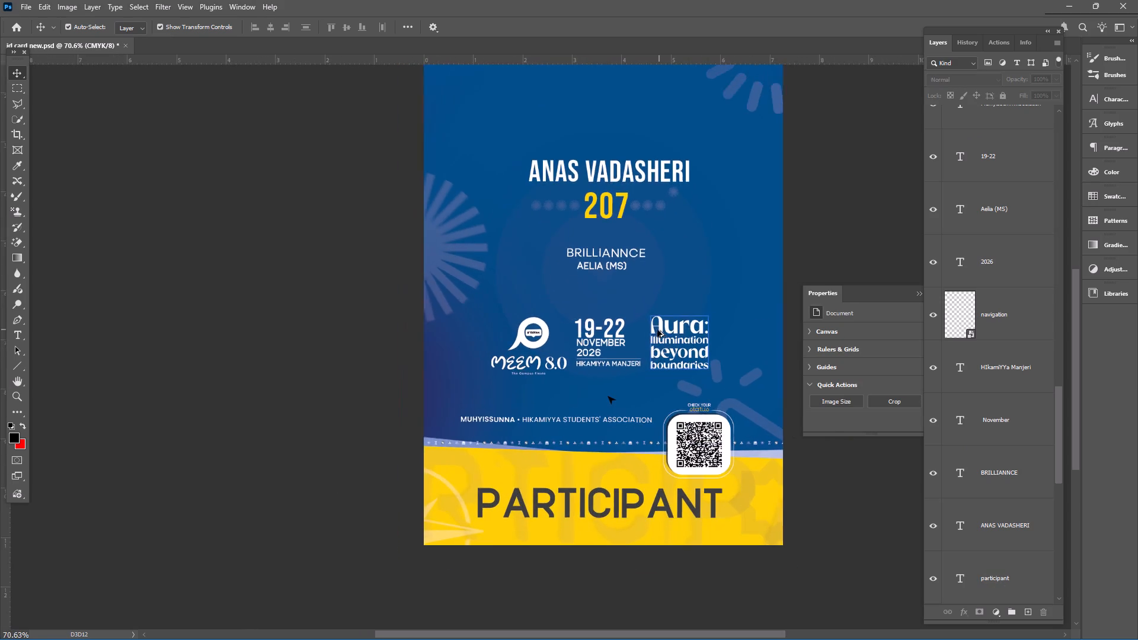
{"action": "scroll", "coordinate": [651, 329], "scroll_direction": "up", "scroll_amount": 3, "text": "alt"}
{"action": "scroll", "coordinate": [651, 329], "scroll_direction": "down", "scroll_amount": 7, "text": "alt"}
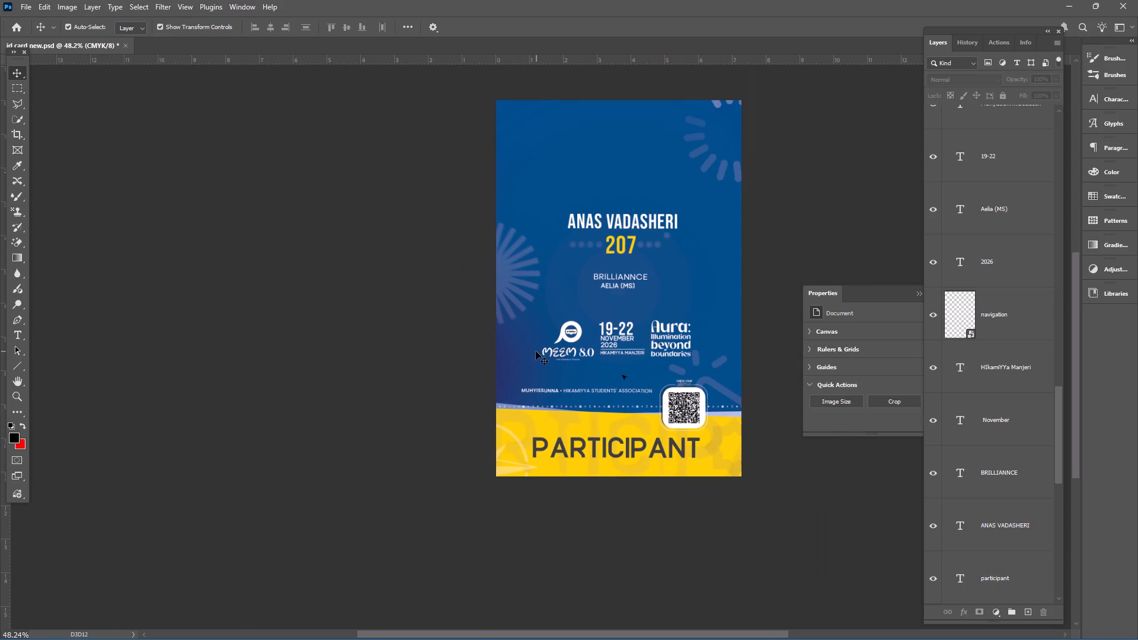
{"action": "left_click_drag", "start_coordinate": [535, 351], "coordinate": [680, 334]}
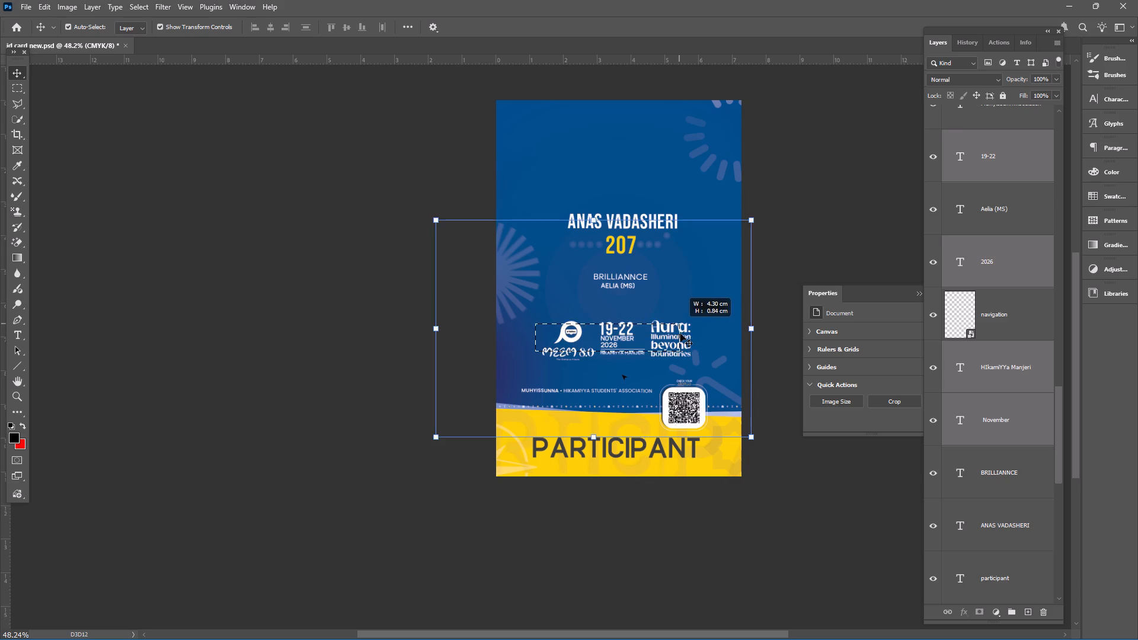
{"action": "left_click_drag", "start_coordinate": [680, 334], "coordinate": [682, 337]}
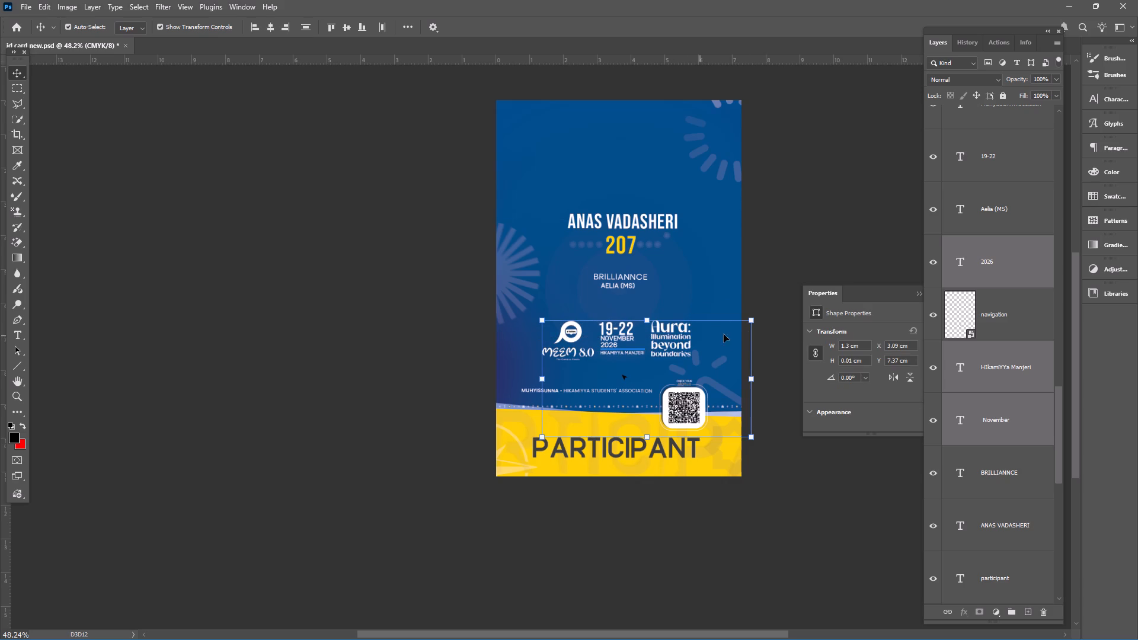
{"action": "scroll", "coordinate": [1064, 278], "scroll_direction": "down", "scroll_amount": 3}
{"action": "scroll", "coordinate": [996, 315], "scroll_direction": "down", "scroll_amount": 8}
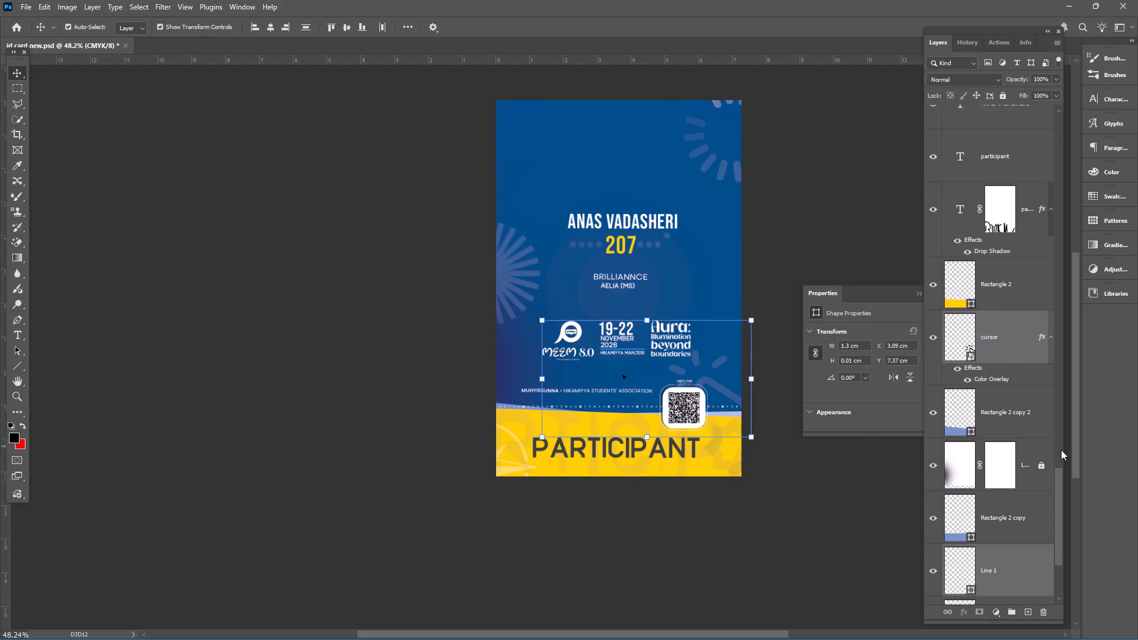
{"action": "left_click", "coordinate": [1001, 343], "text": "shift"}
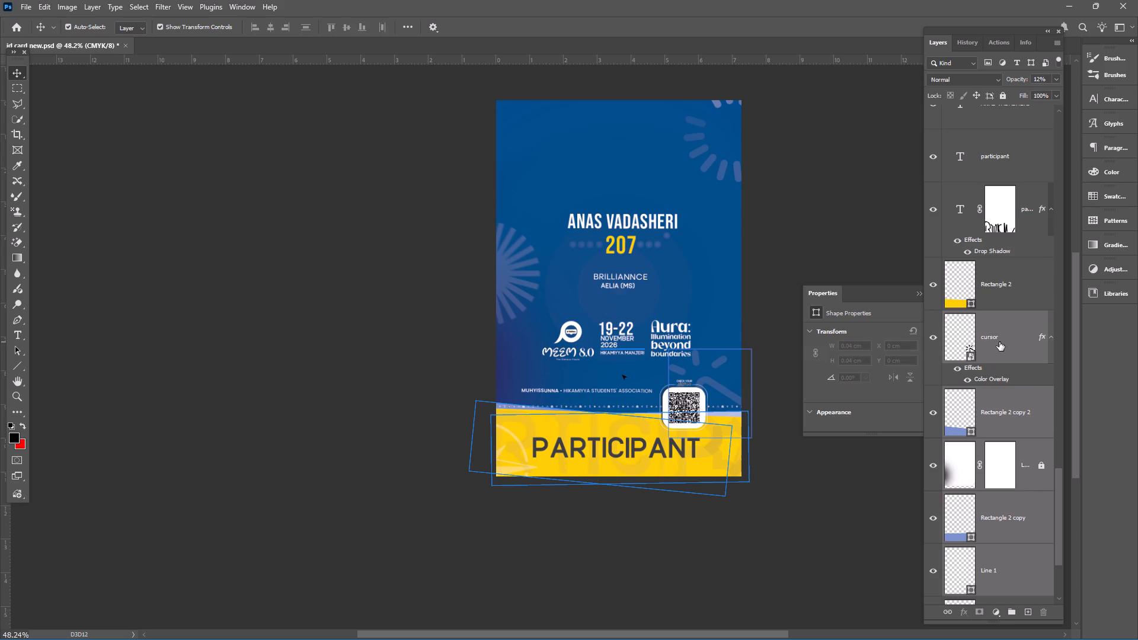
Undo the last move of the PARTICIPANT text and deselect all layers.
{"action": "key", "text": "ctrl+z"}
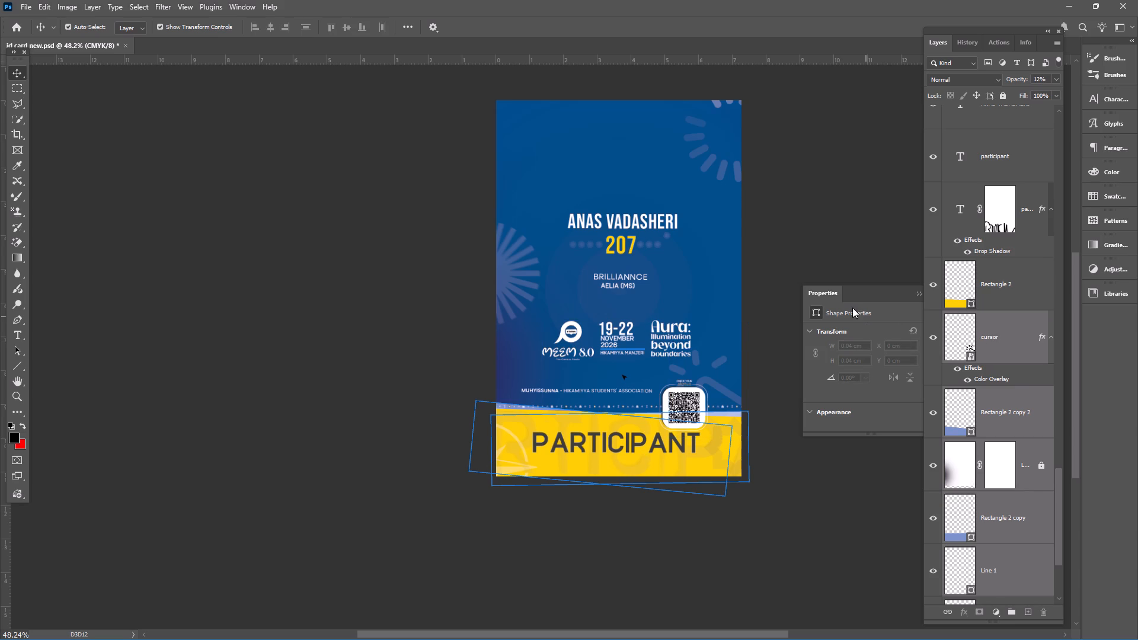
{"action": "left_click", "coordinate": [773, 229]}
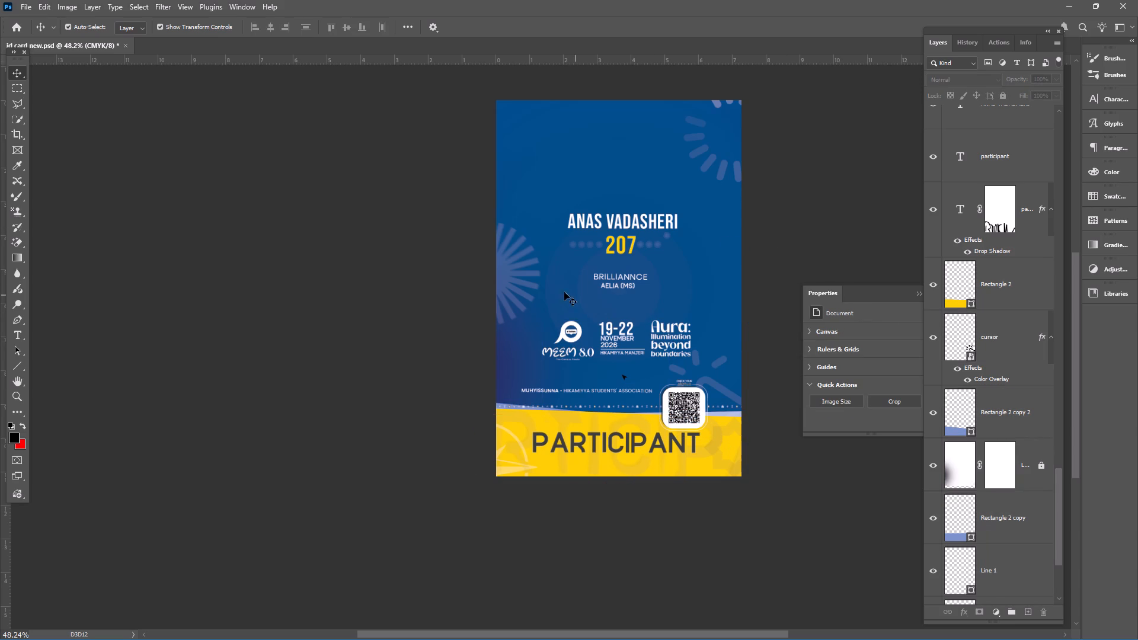
Group the MEEM 8.0 logo, date and venue block and Aura theme text, leaving the cursor layer out.
{"action": "left_click_drag", "start_coordinate": [536, 313], "coordinate": [584, 332]}
{"action": "left_click", "coordinate": [683, 311]}
{"action": "left_click_drag", "start_coordinate": [702, 328], "coordinate": [555, 355]}
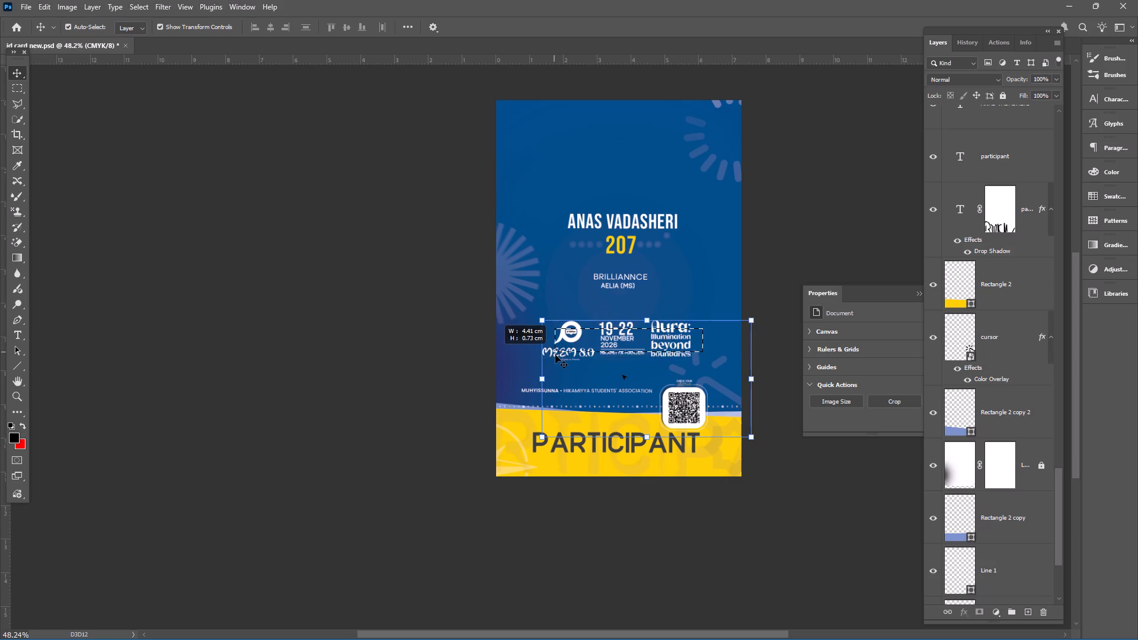
{"action": "left_click_drag", "start_coordinate": [555, 355], "coordinate": [556, 357]}
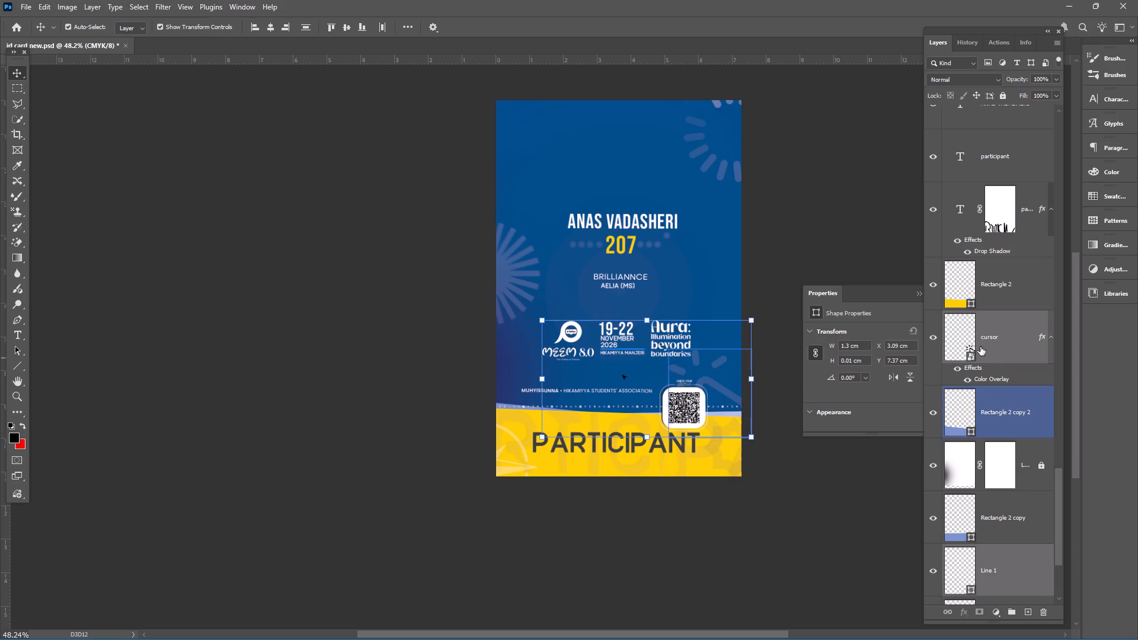
{"action": "left_click", "coordinate": [998, 338], "text": "ctrl"}
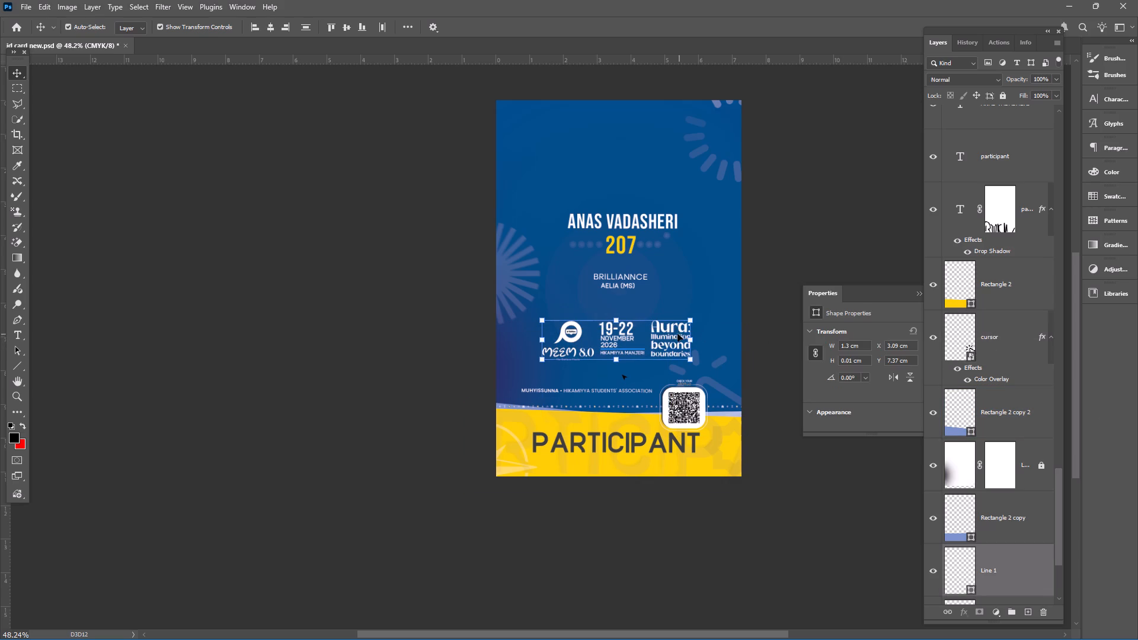
{"action": "scroll", "coordinate": [656, 340], "scroll_direction": "up", "scroll_amount": 4}
{"action": "scroll", "coordinate": [673, 342], "scroll_direction": "up", "scroll_amount": 4, "text": "ctrl"}
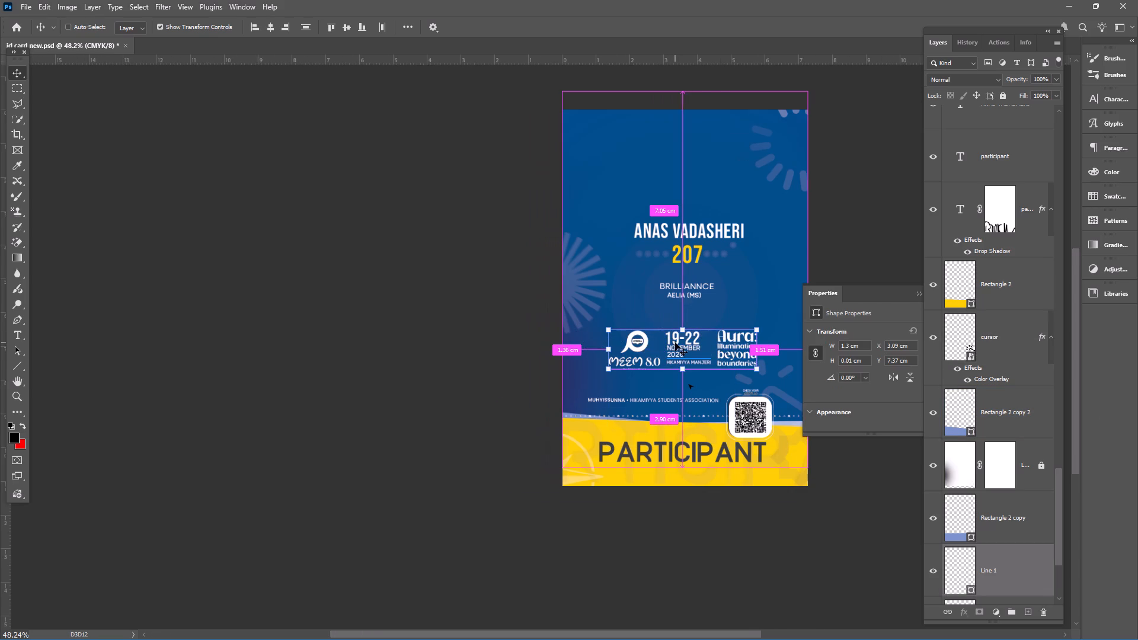
{"action": "scroll", "coordinate": [675, 343], "scroll_direction": "down", "scroll_amount": 9, "text": "ctrl"}
{"action": "key", "text": "ctrl+g"}
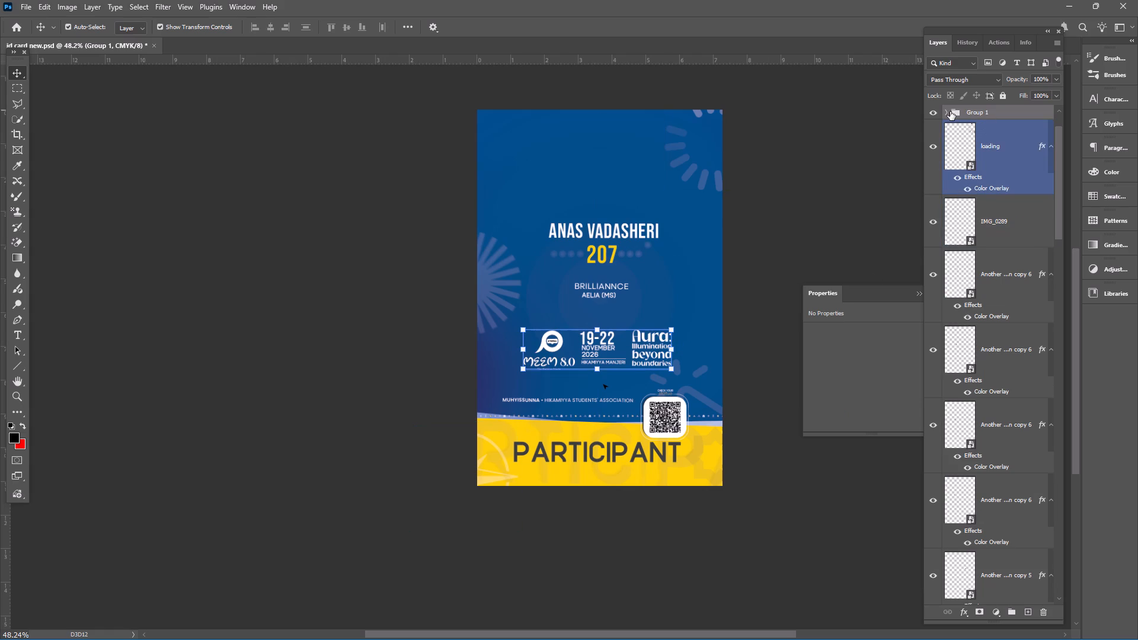
Rename the new group holding the MEEM 8.0 logo, date block and Aura theme text as "meem text footer".
{"action": "left_click", "coordinate": [950, 112]}
{"action": "left_click", "coordinate": [948, 112]}
{"action": "left_click", "coordinate": [948, 112]}
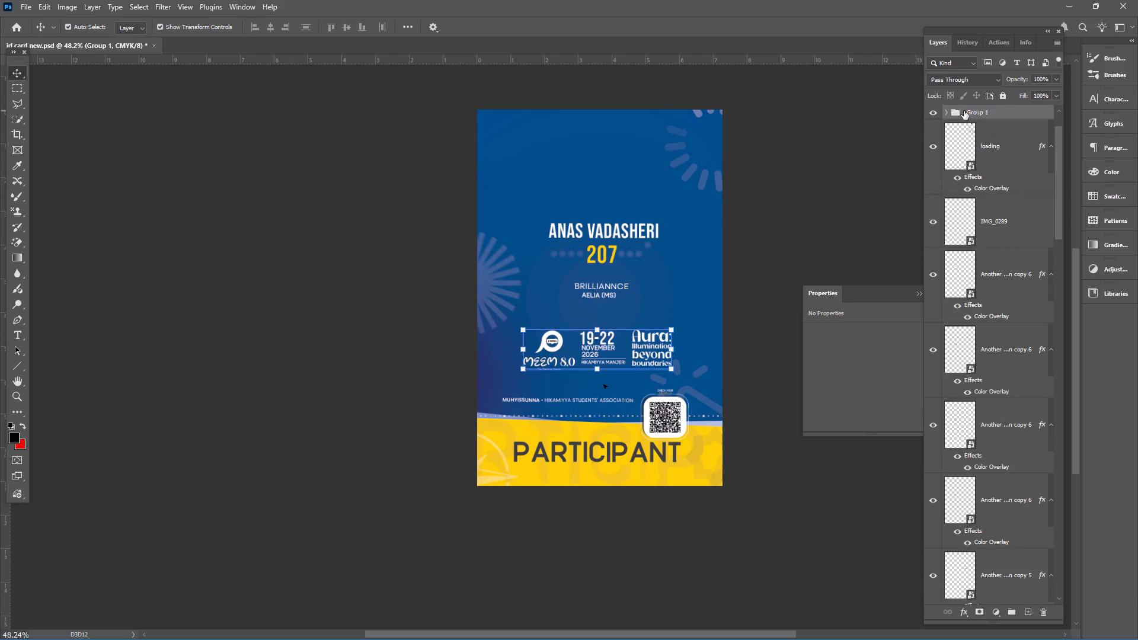
{"action": "double_click", "coordinate": [976, 113]}
{"action": "type", "text": "meem"}
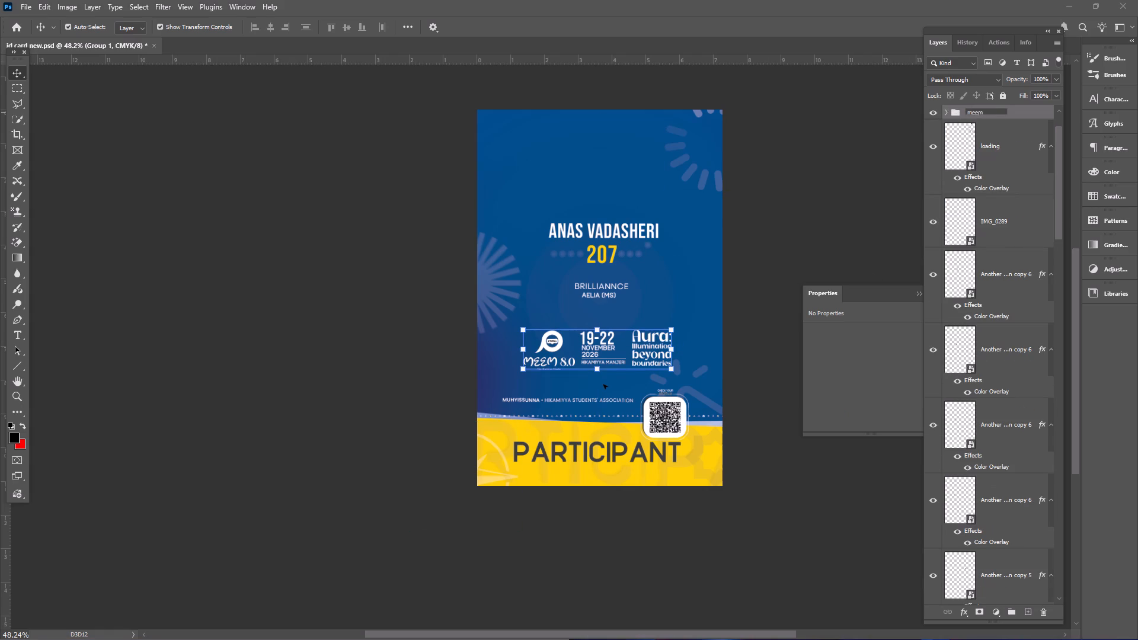
{"action": "key", "text": "space"}
{"action": "type", "text": "text"}
{"action": "key", "text": "space"}
{"action": "type", "text": "footer"}
{"action": "key", "text": "space"}
{"action": "key", "text": "Return"}
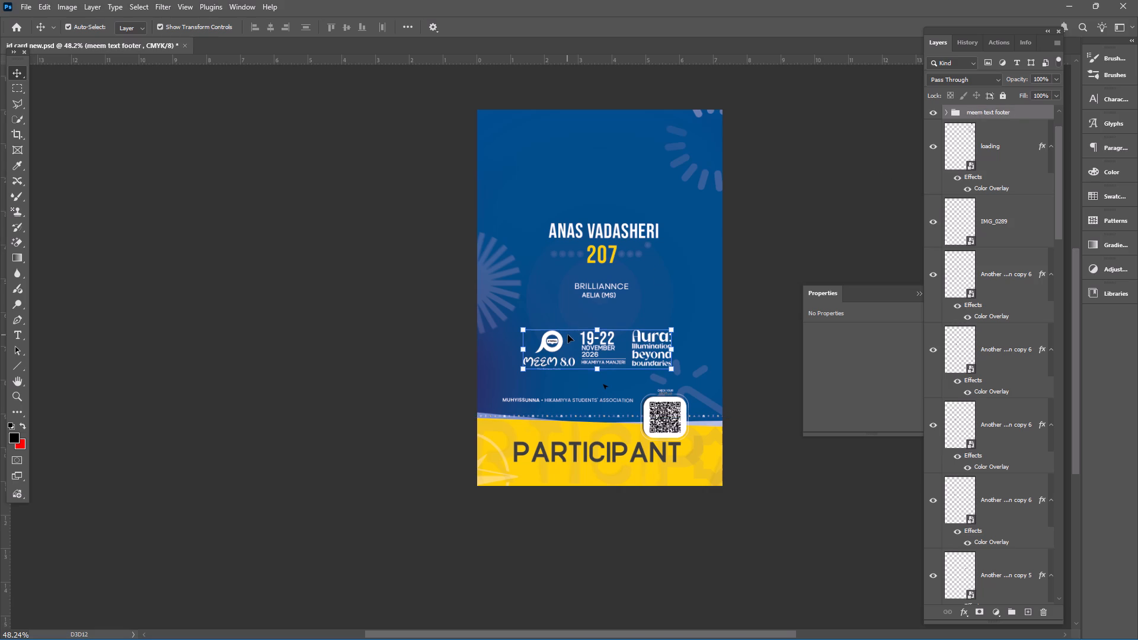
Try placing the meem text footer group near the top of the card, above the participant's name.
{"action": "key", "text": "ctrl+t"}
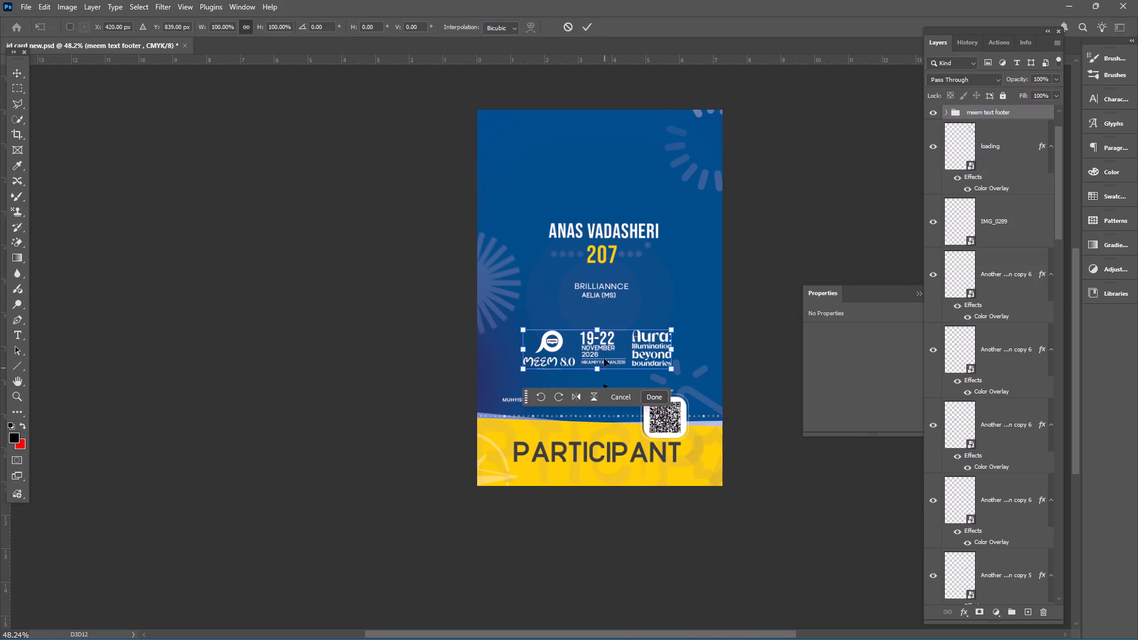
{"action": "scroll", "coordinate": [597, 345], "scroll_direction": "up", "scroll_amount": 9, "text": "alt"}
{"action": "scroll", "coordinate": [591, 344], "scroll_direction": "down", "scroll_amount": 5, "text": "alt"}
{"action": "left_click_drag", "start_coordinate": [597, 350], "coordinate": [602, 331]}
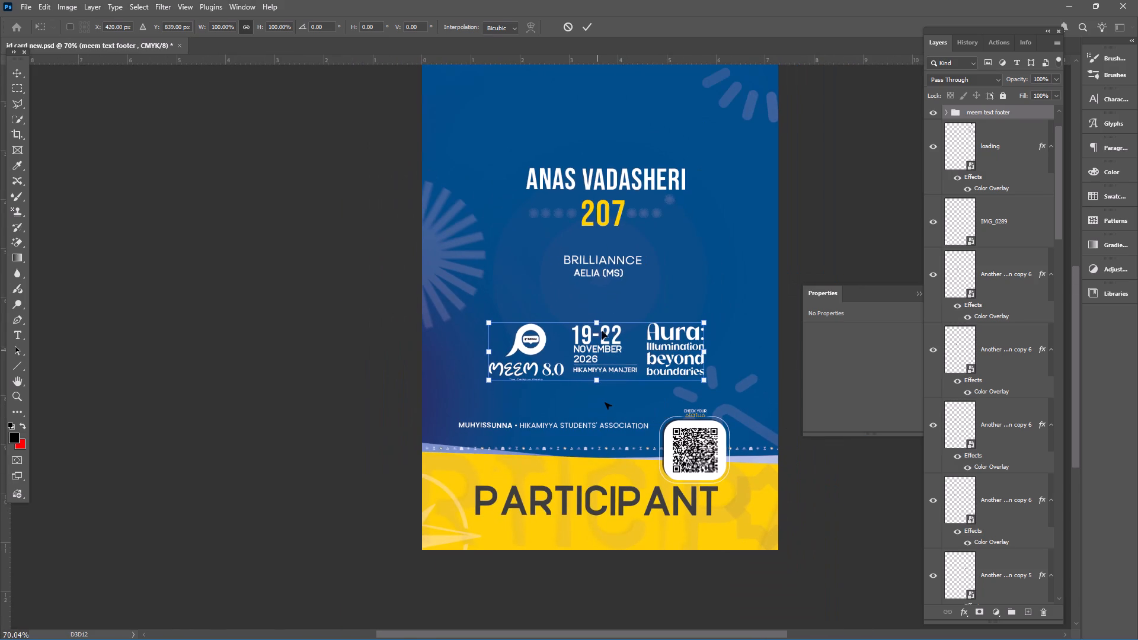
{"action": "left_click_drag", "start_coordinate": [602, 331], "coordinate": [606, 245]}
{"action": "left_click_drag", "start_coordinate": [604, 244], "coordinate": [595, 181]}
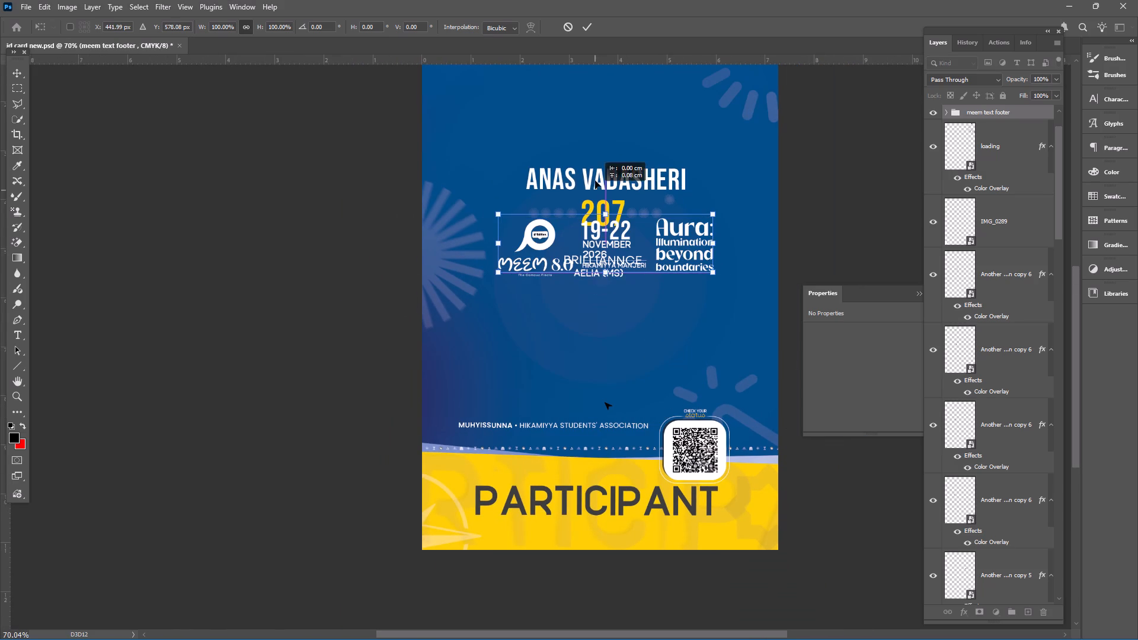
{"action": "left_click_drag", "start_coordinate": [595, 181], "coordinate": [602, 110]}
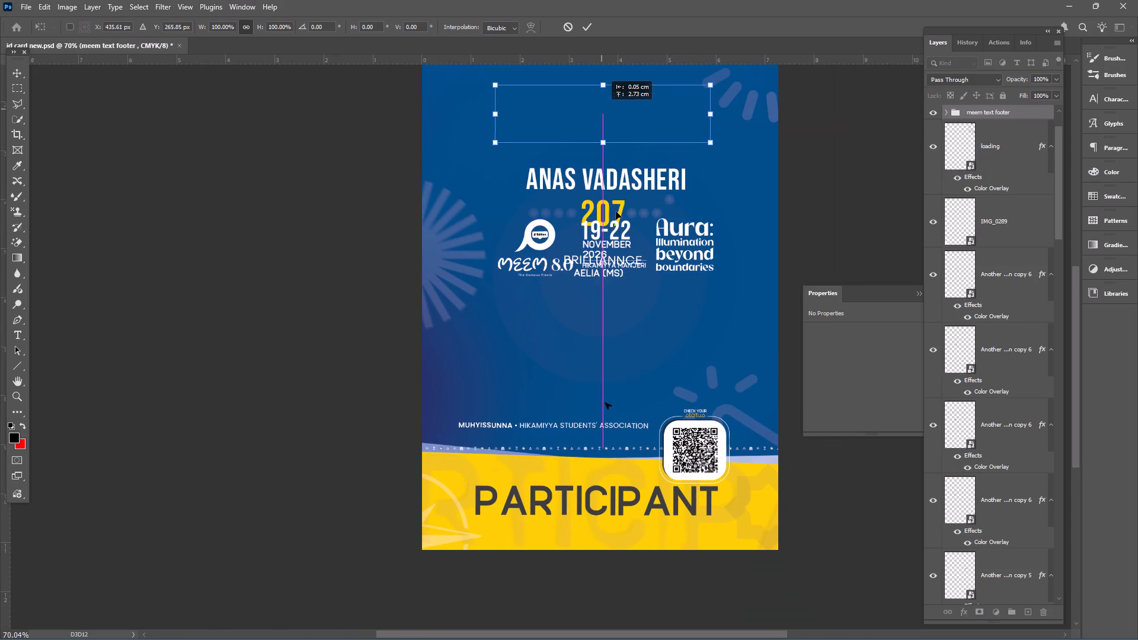
Move the meem text footer group down to about Y 890 px, horizontally centred just above the students' association line, and deselect it.
{"action": "scroll", "coordinate": [617, 212], "scroll_direction": "up", "scroll_amount": 13}
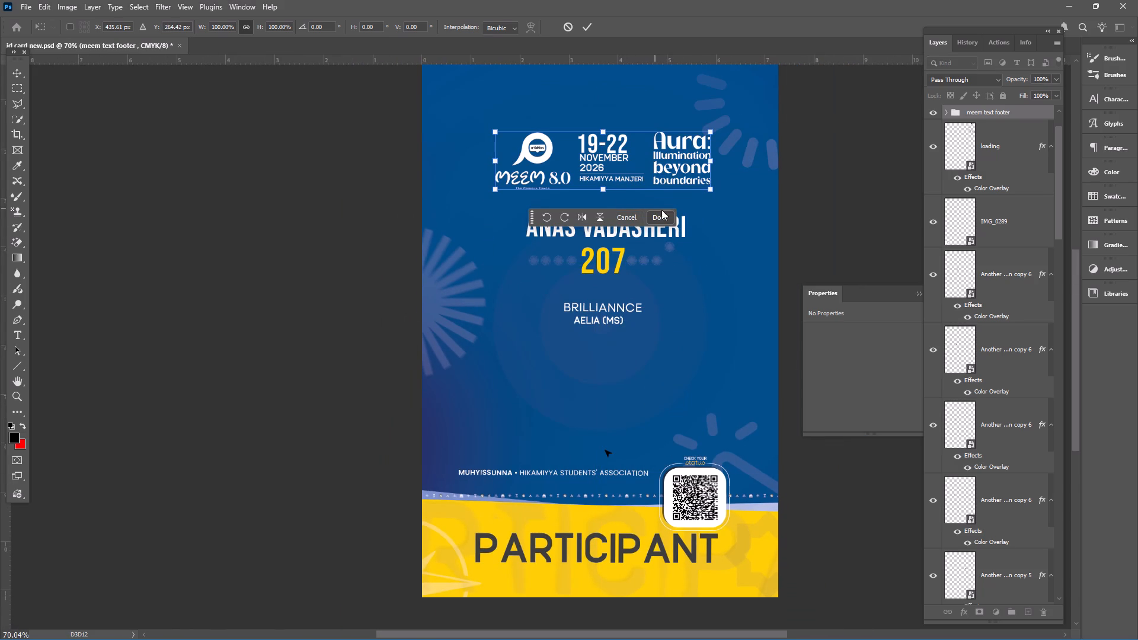
{"action": "scroll", "coordinate": [633, 164], "scroll_direction": "up", "scroll_amount": 4}
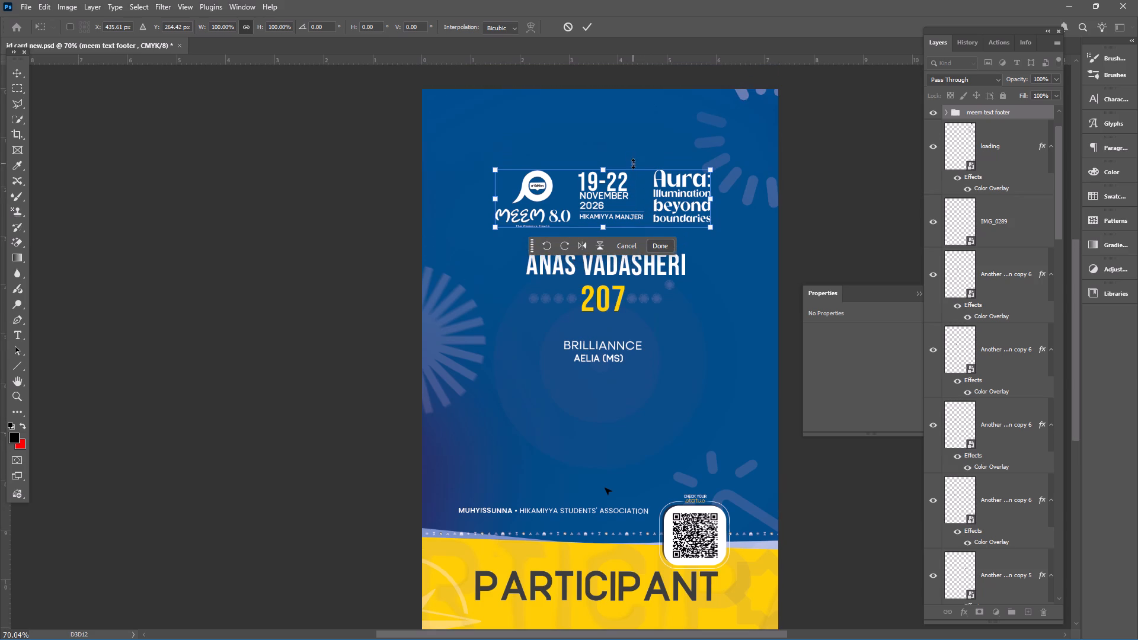
{"action": "scroll", "coordinate": [646, 206], "scroll_direction": "up", "scroll_amount": 3}
{"action": "scroll", "coordinate": [646, 206], "scroll_direction": "down", "scroll_amount": 3}
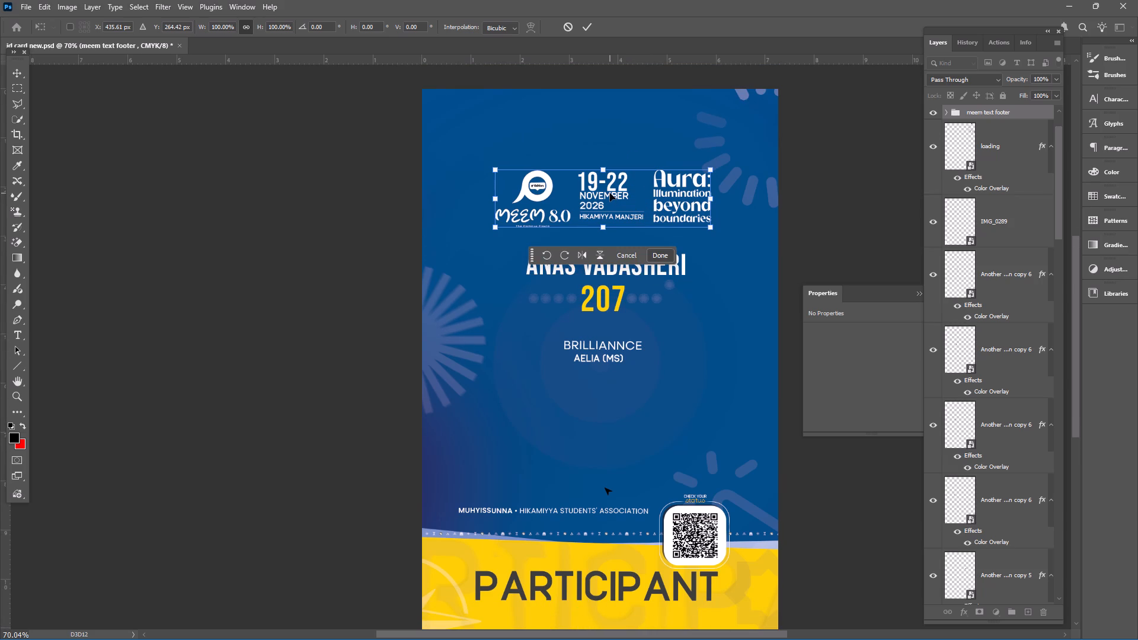
{"action": "left_click_drag", "start_coordinate": [610, 190], "coordinate": [609, 412]}
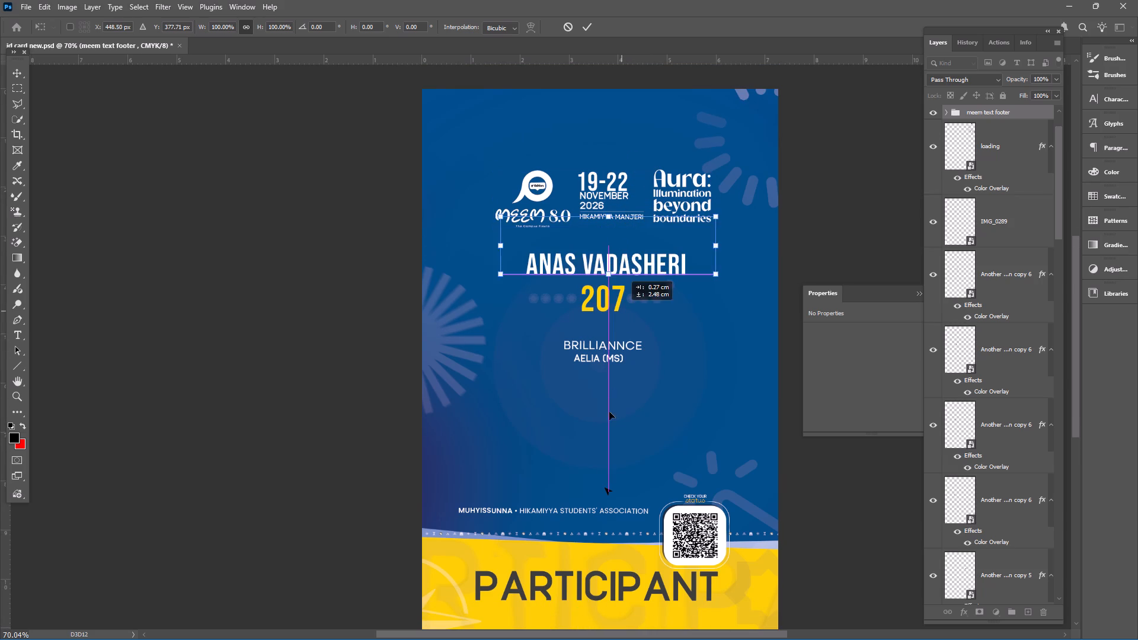
{"action": "left_click_drag", "start_coordinate": [609, 412], "coordinate": [605, 447]}
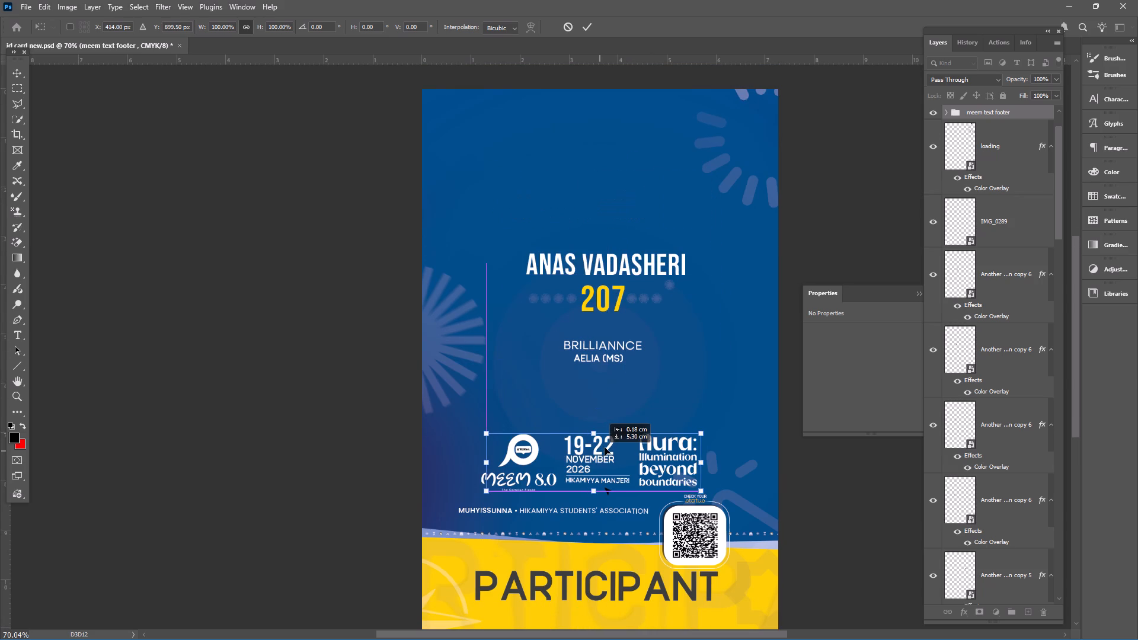
{"action": "left_click_drag", "start_coordinate": [605, 447], "coordinate": [613, 447]}
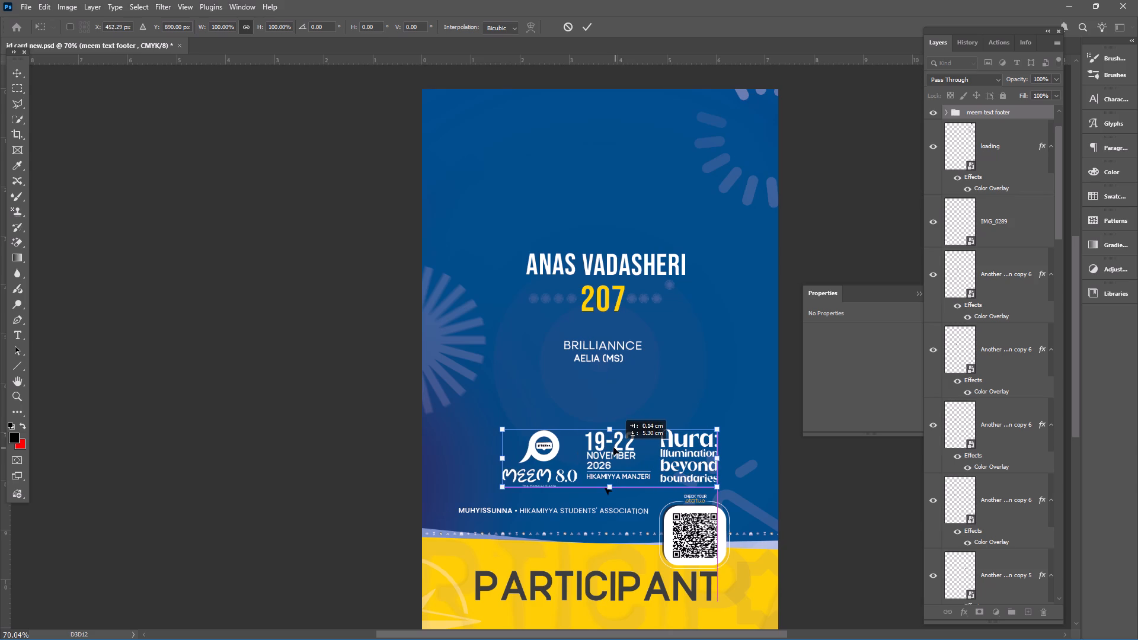
{"action": "left_click_drag", "start_coordinate": [613, 447], "coordinate": [606, 445]}
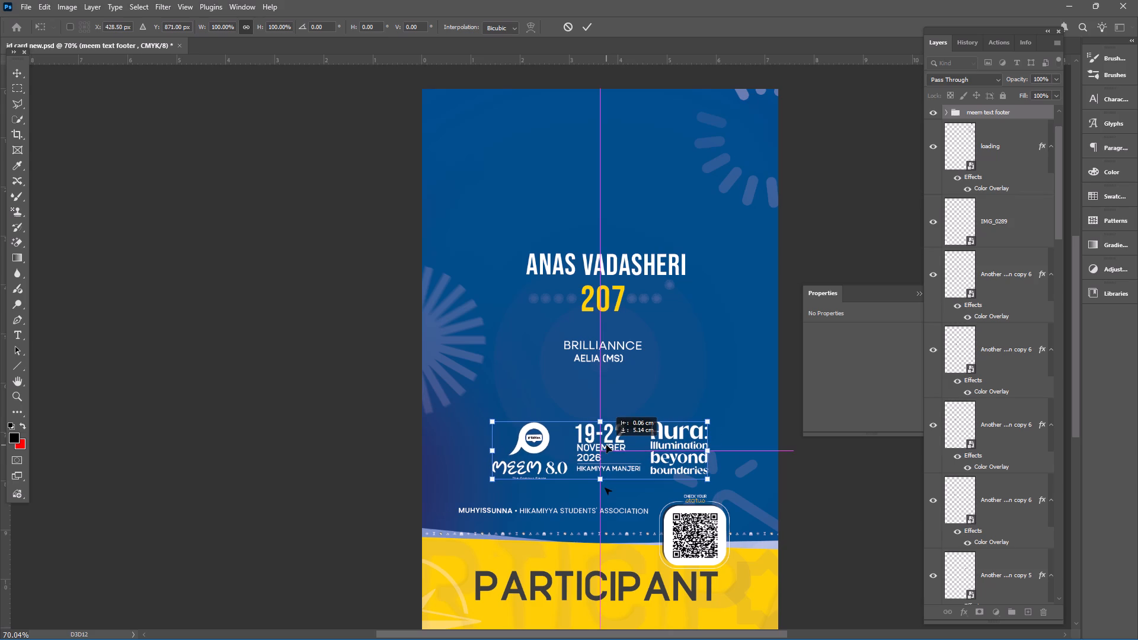
{"action": "left_click_drag", "start_coordinate": [606, 445], "coordinate": [608, 446]}
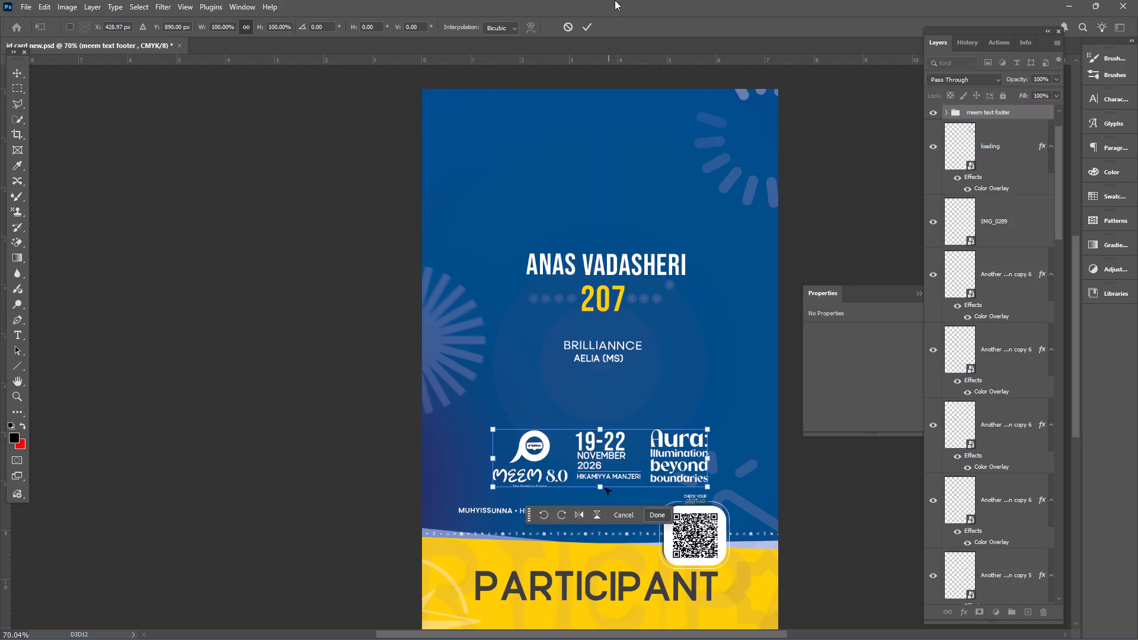
{"action": "left_click", "coordinate": [590, 27]}
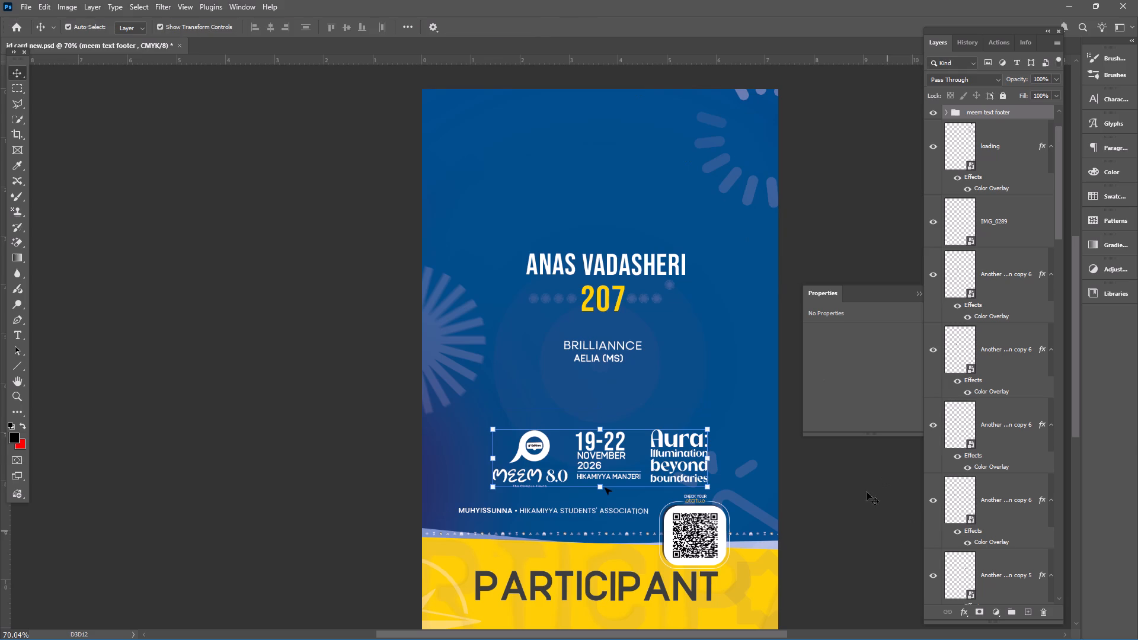
{"action": "left_click", "coordinate": [855, 481]}
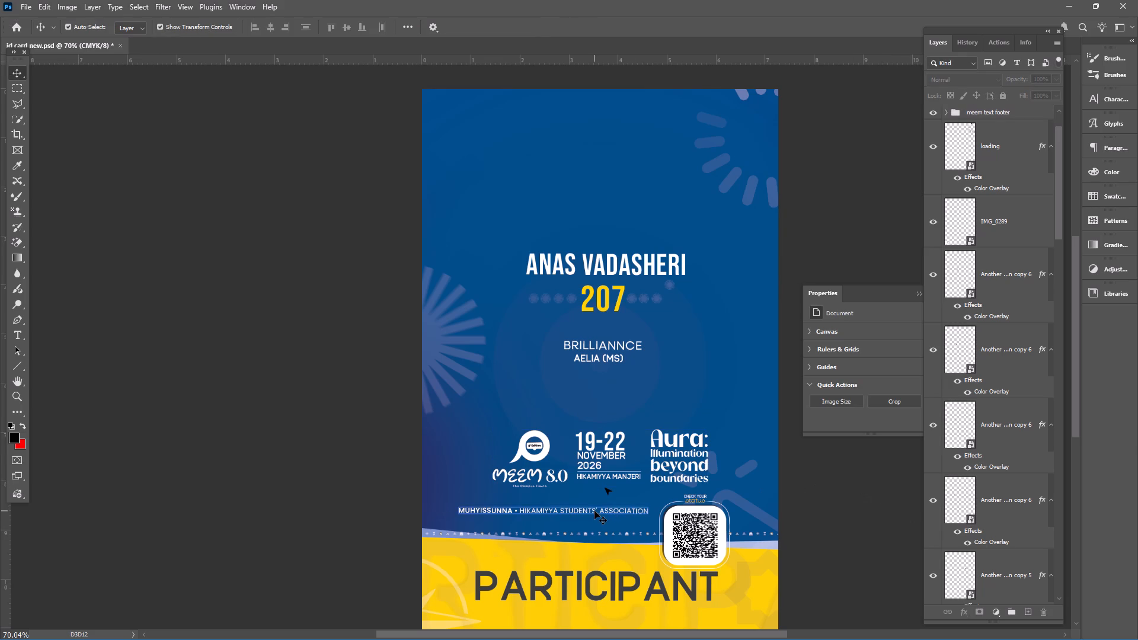
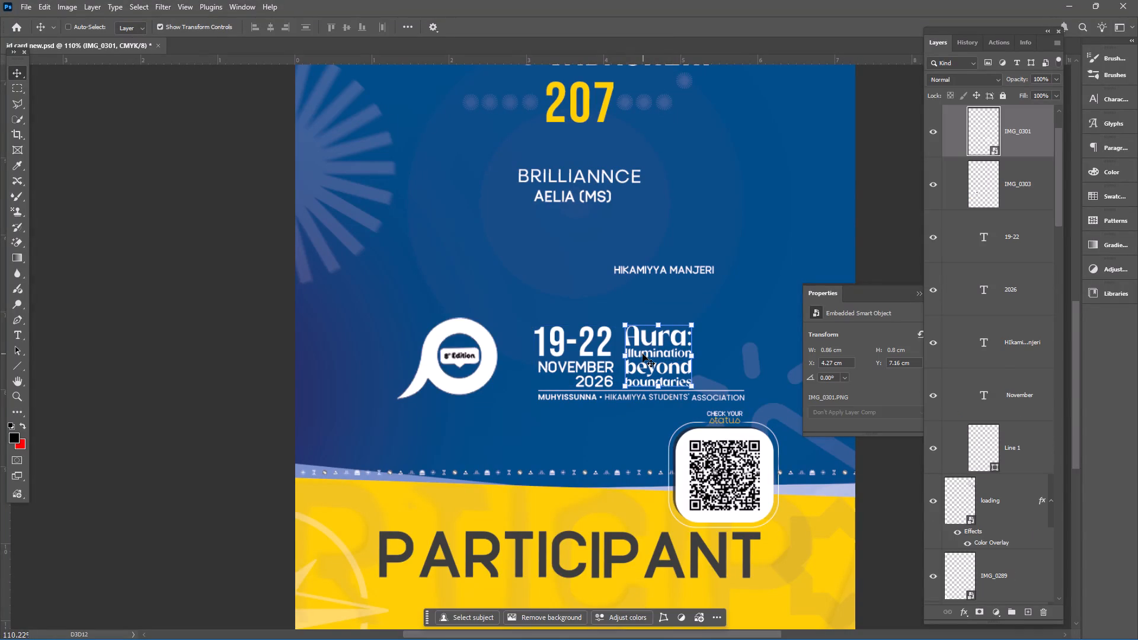
Paste the MEEM 8.0 wordmark into the card as a new layer.
{"action": "key", "text": "ctrl+z"}
{"action": "key", "text": "ctrl+shift+z"}
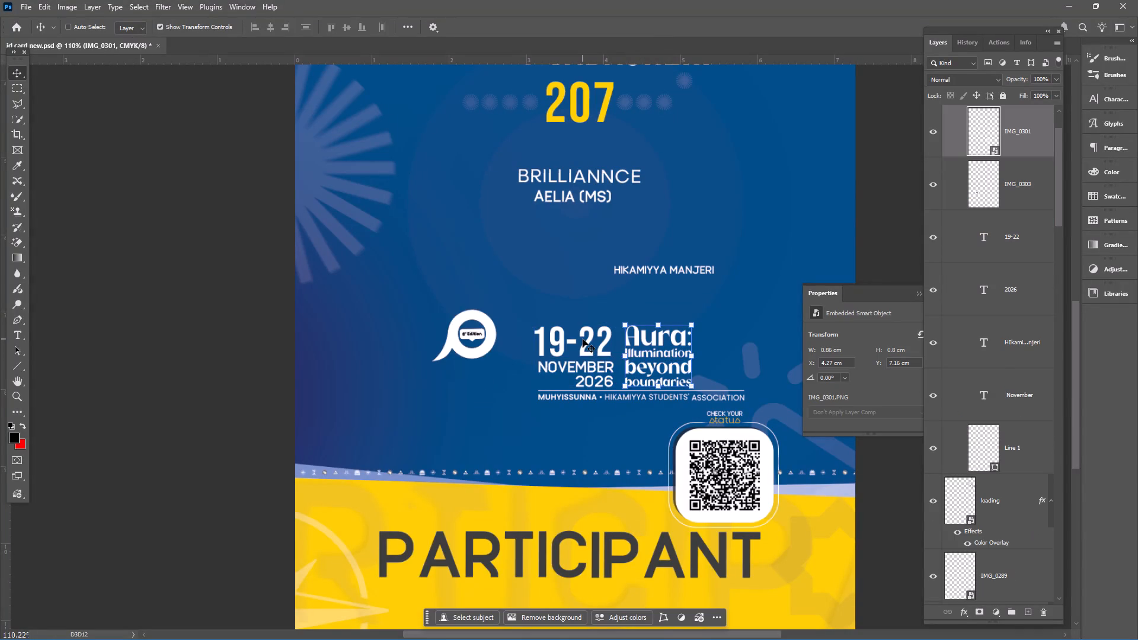
{"action": "key", "text": "ctrl+v"}
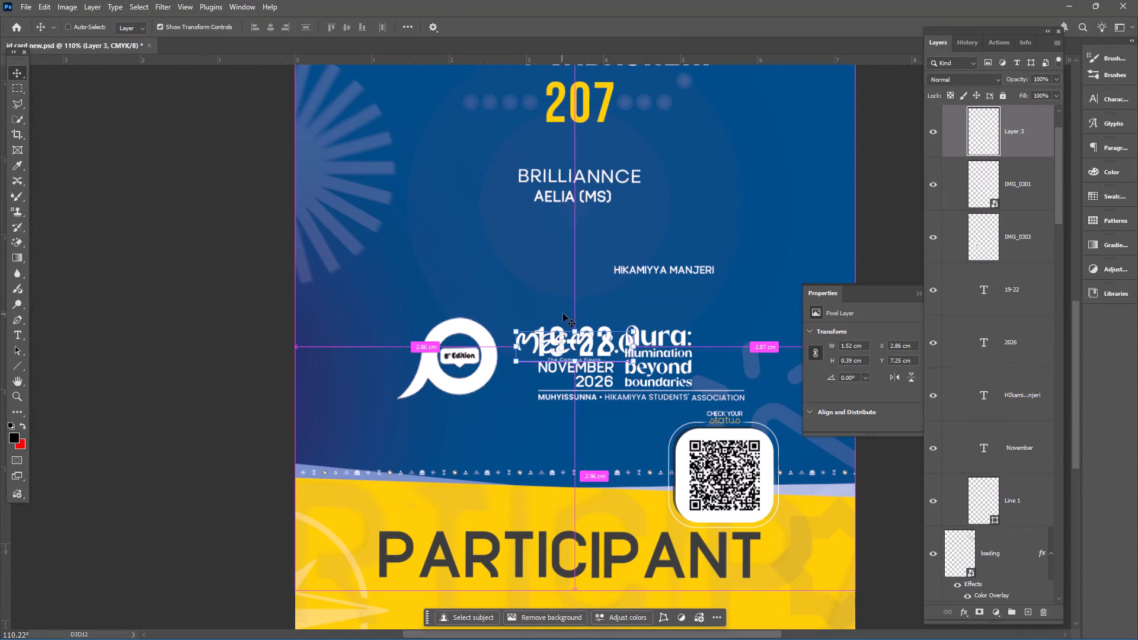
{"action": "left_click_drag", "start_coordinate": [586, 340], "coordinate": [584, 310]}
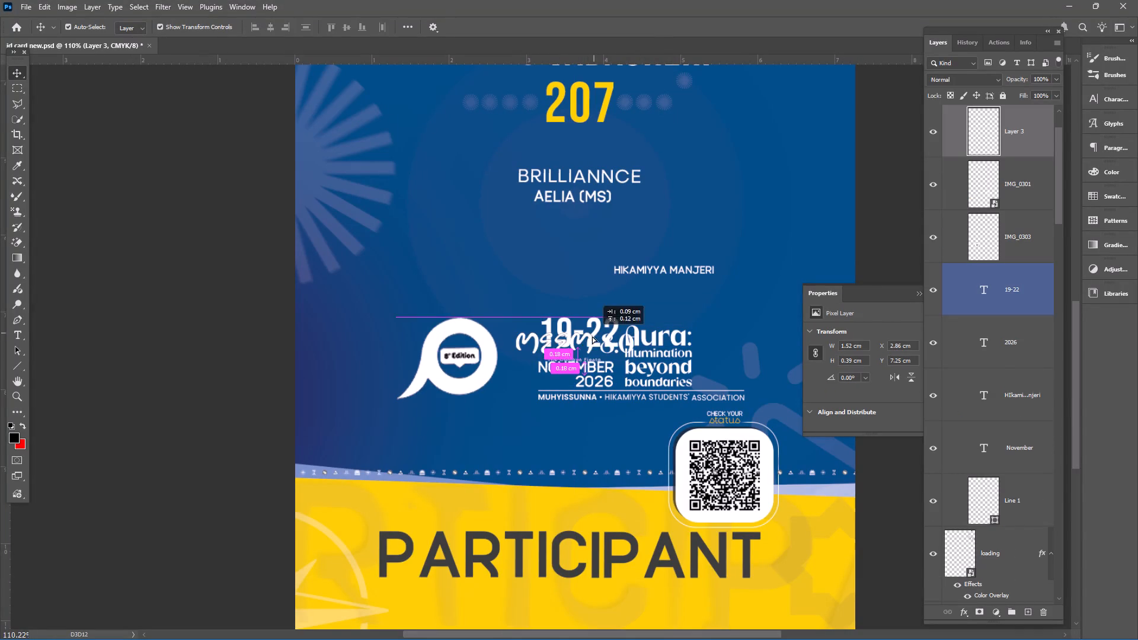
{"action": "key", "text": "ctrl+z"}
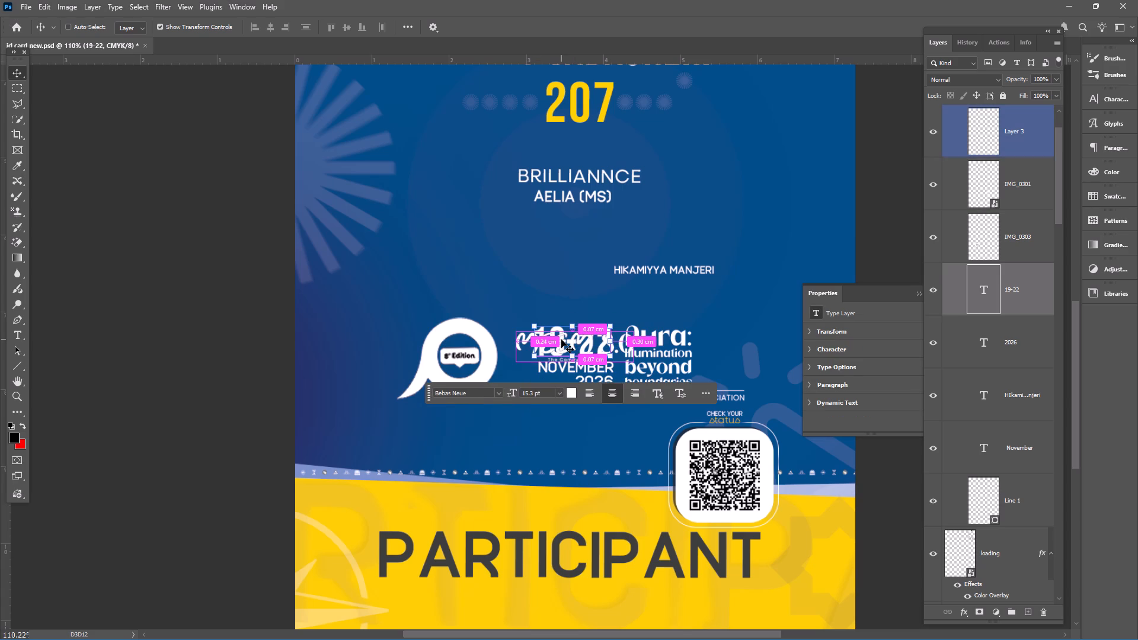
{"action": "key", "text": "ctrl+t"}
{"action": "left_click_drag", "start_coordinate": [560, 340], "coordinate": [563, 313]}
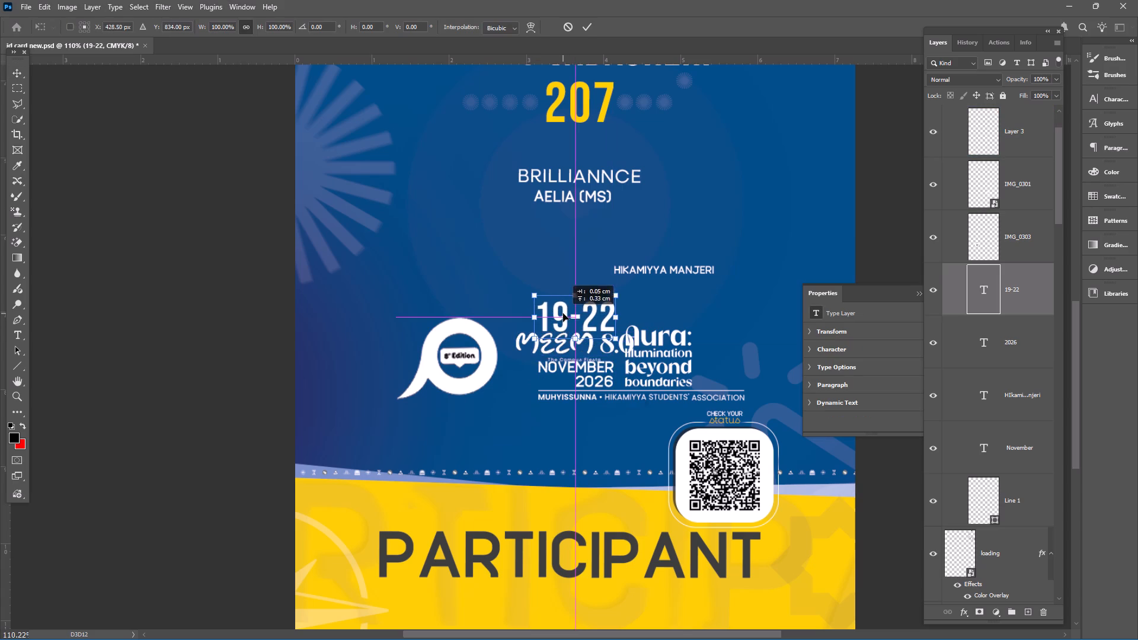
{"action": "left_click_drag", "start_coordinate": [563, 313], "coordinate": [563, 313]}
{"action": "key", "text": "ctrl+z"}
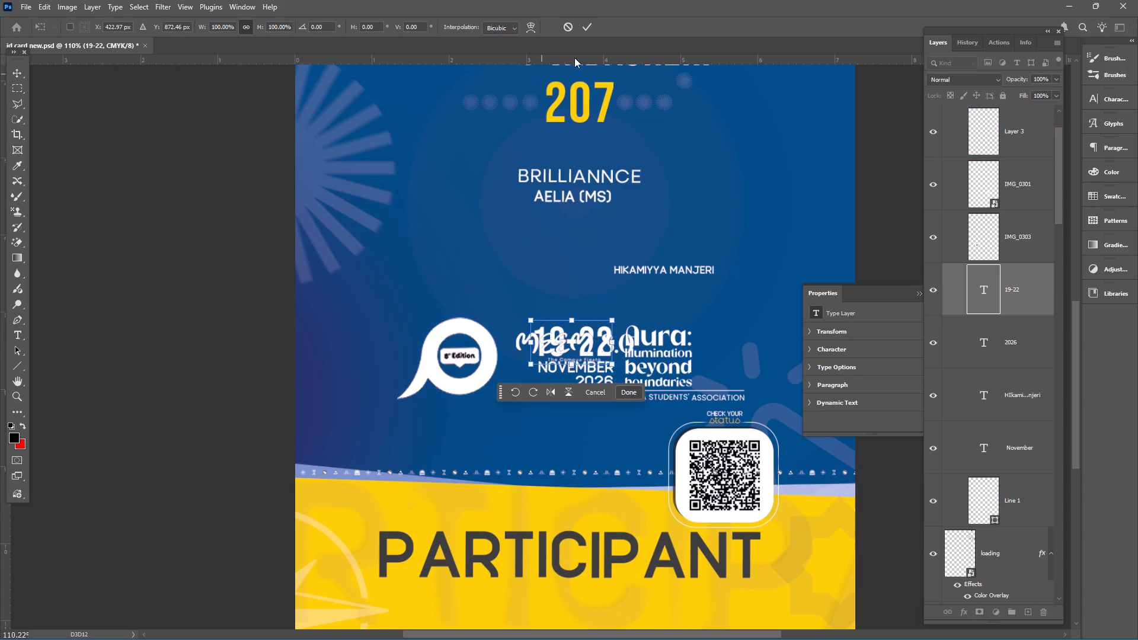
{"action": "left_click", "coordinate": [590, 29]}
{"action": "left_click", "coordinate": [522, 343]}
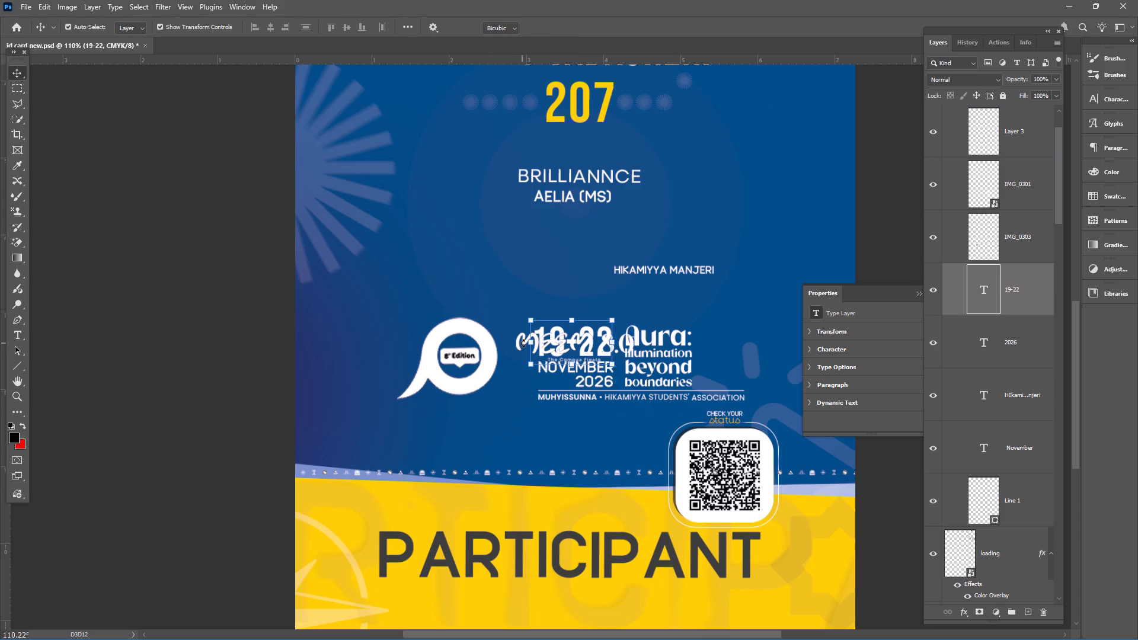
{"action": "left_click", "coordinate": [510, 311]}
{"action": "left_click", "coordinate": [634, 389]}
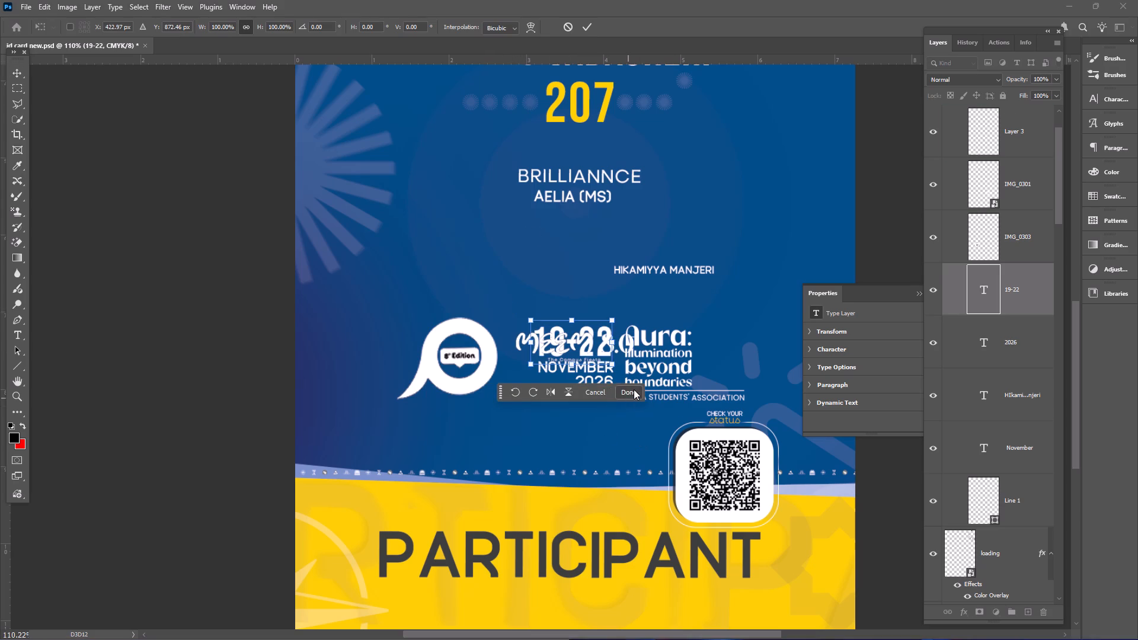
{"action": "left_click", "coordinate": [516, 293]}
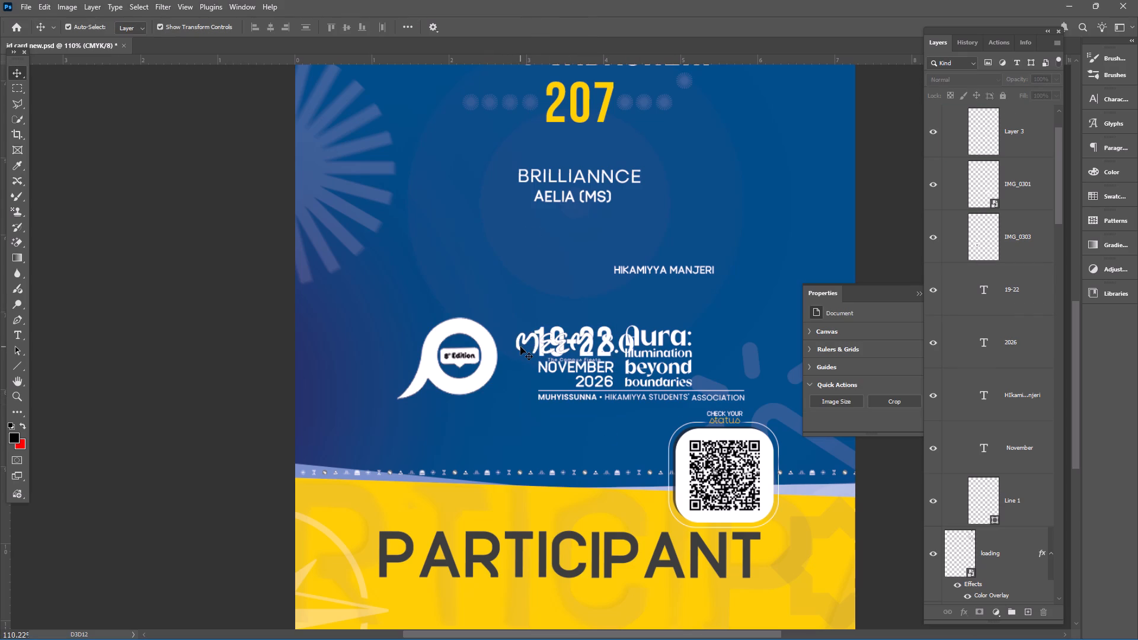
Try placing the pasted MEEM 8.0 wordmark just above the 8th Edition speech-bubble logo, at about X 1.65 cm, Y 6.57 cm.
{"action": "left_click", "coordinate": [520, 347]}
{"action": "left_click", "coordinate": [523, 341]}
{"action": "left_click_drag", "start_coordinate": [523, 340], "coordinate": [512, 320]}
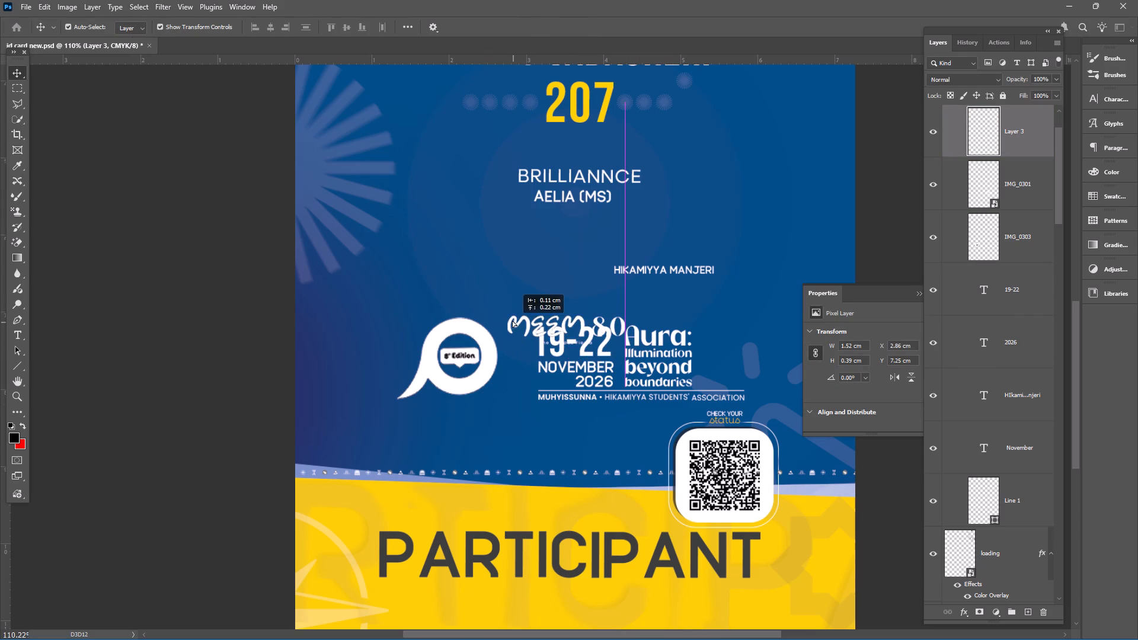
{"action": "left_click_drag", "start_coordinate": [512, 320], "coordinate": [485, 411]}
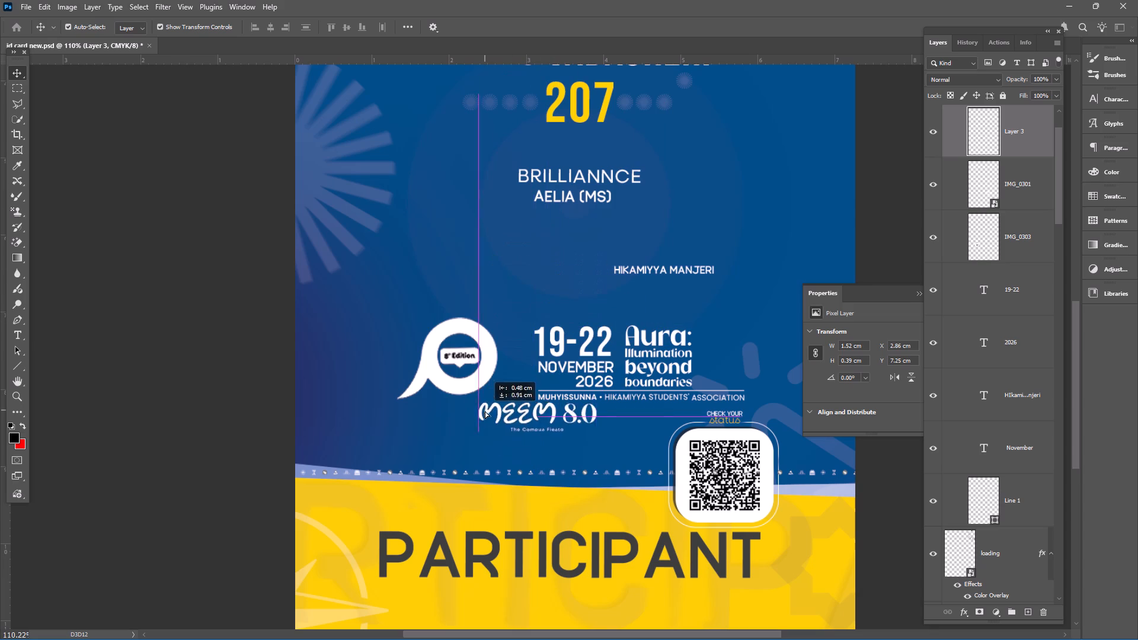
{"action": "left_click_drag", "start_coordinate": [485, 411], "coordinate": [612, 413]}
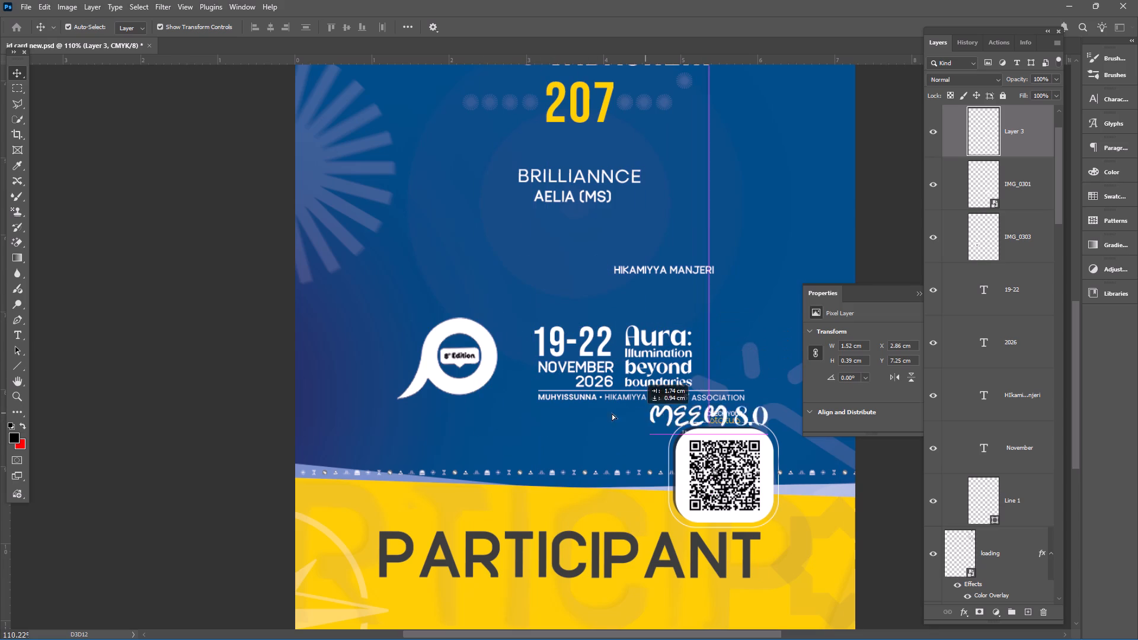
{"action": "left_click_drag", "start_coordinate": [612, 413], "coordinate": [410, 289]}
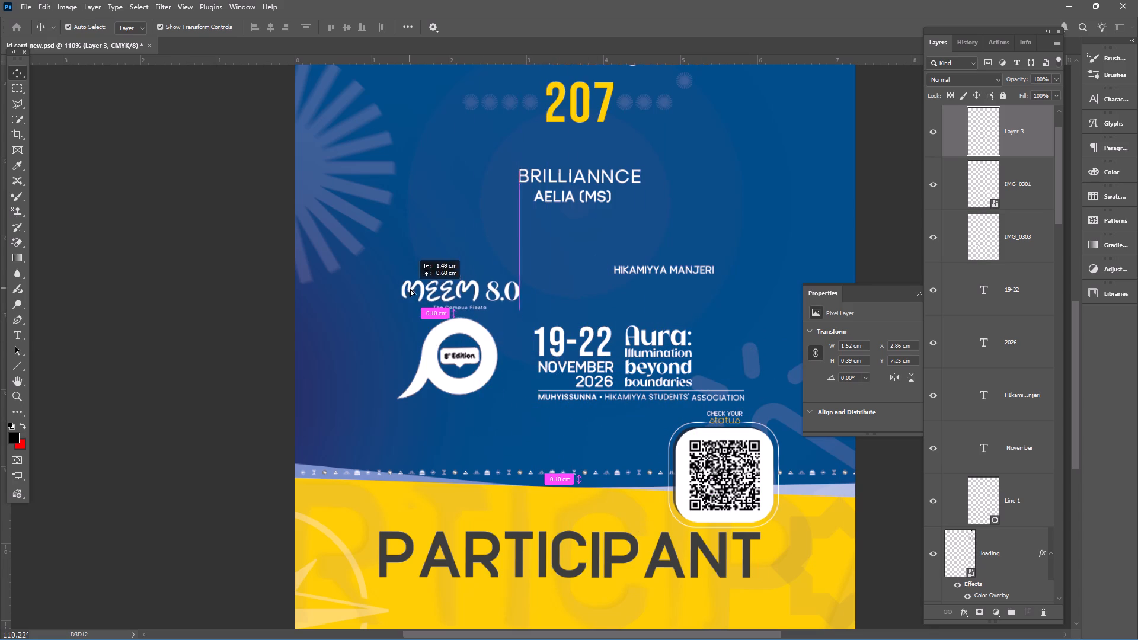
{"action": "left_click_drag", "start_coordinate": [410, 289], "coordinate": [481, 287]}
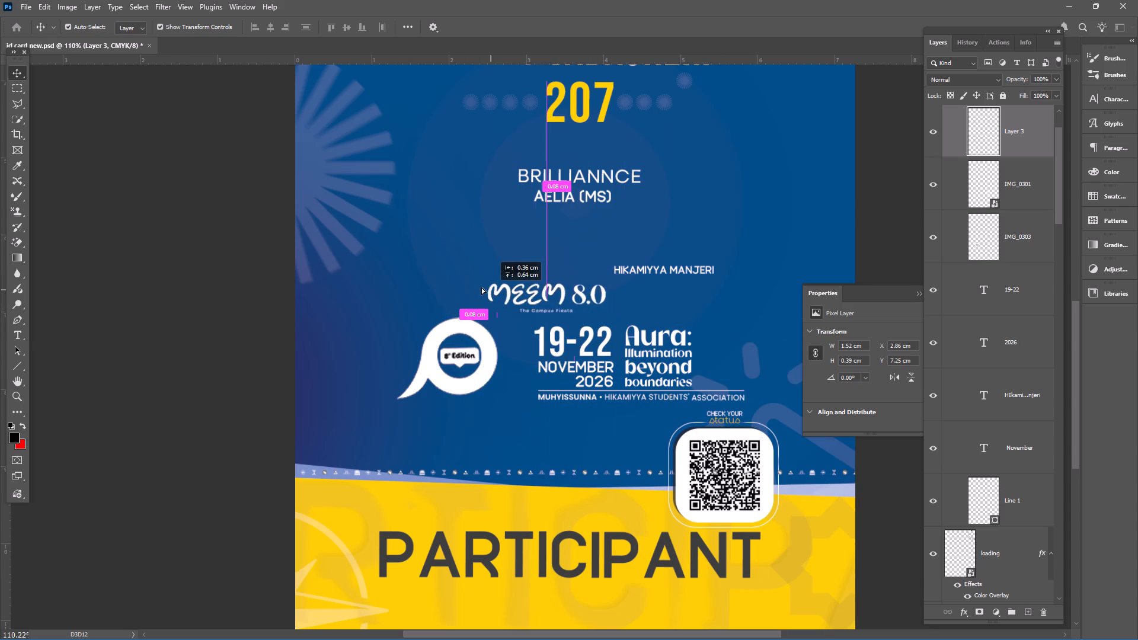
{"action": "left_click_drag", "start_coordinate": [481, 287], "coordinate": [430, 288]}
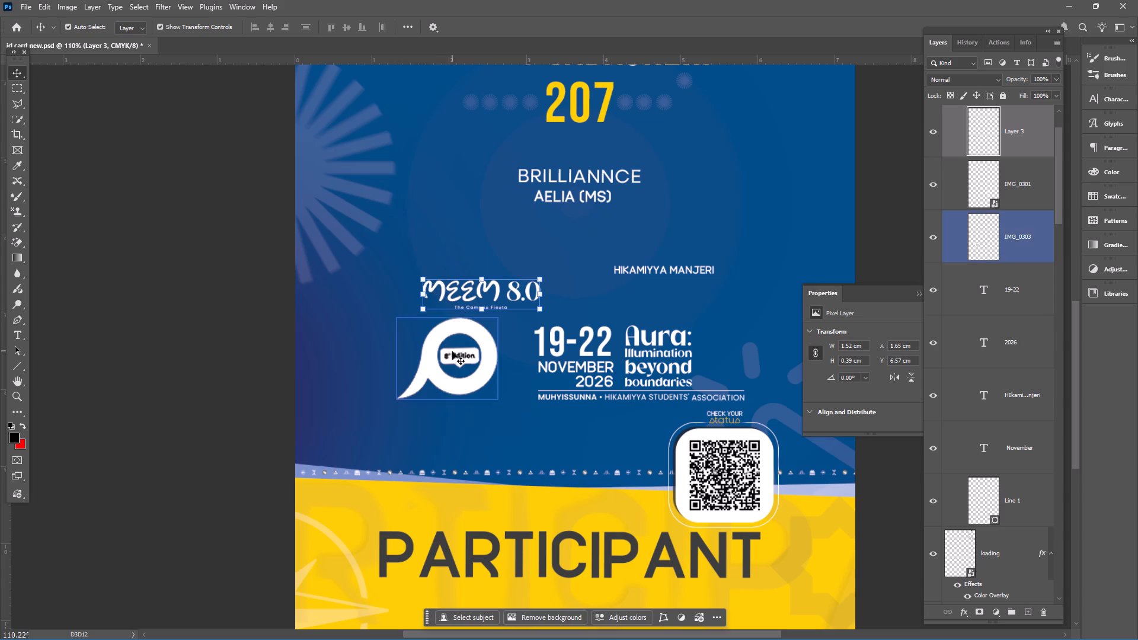
Examine the footer logo, wordmark and date block close up and against the whole card, and clear the selection.
{"action": "scroll", "coordinate": [452, 354], "scroll_direction": "down", "scroll_amount": 16, "text": "alt"}
{"action": "scroll", "coordinate": [460, 379], "scroll_direction": "up", "scroll_amount": 8, "text": "alt"}
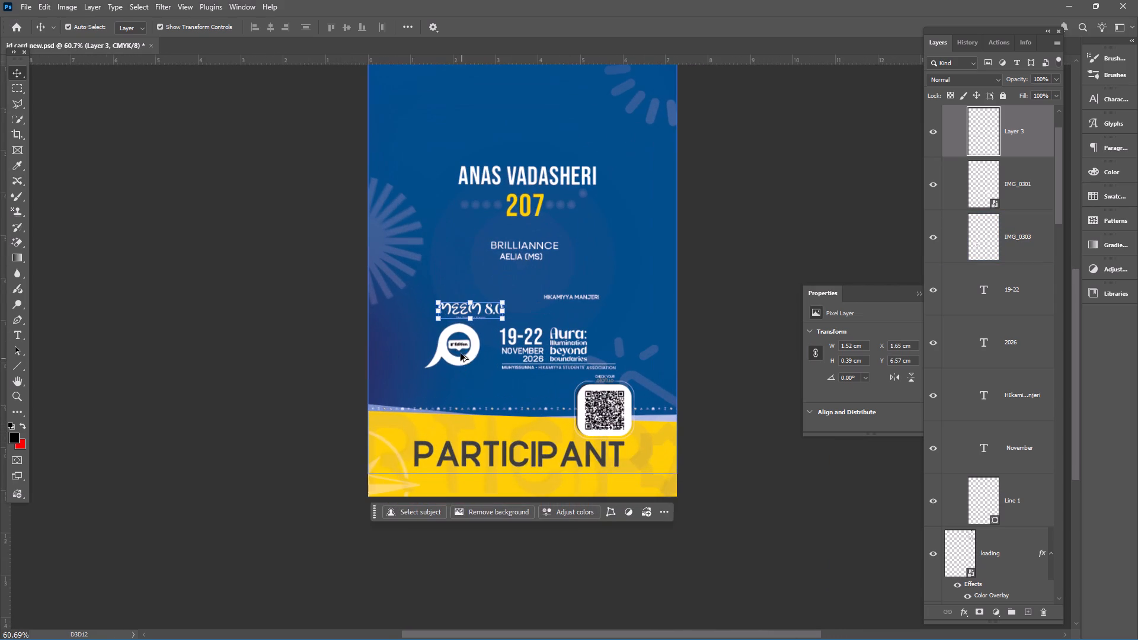
{"action": "scroll", "coordinate": [470, 356], "scroll_direction": "up", "scroll_amount": 15}
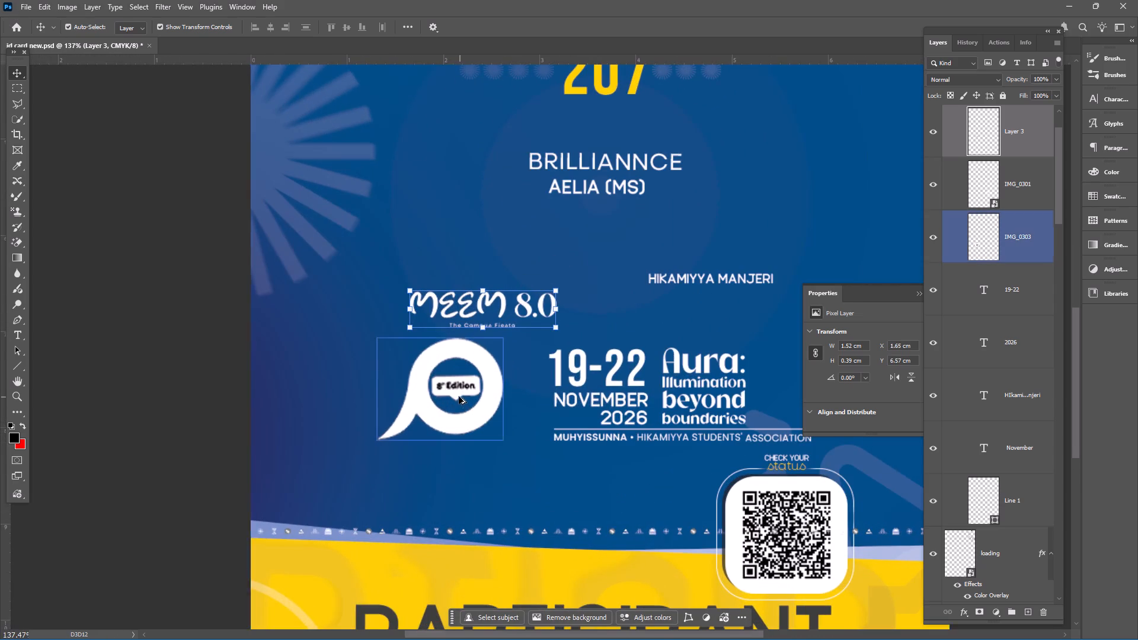
{"action": "scroll", "coordinate": [458, 397], "scroll_direction": "down", "scroll_amount": 4, "text": "alt"}
{"action": "scroll", "coordinate": [458, 392], "scroll_direction": "up", "scroll_amount": 18, "text": "alt"}
{"action": "scroll", "coordinate": [467, 373], "scroll_direction": "down", "scroll_amount": 4, "text": "alt"}
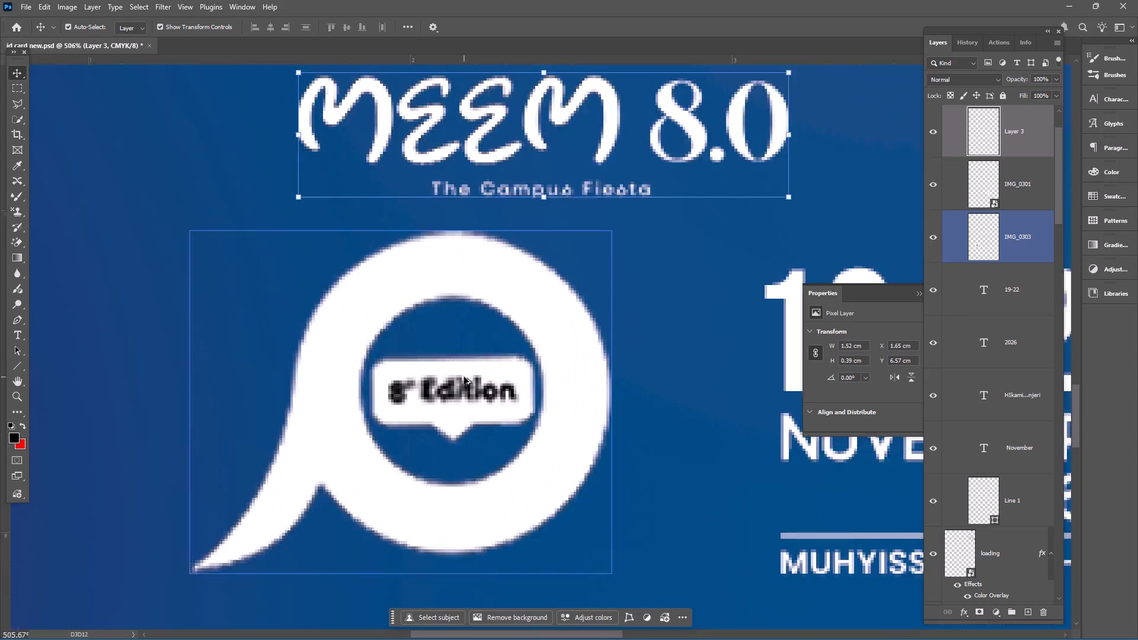
{"action": "scroll", "coordinate": [464, 377], "scroll_direction": "down", "scroll_amount": 20, "text": "alt"}
{"action": "scroll", "coordinate": [466, 383], "scroll_direction": "down", "scroll_amount": 4, "text": "alt"}
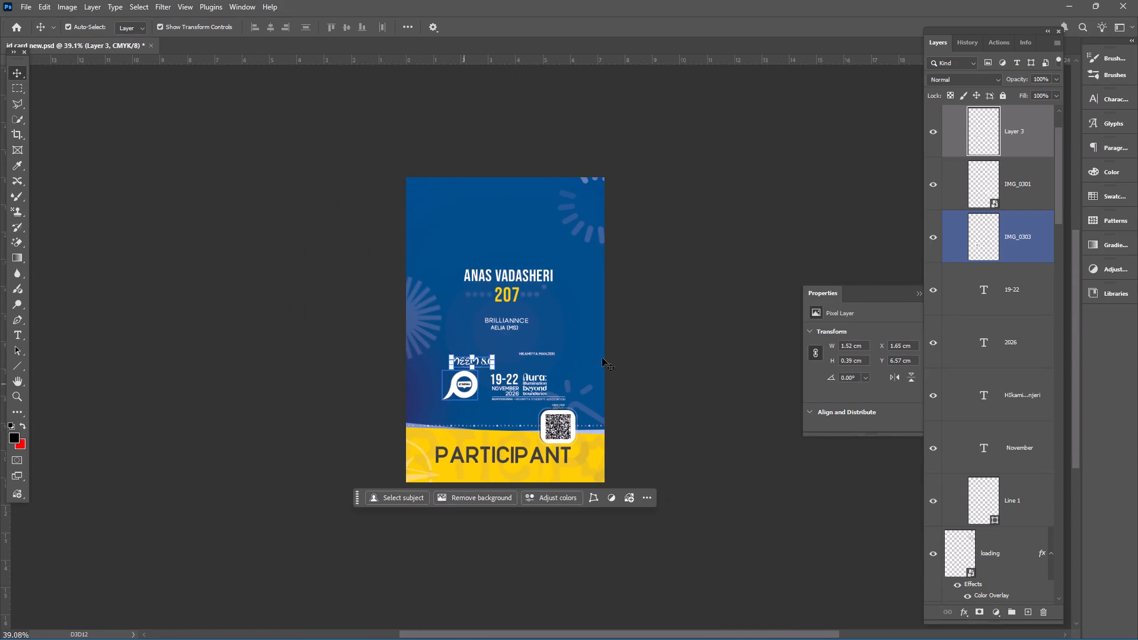
{"action": "left_click", "coordinate": [805, 344]}
{"action": "scroll", "coordinate": [433, 396], "scroll_direction": "up", "scroll_amount": 15, "text": "alt"}
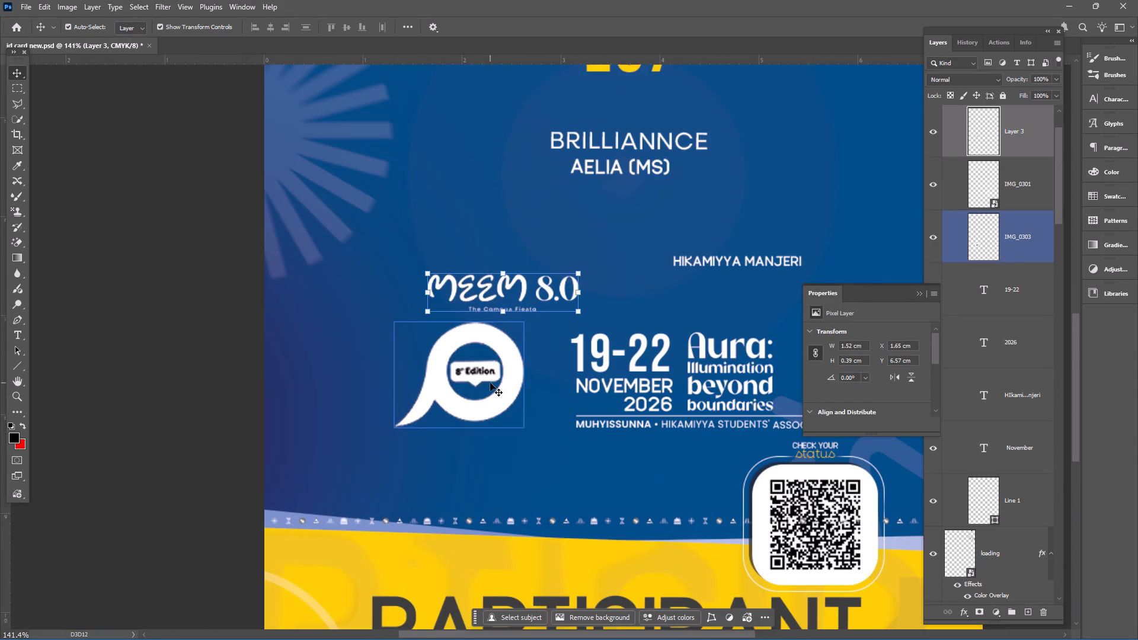
{"action": "key", "text": "ctrl+1"}
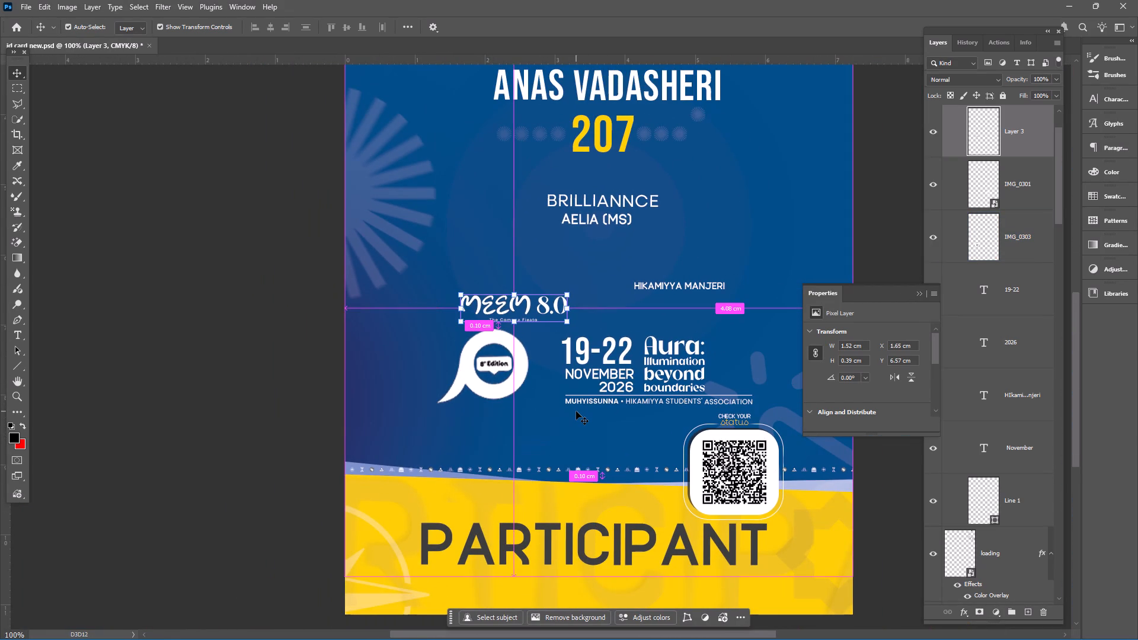
{"action": "scroll", "coordinate": [506, 343], "scroll_direction": "down", "scroll_amount": 11, "text": "alt"}
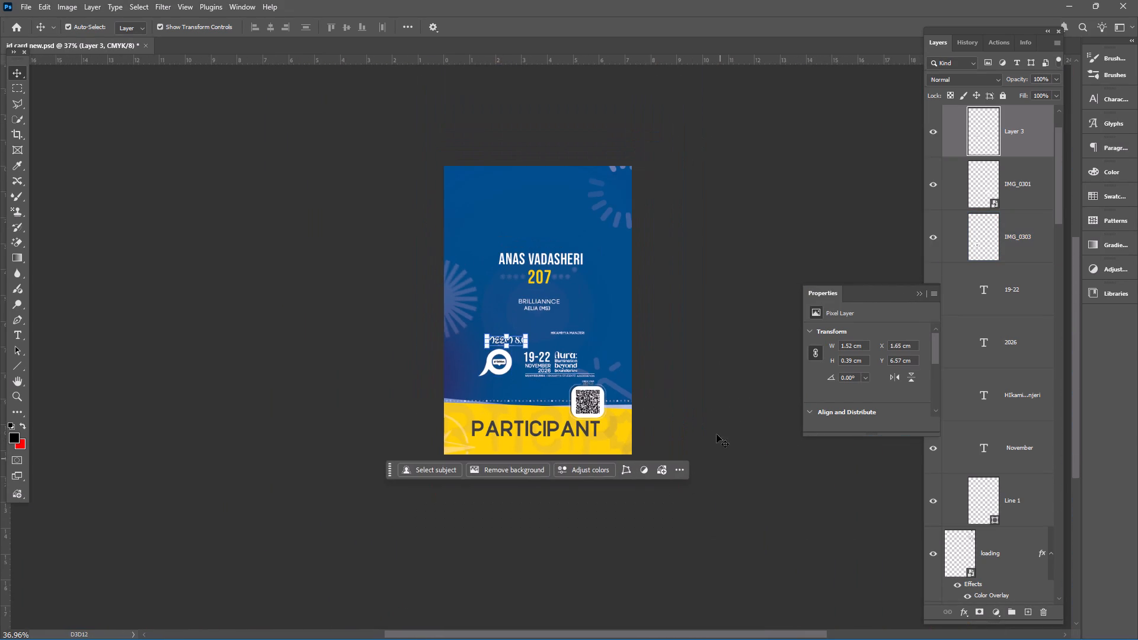
{"action": "left_click", "coordinate": [734, 388]}
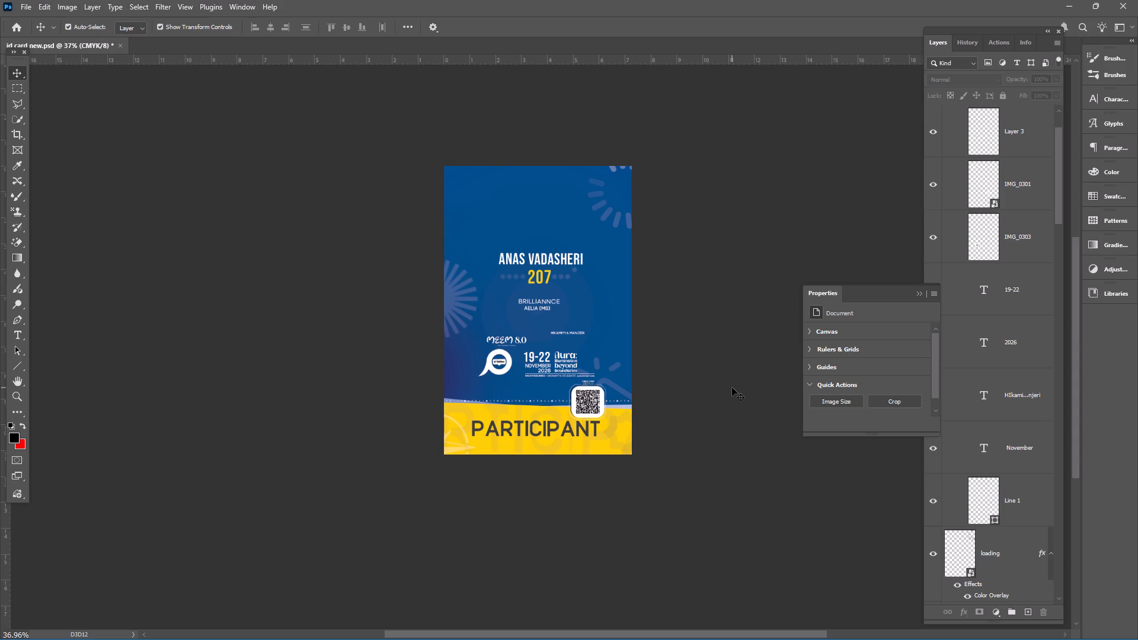
Move the faint cursor graphic from beside the footer to the card's upper left, above the participant's name, and deselect it.
{"action": "left_click", "coordinate": [616, 368]}
{"action": "left_click_drag", "start_coordinate": [616, 368], "coordinate": [500, 174]}
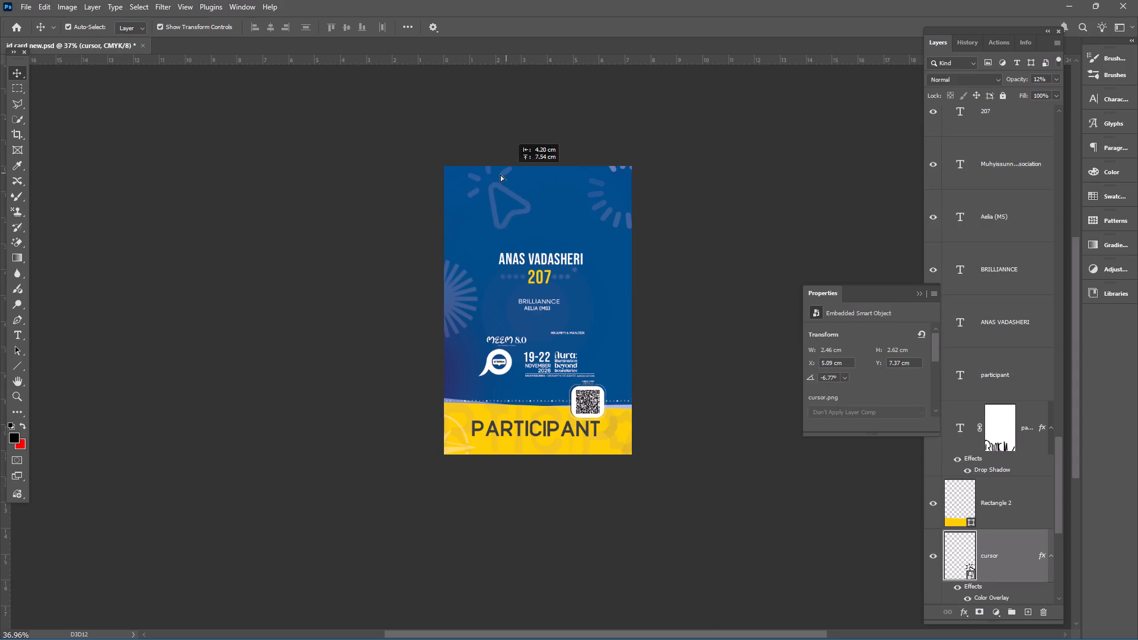
{"action": "left_click_drag", "start_coordinate": [500, 174], "coordinate": [497, 188]}
{"action": "left_click", "coordinate": [717, 273]}
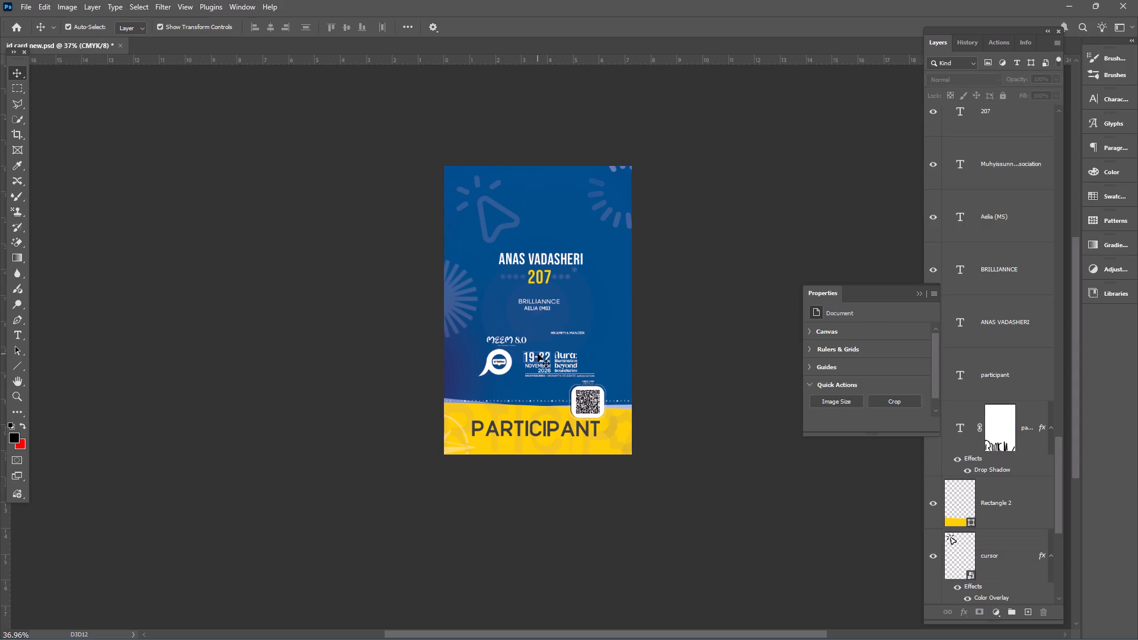
Shift the 19-22 November 2026 text and Aura theme text right to the end of the students' association line, and deselect them.
{"action": "left_click_drag", "start_coordinate": [590, 353], "coordinate": [524, 366]}
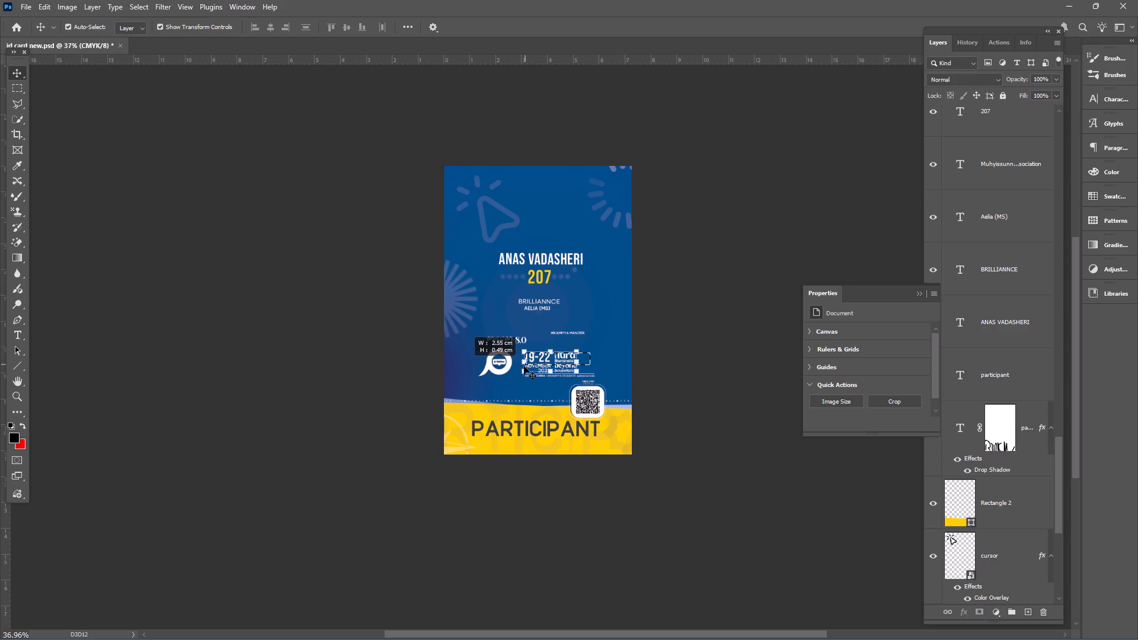
{"action": "left_click_drag", "start_coordinate": [524, 366], "coordinate": [524, 369]}
{"action": "key", "text": "Right"}
{"action": "key", "text": "Right"}
{"action": "key", "text": "Right"}
{"action": "key", "text": "Right"}
{"action": "key", "text": "Right"}
{"action": "key", "text": "Right"}
{"action": "key", "text": "Right"}
{"action": "key", "text": "Right"}
{"action": "key", "text": "Right"}
{"action": "key", "text": "Right"}
{"action": "key", "text": "Right"}
{"action": "key", "text": "Right"}
{"action": "key", "text": "Right"}
{"action": "key", "text": "Right"}
{"action": "key", "text": "Right"}
{"action": "key", "text": "Right"}
{"action": "key", "text": "Right"}
{"action": "key", "text": "Right"}
{"action": "key", "text": "Right"}
{"action": "key", "text": "Right"}
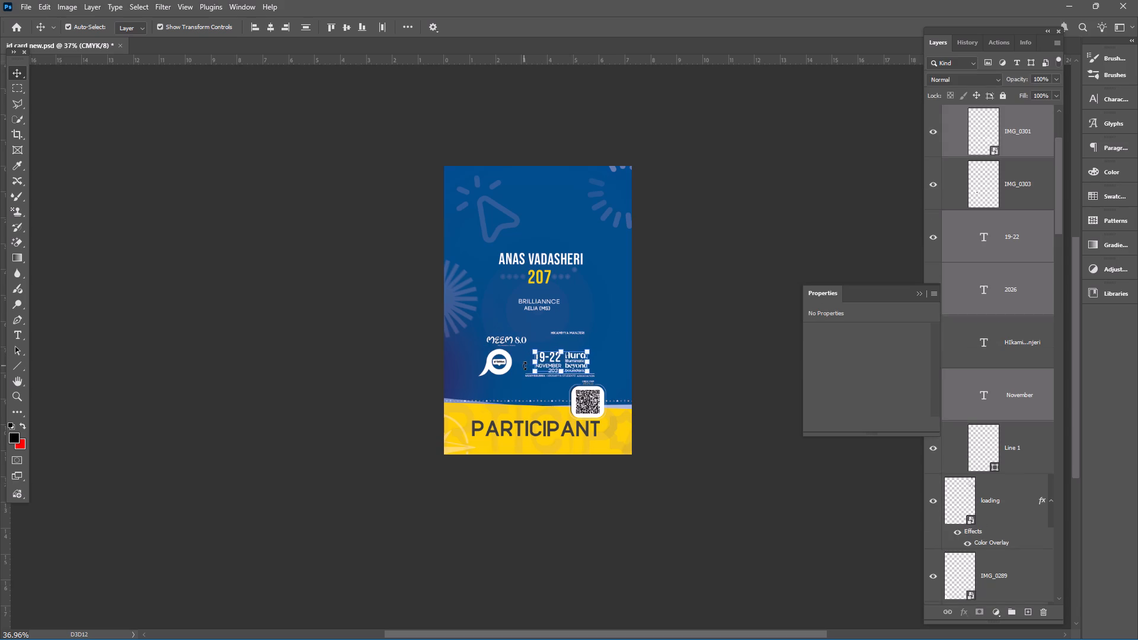
{"action": "key", "text": "Right"}
{"action": "key", "text": "Right"}
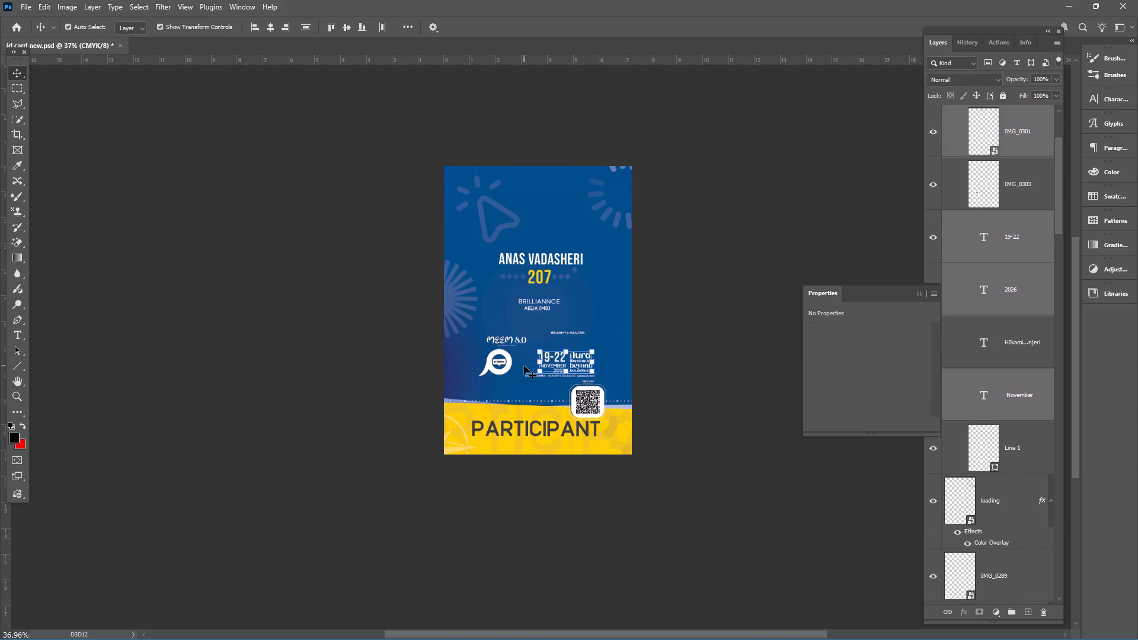
{"action": "left_click", "coordinate": [770, 359]}
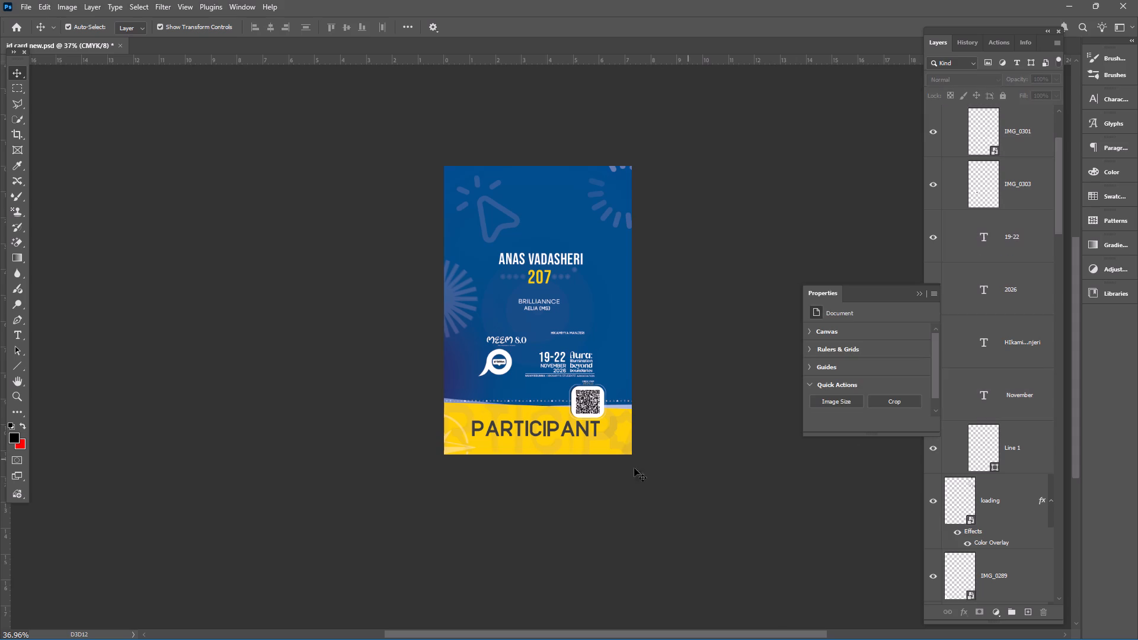
Move the MEEM 8.0 wordmark beside the 8th Edition logo, at about X 2.52 cm, Y 7.14 cm.
{"action": "scroll", "coordinate": [555, 386], "scroll_direction": "up", "scroll_amount": 15, "text": "alt"}
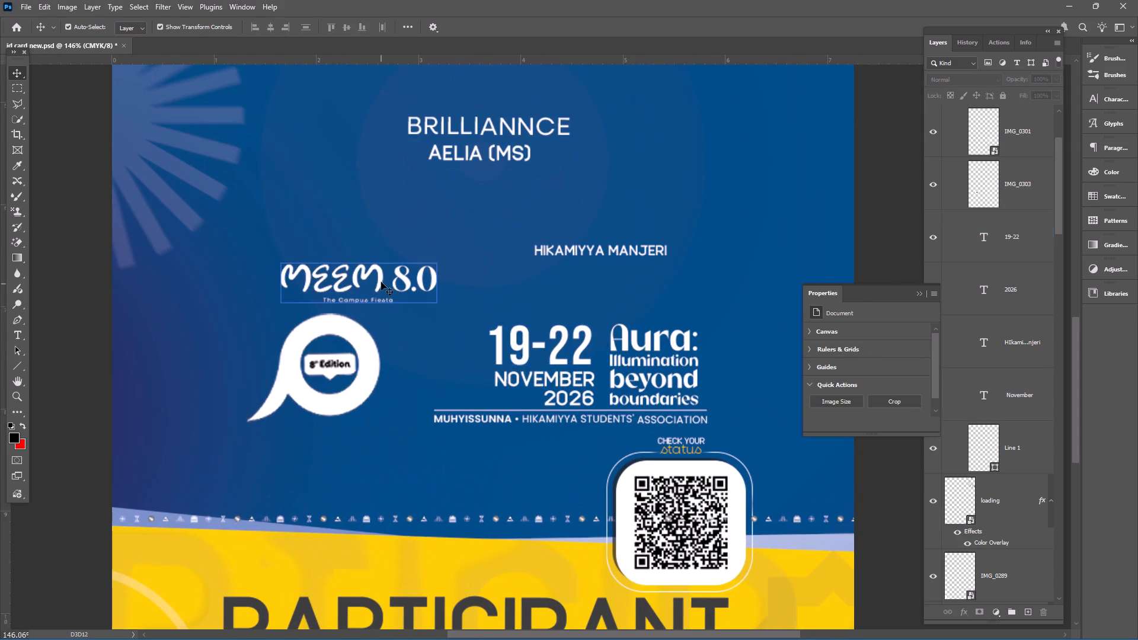
{"action": "left_click_drag", "start_coordinate": [378, 280], "coordinate": [398, 284]}
{"action": "left_click_drag", "start_coordinate": [383, 280], "coordinate": [417, 288]}
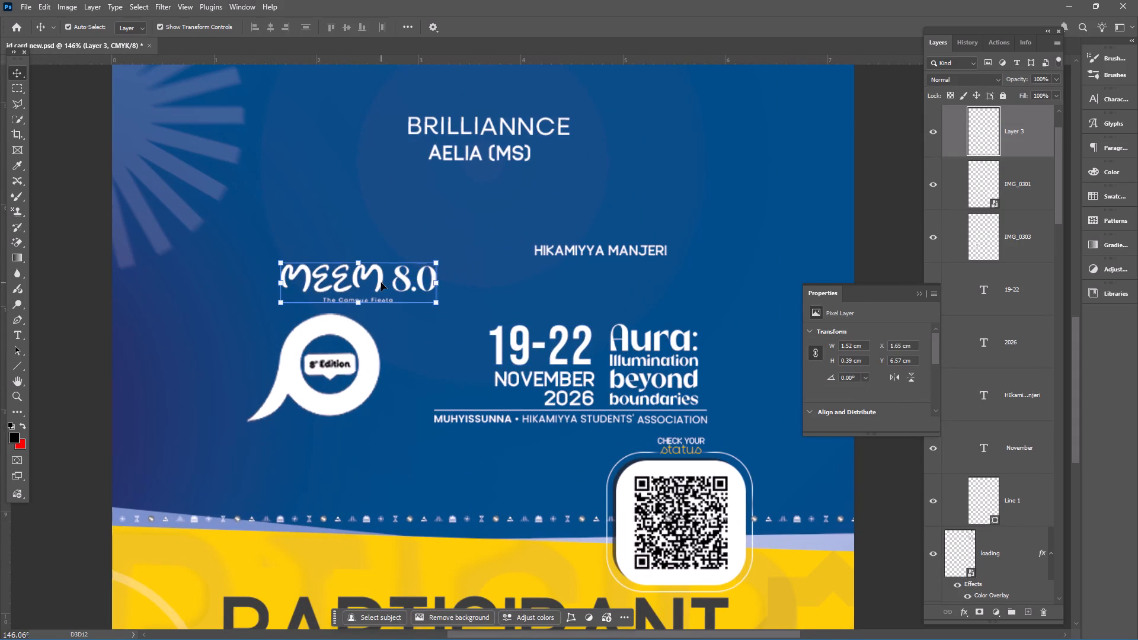
{"action": "left_click_drag", "start_coordinate": [381, 283], "coordinate": [494, 376]}
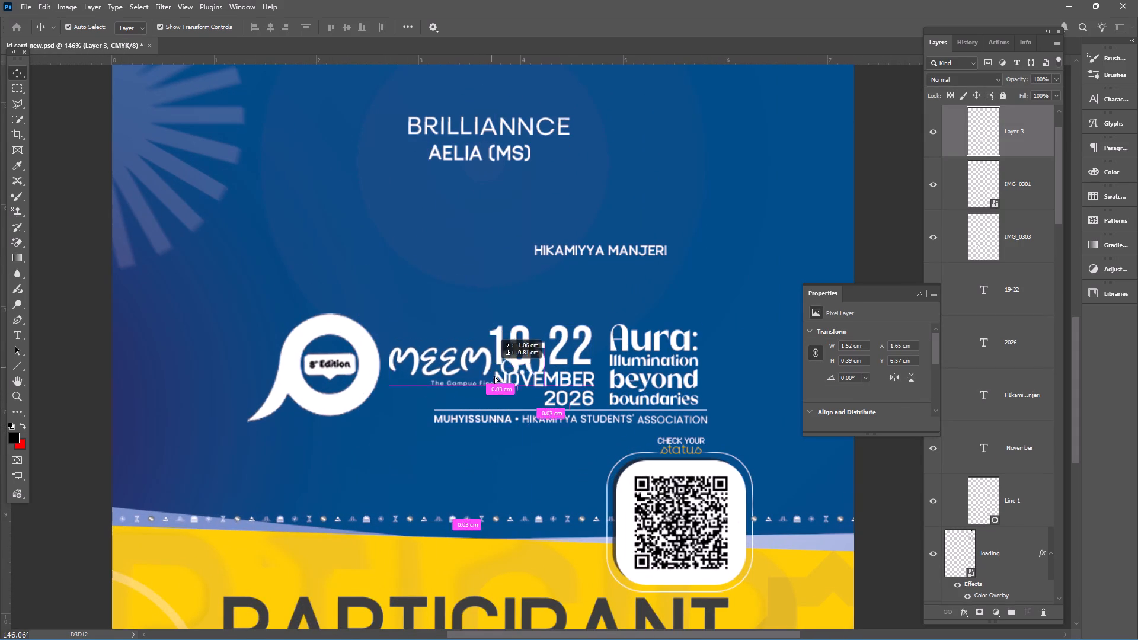
{"action": "left_click_drag", "start_coordinate": [494, 376], "coordinate": [472, 340]}
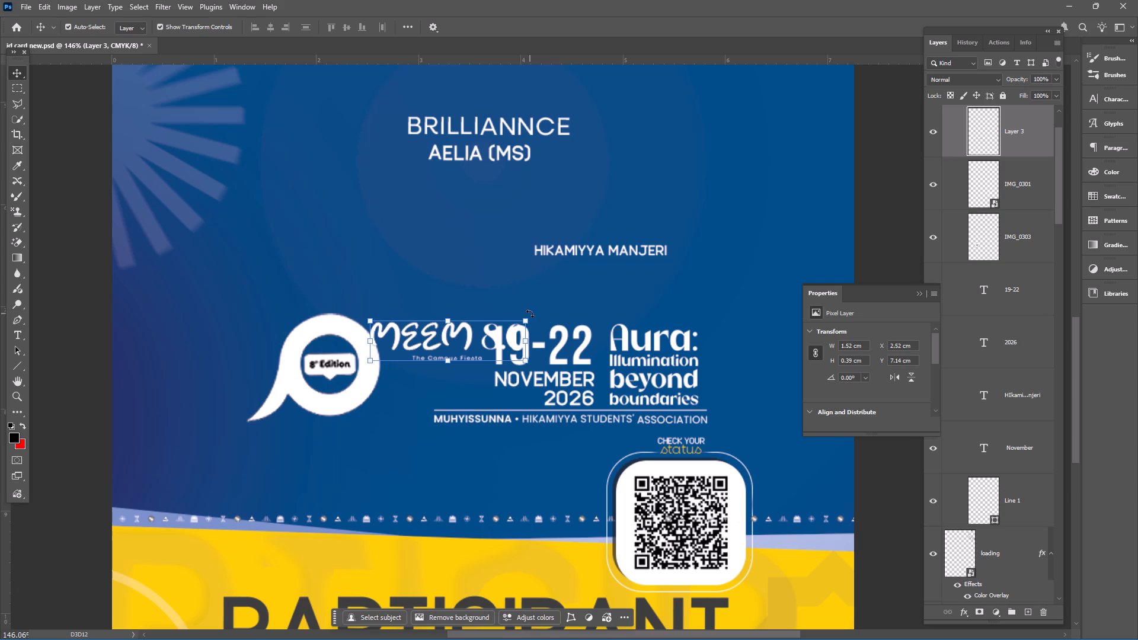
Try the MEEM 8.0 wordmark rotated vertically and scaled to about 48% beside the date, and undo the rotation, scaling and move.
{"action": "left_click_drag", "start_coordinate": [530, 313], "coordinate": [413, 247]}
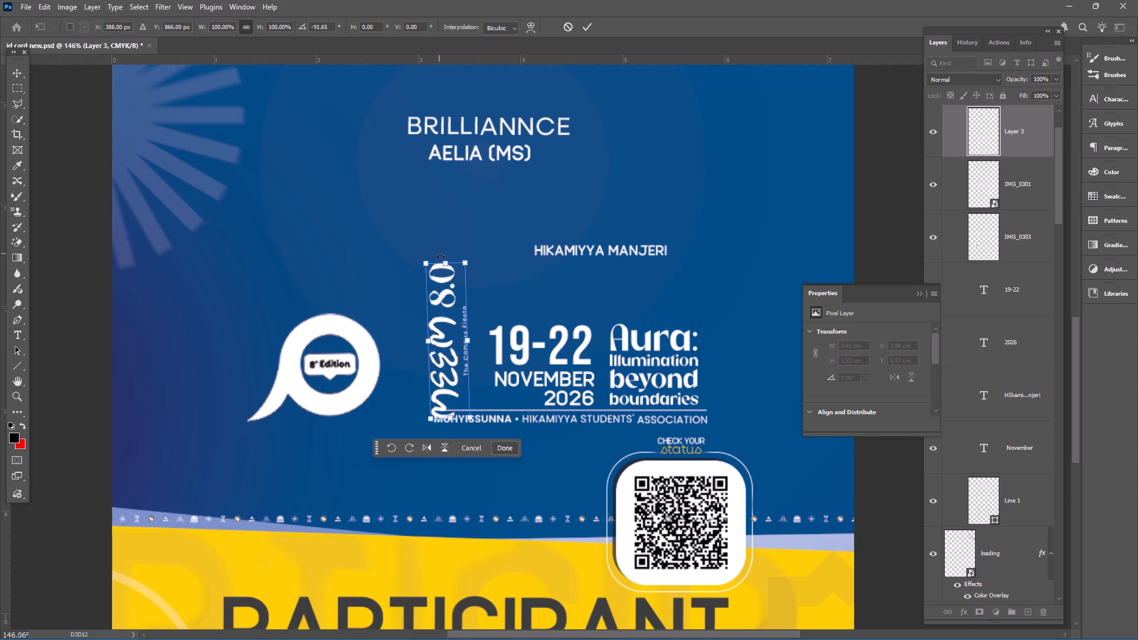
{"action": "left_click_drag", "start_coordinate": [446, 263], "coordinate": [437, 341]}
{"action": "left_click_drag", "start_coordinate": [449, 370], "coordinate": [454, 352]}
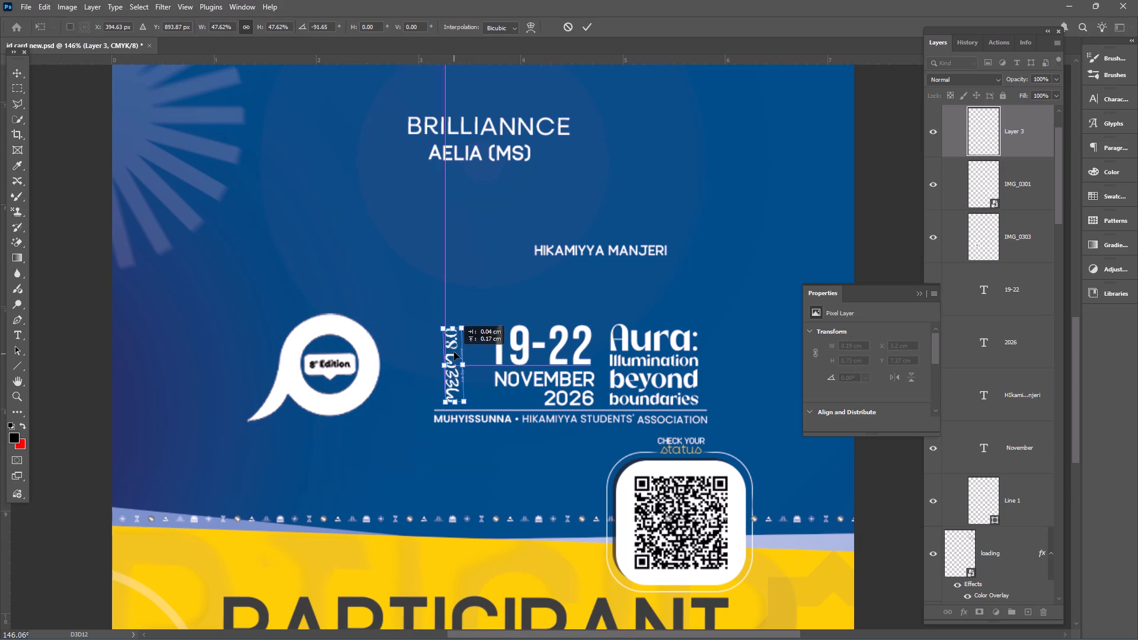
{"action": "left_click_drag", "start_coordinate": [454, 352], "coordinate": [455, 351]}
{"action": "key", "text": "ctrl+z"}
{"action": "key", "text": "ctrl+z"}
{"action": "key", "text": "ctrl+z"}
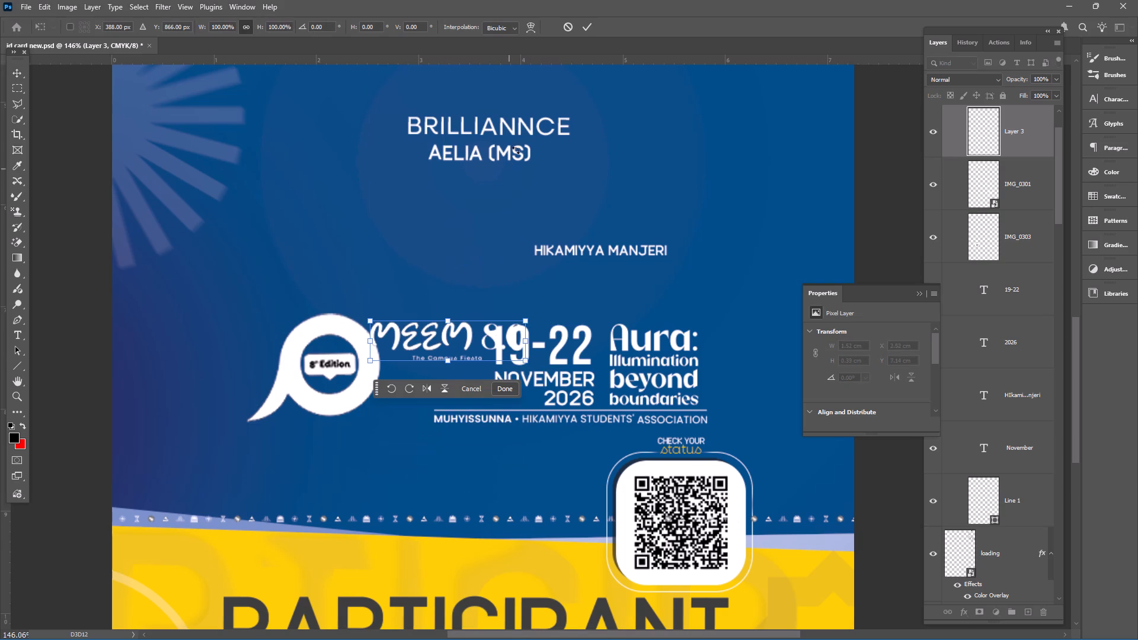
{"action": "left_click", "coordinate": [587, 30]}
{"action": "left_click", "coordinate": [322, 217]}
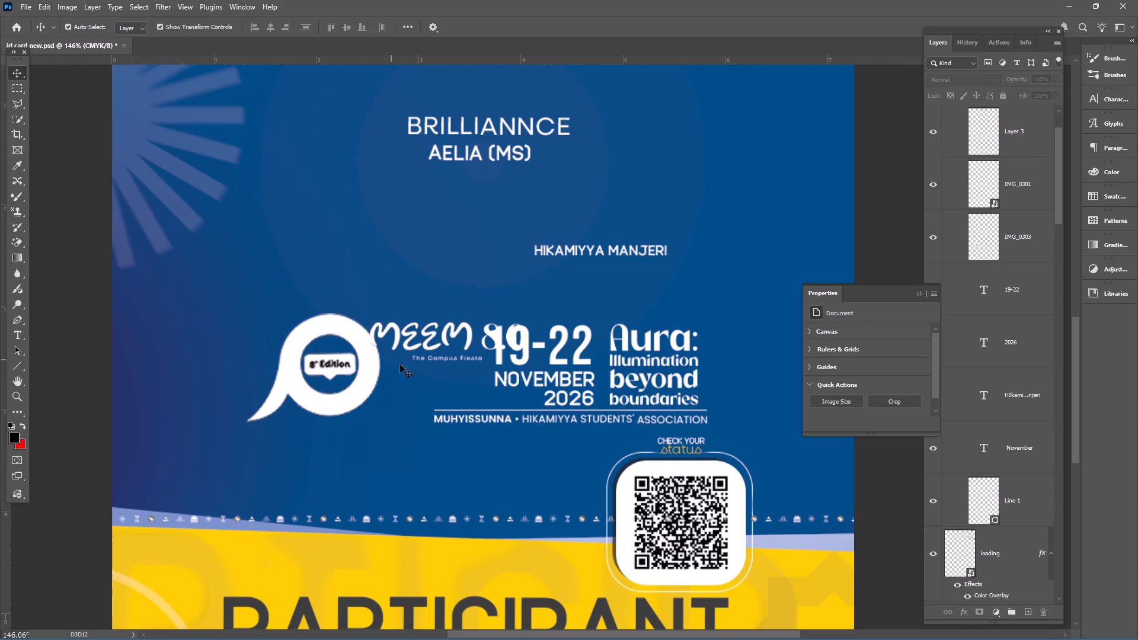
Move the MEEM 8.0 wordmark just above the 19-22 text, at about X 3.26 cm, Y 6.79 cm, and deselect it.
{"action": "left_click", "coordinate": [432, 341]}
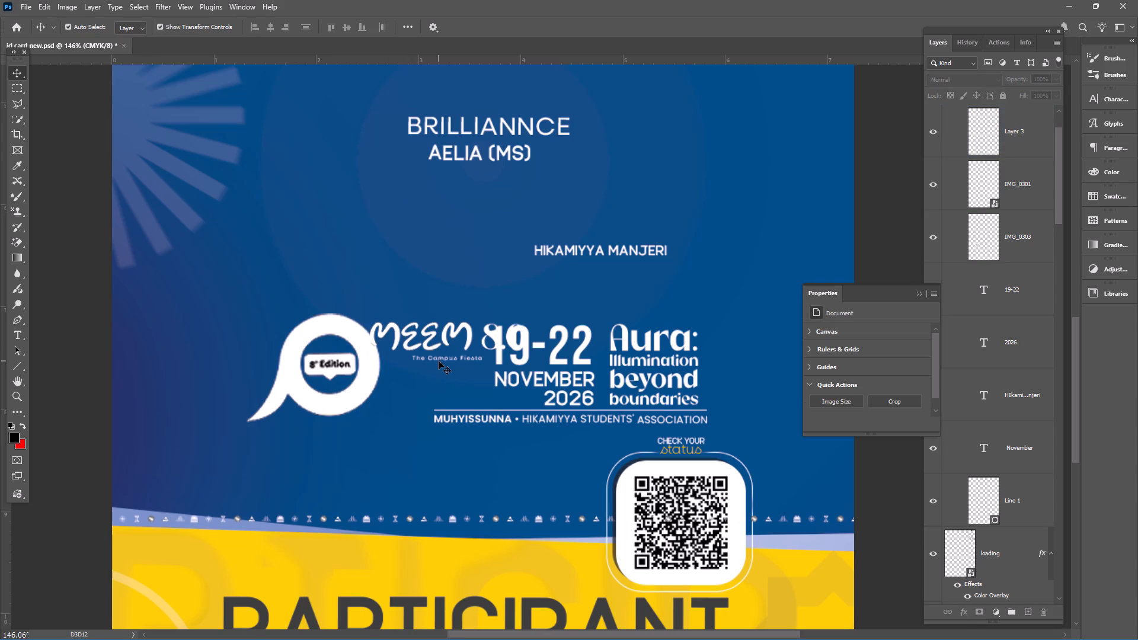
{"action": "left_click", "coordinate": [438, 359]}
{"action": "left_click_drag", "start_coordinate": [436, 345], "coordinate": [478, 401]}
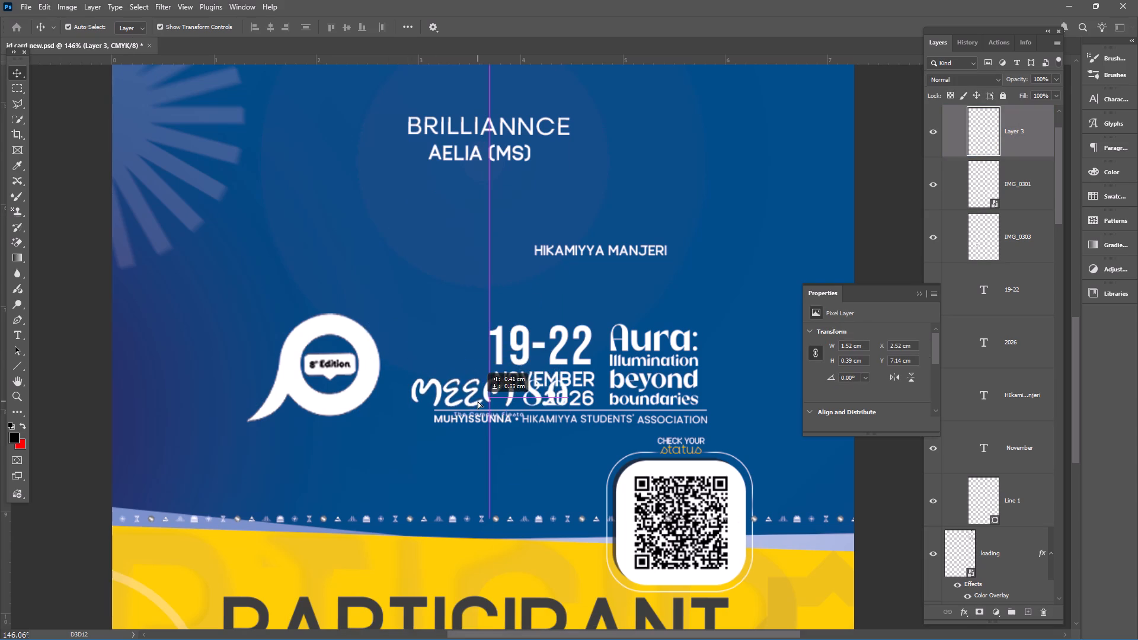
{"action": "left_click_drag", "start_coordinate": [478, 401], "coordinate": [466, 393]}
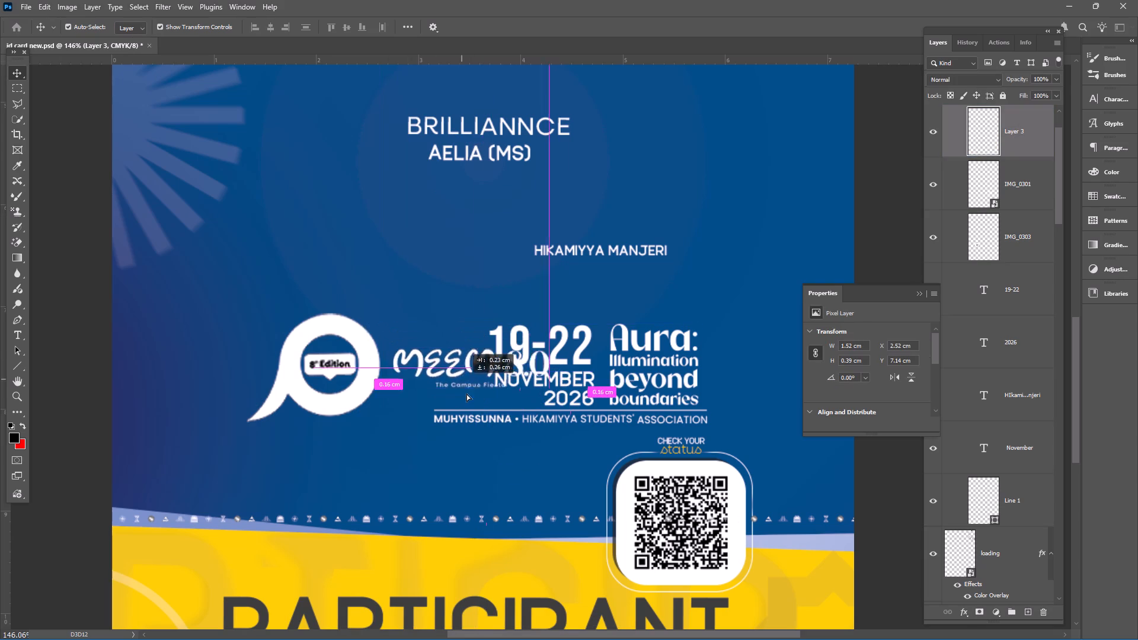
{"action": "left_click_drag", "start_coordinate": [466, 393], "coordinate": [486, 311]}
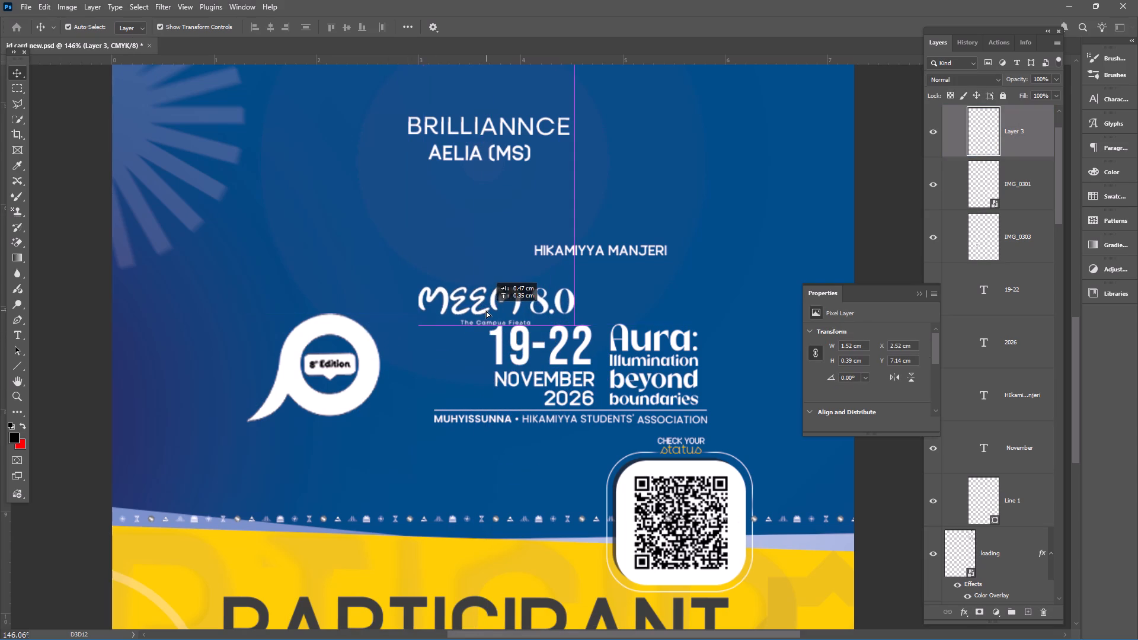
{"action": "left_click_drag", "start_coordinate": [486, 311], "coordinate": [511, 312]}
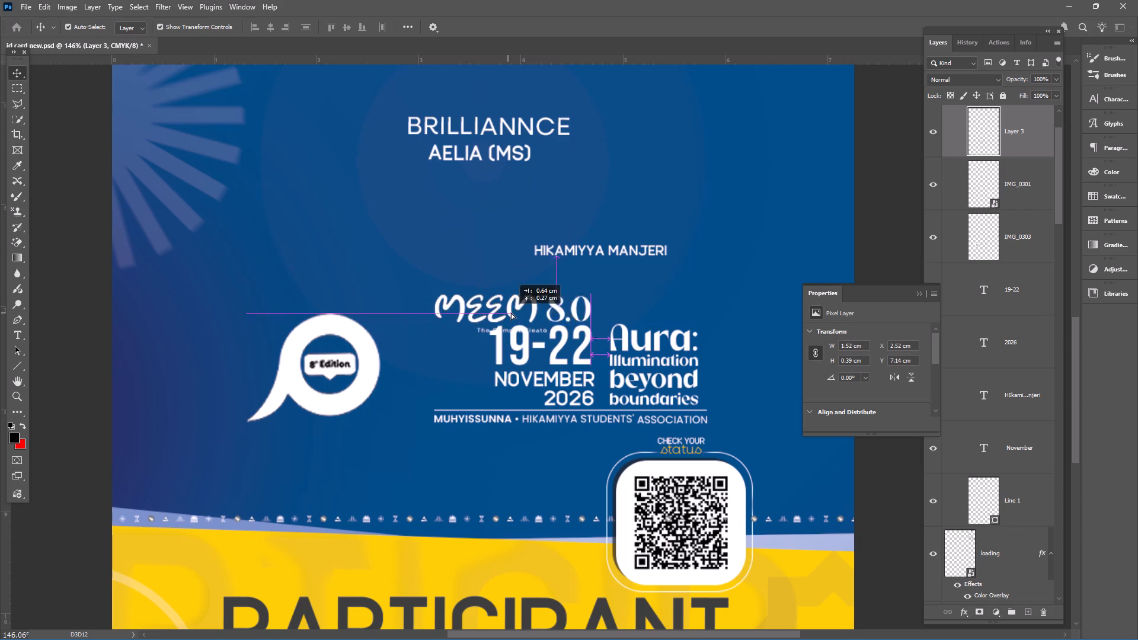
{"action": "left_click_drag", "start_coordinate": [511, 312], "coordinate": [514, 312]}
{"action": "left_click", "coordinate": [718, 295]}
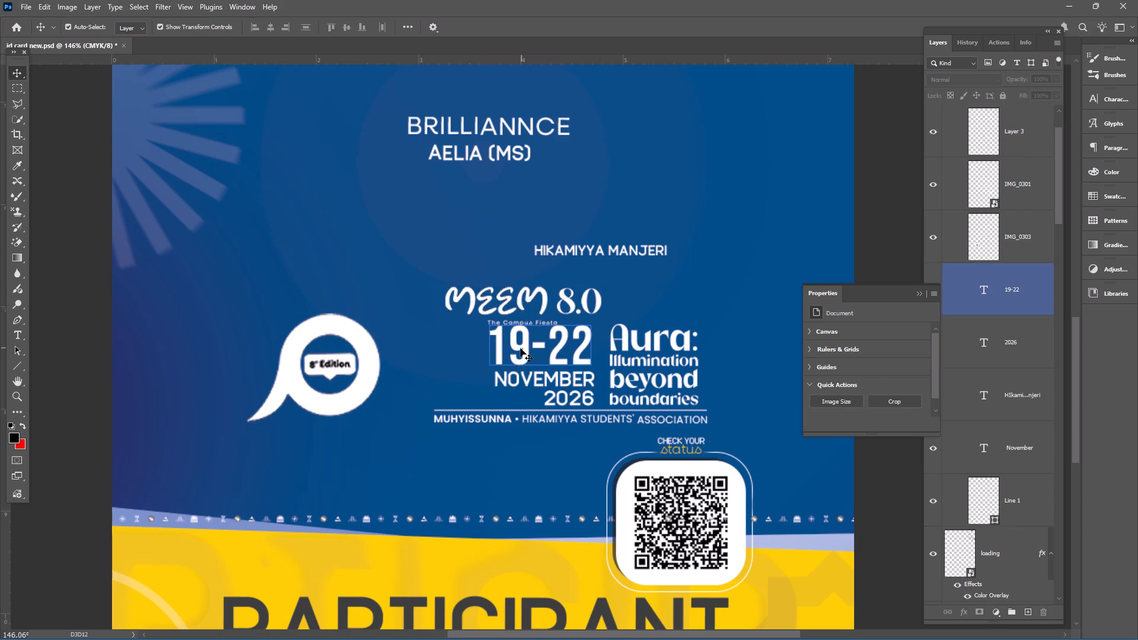
Move the 19-22 text out of the footer block to the empty area up and left of the MEEM 8.0 wordmark.
{"action": "left_click_drag", "start_coordinate": [520, 349], "coordinate": [385, 264]}
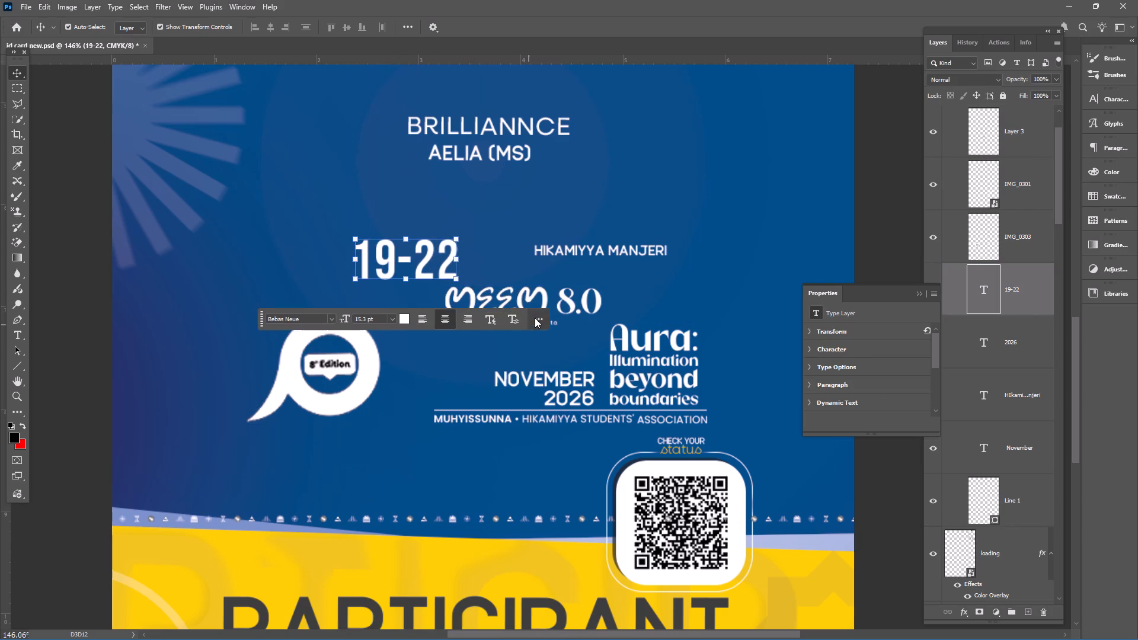
{"action": "left_click", "coordinate": [541, 310]}
{"action": "left_click", "coordinate": [621, 289]}
{"action": "left_click", "coordinate": [577, 302]}
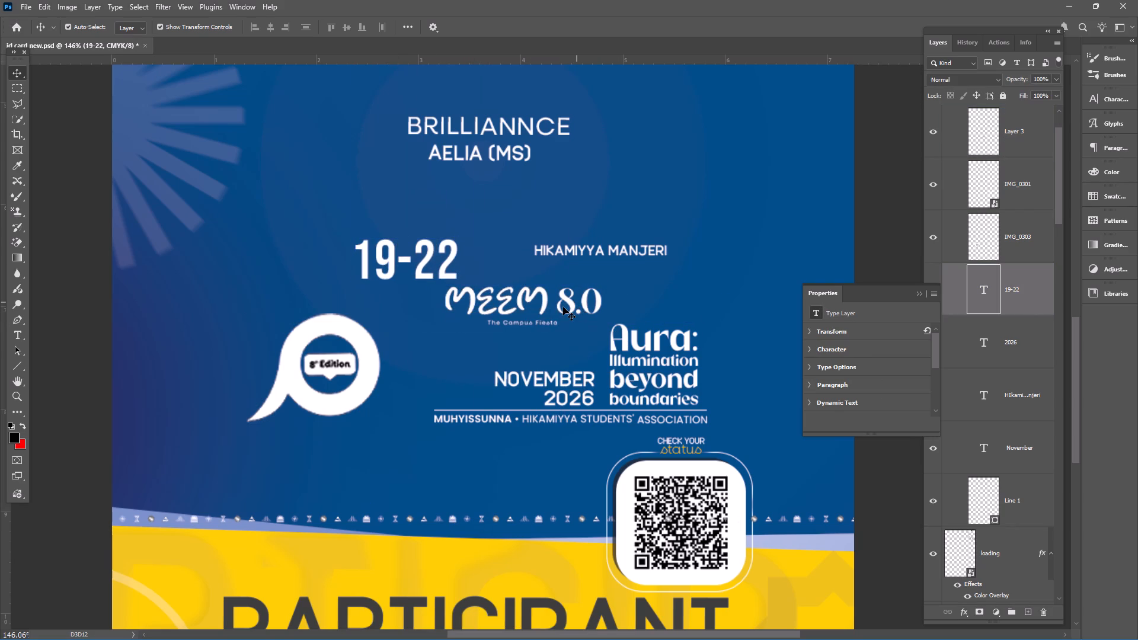
Move the MEEM 8.0 wordmark directly above NOVEMBER, left-aligned with the students' association line, at about X 3.15 cm, Y 7.16 cm.
{"action": "left_click", "coordinate": [568, 308]}
{"action": "left_click", "coordinate": [568, 312]}
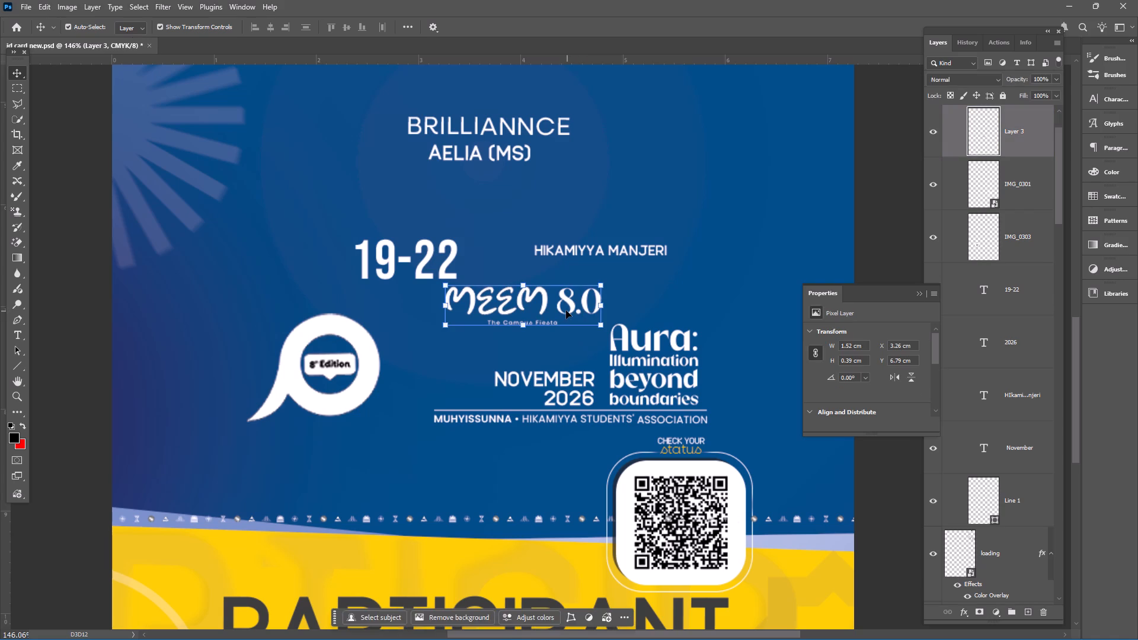
{"action": "left_click_drag", "start_coordinate": [566, 310], "coordinate": [561, 344]}
{"action": "left_click_drag", "start_coordinate": [570, 311], "coordinate": [562, 335]}
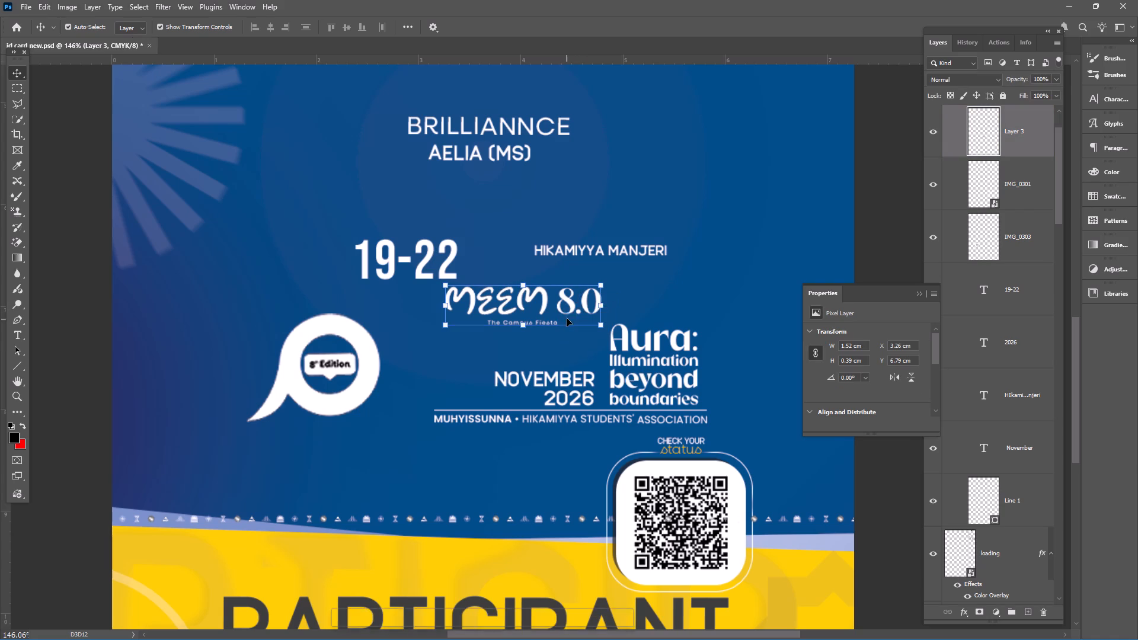
{"action": "left_click_drag", "start_coordinate": [570, 312], "coordinate": [560, 347]}
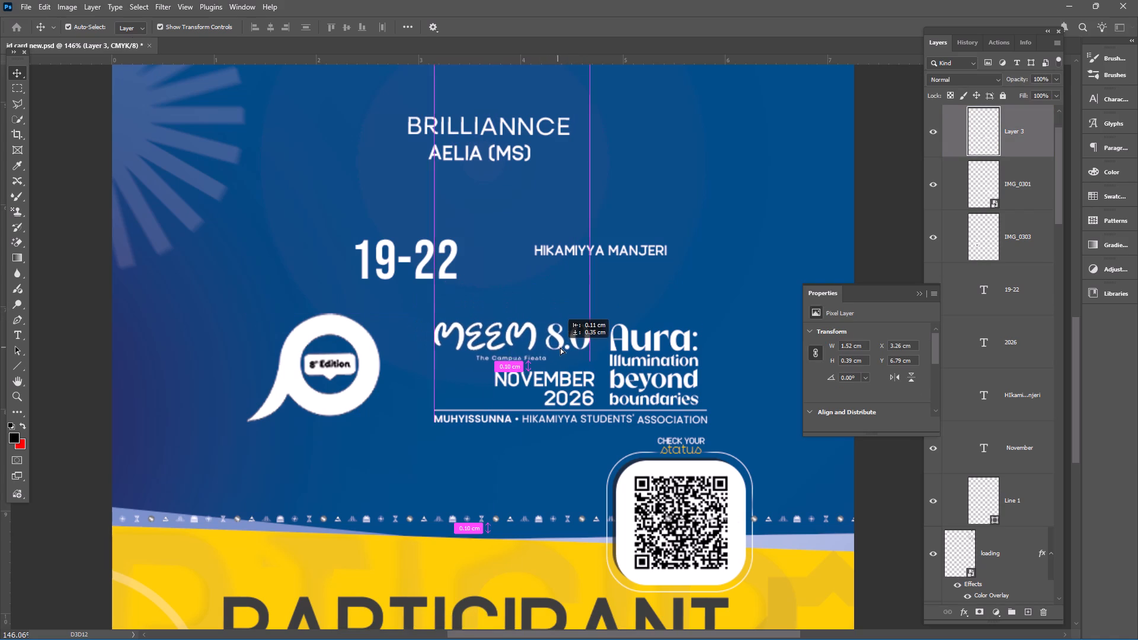
{"action": "left_click_drag", "start_coordinate": [560, 347], "coordinate": [554, 350]}
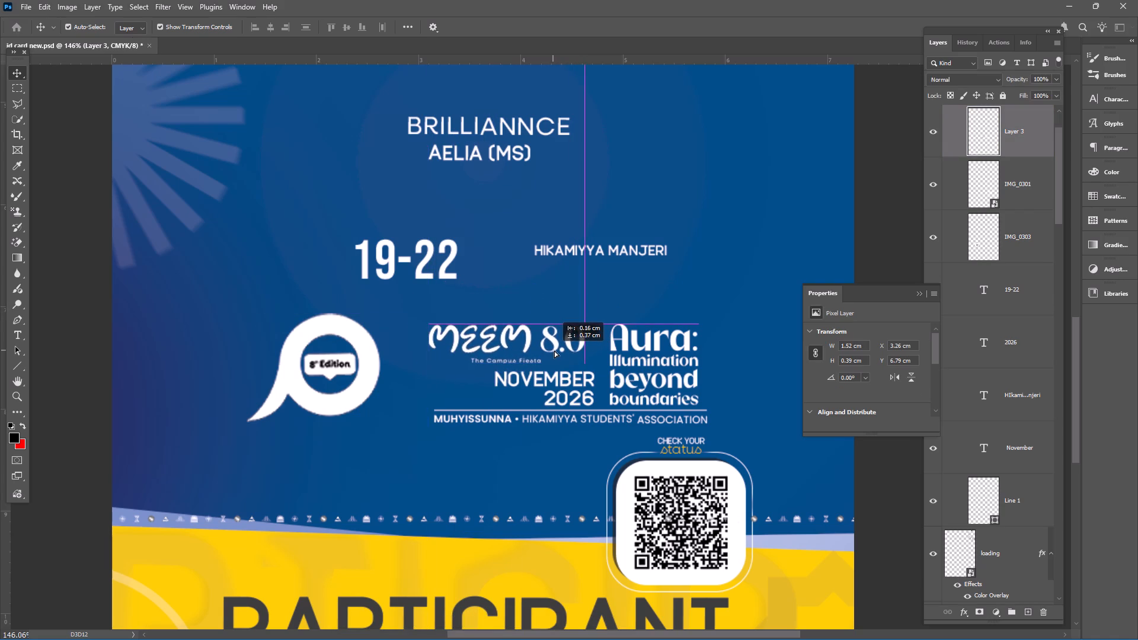
{"action": "left_click_drag", "start_coordinate": [554, 350], "coordinate": [557, 350]}
Scale the MEEM 8.0 wordmark proportionally to about 102.9% so its right edge meets the end of NOVEMBER, and deselect it.
{"action": "left_click_drag", "start_coordinate": [592, 345], "coordinate": [597, 345]}
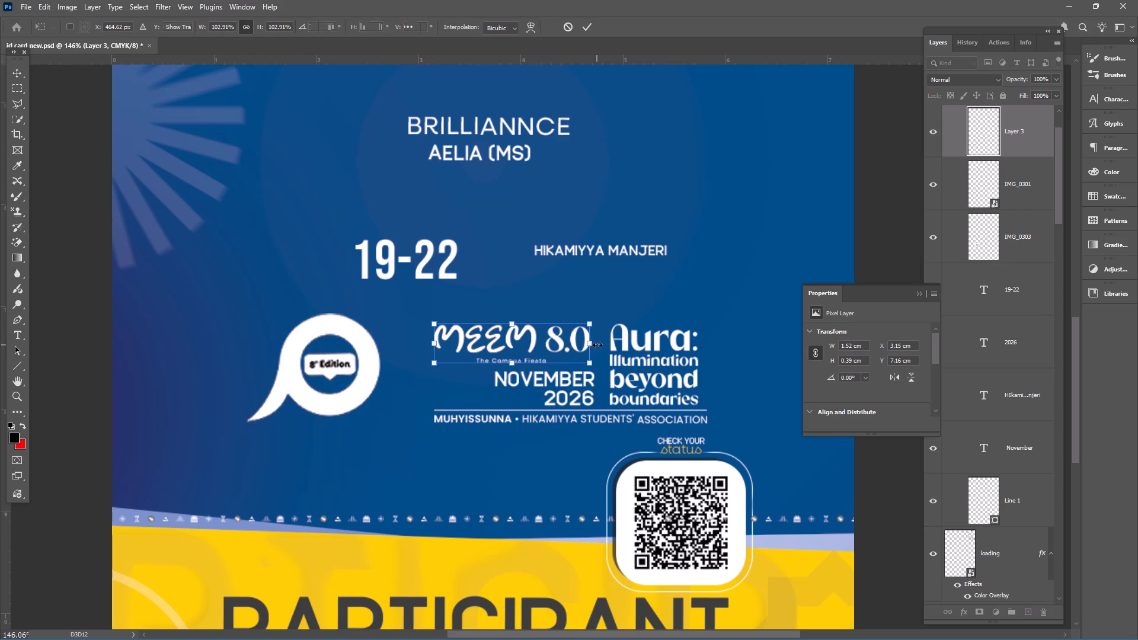
{"action": "left_click_drag", "start_coordinate": [597, 345], "coordinate": [599, 345]}
{"action": "left_click", "coordinate": [592, 24]}
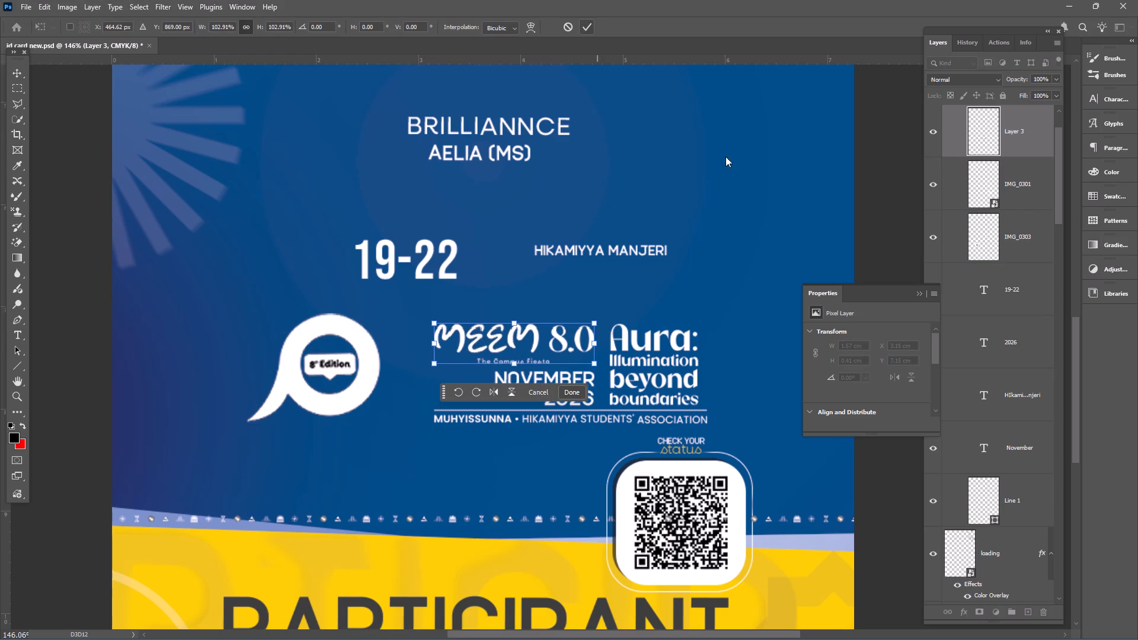
{"action": "left_click", "coordinate": [778, 215]}
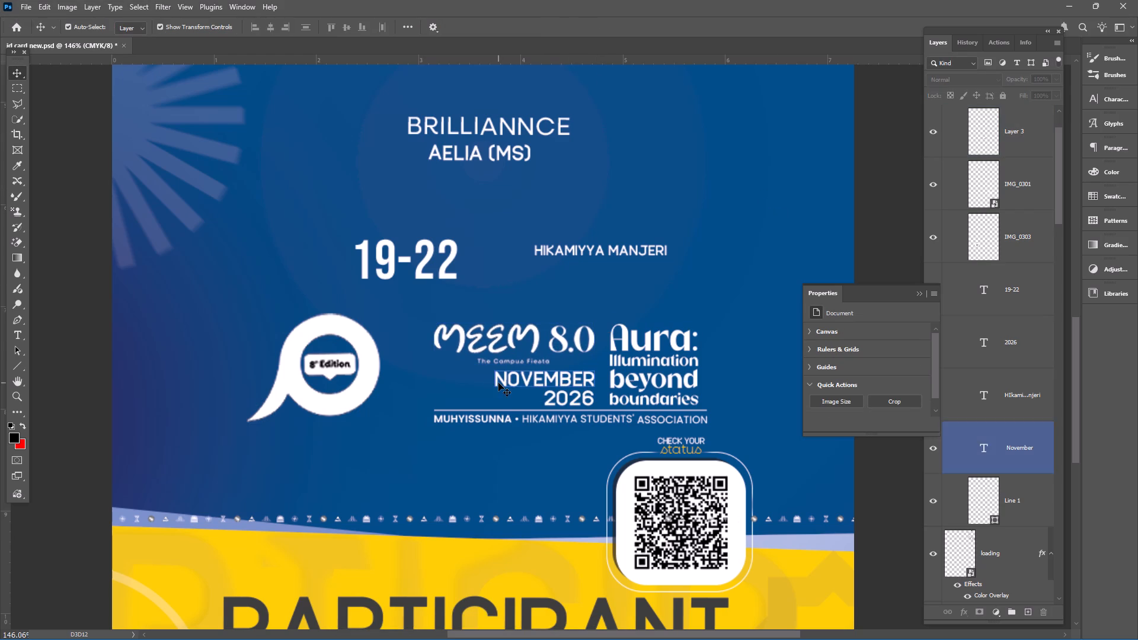
Scale the 19-22 text to about 57% and place it under the MEEM 8.0 wordmark, just before NOVEMBER.
{"action": "left_click", "coordinate": [429, 255]}
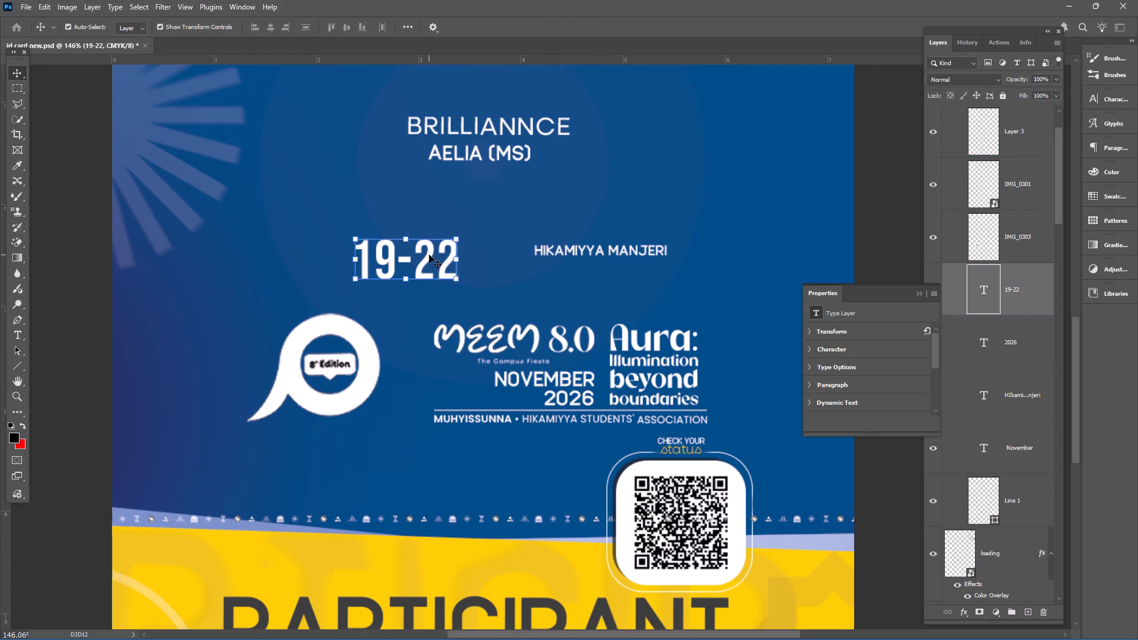
{"action": "left_click_drag", "start_coordinate": [431, 258], "coordinate": [466, 382]}
{"action": "left_click_drag", "start_coordinate": [494, 386], "coordinate": [474, 389]}
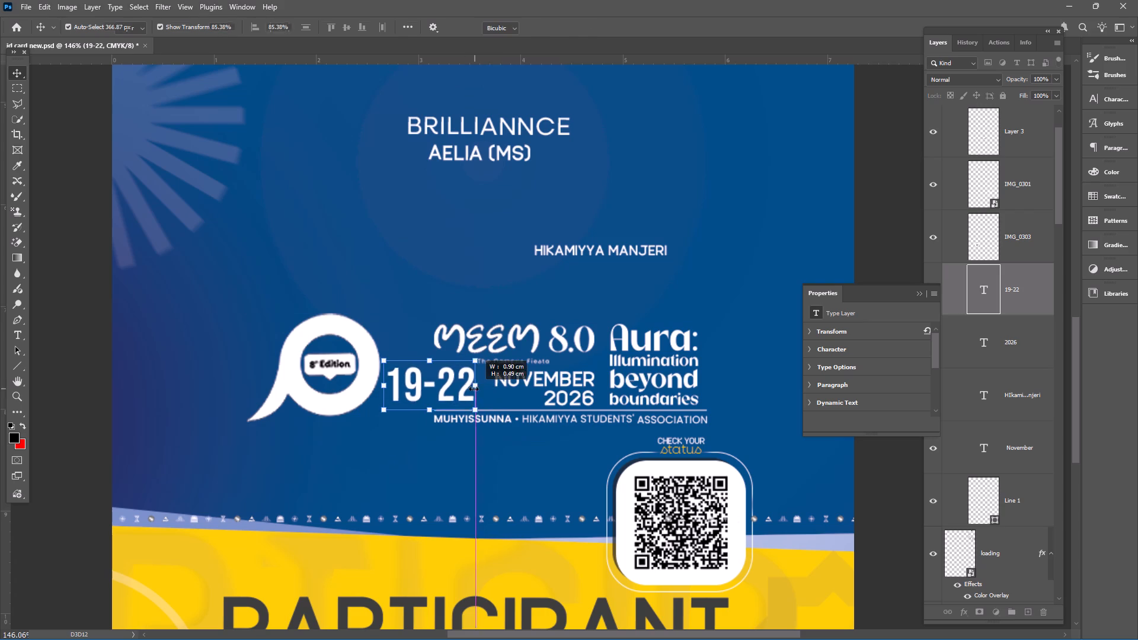
{"action": "left_click_drag", "start_coordinate": [474, 389], "coordinate": [449, 388]}
{"action": "left_click_drag", "start_coordinate": [420, 379], "coordinate": [470, 383]}
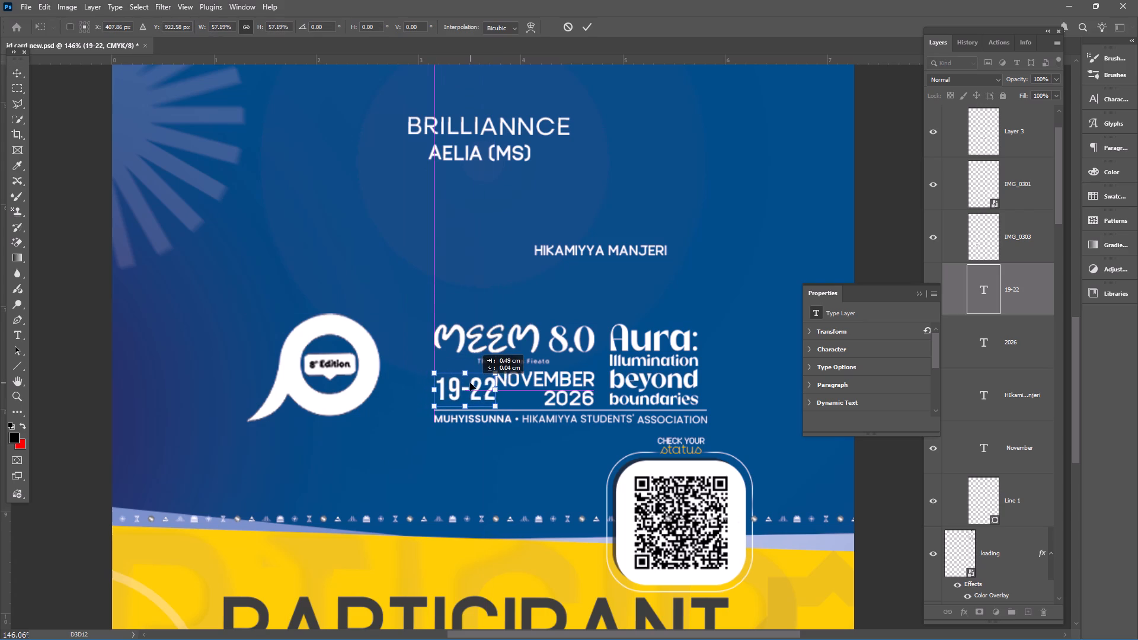
{"action": "left_click_drag", "start_coordinate": [470, 383], "coordinate": [465, 375]}
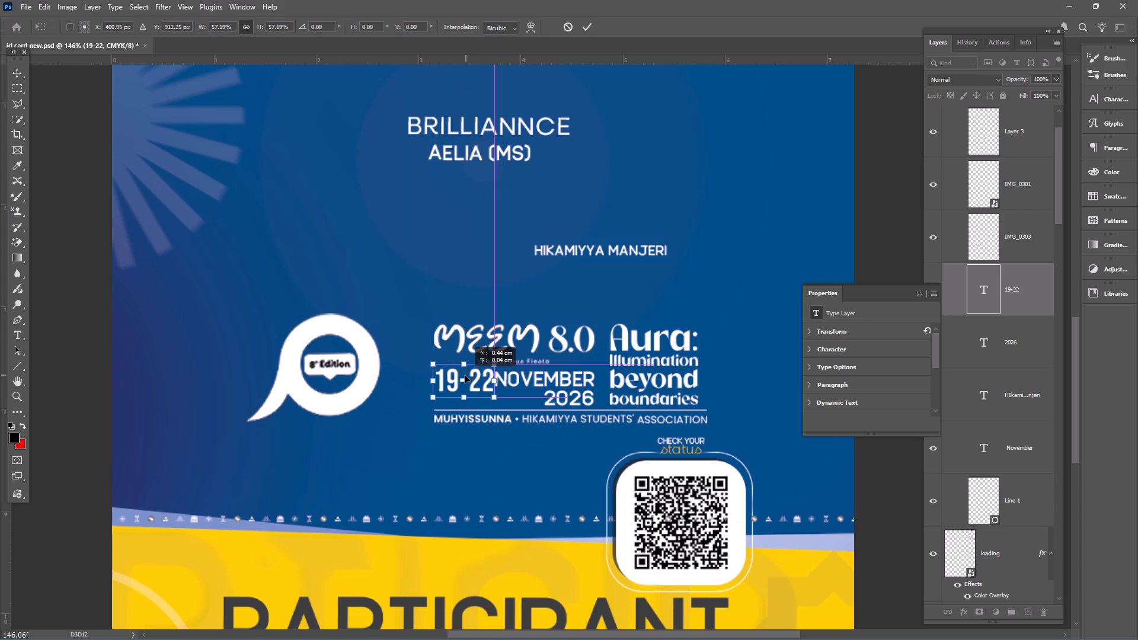
{"action": "left_click_drag", "start_coordinate": [465, 375], "coordinate": [466, 377]}
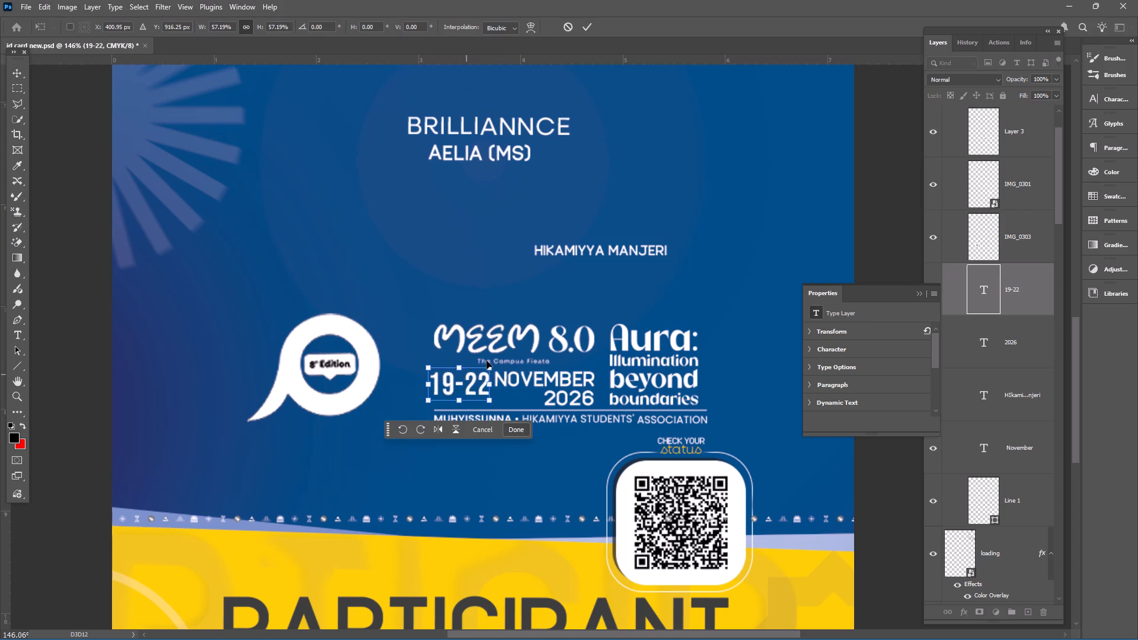
{"action": "left_click", "coordinate": [615, 277]}
{"action": "left_click", "coordinate": [373, 249]}
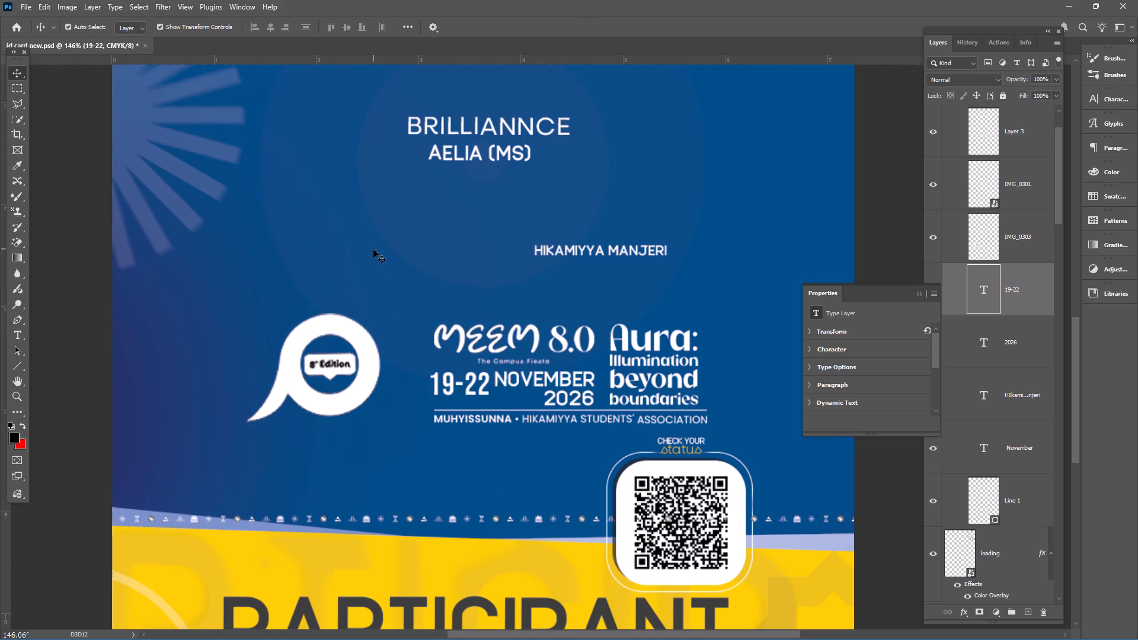
Nudge the 19-22 text level with NOVEMBER's top and stretch its height to about 142% to span both date lines; deselect it.
{"action": "scroll", "coordinate": [465, 383], "scroll_direction": "up", "scroll_amount": 11, "text": "alt"}
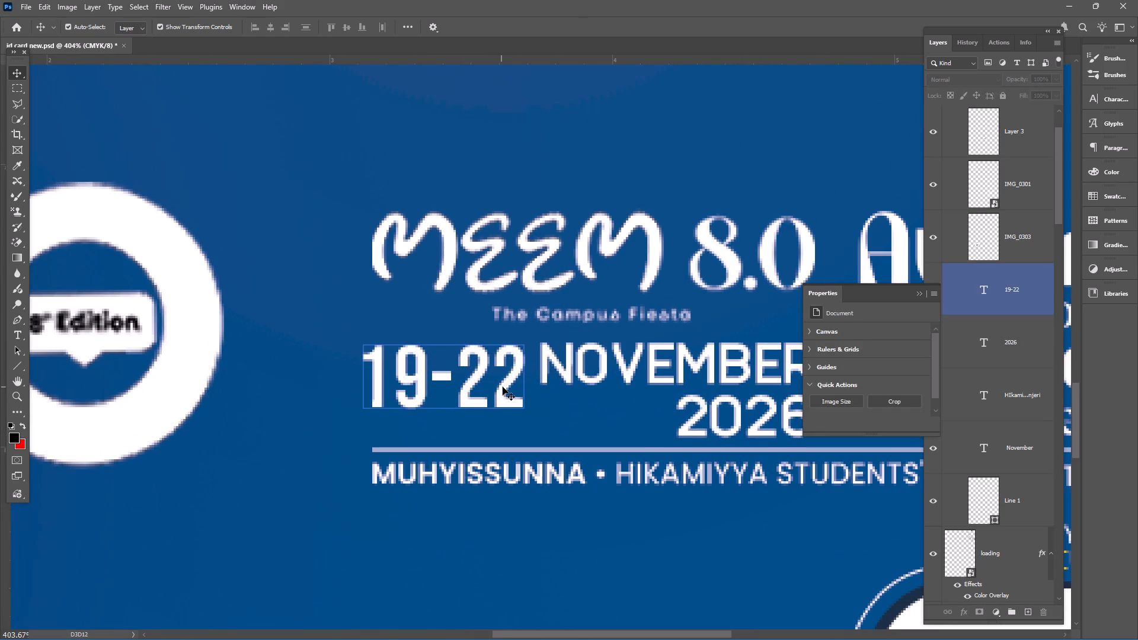
{"action": "left_click", "coordinate": [504, 389]}
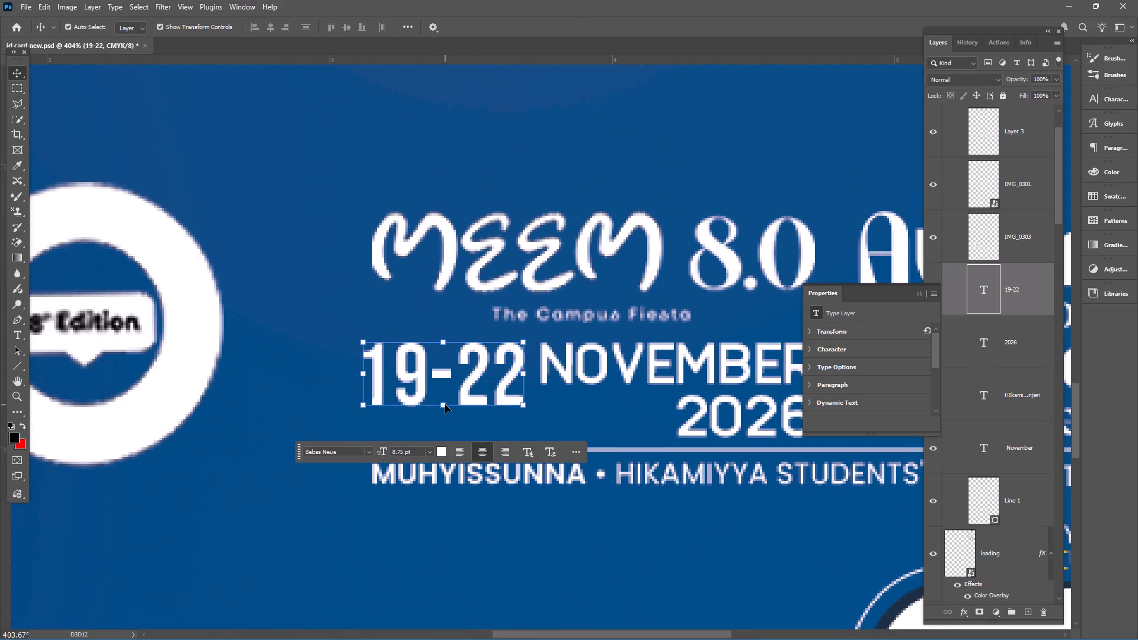
{"action": "left_click_drag", "start_coordinate": [445, 405], "coordinate": [445, 399], "text": "shift"}
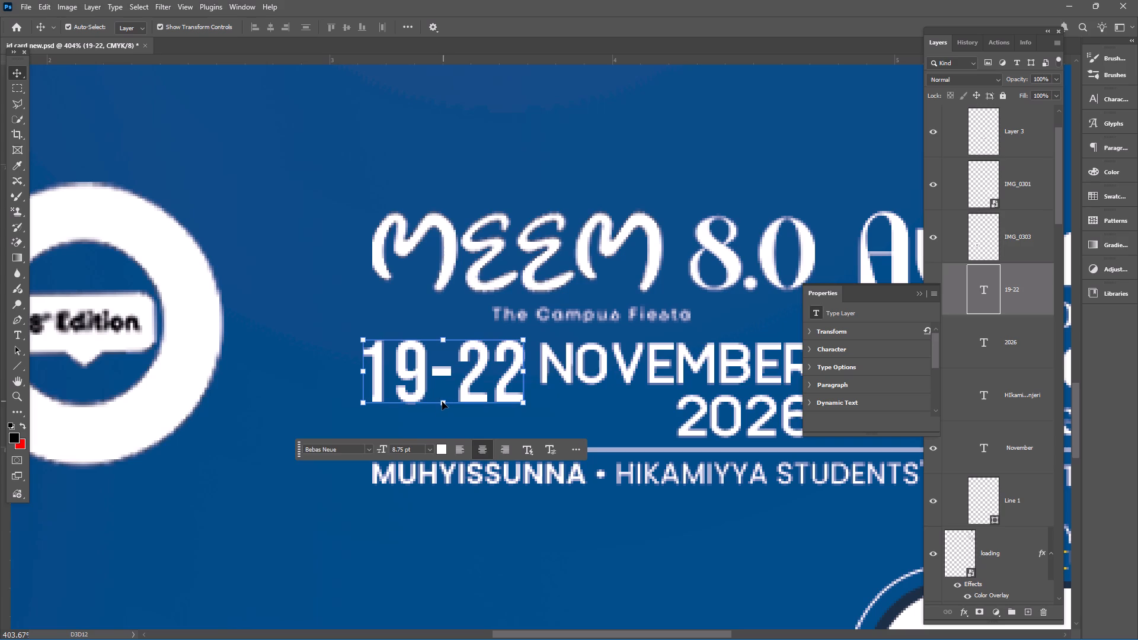
{"action": "left_click_drag", "start_coordinate": [442, 405], "coordinate": [447, 399], "text": "shift"}
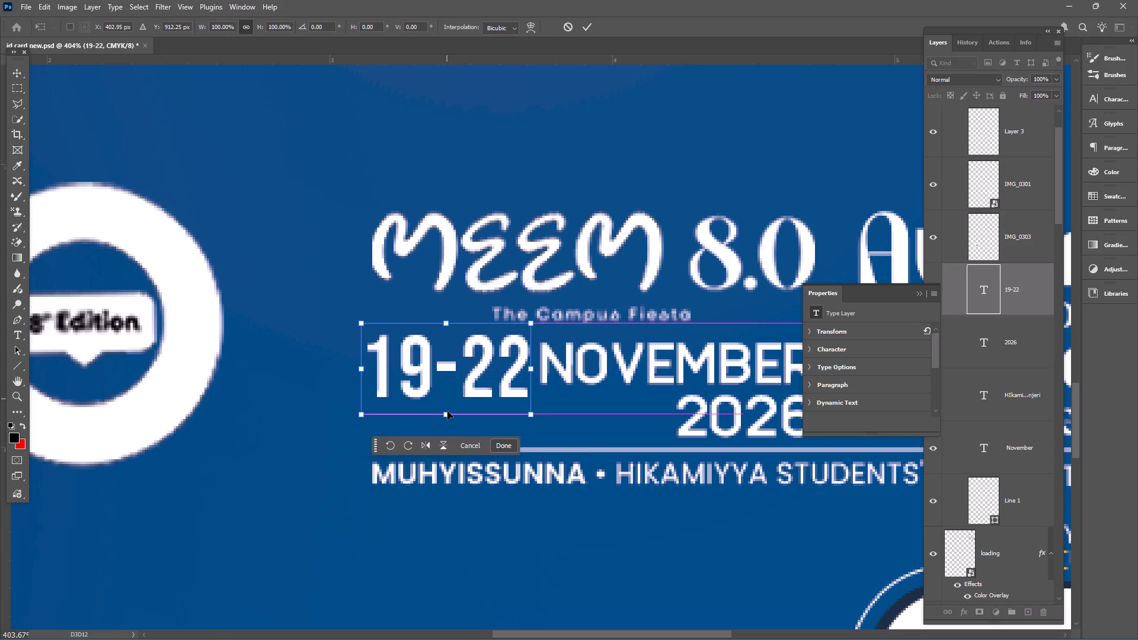
{"action": "left_click_drag", "start_coordinate": [446, 415], "coordinate": [445, 446], "text": "shift"}
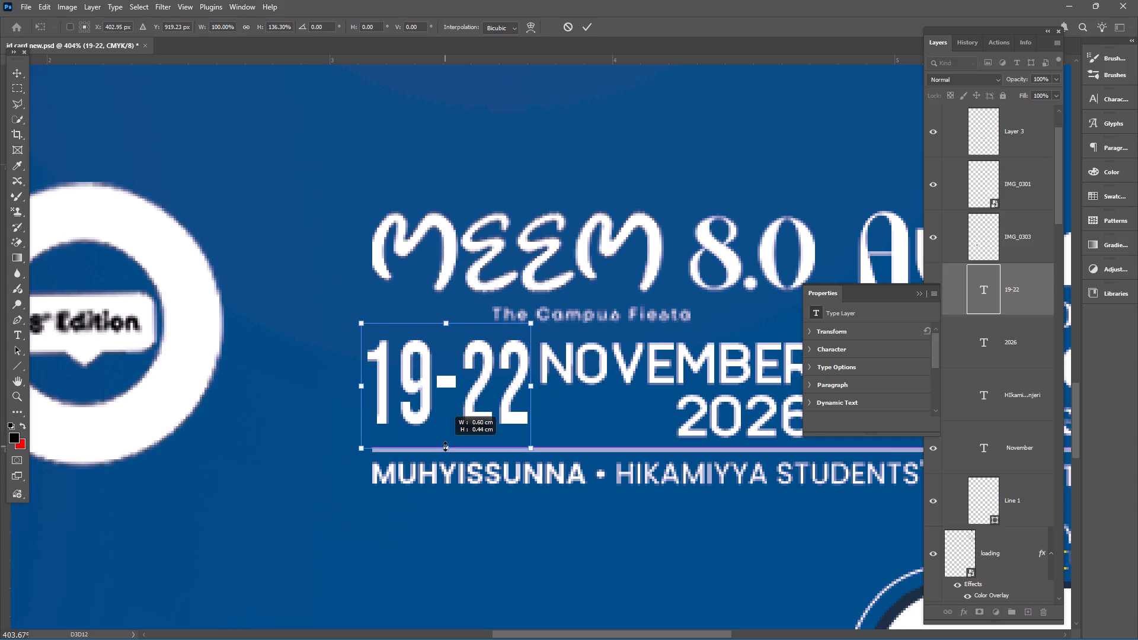
{"action": "left_click_drag", "start_coordinate": [445, 446], "coordinate": [444, 460], "text": "shift"}
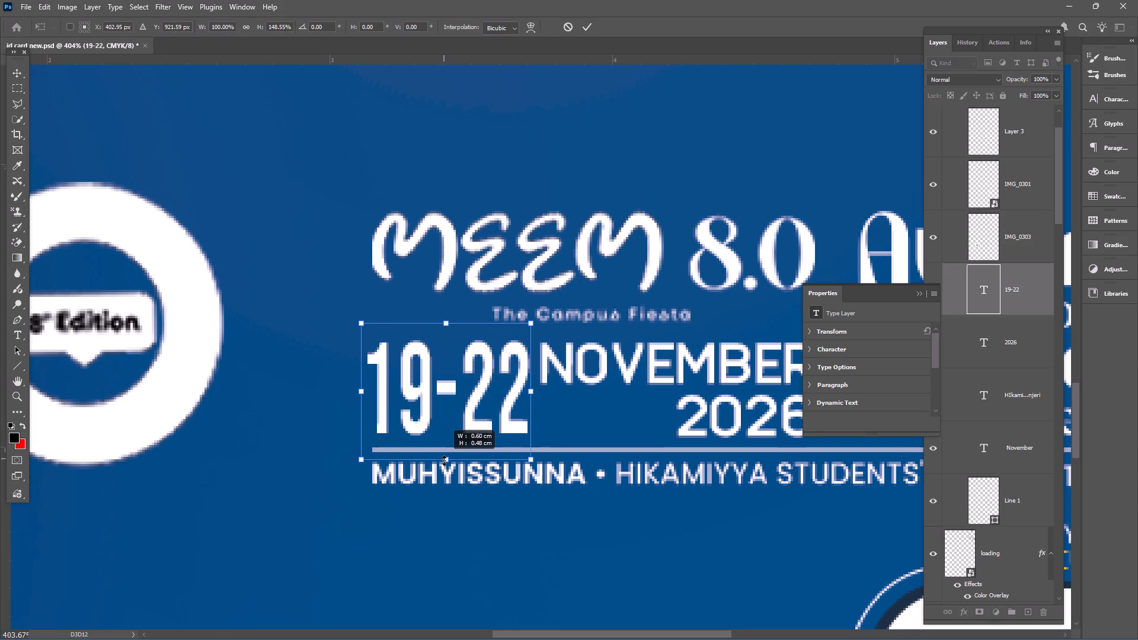
{"action": "left_click_drag", "start_coordinate": [444, 460], "coordinate": [444, 457], "text": "shift"}
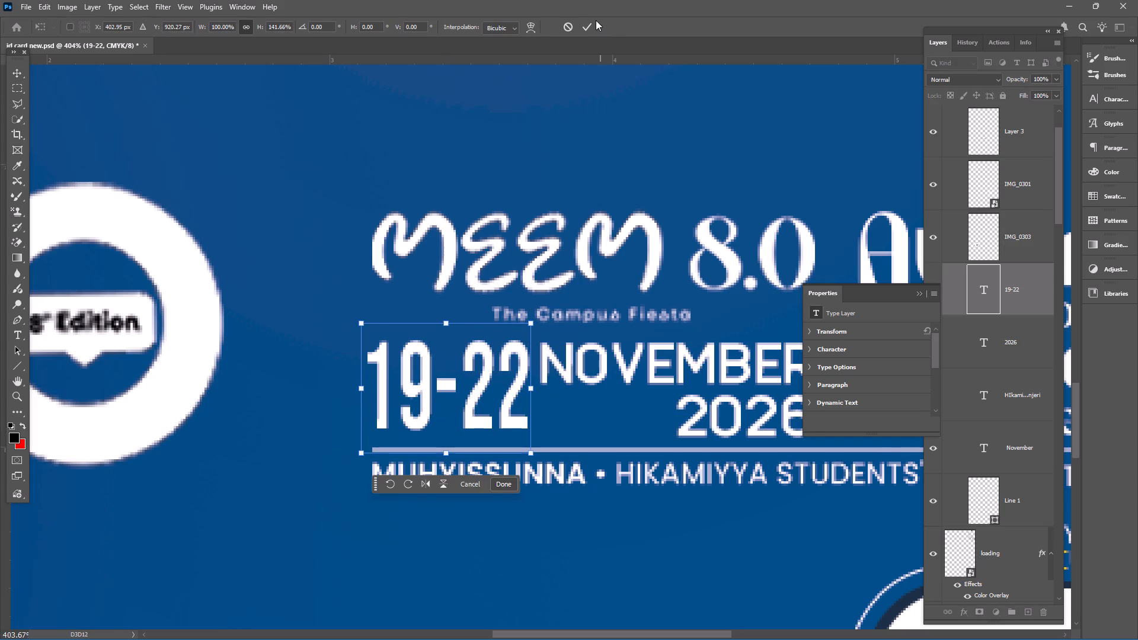
{"action": "left_click", "coordinate": [592, 23]}
{"action": "left_click", "coordinate": [260, 202]}
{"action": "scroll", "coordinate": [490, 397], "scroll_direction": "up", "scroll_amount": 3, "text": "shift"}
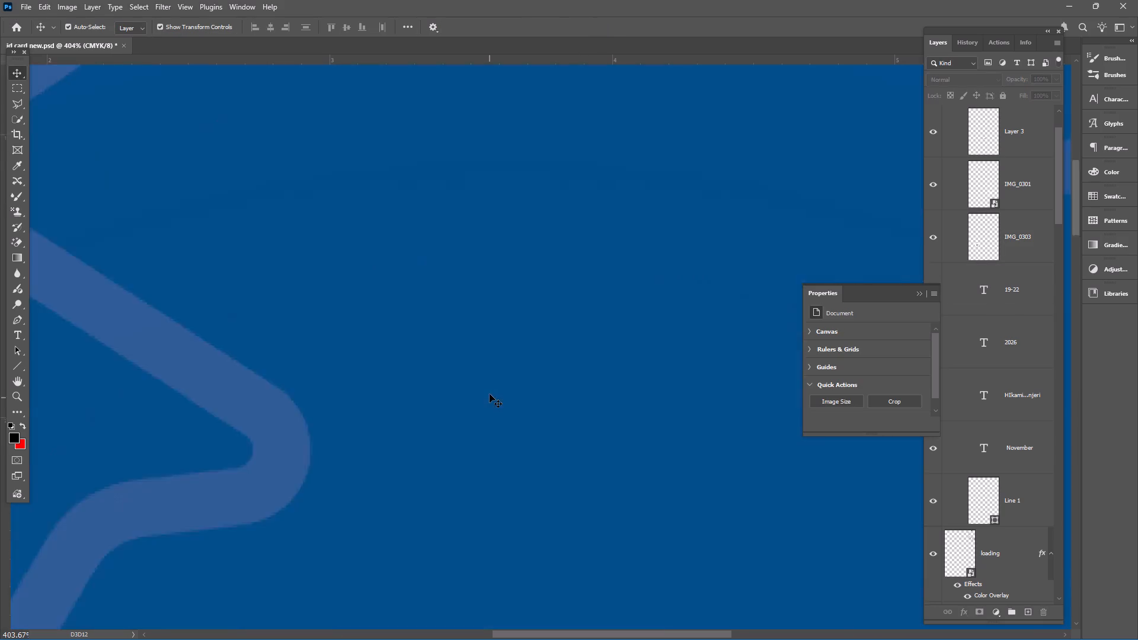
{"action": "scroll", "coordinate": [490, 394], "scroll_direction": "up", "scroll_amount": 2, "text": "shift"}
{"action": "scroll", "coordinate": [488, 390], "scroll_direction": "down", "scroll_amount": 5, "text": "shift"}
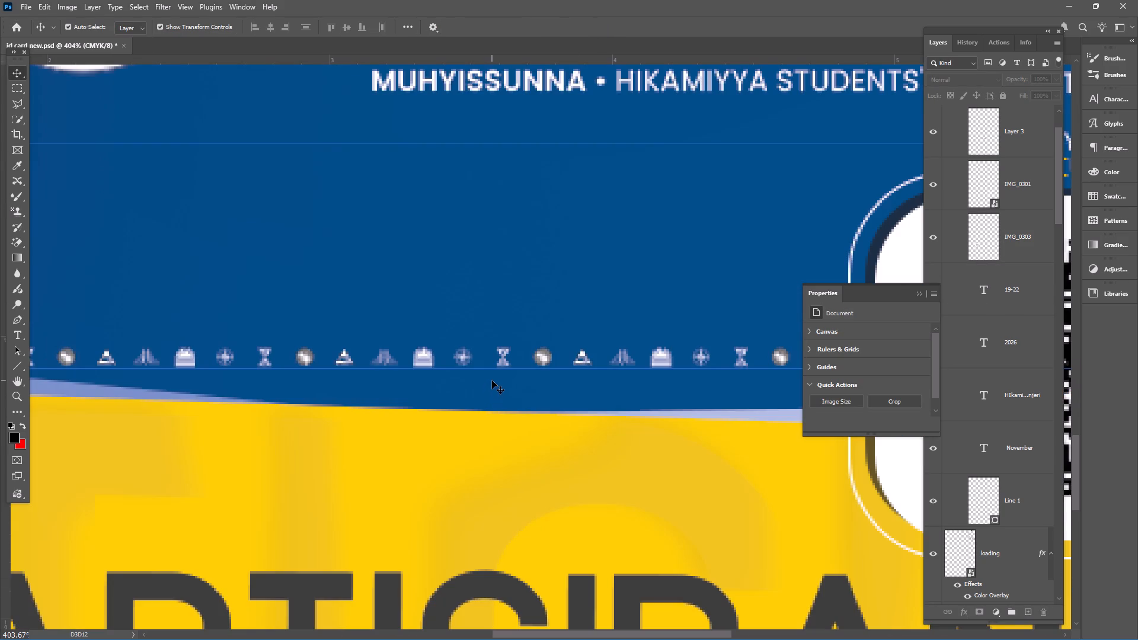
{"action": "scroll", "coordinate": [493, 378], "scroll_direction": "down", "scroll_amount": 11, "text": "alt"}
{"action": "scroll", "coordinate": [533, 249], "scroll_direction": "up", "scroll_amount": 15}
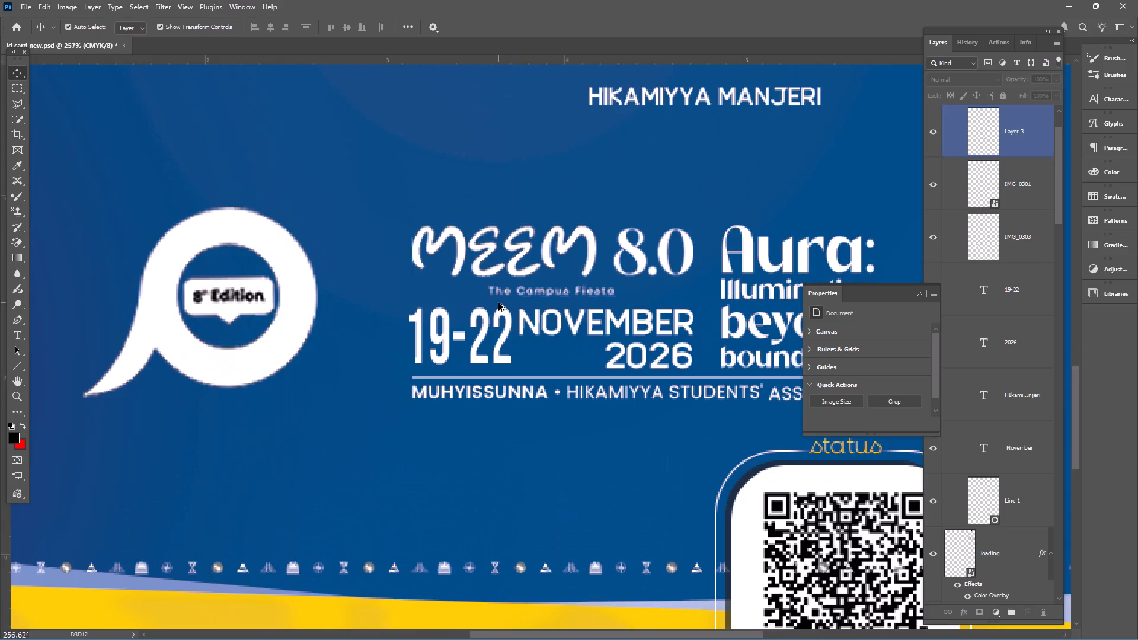
Nudge the 19-22 text by about 0.01 cm to fine-tune its placement before NOVEMBER.
{"action": "scroll", "coordinate": [498, 303], "scroll_direction": "up", "scroll_amount": 5}
{"action": "left_click", "coordinate": [503, 330]}
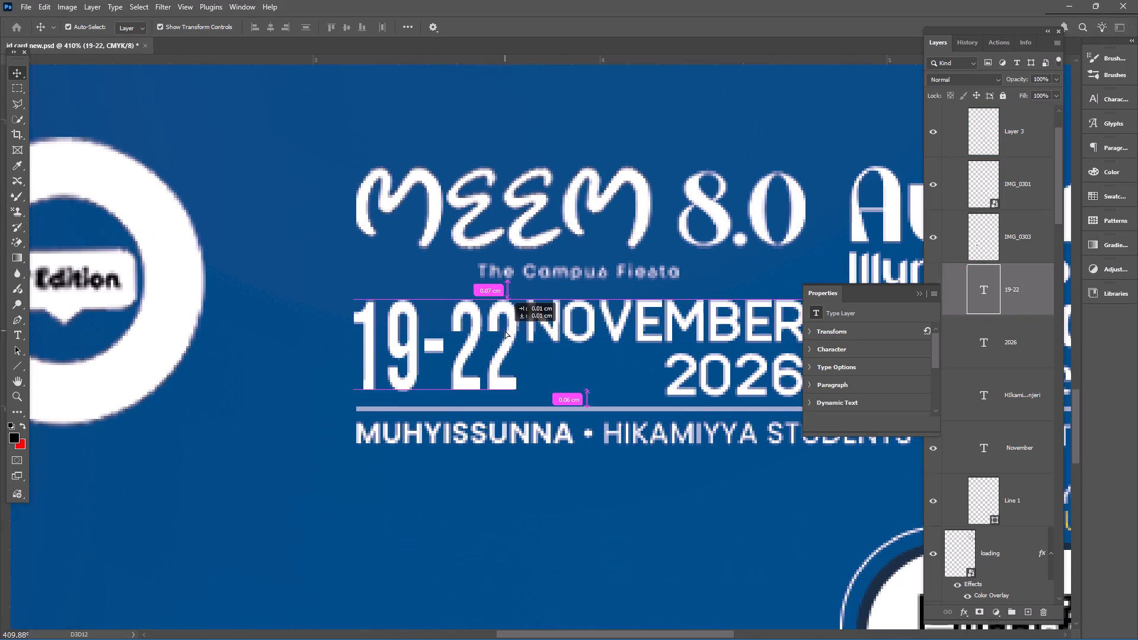
Move the 2026 text up under NOVEMBER, right-aligned with it and level with the bottom of 19-22, and deselect it.
{"action": "left_click", "coordinate": [736, 378]}
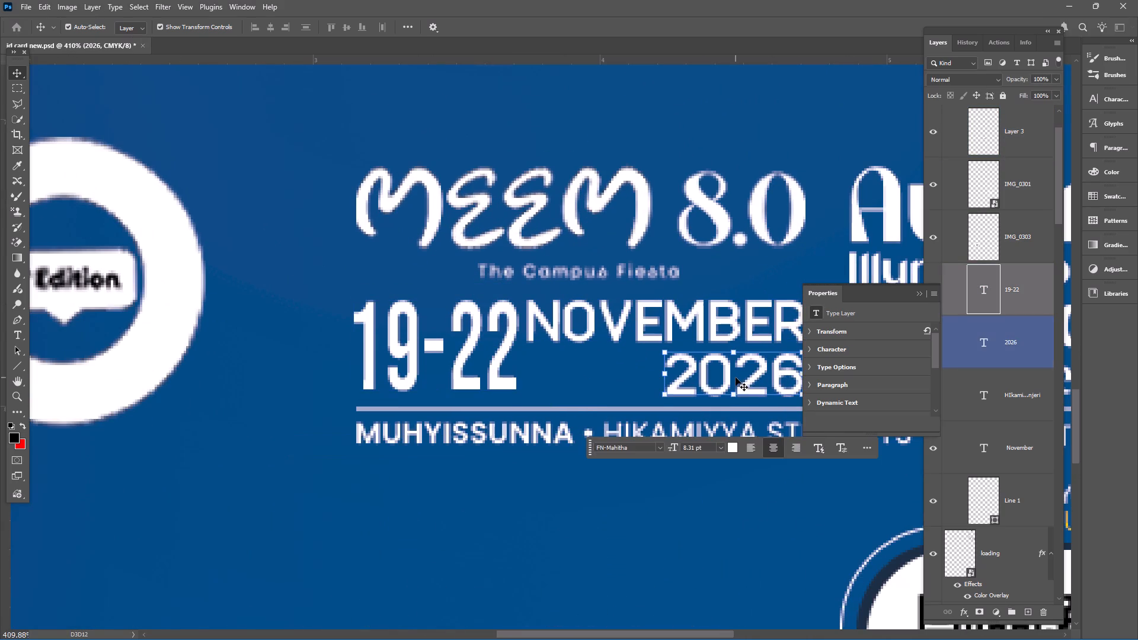
{"action": "left_click_drag", "start_coordinate": [731, 377], "coordinate": [615, 372]}
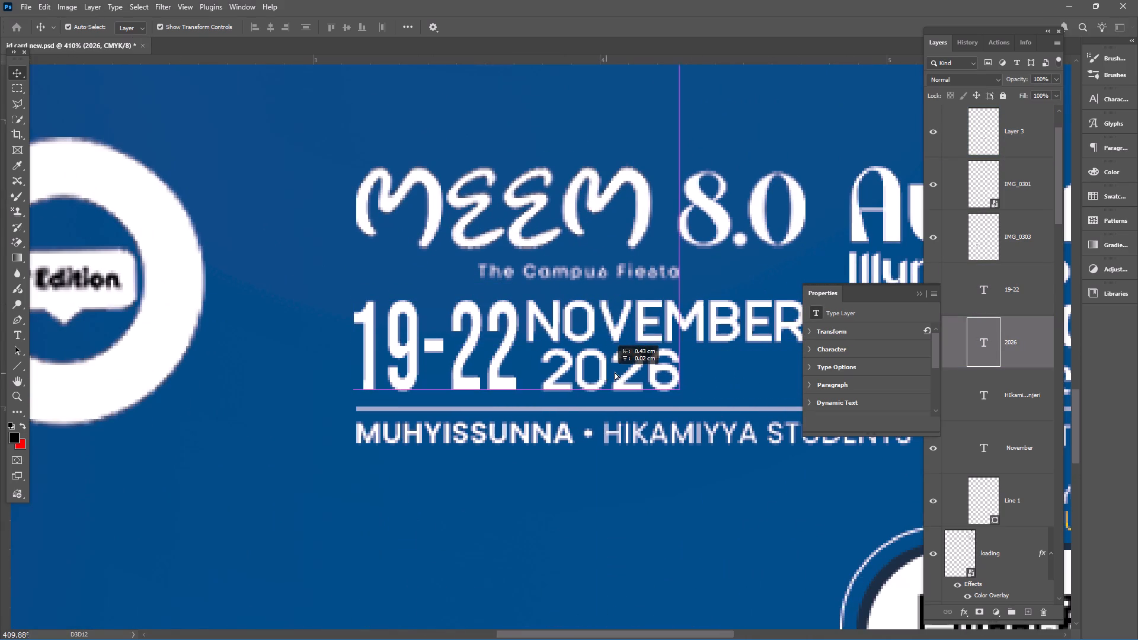
{"action": "left_click_drag", "start_coordinate": [615, 372], "coordinate": [704, 370]}
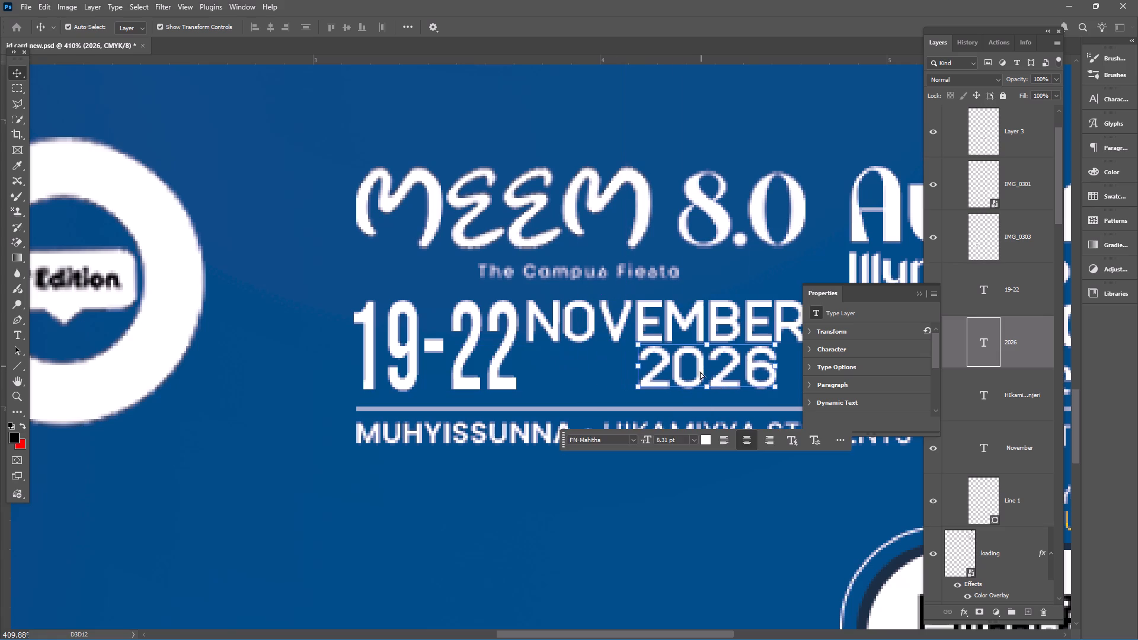
{"action": "key", "text": "space"}
{"action": "key", "text": "space"}
{"action": "key", "text": "space"}
{"action": "key", "text": "space"}
{"action": "key", "text": "space"}
{"action": "key", "text": "space"}
{"action": "key", "text": "space"}
{"action": "left_click_drag", "start_coordinate": [709, 365], "coordinate": [526, 364]}
{"action": "left_click_drag", "start_coordinate": [546, 366], "coordinate": [562, 369]}
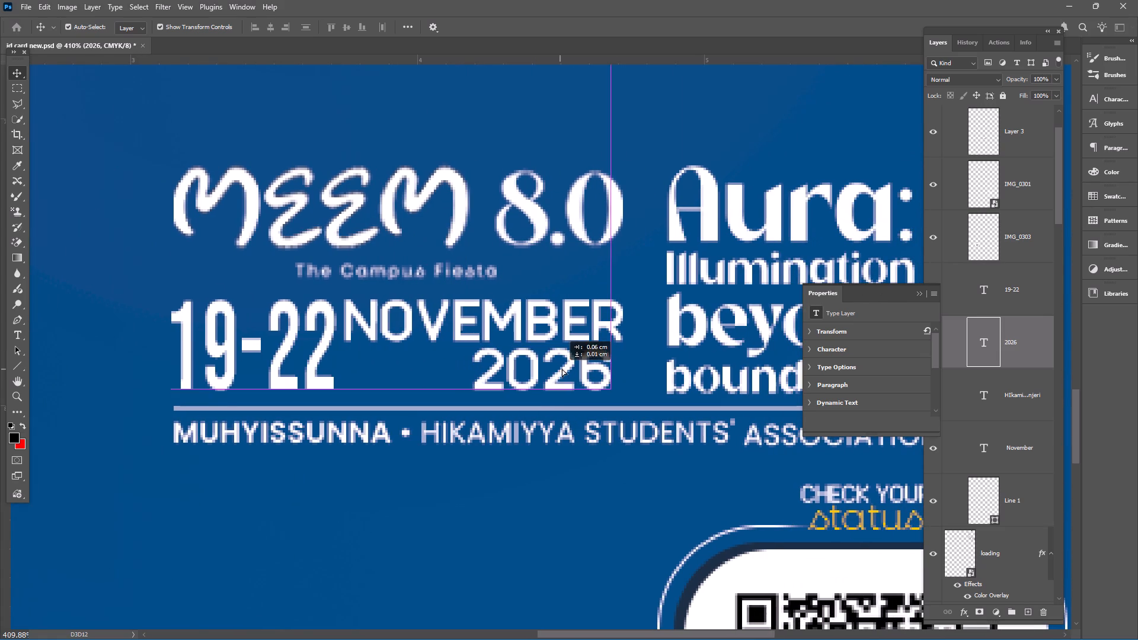
{"action": "left_click_drag", "start_coordinate": [562, 369], "coordinate": [571, 369]}
{"action": "left_click", "coordinate": [595, 126]}
Examine how the footer logo, date and theme block sits on the lower part of the card.
{"action": "scroll", "coordinate": [630, 221], "scroll_direction": "down", "scroll_amount": 7, "text": "alt"}
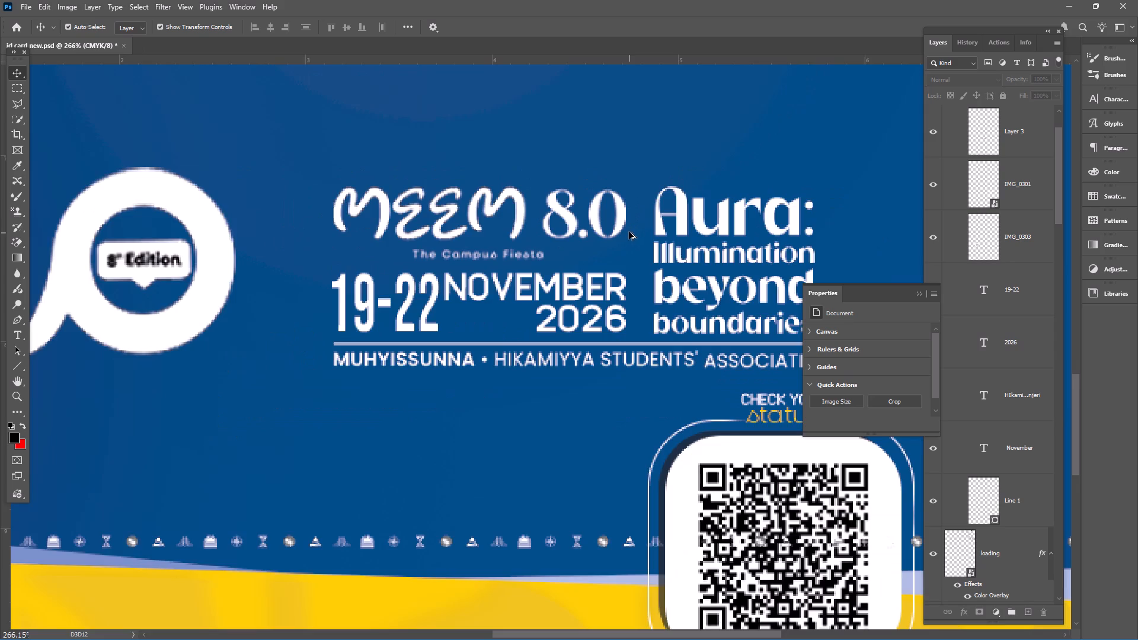
{"action": "scroll", "coordinate": [629, 232], "scroll_direction": "down", "scroll_amount": 17, "text": "alt"}
{"action": "scroll", "coordinate": [723, 242], "scroll_direction": "up", "scroll_amount": 3, "text": "alt"}
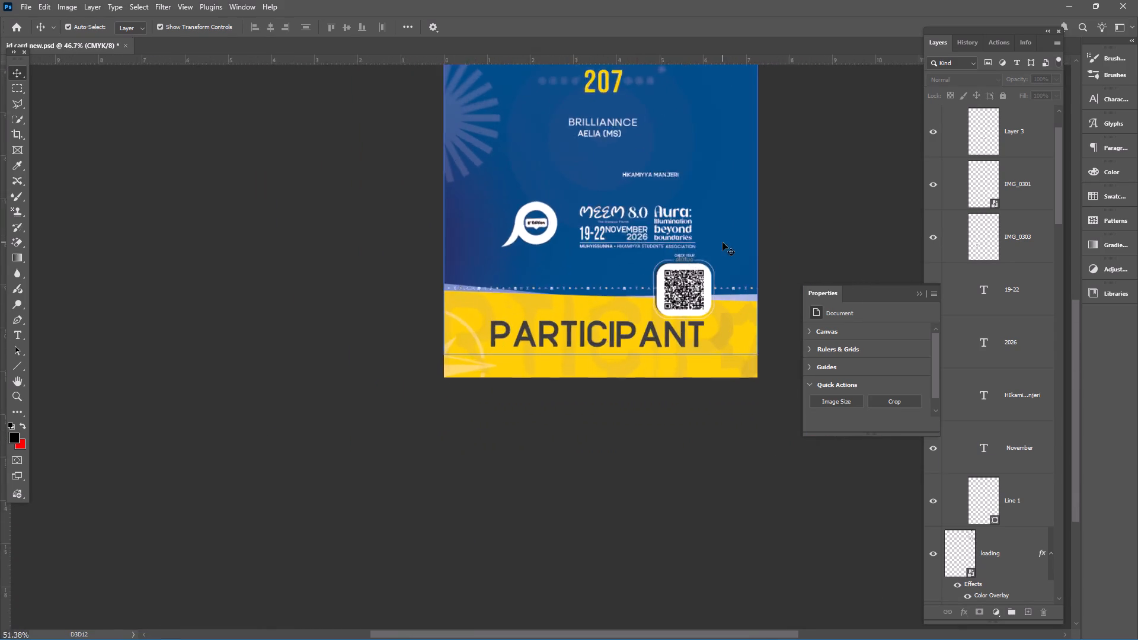
{"action": "scroll", "coordinate": [723, 242], "scroll_direction": "up", "scroll_amount": 8, "text": "alt"}
{"action": "scroll", "coordinate": [593, 236], "scroll_direction": "up", "scroll_amount": 5, "text": "alt"}
{"action": "scroll", "coordinate": [639, 226], "scroll_direction": "down", "scroll_amount": 10, "text": "alt"}
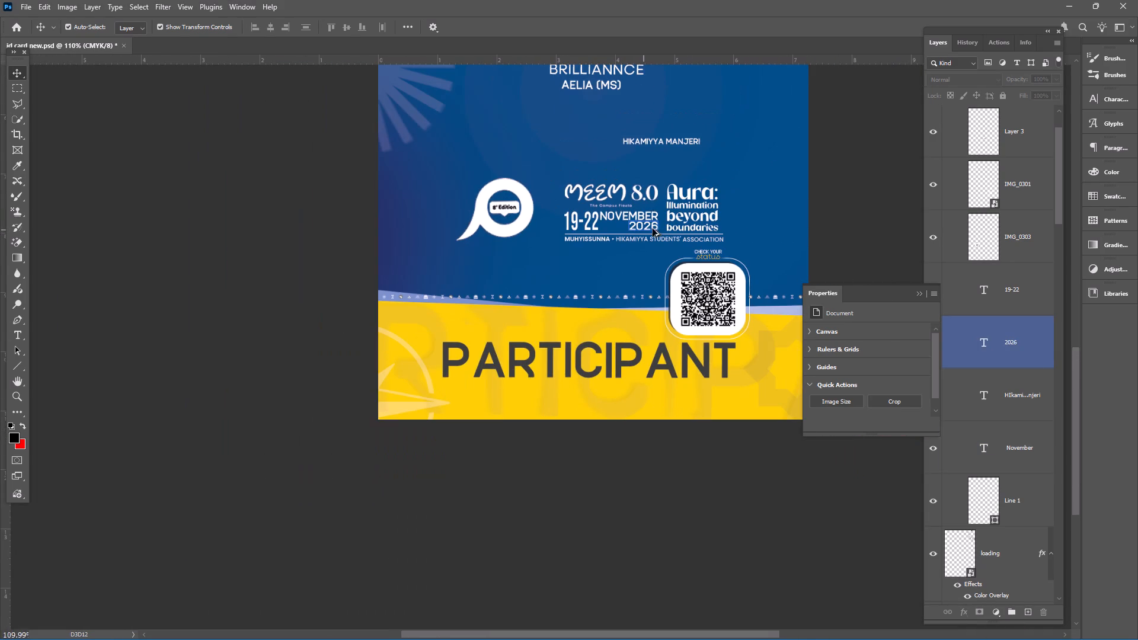
{"action": "left_click", "coordinate": [842, 222]}
Widen the letter spacing of the 2026 text until it spans about three quarters of NOVEMBER's width, and deselect it.
{"action": "scroll", "coordinate": [622, 207], "scroll_direction": "up", "scroll_amount": 4, "text": "alt"}
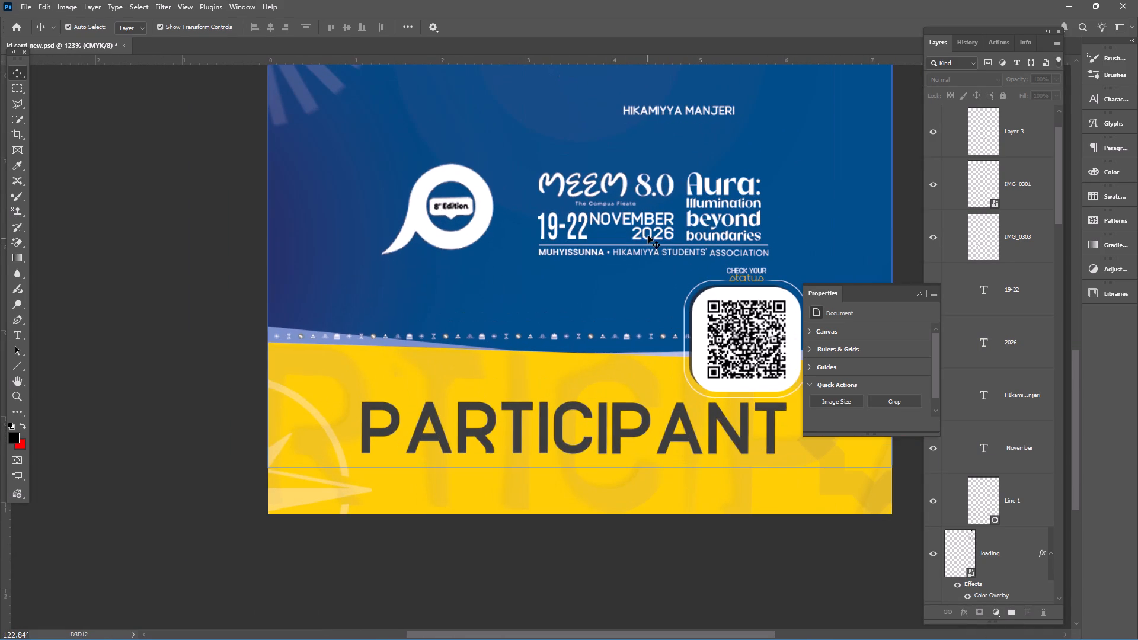
{"action": "left_click", "coordinate": [648, 235]}
{"action": "left_click", "coordinate": [648, 233]}
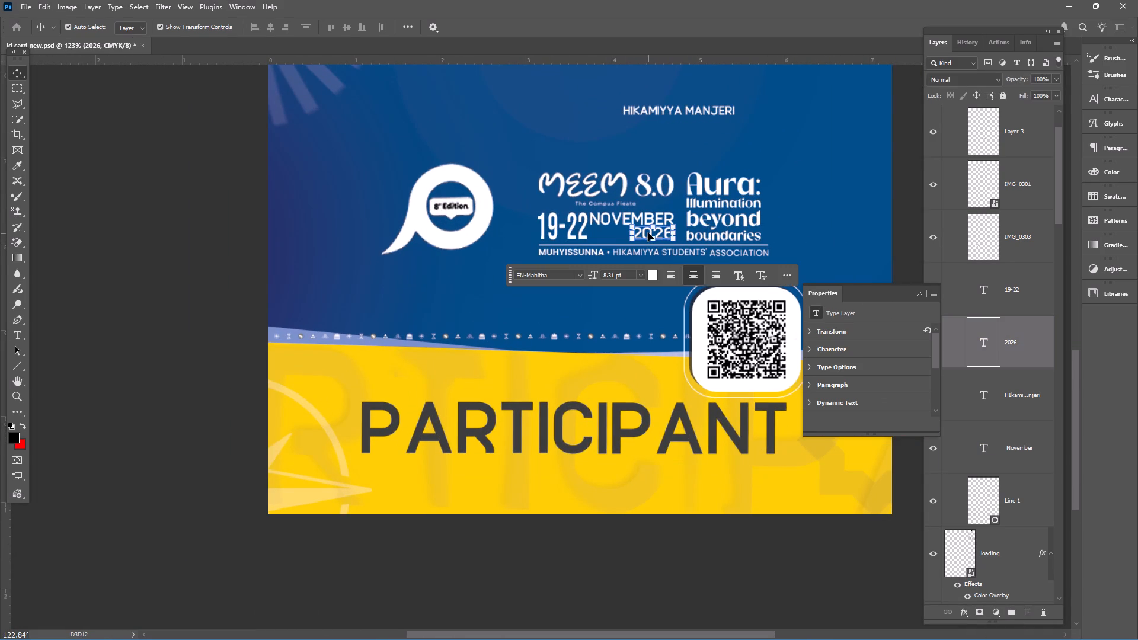
{"action": "left_click", "coordinate": [647, 231]}
{"action": "left_click", "coordinate": [647, 231]}
{"action": "double_click", "coordinate": [647, 231]}
{"action": "key", "text": "alt+Left"}
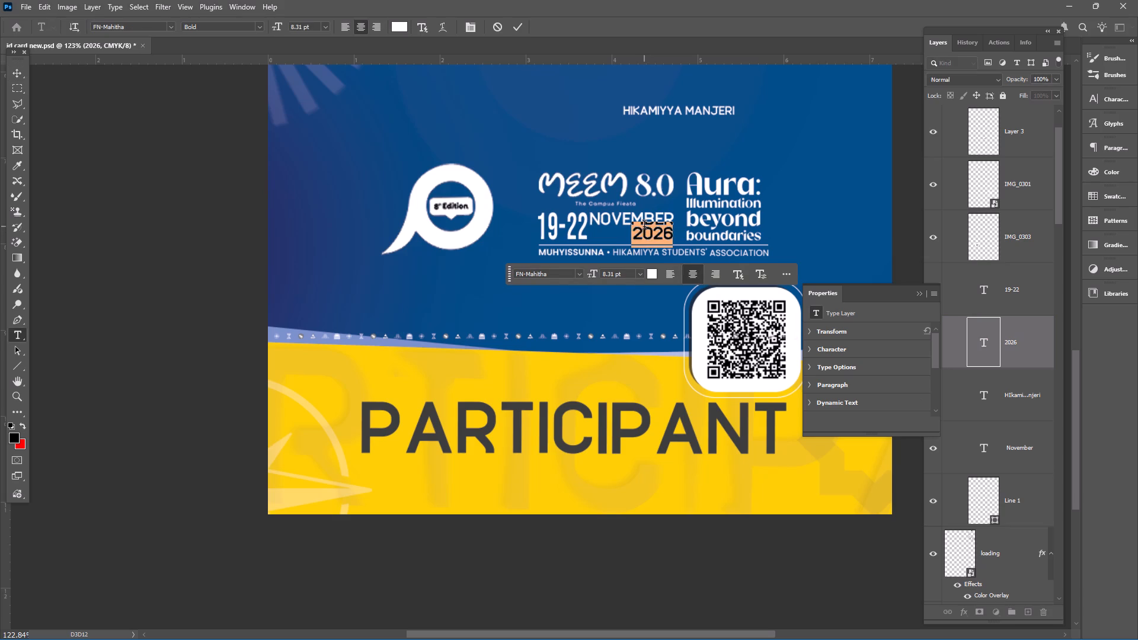
{"action": "key", "text": "alt+Left"}
{"action": "key", "text": "alt+Right"}
{"action": "key", "text": "alt+Right"}
{"action": "key", "text": "alt+Right"}
{"action": "key", "text": "alt+Right"}
{"action": "key", "text": "alt+Right"}
{"action": "key", "text": "alt+Right"}
{"action": "key", "text": "alt+Right"}
{"action": "key", "text": "alt+Right"}
{"action": "key", "text": "alt+Right"}
{"action": "key", "text": "alt+Right"}
{"action": "key", "text": "alt+Right"}
{"action": "key", "text": "alt+Right"}
{"action": "key", "text": "alt+Right"}
{"action": "key", "text": "alt+Right"}
{"action": "key", "text": "alt+Right"}
{"action": "key", "text": "alt+Right"}
{"action": "key", "text": "alt+Right"}
{"action": "key", "text": "alt+Right"}
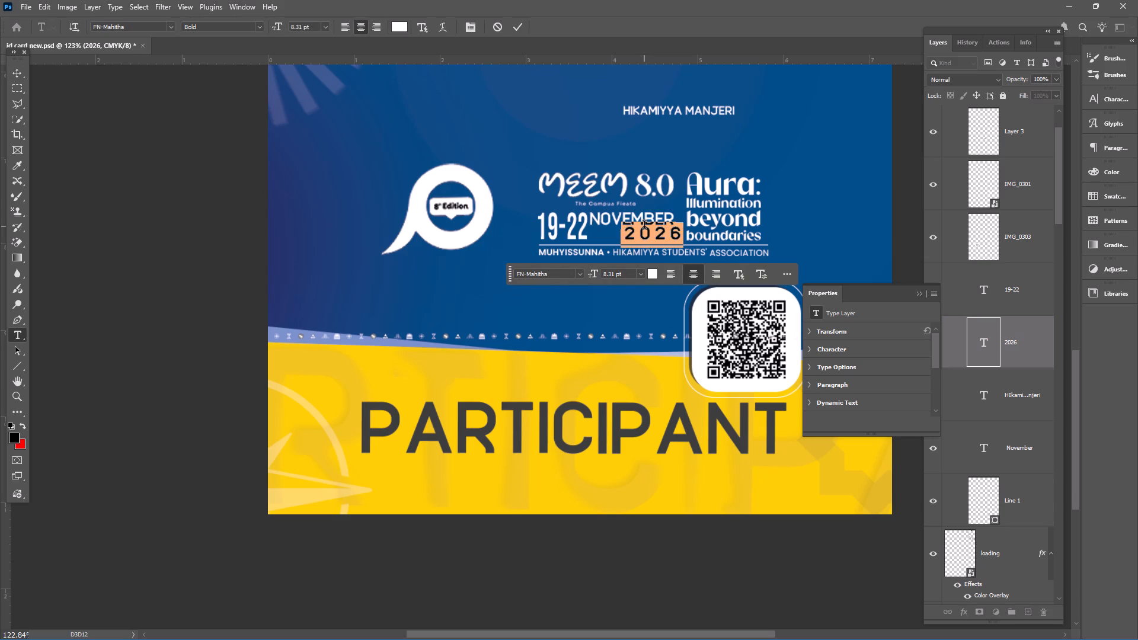
{"action": "left_click", "coordinate": [516, 31]}
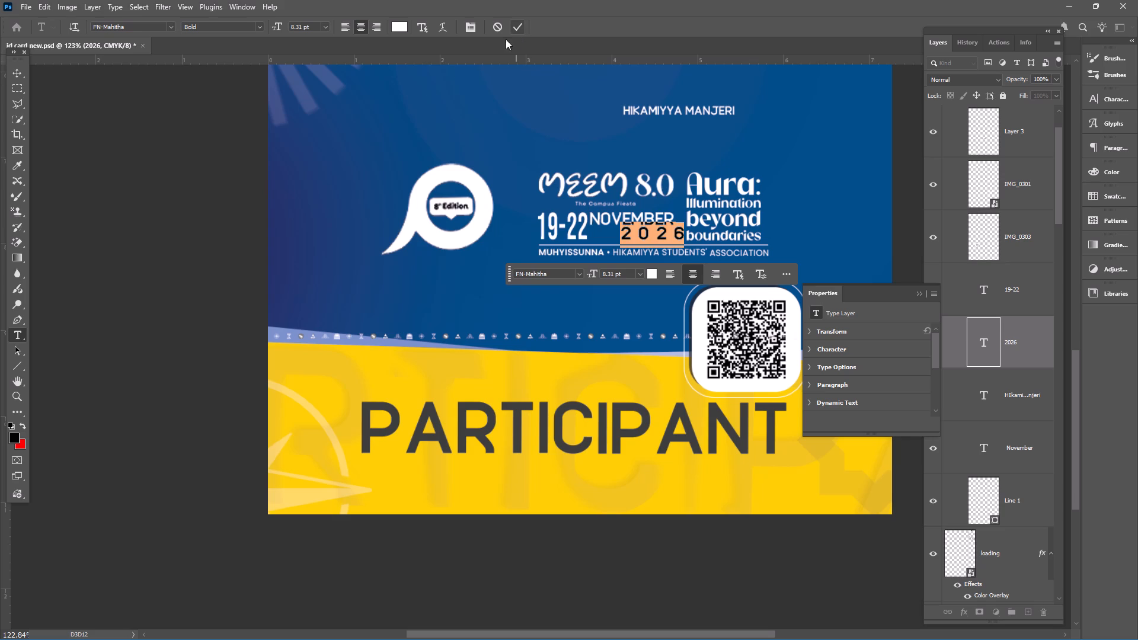
{"action": "left_click", "coordinate": [214, 161]}
Move the 2026 text about 0.13 cm left so it sits within NOVEMBER's width, level with the bottom of 19-22.
{"action": "left_click_drag", "start_coordinate": [641, 234], "coordinate": [629, 235]}
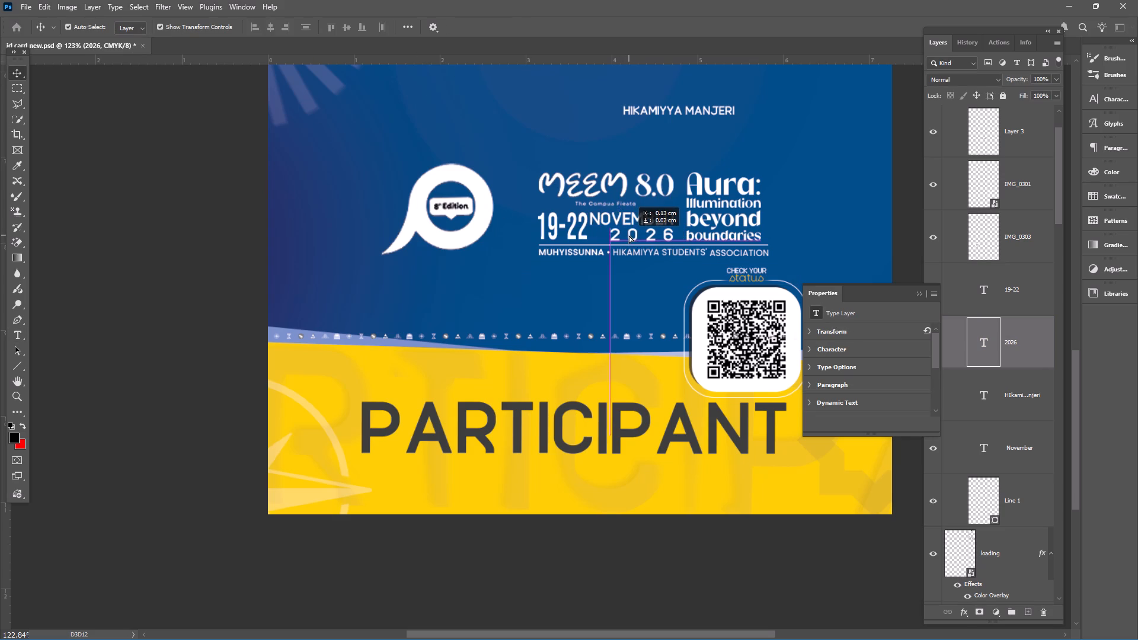
{"action": "left_click_drag", "start_coordinate": [629, 235], "coordinate": [628, 235]}
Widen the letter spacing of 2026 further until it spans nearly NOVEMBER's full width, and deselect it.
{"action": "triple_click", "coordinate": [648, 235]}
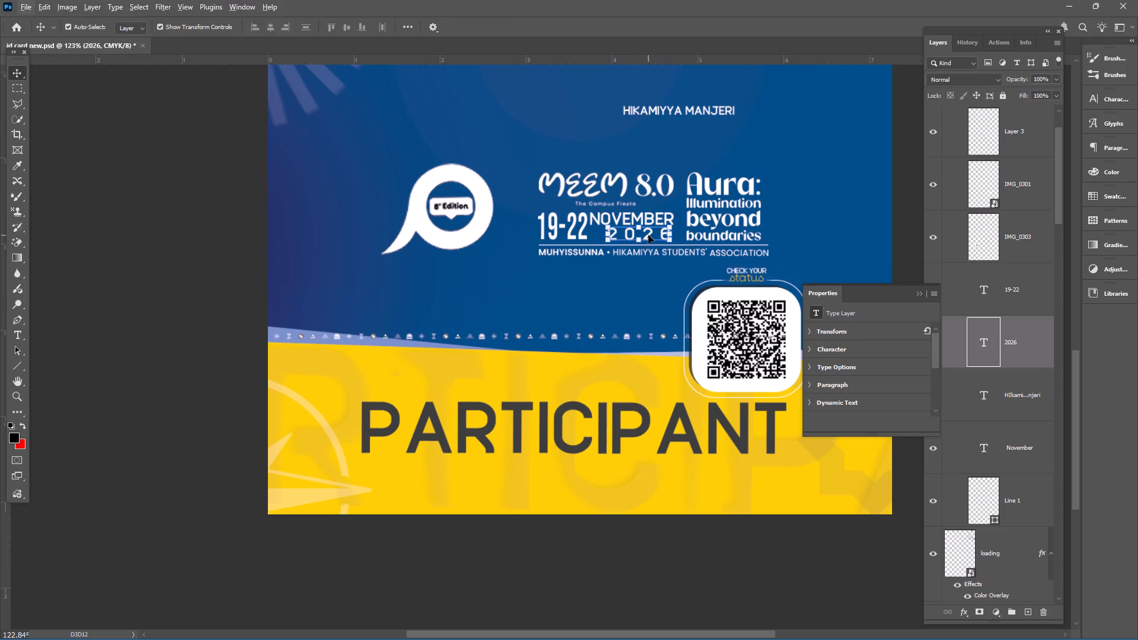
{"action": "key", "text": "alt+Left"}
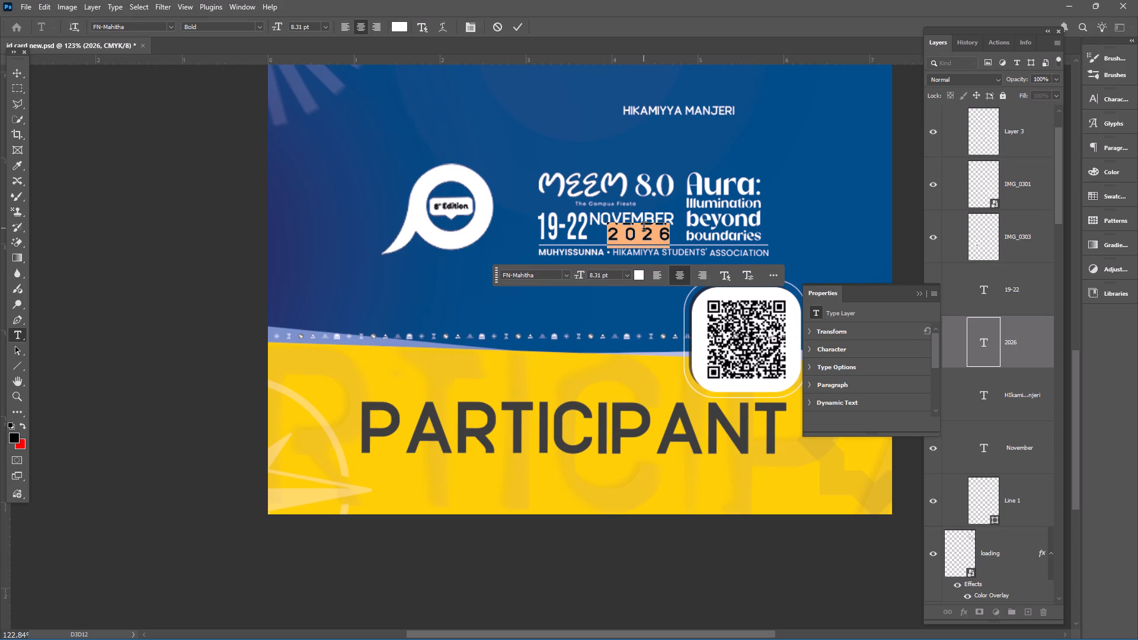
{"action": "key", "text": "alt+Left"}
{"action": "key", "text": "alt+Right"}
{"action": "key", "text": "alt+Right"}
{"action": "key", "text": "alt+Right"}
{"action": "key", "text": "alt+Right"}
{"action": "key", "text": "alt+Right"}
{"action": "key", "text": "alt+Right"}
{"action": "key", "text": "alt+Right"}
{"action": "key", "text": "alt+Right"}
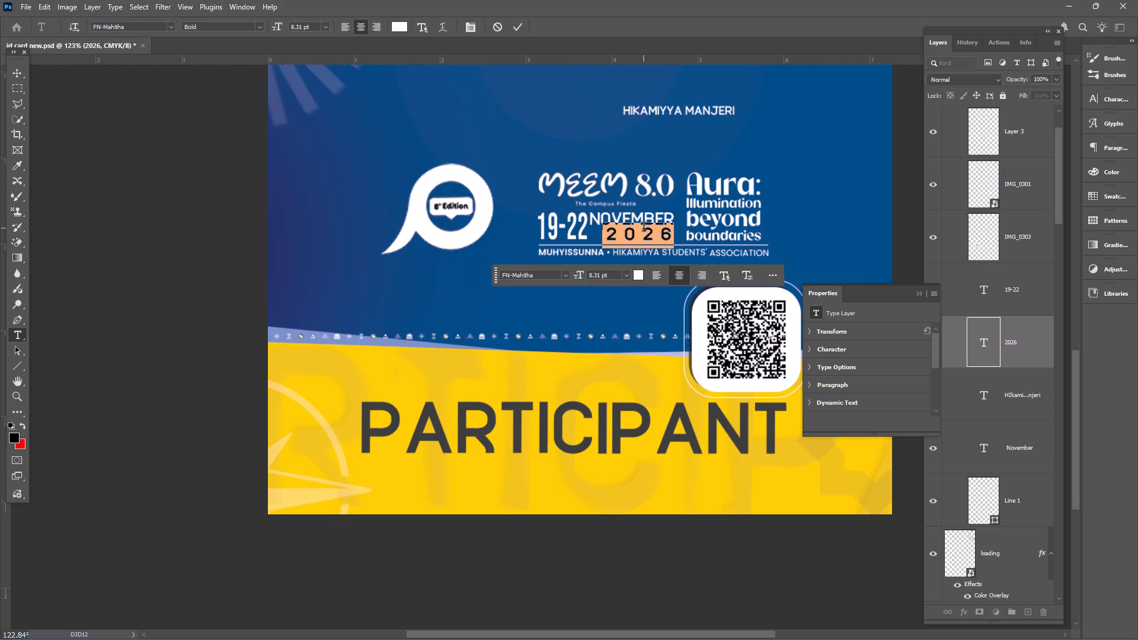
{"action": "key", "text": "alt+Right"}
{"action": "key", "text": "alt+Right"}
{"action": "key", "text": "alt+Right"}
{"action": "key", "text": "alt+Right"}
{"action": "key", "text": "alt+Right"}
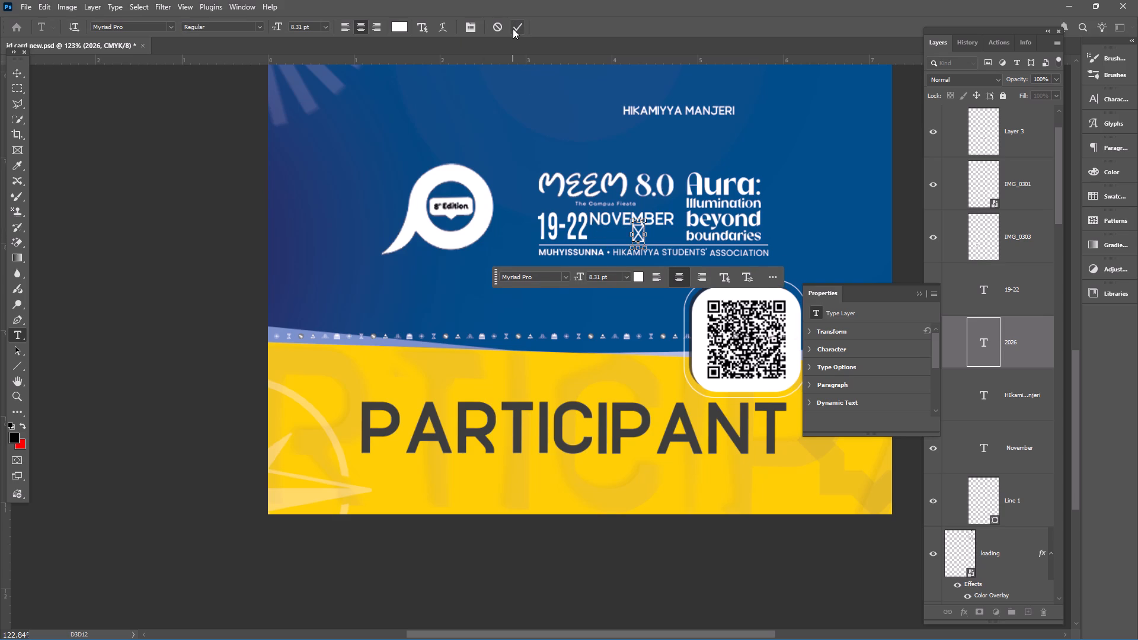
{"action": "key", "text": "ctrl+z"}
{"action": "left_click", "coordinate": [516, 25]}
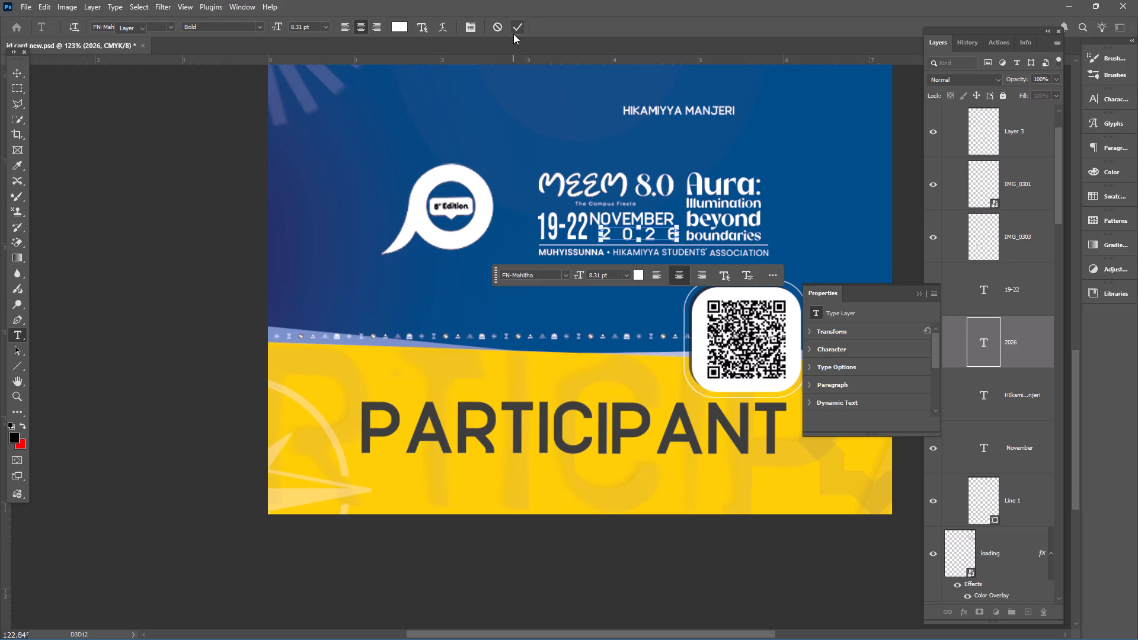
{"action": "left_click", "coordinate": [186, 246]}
Tighten the letter spacing of 2026 until it spans about three quarters of NOVEMBER's width, and deselect it.
{"action": "scroll", "coordinate": [779, 351], "scroll_direction": "up", "scroll_amount": 4, "text": "alt"}
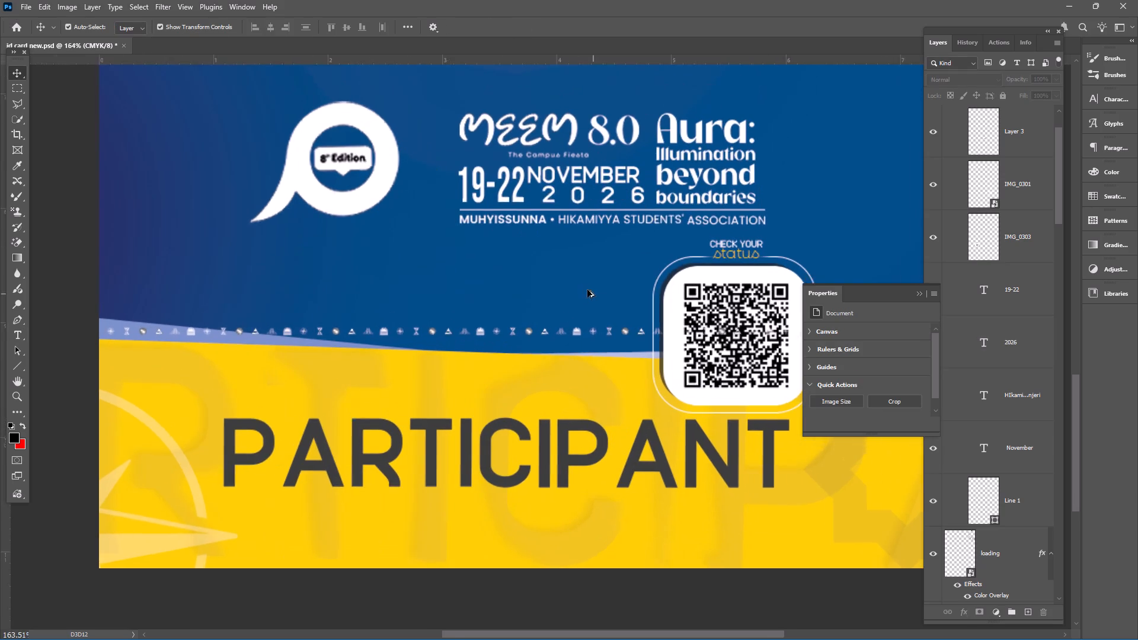
{"action": "scroll", "coordinate": [568, 422], "scroll_direction": "up", "scroll_amount": 8}
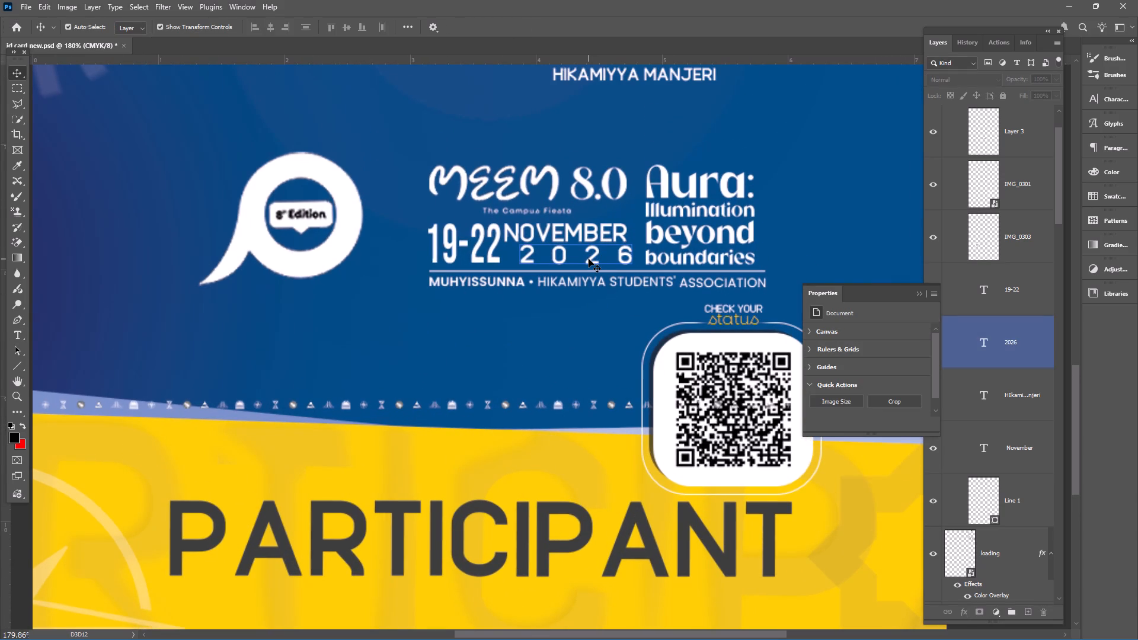
{"action": "left_click", "coordinate": [589, 259]}
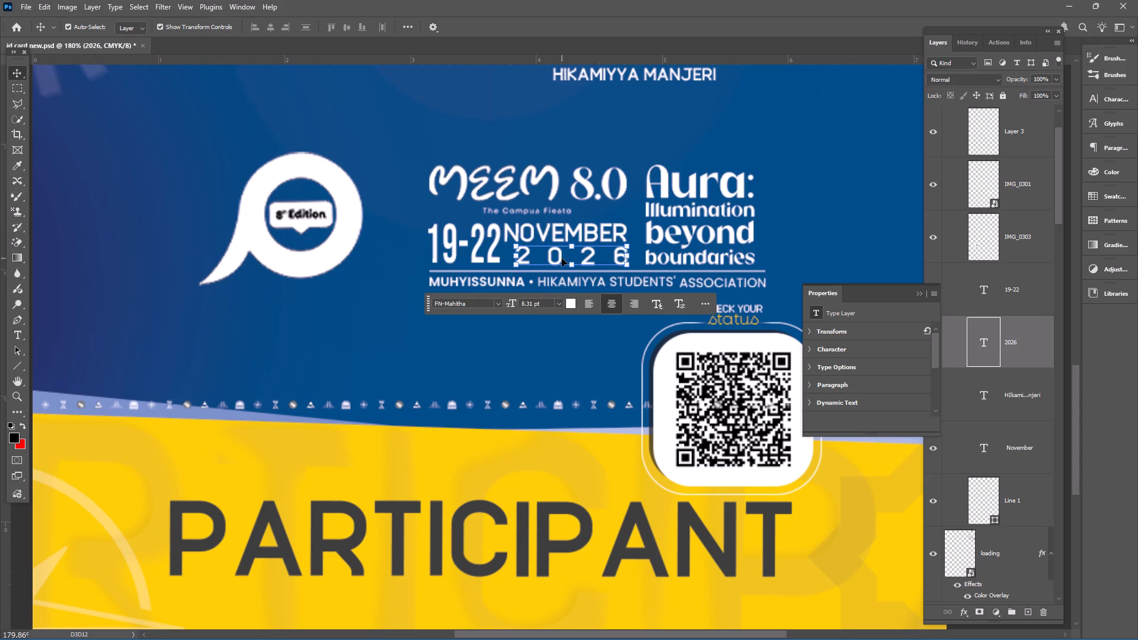
{"action": "left_click", "coordinate": [566, 255]}
{"action": "double_click", "coordinate": [566, 255]}
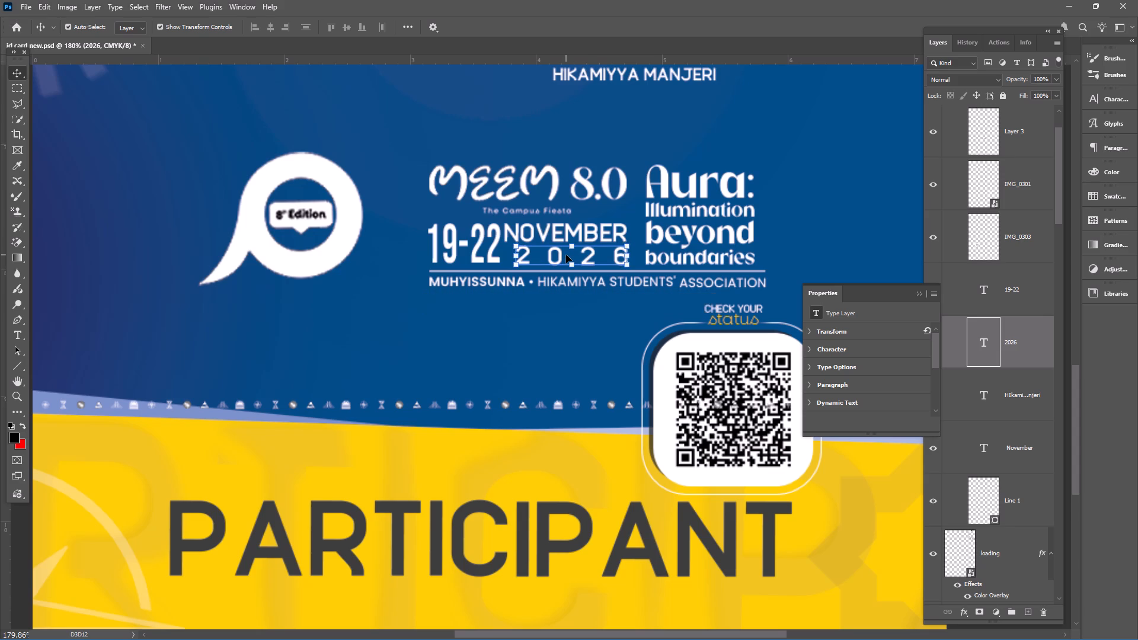
{"action": "key", "text": "alt+Right"}
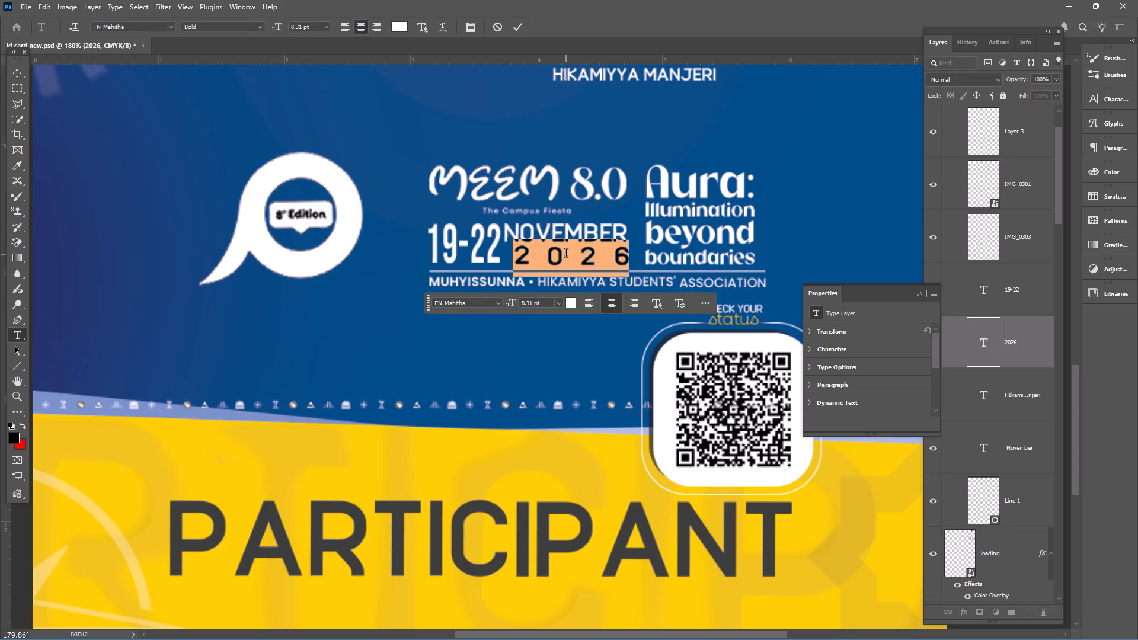
{"action": "key", "text": "alt+Left"}
{"action": "key", "text": "alt+Left"}
{"action": "key", "text": "alt+Left"}
{"action": "key", "text": "alt+Left"}
{"action": "key", "text": "alt+Left"}
{"action": "key", "text": "alt+Left"}
{"action": "key", "text": "alt+Left"}
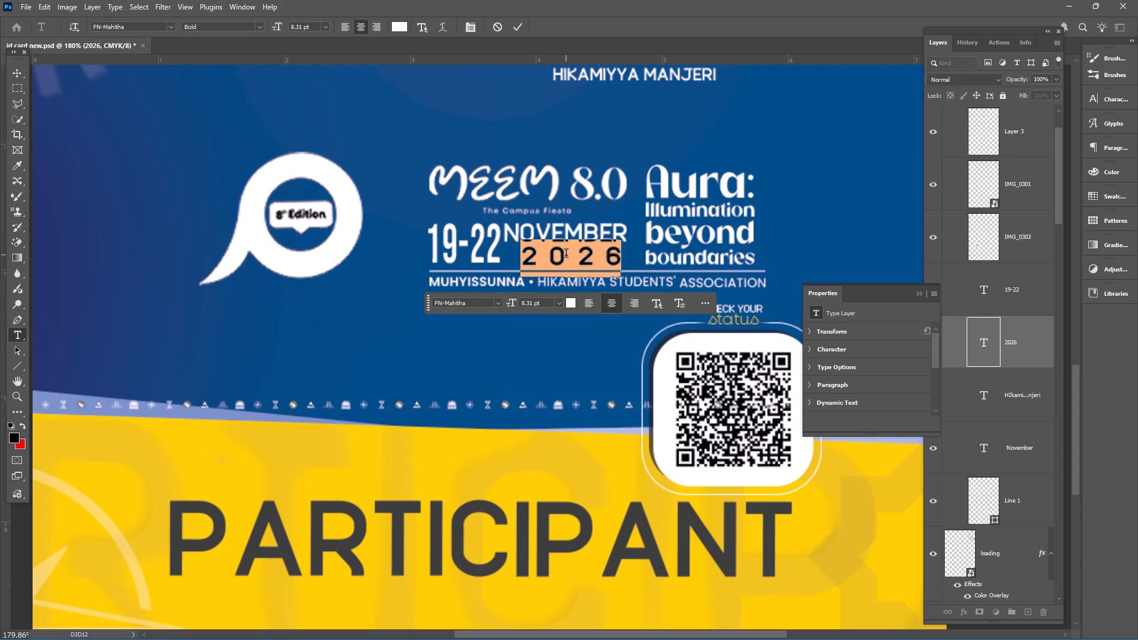
{"action": "key", "text": "alt+Left"}
{"action": "key", "text": "alt+Left"}
{"action": "key", "text": "alt+Left"}
{"action": "key", "text": "alt+Left"}
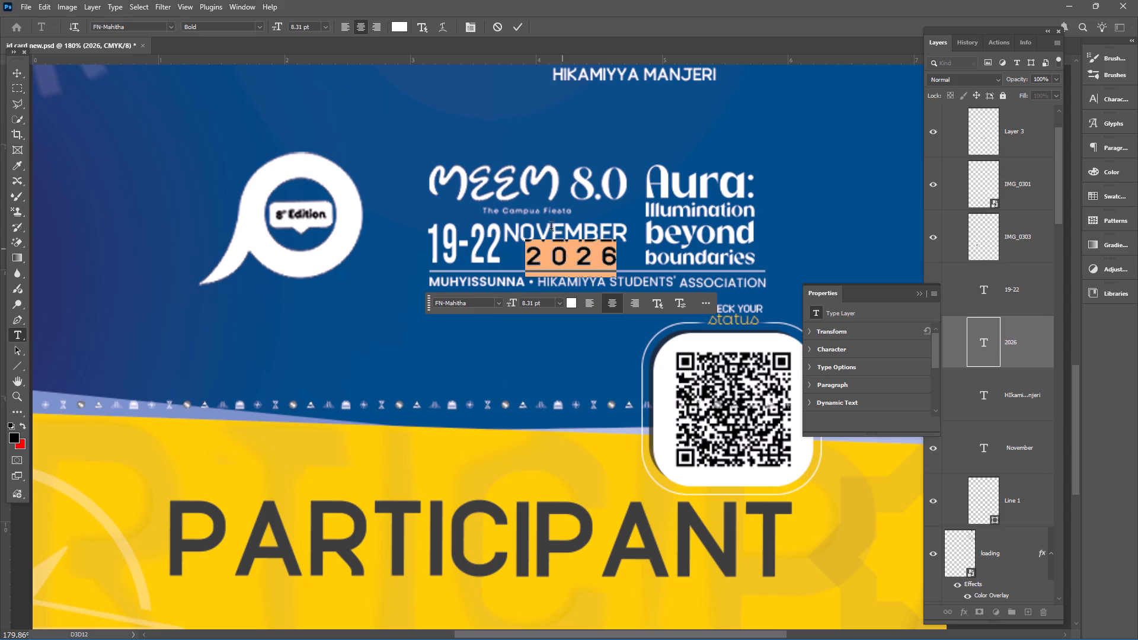
{"action": "key", "text": "ctrl+z"}
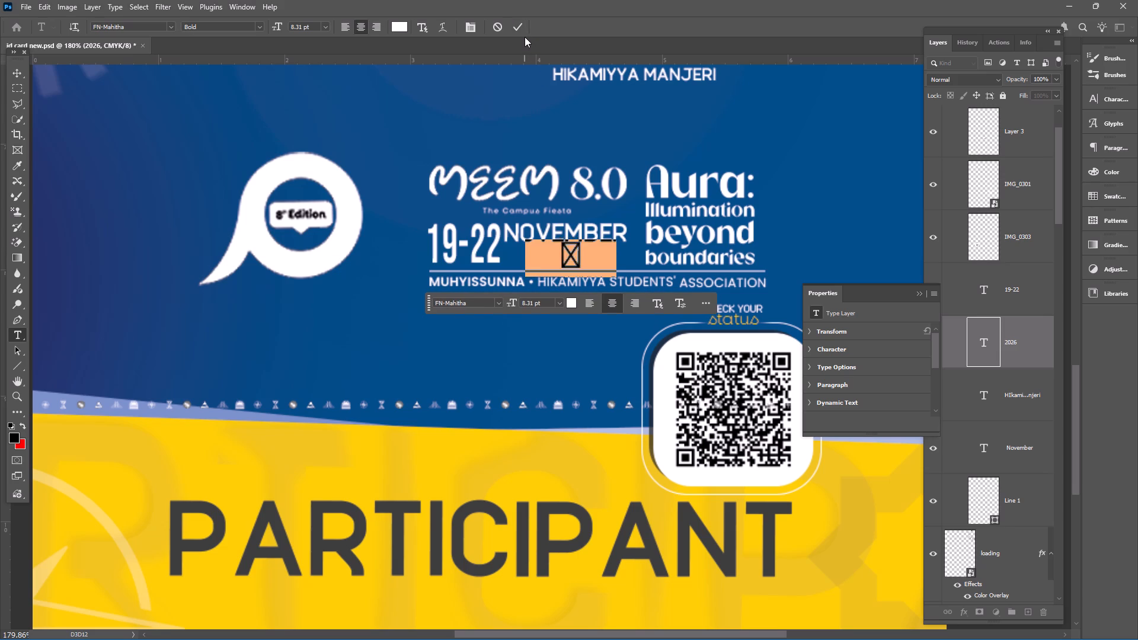
{"action": "left_click", "coordinate": [519, 26]}
{"action": "left_click", "coordinate": [820, 204]}
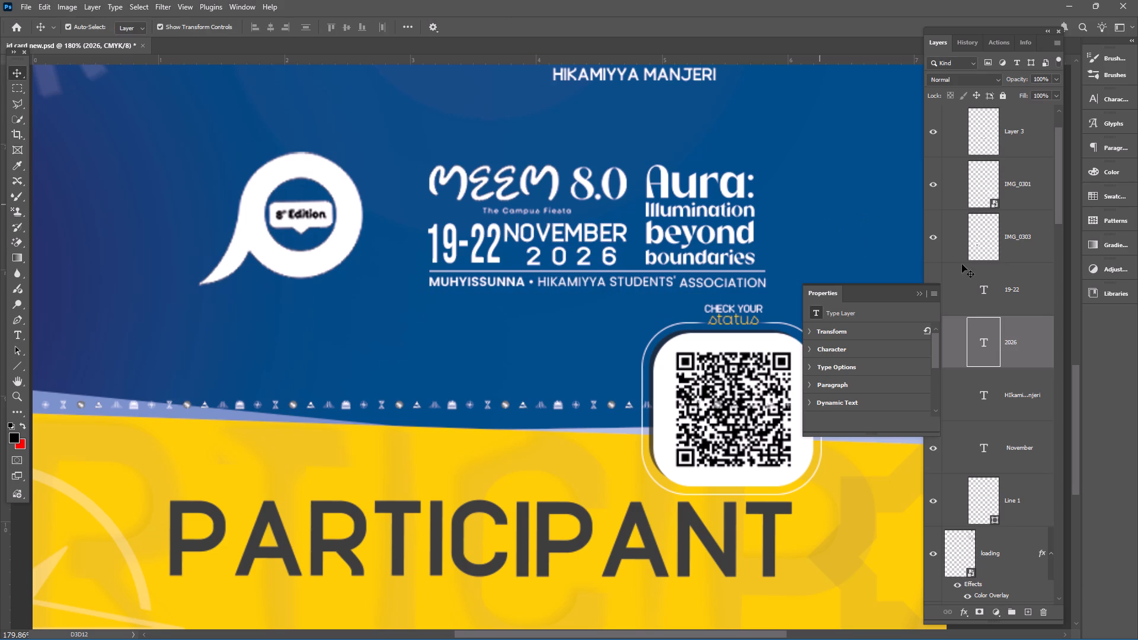
Nudge the 2026 text right until its last digit aligns with the end of NOVEMBER, and deselect it.
{"action": "left_click", "coordinate": [608, 256]}
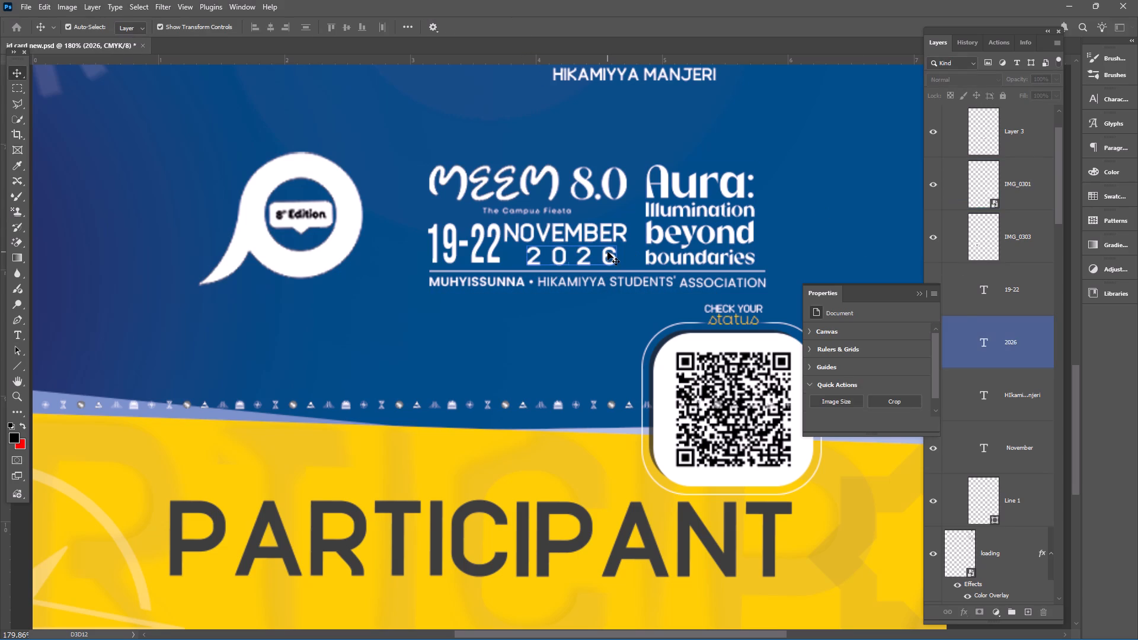
{"action": "key", "text": "Right"}
{"action": "key", "text": "Right"}
{"action": "key", "text": "Right"}
{"action": "key", "text": "Right"}
{"action": "key", "text": "Right"}
{"action": "key", "text": "Right"}
{"action": "key", "text": "Right"}
{"action": "key", "text": "Right"}
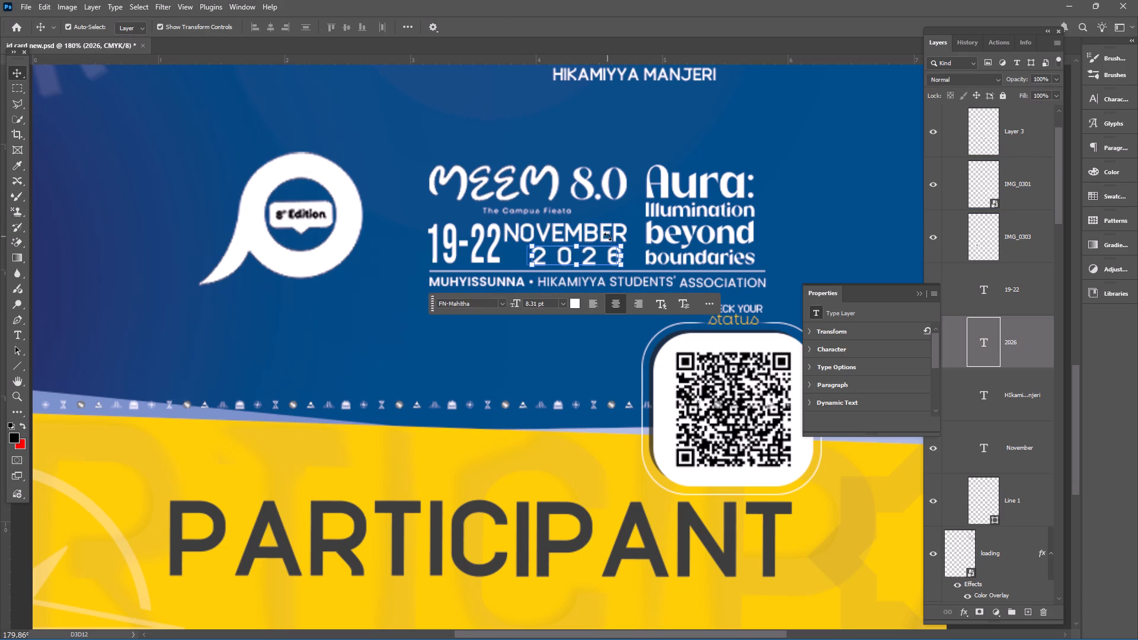
{"action": "key", "text": "Right"}
{"action": "key", "text": "Right"}
{"action": "key", "text": "Right"}
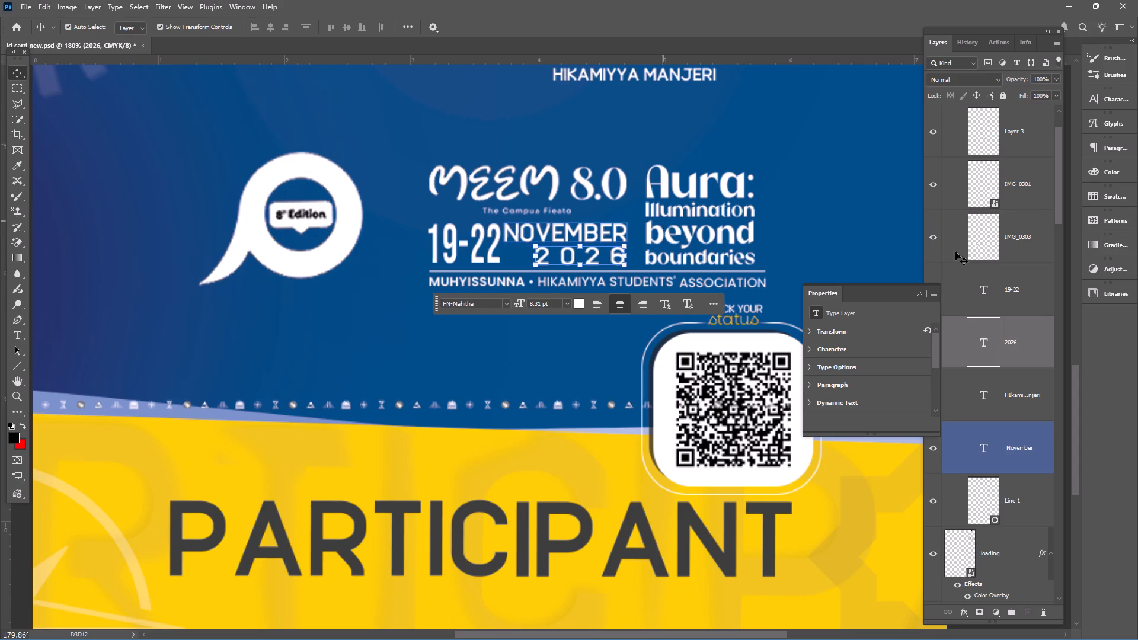
{"action": "left_click", "coordinate": [785, 196]}
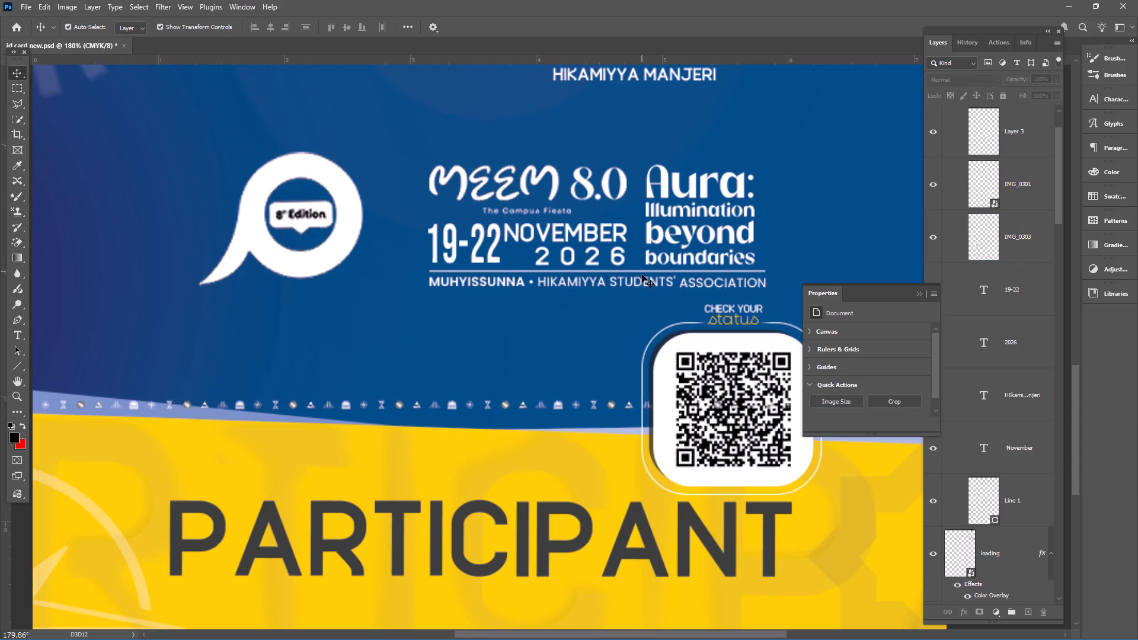
Scale the NOVEMBER text down proportionally to about 85% so it clears 19-22, and deselect it.
{"action": "left_click", "coordinate": [530, 231]}
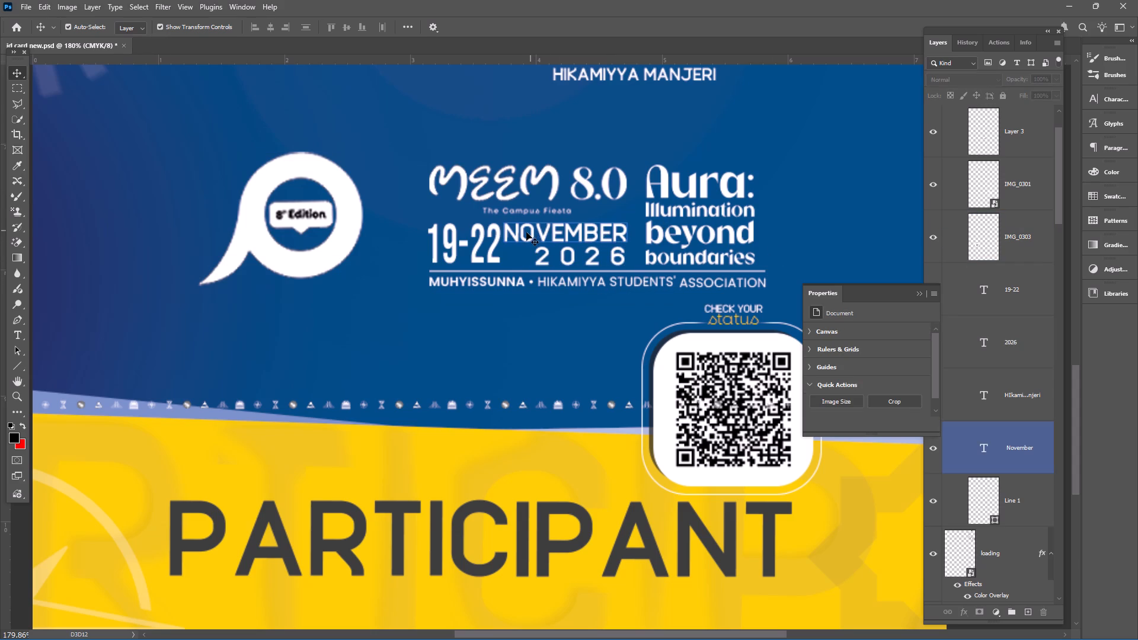
{"action": "left_click", "coordinate": [487, 245]}
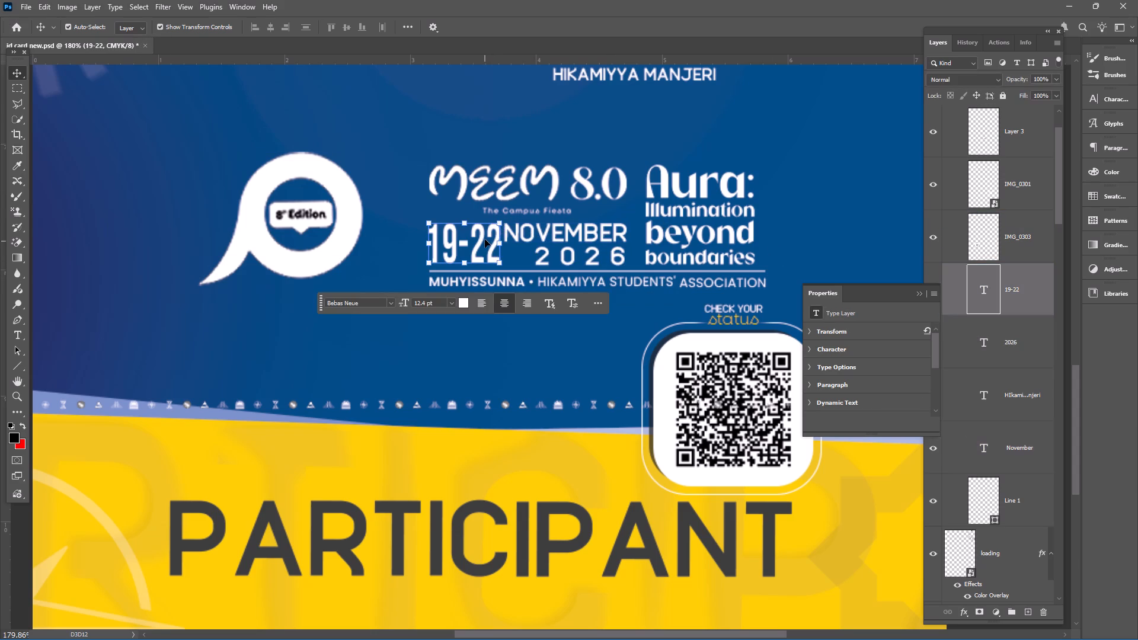
{"action": "left_click", "coordinate": [557, 237]}
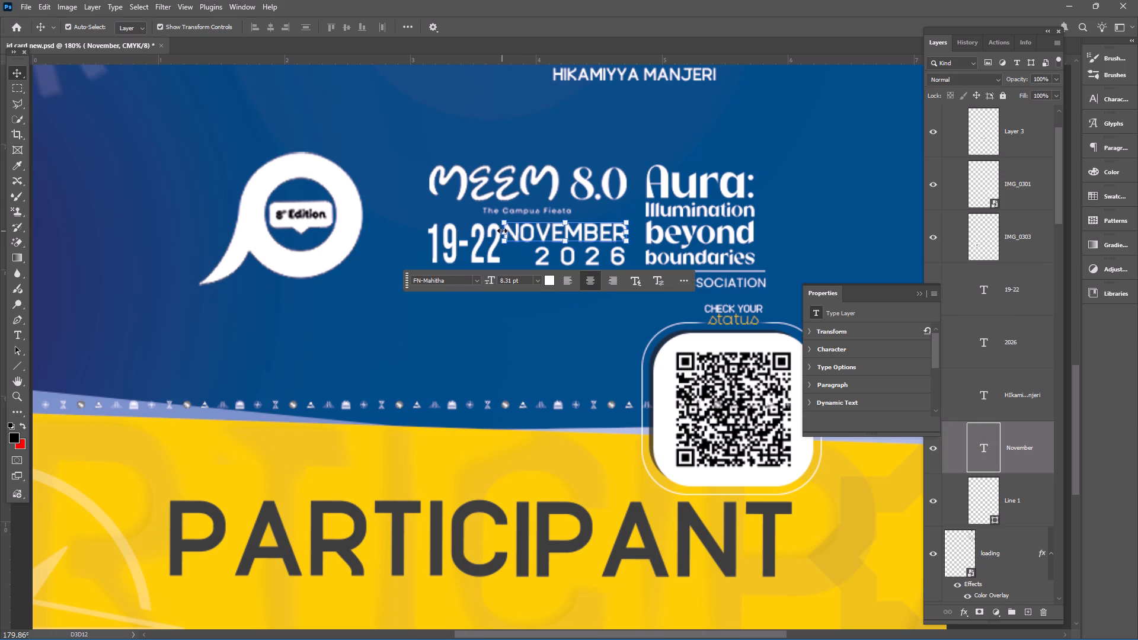
{"action": "left_click_drag", "start_coordinate": [502, 231], "coordinate": [512, 231]}
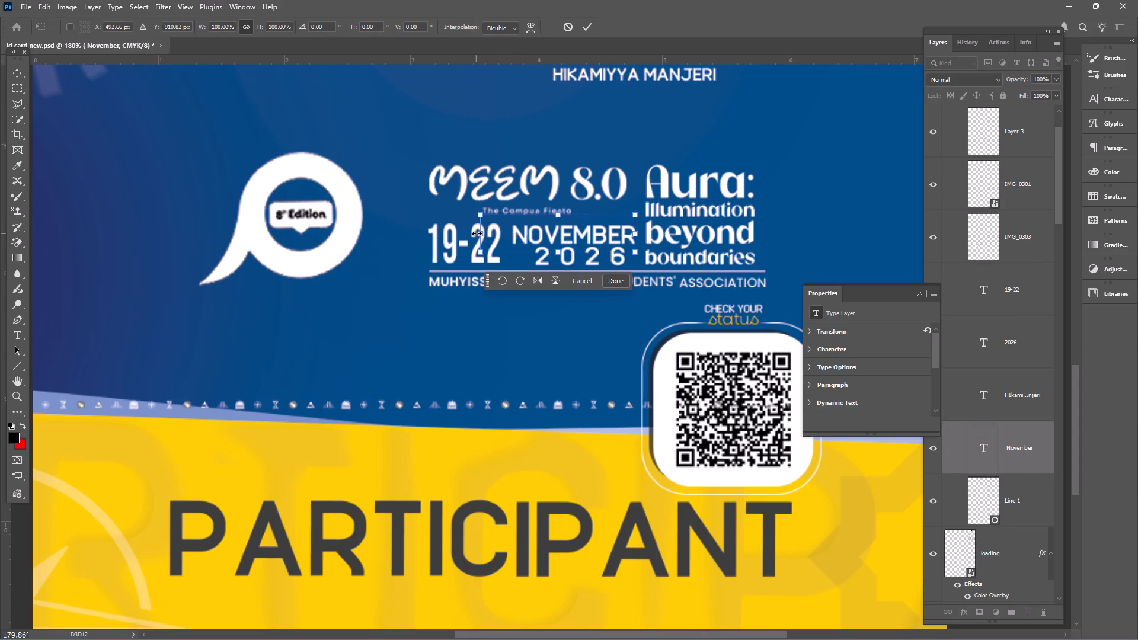
{"action": "left_click_drag", "start_coordinate": [477, 233], "coordinate": [499, 233]}
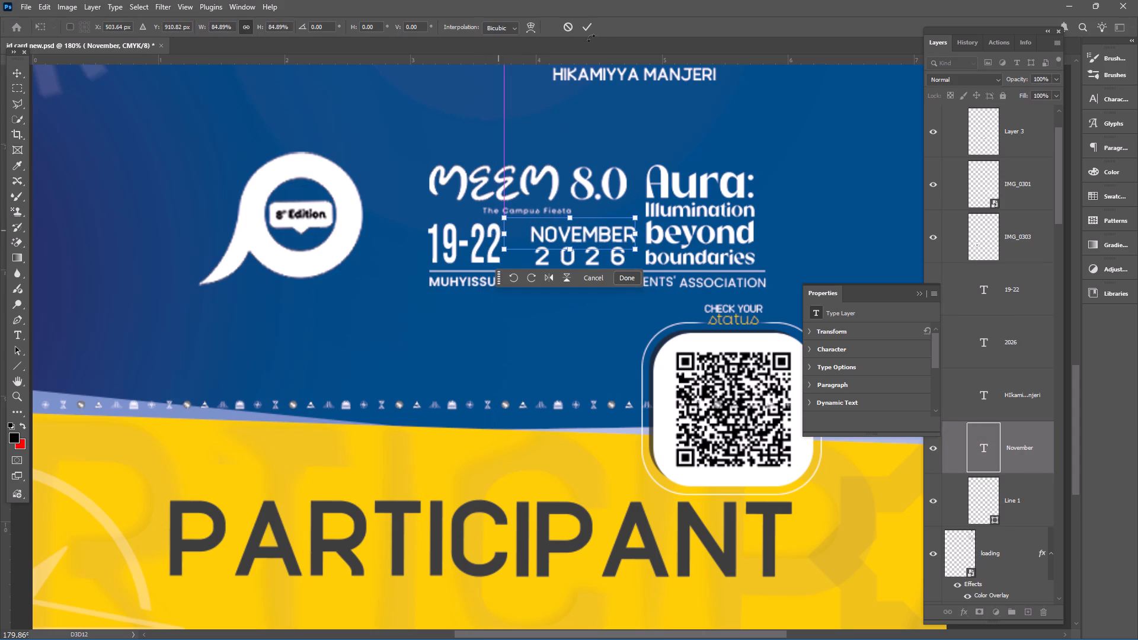
{"action": "left_click", "coordinate": [592, 23]}
{"action": "left_click", "coordinate": [781, 168]}
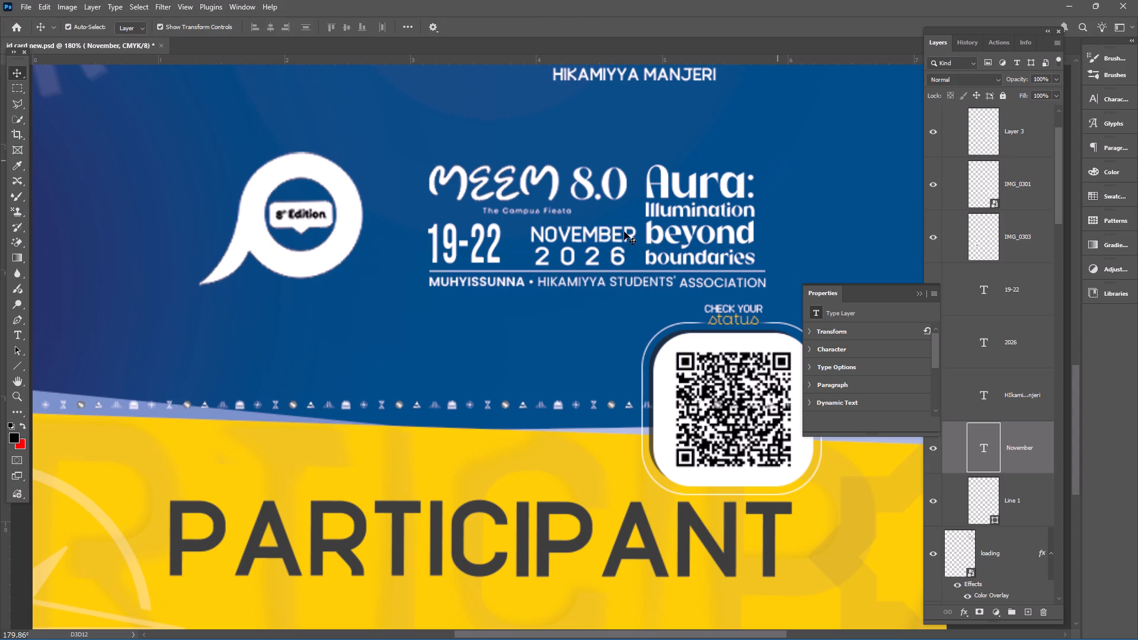
Move the NOVEMBER text about 0.08 cm left so its end lines up with the last digit of 2026, and deselect it.
{"action": "scroll", "coordinate": [584, 237], "scroll_direction": "up", "scroll_amount": 5, "text": "alt"}
{"action": "left_click", "coordinate": [594, 234]}
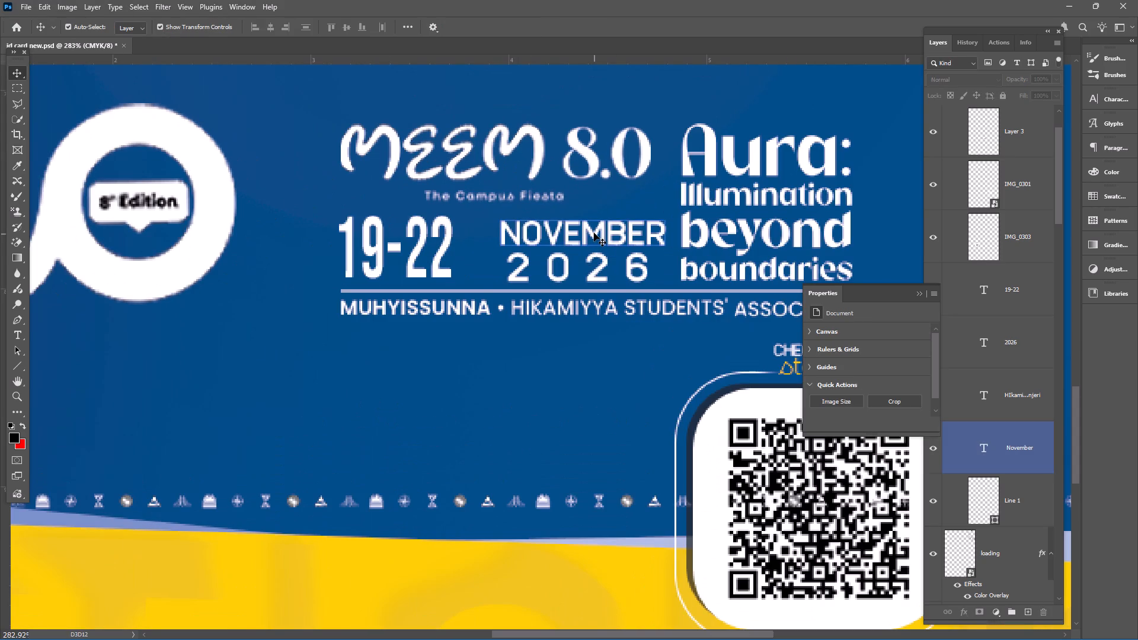
{"action": "left_click_drag", "start_coordinate": [594, 233], "coordinate": [564, 228]}
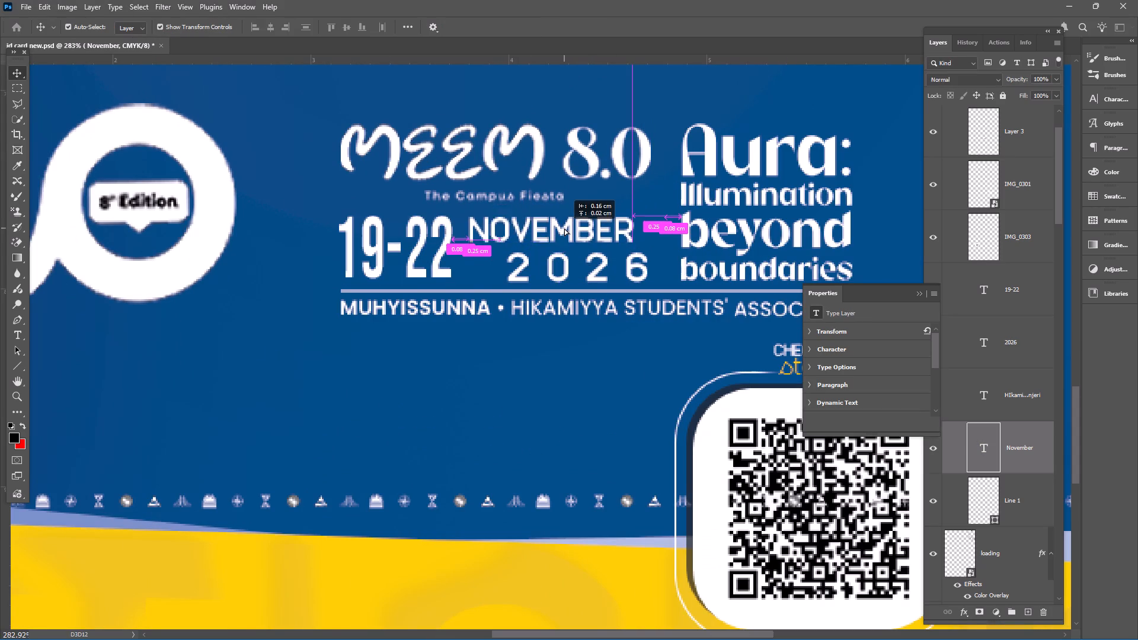
{"action": "left_click_drag", "start_coordinate": [564, 228], "coordinate": [564, 241]}
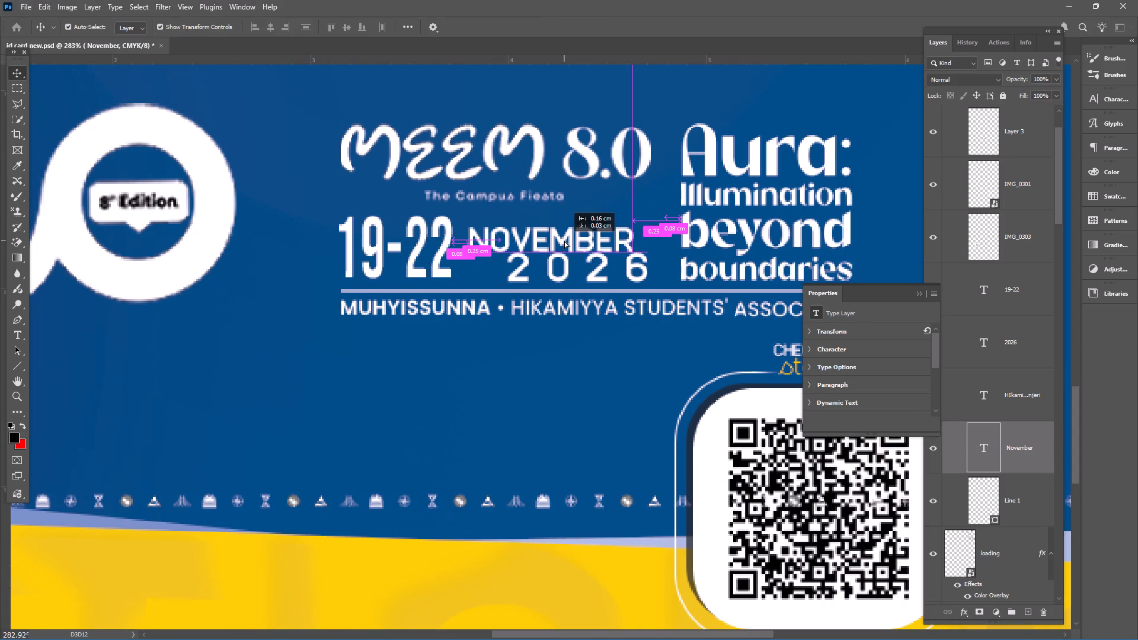
{"action": "left_click_drag", "start_coordinate": [564, 241], "coordinate": [564, 233]}
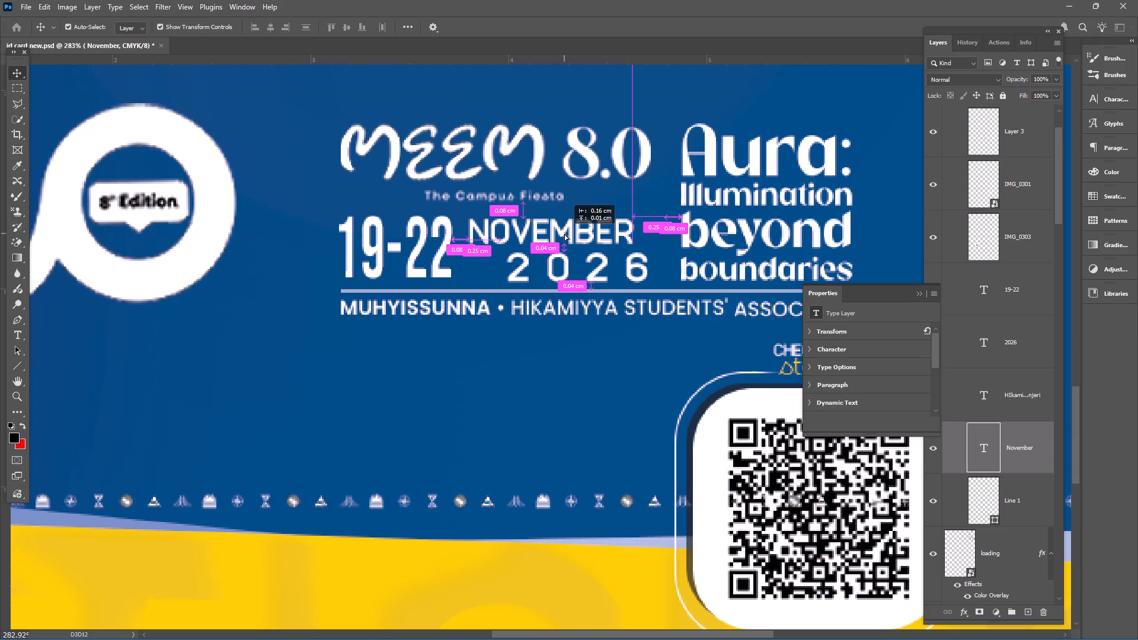
{"action": "left_click_drag", "start_coordinate": [564, 233], "coordinate": [578, 234]}
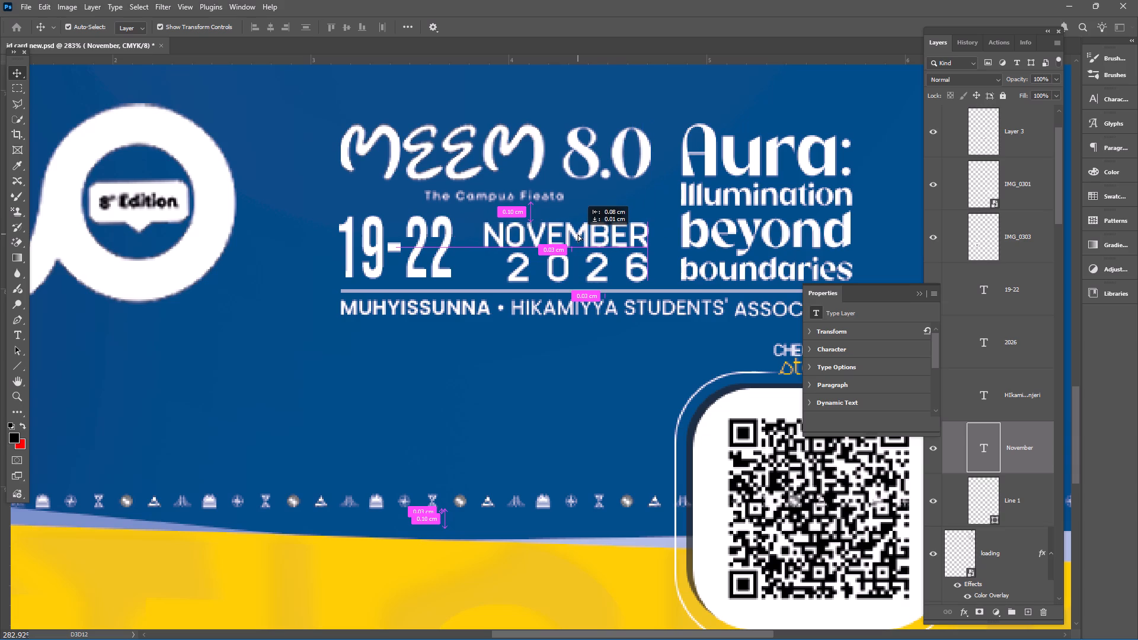
{"action": "left_click_drag", "start_coordinate": [578, 234], "coordinate": [578, 235]}
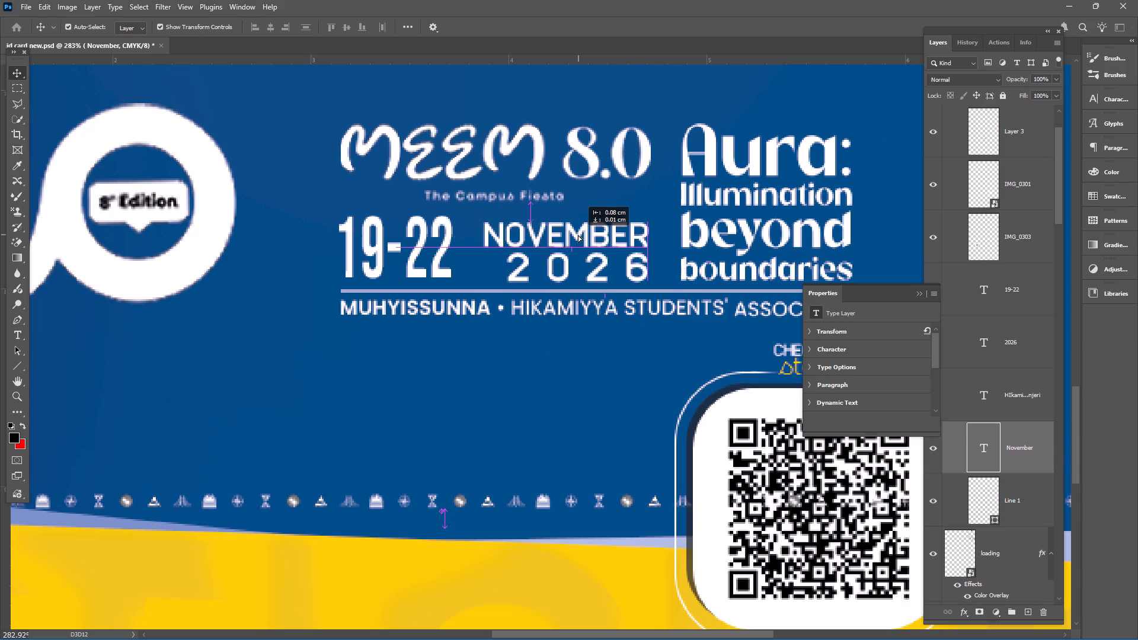
{"action": "left_click", "coordinate": [891, 184]}
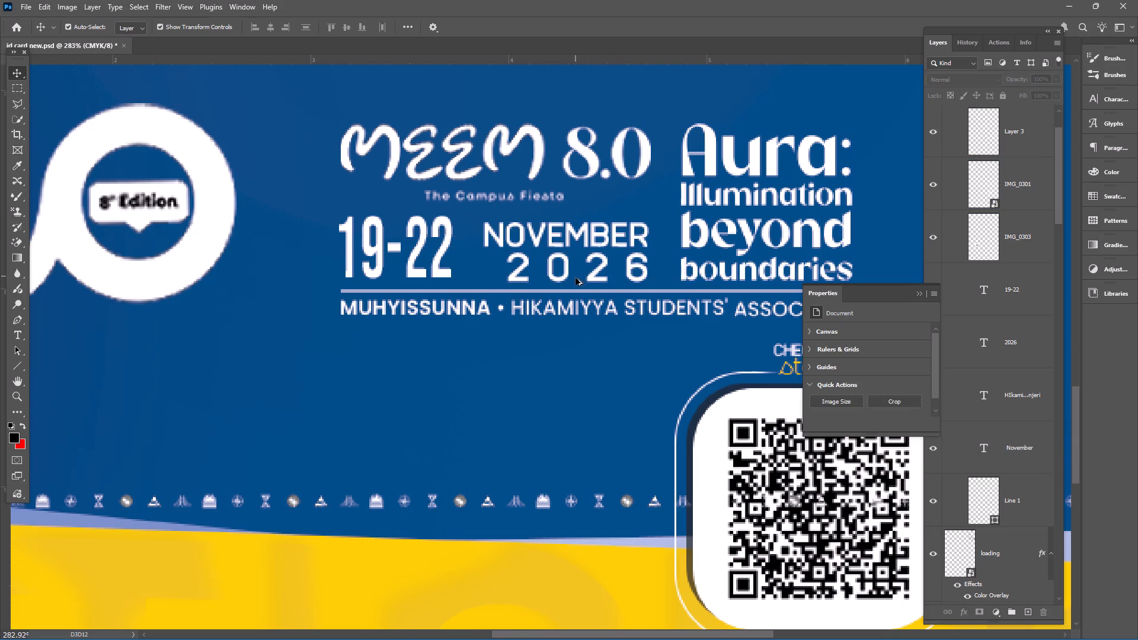
Examine the footer block's spacing and balance at different magnifications against the rest of the card.
{"action": "scroll", "coordinate": [575, 279], "scroll_direction": "down", "scroll_amount": 16, "text": "alt"}
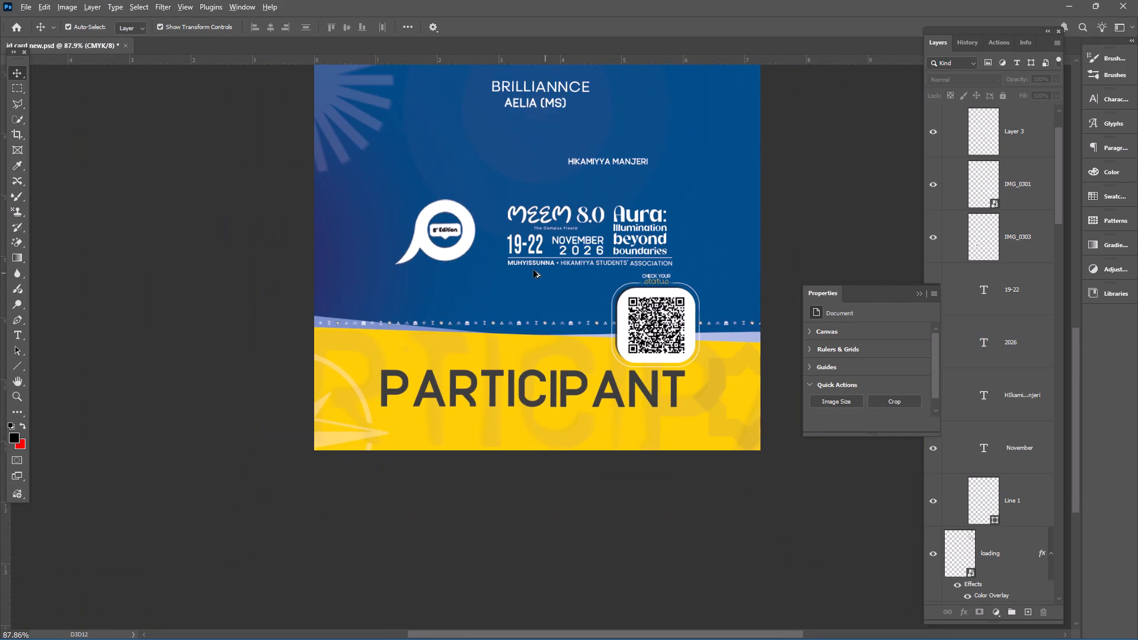
{"action": "scroll", "coordinate": [533, 270], "scroll_direction": "down", "scroll_amount": 8, "text": "alt"}
{"action": "scroll", "coordinate": [570, 260], "scroll_direction": "up", "scroll_amount": 15, "text": "alt"}
{"action": "scroll", "coordinate": [519, 220], "scroll_direction": "up", "scroll_amount": 1, "text": "alt"}
{"action": "scroll", "coordinate": [519, 222], "scroll_direction": "down", "scroll_amount": 15, "text": "alt"}
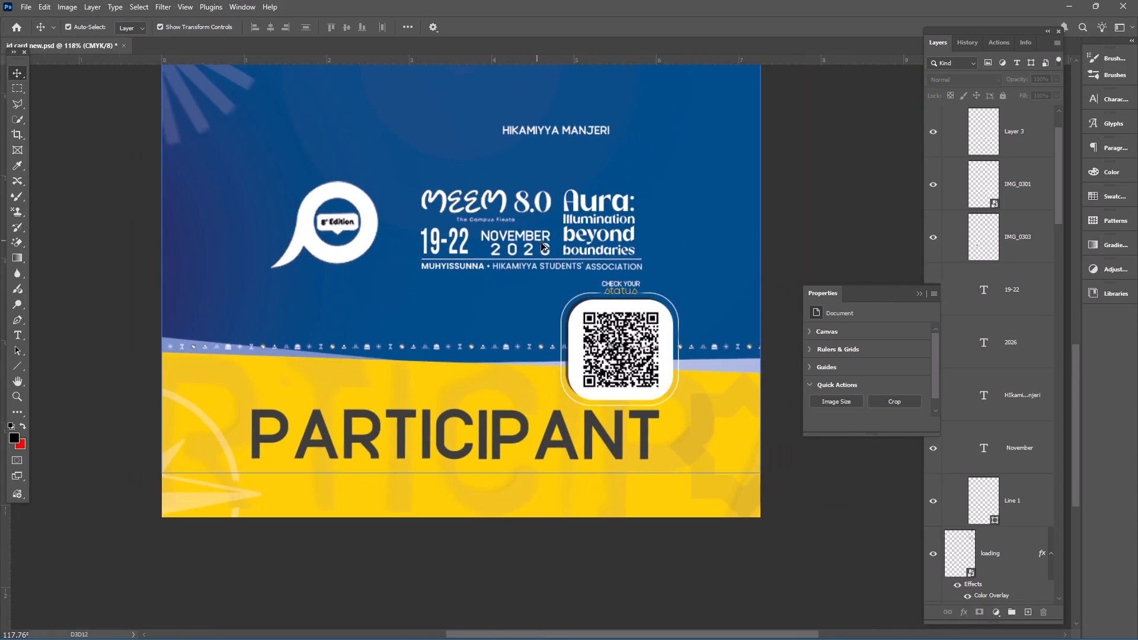
{"action": "scroll", "coordinate": [569, 248], "scroll_direction": "down", "scroll_amount": 4, "text": "alt"}
{"action": "left_click", "coordinate": [713, 228]}
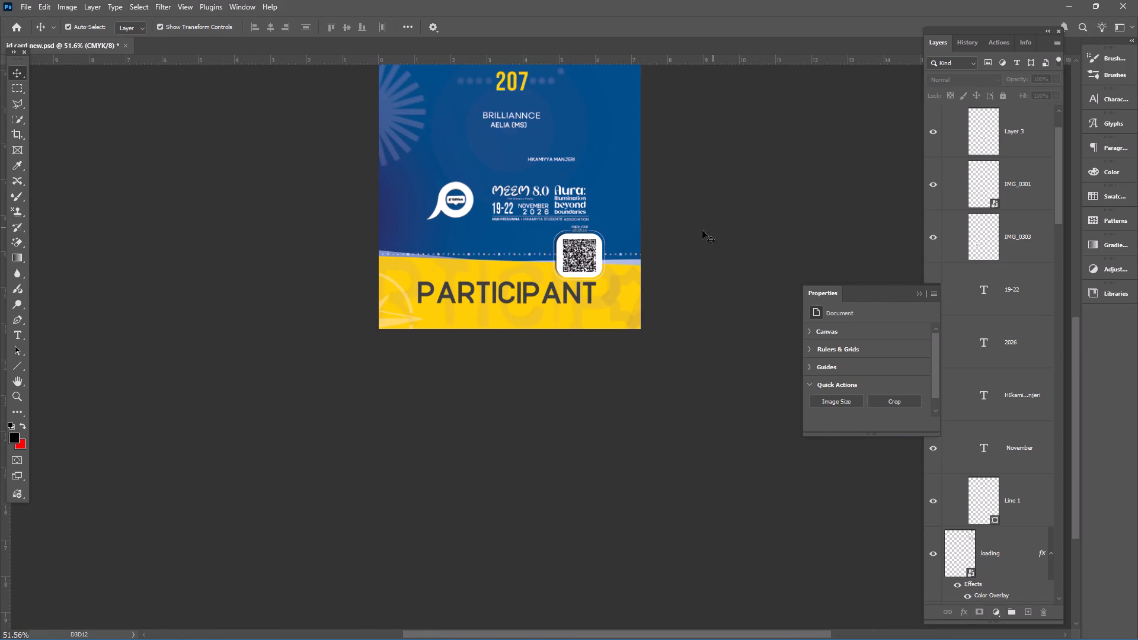
{"action": "scroll", "coordinate": [571, 236], "scroll_direction": "down", "scroll_amount": 3, "text": "alt"}
Move the 8th Edition logo about 0.2 cm right, closer to the MEEM 8.0 wordmark, and deselect it.
{"action": "scroll", "coordinate": [533, 221], "scroll_direction": "up", "scroll_amount": 9, "text": "alt"}
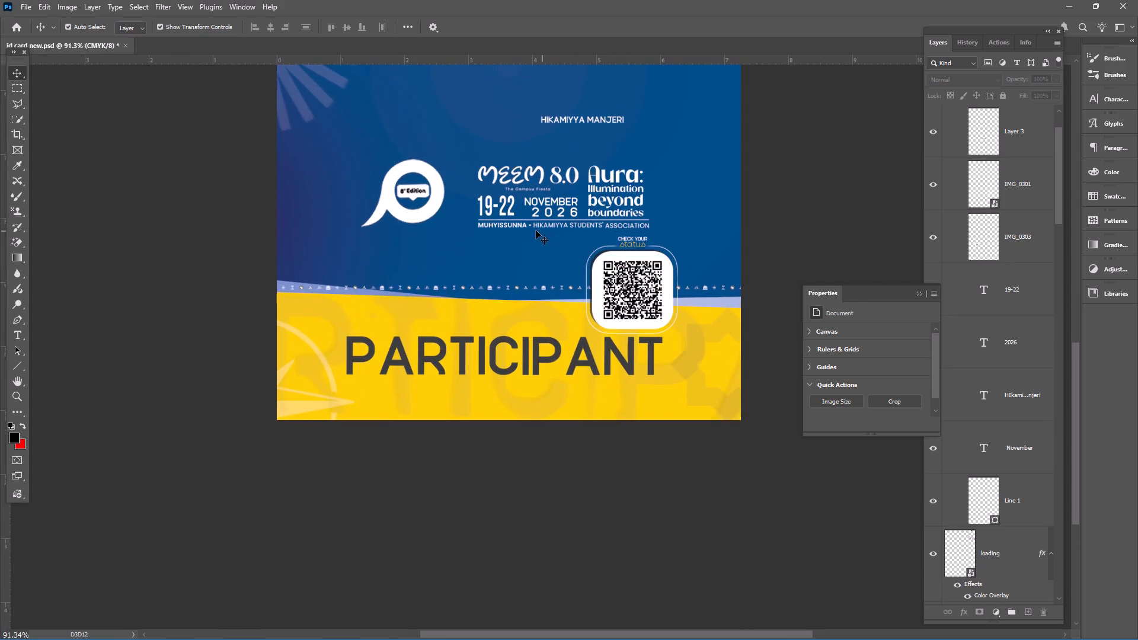
{"action": "scroll", "coordinate": [501, 228], "scroll_direction": "up", "scroll_amount": 4}
{"action": "scroll", "coordinate": [592, 255], "scroll_direction": "up", "scroll_amount": 9}
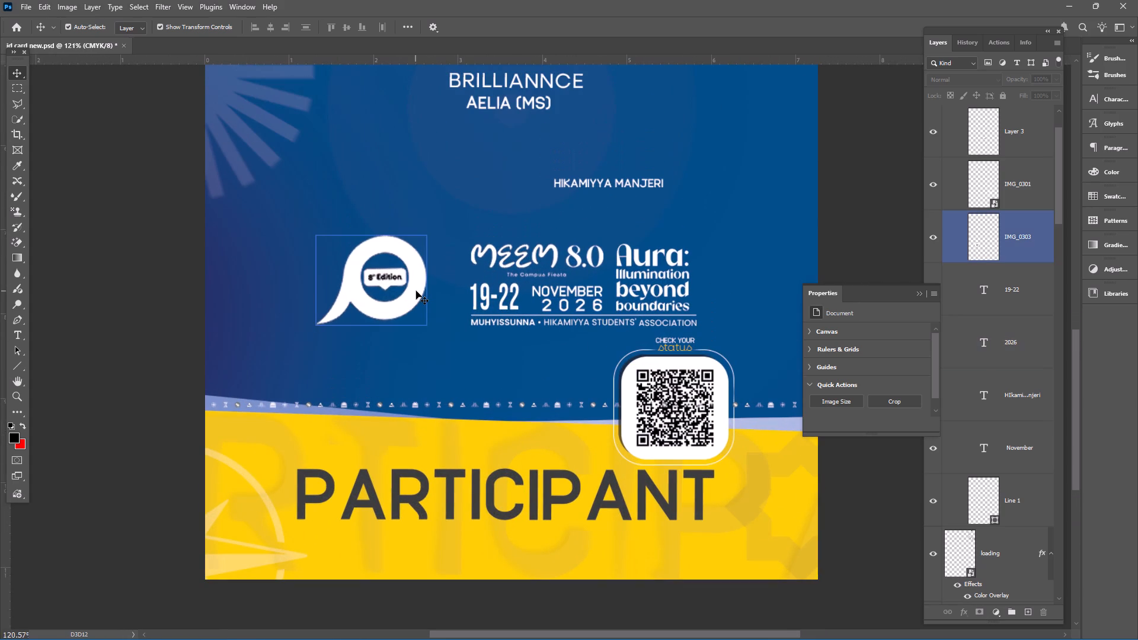
{"action": "left_click_drag", "start_coordinate": [416, 291], "coordinate": [432, 290]}
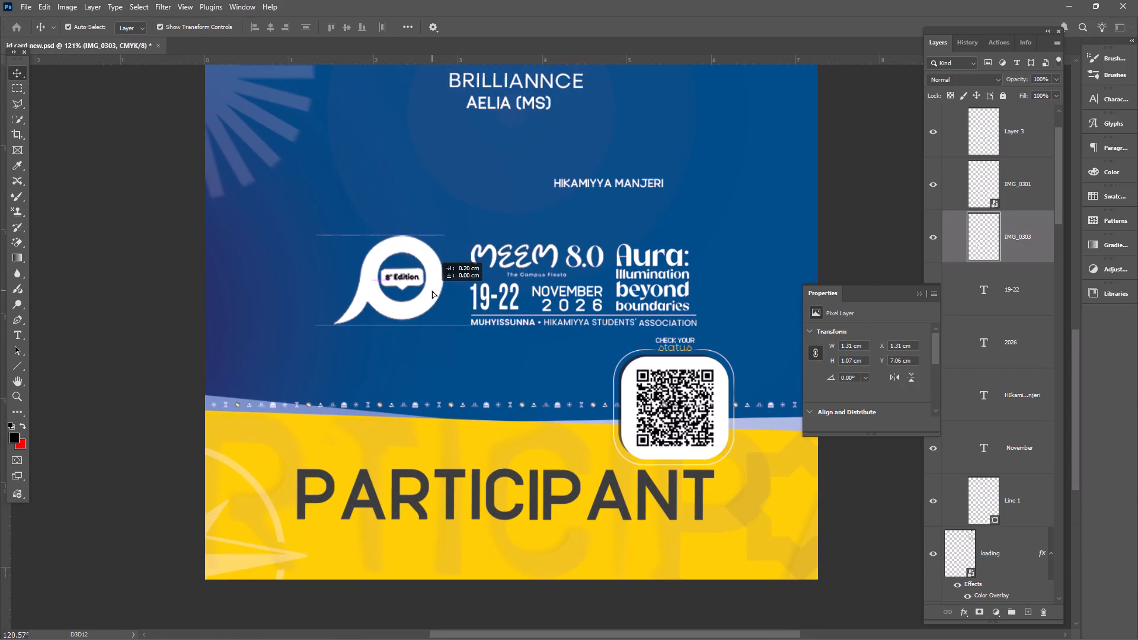
{"action": "left_click_drag", "start_coordinate": [432, 290], "coordinate": [434, 290]}
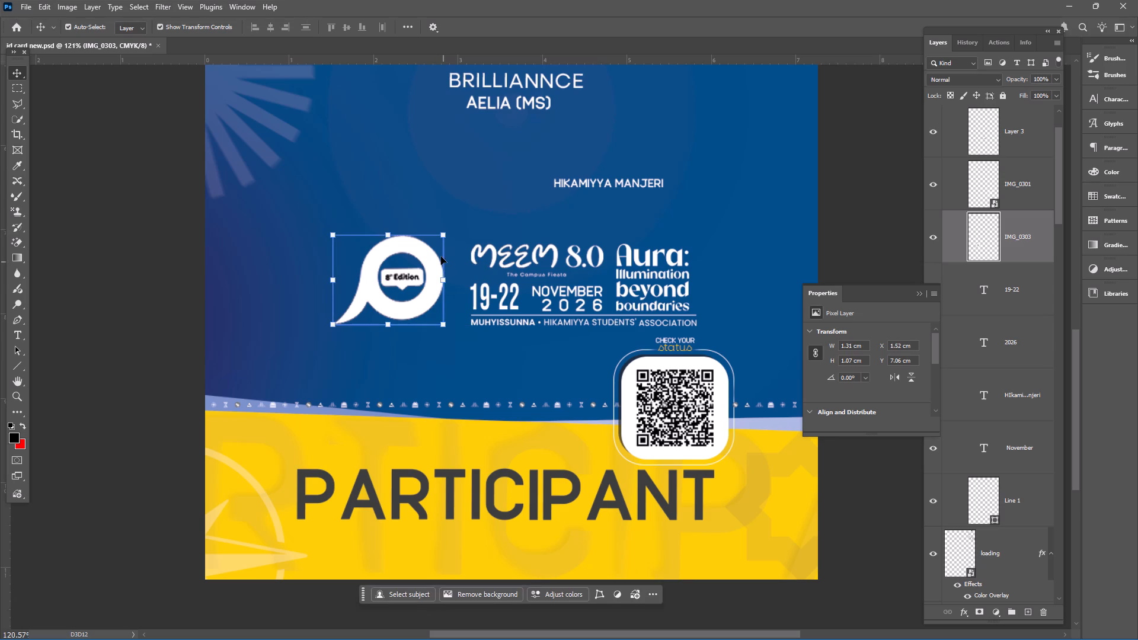
{"action": "left_click", "coordinate": [157, 113]}
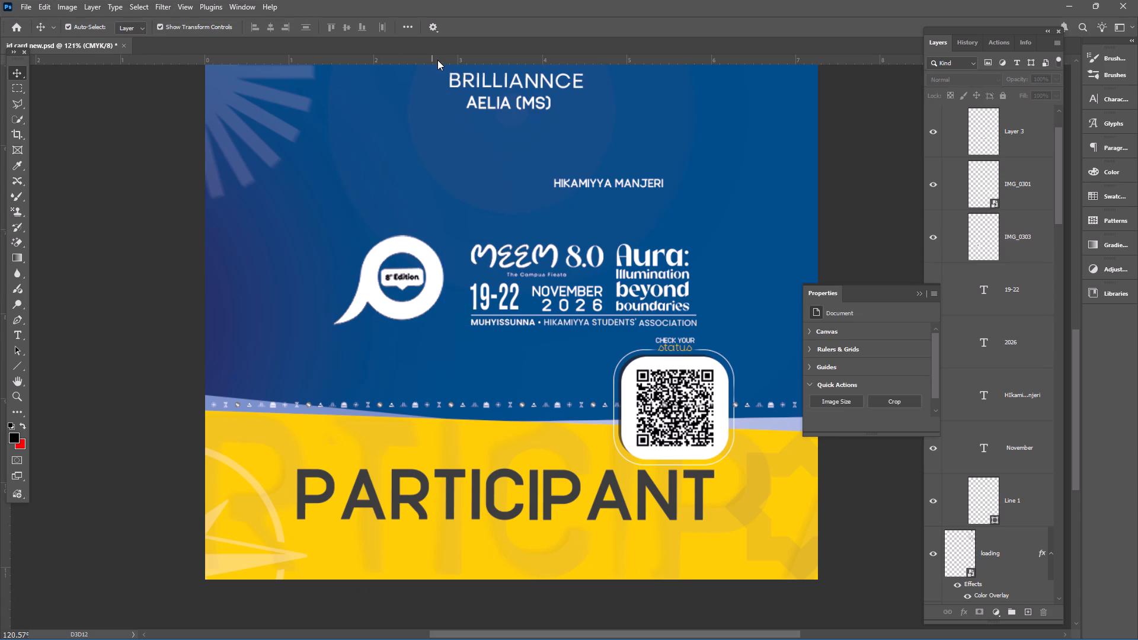
Place two horizontal guides, one at the top of the MEEM 8.0 wordmark and one at the base of the association line.
{"action": "left_click_drag", "start_coordinate": [439, 59], "coordinate": [442, 242]}
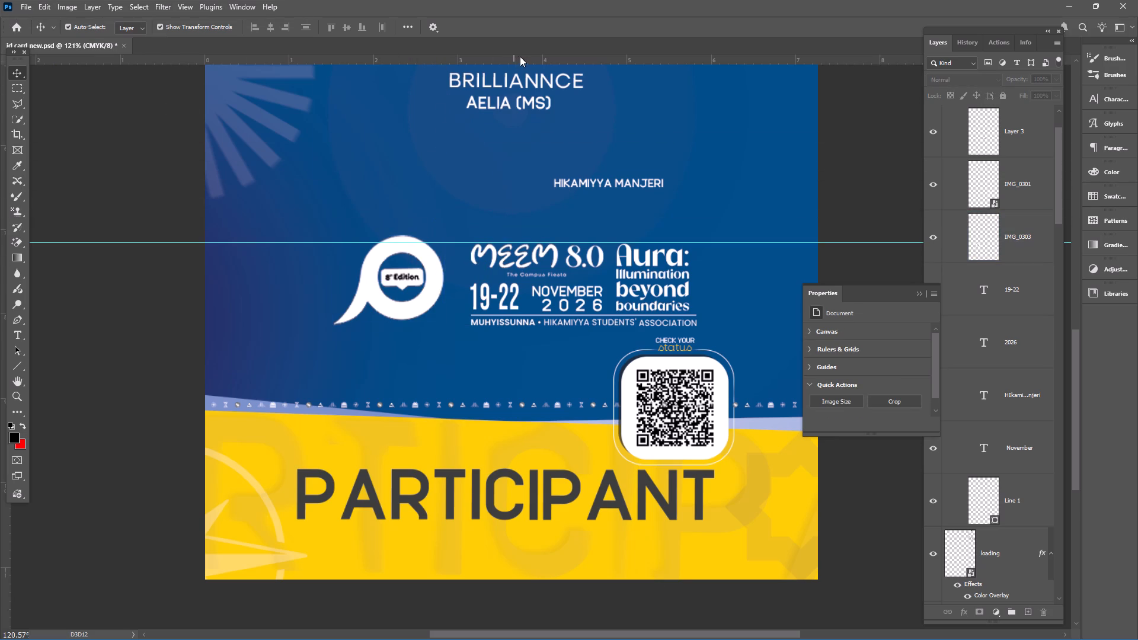
{"action": "left_click_drag", "start_coordinate": [521, 58], "coordinate": [515, 327]}
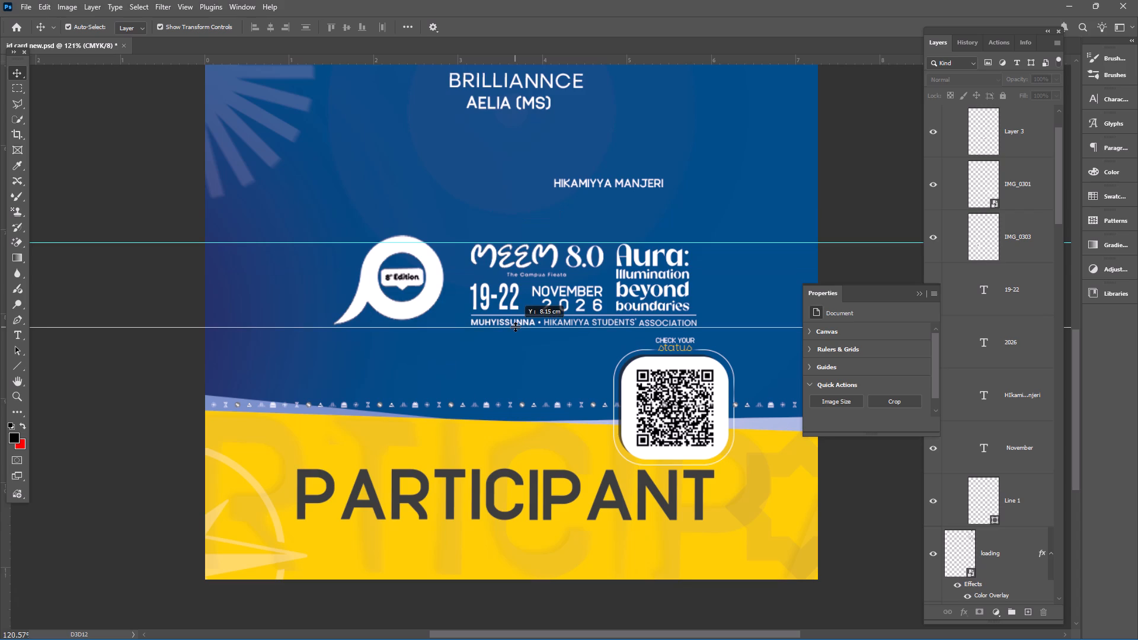
{"action": "left_click_drag", "start_coordinate": [515, 327], "coordinate": [515, 325]}
Scale the 8th Edition logo down to about 1.19 × 0.97 cm so it fits between the two guides, and deselect it.
{"action": "left_click", "coordinate": [416, 282]}
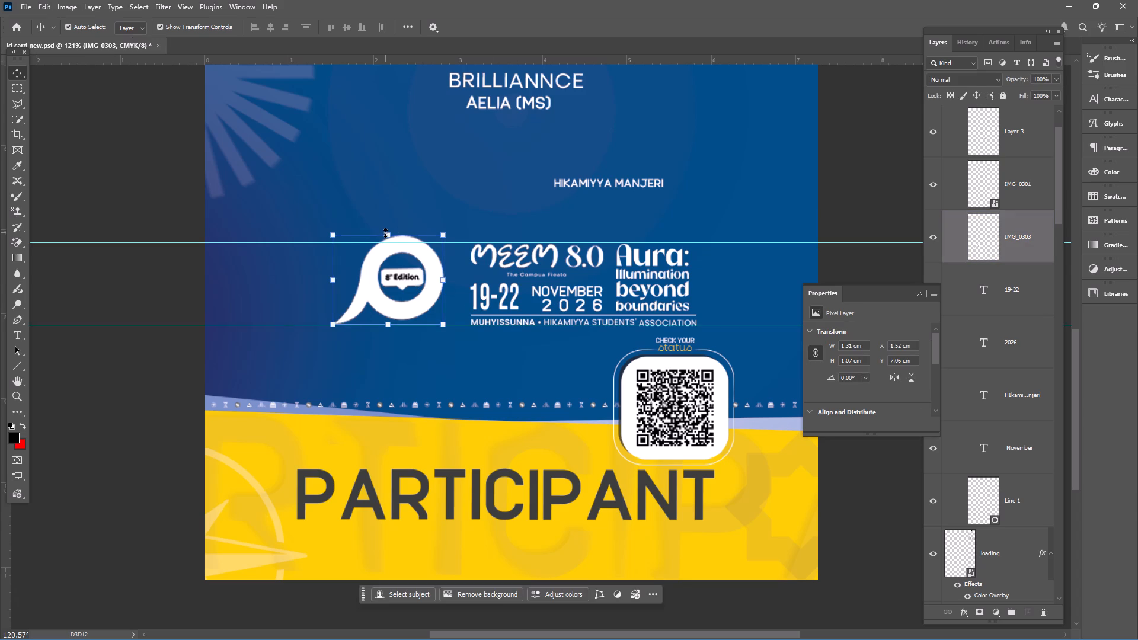
{"action": "left_click_drag", "start_coordinate": [386, 234], "coordinate": [392, 243]}
{"action": "left_click", "coordinate": [589, 28]}
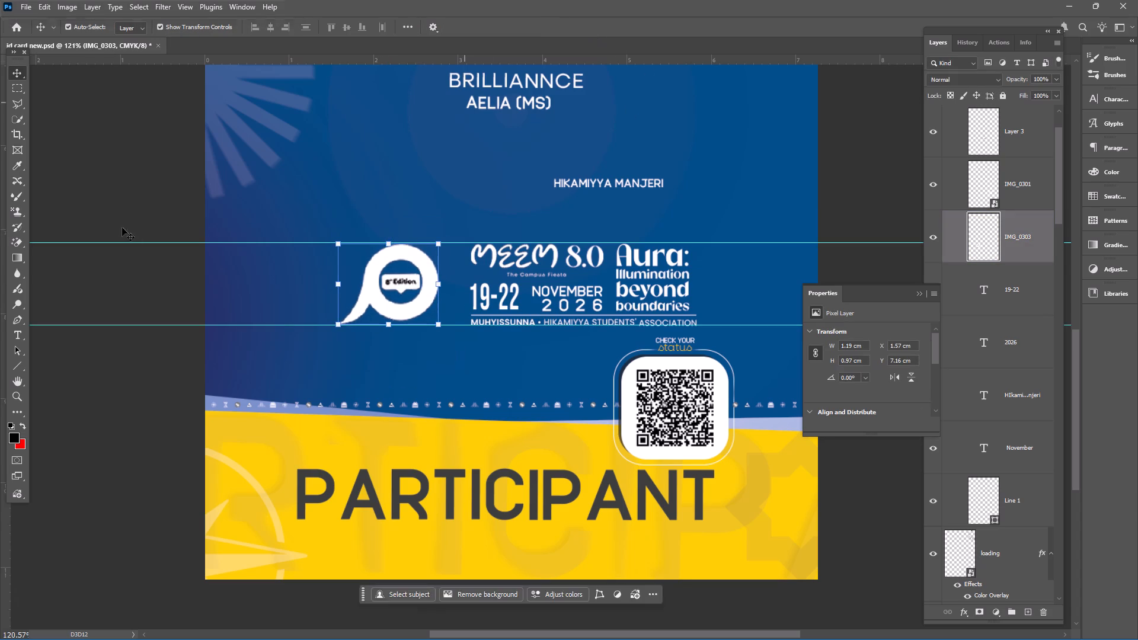
{"action": "left_click", "coordinate": [134, 189]}
Select the whole footer block and move it about 0.07 cm left and 0.04 cm up, centring it across the card.
{"action": "scroll", "coordinate": [492, 287], "scroll_direction": "down", "scroll_amount": 7, "text": "alt"}
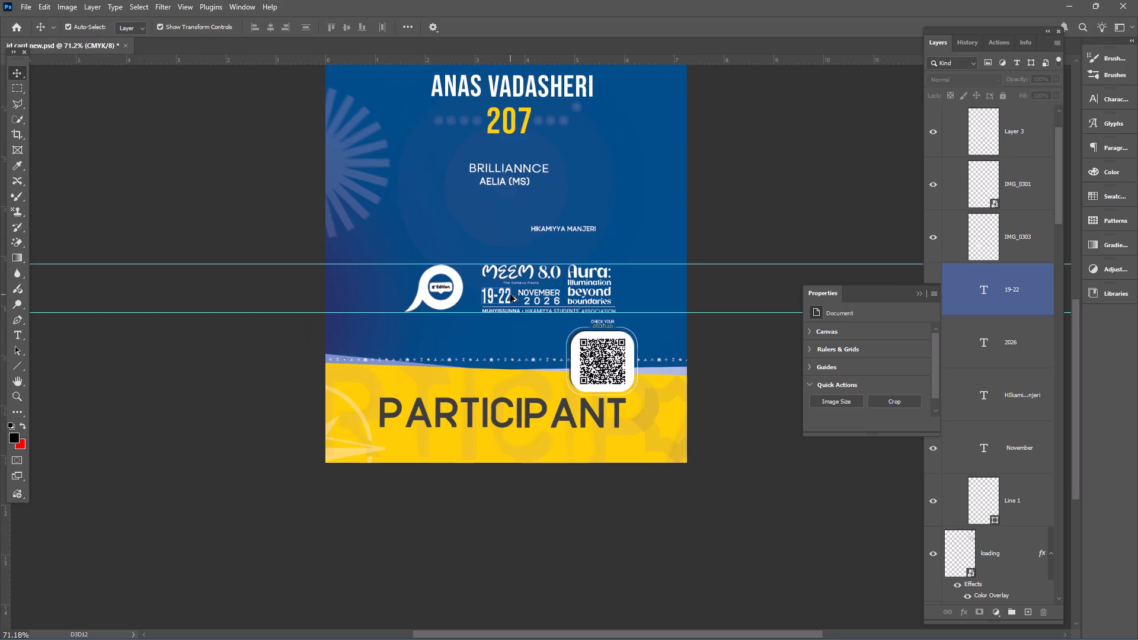
{"action": "scroll", "coordinate": [511, 295], "scroll_direction": "up", "scroll_amount": 5, "text": "alt"}
{"action": "left_click_drag", "start_coordinate": [377, 233], "coordinate": [544, 302]}
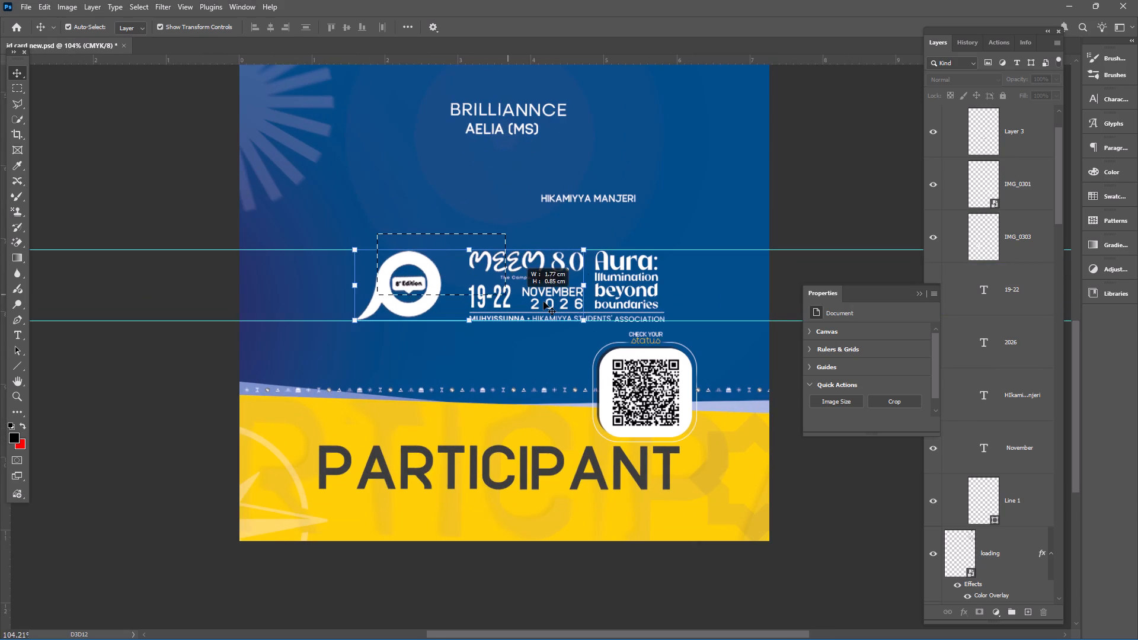
{"action": "left_click_drag", "start_coordinate": [544, 302], "coordinate": [678, 323]}
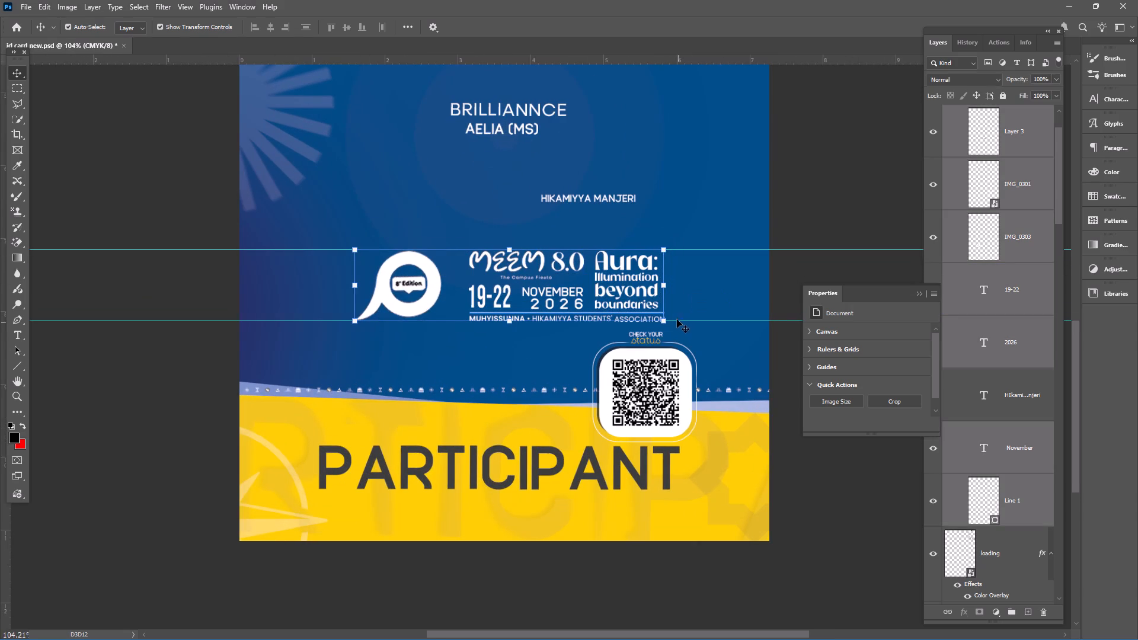
{"action": "left_click", "coordinate": [564, 293]}
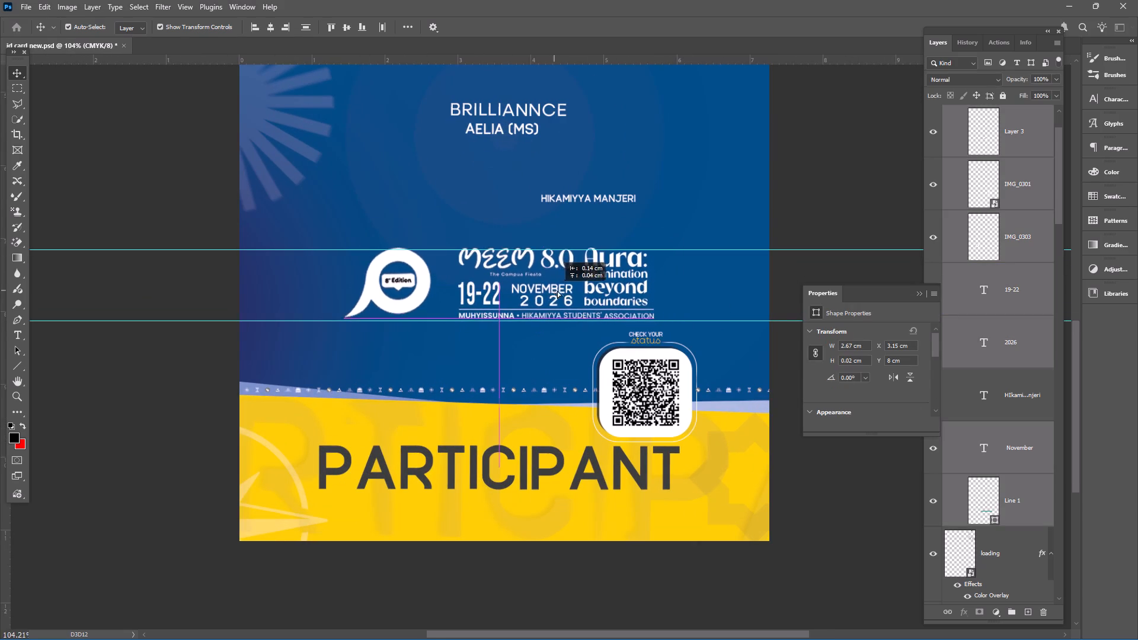
{"action": "left_click", "coordinate": [810, 215]}
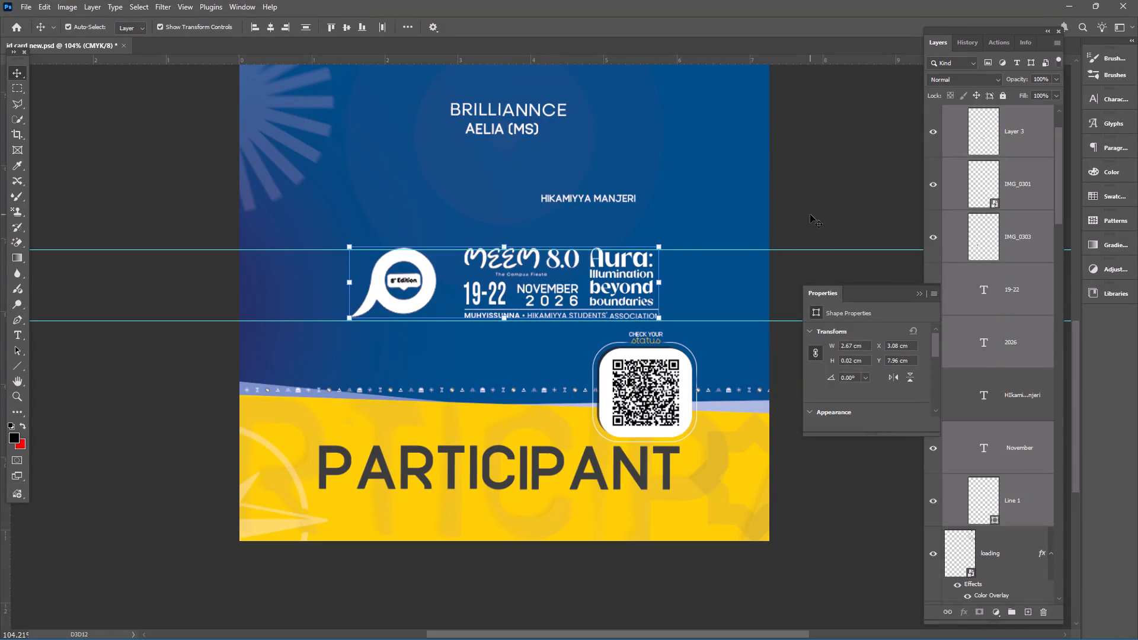
{"action": "left_click", "coordinate": [813, 199]}
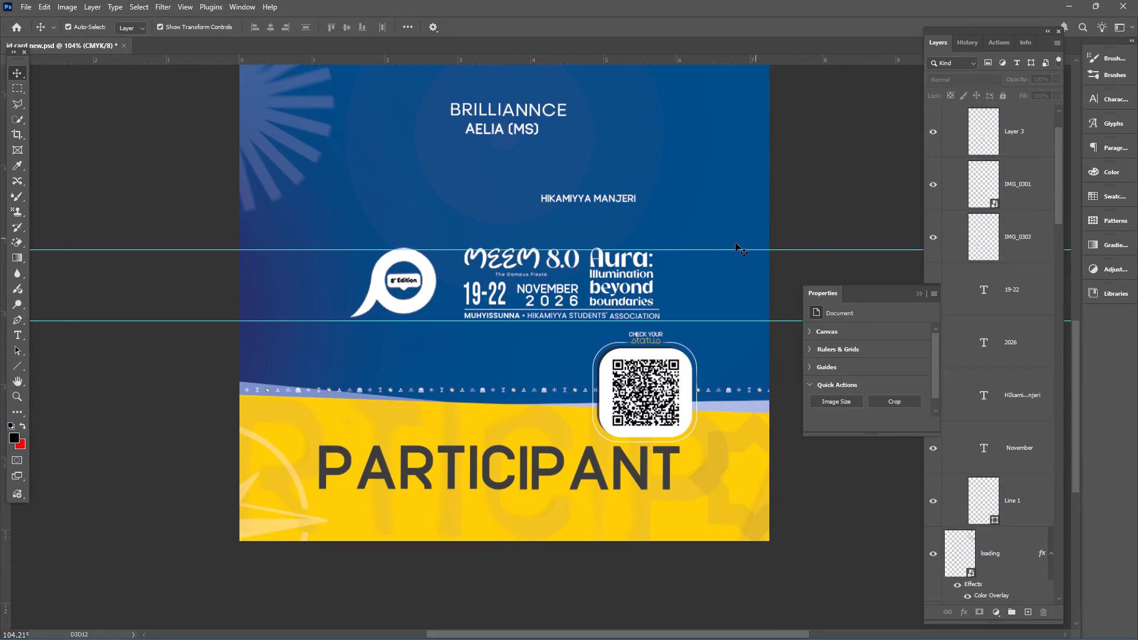
Nudge the Aura theme text right to X 4.88 cm so it ends flush with the divider line below, and deselect it.
{"action": "scroll", "coordinate": [628, 283], "scroll_direction": "up", "scroll_amount": 5, "text": "alt"}
{"action": "left_click", "coordinate": [653, 289]}
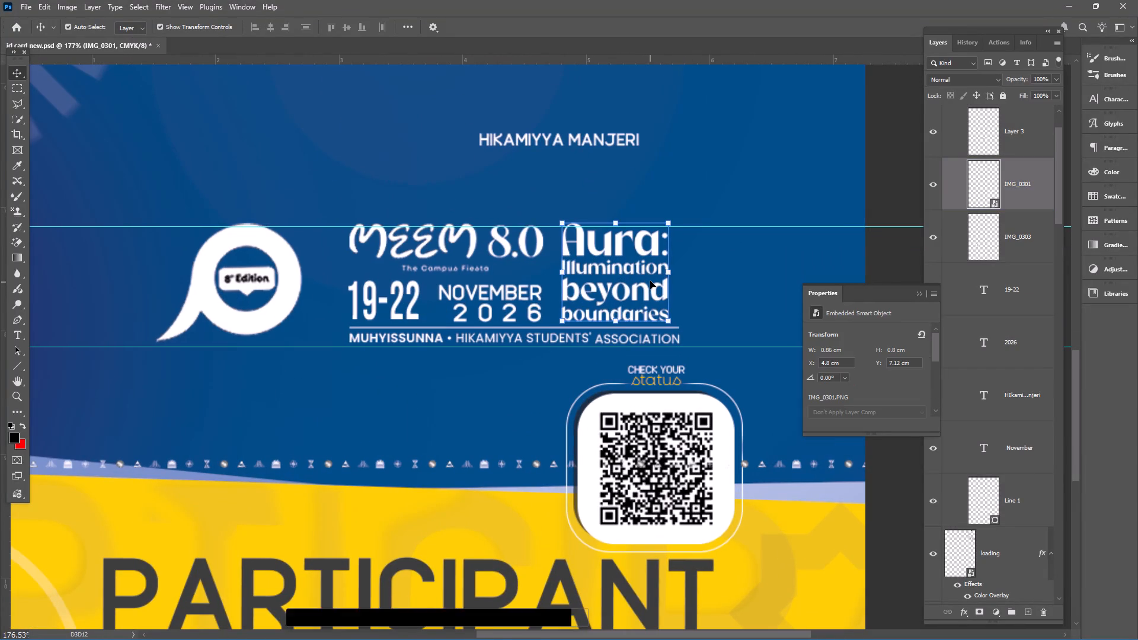
{"action": "key", "text": "Right"}
{"action": "key", "text": "Right"}
{"action": "key", "text": "Right"}
{"action": "key", "text": "Right"}
{"action": "key", "text": "Right"}
{"action": "key", "text": "Right"}
{"action": "key", "text": "Right"}
{"action": "key", "text": "Right"}
{"action": "key", "text": "Right"}
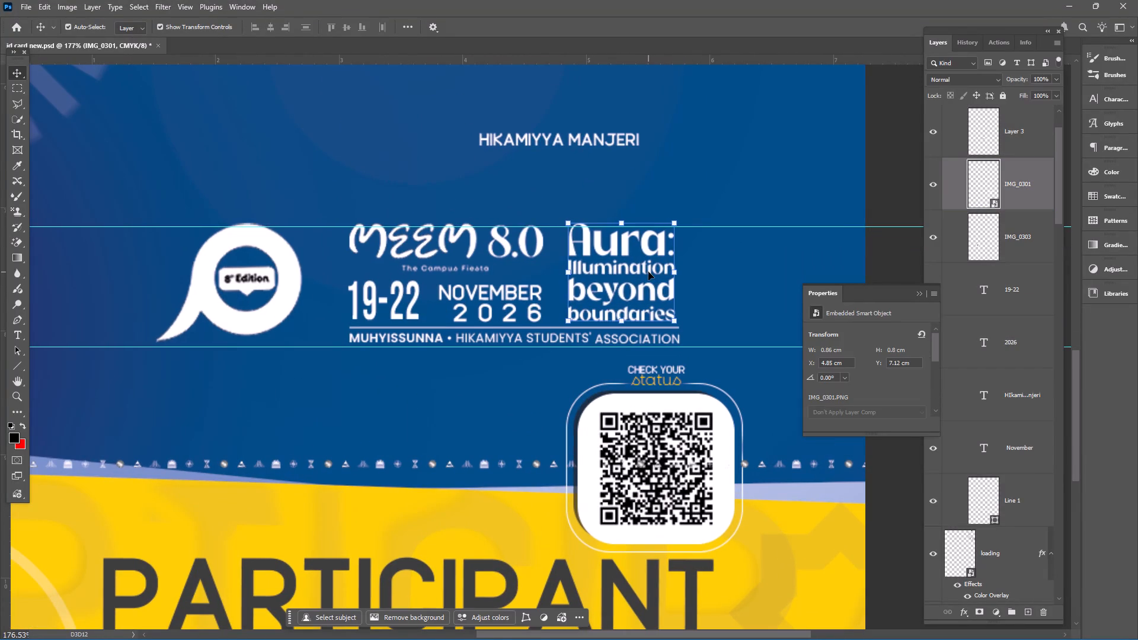
{"action": "key", "text": "Right"}
{"action": "key", "text": "Right"}
{"action": "key", "text": "Right"}
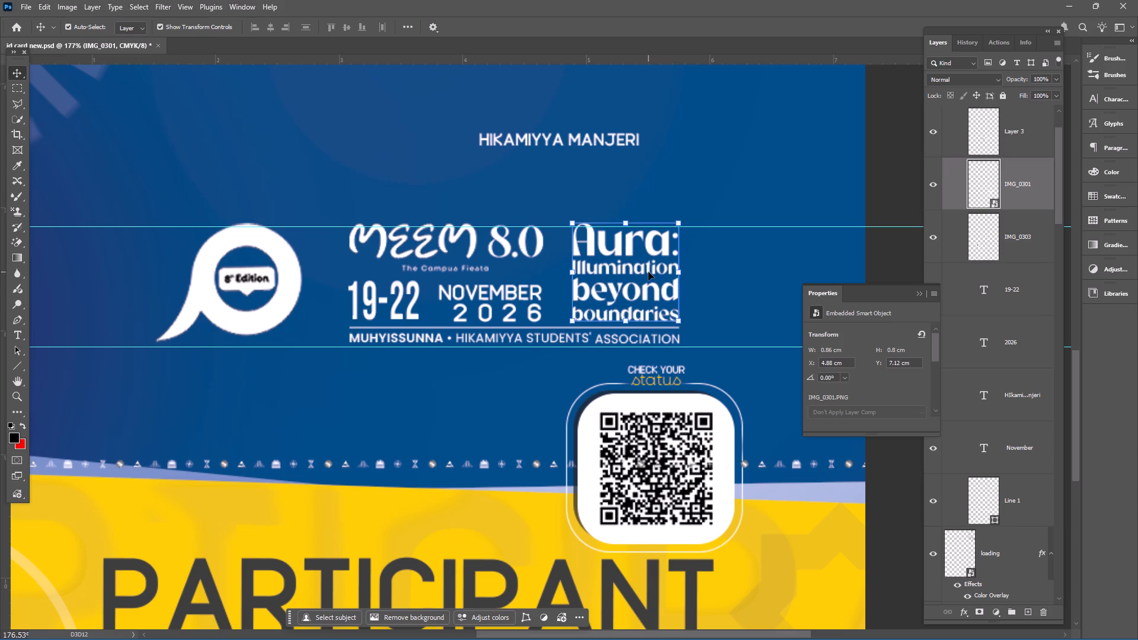
{"action": "left_click", "coordinate": [299, 409]}
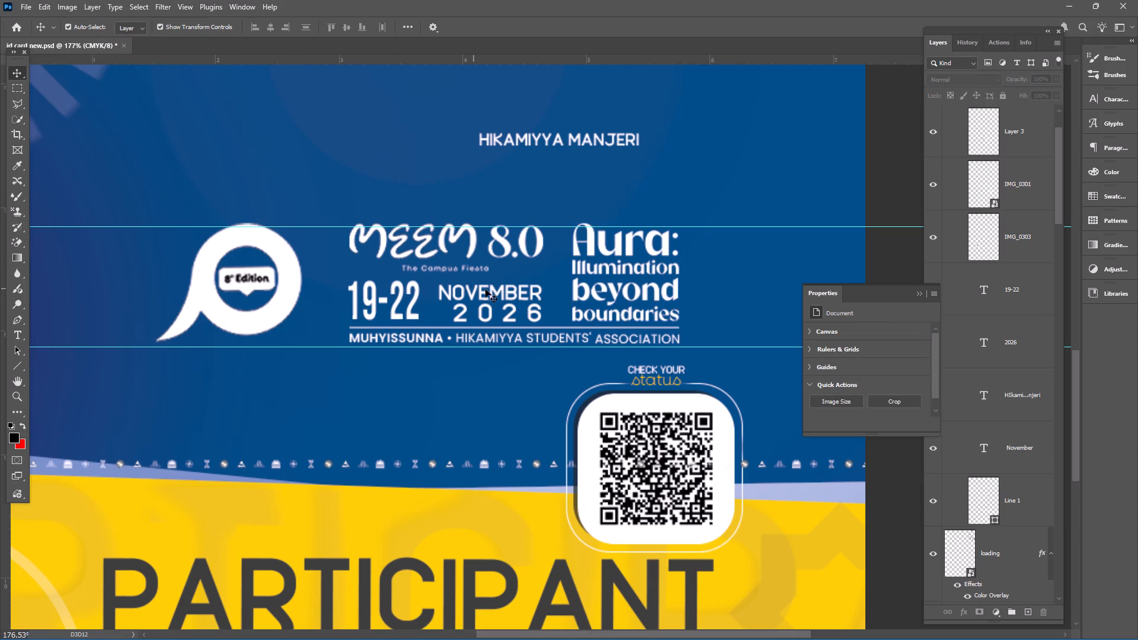
Nudge the NOVEMBER text slightly right so it ends just past the MEEM 8.0 wordmark above it.
{"action": "left_click", "coordinate": [447, 292]}
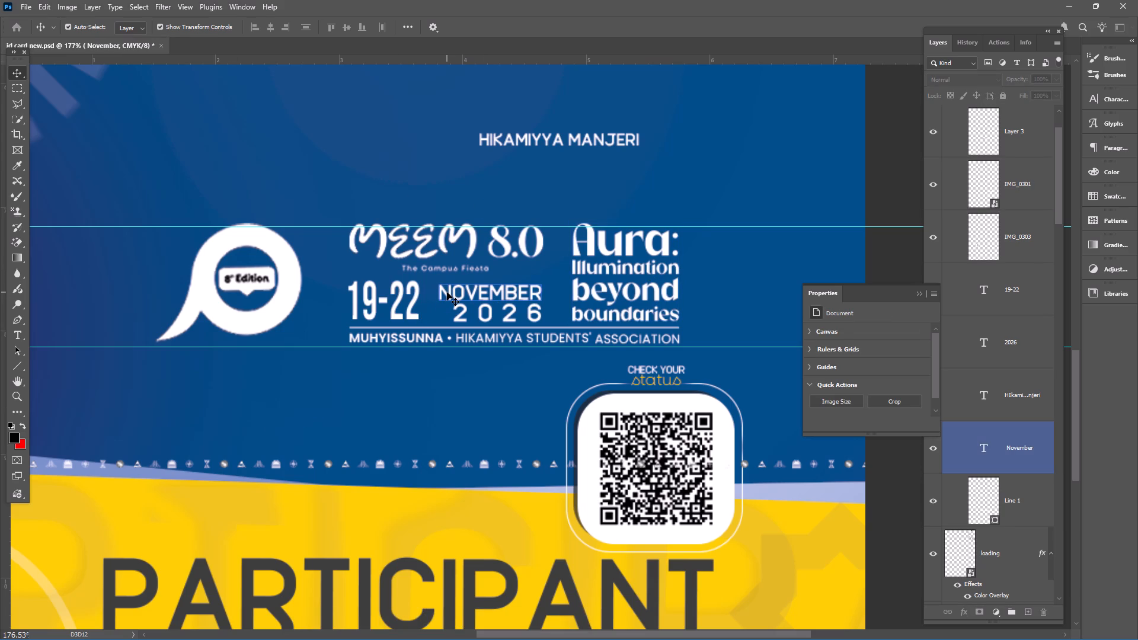
{"action": "key", "text": "Right"}
{"action": "key", "text": "Right"}
{"action": "key", "text": "Right"}
{"action": "key", "text": "Right"}
{"action": "key", "text": "Right"}
{"action": "key", "text": "Right"}
{"action": "key", "text": "Right"}
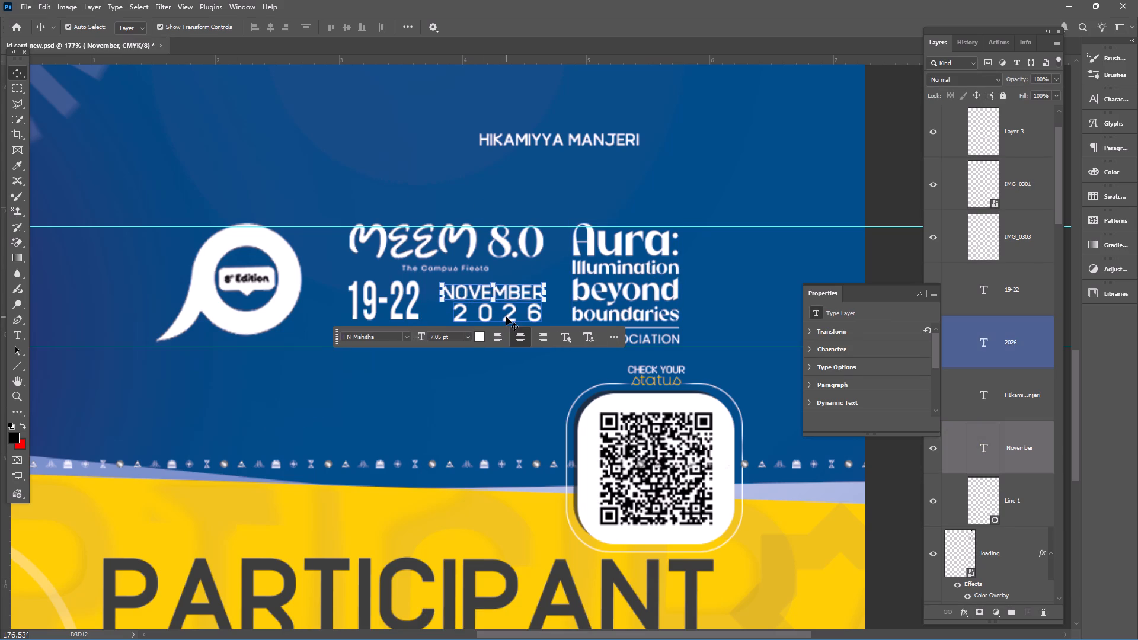
{"action": "key", "text": "Right"}
Nudge the 2026 text right so it ends flush with NOVEMBER above it, and deselect it.
{"action": "left_click", "coordinate": [506, 315]}
{"action": "key", "text": "Right"}
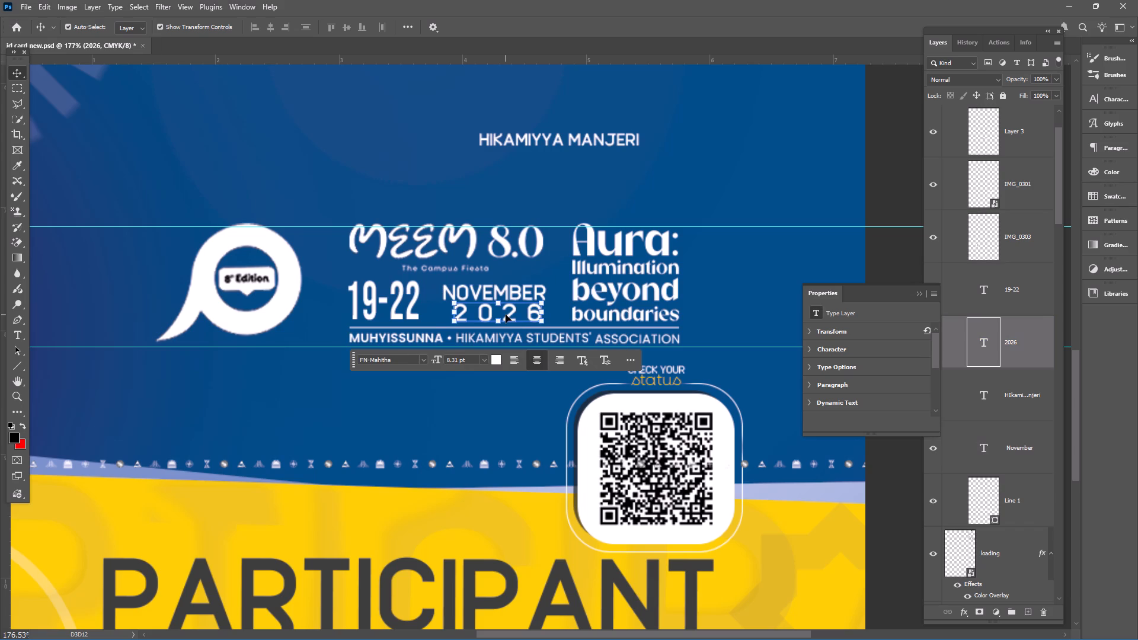
{"action": "key", "text": "Right"}
{"action": "key", "text": "Right"}
{"action": "key", "text": "Right"}
{"action": "key", "text": "Left"}
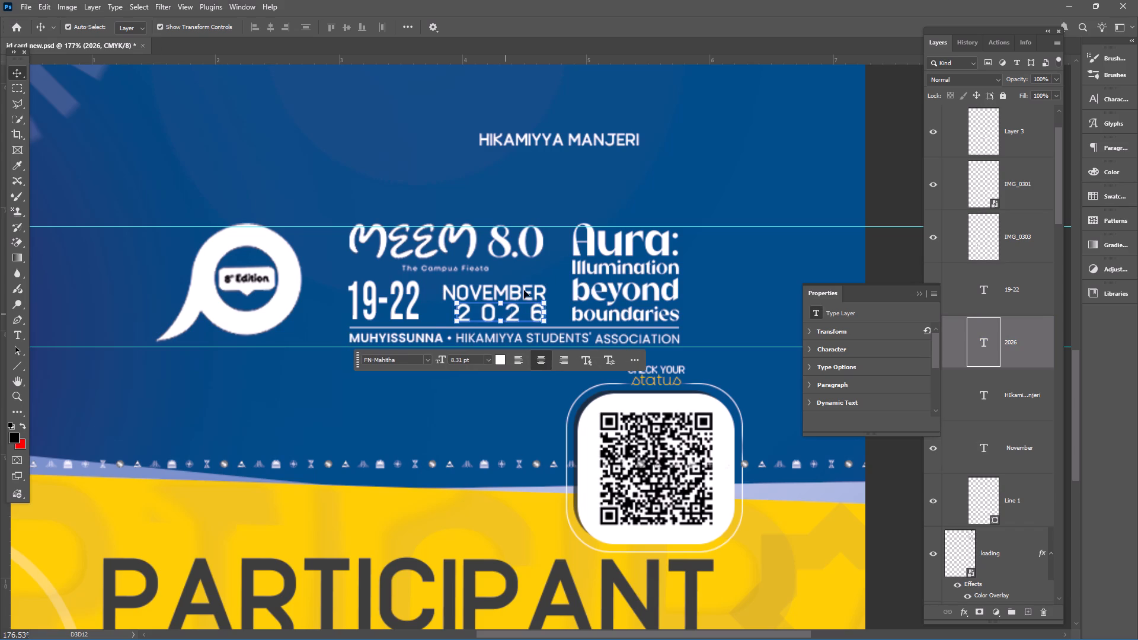
{"action": "left_click", "coordinate": [602, 183]}
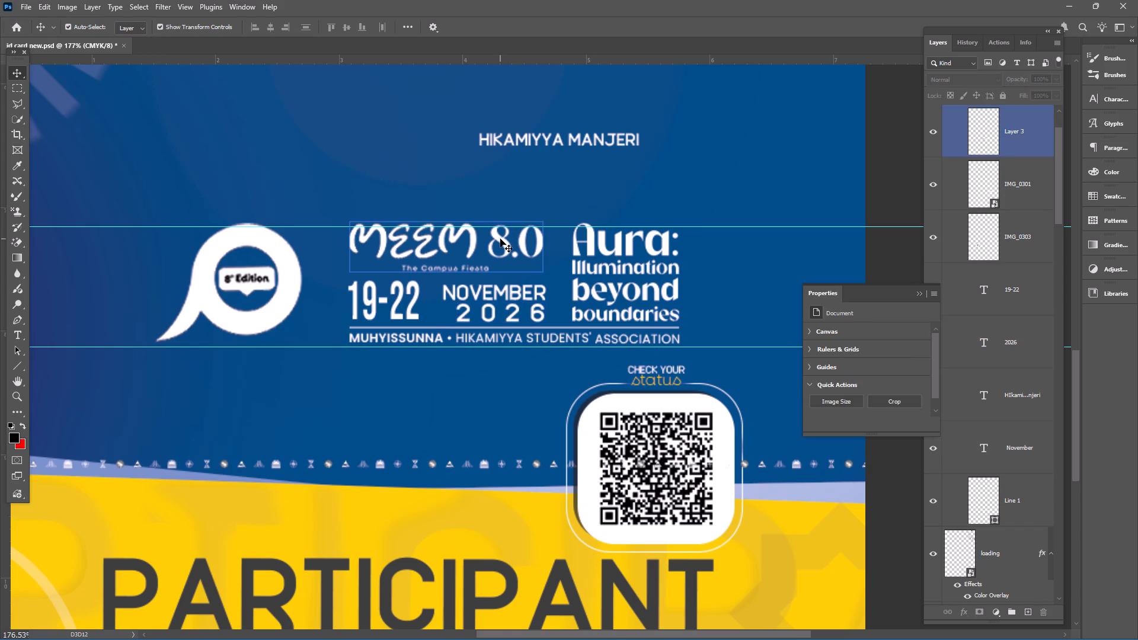
Stretch the MEEM 8.0 wordmark to about 1.59 cm wide so it ends flush with the date text, and deselect it.
{"action": "left_click", "coordinate": [500, 239]}
{"action": "left_click", "coordinate": [549, 250]}
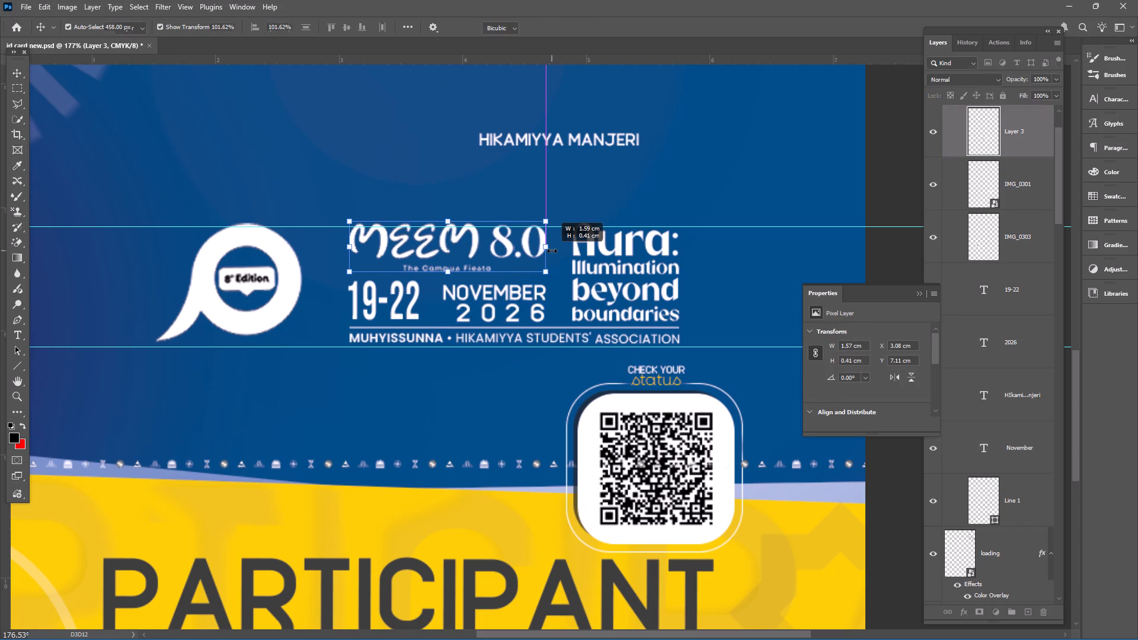
{"action": "left_click", "coordinate": [685, 186]}
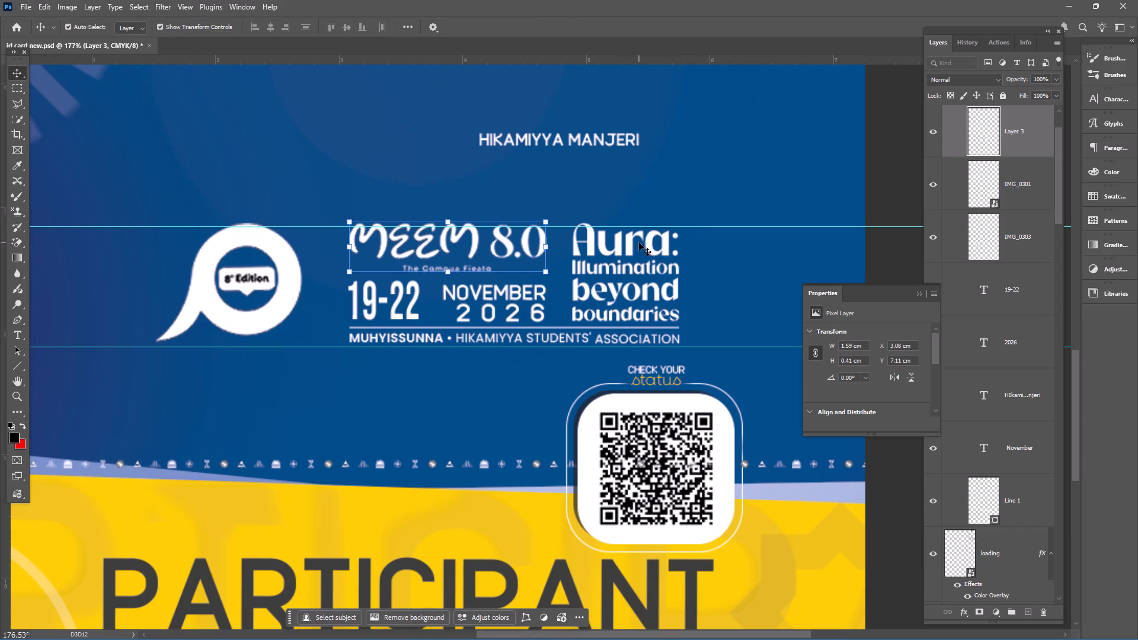
{"action": "left_click", "coordinate": [690, 161]}
Recolour the 19-22 date text yellow, #ffca00, sampled from the card's yellow band.
{"action": "scroll", "coordinate": [536, 319], "scroll_direction": "down", "scroll_amount": 9, "text": "alt"}
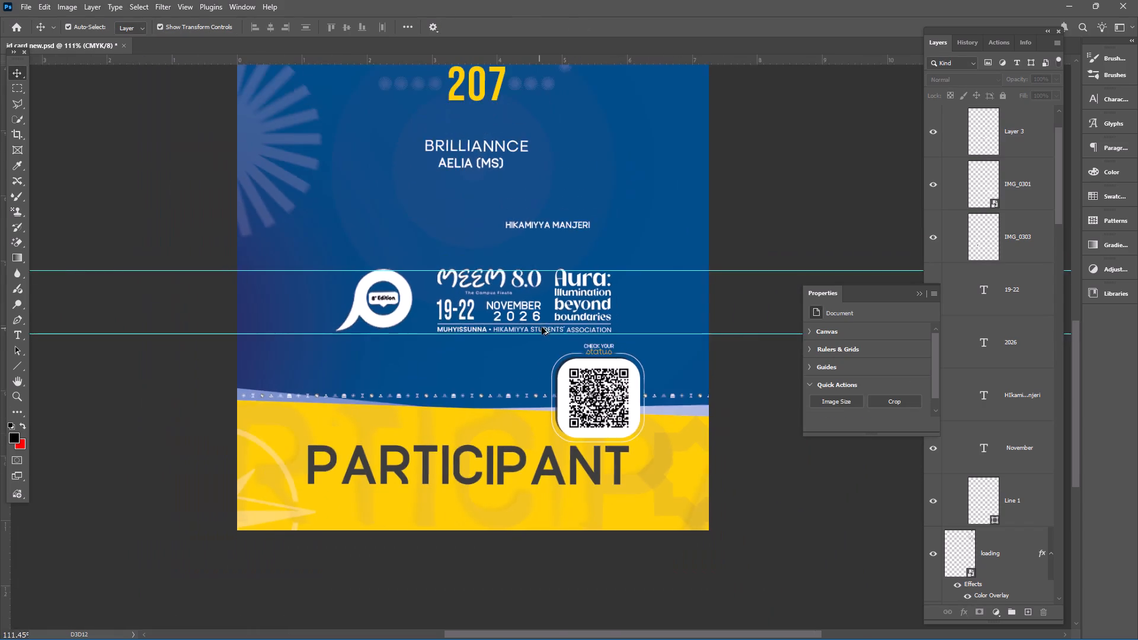
{"action": "scroll", "coordinate": [542, 326], "scroll_direction": "down", "scroll_amount": 9, "text": "alt"}
{"action": "scroll", "coordinate": [558, 323], "scroll_direction": "up", "scroll_amount": 6, "text": "alt"}
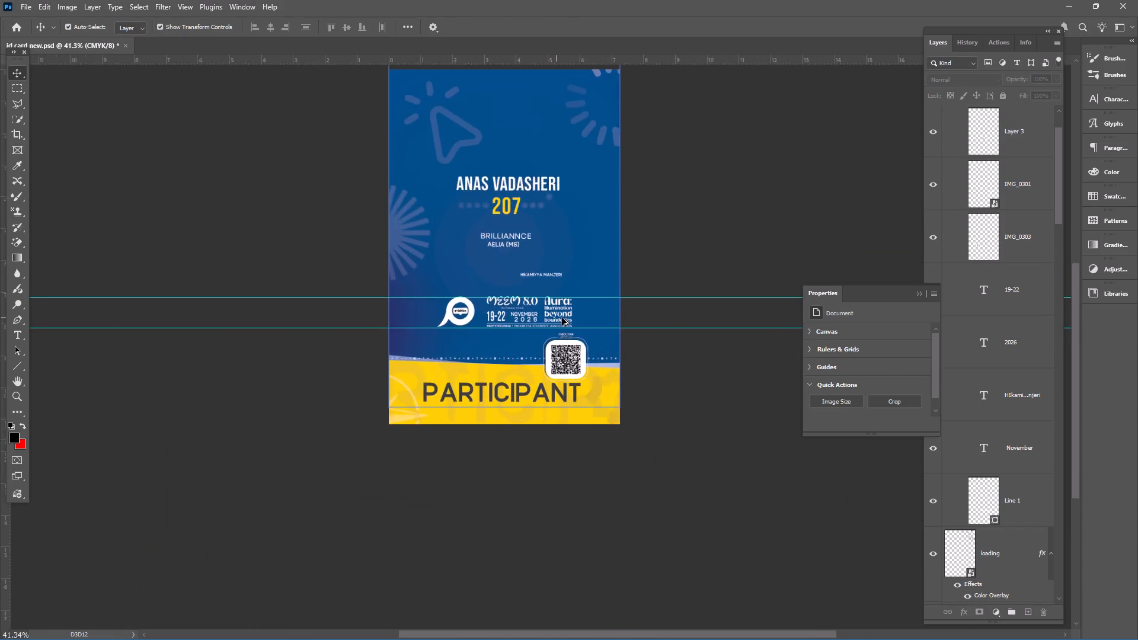
{"action": "scroll", "coordinate": [562, 318], "scroll_direction": "up", "scroll_amount": 4, "text": "alt"}
{"action": "scroll", "coordinate": [481, 306], "scroll_direction": "up", "scroll_amount": 4, "text": "alt"}
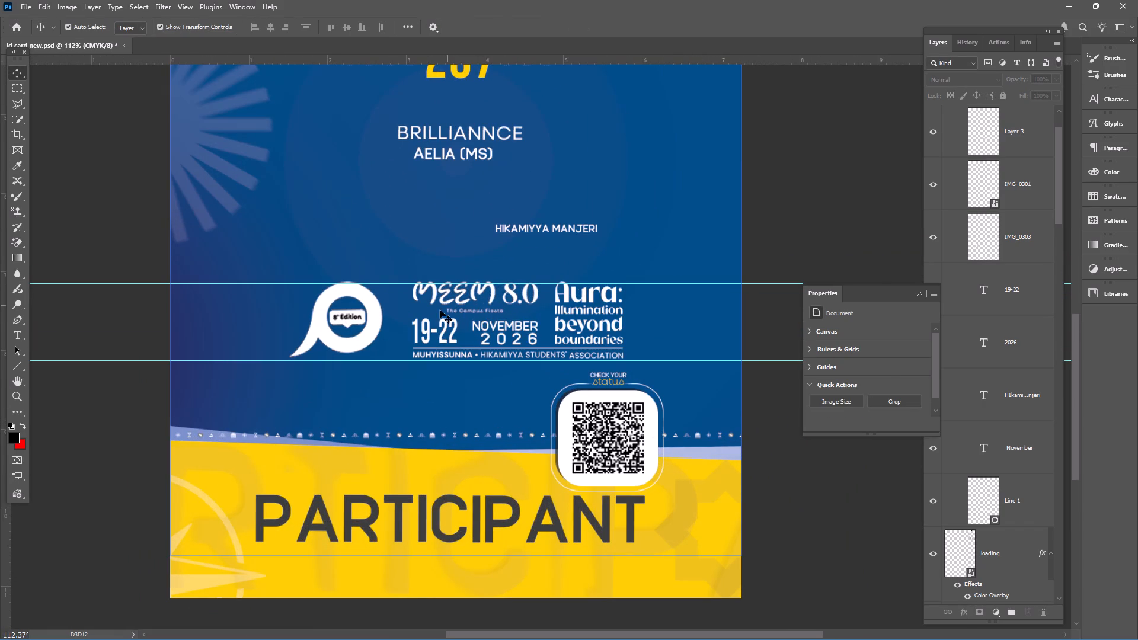
{"action": "scroll", "coordinate": [432, 335], "scroll_direction": "up", "scroll_amount": 5, "text": "alt"}
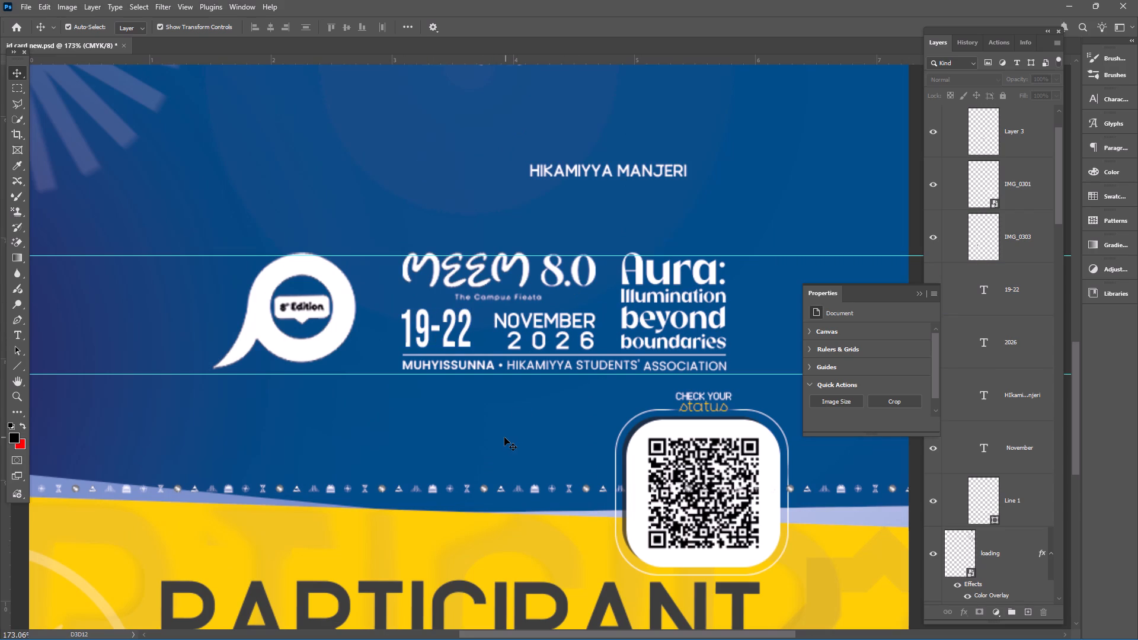
{"action": "left_click", "coordinate": [456, 333]}
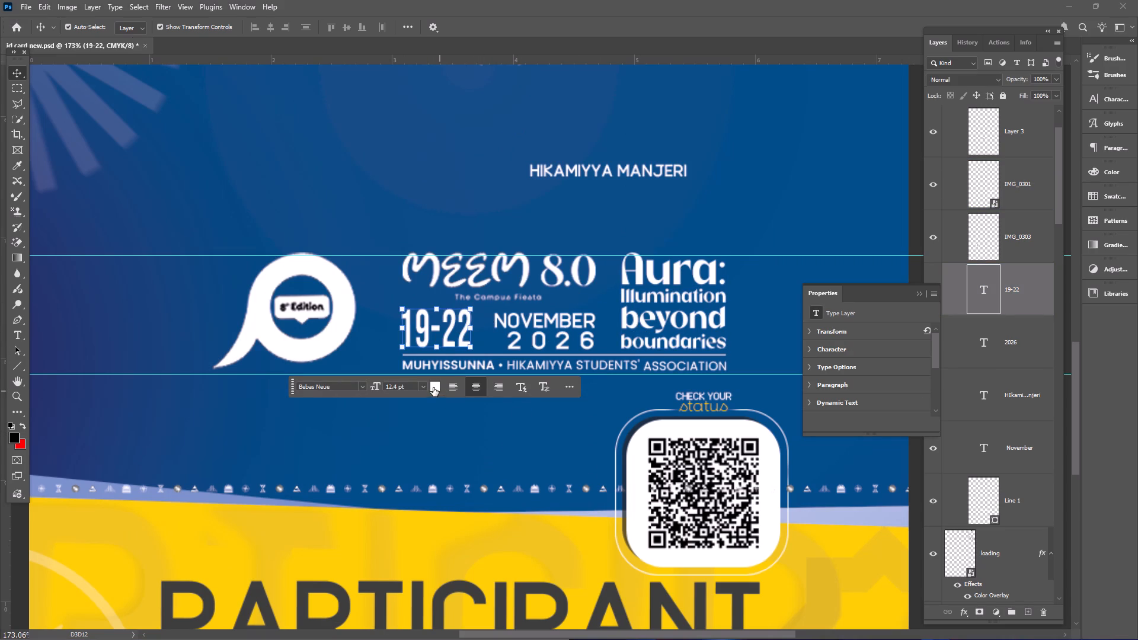
{"action": "left_click", "coordinate": [433, 388]}
{"action": "left_click", "coordinate": [532, 525]}
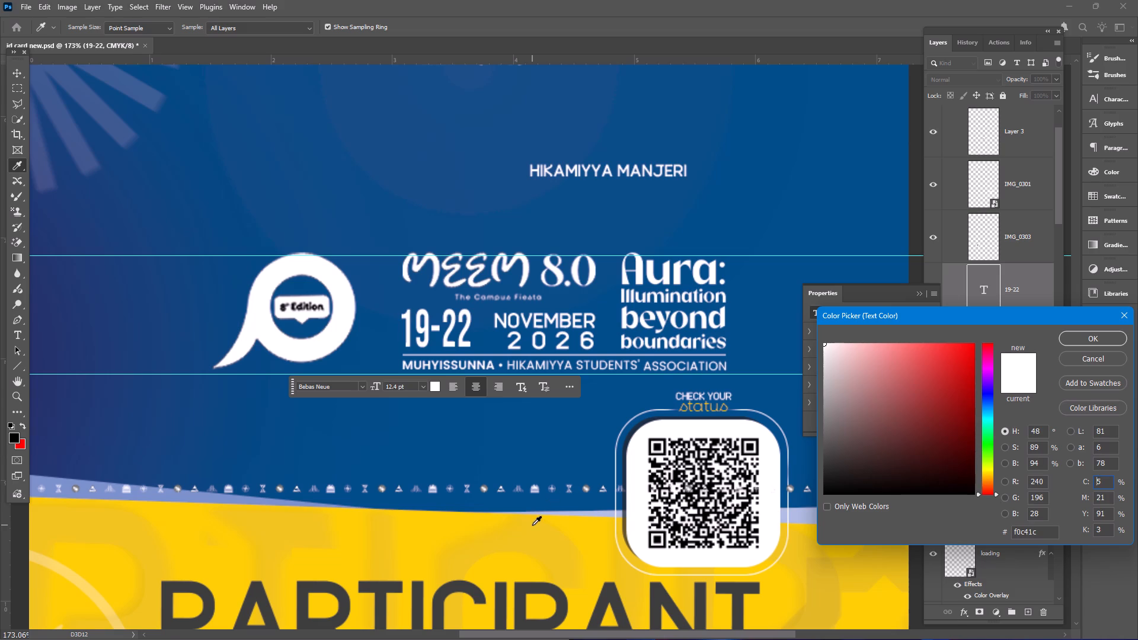
{"action": "left_click_drag", "start_coordinate": [952, 382], "coordinate": [995, 328]}
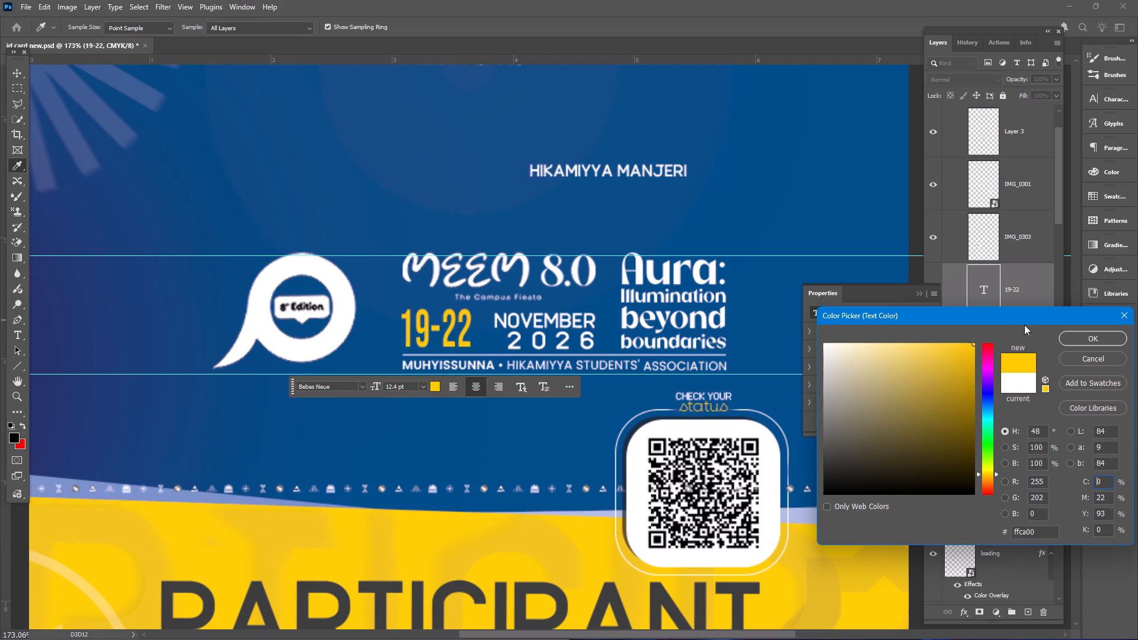
{"action": "left_click", "coordinate": [1081, 340]}
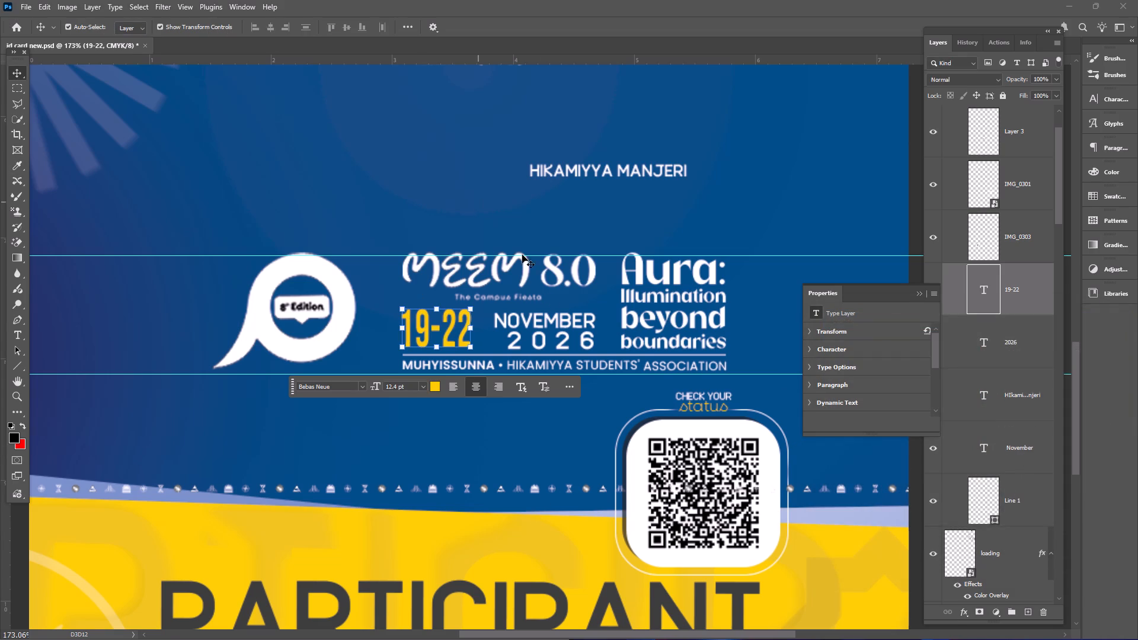
Apply a Color Overlay in yellow #fdce03, sampled from the card's yellow band, to the Aura theme text, and deselect it.
{"action": "left_click", "coordinate": [657, 315]}
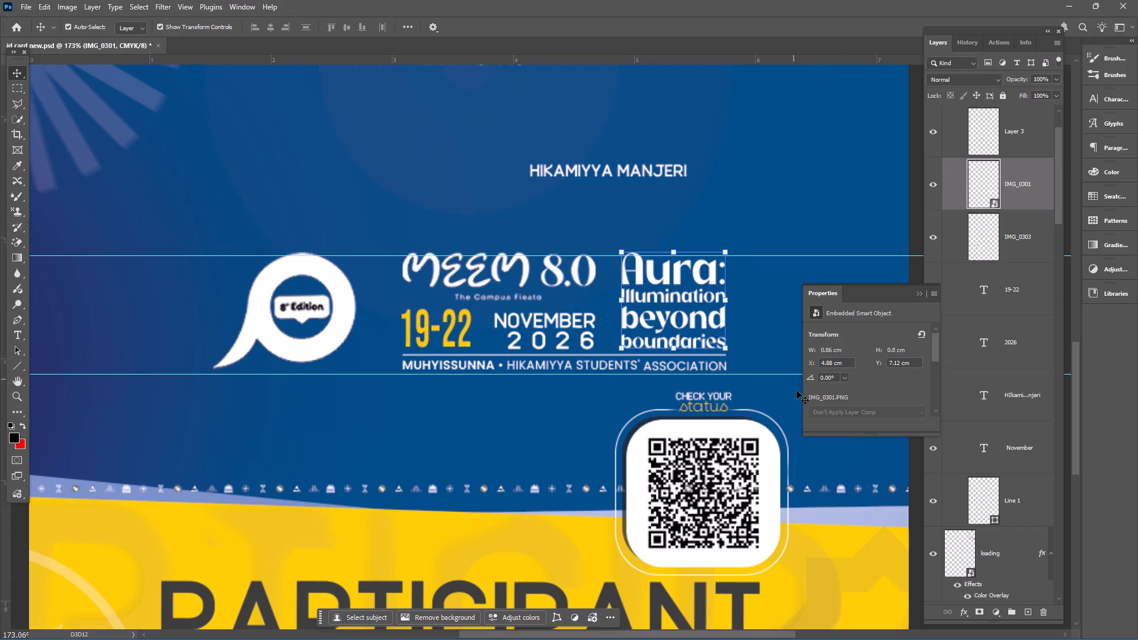
{"action": "double_click", "coordinate": [1043, 202]}
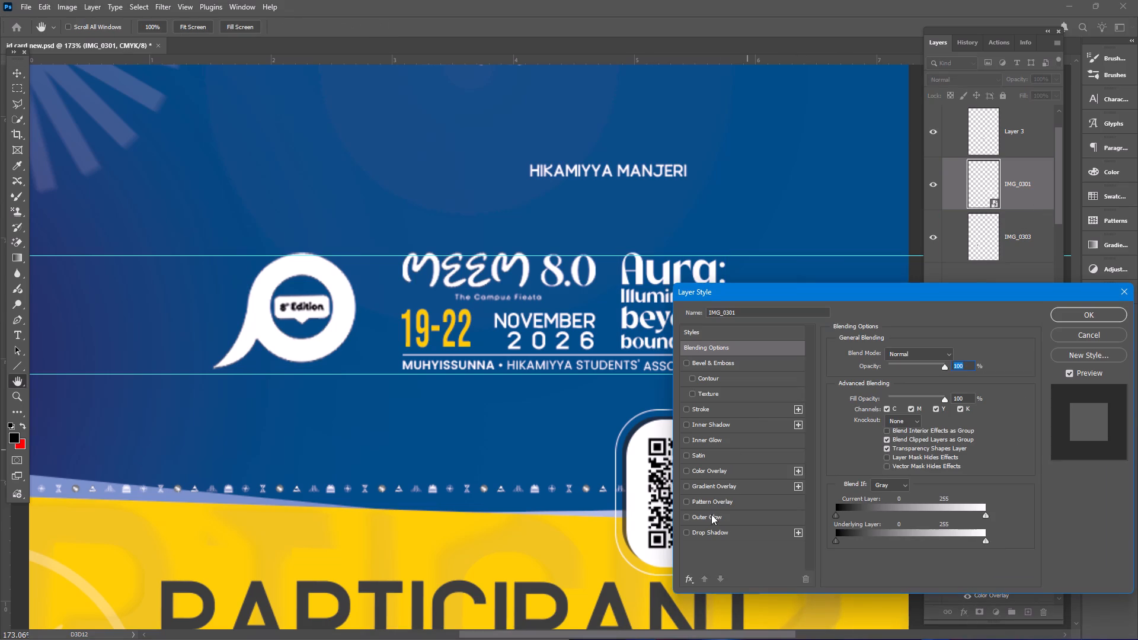
{"action": "left_click", "coordinate": [726, 469]}
{"action": "left_click", "coordinate": [961, 354]}
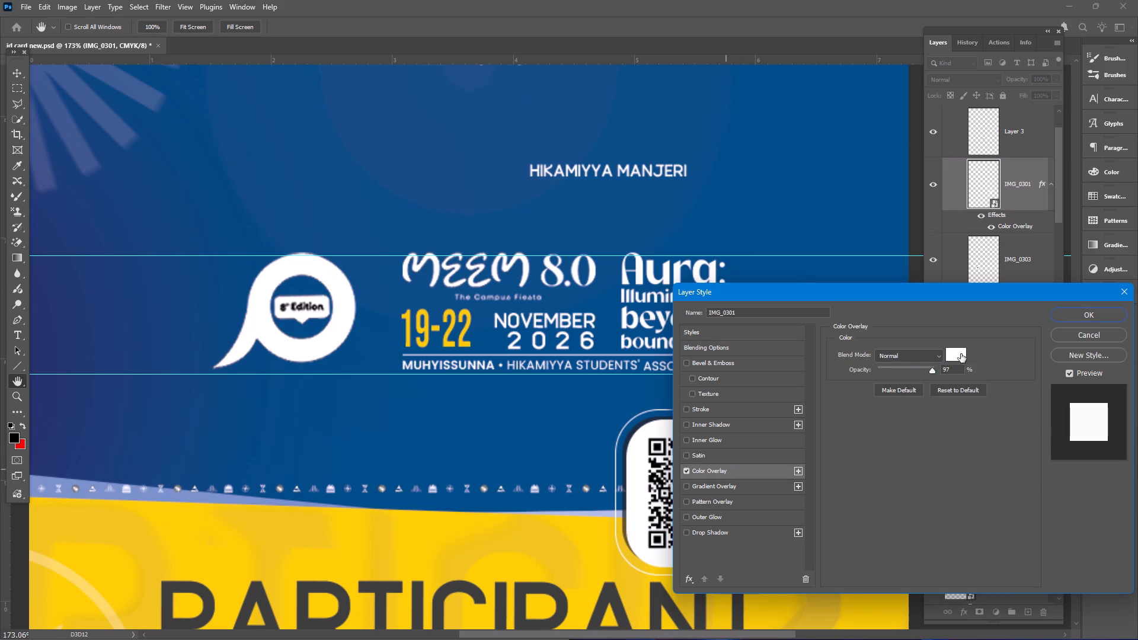
{"action": "left_click", "coordinate": [533, 533]}
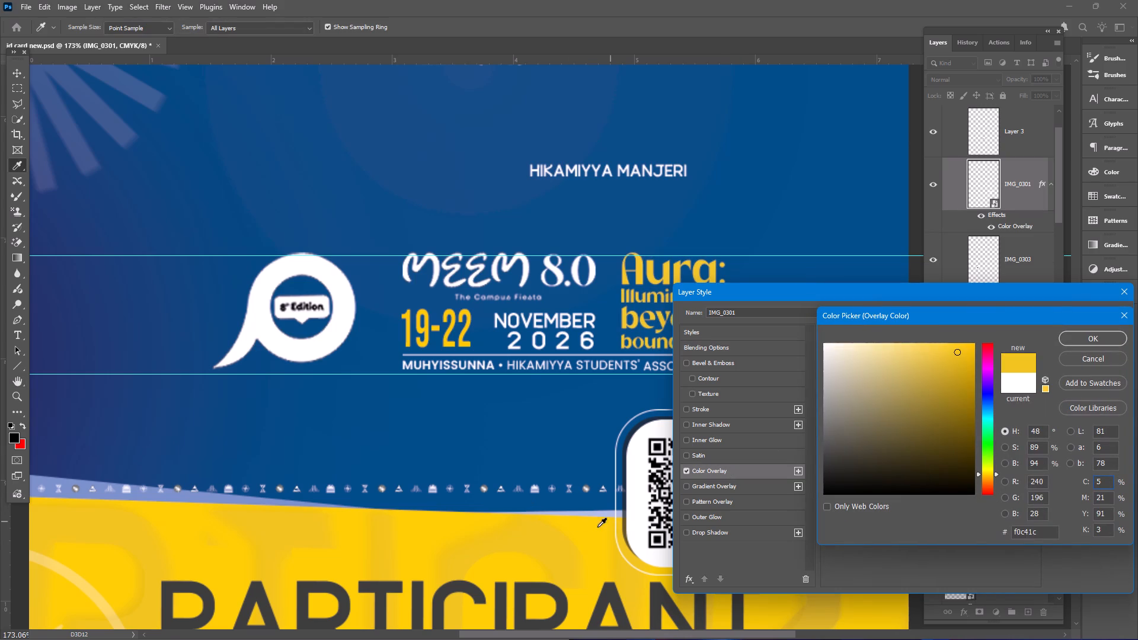
{"action": "left_click", "coordinate": [593, 524]}
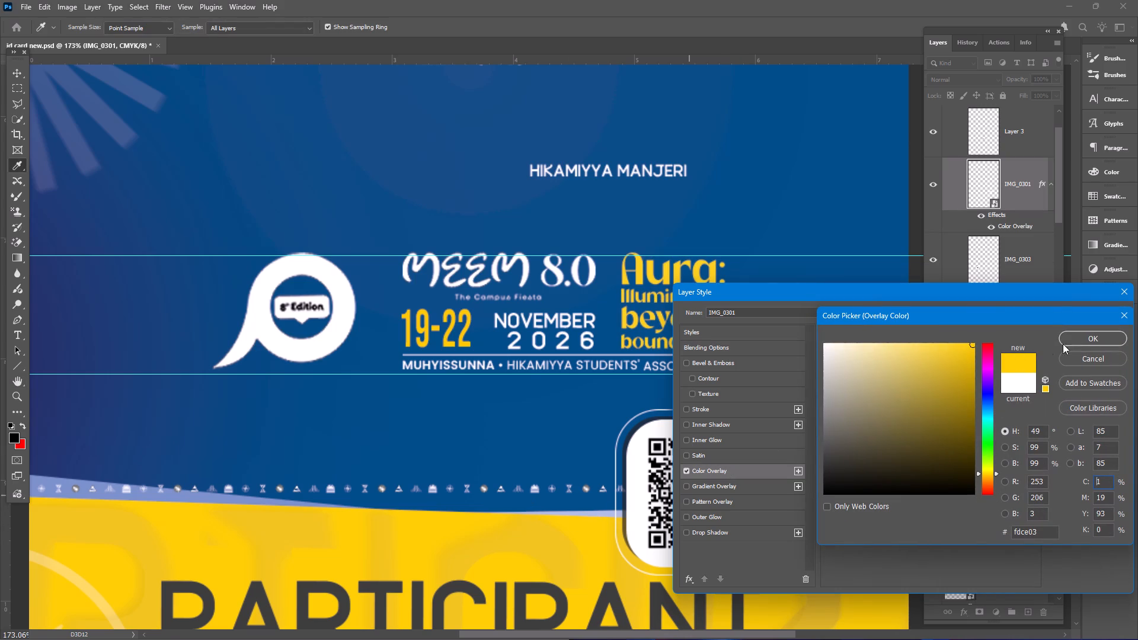
{"action": "left_click", "coordinate": [1077, 338]}
{"action": "left_click", "coordinate": [1094, 315]}
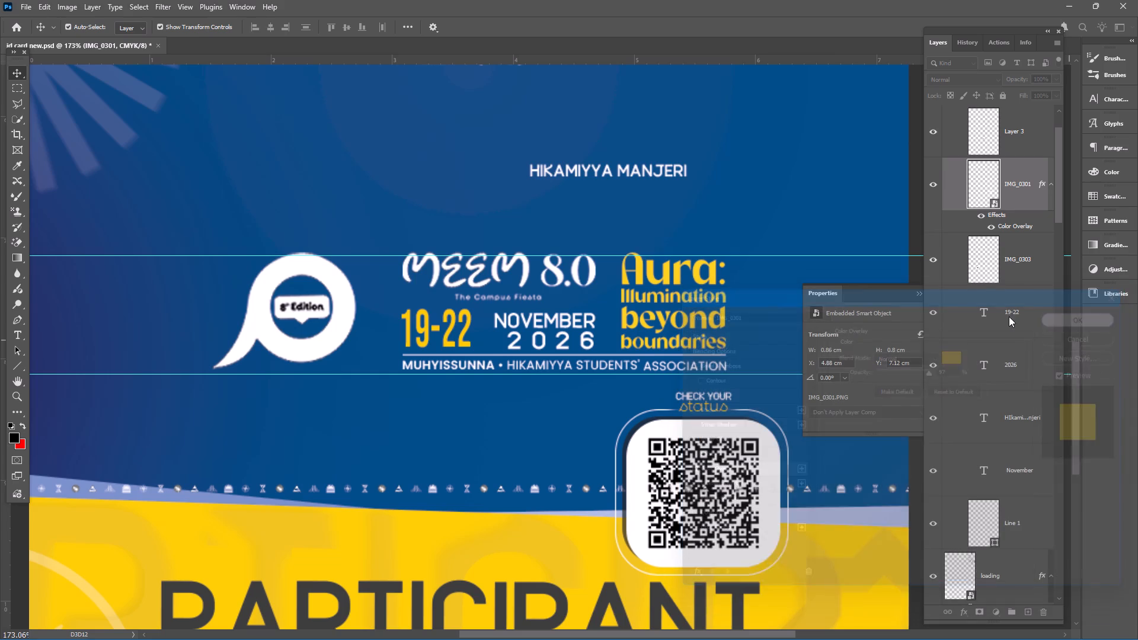
{"action": "left_click", "coordinate": [768, 217]}
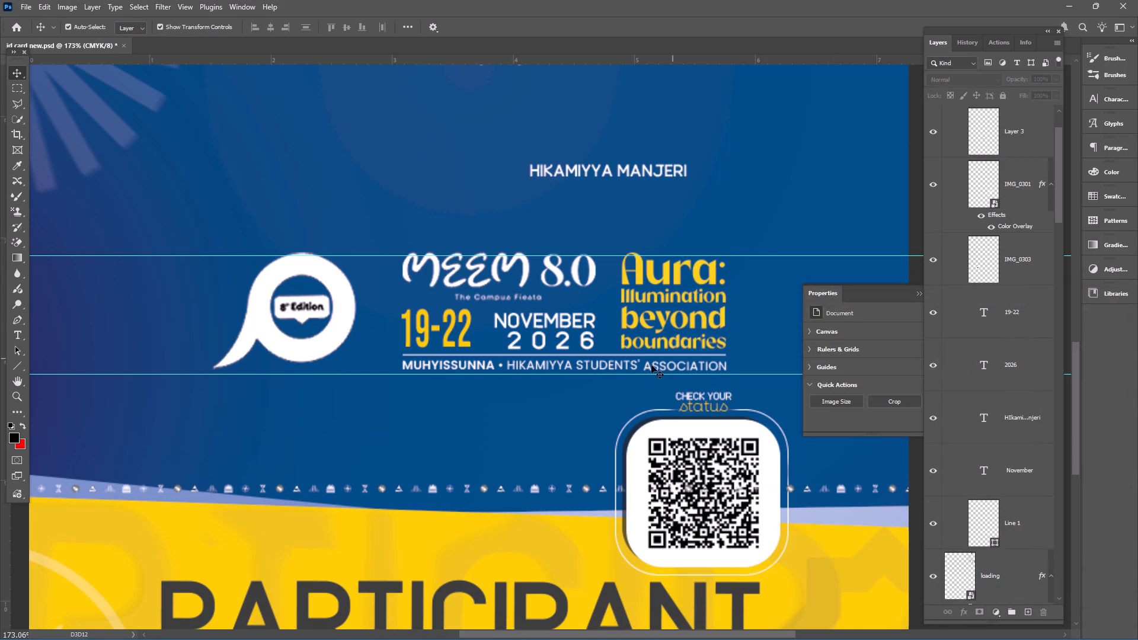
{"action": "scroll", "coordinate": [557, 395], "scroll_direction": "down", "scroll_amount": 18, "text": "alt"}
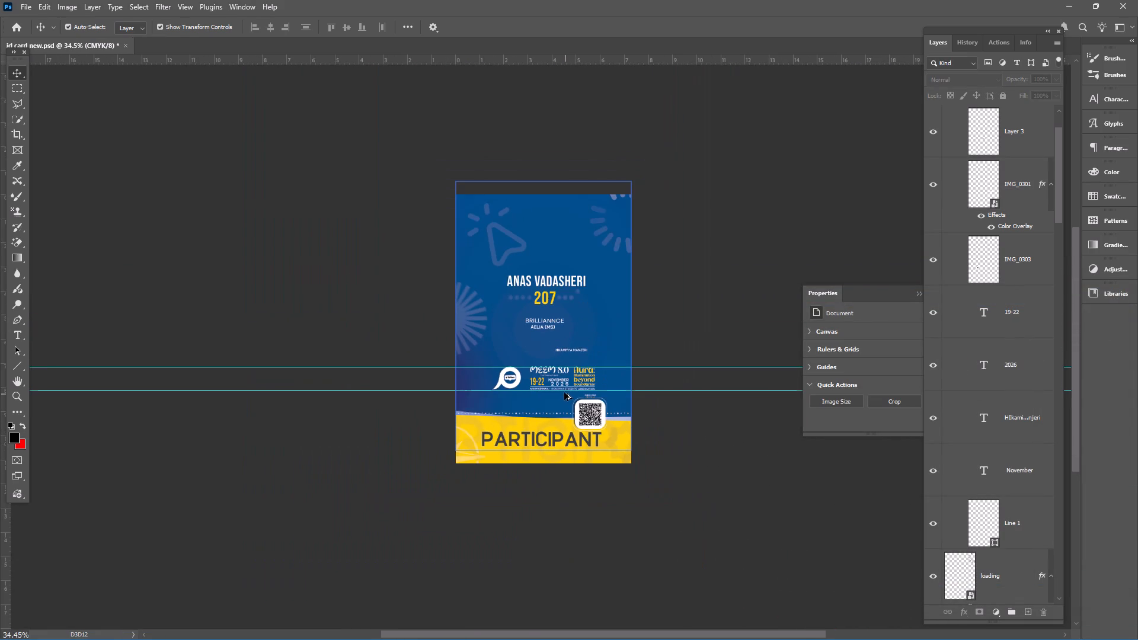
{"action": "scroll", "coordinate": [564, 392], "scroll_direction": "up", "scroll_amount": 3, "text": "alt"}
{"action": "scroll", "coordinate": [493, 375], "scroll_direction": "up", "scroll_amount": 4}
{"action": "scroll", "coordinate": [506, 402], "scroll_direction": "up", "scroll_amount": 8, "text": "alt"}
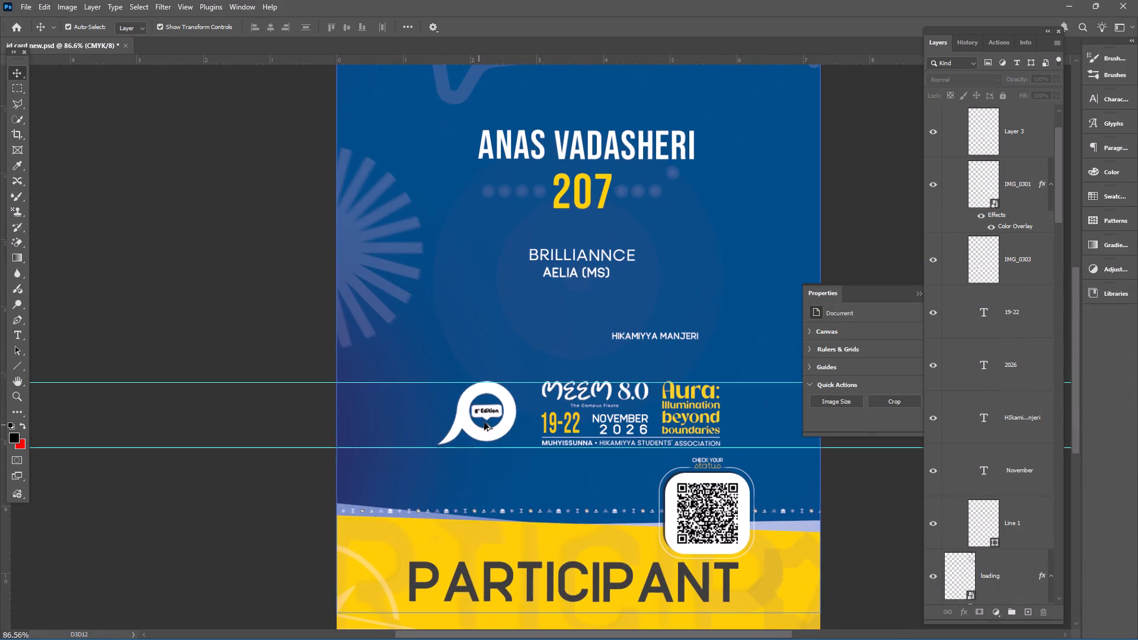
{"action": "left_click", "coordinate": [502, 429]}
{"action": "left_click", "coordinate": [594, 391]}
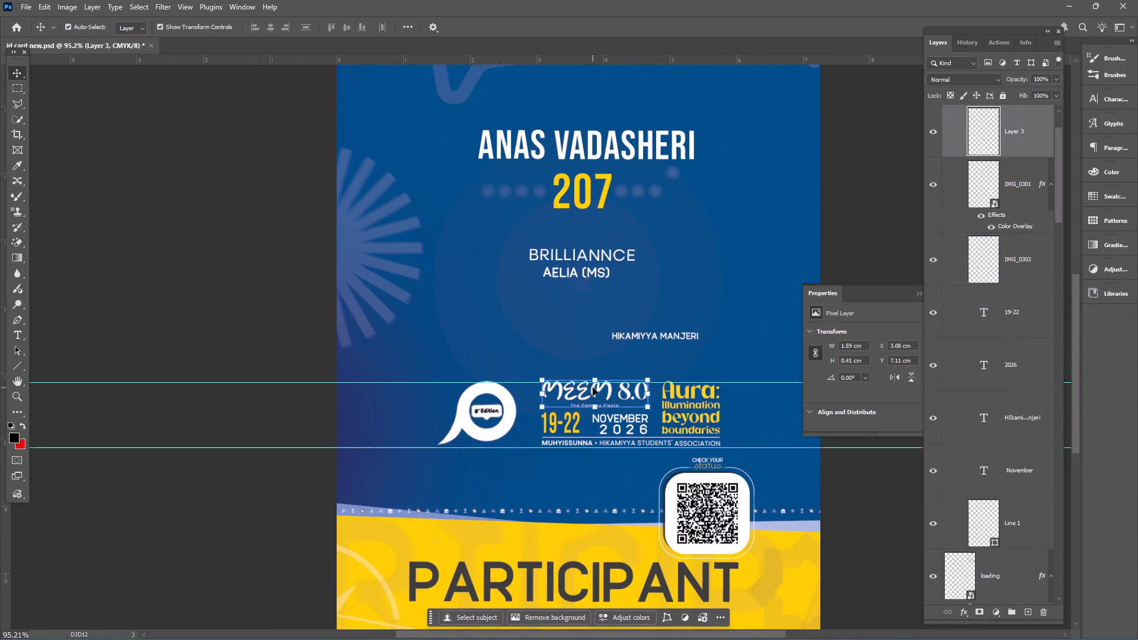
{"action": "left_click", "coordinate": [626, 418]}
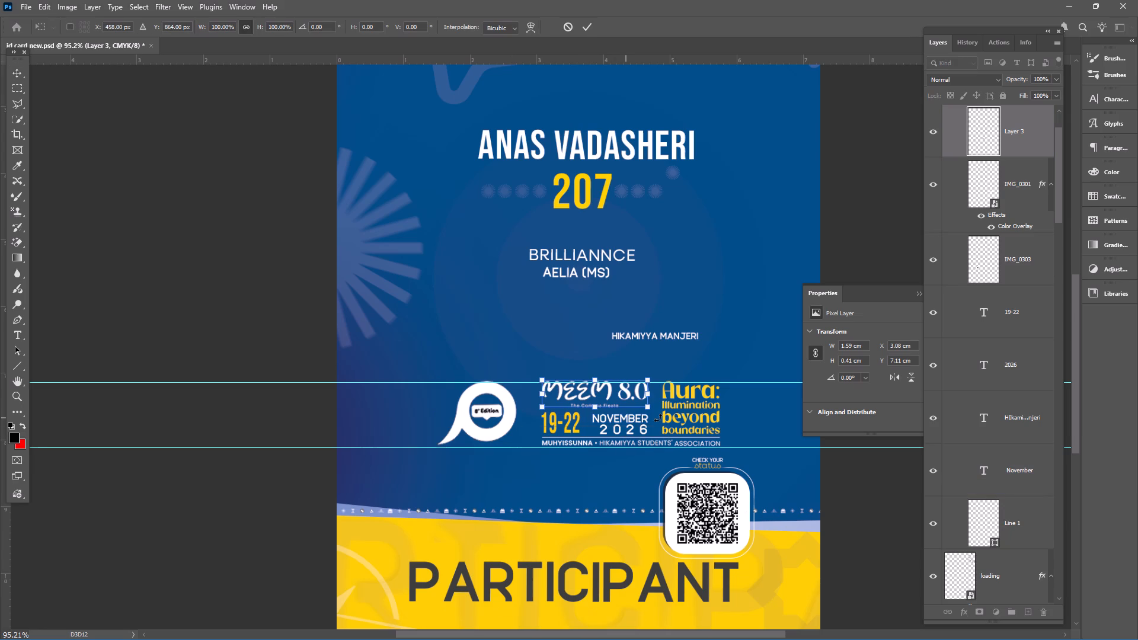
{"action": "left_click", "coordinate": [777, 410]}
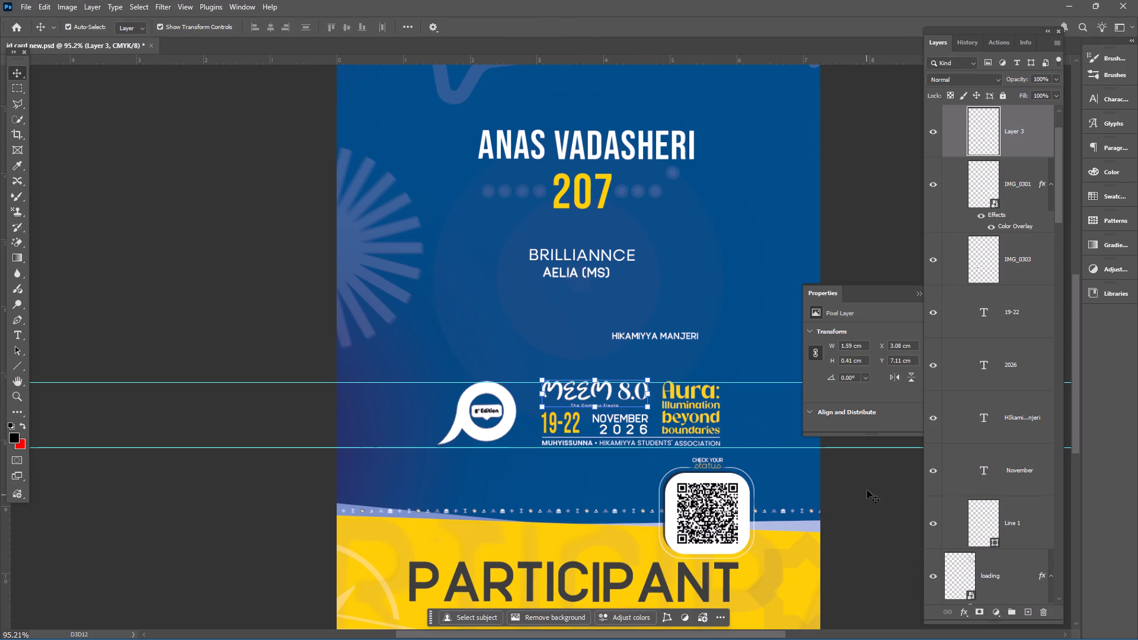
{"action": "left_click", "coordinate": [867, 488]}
Set the letters EMBER in NOVEMBER to the Light weight of FN-Mahitha, and deselect the text.
{"action": "scroll", "coordinate": [625, 430], "scroll_direction": "up", "scroll_amount": 9, "text": "alt"}
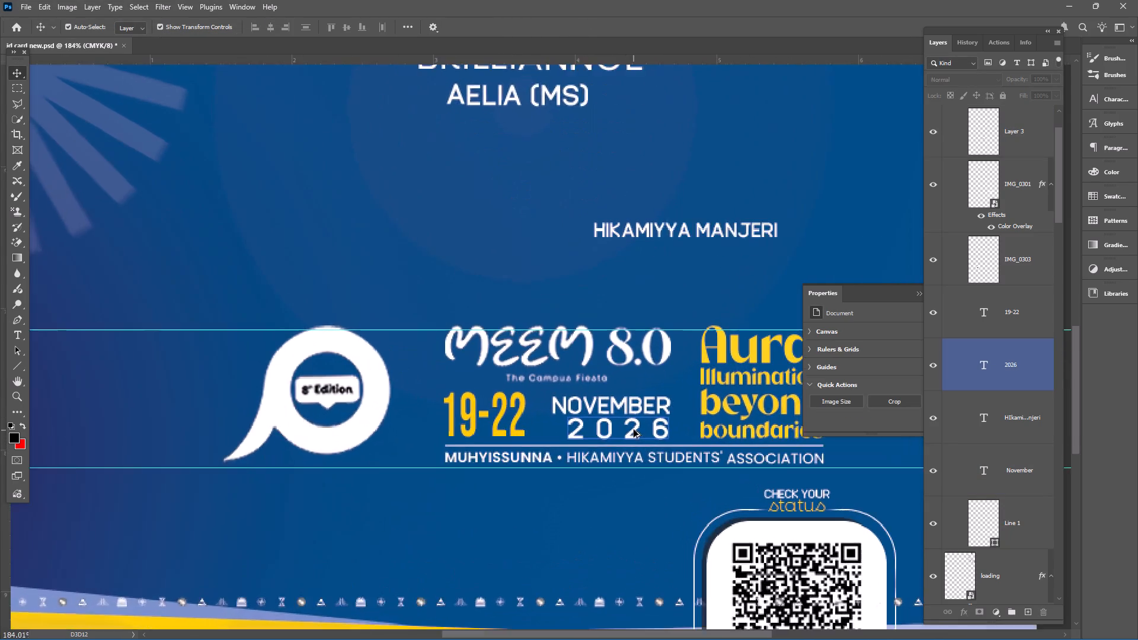
{"action": "scroll", "coordinate": [633, 429], "scroll_direction": "up", "scroll_amount": 2, "text": "alt"}
{"action": "triple_click", "coordinate": [603, 401]}
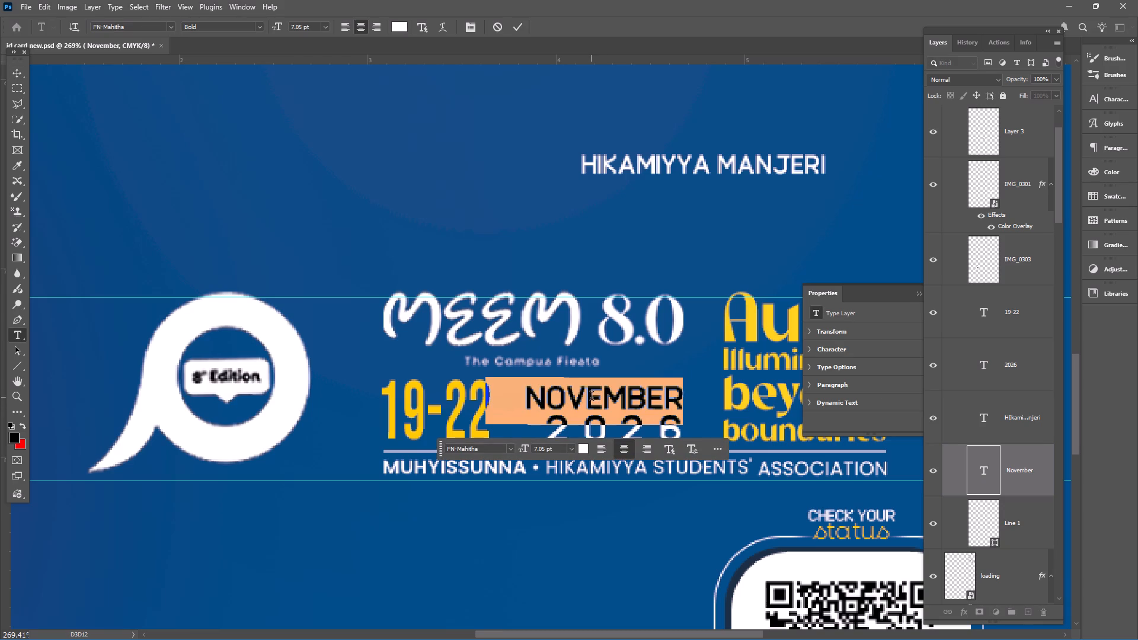
{"action": "left_click_drag", "start_coordinate": [590, 396], "coordinate": [691, 404]}
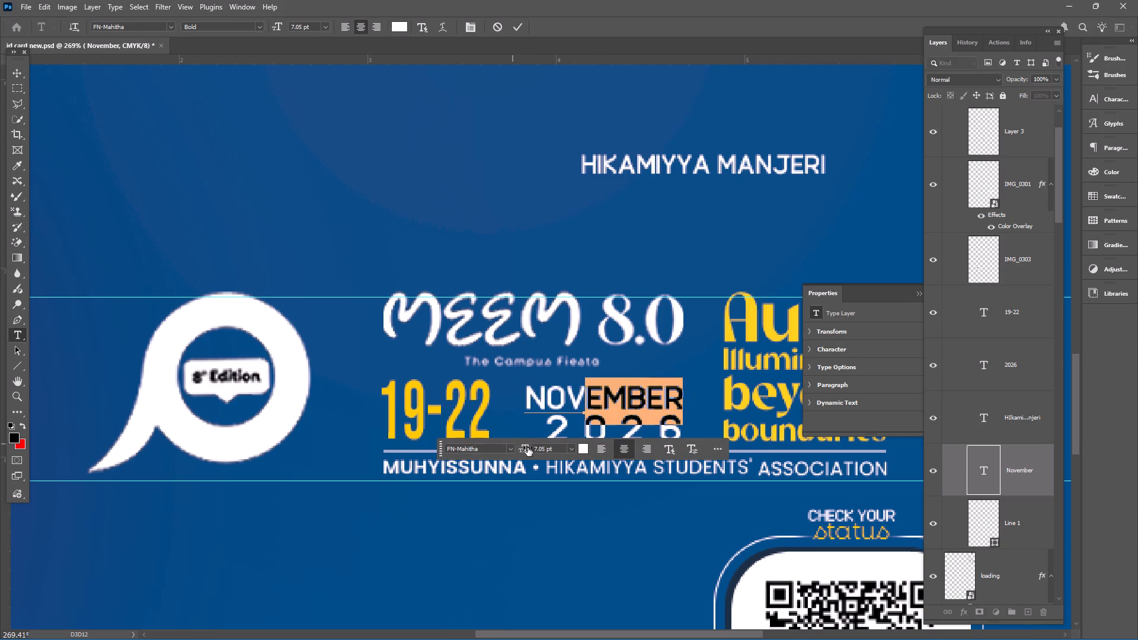
{"action": "left_click", "coordinate": [511, 449]}
{"action": "left_click", "coordinate": [510, 447]}
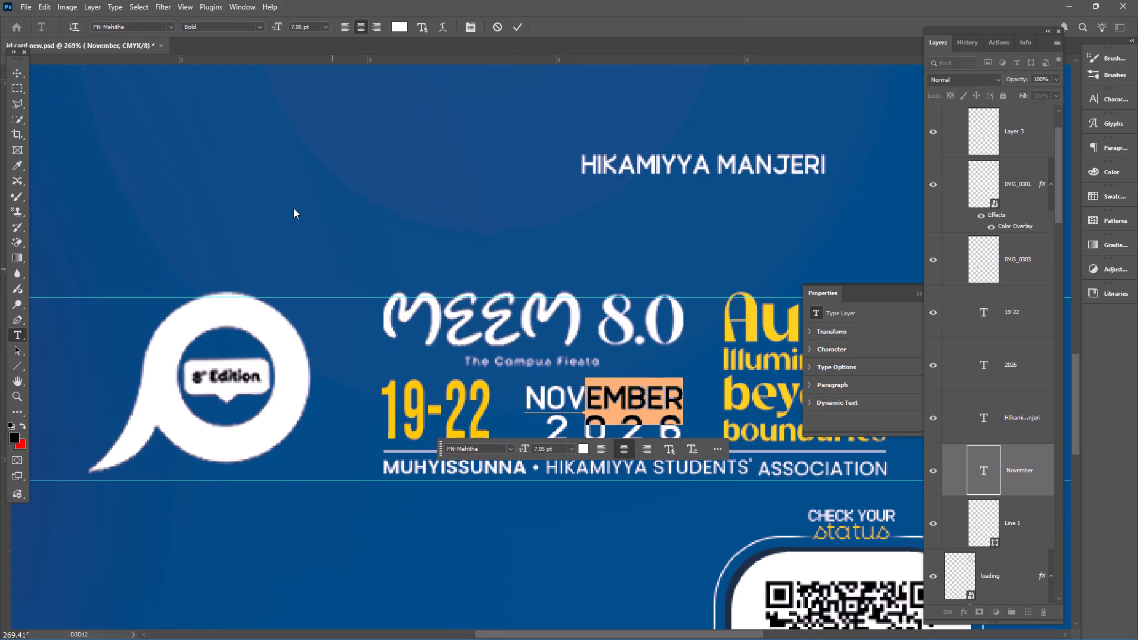
{"action": "left_click", "coordinate": [261, 25]}
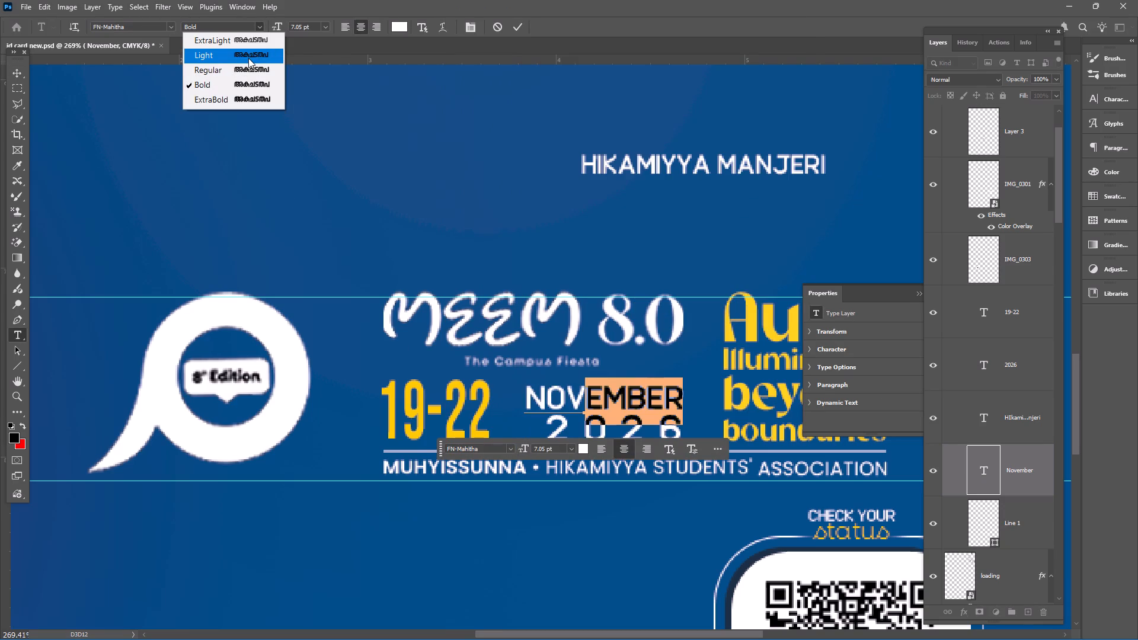
{"action": "left_click", "coordinate": [248, 59]}
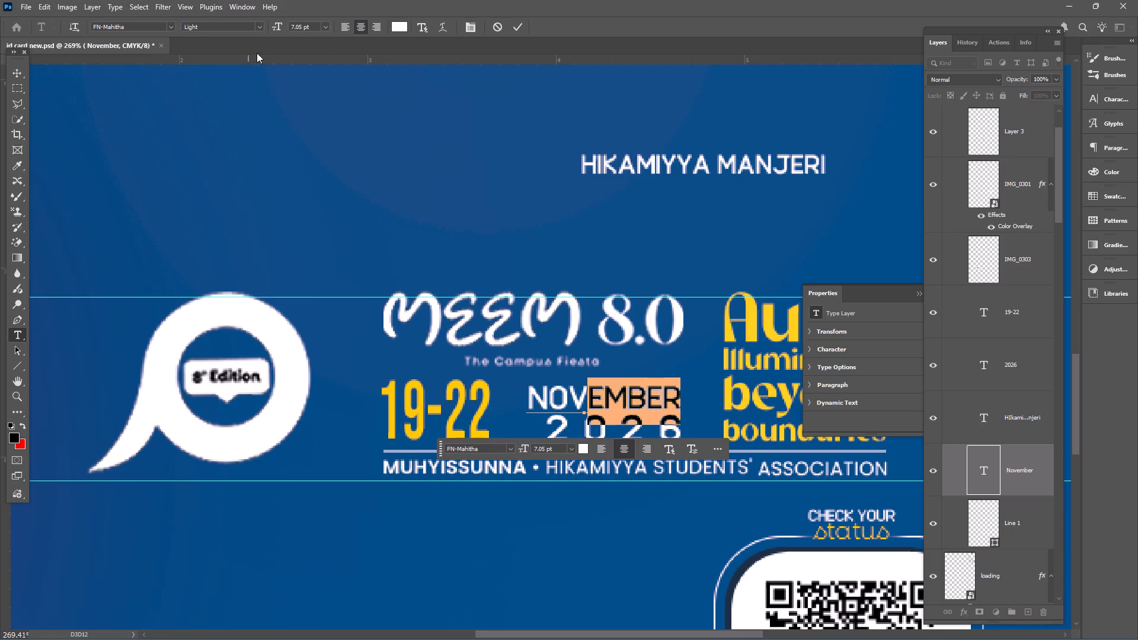
{"action": "left_click", "coordinate": [522, 28]}
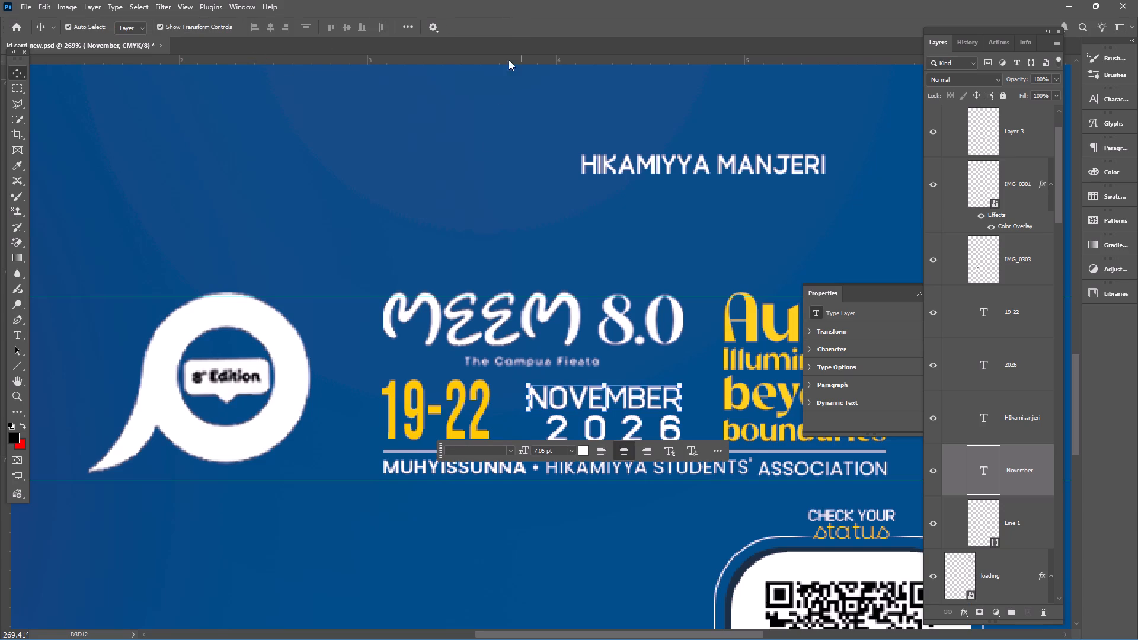
{"action": "left_click", "coordinate": [458, 216]}
{"action": "scroll", "coordinate": [489, 254], "scroll_direction": "down", "scroll_amount": 6, "text": "alt"}
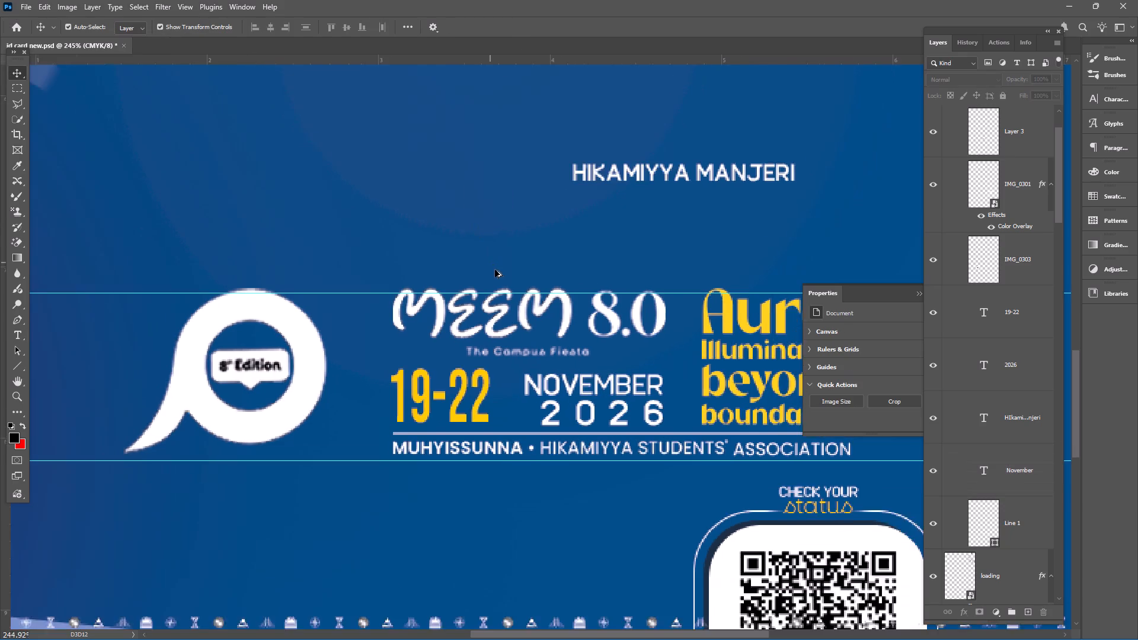
Examine the footer block's balance against the whole participant card and up close, with nothing selected.
{"action": "scroll", "coordinate": [495, 270], "scroll_direction": "down", "scroll_amount": 9, "text": "alt"}
{"action": "scroll", "coordinate": [542, 315], "scroll_direction": "down", "scroll_amount": 3, "text": "alt"}
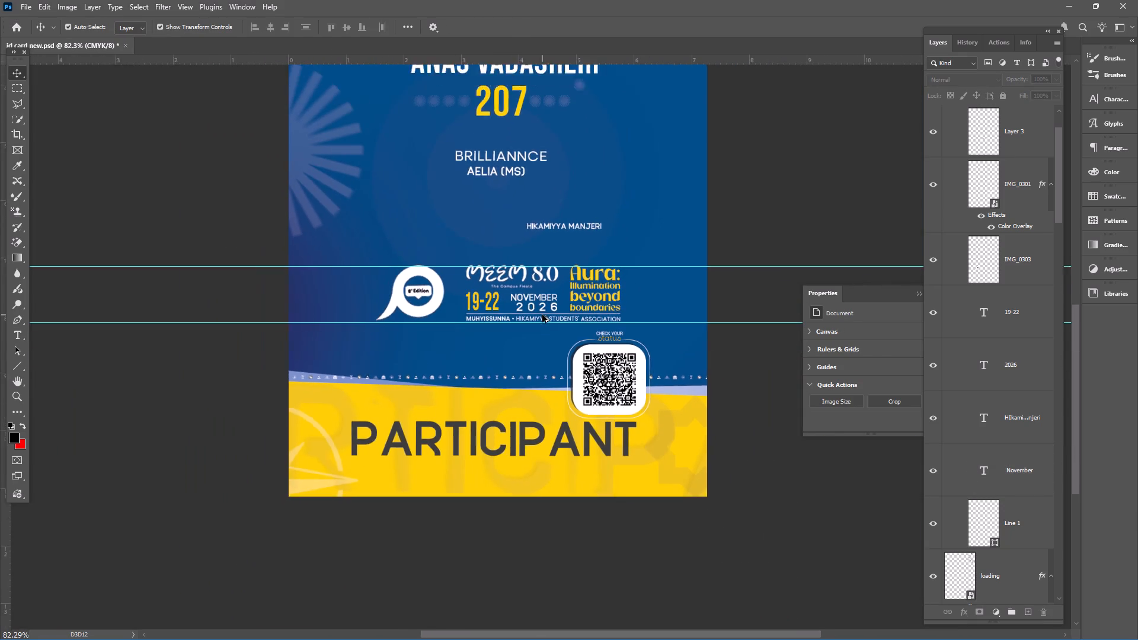
{"action": "scroll", "coordinate": [533, 313], "scroll_direction": "up", "scroll_amount": 9}
{"action": "scroll", "coordinate": [558, 347], "scroll_direction": "down", "scroll_amount": 5, "text": "alt"}
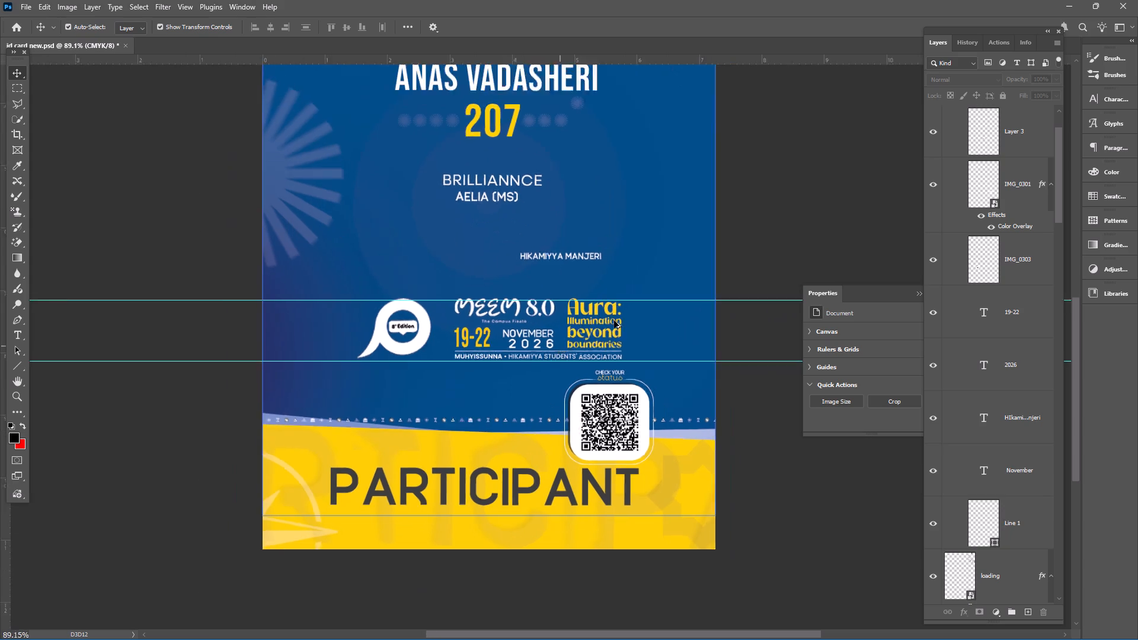
{"action": "scroll", "coordinate": [648, 299], "scroll_direction": "down", "scroll_amount": 4, "text": "alt"}
{"action": "left_click", "coordinate": [709, 263]}
{"action": "scroll", "coordinate": [588, 324], "scroll_direction": "up", "scroll_amount": 1, "text": "alt"}
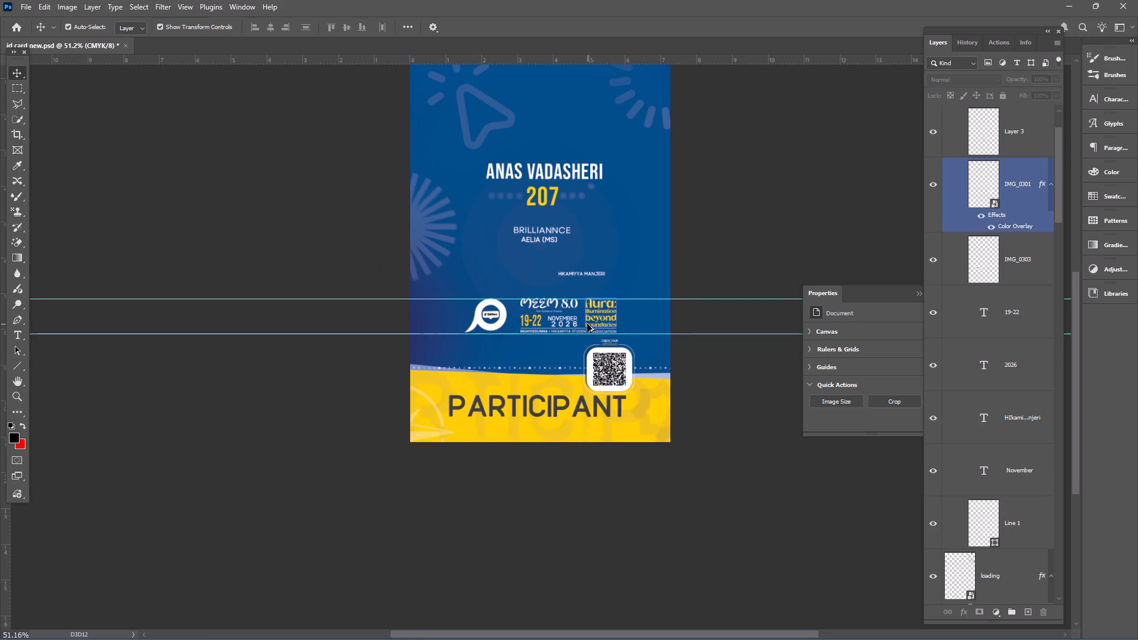
{"action": "scroll", "coordinate": [587, 324], "scroll_direction": "up", "scroll_amount": 2, "text": "alt"}
{"action": "scroll", "coordinate": [539, 328], "scroll_direction": "up", "scroll_amount": 3, "text": "alt"}
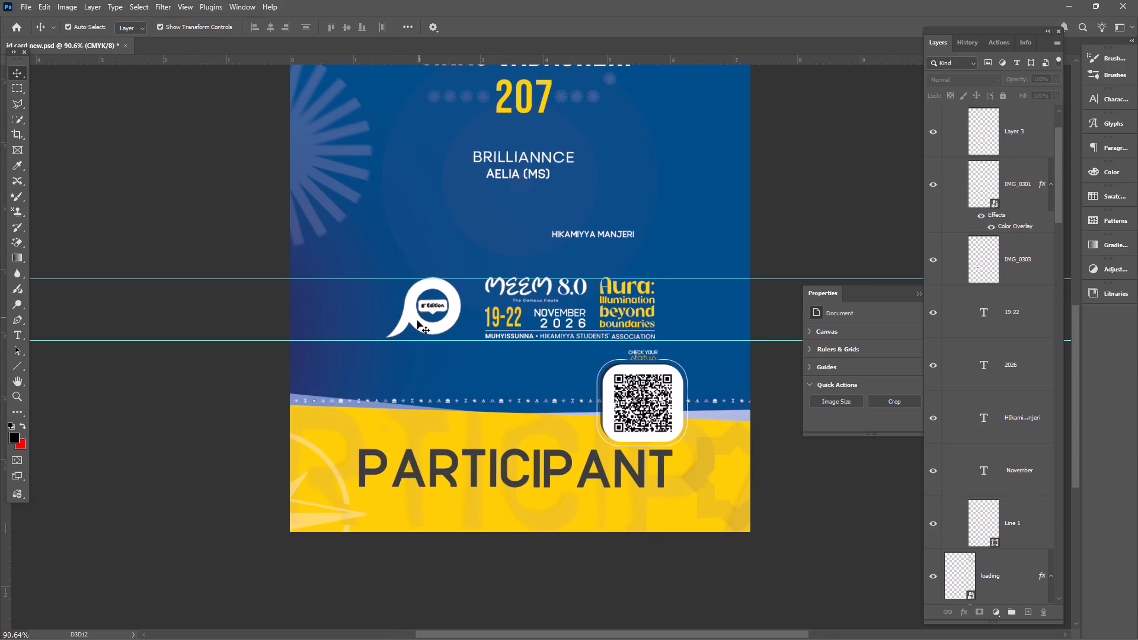
Add an Outer Glow in yellow, #ffea00, to the white 8th Edition speech-bubble logo in the footer.
{"action": "left_click", "coordinate": [417, 321]}
{"action": "double_click", "coordinate": [1041, 271]}
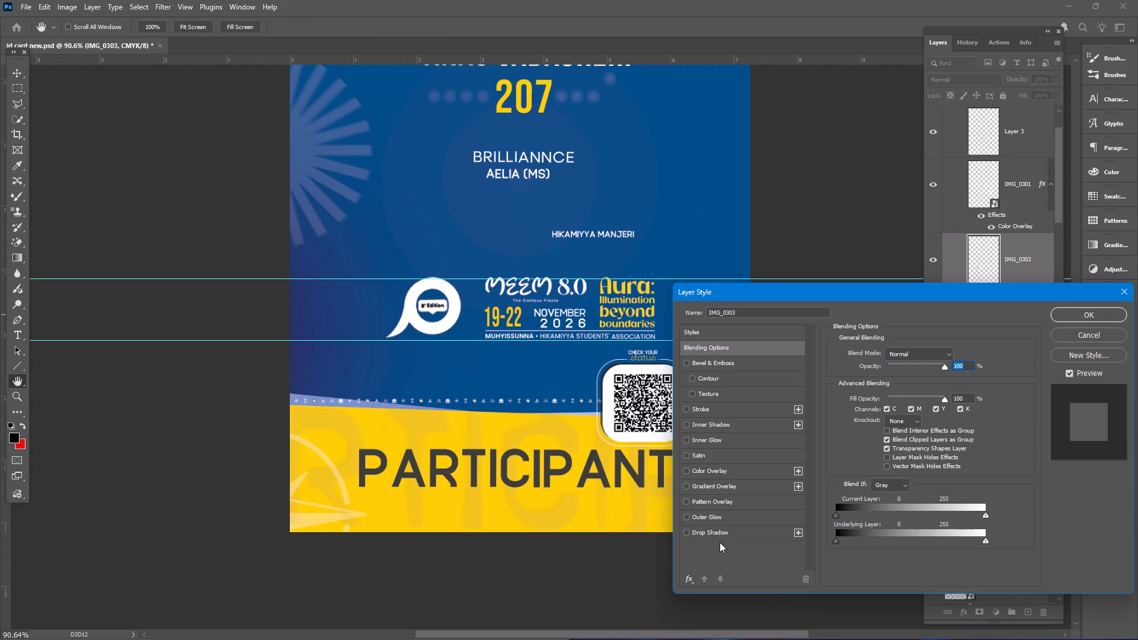
{"action": "left_click", "coordinate": [737, 519]}
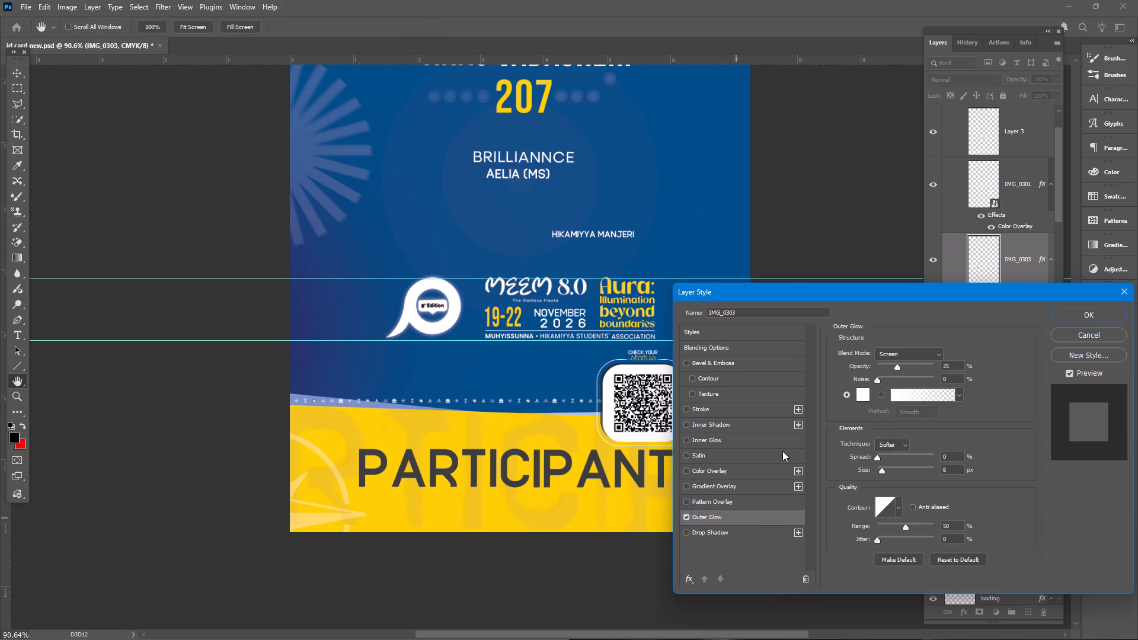
{"action": "left_click", "coordinate": [862, 396]}
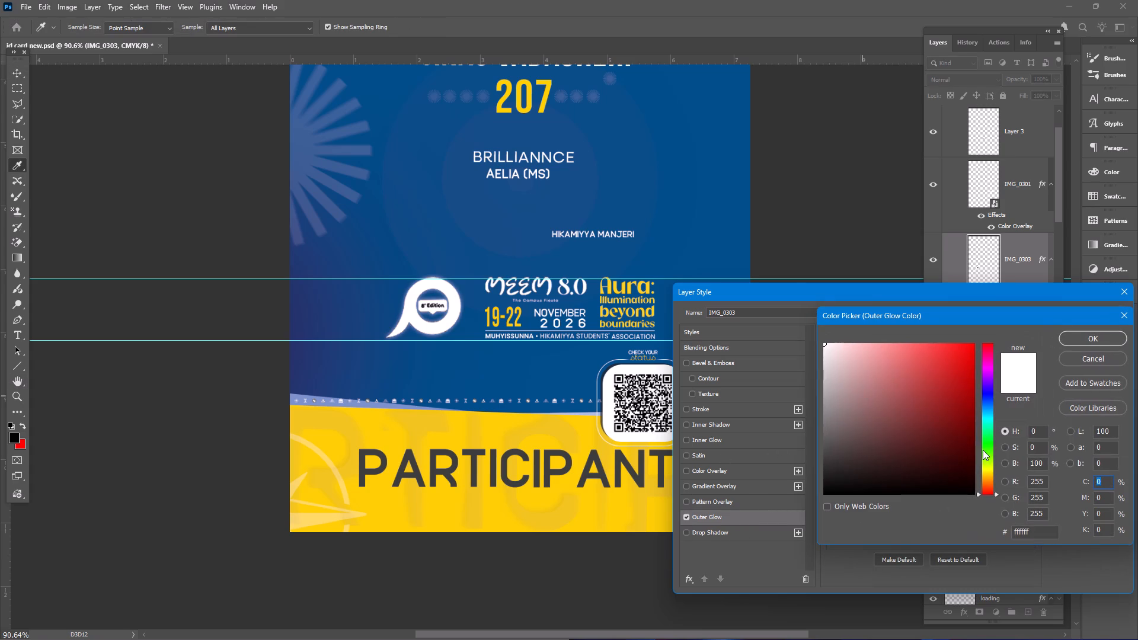
{"action": "left_click", "coordinate": [986, 467]}
{"action": "left_click_drag", "start_coordinate": [948, 394], "coordinate": [1030, 316]}
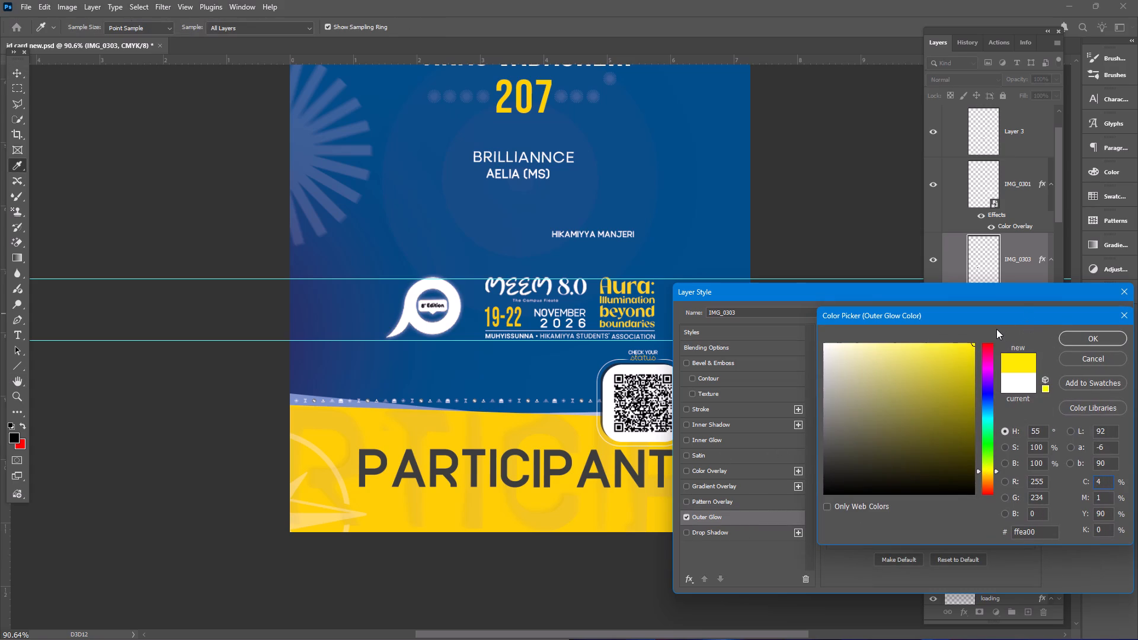
{"action": "left_click", "coordinate": [1090, 340]}
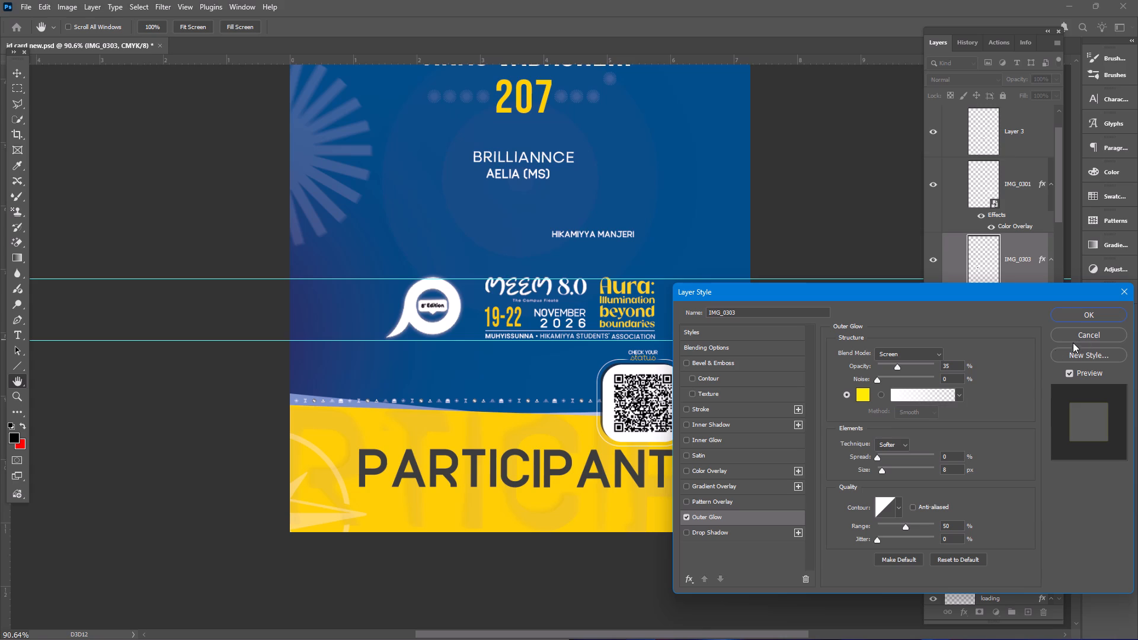
Set the logo's Outer Glow to Normal blend mode with 7% opacity and 0% noise, and apply the layer style.
{"action": "left_click_drag", "start_coordinate": [906, 366], "coordinate": [957, 369]}
{"action": "left_click", "coordinate": [935, 353]}
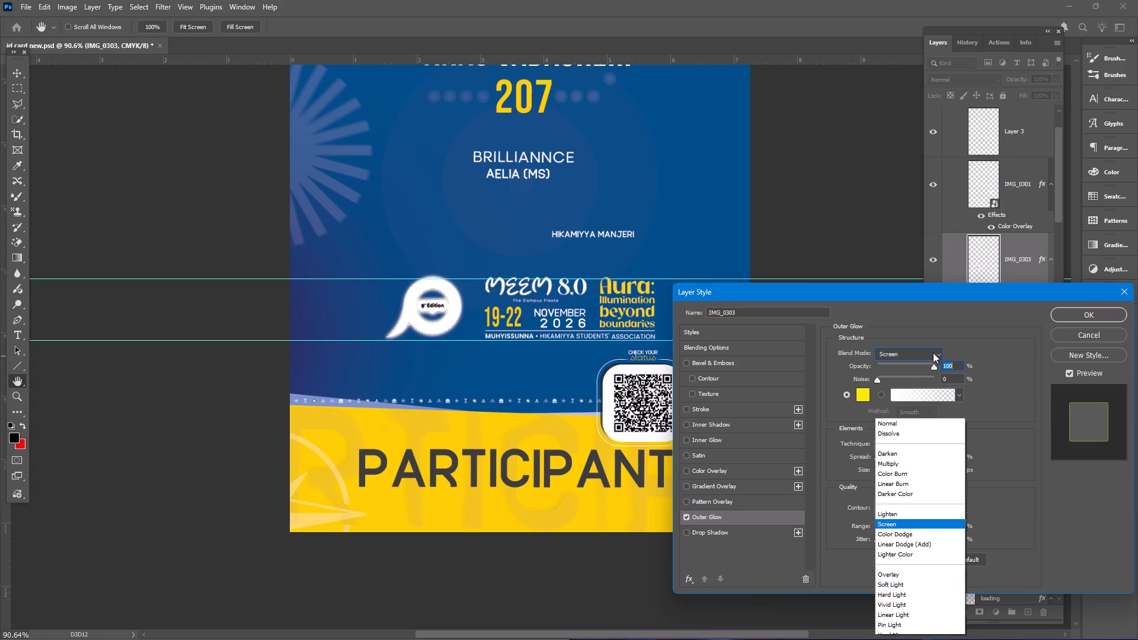
{"action": "left_click", "coordinate": [916, 318]}
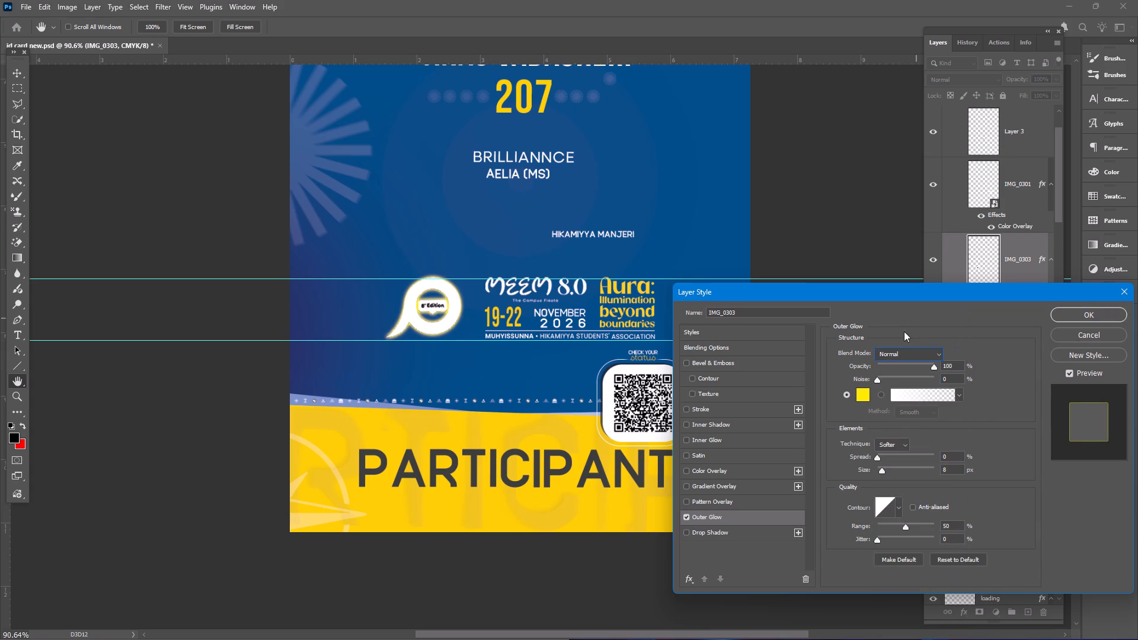
{"action": "left_click_drag", "start_coordinate": [907, 366], "coordinate": [896, 373]}
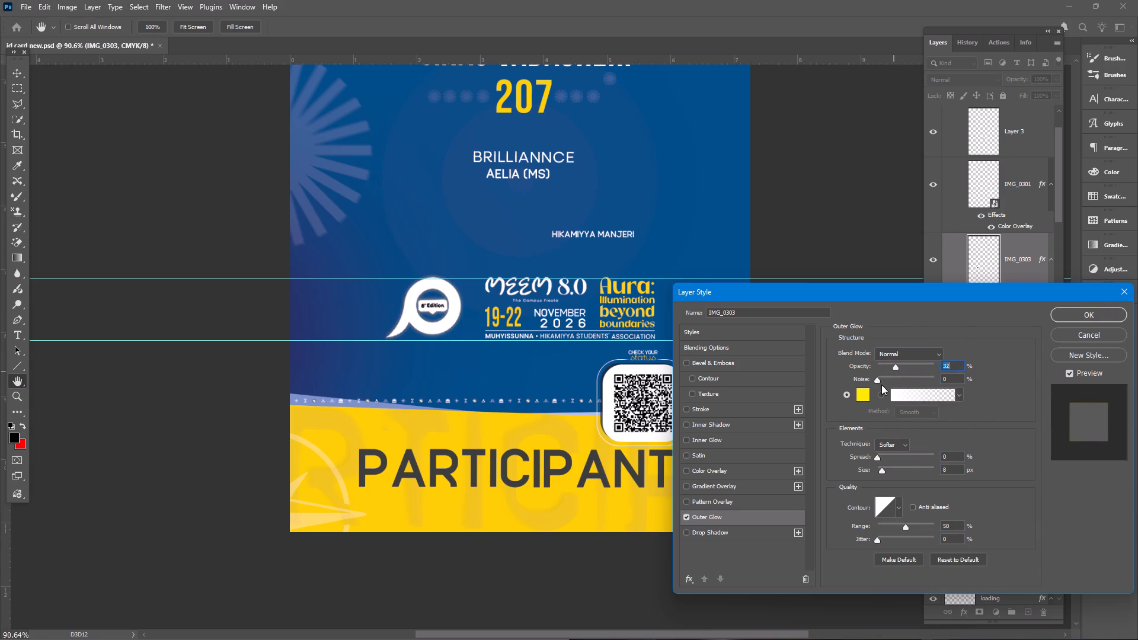
{"action": "left_click_drag", "start_coordinate": [887, 380], "coordinate": [936, 385]}
{"action": "left_click_drag", "start_coordinate": [902, 364], "coordinate": [884, 368]}
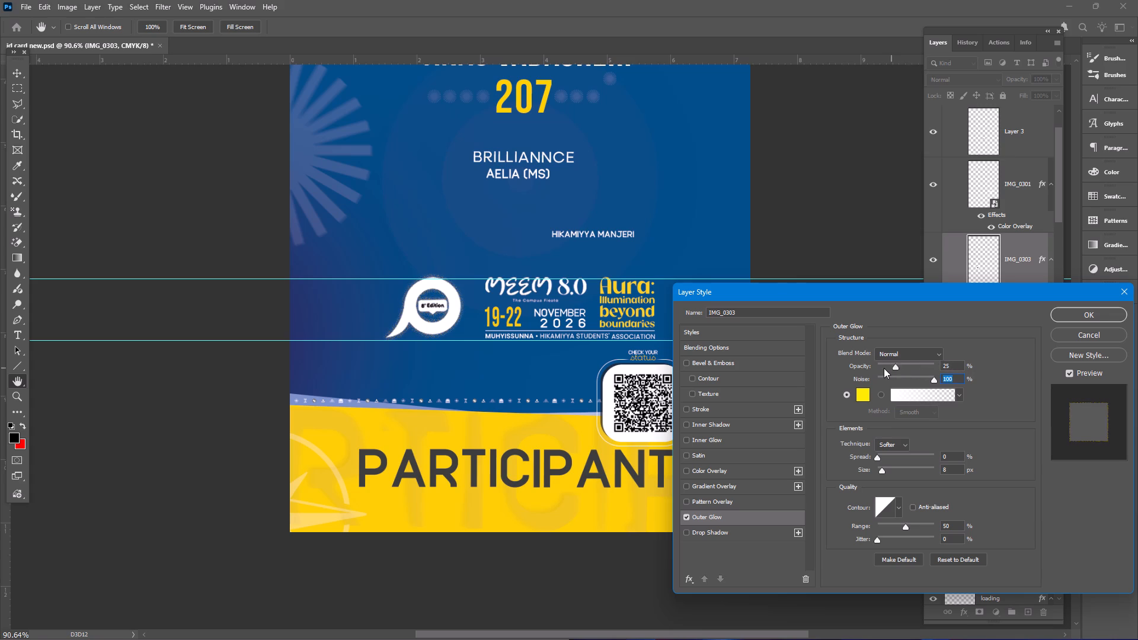
{"action": "left_click_drag", "start_coordinate": [884, 368], "coordinate": [882, 368]}
{"action": "left_click_drag", "start_coordinate": [925, 379], "coordinate": [867, 383]}
{"action": "left_click", "coordinate": [886, 237]}
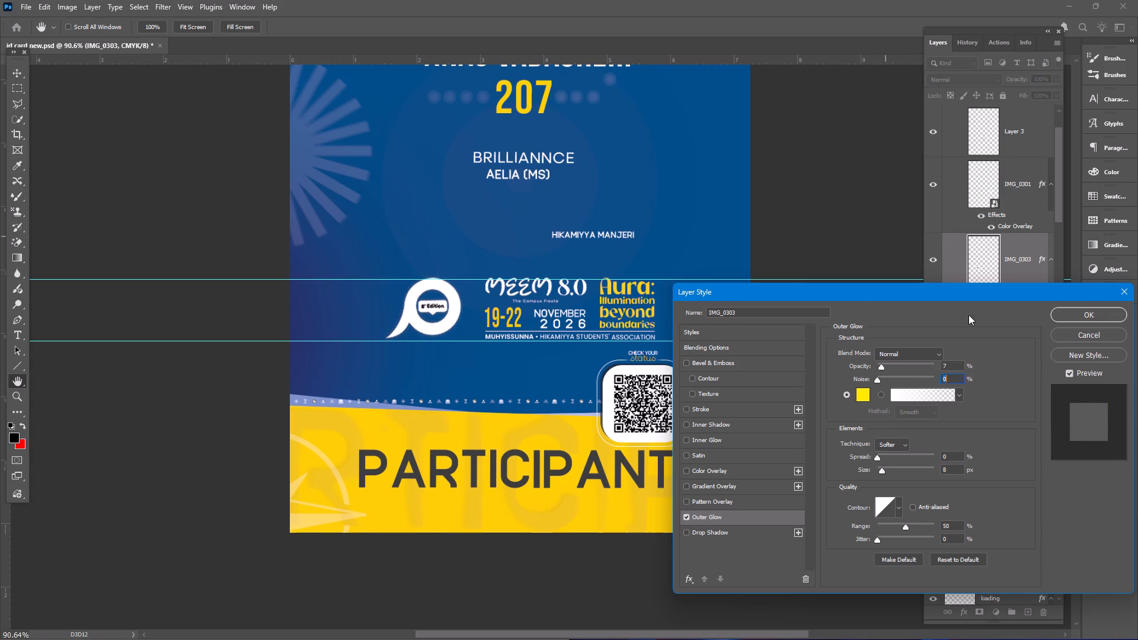
{"action": "left_click", "coordinate": [1073, 316]}
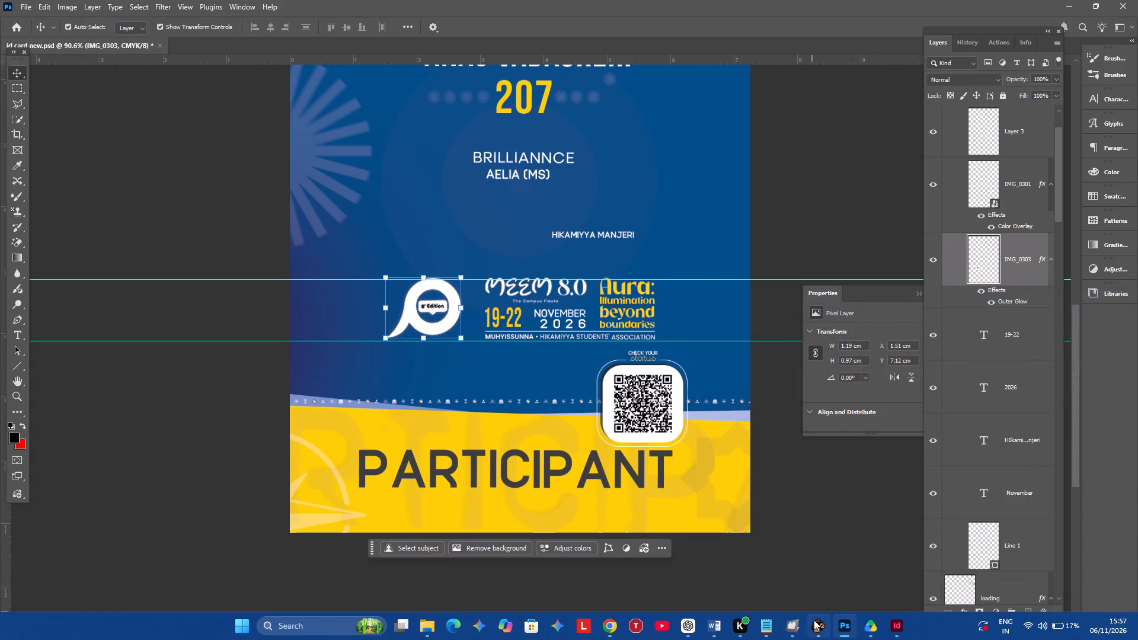
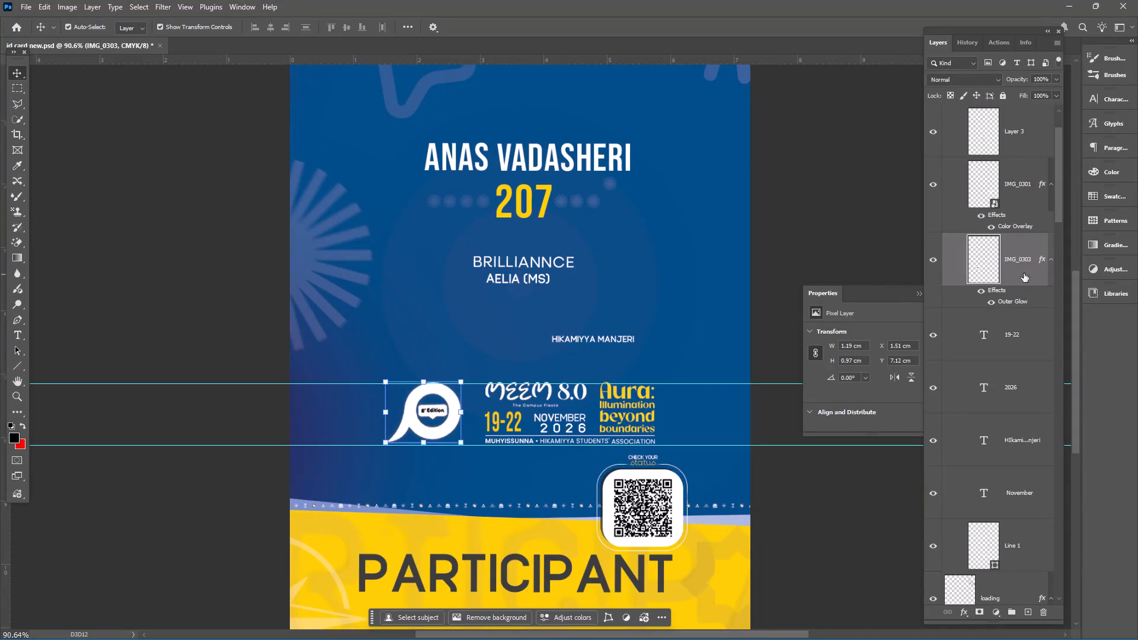
Replace the Outer Glow effect on the IMG_0303 logo layer with a Drop Shadow.
{"action": "double_click", "coordinate": [1004, 299]}
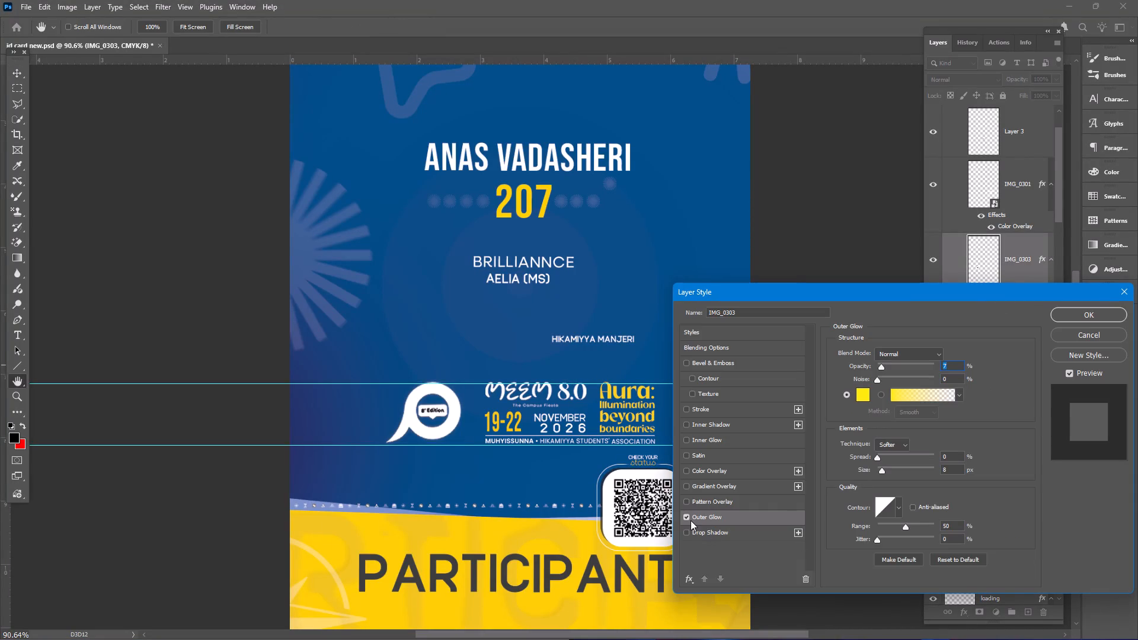
{"action": "left_click", "coordinate": [688, 514]}
{"action": "left_click", "coordinate": [691, 533]}
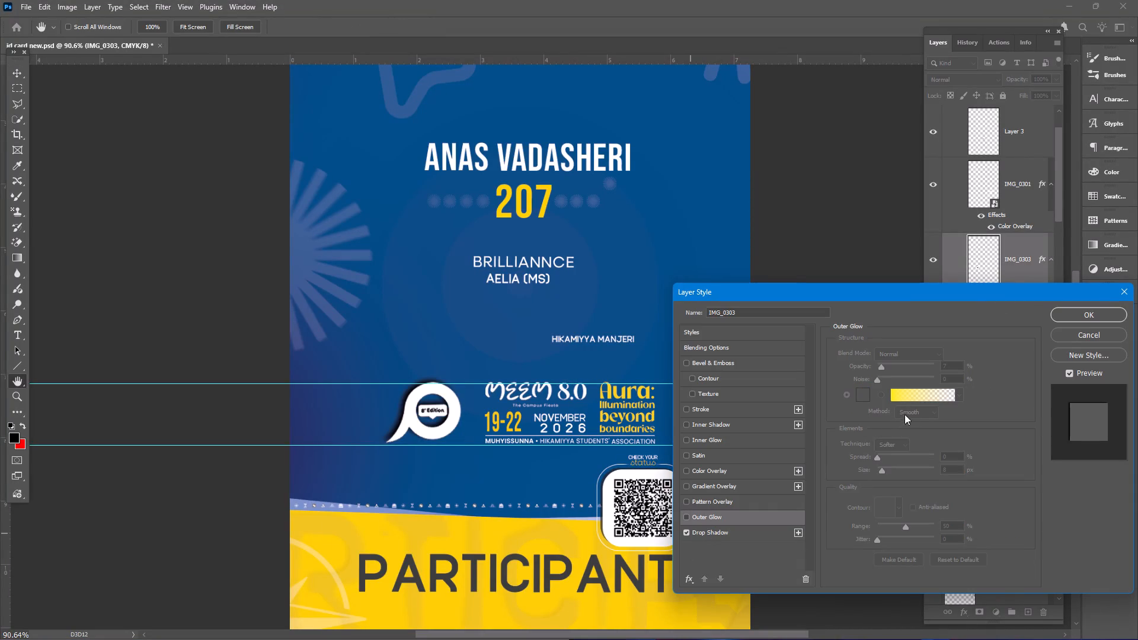
{"action": "left_click", "coordinate": [728, 533]}
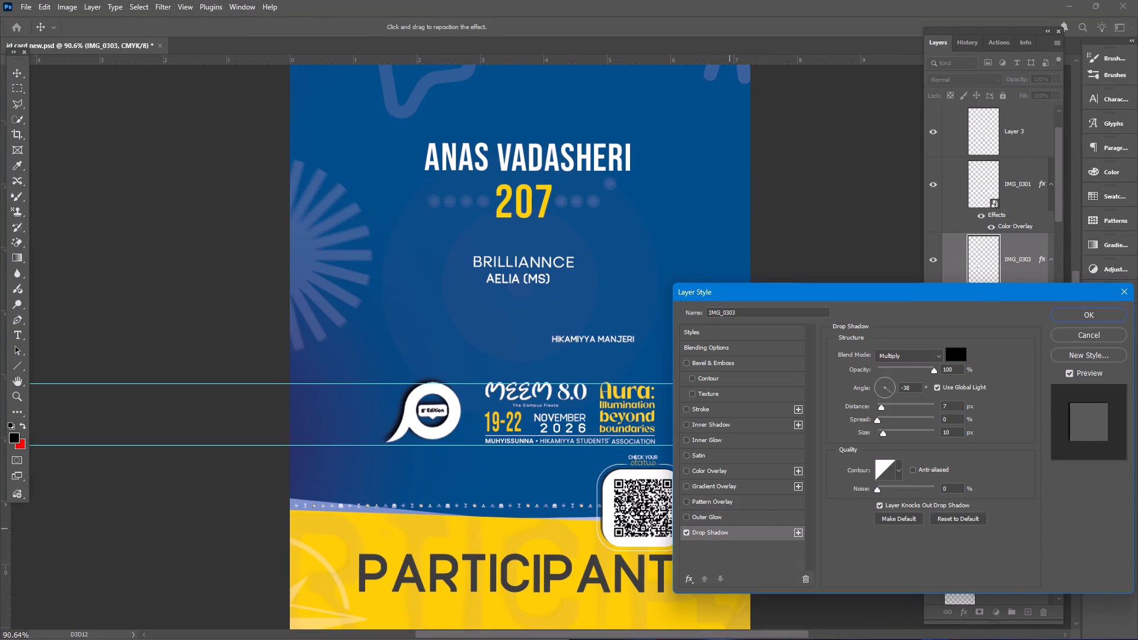
Set the drop shadow colour to yellow ffce00, starting from a sample of the card's yellow band.
{"action": "left_click", "coordinate": [963, 349]}
{"action": "left_click", "coordinate": [902, 417]}
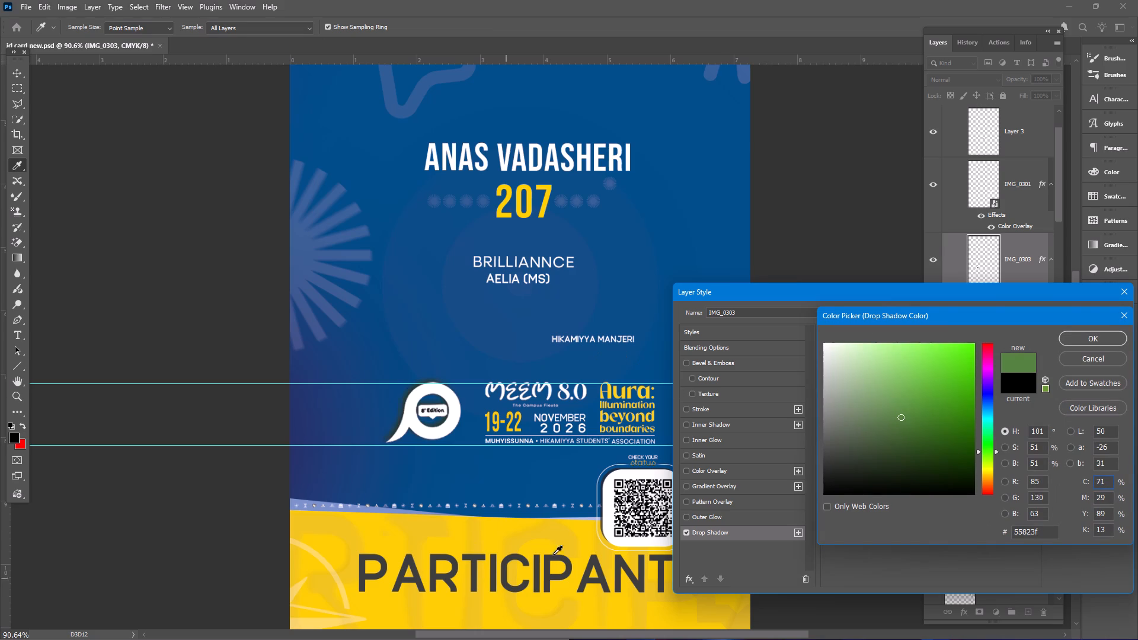
{"action": "left_click", "coordinate": [578, 536]}
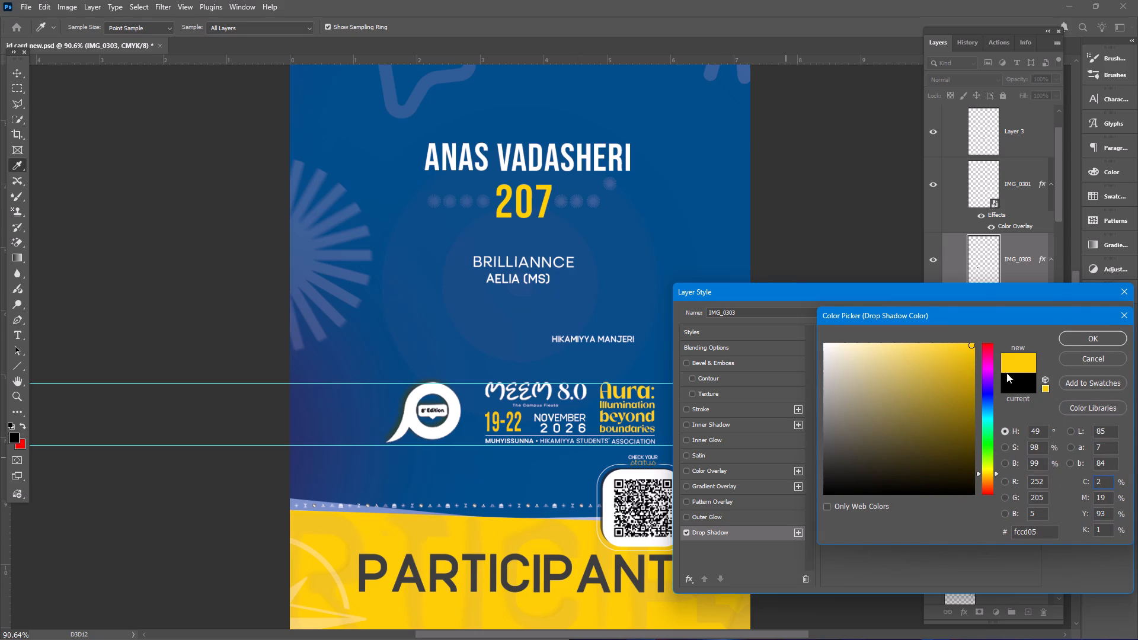
{"action": "left_click_drag", "start_coordinate": [957, 399], "coordinate": [987, 325]}
{"action": "left_click", "coordinate": [1074, 341]}
Set the drop shadow's blend mode to Normal, with opacity at 100%.
{"action": "left_click", "coordinate": [932, 354]}
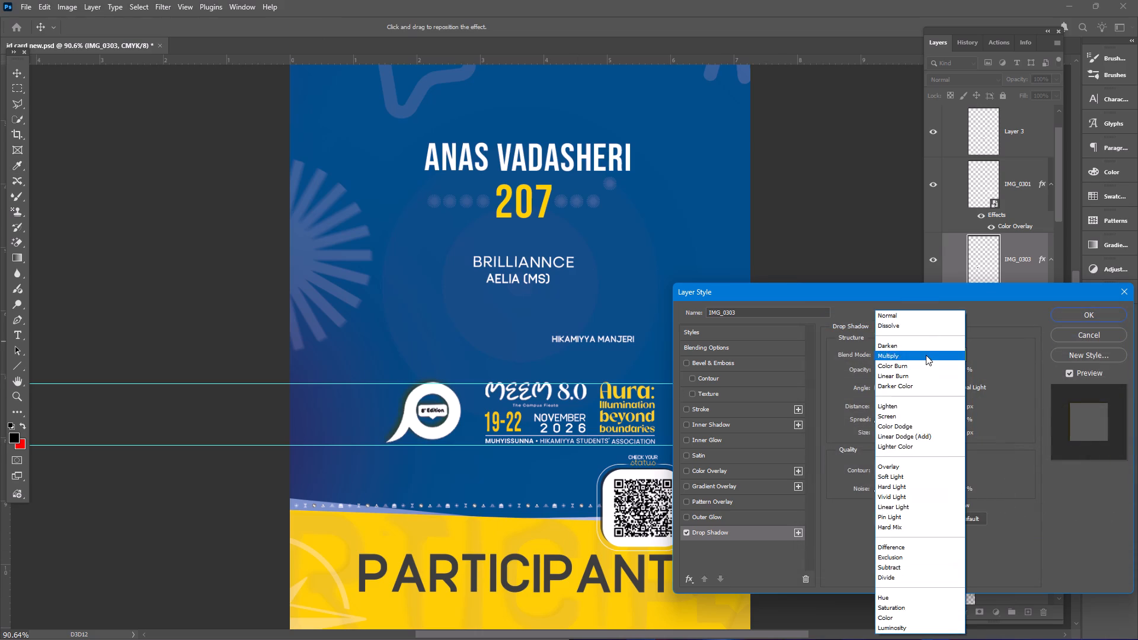
{"action": "left_click", "coordinate": [937, 318]}
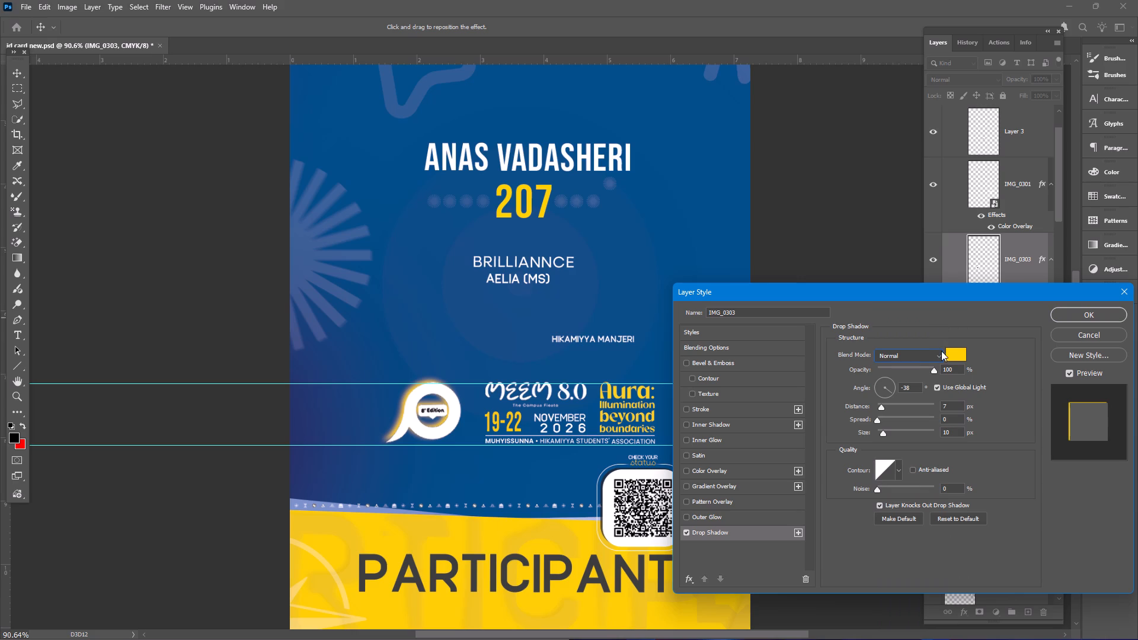
{"action": "left_click_drag", "start_coordinate": [928, 370], "coordinate": [965, 364]}
{"action": "left_click_drag", "start_coordinate": [965, 364], "coordinate": [966, 364]}
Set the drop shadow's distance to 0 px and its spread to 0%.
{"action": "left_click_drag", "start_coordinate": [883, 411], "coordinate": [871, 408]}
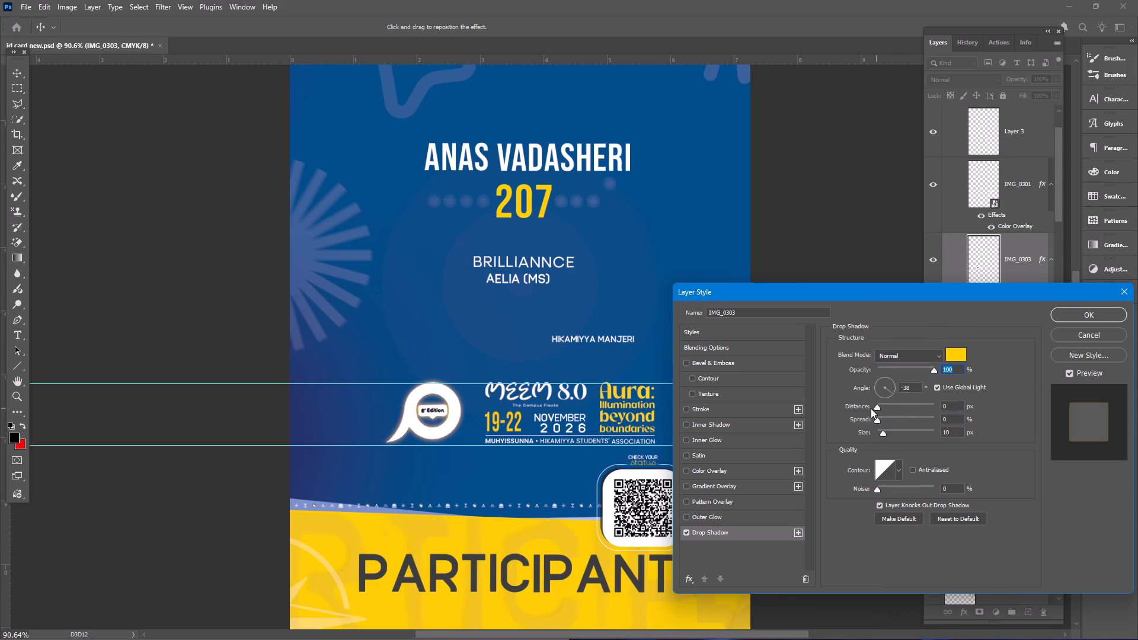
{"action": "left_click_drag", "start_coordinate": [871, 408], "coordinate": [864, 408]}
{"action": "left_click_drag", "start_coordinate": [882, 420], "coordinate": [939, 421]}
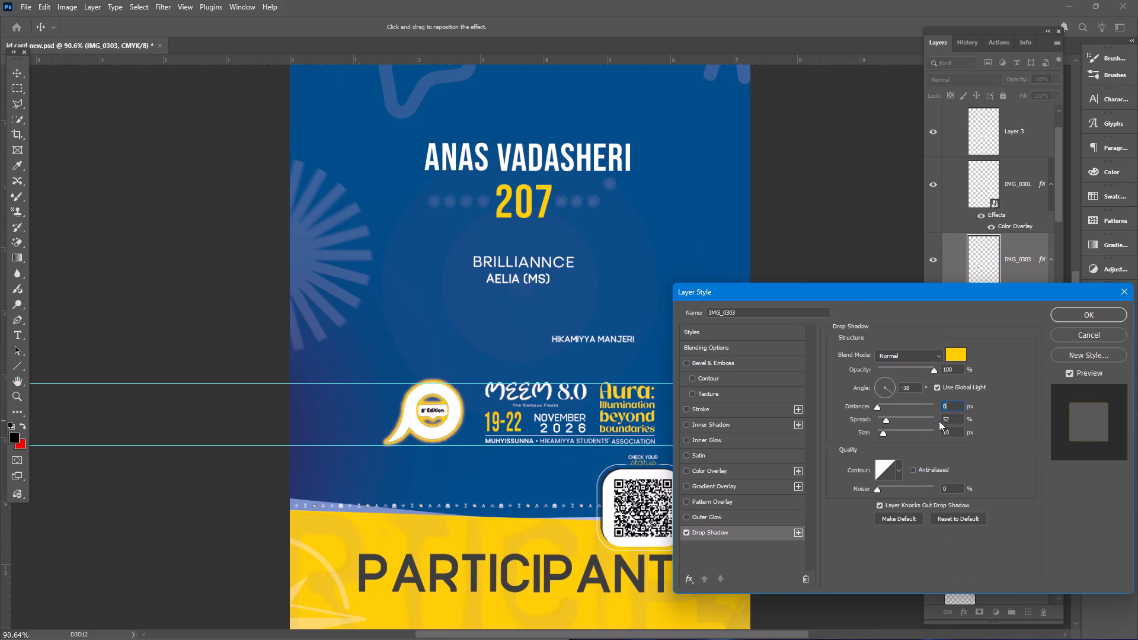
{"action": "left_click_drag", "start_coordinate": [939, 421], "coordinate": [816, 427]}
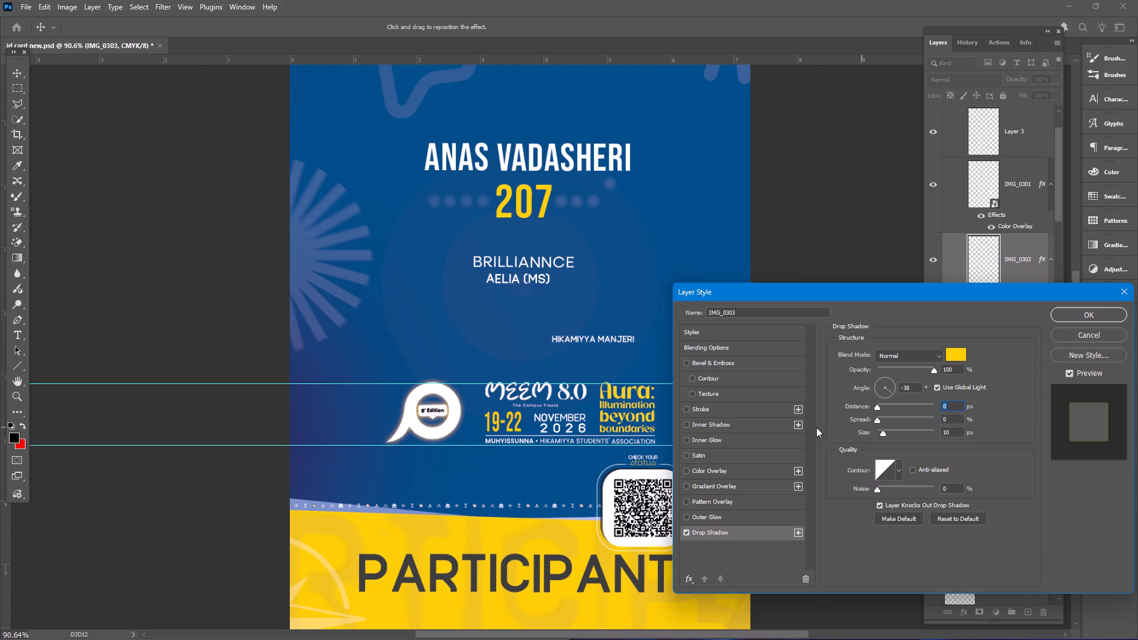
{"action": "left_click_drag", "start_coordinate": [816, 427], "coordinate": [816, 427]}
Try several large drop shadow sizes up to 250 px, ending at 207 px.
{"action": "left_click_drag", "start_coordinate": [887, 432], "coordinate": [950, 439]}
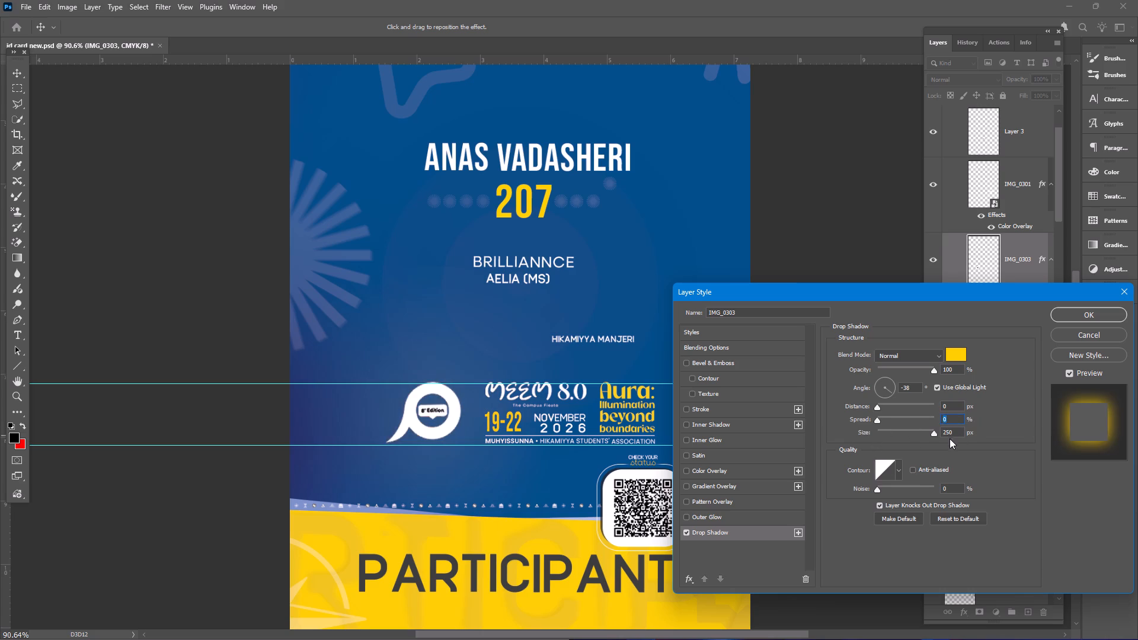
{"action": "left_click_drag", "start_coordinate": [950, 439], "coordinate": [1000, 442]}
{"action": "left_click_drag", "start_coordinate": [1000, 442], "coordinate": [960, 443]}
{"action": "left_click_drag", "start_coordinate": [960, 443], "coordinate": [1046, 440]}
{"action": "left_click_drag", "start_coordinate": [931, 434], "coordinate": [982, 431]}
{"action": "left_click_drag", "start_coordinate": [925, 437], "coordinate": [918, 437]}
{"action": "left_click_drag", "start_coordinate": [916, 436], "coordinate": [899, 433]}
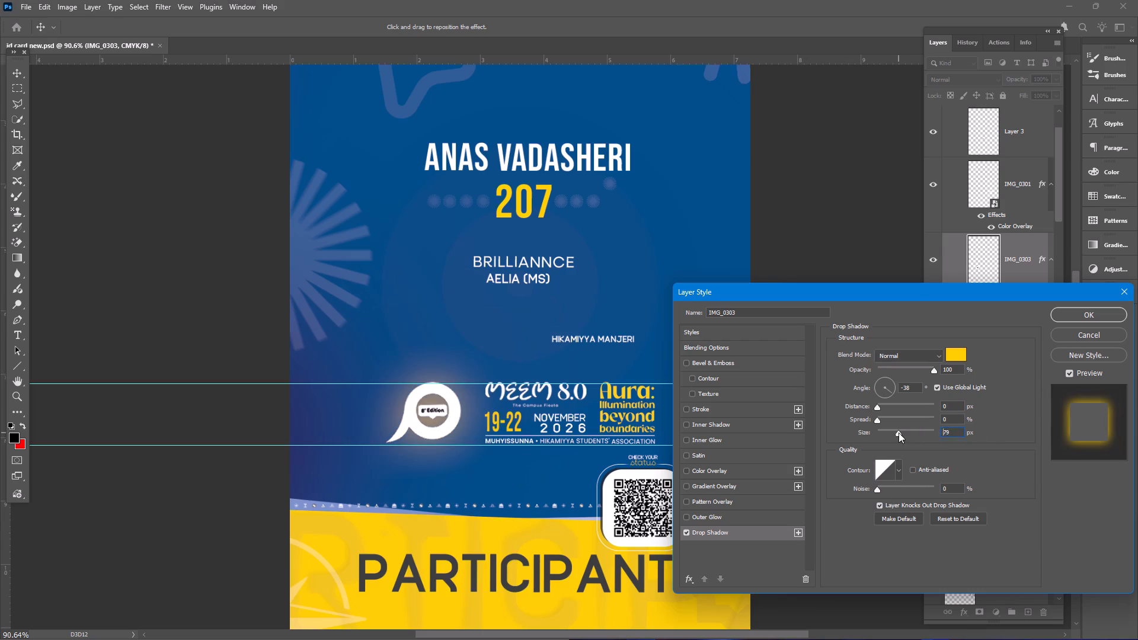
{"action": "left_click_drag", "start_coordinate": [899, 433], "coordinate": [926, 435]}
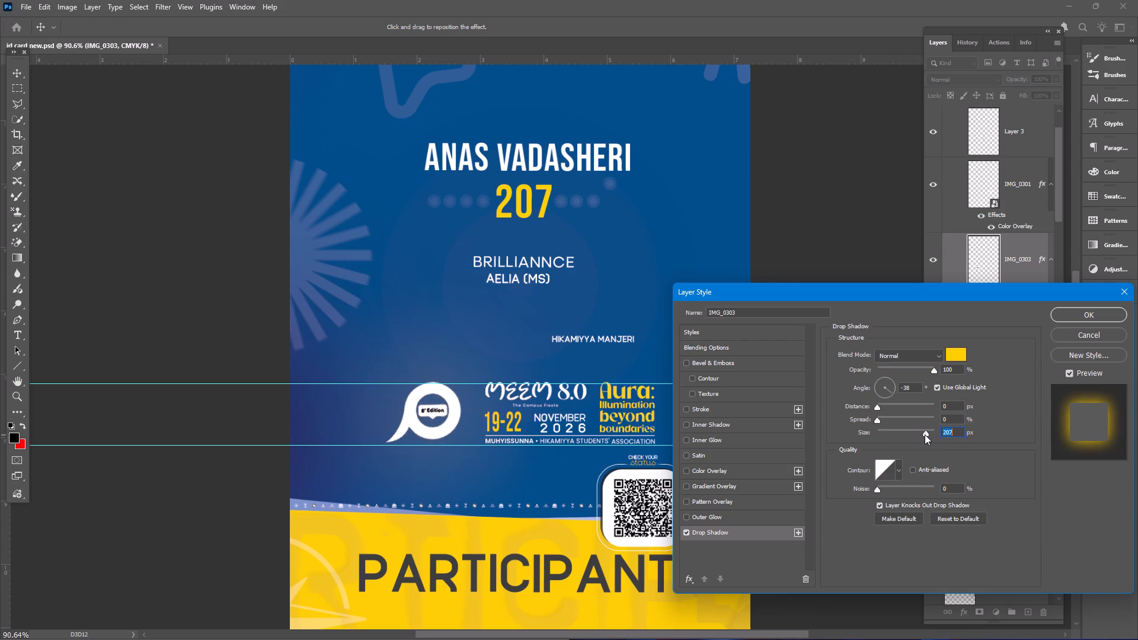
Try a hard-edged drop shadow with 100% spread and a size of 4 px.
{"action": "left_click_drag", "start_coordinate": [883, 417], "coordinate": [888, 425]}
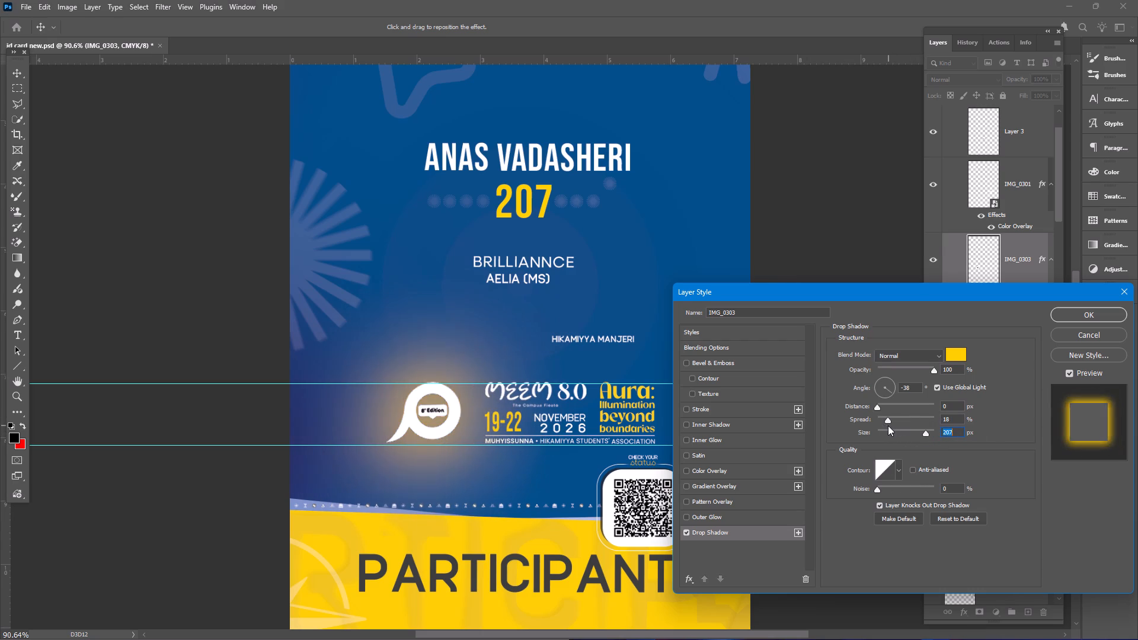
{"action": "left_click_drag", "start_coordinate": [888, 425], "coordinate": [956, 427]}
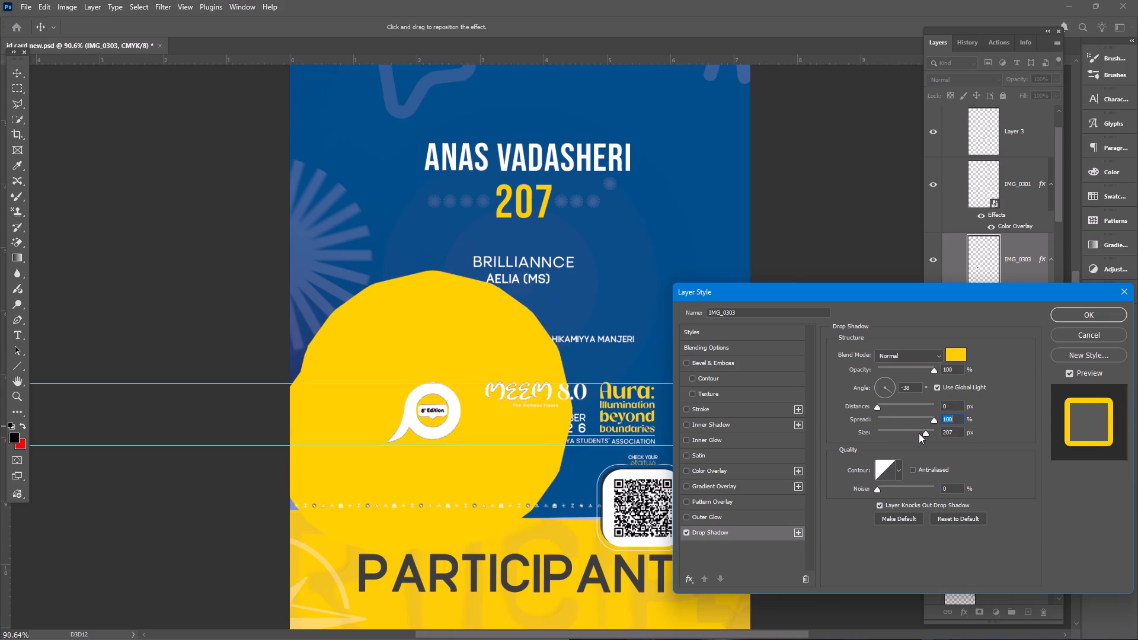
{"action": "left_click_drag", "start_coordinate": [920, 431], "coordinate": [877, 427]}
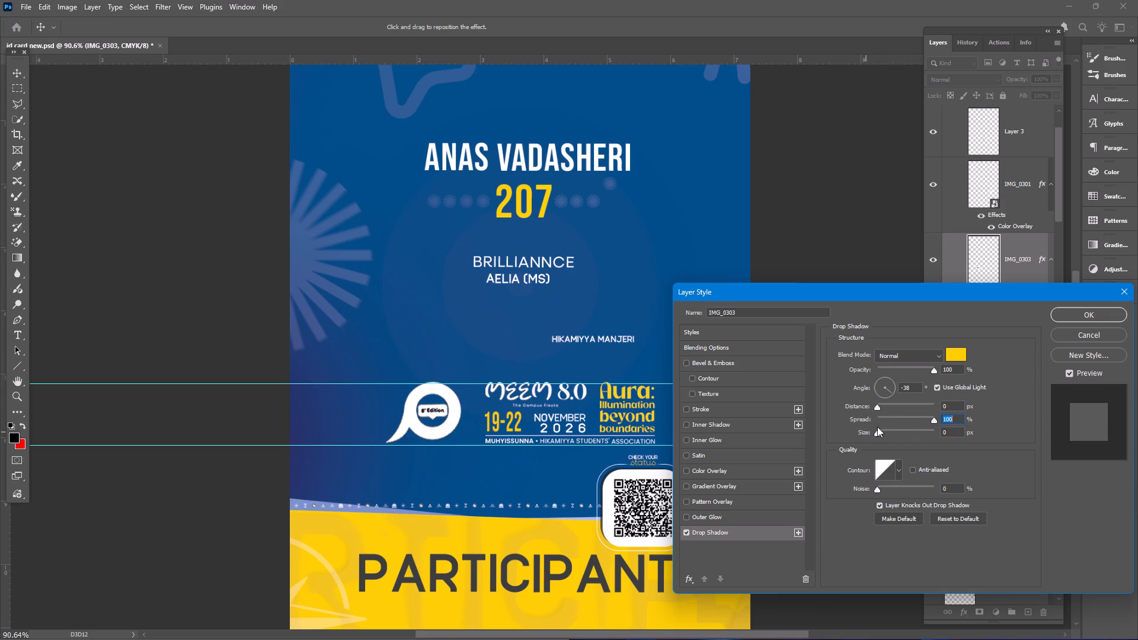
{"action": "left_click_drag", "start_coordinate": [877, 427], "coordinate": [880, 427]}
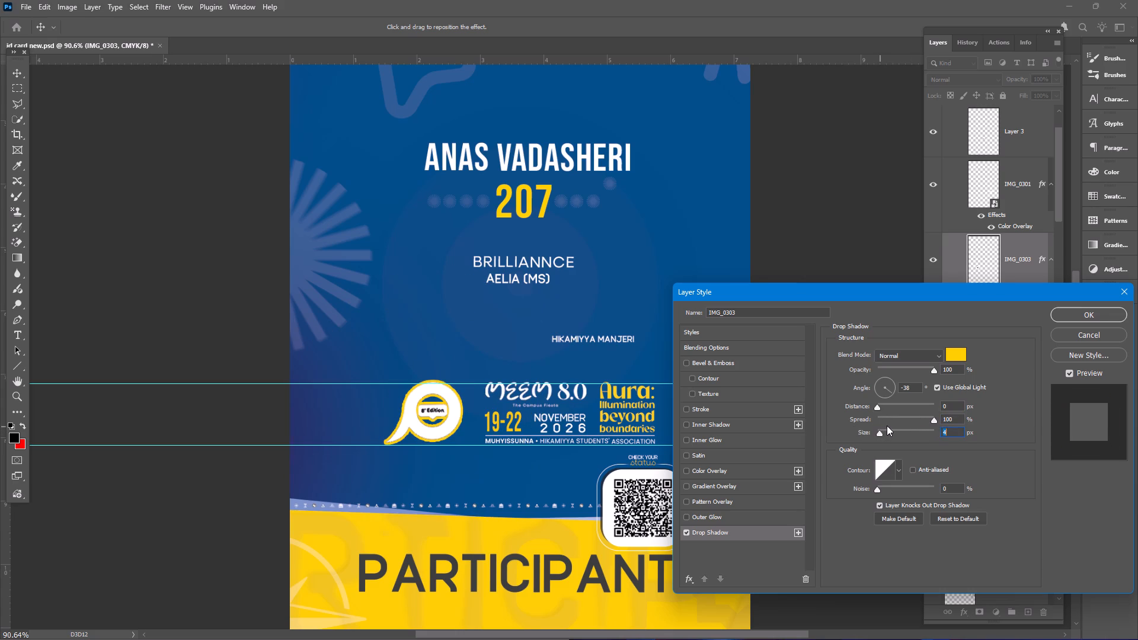
Set the drop shadow's size to 250 px and its spread to 3%.
{"action": "left_click_drag", "start_coordinate": [884, 433], "coordinate": [950, 435]}
{"action": "left_click_drag", "start_coordinate": [923, 420], "coordinate": [896, 420]}
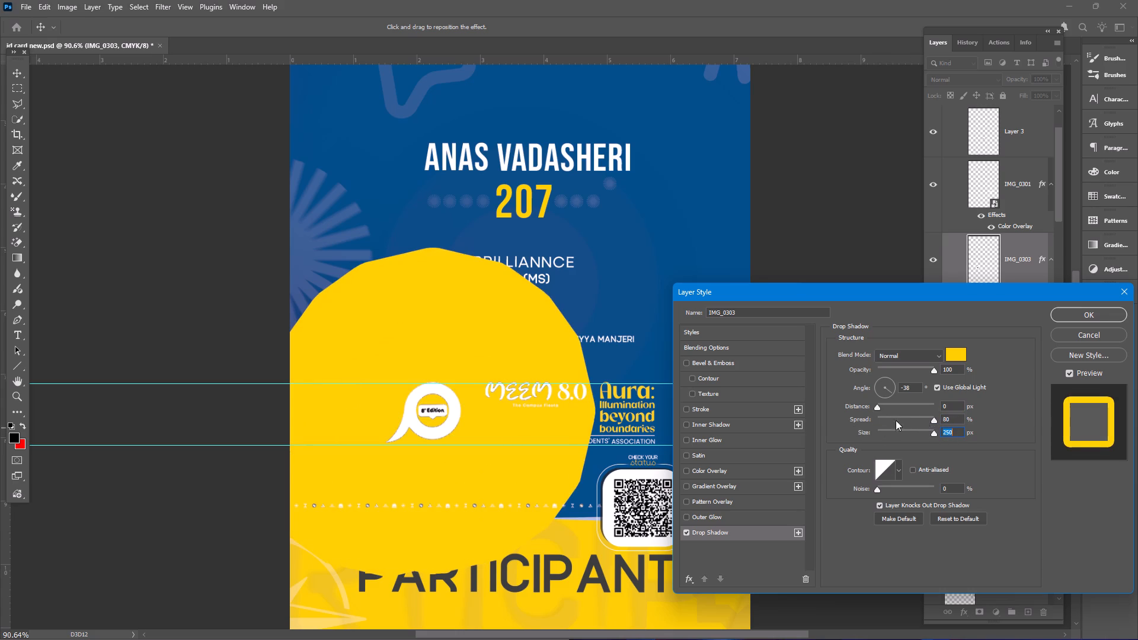
{"action": "left_click_drag", "start_coordinate": [896, 420], "coordinate": [886, 424]}
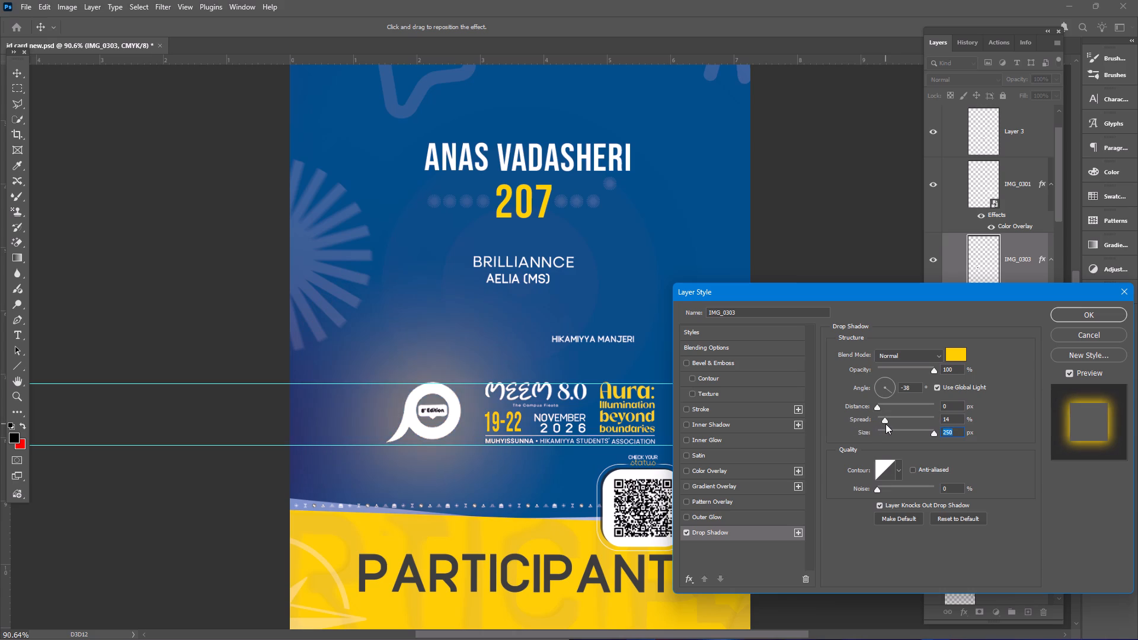
{"action": "left_click_drag", "start_coordinate": [886, 424], "coordinate": [883, 424]}
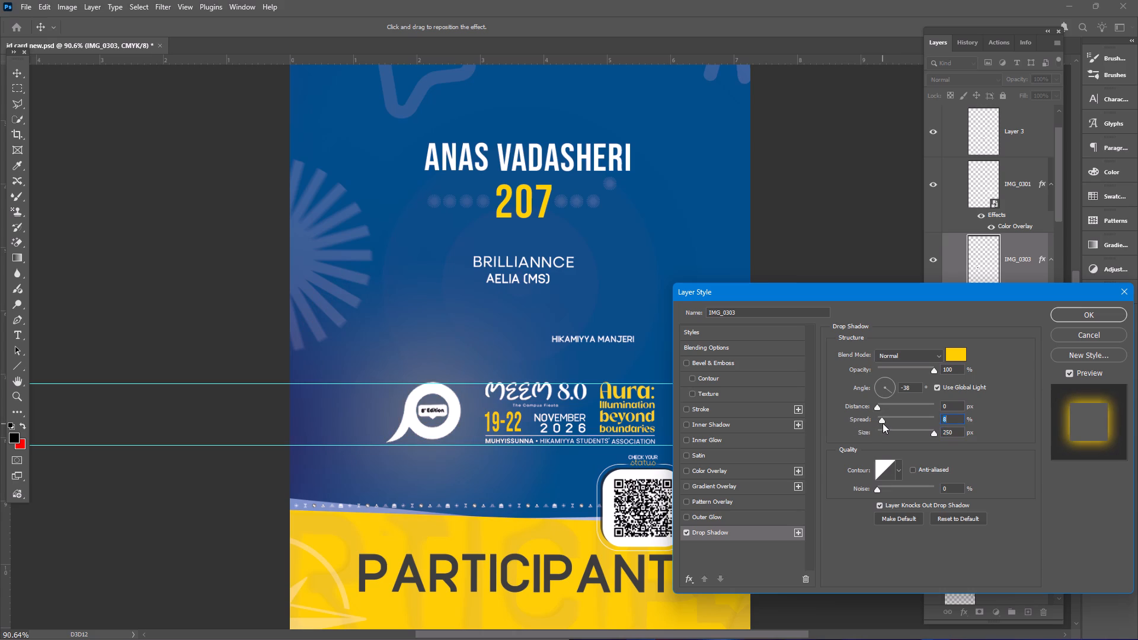
{"action": "key", "text": "Down"}
{"action": "key", "text": "Down"}
{"action": "key", "text": "Down"}
{"action": "key", "text": "Down"}
{"action": "key", "text": "Down"}
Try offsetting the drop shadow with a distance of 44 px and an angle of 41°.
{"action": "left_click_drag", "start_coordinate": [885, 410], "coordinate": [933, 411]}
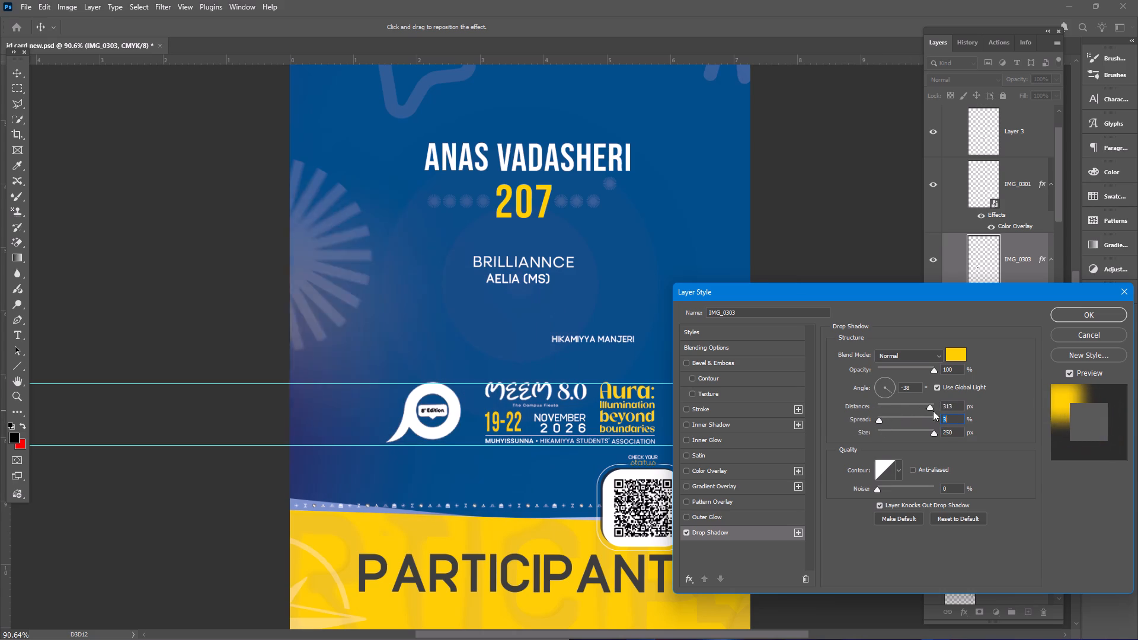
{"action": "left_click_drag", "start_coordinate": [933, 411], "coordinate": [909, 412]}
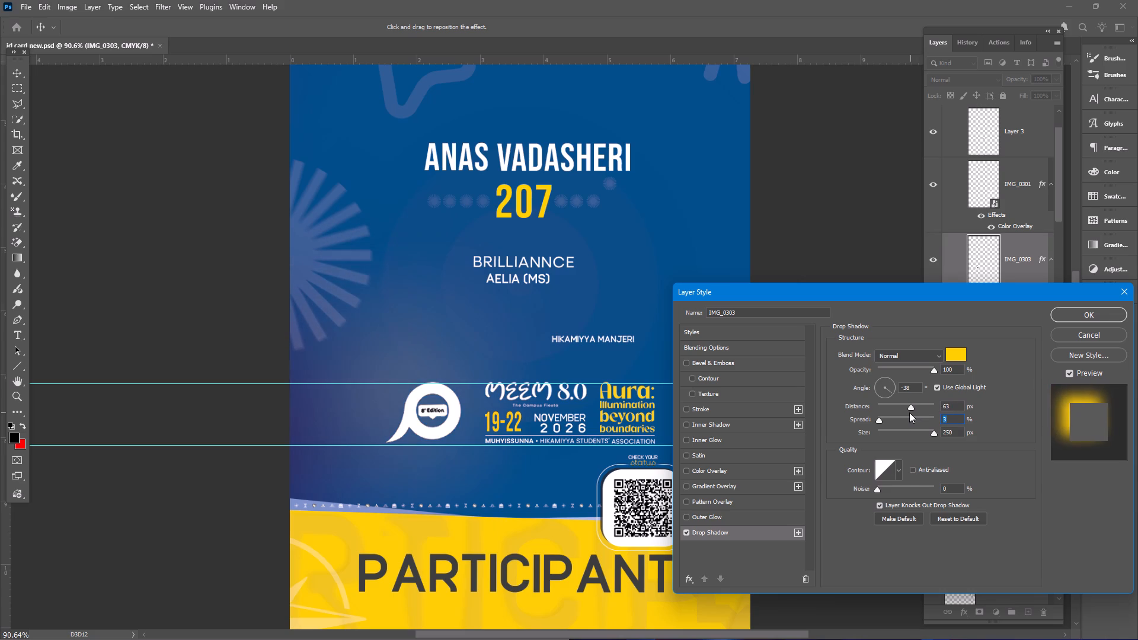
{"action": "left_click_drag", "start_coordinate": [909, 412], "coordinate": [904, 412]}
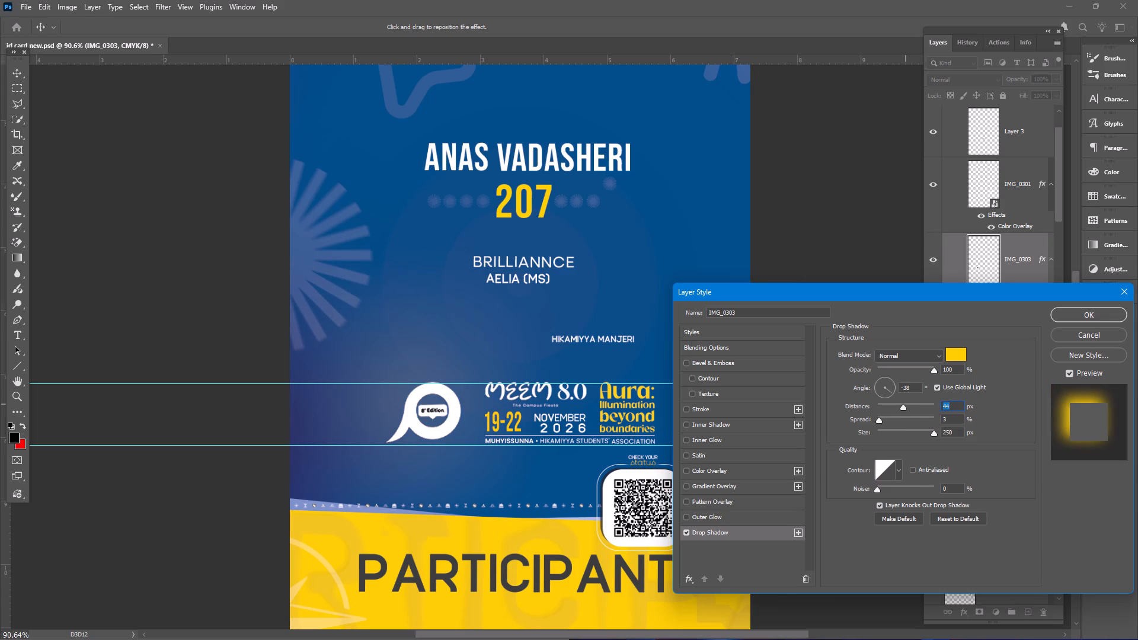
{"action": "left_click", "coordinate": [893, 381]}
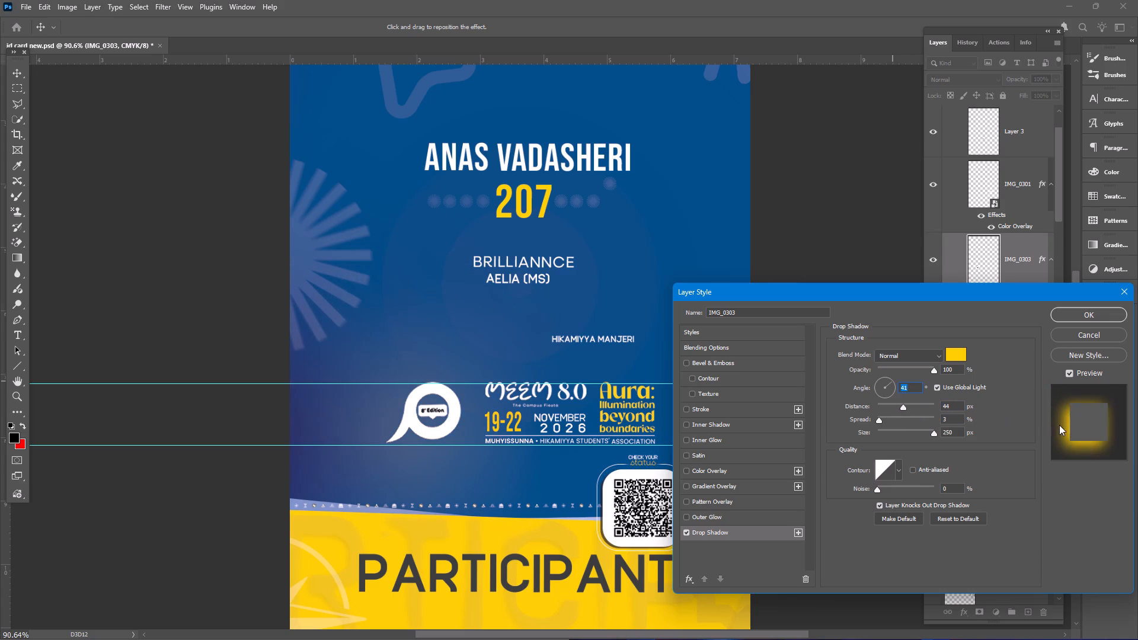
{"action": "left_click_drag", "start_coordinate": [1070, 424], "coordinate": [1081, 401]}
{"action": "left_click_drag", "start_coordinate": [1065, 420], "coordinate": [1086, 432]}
Reposition the logo's drop shadow closer to the shape, ending at a distance of 13 px and an angle of 41°.
{"action": "left_click_drag", "start_coordinate": [461, 429], "coordinate": [523, 441]}
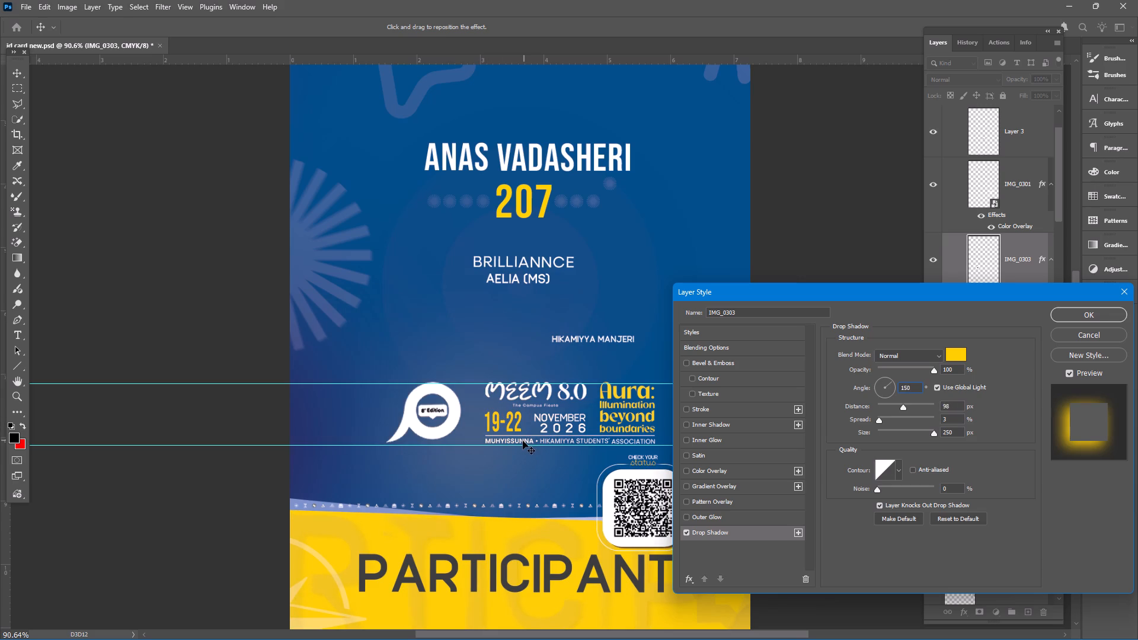
{"action": "left_click_drag", "start_coordinate": [523, 441], "coordinate": [535, 402]}
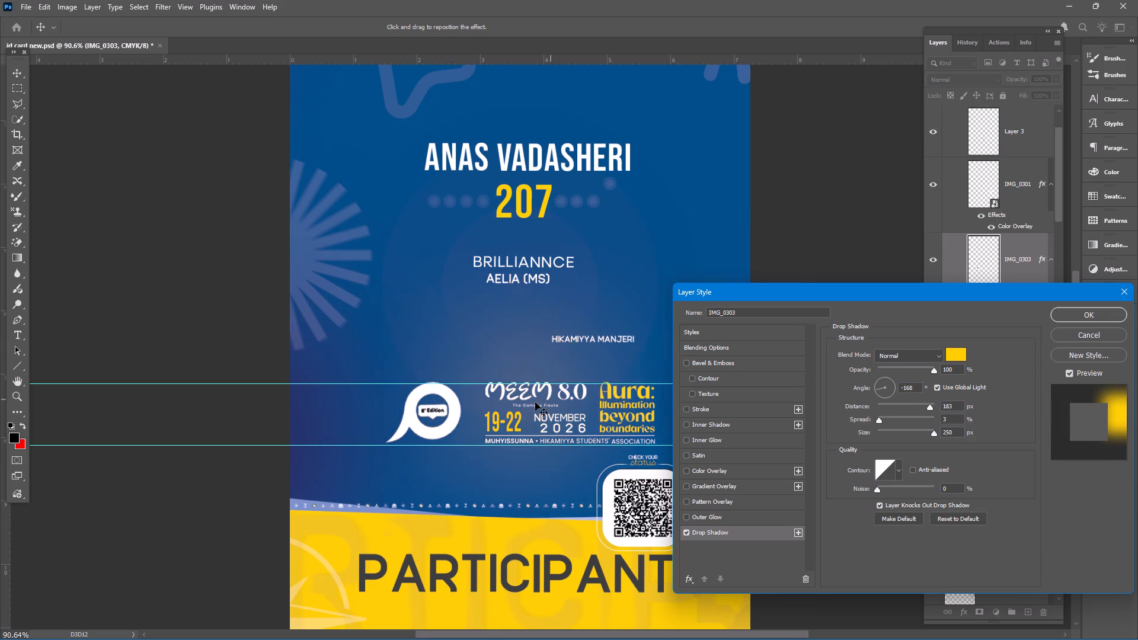
{"action": "left_click_drag", "start_coordinate": [535, 402], "coordinate": [476, 417]}
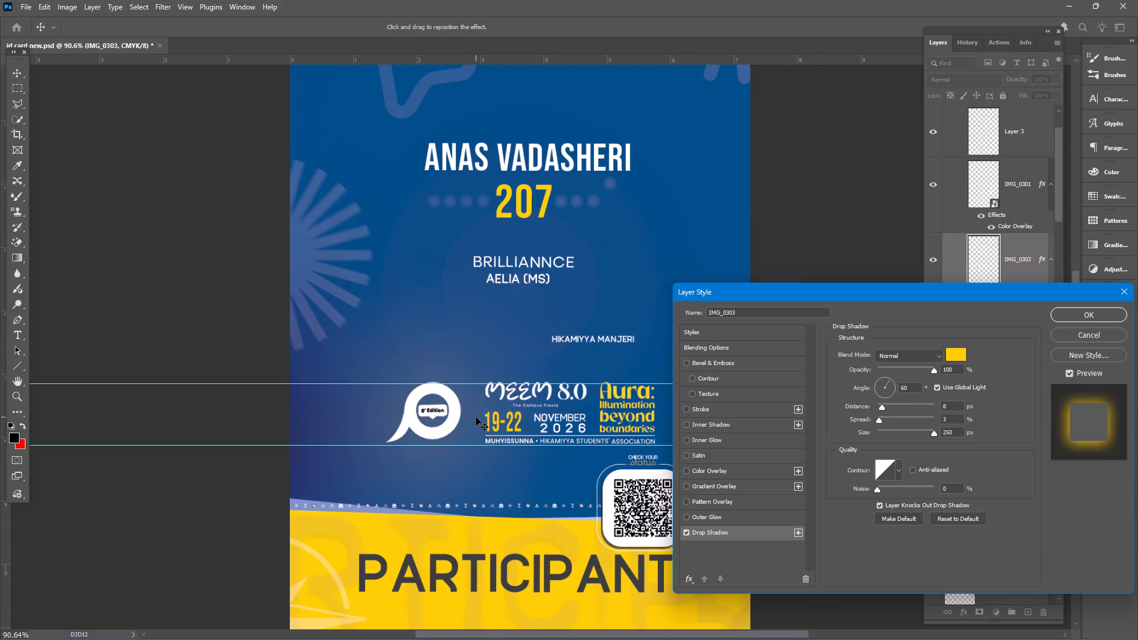
{"action": "left_click_drag", "start_coordinate": [476, 417], "coordinate": [473, 418]}
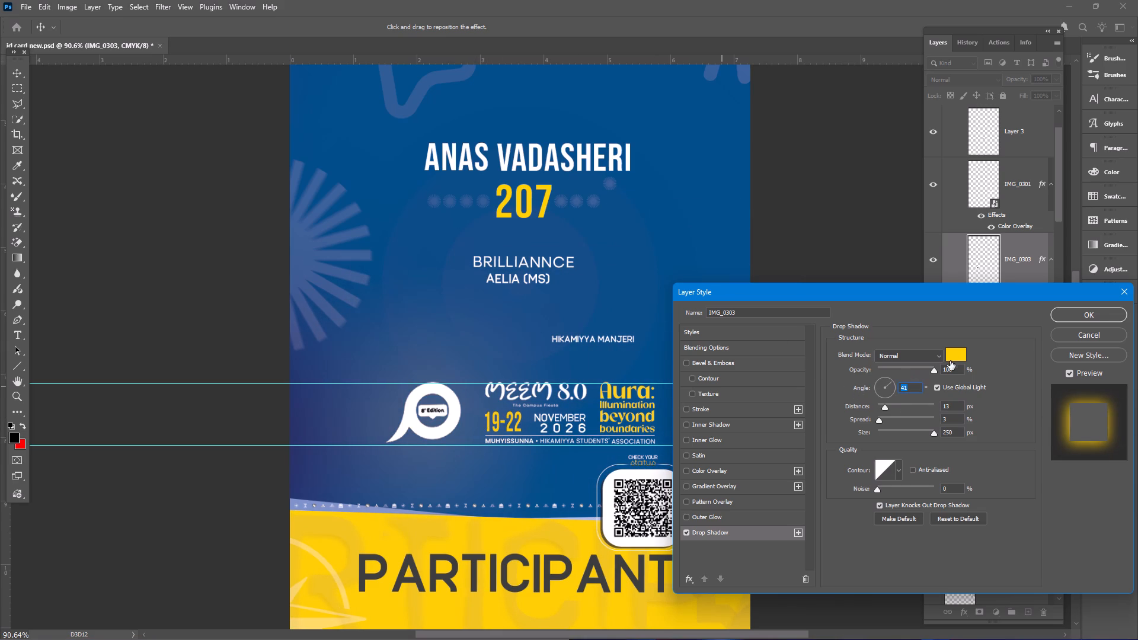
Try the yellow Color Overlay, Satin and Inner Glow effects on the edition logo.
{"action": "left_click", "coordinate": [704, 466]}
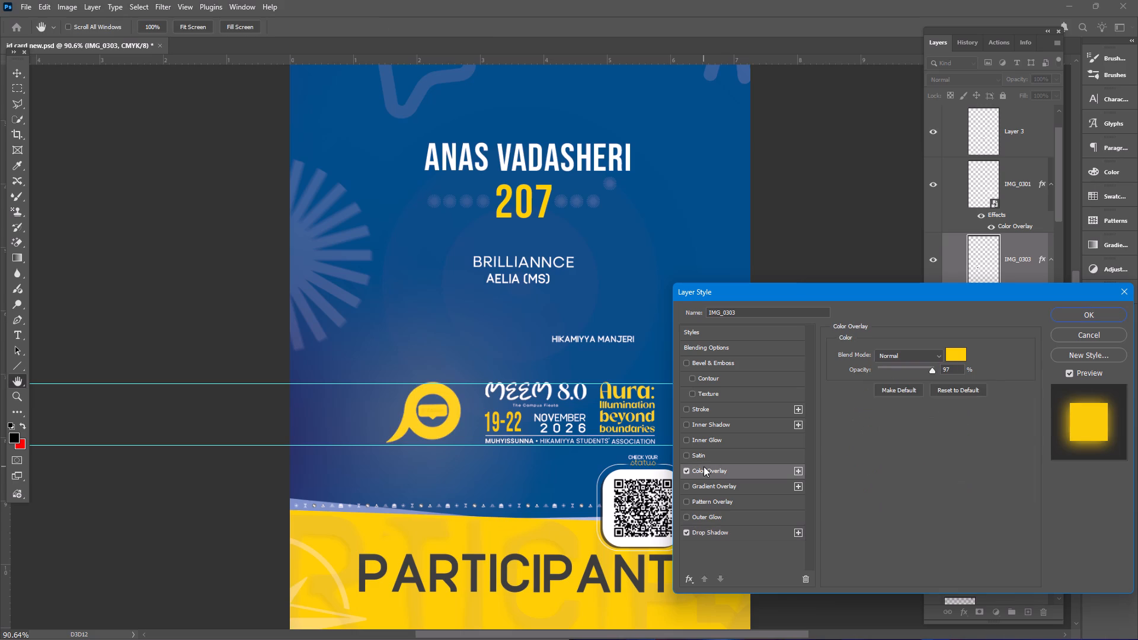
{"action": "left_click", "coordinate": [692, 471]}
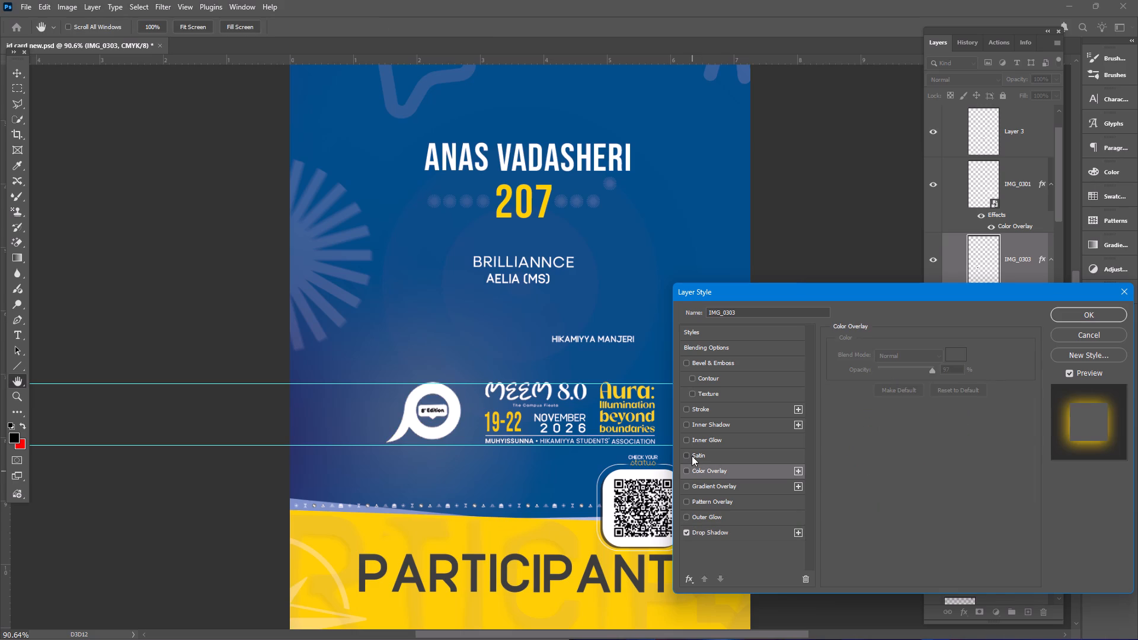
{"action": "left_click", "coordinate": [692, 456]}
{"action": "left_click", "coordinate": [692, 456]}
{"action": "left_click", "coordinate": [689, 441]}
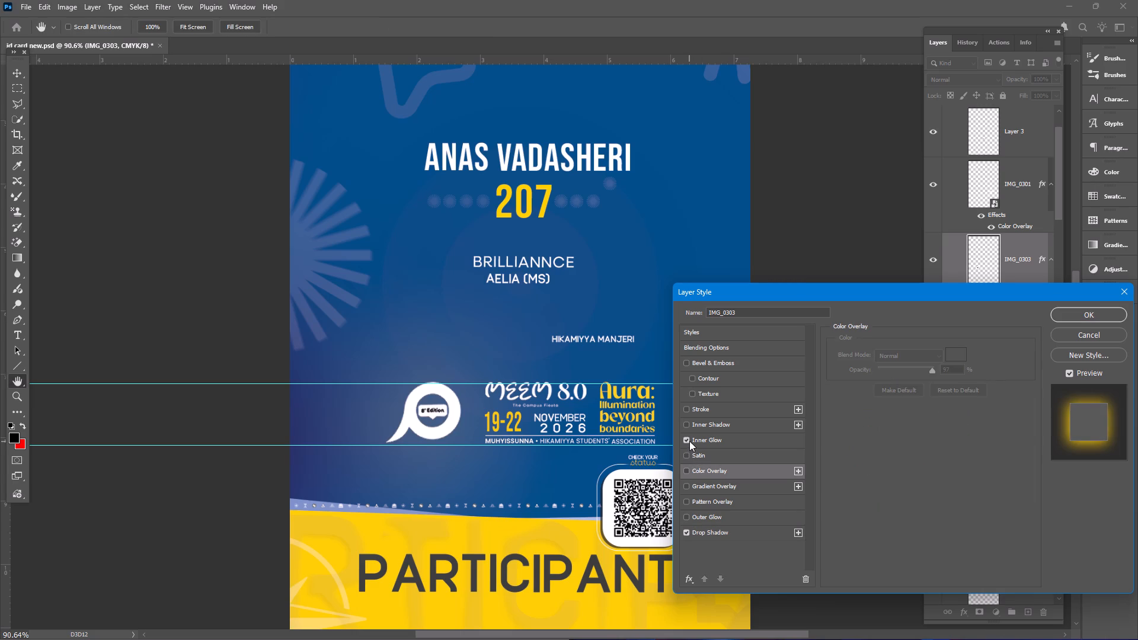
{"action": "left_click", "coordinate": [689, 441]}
Add an Inner Shadow effect to the edition logo, comparing the logo with and without it.
{"action": "left_click", "coordinate": [688, 427]}
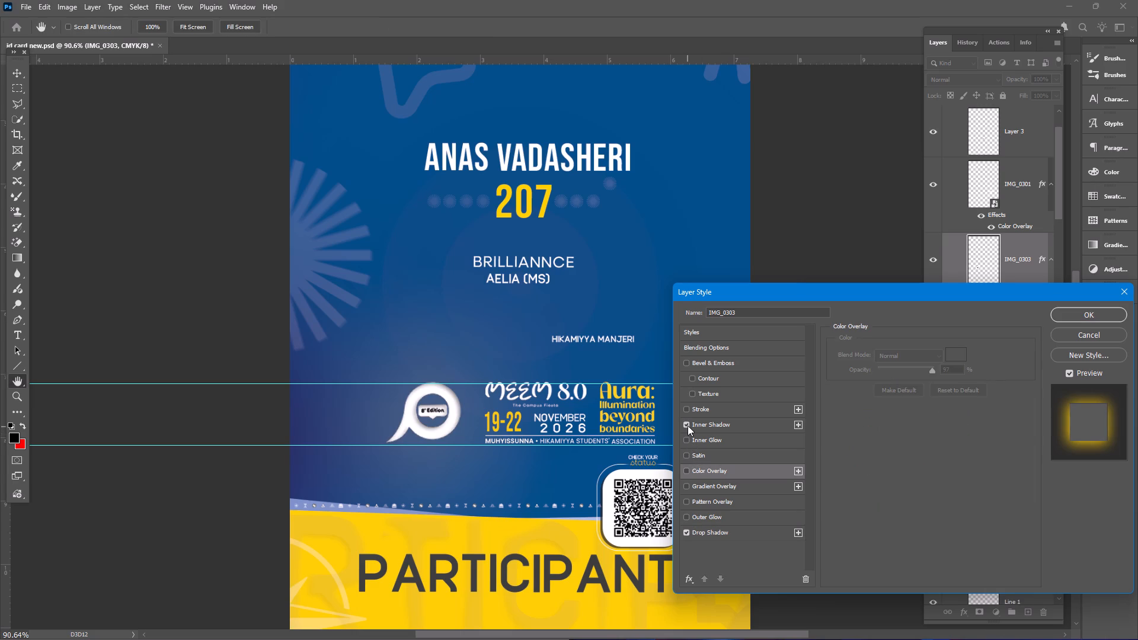
{"action": "scroll", "coordinate": [416, 425], "scroll_direction": "up", "scroll_amount": 4, "text": "alt"}
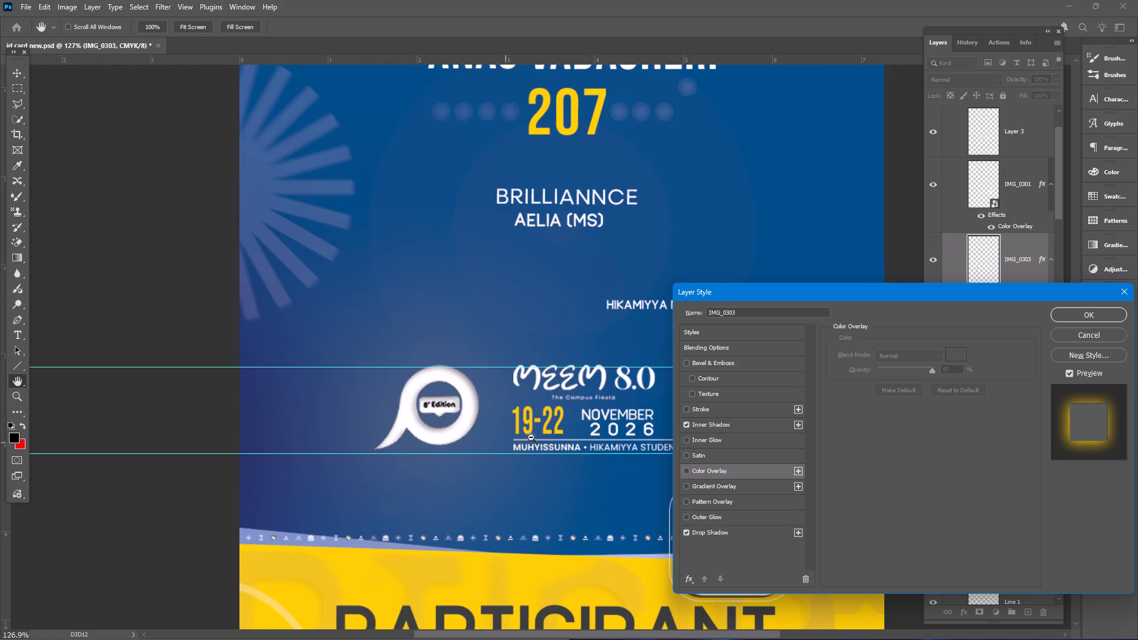
{"action": "scroll", "coordinate": [498, 434], "scroll_direction": "up", "scroll_amount": 9, "text": "alt"}
{"action": "scroll", "coordinate": [415, 414], "scroll_direction": "down", "scroll_amount": 19, "text": "alt"}
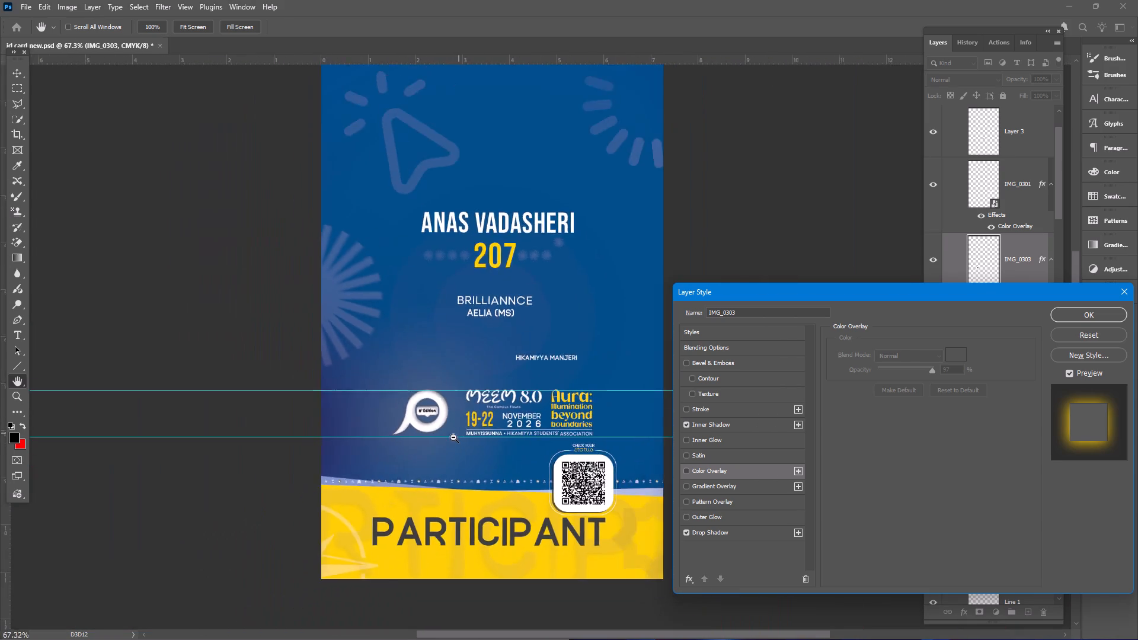
{"action": "scroll", "coordinate": [453, 437], "scroll_direction": "down", "scroll_amount": 2, "text": "alt"}
{"action": "scroll", "coordinate": [450, 438], "scroll_direction": "up", "scroll_amount": 6, "text": "alt"}
{"action": "key", "text": "ctrl+z"}
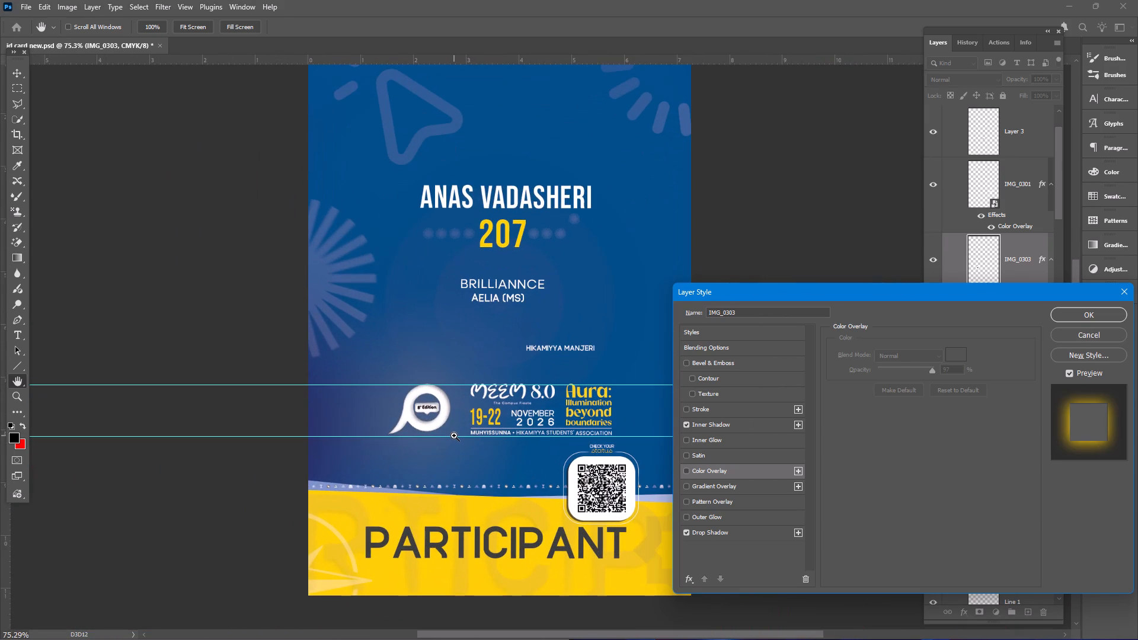
{"action": "left_click", "coordinate": [693, 424]}
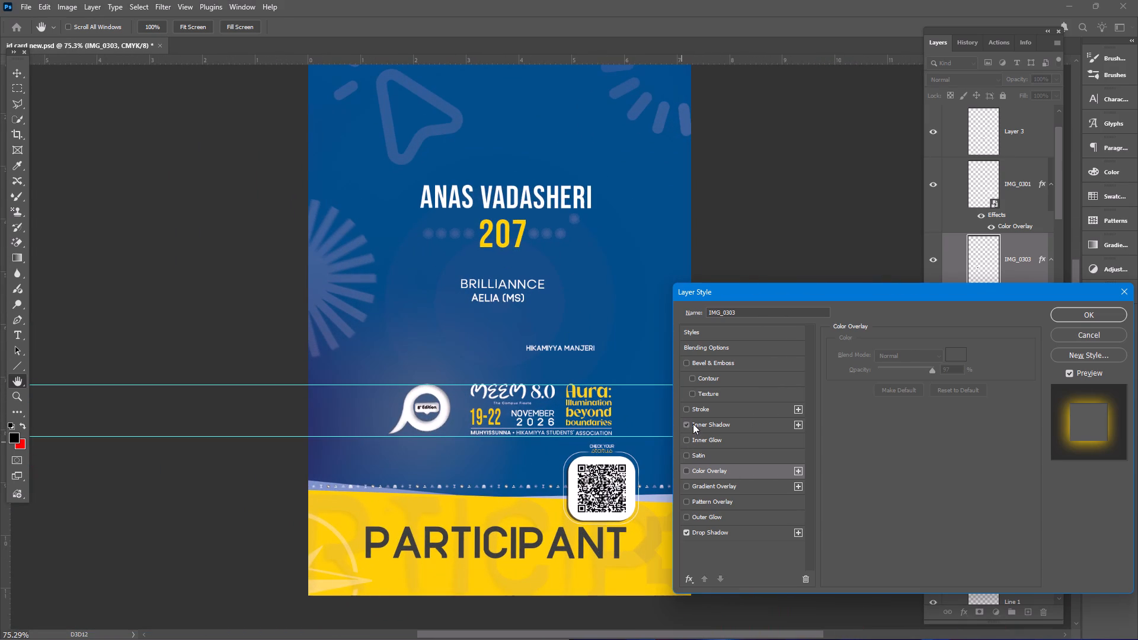
{"action": "left_click", "coordinate": [687, 424]}
{"action": "left_click", "coordinate": [686, 424]}
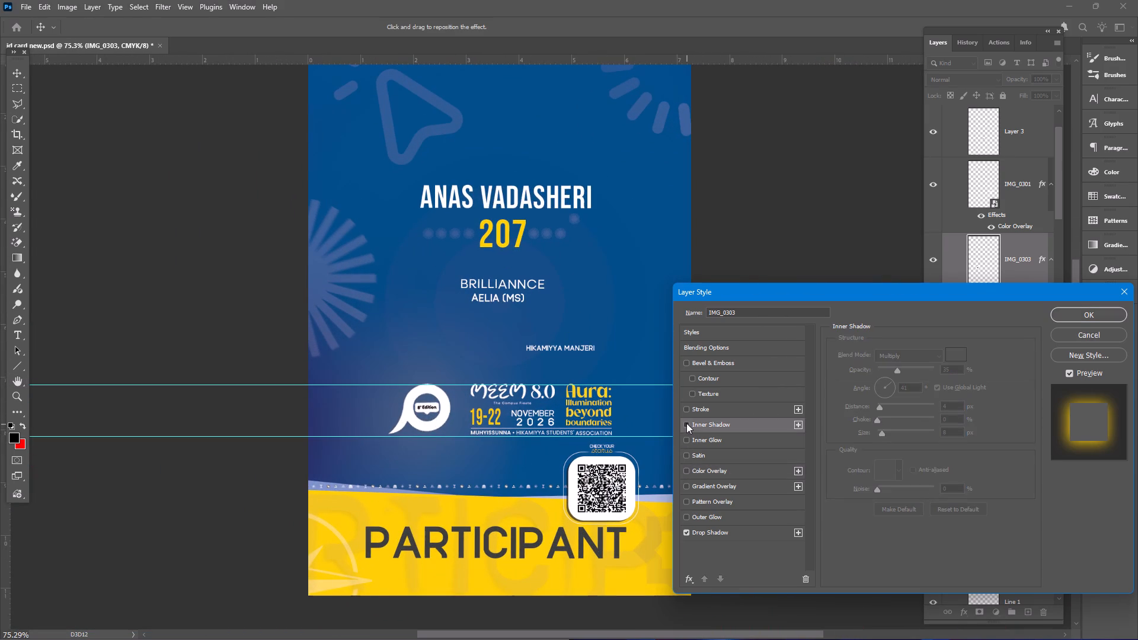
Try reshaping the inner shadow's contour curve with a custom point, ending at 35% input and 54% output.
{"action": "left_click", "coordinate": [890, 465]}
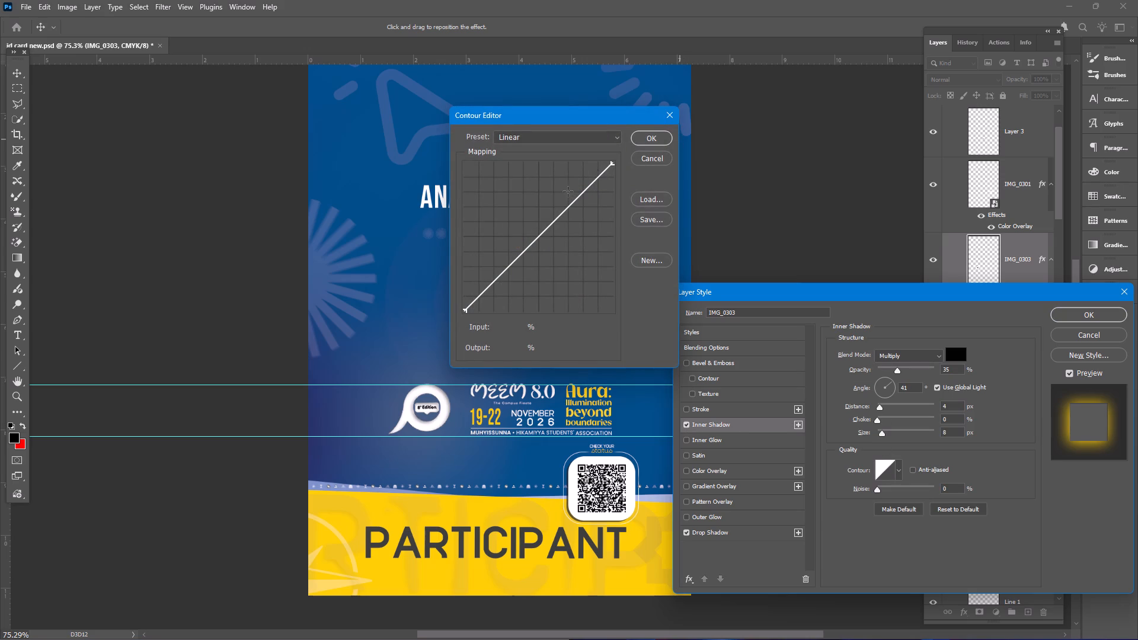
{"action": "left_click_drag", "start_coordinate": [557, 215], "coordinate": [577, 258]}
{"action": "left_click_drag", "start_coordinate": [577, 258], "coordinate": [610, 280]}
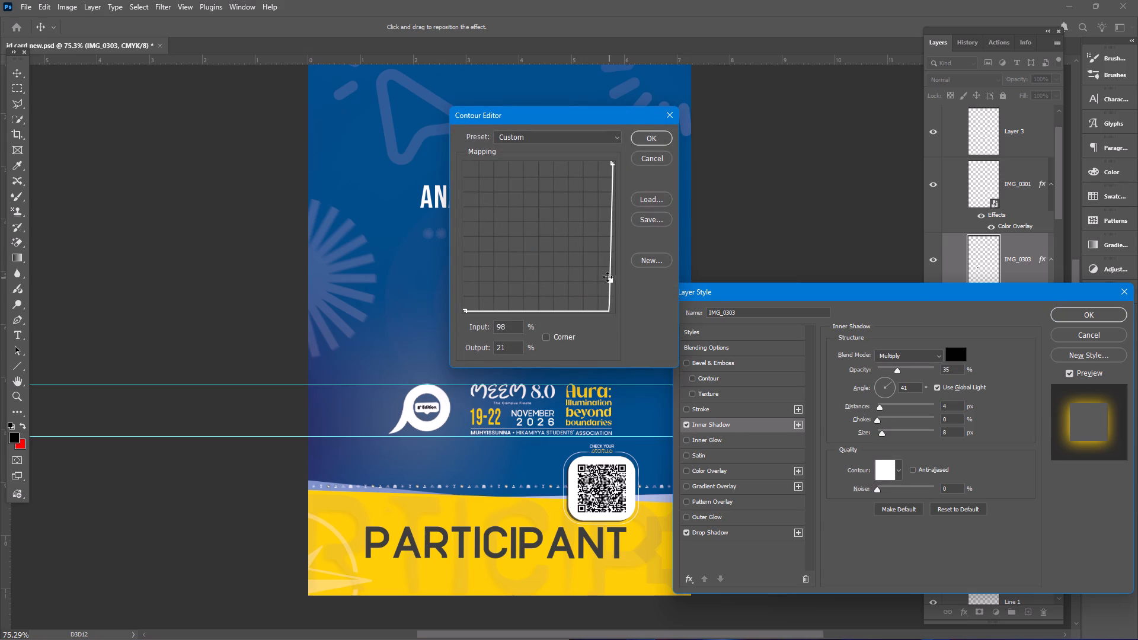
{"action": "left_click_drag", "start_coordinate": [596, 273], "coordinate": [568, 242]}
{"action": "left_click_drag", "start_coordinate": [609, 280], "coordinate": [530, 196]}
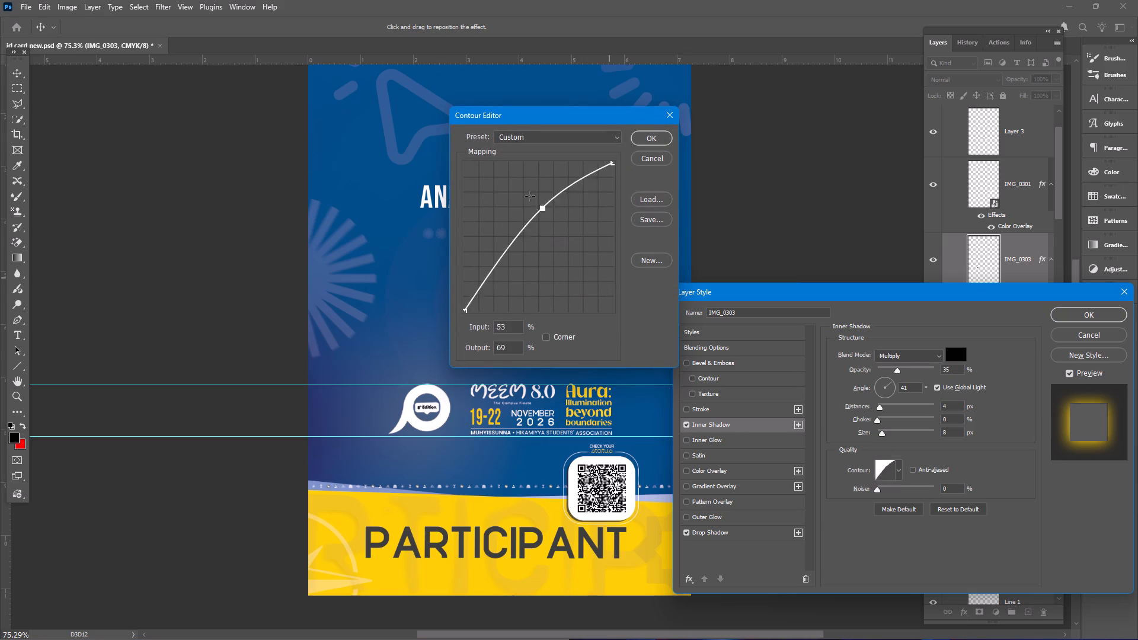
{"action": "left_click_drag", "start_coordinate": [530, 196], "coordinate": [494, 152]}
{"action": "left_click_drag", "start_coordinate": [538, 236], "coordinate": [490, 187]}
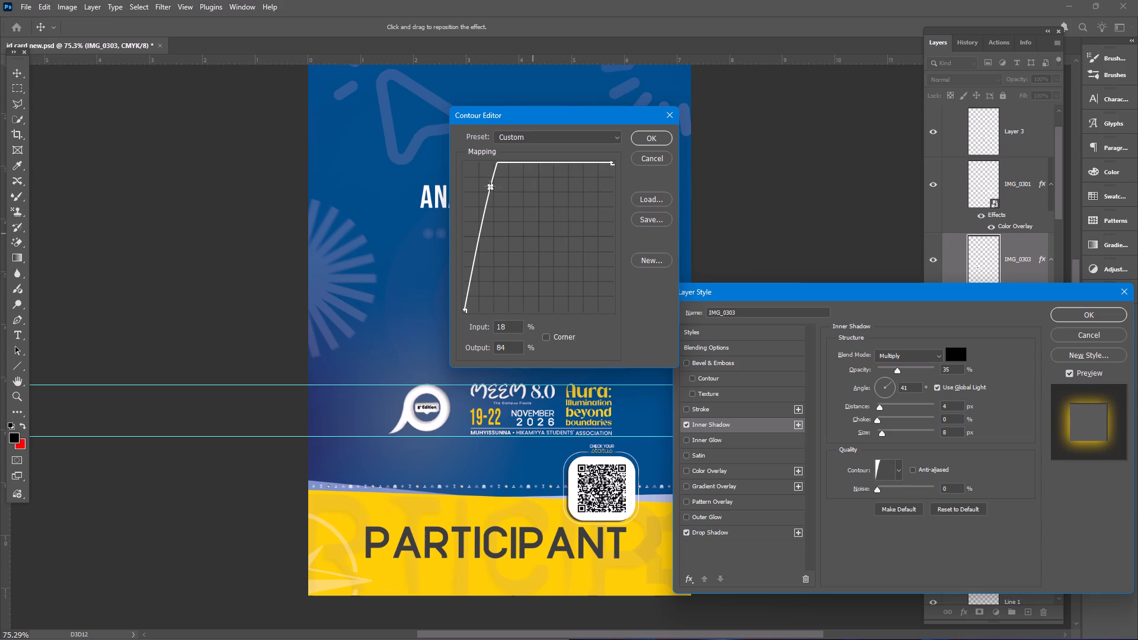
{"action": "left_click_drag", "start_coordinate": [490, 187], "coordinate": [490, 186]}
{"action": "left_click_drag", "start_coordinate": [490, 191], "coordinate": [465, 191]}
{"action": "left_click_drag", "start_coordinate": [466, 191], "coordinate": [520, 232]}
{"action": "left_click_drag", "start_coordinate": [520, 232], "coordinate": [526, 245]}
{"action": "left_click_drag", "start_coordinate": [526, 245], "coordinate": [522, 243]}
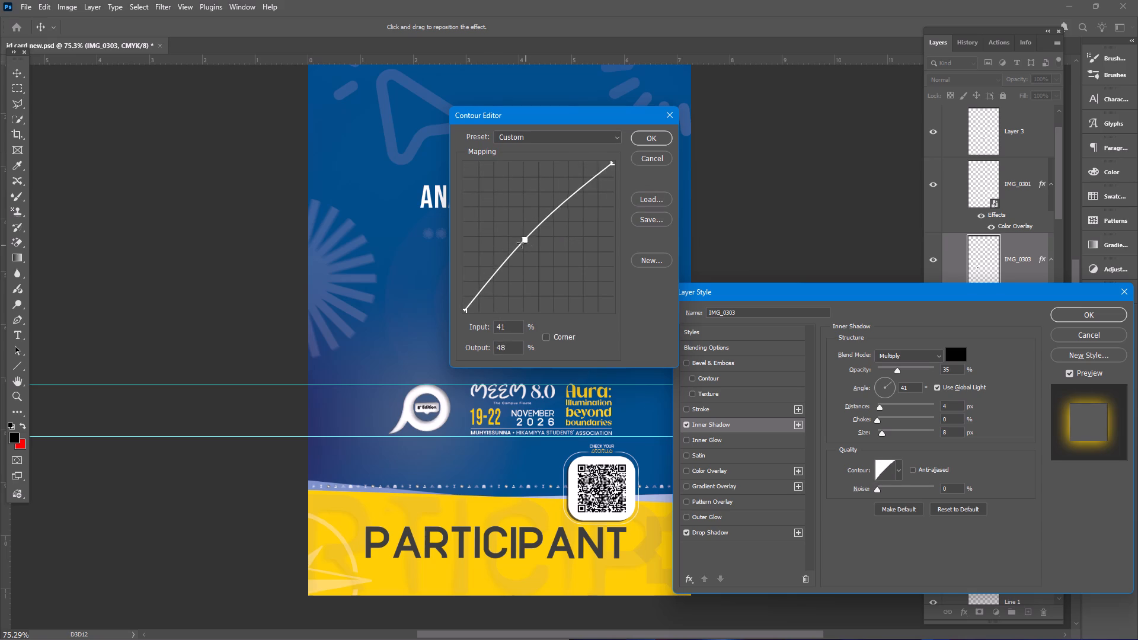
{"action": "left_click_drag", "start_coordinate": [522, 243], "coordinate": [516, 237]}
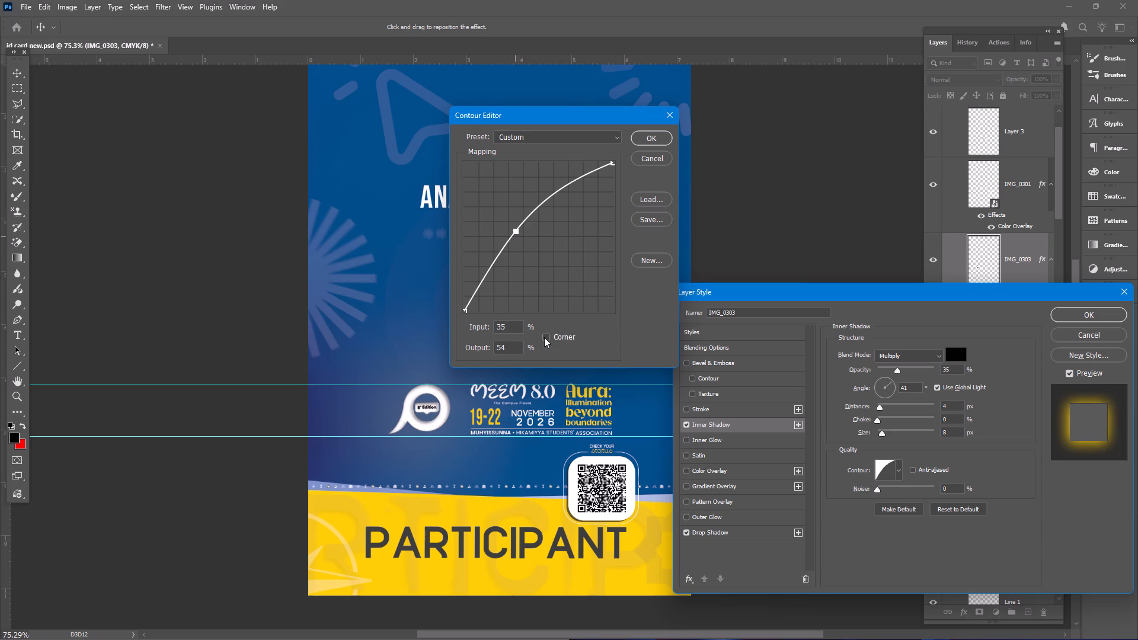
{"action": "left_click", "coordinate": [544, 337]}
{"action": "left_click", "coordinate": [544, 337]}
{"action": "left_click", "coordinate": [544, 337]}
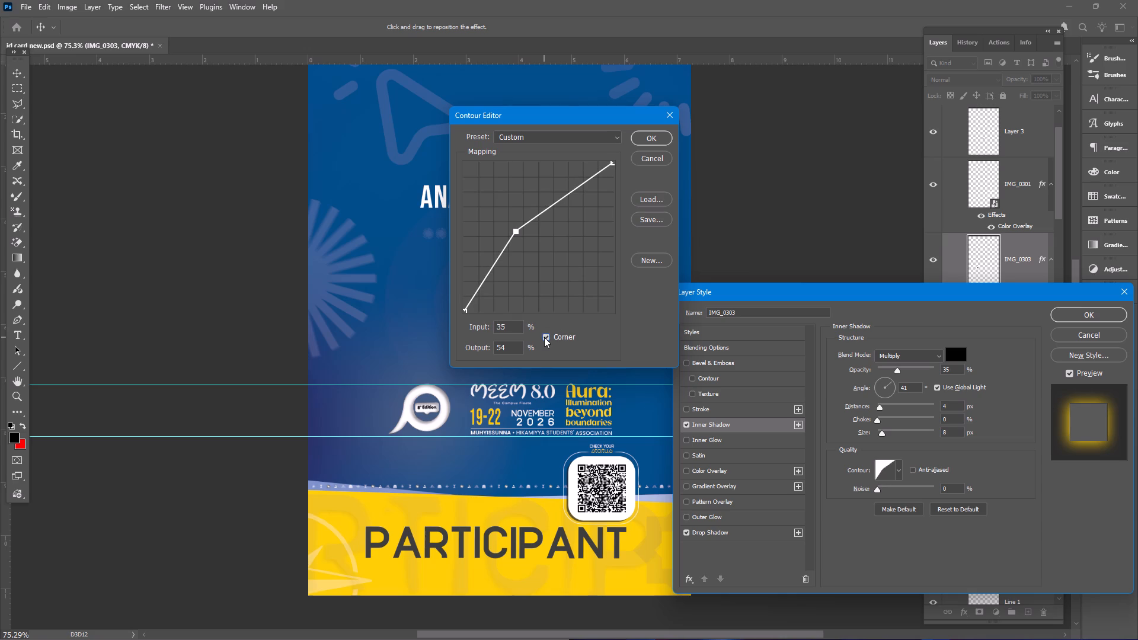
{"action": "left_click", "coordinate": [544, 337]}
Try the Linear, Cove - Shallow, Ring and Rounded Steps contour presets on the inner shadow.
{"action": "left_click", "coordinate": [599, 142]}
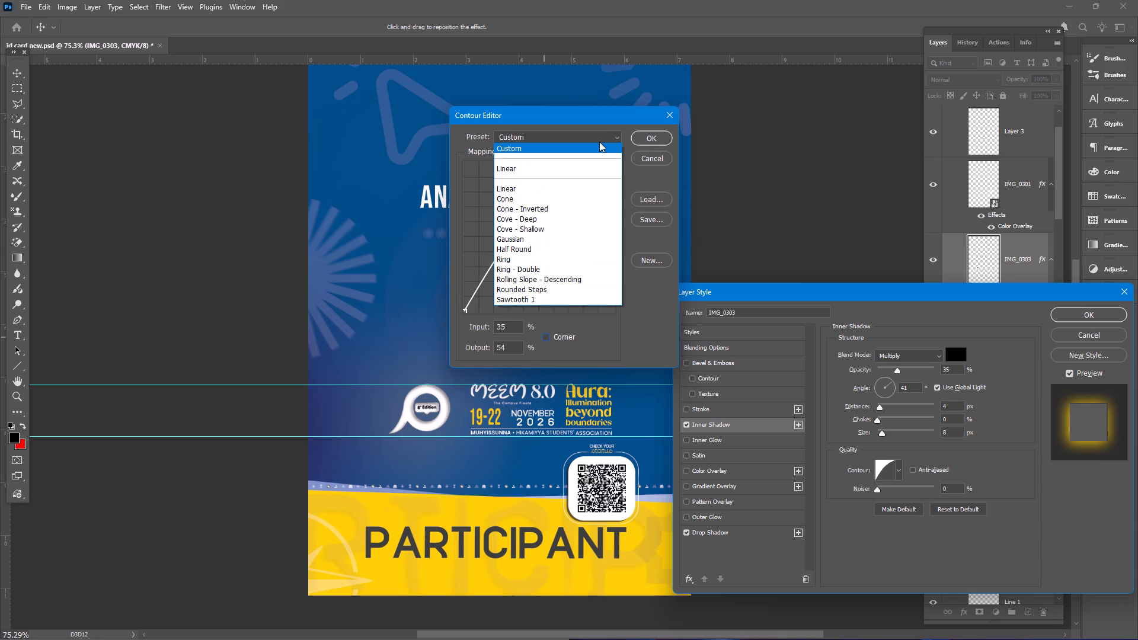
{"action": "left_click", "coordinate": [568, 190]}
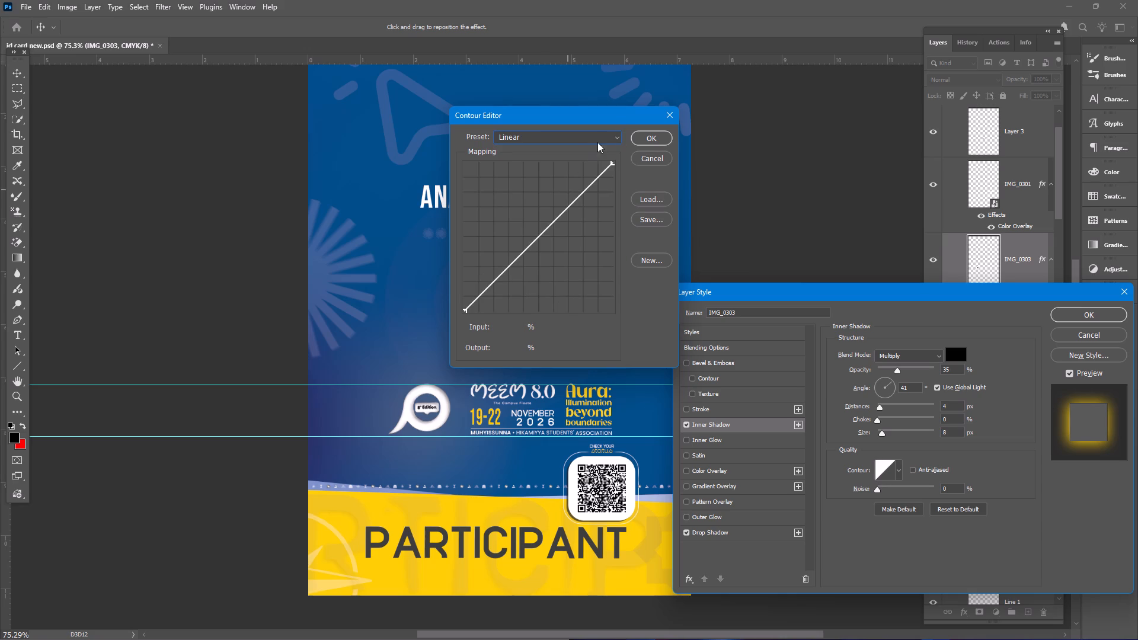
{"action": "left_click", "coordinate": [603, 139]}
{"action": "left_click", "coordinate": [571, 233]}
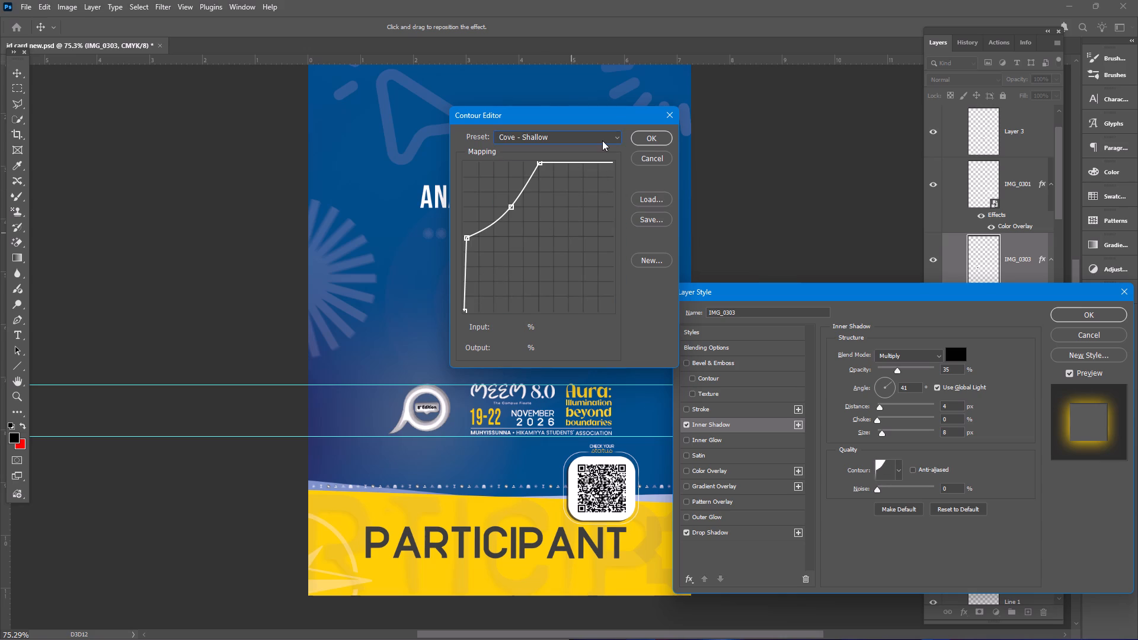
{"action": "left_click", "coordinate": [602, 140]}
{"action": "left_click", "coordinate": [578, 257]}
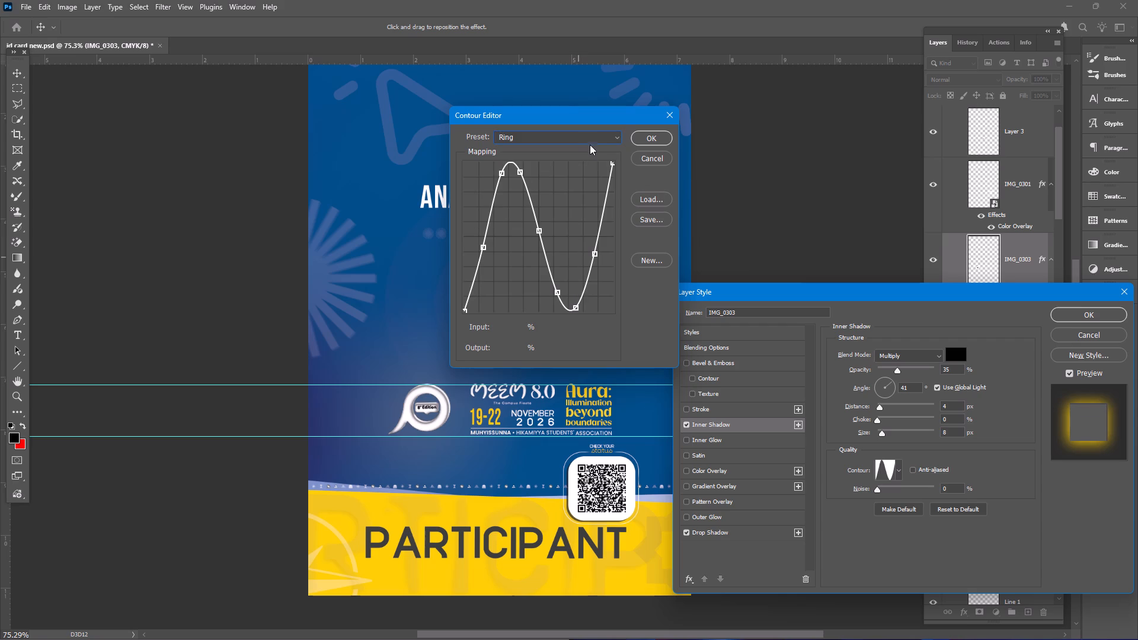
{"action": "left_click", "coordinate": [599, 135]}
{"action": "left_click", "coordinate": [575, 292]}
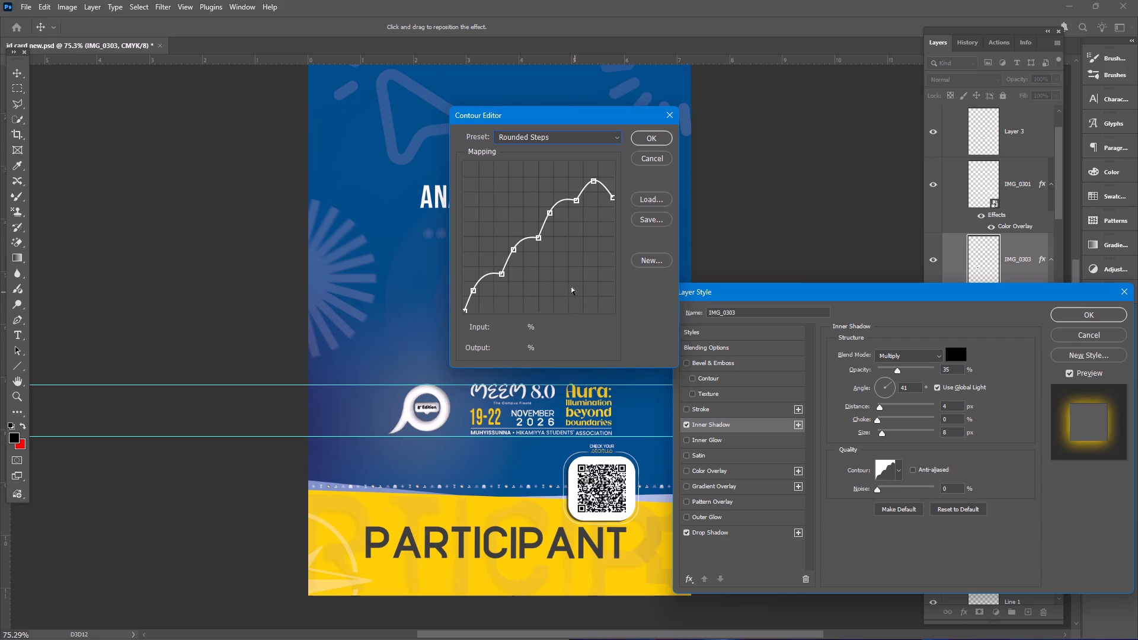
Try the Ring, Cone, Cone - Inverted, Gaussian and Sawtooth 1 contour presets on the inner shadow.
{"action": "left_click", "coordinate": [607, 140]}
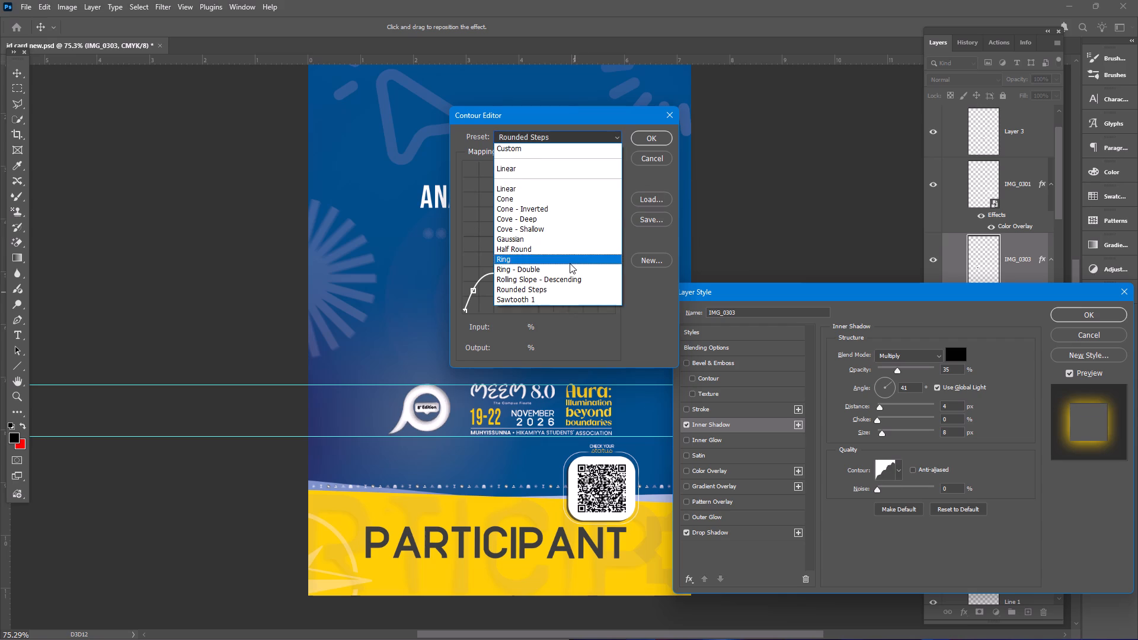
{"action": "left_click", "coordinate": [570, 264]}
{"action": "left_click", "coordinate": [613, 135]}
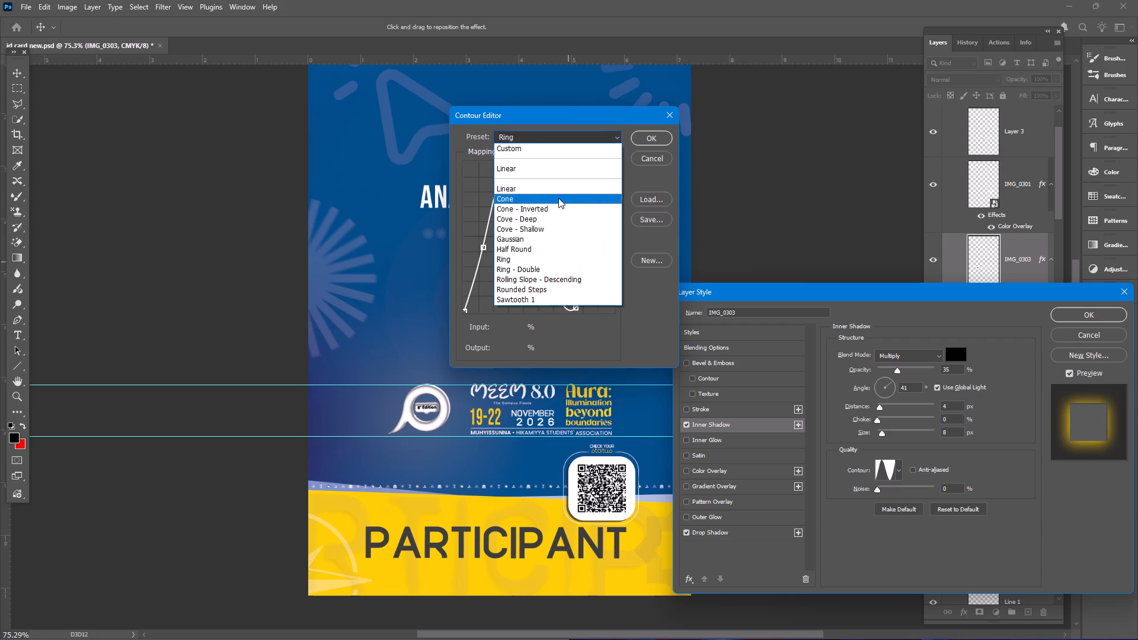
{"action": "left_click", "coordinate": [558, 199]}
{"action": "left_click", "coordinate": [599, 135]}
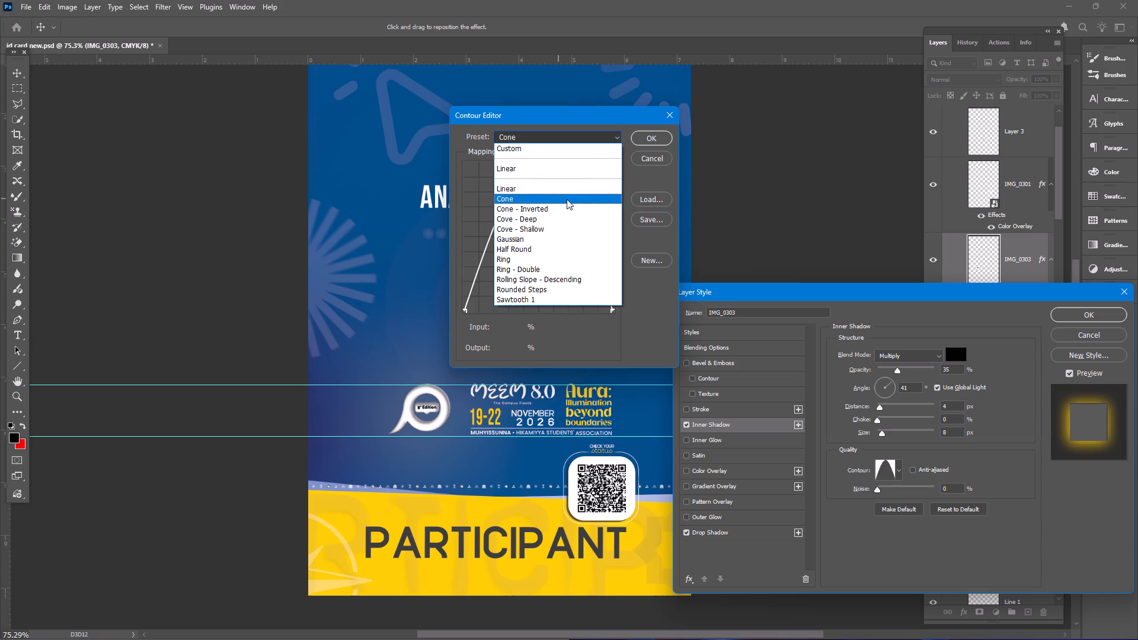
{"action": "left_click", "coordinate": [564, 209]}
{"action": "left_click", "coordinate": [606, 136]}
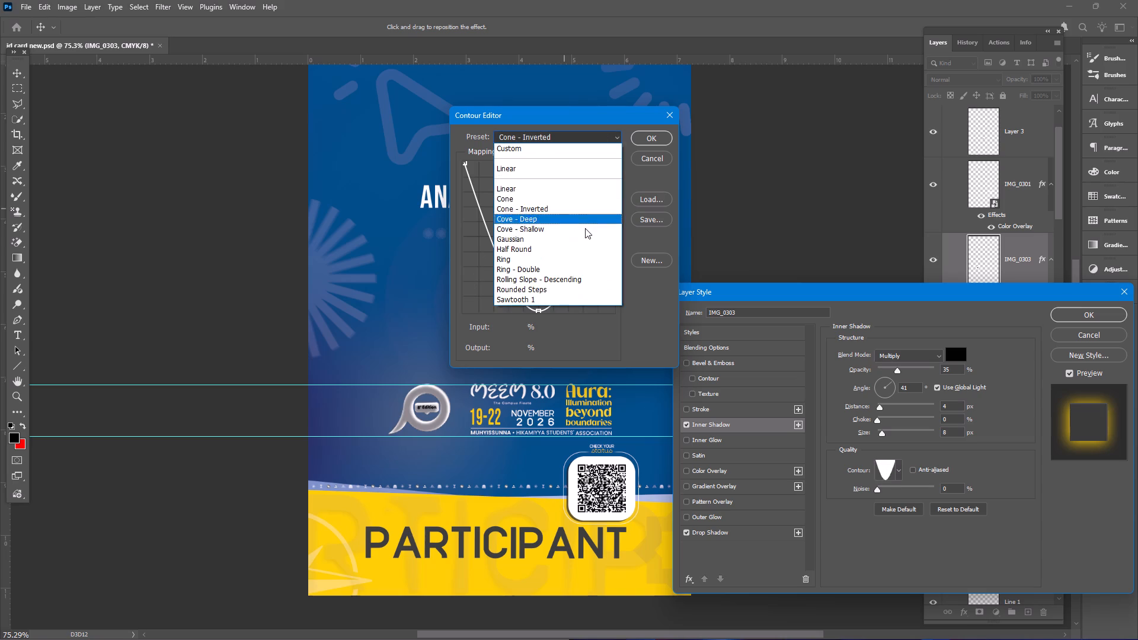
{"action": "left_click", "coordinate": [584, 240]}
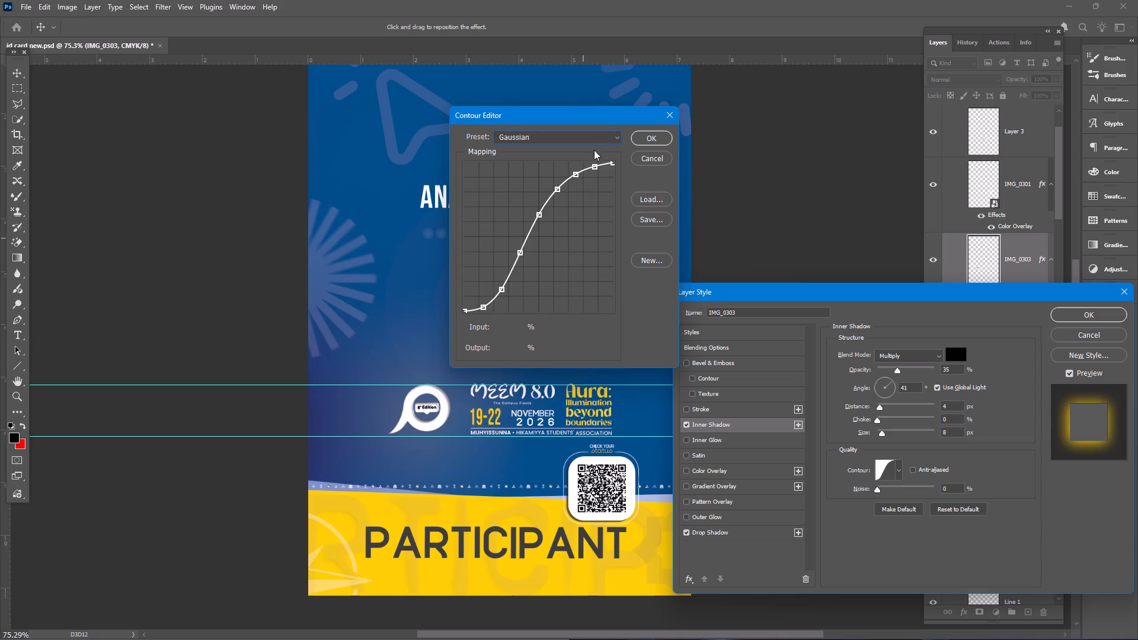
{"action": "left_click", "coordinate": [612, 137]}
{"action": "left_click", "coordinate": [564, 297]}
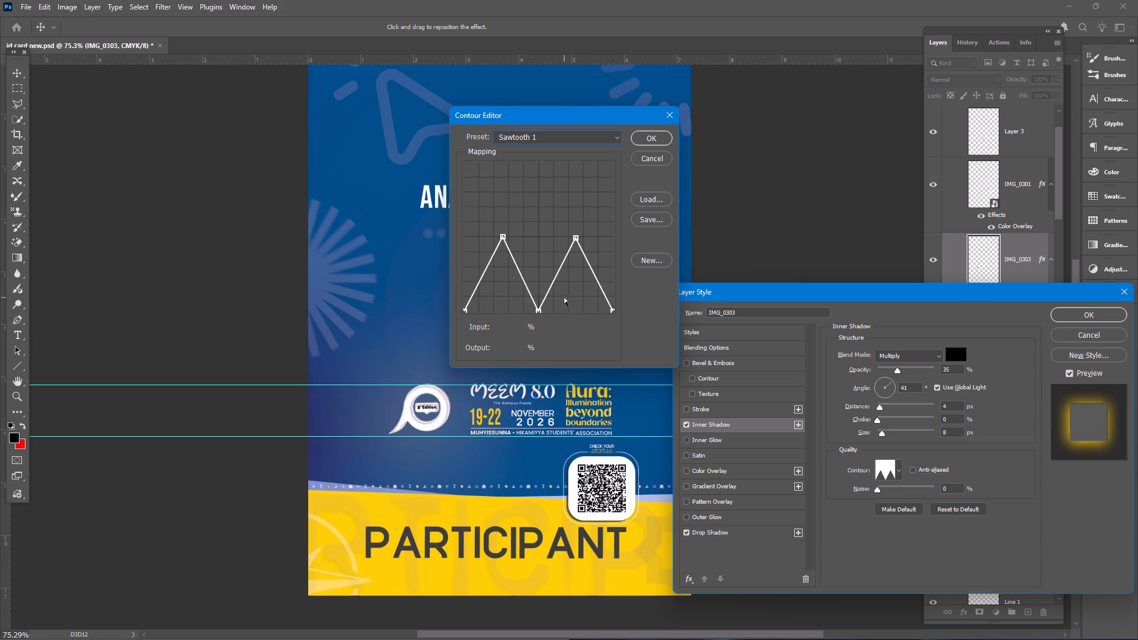
Set the inner shadow's contour to the Linear preset.
{"action": "left_click", "coordinate": [610, 138]}
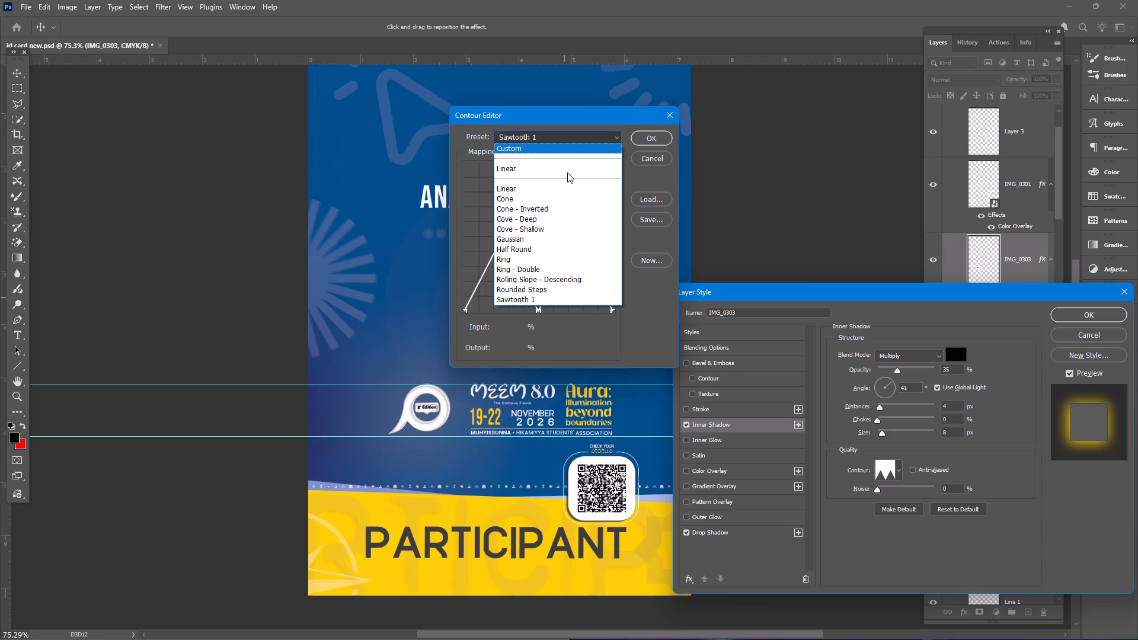
{"action": "left_click", "coordinate": [567, 172]}
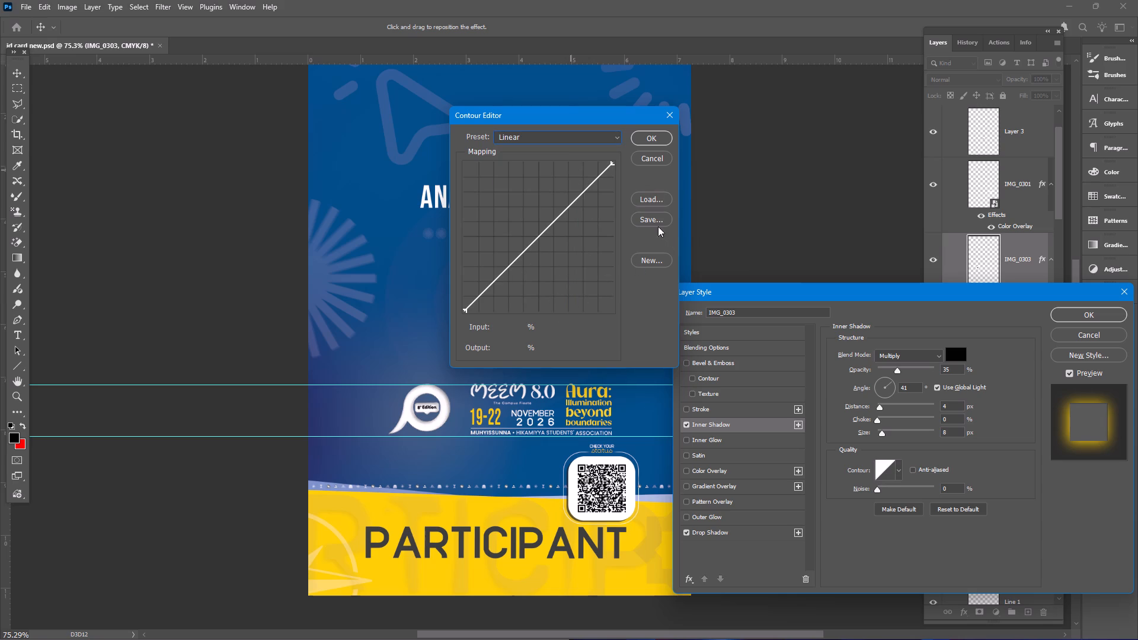
{"action": "left_click", "coordinate": [663, 142]}
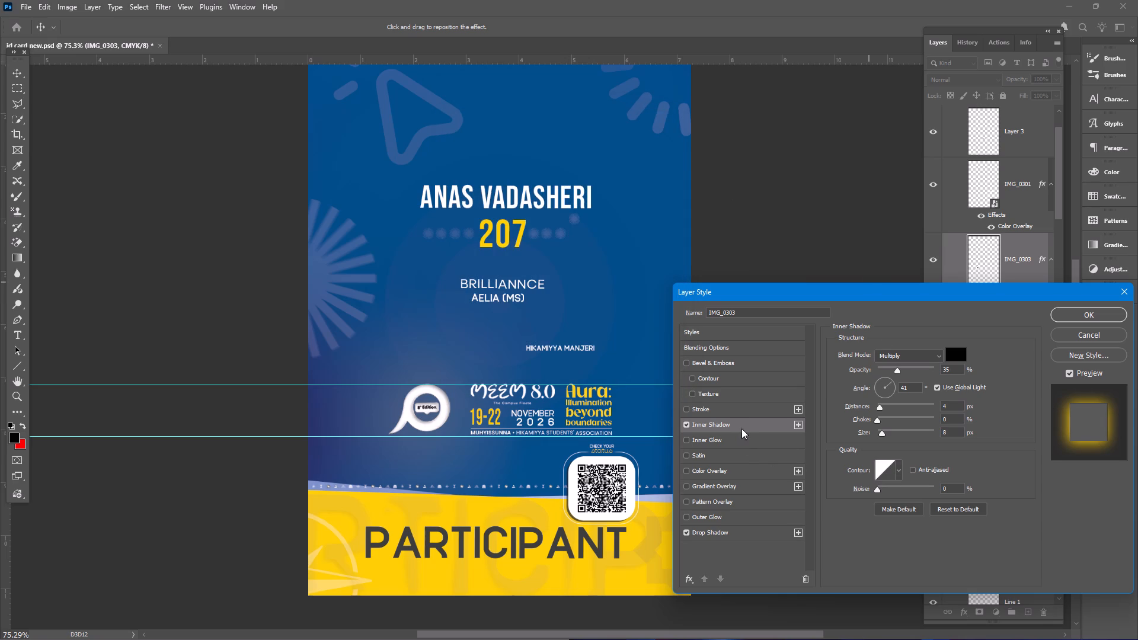
Change the inner shadow's colour to amber yellow ffc000 and its blend mode to Normal.
{"action": "left_click", "coordinate": [744, 427]}
{"action": "left_click", "coordinate": [953, 351]}
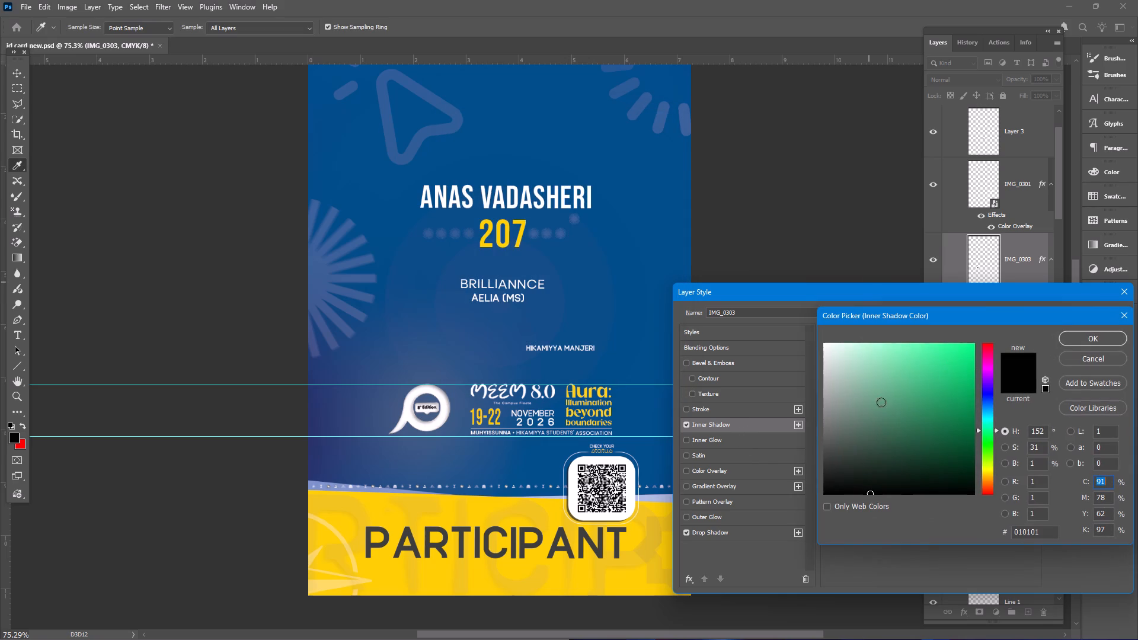
{"action": "left_click", "coordinate": [989, 473]}
{"action": "left_click_drag", "start_coordinate": [929, 404], "coordinate": [993, 312]}
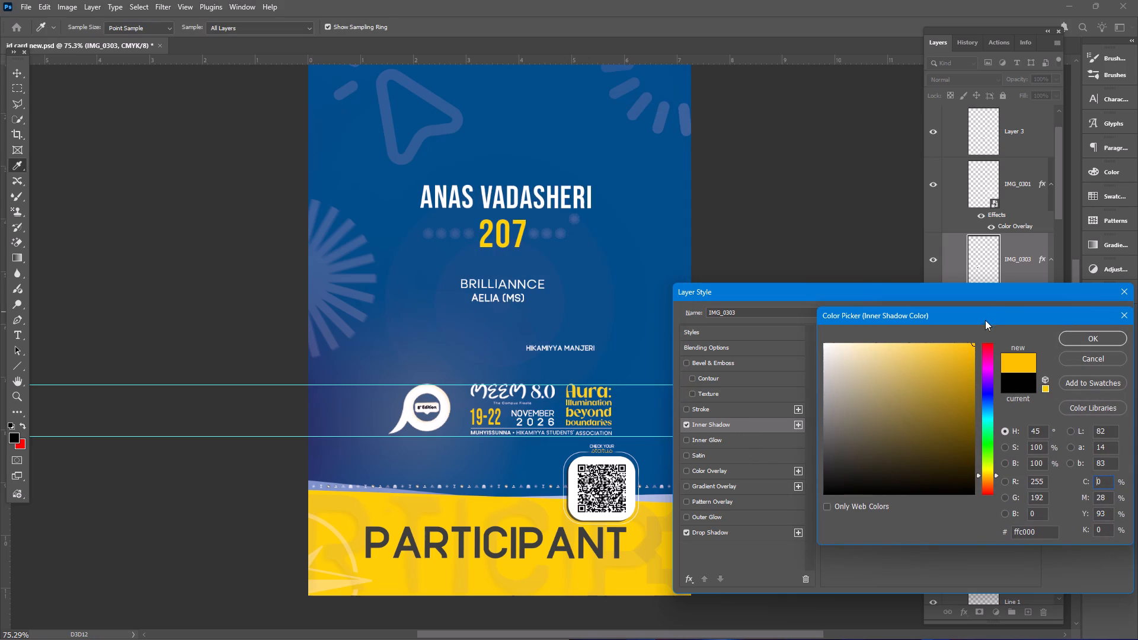
{"action": "left_click", "coordinate": [1094, 344]}
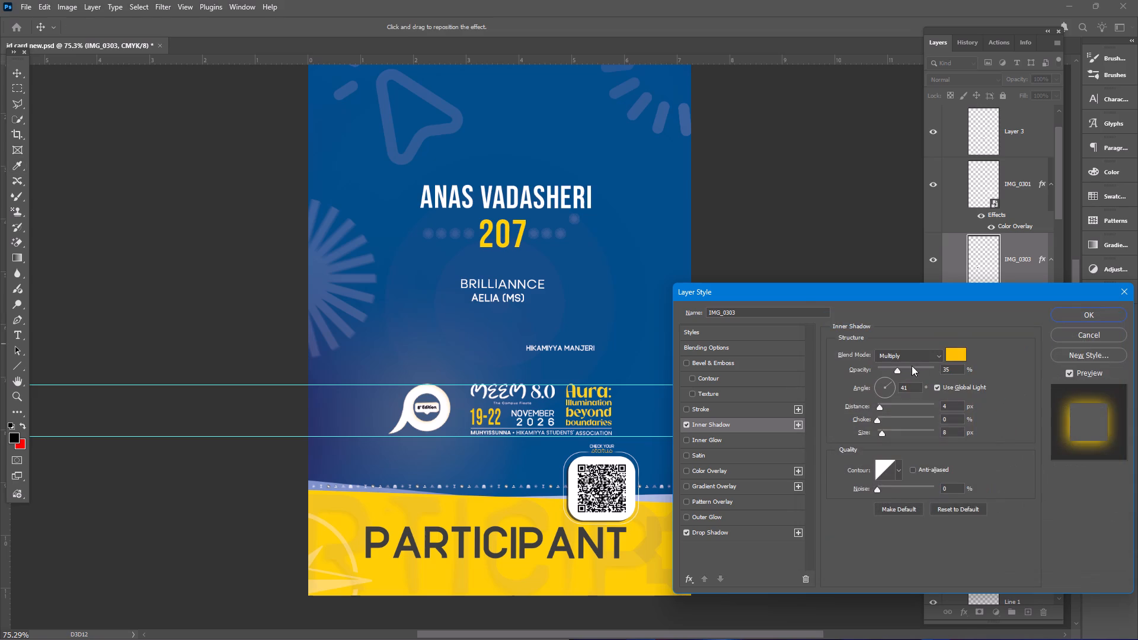
{"action": "left_click", "coordinate": [928, 356]}
{"action": "left_click", "coordinate": [923, 318]}
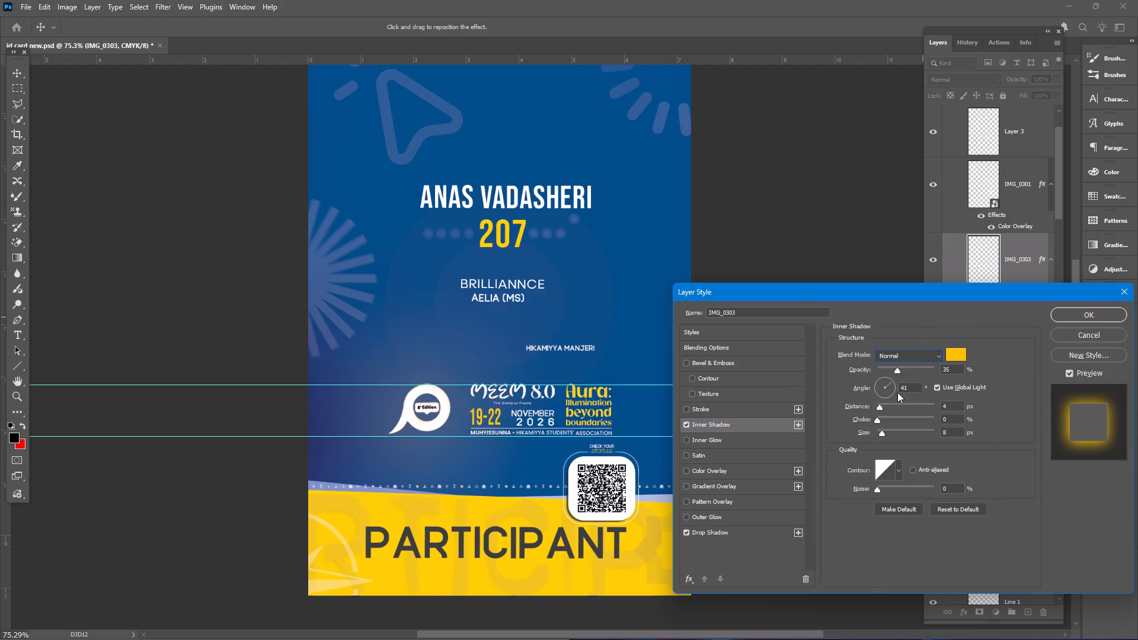
Set the inner shadow's distance to 11 px, choke to 90%, size to 0 px and opacity to 100%.
{"action": "left_click", "coordinate": [883, 408]}
{"action": "left_click_drag", "start_coordinate": [884, 422], "coordinate": [923, 421]}
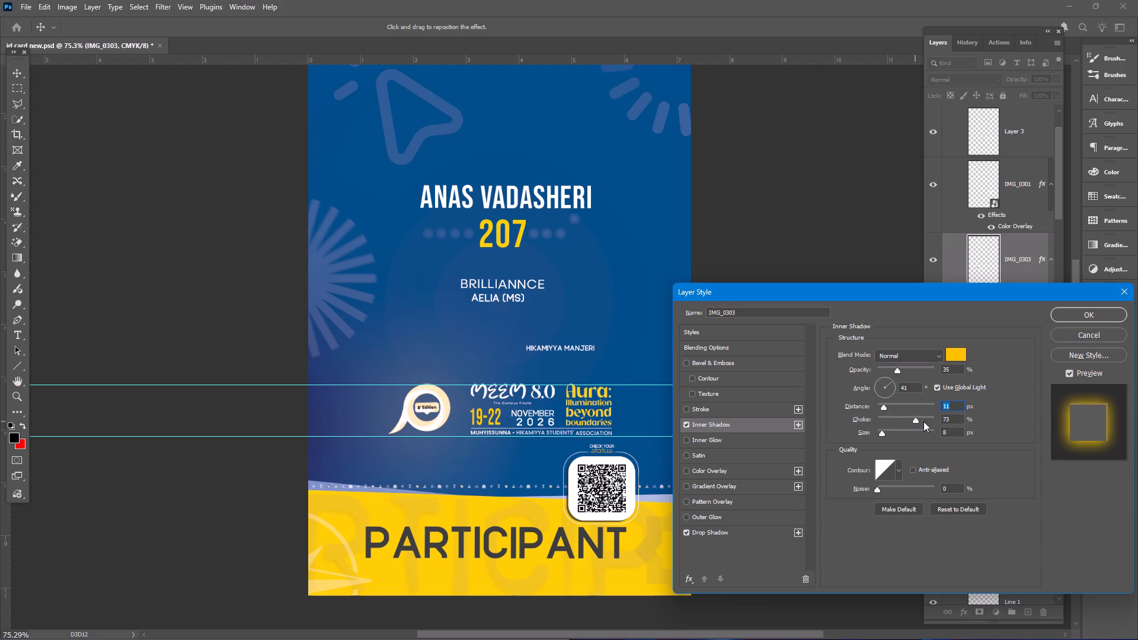
{"action": "left_click_drag", "start_coordinate": [923, 421], "coordinate": [976, 421]}
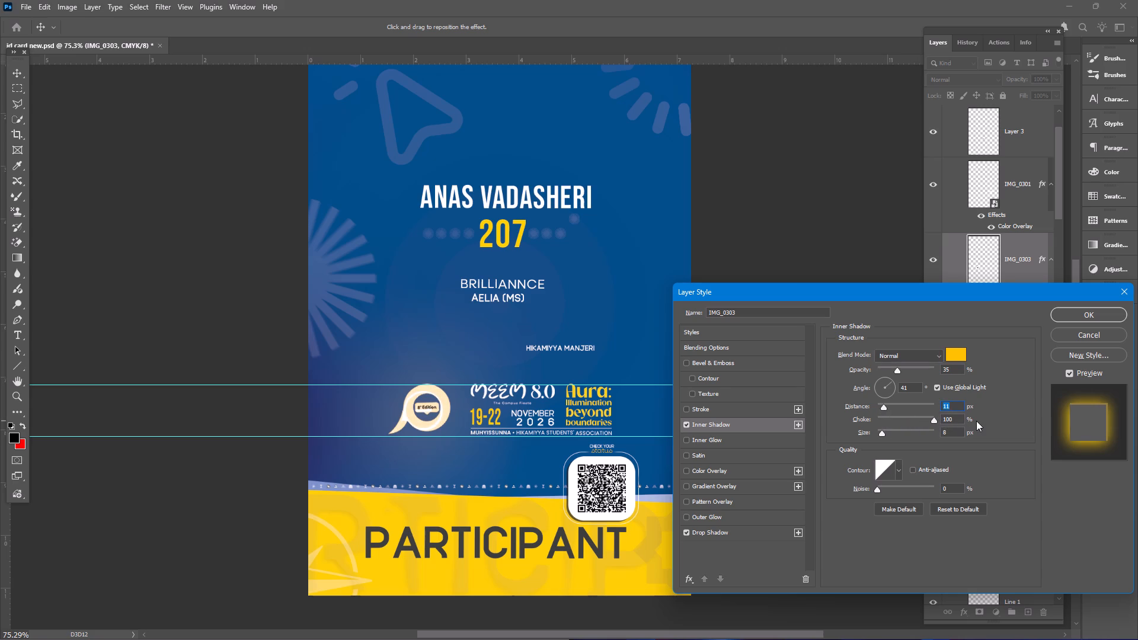
{"action": "left_click_drag", "start_coordinate": [976, 421], "coordinate": [929, 421]}
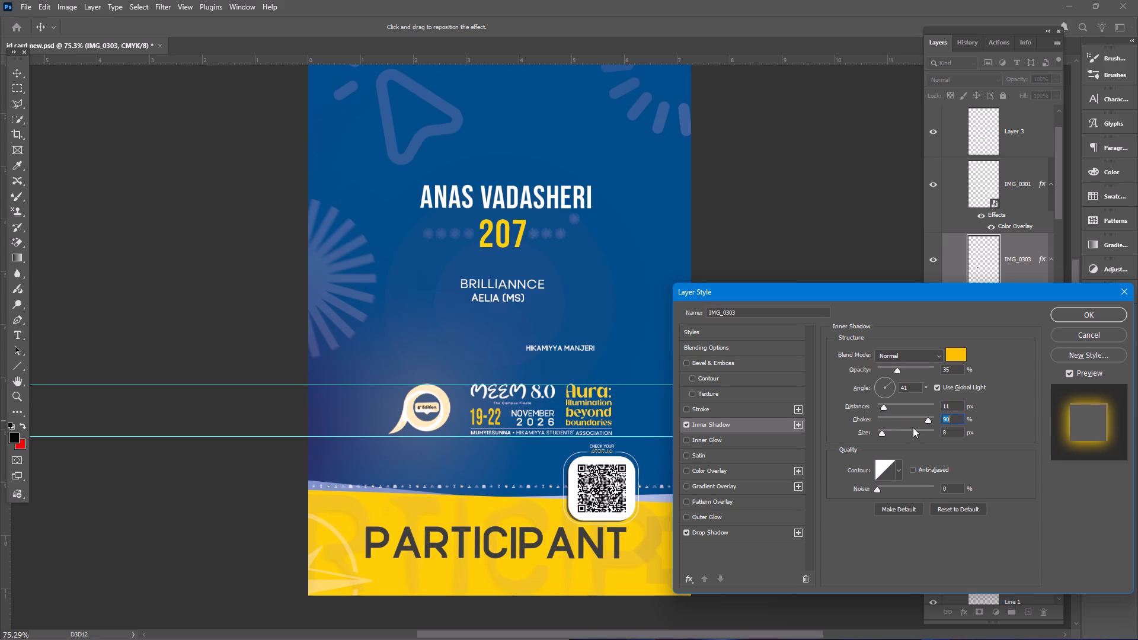
{"action": "left_click_drag", "start_coordinate": [887, 434], "coordinate": [846, 437]}
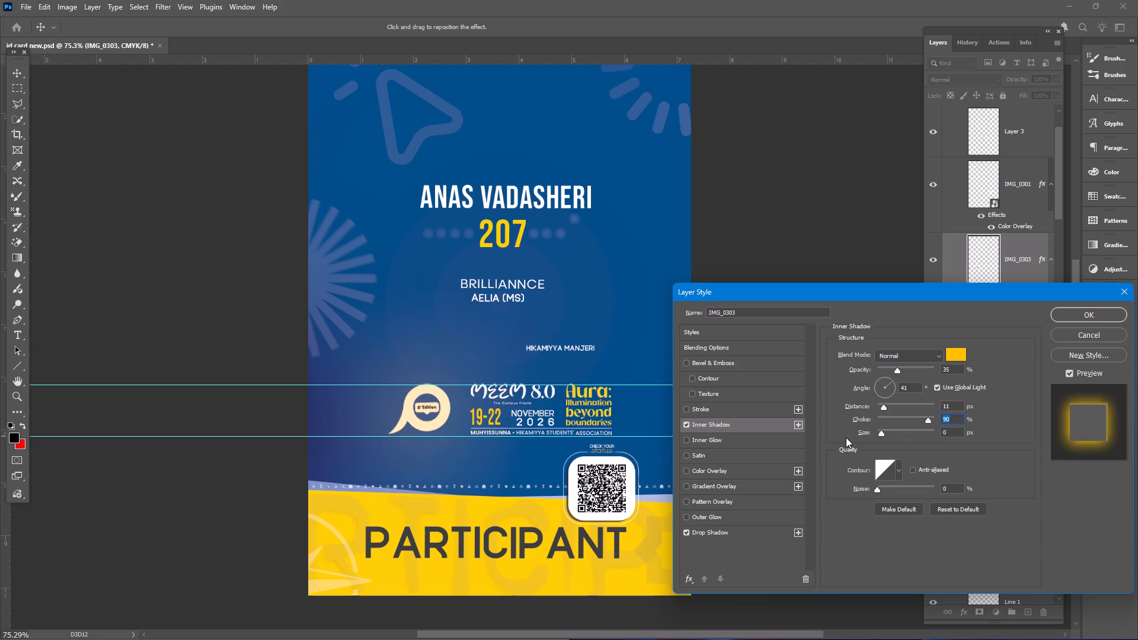
{"action": "left_click_drag", "start_coordinate": [846, 437], "coordinate": [845, 438]}
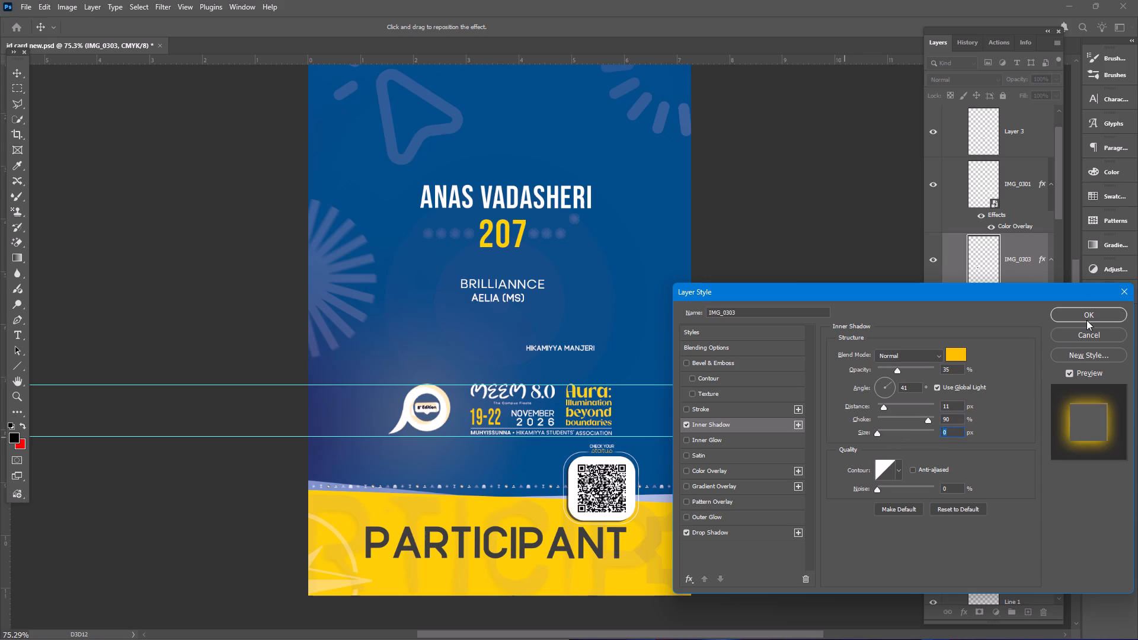
{"action": "left_click_drag", "start_coordinate": [901, 371], "coordinate": [974, 370]}
{"action": "left_click_drag", "start_coordinate": [974, 370], "coordinate": [975, 370]}
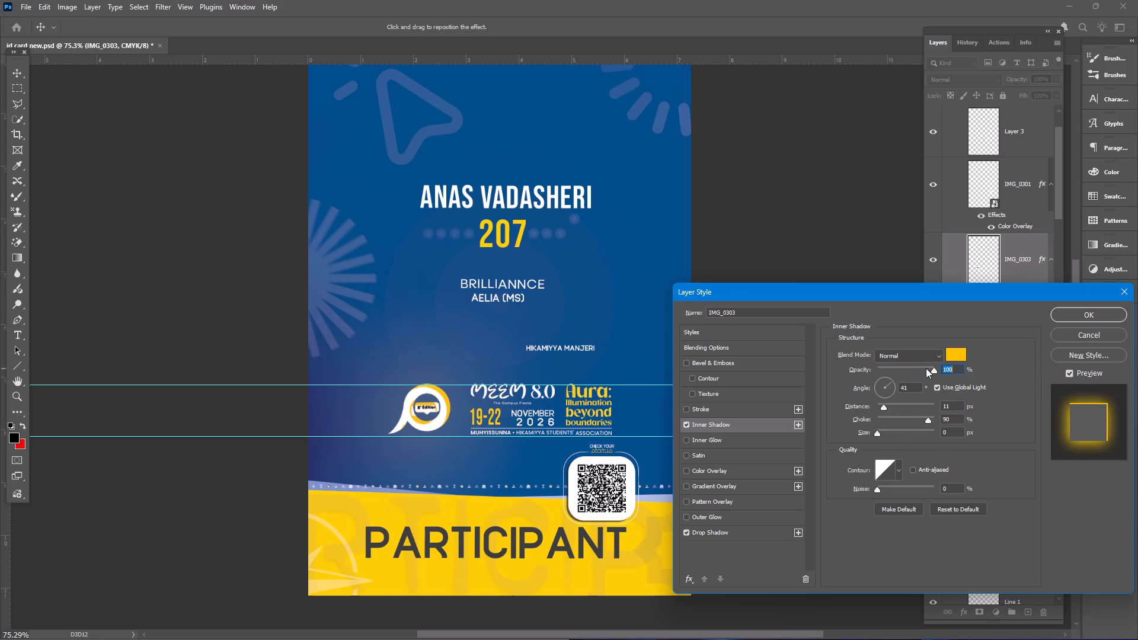
Try a 22 px inner shadow distance, then reduce it to 4 px.
{"action": "left_click_drag", "start_coordinate": [887, 409], "coordinate": [895, 409]}
{"action": "left_click_drag", "start_coordinate": [896, 408], "coordinate": [888, 408]}
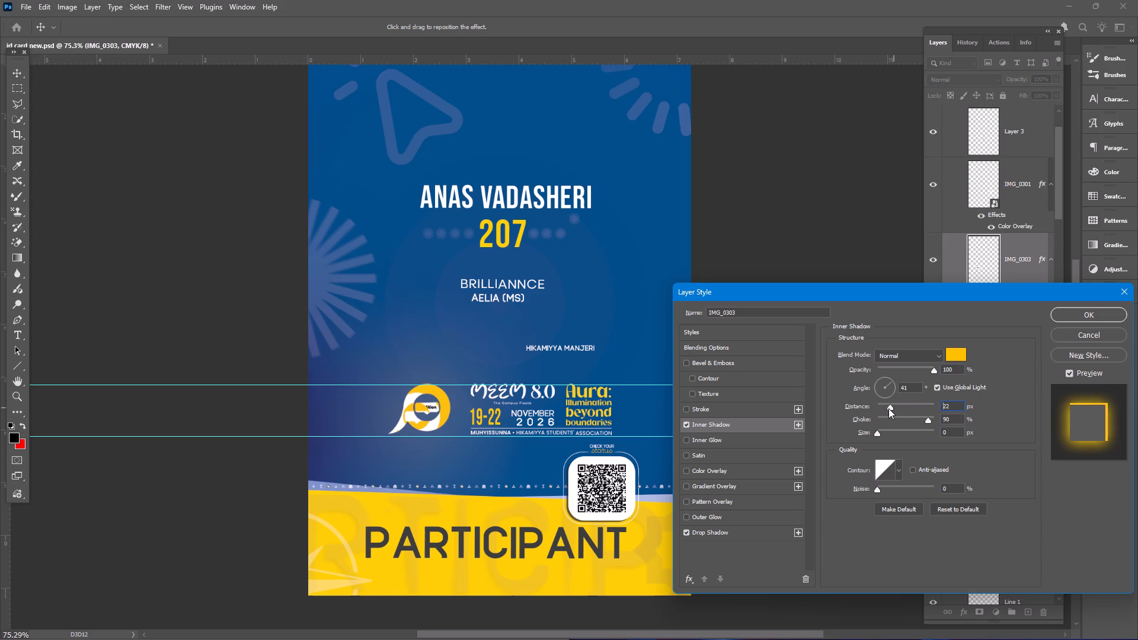
{"action": "left_click_drag", "start_coordinate": [888, 408], "coordinate": [882, 412]}
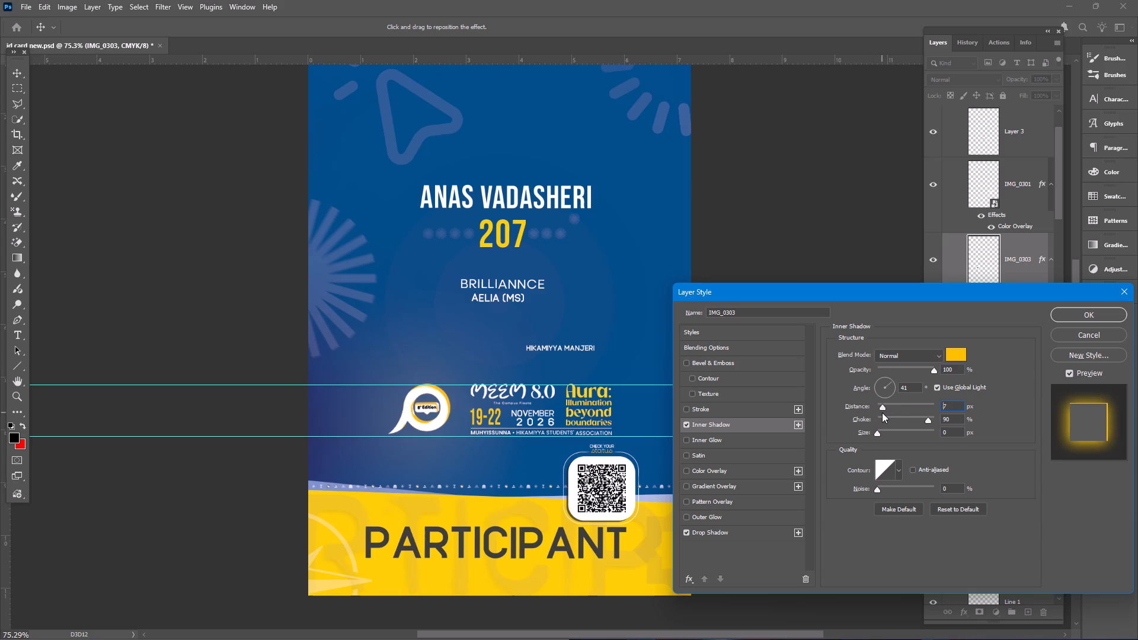
{"action": "left_click_drag", "start_coordinate": [882, 412], "coordinate": [880, 412]}
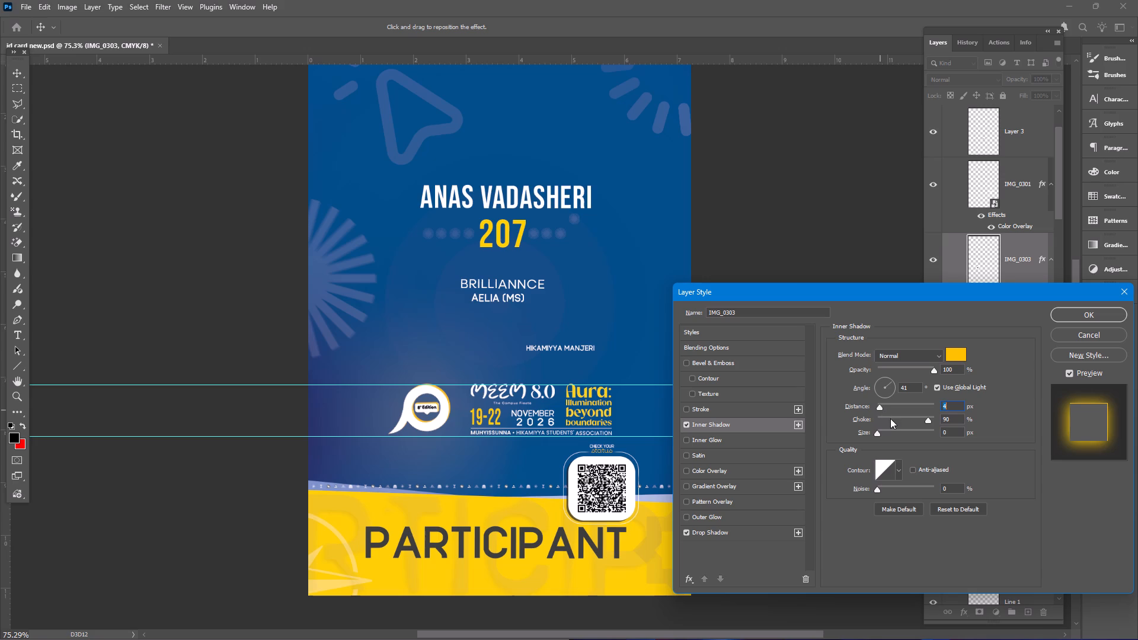
Set the inner shadow's choke to 92% and its size to 0 px, trying 0% choke and 1 px size along the way.
{"action": "left_click_drag", "start_coordinate": [923, 418], "coordinate": [874, 419]}
{"action": "left_click_drag", "start_coordinate": [884, 418], "coordinate": [930, 425]}
{"action": "left_click_drag", "start_coordinate": [876, 432], "coordinate": [852, 437]}
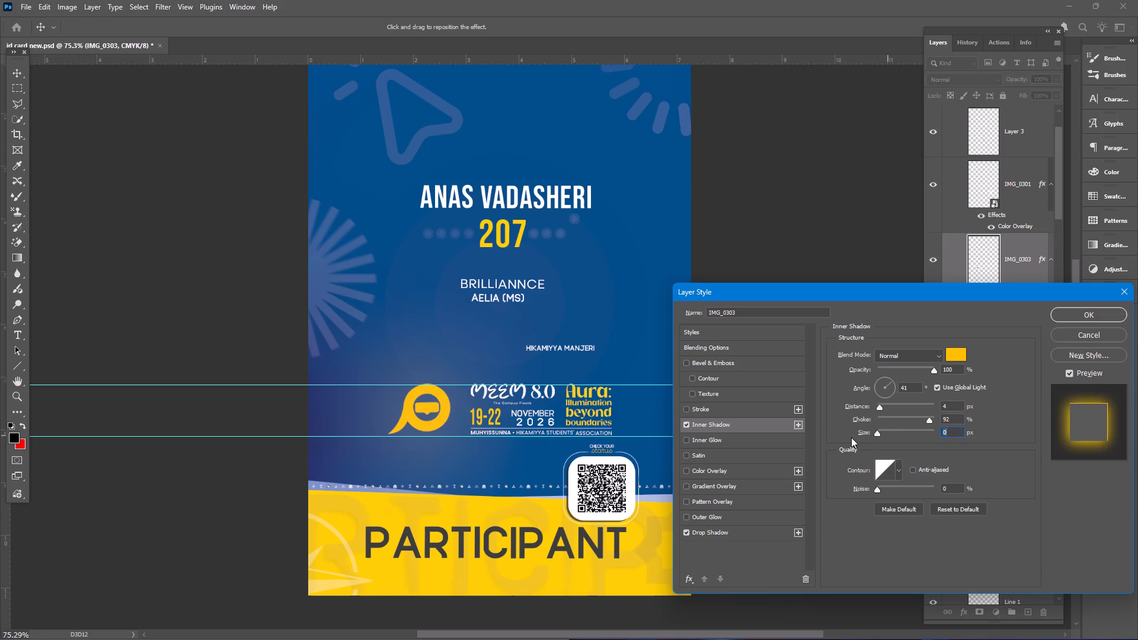
{"action": "key", "text": "Up"}
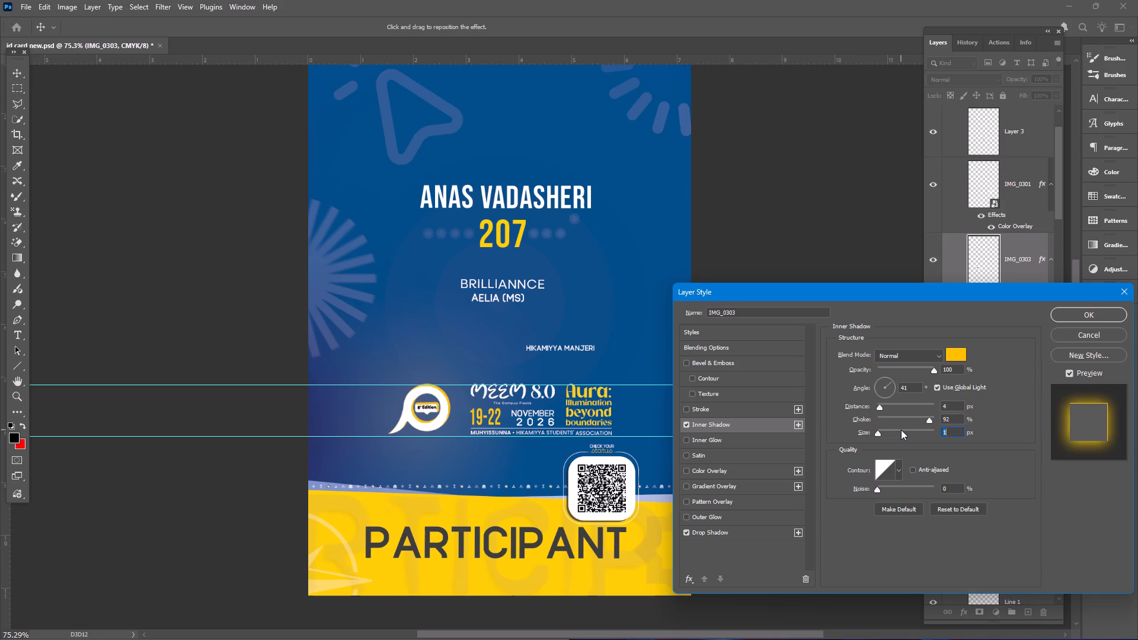
{"action": "key", "text": "Down"}
{"action": "key", "text": "Down"}
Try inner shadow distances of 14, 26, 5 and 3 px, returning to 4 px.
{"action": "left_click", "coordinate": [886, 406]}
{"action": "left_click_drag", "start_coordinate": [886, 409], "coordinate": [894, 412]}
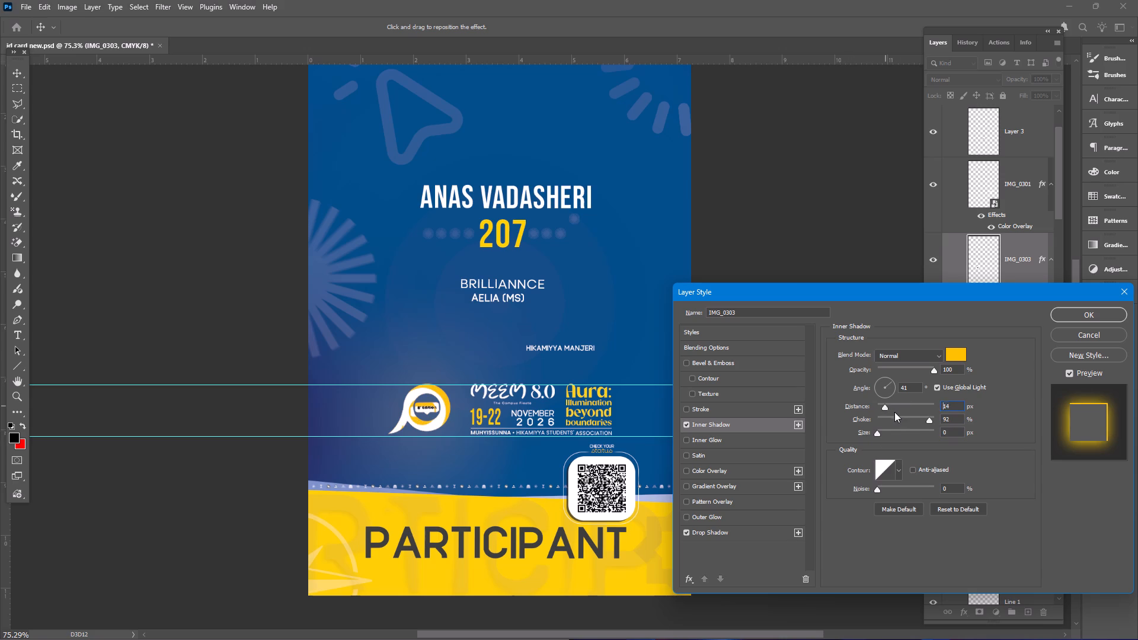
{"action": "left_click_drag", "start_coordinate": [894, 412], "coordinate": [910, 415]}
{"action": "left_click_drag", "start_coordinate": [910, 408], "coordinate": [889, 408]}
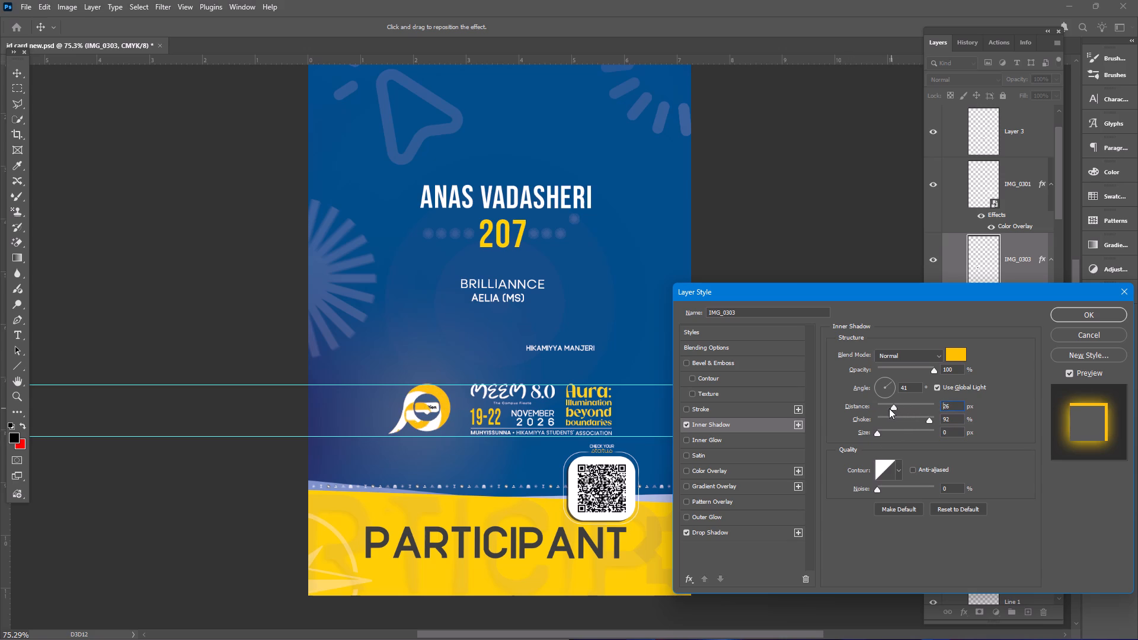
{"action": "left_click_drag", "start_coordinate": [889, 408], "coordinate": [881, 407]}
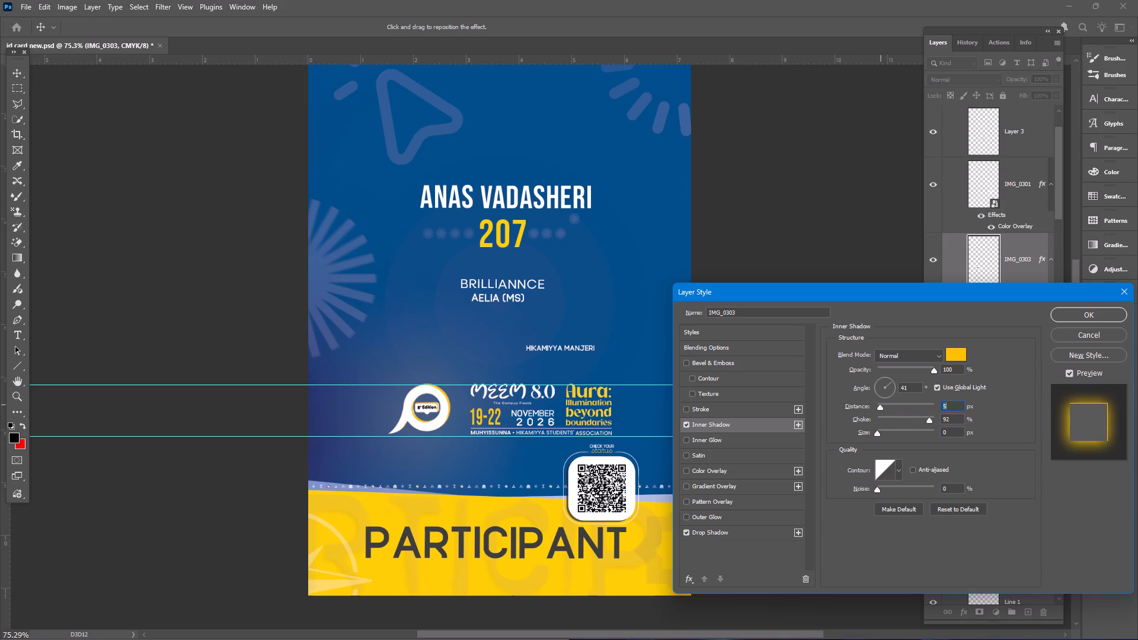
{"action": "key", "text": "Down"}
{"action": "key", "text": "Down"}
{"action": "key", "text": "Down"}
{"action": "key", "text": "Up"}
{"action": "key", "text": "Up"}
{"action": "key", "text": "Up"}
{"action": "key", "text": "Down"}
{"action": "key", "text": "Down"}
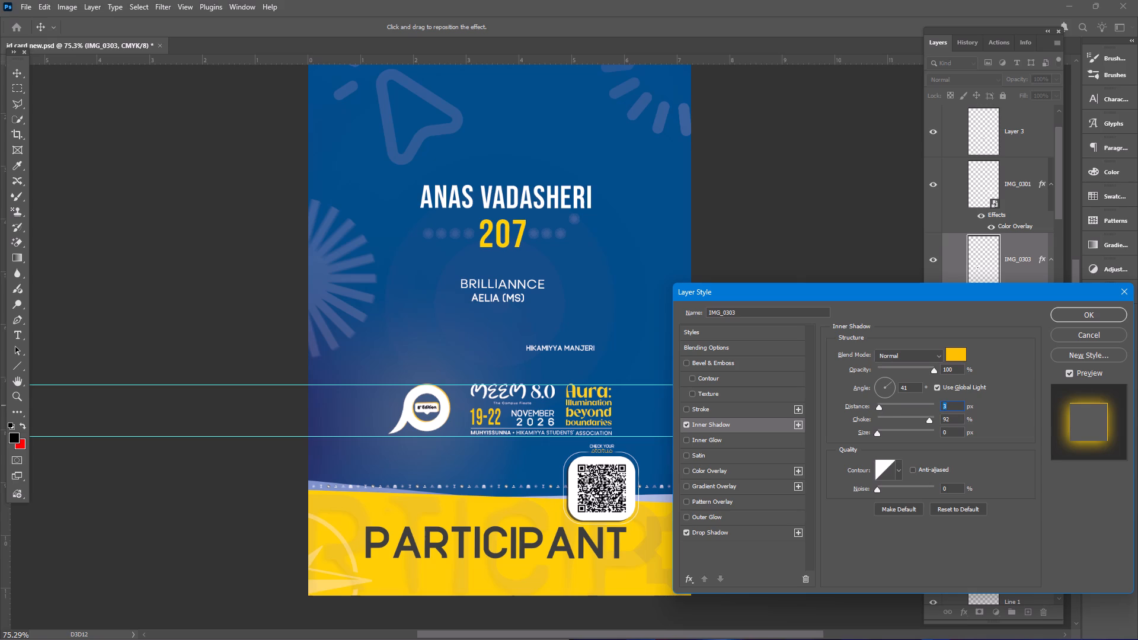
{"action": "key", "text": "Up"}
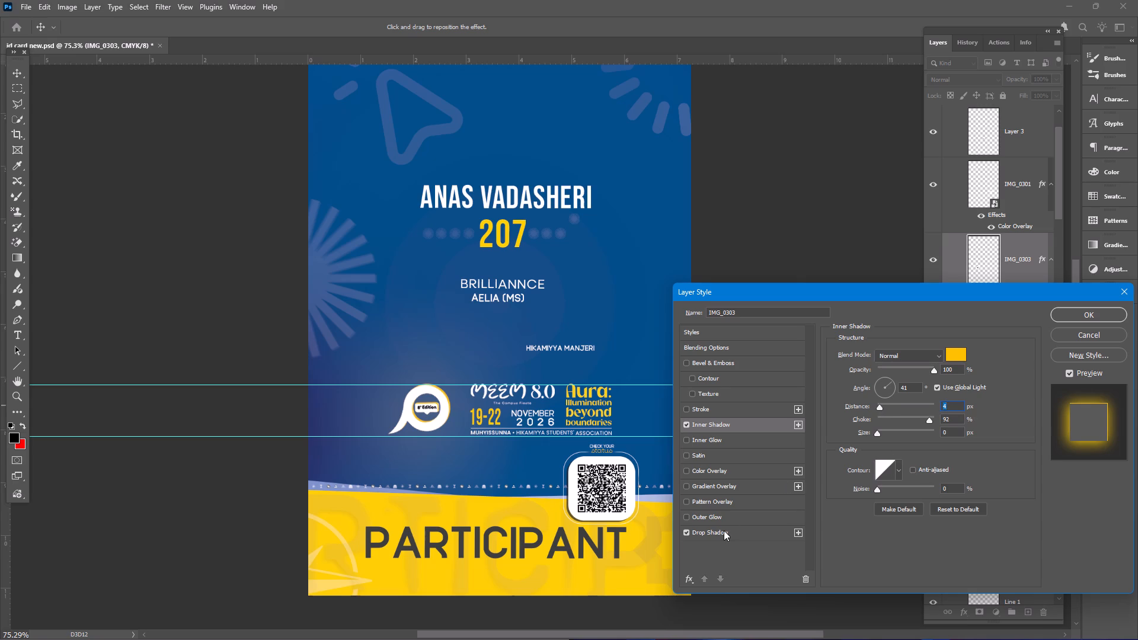
Set the logo's drop shadow distance to 14 px, reduce its opacity, and apply the layer style.
{"action": "left_click", "coordinate": [724, 531]}
{"action": "left_click", "coordinate": [885, 408]}
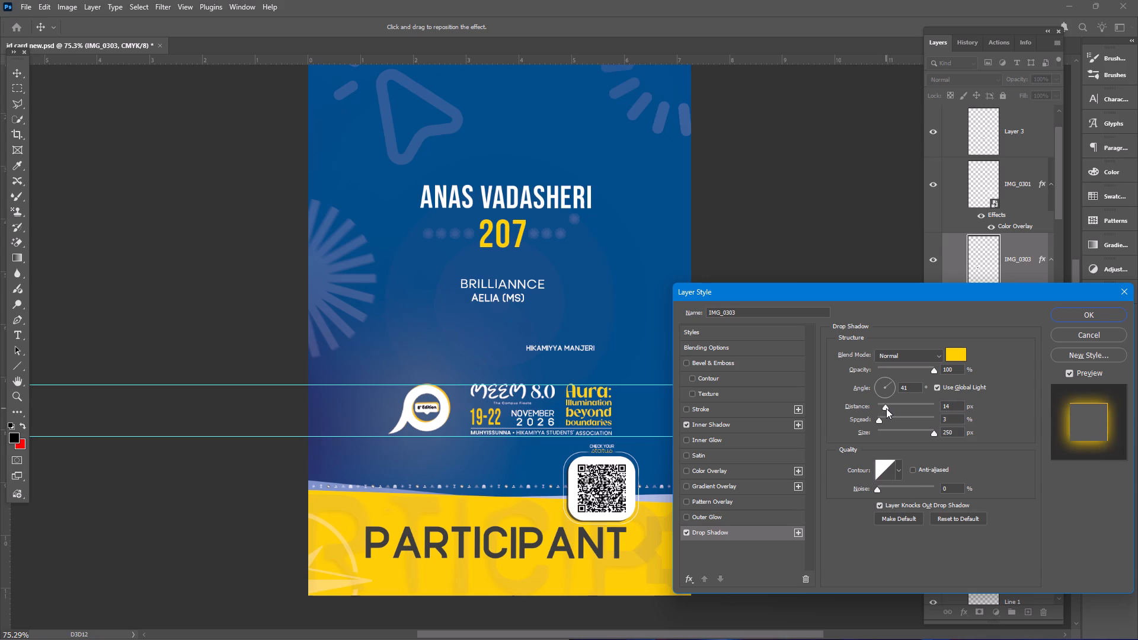
{"action": "left_click_drag", "start_coordinate": [925, 368], "coordinate": [912, 369]}
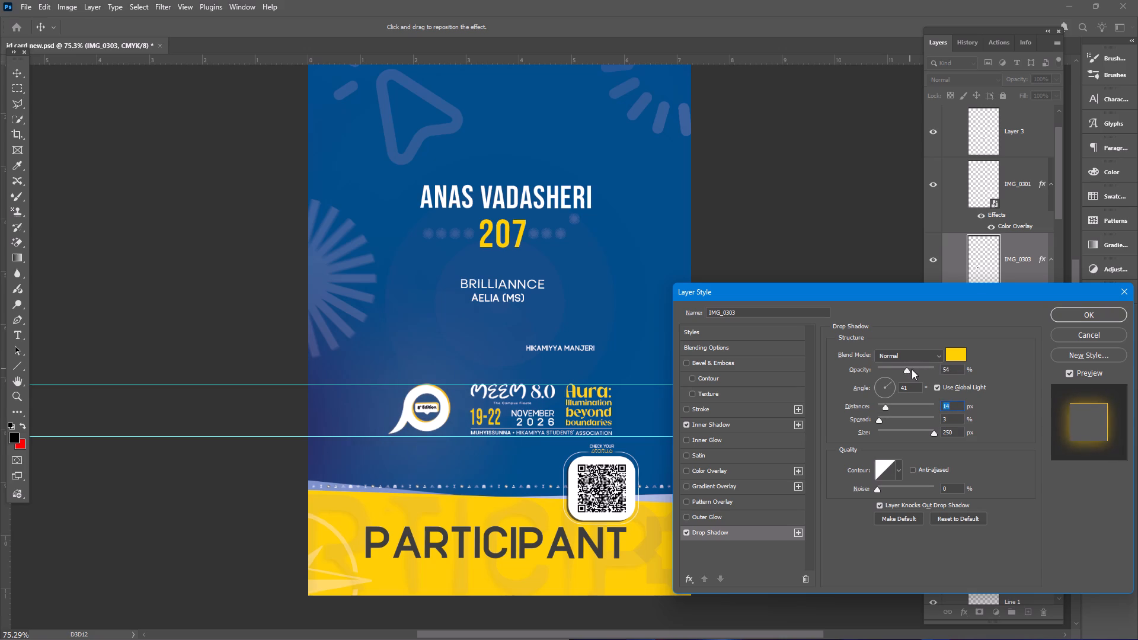
{"action": "left_click_drag", "start_coordinate": [912, 369], "coordinate": [916, 373]}
{"action": "left_click", "coordinate": [1090, 316]}
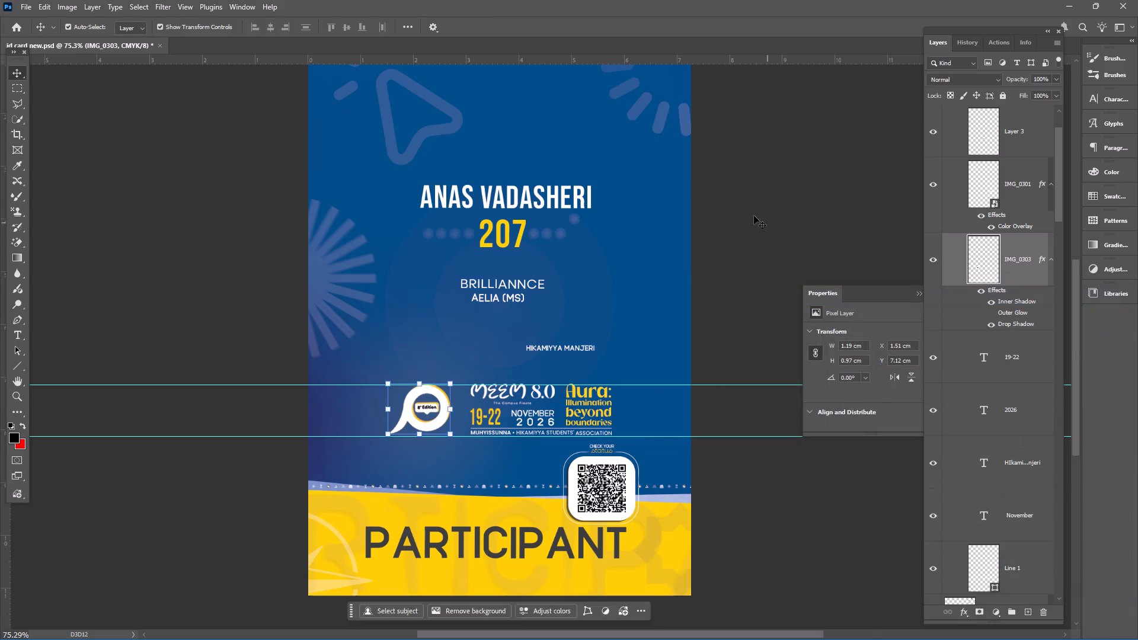
Deselect the logo layer and hide the guides to check the styled edition logo on the card.
{"action": "left_click", "coordinate": [754, 216]}
{"action": "scroll", "coordinate": [359, 426], "scroll_direction": "up", "scroll_amount": 5, "text": "alt"}
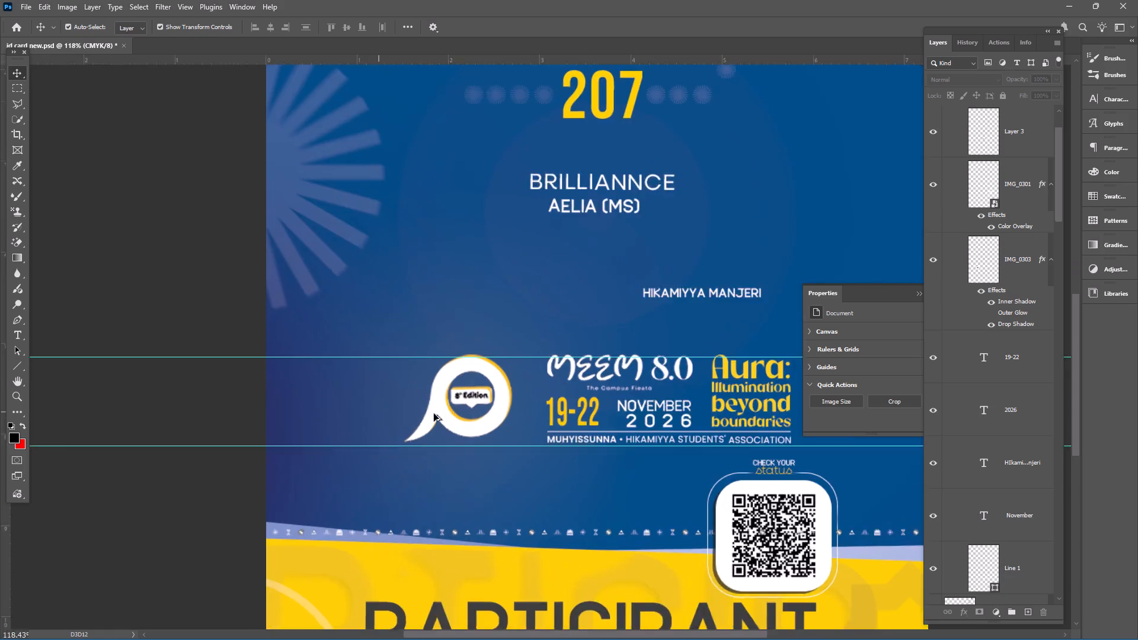
{"action": "scroll", "coordinate": [434, 414], "scroll_direction": "up", "scroll_amount": 12, "text": "alt"}
{"action": "scroll", "coordinate": [503, 389], "scroll_direction": "down", "scroll_amount": 20, "text": "alt"}
{"action": "scroll", "coordinate": [503, 389], "scroll_direction": "down", "scroll_amount": 6, "text": "alt"}
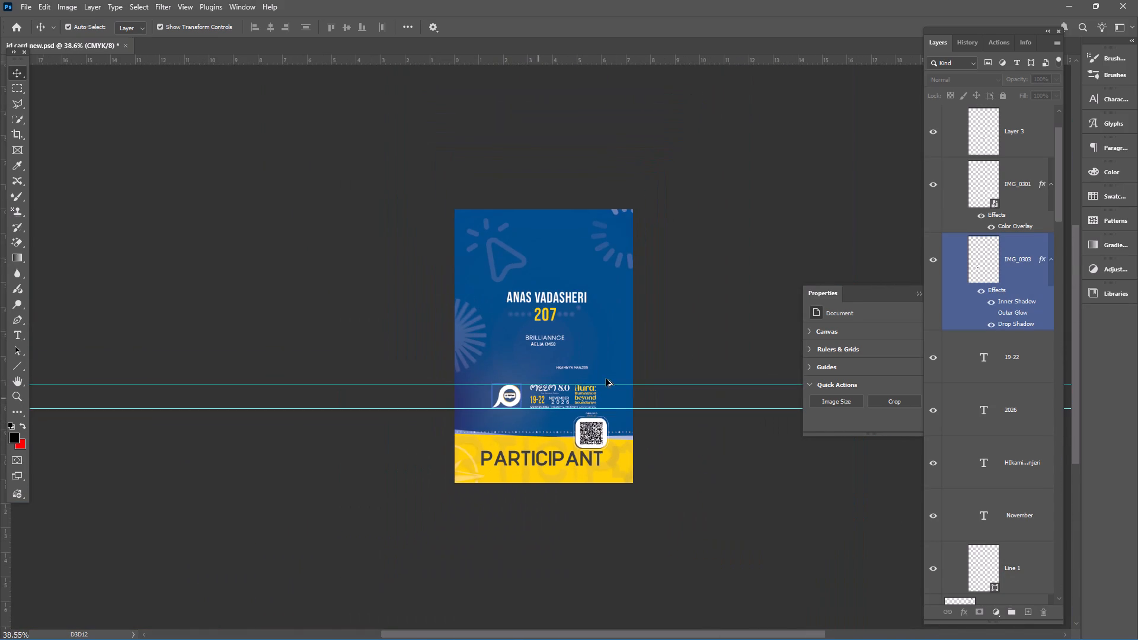
{"action": "left_click", "coordinate": [709, 327]}
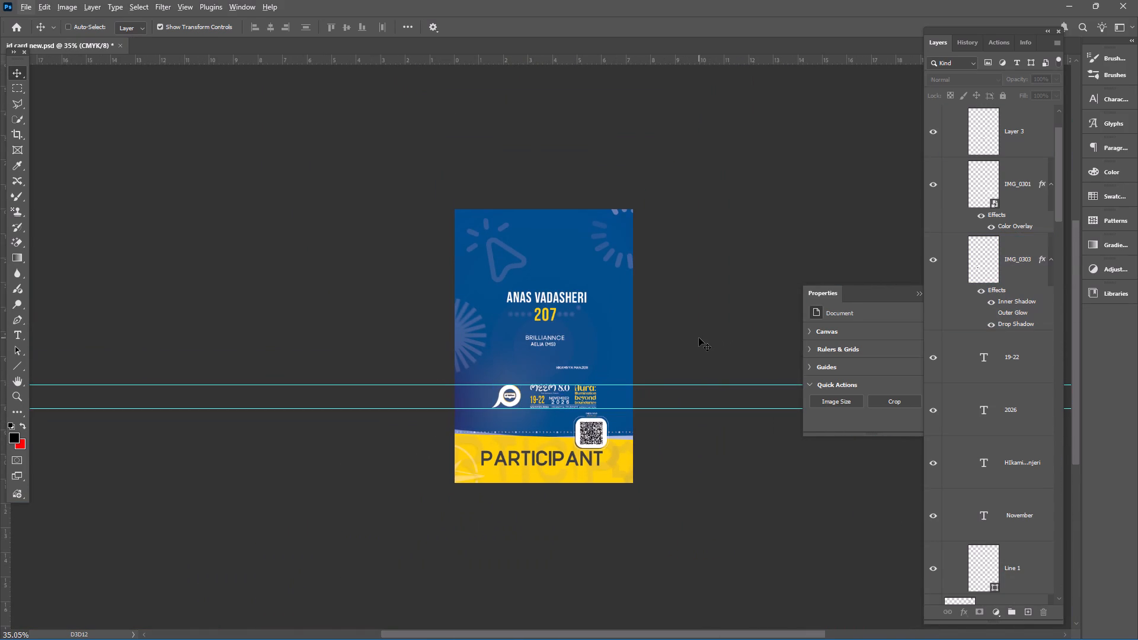
{"action": "key", "text": "ctrl+h"}
{"action": "scroll", "coordinate": [520, 409], "scroll_direction": "up", "scroll_amount": 3}
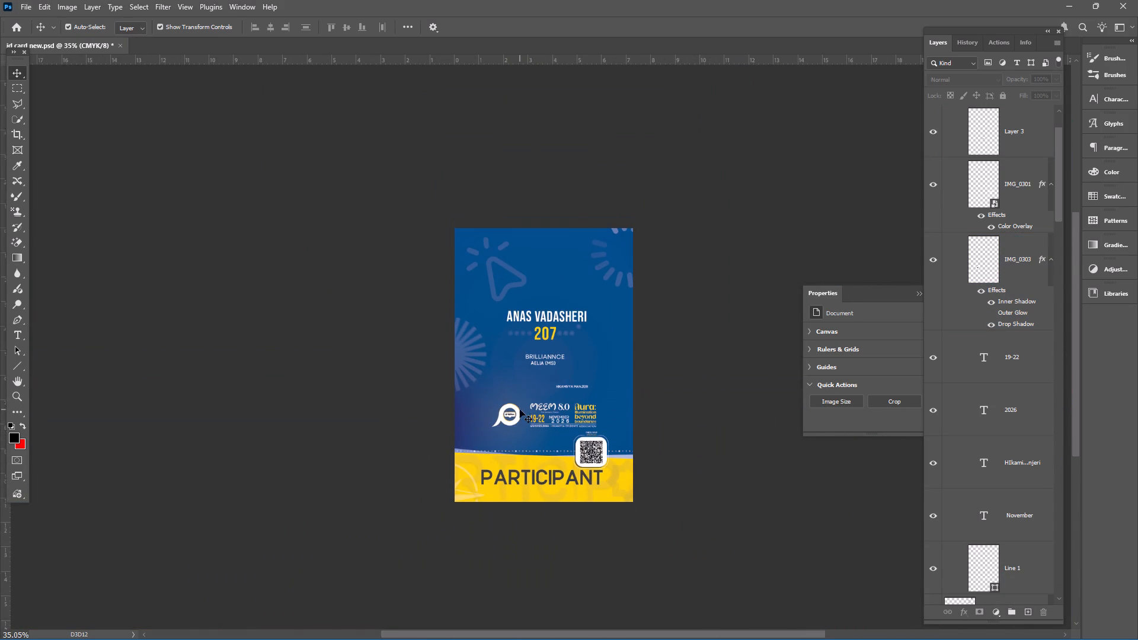
{"action": "scroll", "coordinate": [520, 409], "scroll_direction": "up", "scroll_amount": 1}
{"action": "scroll", "coordinate": [611, 455], "scroll_direction": "up", "scroll_amount": 4}
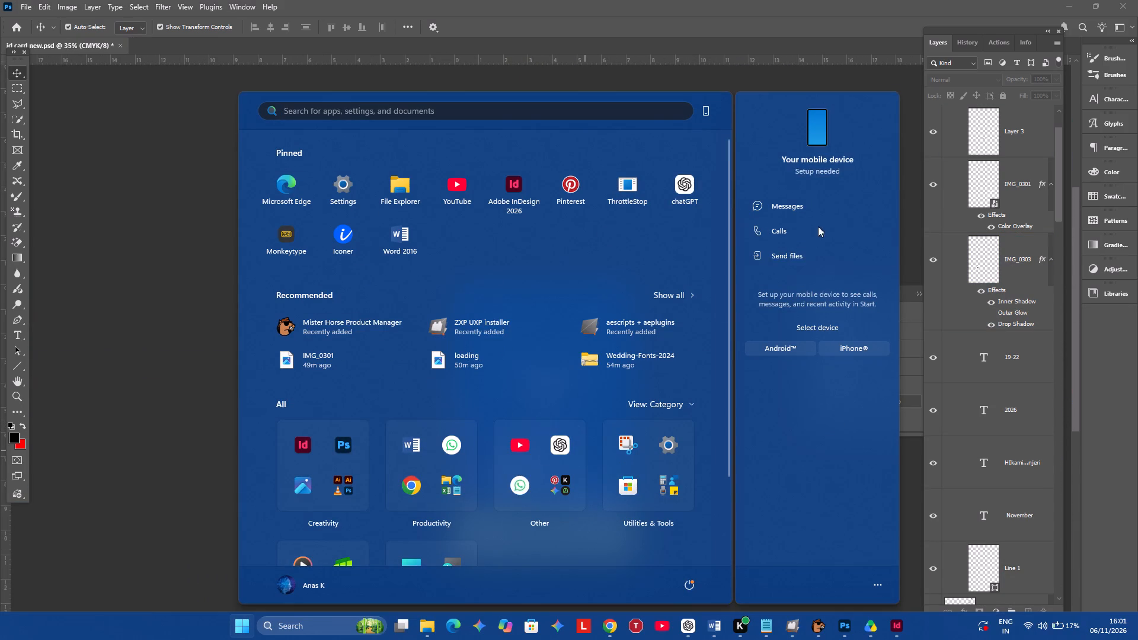
{"action": "left_click", "coordinate": [147, 286]}
{"action": "scroll", "coordinate": [520, 482], "scroll_direction": "up", "scroll_amount": 11, "text": "alt"}
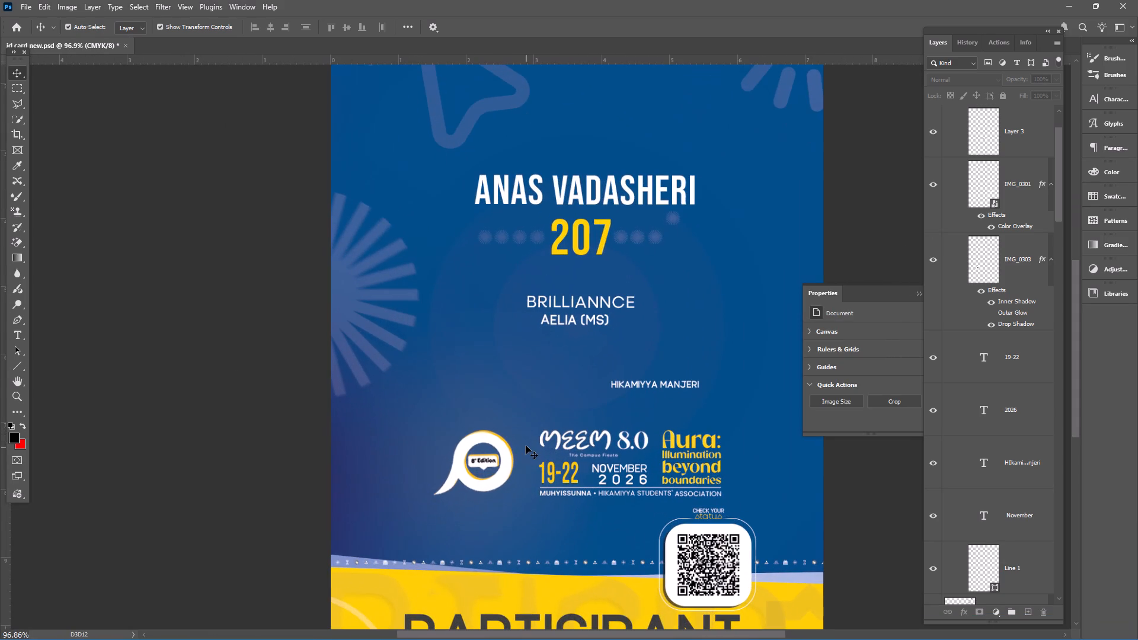
Select the edition logo and the event text block together and nudge them about 0.2 cm left and slightly down.
{"action": "scroll", "coordinate": [529, 436], "scroll_direction": "up", "scroll_amount": 1, "text": "alt"}
{"action": "scroll", "coordinate": [543, 415], "scroll_direction": "down", "scroll_amount": 5, "text": "alt"}
{"action": "left_click_drag", "start_coordinate": [395, 459], "coordinate": [747, 412]}
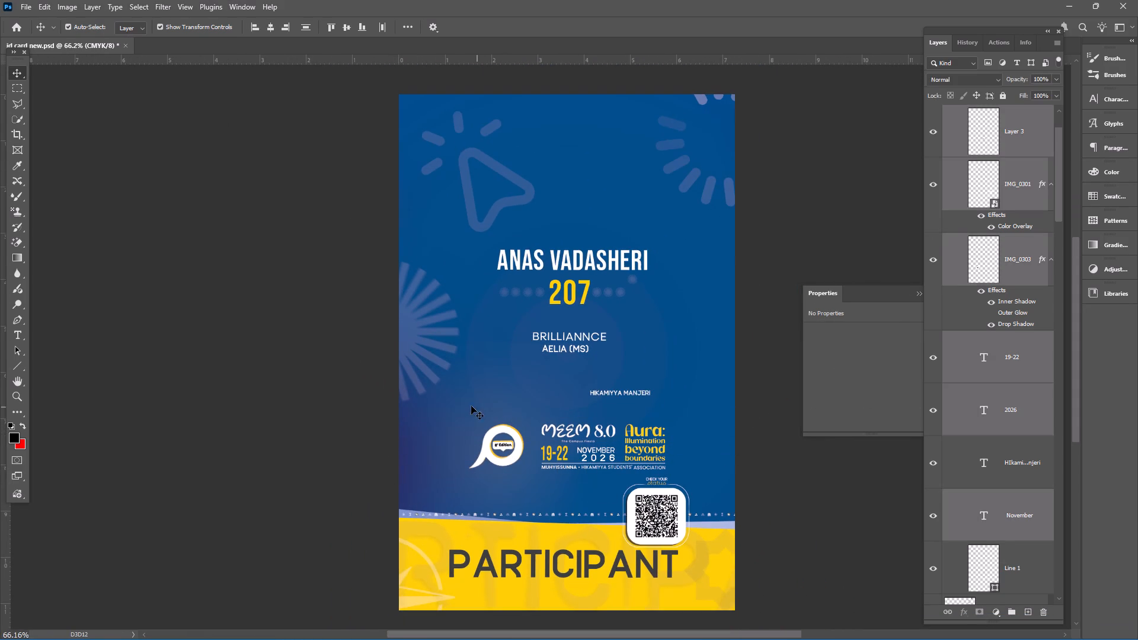
{"action": "left_click_drag", "start_coordinate": [443, 405], "coordinate": [725, 470]}
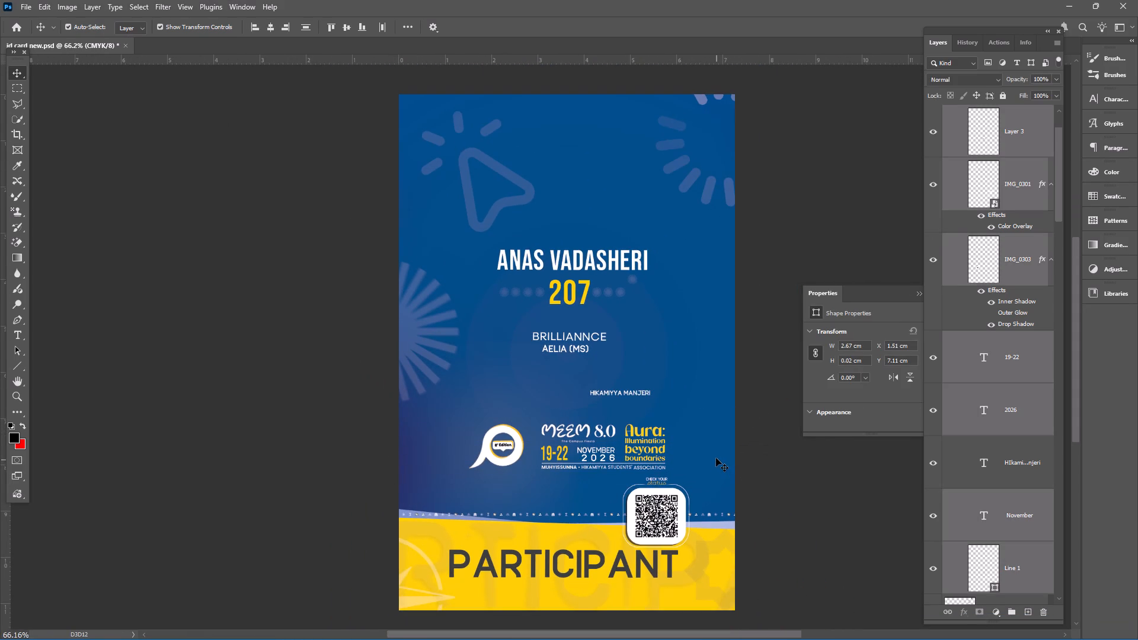
{"action": "key", "text": "Down"}
{"action": "key", "text": "Left"}
{"action": "key", "text": "Left"}
{"action": "key", "text": "Left"}
{"action": "key", "text": "Left"}
{"action": "key", "text": "Left"}
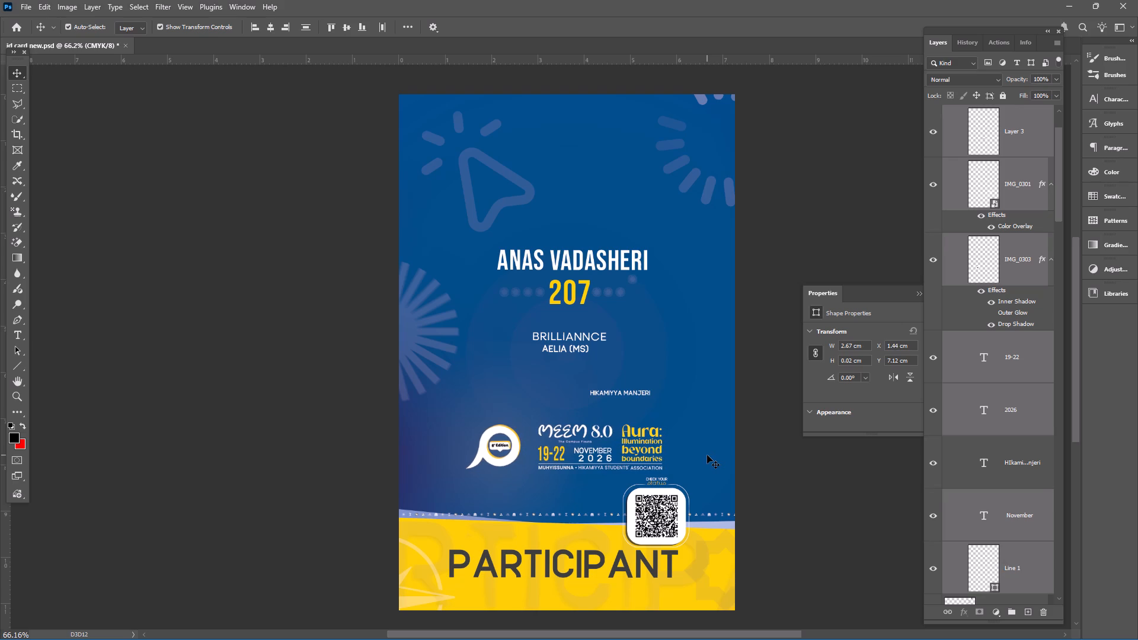
{"action": "key", "text": "Left"}
{"action": "key", "text": "Left"}
{"action": "key", "text": "Left"}
{"action": "key", "text": "Left"}
{"action": "key", "text": "Left"}
{"action": "key", "text": "Left"}
{"action": "key", "text": "Left"}
{"action": "key", "text": "Left"}
{"action": "key", "text": "Left"}
{"action": "key", "text": "Left"}
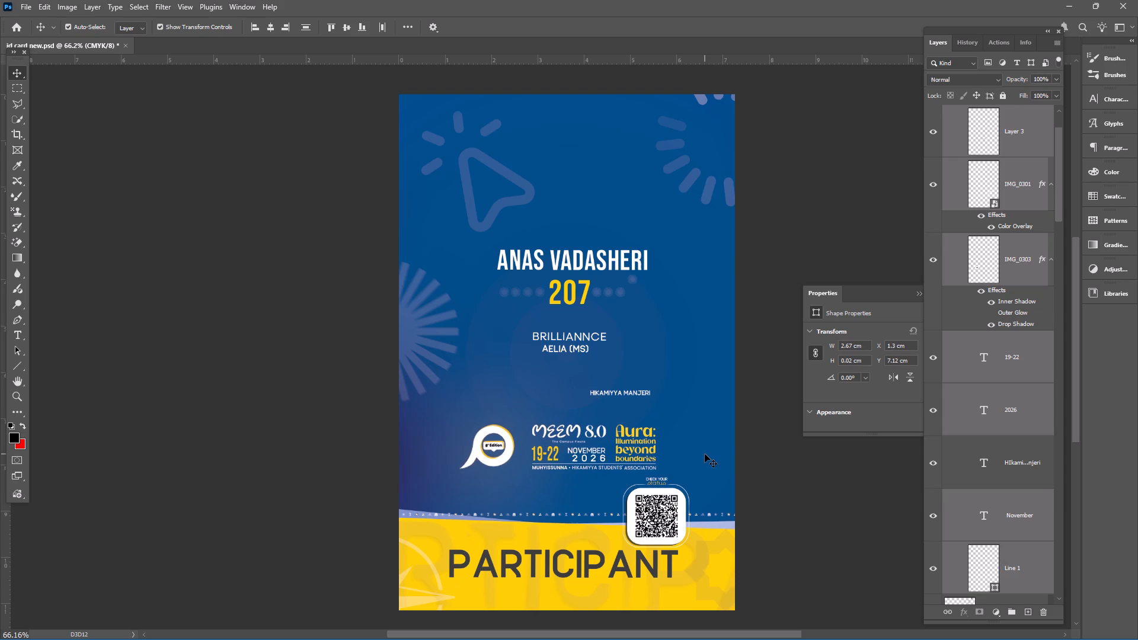
{"action": "key", "text": "Left"}
{"action": "key", "text": "Left"}
{"action": "left_click", "coordinate": [788, 450]}
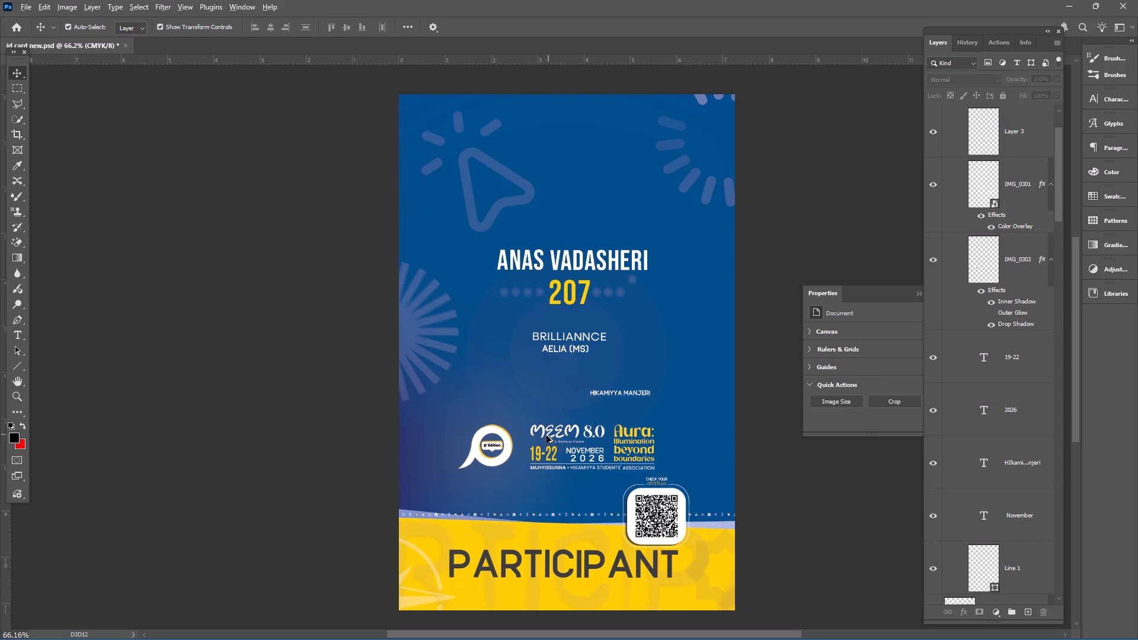
Delete the HIKAMIYYA MANJERI text line above the event block and save the document.
{"action": "scroll", "coordinate": [546, 436], "scroll_direction": "down", "scroll_amount": 8, "text": "alt"}
{"action": "scroll", "coordinate": [561, 449], "scroll_direction": "up", "scroll_amount": 13, "text": "alt"}
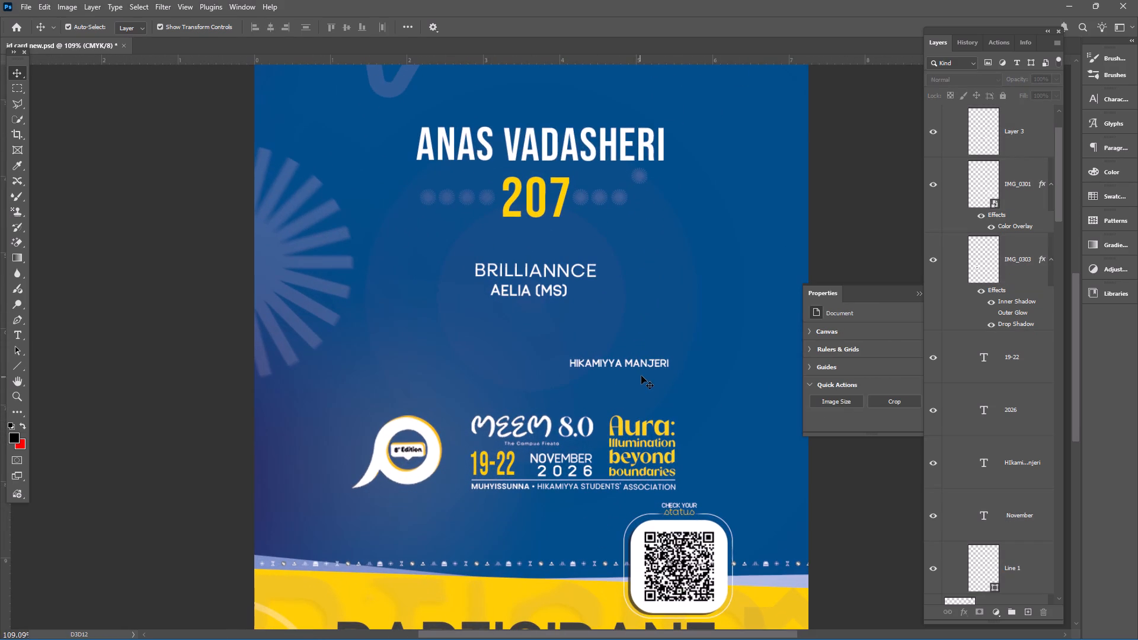
{"action": "left_click", "coordinate": [639, 361]}
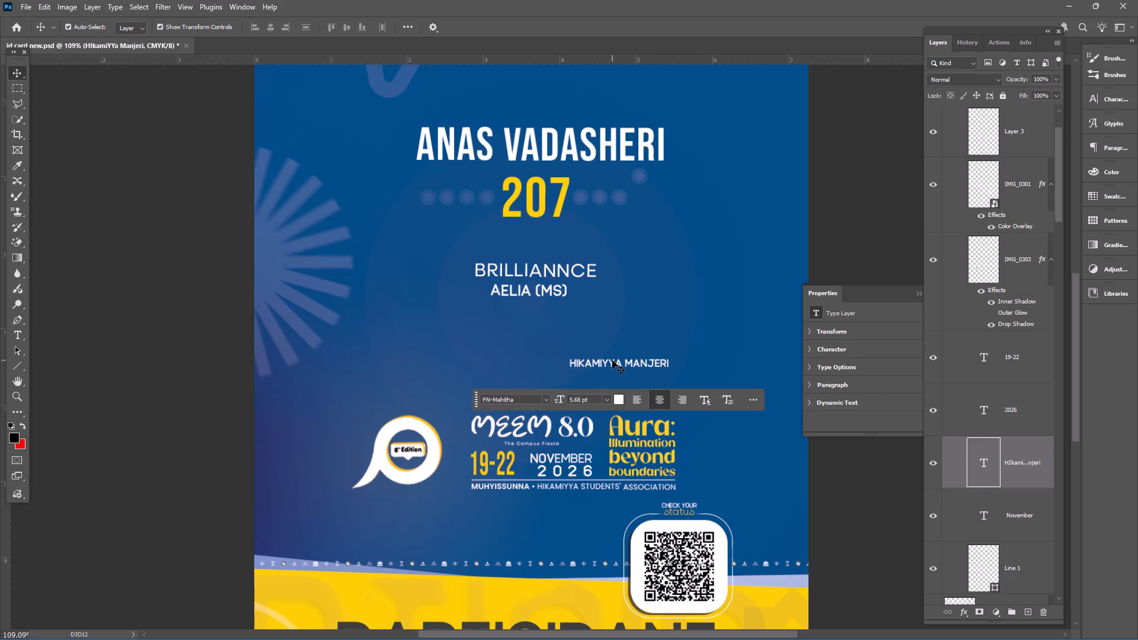
{"action": "left_click", "coordinate": [618, 359]}
{"action": "left_click", "coordinate": [620, 363]}
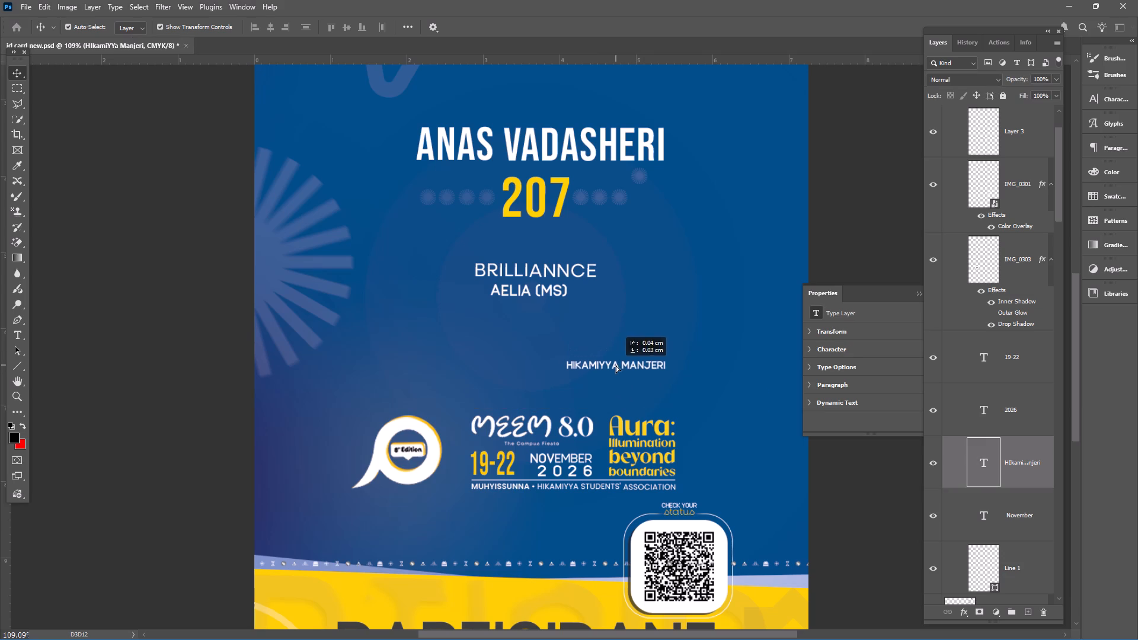
{"action": "key", "text": "BackSpace"}
{"action": "scroll", "coordinate": [635, 457], "scroll_direction": "down", "scroll_amount": 11, "text": "alt"}
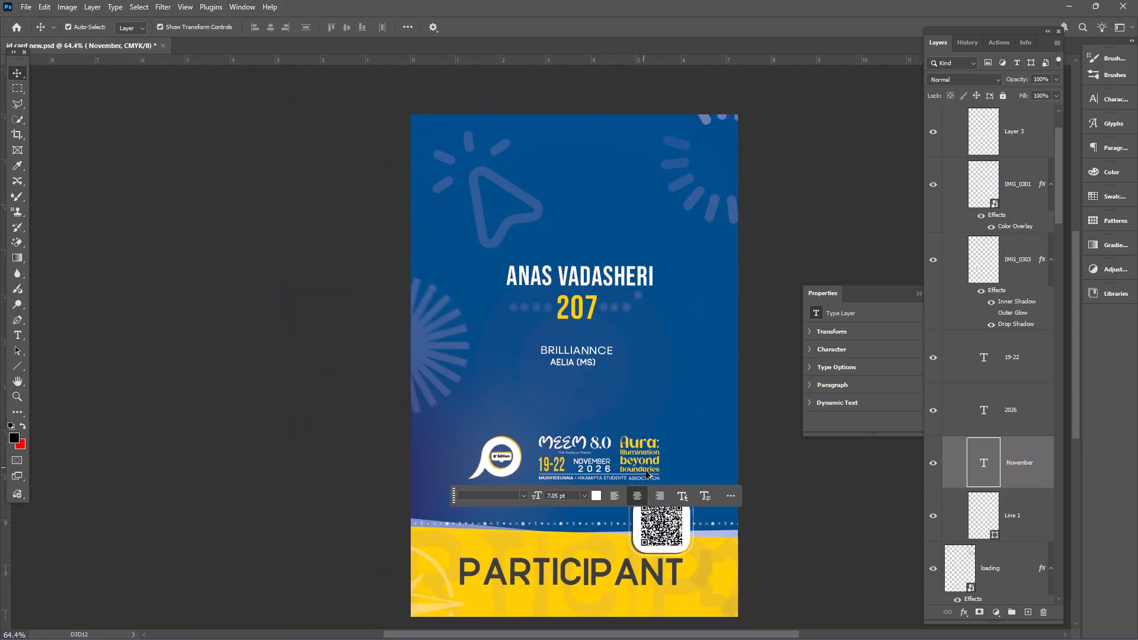
{"action": "left_click", "coordinate": [772, 229]}
{"action": "key", "text": "ctrl+s"}
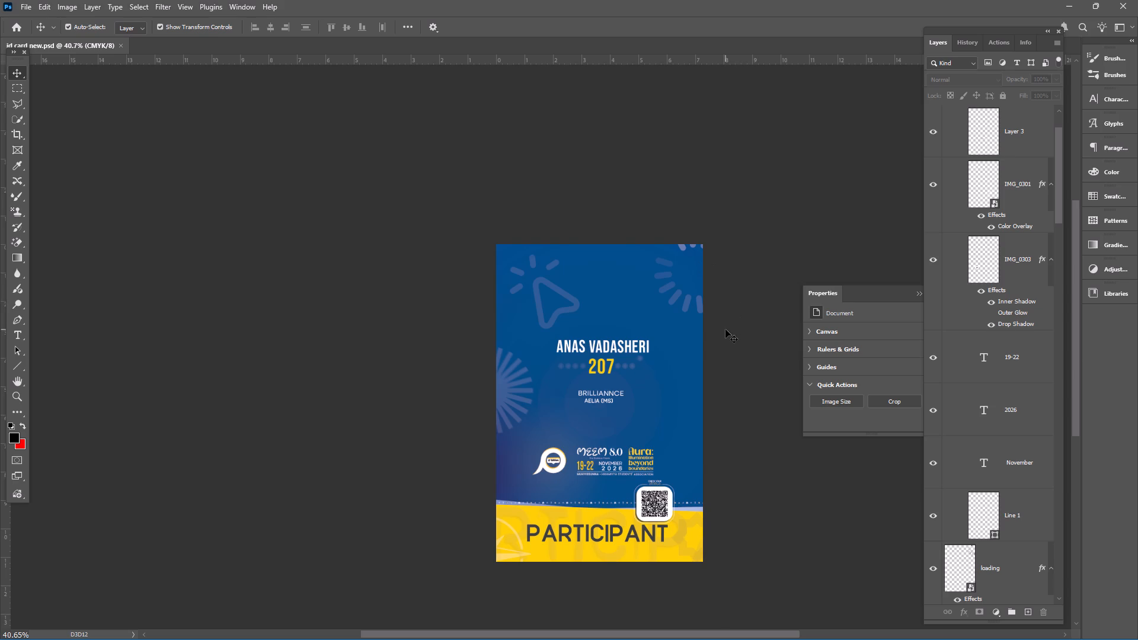
Examine the saved card's footer block and overall layout, both close up and at 100% view.
{"action": "scroll", "coordinate": [705, 500], "scroll_direction": "up", "scroll_amount": 8}
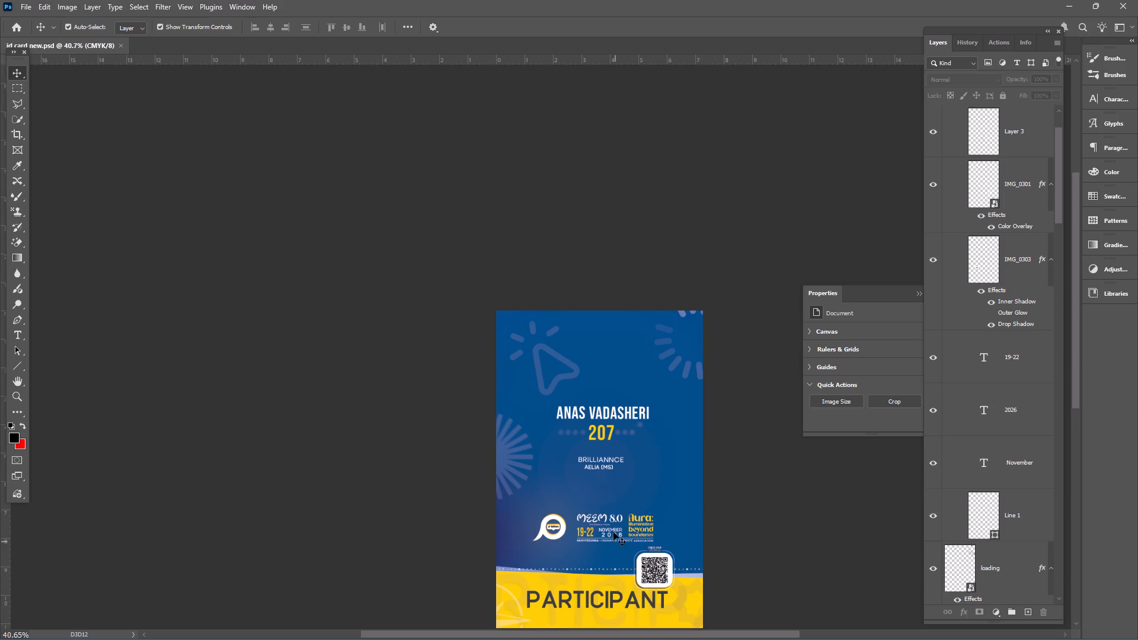
{"action": "scroll", "coordinate": [585, 558], "scroll_direction": "up", "scroll_amount": 12, "text": "alt"}
{"action": "scroll", "coordinate": [602, 532], "scroll_direction": "down", "scroll_amount": 6}
{"action": "scroll", "coordinate": [600, 537], "scroll_direction": "up", "scroll_amount": 3, "text": "alt"}
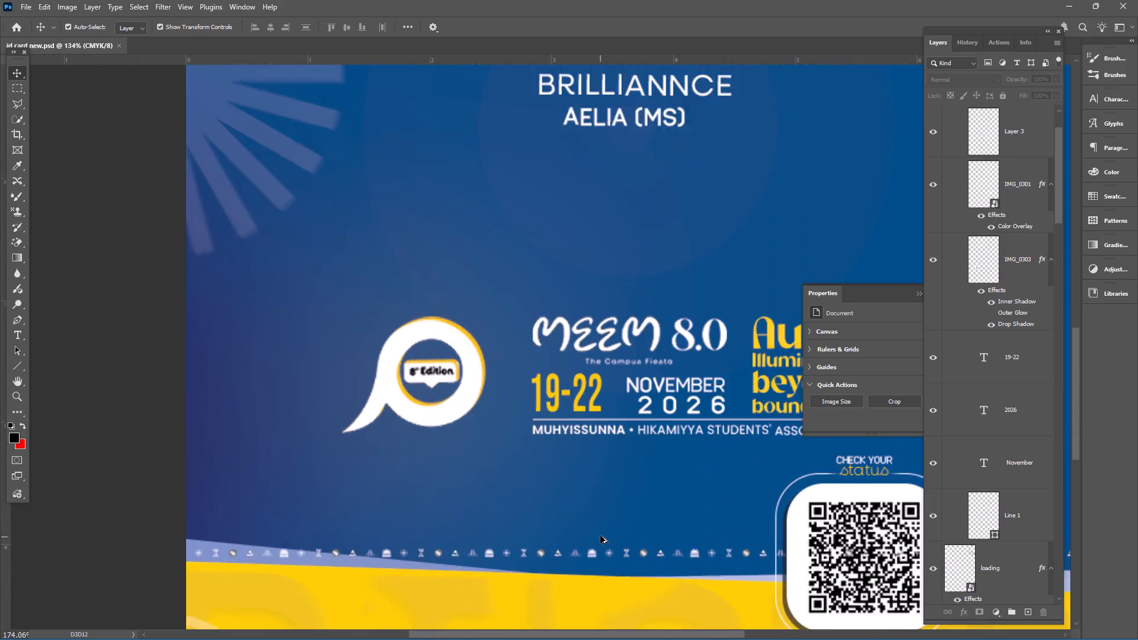
{"action": "scroll", "coordinate": [600, 536], "scroll_direction": "up", "scroll_amount": 9, "text": "alt"}
{"action": "scroll", "coordinate": [599, 540], "scroll_direction": "down", "scroll_amount": 20, "text": "alt"}
{"action": "scroll", "coordinate": [599, 540], "scroll_direction": "down", "scroll_amount": 6, "text": "alt"}
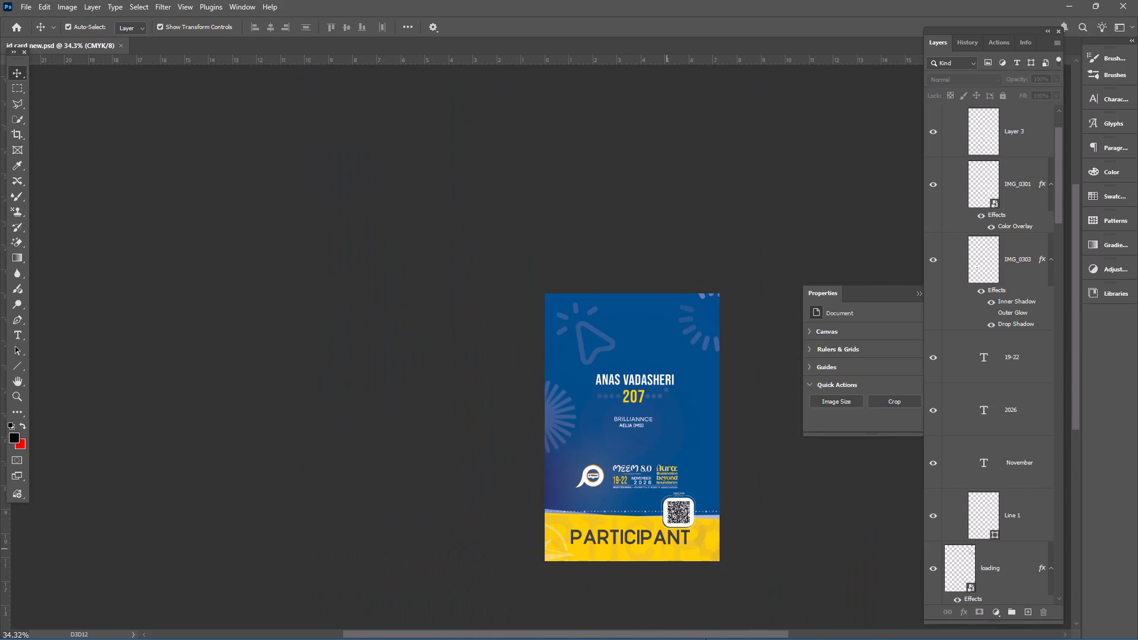
{"action": "key", "text": "ctrl+1"}
{"action": "scroll", "coordinate": [684, 341], "scroll_direction": "down", "scroll_amount": 10}
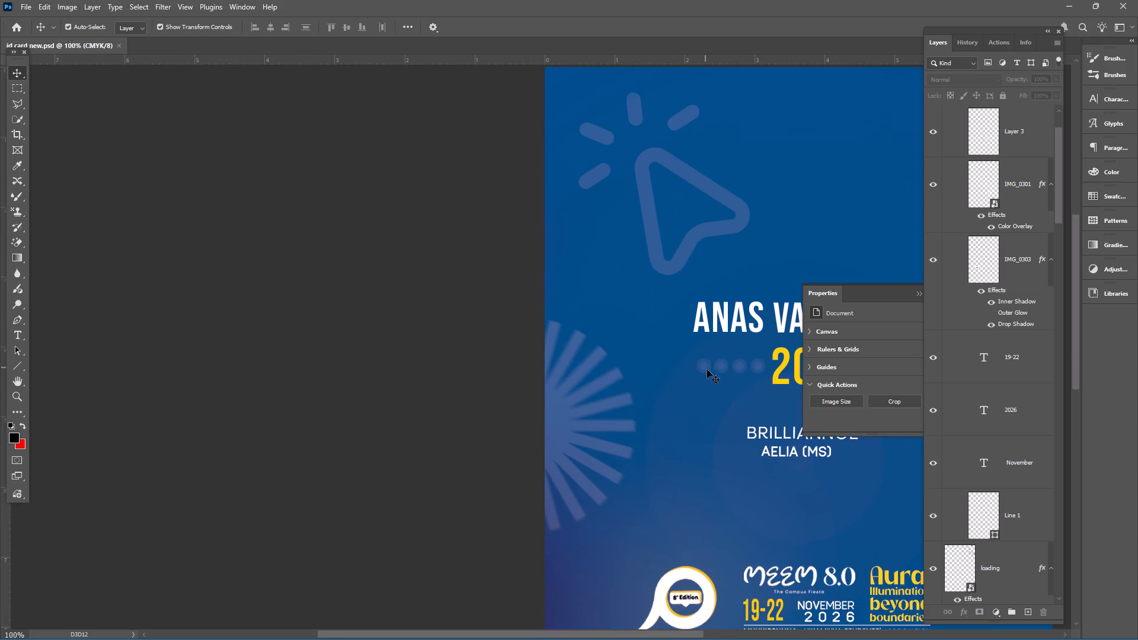
{"action": "scroll", "coordinate": [707, 370], "scroll_direction": "down", "scroll_amount": 20}
{"action": "scroll", "coordinate": [707, 370], "scroll_direction": "down", "scroll_amount": 2}
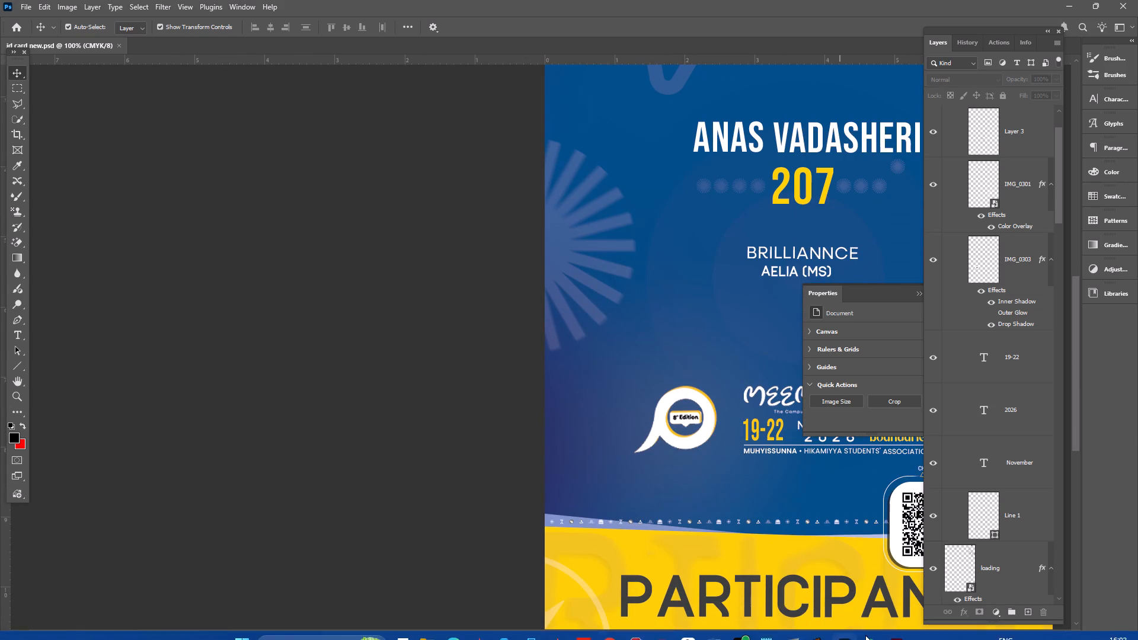
Switch to InDesign, preview the merged card in full-screen presentation mode, and return to Photoshop to check the new design.
{"action": "left_click", "coordinate": [894, 628]}
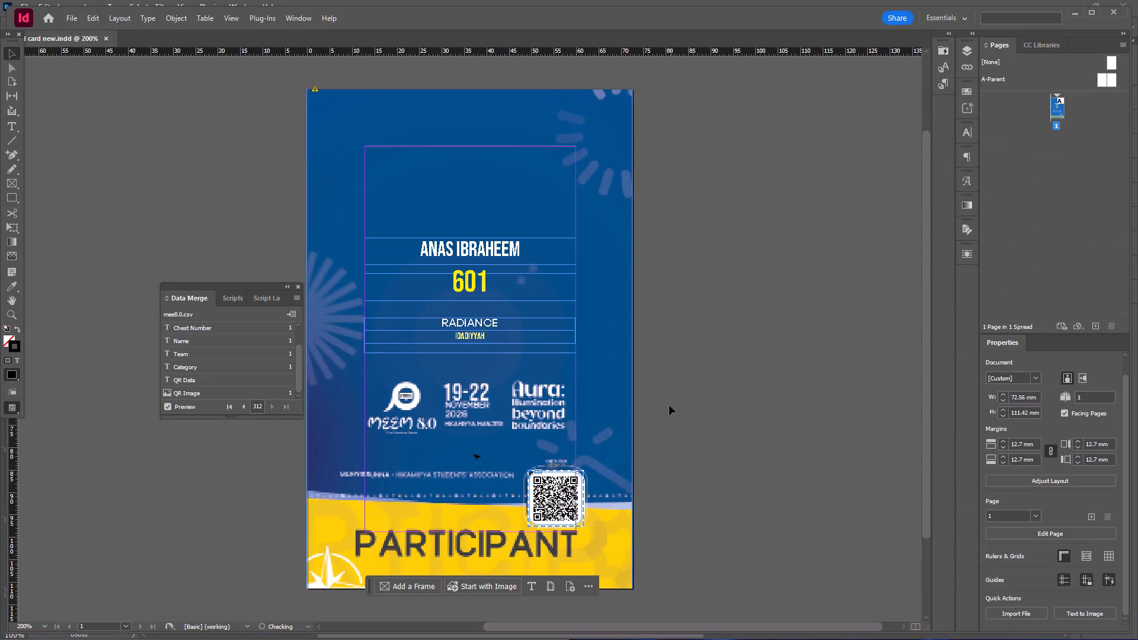
{"action": "key", "text": "shift+w"}
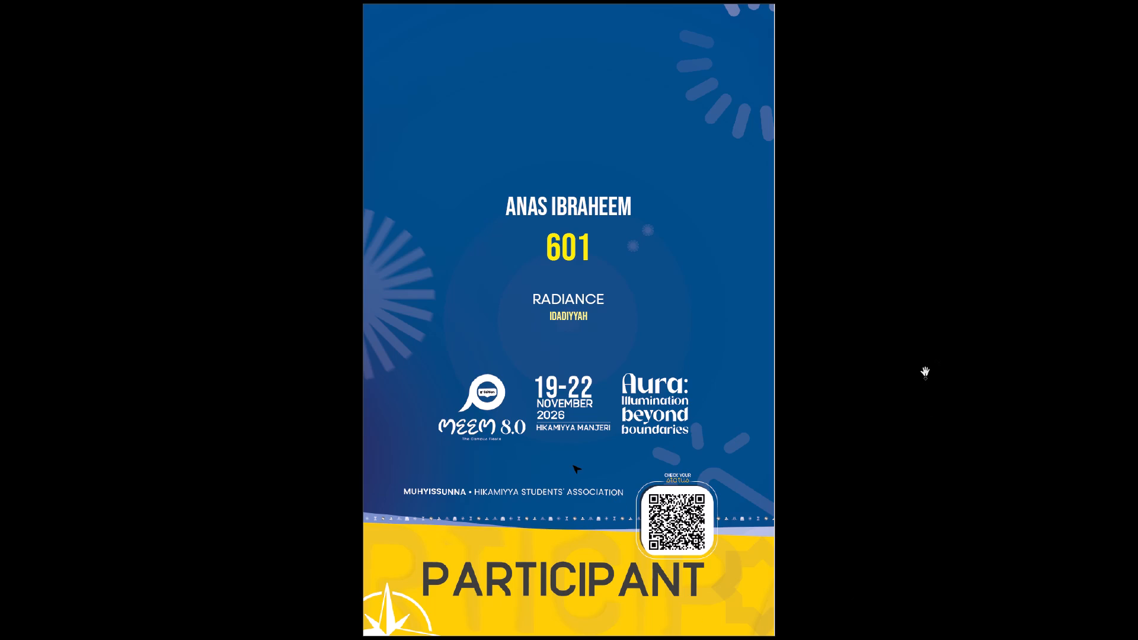
{"action": "key", "text": "shift+w"}
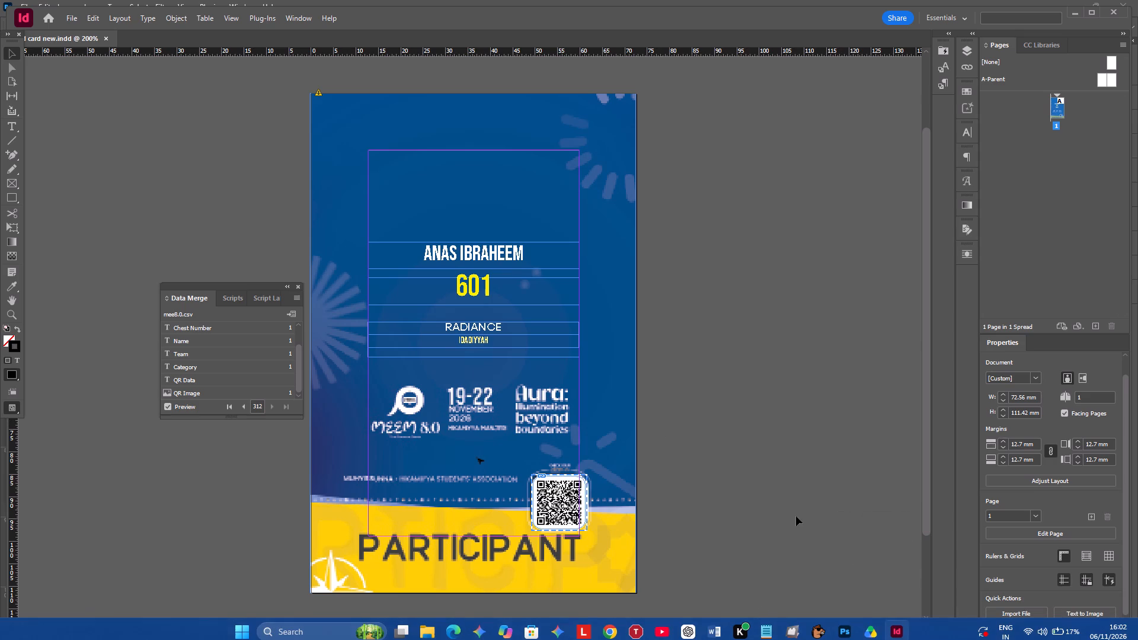
{"action": "left_click", "coordinate": [845, 622]}
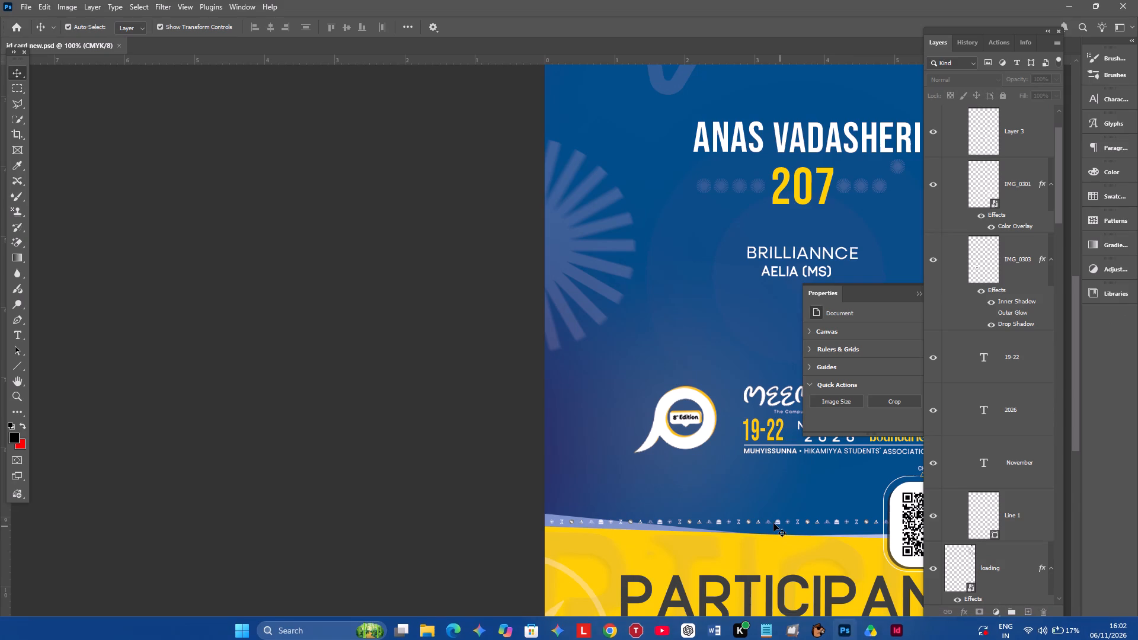
{"action": "scroll", "coordinate": [773, 556], "scroll_direction": "up", "scroll_amount": 5}
{"action": "scroll", "coordinate": [754, 532], "scroll_direction": "down", "scroll_amount": 6}
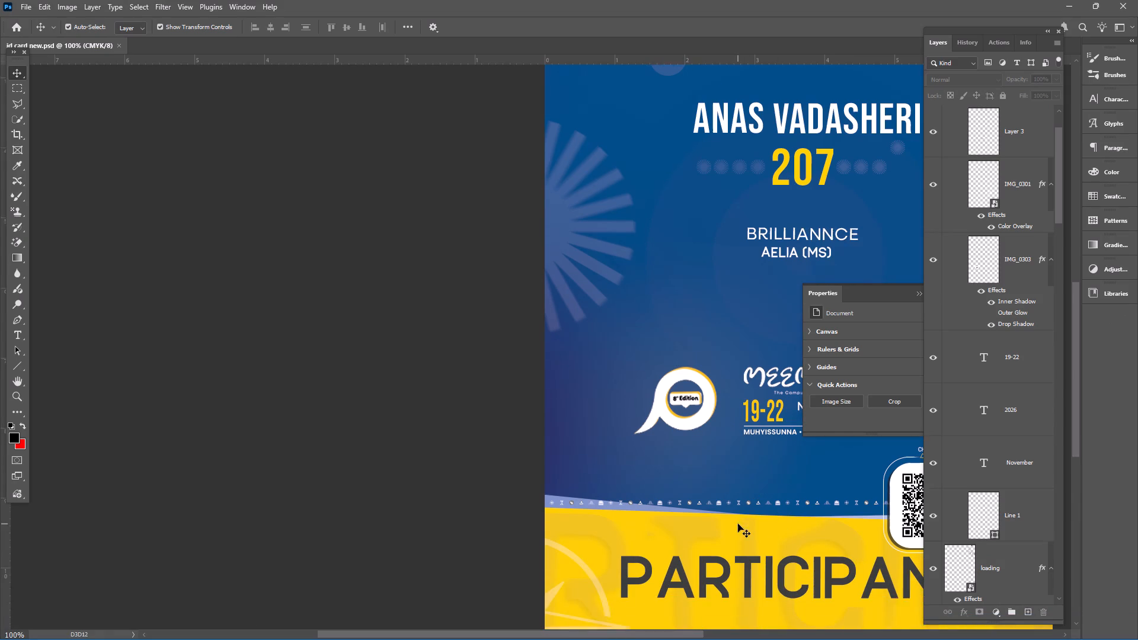
{"action": "scroll", "coordinate": [738, 524], "scroll_direction": "down", "scroll_amount": 6}
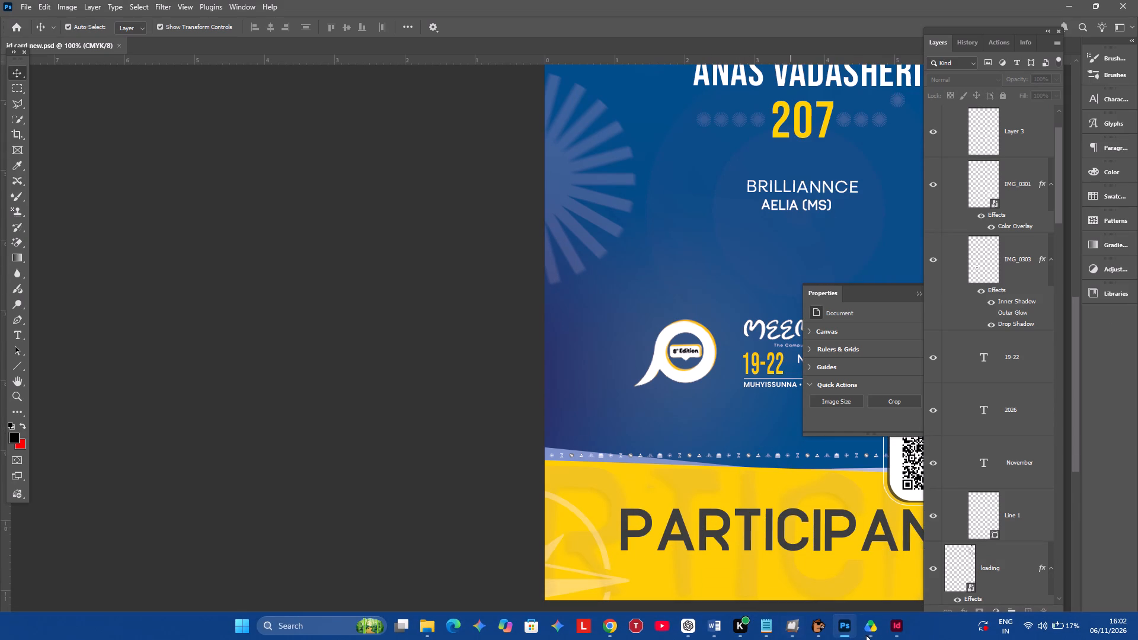
Switch to InDesign and step the data merge preview back to record 296.
{"action": "left_click", "coordinate": [912, 628]}
{"action": "left_click", "coordinate": [902, 626]}
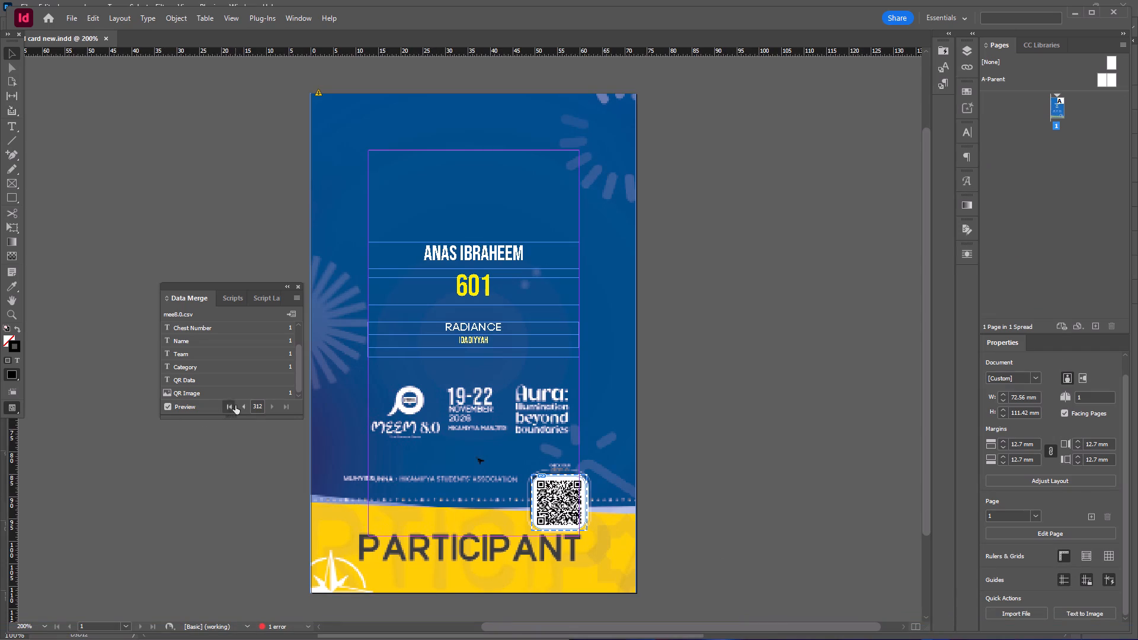
{"action": "triple_click", "coordinate": [248, 405]}
{"action": "triple_click", "coordinate": [248, 405]}
{"action": "triple_click", "coordinate": [248, 405]}
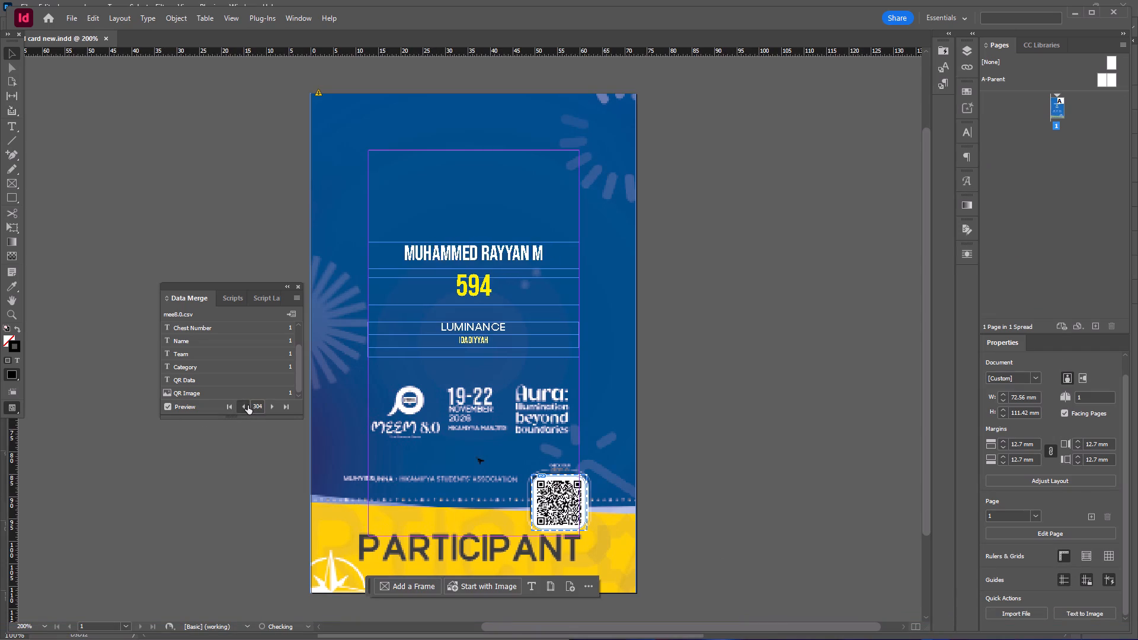
{"action": "triple_click", "coordinate": [248, 405]}
{"action": "triple_click", "coordinate": [247, 404]}
{"action": "left_click", "coordinate": [243, 403]}
{"action": "left_click", "coordinate": [755, 412]}
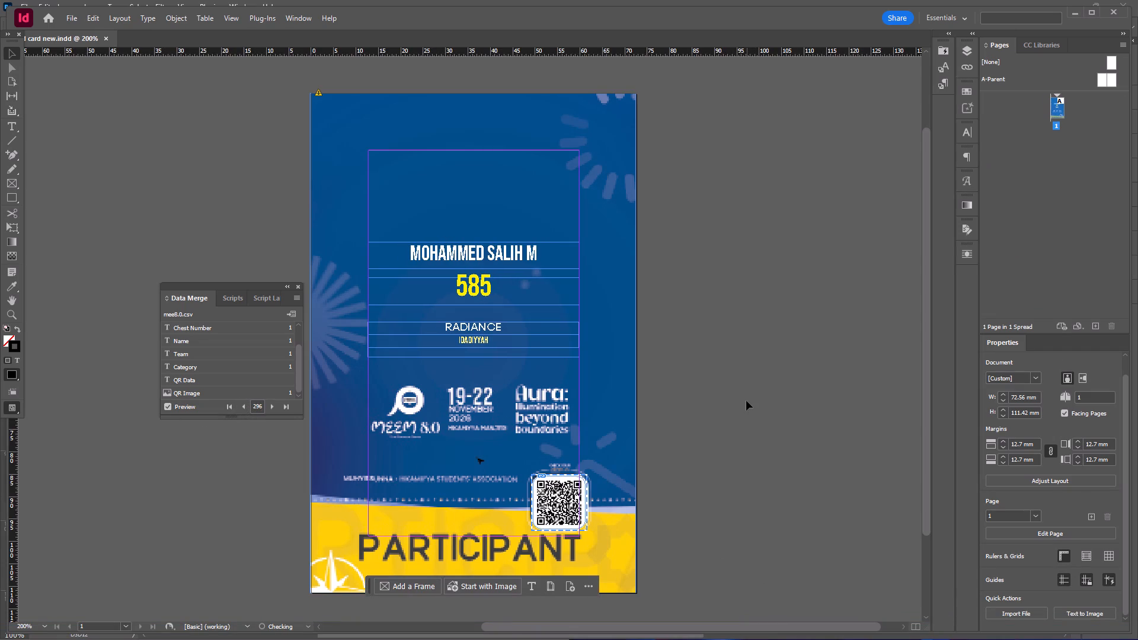
Switch to Photoshop and compare its card design with the merged InDesign layout.
{"action": "key", "text": "alt+Tab"}
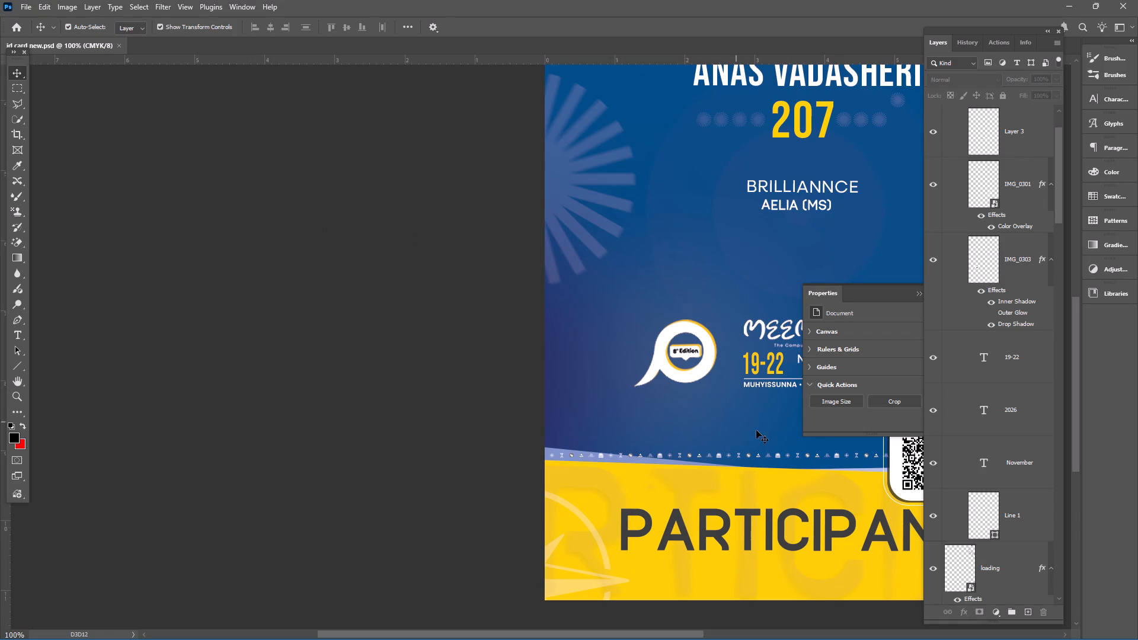
{"action": "key", "text": "space"}
{"action": "key", "text": "space"}
{"action": "key", "text": "space"}
{"action": "left_click_drag", "start_coordinate": [765, 440], "coordinate": [686, 447]}
{"action": "key", "text": "alt+Tab"}
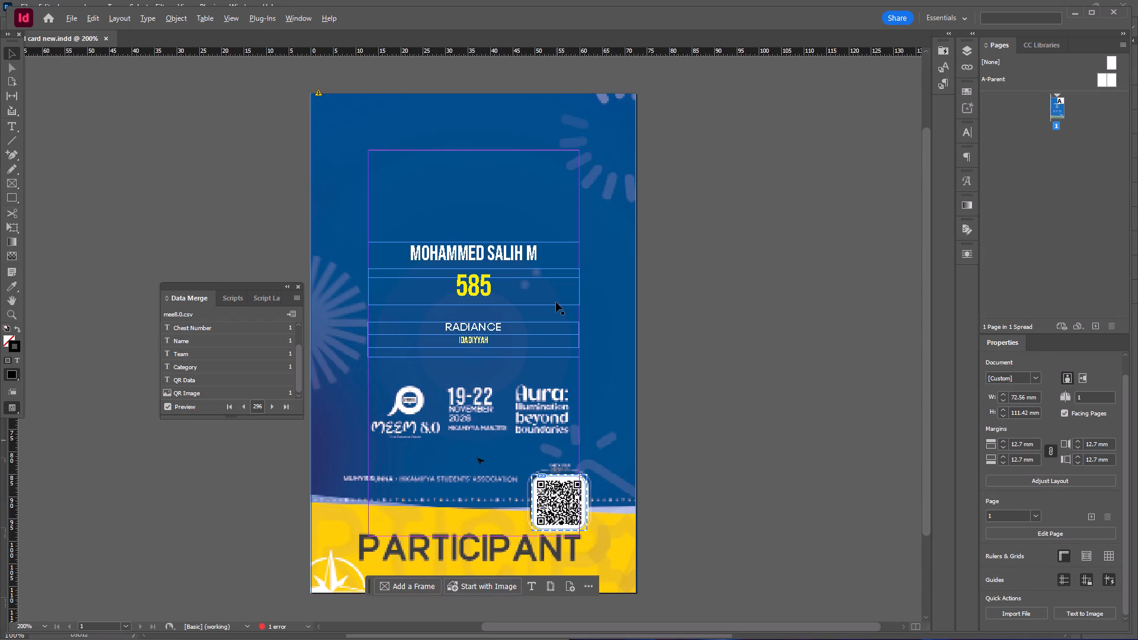
Back in Photoshop, move the small icon strip above the yellow wave slightly up and left.
{"action": "key", "text": "alt+Tab"}
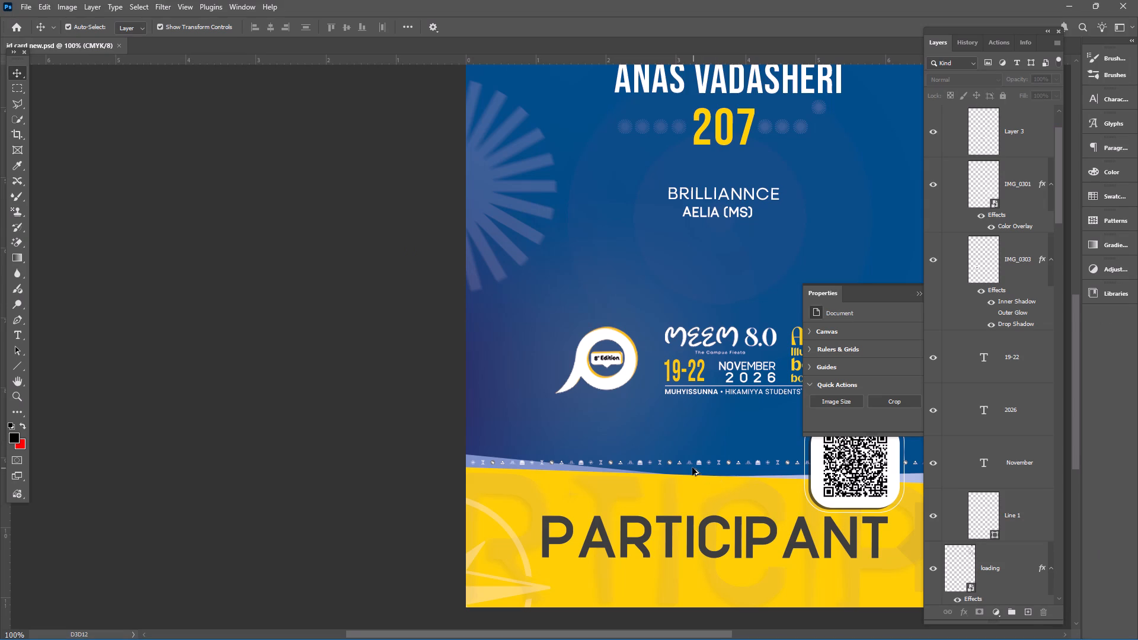
{"action": "scroll", "coordinate": [692, 468], "scroll_direction": "up", "scroll_amount": 3, "text": "alt"}
{"action": "key", "text": "space"}
{"action": "key", "text": "space"}
{"action": "key", "text": "space"}
{"action": "key", "text": "space"}
{"action": "key", "text": "space"}
{"action": "key", "text": "space"}
{"action": "key", "text": "space"}
{"action": "key", "text": "space"}
{"action": "key", "text": "space"}
{"action": "key", "text": "space"}
{"action": "left_click_drag", "start_coordinate": [695, 466], "coordinate": [451, 351]}
{"action": "left_click", "coordinate": [465, 346]}
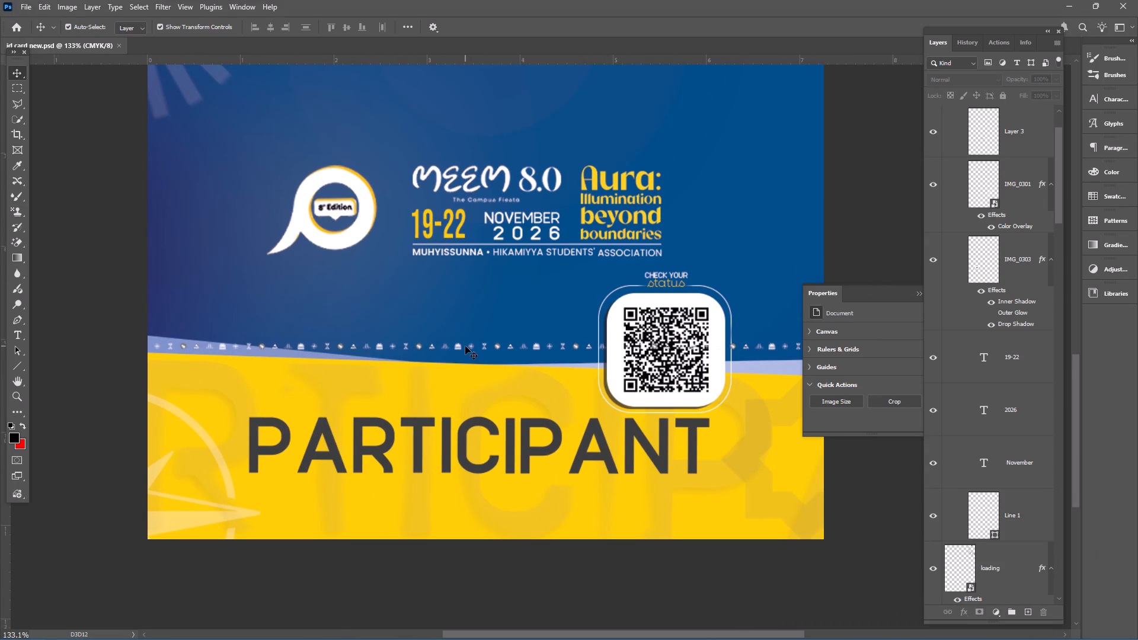
{"action": "left_click", "coordinate": [460, 345]}
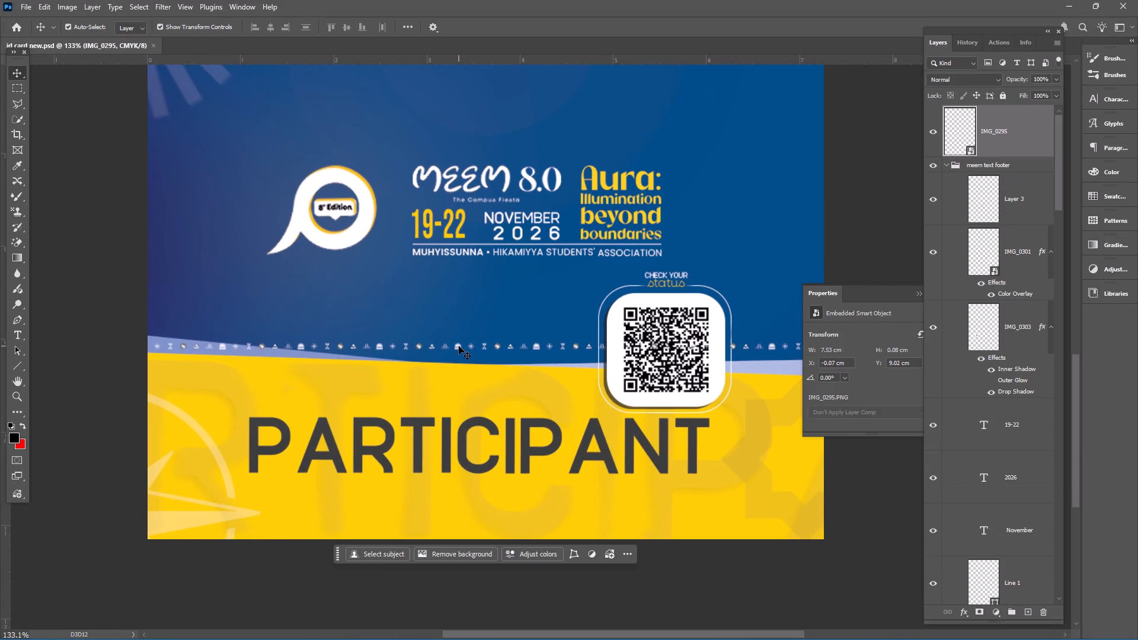
{"action": "left_click_drag", "start_coordinate": [459, 346], "coordinate": [451, 332]}
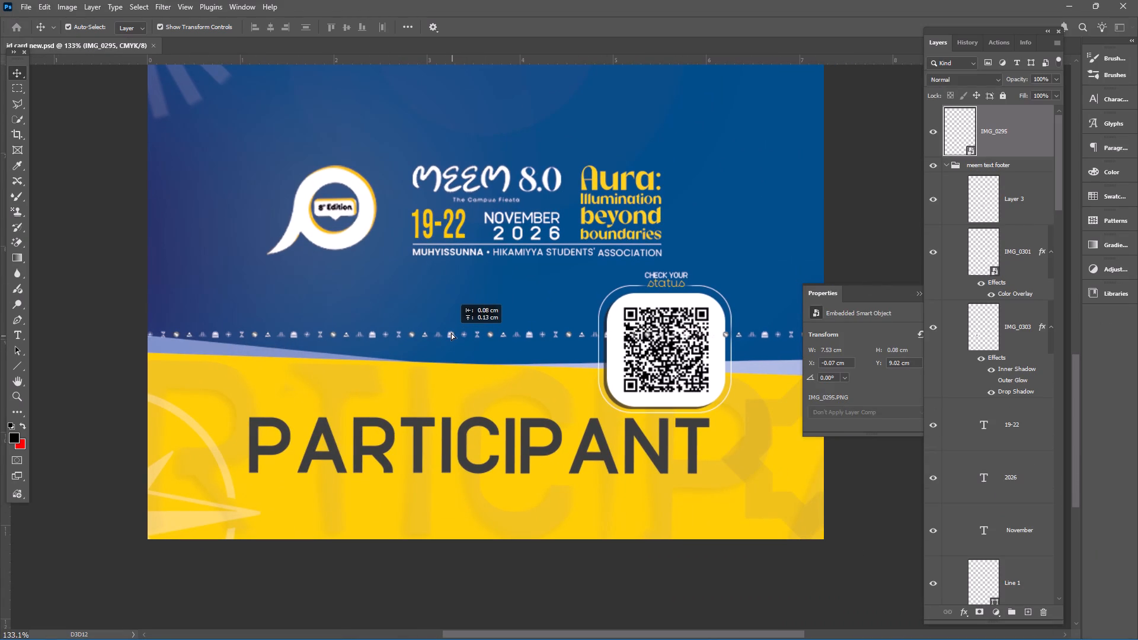
{"action": "left_click_drag", "start_coordinate": [451, 332], "coordinate": [451, 329]}
Rotate the icon strip about 4.7° and position it along the descending edge of the blue wave above the yellow band.
{"action": "key", "text": "ctrl+t"}
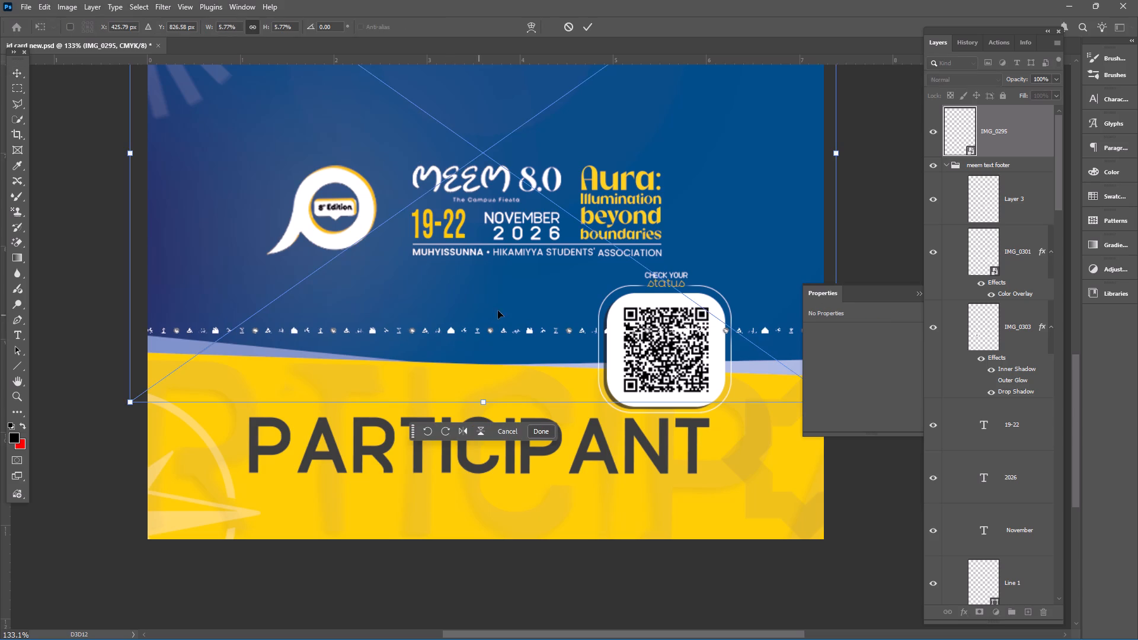
{"action": "left_click_drag", "start_coordinate": [481, 415], "coordinate": [445, 412]}
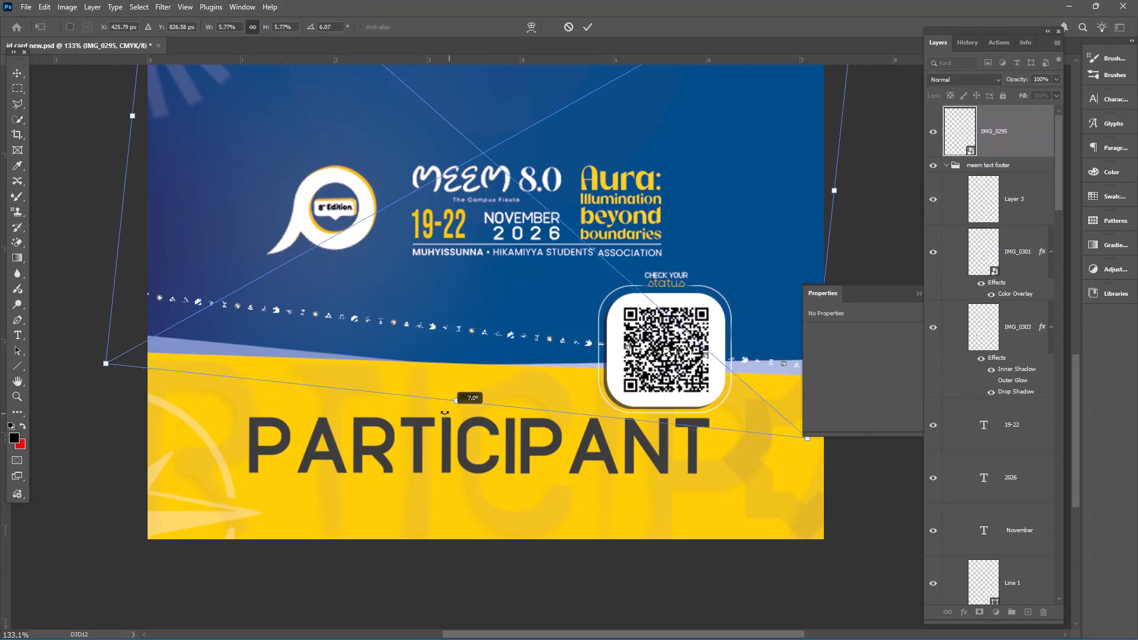
{"action": "left_click_drag", "start_coordinate": [445, 412], "coordinate": [444, 411]}
{"action": "left_click_drag", "start_coordinate": [448, 331], "coordinate": [454, 362]}
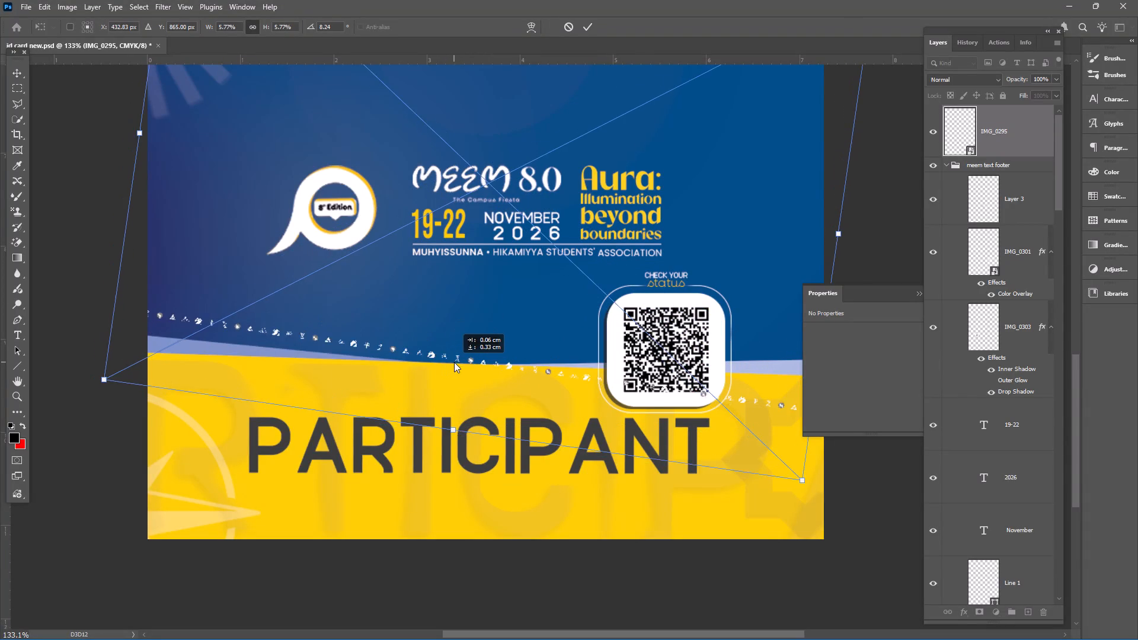
{"action": "left_click_drag", "start_coordinate": [454, 362], "coordinate": [457, 369]}
{"action": "left_click_drag", "start_coordinate": [456, 450], "coordinate": [464, 451]}
{"action": "left_click", "coordinate": [458, 353]}
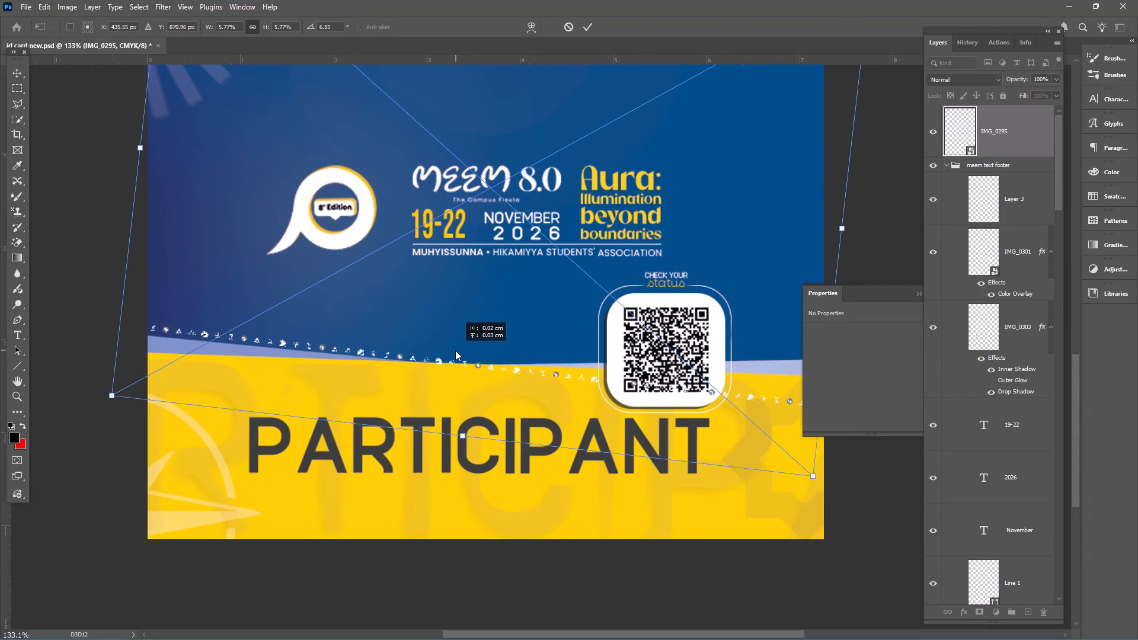
{"action": "left_click_drag", "start_coordinate": [459, 444], "coordinate": [468, 445]}
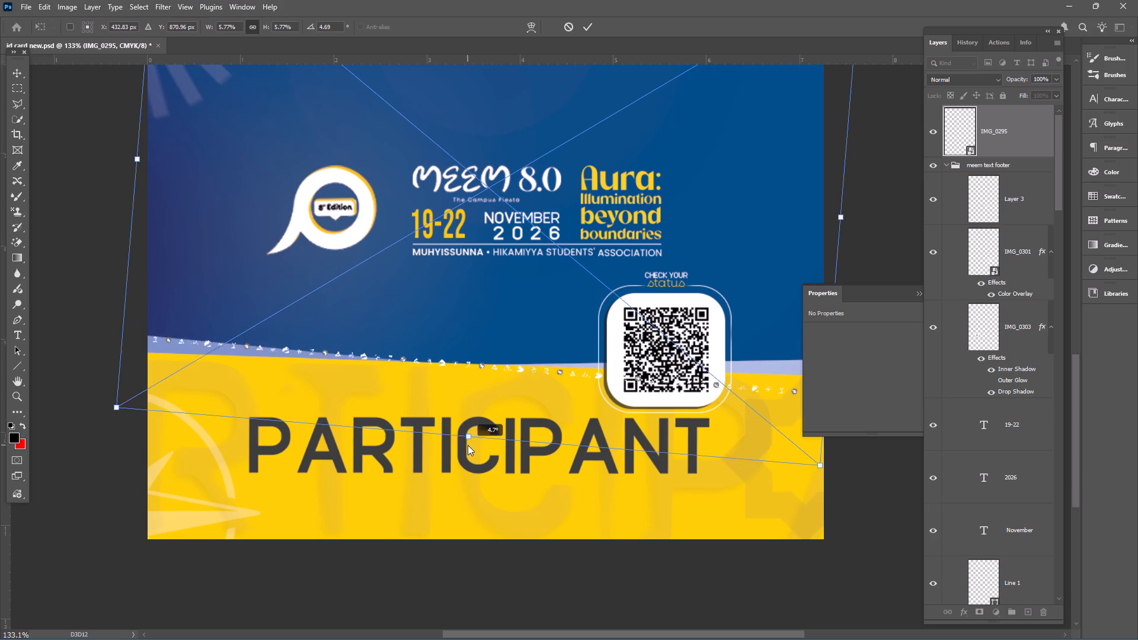
{"action": "left_click_drag", "start_coordinate": [468, 445], "coordinate": [468, 444]}
{"action": "left_click_drag", "start_coordinate": [438, 352], "coordinate": [433, 344]}
{"action": "left_click", "coordinate": [588, 25]}
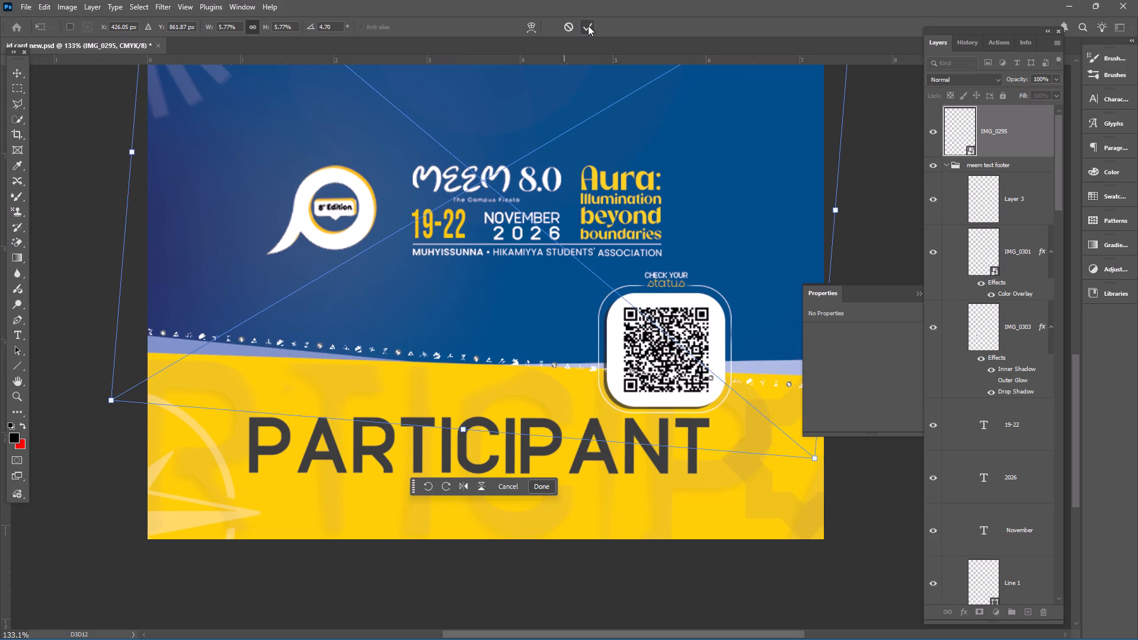
{"action": "left_click", "coordinate": [113, 193]}
Send the IMG_0295 icon strip layer behind the other artwork, keeping it just above the bottom gradient background layer.
{"action": "left_click", "coordinate": [263, 340]}
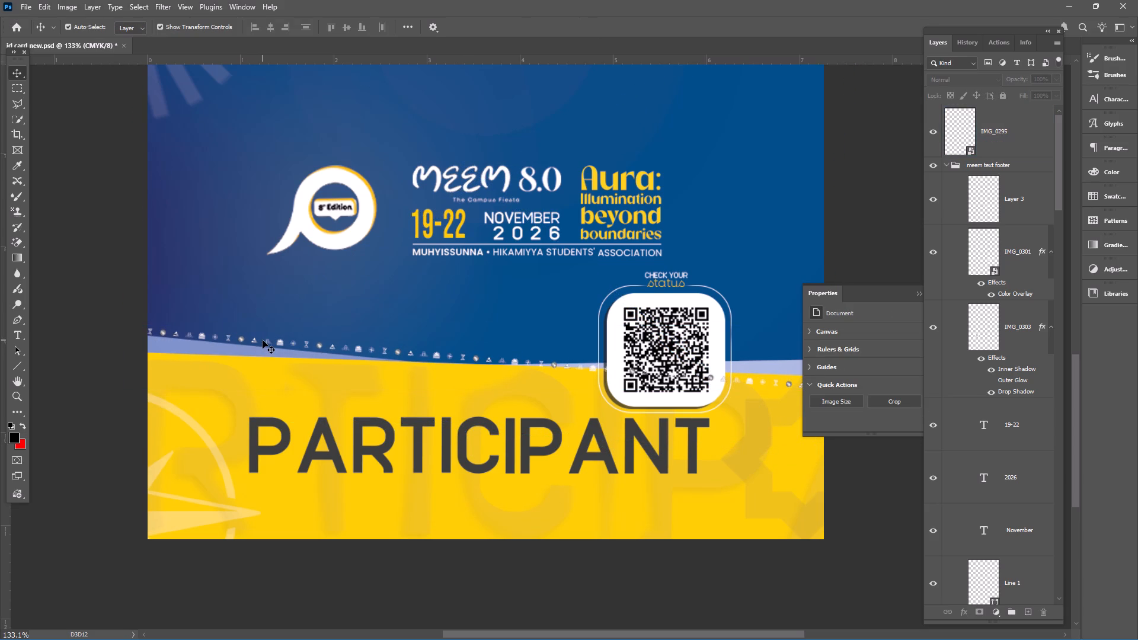
{"action": "left_click", "coordinate": [287, 341]}
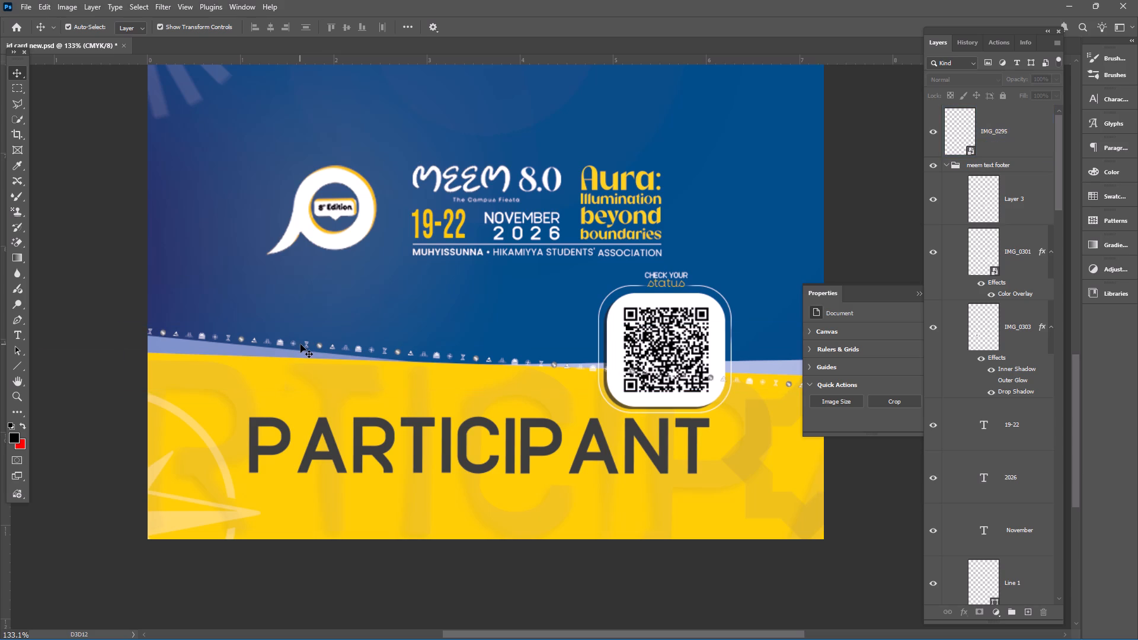
{"action": "left_click", "coordinate": [293, 345]}
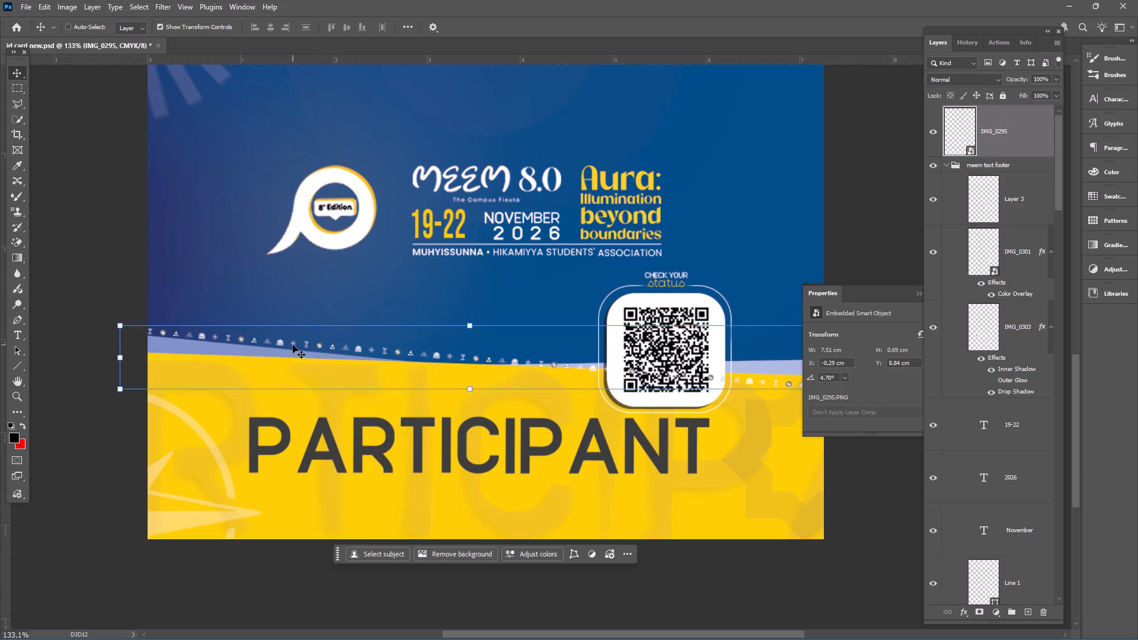
{"action": "key", "text": "ctrl+shift+bracketleft"}
{"action": "key", "text": "ctrl+bracketright"}
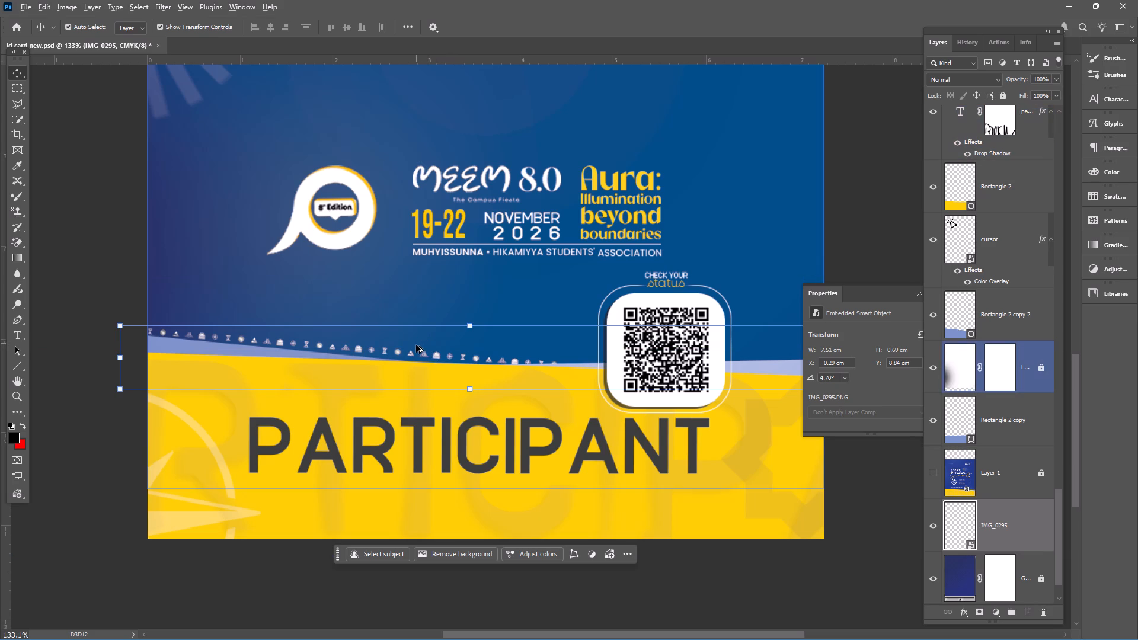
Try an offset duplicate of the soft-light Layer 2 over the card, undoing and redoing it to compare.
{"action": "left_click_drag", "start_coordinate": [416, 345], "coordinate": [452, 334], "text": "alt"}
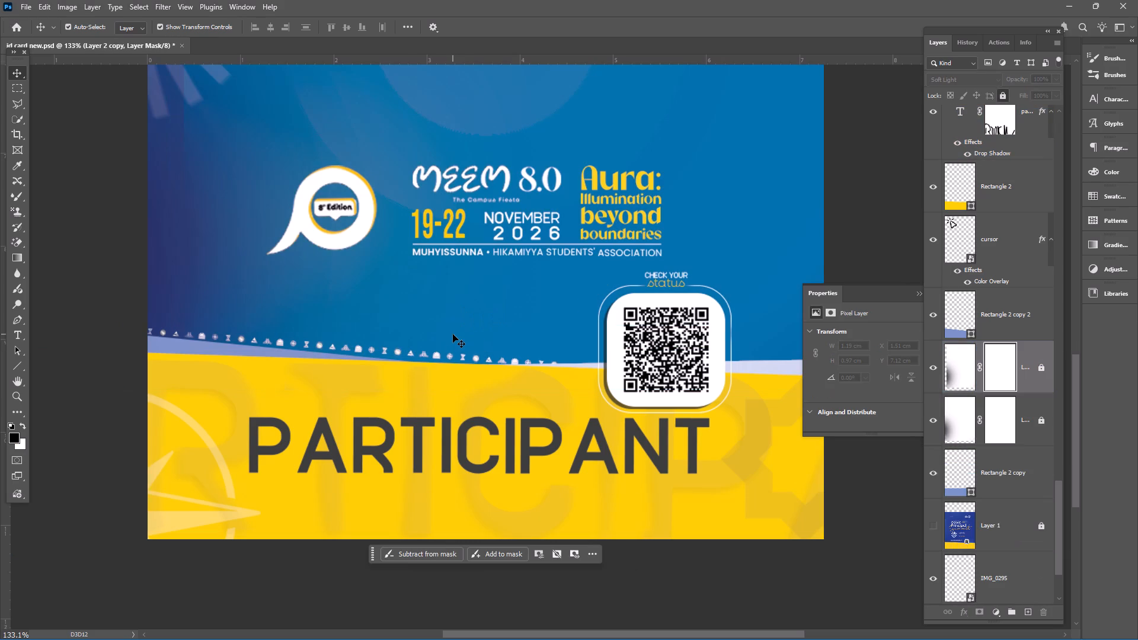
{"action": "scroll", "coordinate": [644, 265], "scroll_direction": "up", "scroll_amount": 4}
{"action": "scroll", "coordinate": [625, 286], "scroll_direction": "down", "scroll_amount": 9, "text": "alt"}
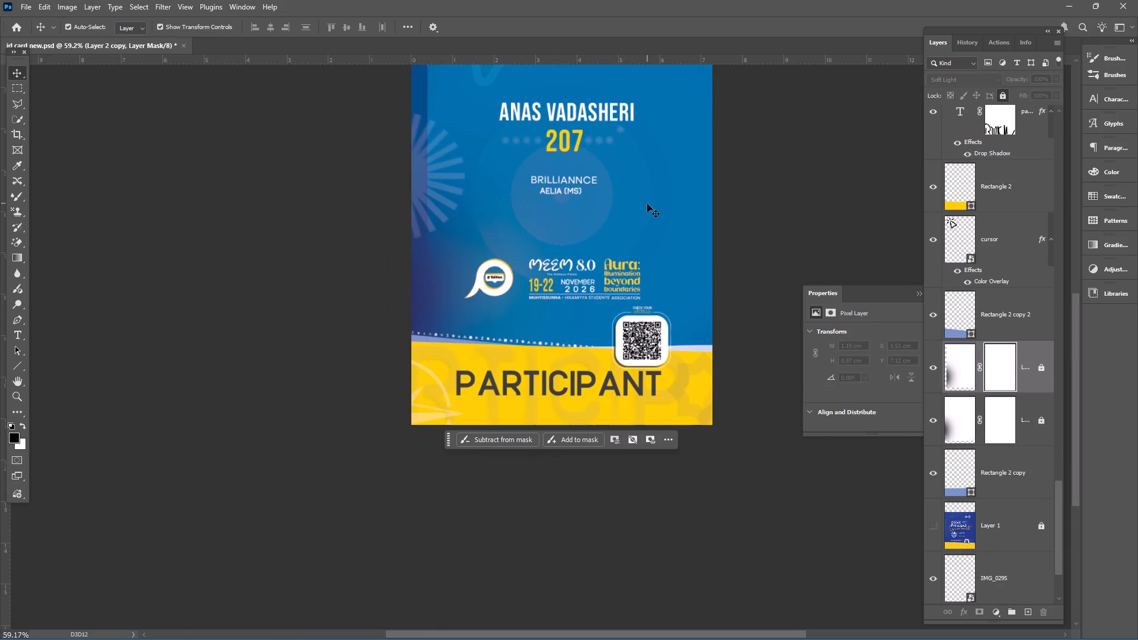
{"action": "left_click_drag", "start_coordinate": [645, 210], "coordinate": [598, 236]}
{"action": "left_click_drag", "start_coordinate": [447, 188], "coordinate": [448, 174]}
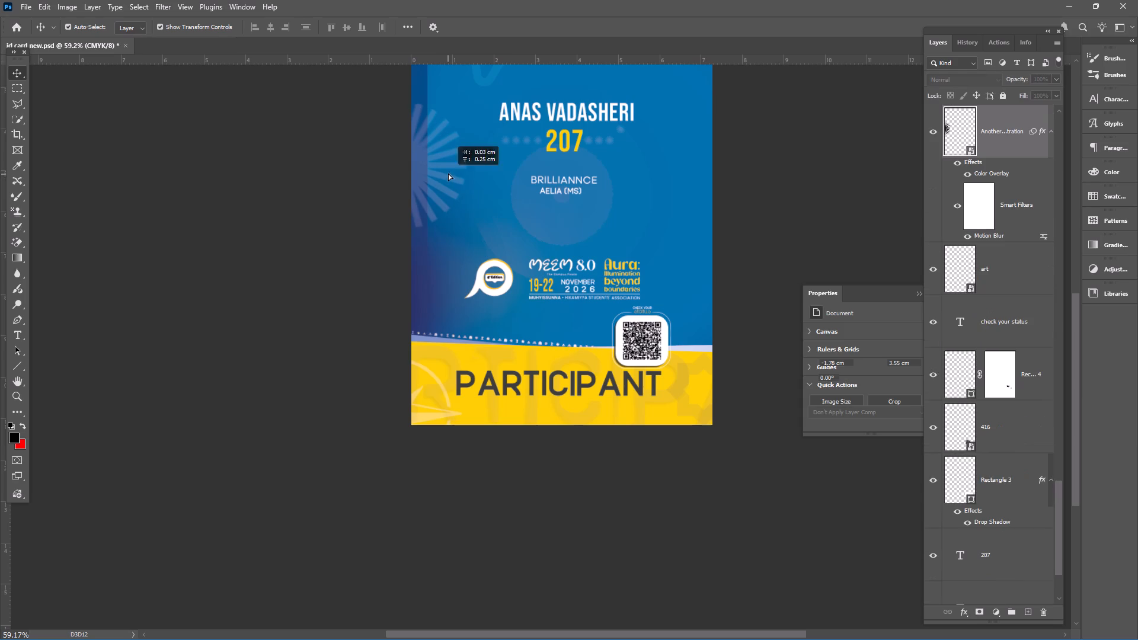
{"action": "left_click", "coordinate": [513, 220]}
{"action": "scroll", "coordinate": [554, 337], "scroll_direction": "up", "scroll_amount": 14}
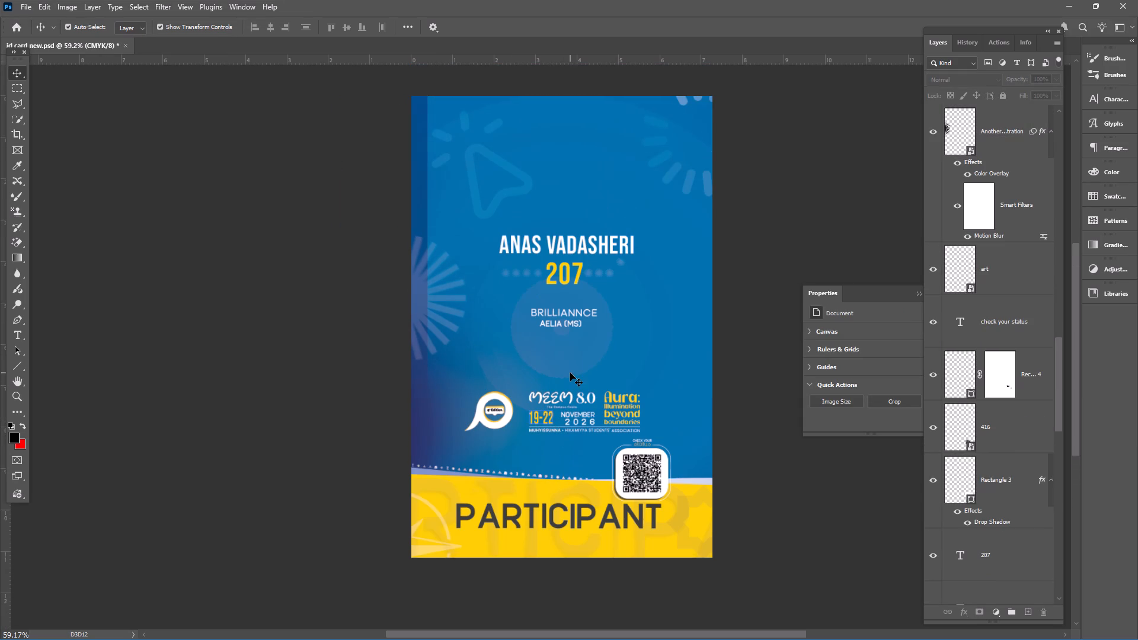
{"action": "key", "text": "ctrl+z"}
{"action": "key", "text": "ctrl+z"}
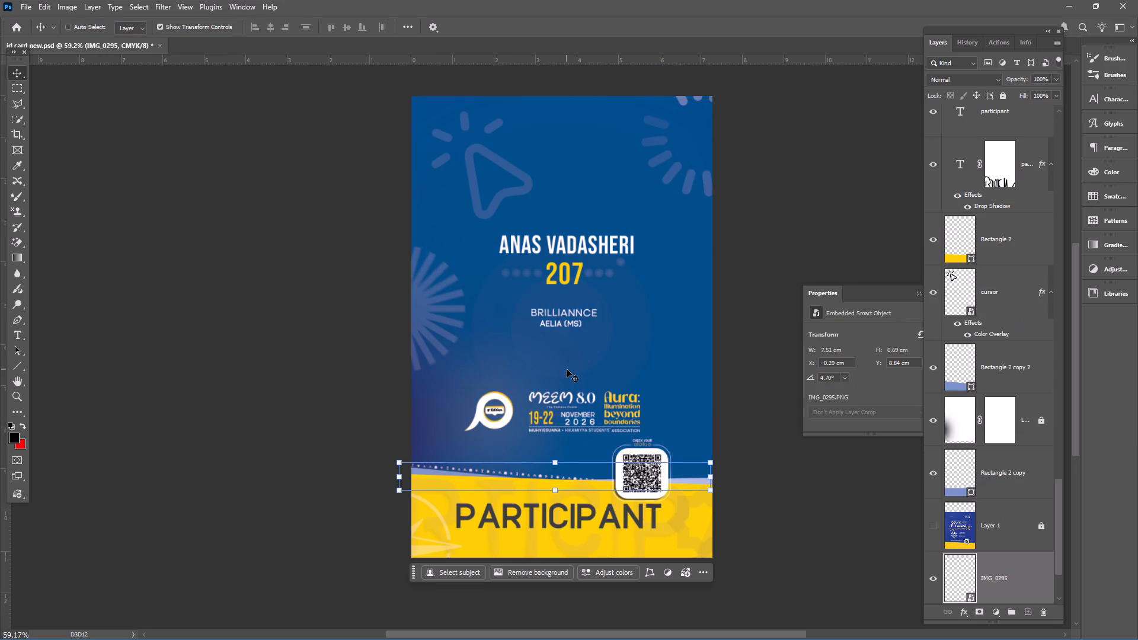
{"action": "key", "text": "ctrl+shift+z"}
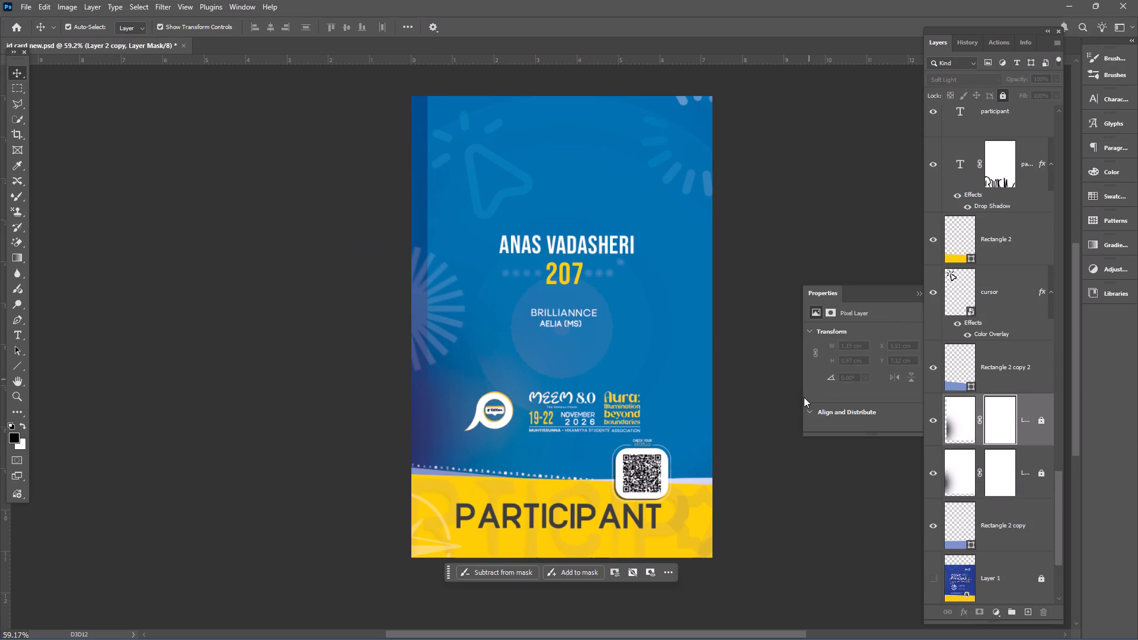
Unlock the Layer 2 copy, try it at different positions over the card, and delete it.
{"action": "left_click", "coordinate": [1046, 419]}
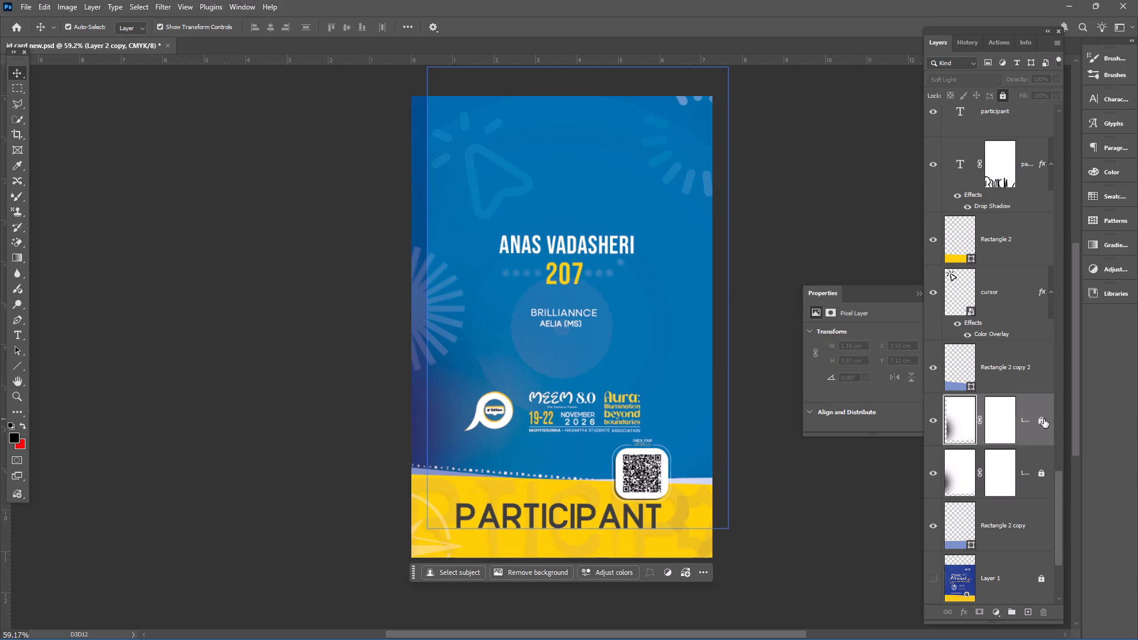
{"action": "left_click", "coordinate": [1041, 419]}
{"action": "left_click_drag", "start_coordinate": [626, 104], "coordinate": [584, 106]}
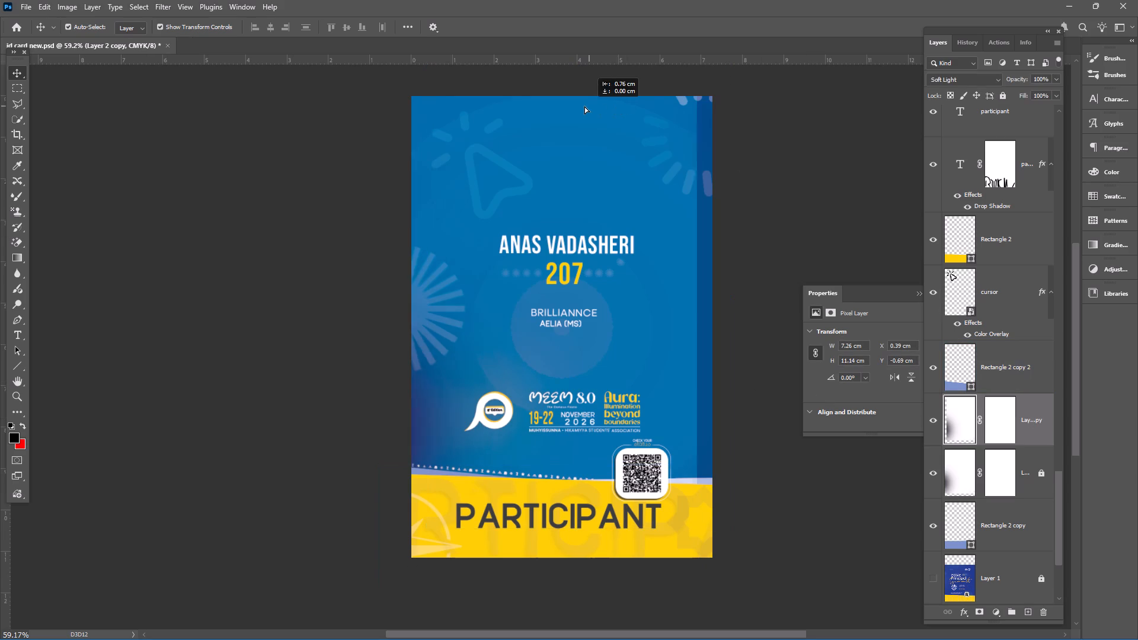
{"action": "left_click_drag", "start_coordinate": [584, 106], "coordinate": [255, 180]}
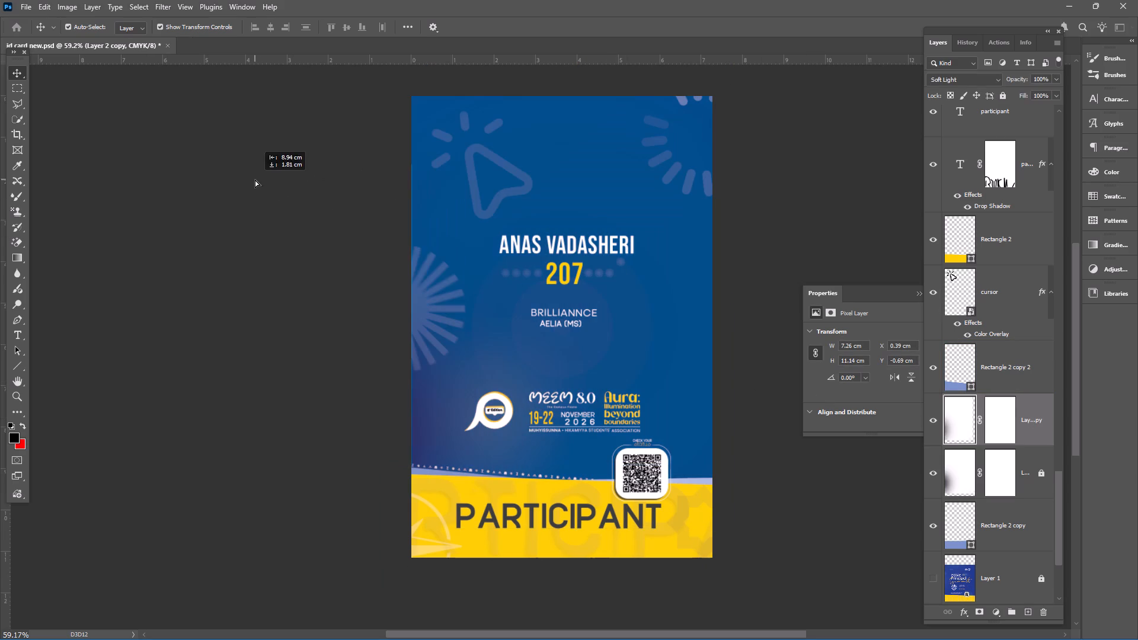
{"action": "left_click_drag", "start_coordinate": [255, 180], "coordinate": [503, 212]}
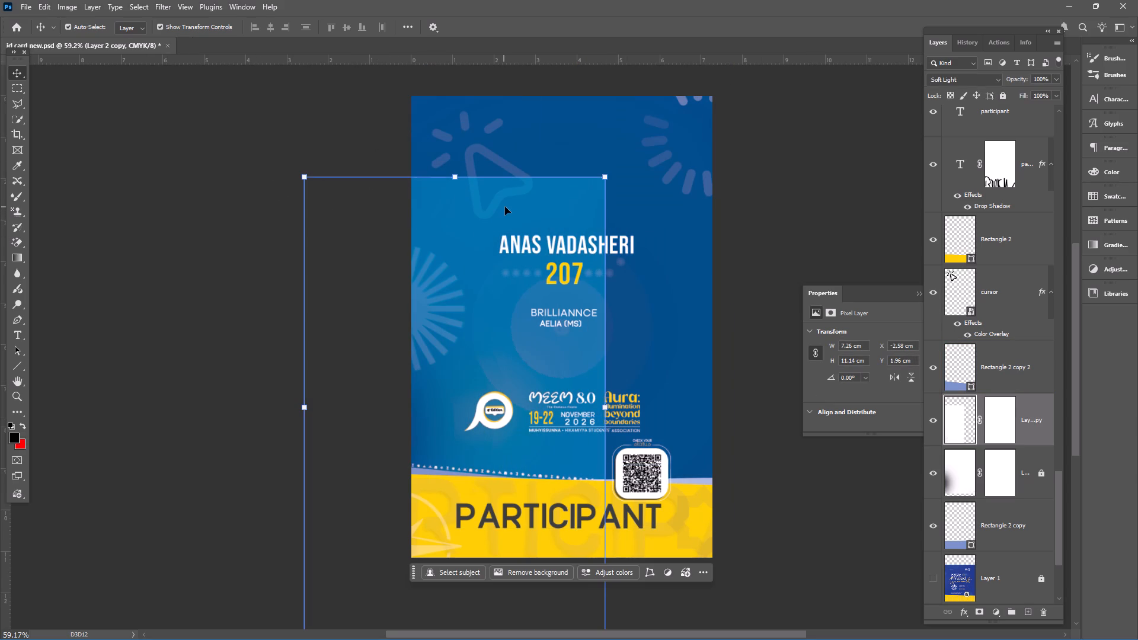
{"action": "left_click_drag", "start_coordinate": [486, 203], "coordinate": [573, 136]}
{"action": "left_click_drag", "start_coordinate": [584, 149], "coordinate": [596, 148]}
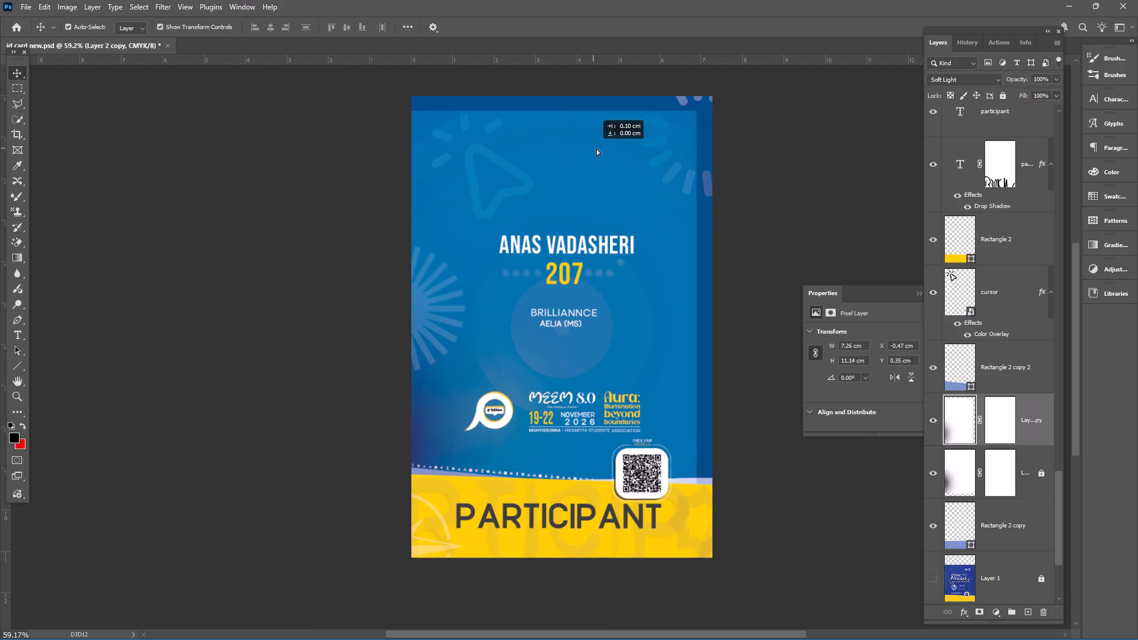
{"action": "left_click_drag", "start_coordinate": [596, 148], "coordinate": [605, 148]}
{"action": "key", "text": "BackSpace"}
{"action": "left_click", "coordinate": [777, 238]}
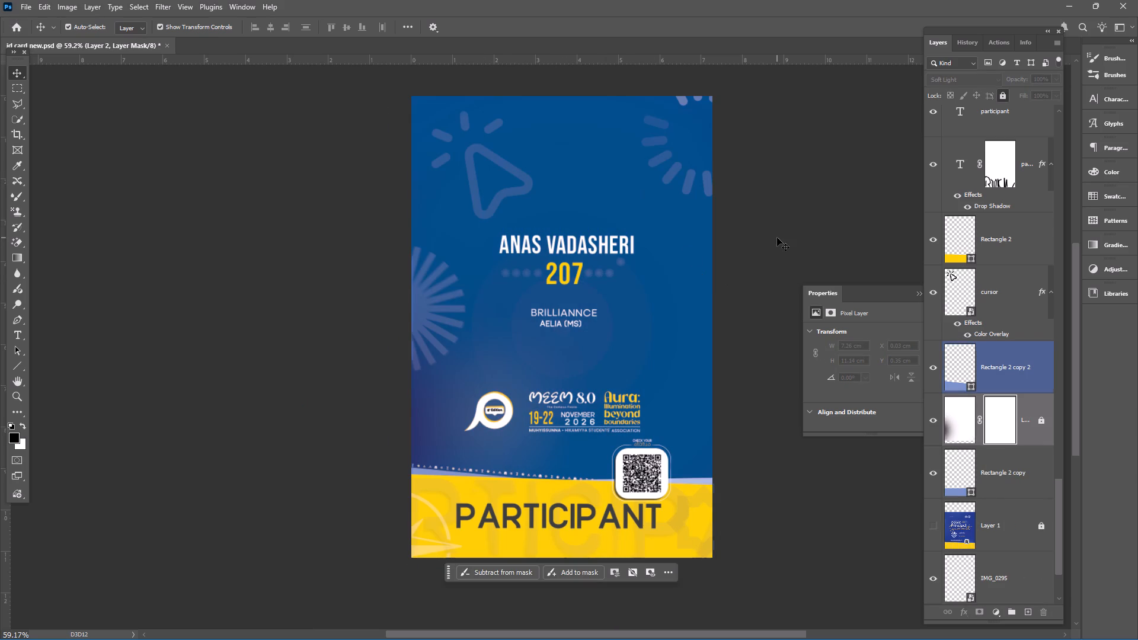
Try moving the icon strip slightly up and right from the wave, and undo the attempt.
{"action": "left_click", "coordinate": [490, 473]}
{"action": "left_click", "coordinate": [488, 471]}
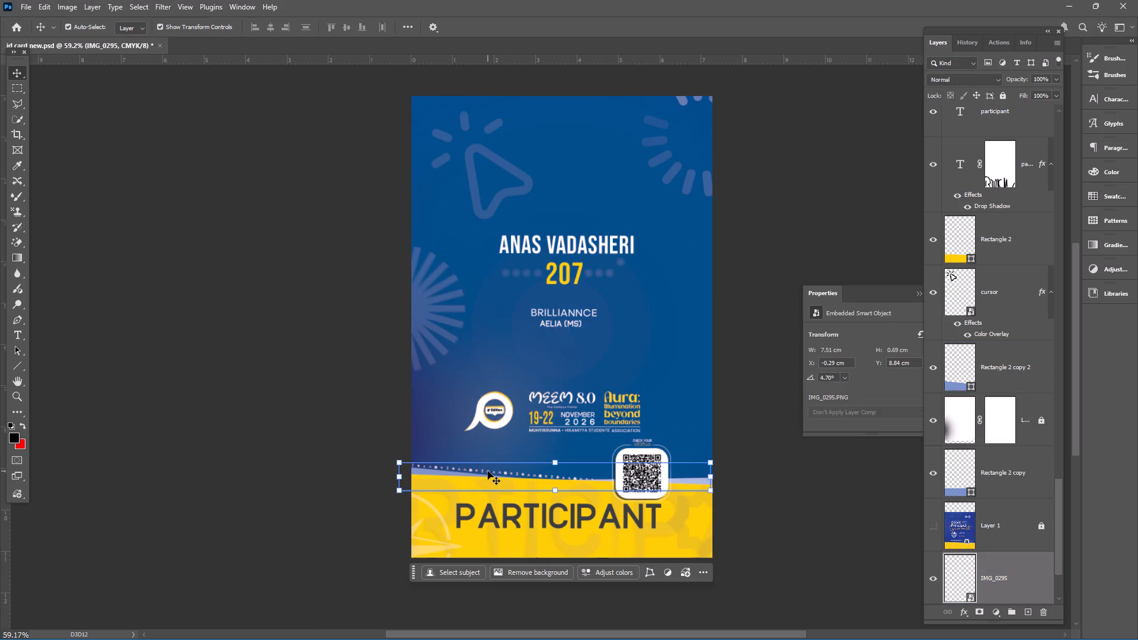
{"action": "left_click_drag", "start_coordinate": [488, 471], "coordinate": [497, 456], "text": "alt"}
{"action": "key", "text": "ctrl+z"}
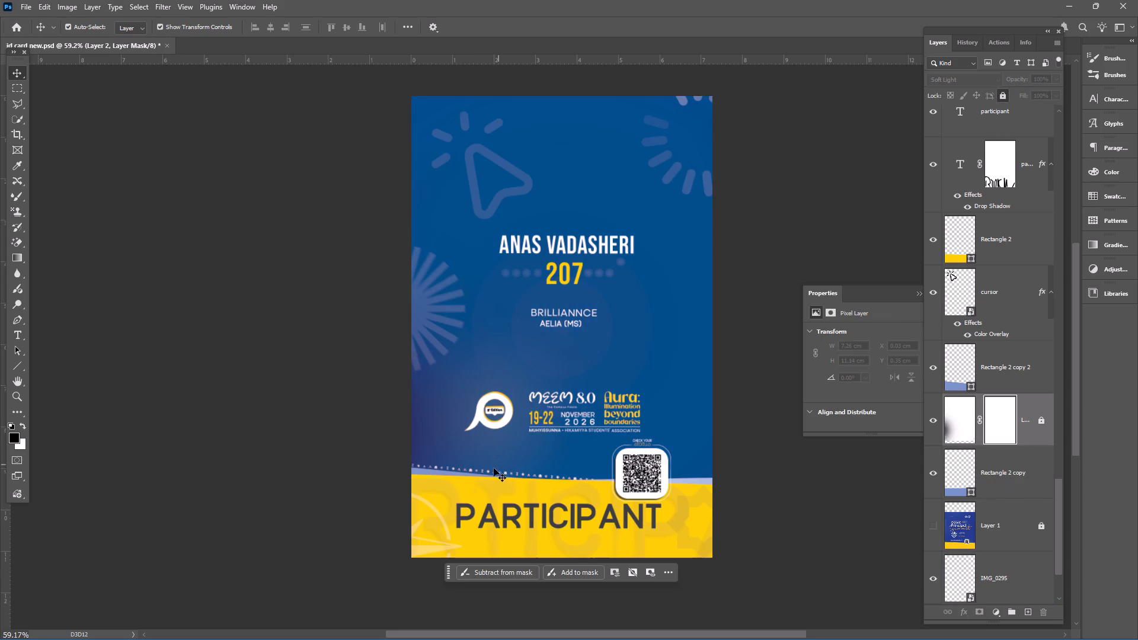
Duplicate the IMG_0295 icon strip, rotate the copy to about -2.9°, and shift it right to continue along the wave past the QR code.
{"action": "left_click", "coordinate": [481, 470]}
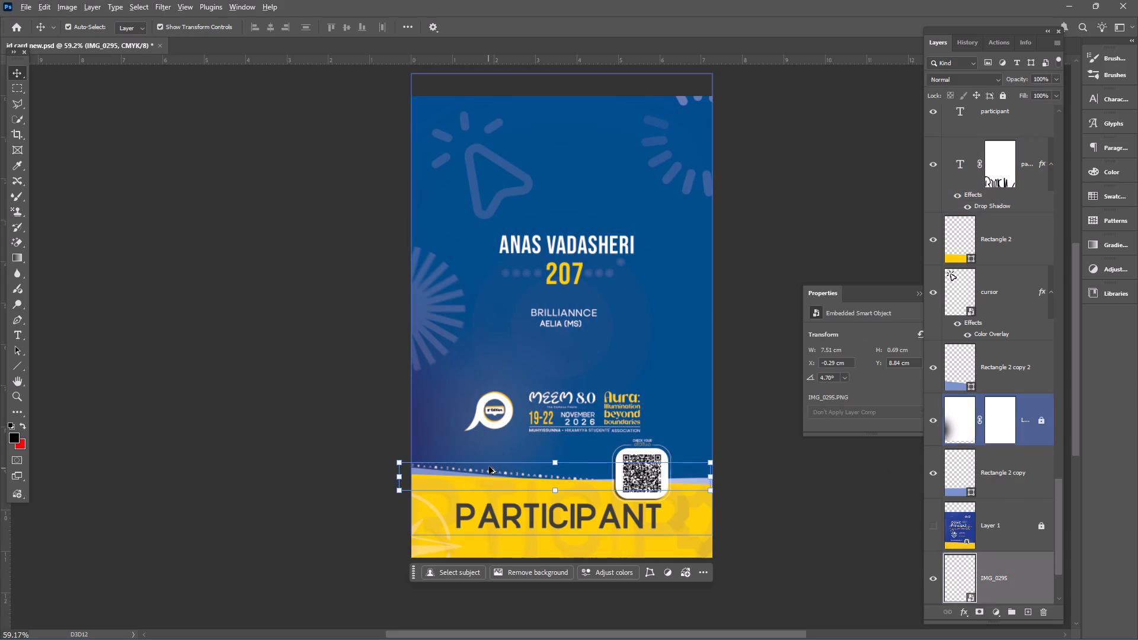
{"action": "key", "text": "ctrl+j"}
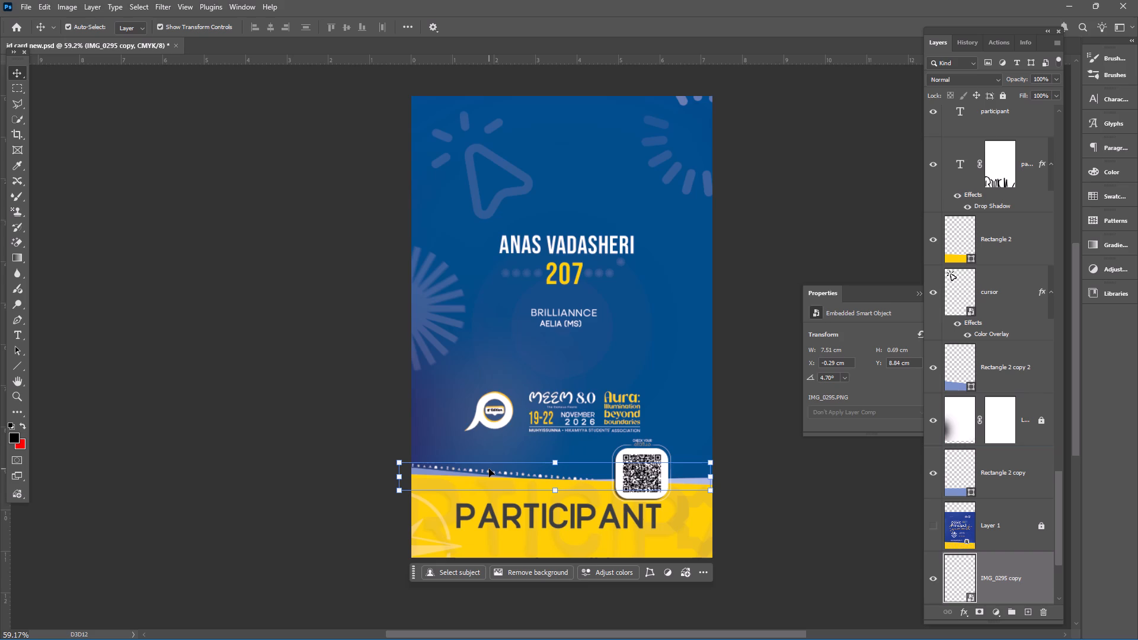
{"action": "key", "text": "ctrl+t"}
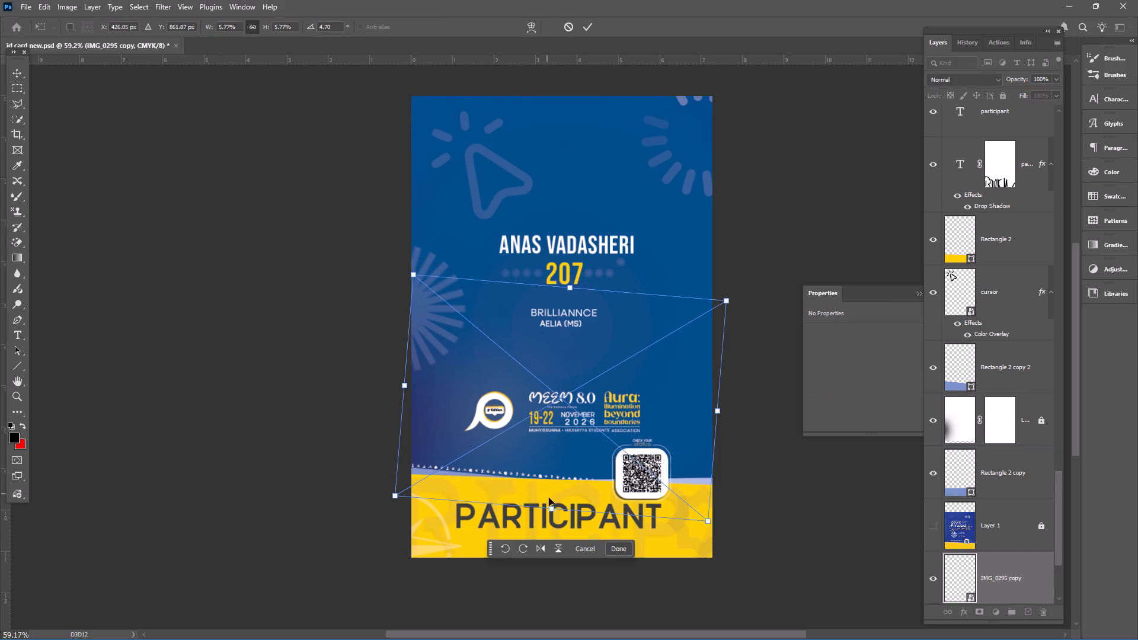
{"action": "left_click_drag", "start_coordinate": [548, 517], "coordinate": [588, 511]}
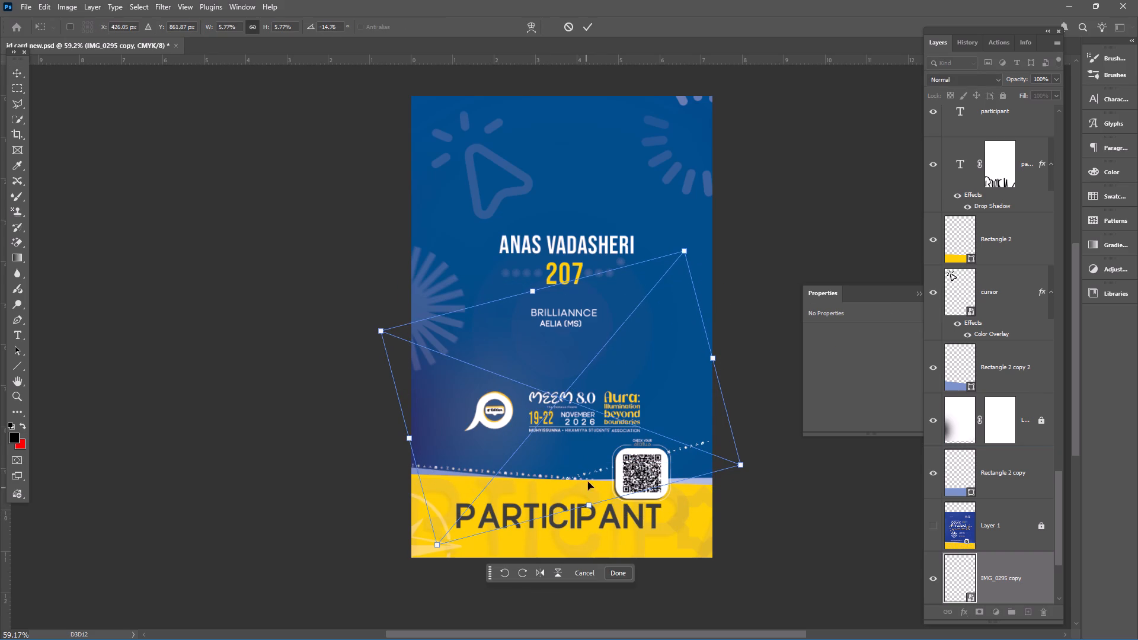
{"action": "left_click_drag", "start_coordinate": [593, 472], "coordinate": [616, 473]}
{"action": "left_click_drag", "start_coordinate": [773, 477], "coordinate": [759, 513]}
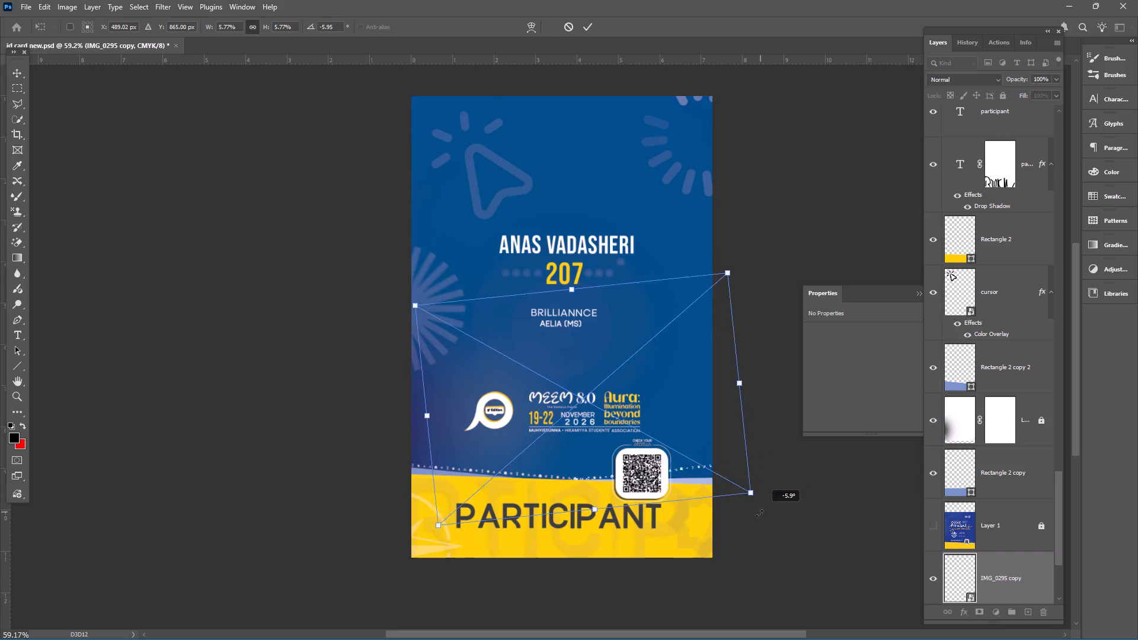
{"action": "left_click_drag", "start_coordinate": [759, 513], "coordinate": [750, 513]}
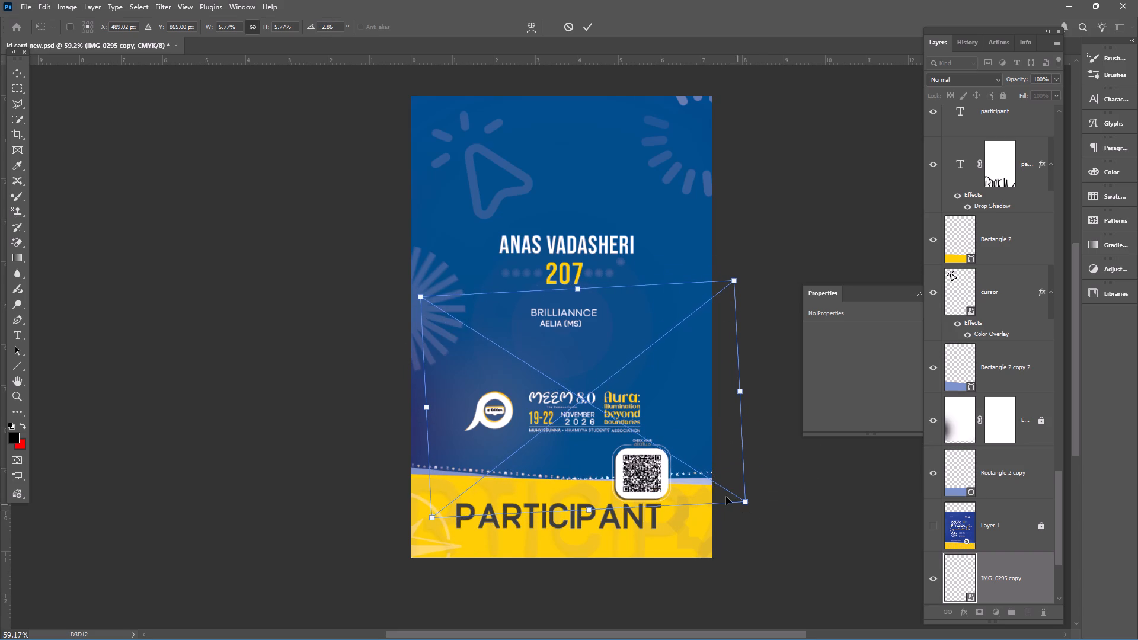
{"action": "left_click_drag", "start_coordinate": [701, 478], "coordinate": [775, 478]}
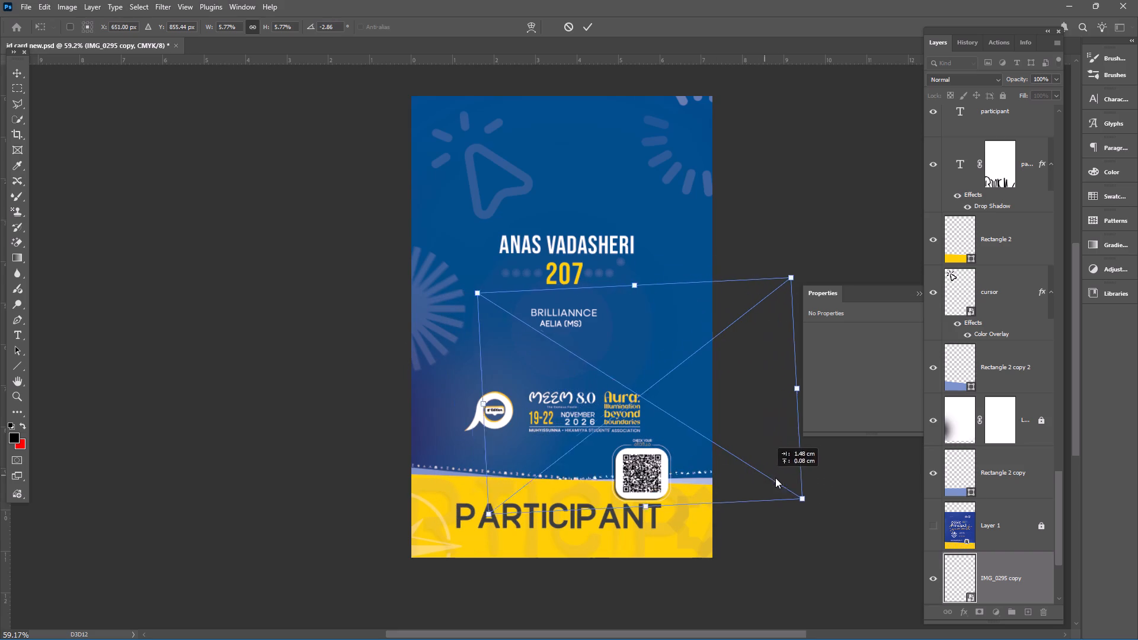
{"action": "left_click_drag", "start_coordinate": [775, 478], "coordinate": [787, 476]}
{"action": "left_click_drag", "start_coordinate": [704, 475], "coordinate": [774, 468]}
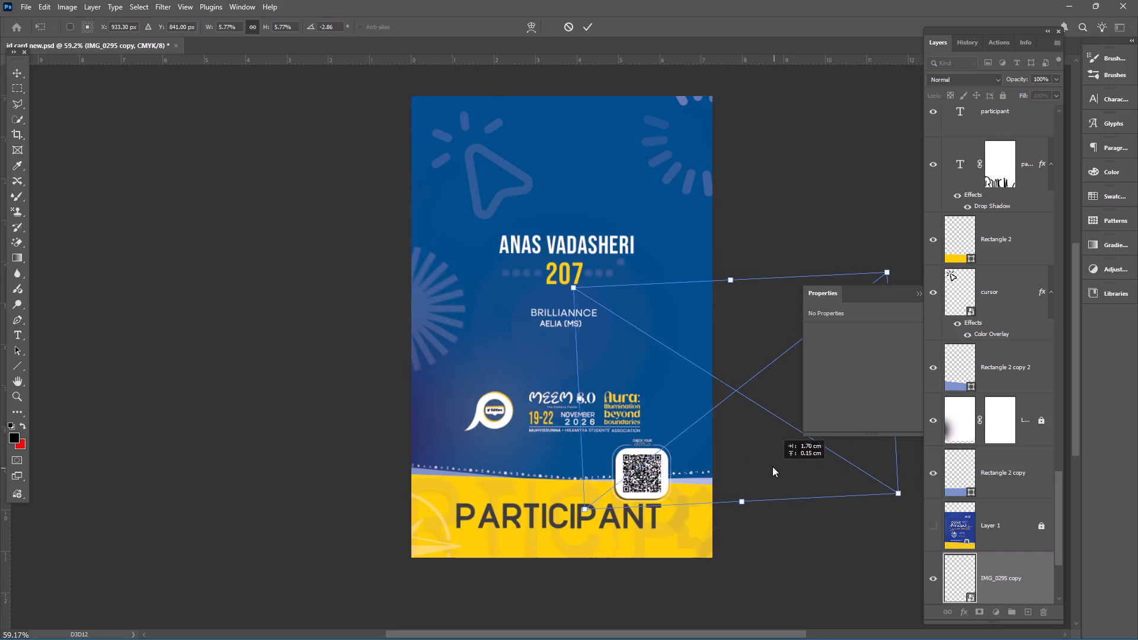
{"action": "left_click_drag", "start_coordinate": [699, 474], "coordinate": [712, 475]}
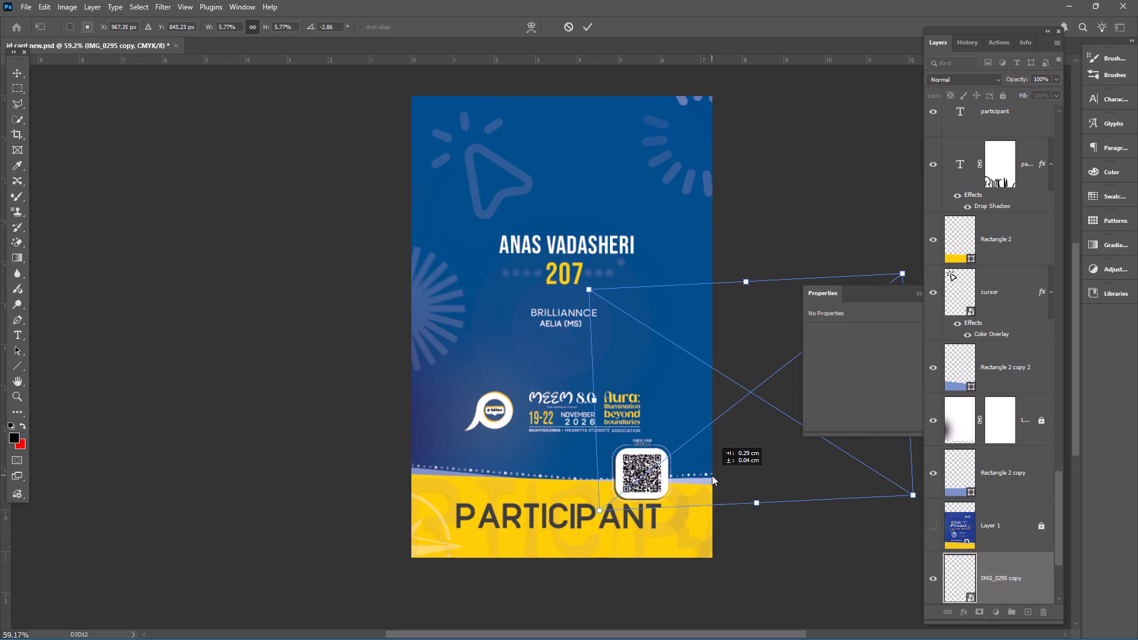
{"action": "left_click_drag", "start_coordinate": [712, 475], "coordinate": [711, 474]}
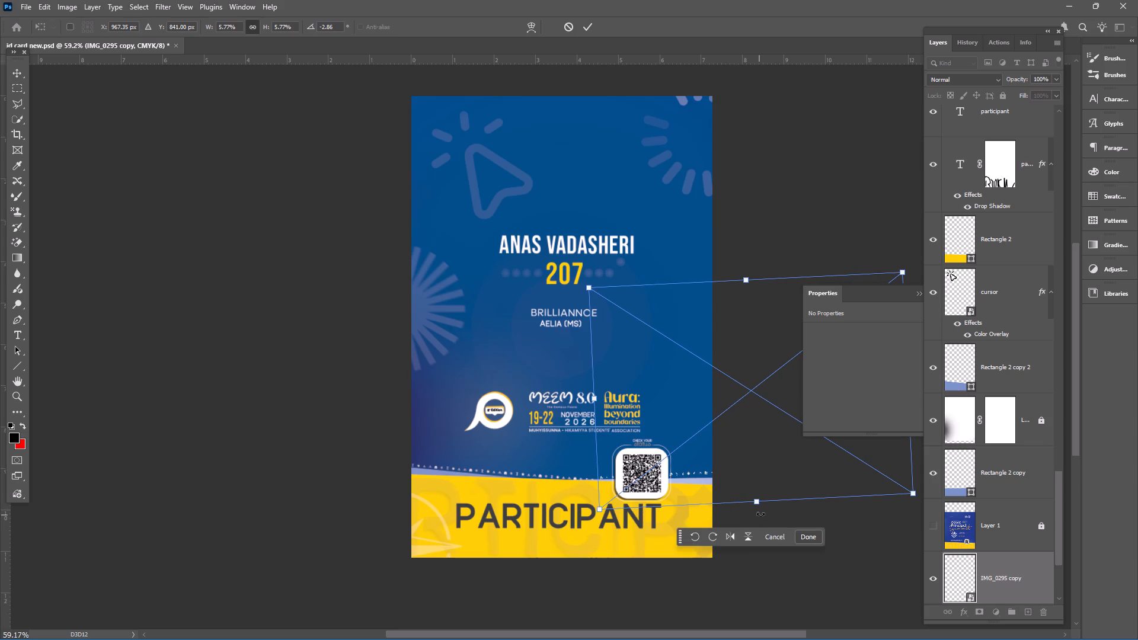
Fine-tune the icon strip copy to a -1° rotation, seat it on the wave's right slope, and apply the transform.
{"action": "left_click_drag", "start_coordinate": [761, 511], "coordinate": [761, 507]}
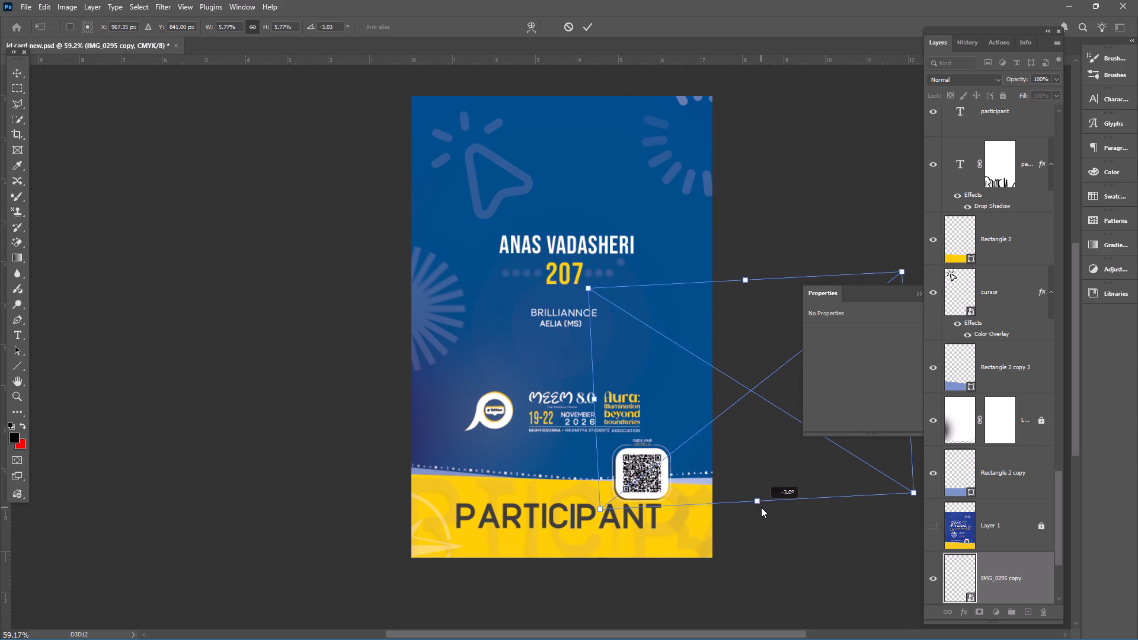
{"action": "left_click_drag", "start_coordinate": [761, 507], "coordinate": [755, 505]}
{"action": "left_click", "coordinate": [709, 472]}
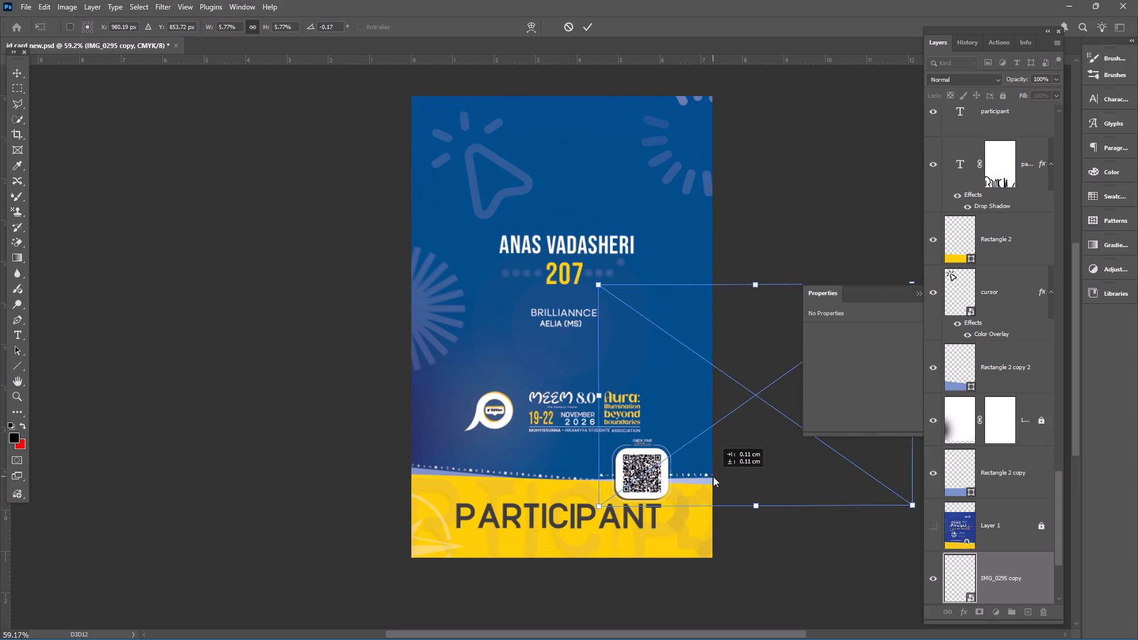
{"action": "left_click", "coordinate": [757, 517]}
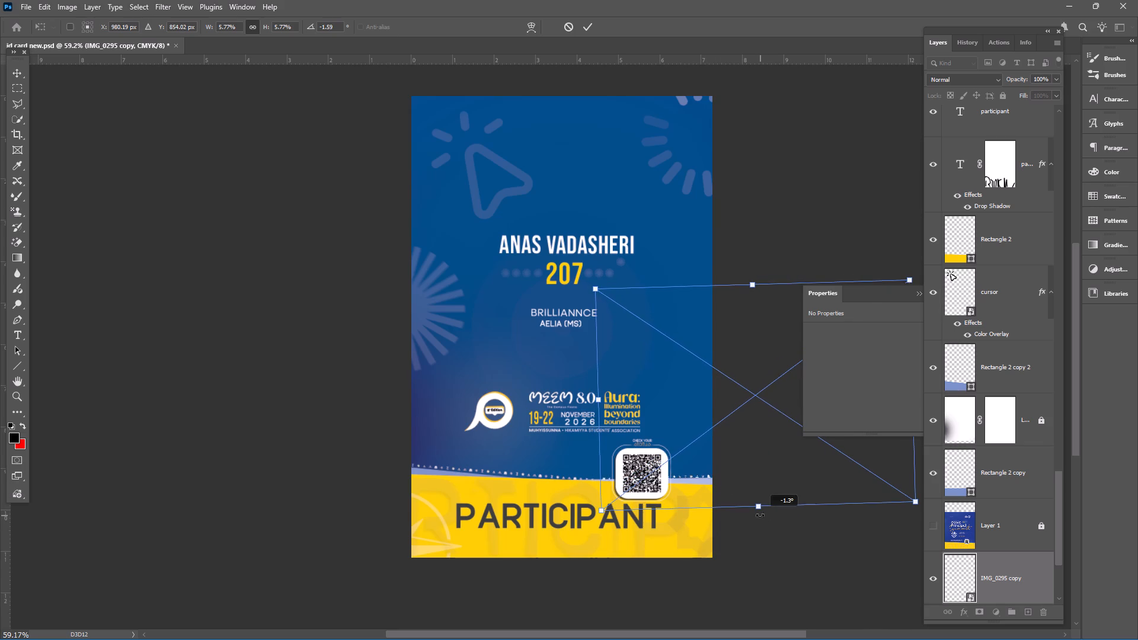
{"action": "left_click", "coordinate": [743, 519]}
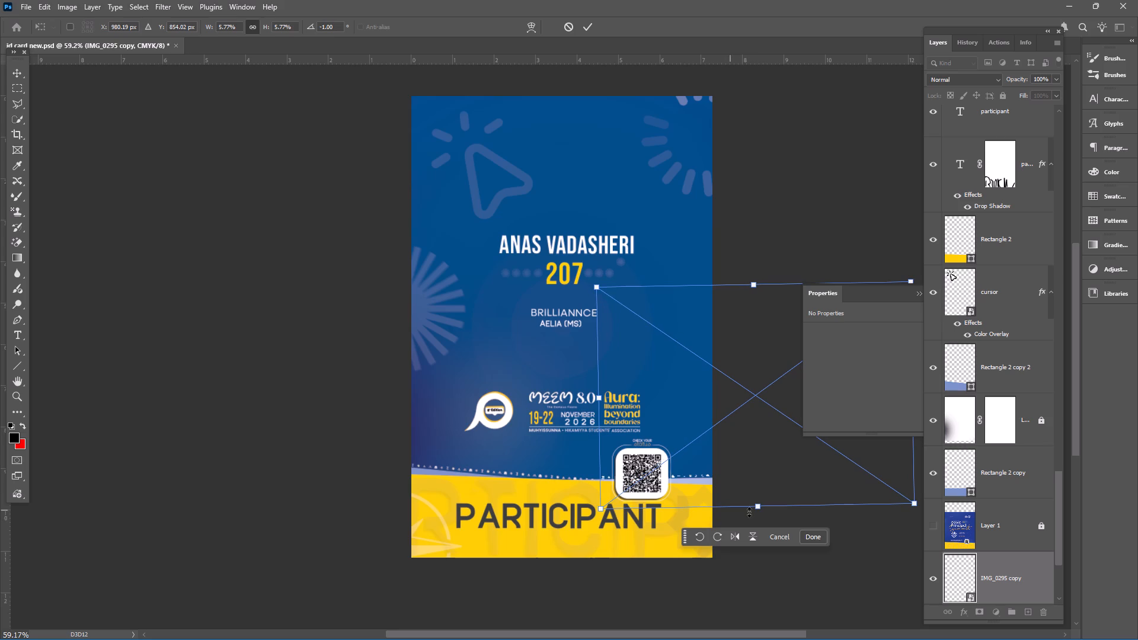
{"action": "left_click", "coordinate": [834, 540]}
{"action": "left_click", "coordinate": [814, 539]}
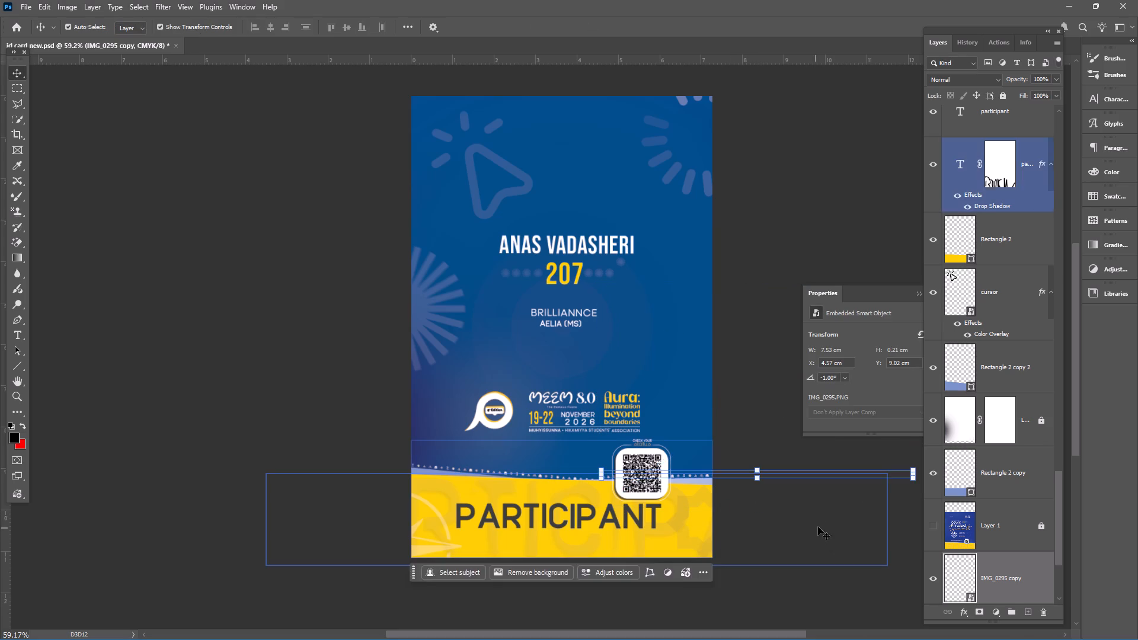
{"action": "left_click", "coordinate": [821, 520]}
{"action": "left_click", "coordinate": [770, 346]}
Examine the icon strips up close along the wave, especially where the two meet beside the QR code.
{"action": "scroll", "coordinate": [665, 465], "scroll_direction": "up", "scroll_amount": 2, "text": "alt"}
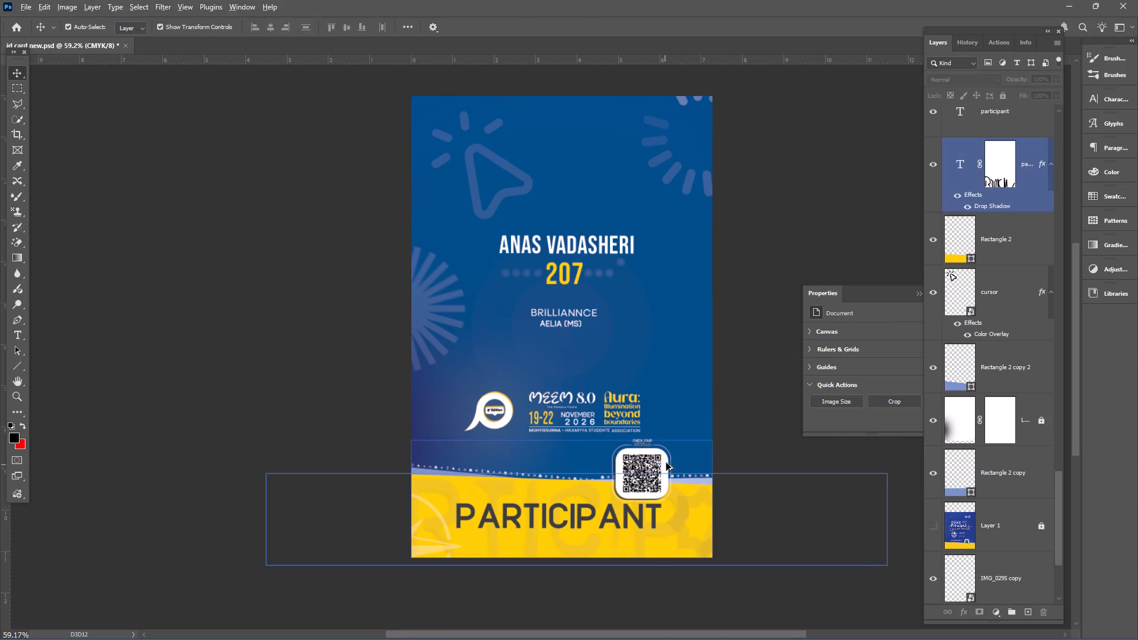
{"action": "scroll", "coordinate": [666, 463], "scroll_direction": "up", "scroll_amount": 10, "text": "alt"}
{"action": "scroll", "coordinate": [698, 475], "scroll_direction": "down", "scroll_amount": 1, "text": "alt"}
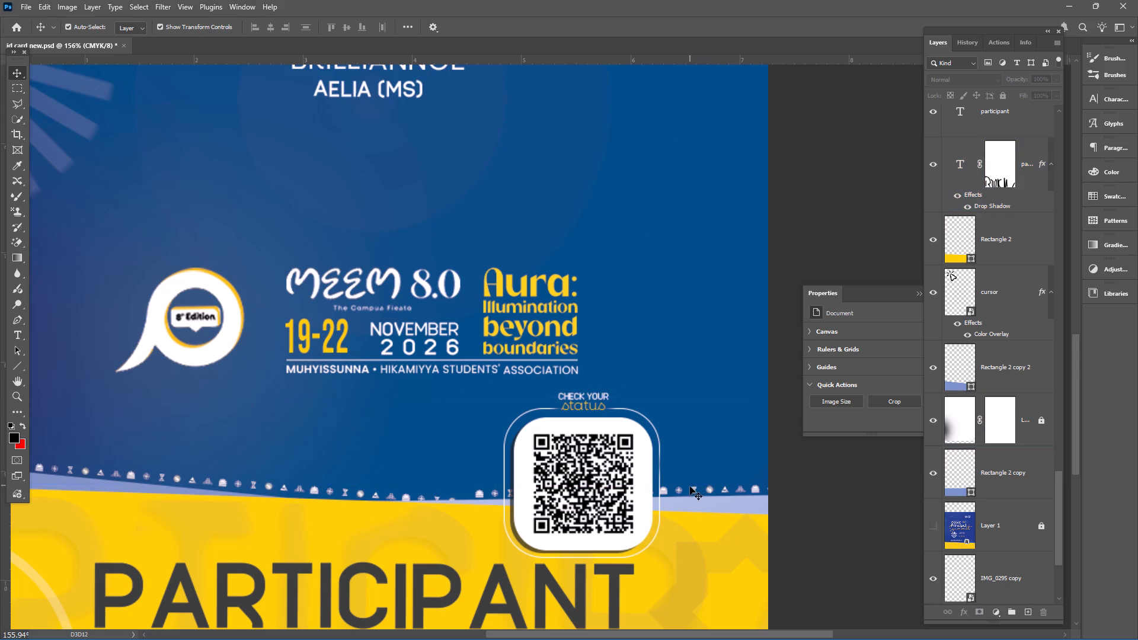
{"action": "left_click", "coordinate": [833, 516]}
{"action": "scroll", "coordinate": [664, 485], "scroll_direction": "down", "scroll_amount": 3, "text": "alt"}
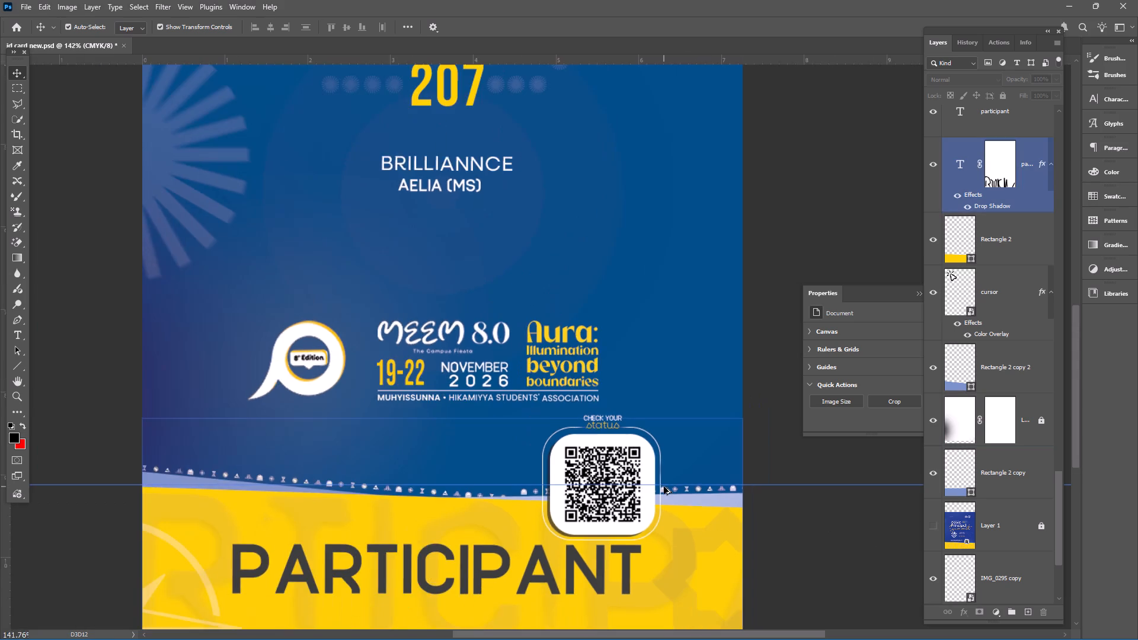
{"action": "scroll", "coordinate": [664, 487], "scroll_direction": "down", "scroll_amount": 4, "text": "alt"}
{"action": "left_click", "coordinate": [569, 491]}
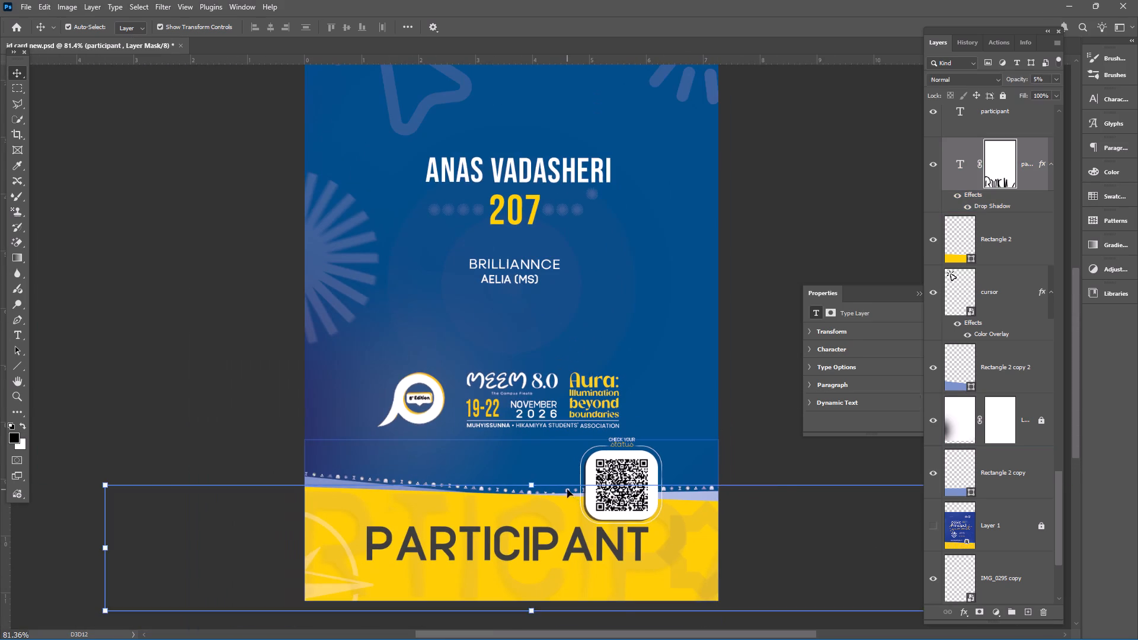
{"action": "scroll", "coordinate": [568, 492], "scroll_direction": "up", "scroll_amount": 17, "text": "alt"}
{"action": "scroll", "coordinate": [578, 489], "scroll_direction": "down", "scroll_amount": 17, "text": "alt"}
{"action": "left_click", "coordinate": [254, 334]}
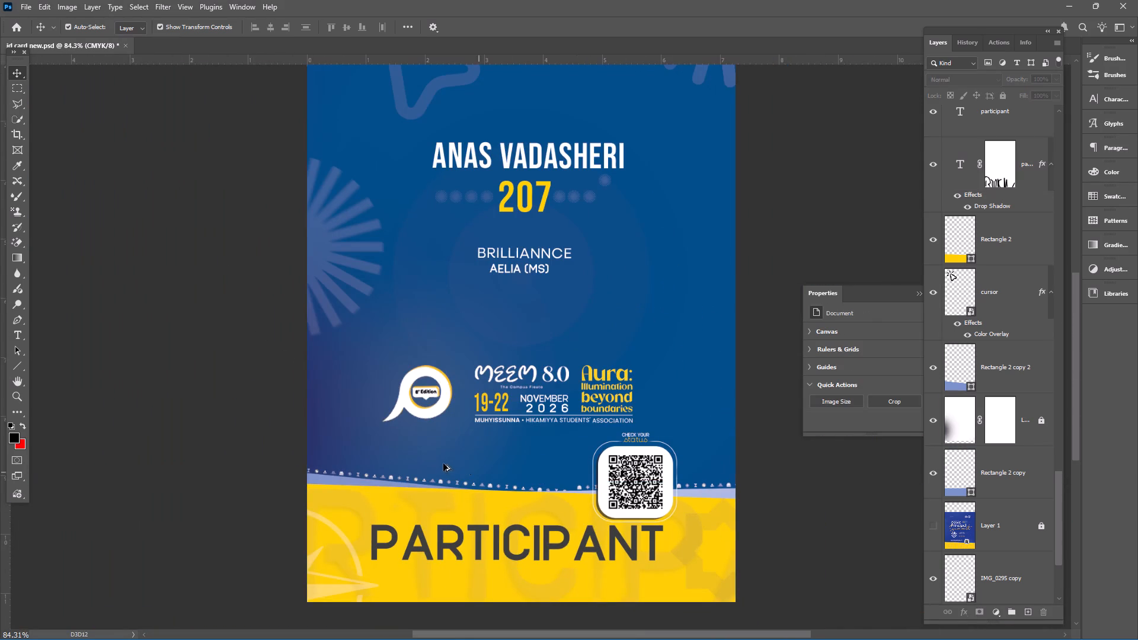
{"action": "scroll", "coordinate": [553, 476], "scroll_direction": "up", "scroll_amount": 18, "text": "alt"}
{"action": "left_click_drag", "start_coordinate": [578, 473], "coordinate": [597, 479]}
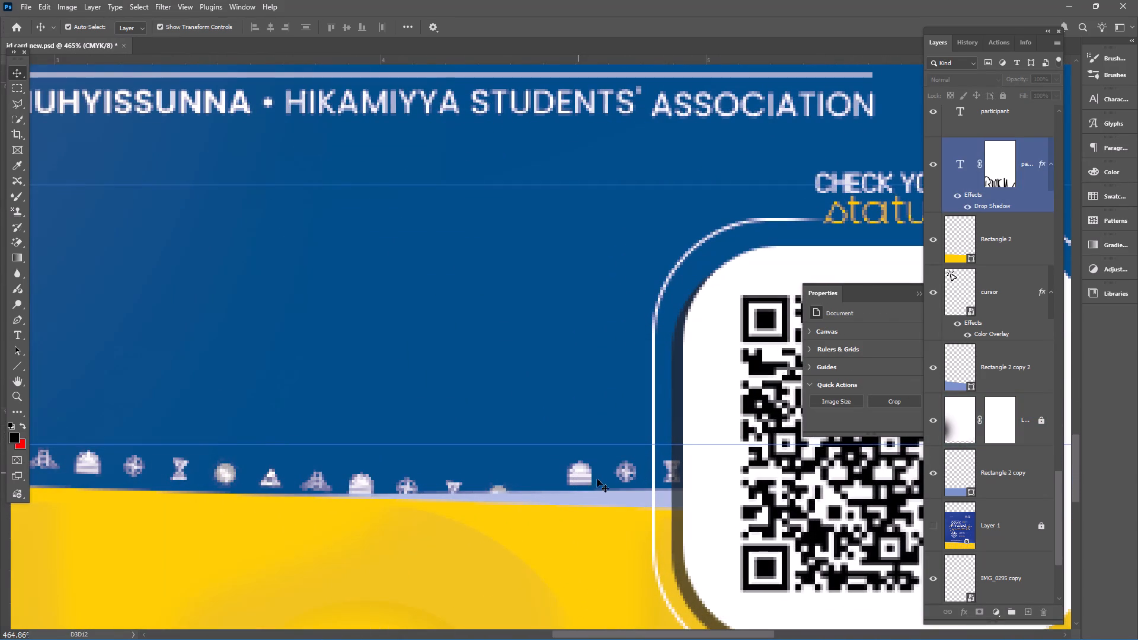
{"action": "left_click_drag", "start_coordinate": [597, 479], "coordinate": [599, 494]}
{"action": "scroll", "coordinate": [594, 482], "scroll_direction": "down", "scroll_amount": 16, "text": "alt"}
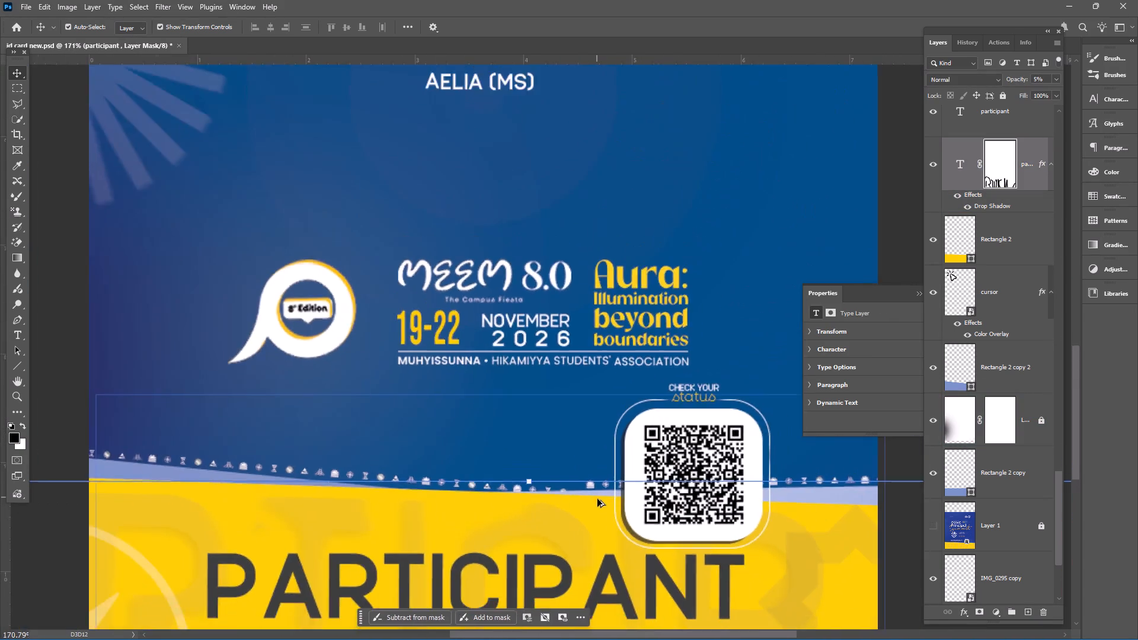
{"action": "scroll", "coordinate": [597, 499], "scroll_direction": "down", "scroll_amount": 5, "text": "alt"}
{"action": "scroll", "coordinate": [651, 487], "scroll_direction": "down", "scroll_amount": 5, "text": "alt"}
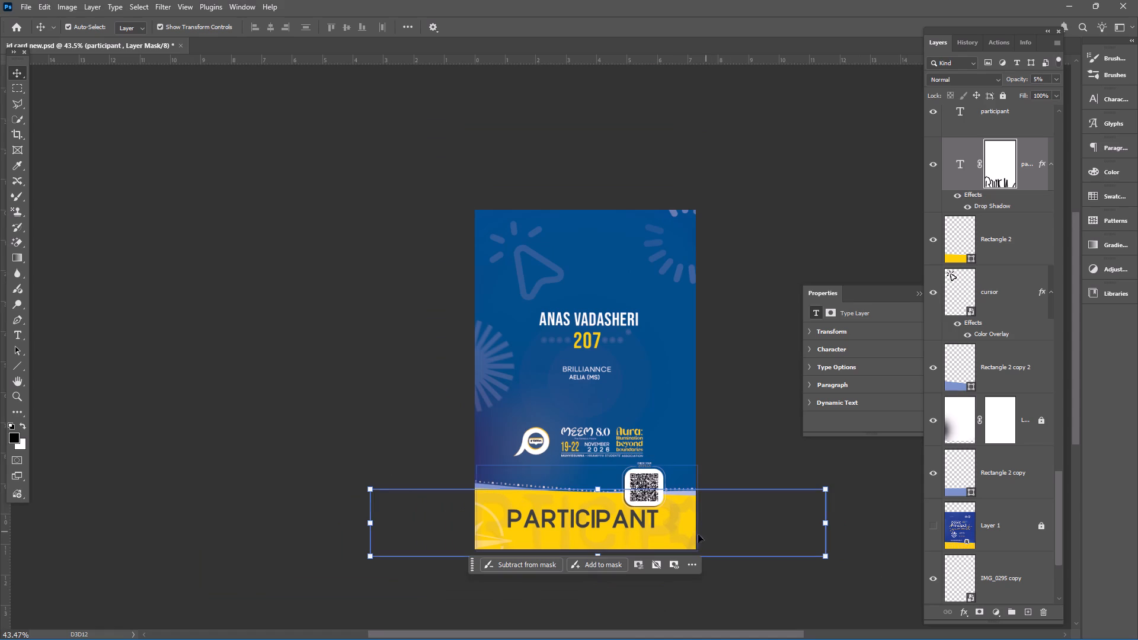
Scale the faint background PARTICIPANT text to about 83% and place it so it starts at the card's left edge.
{"action": "left_click_drag", "start_coordinate": [752, 543], "coordinate": [744, 576]}
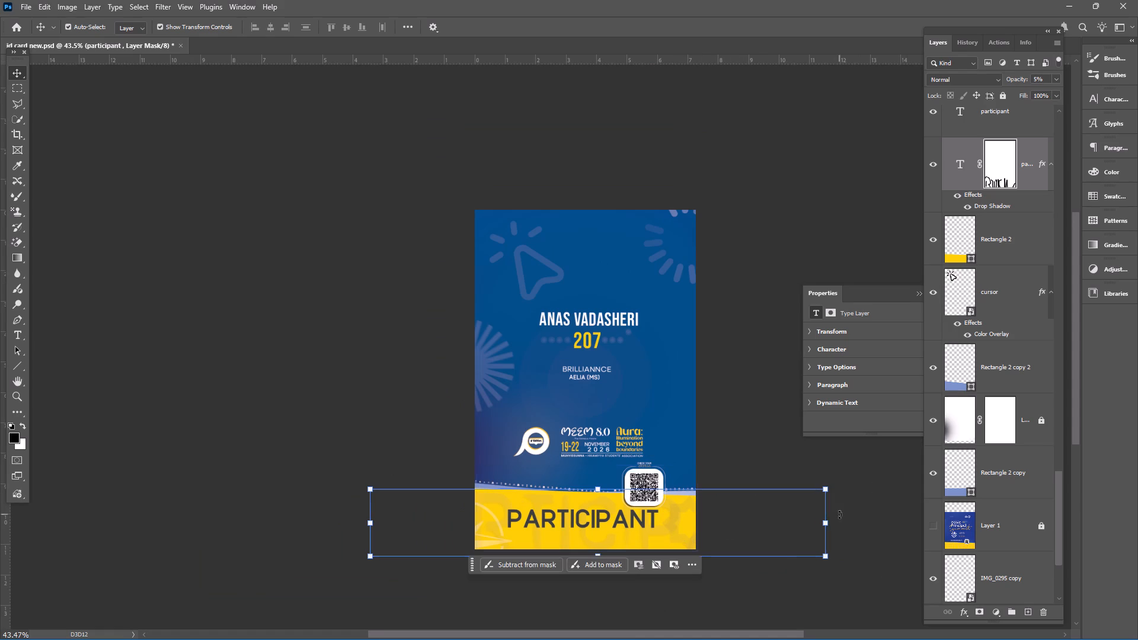
{"action": "left_click_drag", "start_coordinate": [826, 523], "coordinate": [782, 529]}
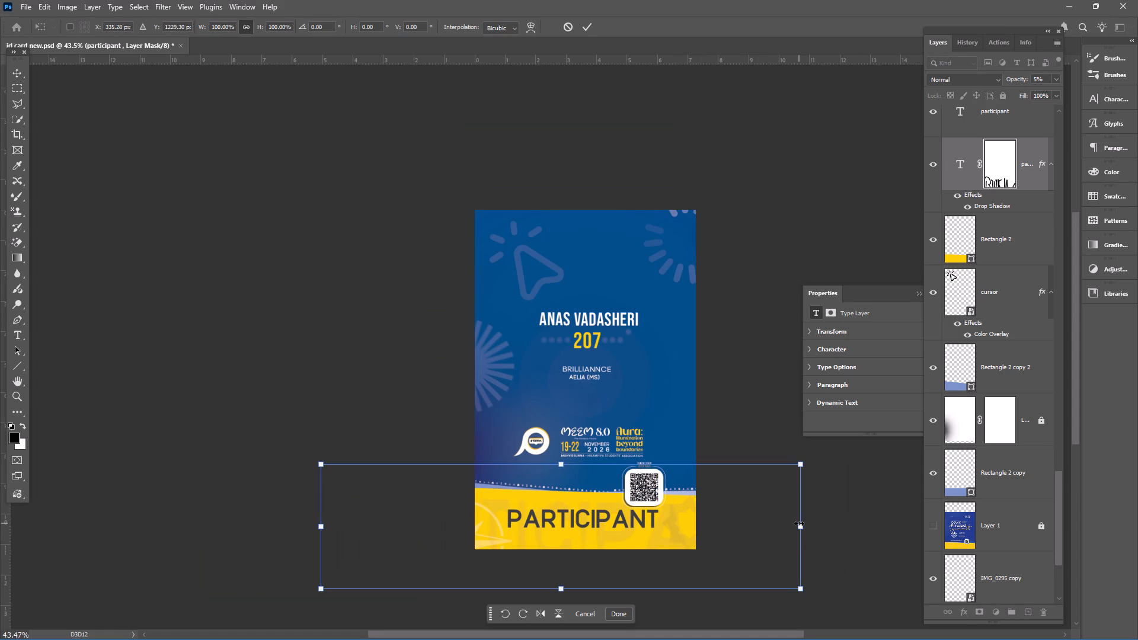
{"action": "left_click_drag", "start_coordinate": [800, 523], "coordinate": [568, 530]}
{"action": "left_click_drag", "start_coordinate": [420, 506], "coordinate": [467, 509]}
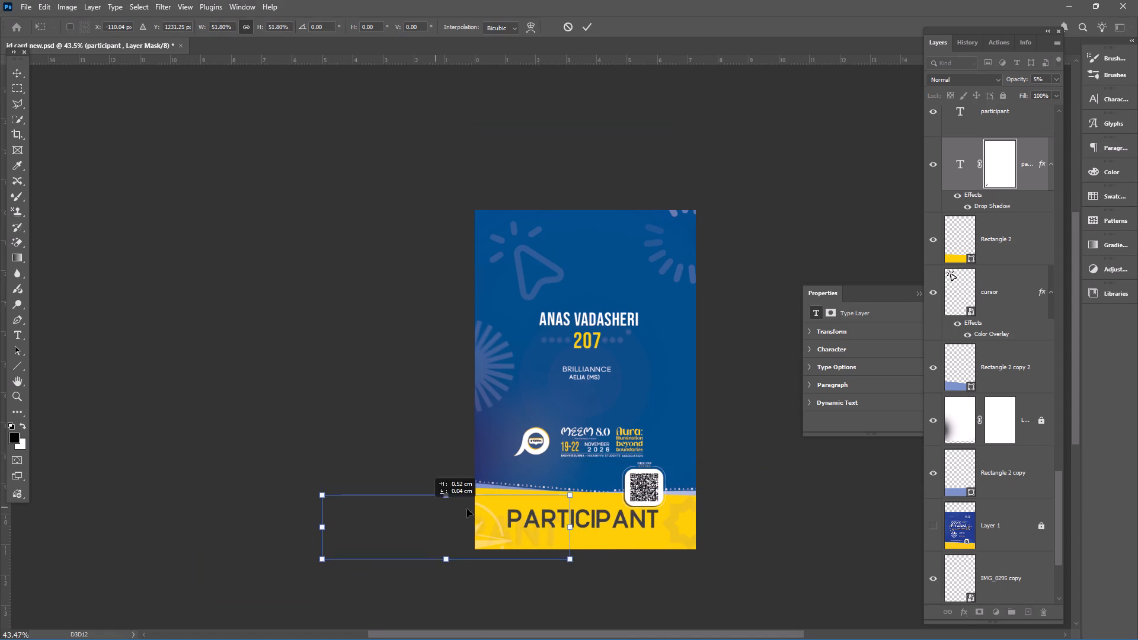
{"action": "left_click_drag", "start_coordinate": [467, 509], "coordinate": [569, 500]}
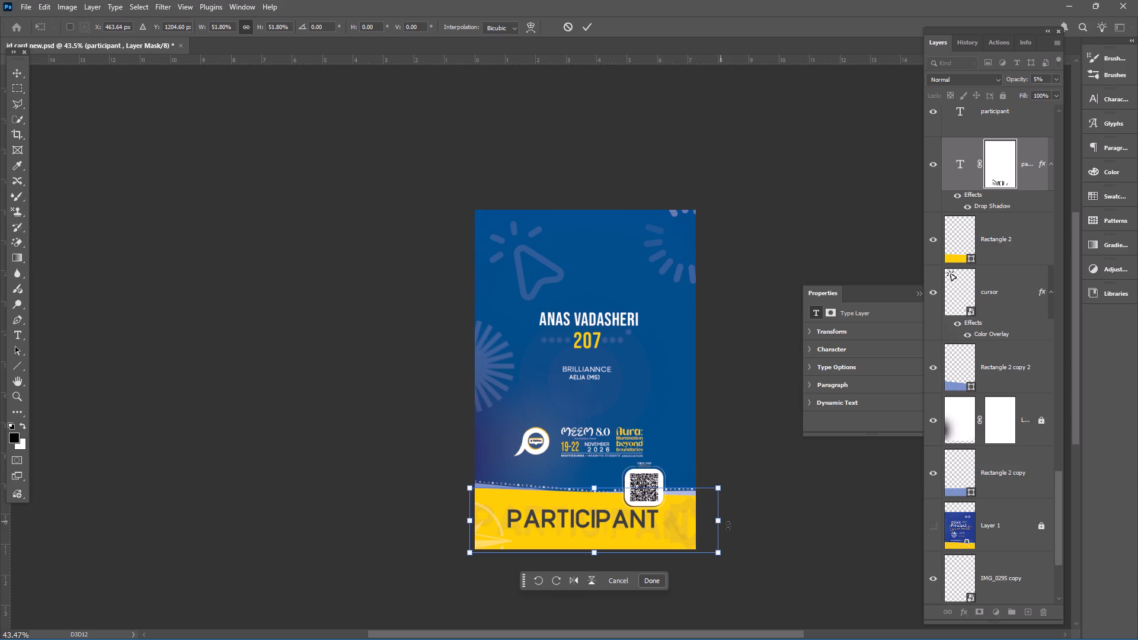
{"action": "left_click_drag", "start_coordinate": [715, 521], "coordinate": [865, 527]}
{"action": "left_click", "coordinate": [401, 516]}
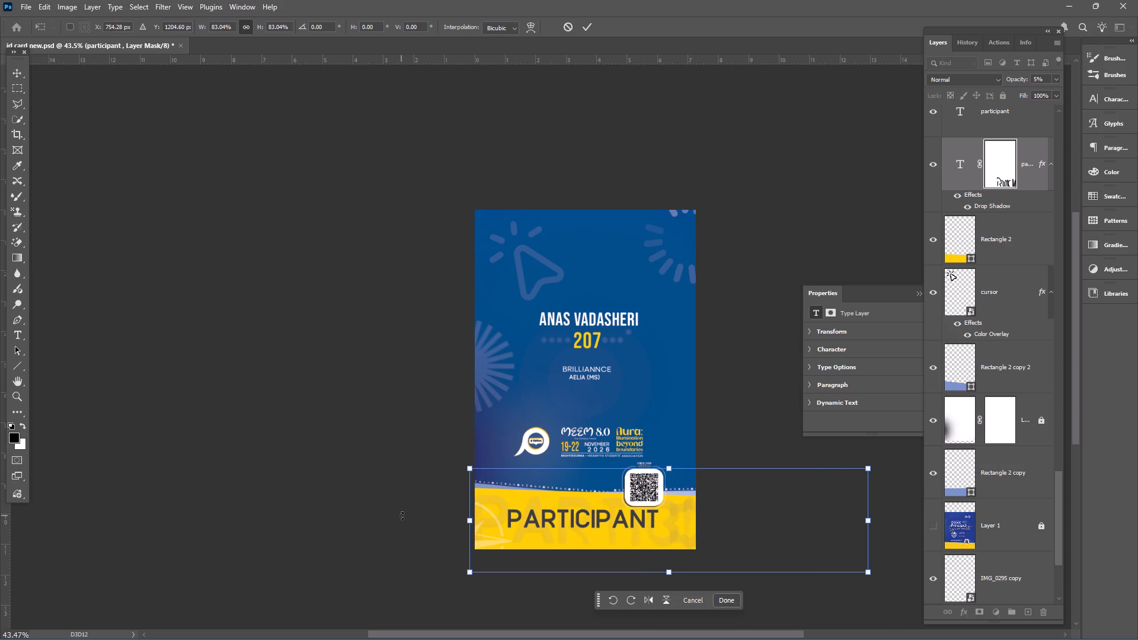
{"action": "left_click", "coordinate": [730, 600]}
{"action": "left_click", "coordinate": [380, 473]}
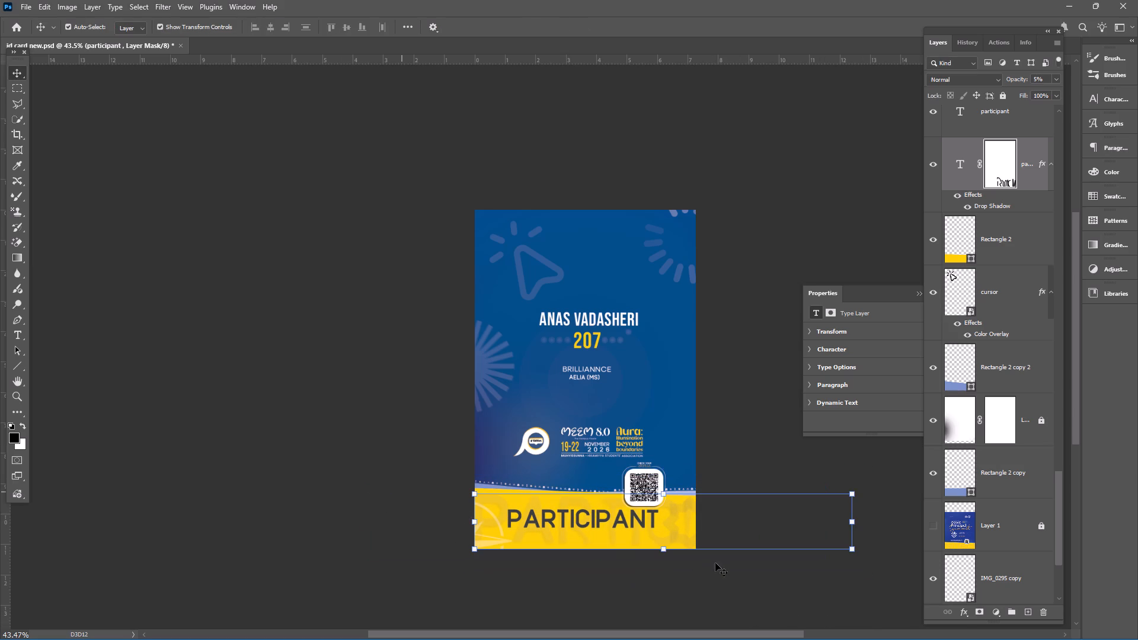
Delete the faint art graphic at the card's bottom-right corner.
{"action": "left_click", "coordinate": [669, 529]}
{"action": "key", "text": "BackSpace"}
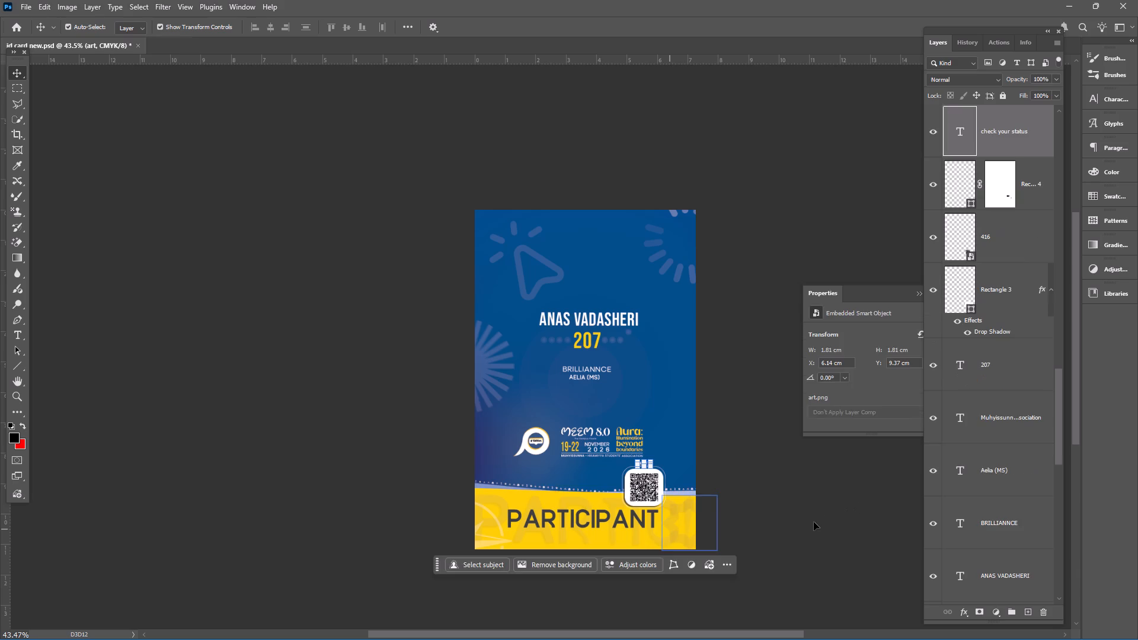
{"action": "left_click", "coordinate": [813, 521]}
{"action": "left_click", "coordinate": [815, 593]}
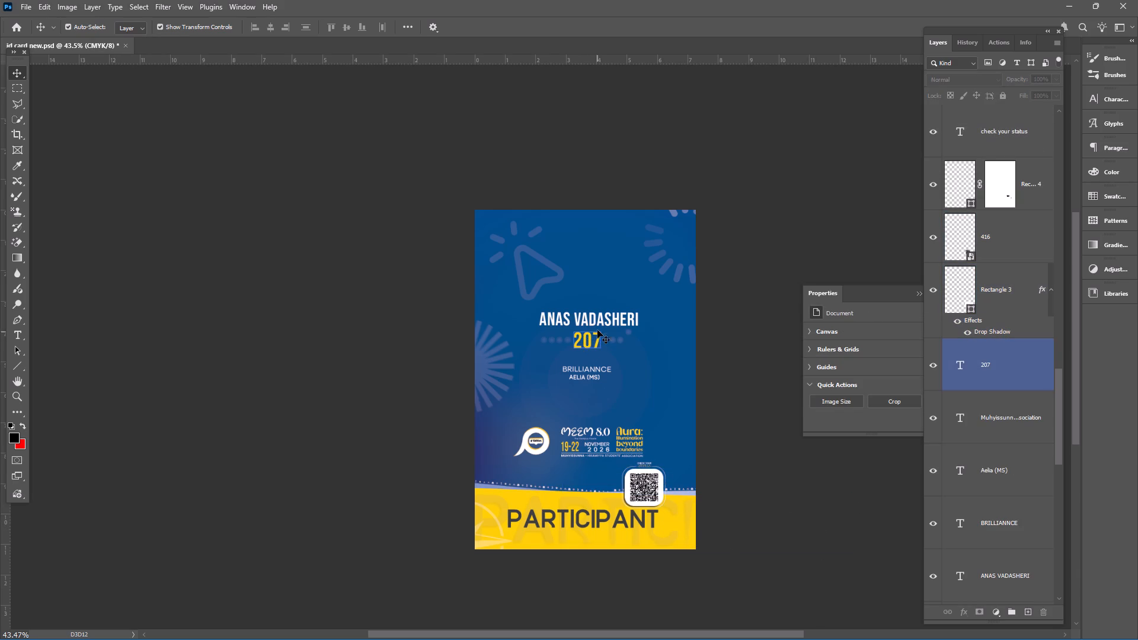
Move the faint cursor graphic from the card's upper-left corner to its right edge, at about X 5.04 cm, Y 4.17 cm.
{"action": "left_click", "coordinate": [558, 278]}
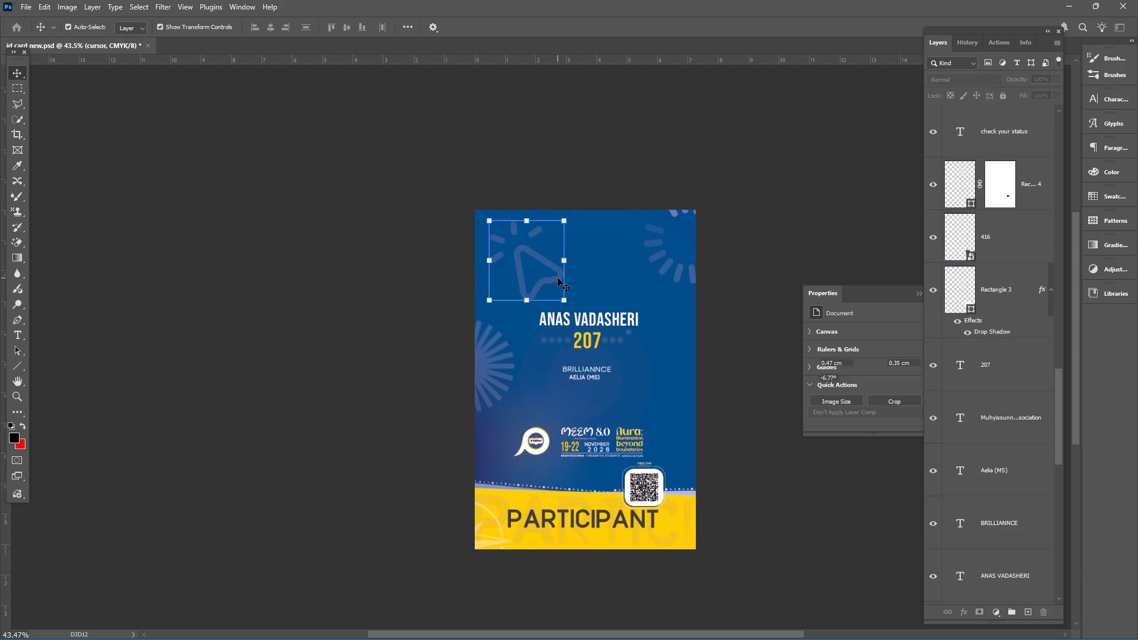
{"action": "left_click_drag", "start_coordinate": [560, 277], "coordinate": [714, 482]}
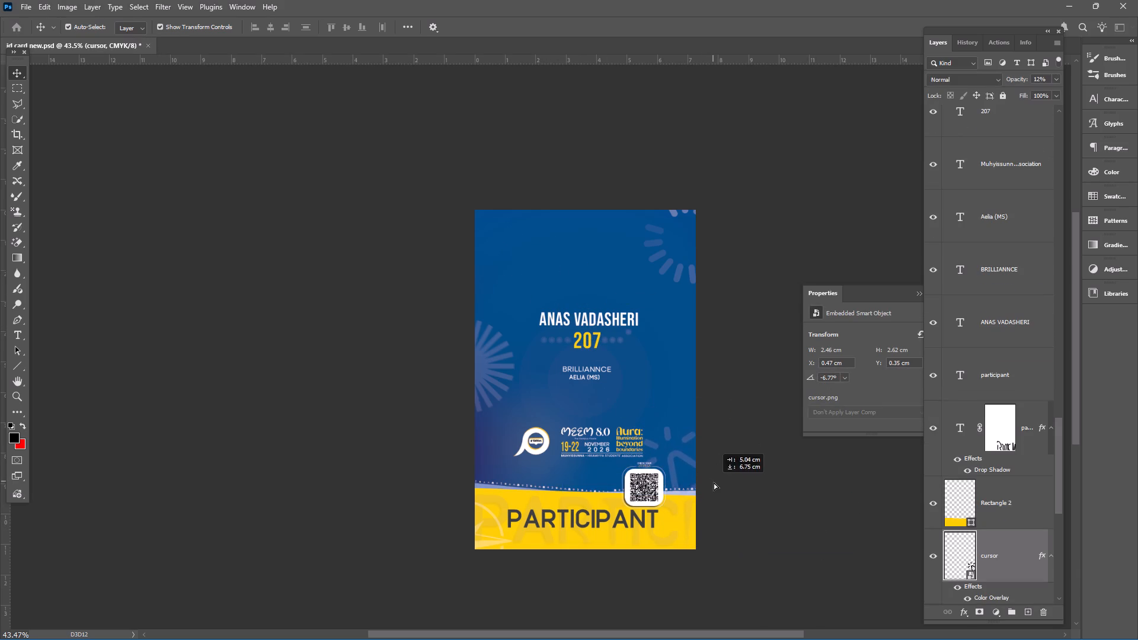
{"action": "left_click_drag", "start_coordinate": [714, 482], "coordinate": [623, 502]}
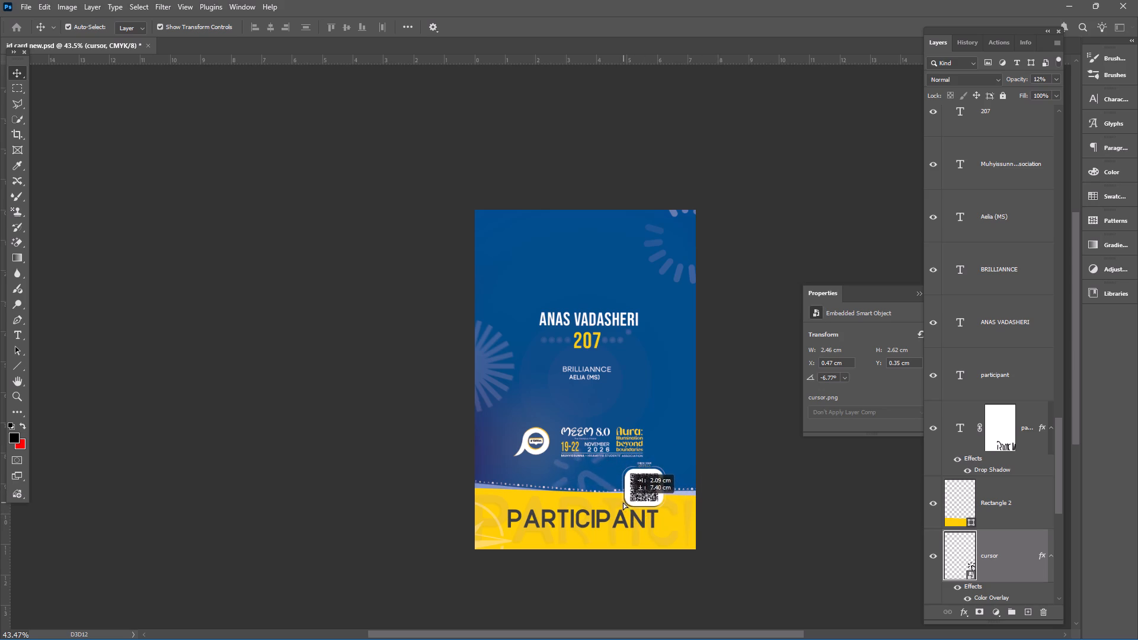
{"action": "left_click_drag", "start_coordinate": [623, 502], "coordinate": [656, 516]}
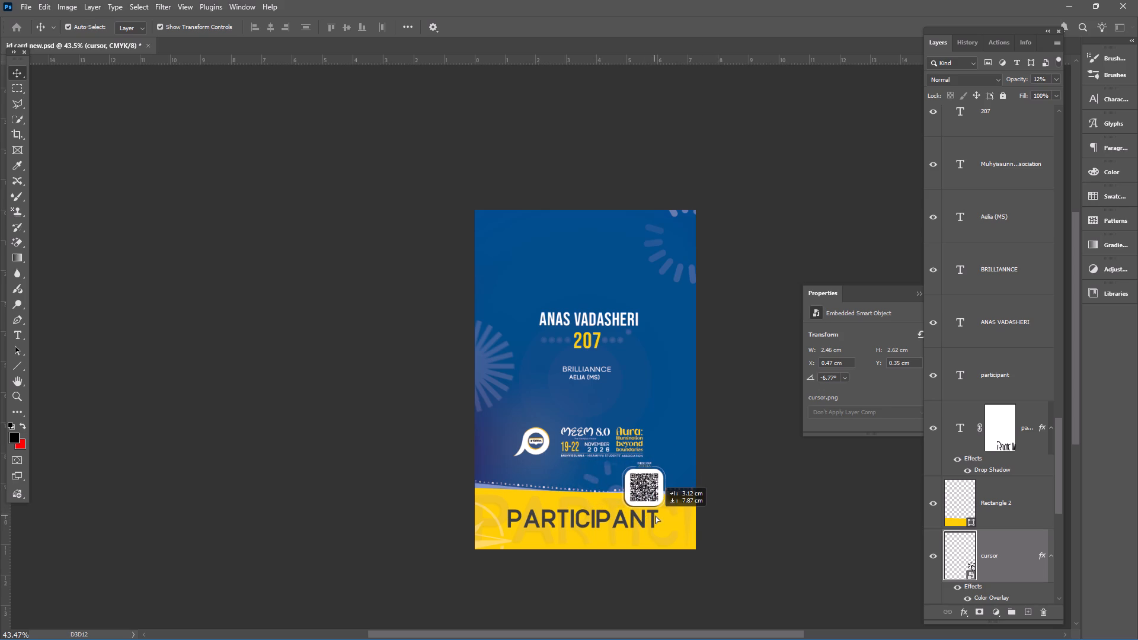
{"action": "left_click_drag", "start_coordinate": [656, 516], "coordinate": [667, 514]}
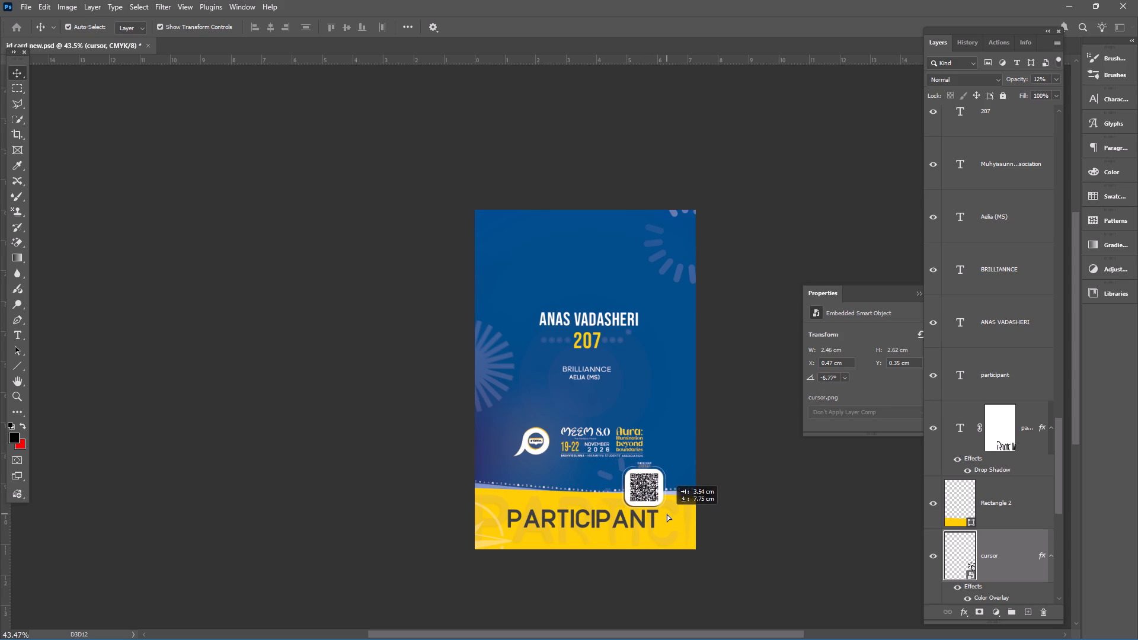
{"action": "left_click_drag", "start_coordinate": [667, 514], "coordinate": [702, 401]}
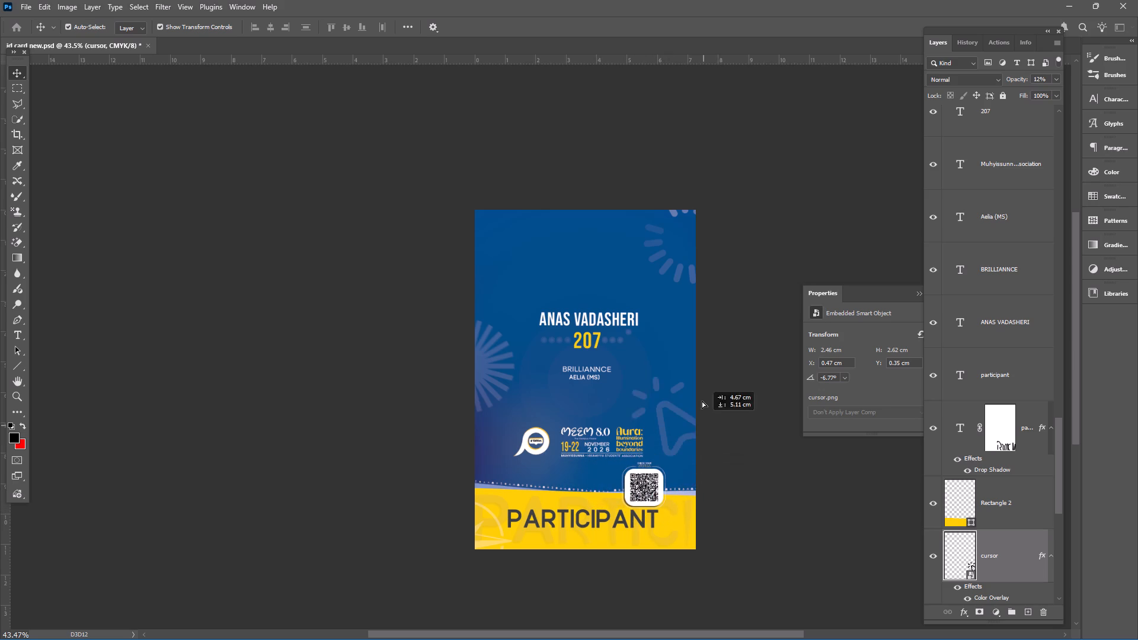
{"action": "left_click_drag", "start_coordinate": [702, 401], "coordinate": [699, 393]}
Duplicate the faint cursor graphic downward so the copy sits behind the QR code, partly hidden by the yellow band.
{"action": "left_click_drag", "start_coordinate": [691, 396], "coordinate": [664, 516], "text": "alt"}
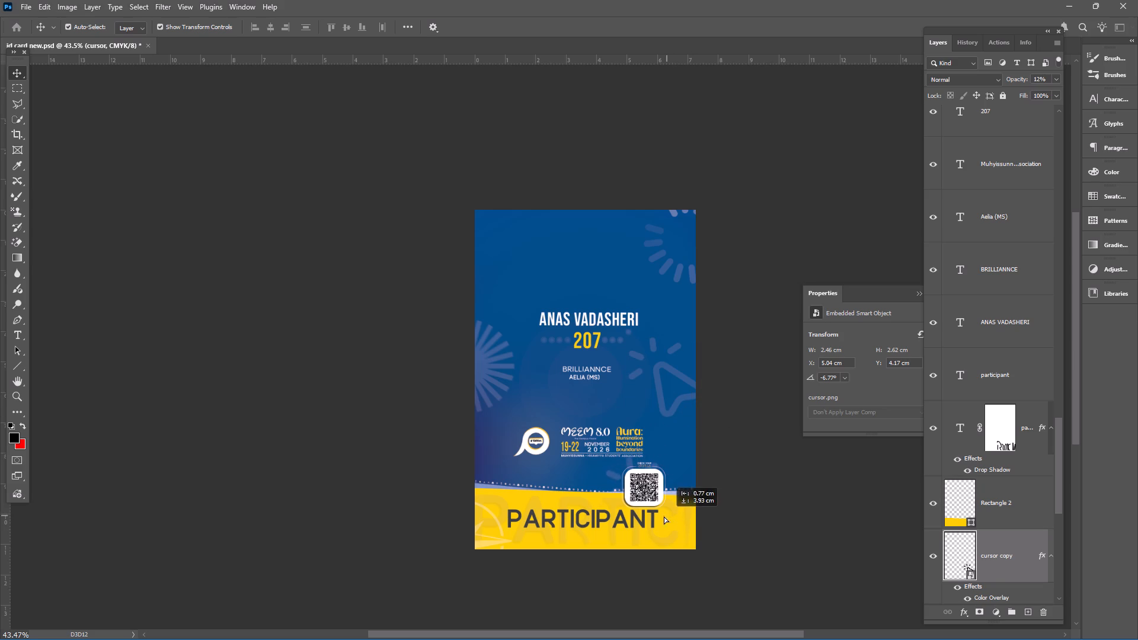
{"action": "left_click_drag", "start_coordinate": [664, 516], "coordinate": [675, 504], "text": "alt"}
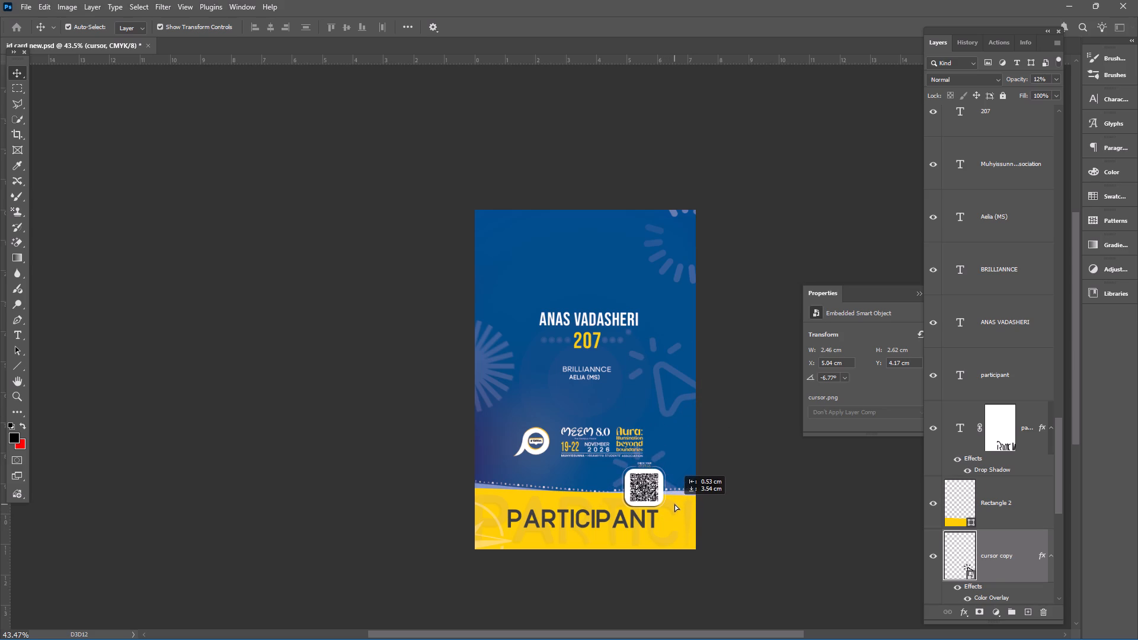
{"action": "left_click_drag", "start_coordinate": [675, 504], "coordinate": [675, 509], "text": "alt"}
{"action": "left_click", "coordinate": [771, 447]}
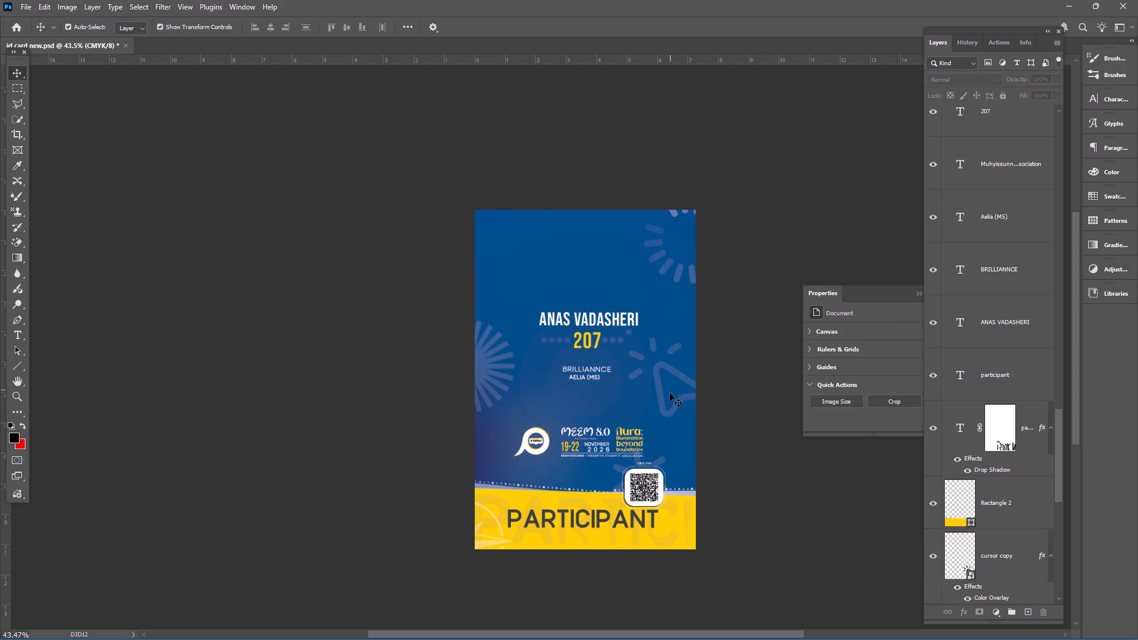
Scale the original cursor graphic to about 14.46%, place it just right of the BRILLIANNCE text, and apply the transform.
{"action": "left_click", "coordinate": [672, 408]}
{"action": "left_click_drag", "start_coordinate": [669, 408], "coordinate": [567, 413]}
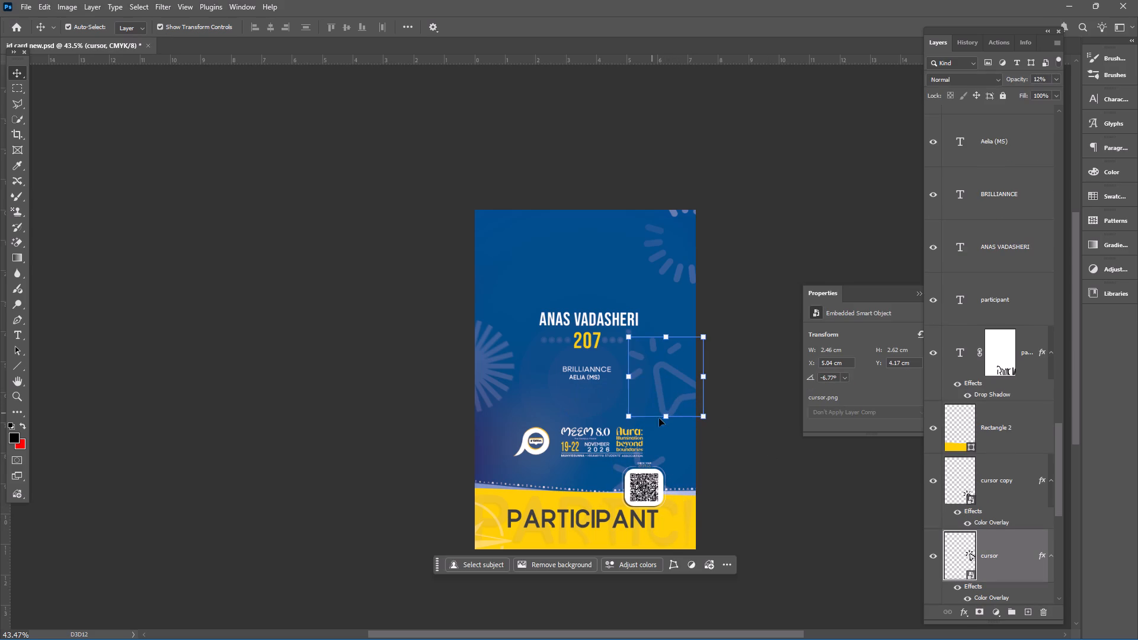
{"action": "left_click_drag", "start_coordinate": [670, 411], "coordinate": [481, 482]}
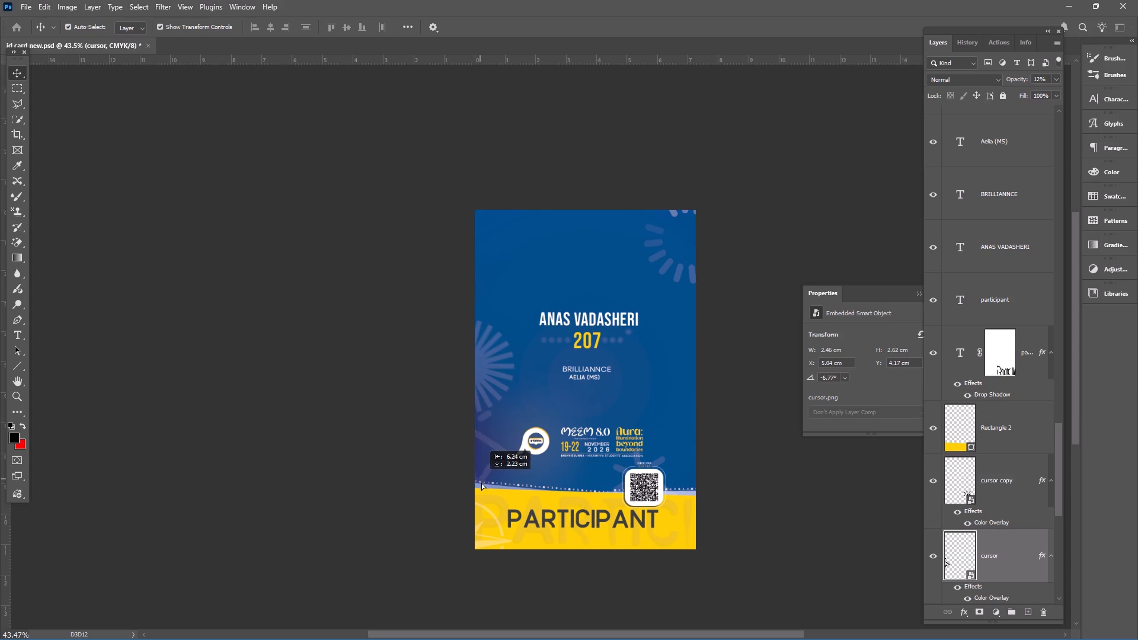
{"action": "left_click_drag", "start_coordinate": [481, 482], "coordinate": [529, 272]}
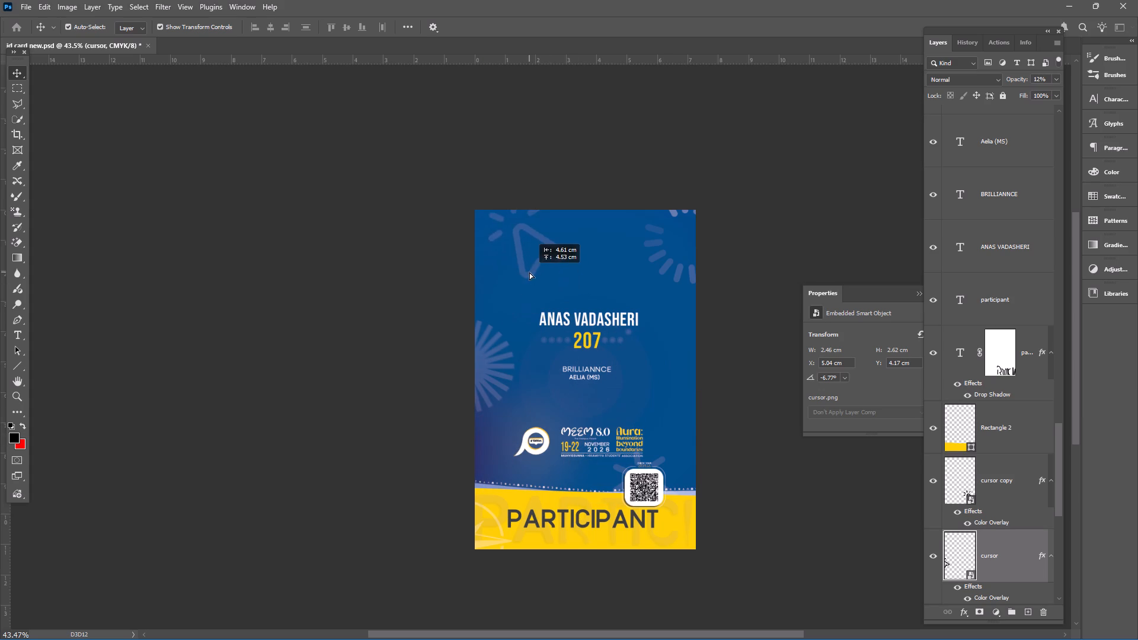
{"action": "left_click_drag", "start_coordinate": [529, 272], "coordinate": [599, 401]}
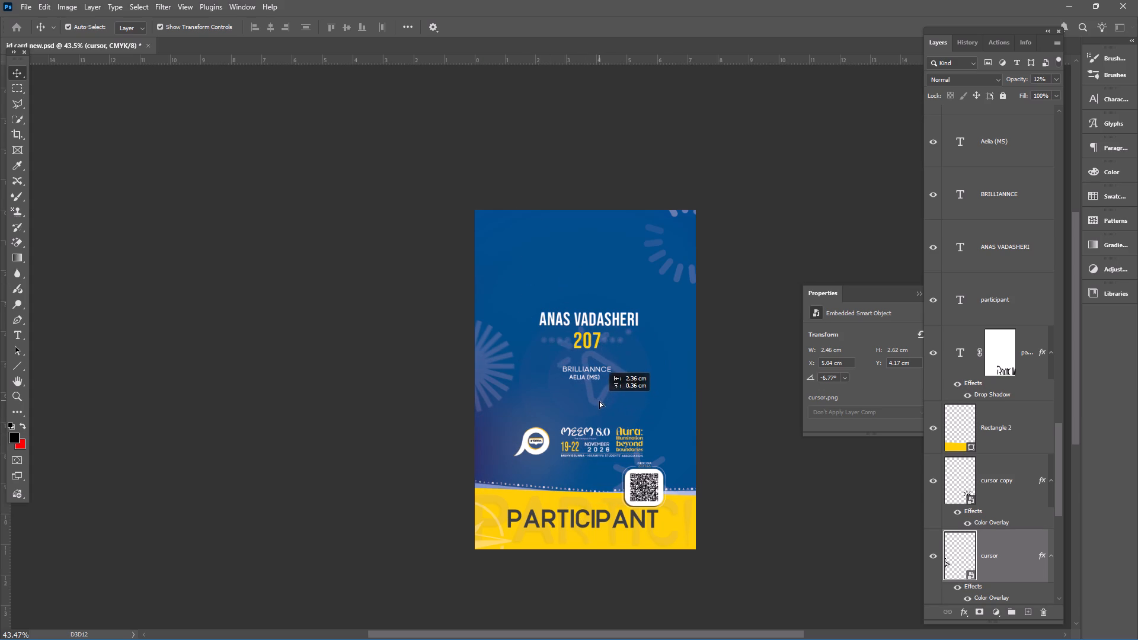
{"action": "left_click_drag", "start_coordinate": [599, 401], "coordinate": [654, 427]}
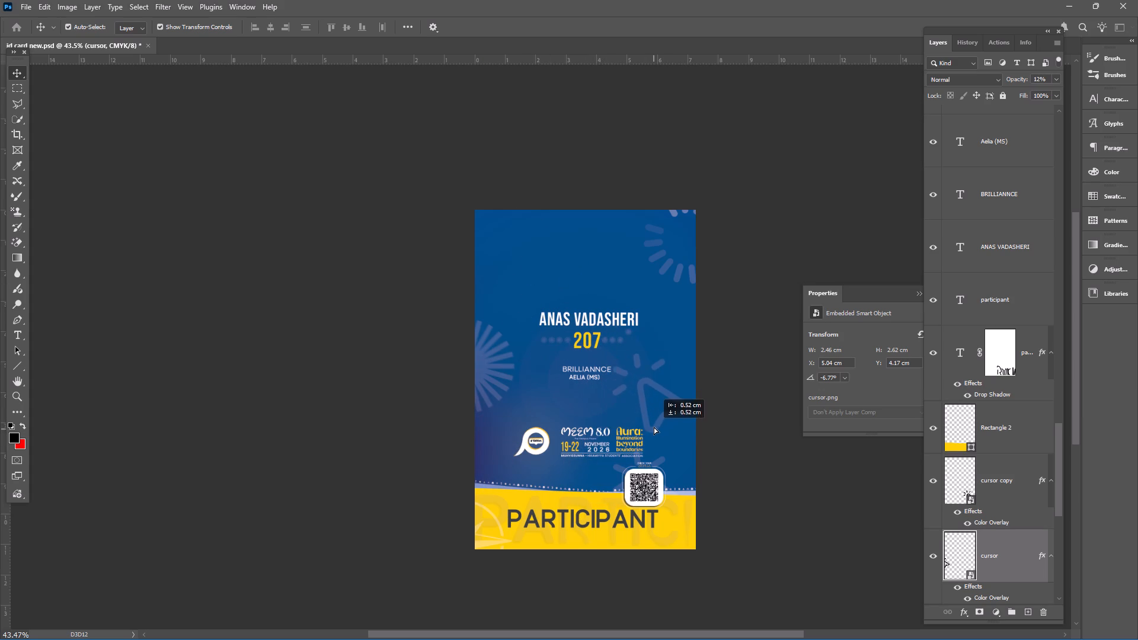
{"action": "left_click_drag", "start_coordinate": [654, 427], "coordinate": [654, 427]}
{"action": "left_click_drag", "start_coordinate": [686, 434], "coordinate": [651, 407]}
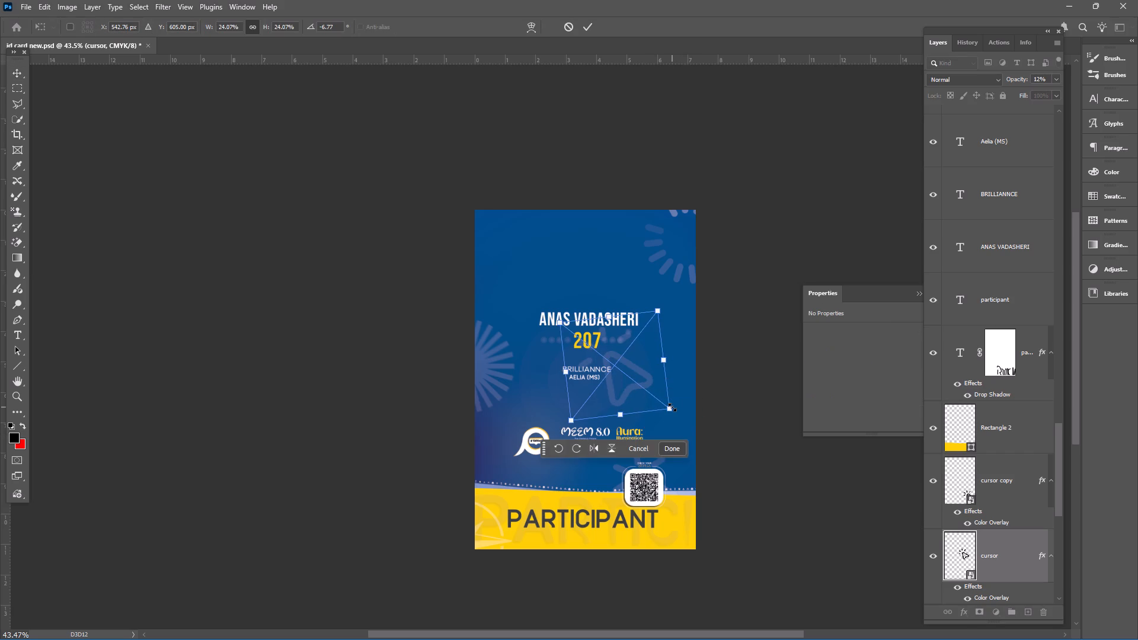
{"action": "left_click_drag", "start_coordinate": [672, 407], "coordinate": [635, 364]}
{"action": "left_click_drag", "start_coordinate": [610, 356], "coordinate": [629, 399]}
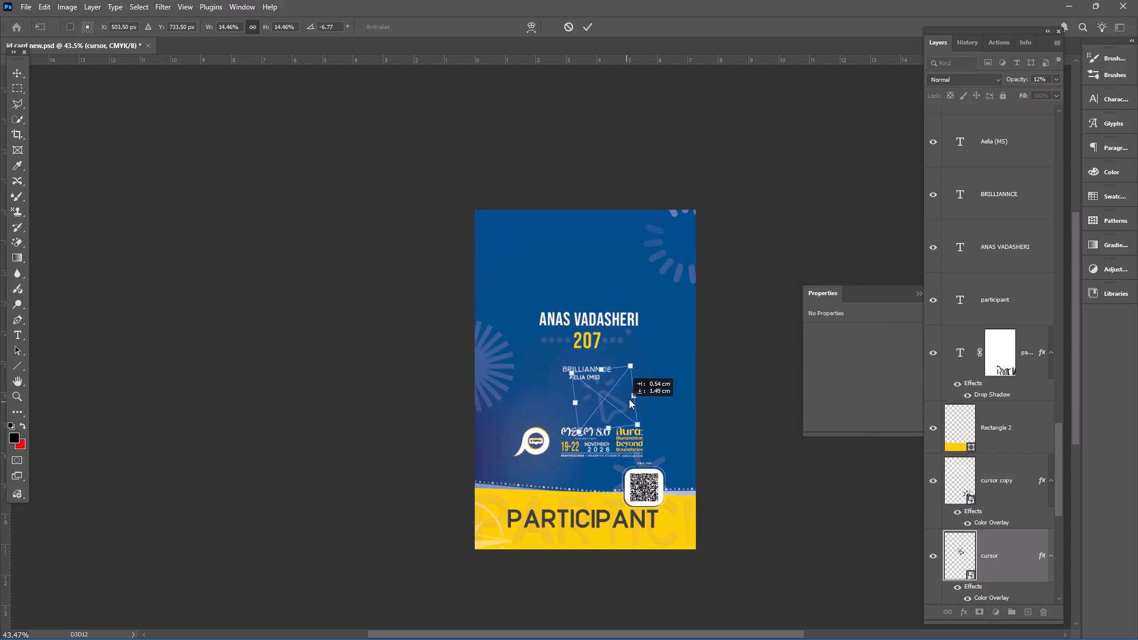
{"action": "left_click_drag", "start_coordinate": [629, 399], "coordinate": [644, 380]}
{"action": "left_click", "coordinate": [740, 359]}
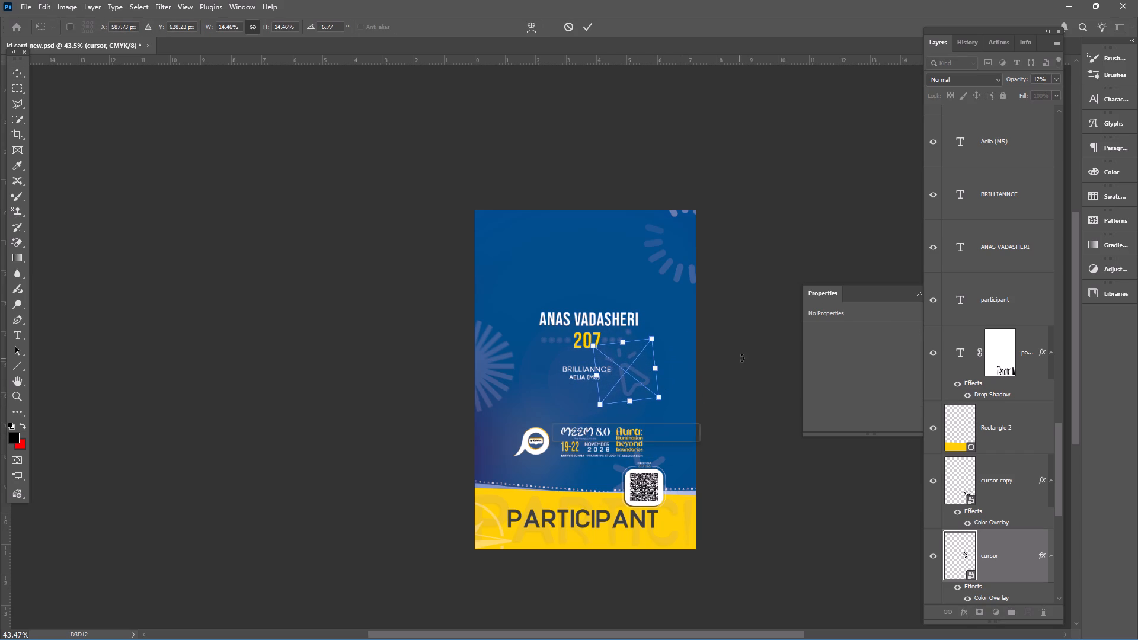
{"action": "left_click", "coordinate": [679, 430]}
{"action": "left_click", "coordinate": [797, 361]}
Duplicate the loading graphic from the card's upper-right corner, scale the copy to about 6.57%, and place it below AELIA (MS).
{"action": "left_click", "coordinate": [685, 269]}
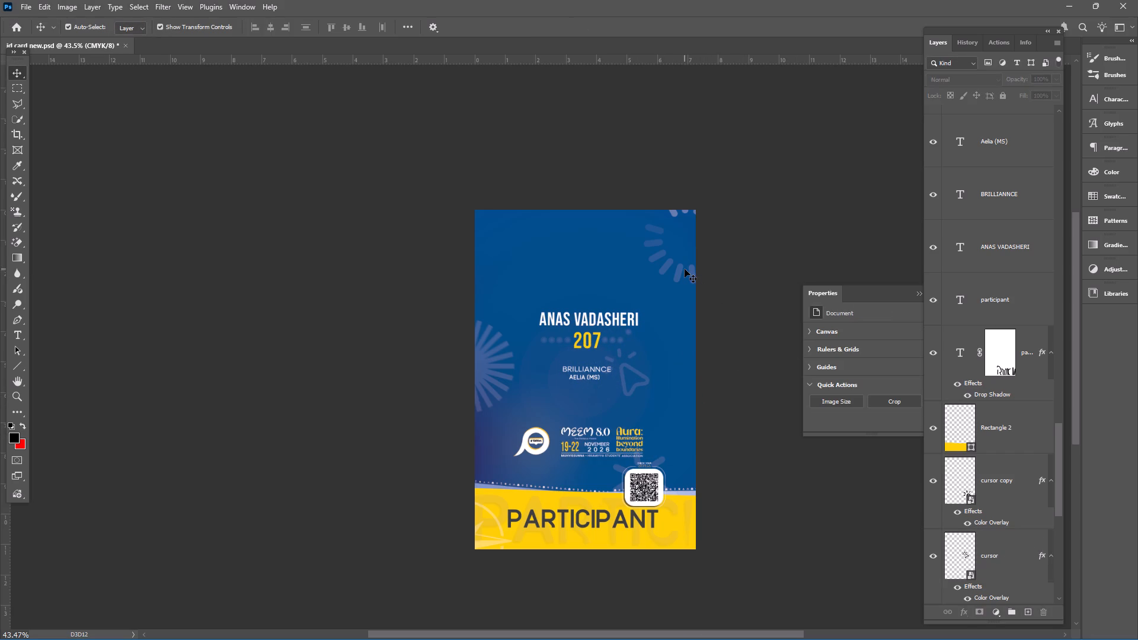
{"action": "left_click", "coordinate": [680, 269]}
{"action": "left_click_drag", "start_coordinate": [679, 269], "coordinate": [499, 277], "text": "alt"}
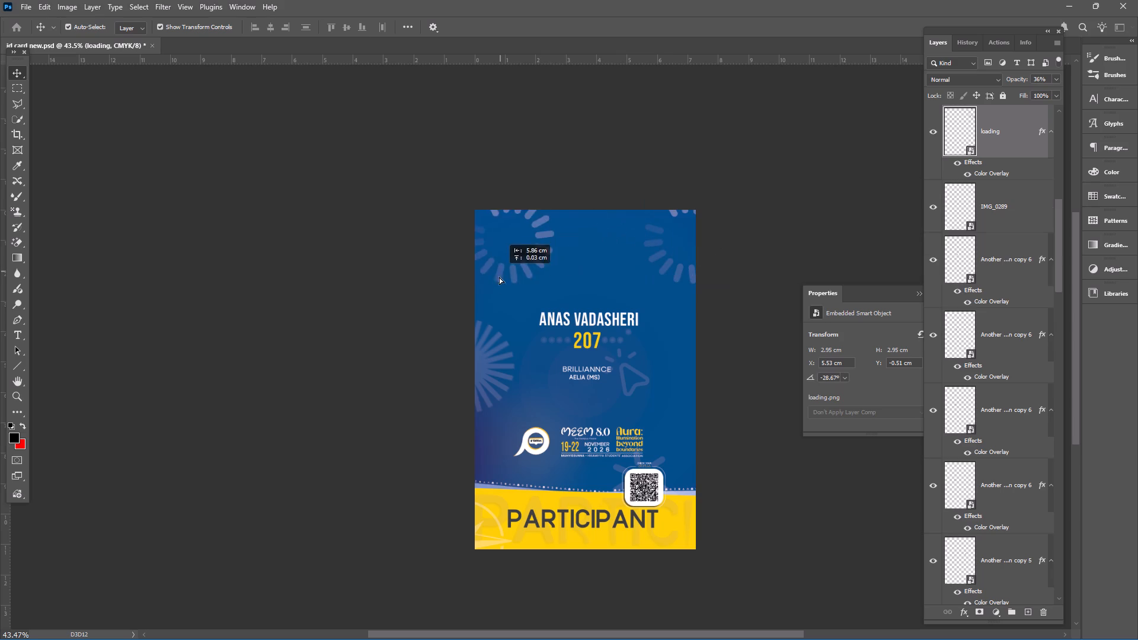
{"action": "left_click_drag", "start_coordinate": [499, 277], "coordinate": [518, 295], "text": "alt"}
{"action": "left_click_drag", "start_coordinate": [533, 223], "coordinate": [520, 270]}
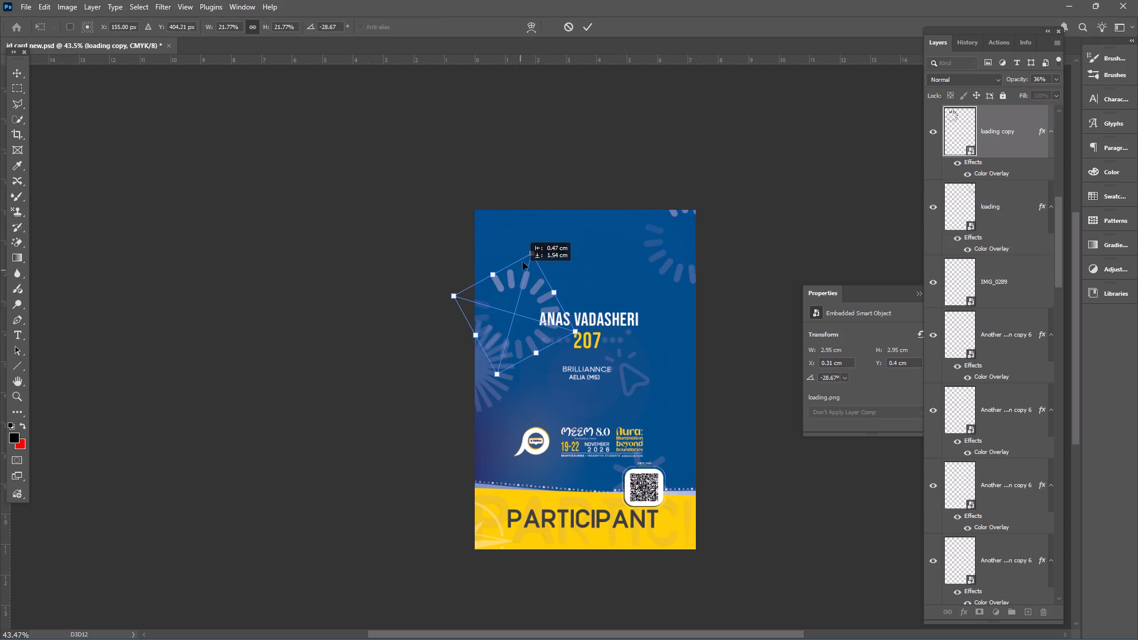
{"action": "left_click_drag", "start_coordinate": [495, 274], "coordinate": [520, 313]}
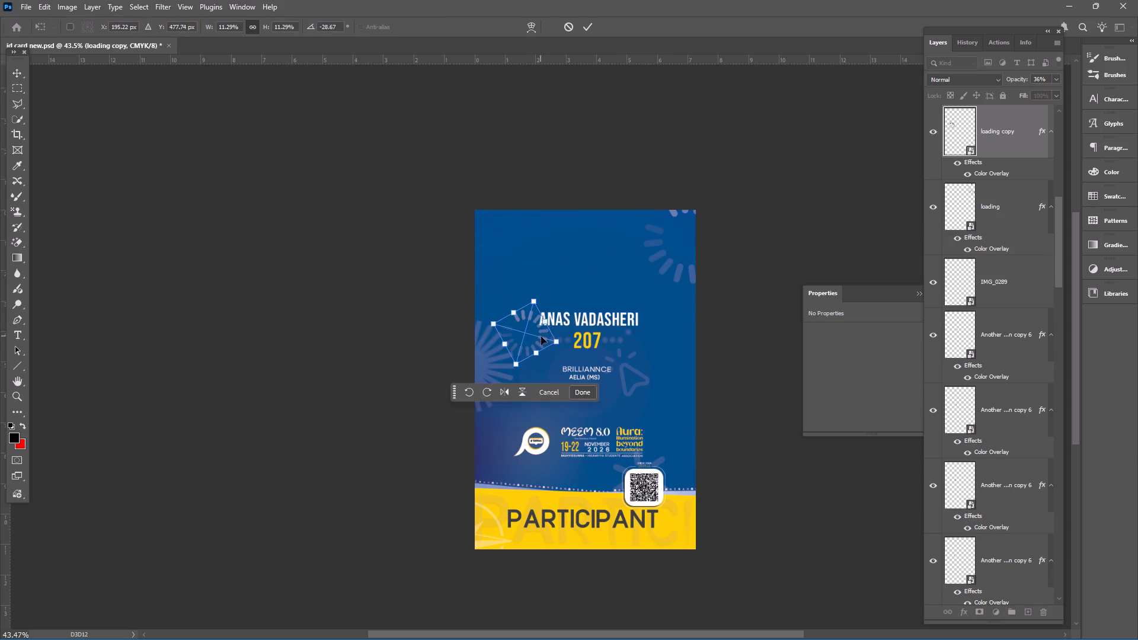
{"action": "left_click_drag", "start_coordinate": [541, 343], "coordinate": [606, 418]}
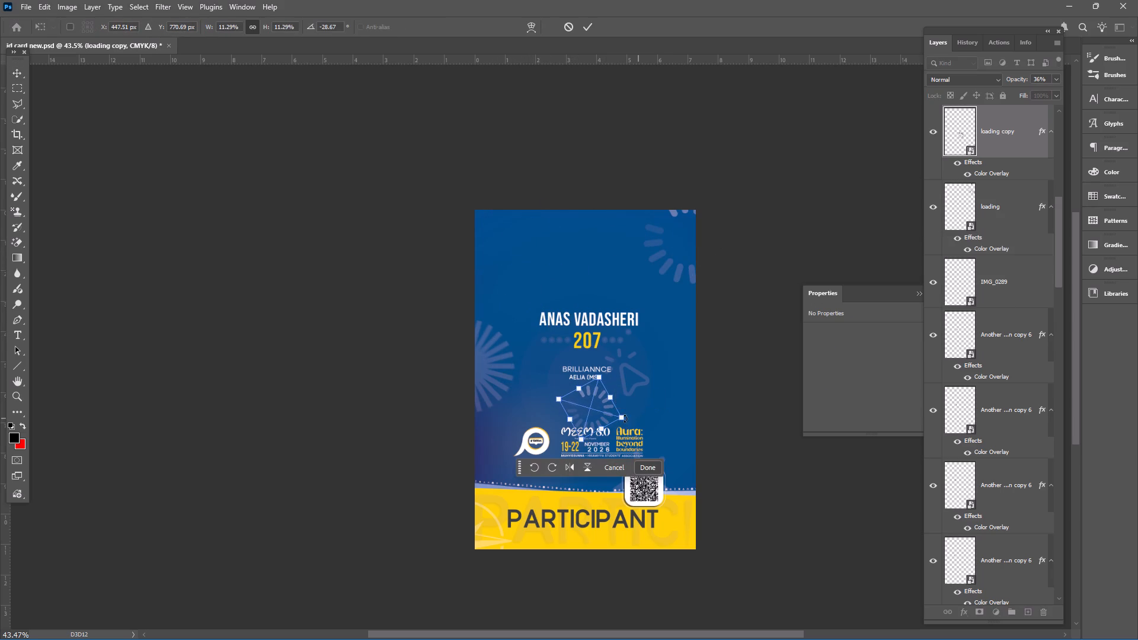
{"action": "left_click_drag", "start_coordinate": [622, 418], "coordinate": [599, 401]}
{"action": "left_click_drag", "start_coordinate": [577, 405], "coordinate": [584, 405]}
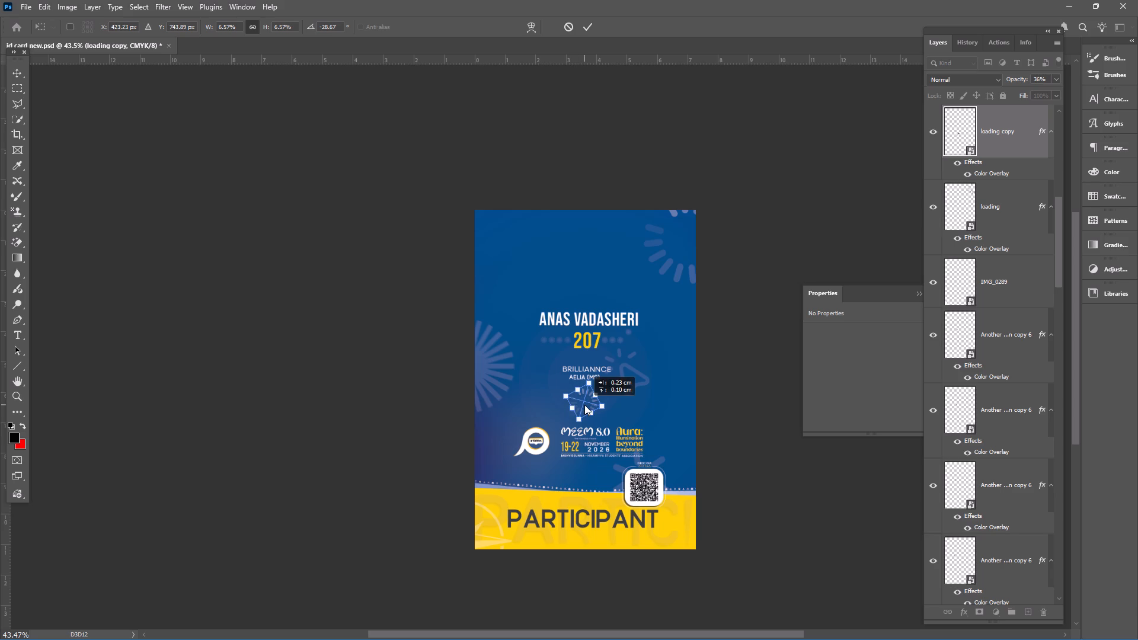
{"action": "left_click_drag", "start_coordinate": [584, 405], "coordinate": [587, 405]}
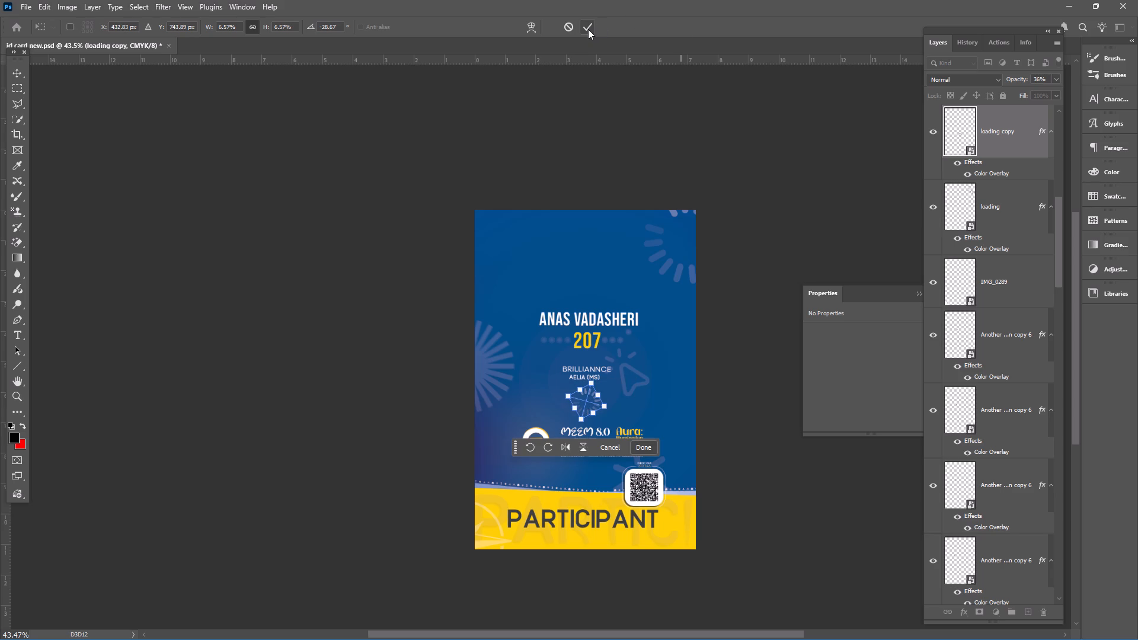
{"action": "left_click", "coordinate": [588, 29]}
{"action": "left_click", "coordinate": [722, 305]}
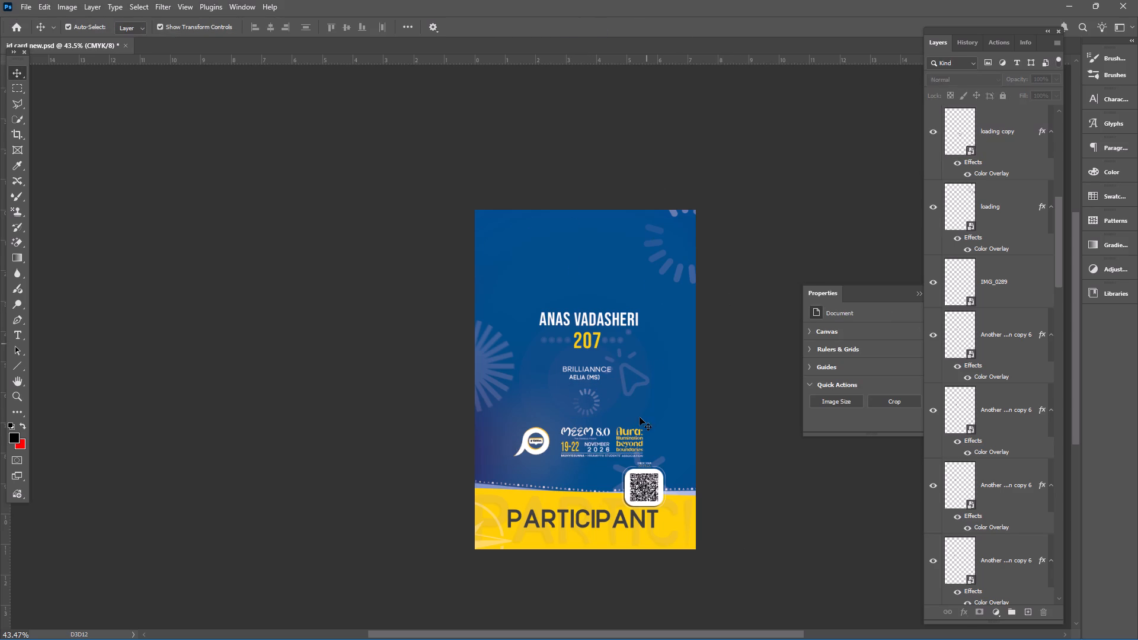
Scale the loading graphic copy below AELIA (MS) down to about 4.20% and apply the transform.
{"action": "left_click", "coordinate": [590, 401]}
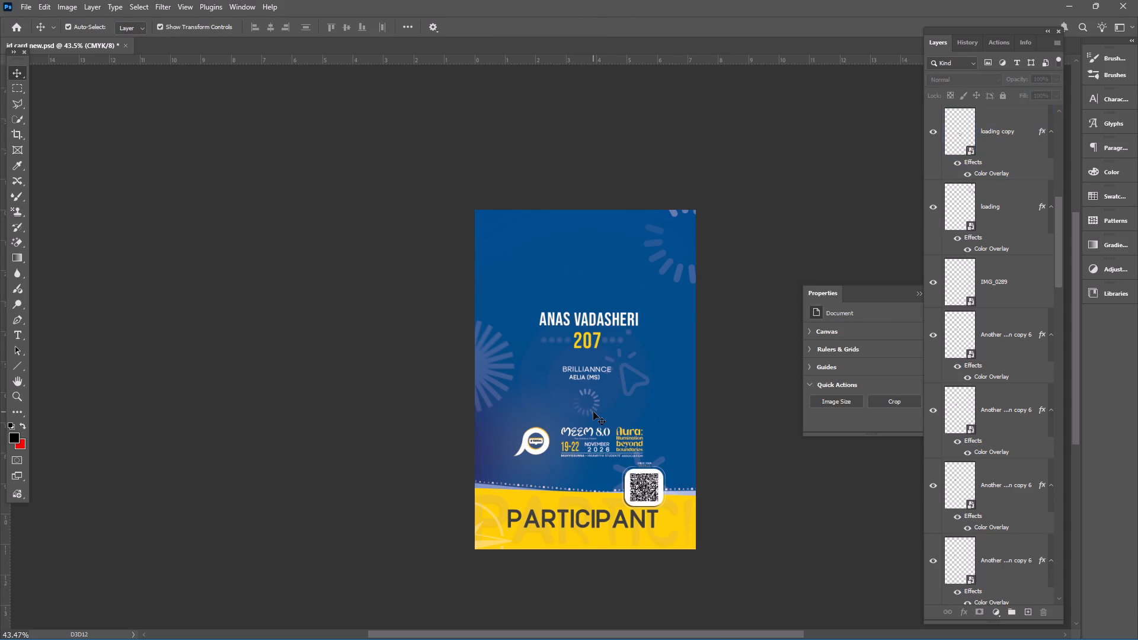
{"action": "left_click", "coordinate": [593, 412]}
{"action": "left_click", "coordinate": [588, 414]}
{"action": "left_click_drag", "start_coordinate": [588, 414], "coordinate": [594, 414]}
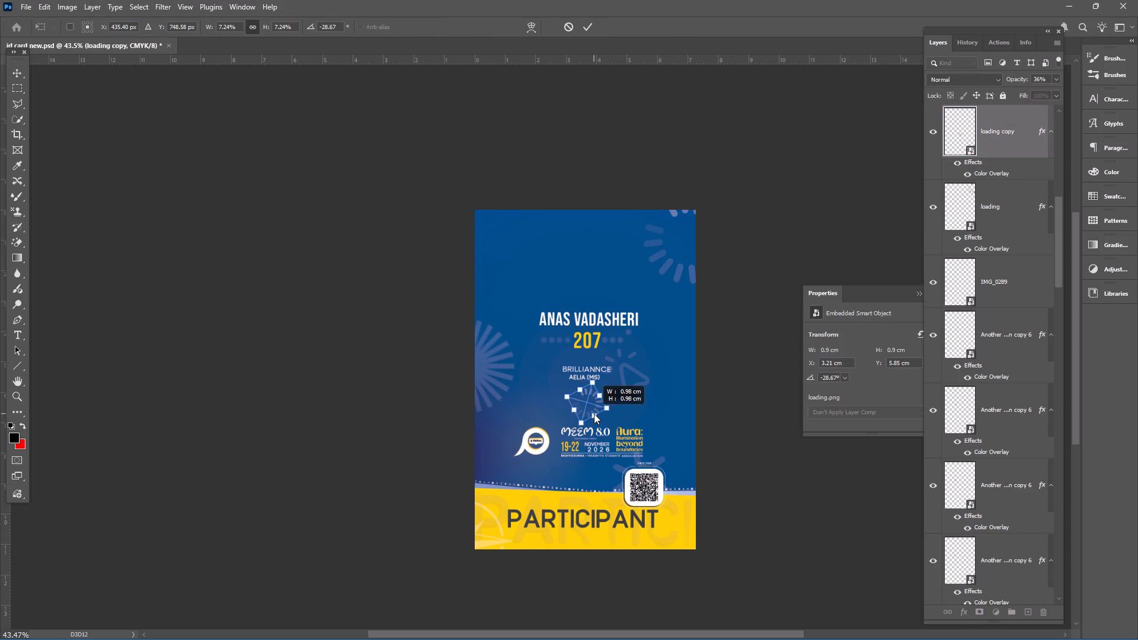
{"action": "left_click_drag", "start_coordinate": [594, 414], "coordinate": [586, 405]}
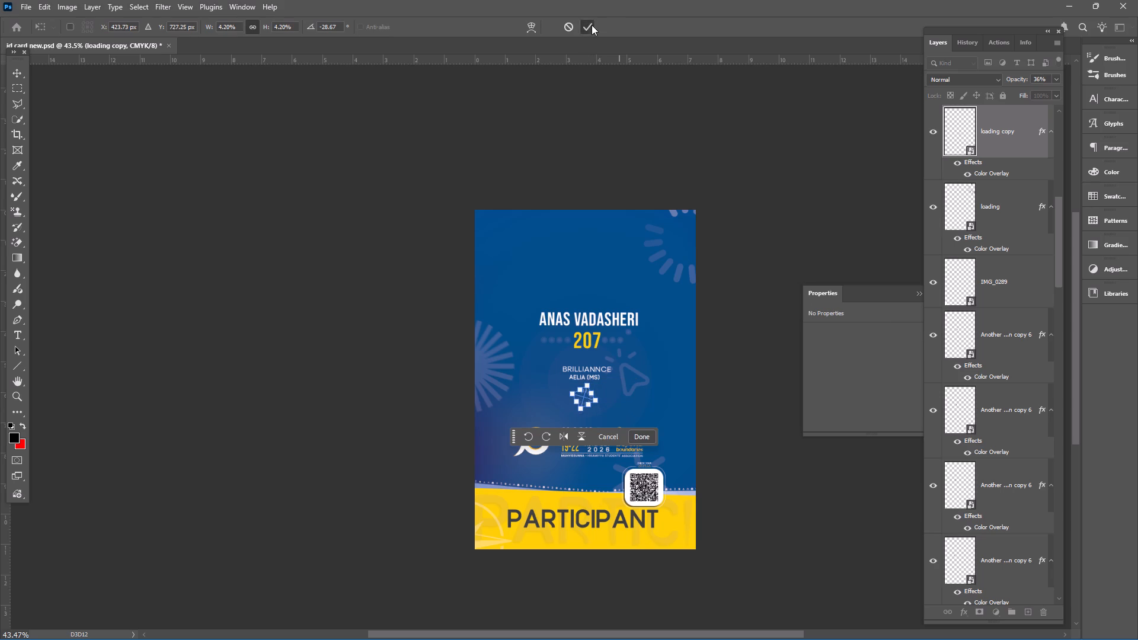
{"action": "left_click", "coordinate": [592, 25]}
{"action": "left_click", "coordinate": [654, 98]}
Show the guides and move the small loading graphic down to about X 3.37 cm, Y 6.17 cm, between AELIA (MS) and the MEEM 8.0 logo.
{"action": "scroll", "coordinate": [581, 460], "scroll_direction": "up", "scroll_amount": 15, "text": "alt"}
{"action": "scroll", "coordinate": [597, 376], "scroll_direction": "down", "scroll_amount": 4, "text": "alt"}
{"action": "left_click", "coordinate": [602, 370]}
{"action": "left_click_drag", "start_coordinate": [602, 370], "coordinate": [615, 409]}
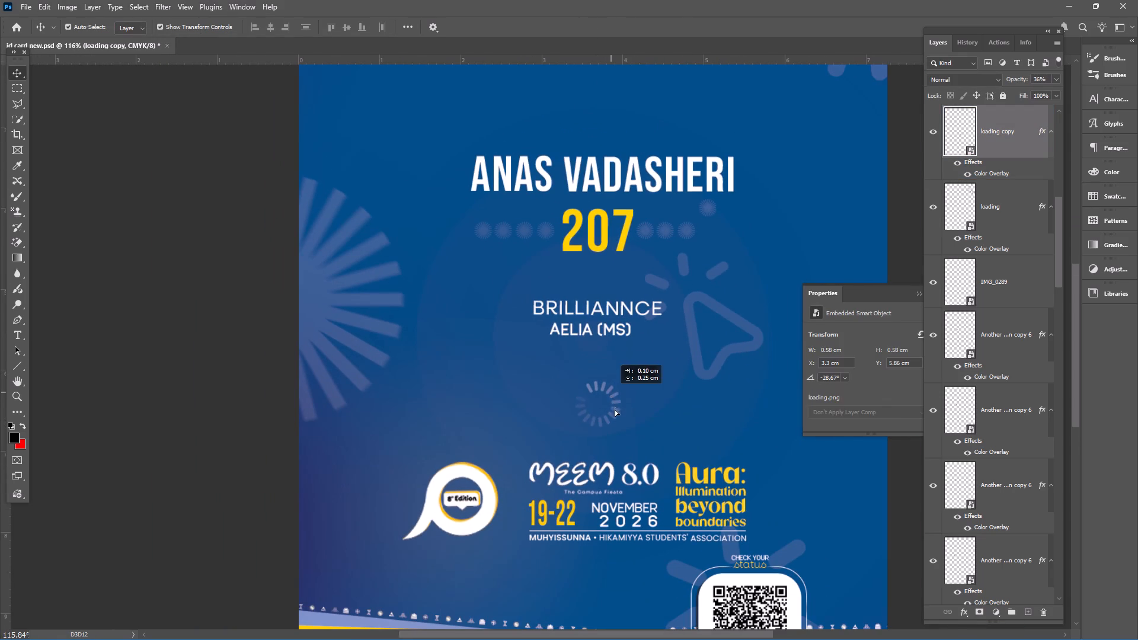
{"action": "left_click_drag", "start_coordinate": [615, 409], "coordinate": [605, 409]}
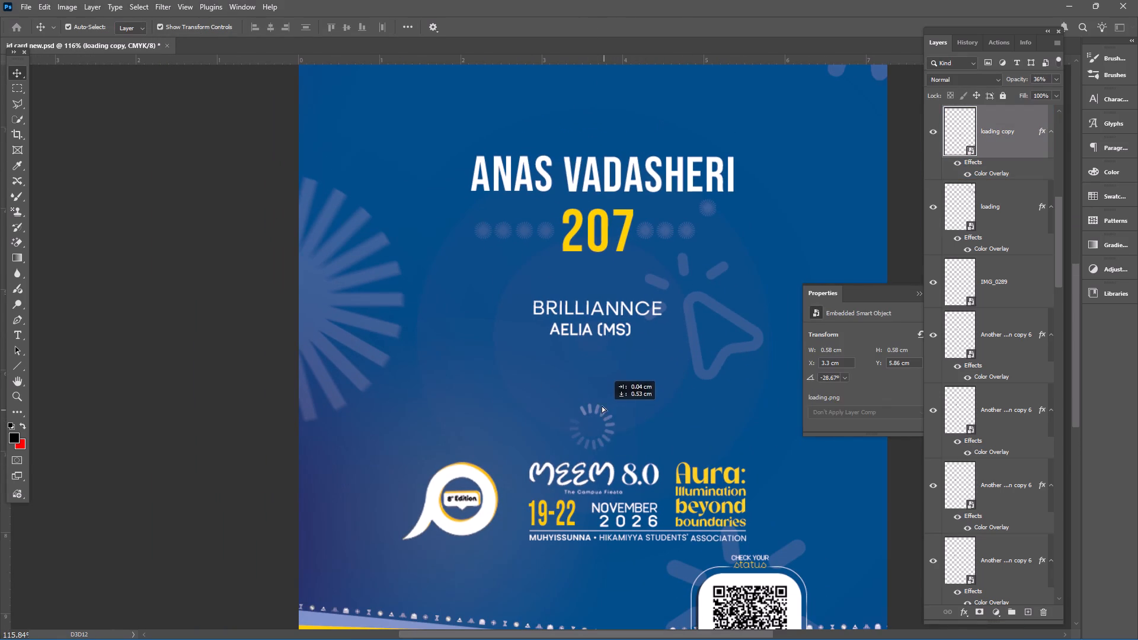
{"action": "key", "text": "ctrl+h"}
{"action": "left_click_drag", "start_coordinate": [608, 414], "coordinate": [597, 414]}
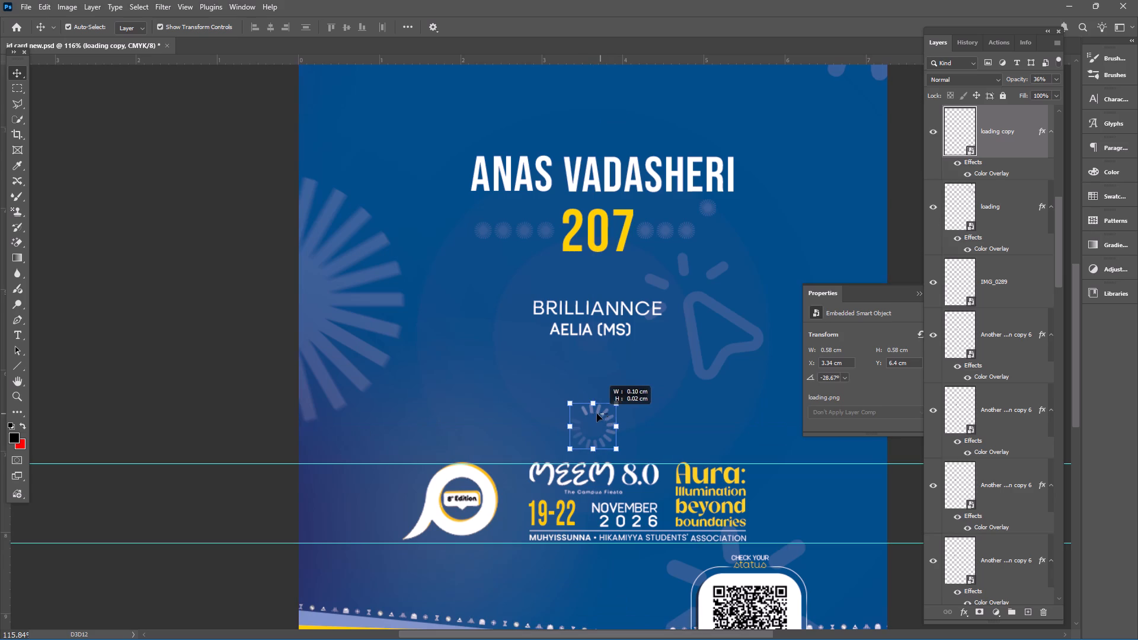
{"action": "left_click_drag", "start_coordinate": [597, 414], "coordinate": [587, 413]}
{"action": "left_click_drag", "start_coordinate": [600, 409], "coordinate": [580, 407]}
{"action": "left_click_drag", "start_coordinate": [603, 411], "coordinate": [560, 404]}
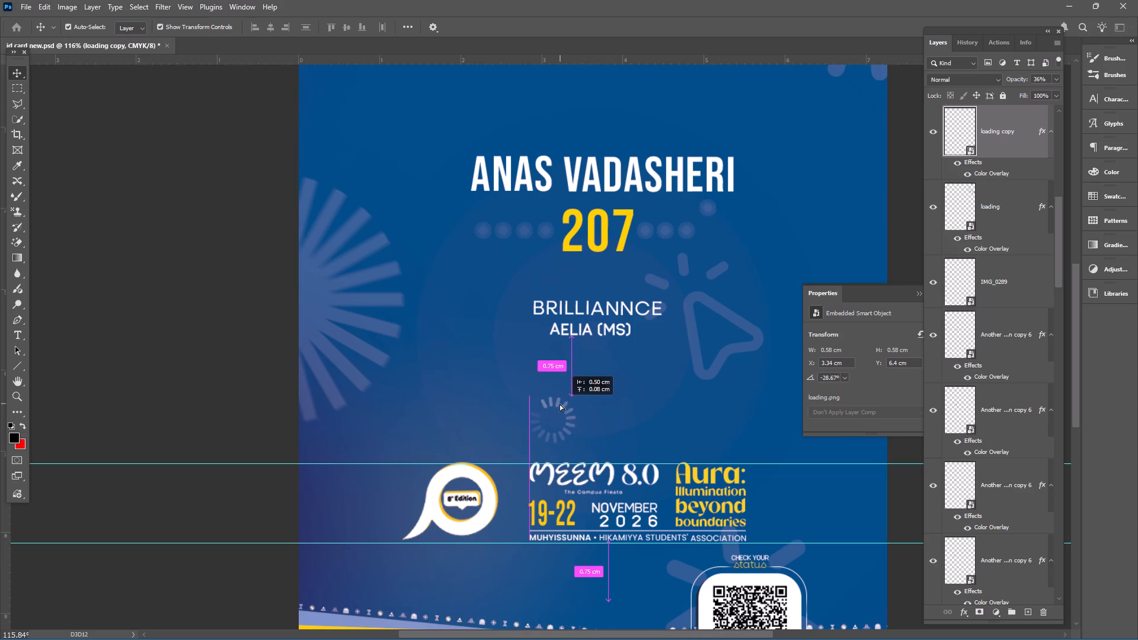
{"action": "left_click_drag", "start_coordinate": [560, 404], "coordinate": [606, 415]}
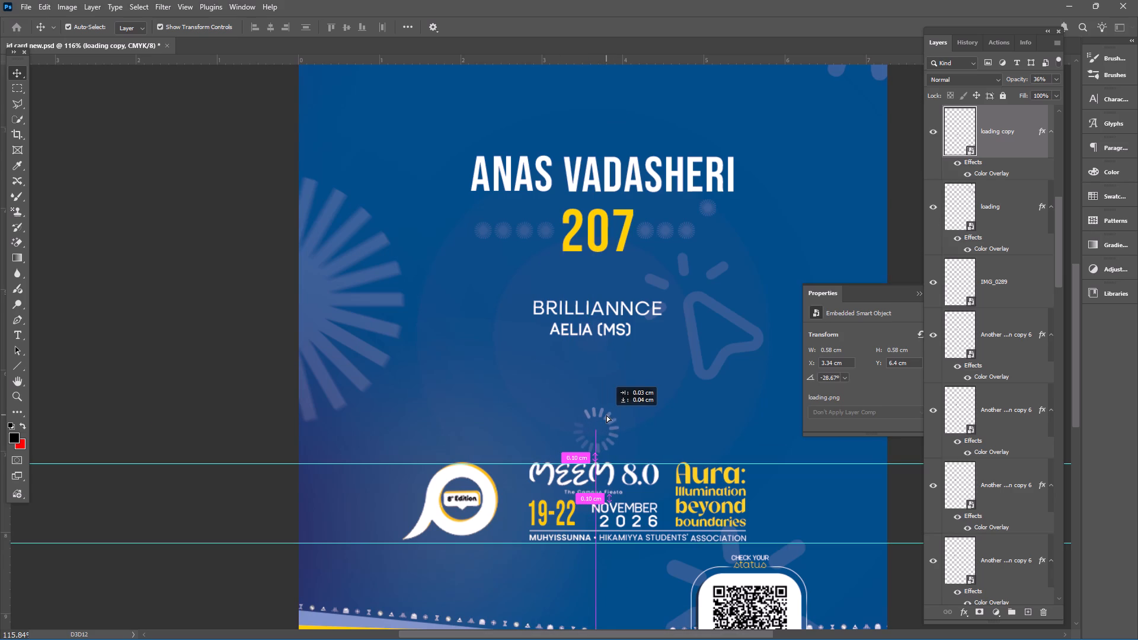
{"action": "left_click_drag", "start_coordinate": [606, 415], "coordinate": [604, 406]}
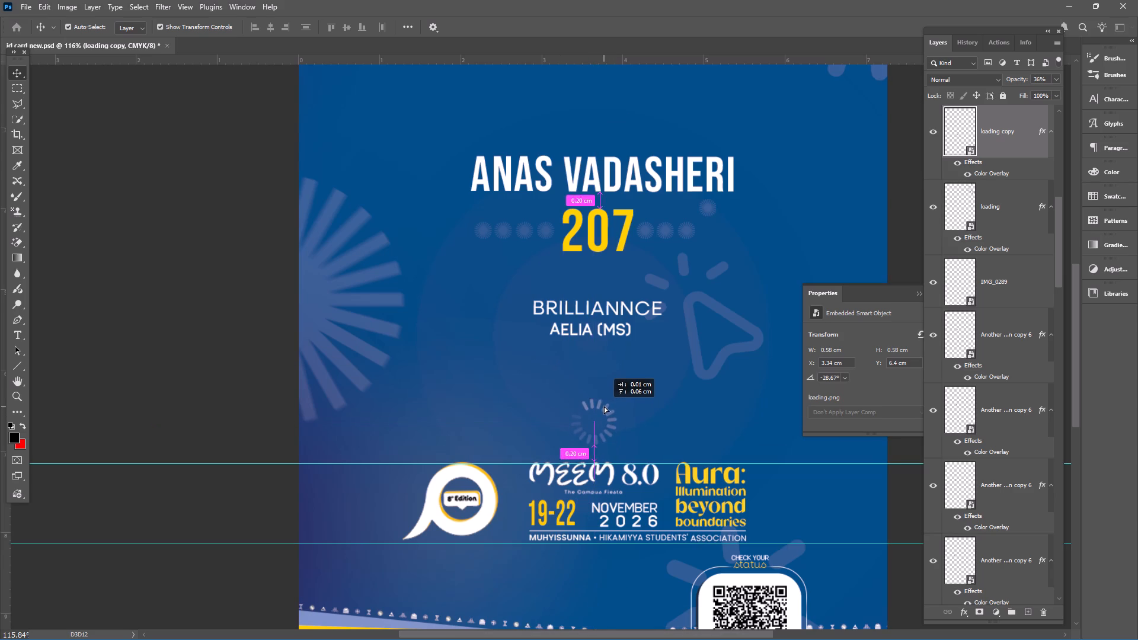
{"action": "left_click_drag", "start_coordinate": [604, 406], "coordinate": [612, 392]}
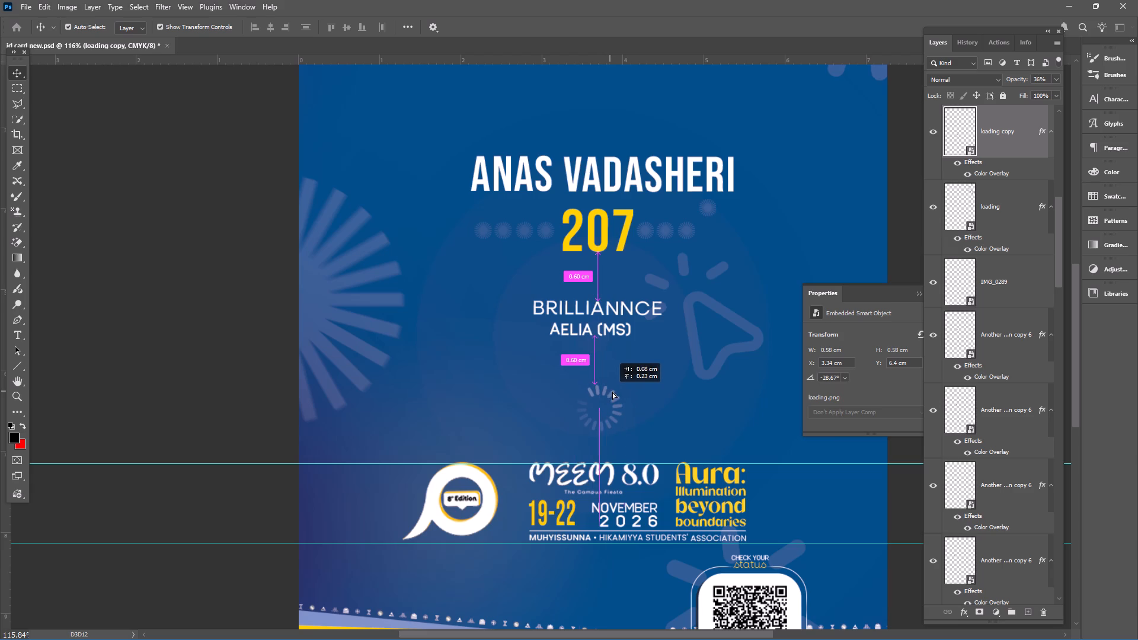
{"action": "left_click_drag", "start_coordinate": [612, 392], "coordinate": [604, 399]}
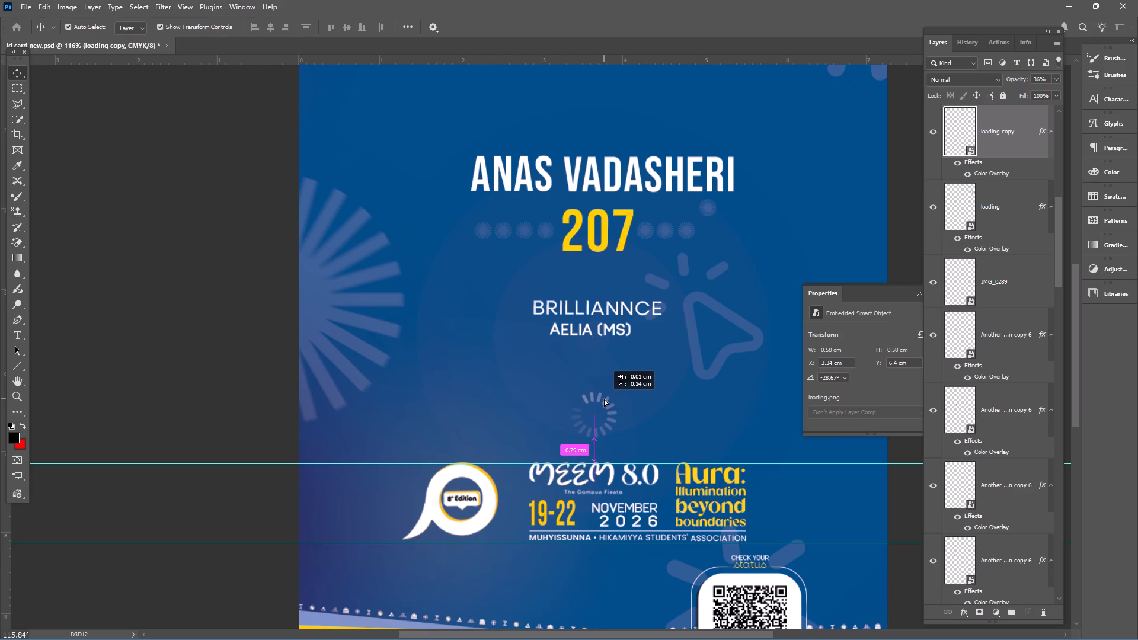
{"action": "left_click_drag", "start_coordinate": [604, 399], "coordinate": [606, 393]}
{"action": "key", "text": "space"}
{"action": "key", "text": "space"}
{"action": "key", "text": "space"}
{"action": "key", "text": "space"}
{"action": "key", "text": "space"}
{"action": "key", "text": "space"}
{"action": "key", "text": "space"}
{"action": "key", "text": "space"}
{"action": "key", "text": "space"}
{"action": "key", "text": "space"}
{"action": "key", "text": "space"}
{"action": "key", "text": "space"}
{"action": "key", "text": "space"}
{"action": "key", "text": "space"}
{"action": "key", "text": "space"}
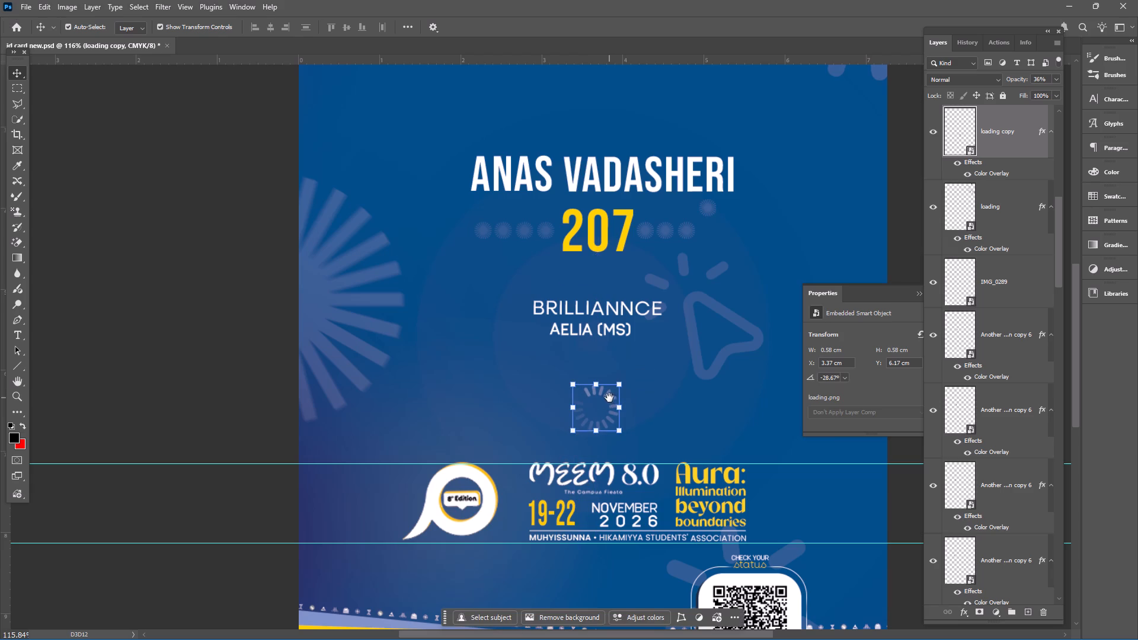
Duplicate the small loading graphic to both sides, forming a level row of three with equal gaps of about 0.12 cm.
{"action": "left_click_drag", "start_coordinate": [610, 395], "coordinate": [647, 400], "text": "alt"}
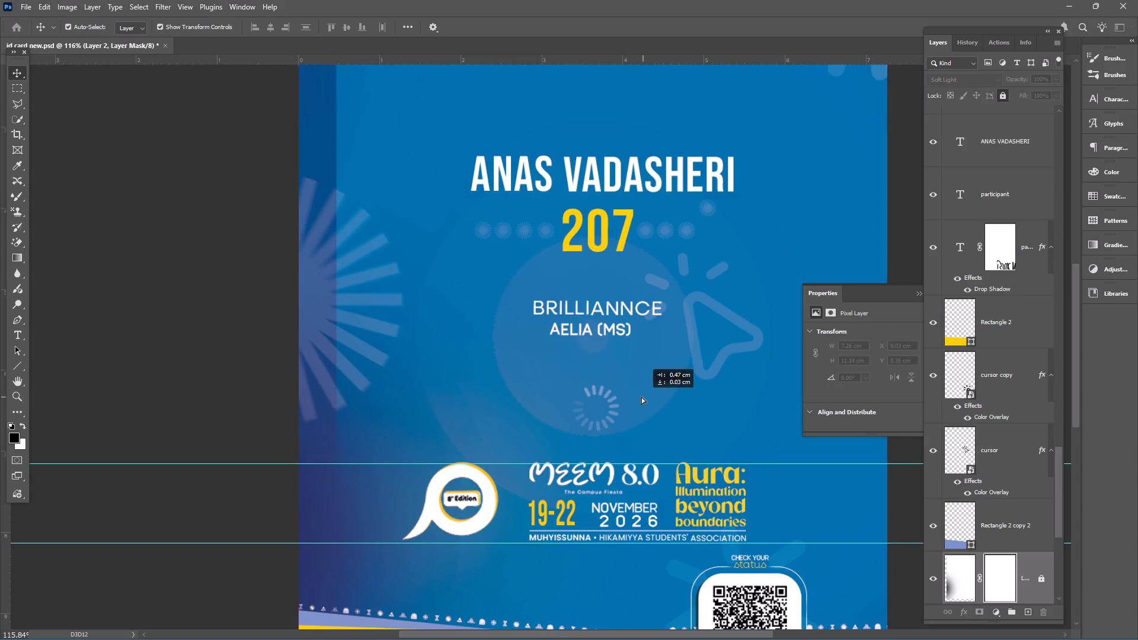
{"action": "key", "text": "ctrl+z"}
{"action": "left_click", "coordinate": [610, 399]}
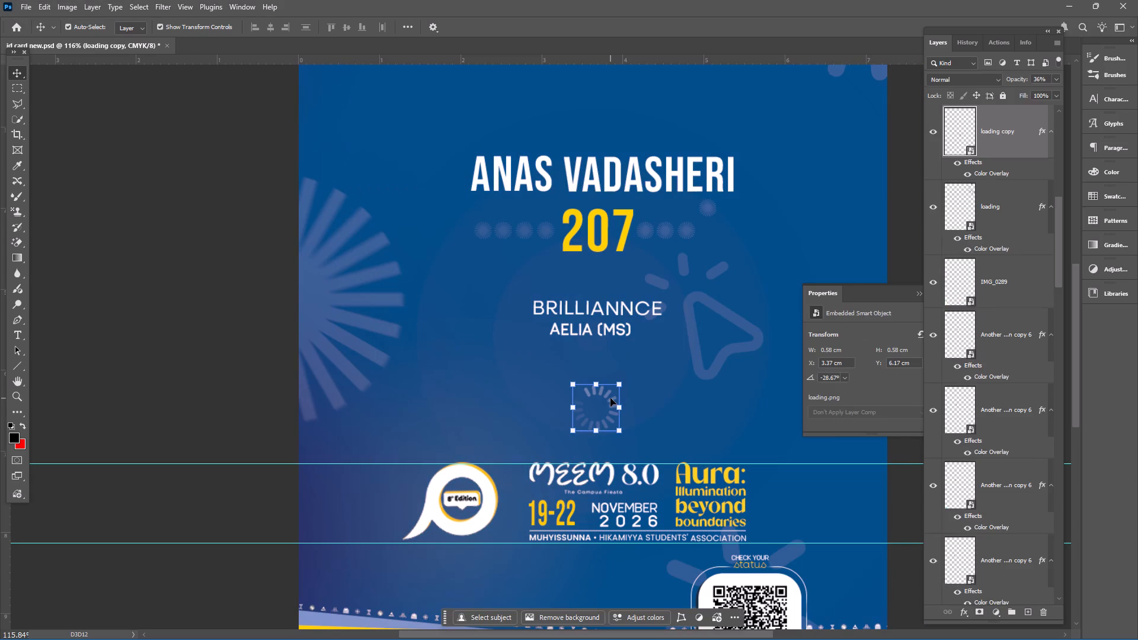
{"action": "left_click_drag", "start_coordinate": [612, 399], "coordinate": [663, 401], "text": "alt"}
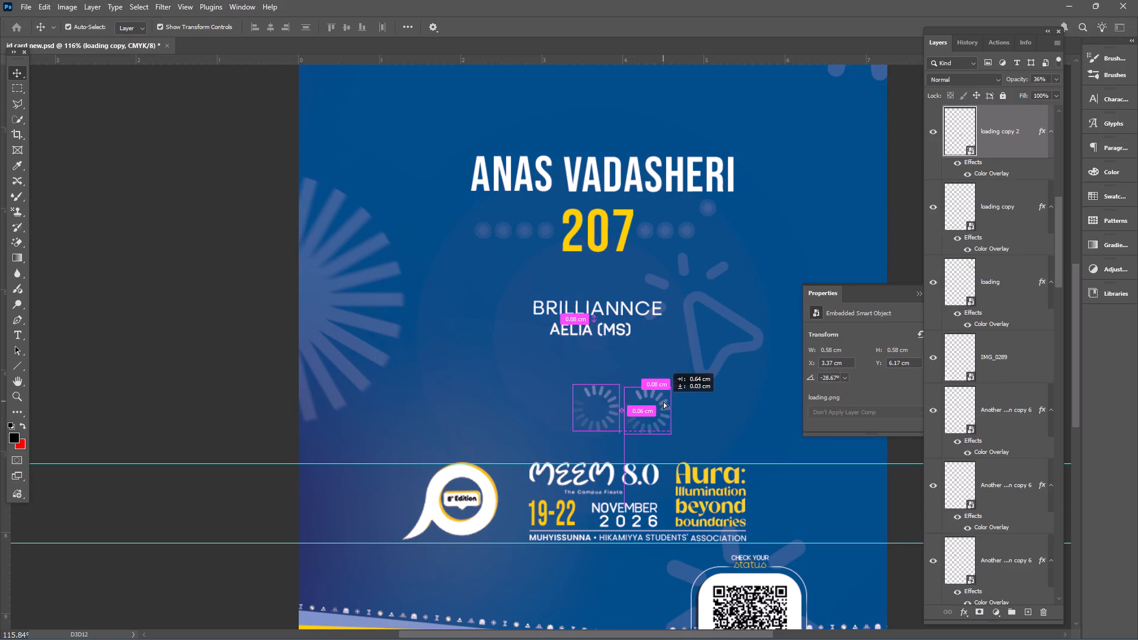
{"action": "left_click_drag", "start_coordinate": [663, 401], "coordinate": [668, 399], "text": "alt"}
{"action": "left_click_drag", "start_coordinate": [666, 402], "coordinate": [576, 404], "text": "alt"}
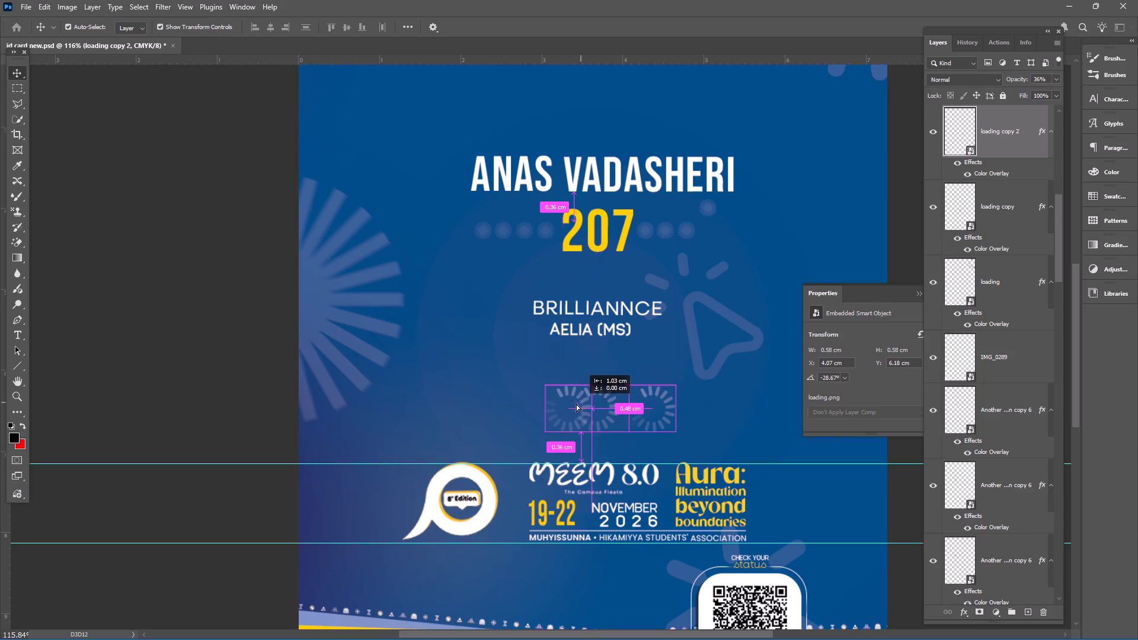
{"action": "left_click_drag", "start_coordinate": [576, 404], "coordinate": [551, 404], "text": "alt"}
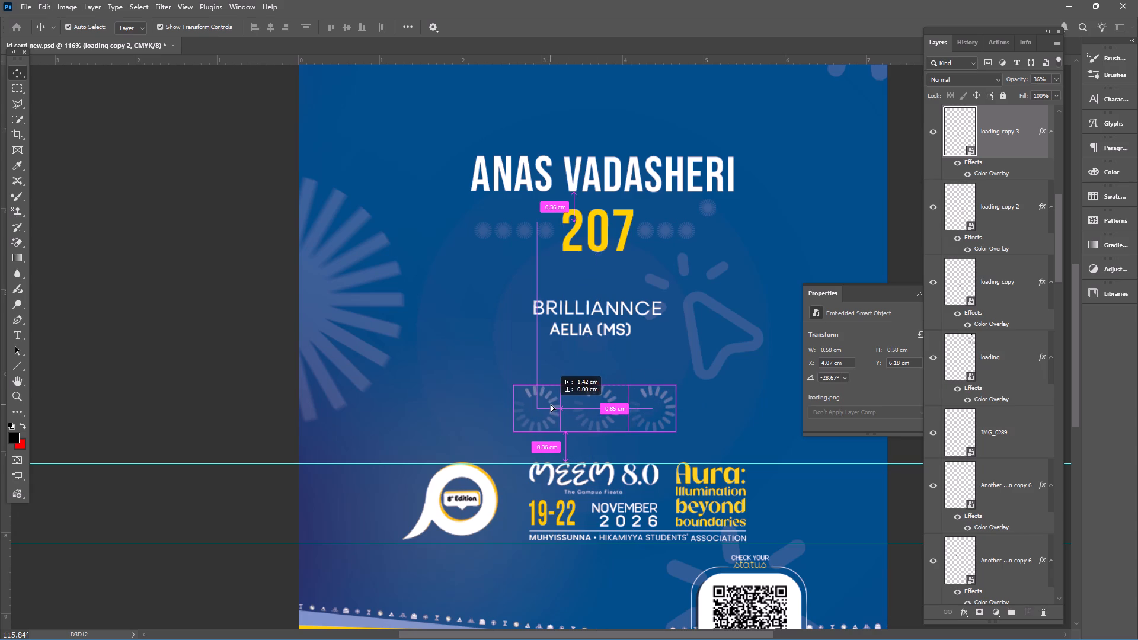
{"action": "left_click_drag", "start_coordinate": [551, 404], "coordinate": [553, 404], "text": "alt"}
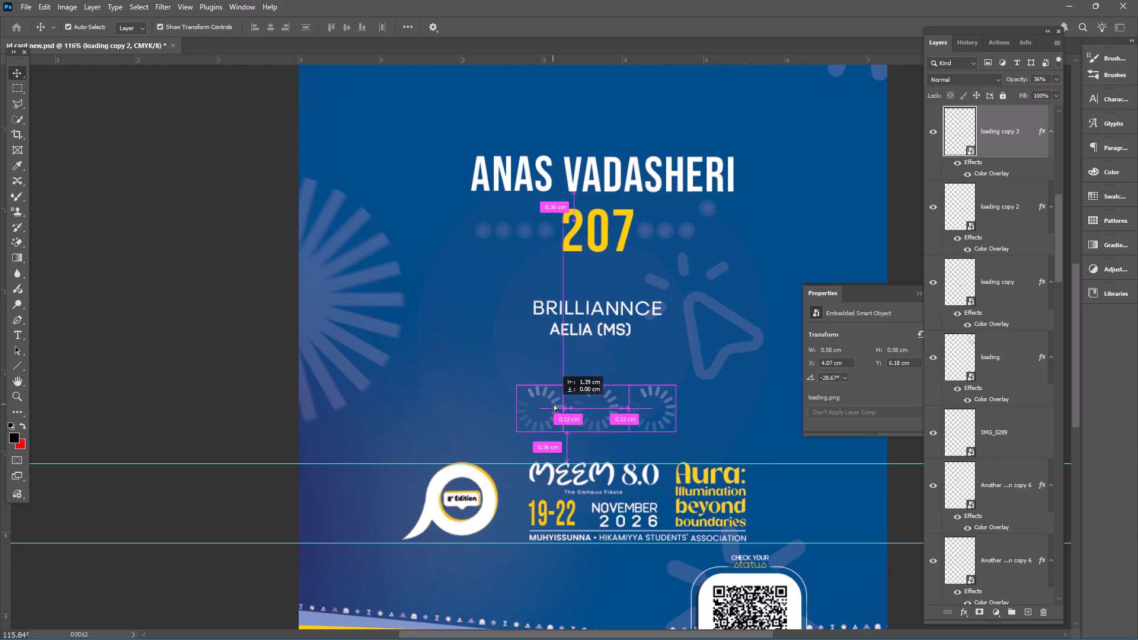
{"action": "left_click", "coordinate": [149, 398]}
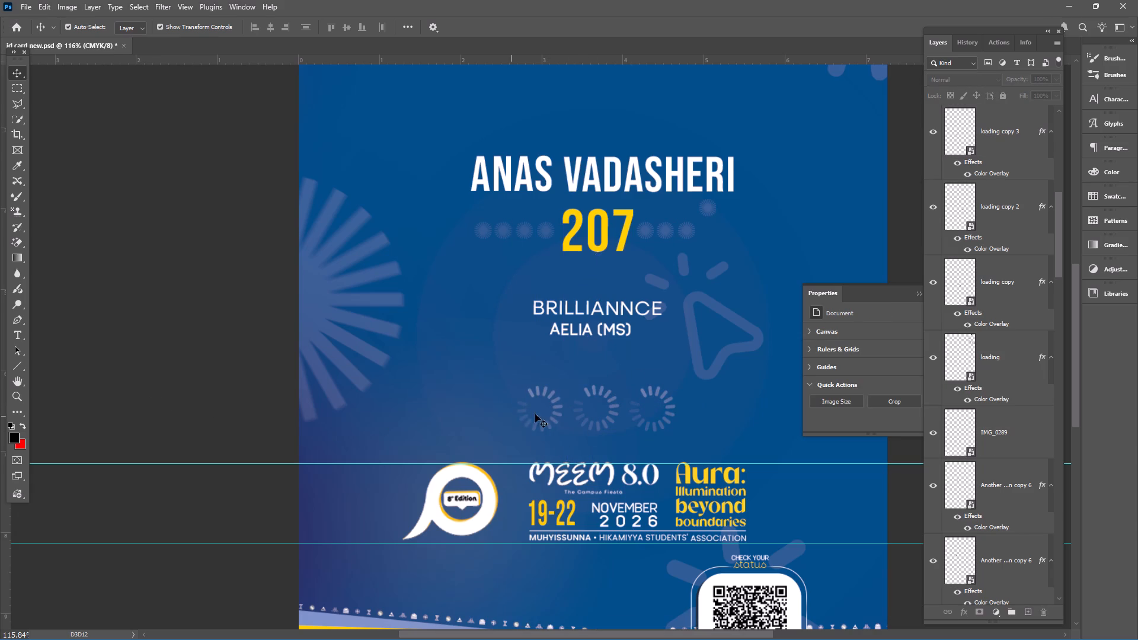
Scale the three small loading graphics together to about 73.06%, center them under AELIA (MS), apply the transform, and deselect them.
{"action": "scroll", "coordinate": [565, 406], "scroll_direction": "down", "scroll_amount": 15, "text": "alt"}
{"action": "scroll", "coordinate": [632, 409], "scroll_direction": "up", "scroll_amount": 13, "text": "alt"}
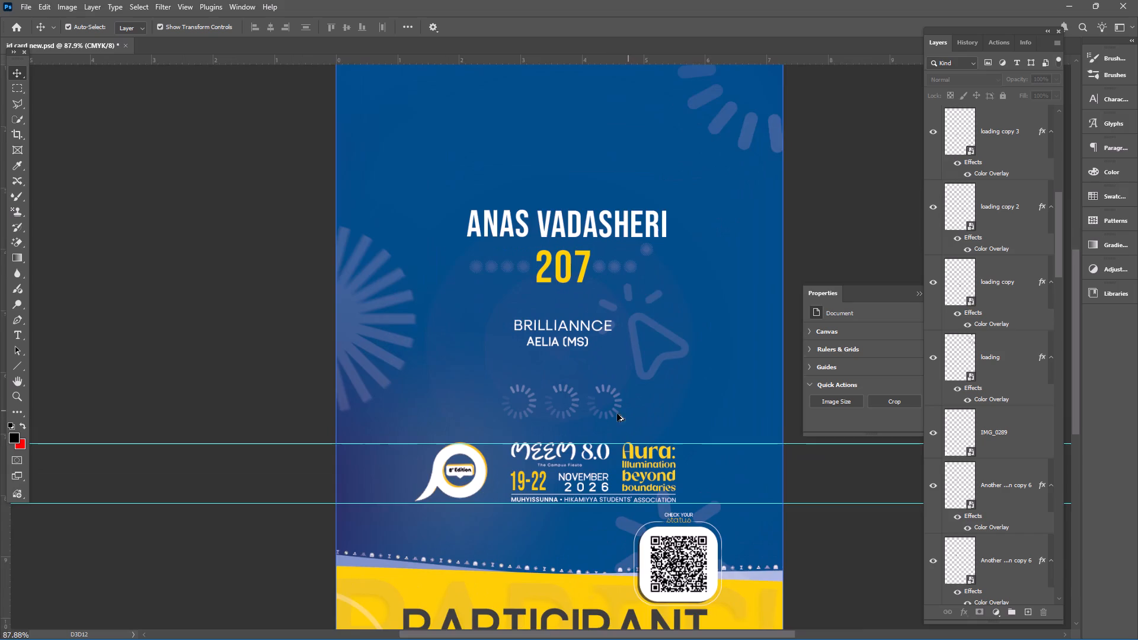
{"action": "scroll", "coordinate": [617, 414], "scroll_direction": "up", "scroll_amount": 3, "text": "alt"}
{"action": "left_click_drag", "start_coordinate": [448, 423], "coordinate": [681, 393]}
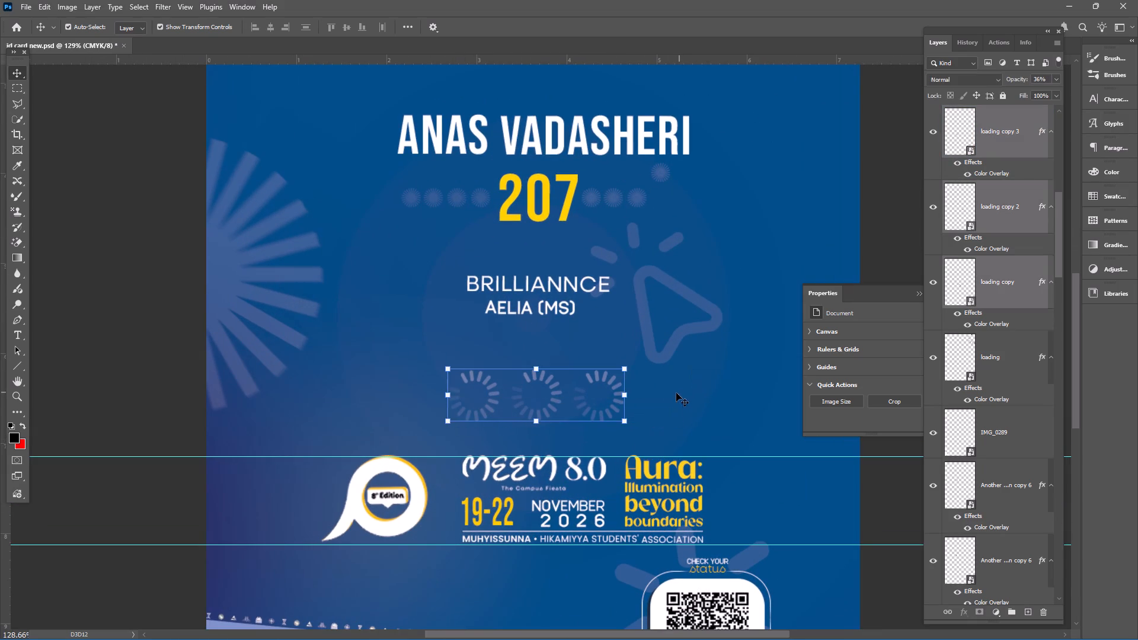
{"action": "left_click_drag", "start_coordinate": [623, 396], "coordinate": [577, 396]}
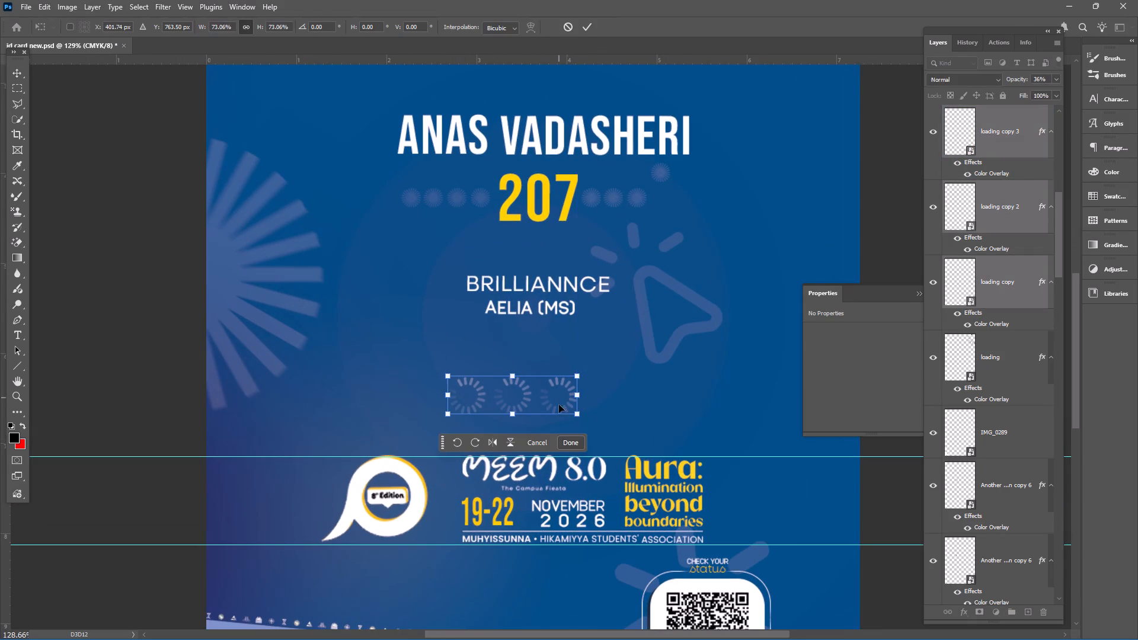
{"action": "left_click_drag", "start_coordinate": [566, 408], "coordinate": [588, 407]}
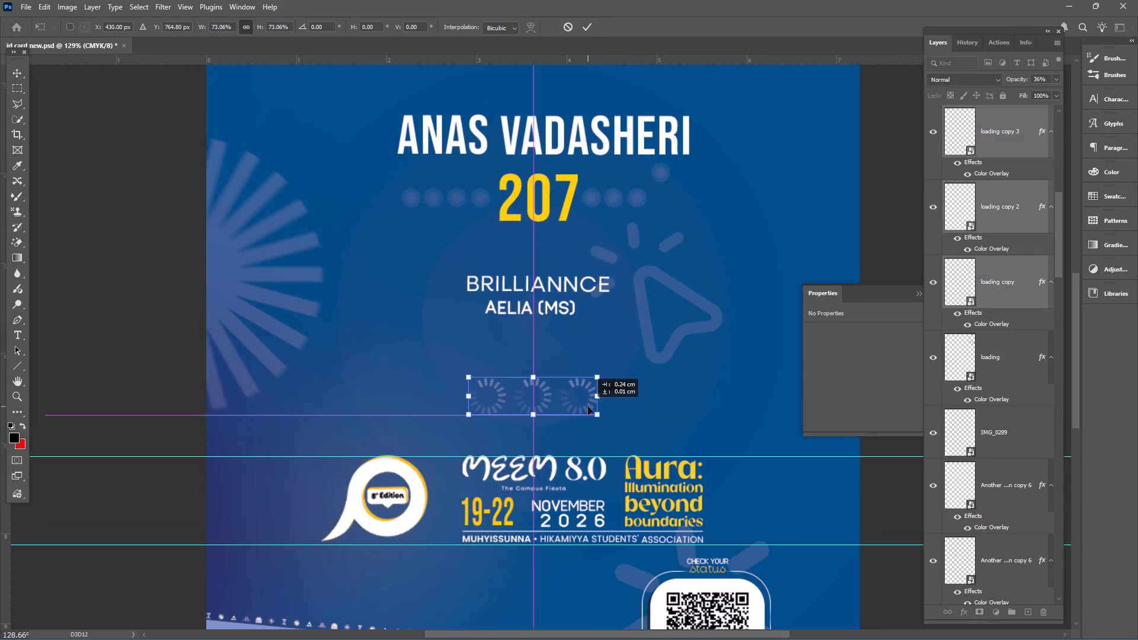
{"action": "left_click_drag", "start_coordinate": [588, 407], "coordinate": [586, 407]}
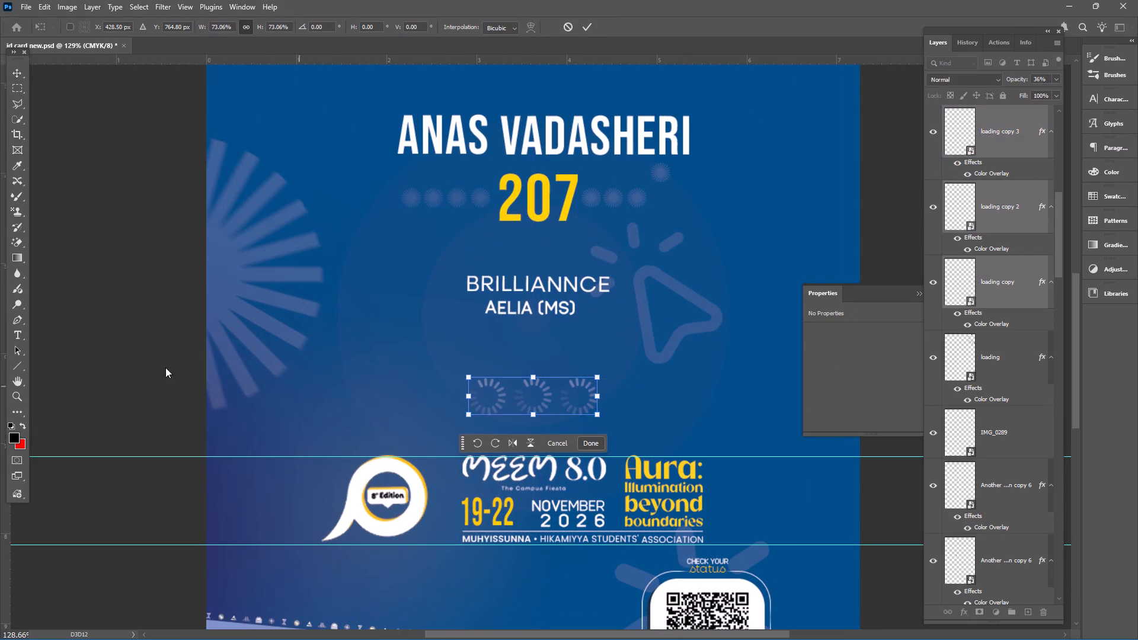
{"action": "left_click", "coordinate": [148, 362]}
{"action": "scroll", "coordinate": [561, 375], "scroll_direction": "down", "scroll_amount": 15, "text": "alt"}
{"action": "left_click", "coordinate": [728, 342]}
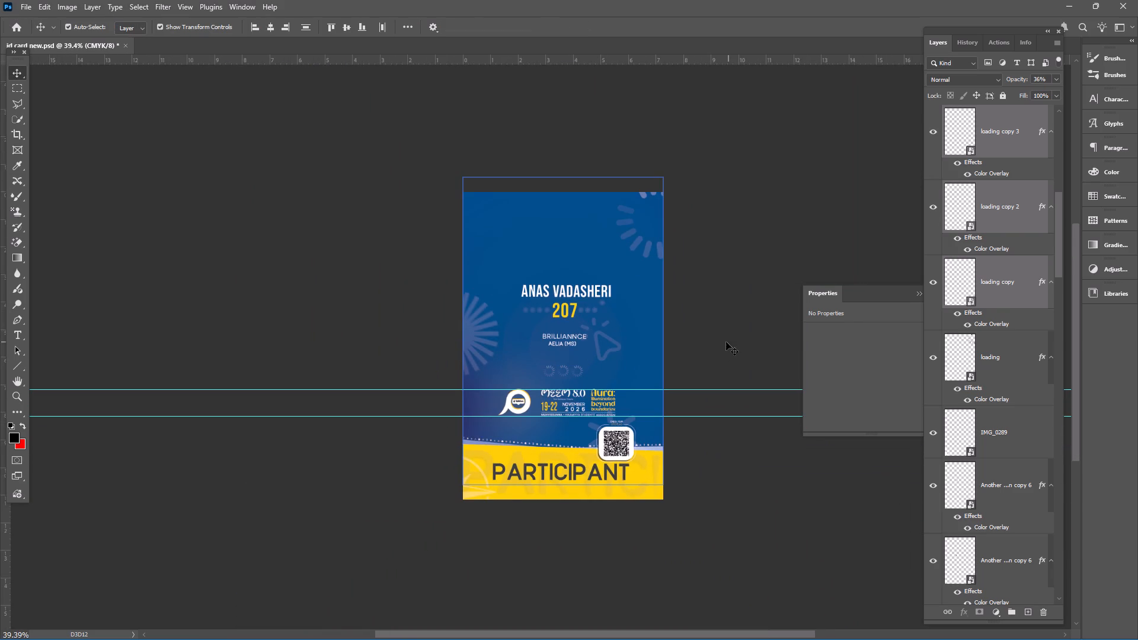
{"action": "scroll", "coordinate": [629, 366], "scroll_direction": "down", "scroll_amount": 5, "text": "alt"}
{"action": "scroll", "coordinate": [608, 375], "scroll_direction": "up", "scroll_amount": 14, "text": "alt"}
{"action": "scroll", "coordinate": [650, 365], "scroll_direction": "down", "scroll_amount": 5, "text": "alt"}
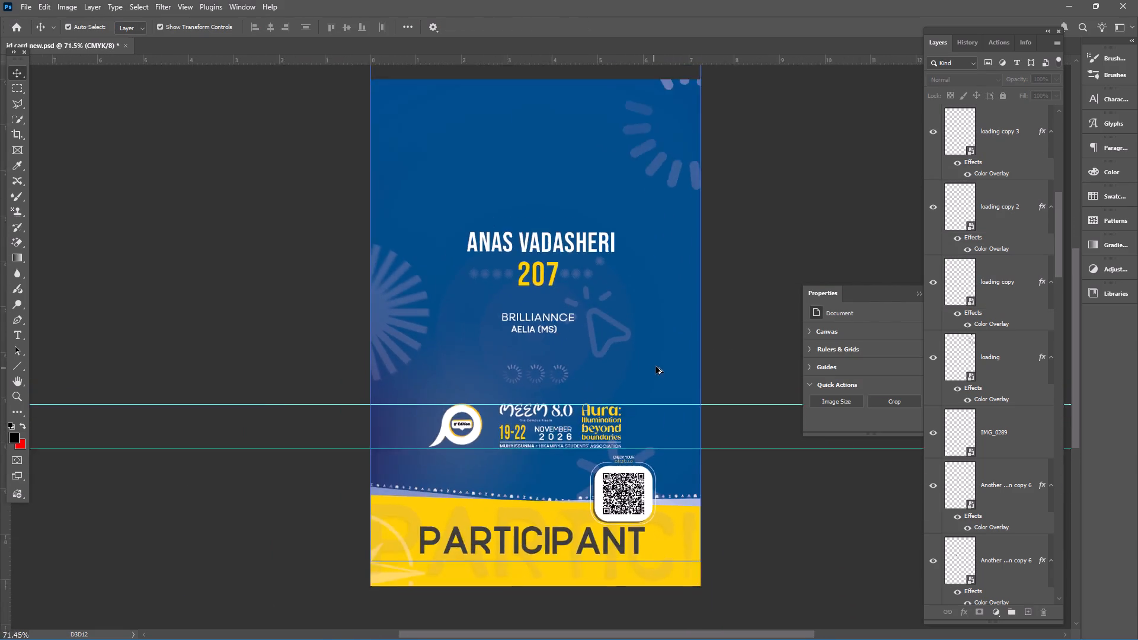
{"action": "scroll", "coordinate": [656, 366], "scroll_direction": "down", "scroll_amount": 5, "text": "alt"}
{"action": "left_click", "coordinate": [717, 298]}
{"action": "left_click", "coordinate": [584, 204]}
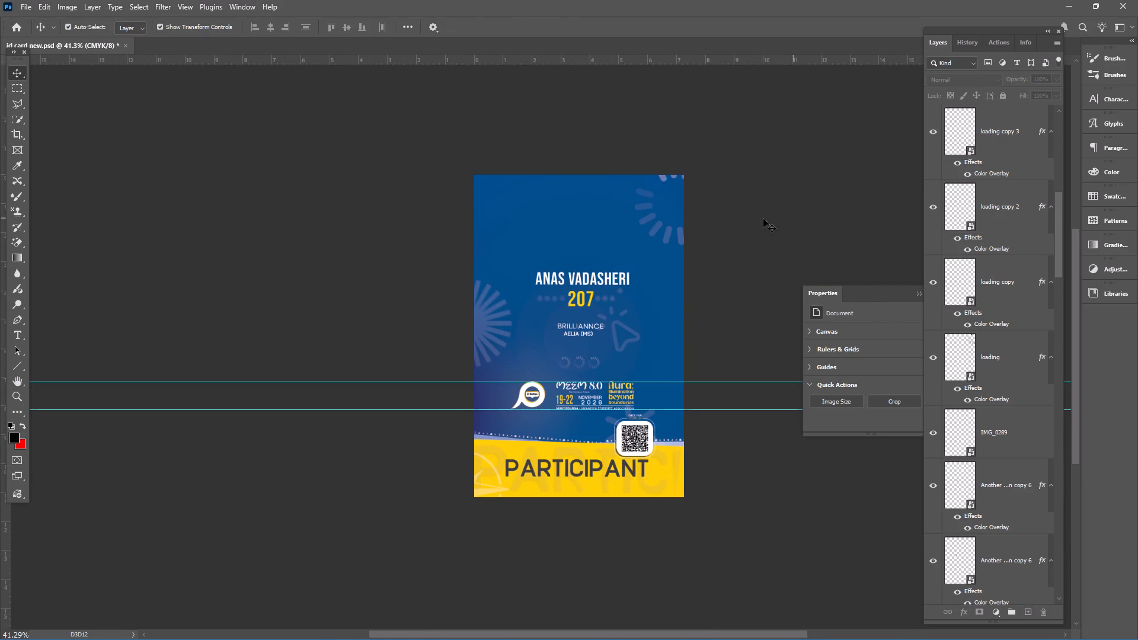
Find the Gradient Fill 1 layer just above the Background layer and unlock it.
{"action": "scroll", "coordinate": [982, 480], "scroll_direction": "down", "scroll_amount": 20}
{"action": "scroll", "coordinate": [982, 480], "scroll_direction": "down", "scroll_amount": 13}
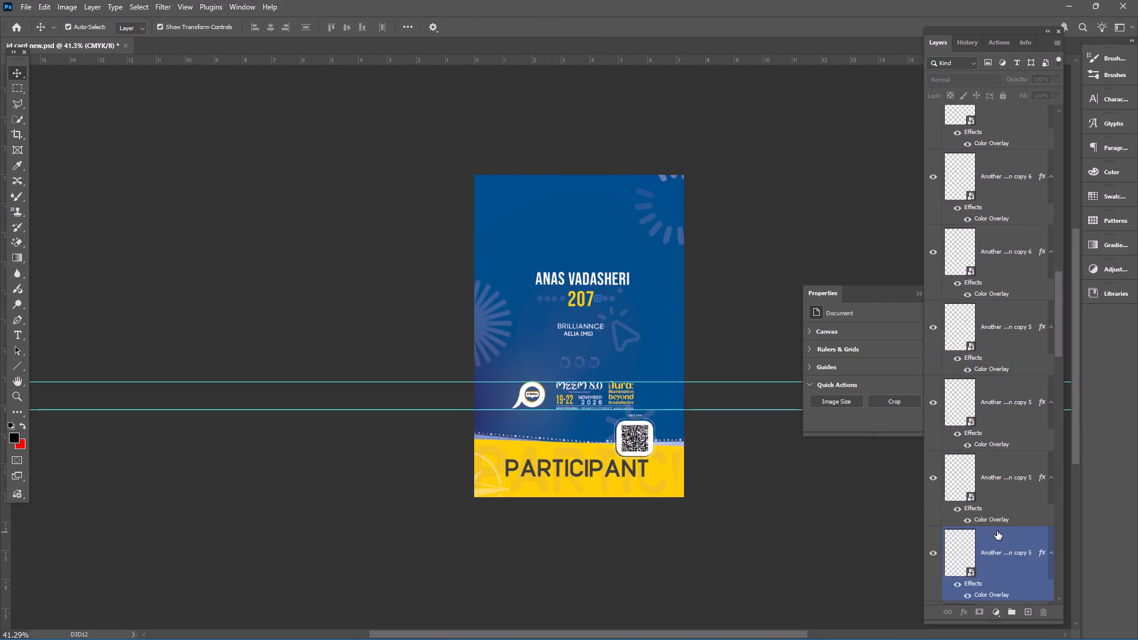
{"action": "scroll", "coordinate": [997, 531], "scroll_direction": "down", "scroll_amount": 12}
{"action": "scroll", "coordinate": [1005, 555], "scroll_direction": "down", "scroll_amount": 20}
{"action": "scroll", "coordinate": [1005, 555], "scroll_direction": "down", "scroll_amount": 1}
{"action": "scroll", "coordinate": [1008, 388], "scroll_direction": "up", "scroll_amount": 3}
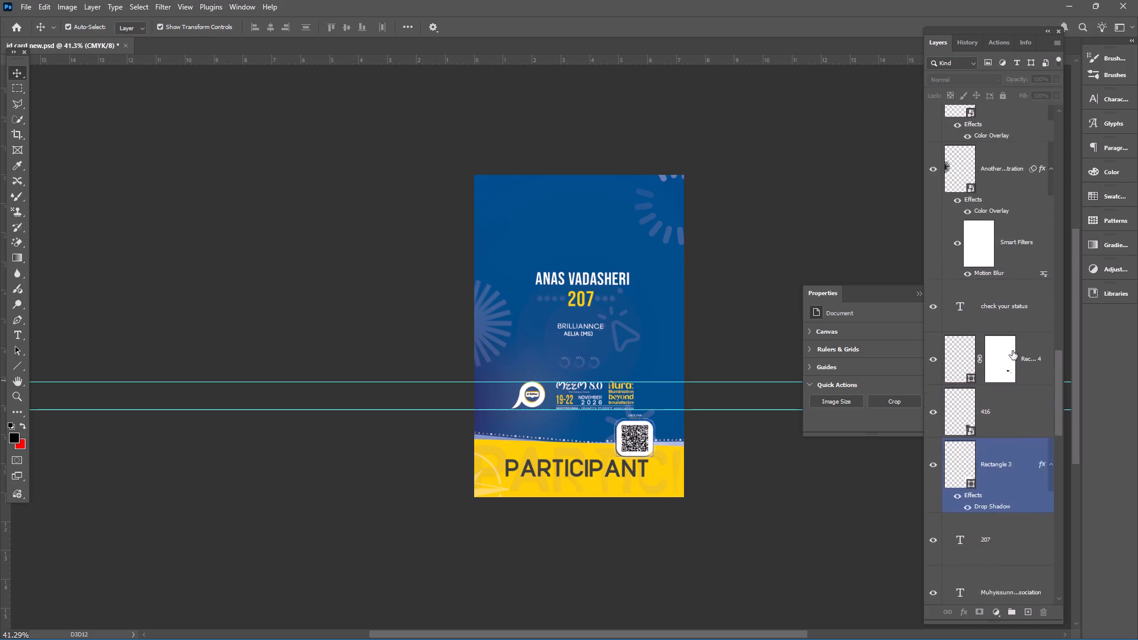
{"action": "scroll", "coordinate": [1012, 351], "scroll_direction": "up", "scroll_amount": 17}
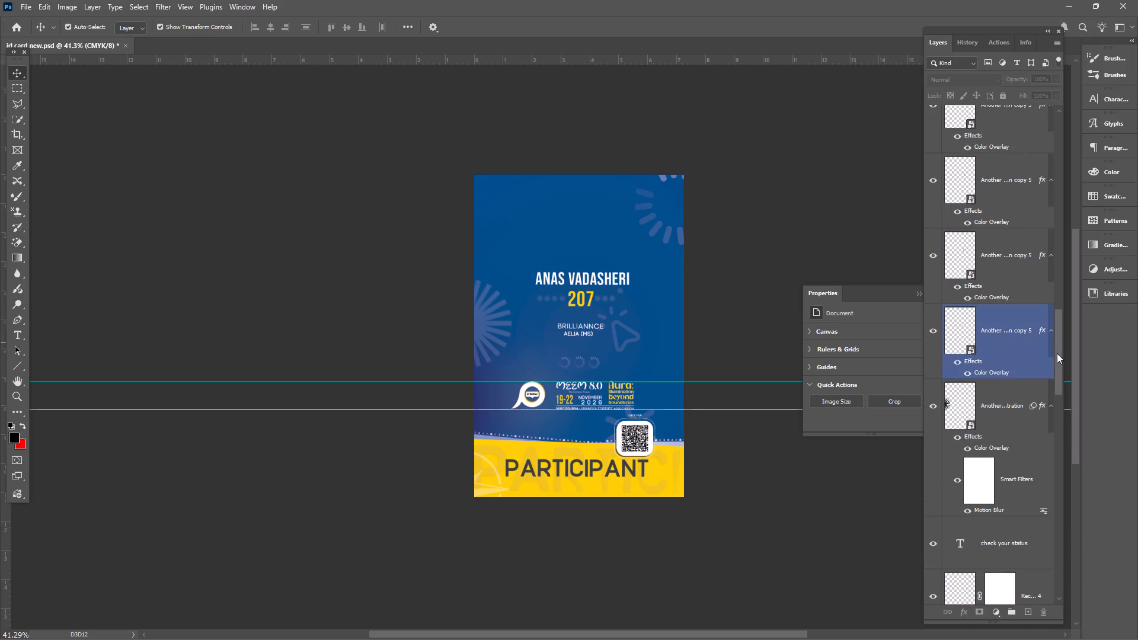
{"action": "left_click_drag", "start_coordinate": [1057, 354], "coordinate": [1064, 597]}
{"action": "left_click", "coordinate": [962, 524]}
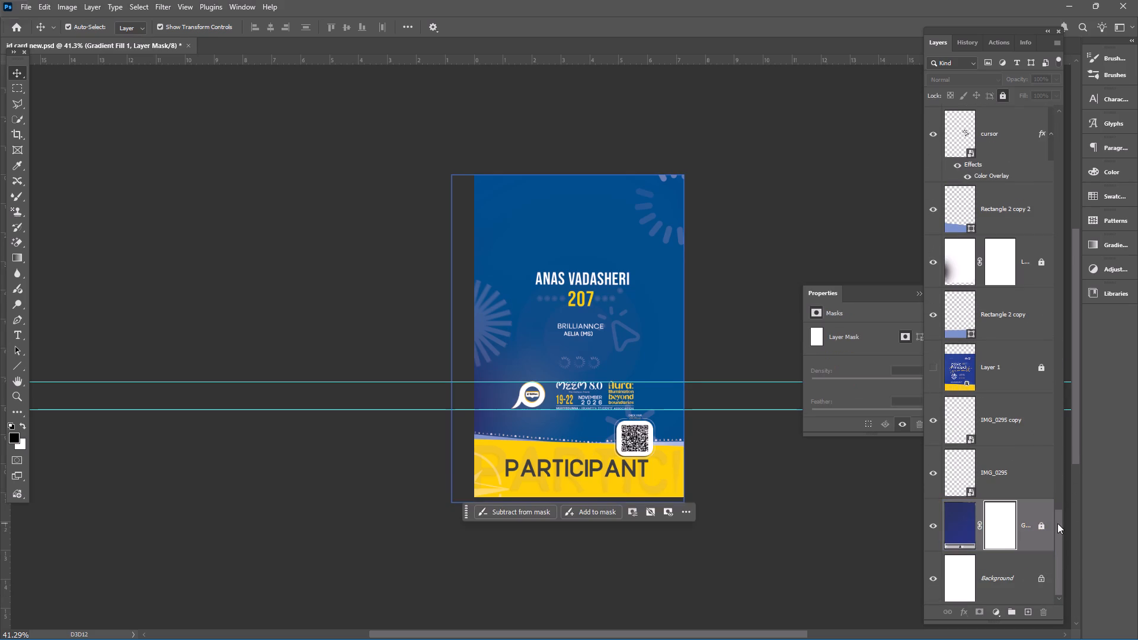
{"action": "left_click", "coordinate": [1040, 525]}
Edit the Gradient Fill 1 gradient, changing the color stop at location 100 to a neutral dark gray.
{"action": "double_click", "coordinate": [958, 522]}
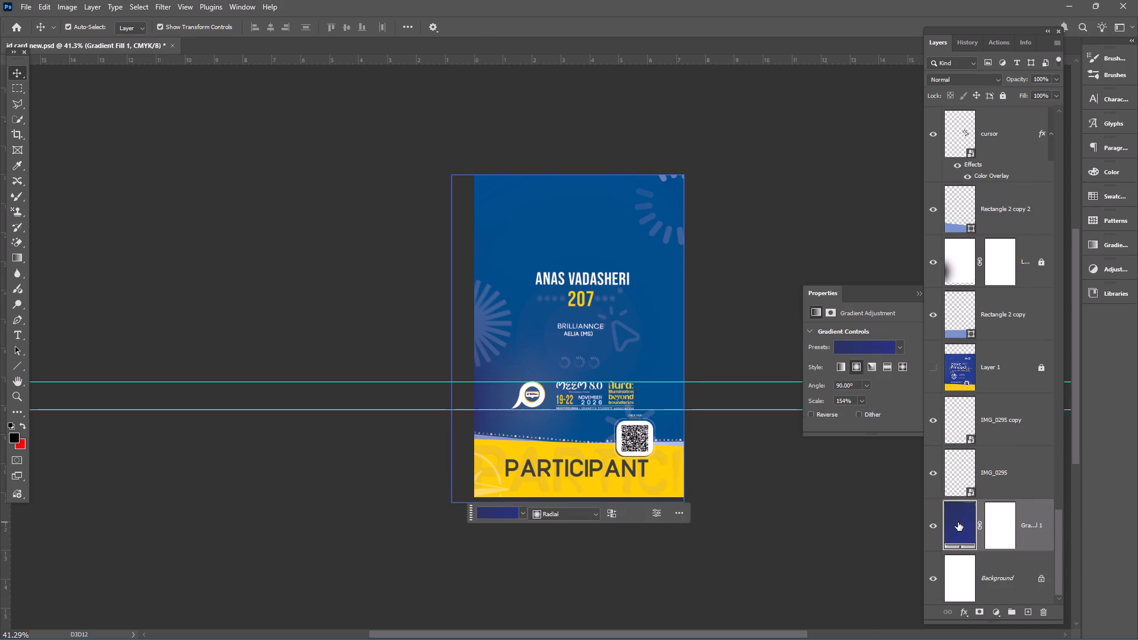
{"action": "left_click", "coordinate": [858, 417]}
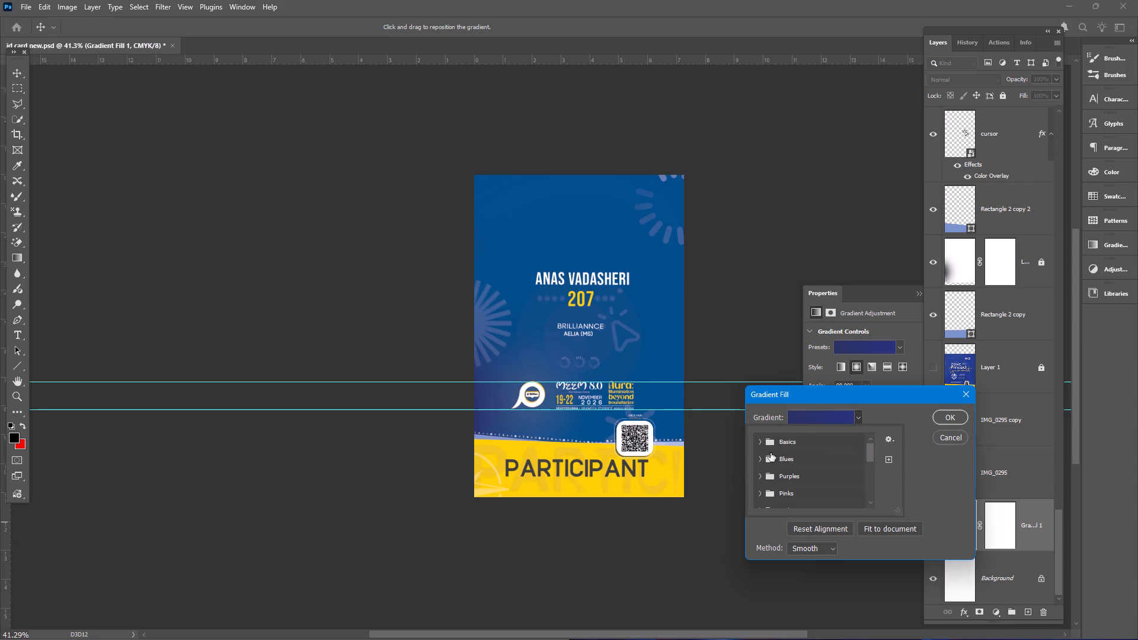
{"action": "double_click", "coordinate": [813, 418]}
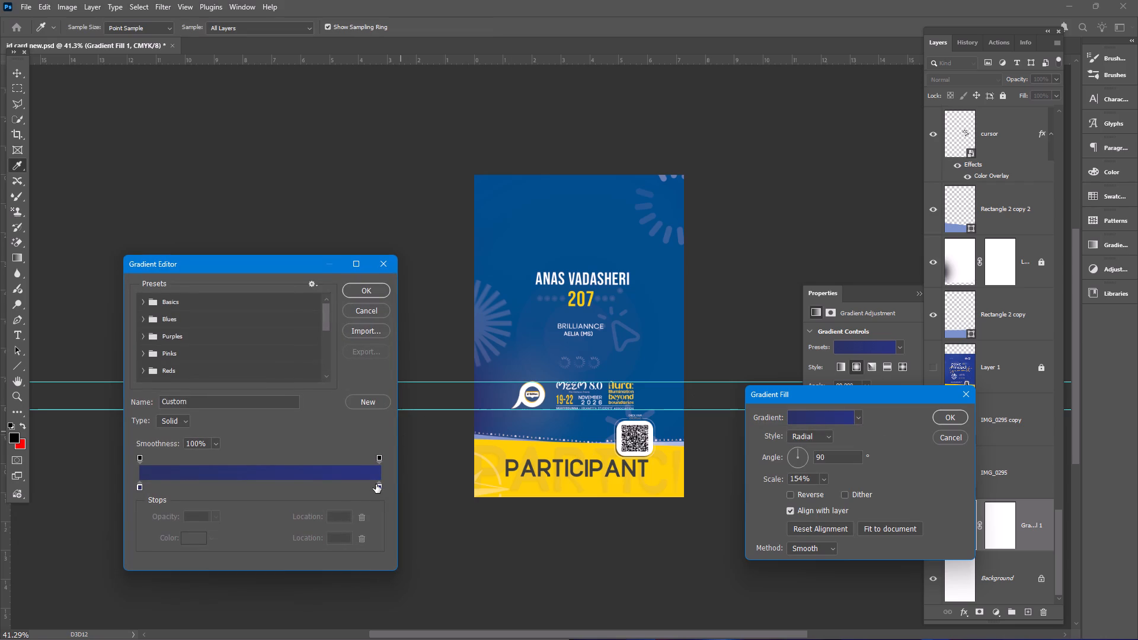
{"action": "left_click", "coordinate": [378, 488]}
{"action": "left_click_drag", "start_coordinate": [376, 485], "coordinate": [388, 487]}
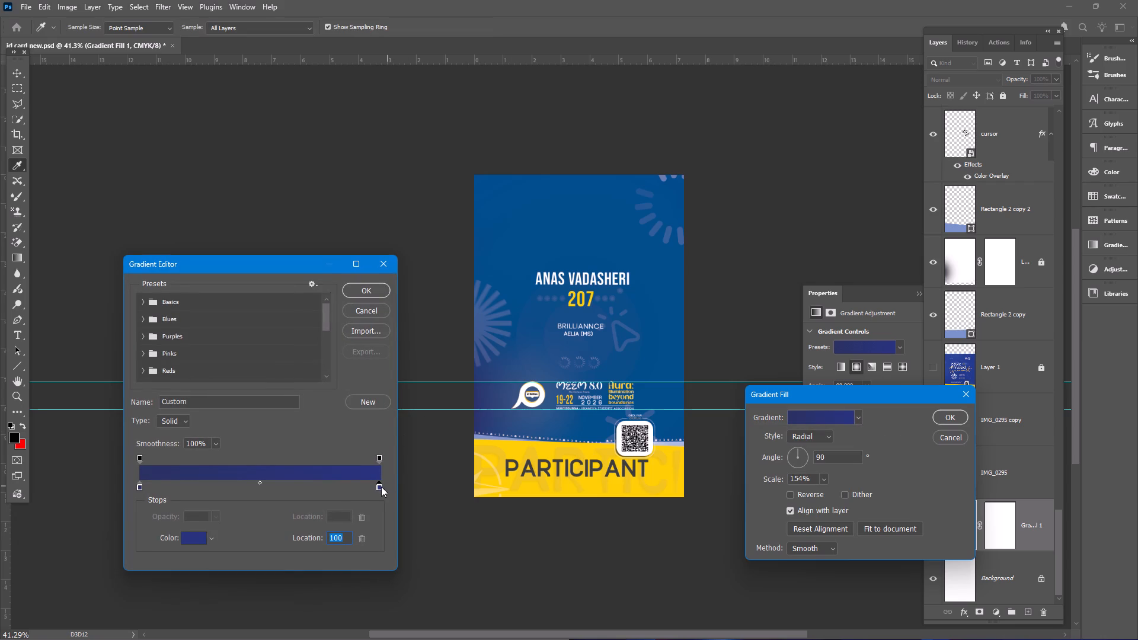
{"action": "double_click", "coordinate": [381, 487]}
{"action": "left_click_drag", "start_coordinate": [868, 411], "coordinate": [814, 466]}
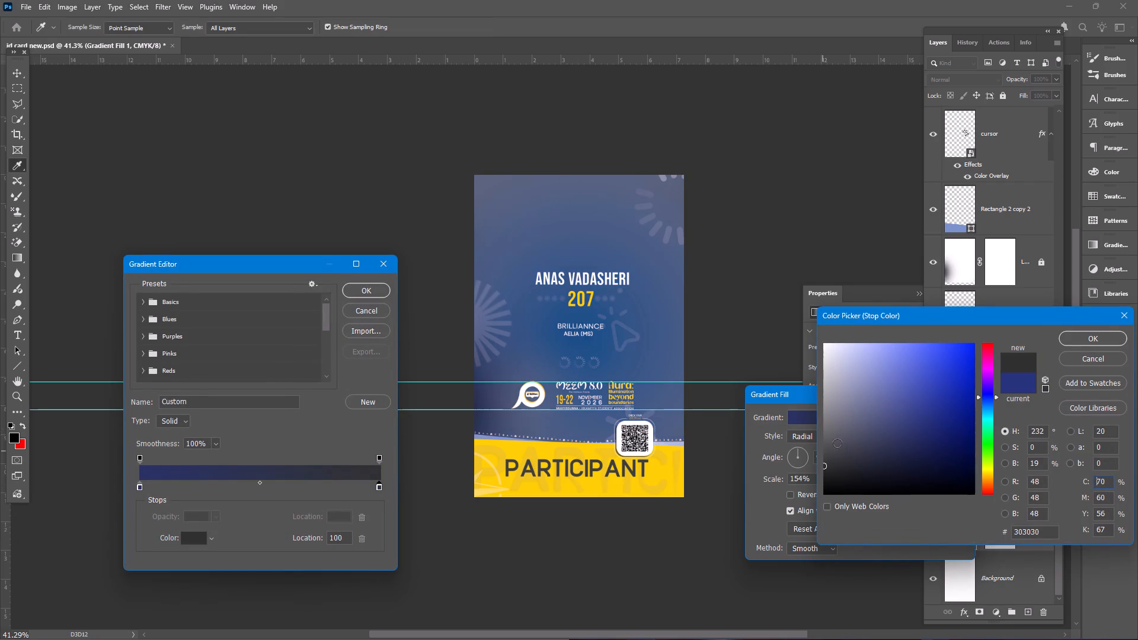
{"action": "left_click_drag", "start_coordinate": [836, 444], "coordinate": [819, 446]}
{"action": "left_click", "coordinate": [1081, 340]}
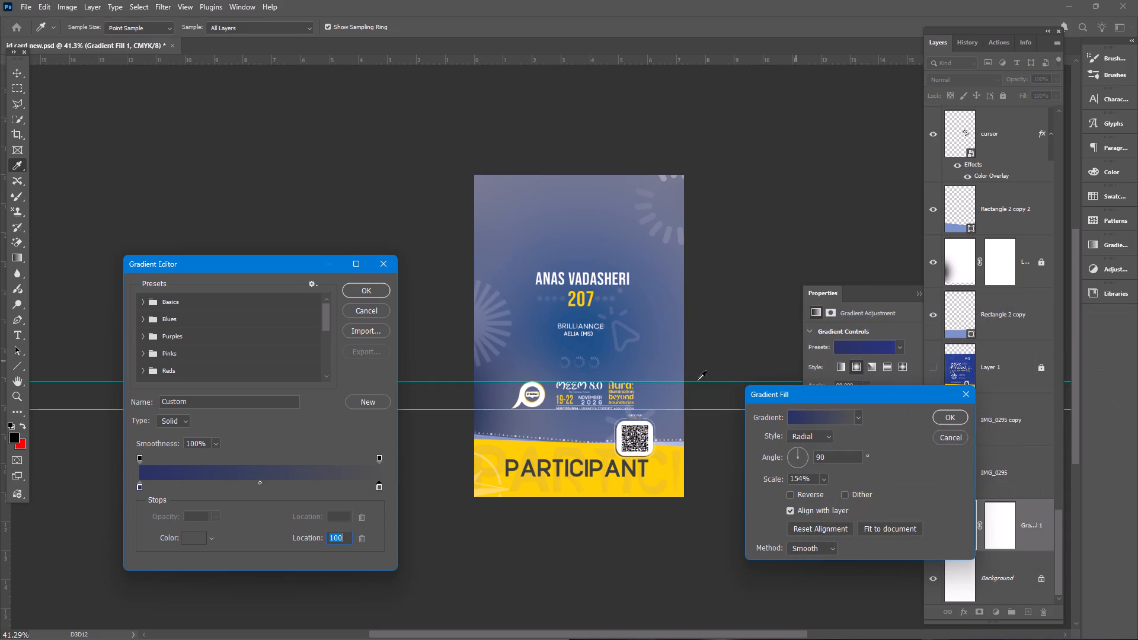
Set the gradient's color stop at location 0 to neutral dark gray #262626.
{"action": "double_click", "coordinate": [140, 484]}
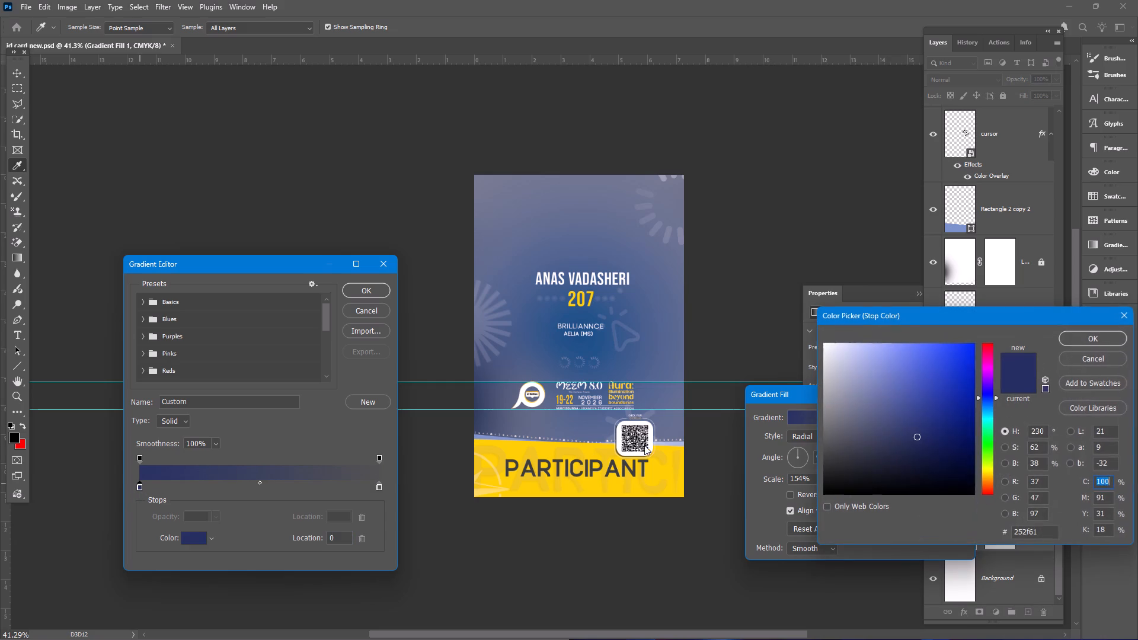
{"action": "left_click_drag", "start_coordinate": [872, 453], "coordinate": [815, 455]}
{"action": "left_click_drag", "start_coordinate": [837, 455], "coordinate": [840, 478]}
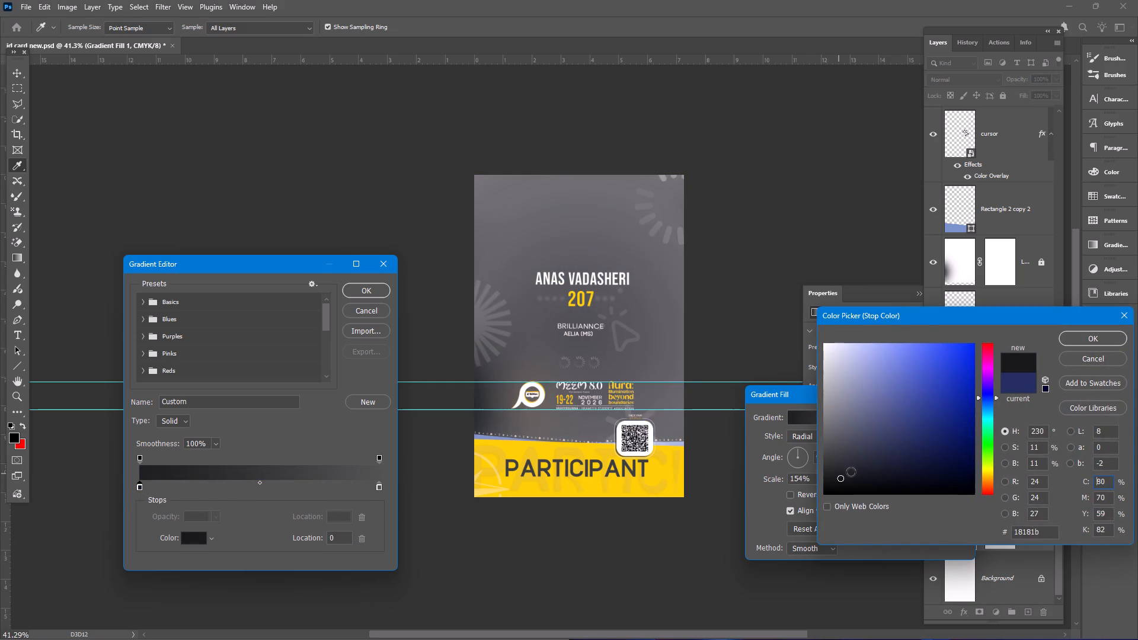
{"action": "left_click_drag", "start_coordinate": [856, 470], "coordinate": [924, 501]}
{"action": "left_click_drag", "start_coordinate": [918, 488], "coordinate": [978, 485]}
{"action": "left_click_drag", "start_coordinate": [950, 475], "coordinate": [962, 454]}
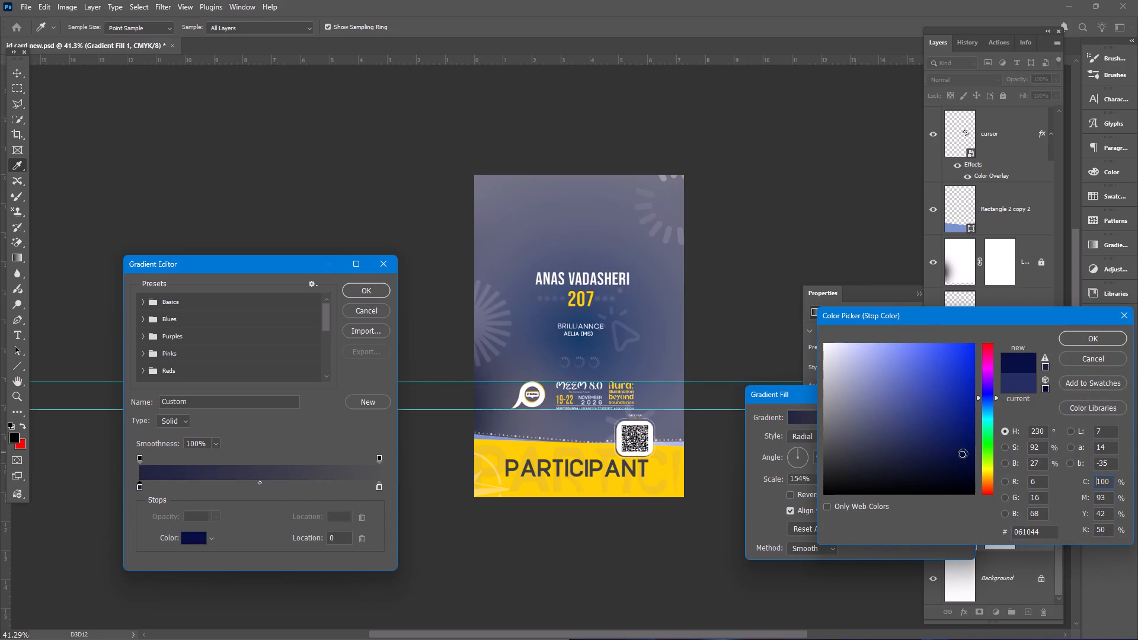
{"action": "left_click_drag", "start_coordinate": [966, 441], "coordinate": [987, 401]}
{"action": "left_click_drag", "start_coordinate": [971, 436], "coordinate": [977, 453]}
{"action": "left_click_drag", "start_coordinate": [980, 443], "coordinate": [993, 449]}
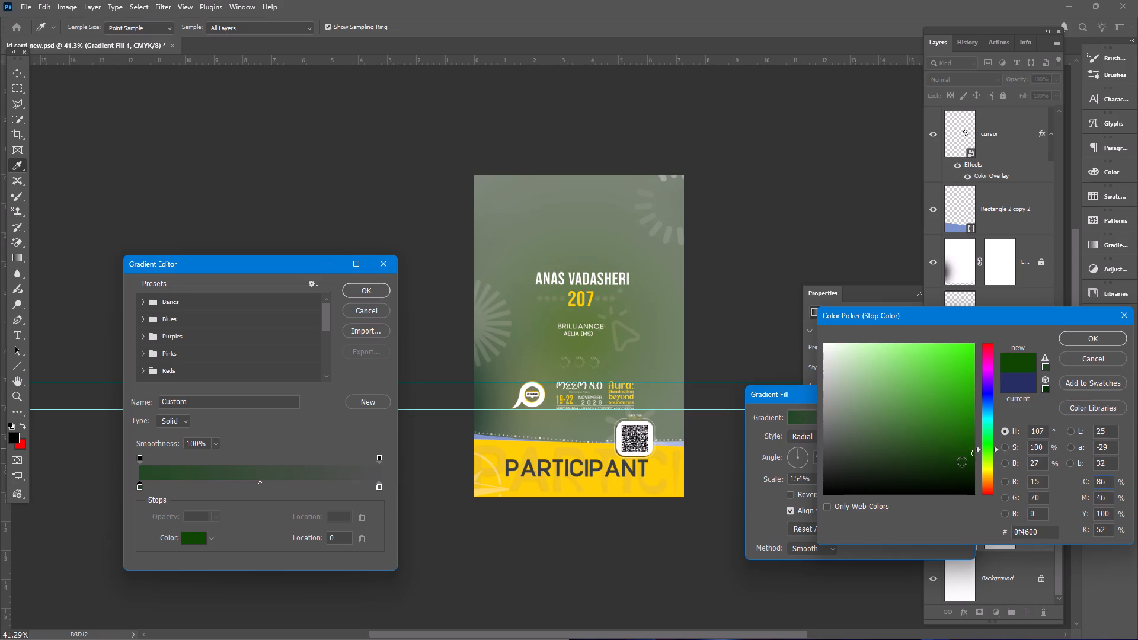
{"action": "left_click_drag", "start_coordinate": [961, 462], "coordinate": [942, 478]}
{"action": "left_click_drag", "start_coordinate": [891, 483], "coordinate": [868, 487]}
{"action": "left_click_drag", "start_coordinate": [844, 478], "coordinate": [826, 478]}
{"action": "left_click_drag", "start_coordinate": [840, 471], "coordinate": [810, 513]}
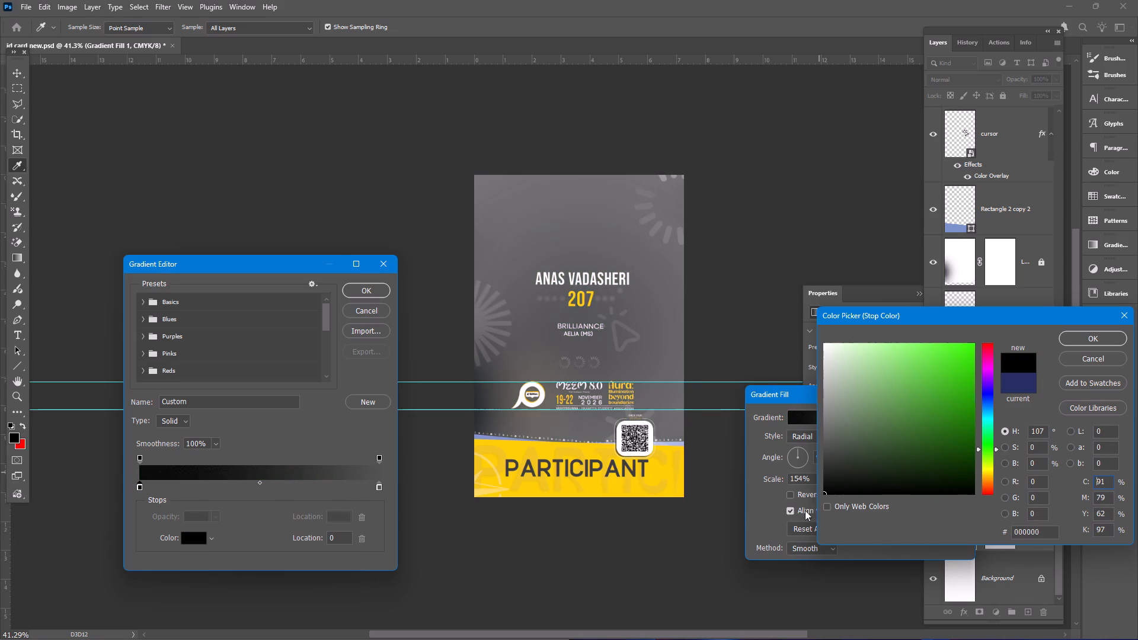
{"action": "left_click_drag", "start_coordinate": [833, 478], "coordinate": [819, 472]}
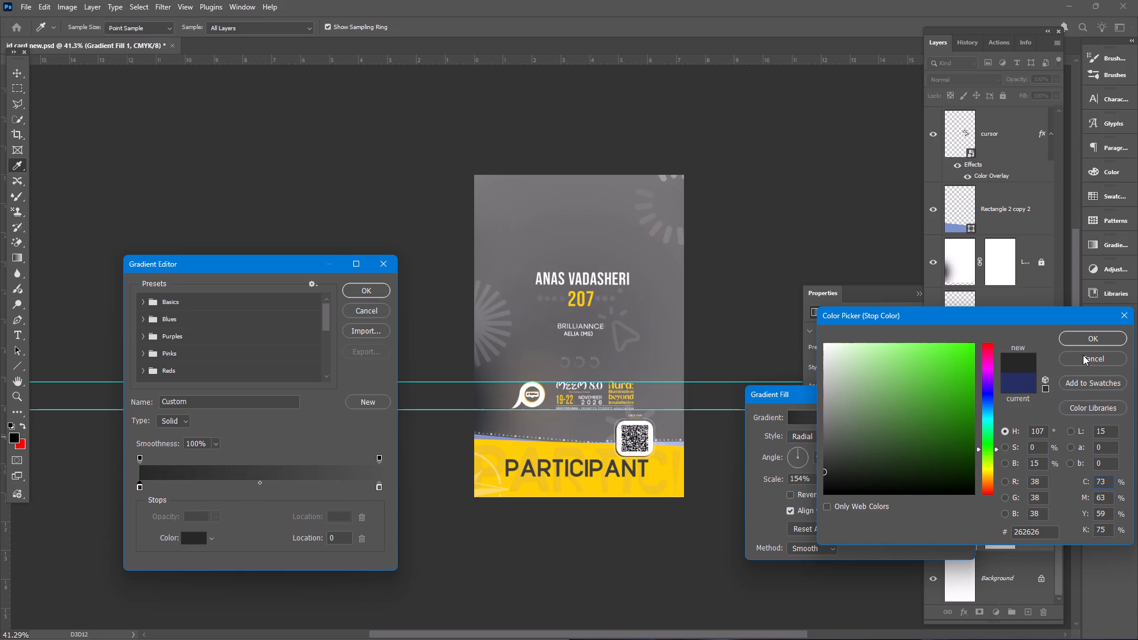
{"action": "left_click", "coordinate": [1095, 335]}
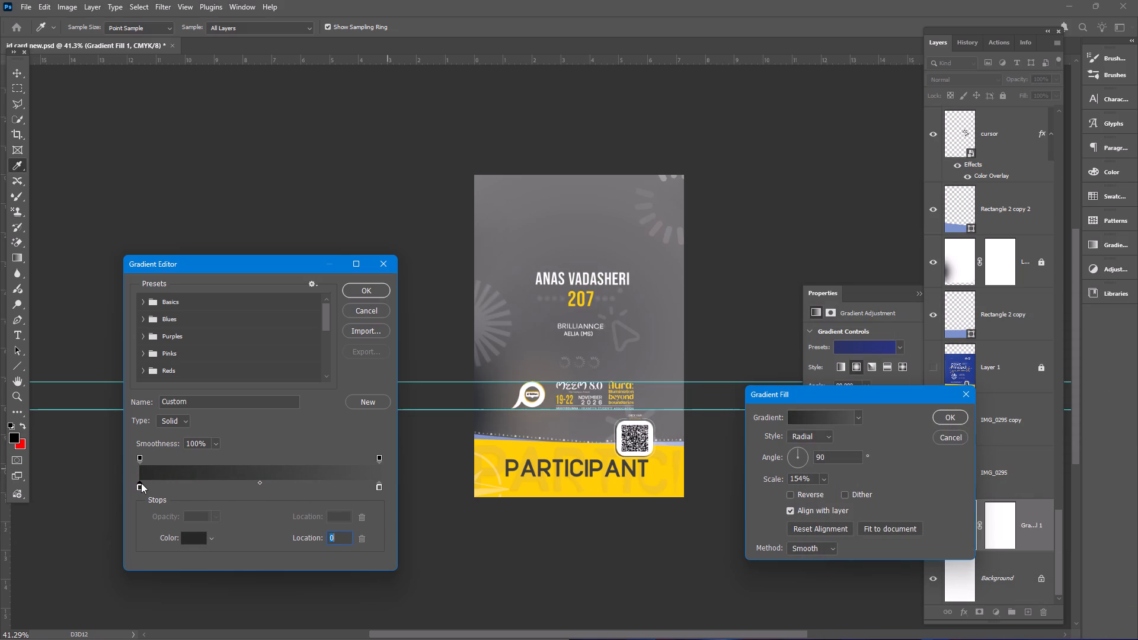
Shift the gradient's end color stop to location 99 and set its color to near-black #13120f.
{"action": "triple_click", "coordinate": [378, 485]}
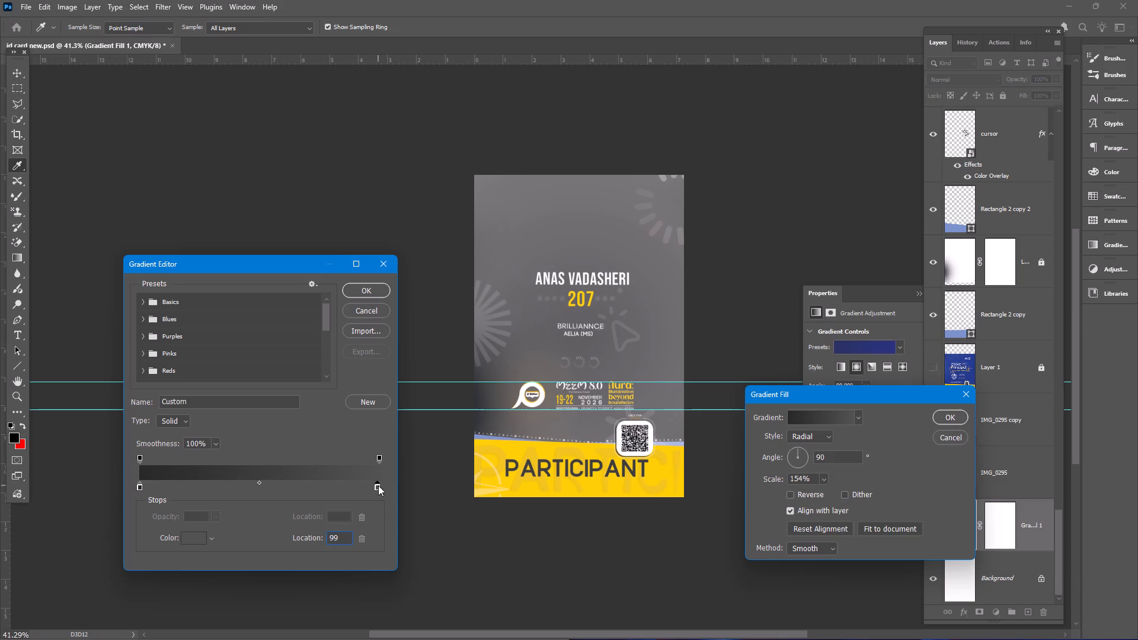
{"action": "left_click_drag", "start_coordinate": [836, 460], "coordinate": [832, 472]}
{"action": "left_click_drag", "start_coordinate": [830, 469], "coordinate": [821, 480]}
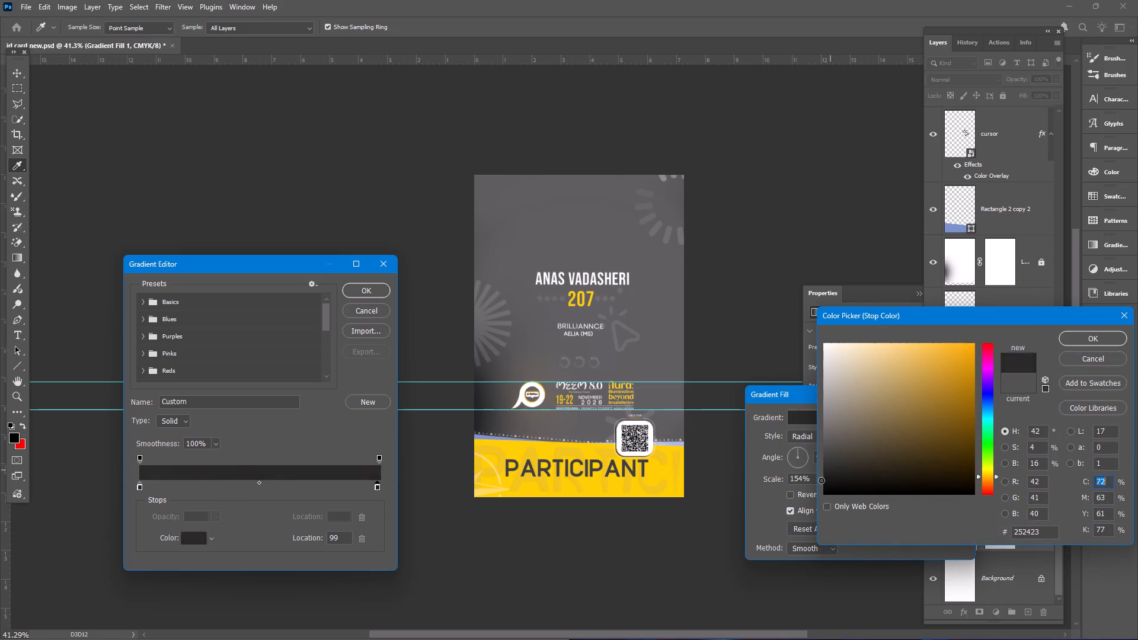
{"action": "left_click_drag", "start_coordinate": [821, 480], "coordinate": [811, 486]}
{"action": "left_click_drag", "start_coordinate": [825, 463], "coordinate": [801, 497]}
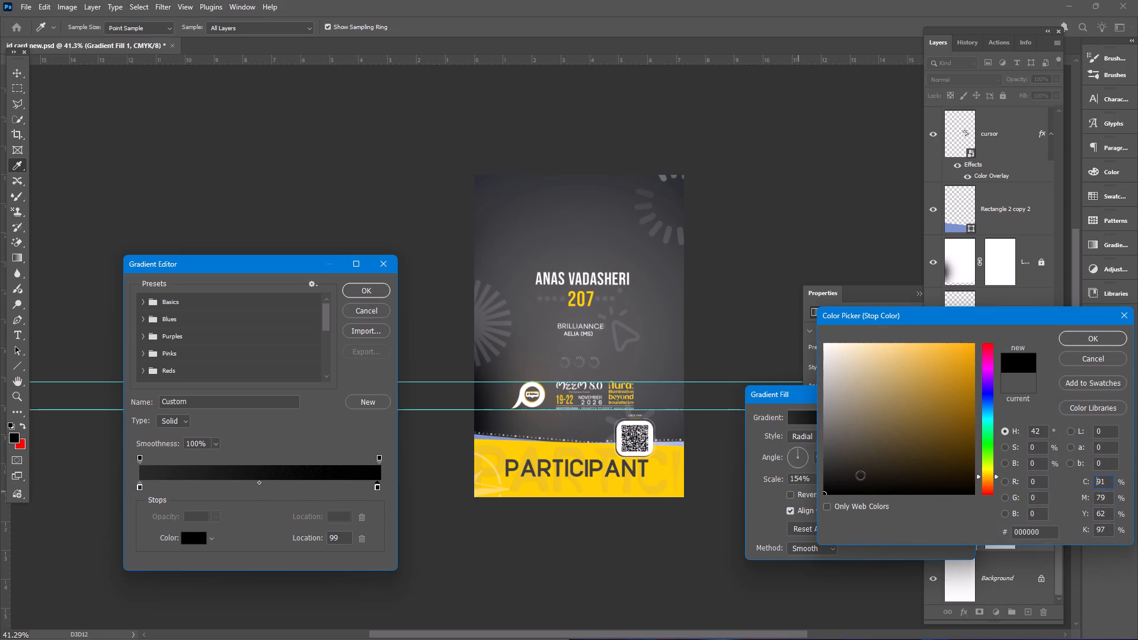
{"action": "left_click_drag", "start_coordinate": [860, 475], "coordinate": [864, 466]}
{"action": "left_click_drag", "start_coordinate": [858, 468], "coordinate": [836, 441]}
{"action": "left_click_drag", "start_coordinate": [864, 453], "coordinate": [965, 361]}
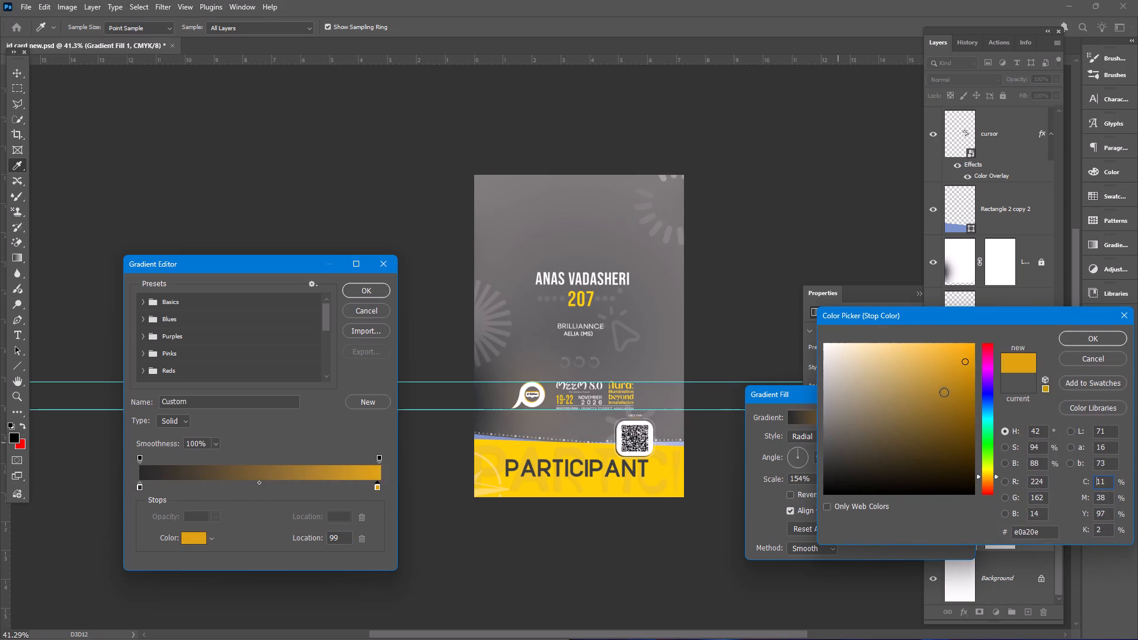
{"action": "left_click_drag", "start_coordinate": [944, 404], "coordinate": [980, 509]}
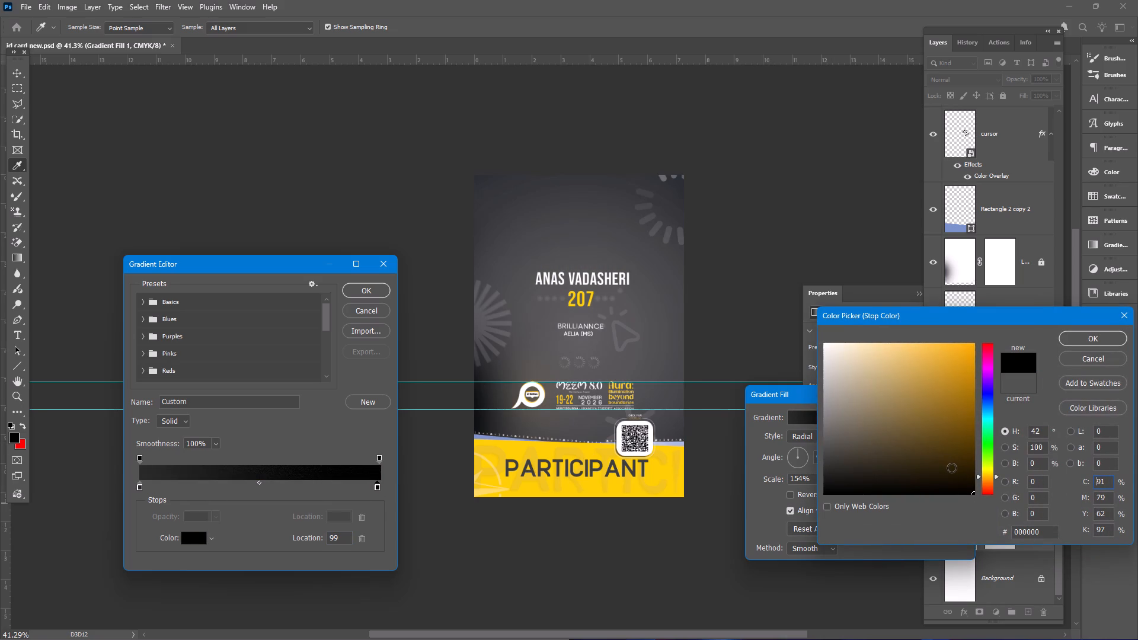
{"action": "left_click_drag", "start_coordinate": [849, 469], "coordinate": [821, 475]}
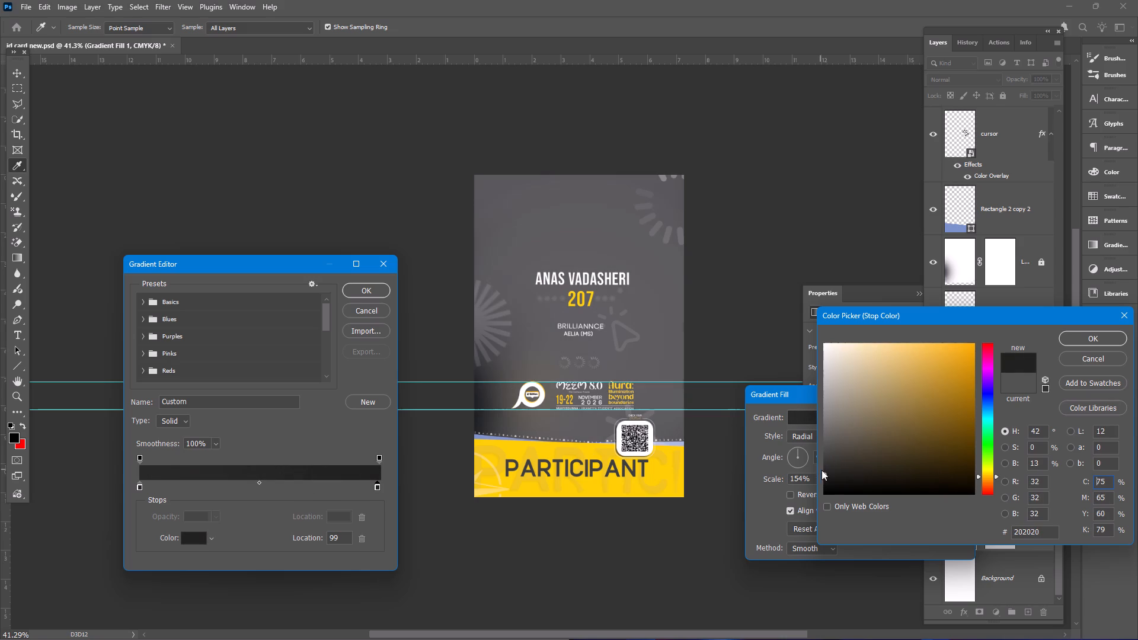
{"action": "left_click", "coordinate": [826, 478]}
{"action": "left_click", "coordinate": [852, 483]}
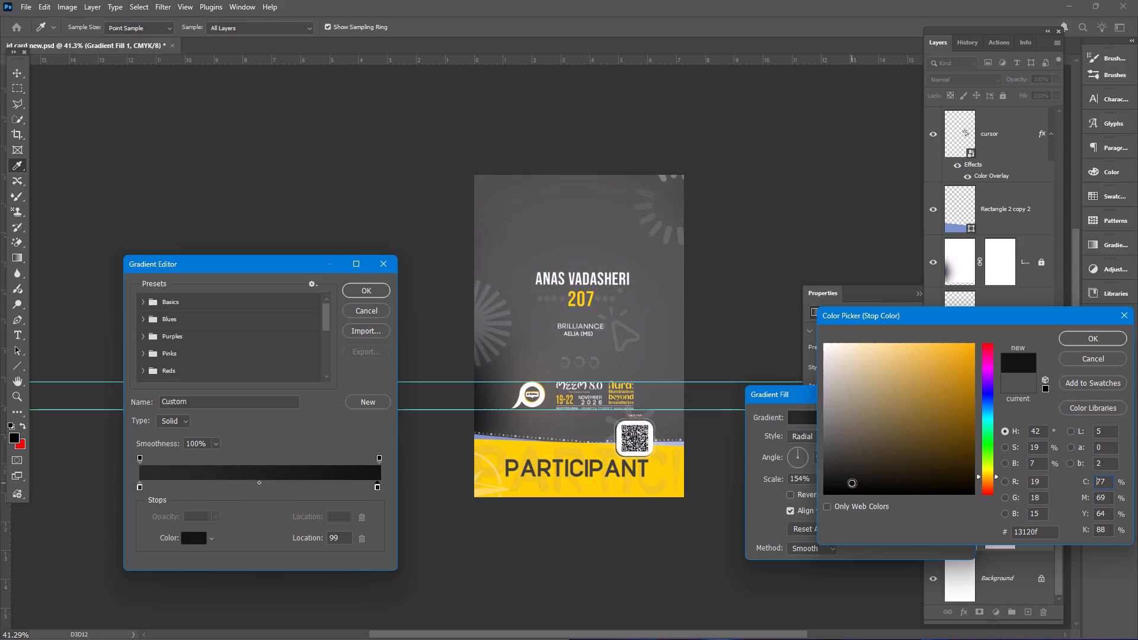
{"action": "left_click", "coordinate": [1094, 342]}
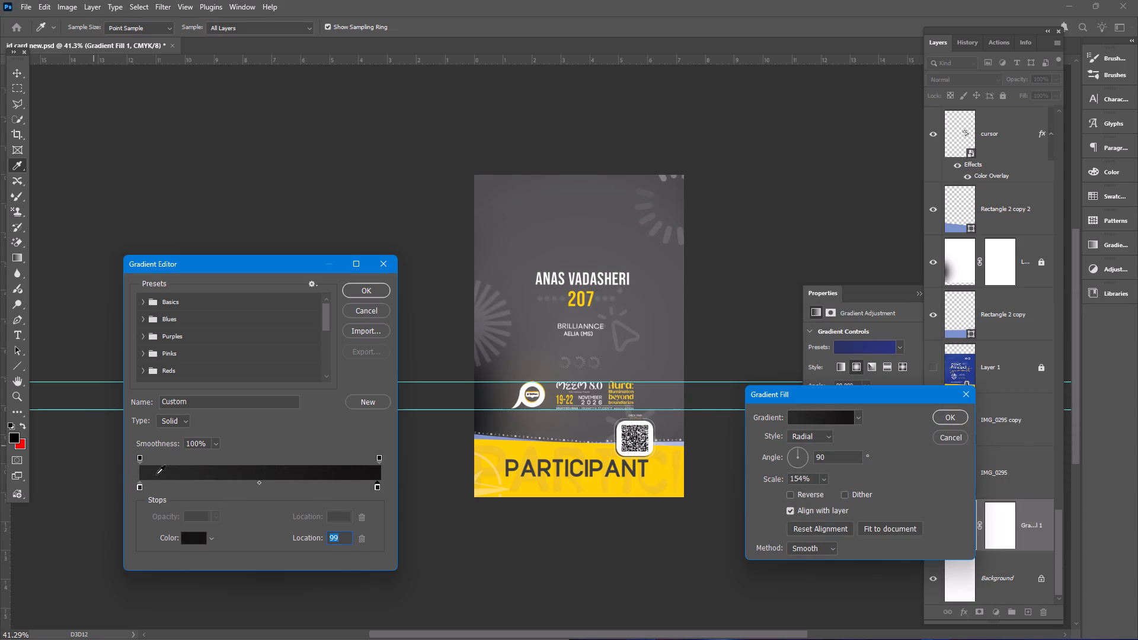
Change the gradient's color stop at location 0 to black #000000 and apply the edited gradient to Gradient Fill 1.
{"action": "double_click", "coordinate": [139, 484]}
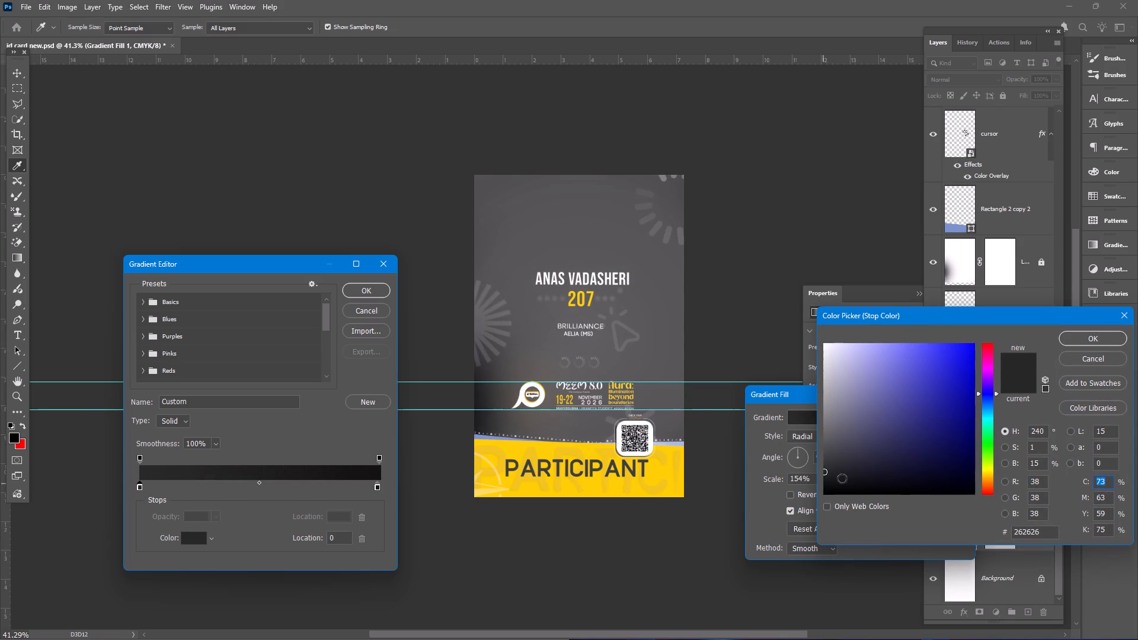
{"action": "left_click", "coordinate": [828, 482]}
{"action": "left_click_drag", "start_coordinate": [832, 483], "coordinate": [824, 494]}
{"action": "left_click_drag", "start_coordinate": [830, 487], "coordinate": [835, 485]}
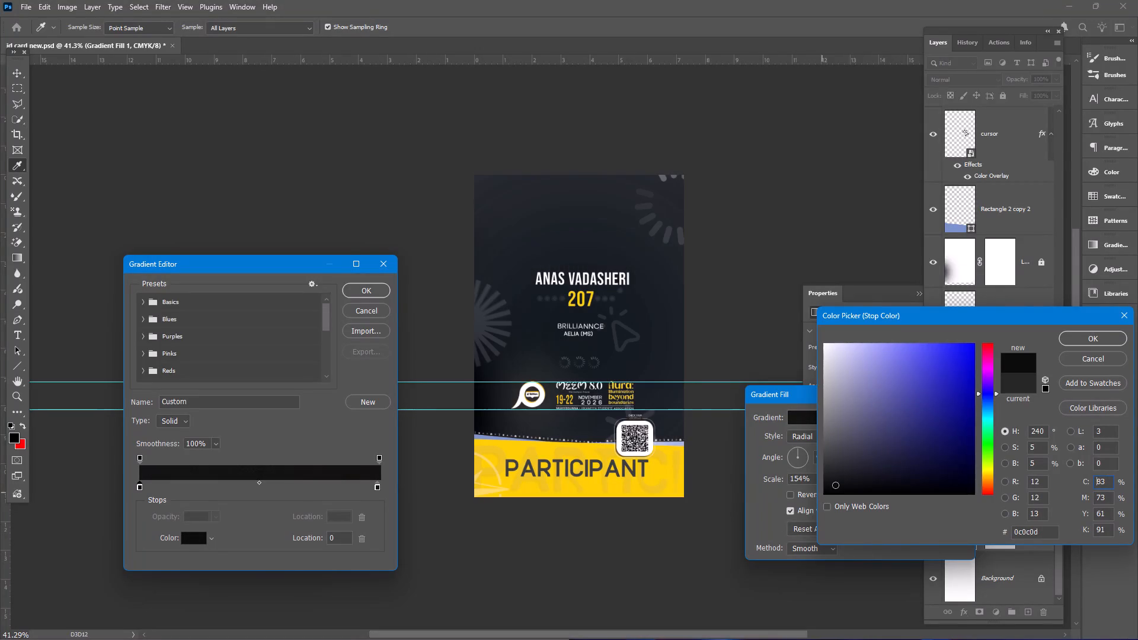
{"action": "left_click_drag", "start_coordinate": [835, 485], "coordinate": [838, 483]}
{"action": "left_click_drag", "start_coordinate": [840, 484], "coordinate": [848, 493]}
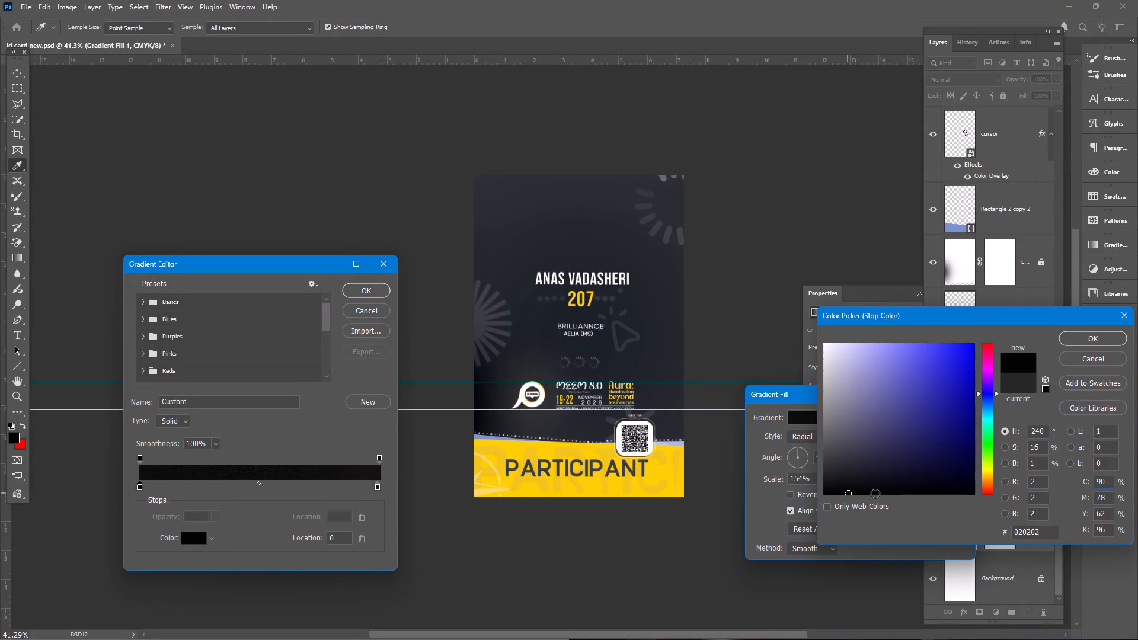
{"action": "left_click_drag", "start_coordinate": [876, 492], "coordinate": [887, 506]}
{"action": "left_click_drag", "start_coordinate": [906, 486], "coordinate": [961, 511]}
{"action": "left_click_drag", "start_coordinate": [918, 486], "coordinate": [929, 510]}
{"action": "left_click_drag", "start_coordinate": [939, 485], "coordinate": [971, 509]}
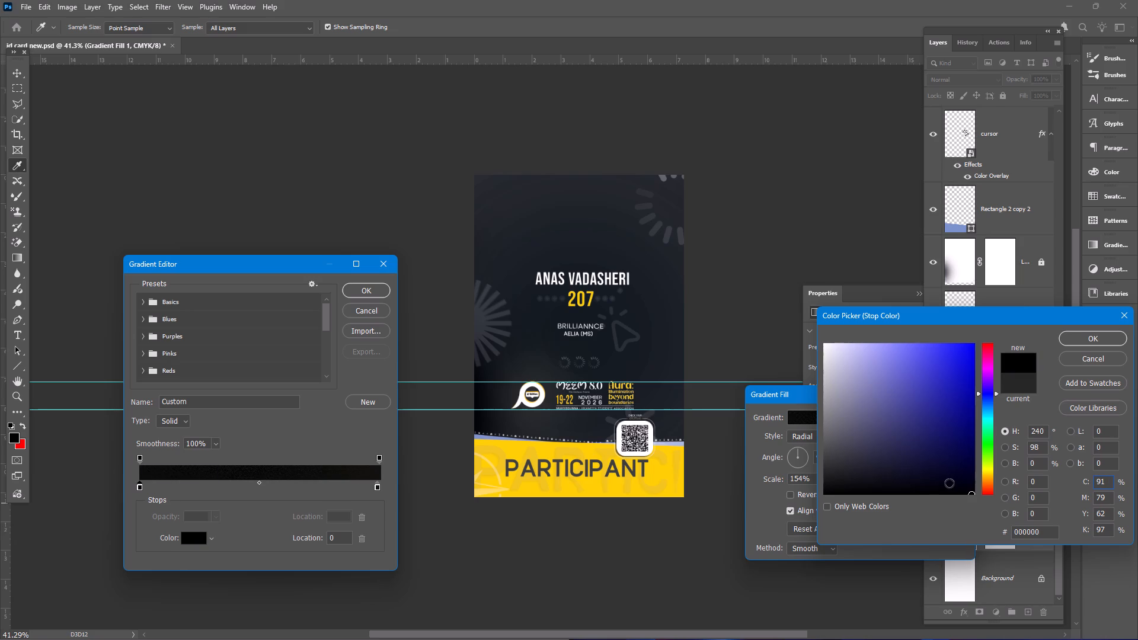
{"action": "left_click_drag", "start_coordinate": [937, 484], "coordinate": [922, 465]}
{"action": "left_click_drag", "start_coordinate": [947, 484], "coordinate": [957, 499]}
{"action": "left_click_drag", "start_coordinate": [957, 478], "coordinate": [969, 469]}
{"action": "left_click", "coordinate": [988, 466]}
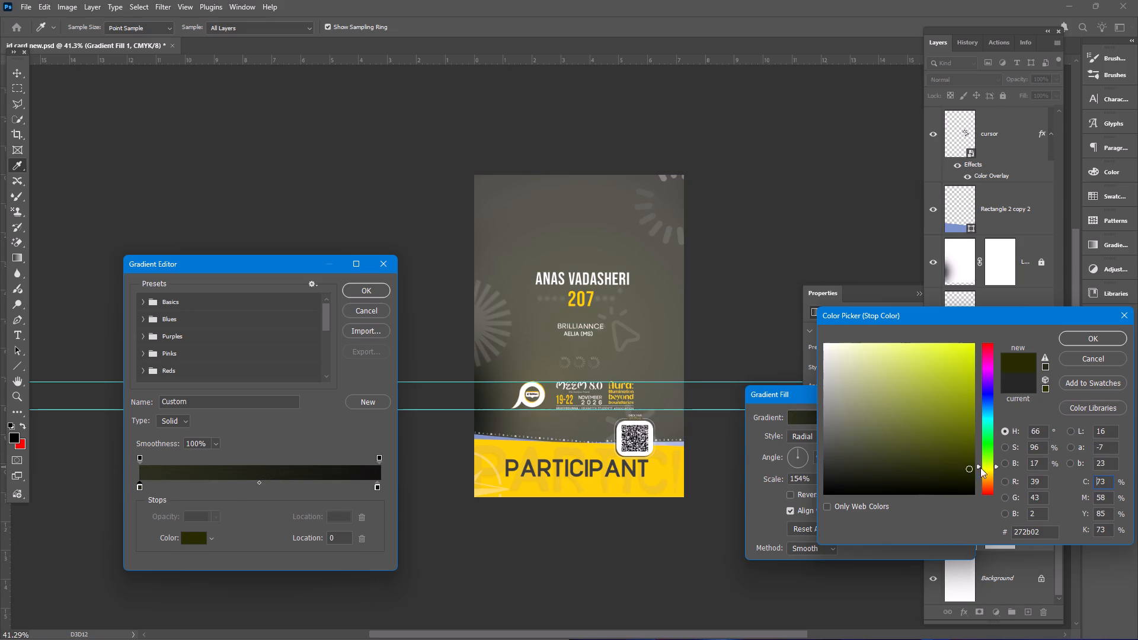
{"action": "left_click_drag", "start_coordinate": [963, 469], "coordinate": [967, 479]}
{"action": "left_click_drag", "start_coordinate": [963, 474], "coordinate": [967, 482]}
{"action": "left_click_drag", "start_coordinate": [968, 479], "coordinate": [975, 487]}
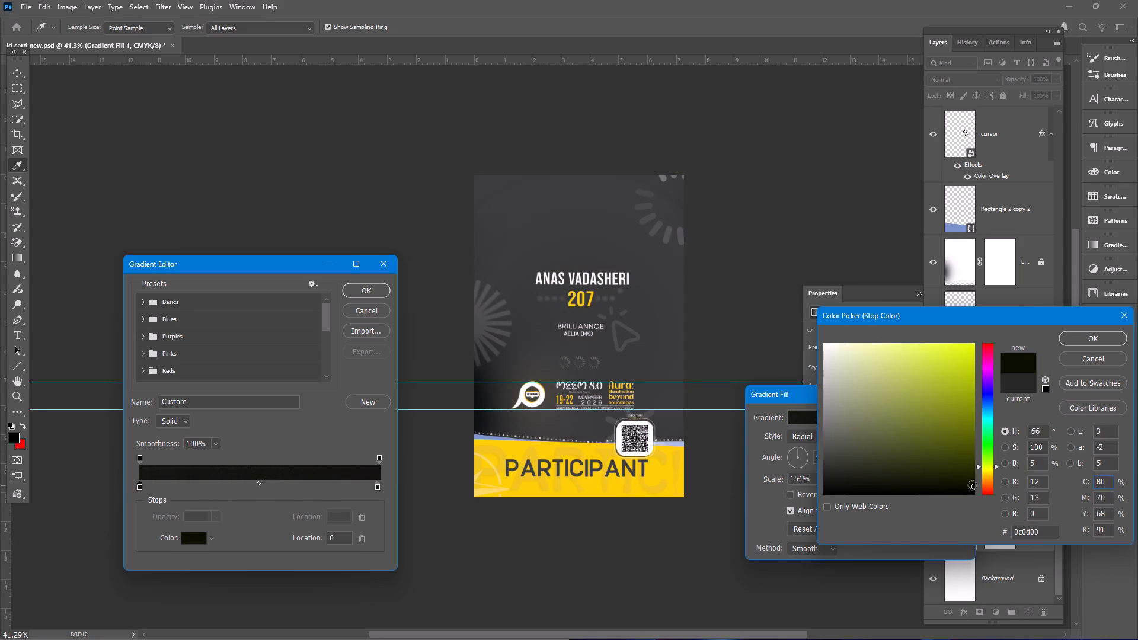
{"action": "left_click_drag", "start_coordinate": [970, 484], "coordinate": [974, 491]}
{"action": "left_click_drag", "start_coordinate": [968, 488], "coordinate": [972, 494]}
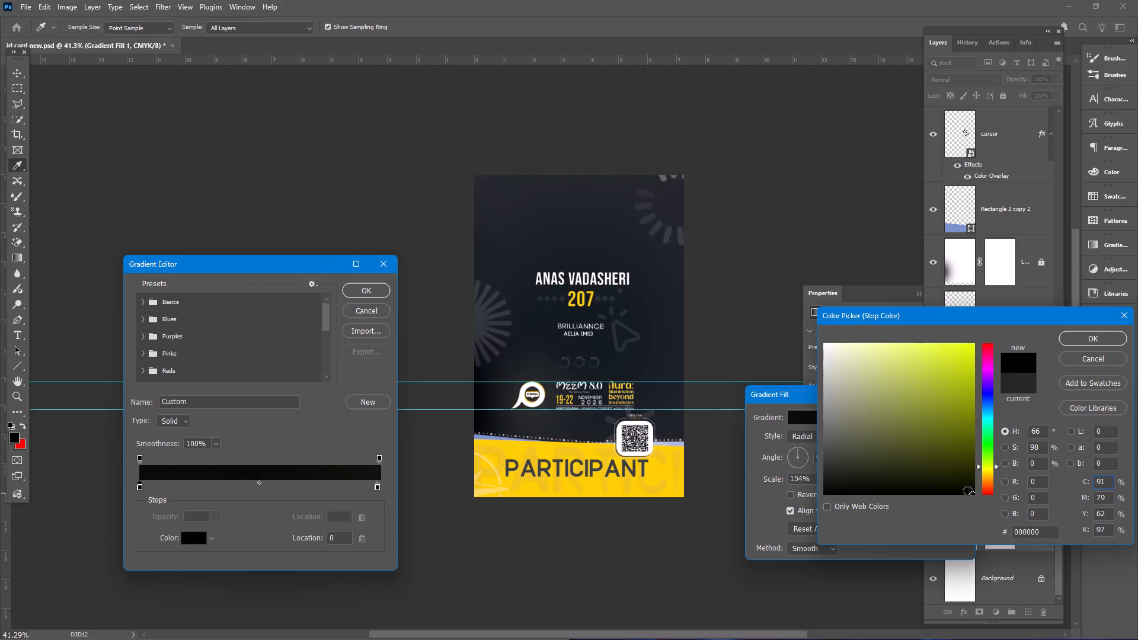
{"action": "left_click", "coordinate": [1101, 340]}
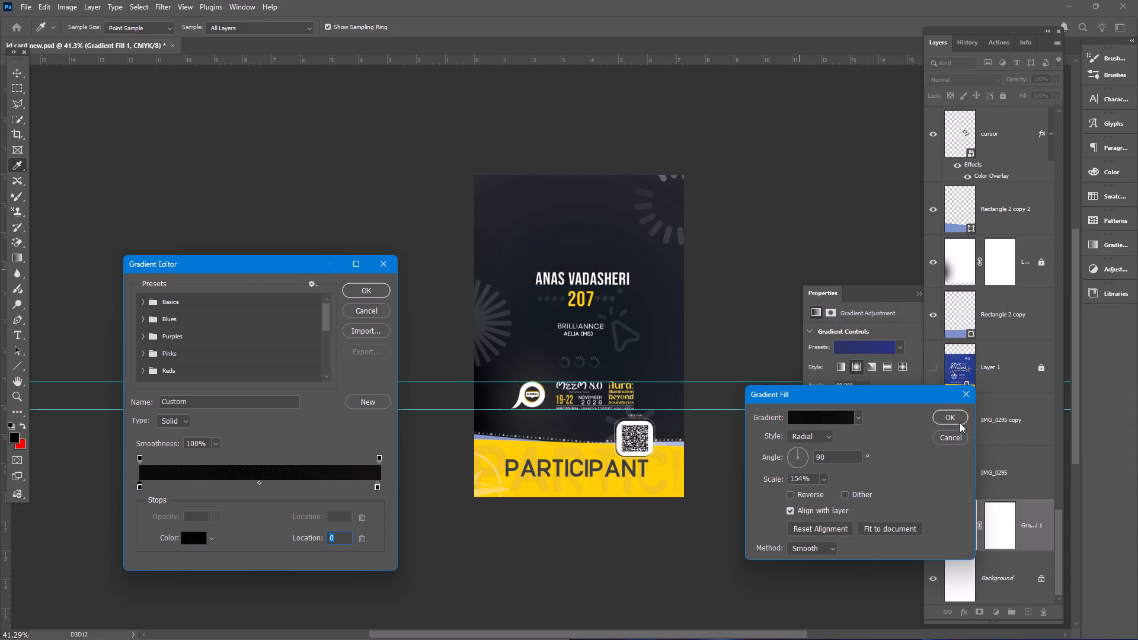
{"action": "left_click", "coordinate": [948, 409]}
{"action": "left_click", "coordinate": [955, 420]}
{"action": "left_click", "coordinate": [375, 297]}
{"action": "left_click", "coordinate": [960, 418]}
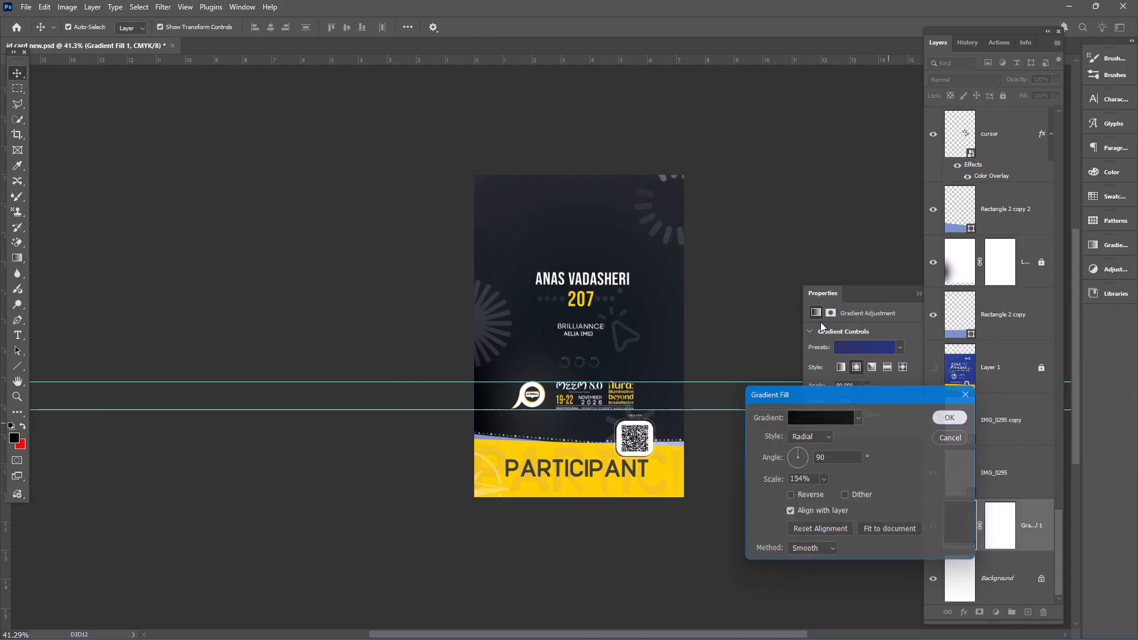
Deselect the layer and examine the recolored card, both close up and as a whole.
{"action": "left_click", "coordinate": [754, 272]}
{"action": "scroll", "coordinate": [565, 315], "scroll_direction": "up", "scroll_amount": 13, "text": "alt"}
{"action": "scroll", "coordinate": [524, 458], "scroll_direction": "up", "scroll_amount": 5, "text": "alt"}
{"action": "scroll", "coordinate": [532, 478], "scroll_direction": "down", "scroll_amount": 11, "text": "alt"}
{"action": "scroll", "coordinate": [533, 471], "scroll_direction": "up", "scroll_amount": 4}
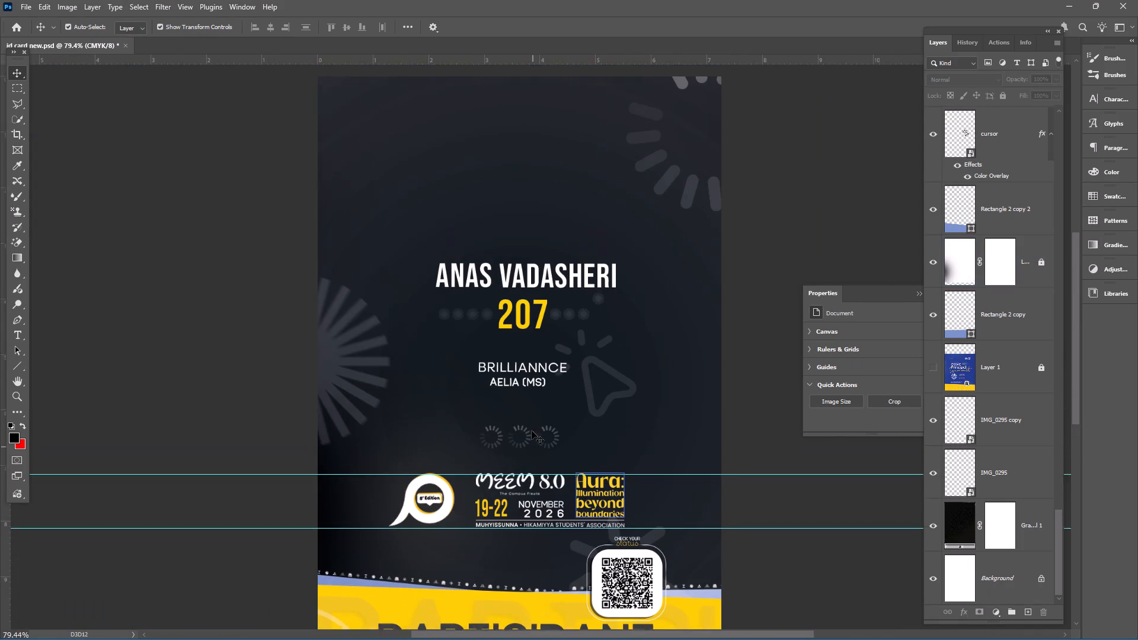
{"action": "scroll", "coordinate": [532, 431], "scroll_direction": "up", "scroll_amount": 11}
{"action": "scroll", "coordinate": [533, 385], "scroll_direction": "down", "scroll_amount": 12, "text": "alt"}
{"action": "left_click", "coordinate": [744, 311]}
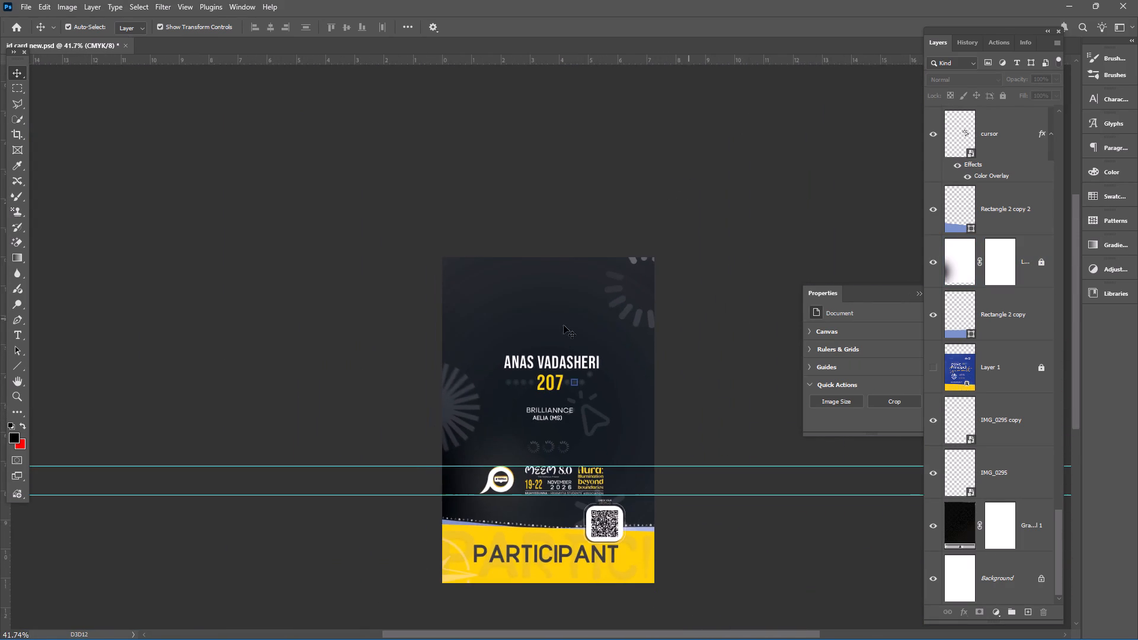
Enlarge the upper corner's loading graphic to about 9.54 cm square, then place it across the card's top at about X -1.35 cm, Y -5.75 cm.
{"action": "scroll", "coordinate": [559, 293], "scroll_direction": "up", "scroll_amount": 8, "text": "alt"}
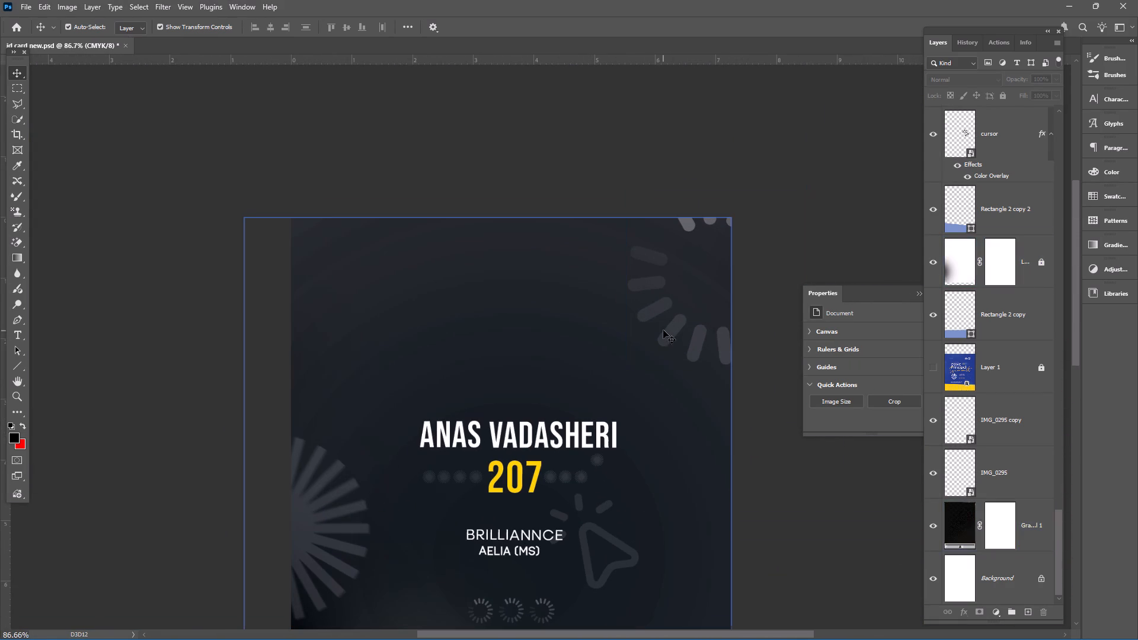
{"action": "left_click", "coordinate": [672, 337]}
{"action": "left_click_drag", "start_coordinate": [672, 337], "coordinate": [609, 363]}
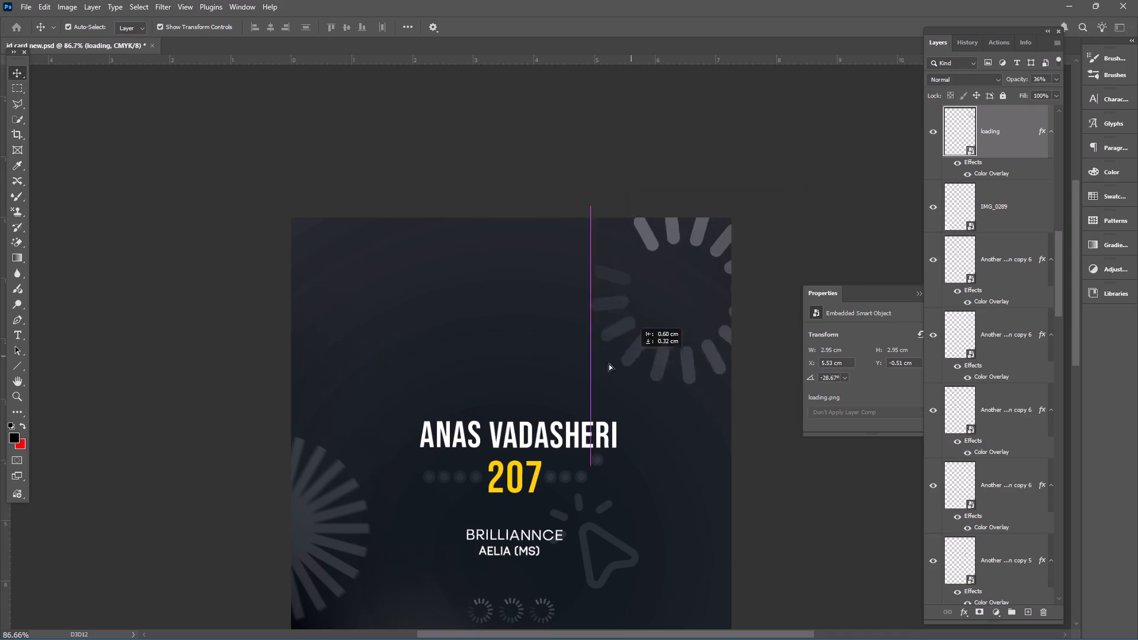
{"action": "left_click_drag", "start_coordinate": [609, 363], "coordinate": [385, 344]}
{"action": "left_click_drag", "start_coordinate": [523, 284], "coordinate": [781, 295]}
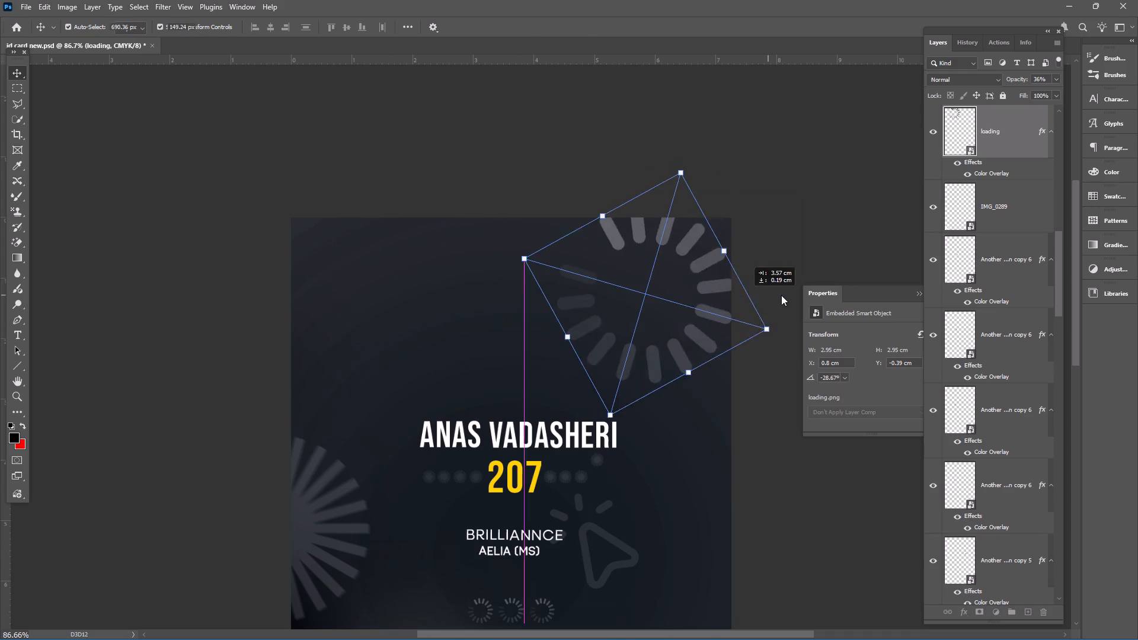
{"action": "left_click_drag", "start_coordinate": [781, 295], "coordinate": [408, 257]}
{"action": "left_click_drag", "start_coordinate": [394, 209], "coordinate": [812, 137]}
{"action": "left_click", "coordinate": [590, 24]}
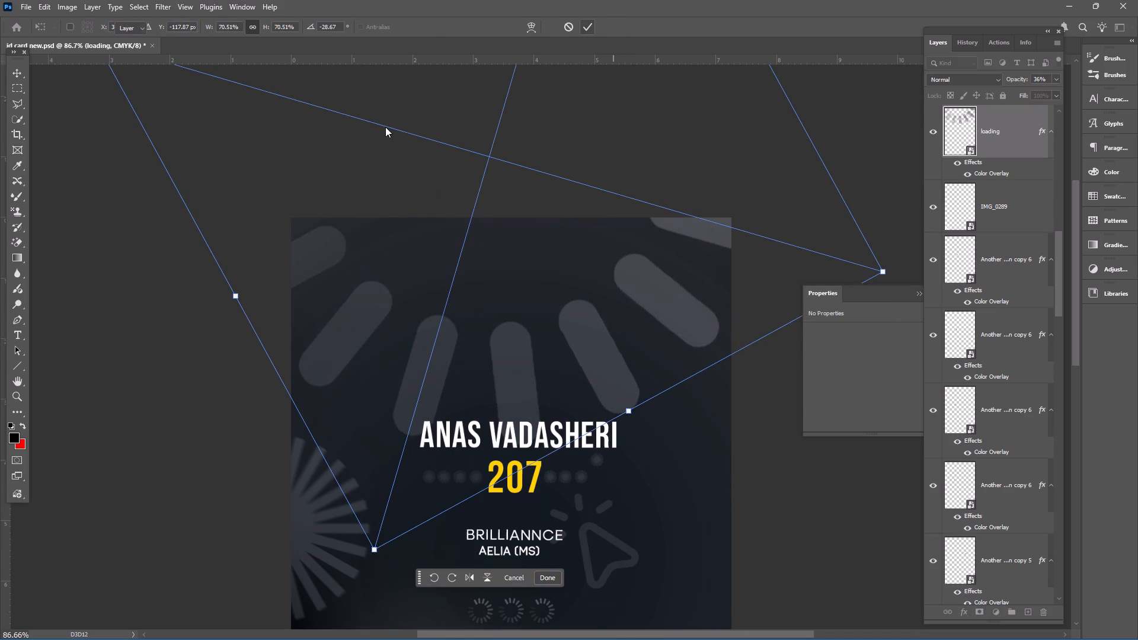
{"action": "left_click", "coordinate": [143, 259]}
{"action": "left_click_drag", "start_coordinate": [516, 373], "coordinate": [519, 394]}
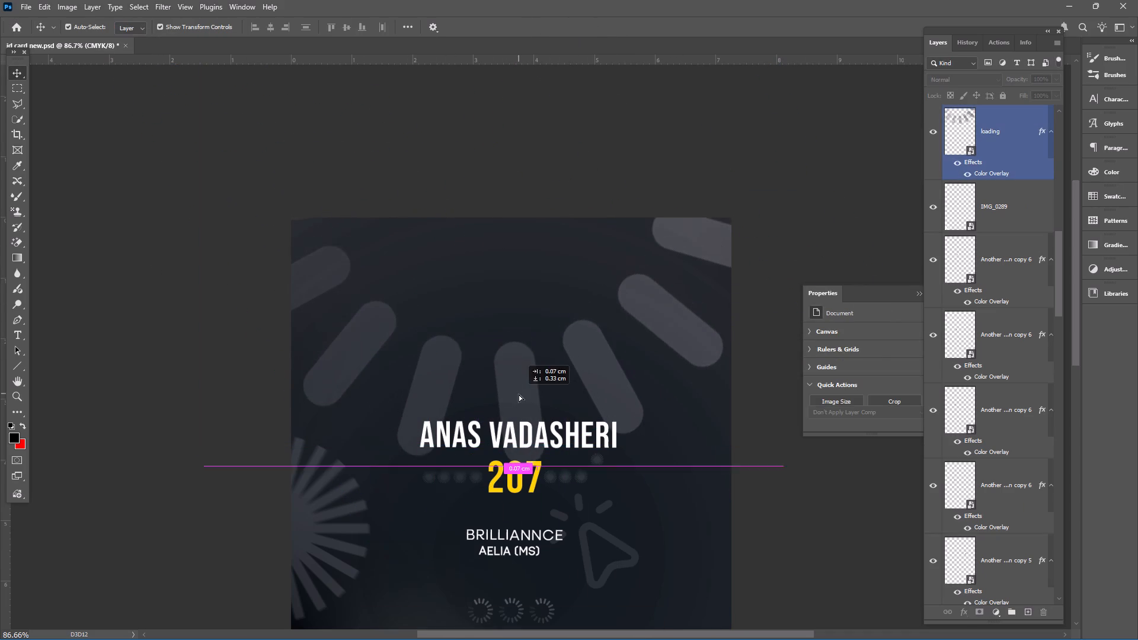
{"action": "left_click_drag", "start_coordinate": [519, 394], "coordinate": [526, 372]}
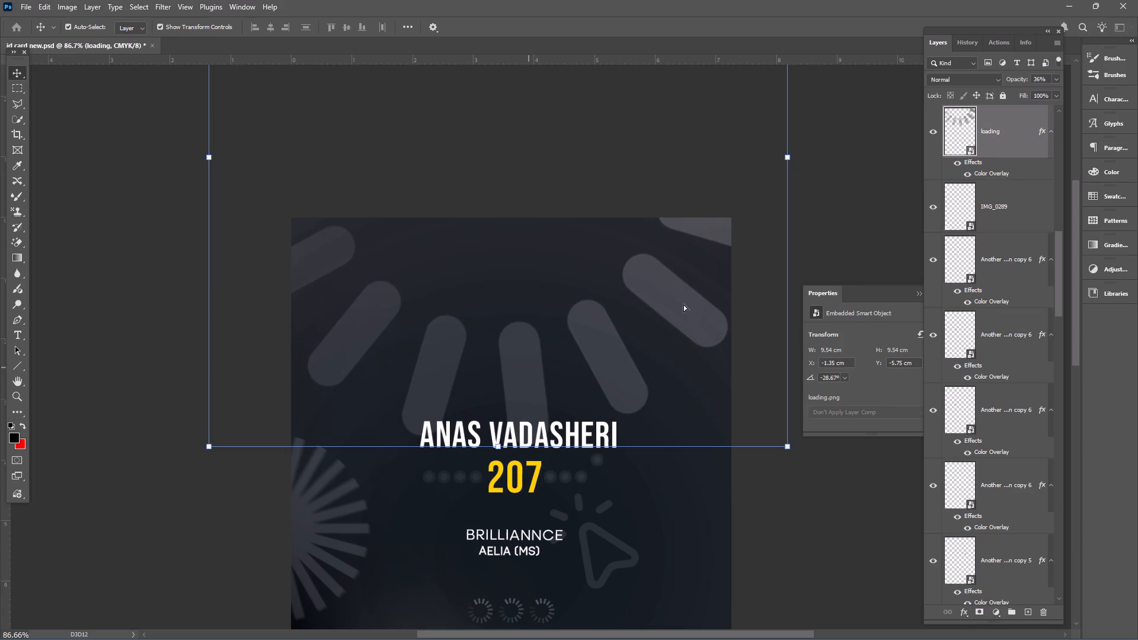
Set the opacity of the large loading graphic across the card's top to 32%.
{"action": "left_click", "coordinate": [1057, 79]}
{"action": "left_click_drag", "start_coordinate": [1016, 93], "coordinate": [1014, 94]}
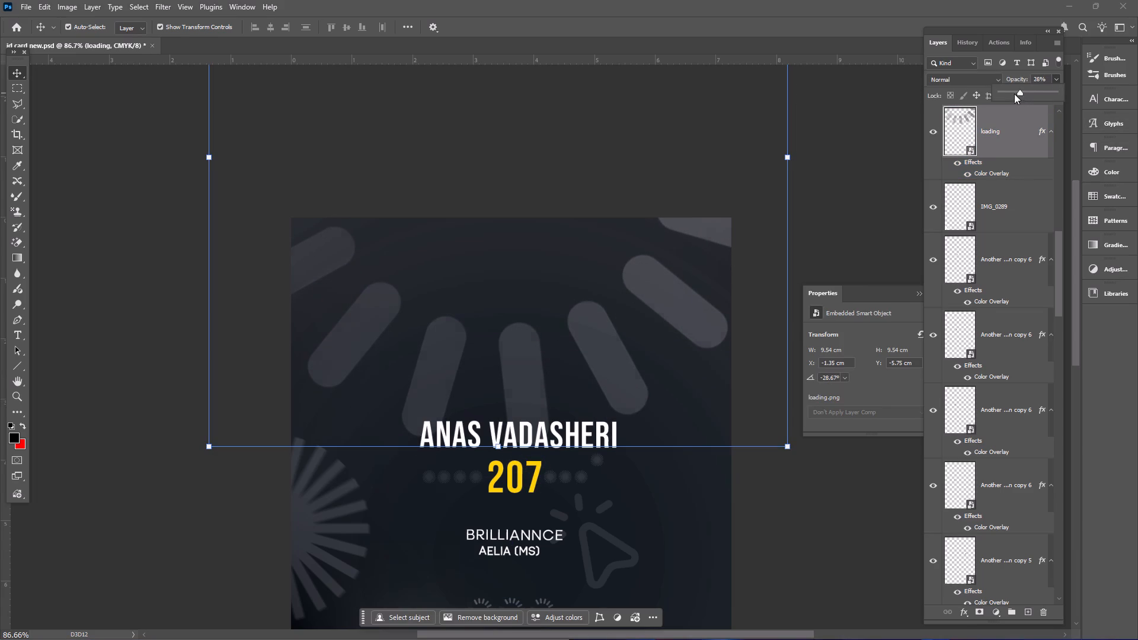
{"action": "left_click_drag", "start_coordinate": [1014, 94], "coordinate": [1023, 104]}
{"action": "left_click_drag", "start_coordinate": [1023, 104], "coordinate": [1011, 108]}
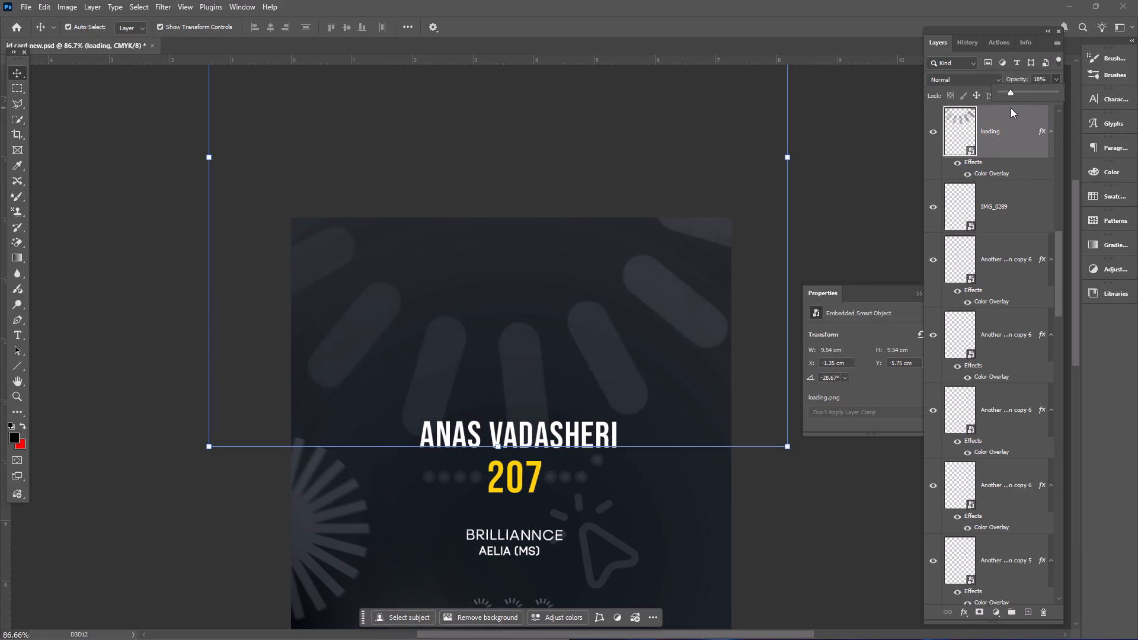
{"action": "left_click_drag", "start_coordinate": [1011, 108], "coordinate": [1018, 109]}
{"action": "left_click", "coordinate": [828, 221]}
{"action": "scroll", "coordinate": [689, 346], "scroll_direction": "down", "scroll_amount": 4, "text": "alt"}
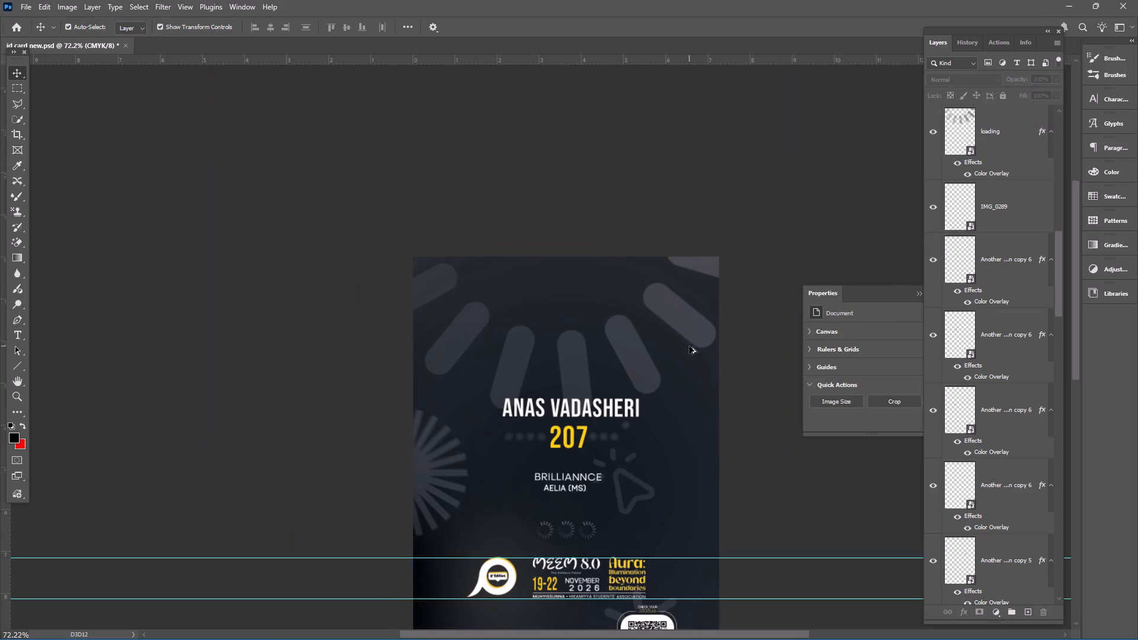
Apply a Gaussian Blur with a radius of 20.8 pixels to the loading graphic across the card's top.
{"action": "left_click", "coordinate": [699, 321]}
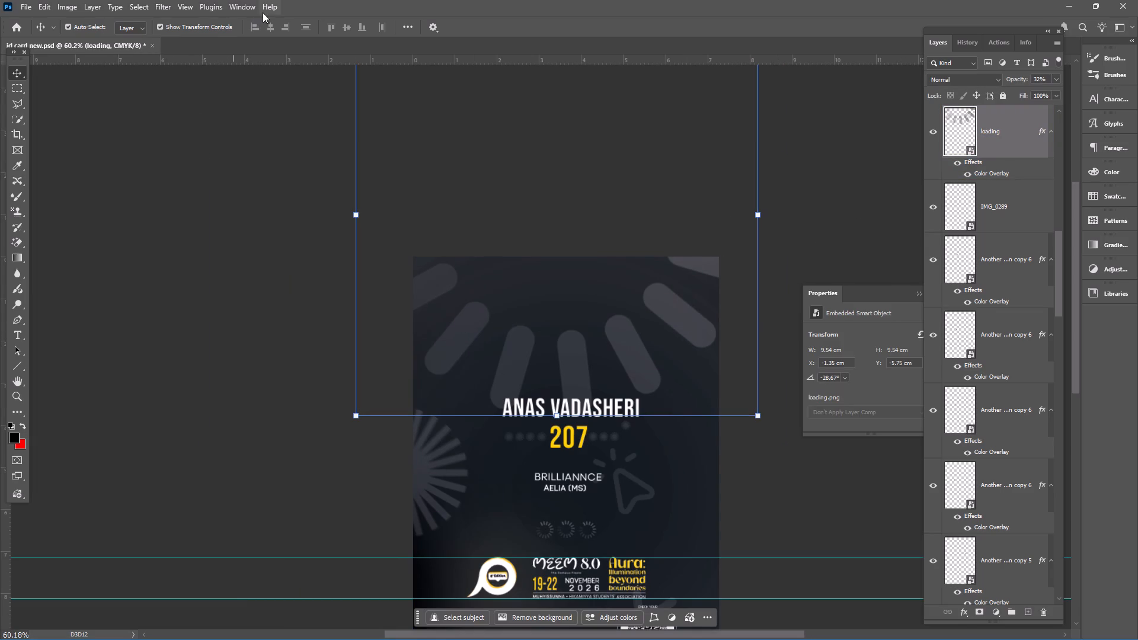
{"action": "left_click", "coordinate": [187, 2]}
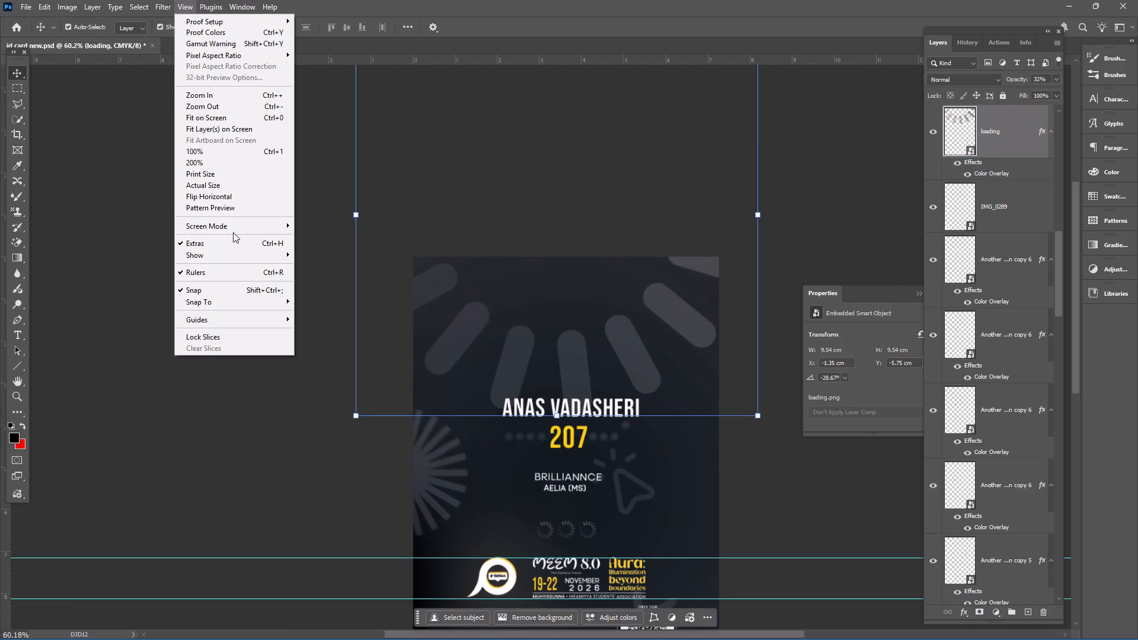
{"action": "left_click", "coordinate": [165, 8]}
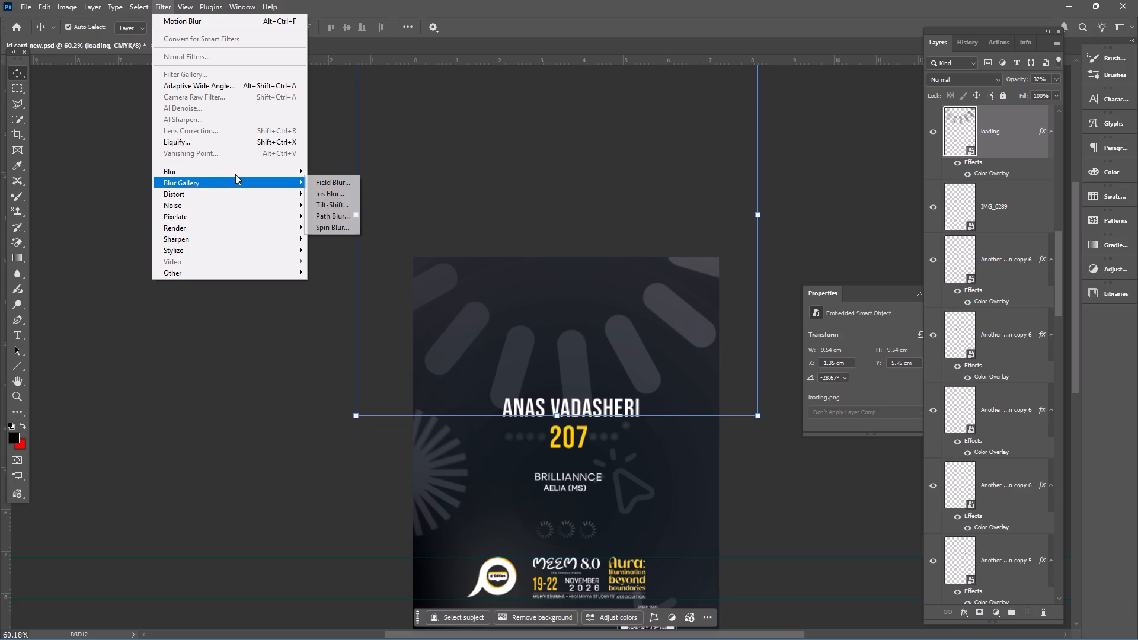
{"action": "left_click", "coordinate": [344, 214]}
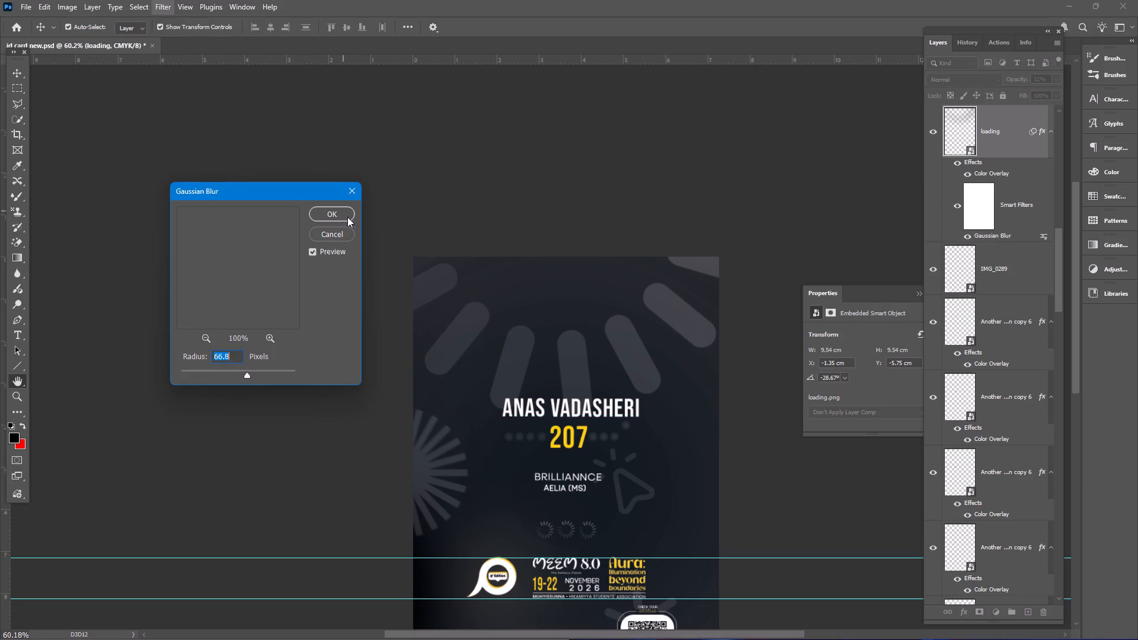
{"action": "left_click", "coordinate": [234, 373]}
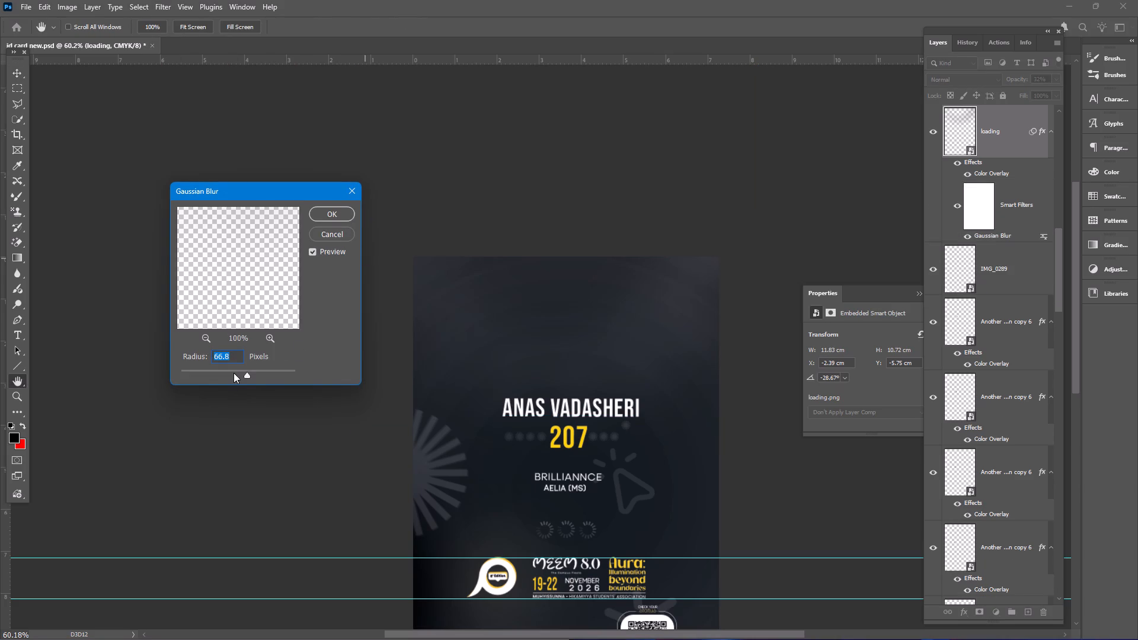
{"action": "left_click", "coordinate": [220, 375]}
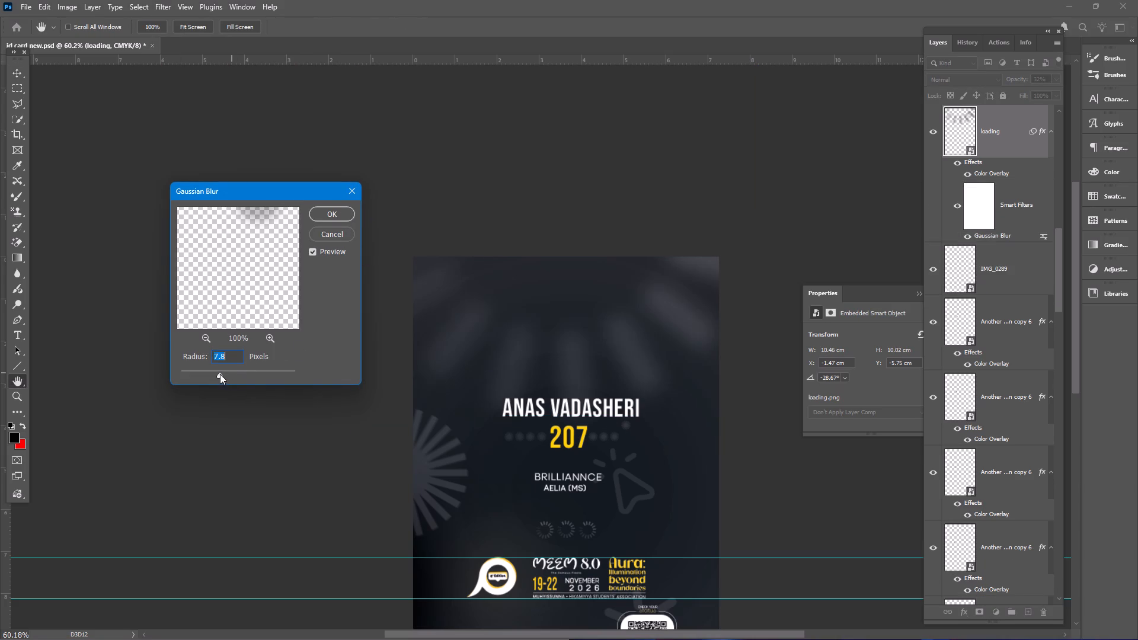
{"action": "left_click", "coordinate": [237, 373]}
{"action": "left_click", "coordinate": [232, 373]}
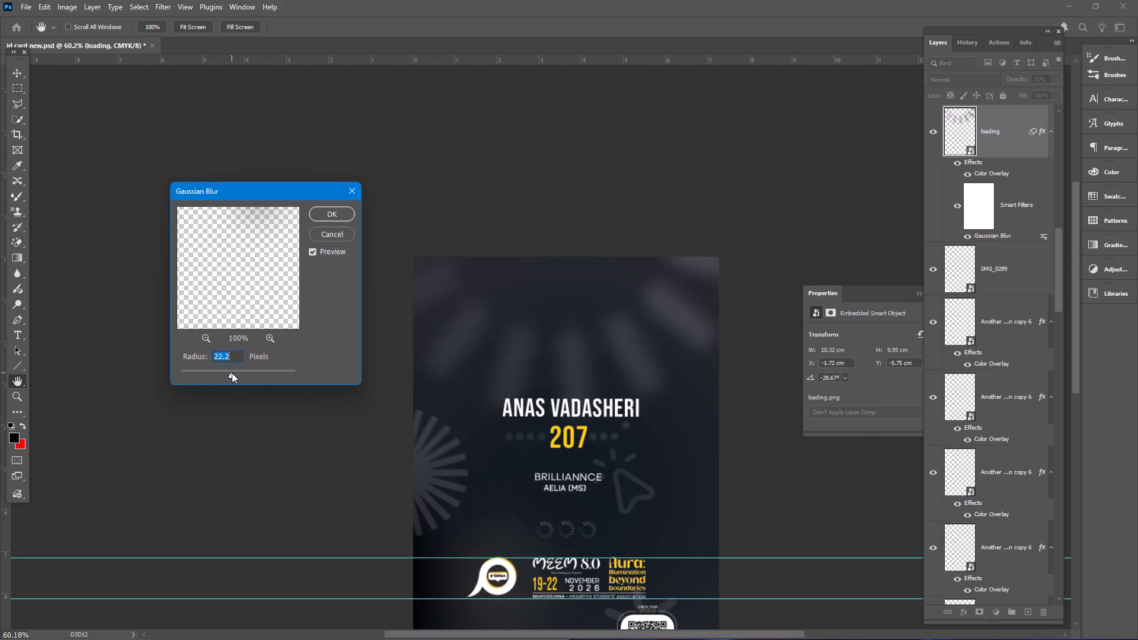
{"action": "left_click", "coordinate": [226, 373]}
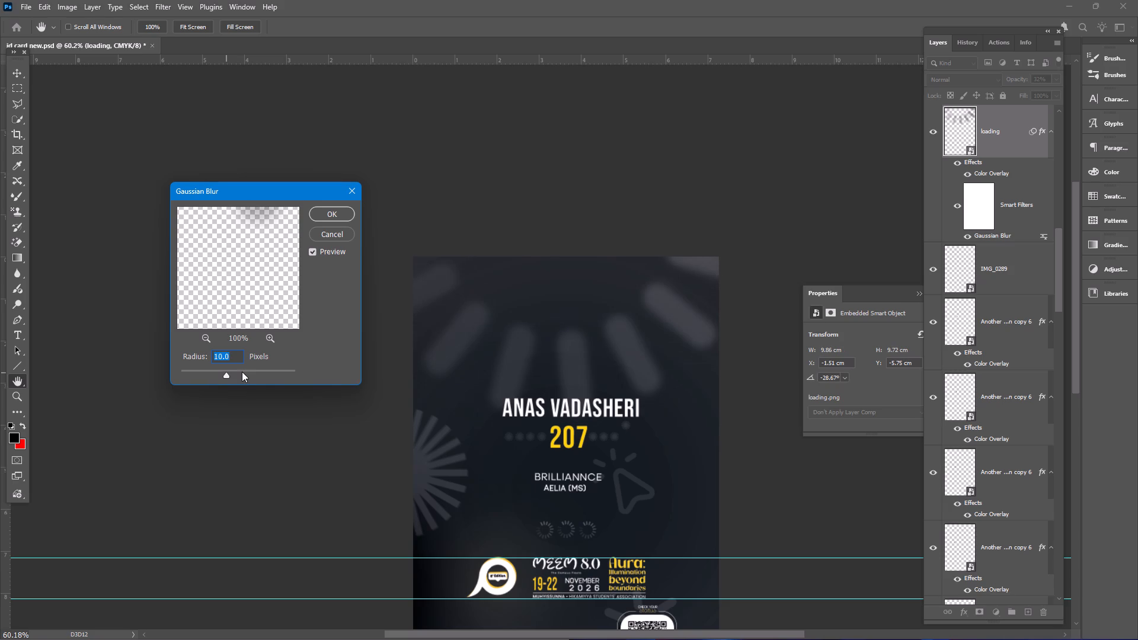
{"action": "left_click", "coordinate": [231, 373]}
{"action": "left_click", "coordinate": [337, 218]}
{"action": "left_click", "coordinate": [408, 149]}
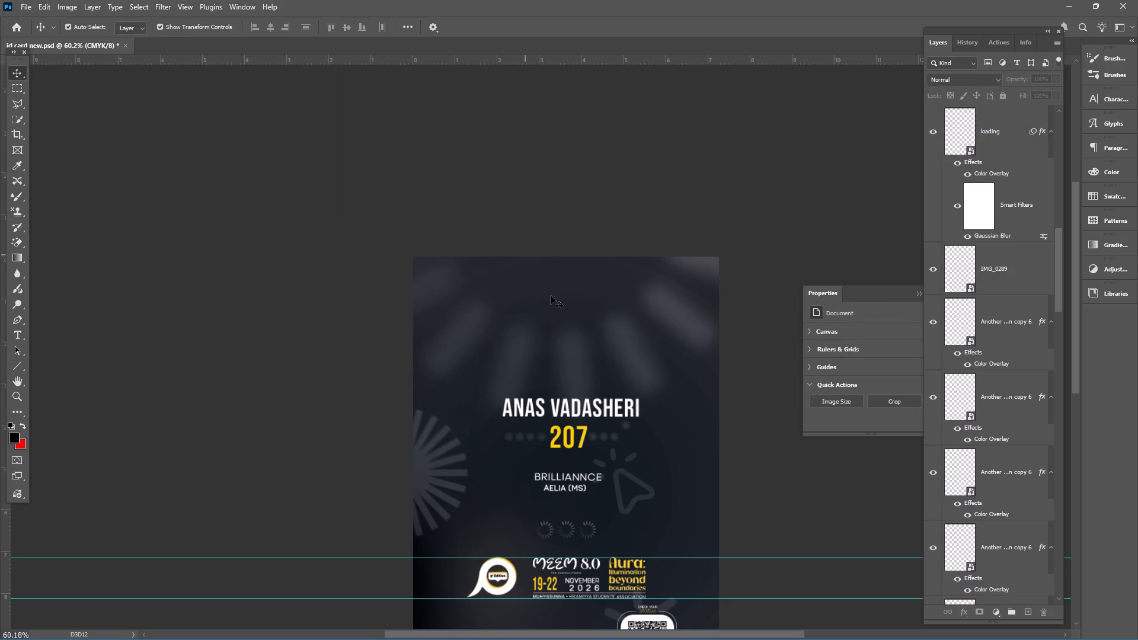
Move the sunburst graphic on the card's left edge slightly down, to about X -1.78 cm, Y 3.66 cm.
{"action": "scroll", "coordinate": [498, 300], "scroll_direction": "down", "scroll_amount": 11, "text": "alt"}
{"action": "scroll", "coordinate": [542, 357], "scroll_direction": "up", "scroll_amount": 10, "text": "alt"}
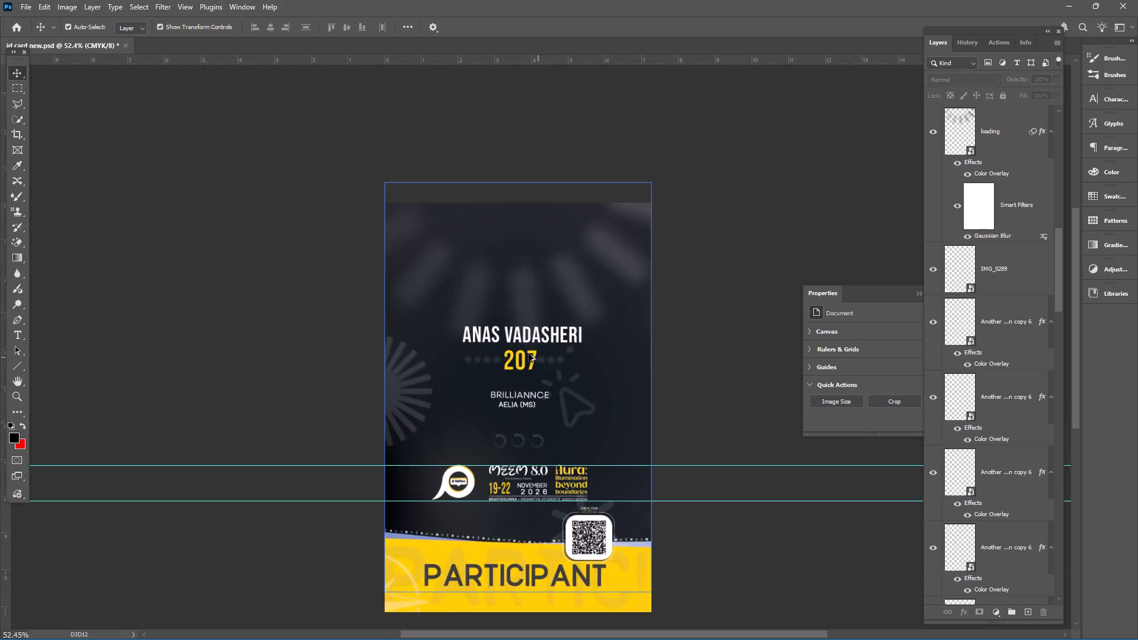
{"action": "scroll", "coordinate": [395, 396], "scroll_direction": "up", "scroll_amount": 4, "text": "alt"}
{"action": "left_click", "coordinate": [389, 391]}
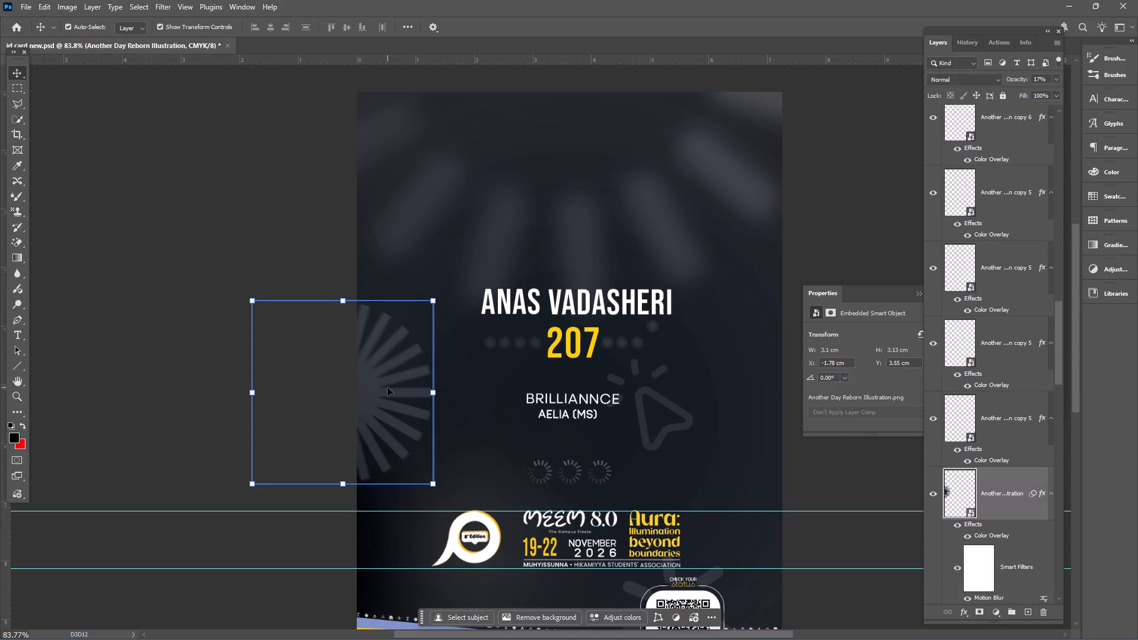
{"action": "left_click_drag", "start_coordinate": [388, 388], "coordinate": [306, 390]}
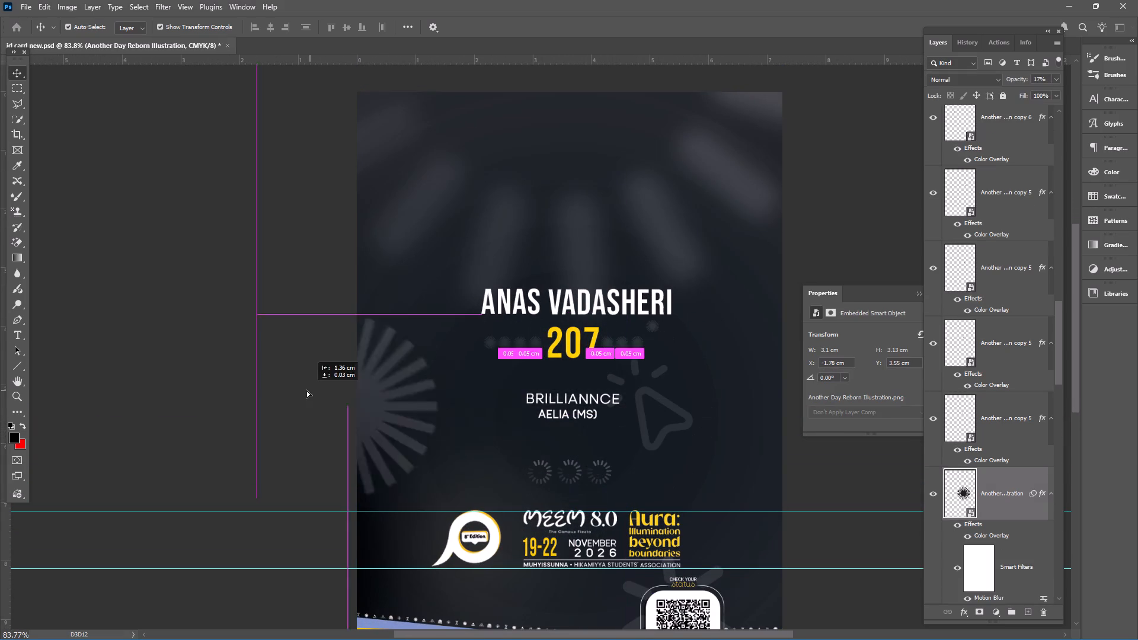
{"action": "left_click_drag", "start_coordinate": [306, 390], "coordinate": [388, 395]}
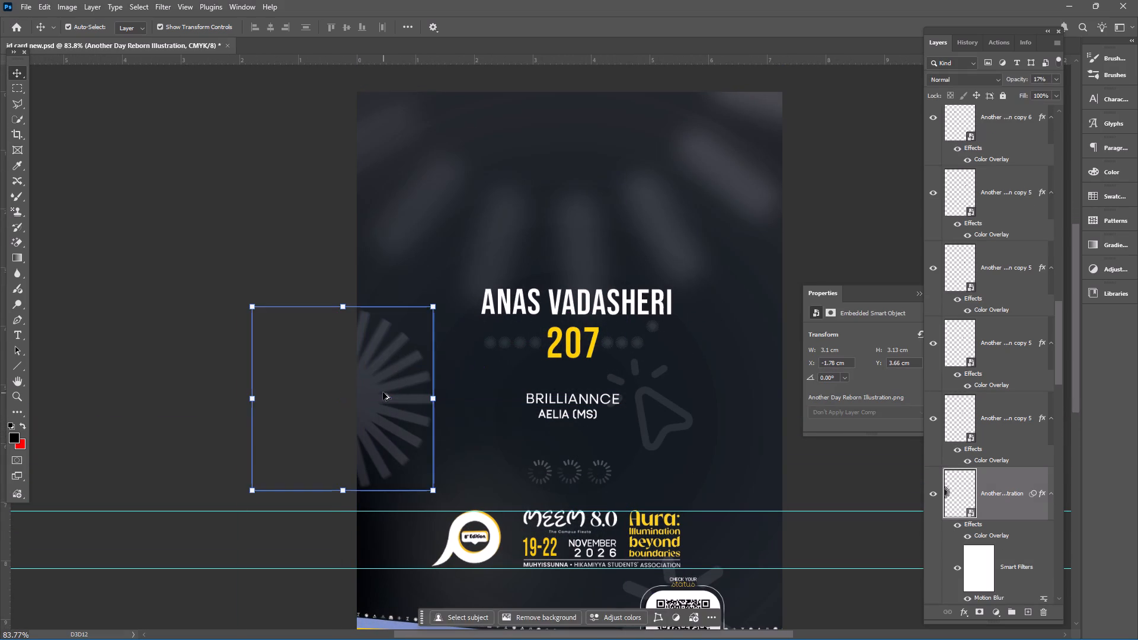
Duplicate the sunburst graphic onto the card's right edge, placing the copy at about X 6.01 cm, Y 3.8 cm.
{"action": "left_click_drag", "start_coordinate": [383, 392], "coordinate": [829, 404], "text": "alt"}
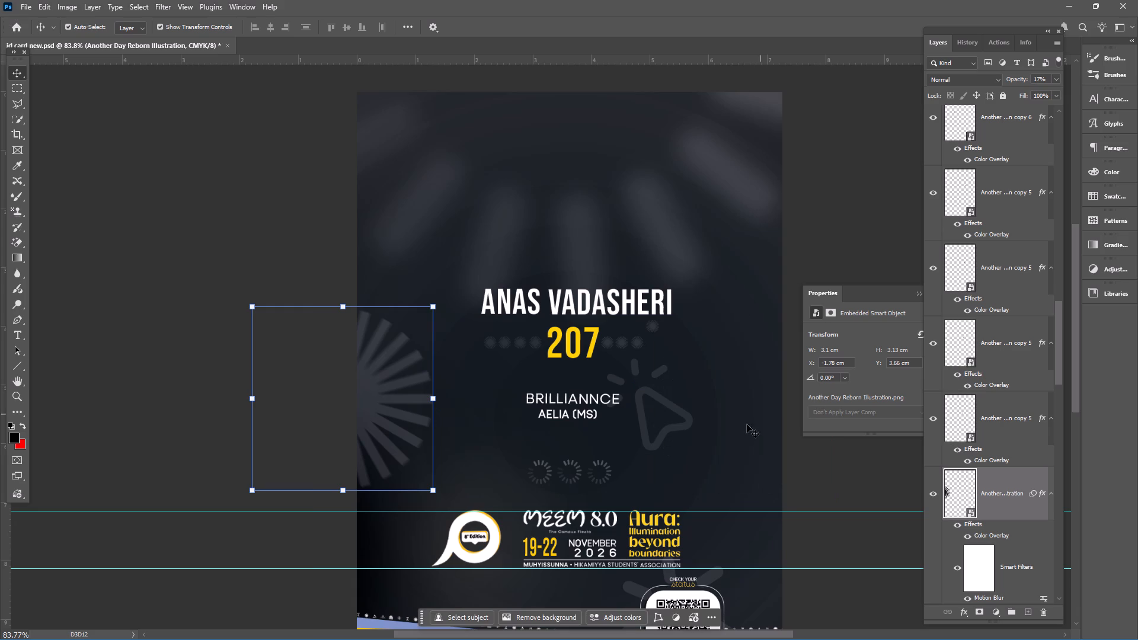
{"action": "key", "text": "space"}
{"action": "key", "text": "space"}
{"action": "key", "text": "space"}
{"action": "key", "text": "space"}
{"action": "key", "text": "space"}
{"action": "key", "text": "space"}
{"action": "left_click_drag", "start_coordinate": [500, 439], "coordinate": [313, 405]}
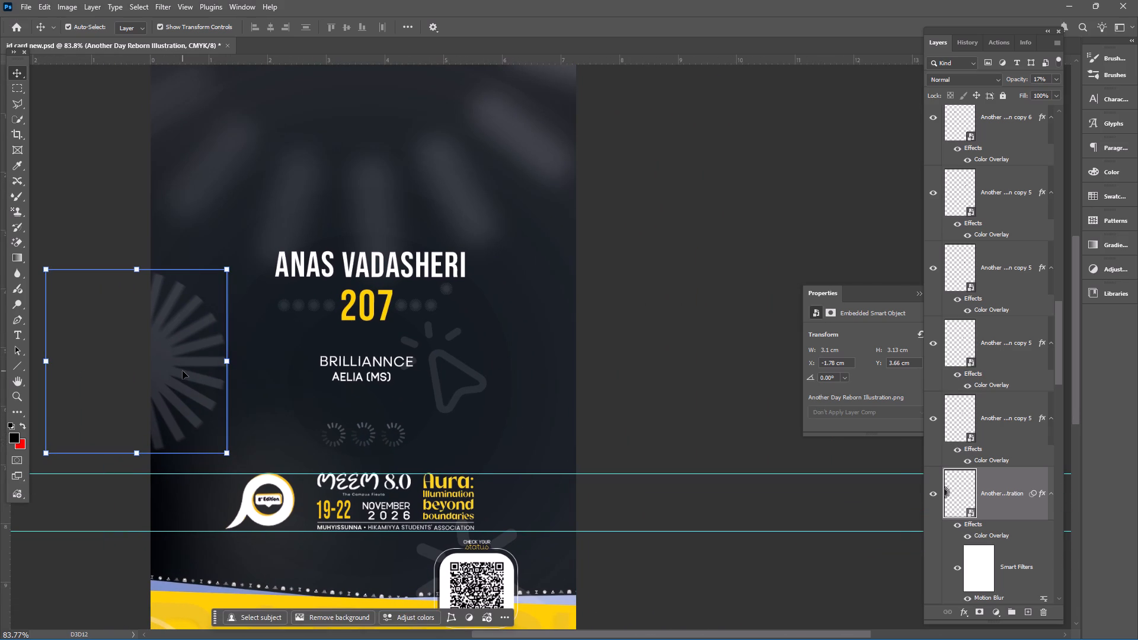
{"action": "left_click", "coordinate": [112, 190]}
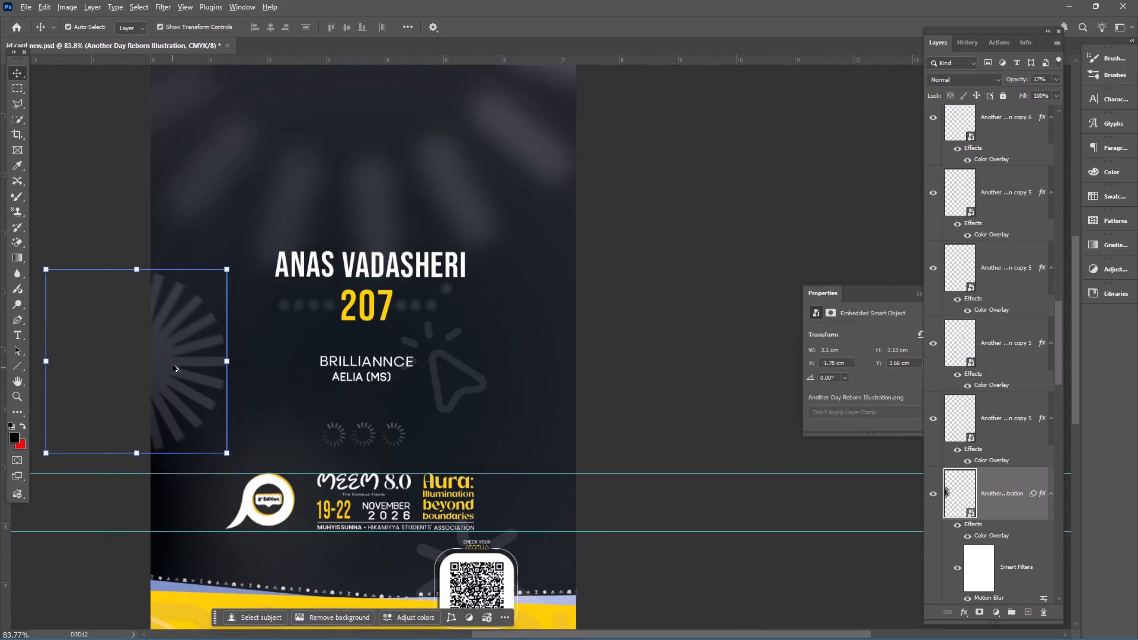
{"action": "left_click_drag", "start_coordinate": [173, 361], "coordinate": [635, 371], "text": "alt"}
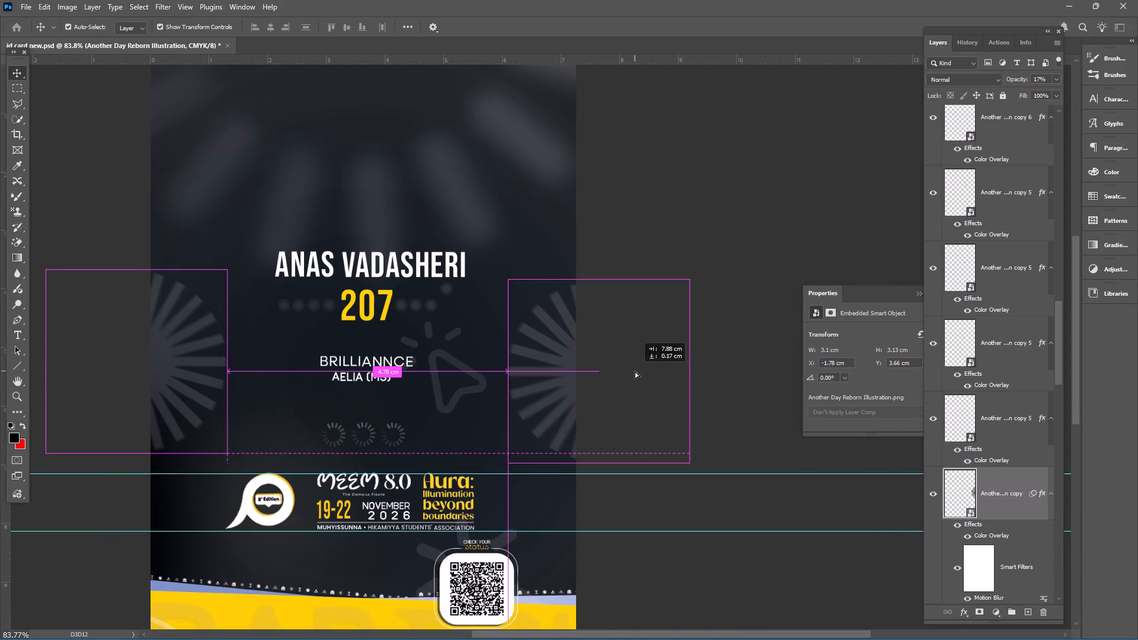
{"action": "left_click_drag", "start_coordinate": [635, 371], "coordinate": [629, 370], "text": "alt"}
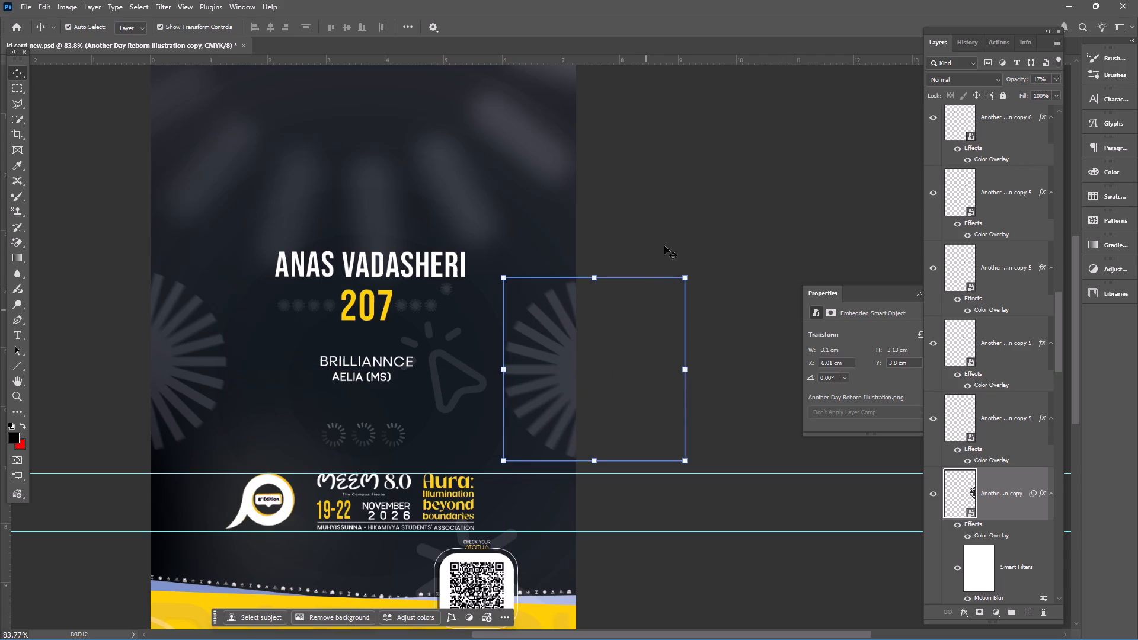
{"action": "left_click", "coordinate": [683, 208]}
{"action": "scroll", "coordinate": [398, 403], "scroll_direction": "down", "scroll_amount": 10, "text": "alt"}
{"action": "scroll", "coordinate": [507, 401], "scroll_direction": "up", "scroll_amount": 9, "text": "alt"}
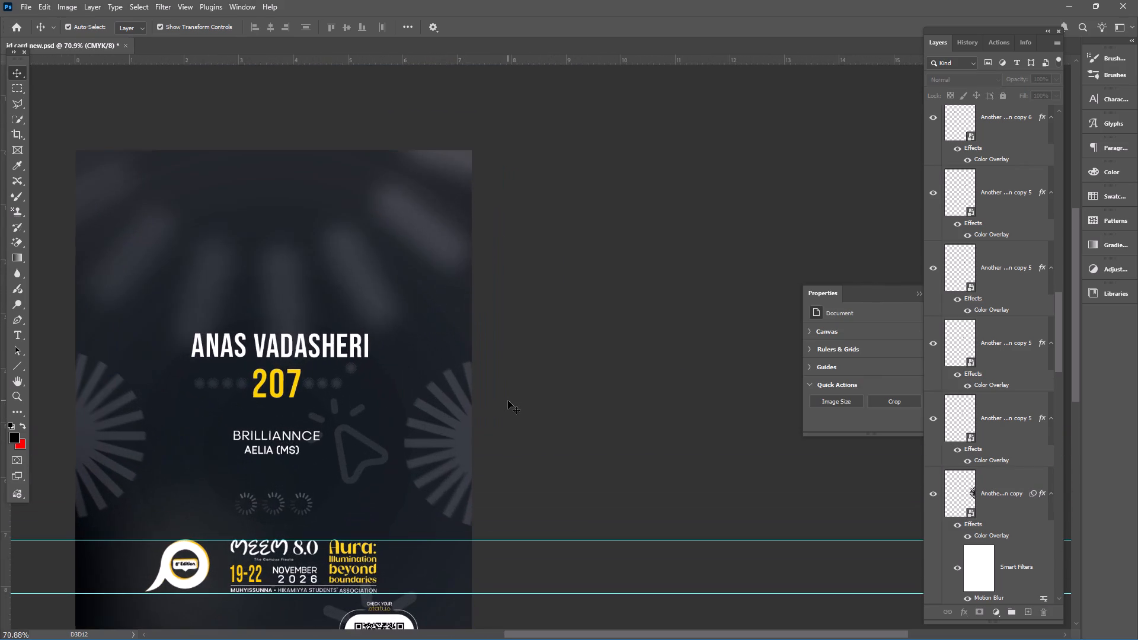
Delete the faint cursor graphic beside the BRILLIANNCE text.
{"action": "key", "text": "space"}
{"action": "key", "text": "space"}
{"action": "key", "text": "space"}
{"action": "key", "text": "space"}
{"action": "key", "text": "space"}
{"action": "key", "text": "space"}
{"action": "key", "text": "space"}
{"action": "key", "text": "space"}
{"action": "key", "text": "space"}
{"action": "key", "text": "space"}
{"action": "key", "text": "space"}
{"action": "key", "text": "space"}
{"action": "key", "text": "space"}
{"action": "left_click_drag", "start_coordinate": [554, 291], "coordinate": [648, 183]}
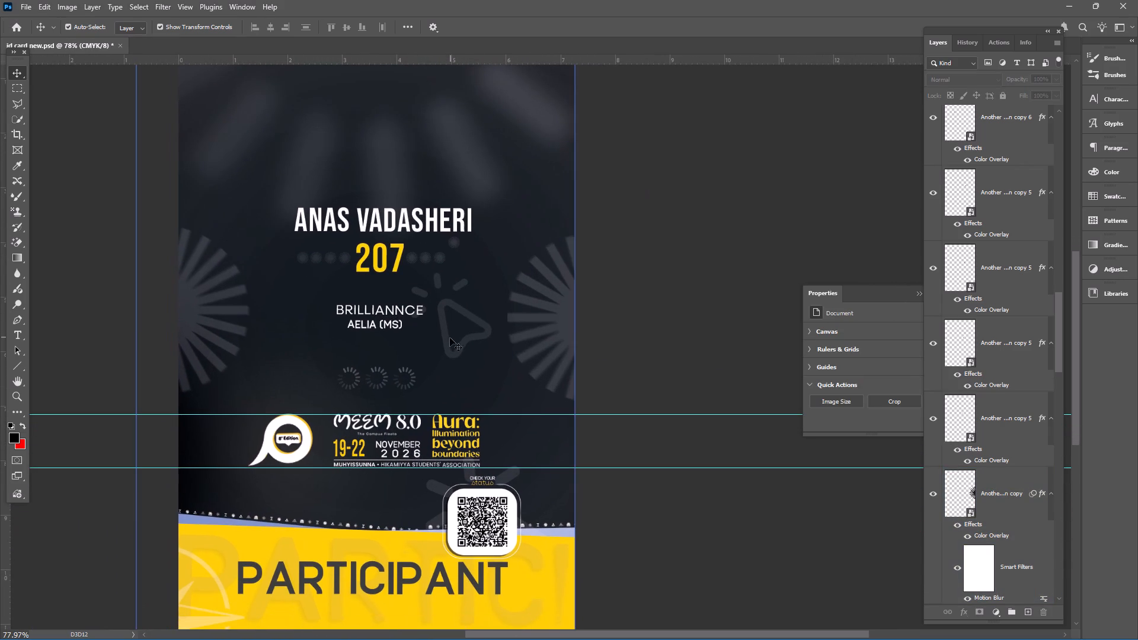
{"action": "left_click", "coordinate": [447, 302]}
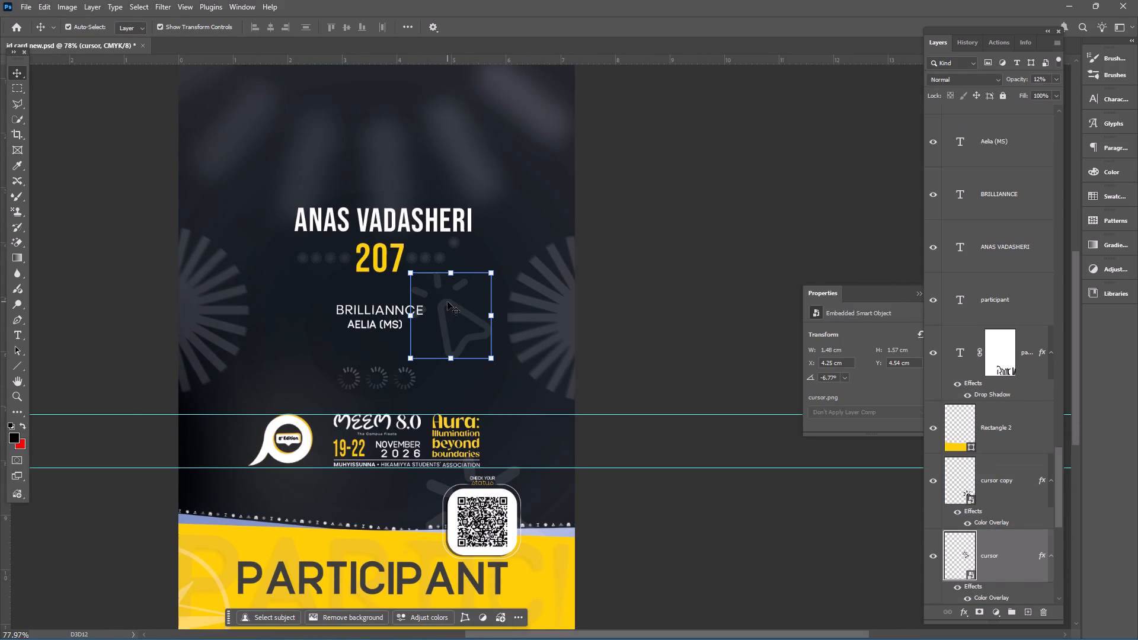
{"action": "key", "text": "BackSpace"}
{"action": "left_click", "coordinate": [696, 244]}
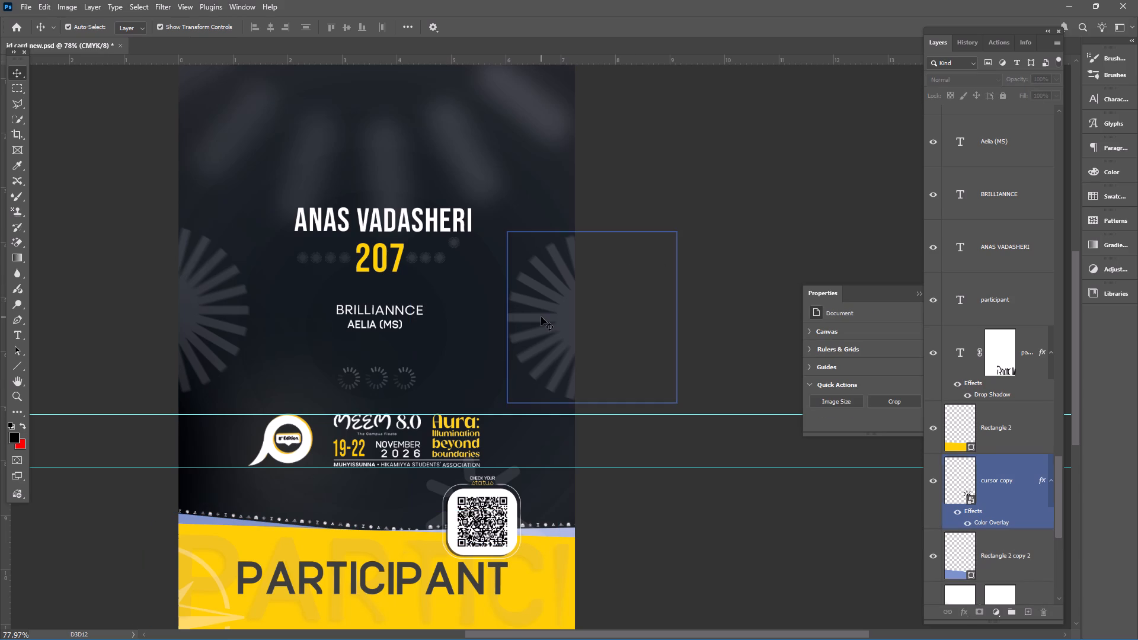
Examine the card's background graphics, close up and as a whole.
{"action": "scroll", "coordinate": [490, 378], "scroll_direction": "down", "scroll_amount": 5, "text": "alt"}
{"action": "scroll", "coordinate": [560, 330], "scroll_direction": "up", "scroll_amount": 4, "text": "alt"}
{"action": "left_click", "coordinate": [700, 240]}
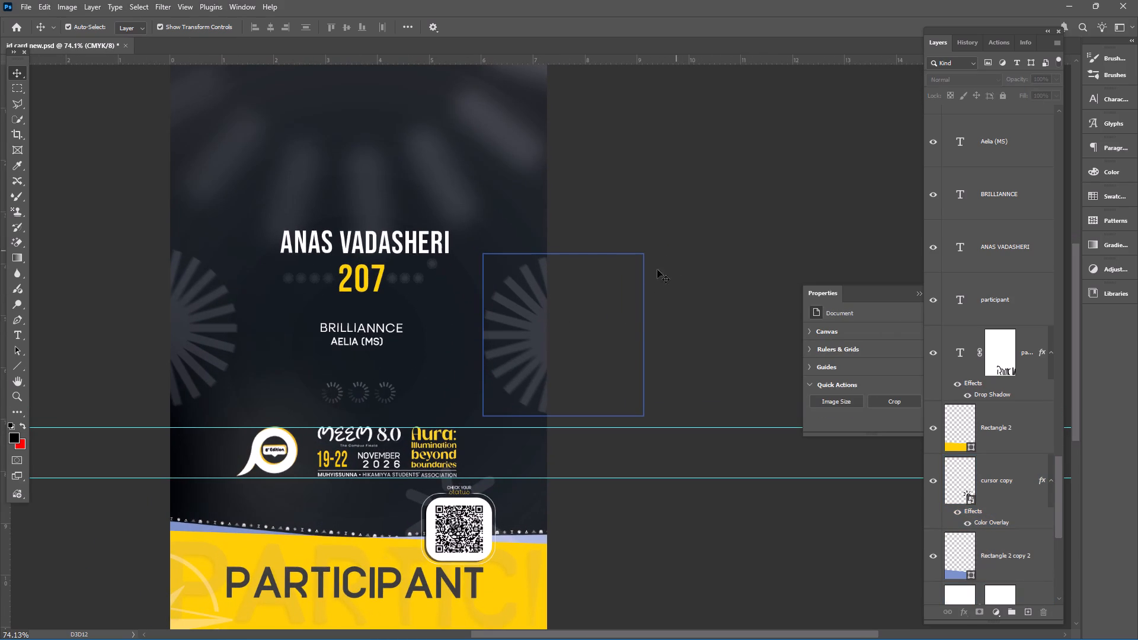
{"action": "left_click", "coordinate": [695, 210]}
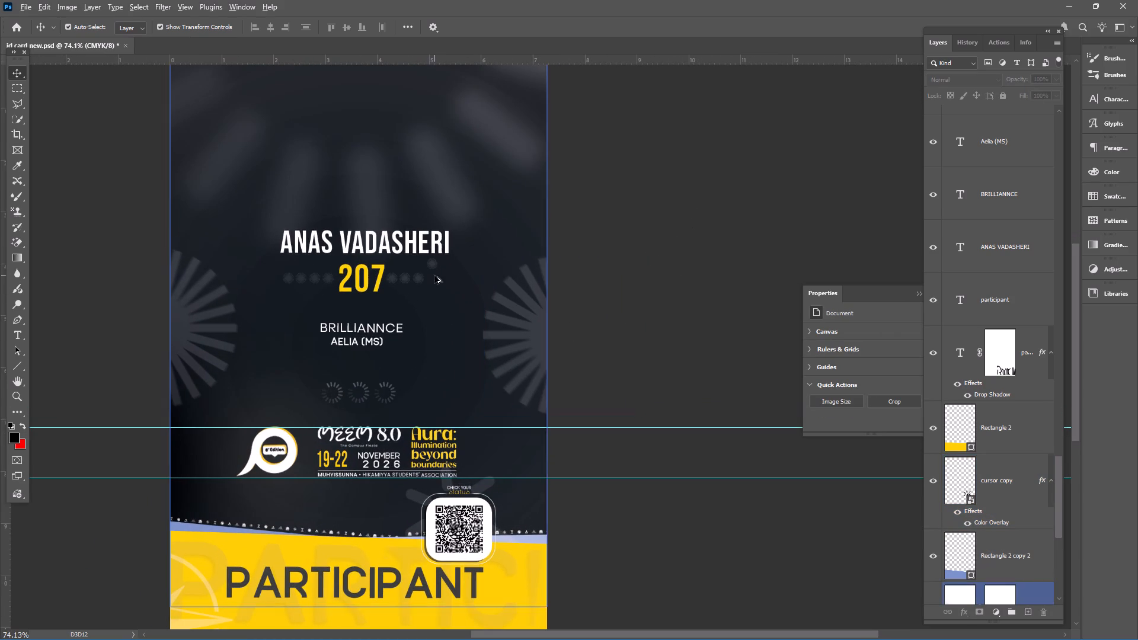
{"action": "scroll", "coordinate": [434, 275], "scroll_direction": "down", "scroll_amount": 5, "text": "alt"}
{"action": "left_click", "coordinate": [604, 259]}
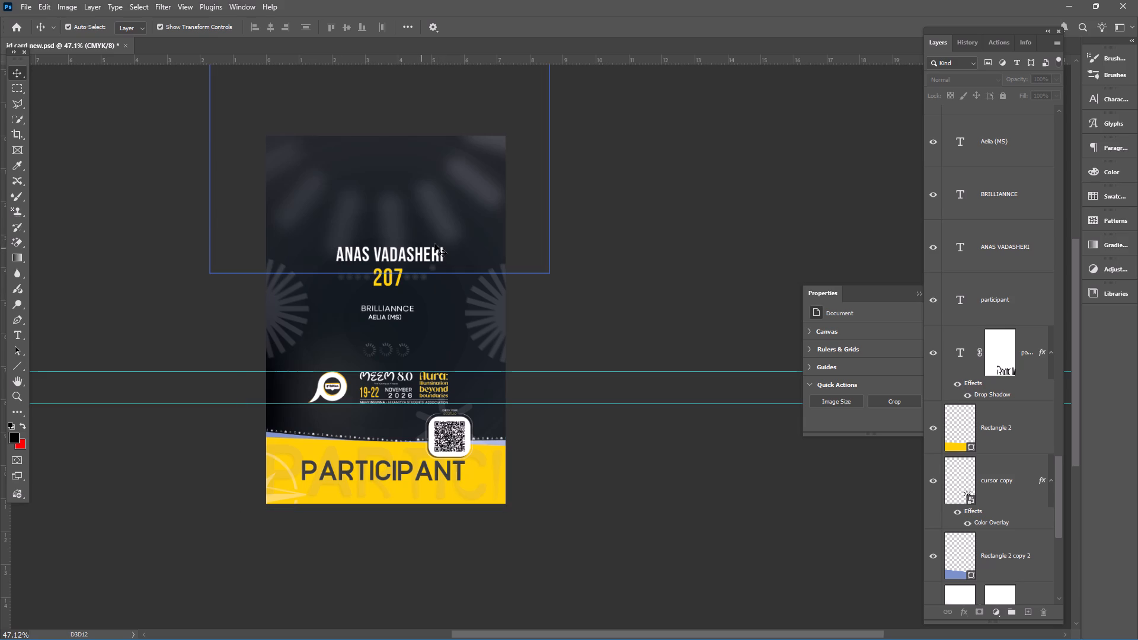
{"action": "left_click", "coordinate": [705, 241]}
Apply a Gaussian Blur with a radius of 3.9 pixels to the sunburst graphic on the card's right edge.
{"action": "left_click", "coordinate": [489, 313]}
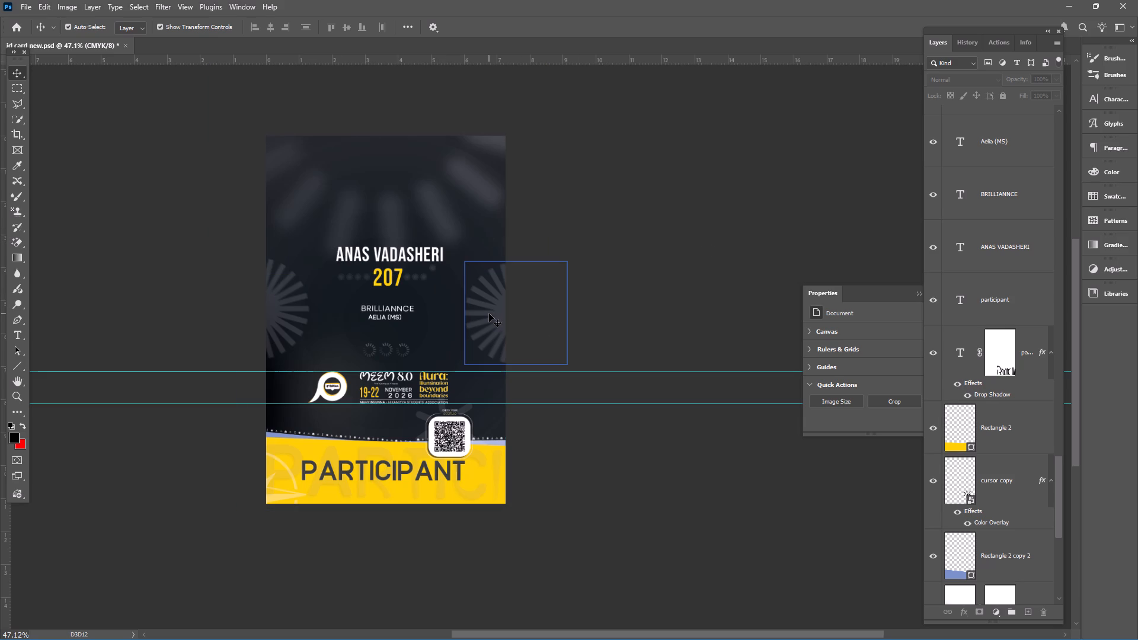
{"action": "left_click", "coordinate": [165, 3]}
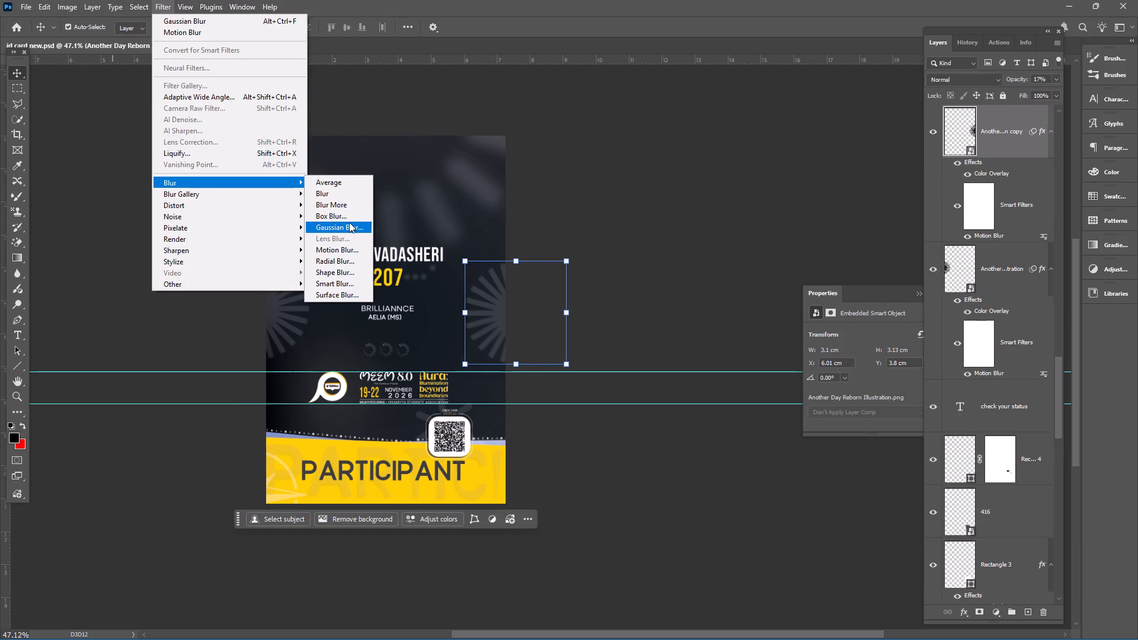
{"action": "left_click", "coordinate": [349, 226]}
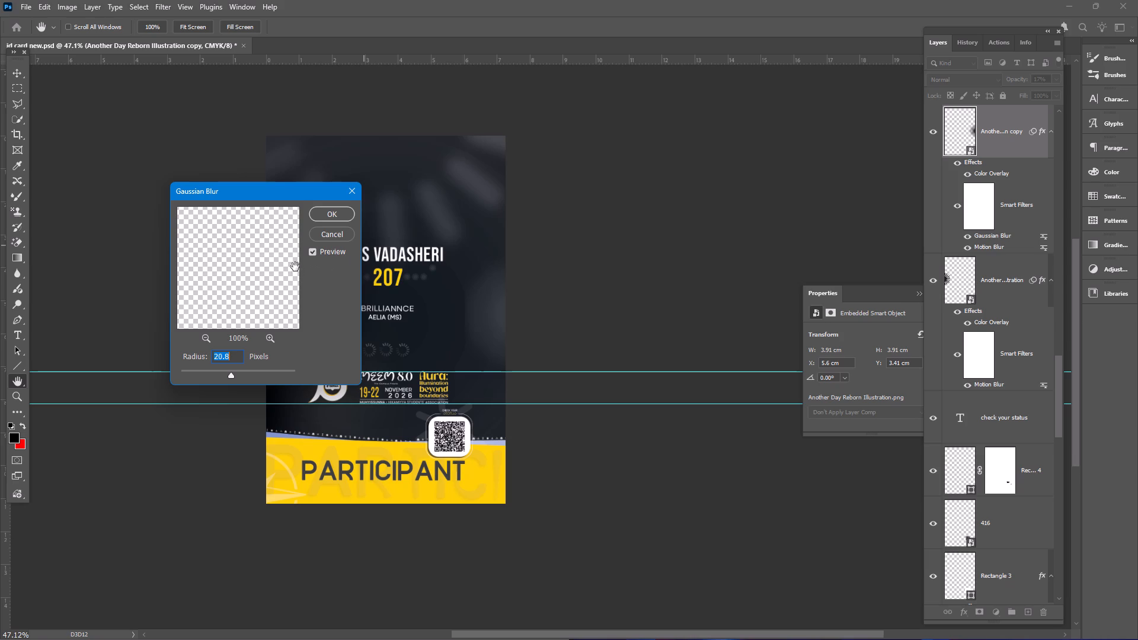
{"action": "left_click", "coordinate": [214, 373]}
{"action": "left_click", "coordinate": [202, 372]}
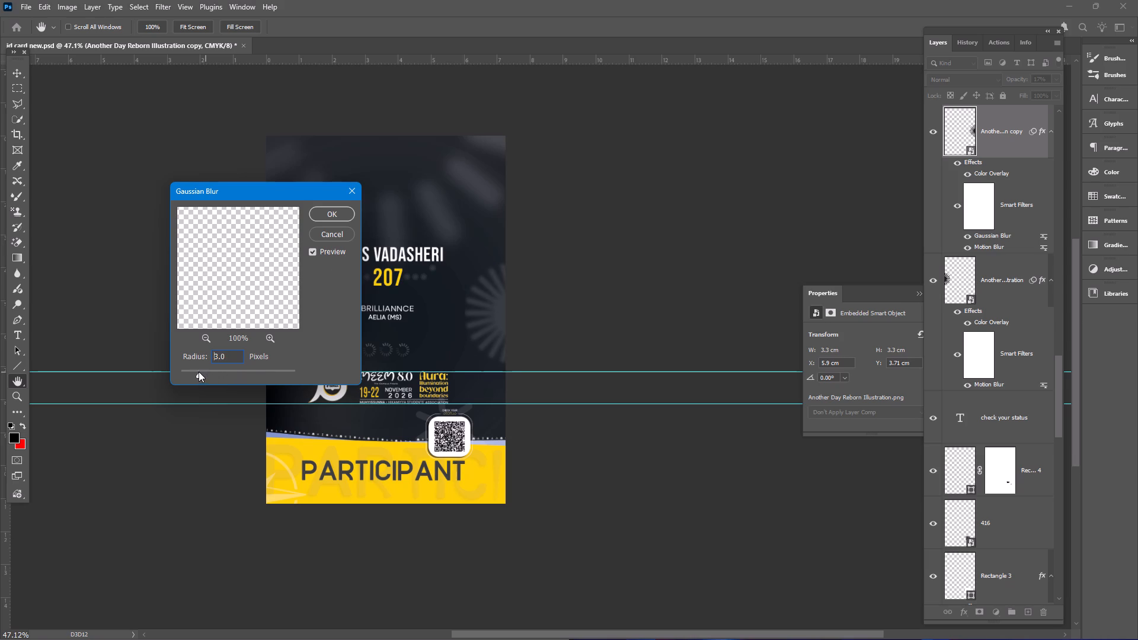
{"action": "left_click", "coordinate": [203, 371]}
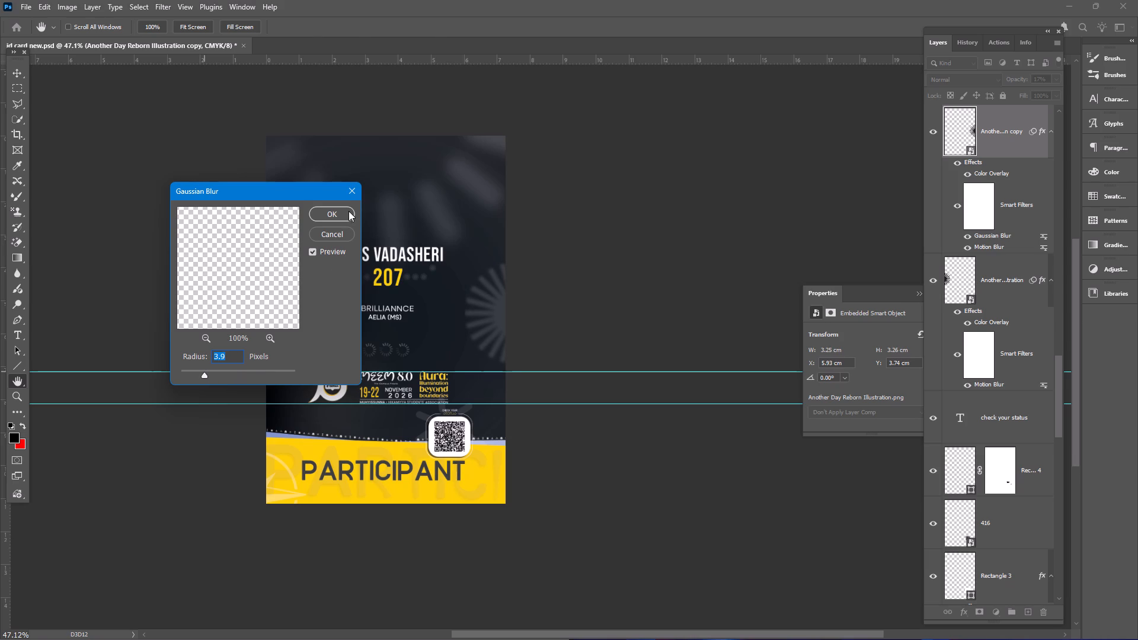
{"action": "left_click", "coordinate": [345, 211]}
Add a Multiply drop shadow to the right-edge sunburst with distance 27 px, size 10 px and a nearly vertical light angle.
{"action": "double_click", "coordinate": [1024, 149]}
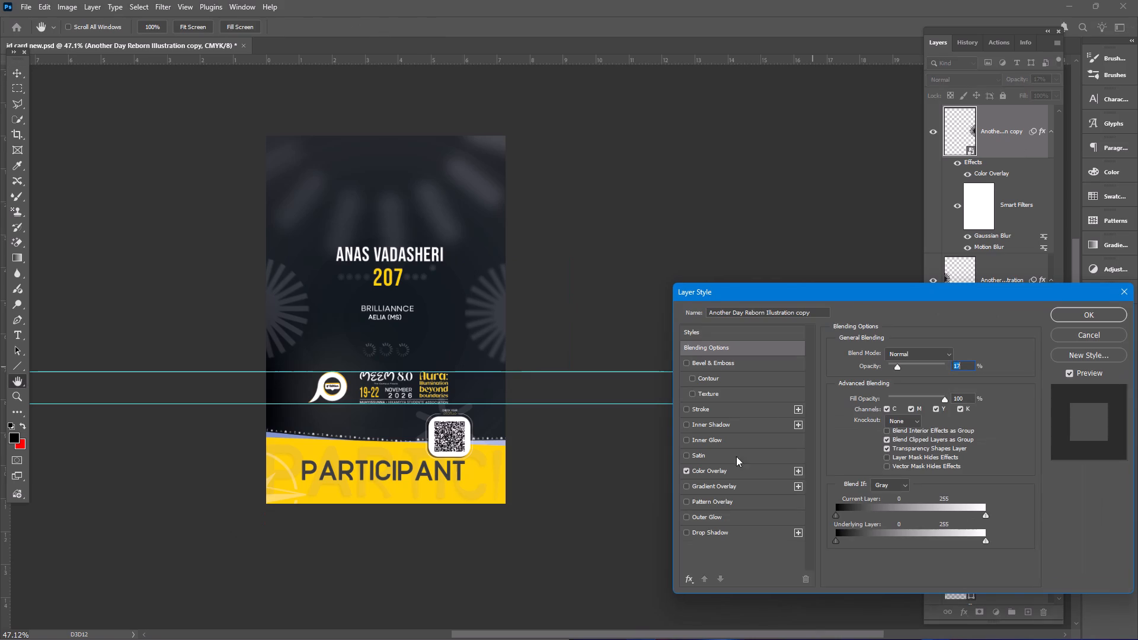
{"action": "left_click", "coordinate": [699, 534]}
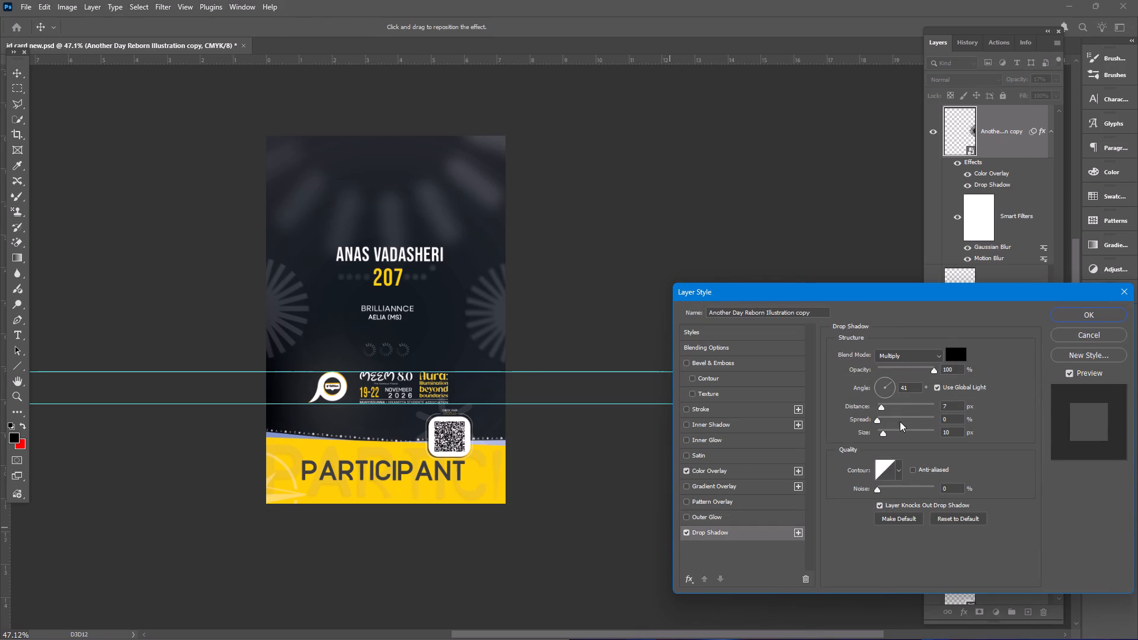
{"action": "left_click_drag", "start_coordinate": [887, 407], "coordinate": [931, 407]}
{"action": "left_click_drag", "start_coordinate": [931, 407], "coordinate": [896, 409]}
{"action": "left_click_drag", "start_coordinate": [896, 409], "coordinate": [894, 409]}
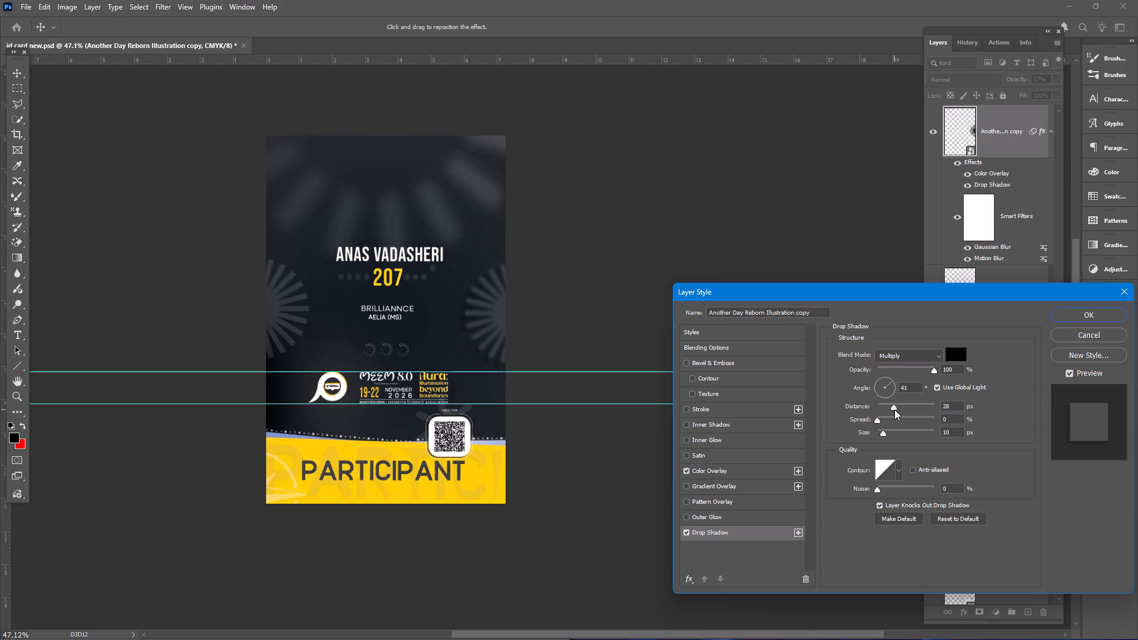
{"action": "left_click_drag", "start_coordinate": [894, 409], "coordinate": [894, 409]}
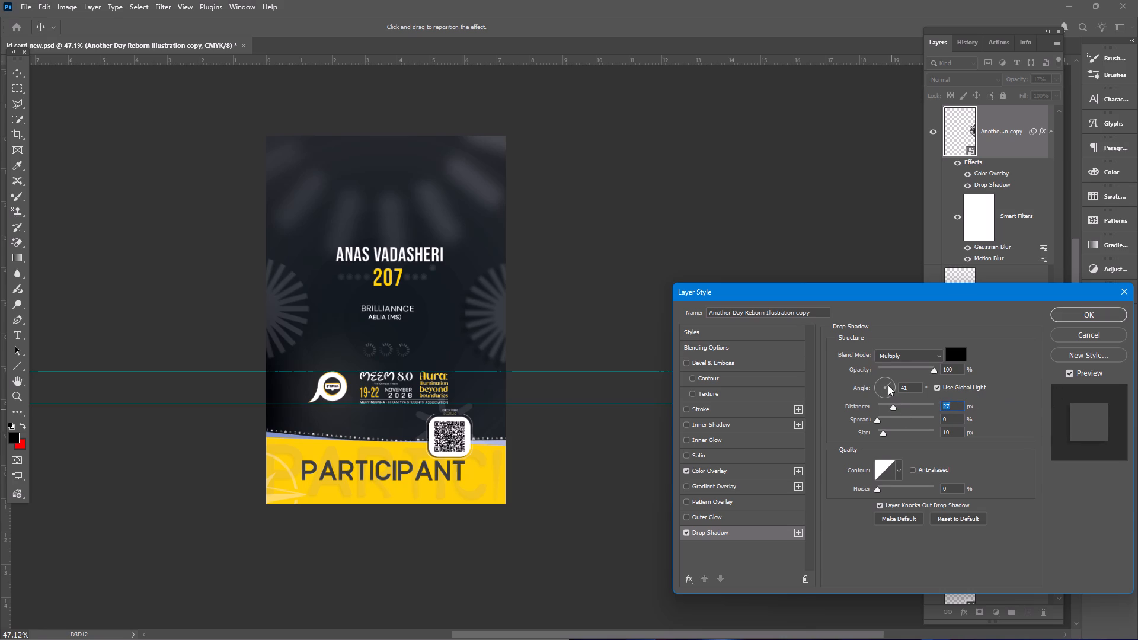
{"action": "left_click", "coordinate": [884, 380]}
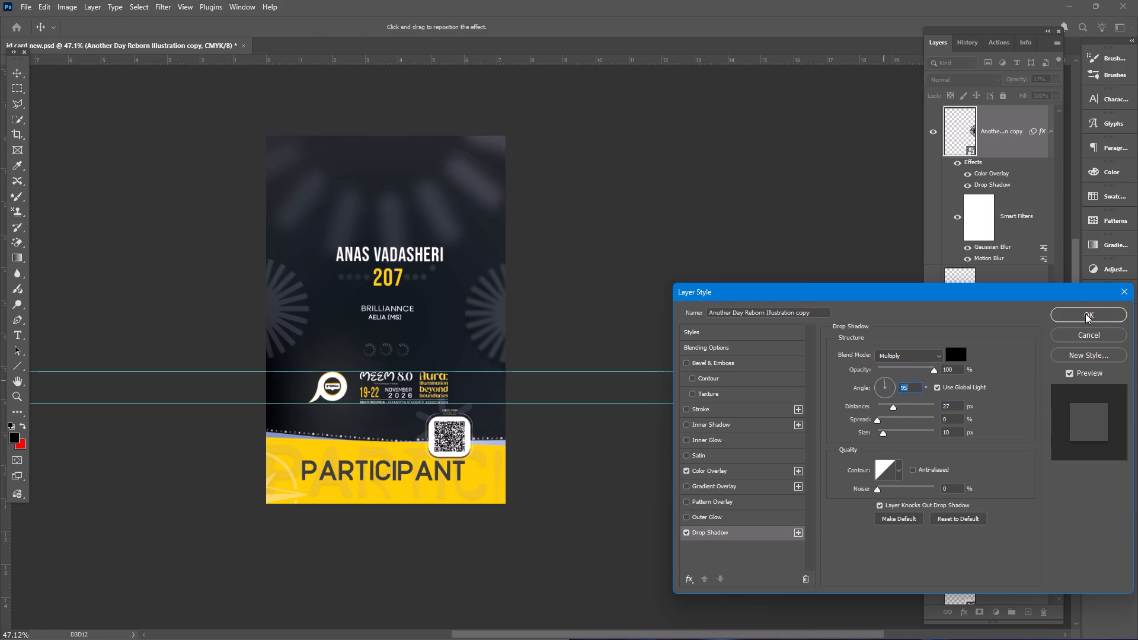
{"action": "left_click", "coordinate": [1085, 313]}
{"action": "left_click", "coordinate": [756, 231]}
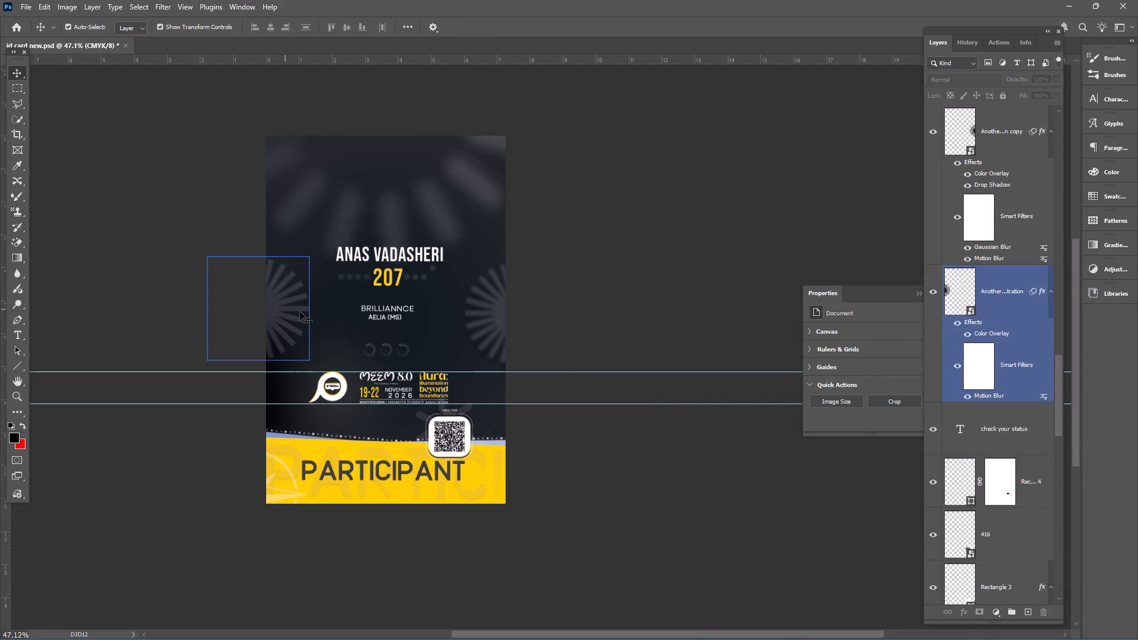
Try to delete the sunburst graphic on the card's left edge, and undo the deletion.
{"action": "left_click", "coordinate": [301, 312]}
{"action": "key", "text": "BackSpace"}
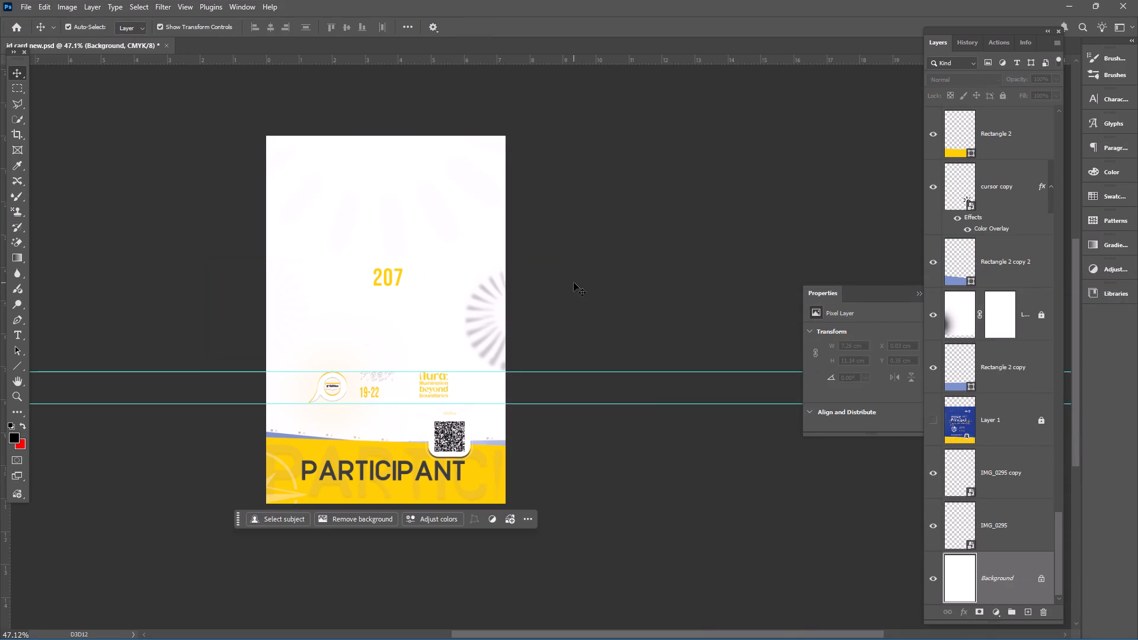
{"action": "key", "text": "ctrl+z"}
Lock the Gradient Fill 1 background layer.
{"action": "key", "text": "ctrl+slash"}
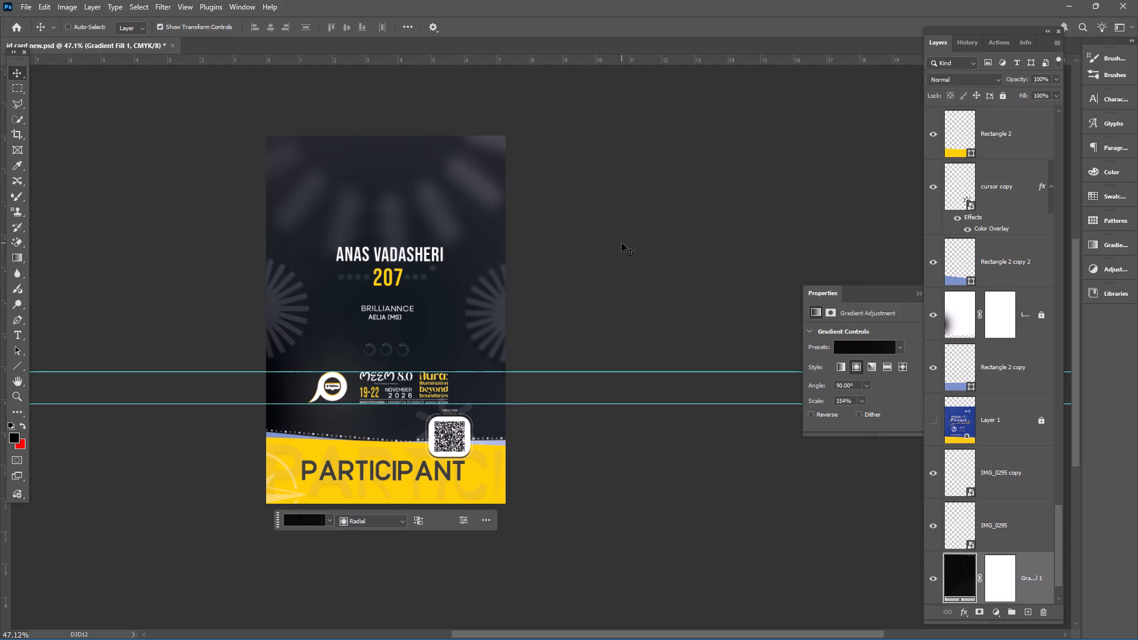
{"action": "left_click", "coordinate": [617, 238]}
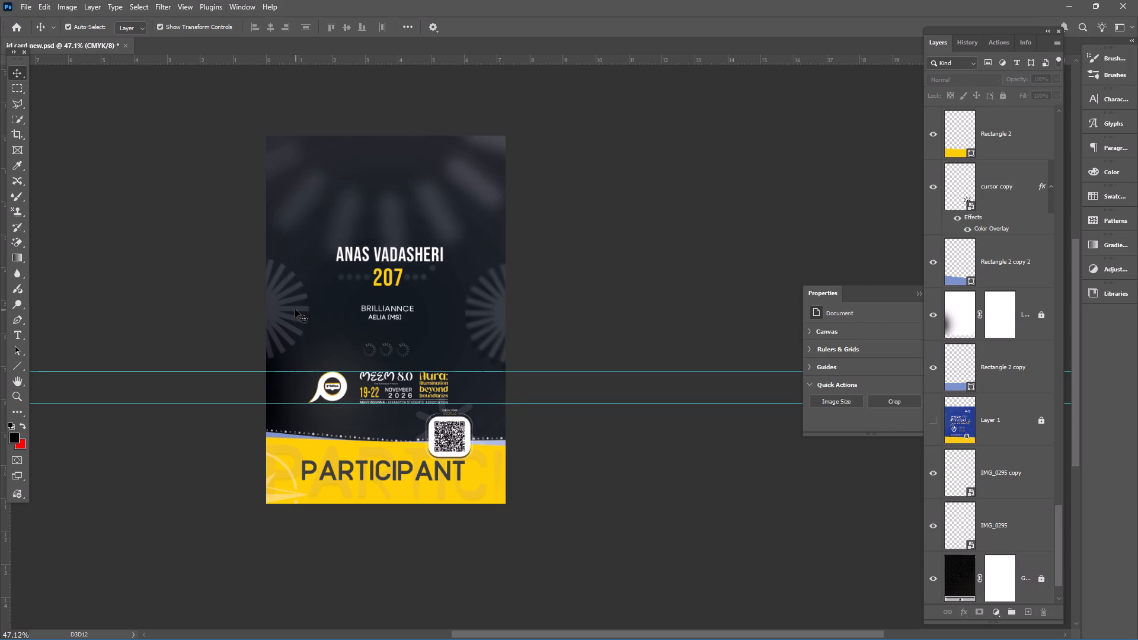
Delete the unblurred sunburst graphic on the card's left edge.
{"action": "left_click", "coordinate": [295, 309]}
{"action": "key", "text": "BackSpace"}
{"action": "left_click", "coordinate": [708, 267]}
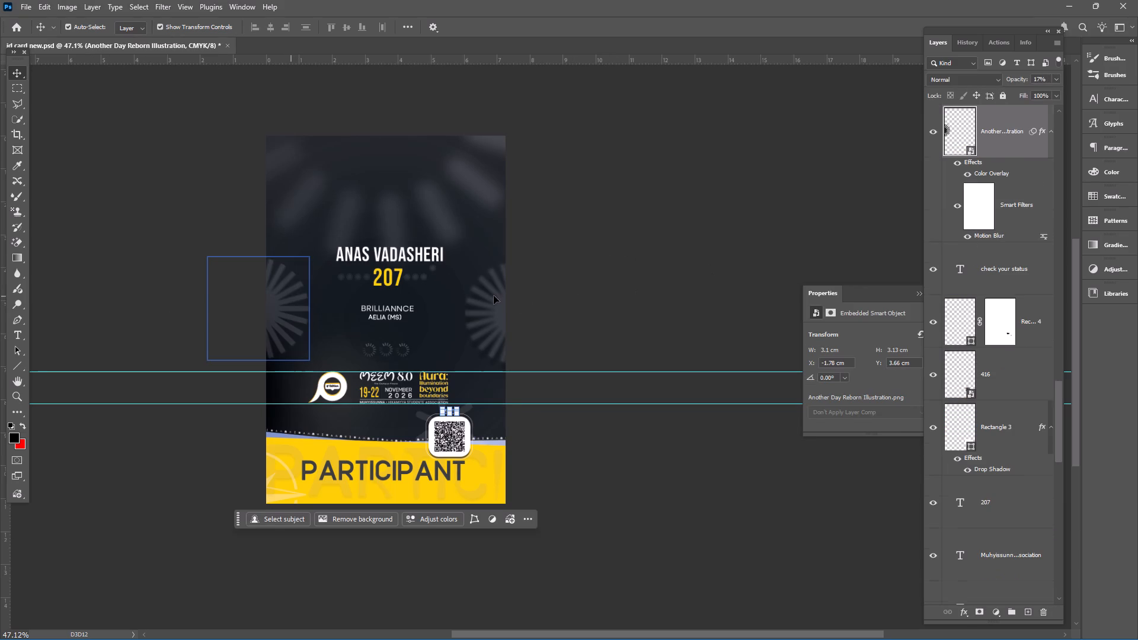
Duplicate the blurred right-edge sunburst onto the card's left edge, at about X -2.01 cm, Y 3.59 cm.
{"action": "left_click", "coordinate": [482, 308]}
{"action": "left_click_drag", "start_coordinate": [491, 315], "coordinate": [440, 315], "text": "alt"}
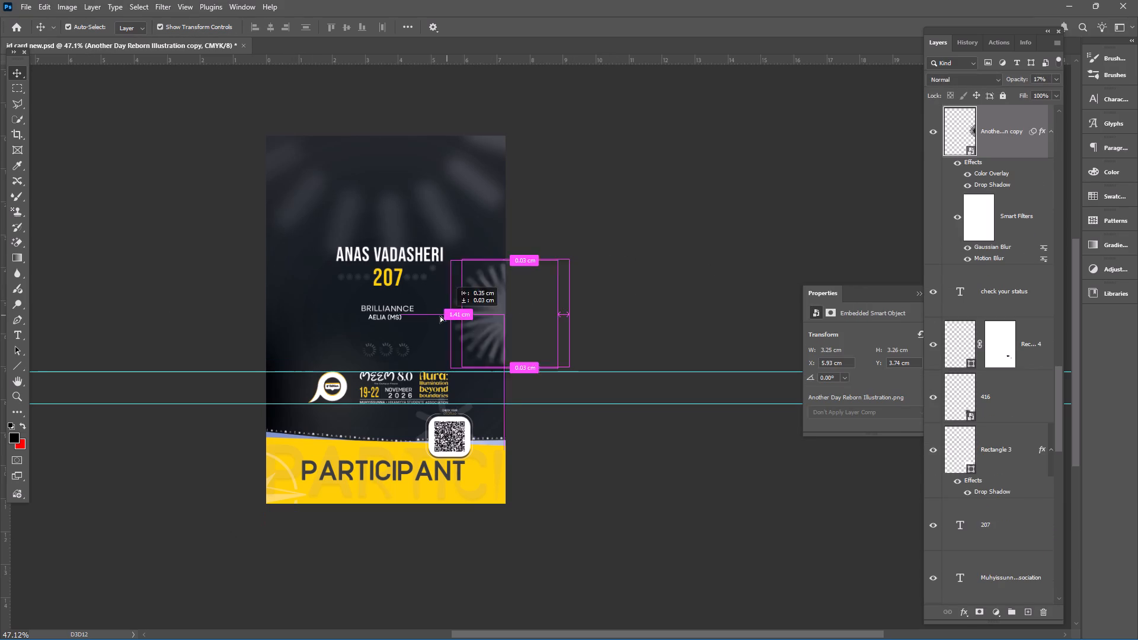
{"action": "left_click_drag", "start_coordinate": [440, 315], "coordinate": [229, 311], "text": "alt"}
{"action": "left_click", "coordinate": [176, 198]}
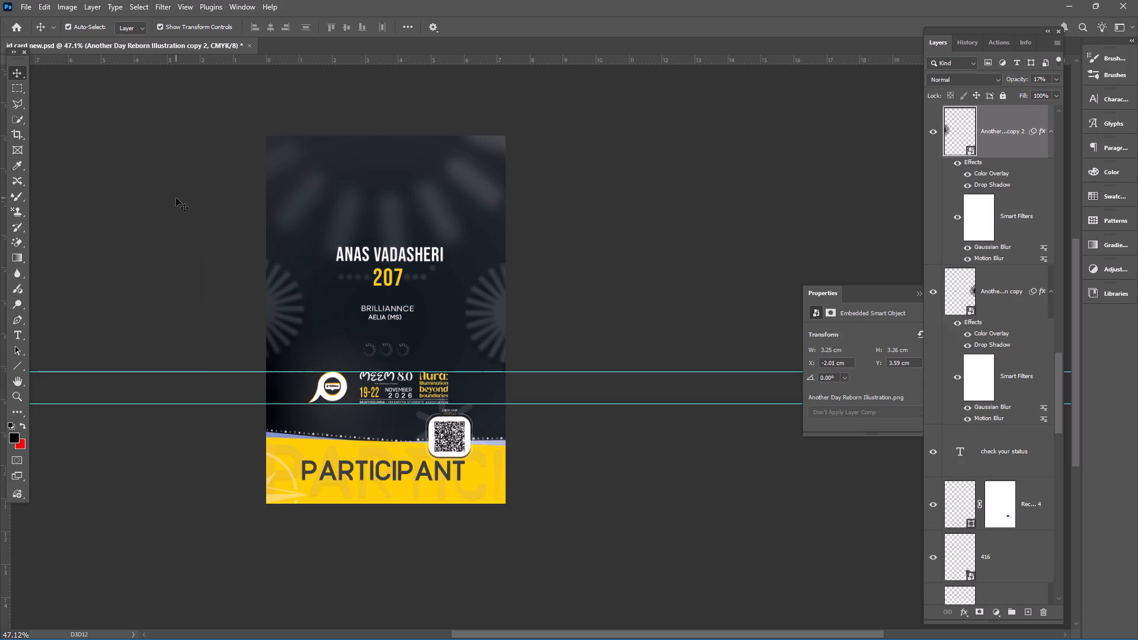
Hide the guides crossing the card.
{"action": "scroll", "coordinate": [557, 341], "scroll_direction": "up", "scroll_amount": 6, "text": "alt"}
{"action": "scroll", "coordinate": [423, 283], "scroll_direction": "down", "scroll_amount": 10, "text": "alt"}
{"action": "left_click", "coordinate": [627, 279]}
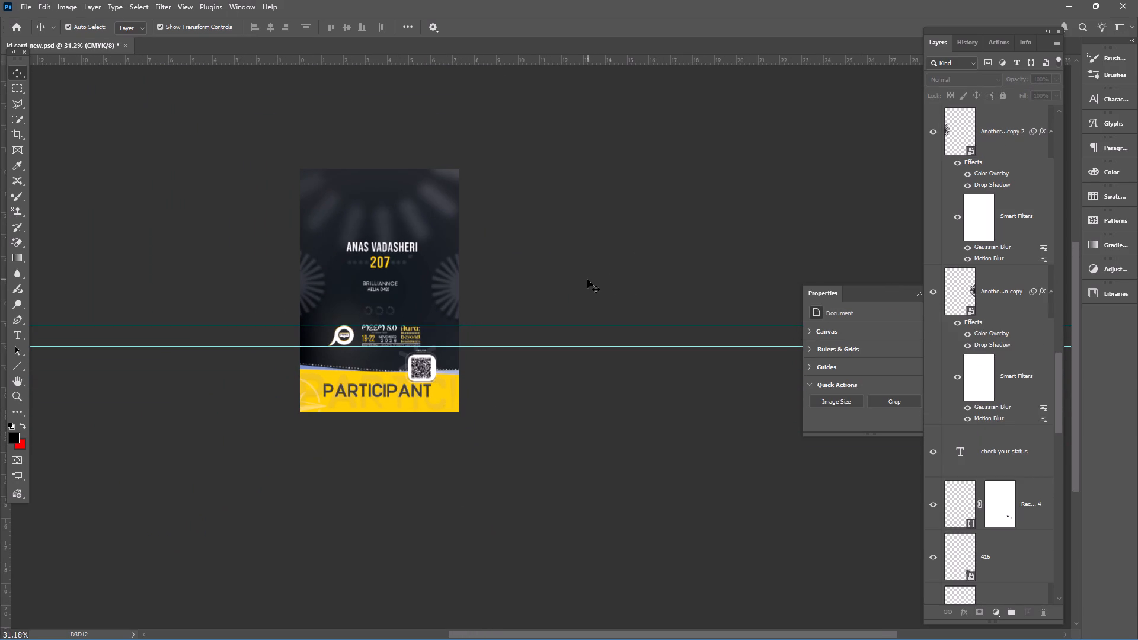
{"action": "key", "text": "ctrl+h"}
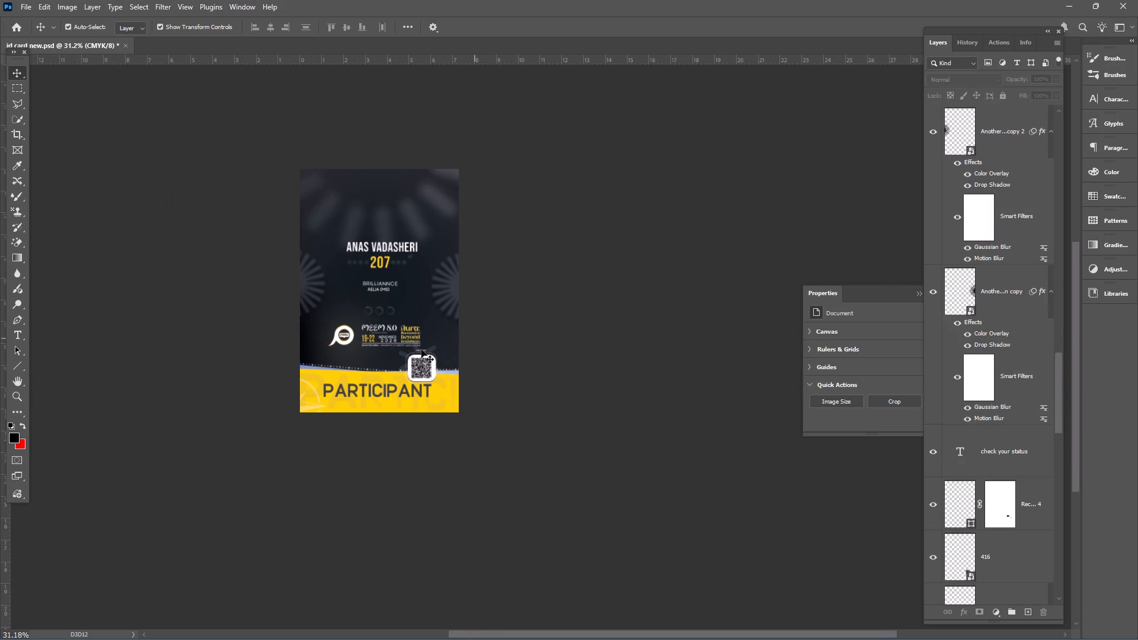
Turn off the drop shadow effect on the 8th Edition logo layer, IMG_0303.
{"action": "scroll", "coordinate": [301, 328], "scroll_direction": "up", "scroll_amount": 5, "text": "alt"}
{"action": "scroll", "coordinate": [431, 354], "scroll_direction": "up", "scroll_amount": 5, "text": "alt"}
{"action": "left_click", "coordinate": [319, 293]}
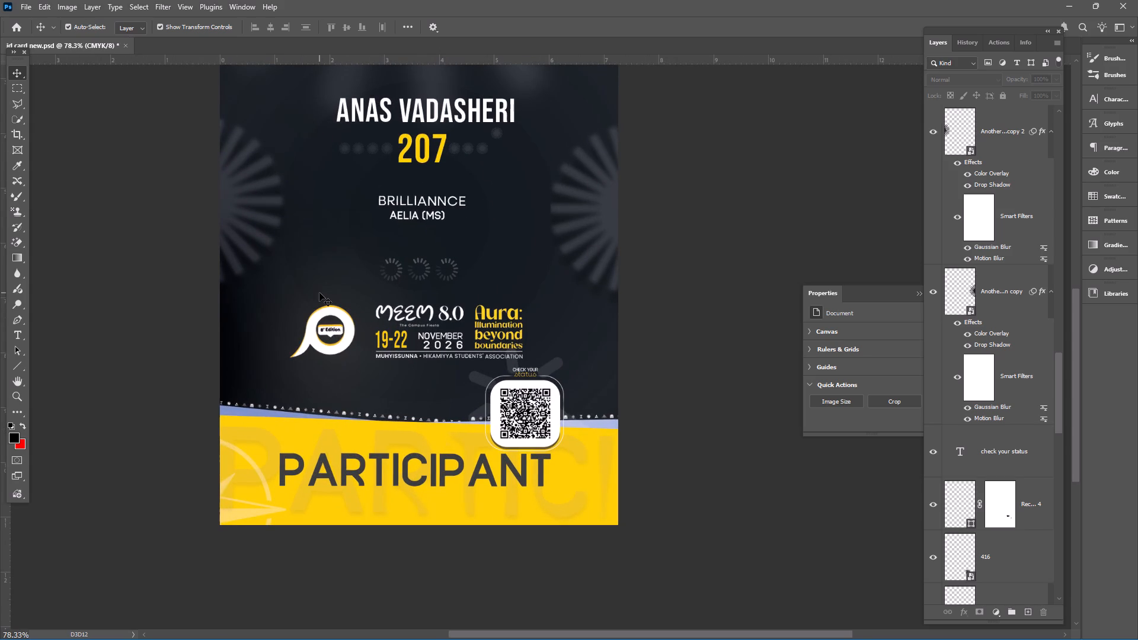
{"action": "left_click", "coordinate": [349, 343]}
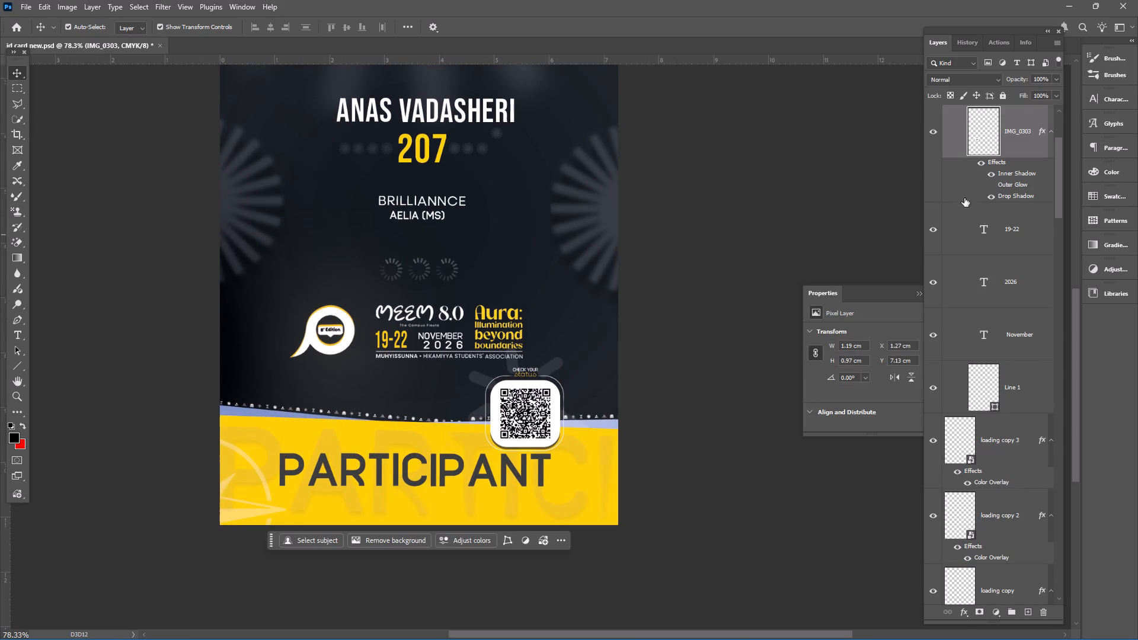
{"action": "left_click", "coordinate": [992, 196]}
{"action": "left_click", "coordinate": [742, 210]}
Move the left-edge sunburst down to the edge of the yellow band, at about X -2.15 cm, Y 6.69 cm.
{"action": "scroll", "coordinate": [620, 313], "scroll_direction": "down", "scroll_amount": 5, "text": "alt"}
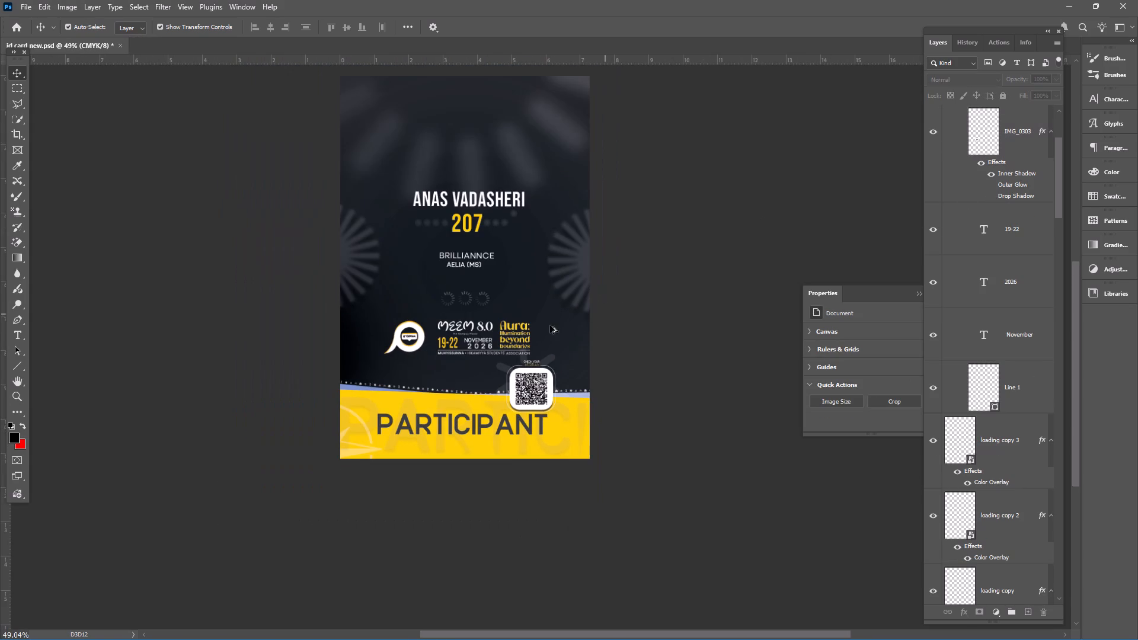
{"action": "scroll", "coordinate": [580, 287], "scroll_direction": "up", "scroll_amount": 11}
{"action": "scroll", "coordinate": [310, 340], "scroll_direction": "down", "scroll_amount": 1, "text": "alt"}
{"action": "left_click_drag", "start_coordinate": [318, 322], "coordinate": [293, 477]}
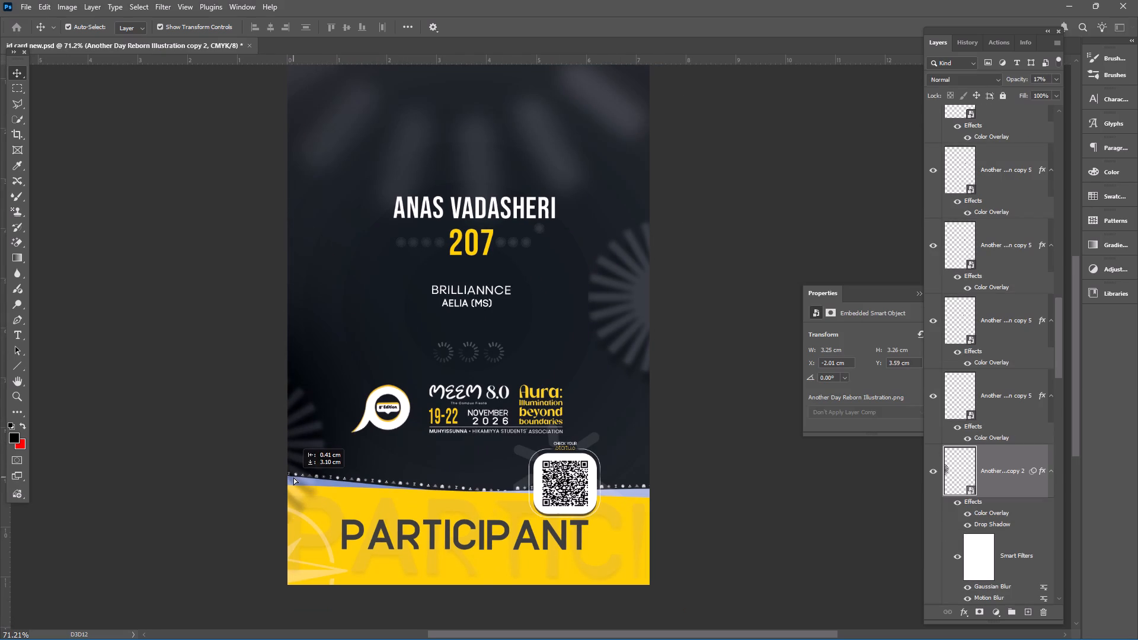
{"action": "left_click_drag", "start_coordinate": [293, 477], "coordinate": [293, 477]}
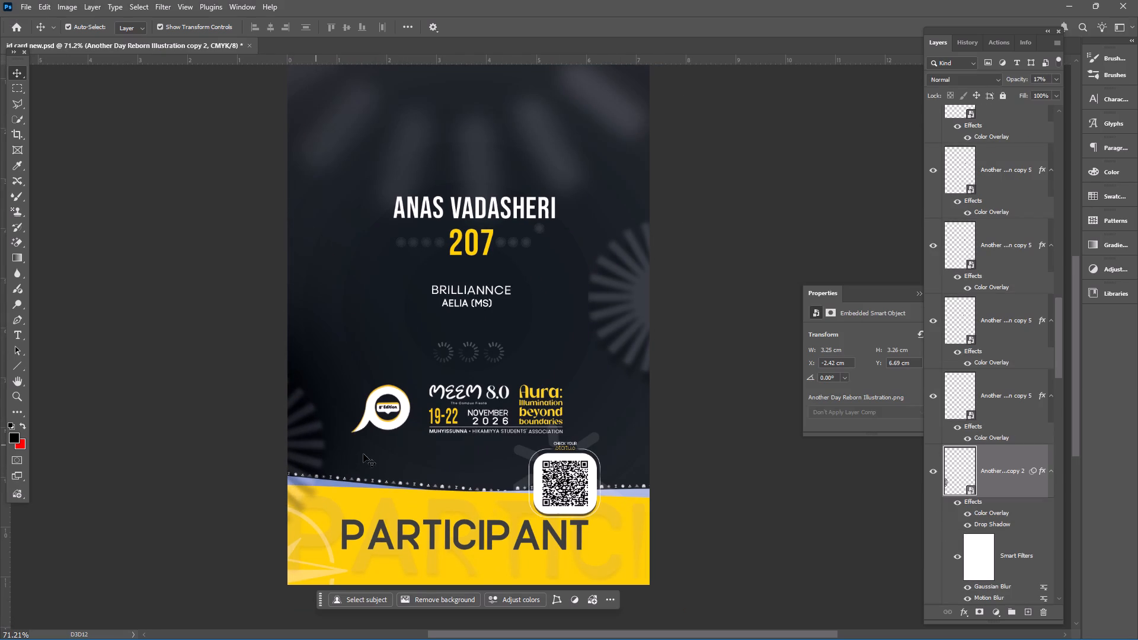
{"action": "left_click_drag", "start_coordinate": [296, 445], "coordinate": [306, 445]}
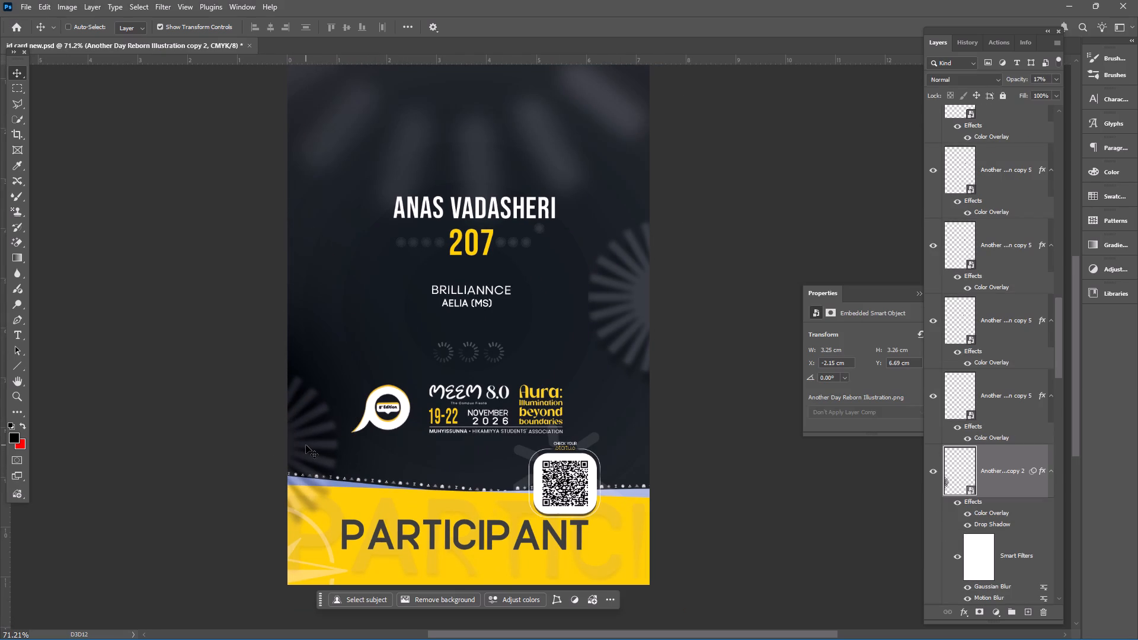
Restack the moved sunburst directly above the gradient fill layer, behind the yellow band.
{"action": "key", "text": "ctrl+shift+bracketleft"}
{"action": "key", "text": "ctrl+bracketright"}
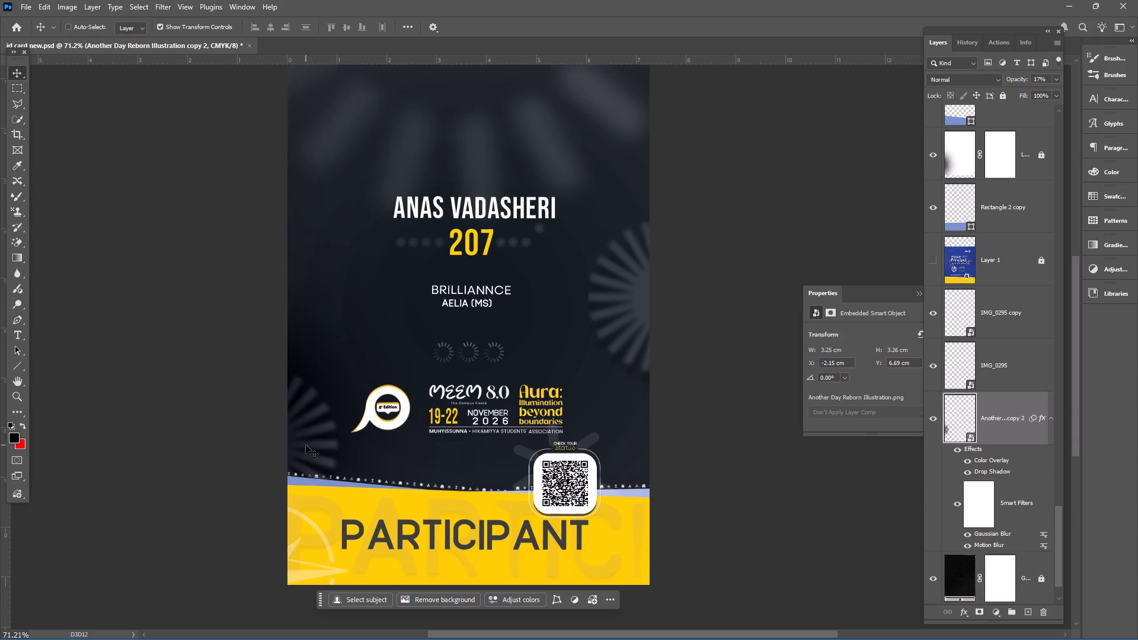
Move the sunburst inward behind the 8th Edition logo and yellow band, at about X -0.41 cm, Y 7.32 cm.
{"action": "left_click_drag", "start_coordinate": [306, 443], "coordinate": [306, 439]}
{"action": "left_click_drag", "start_coordinate": [306, 439], "coordinate": [394, 515]}
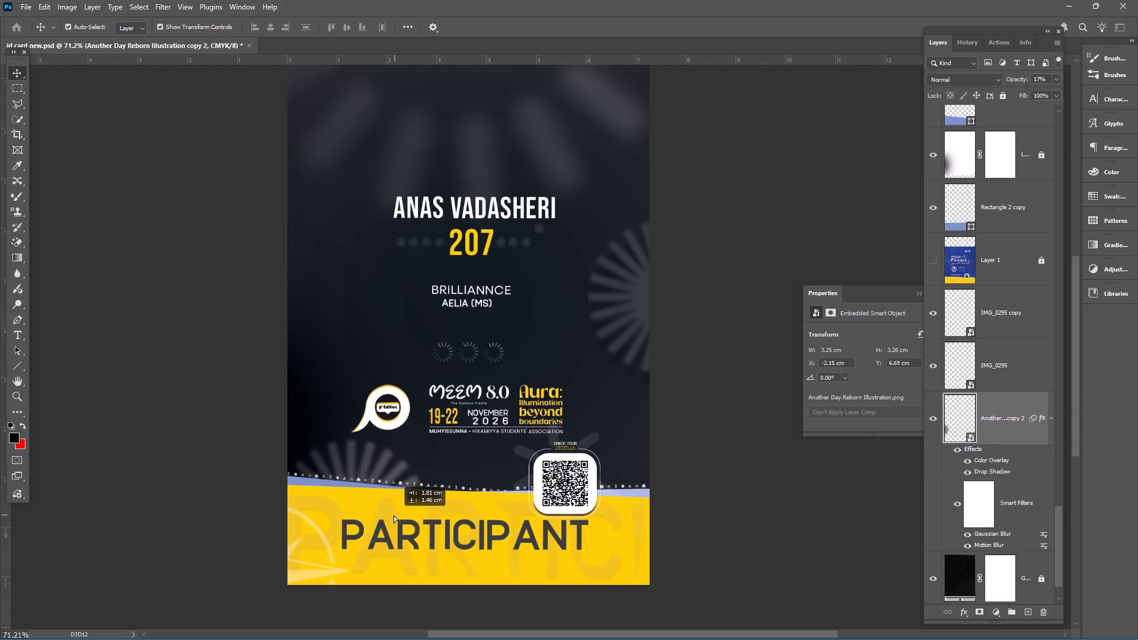
{"action": "left_click_drag", "start_coordinate": [394, 515], "coordinate": [393, 473]}
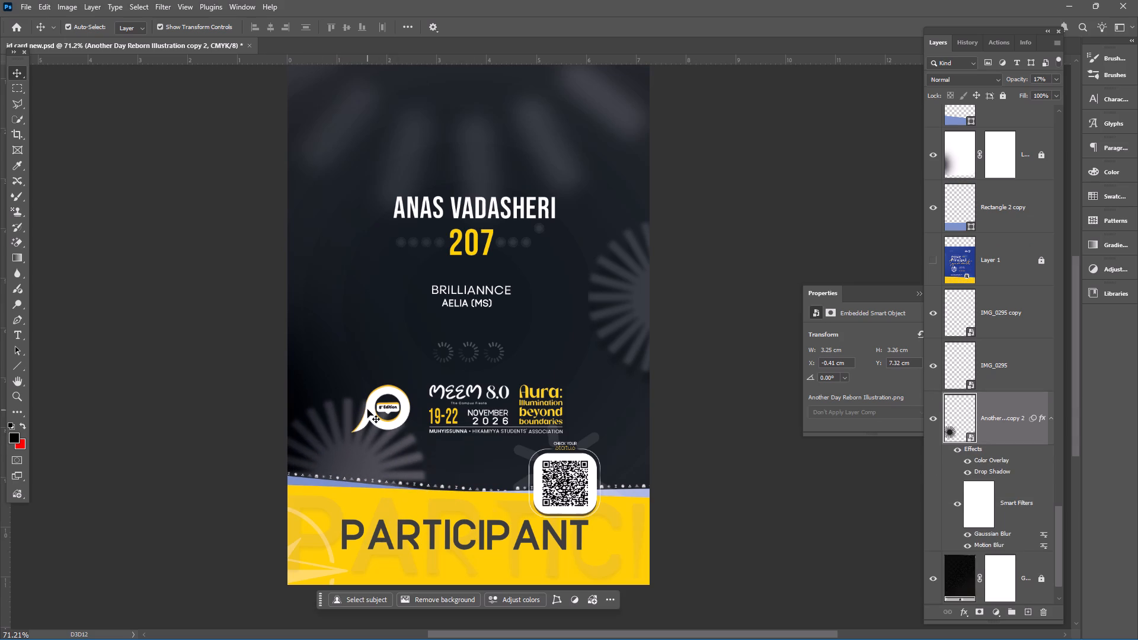
Scale the sunburst behind the yellow band down proportionally about its centre to 15.16%.
{"action": "key", "text": "ctrl+t"}
{"action": "left_click_drag", "start_coordinate": [347, 352], "coordinate": [335, 383]}
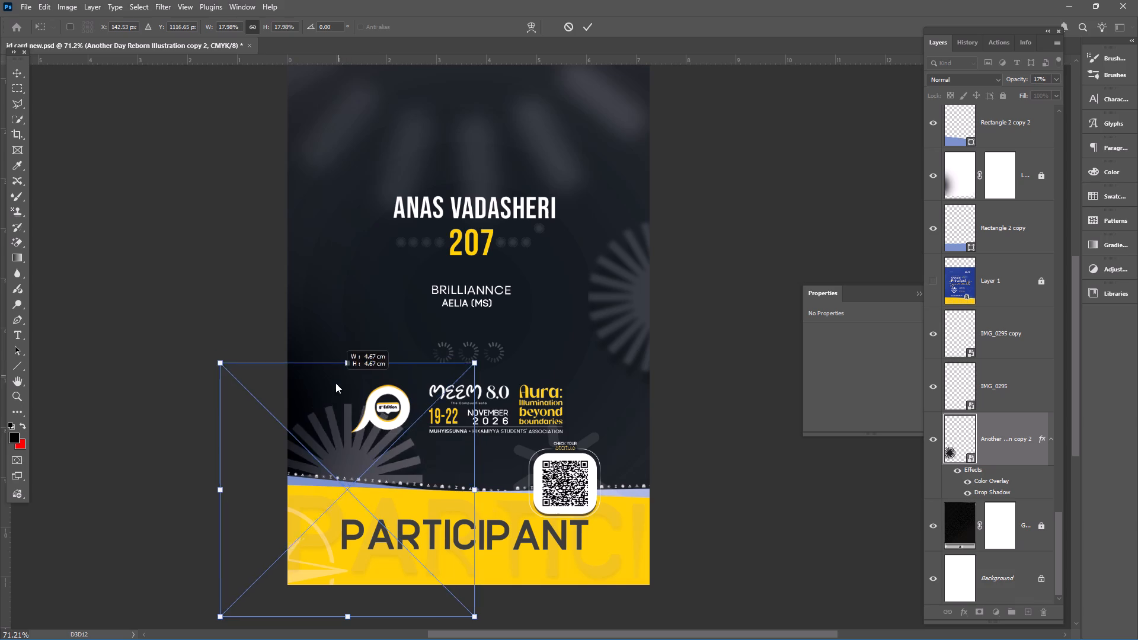
{"action": "left_click_drag", "start_coordinate": [335, 383], "coordinate": [330, 417]}
{"action": "left_click", "coordinate": [589, 23]}
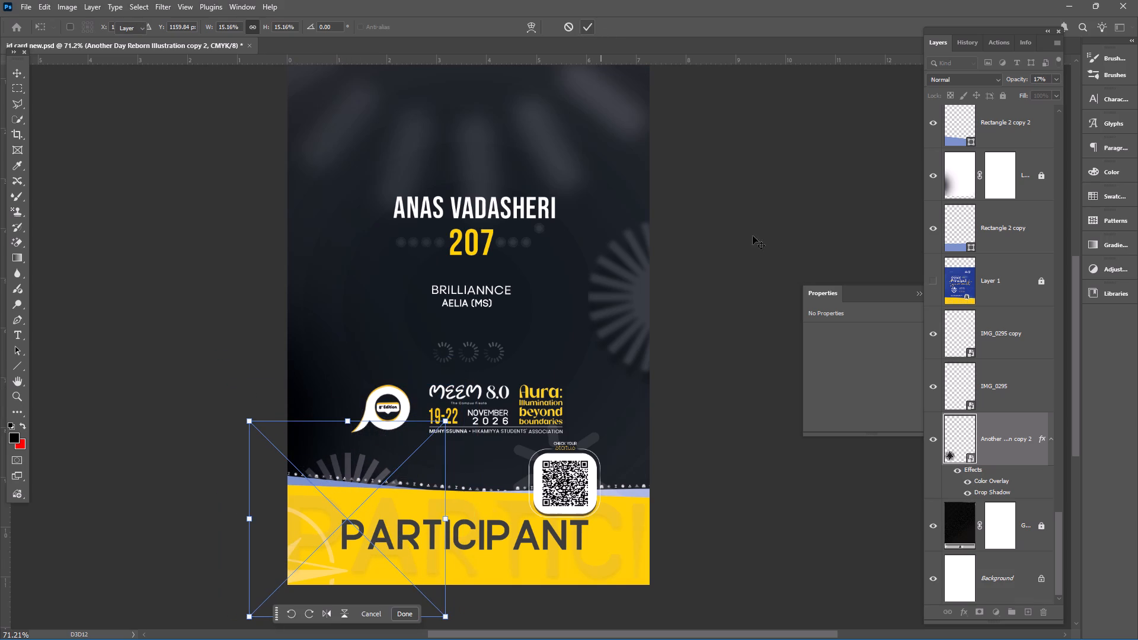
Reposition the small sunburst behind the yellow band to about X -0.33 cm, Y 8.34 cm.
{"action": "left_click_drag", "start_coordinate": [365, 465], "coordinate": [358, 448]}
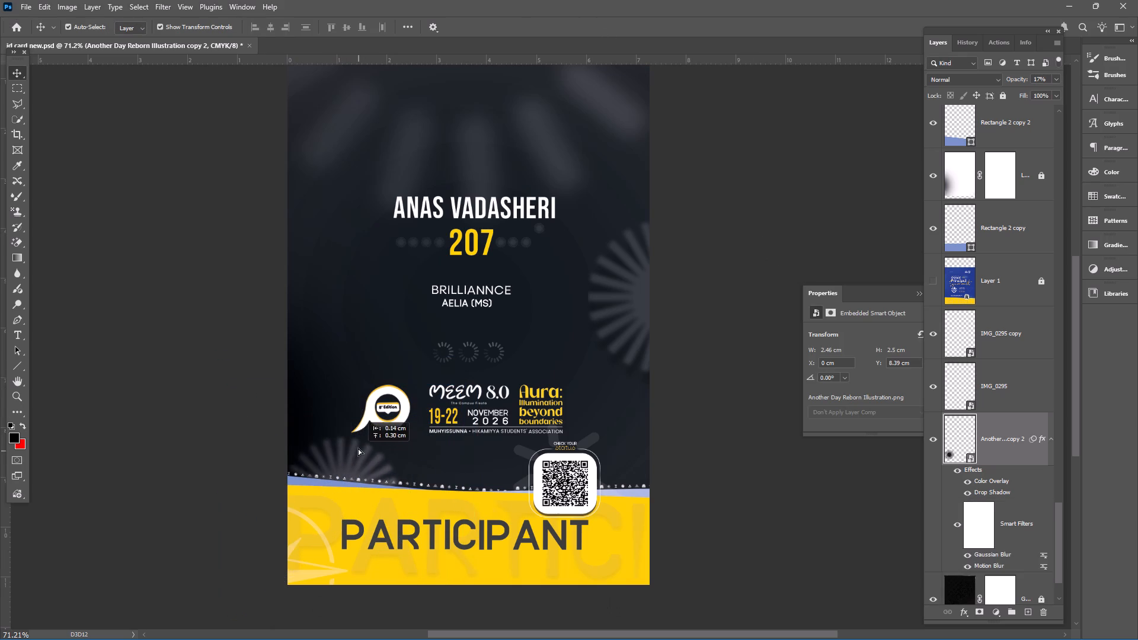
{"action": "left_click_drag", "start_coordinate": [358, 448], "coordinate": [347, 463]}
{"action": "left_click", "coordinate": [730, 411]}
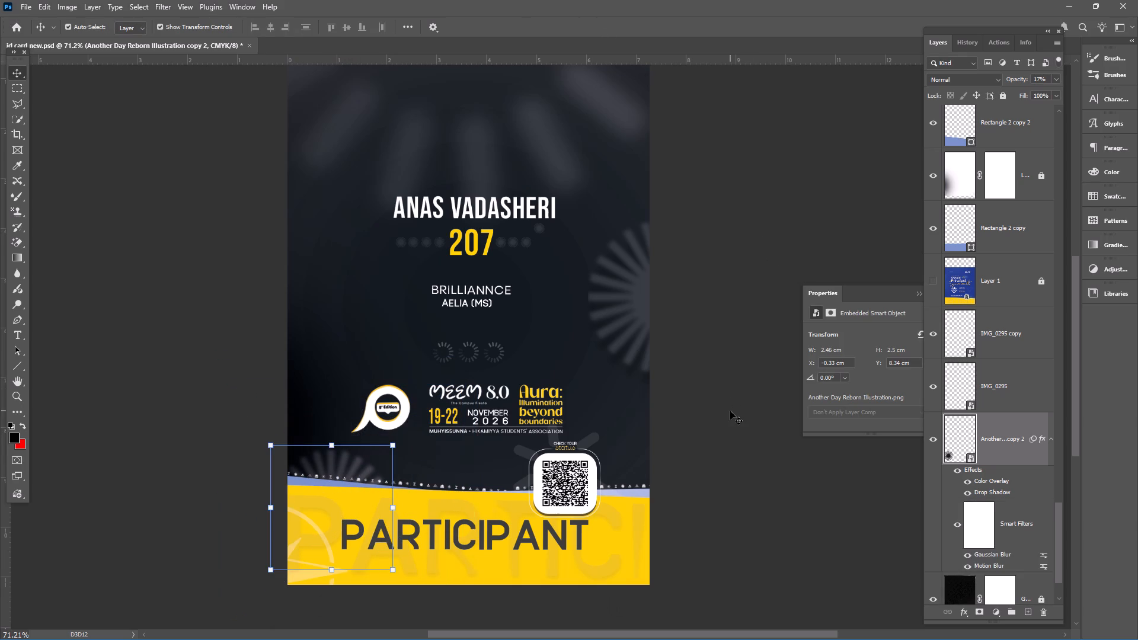
Move the small sunburst from behind the yellow band up to the card's upper left edge, above the participant name.
{"action": "scroll", "coordinate": [656, 411], "scroll_direction": "down", "scroll_amount": 8, "text": "alt"}
{"action": "scroll", "coordinate": [590, 386], "scroll_direction": "up", "scroll_amount": 5, "text": "alt"}
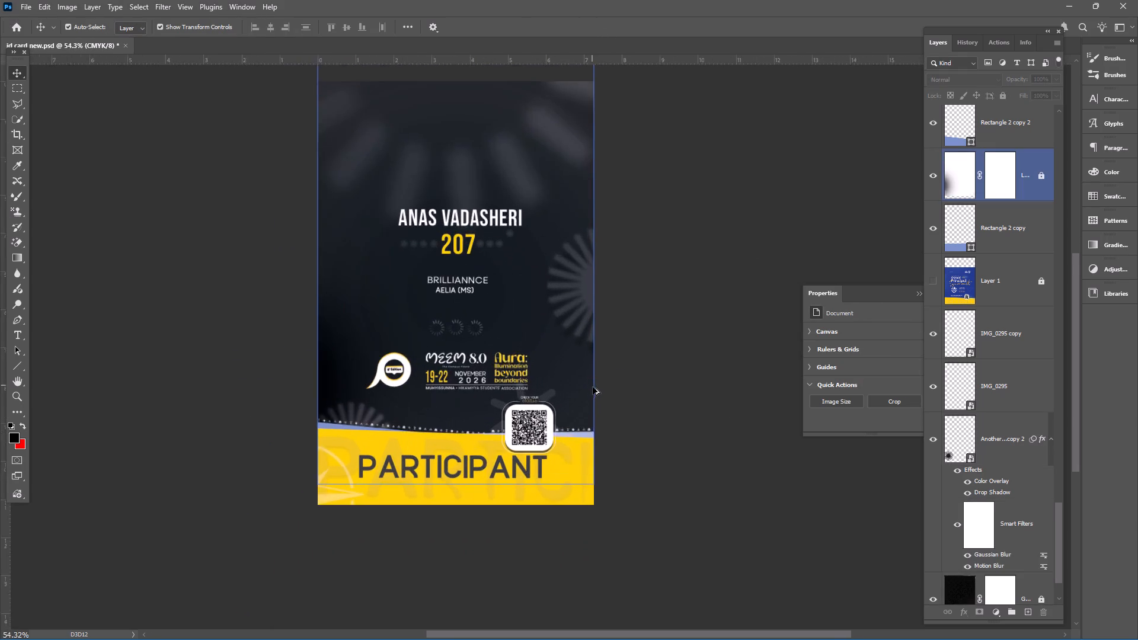
{"action": "scroll", "coordinate": [593, 387], "scroll_direction": "up", "scroll_amount": 2, "text": "alt"}
{"action": "scroll", "coordinate": [577, 373], "scroll_direction": "up", "scroll_amount": 4}
{"action": "left_click_drag", "start_coordinate": [334, 457], "coordinate": [322, 443]}
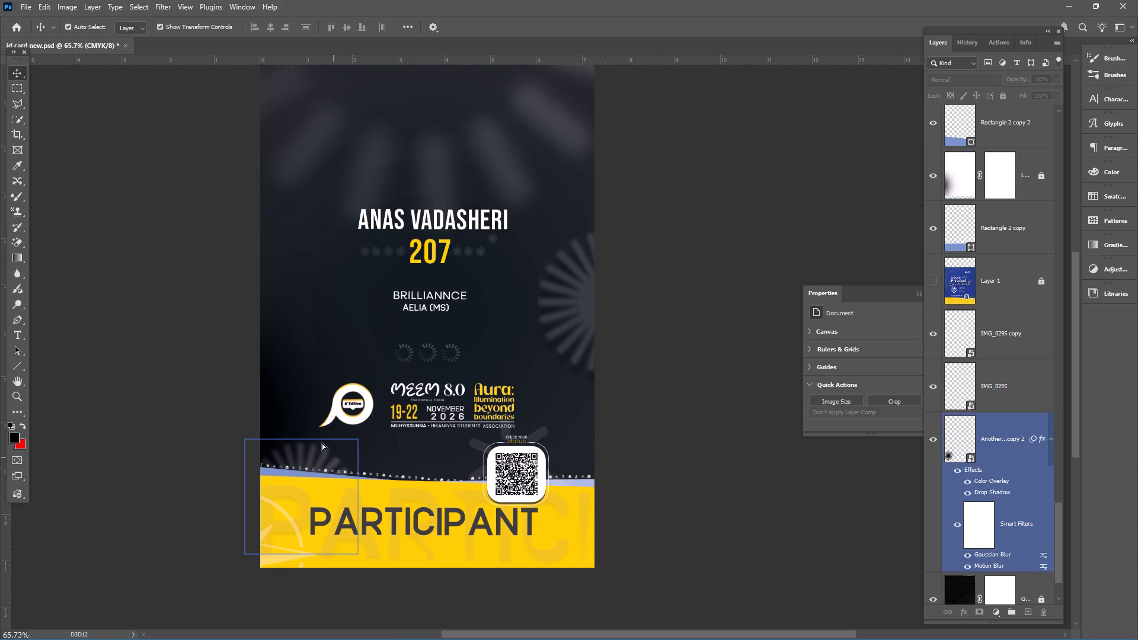
{"action": "left_click_drag", "start_coordinate": [322, 443], "coordinate": [303, 111]}
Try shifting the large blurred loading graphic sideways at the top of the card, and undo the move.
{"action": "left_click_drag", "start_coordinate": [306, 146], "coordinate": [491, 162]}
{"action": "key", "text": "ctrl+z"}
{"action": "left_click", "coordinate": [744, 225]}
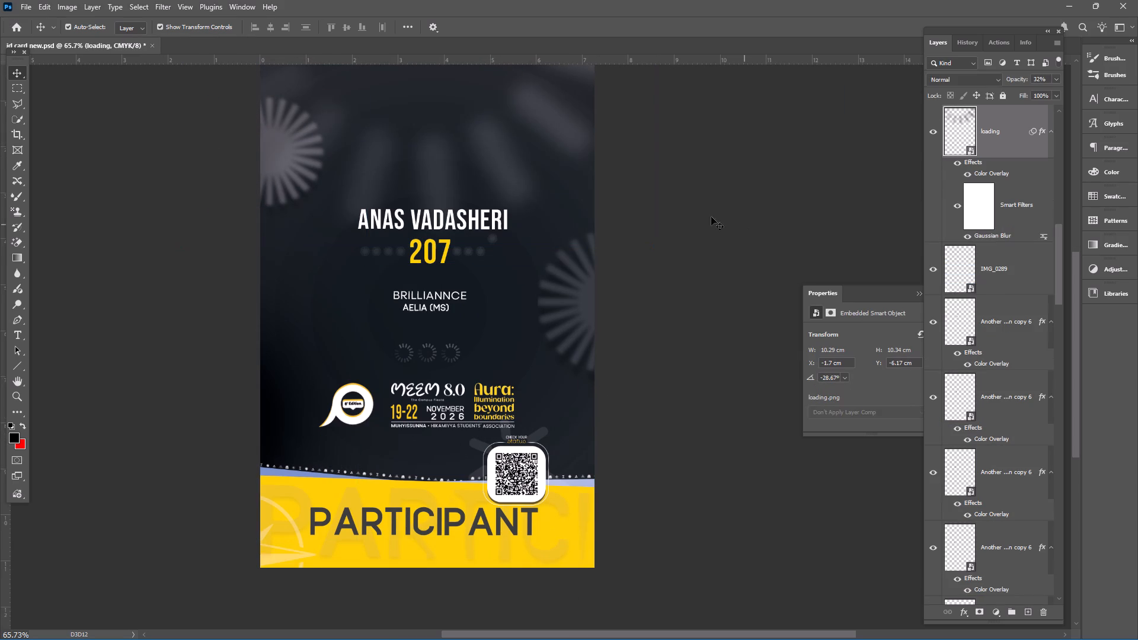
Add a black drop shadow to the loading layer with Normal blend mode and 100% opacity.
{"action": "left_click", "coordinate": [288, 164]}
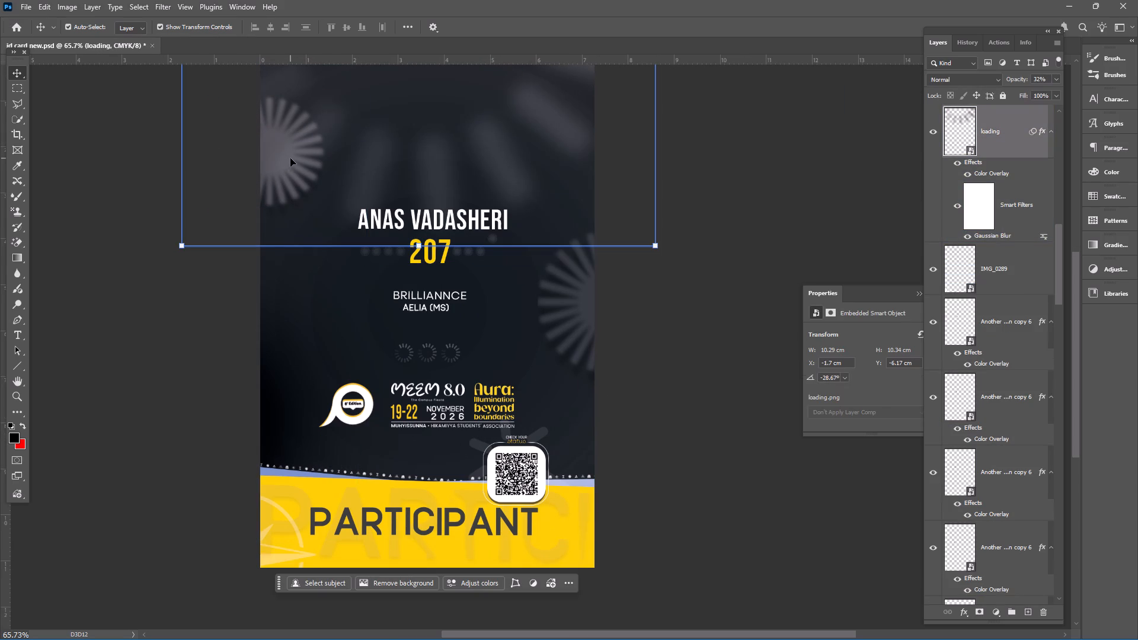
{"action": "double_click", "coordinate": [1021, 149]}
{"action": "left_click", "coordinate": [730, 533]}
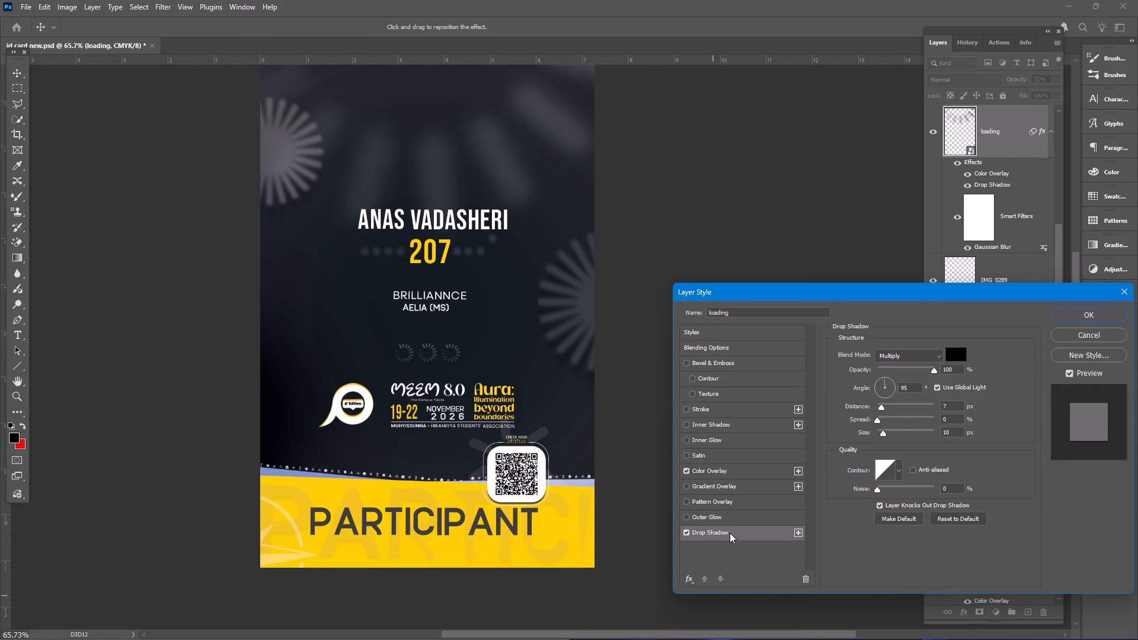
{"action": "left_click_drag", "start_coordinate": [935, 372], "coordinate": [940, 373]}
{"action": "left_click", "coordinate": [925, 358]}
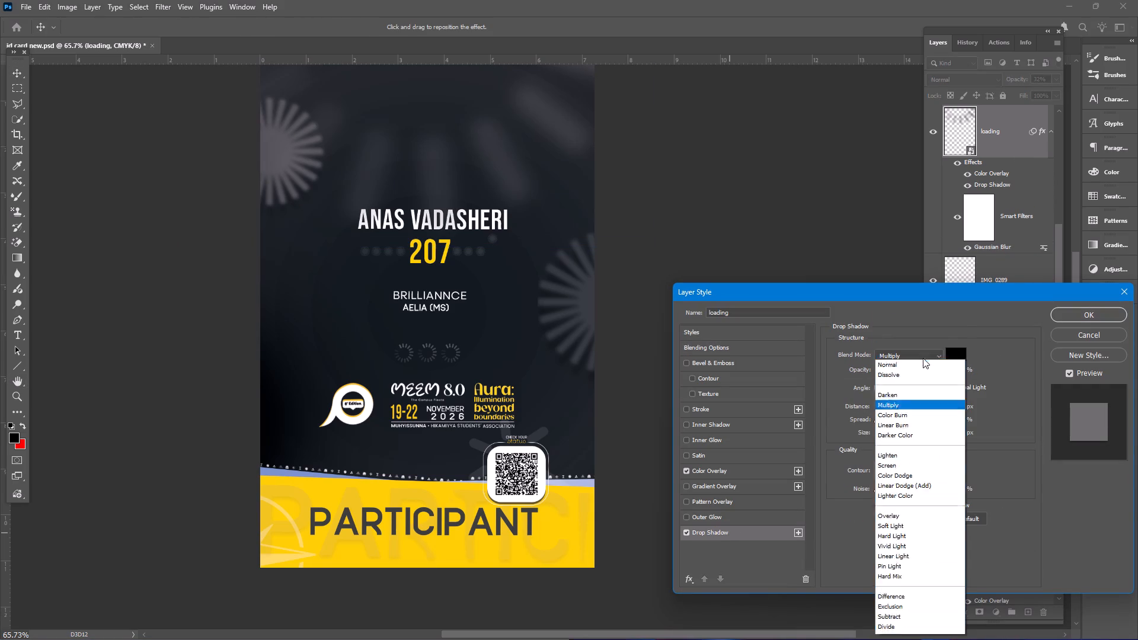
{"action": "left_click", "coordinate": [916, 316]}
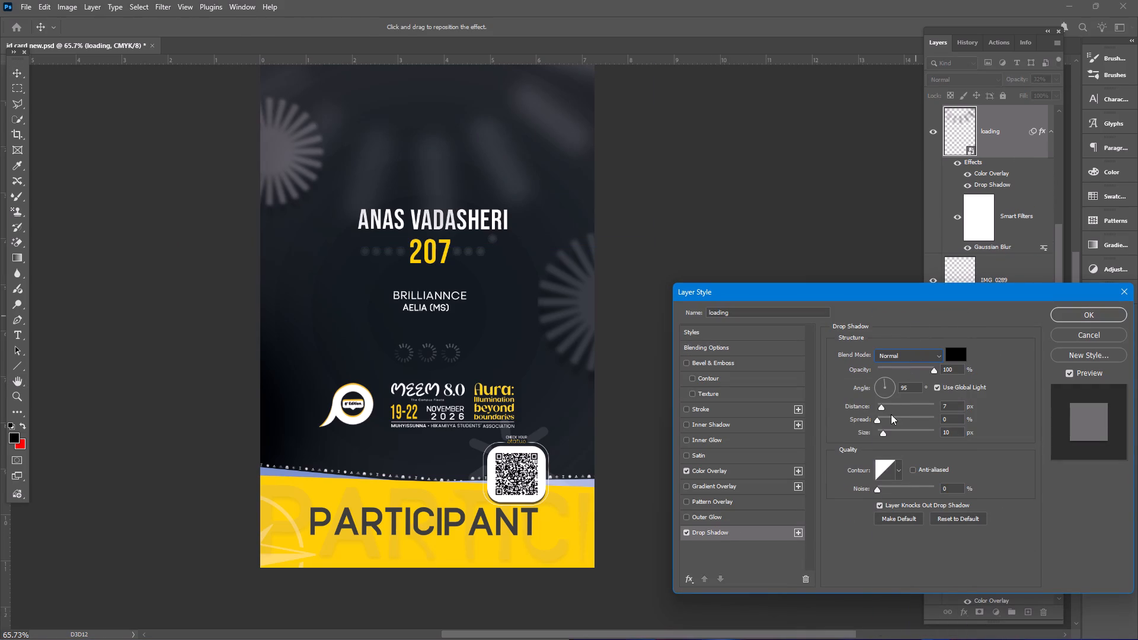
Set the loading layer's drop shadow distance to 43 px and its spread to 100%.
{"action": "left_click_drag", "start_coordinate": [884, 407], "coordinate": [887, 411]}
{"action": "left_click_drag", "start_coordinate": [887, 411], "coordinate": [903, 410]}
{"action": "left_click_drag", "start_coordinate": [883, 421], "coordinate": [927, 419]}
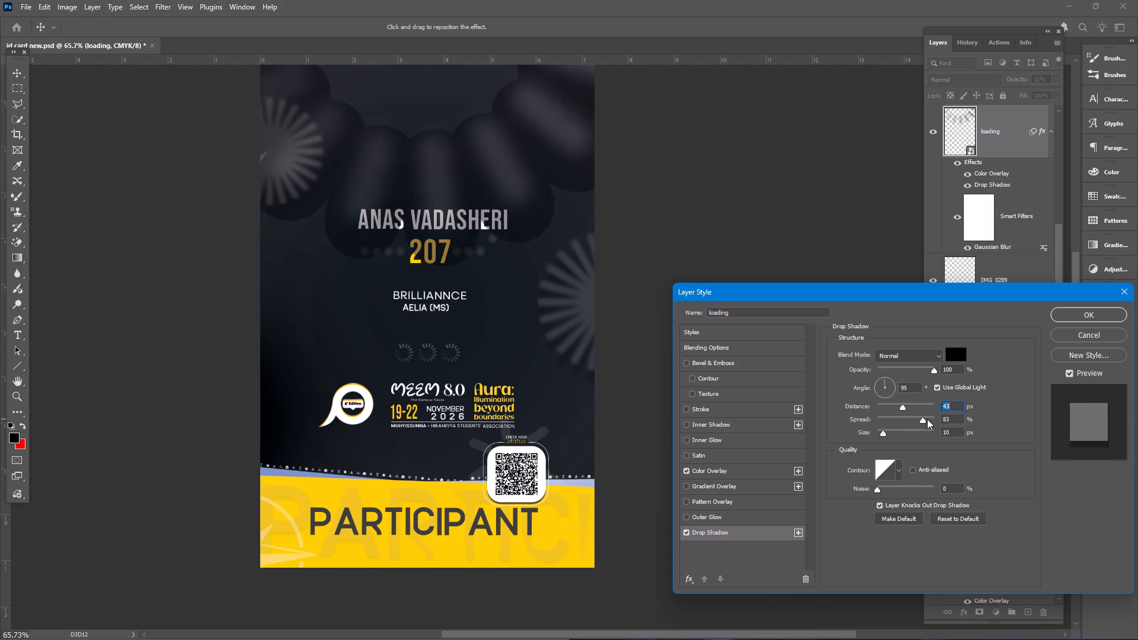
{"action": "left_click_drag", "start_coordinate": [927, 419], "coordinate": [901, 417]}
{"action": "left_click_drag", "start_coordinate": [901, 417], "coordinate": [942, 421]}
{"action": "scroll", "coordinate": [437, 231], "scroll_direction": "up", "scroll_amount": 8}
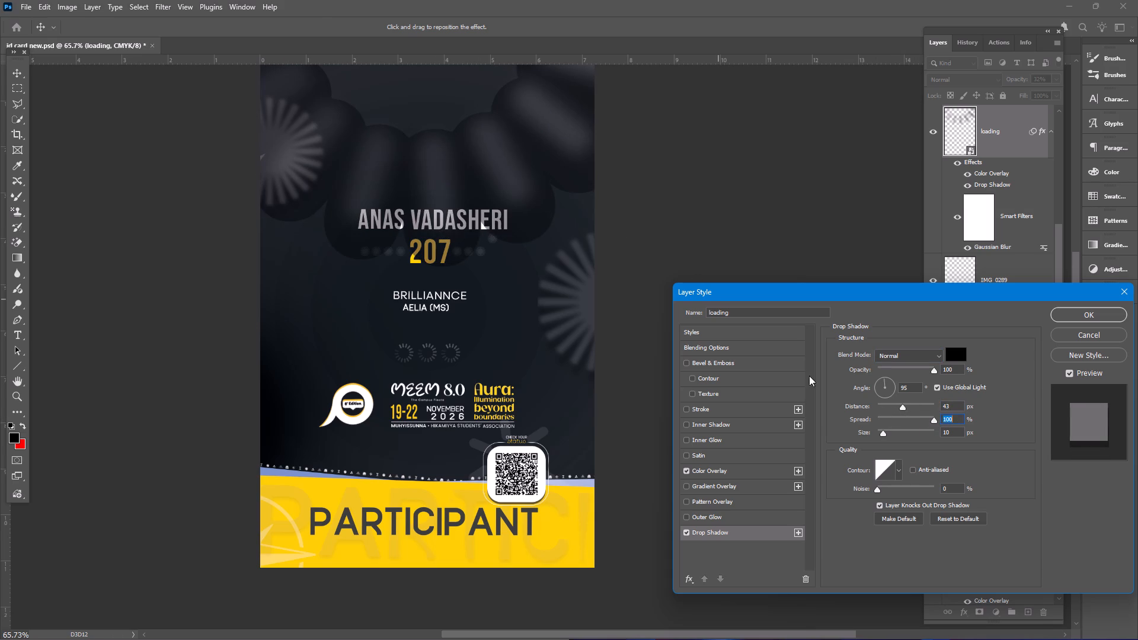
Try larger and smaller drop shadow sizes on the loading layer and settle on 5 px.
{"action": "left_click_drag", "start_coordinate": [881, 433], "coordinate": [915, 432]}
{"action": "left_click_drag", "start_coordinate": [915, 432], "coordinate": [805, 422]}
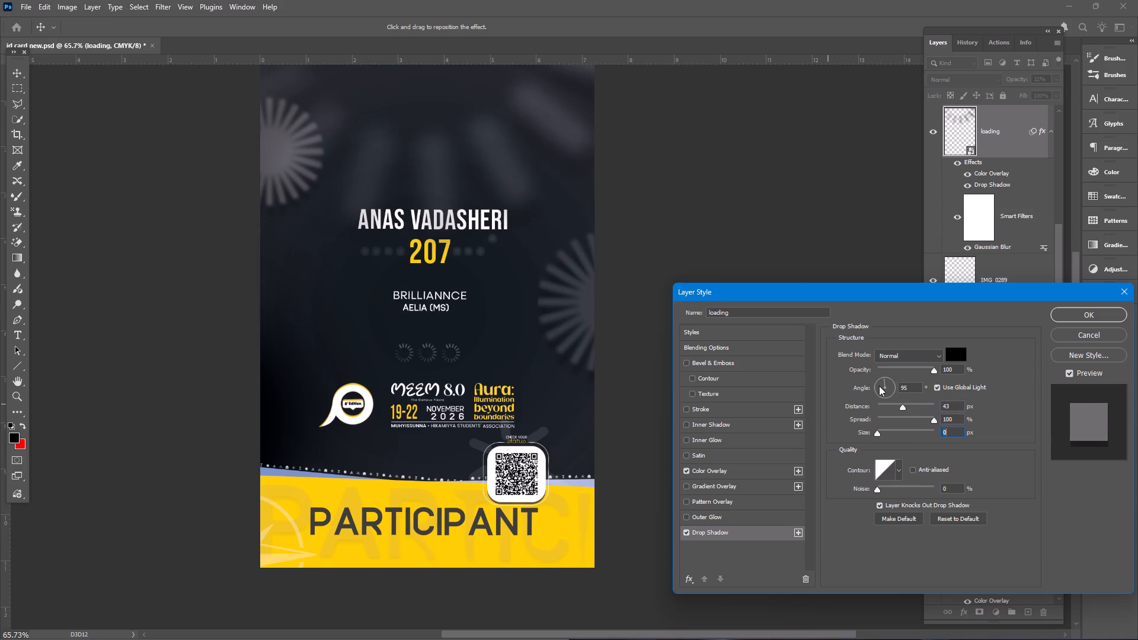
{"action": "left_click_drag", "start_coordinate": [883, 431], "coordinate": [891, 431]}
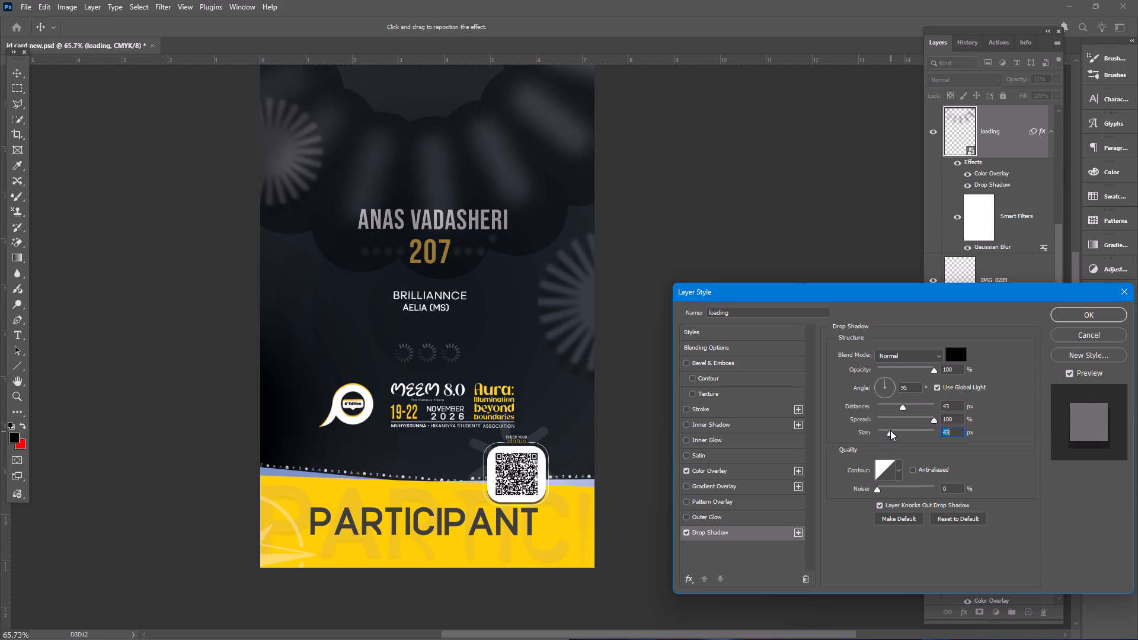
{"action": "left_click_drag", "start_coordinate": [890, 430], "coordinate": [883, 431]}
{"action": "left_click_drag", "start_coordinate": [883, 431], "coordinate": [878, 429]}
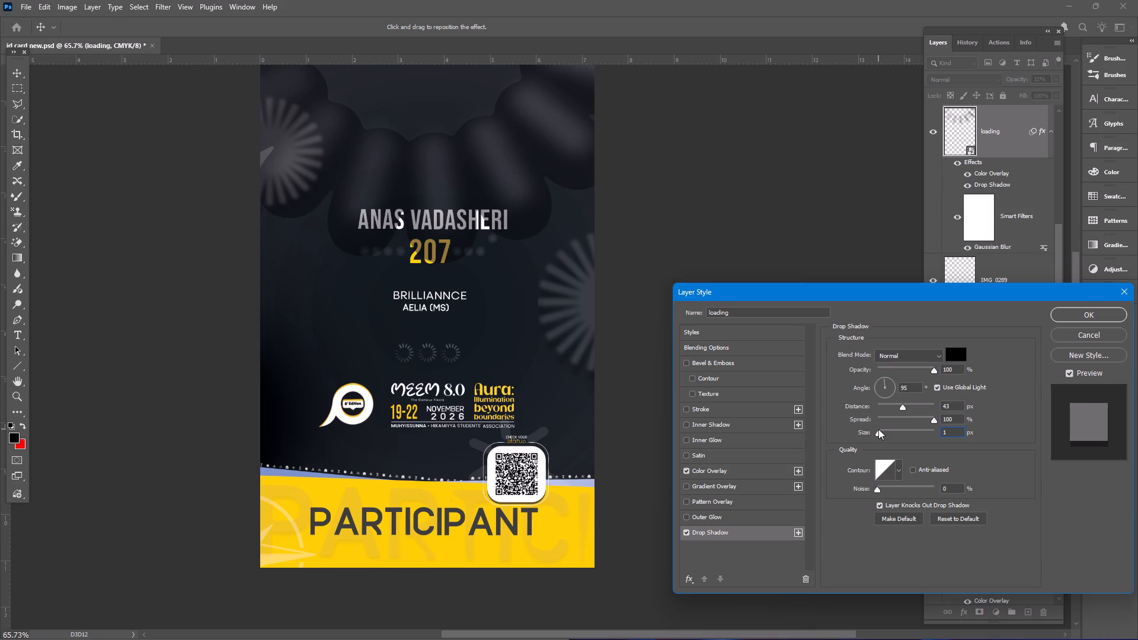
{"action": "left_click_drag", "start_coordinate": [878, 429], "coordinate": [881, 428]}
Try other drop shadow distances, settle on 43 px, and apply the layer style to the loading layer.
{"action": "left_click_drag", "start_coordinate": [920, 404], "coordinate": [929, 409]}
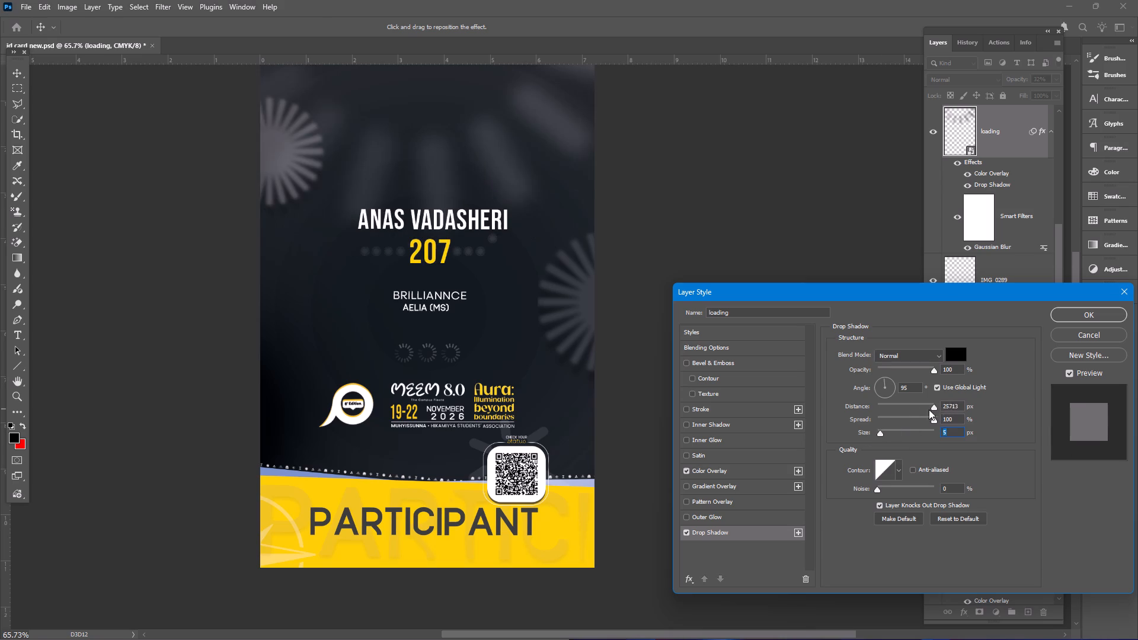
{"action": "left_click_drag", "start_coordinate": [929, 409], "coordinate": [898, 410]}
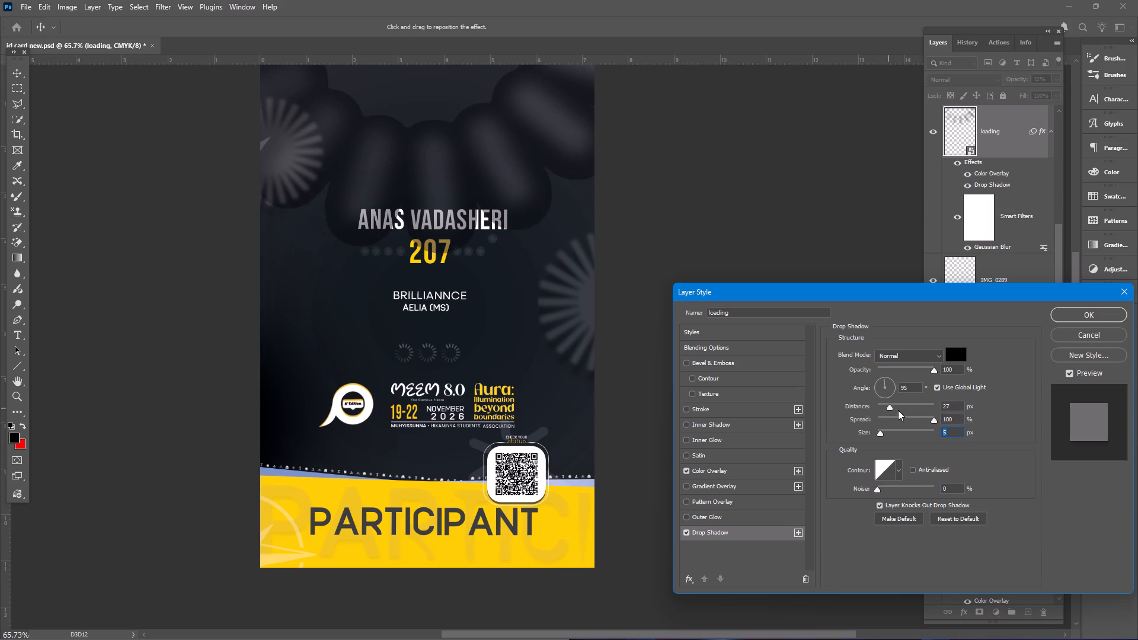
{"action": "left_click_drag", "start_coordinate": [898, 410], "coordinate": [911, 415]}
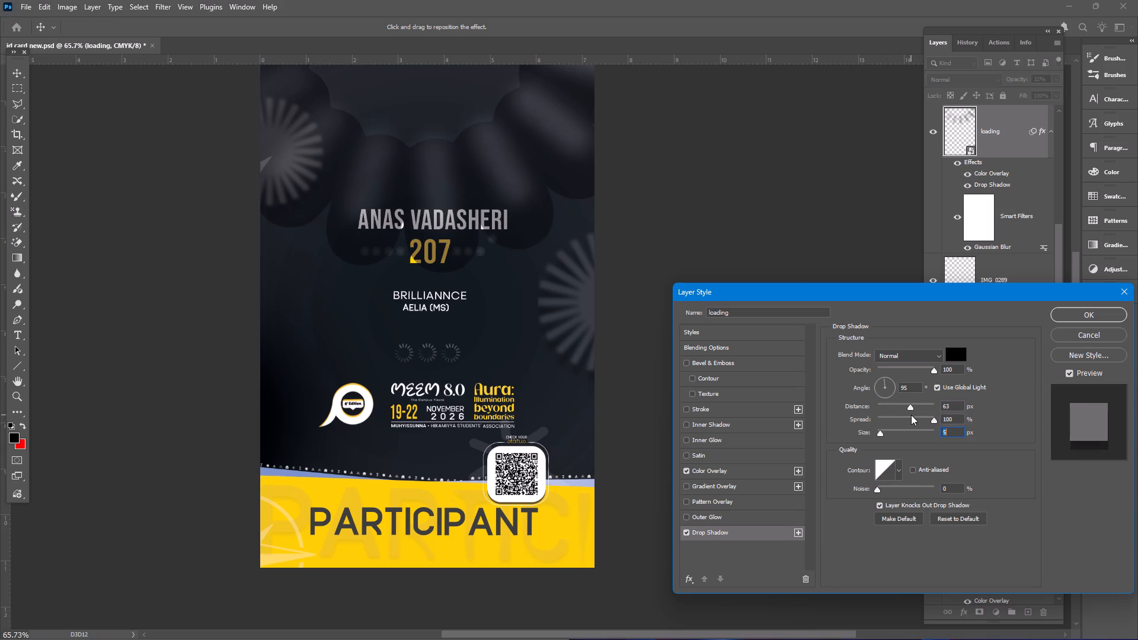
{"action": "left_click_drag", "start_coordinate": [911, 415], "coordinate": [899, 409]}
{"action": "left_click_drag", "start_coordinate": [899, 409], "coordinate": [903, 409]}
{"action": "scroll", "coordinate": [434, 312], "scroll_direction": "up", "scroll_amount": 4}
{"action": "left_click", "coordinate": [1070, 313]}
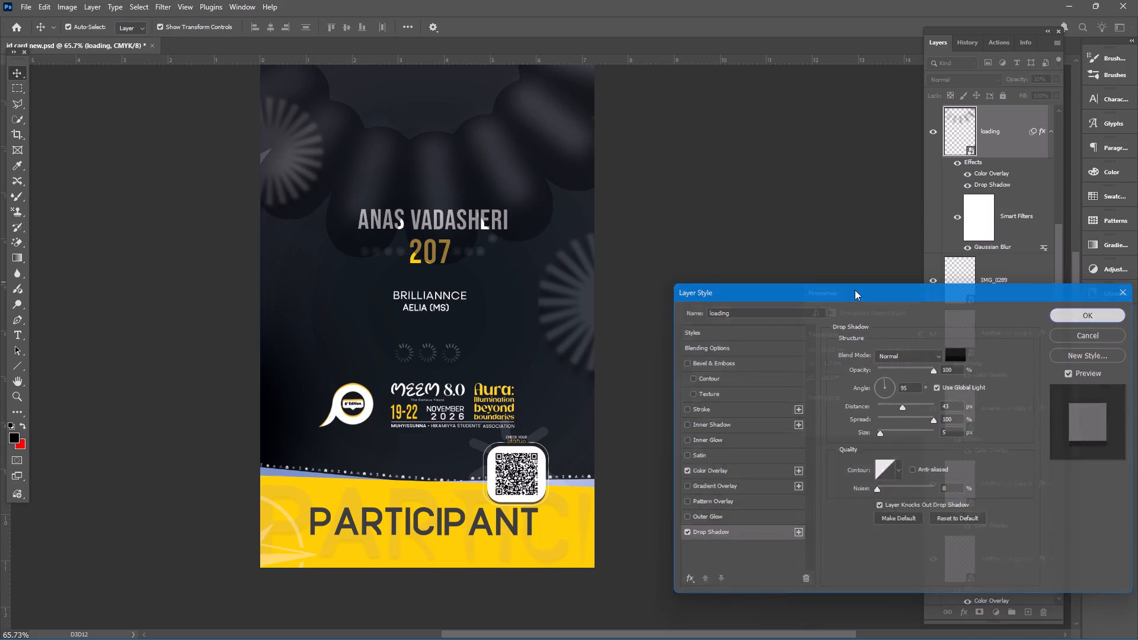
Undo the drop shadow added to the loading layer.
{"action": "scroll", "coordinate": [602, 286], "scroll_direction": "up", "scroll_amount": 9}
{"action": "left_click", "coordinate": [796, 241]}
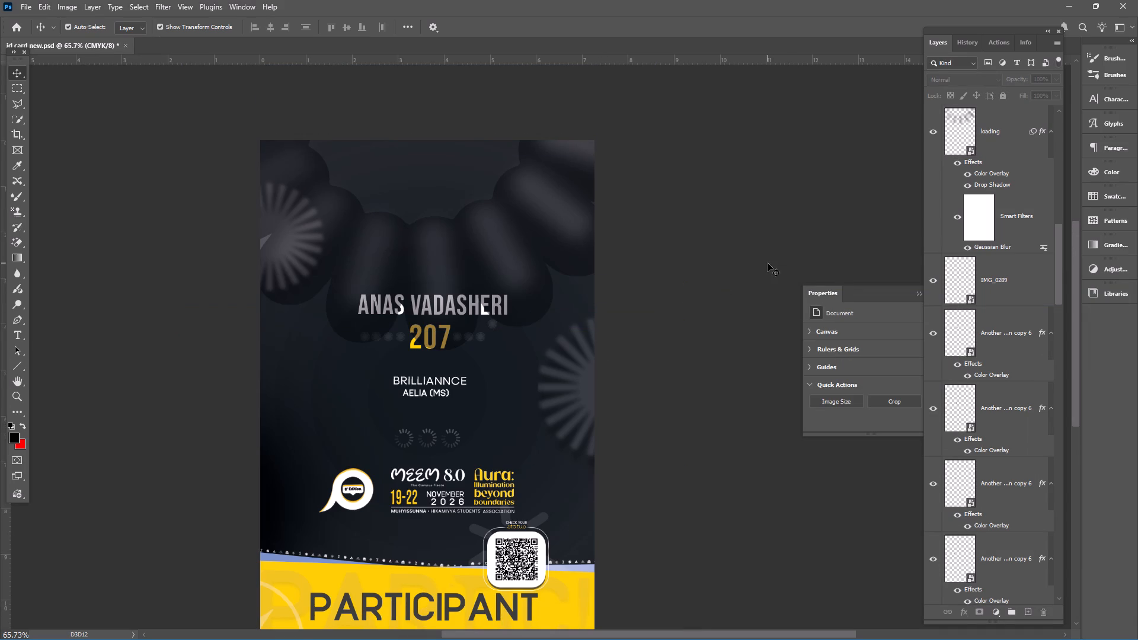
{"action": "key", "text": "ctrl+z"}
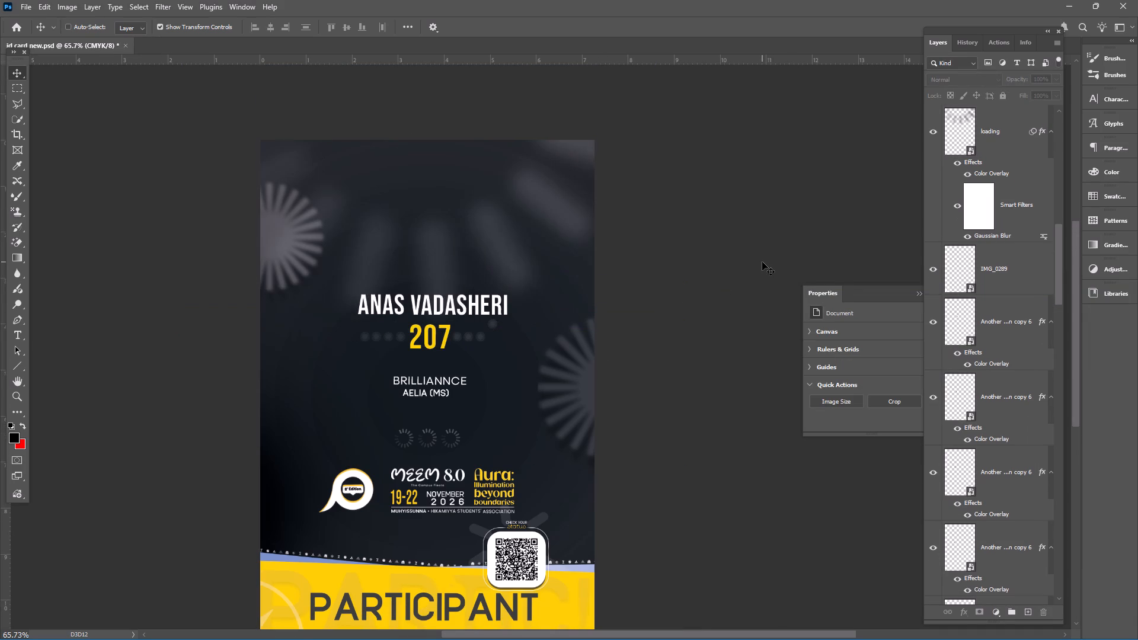
Select the large blurred loading graphic at the top of the card and try to open its smart filter settings.
{"action": "left_click", "coordinate": [556, 218]}
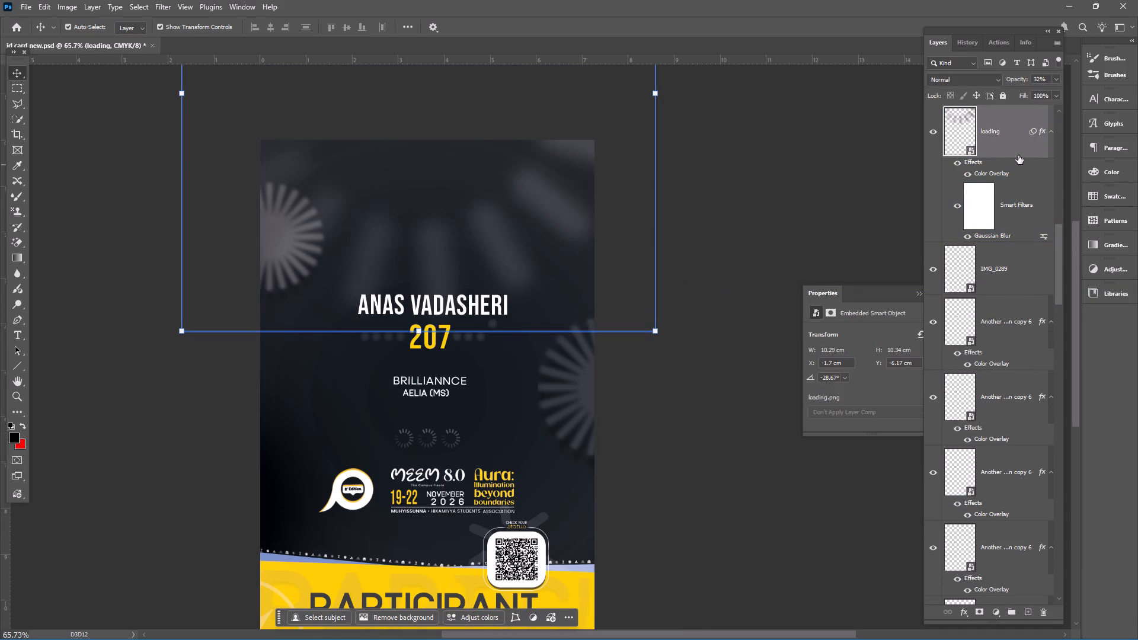
{"action": "double_click", "coordinate": [1034, 131]}
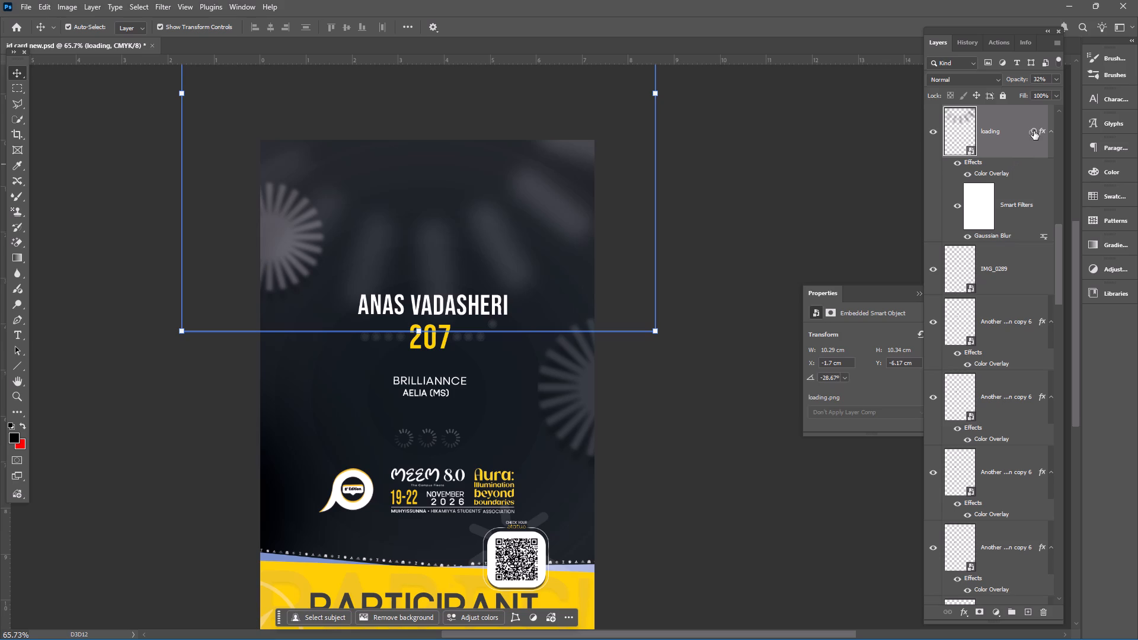
{"action": "left_click", "coordinate": [1038, 132]}
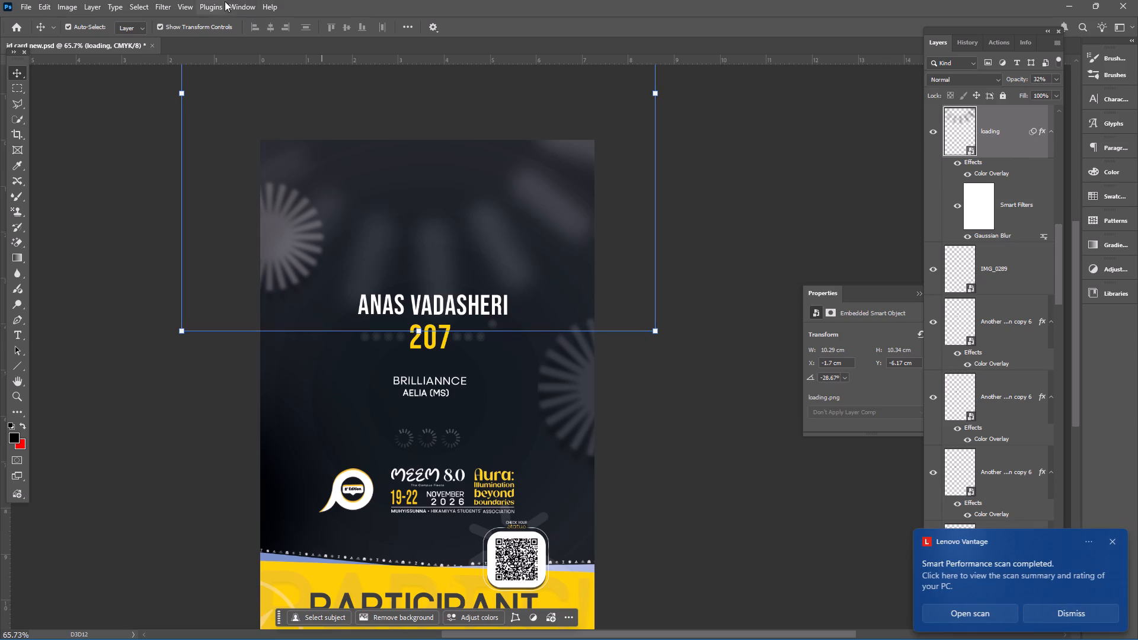
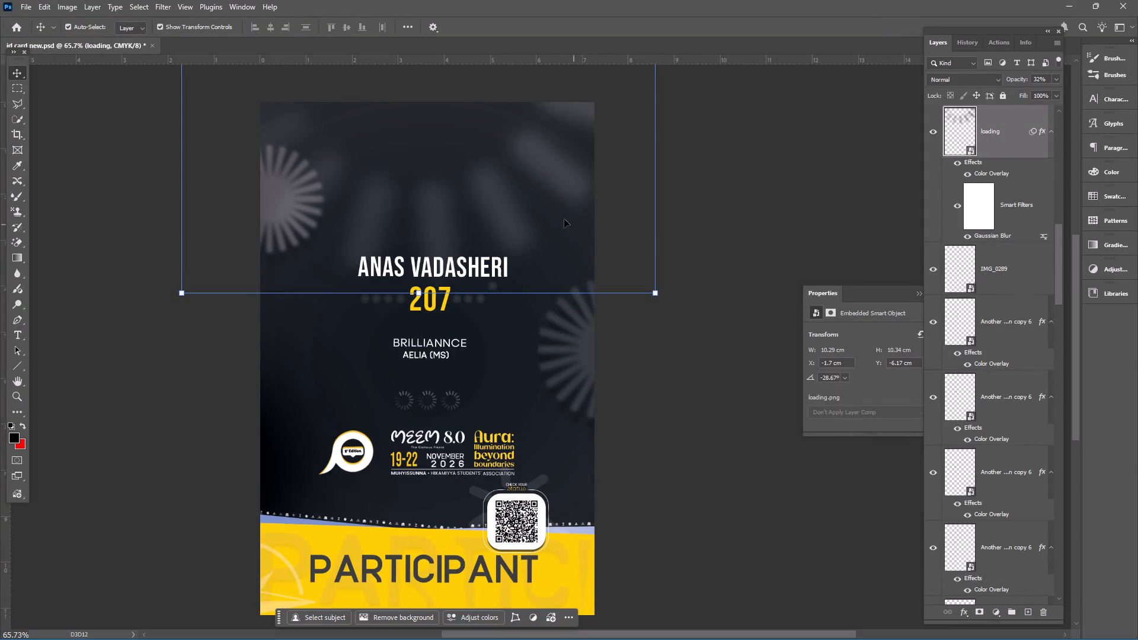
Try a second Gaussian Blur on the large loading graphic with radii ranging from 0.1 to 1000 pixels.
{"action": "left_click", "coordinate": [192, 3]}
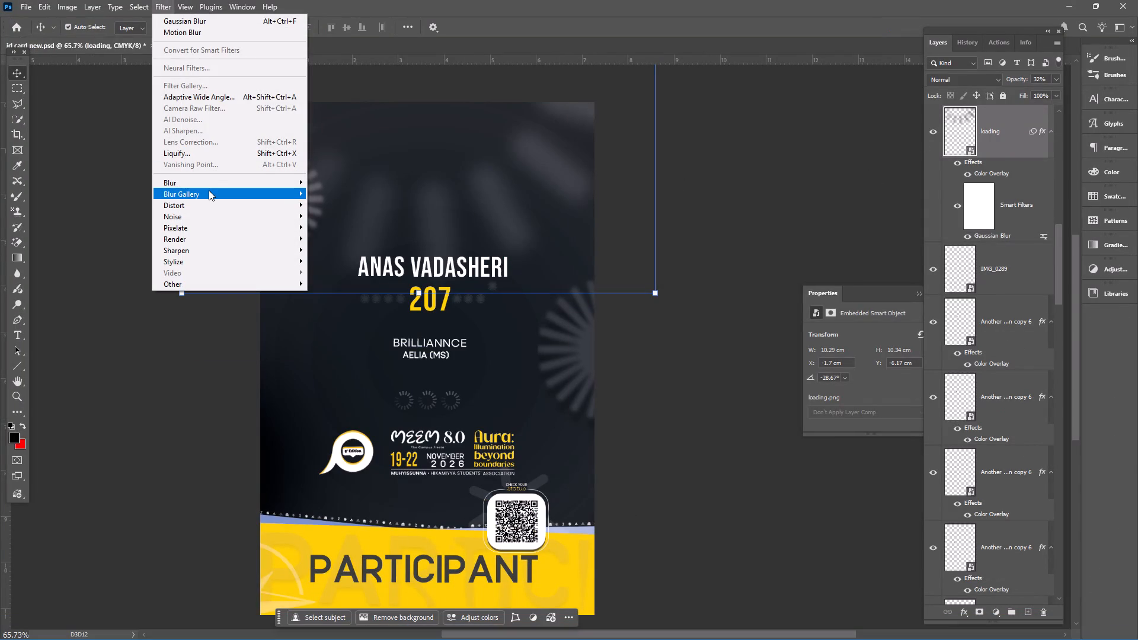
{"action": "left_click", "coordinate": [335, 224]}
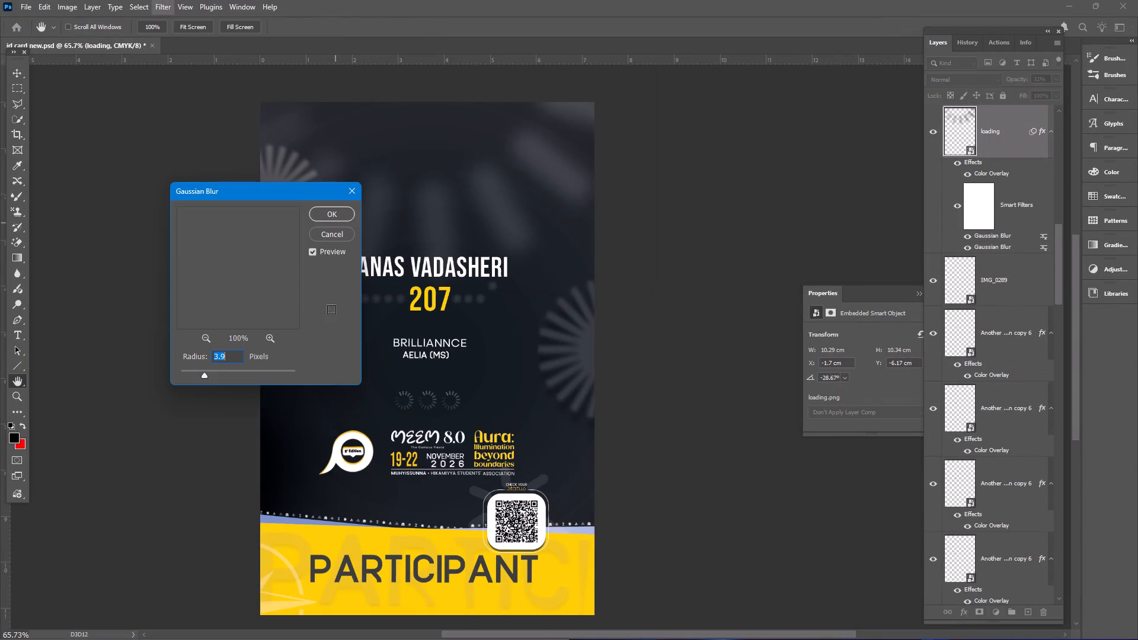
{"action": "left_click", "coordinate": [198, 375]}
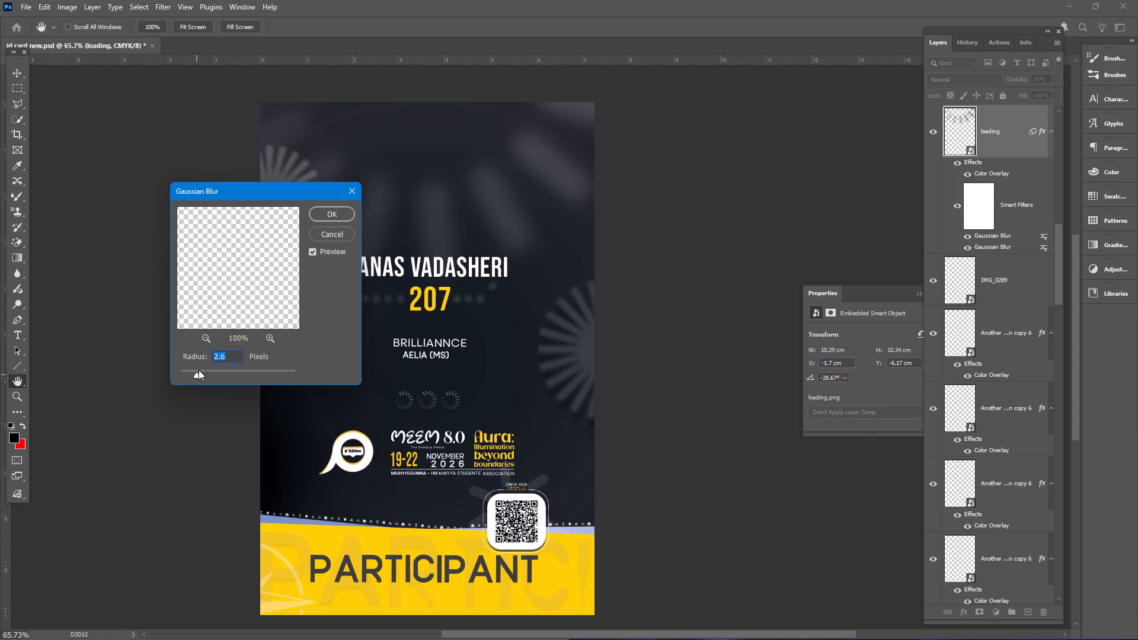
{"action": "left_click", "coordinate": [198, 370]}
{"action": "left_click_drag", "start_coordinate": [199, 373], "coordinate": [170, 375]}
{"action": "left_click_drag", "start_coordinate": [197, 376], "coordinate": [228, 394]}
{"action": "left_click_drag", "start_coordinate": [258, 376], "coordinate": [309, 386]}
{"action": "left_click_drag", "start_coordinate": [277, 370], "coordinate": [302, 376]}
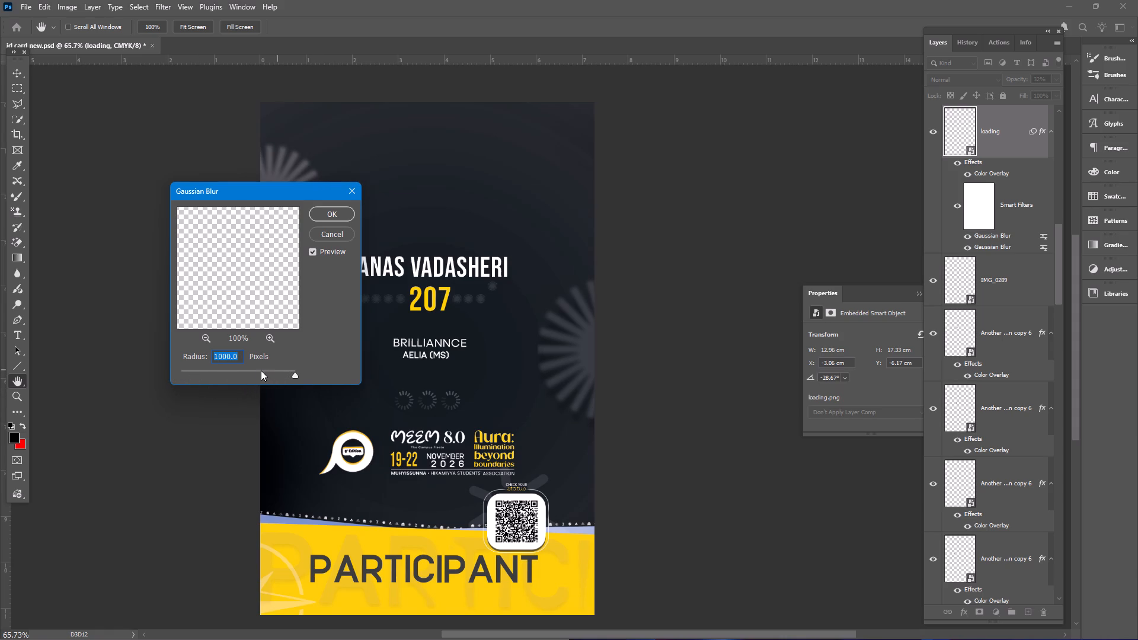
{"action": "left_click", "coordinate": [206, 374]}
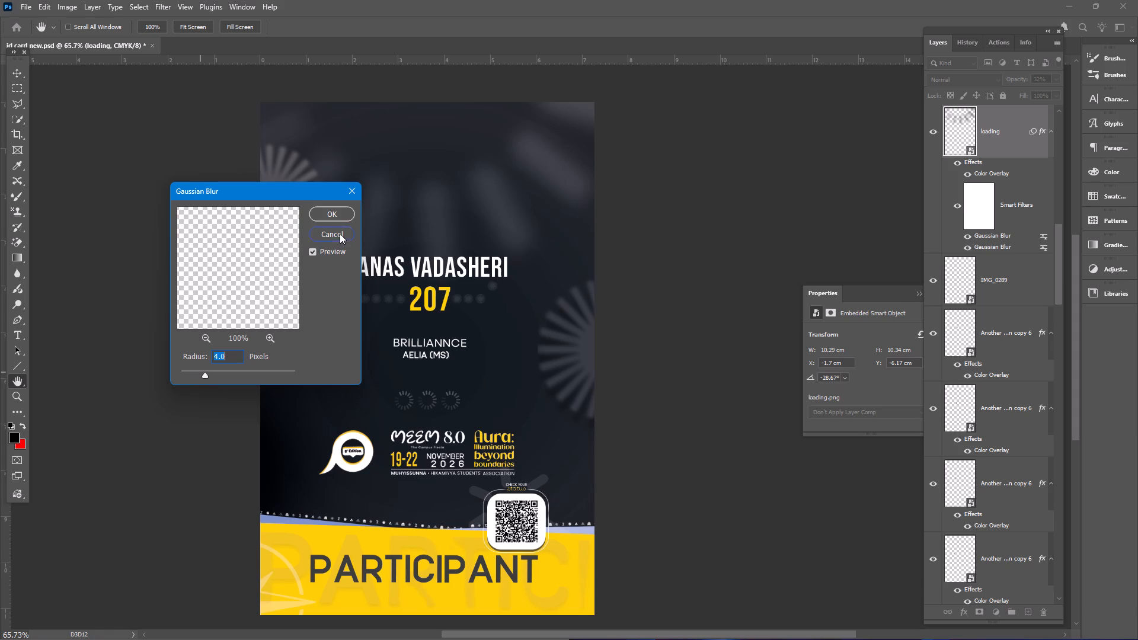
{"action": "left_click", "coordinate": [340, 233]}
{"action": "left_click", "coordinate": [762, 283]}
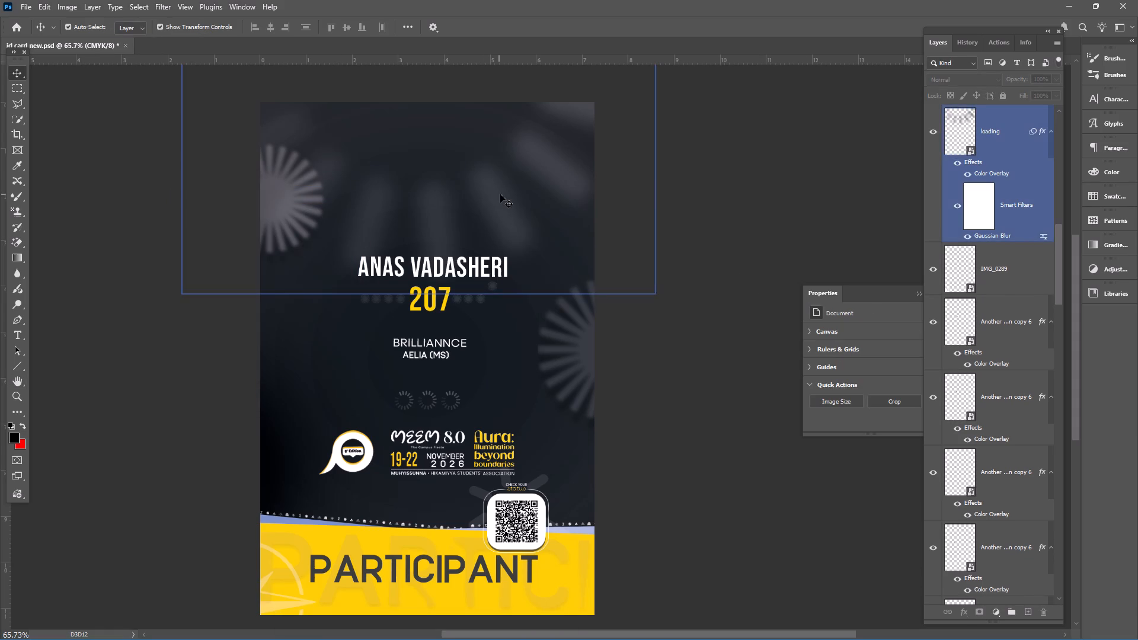
Scale the large blurred loading graphic to 57.21% and reposition it so it runs off the card's upper-right edge.
{"action": "left_click", "coordinate": [501, 196]}
{"action": "left_click_drag", "start_coordinate": [502, 213], "coordinate": [506, 241]}
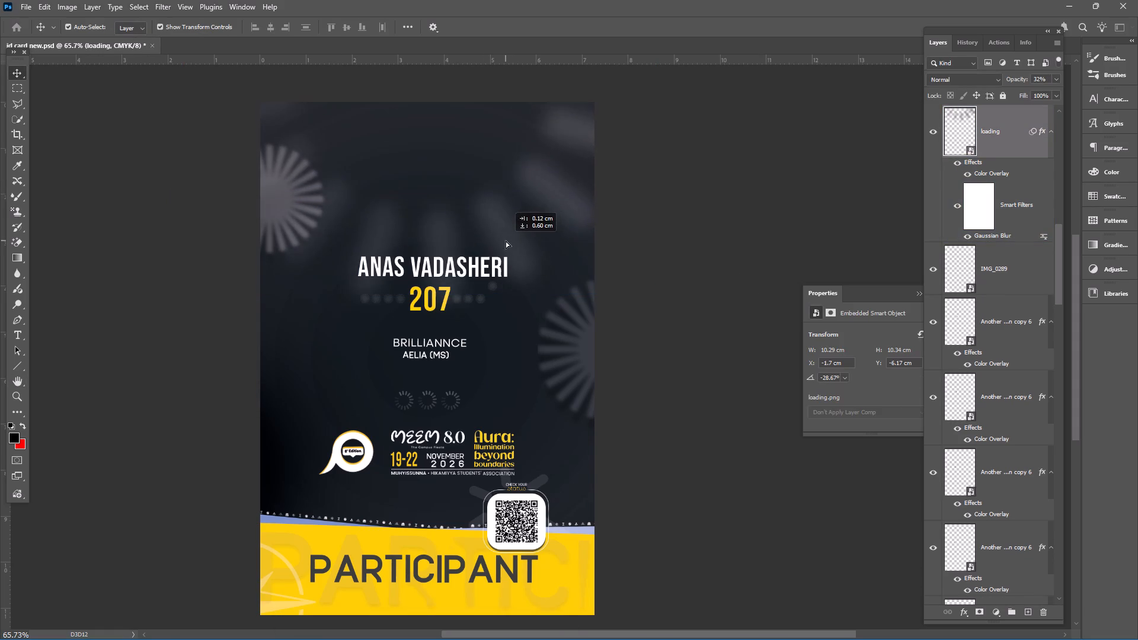
{"action": "left_click_drag", "start_coordinate": [506, 241], "coordinate": [508, 470]}
{"action": "left_click_drag", "start_coordinate": [665, 310], "coordinate": [604, 303]}
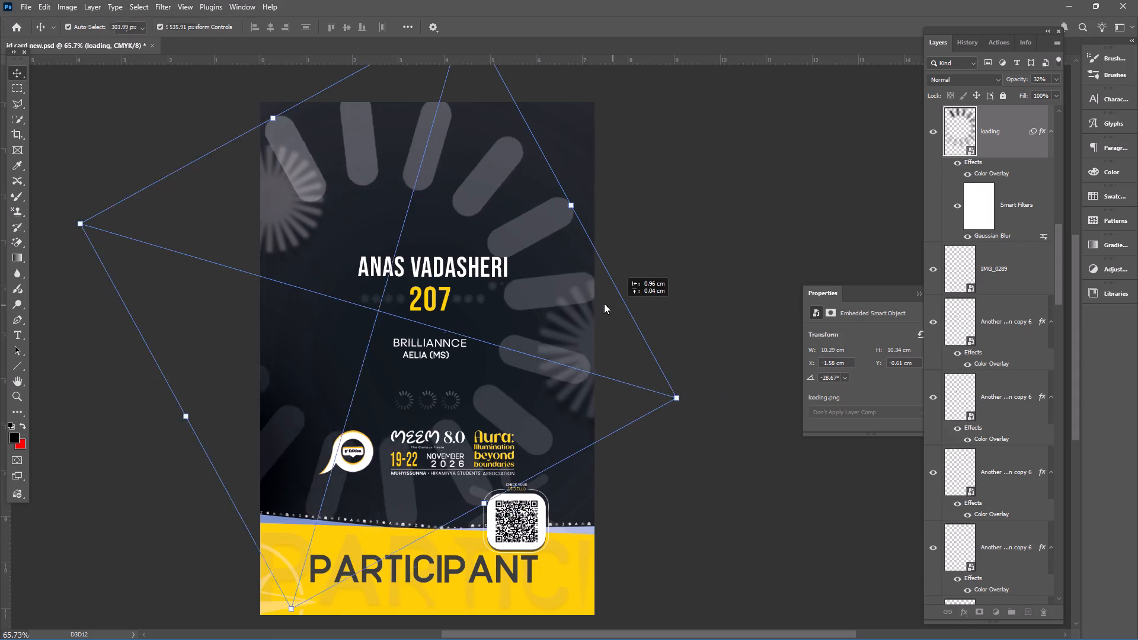
{"action": "left_click_drag", "start_coordinate": [604, 303], "coordinate": [618, 306]}
{"action": "left_click_drag", "start_coordinate": [564, 207], "coordinate": [394, 261]}
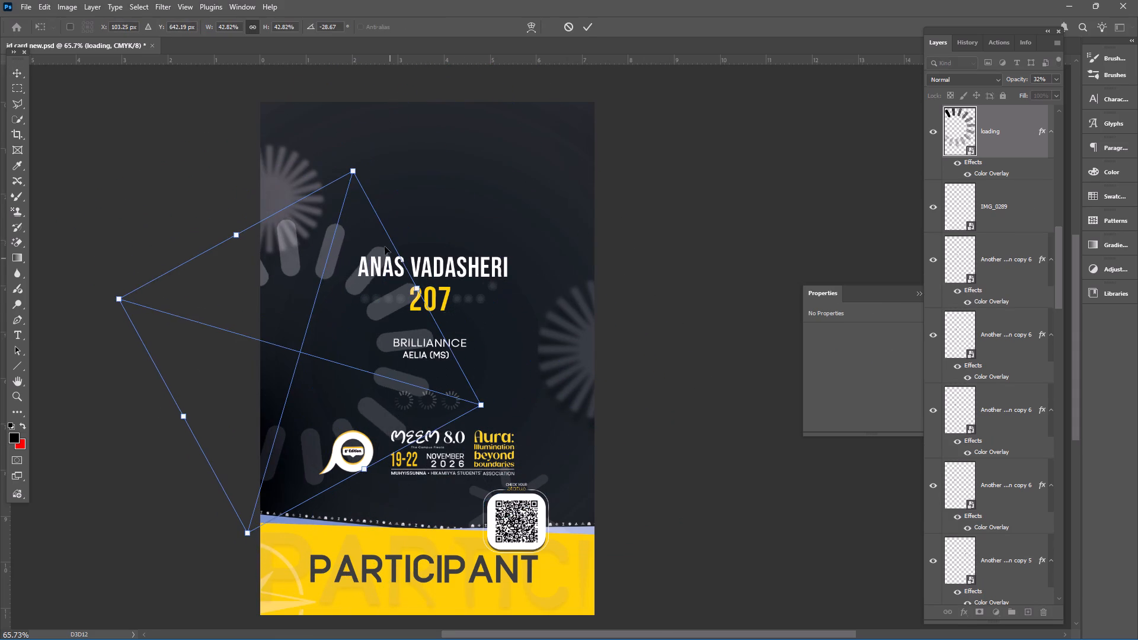
{"action": "left_click_drag", "start_coordinate": [335, 245], "coordinate": [479, 121]}
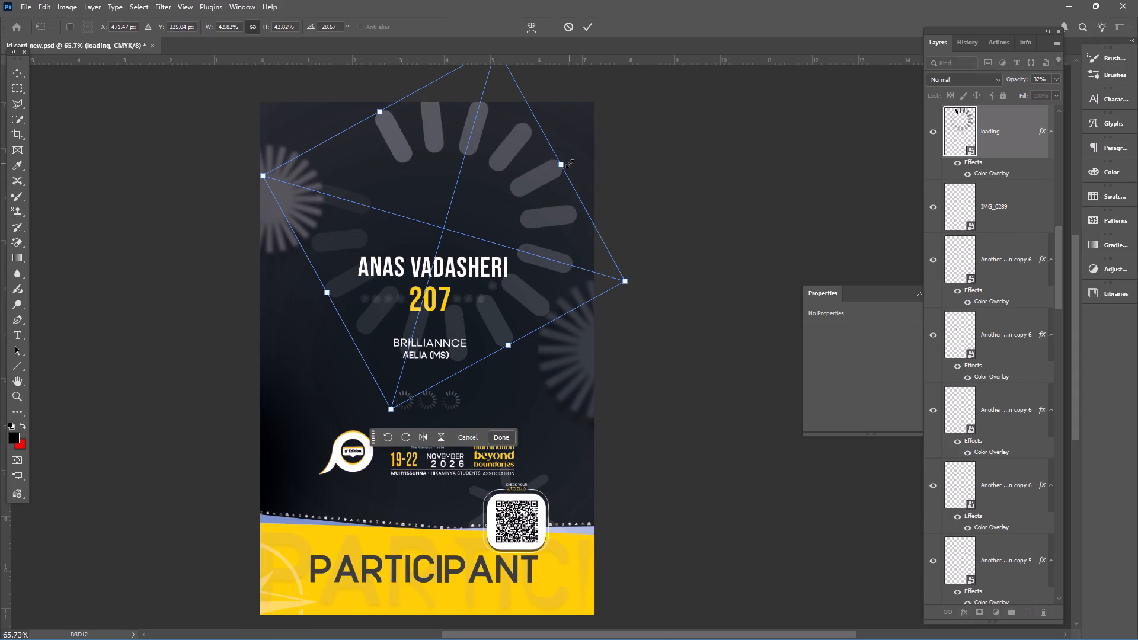
{"action": "left_click_drag", "start_coordinate": [568, 163], "coordinate": [648, 127]}
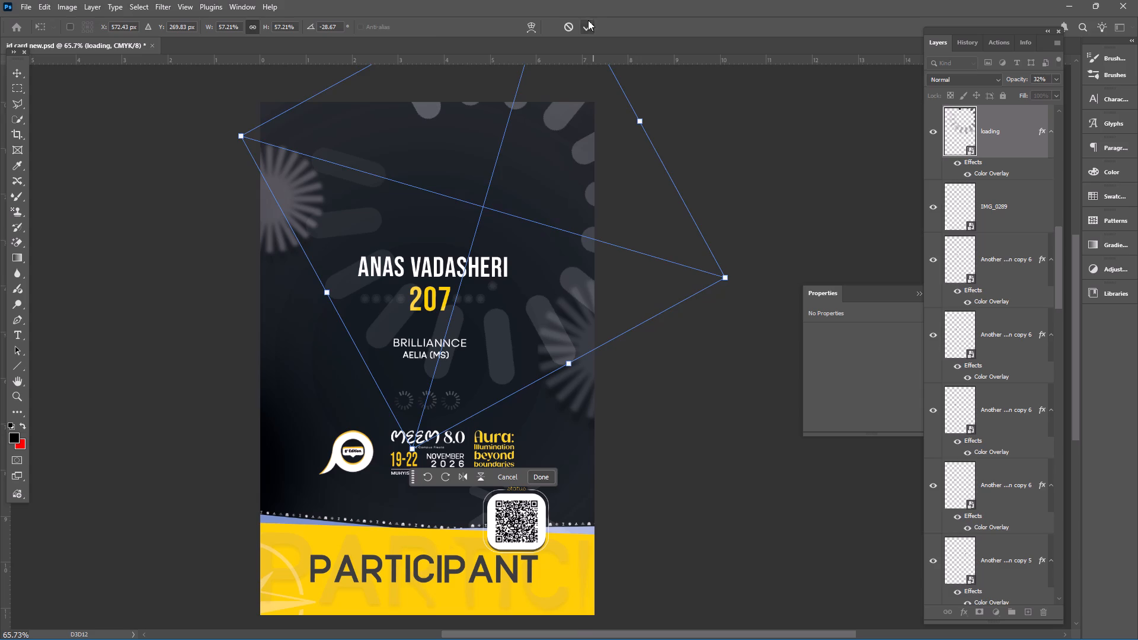
{"action": "left_click", "coordinate": [588, 20]}
{"action": "left_click", "coordinate": [750, 102]}
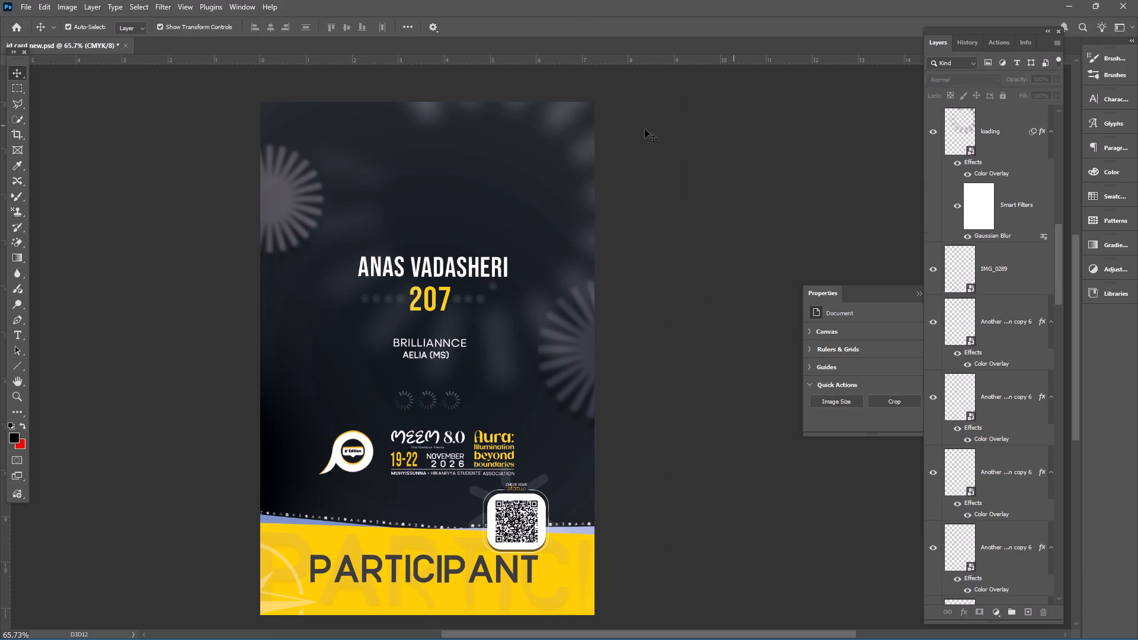
{"action": "left_click", "coordinate": [787, 176]}
Change the fill of the yellow band at the bottom of the card to near-black.
{"action": "scroll", "coordinate": [437, 491], "scroll_direction": "down", "scroll_amount": 4}
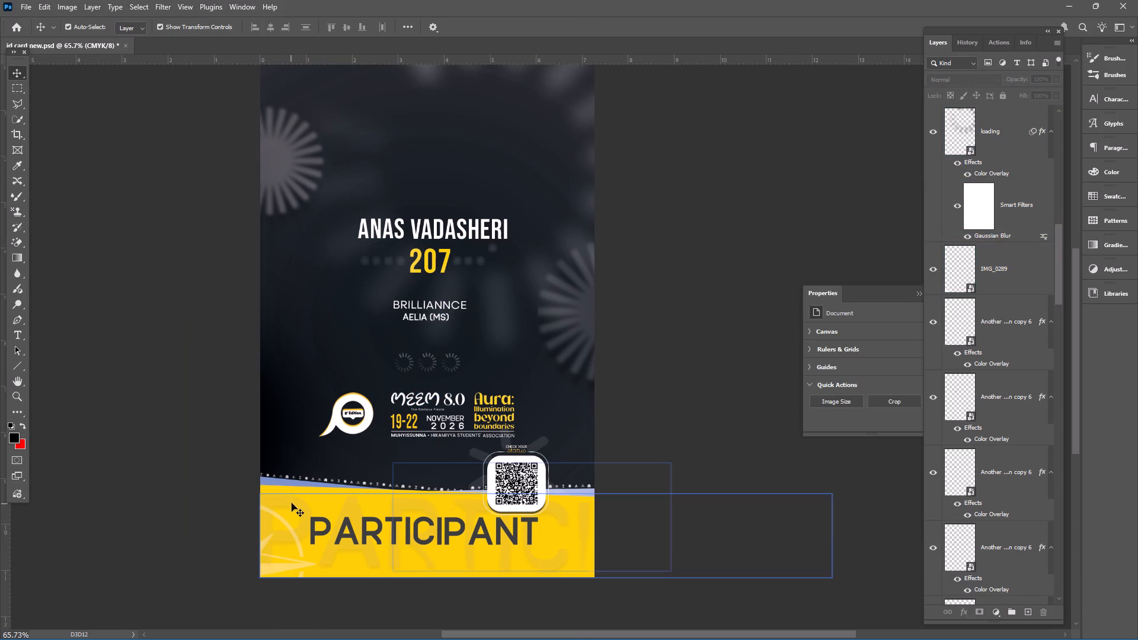
{"action": "left_click", "coordinate": [280, 488]}
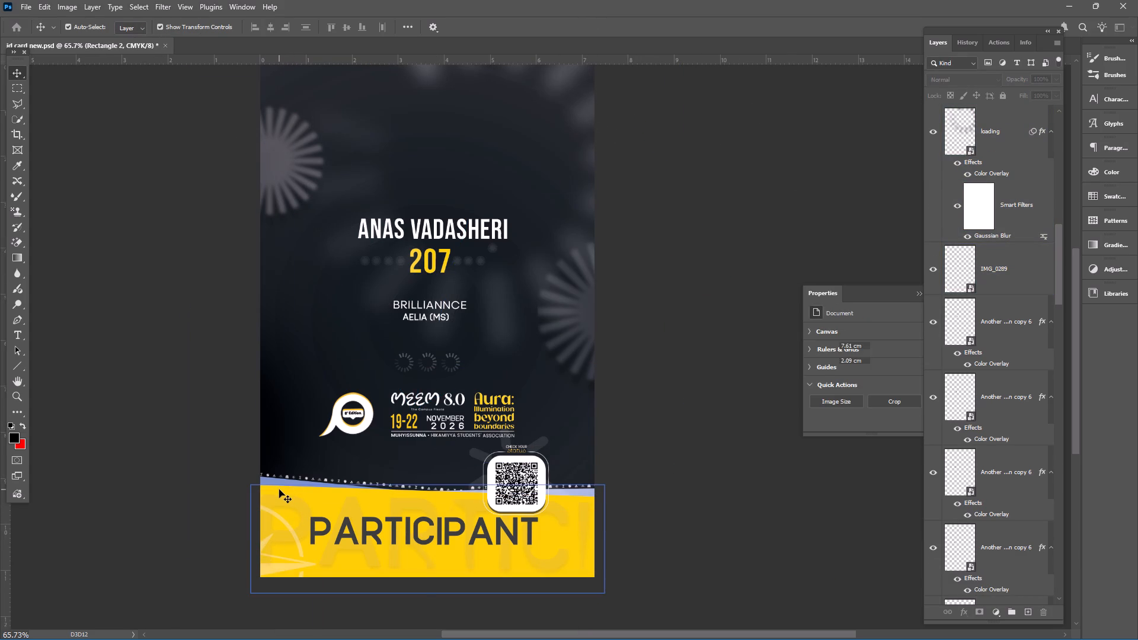
{"action": "key", "text": "u"}
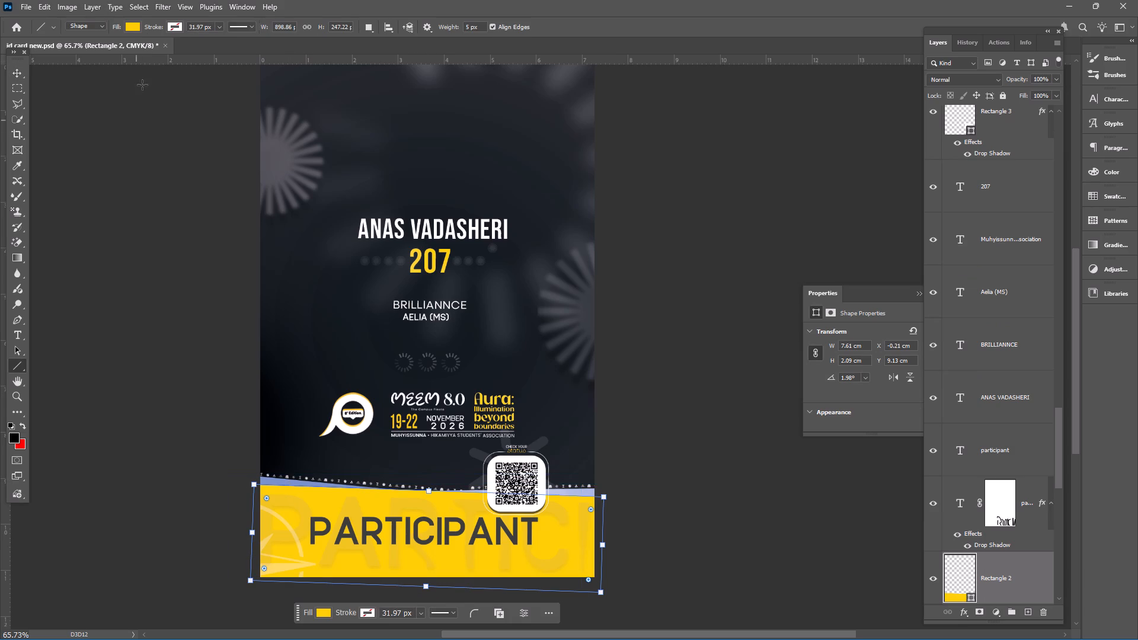
{"action": "left_click", "coordinate": [136, 27]}
{"action": "left_click", "coordinate": [92, 92]}
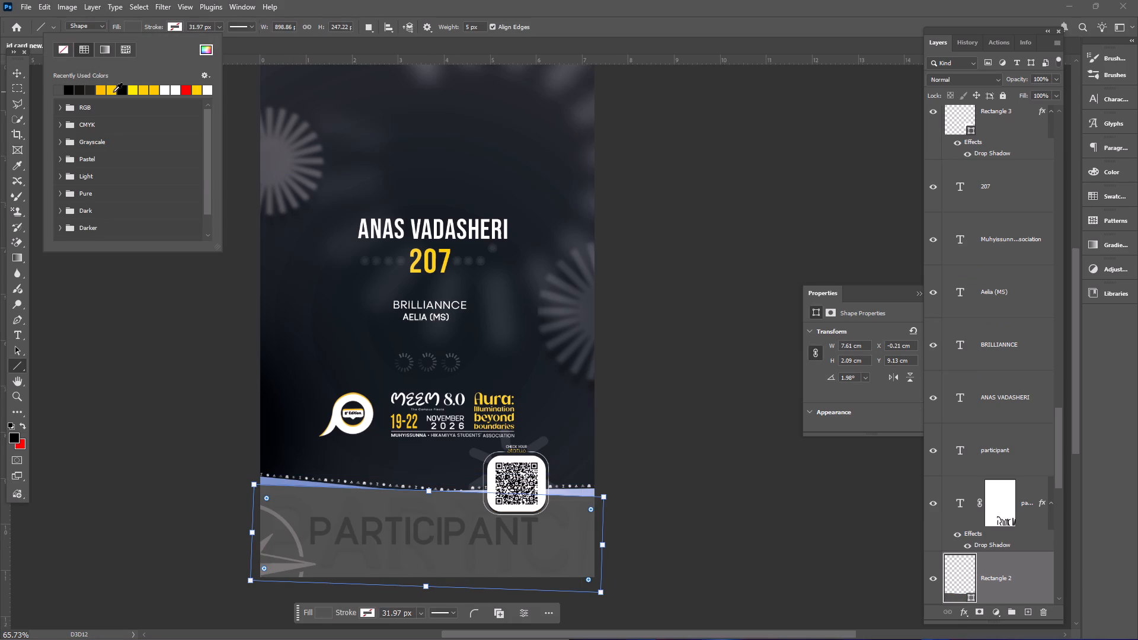
{"action": "left_click", "coordinate": [84, 91]}
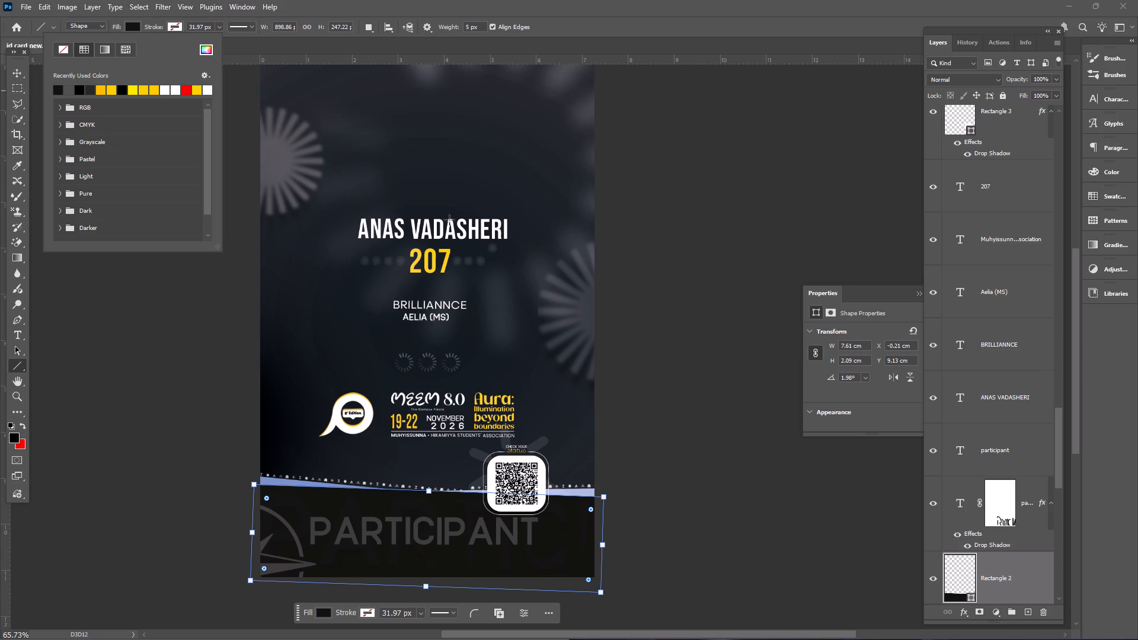
{"action": "left_click", "coordinate": [17, 68]}
{"action": "left_click", "coordinate": [91, 290]}
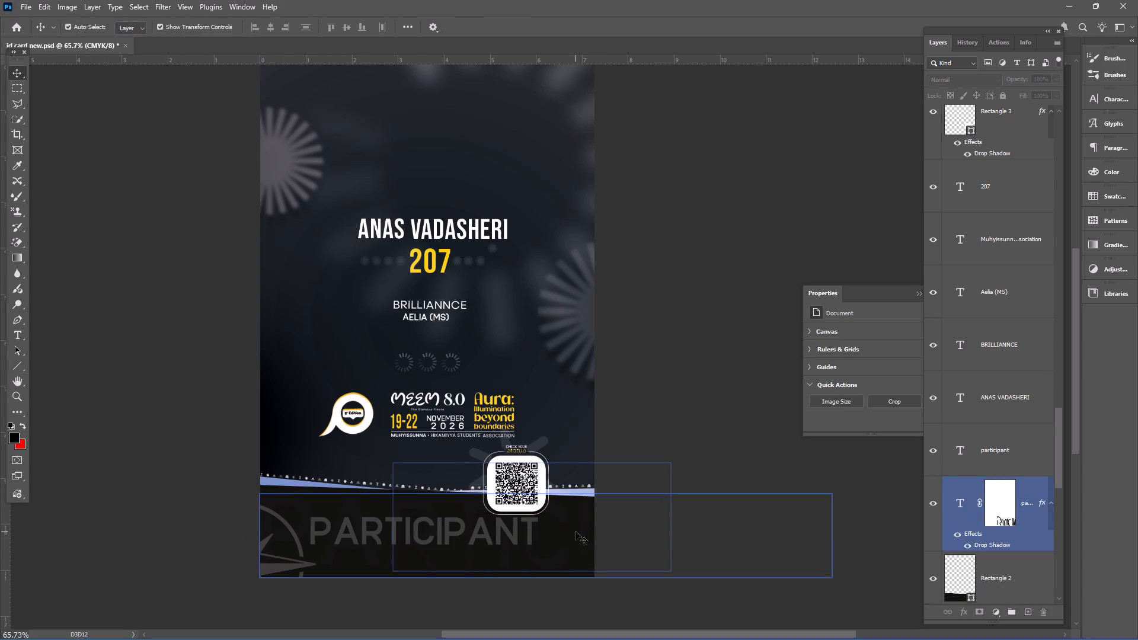
Move the faint oversized participant watermark text lower within the bottom band.
{"action": "left_click_drag", "start_coordinate": [289, 504], "coordinate": [288, 569]}
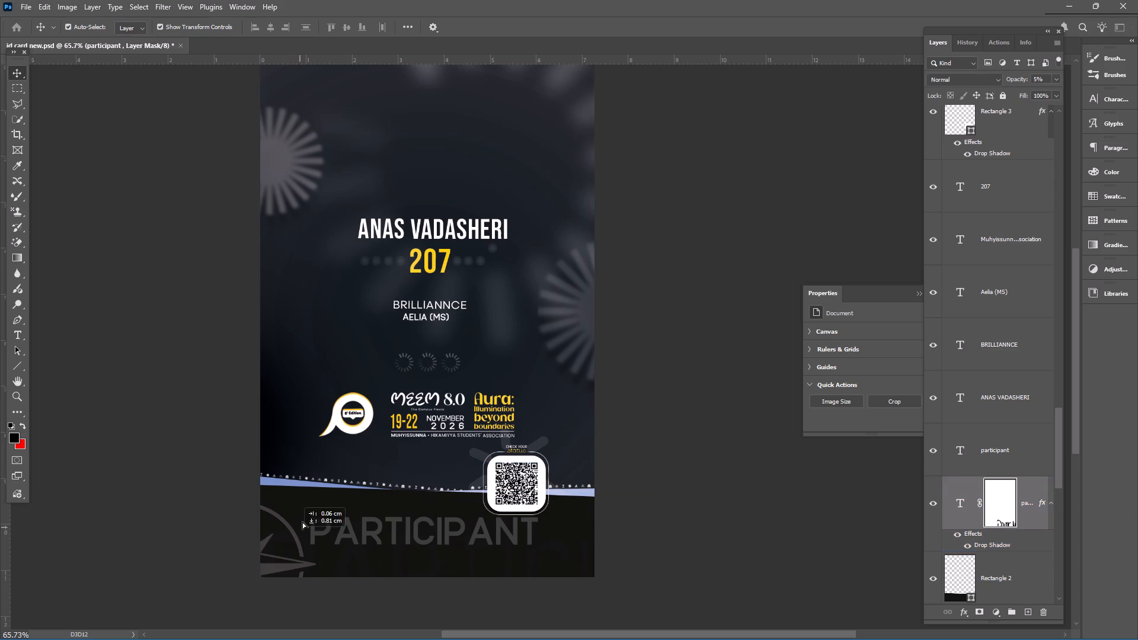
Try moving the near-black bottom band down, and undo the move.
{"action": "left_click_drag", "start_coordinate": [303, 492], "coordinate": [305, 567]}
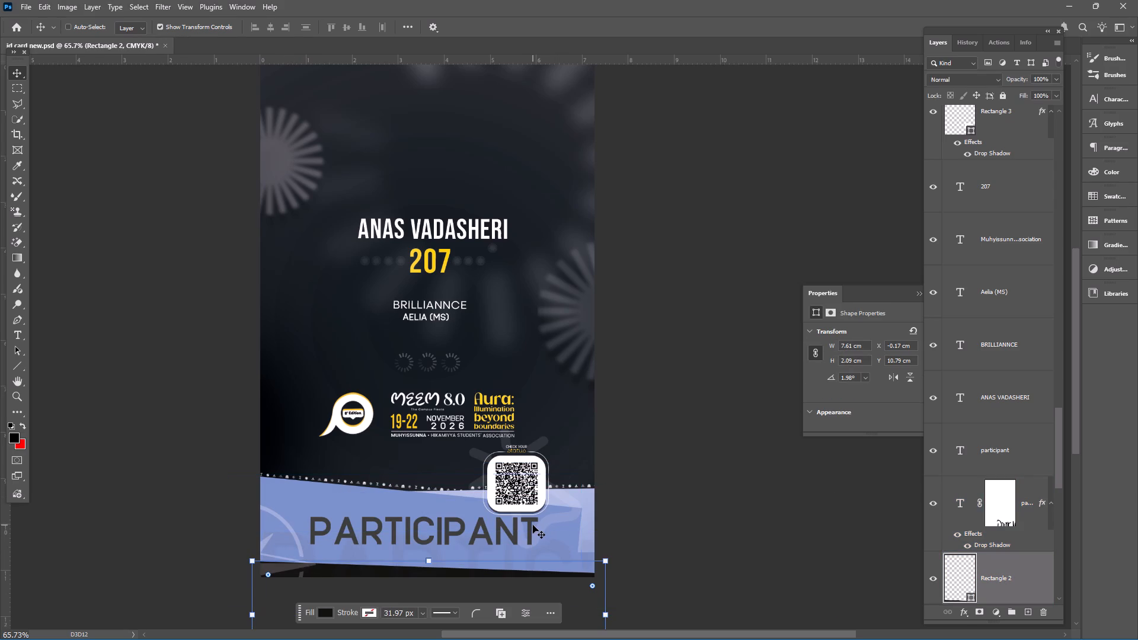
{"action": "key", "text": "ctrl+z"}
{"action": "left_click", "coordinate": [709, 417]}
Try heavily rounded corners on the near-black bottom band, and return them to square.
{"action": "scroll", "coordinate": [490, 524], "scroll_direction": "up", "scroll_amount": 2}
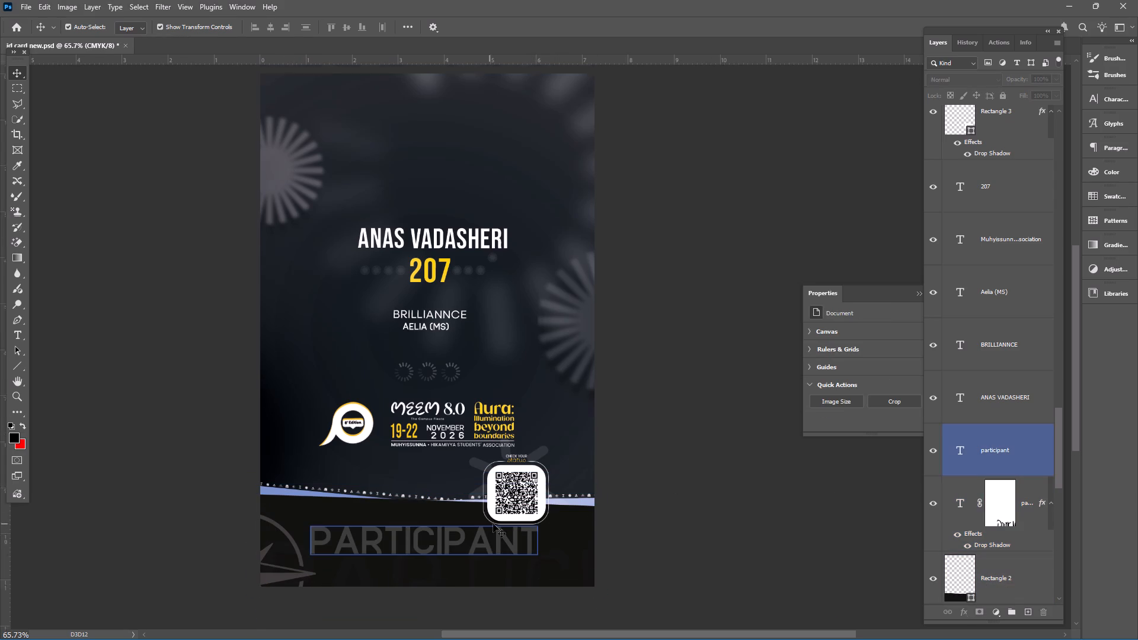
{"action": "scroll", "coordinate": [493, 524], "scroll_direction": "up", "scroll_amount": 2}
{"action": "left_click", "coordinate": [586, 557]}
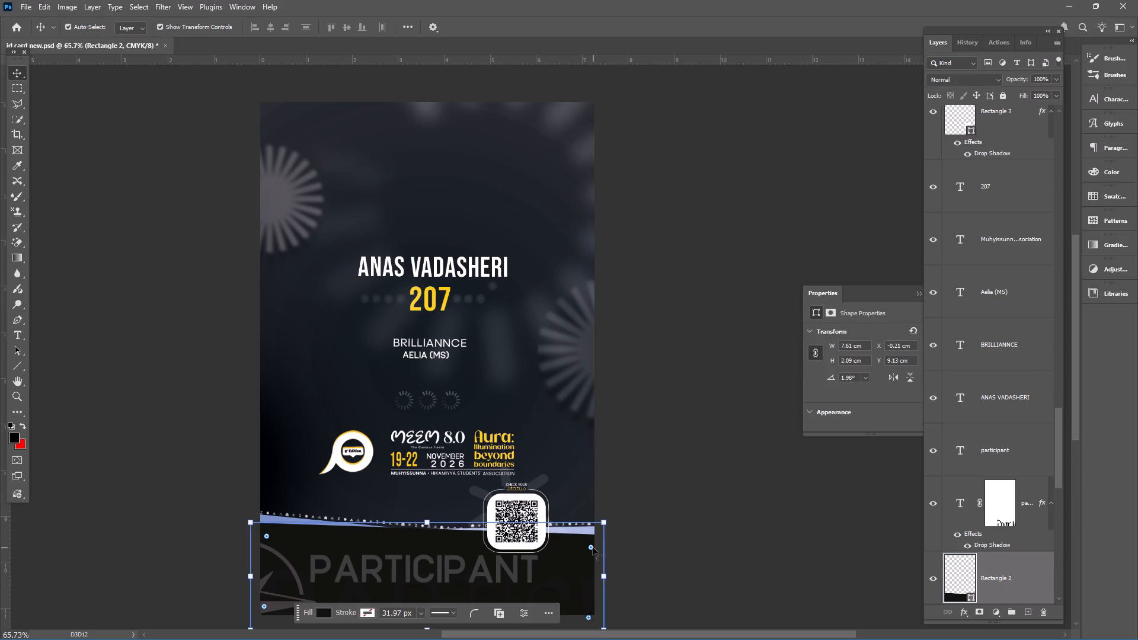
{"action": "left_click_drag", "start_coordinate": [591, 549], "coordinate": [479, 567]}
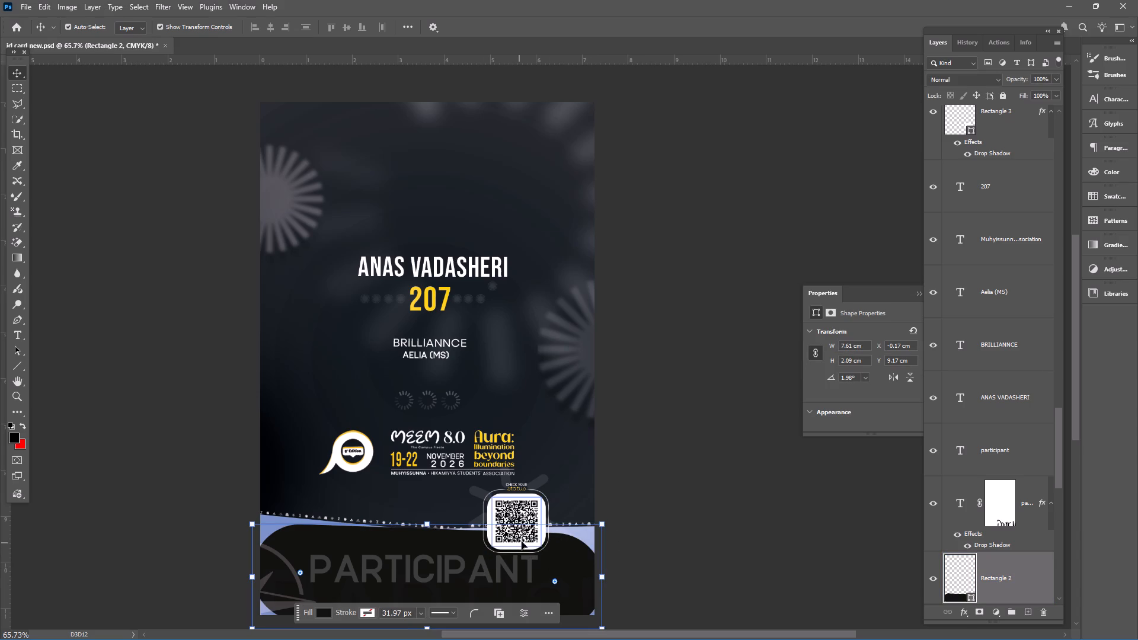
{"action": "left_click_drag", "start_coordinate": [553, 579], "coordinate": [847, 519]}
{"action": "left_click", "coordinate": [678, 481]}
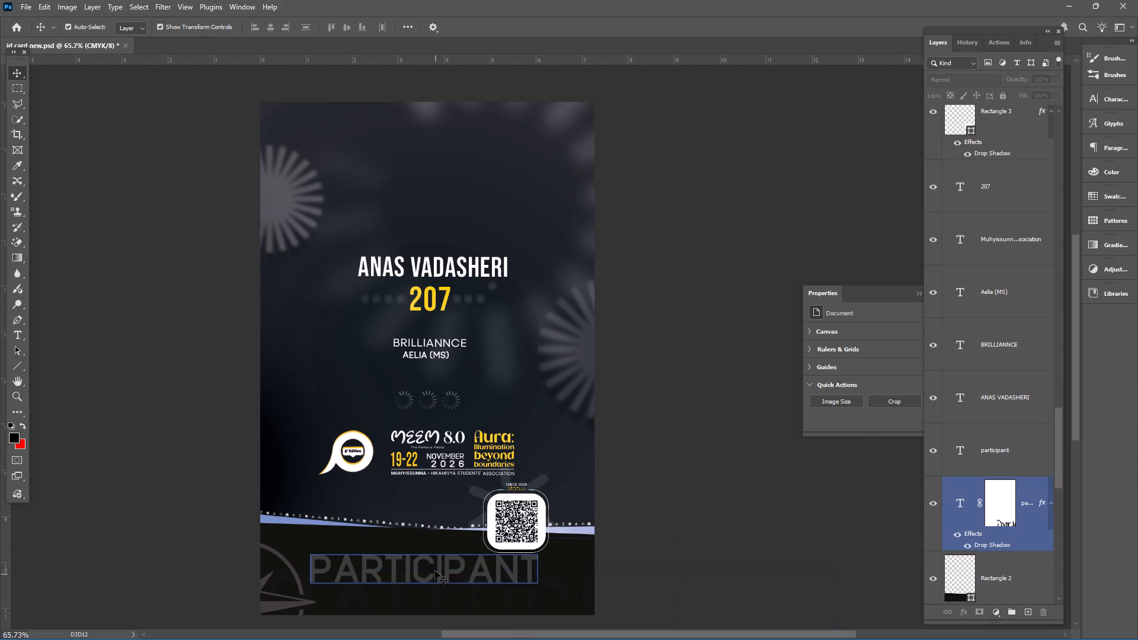
Recolor the PARTICIPANT text in the bottom band to golden yellow #ffc500, starting from the yellow of the Aura logo.
{"action": "left_click", "coordinate": [435, 569]}
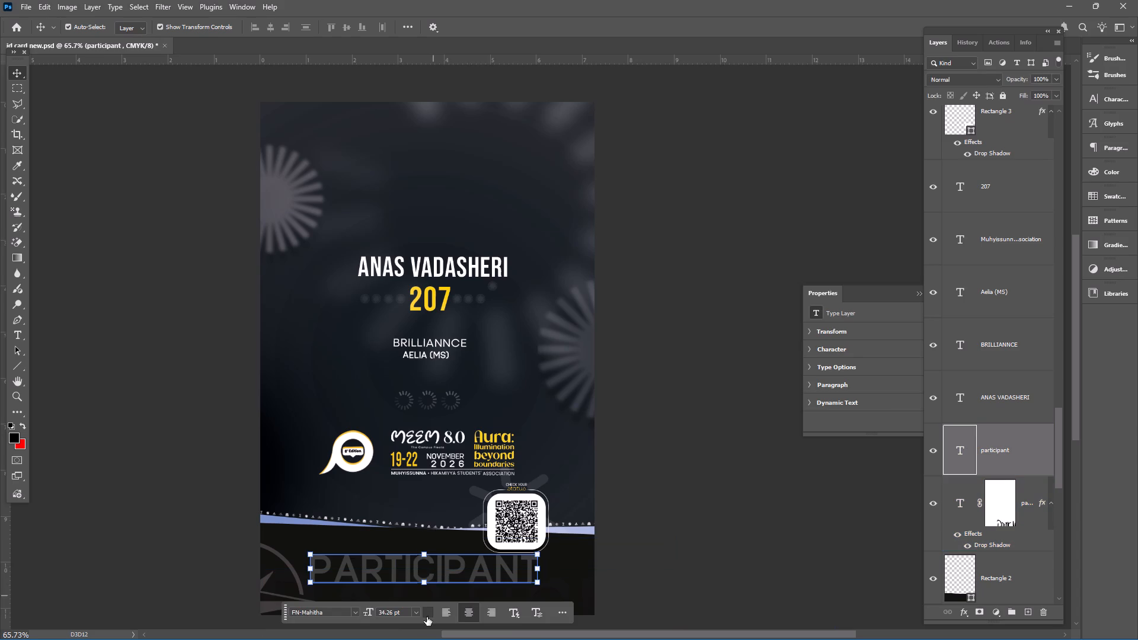
{"action": "left_click", "coordinate": [427, 612]}
{"action": "left_click", "coordinate": [986, 471]}
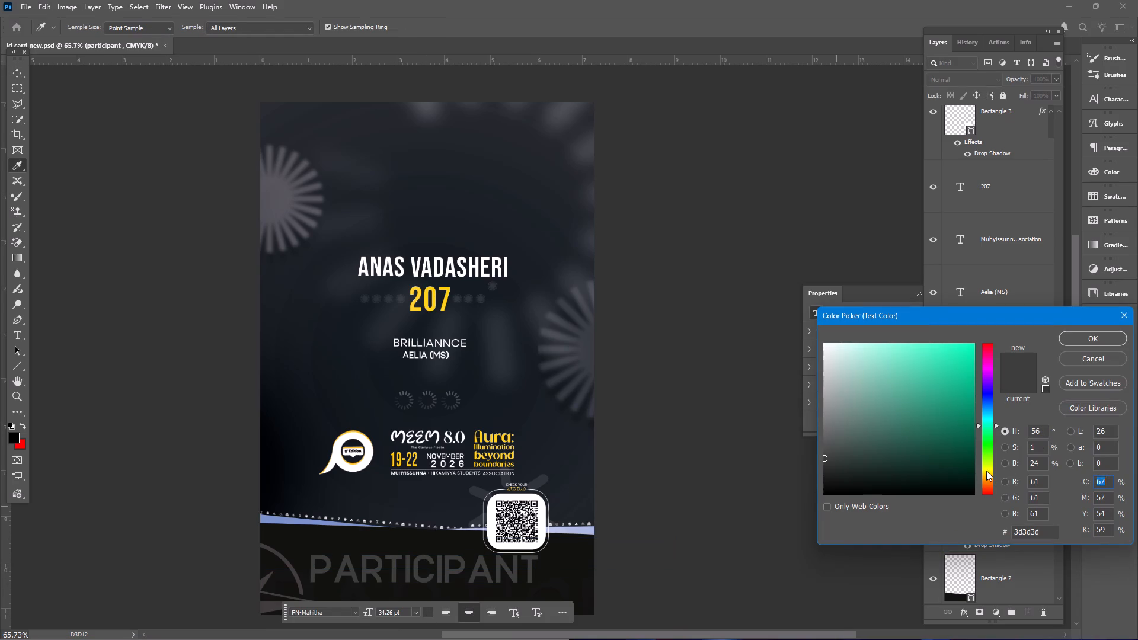
{"action": "left_click_drag", "start_coordinate": [960, 422], "coordinate": [1002, 321]}
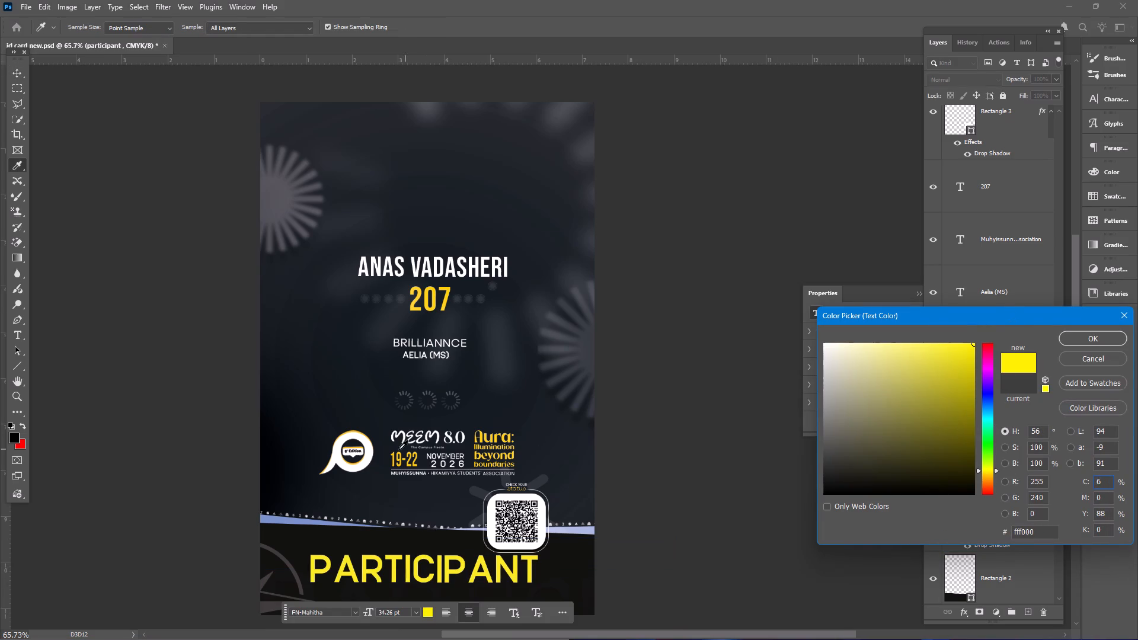
{"action": "left_click", "coordinate": [496, 439]}
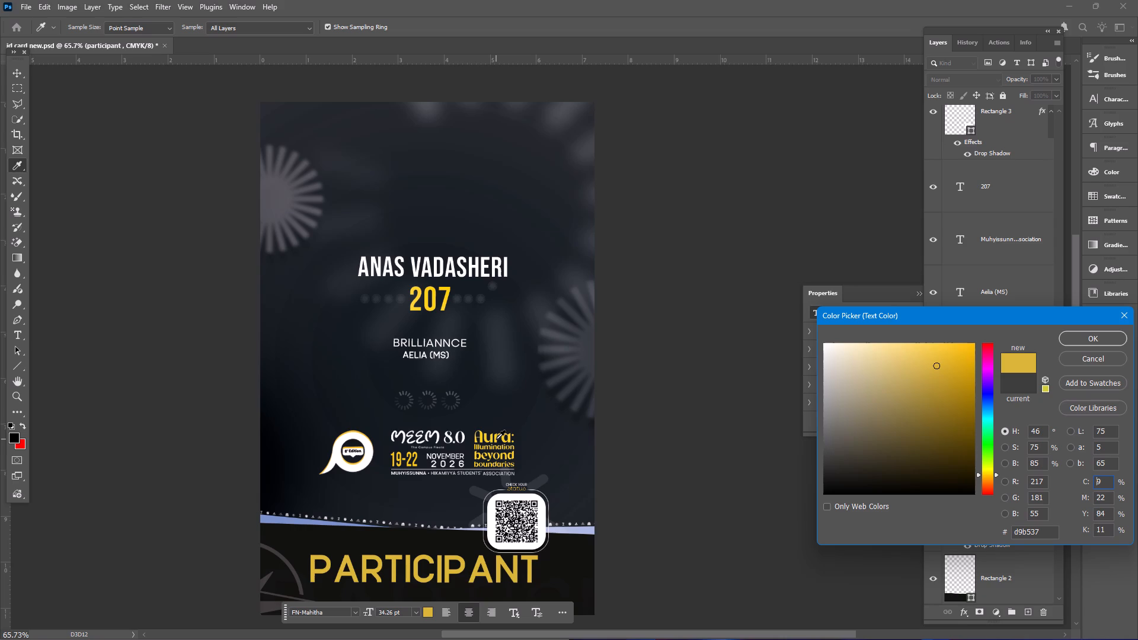
{"action": "left_click_drag", "start_coordinate": [951, 394], "coordinate": [1012, 320]}
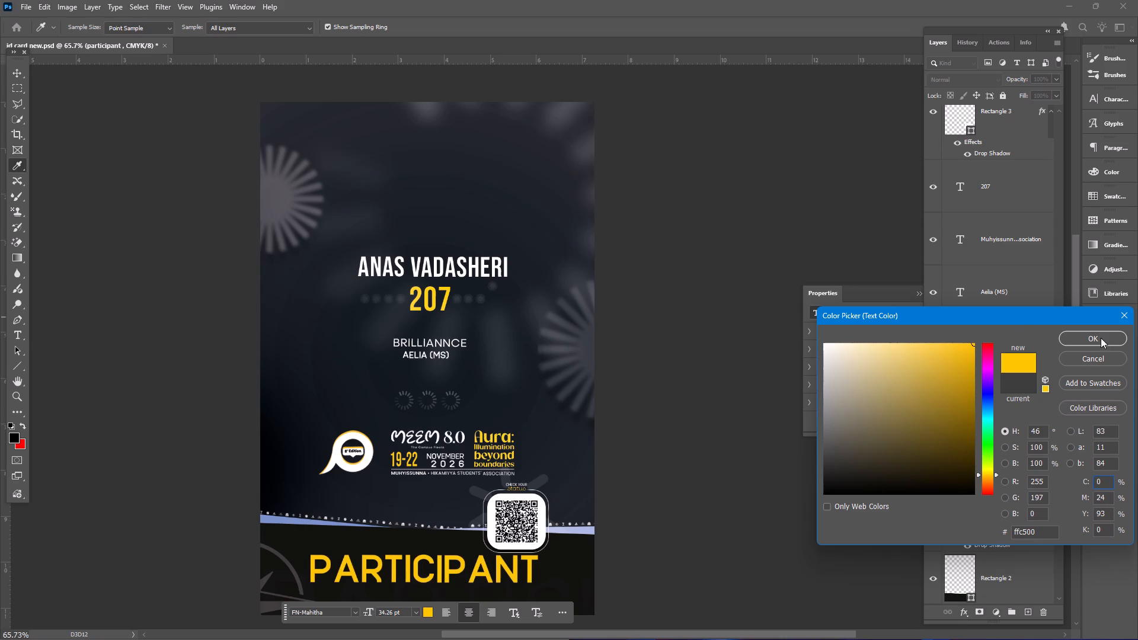
{"action": "left_click", "coordinate": [1100, 338]}
{"action": "left_click", "coordinate": [666, 409]}
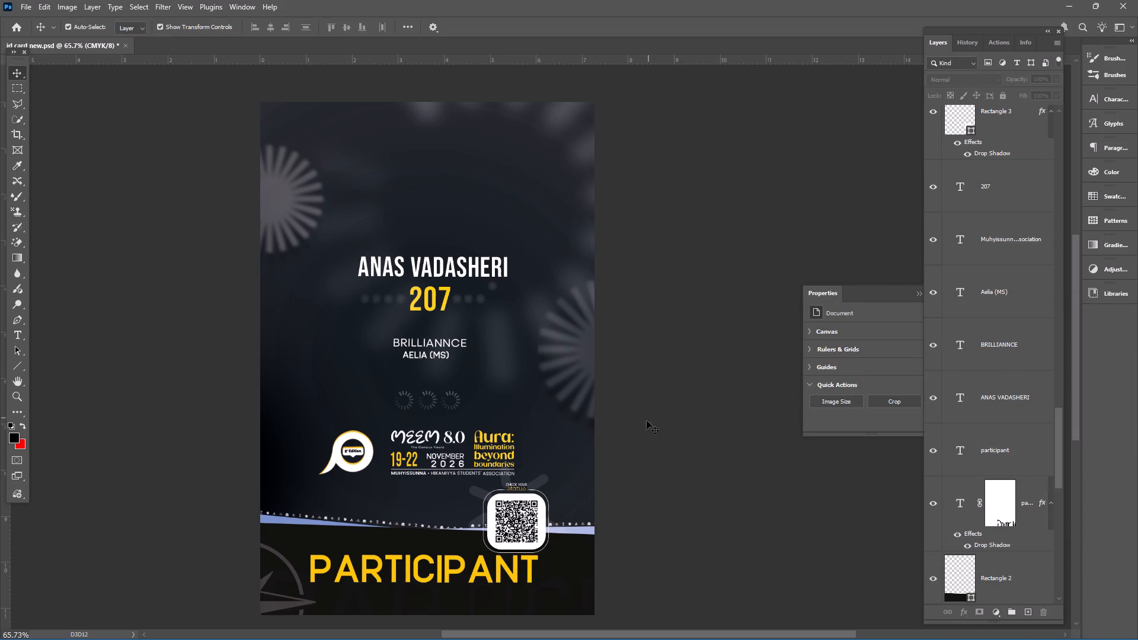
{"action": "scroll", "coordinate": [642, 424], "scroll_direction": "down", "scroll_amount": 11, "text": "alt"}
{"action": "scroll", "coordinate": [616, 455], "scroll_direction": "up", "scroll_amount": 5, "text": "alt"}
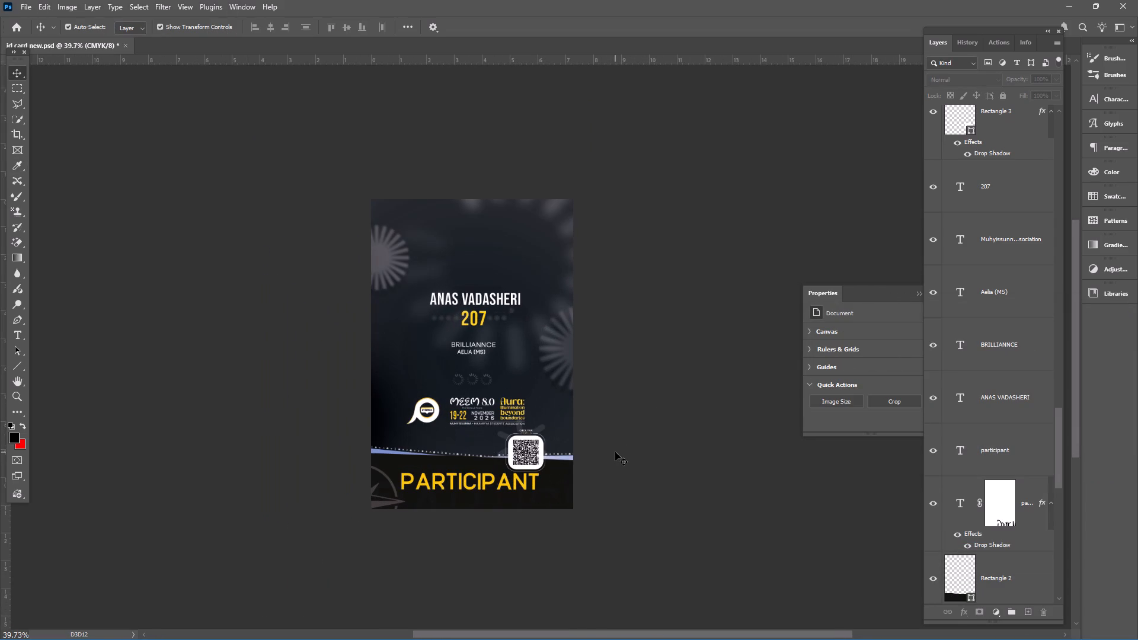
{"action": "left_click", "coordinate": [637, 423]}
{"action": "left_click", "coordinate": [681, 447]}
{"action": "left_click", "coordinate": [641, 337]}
Delete the blurred starburst graphic at the card's upper-left edge.
{"action": "left_click", "coordinate": [389, 263]}
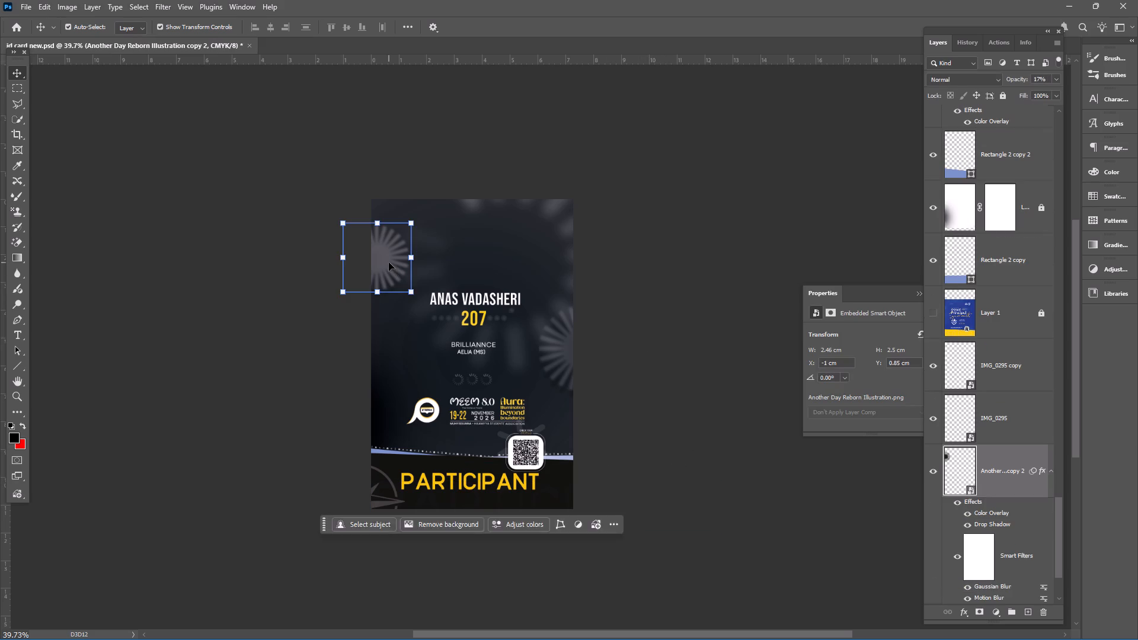
{"action": "left_click_drag", "start_coordinate": [389, 262], "coordinate": [381, 263]}
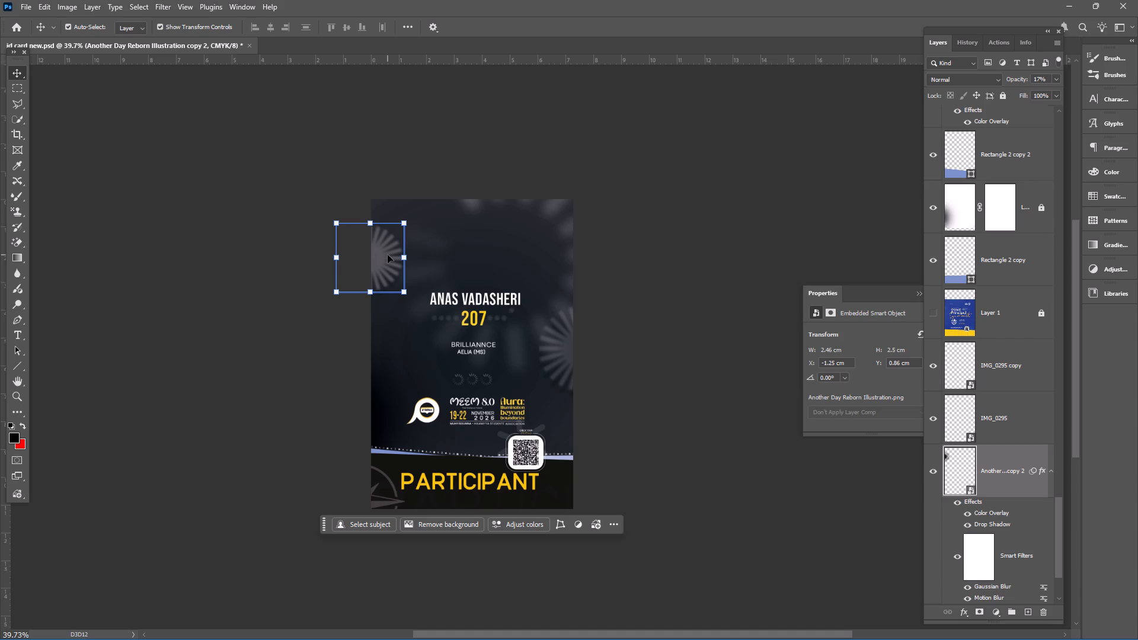
{"action": "key", "text": "BackSpace"}
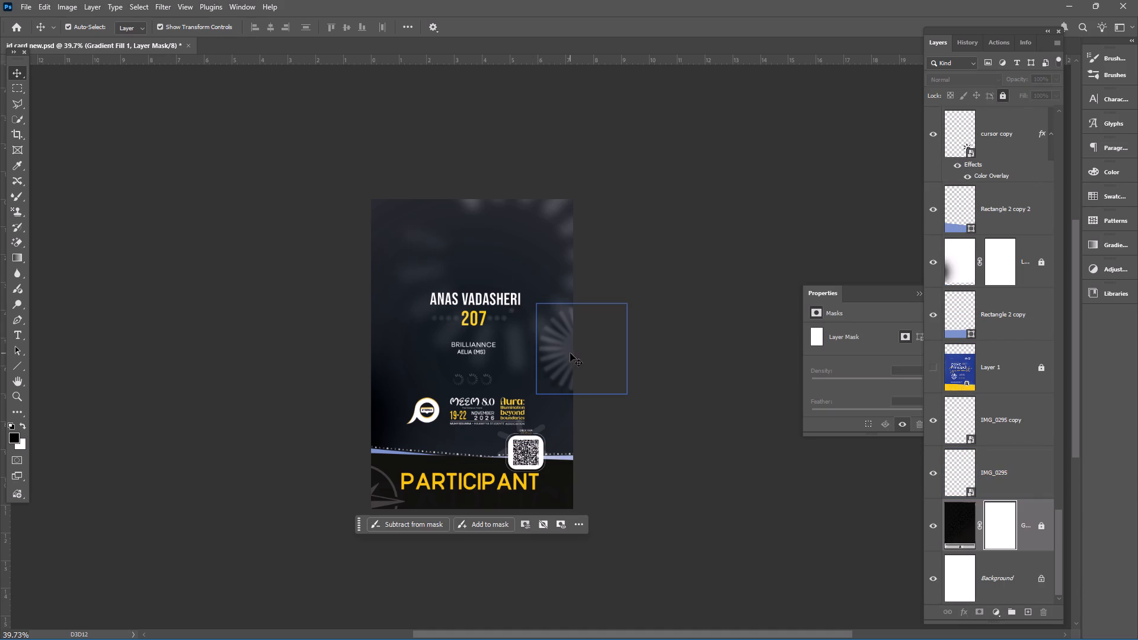
Move the blurred starburst at the card's right edge slightly up and inward.
{"action": "left_click_drag", "start_coordinate": [563, 358], "coordinate": [559, 349]}
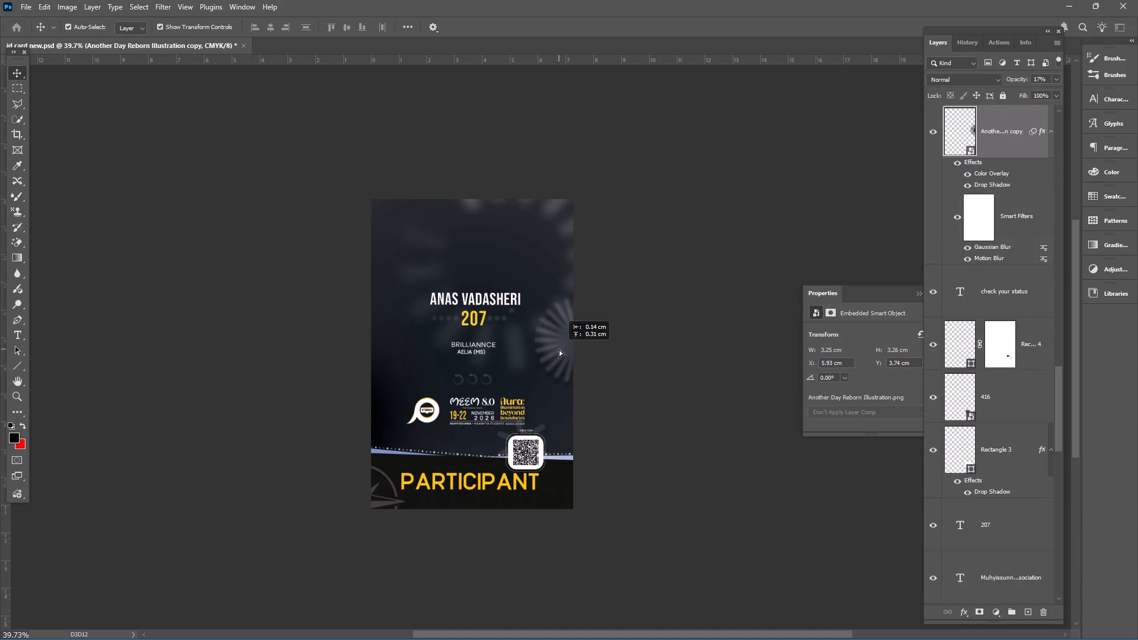
{"action": "left_click_drag", "start_coordinate": [559, 349], "coordinate": [560, 348]}
{"action": "left_click", "coordinate": [731, 424]}
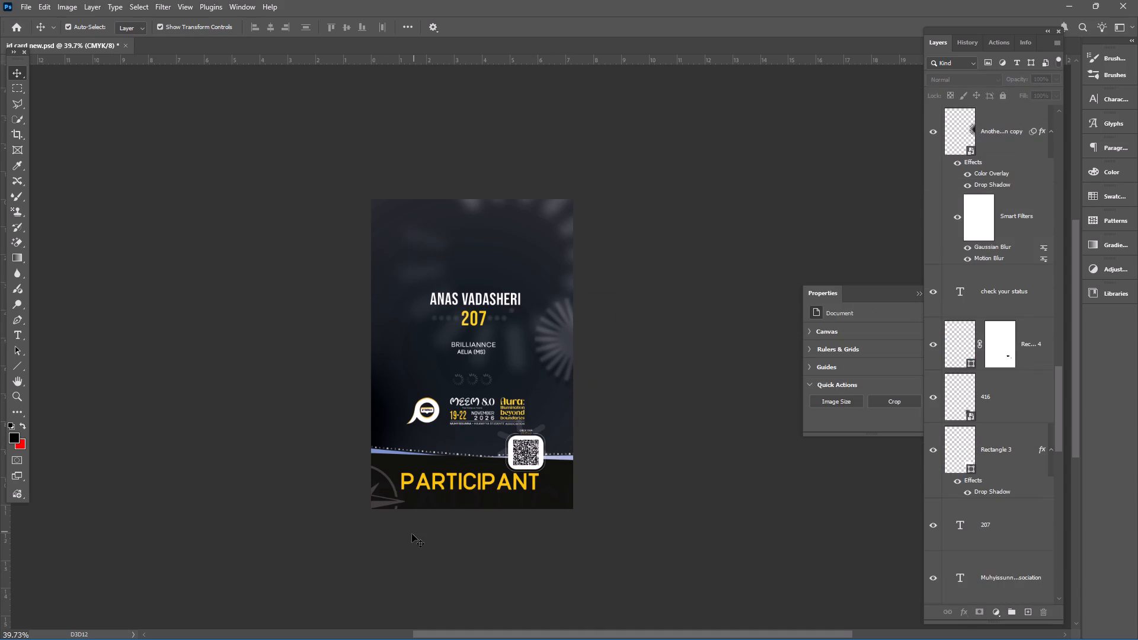
Duplicate the bottom band's faint compass into the card's upper-left corner and enlarge the copy to about 4.2 cm wide.
{"action": "left_click", "coordinate": [389, 498]}
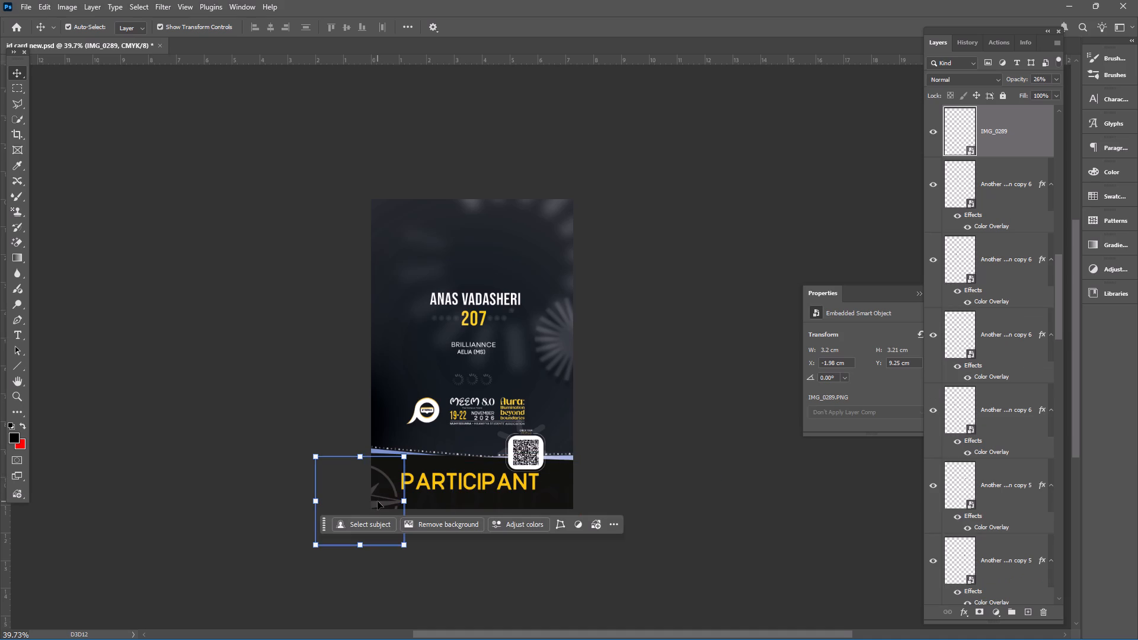
{"action": "left_click_drag", "start_coordinate": [378, 501], "coordinate": [385, 231], "text": "alt"}
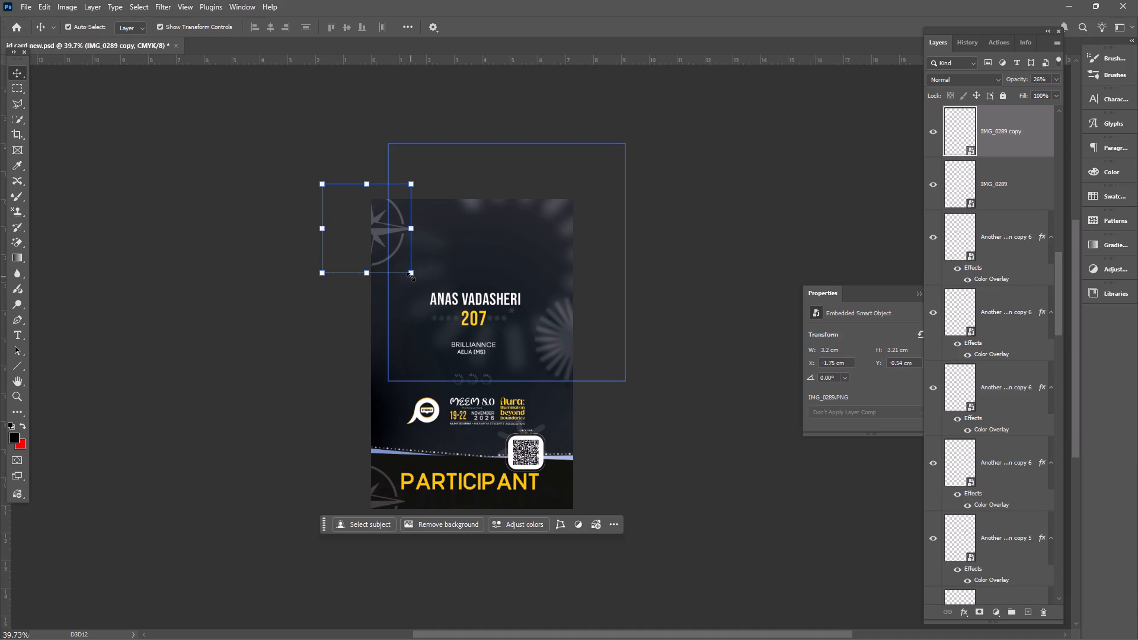
{"action": "left_click_drag", "start_coordinate": [413, 277], "coordinate": [416, 260]}
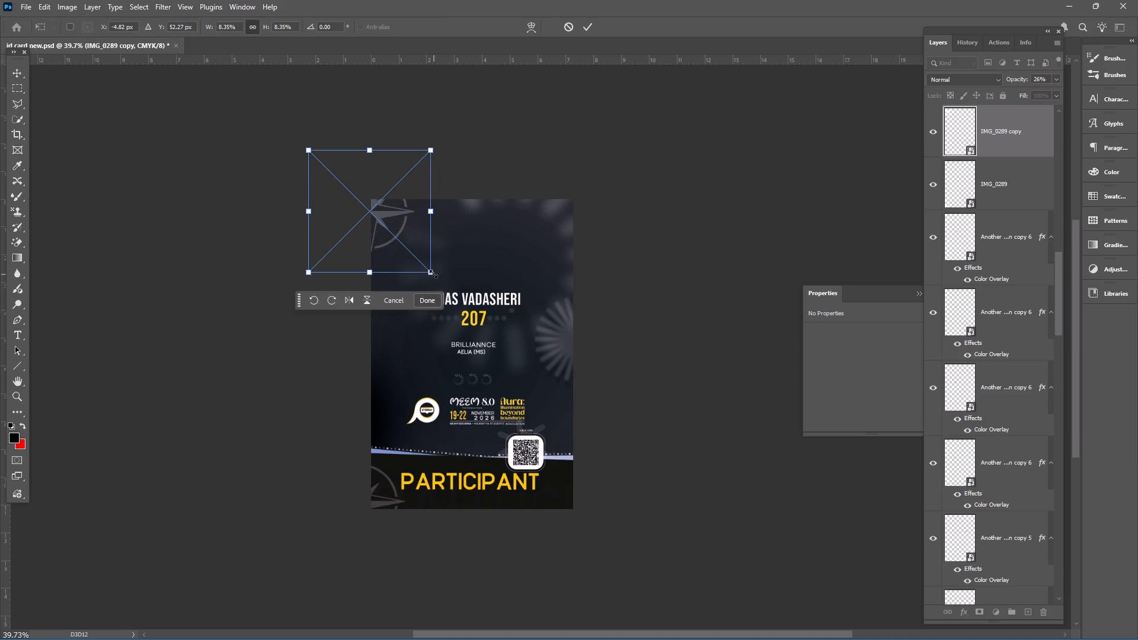
{"action": "left_click_drag", "start_coordinate": [433, 274], "coordinate": [474, 308]}
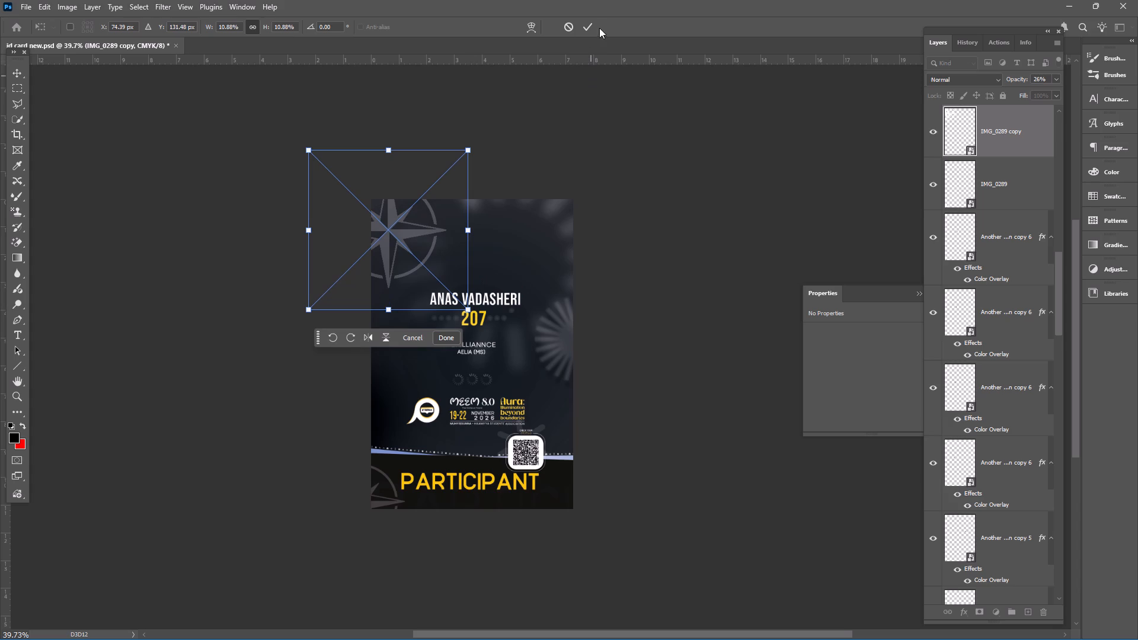
{"action": "left_click", "coordinate": [591, 30]}
Apply a Gaussian Blur with a 13.9 pixel radius to the compass copy in the card's upper-left corner.
{"action": "left_click", "coordinate": [168, 8]}
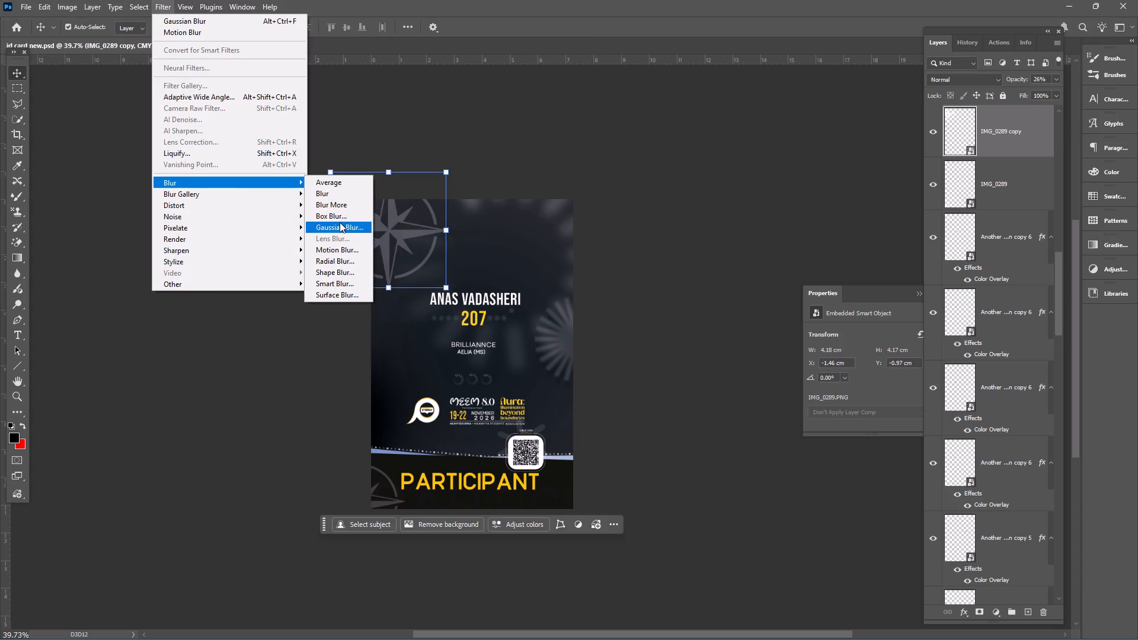
{"action": "left_click", "coordinate": [340, 223]}
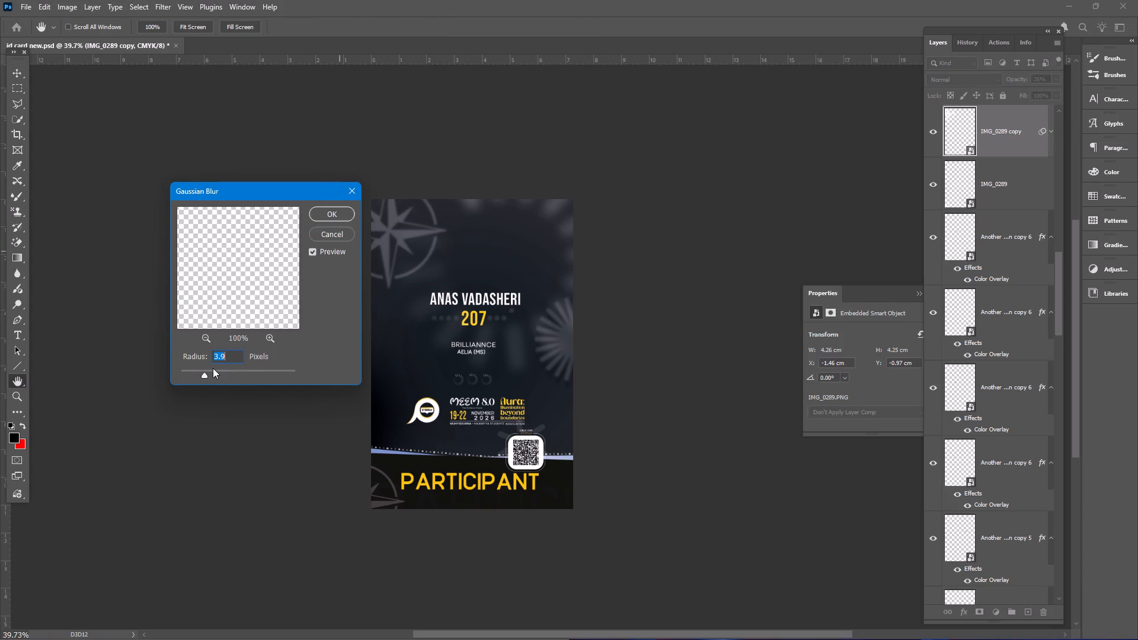
{"action": "left_click", "coordinate": [213, 372]}
{"action": "left_click", "coordinate": [228, 374]}
{"action": "left_click", "coordinate": [343, 212]}
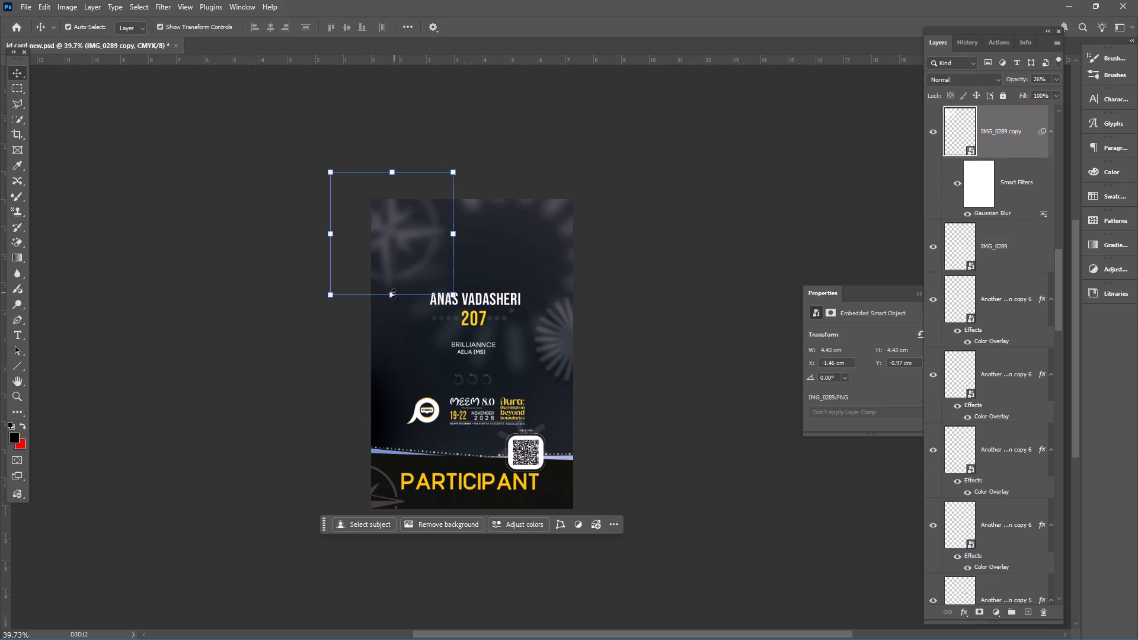
Reposition the blurred compass copy over the card's upper-left edge and enlarge it to about 7 cm wide.
{"action": "left_click_drag", "start_coordinate": [393, 300], "coordinate": [359, 276]}
{"action": "left_click_drag", "start_coordinate": [358, 289], "coordinate": [399, 391]}
{"action": "left_click_drag", "start_coordinate": [400, 317], "coordinate": [424, 340]}
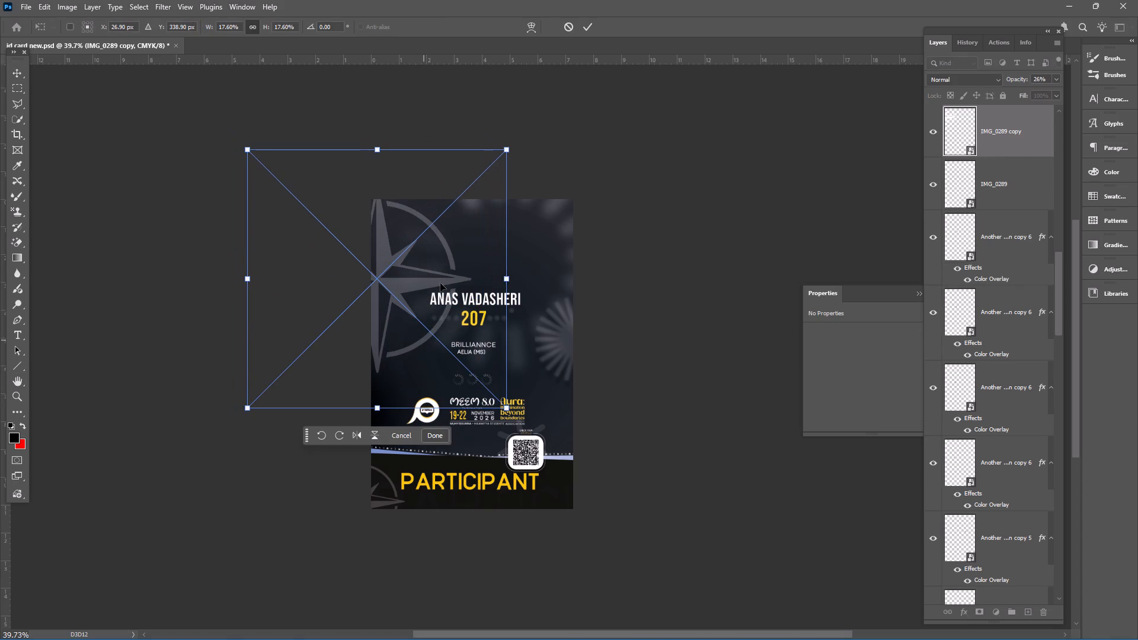
{"action": "left_click", "coordinate": [590, 29]}
{"action": "left_click", "coordinate": [709, 199]}
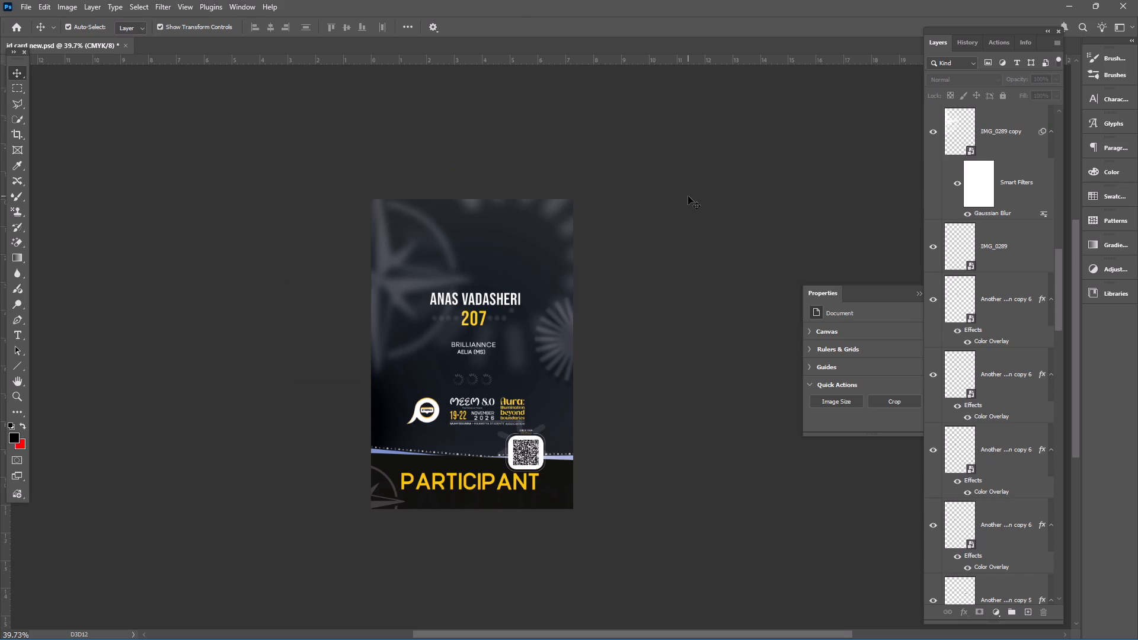
{"action": "left_click", "coordinate": [647, 363]}
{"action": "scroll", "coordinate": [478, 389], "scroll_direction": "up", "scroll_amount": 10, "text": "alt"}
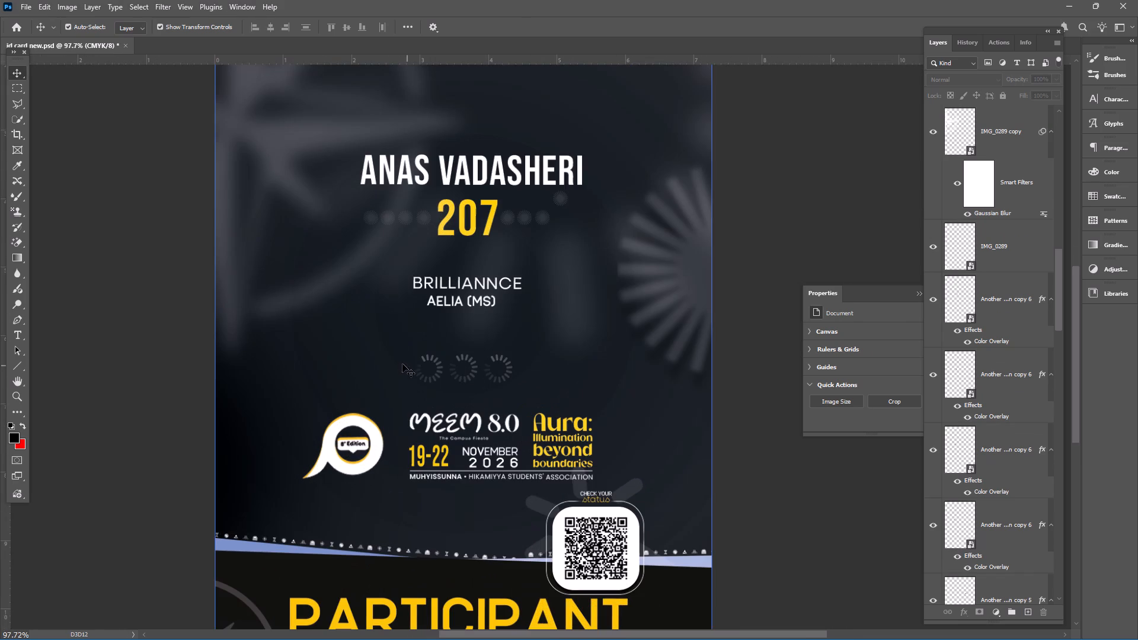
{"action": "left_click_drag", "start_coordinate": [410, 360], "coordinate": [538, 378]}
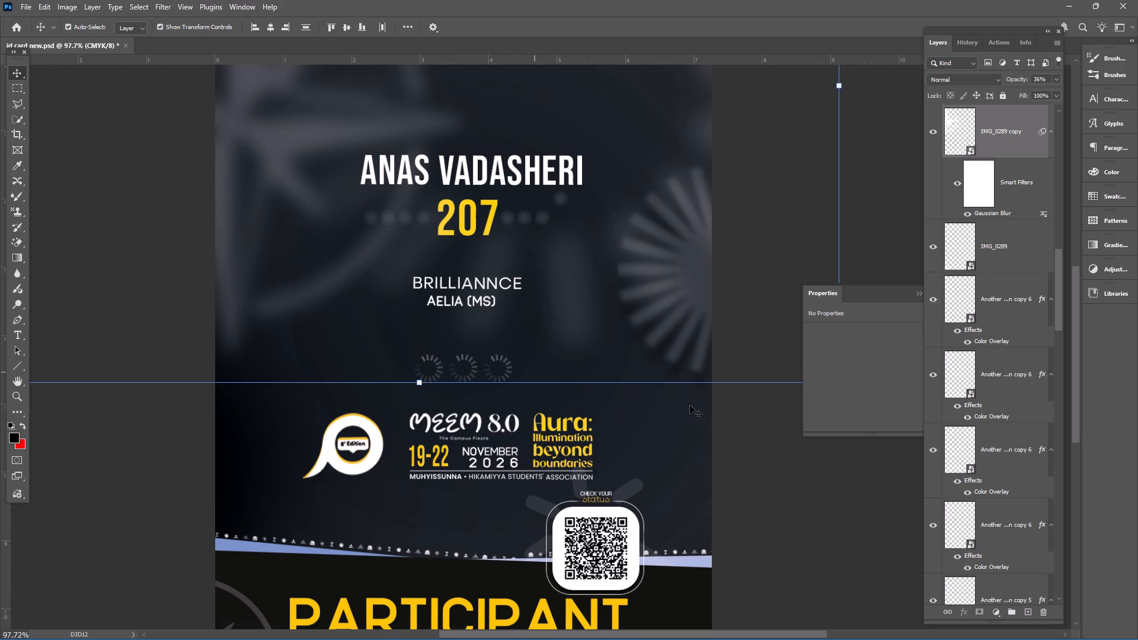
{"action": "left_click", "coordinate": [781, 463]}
Lock the large blurred compass copy layer.
{"action": "scroll", "coordinate": [485, 397], "scroll_direction": "down", "scroll_amount": 11, "text": "alt"}
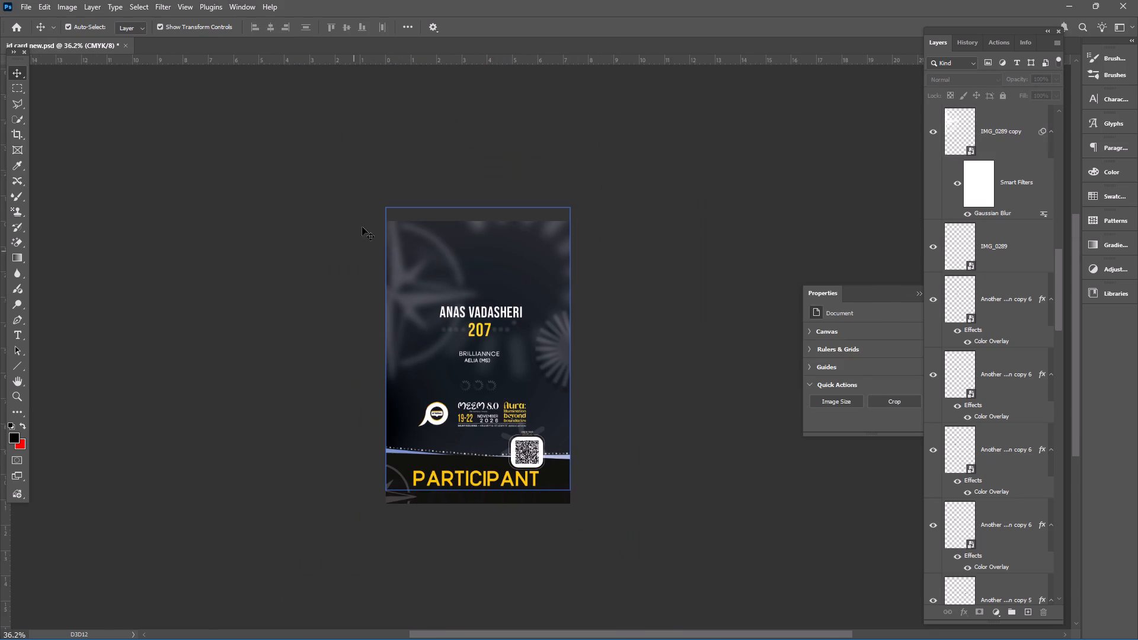
{"action": "left_click", "coordinate": [398, 307]}
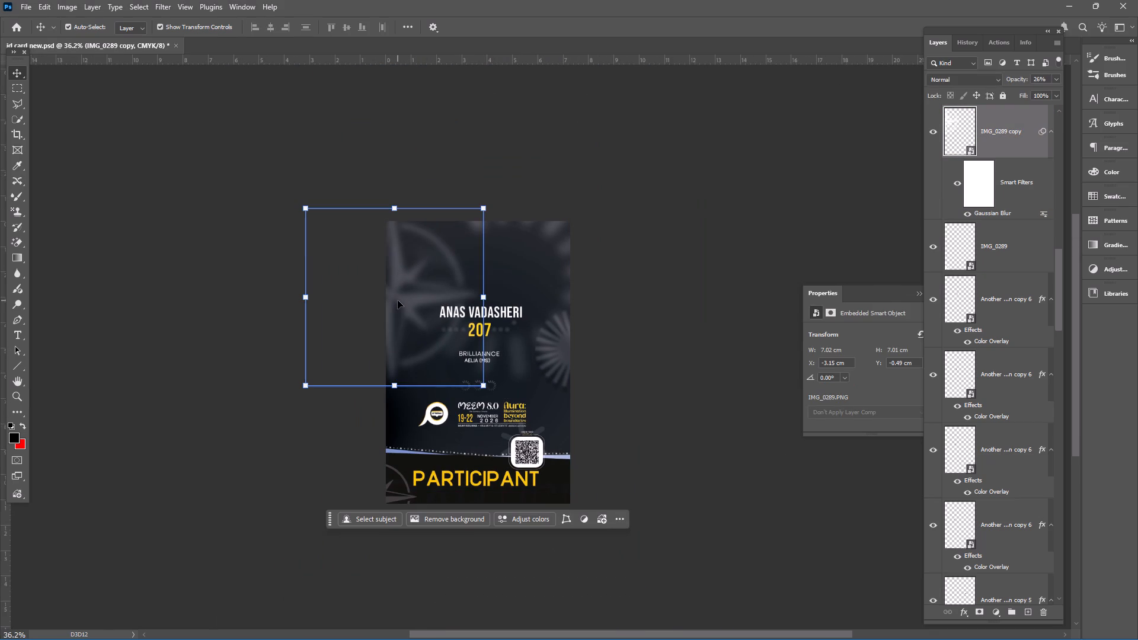
{"action": "key", "text": "ctrl+slash"}
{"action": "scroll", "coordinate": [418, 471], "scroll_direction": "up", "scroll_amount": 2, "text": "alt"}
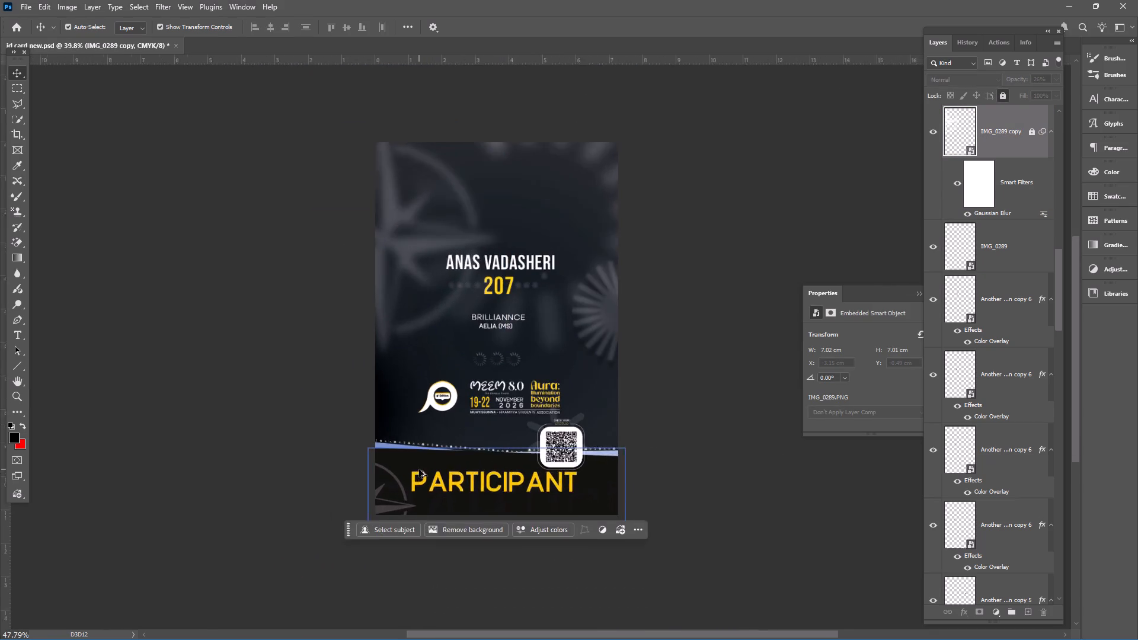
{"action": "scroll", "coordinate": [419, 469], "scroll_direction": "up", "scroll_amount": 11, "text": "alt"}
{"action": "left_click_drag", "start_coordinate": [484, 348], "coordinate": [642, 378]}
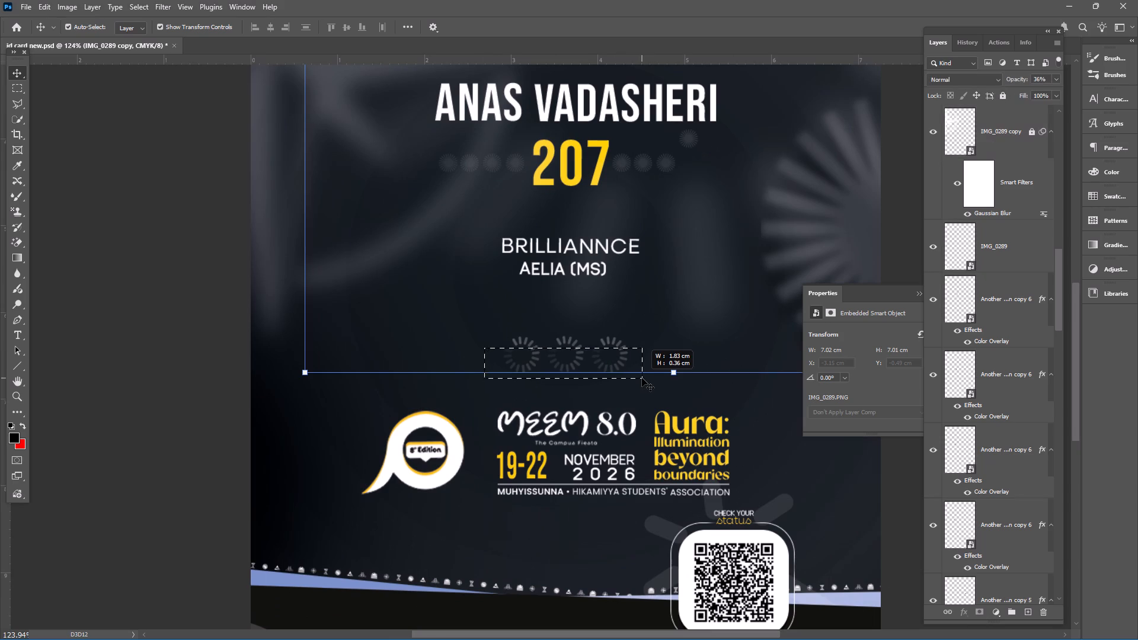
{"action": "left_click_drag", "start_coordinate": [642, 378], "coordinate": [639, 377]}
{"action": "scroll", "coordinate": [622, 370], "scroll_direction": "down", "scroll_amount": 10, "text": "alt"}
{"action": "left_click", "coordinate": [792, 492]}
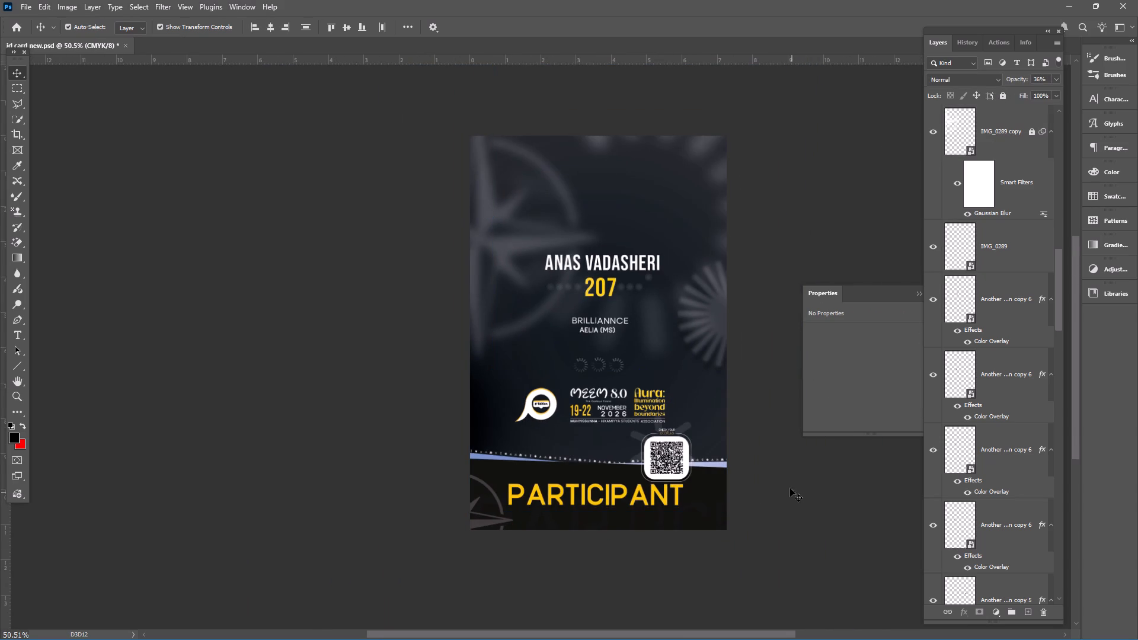
Lock the large blurred loading-ring layer over the upper part of the card.
{"action": "left_click", "coordinate": [707, 332]}
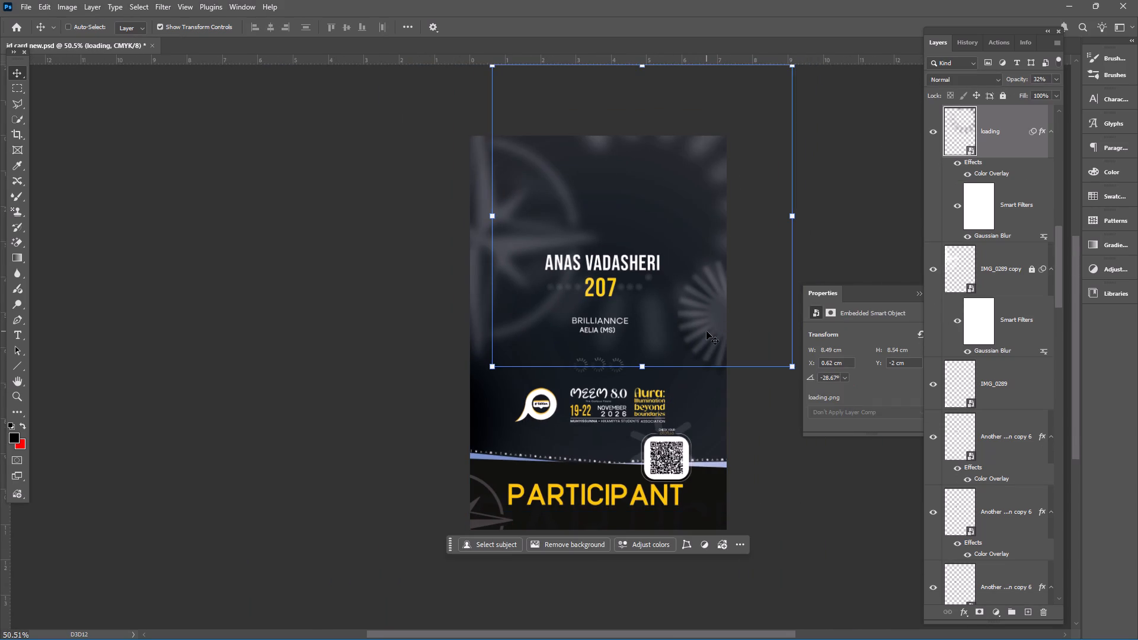
{"action": "key", "text": "ctrl+slash"}
Nudge the three small loading rings between the AELIA (MS) text and the event logos slightly upward together.
{"action": "left_click_drag", "start_coordinate": [562, 354], "coordinate": [619, 363]}
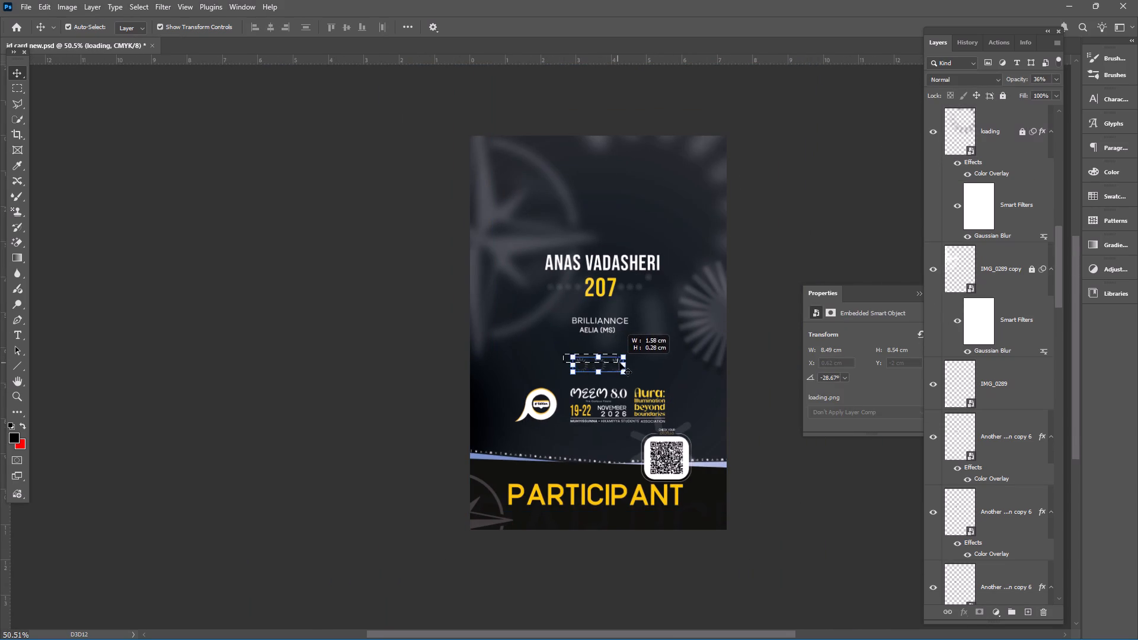
{"action": "left_click_drag", "start_coordinate": [619, 363], "coordinate": [632, 367]}
{"action": "key", "text": "Up"}
{"action": "key", "text": "Up"}
{"action": "key", "text": "Up"}
{"action": "key", "text": "Up"}
{"action": "key", "text": "Up"}
{"action": "key", "text": "Up"}
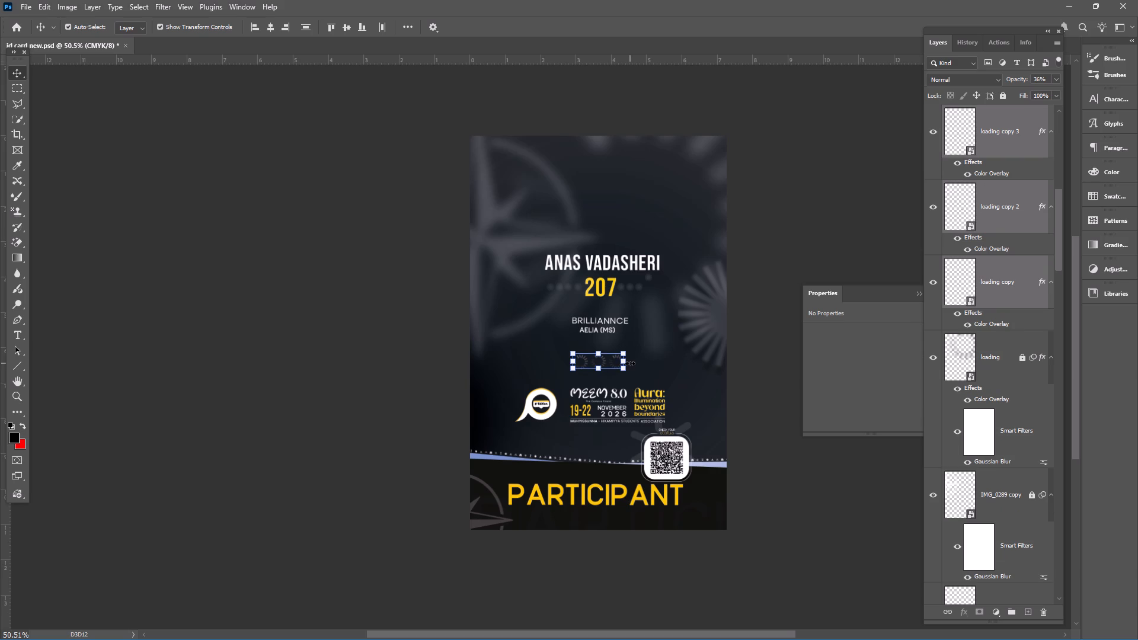
{"action": "key", "text": "Up"}
{"action": "key", "text": "Up"}
{"action": "key", "text": "Up"}
{"action": "key", "text": "Up"}
{"action": "left_click", "coordinate": [803, 214]}
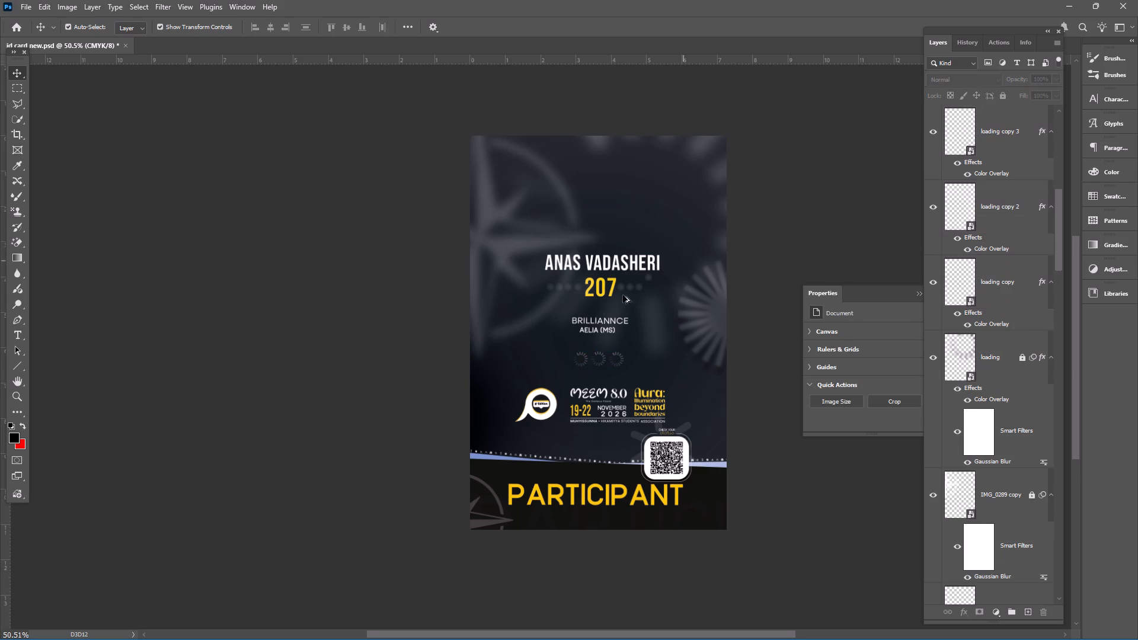
Examine the card's overall composition and the details around the loading rings and event logos.
{"action": "scroll", "coordinate": [606, 305], "scroll_direction": "down", "scroll_amount": 10, "text": "alt"}
{"action": "left_click_drag", "start_coordinate": [789, 252], "coordinate": [783, 248]}
{"action": "scroll", "coordinate": [652, 262], "scroll_direction": "up", "scroll_amount": 6, "text": "alt"}
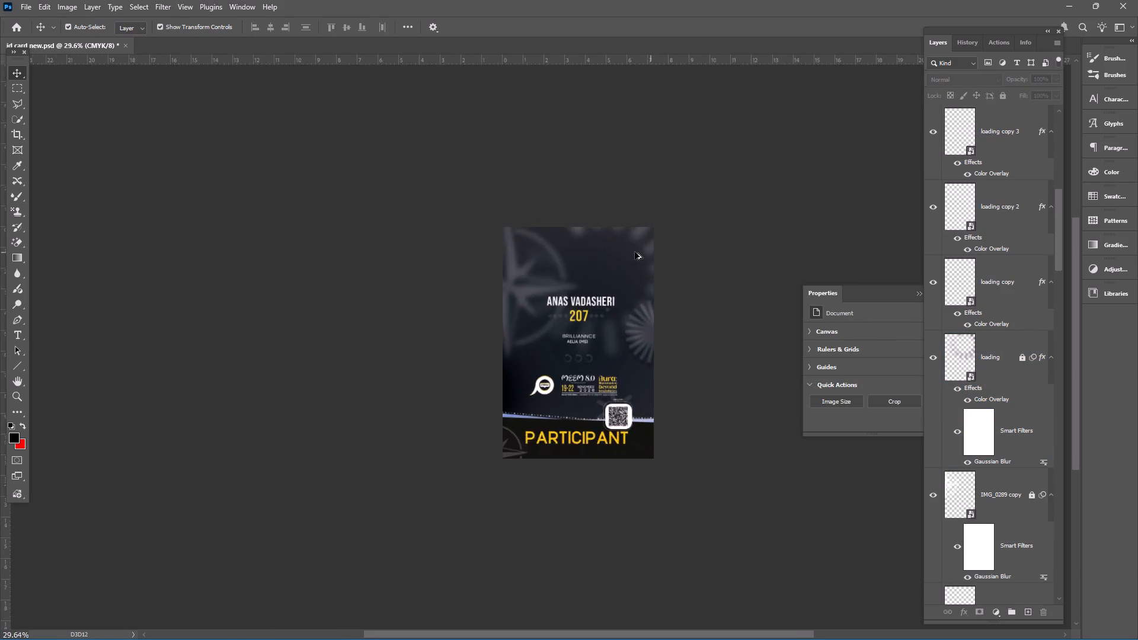
{"action": "scroll", "coordinate": [635, 252], "scroll_direction": "up", "scroll_amount": 8, "text": "alt"}
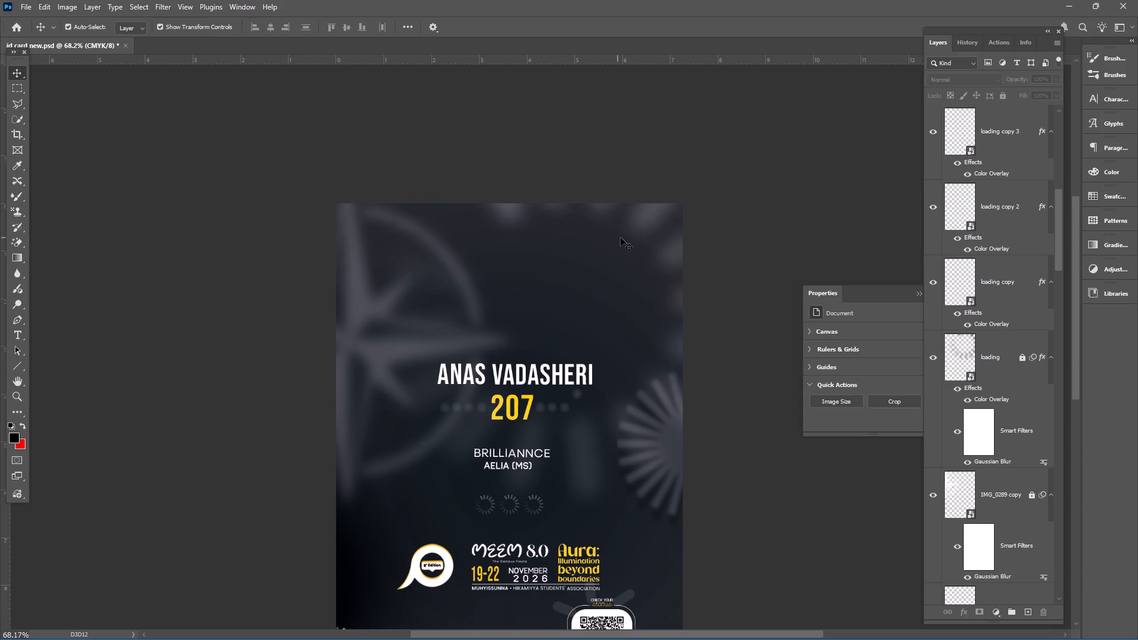
{"action": "scroll", "coordinate": [455, 525], "scroll_direction": "up", "scroll_amount": 13, "text": "alt"}
{"action": "scroll", "coordinate": [367, 559], "scroll_direction": "up", "scroll_amount": 4, "text": "alt"}
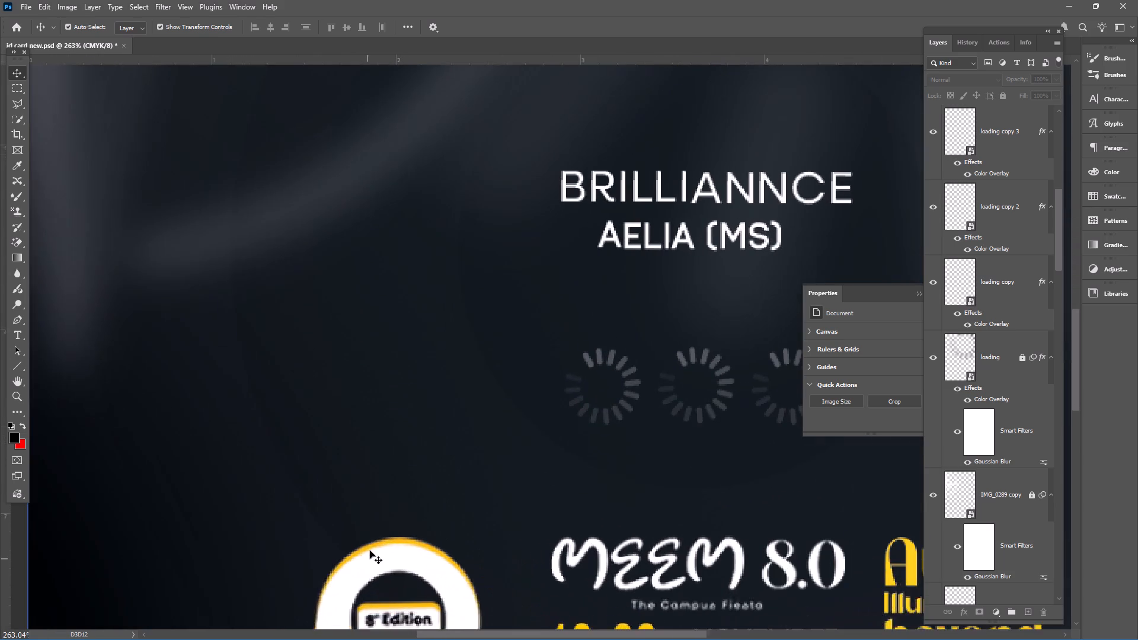
{"action": "scroll", "coordinate": [367, 531], "scroll_direction": "down", "scroll_amount": 14}
{"action": "scroll", "coordinate": [392, 516], "scroll_direction": "down", "scroll_amount": 18, "text": "alt"}
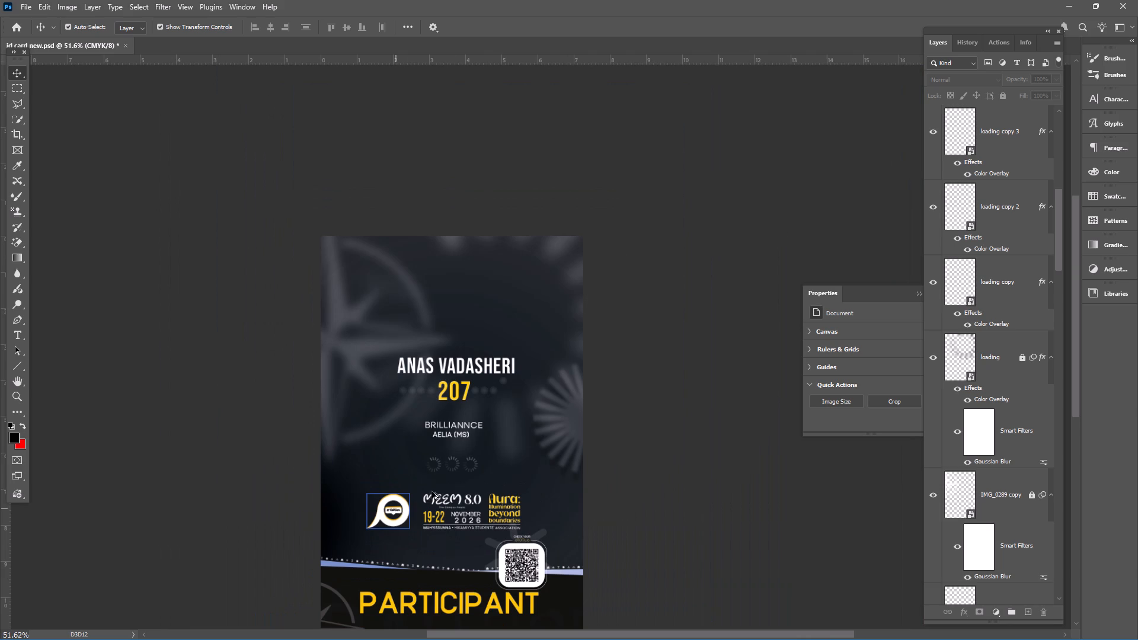
{"action": "left_click", "coordinate": [674, 489]}
{"action": "left_click", "coordinate": [624, 501]}
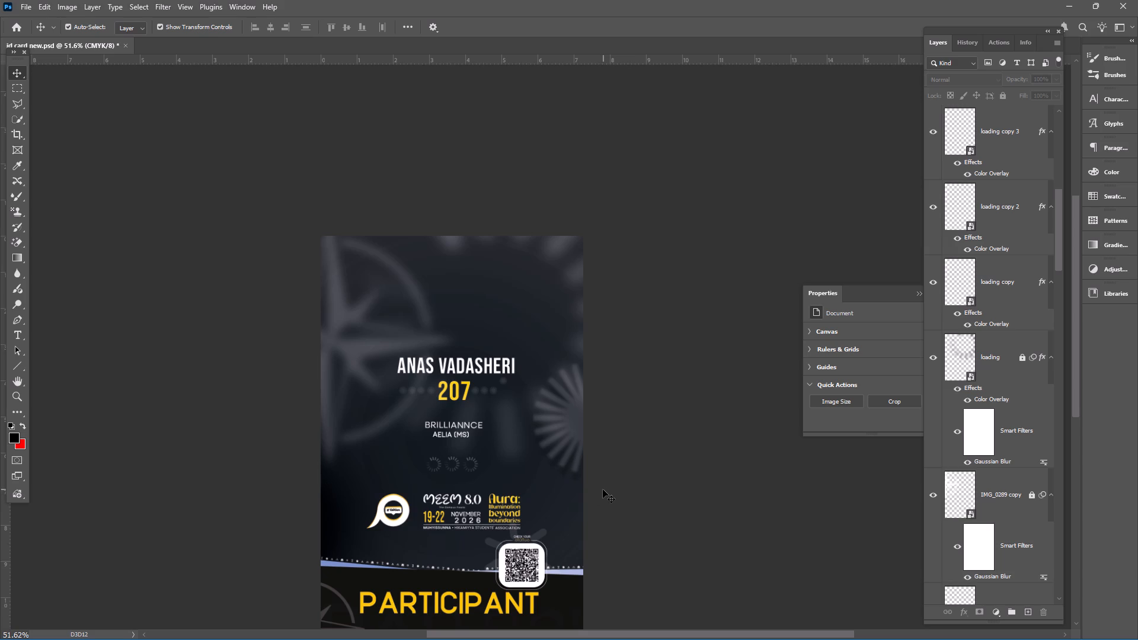
Delete the stray small starburst dot just below the end of the participant name.
{"action": "scroll", "coordinate": [950, 489], "scroll_direction": "down", "scroll_amount": 20}
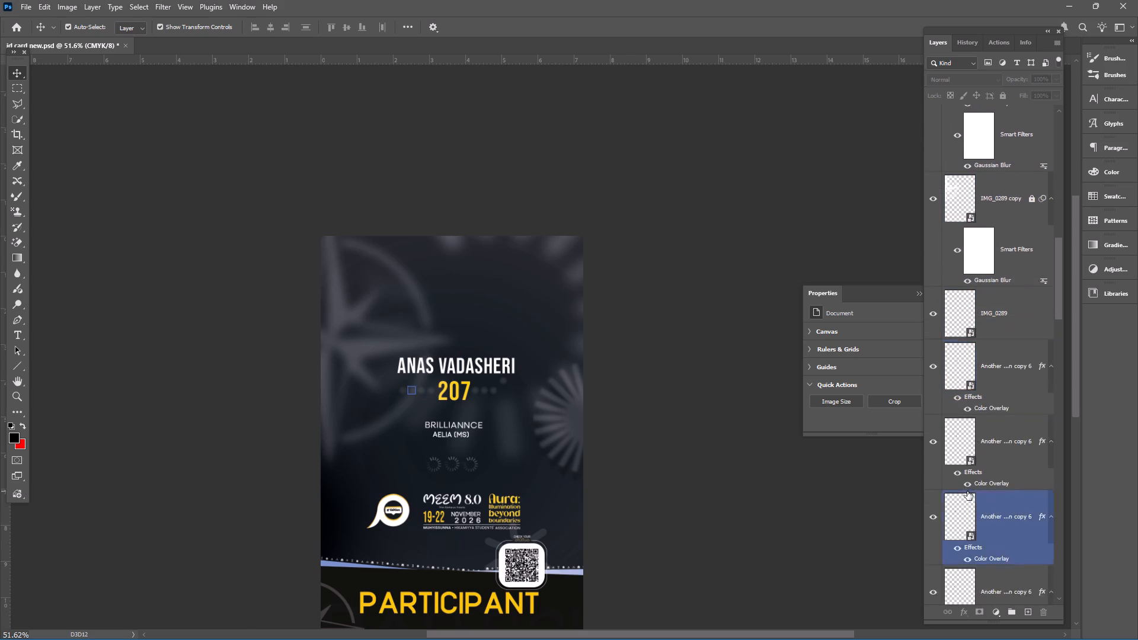
{"action": "scroll", "coordinate": [967, 491], "scroll_direction": "down", "scroll_amount": 16}
{"action": "scroll", "coordinate": [970, 484], "scroll_direction": "down", "scroll_amount": 6}
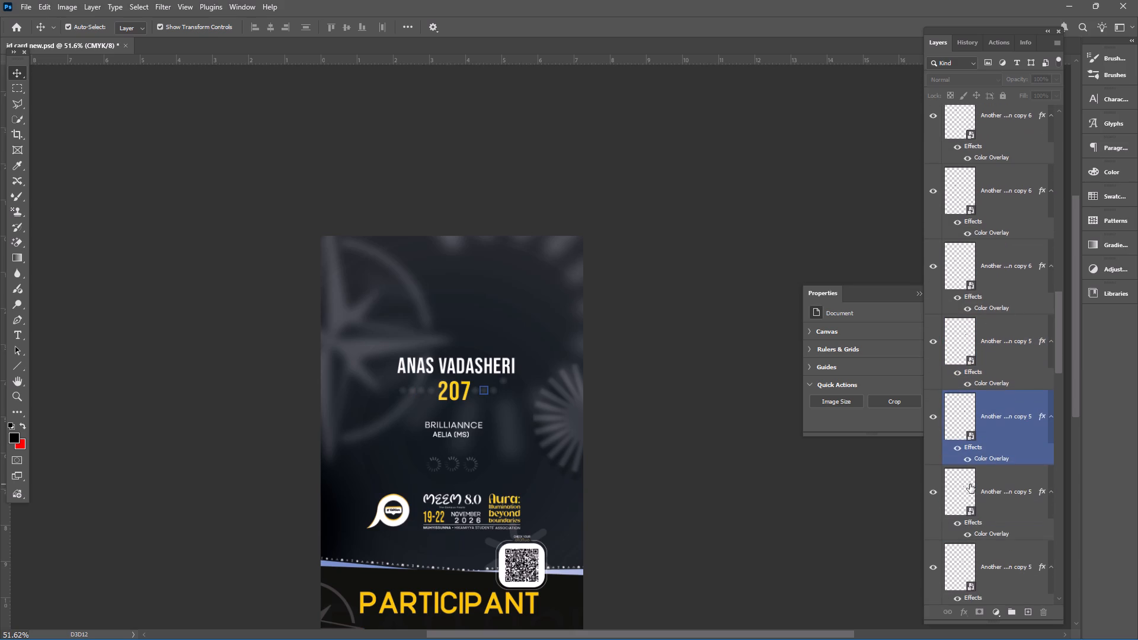
{"action": "scroll", "coordinate": [970, 484], "scroll_direction": "down", "scroll_amount": 4}
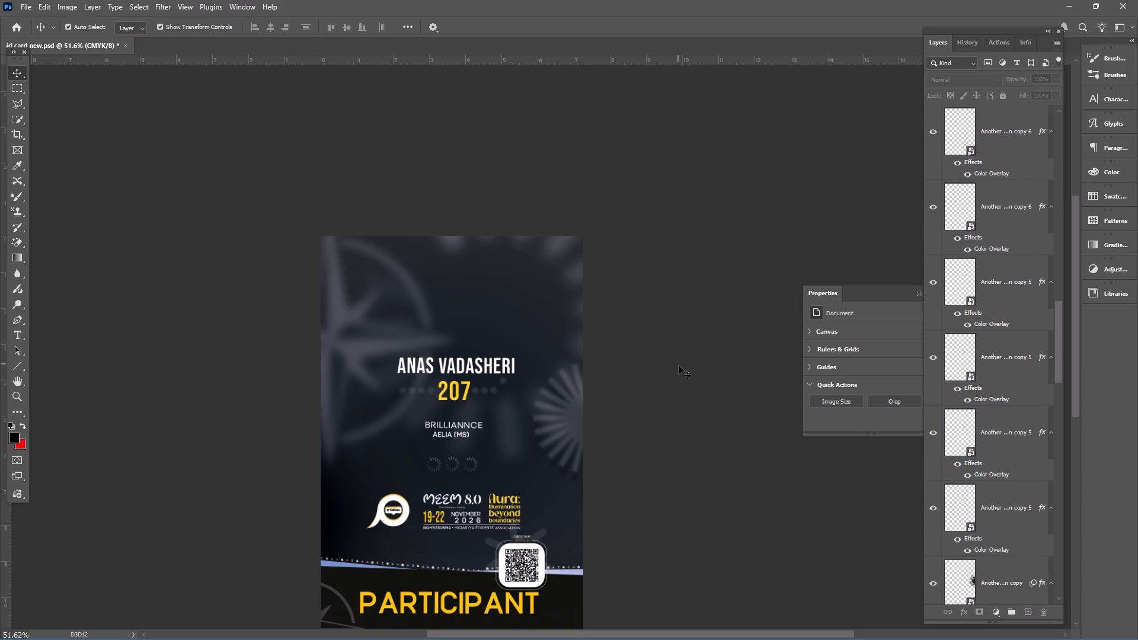
{"action": "left_click", "coordinate": [506, 380]}
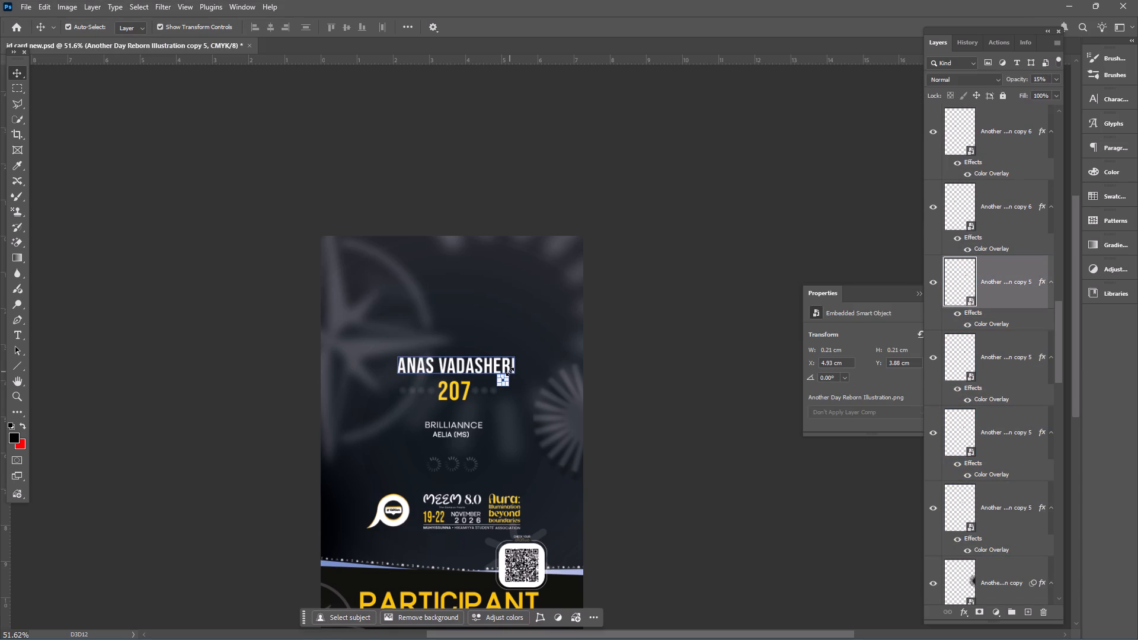
{"action": "key", "text": "BackSpace"}
{"action": "left_click", "coordinate": [763, 456]}
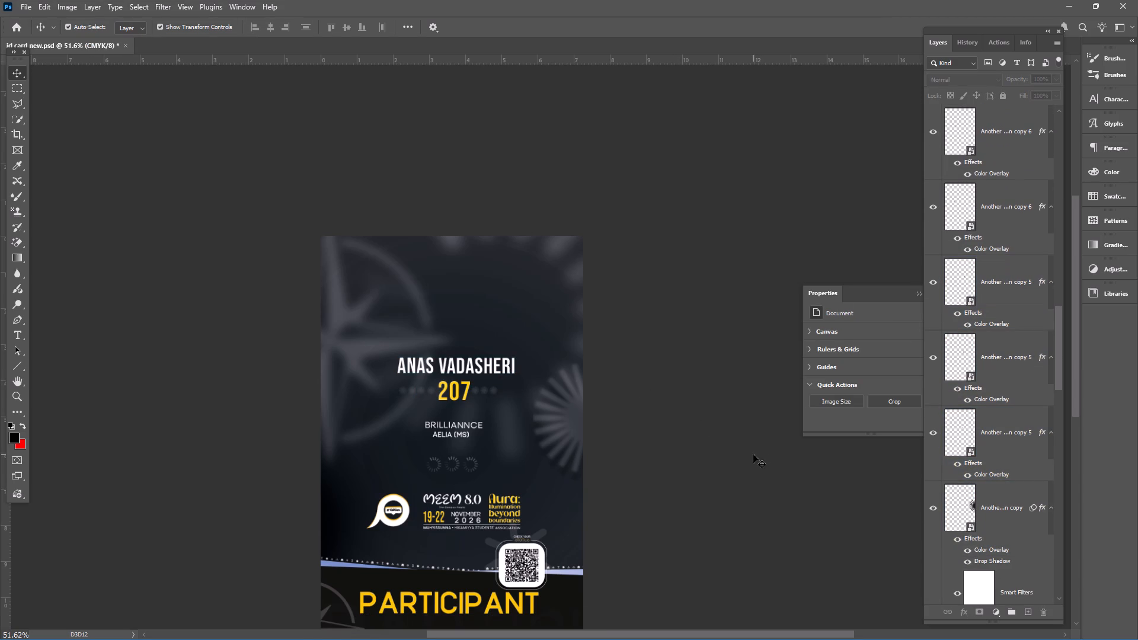
Delete the outermost small starburst dot before the number 207, on the side nearest the compass.
{"action": "left_click", "coordinate": [404, 393]}
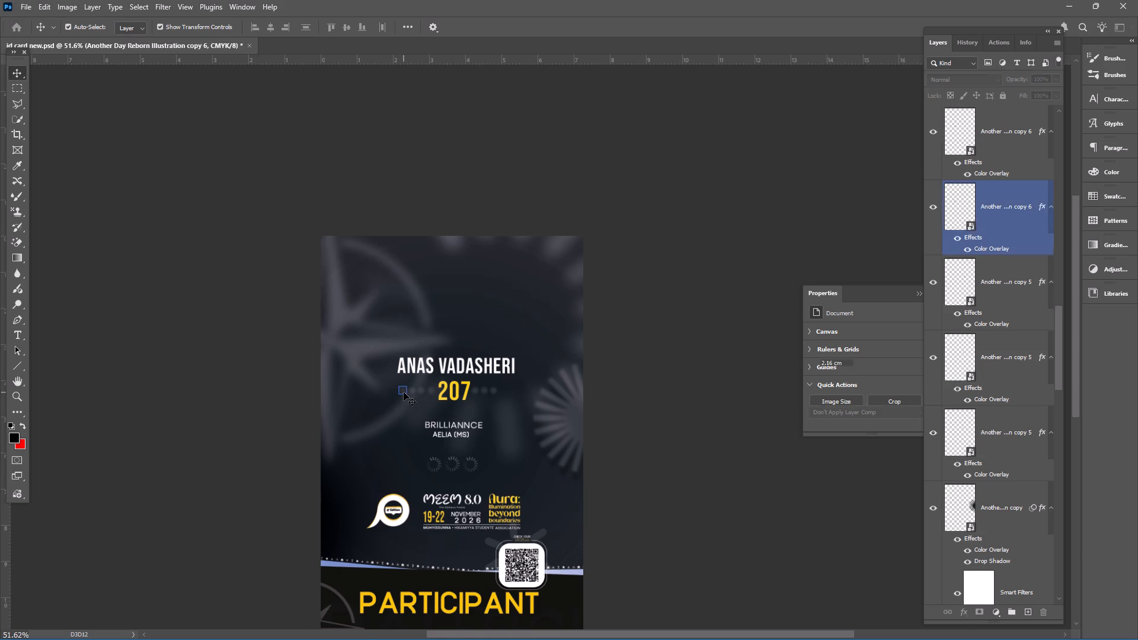
{"action": "key", "text": "BackSpace"}
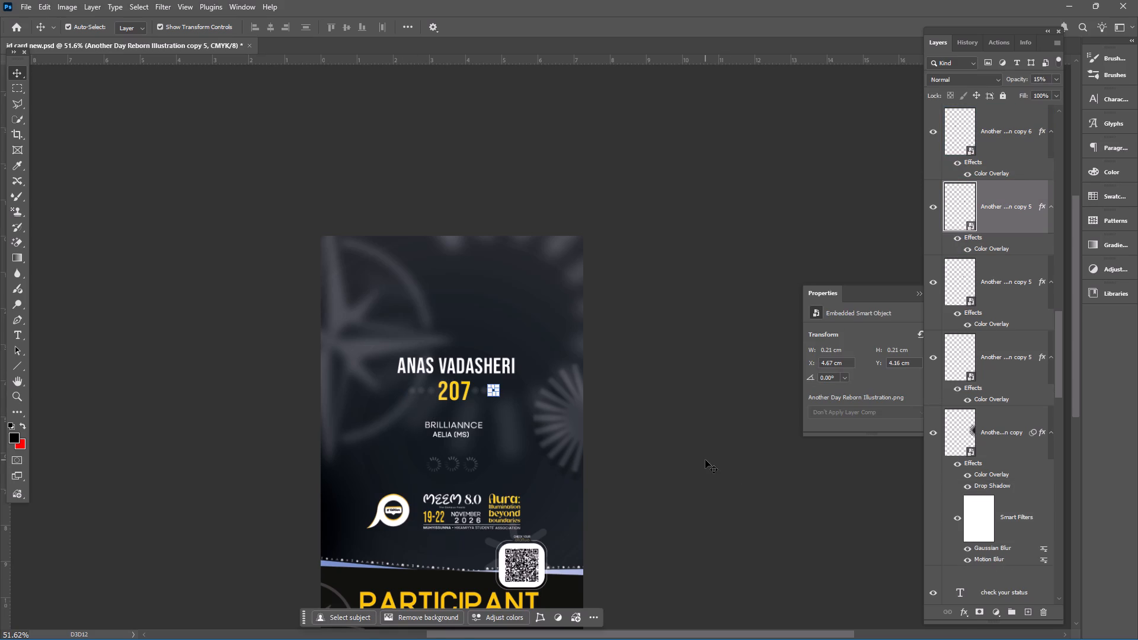
{"action": "left_click", "coordinate": [701, 457]}
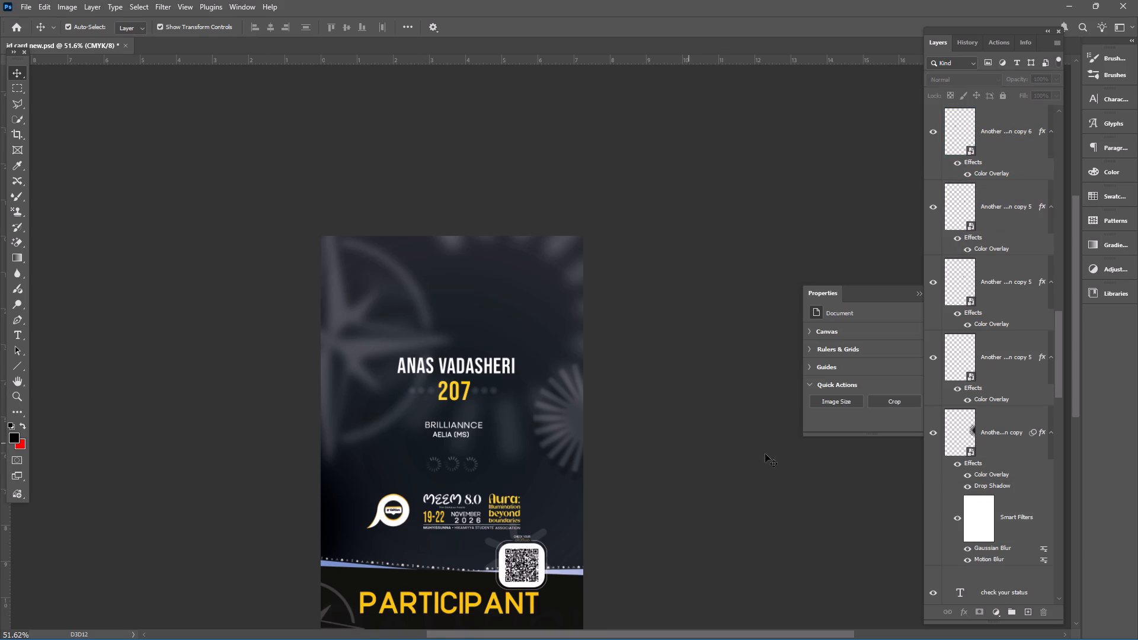
Add a Solid Color fill layer in bright green for the card background.
{"action": "scroll", "coordinate": [970, 437], "scroll_direction": "down", "scroll_amount": 20}
{"action": "scroll", "coordinate": [970, 437], "scroll_direction": "down", "scroll_amount": 3}
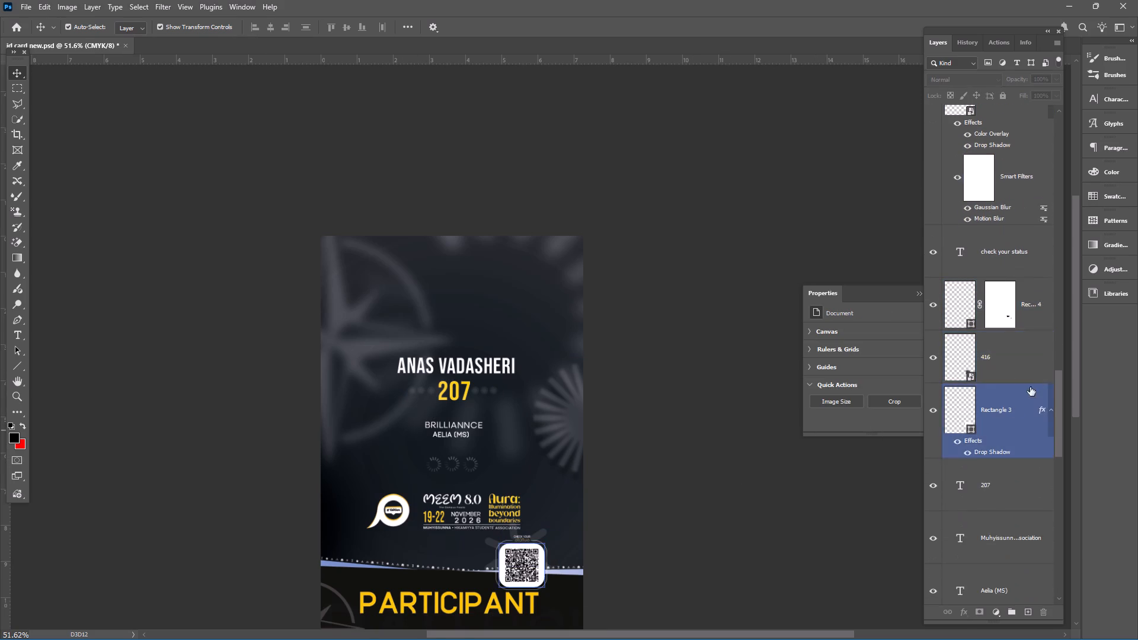
{"action": "left_click_drag", "start_coordinate": [1057, 400], "coordinate": [1056, 561]}
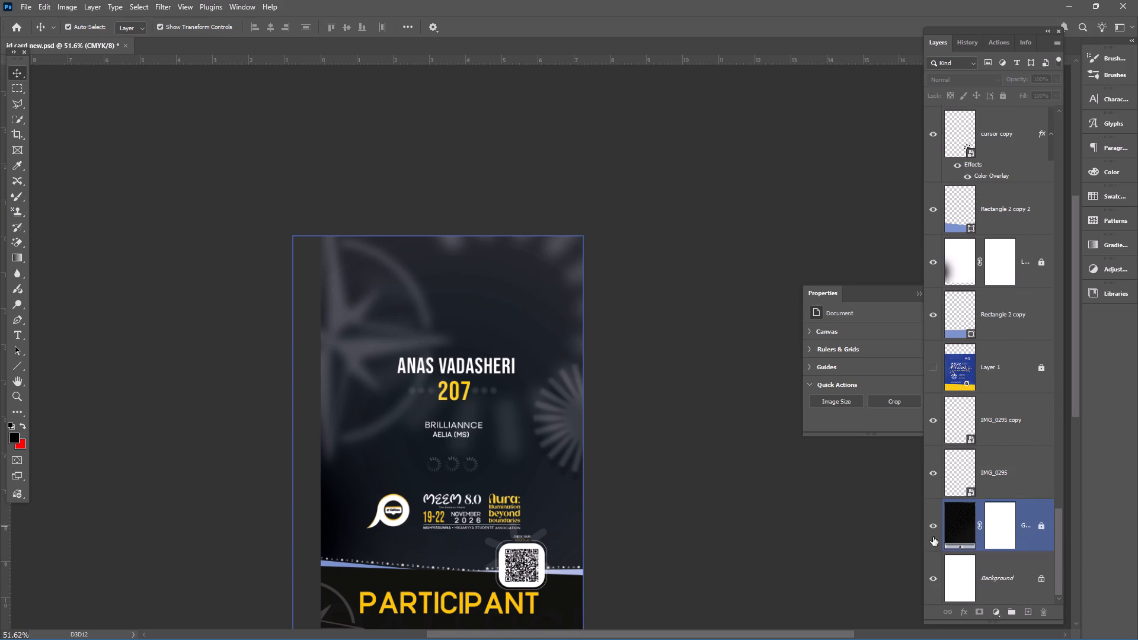
{"action": "left_click", "coordinate": [981, 534]}
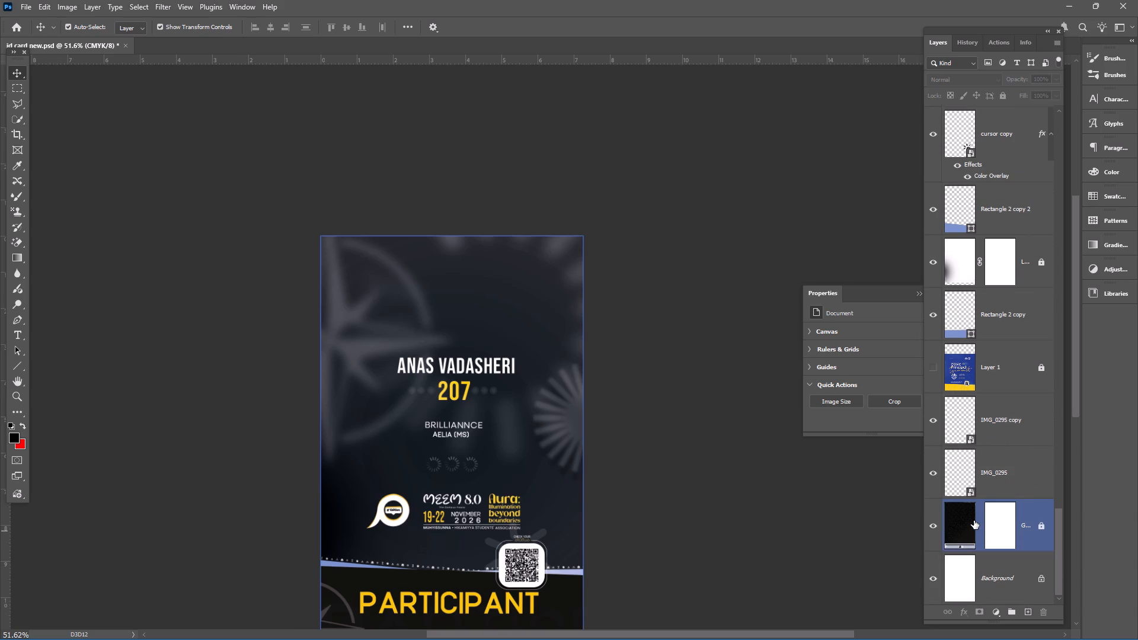
{"action": "key", "text": "ctrl+z"}
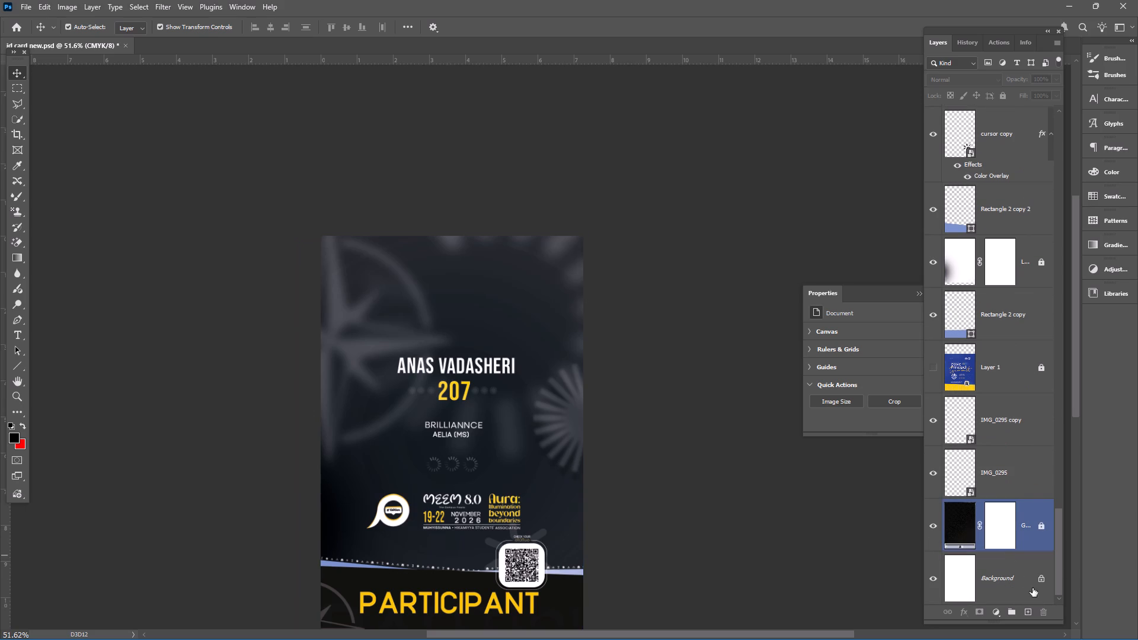
{"action": "left_click", "coordinate": [996, 611]}
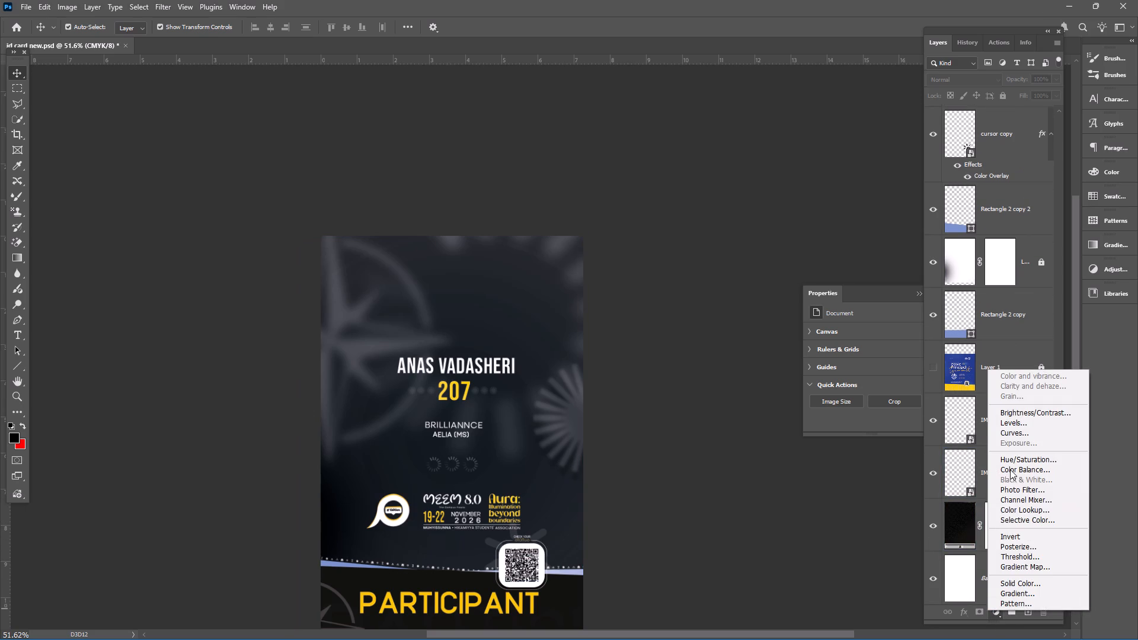
{"action": "left_click", "coordinate": [1019, 581]}
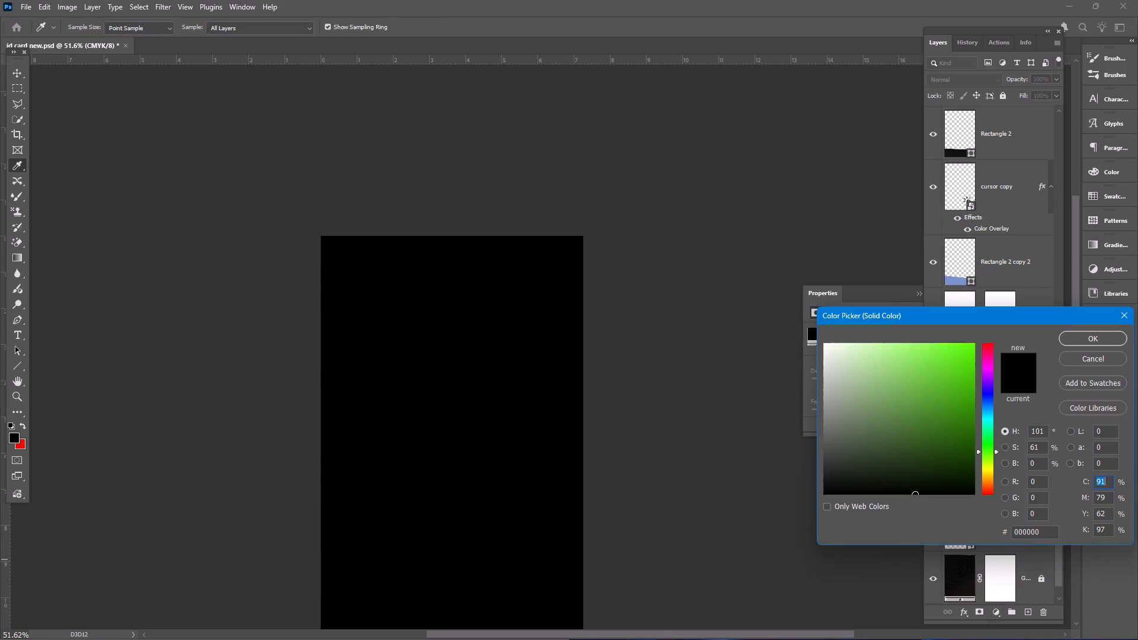
{"action": "left_click_drag", "start_coordinate": [956, 380], "coordinate": [973, 356]}
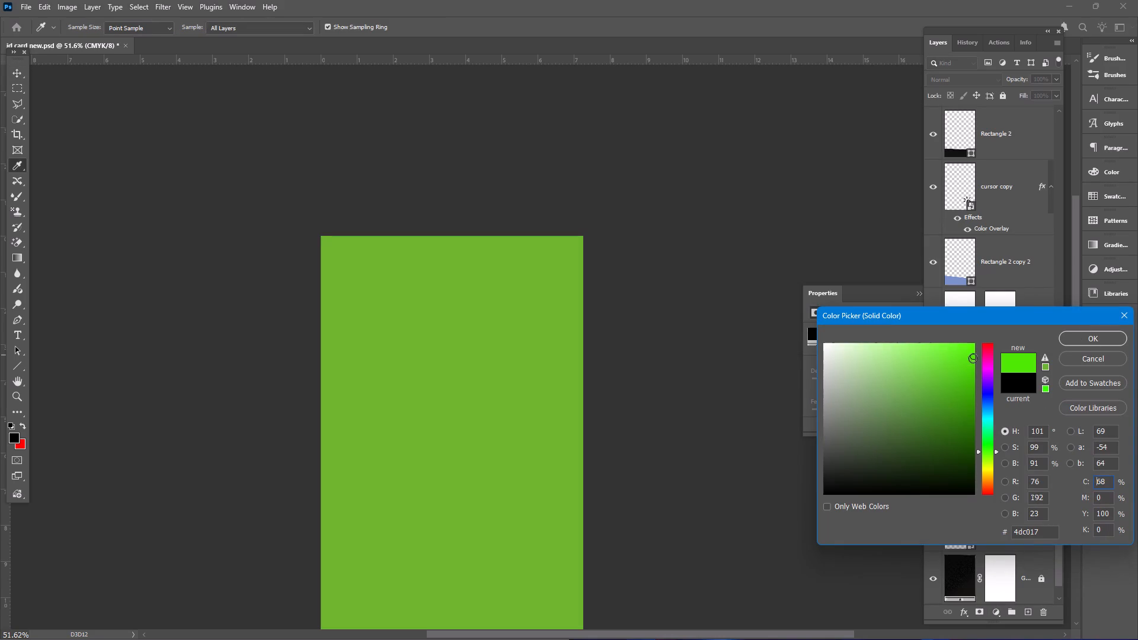
{"action": "left_click", "coordinate": [1097, 341]}
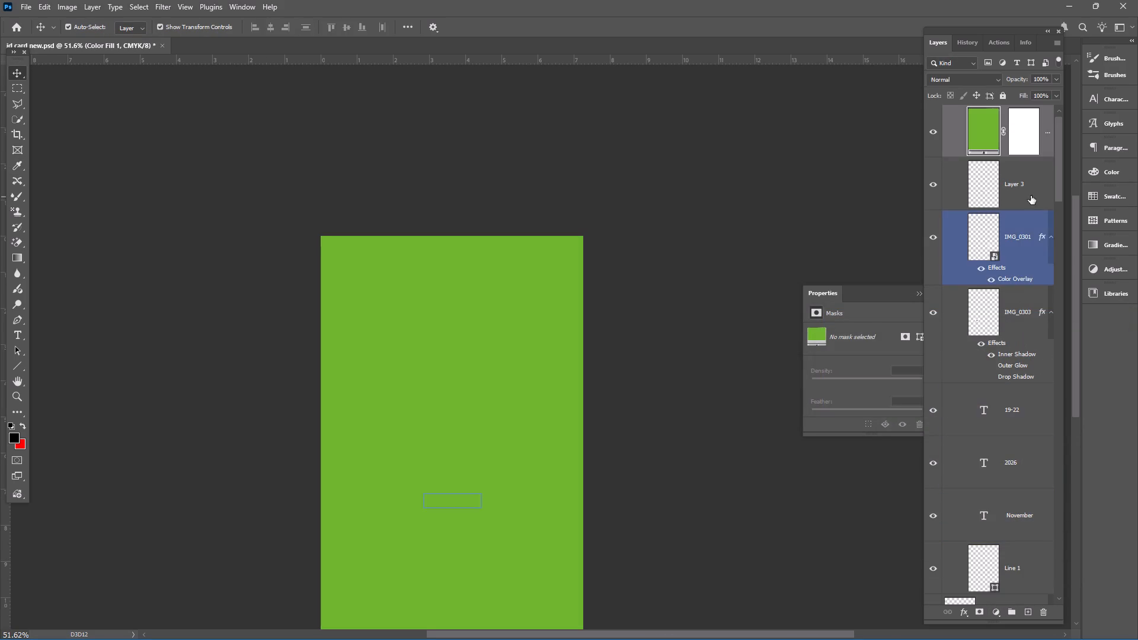
Move the green color fill layer down the layer stack to just above the locked dark gradient fill.
{"action": "key", "text": "ctrl+shift+bracketleft"}
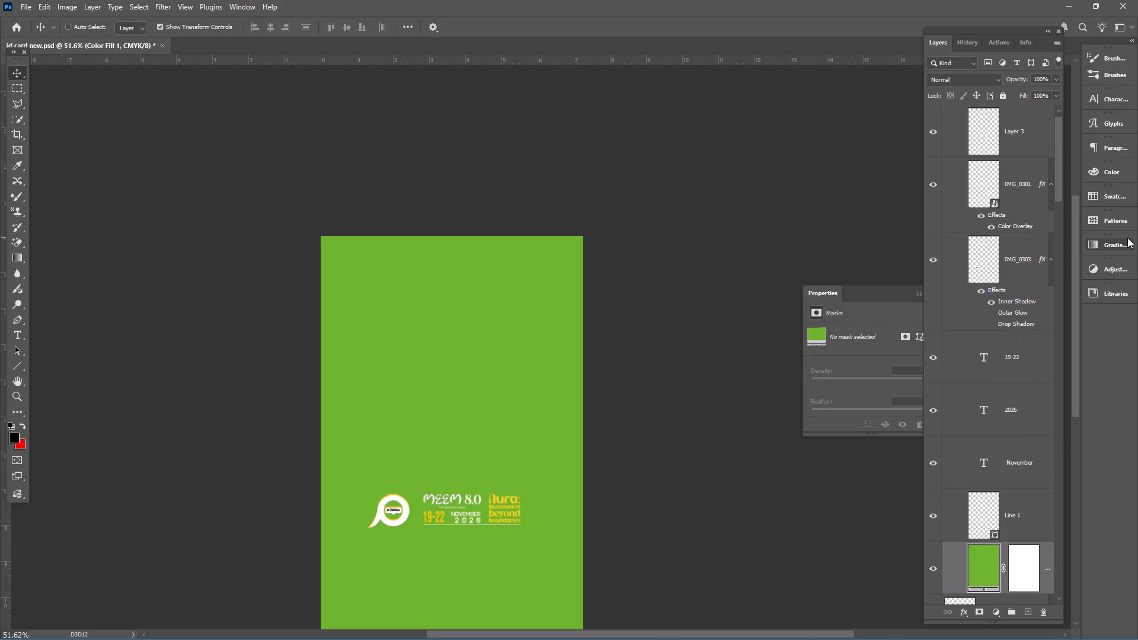
{"action": "key", "text": "ctrl+bracketright"}
{"action": "key", "text": "ctrl+bracketright"}
{"action": "key", "text": "ctrl+shift+bracketleft"}
{"action": "scroll", "coordinate": [971, 424], "scroll_direction": "down", "scroll_amount": 16}
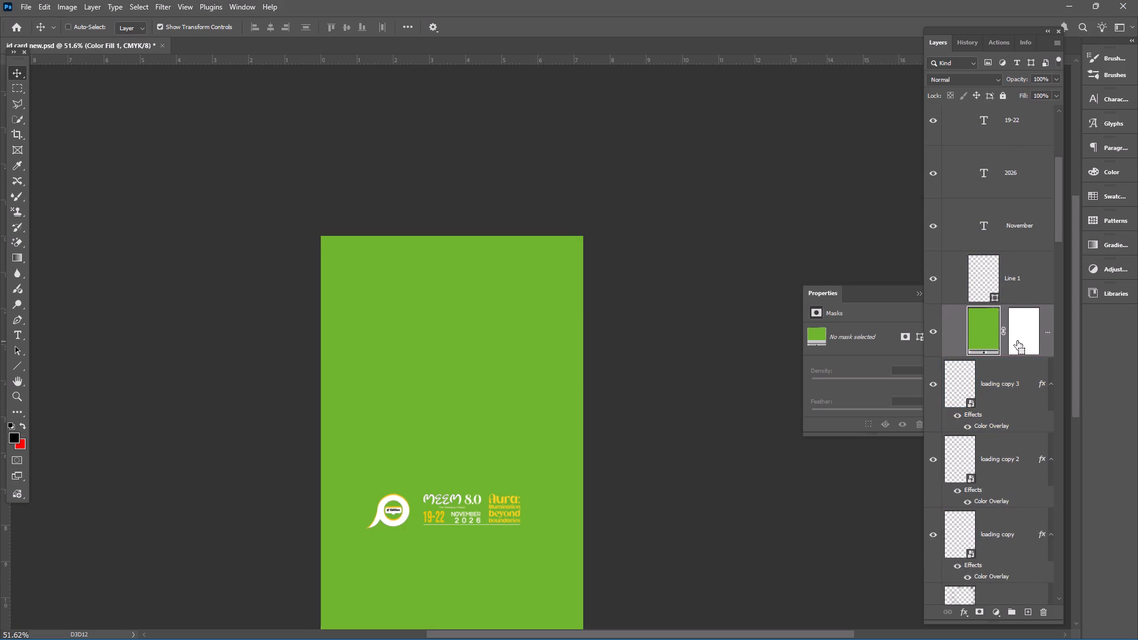
{"action": "key", "text": "ctrl+shift+bracketleft"}
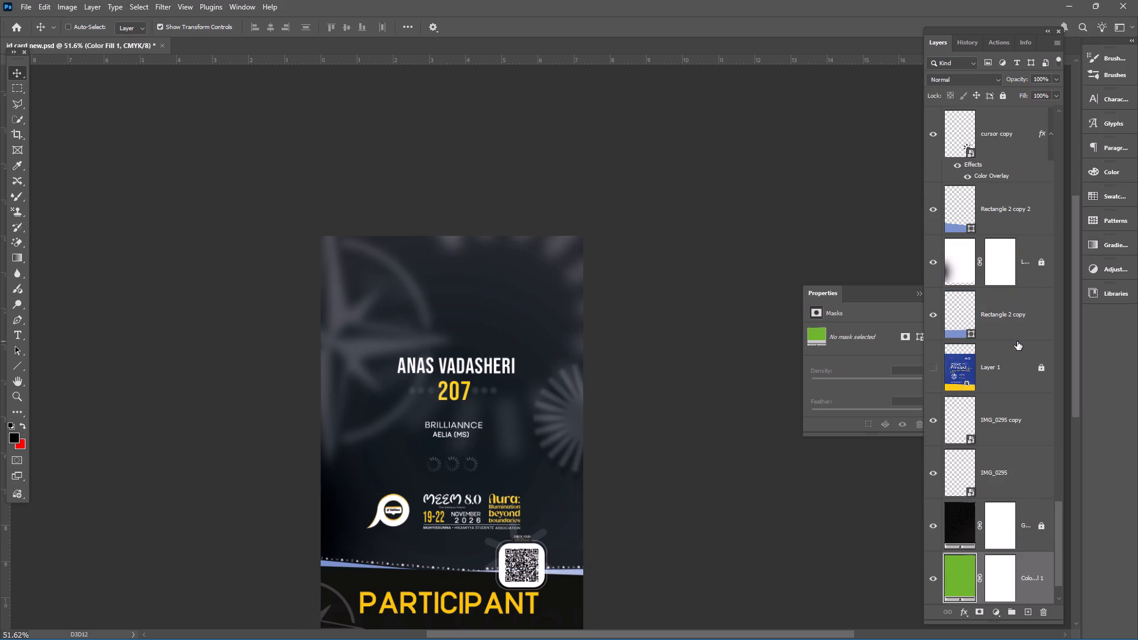
{"action": "key", "text": "ctrl+bracketright"}
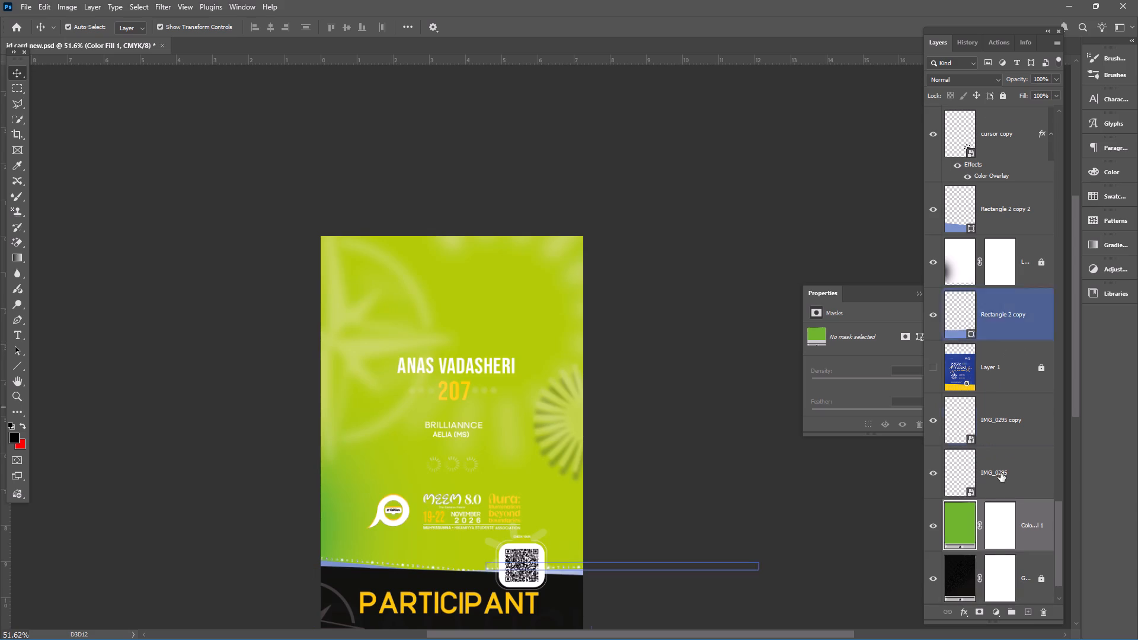
Open the solid fill layer's color for editing and preview green, near-black, dark blue and dark purple shades on the card background.
{"action": "double_click", "coordinate": [966, 514]}
{"action": "left_click_drag", "start_coordinate": [896, 404], "coordinate": [945, 374]}
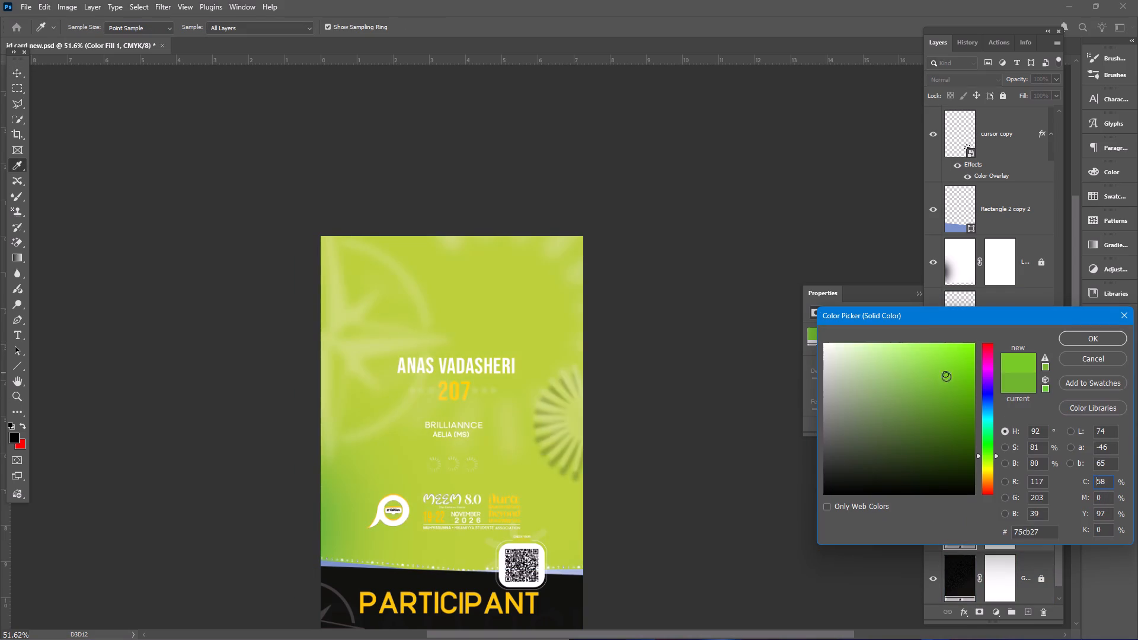
{"action": "left_click_drag", "start_coordinate": [955, 412], "coordinate": [980, 478]}
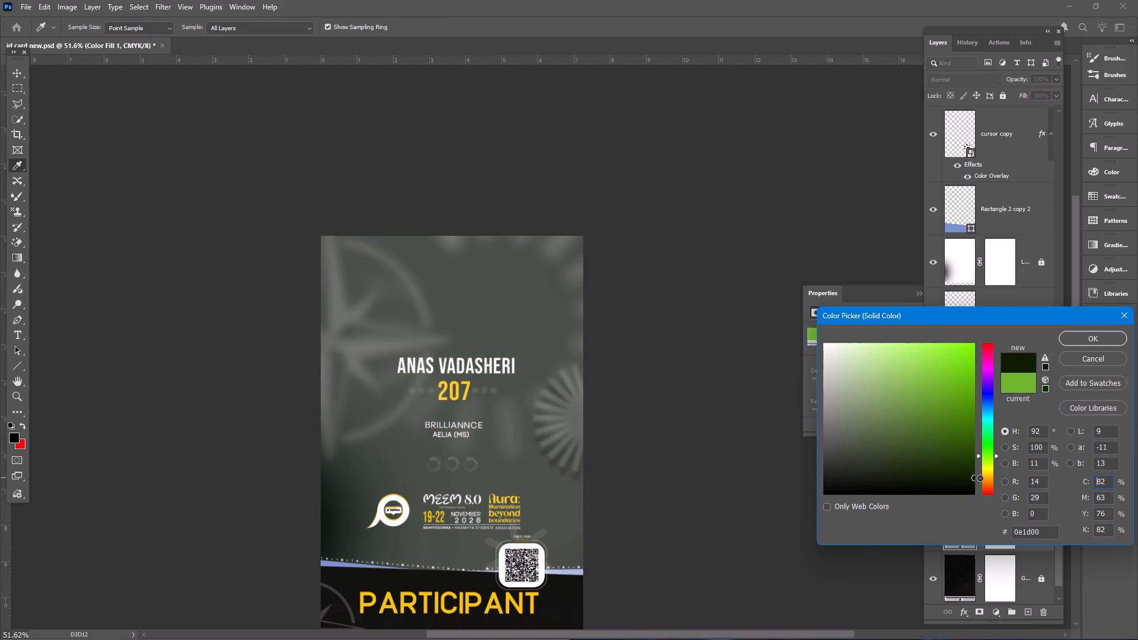
{"action": "left_click_drag", "start_coordinate": [980, 478], "coordinate": [961, 524]}
{"action": "left_click_drag", "start_coordinate": [938, 468], "coordinate": [848, 402]}
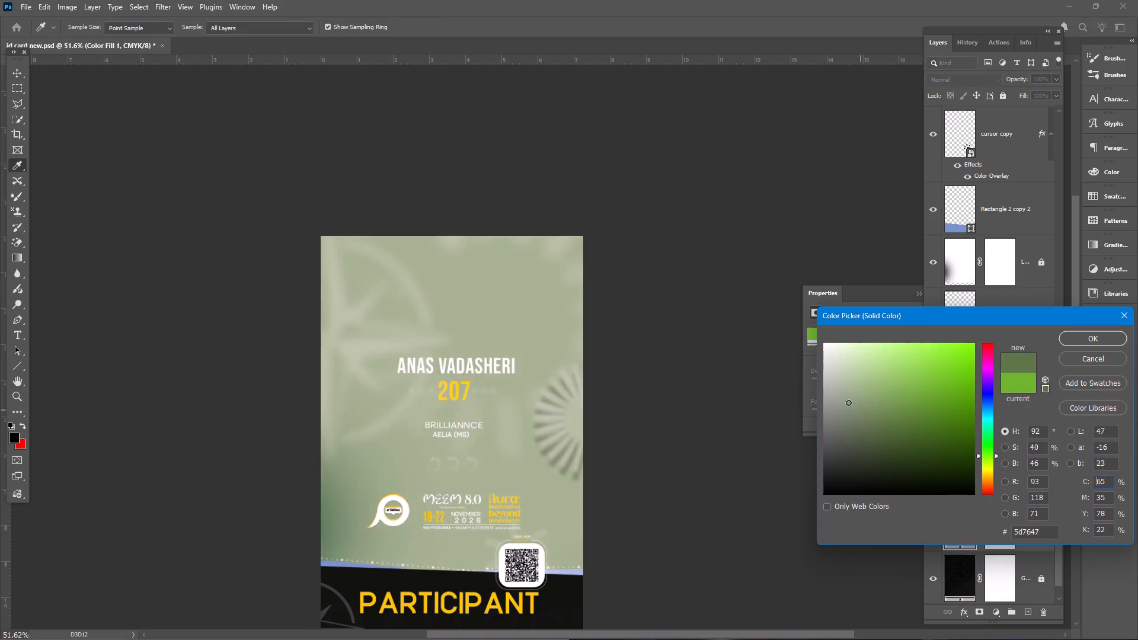
{"action": "left_click_drag", "start_coordinate": [848, 402], "coordinate": [1027, 521]}
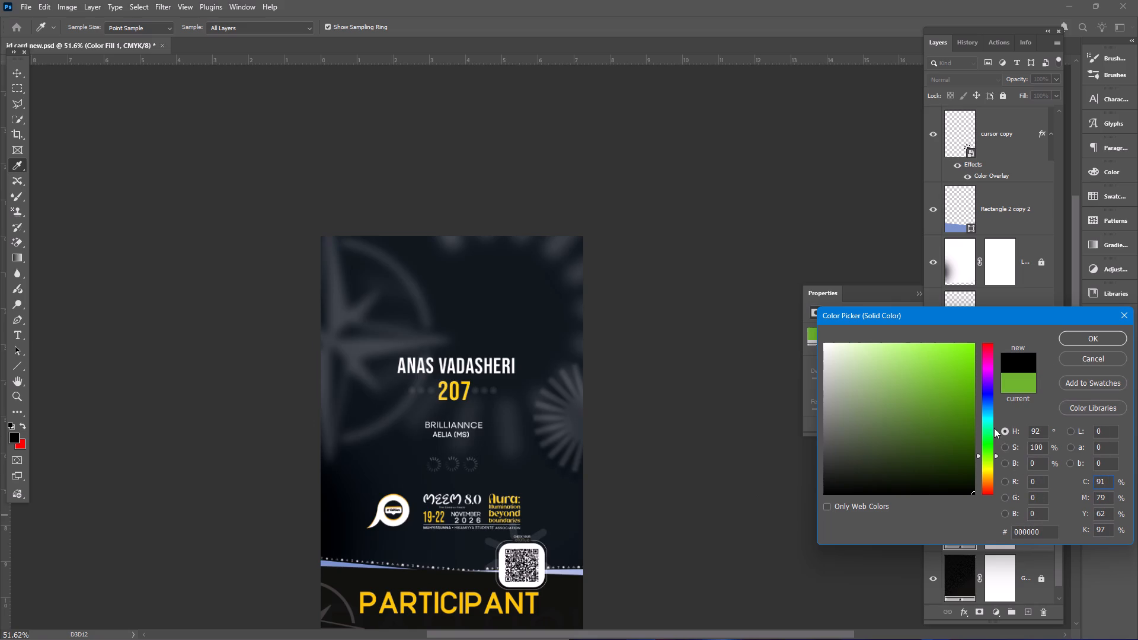
{"action": "left_click_drag", "start_coordinate": [994, 428], "coordinate": [993, 407]}
{"action": "left_click_drag", "start_coordinate": [962, 423], "coordinate": [992, 466]}
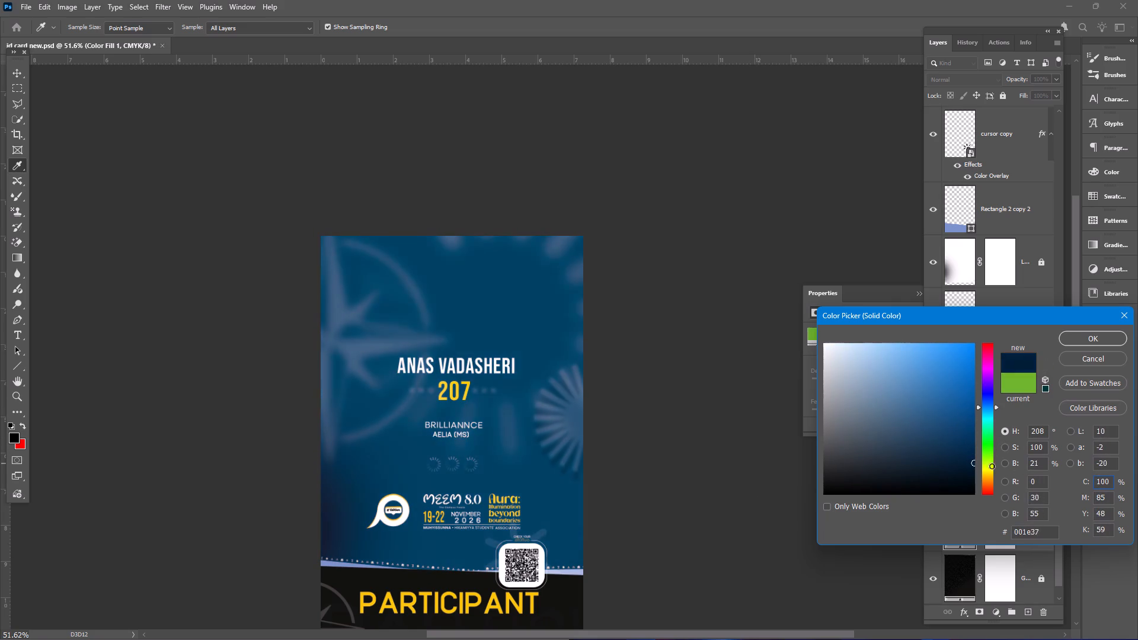
{"action": "left_click_drag", "start_coordinate": [992, 466], "coordinate": [989, 488]}
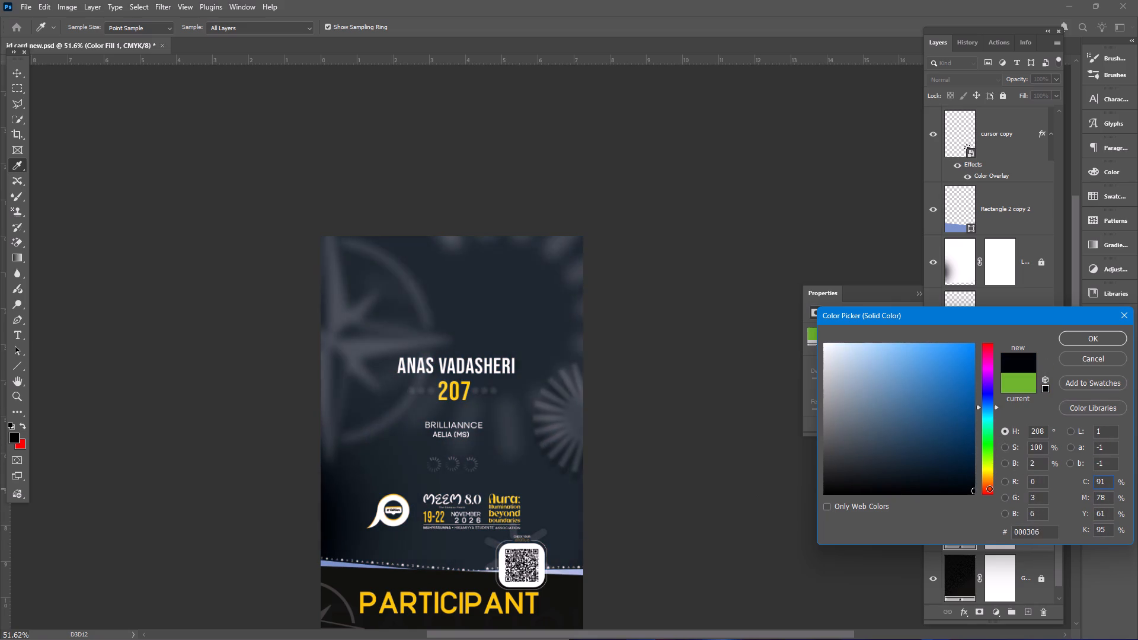
{"action": "left_click_drag", "start_coordinate": [989, 488], "coordinate": [989, 486]}
{"action": "left_click_drag", "start_coordinate": [993, 412], "coordinate": [996, 358]}
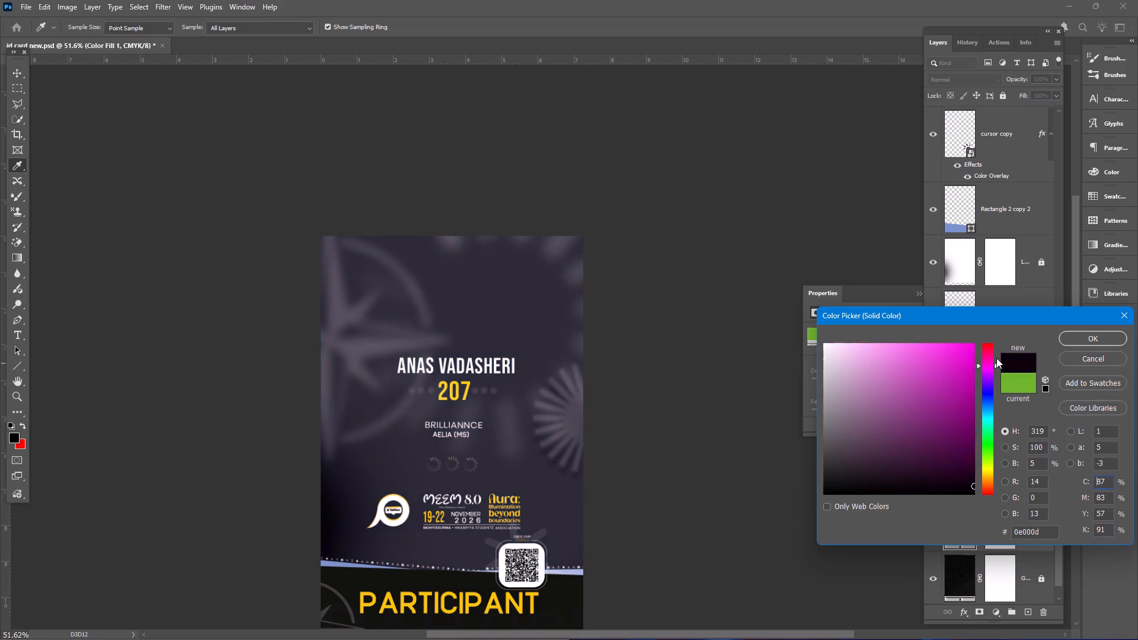
{"action": "left_click_drag", "start_coordinate": [996, 358], "coordinate": [970, 463]}
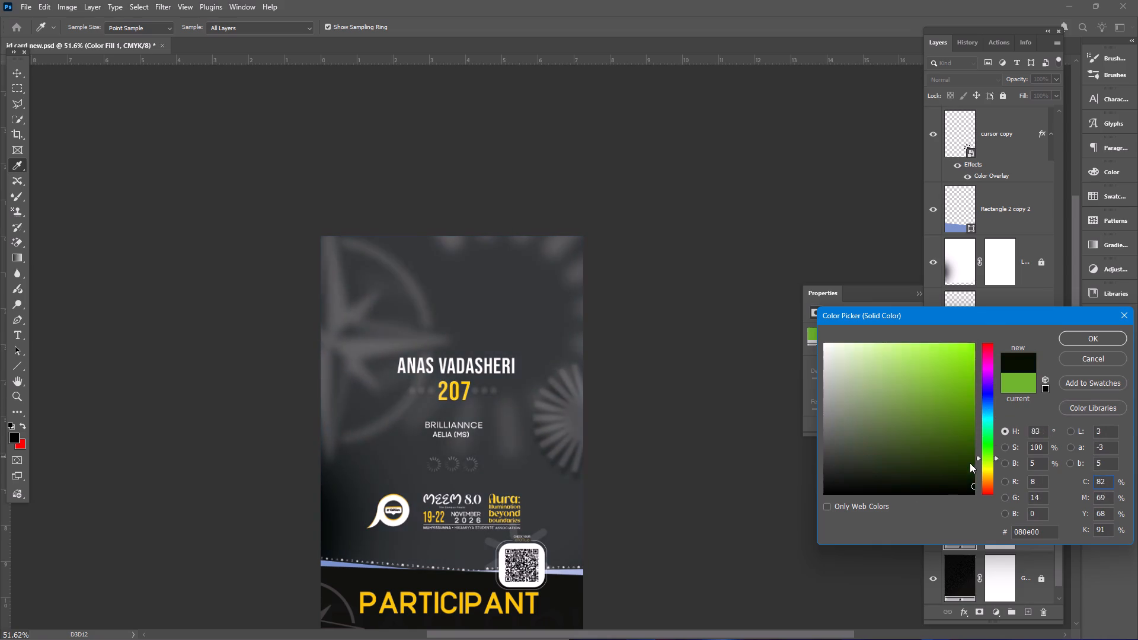
{"action": "left_click_drag", "start_coordinate": [970, 463], "coordinate": [964, 504]}
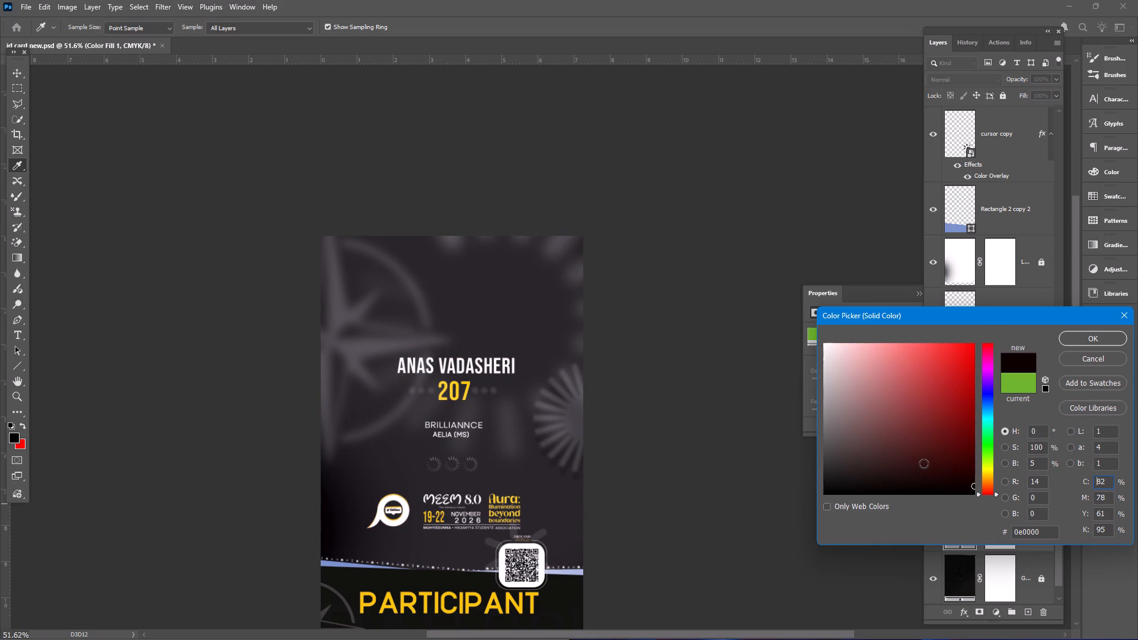
Compare bright red, dark red, deep blue and dark green hues for the card's background fill.
{"action": "left_click_drag", "start_coordinate": [946, 453], "coordinate": [997, 343]}
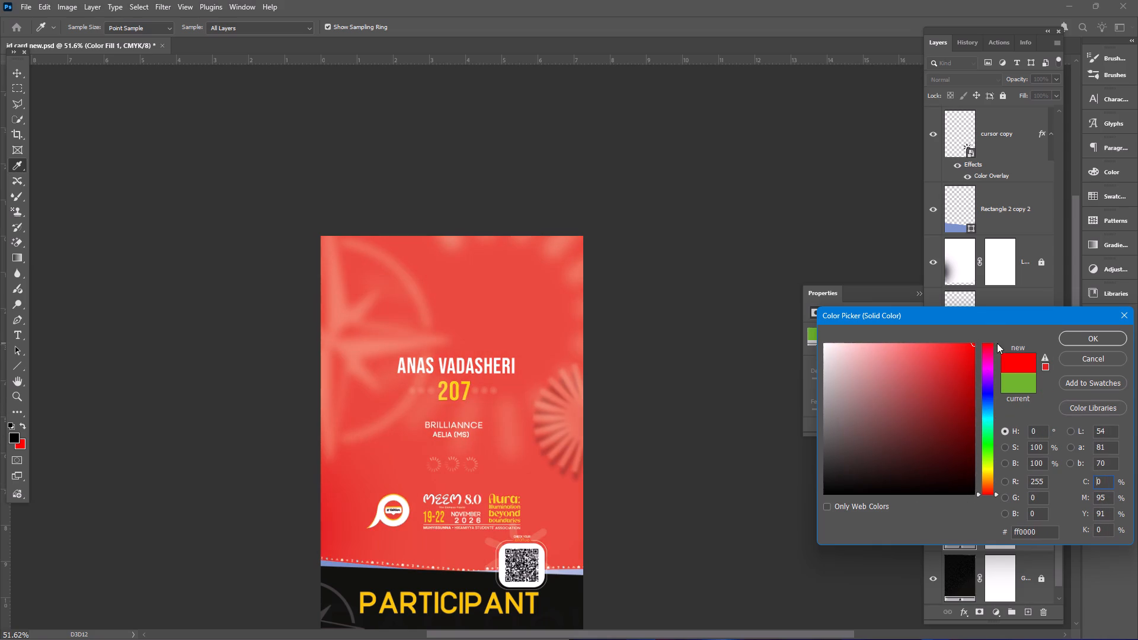
{"action": "left_click_drag", "start_coordinate": [961, 367], "coordinate": [979, 425]}
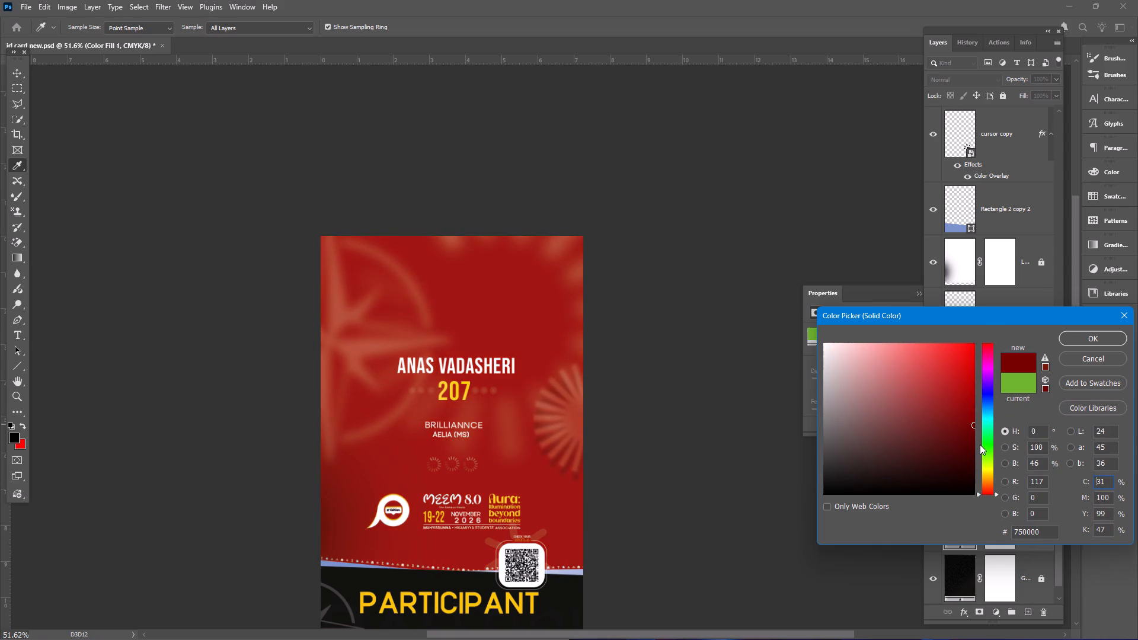
{"action": "left_click_drag", "start_coordinate": [986, 463], "coordinate": [981, 409]}
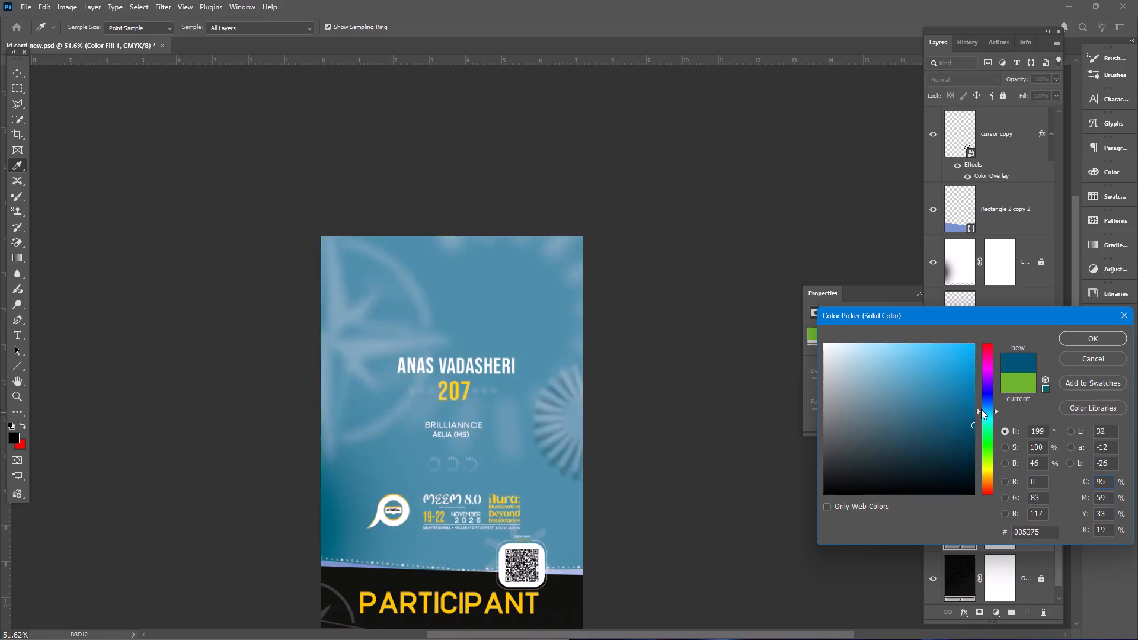
{"action": "left_click_drag", "start_coordinate": [981, 409], "coordinate": [980, 403]}
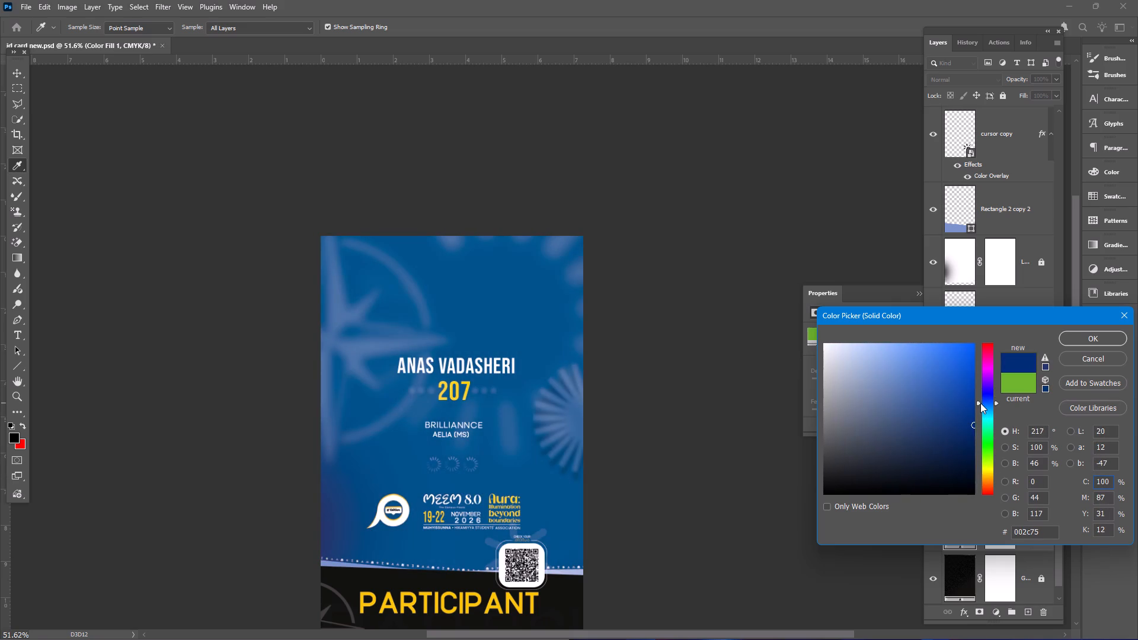
{"action": "left_click_drag", "start_coordinate": [980, 403], "coordinate": [990, 336]}
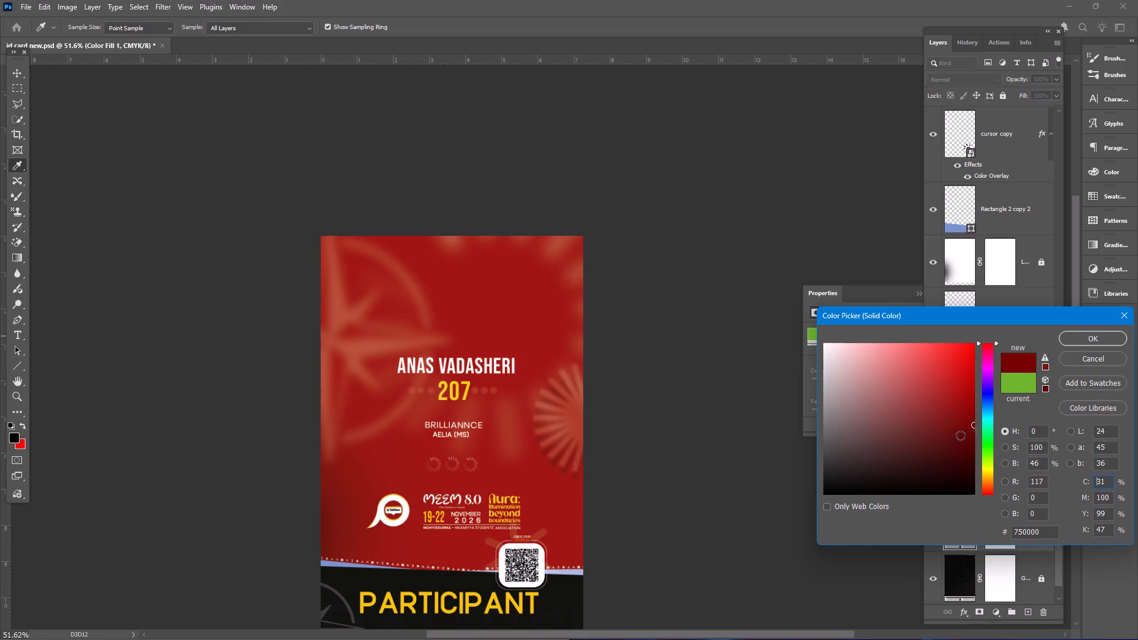
{"action": "left_click_drag", "start_coordinate": [963, 421], "coordinate": [993, 420]}
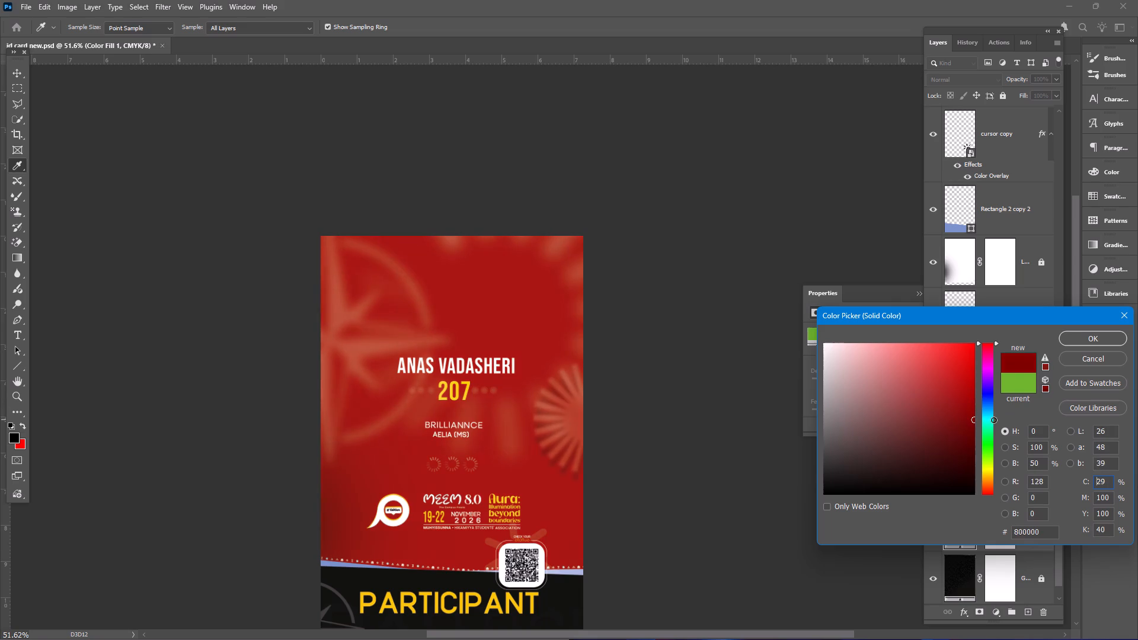
{"action": "left_click_drag", "start_coordinate": [993, 420], "coordinate": [993, 428]}
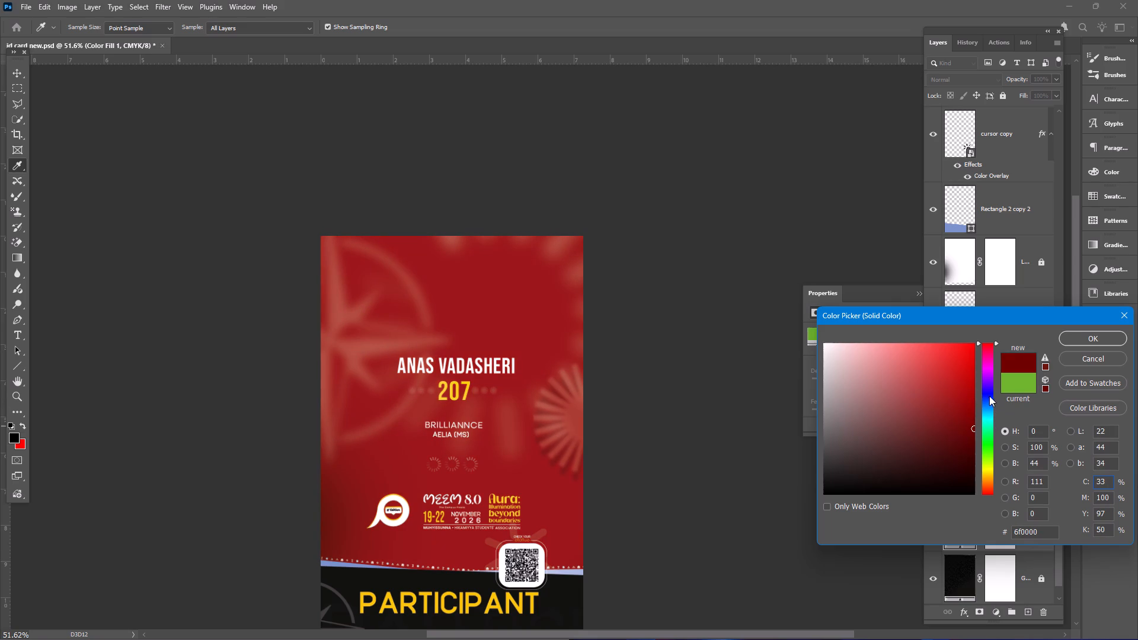
{"action": "left_click_drag", "start_coordinate": [988, 396], "coordinate": [985, 455]}
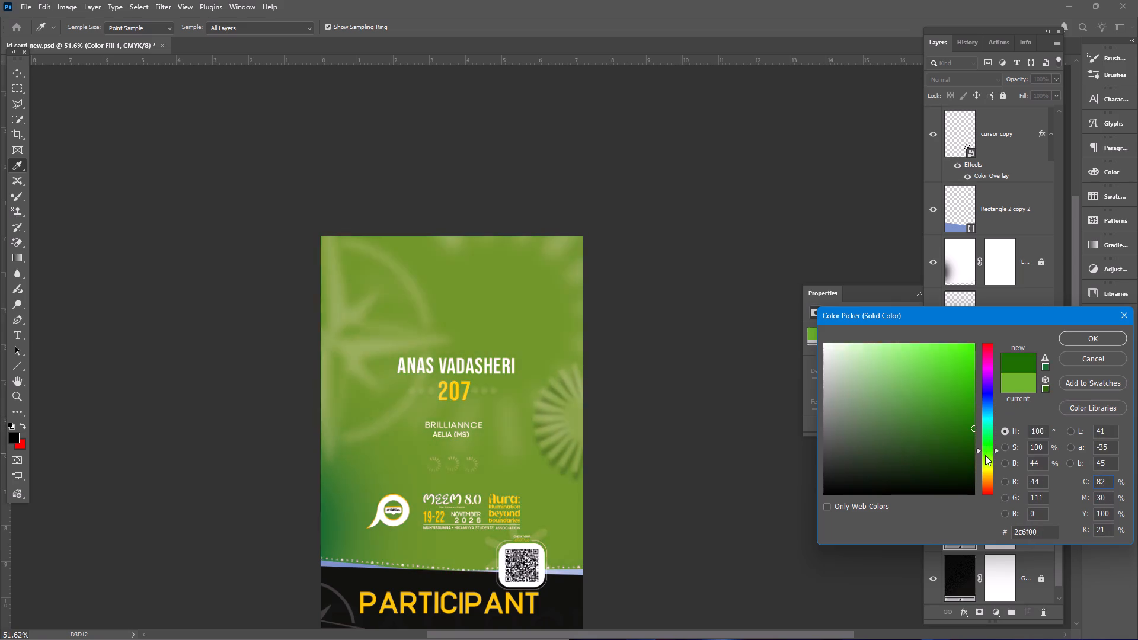
Set the background fill color to the web-safe dark red 990000.
{"action": "left_click_drag", "start_coordinate": [985, 455], "coordinate": [980, 507]}
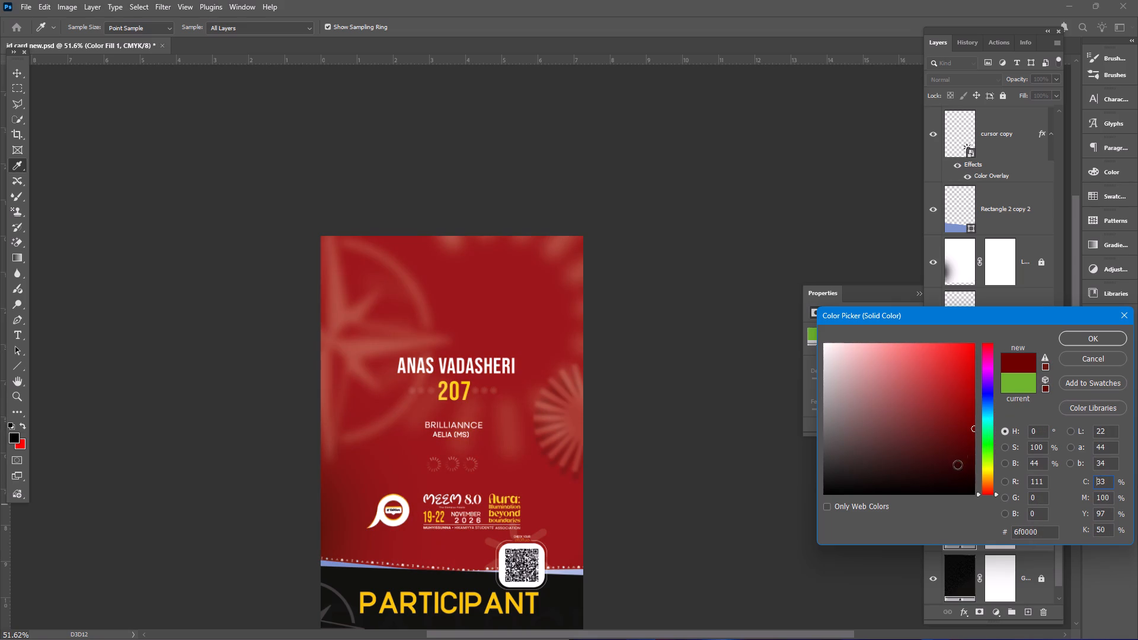
{"action": "left_click_drag", "start_coordinate": [971, 448], "coordinate": [992, 340]}
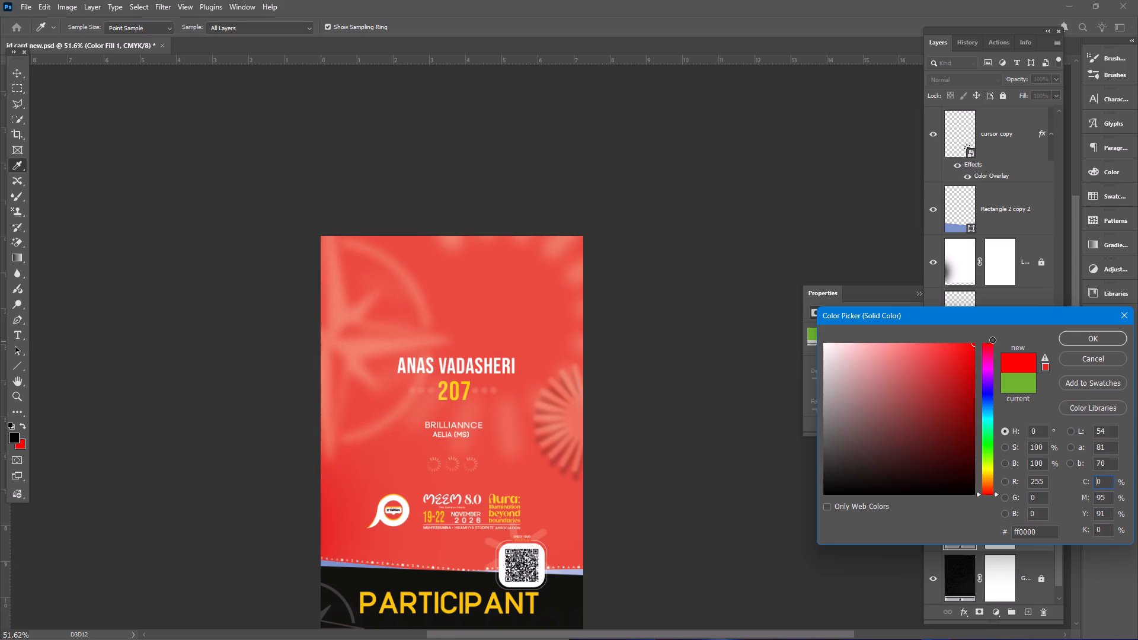
{"action": "left_click_drag", "start_coordinate": [992, 340], "coordinate": [985, 433]}
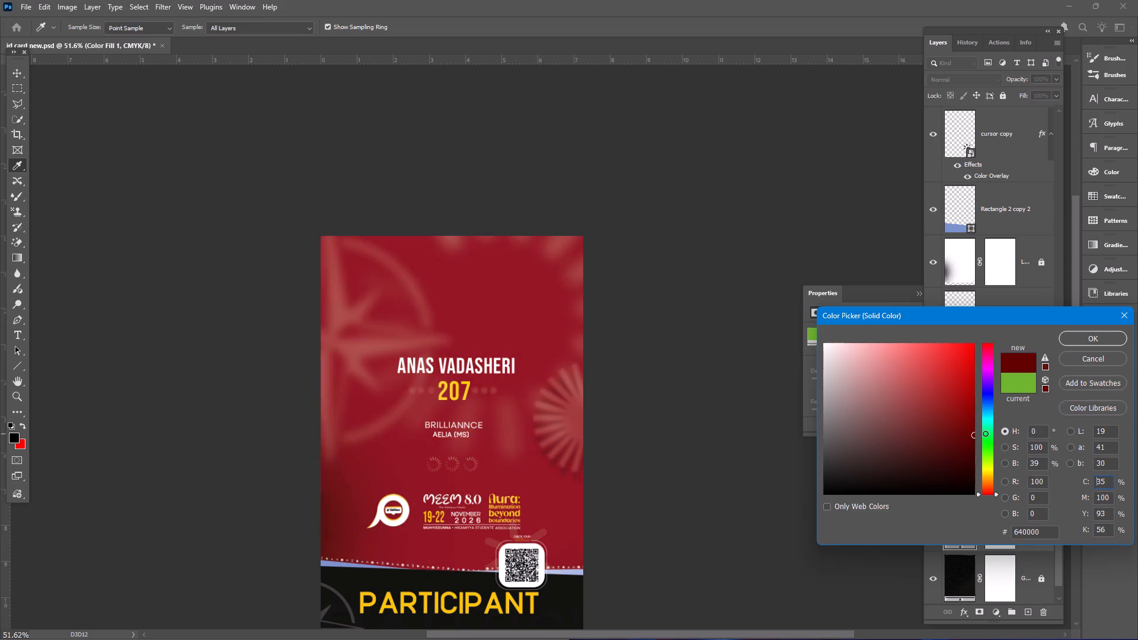
{"action": "left_click_drag", "start_coordinate": [985, 433], "coordinate": [993, 440]}
{"action": "scroll", "coordinate": [921, 423], "scroll_direction": "down", "scroll_amount": 4}
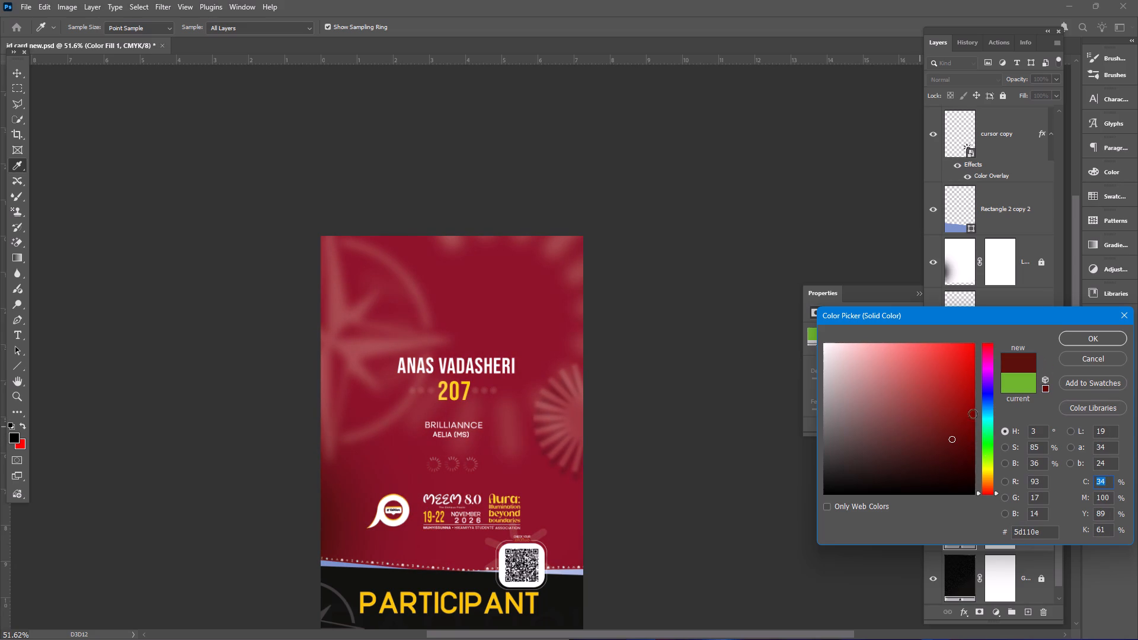
{"action": "left_click_drag", "start_coordinate": [960, 414], "coordinate": [985, 398]}
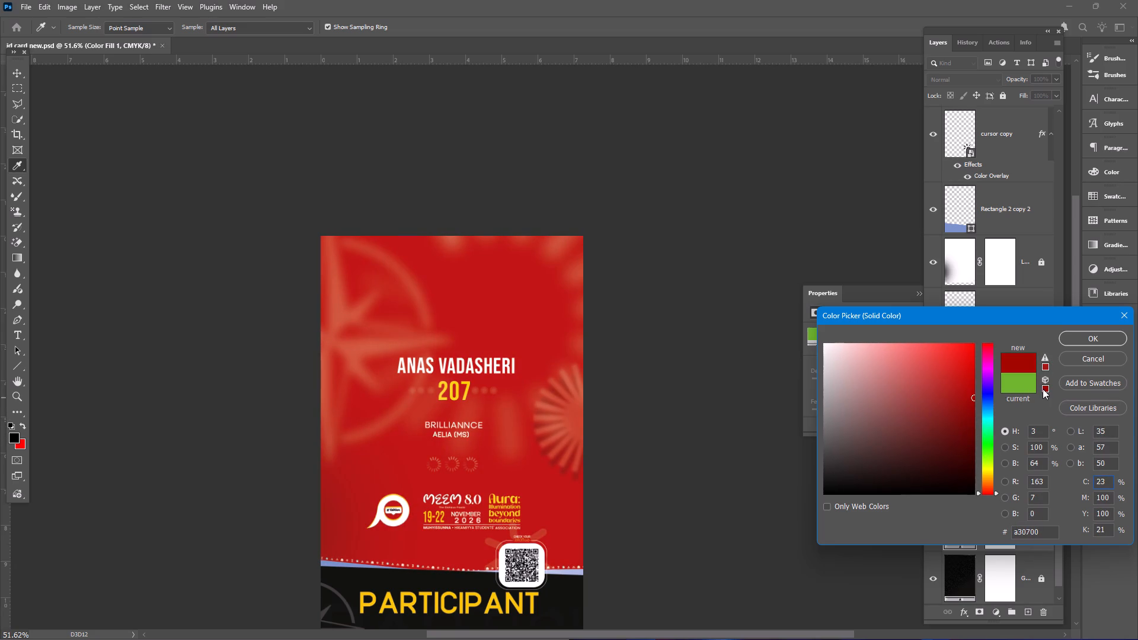
{"action": "left_click", "coordinate": [1044, 389]}
{"action": "left_click", "coordinate": [1046, 389]}
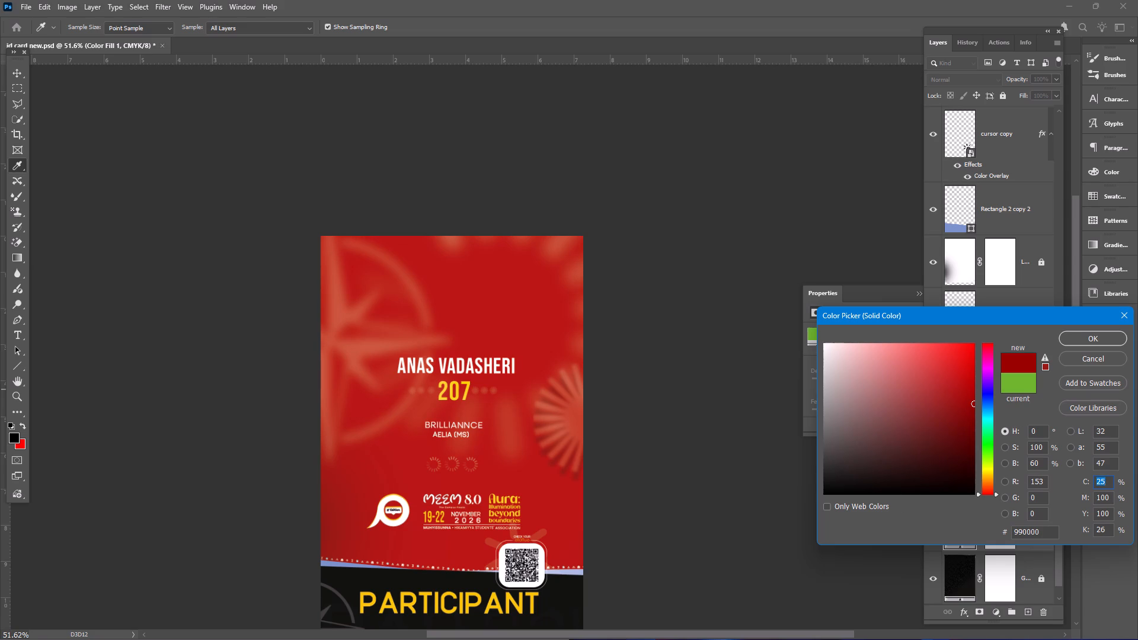
{"action": "left_click", "coordinate": [1095, 343]}
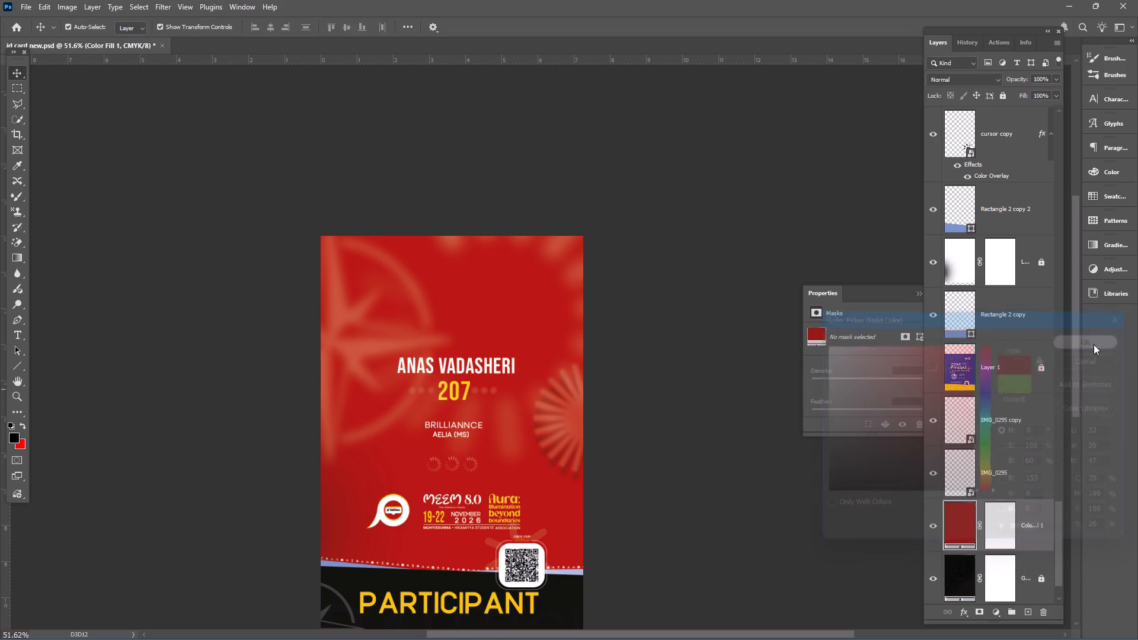
Set the red fill layer's blend mode to Darken.
{"action": "left_click", "coordinate": [972, 84]}
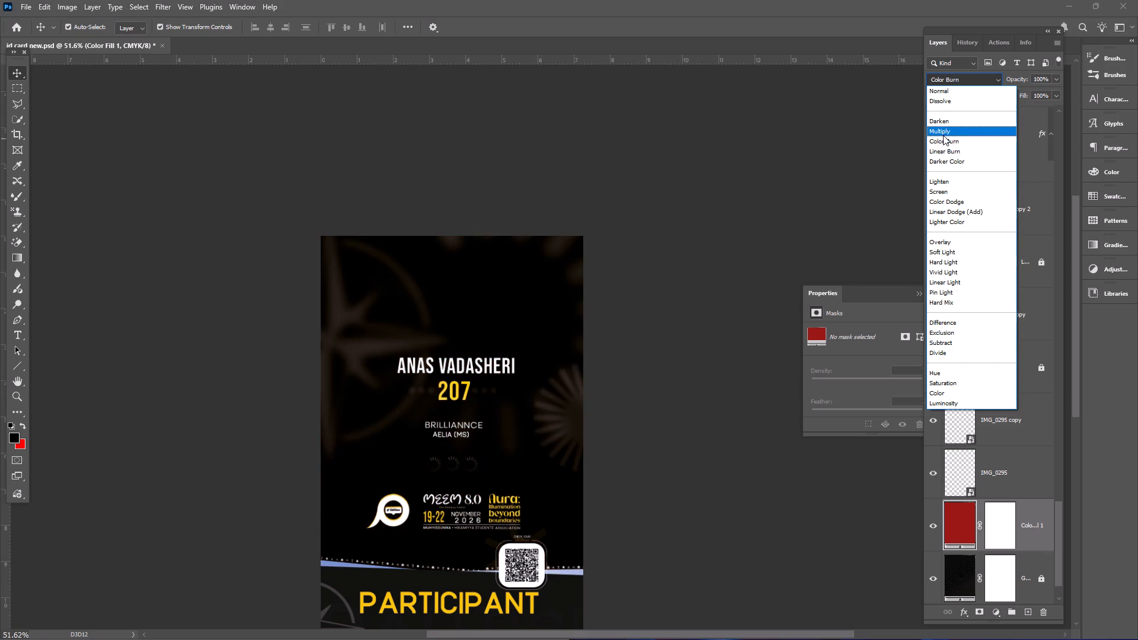
{"action": "left_click", "coordinate": [951, 124]}
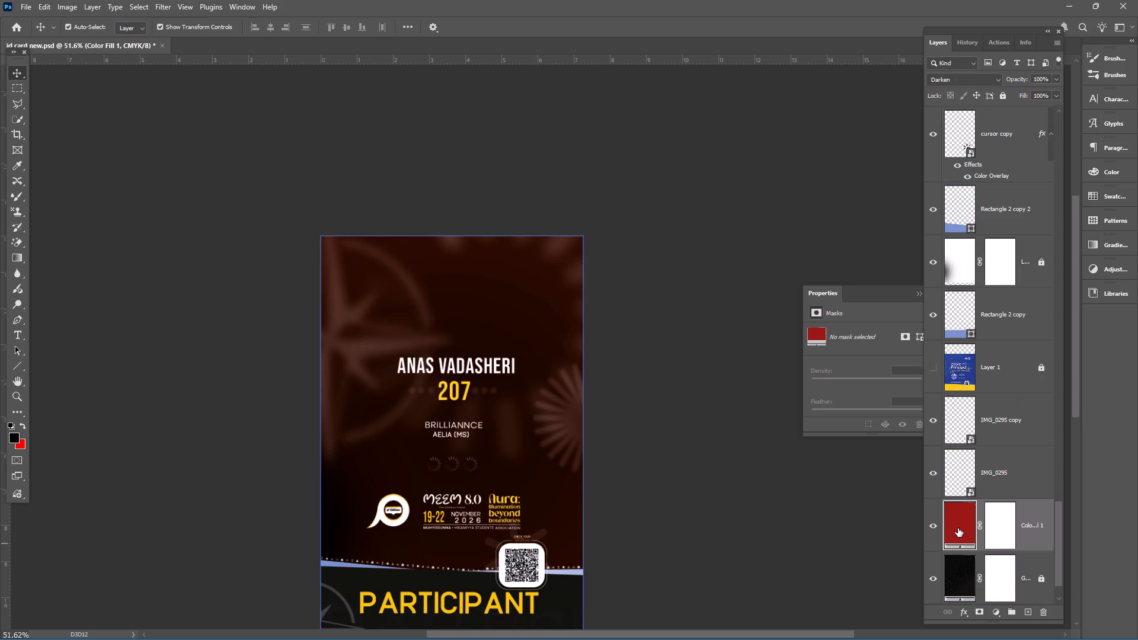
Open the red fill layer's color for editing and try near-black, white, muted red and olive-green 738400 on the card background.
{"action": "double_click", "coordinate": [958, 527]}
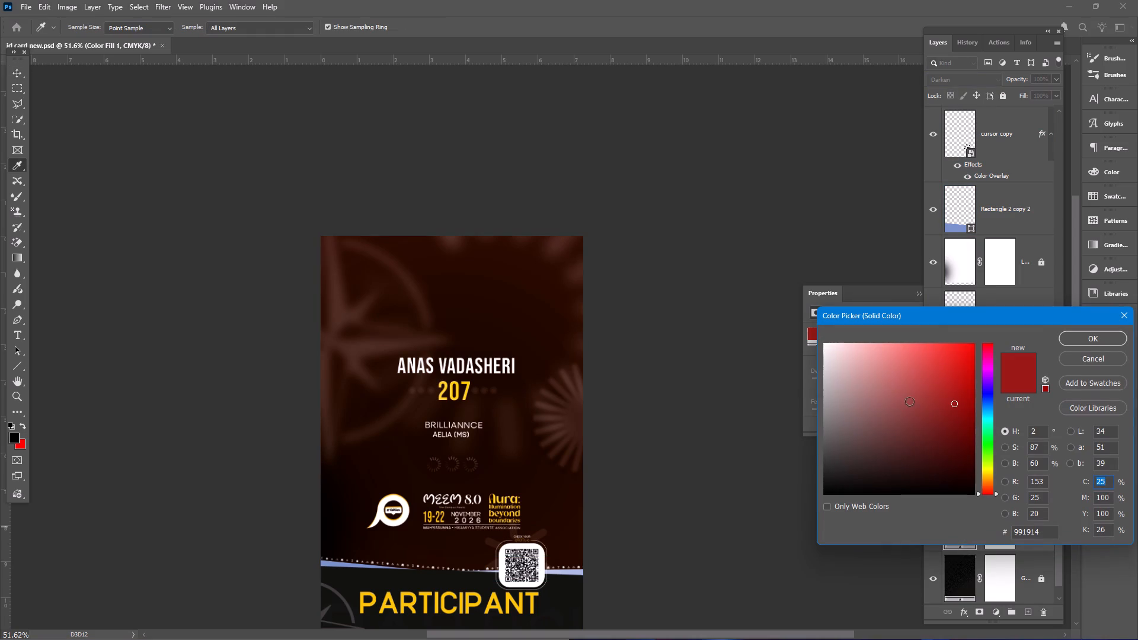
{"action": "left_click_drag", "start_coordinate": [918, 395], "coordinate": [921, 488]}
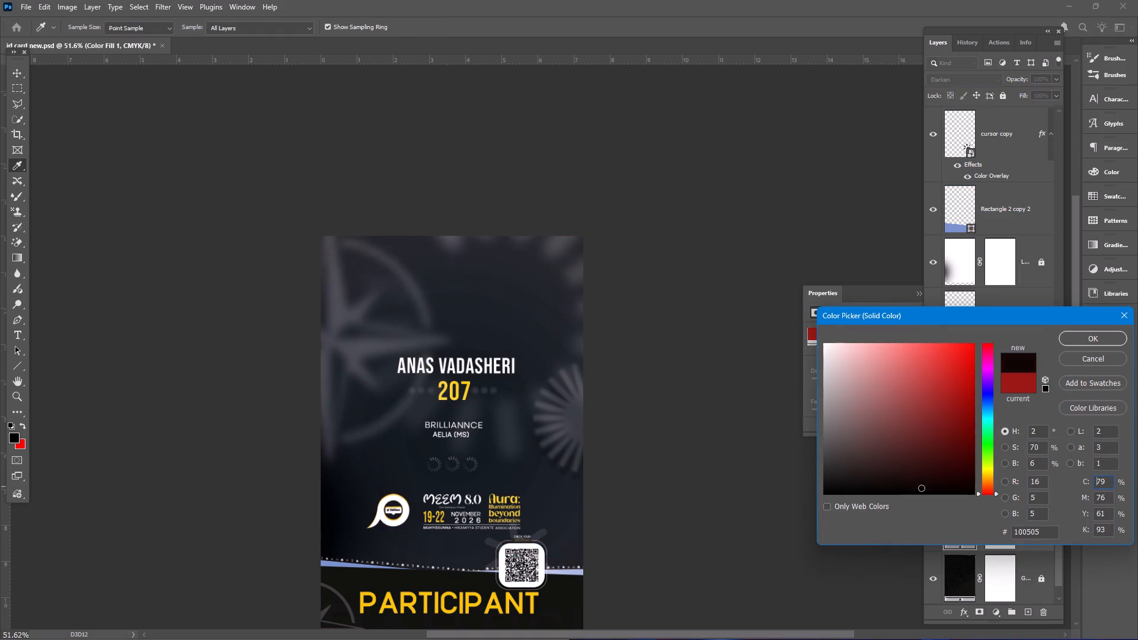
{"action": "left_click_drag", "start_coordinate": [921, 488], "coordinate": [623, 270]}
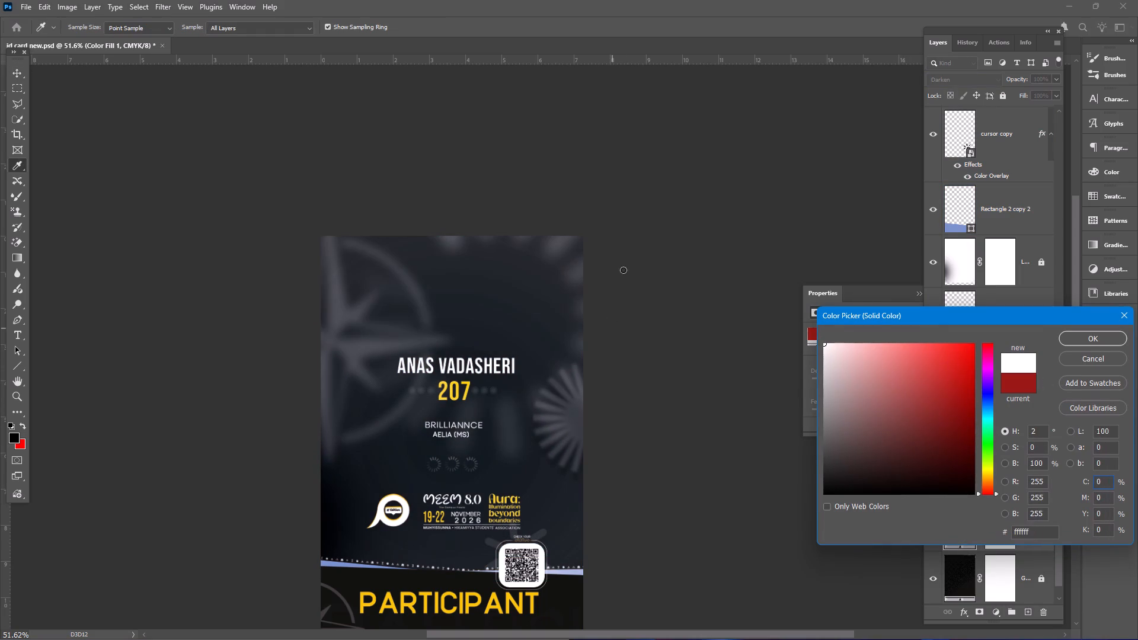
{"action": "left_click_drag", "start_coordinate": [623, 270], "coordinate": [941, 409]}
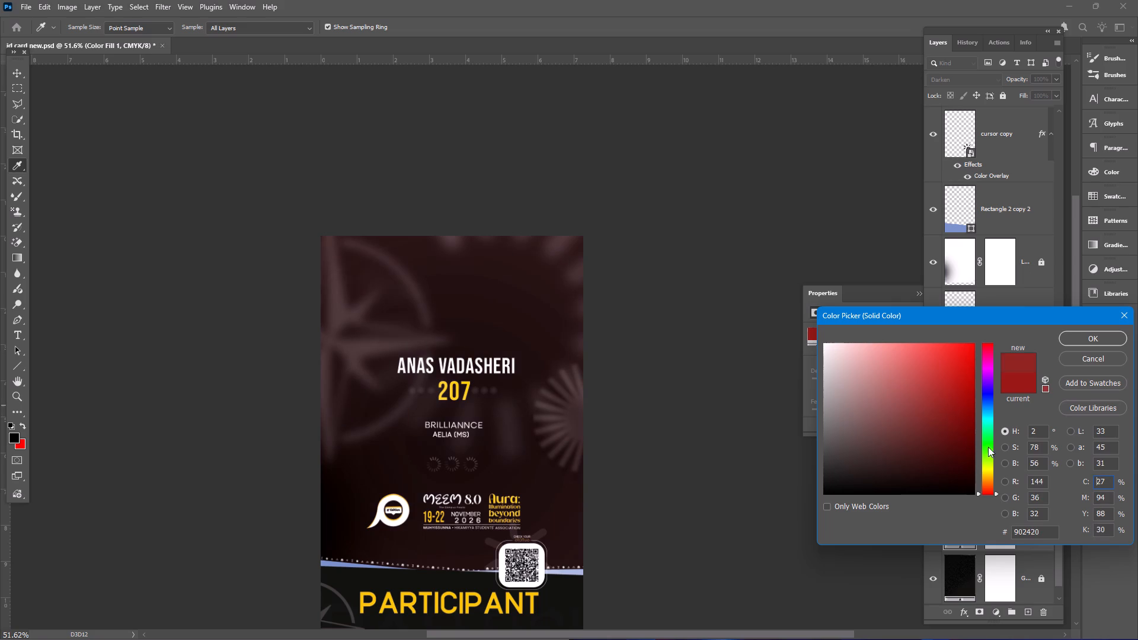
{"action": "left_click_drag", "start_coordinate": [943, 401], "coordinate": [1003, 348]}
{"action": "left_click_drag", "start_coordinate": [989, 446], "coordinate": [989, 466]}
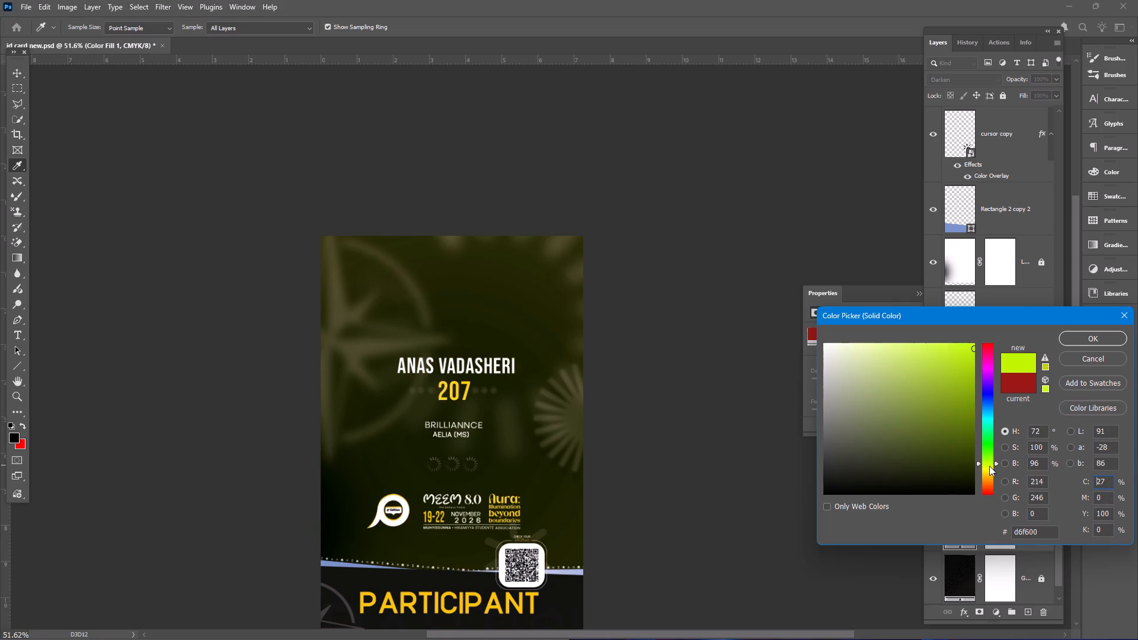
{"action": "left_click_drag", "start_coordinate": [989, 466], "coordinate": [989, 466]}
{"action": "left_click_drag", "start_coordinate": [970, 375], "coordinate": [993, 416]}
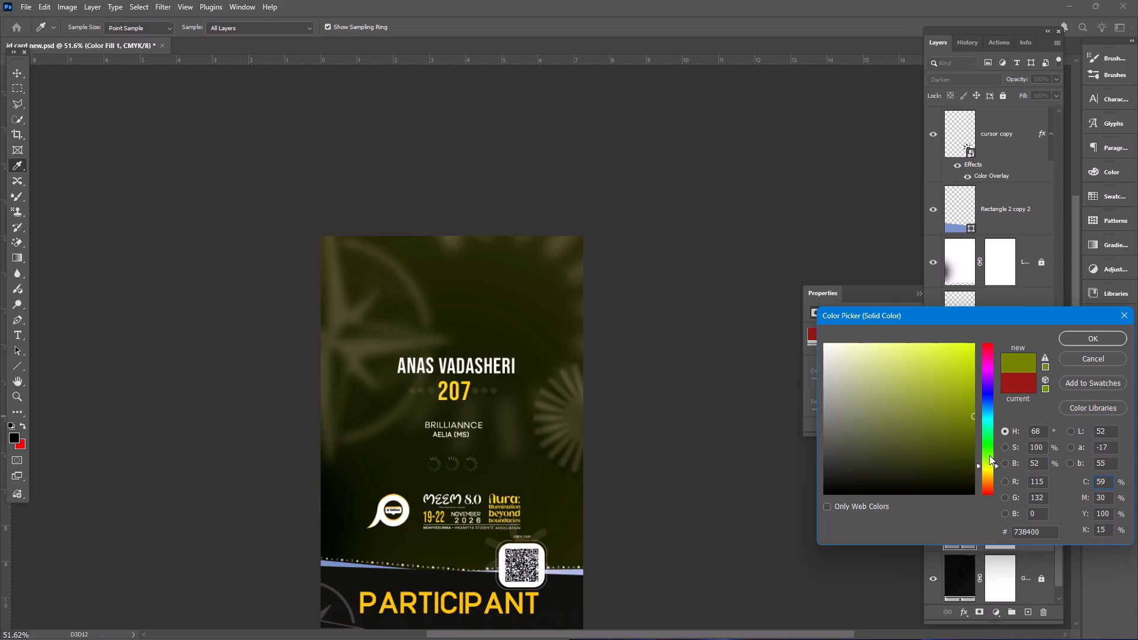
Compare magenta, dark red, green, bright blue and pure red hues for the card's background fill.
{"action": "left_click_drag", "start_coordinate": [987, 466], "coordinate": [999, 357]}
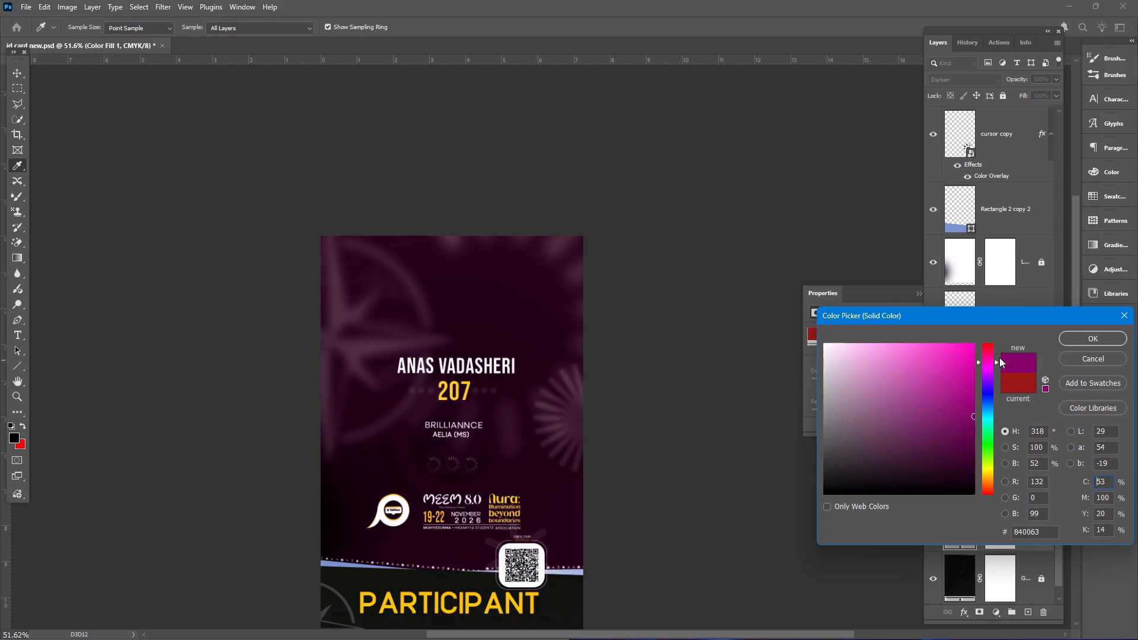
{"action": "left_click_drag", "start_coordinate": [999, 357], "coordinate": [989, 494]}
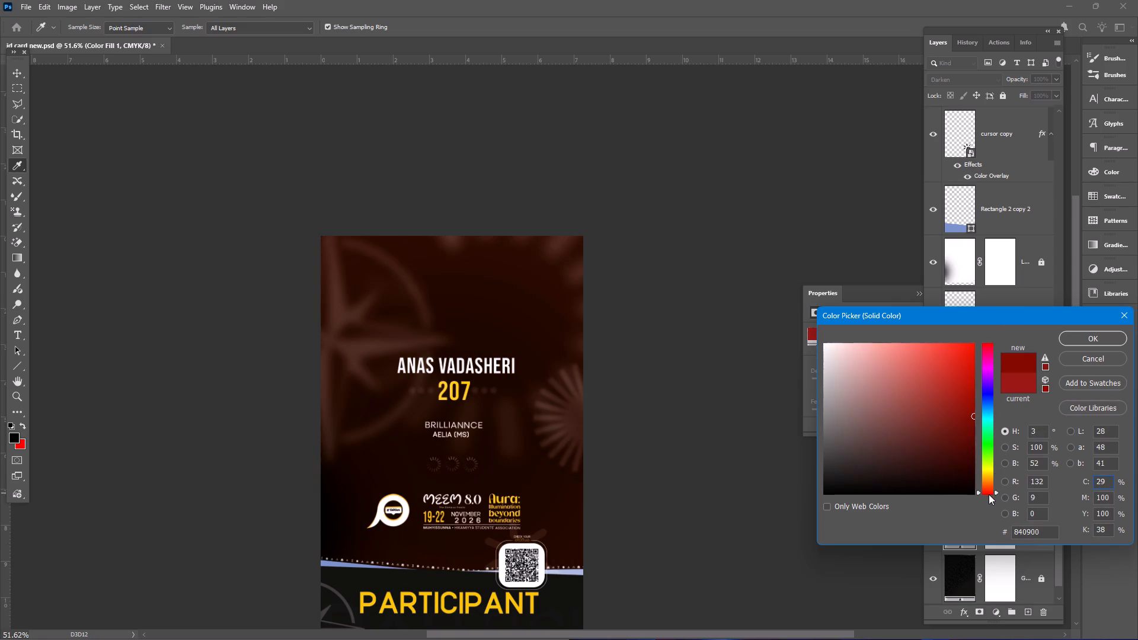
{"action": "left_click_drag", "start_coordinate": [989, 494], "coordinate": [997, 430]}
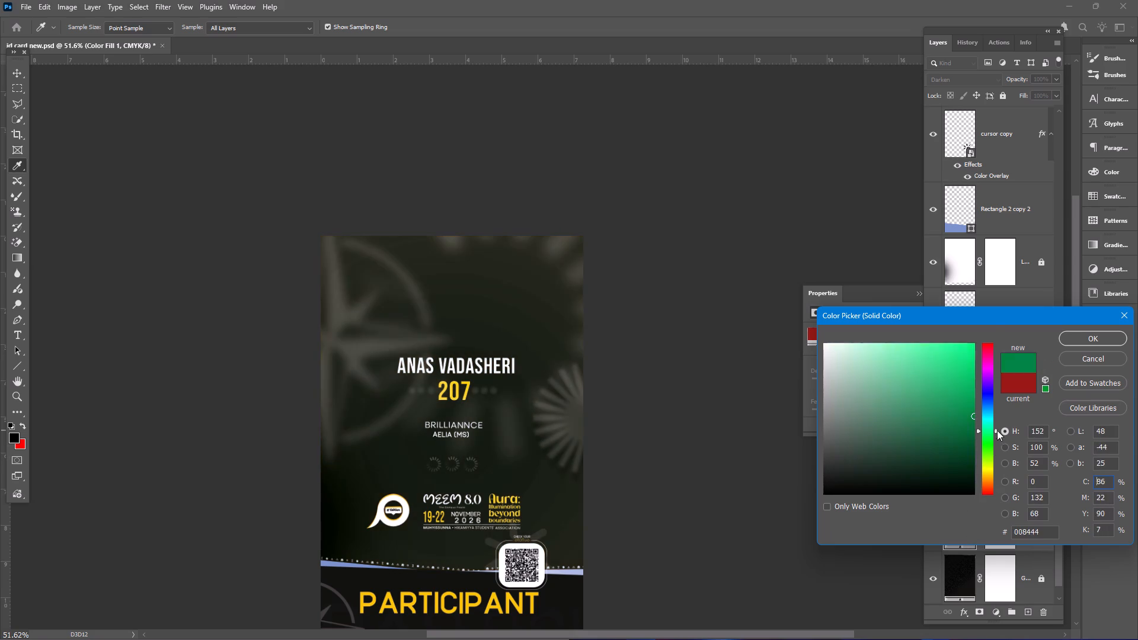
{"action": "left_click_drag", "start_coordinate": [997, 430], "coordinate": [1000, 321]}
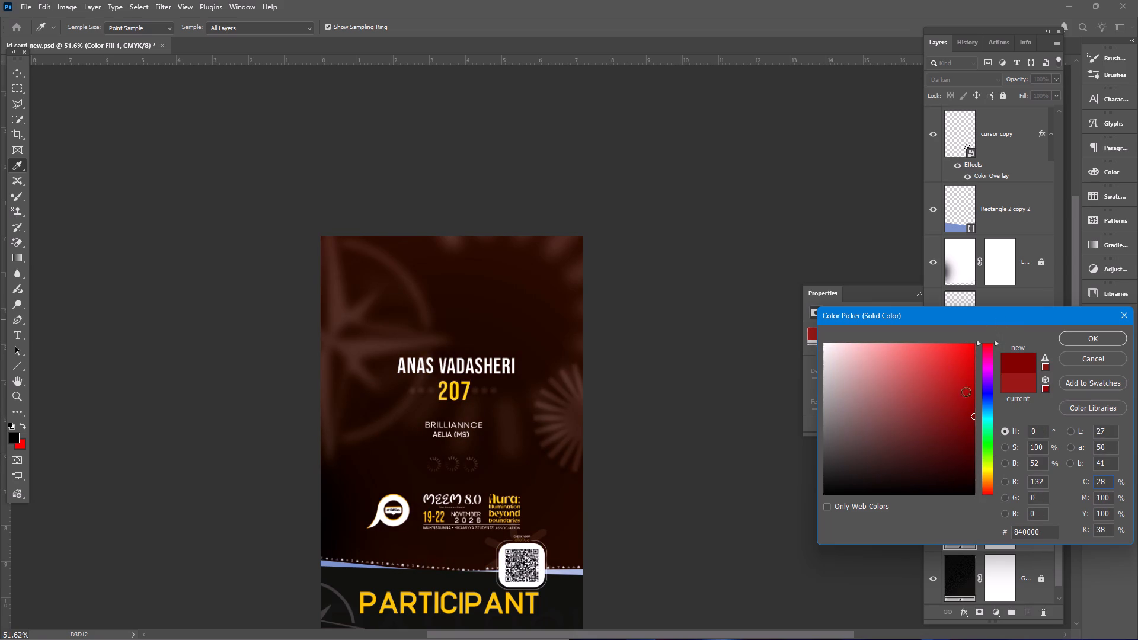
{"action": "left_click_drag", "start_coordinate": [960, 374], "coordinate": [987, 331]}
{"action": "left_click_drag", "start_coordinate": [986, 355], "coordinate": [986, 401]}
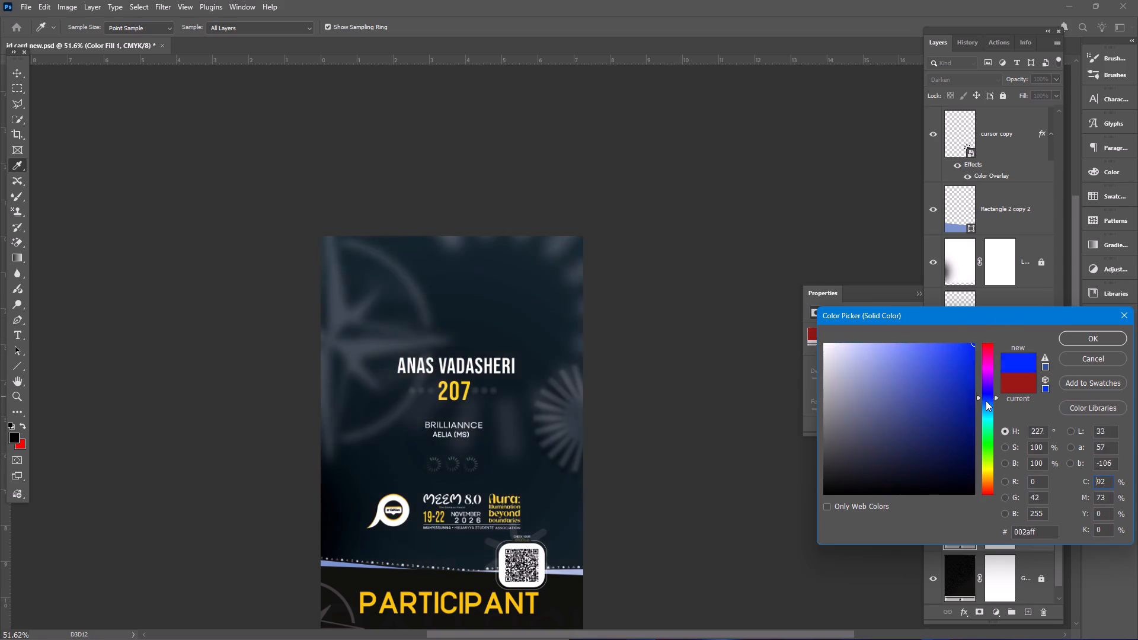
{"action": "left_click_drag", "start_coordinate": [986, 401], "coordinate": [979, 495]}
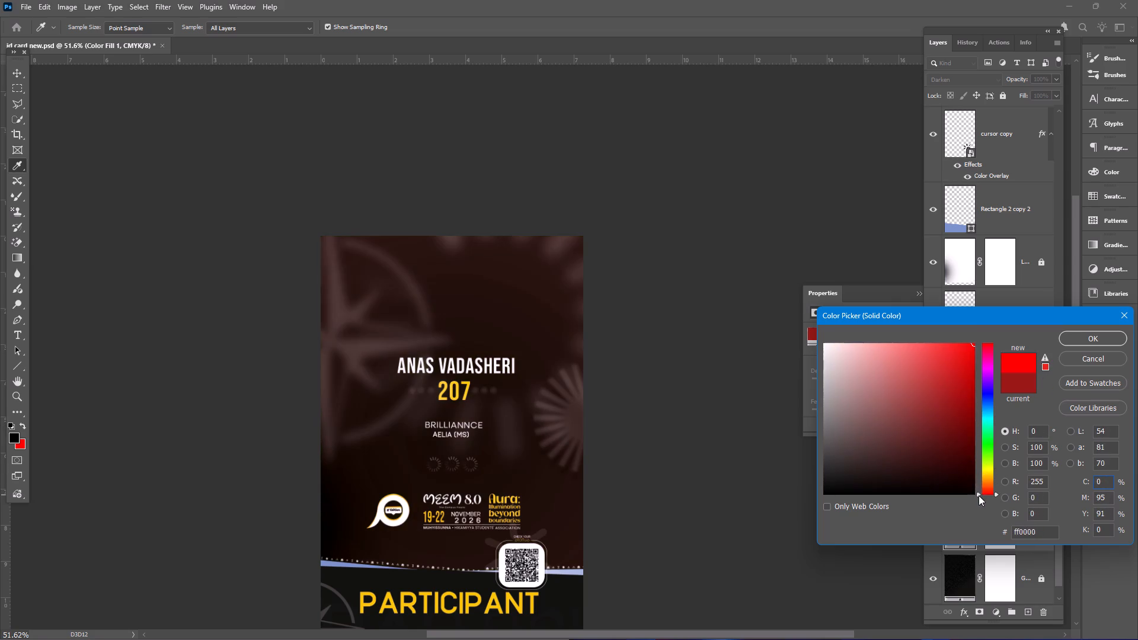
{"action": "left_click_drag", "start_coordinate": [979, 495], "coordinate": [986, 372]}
Darken the fill color through deep purple shades and set it to a very dark olive, RGB 43, 45, 0.
{"action": "left_click_drag", "start_coordinate": [963, 361], "coordinate": [964, 428]}
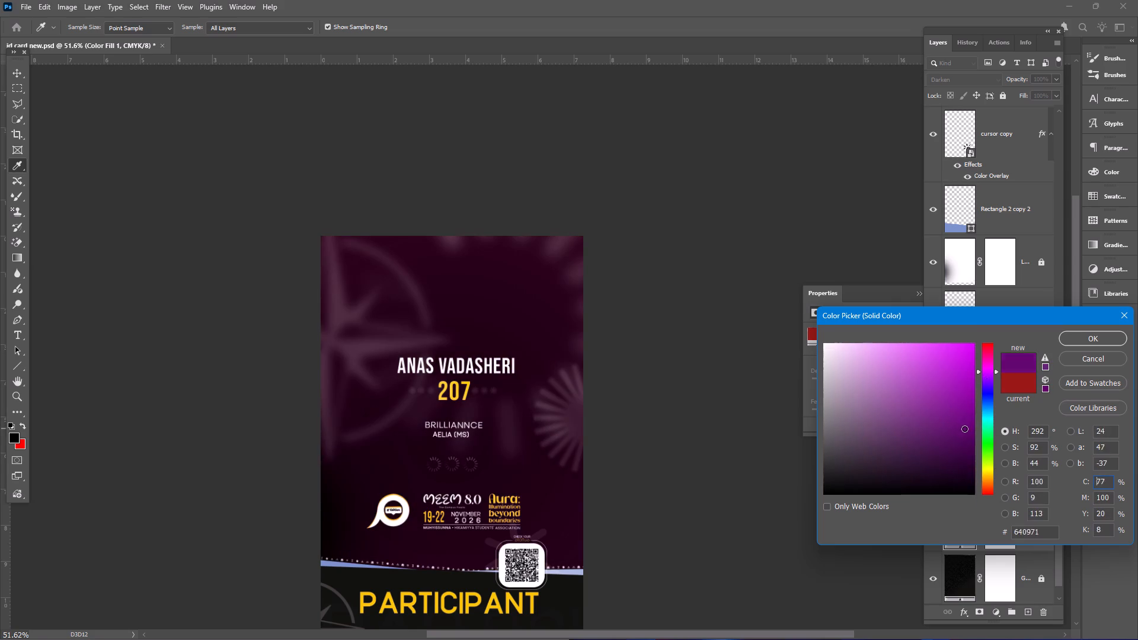
{"action": "left_click_drag", "start_coordinate": [964, 428], "coordinate": [977, 500]}
{"action": "left_click_drag", "start_coordinate": [968, 466], "coordinate": [977, 455]}
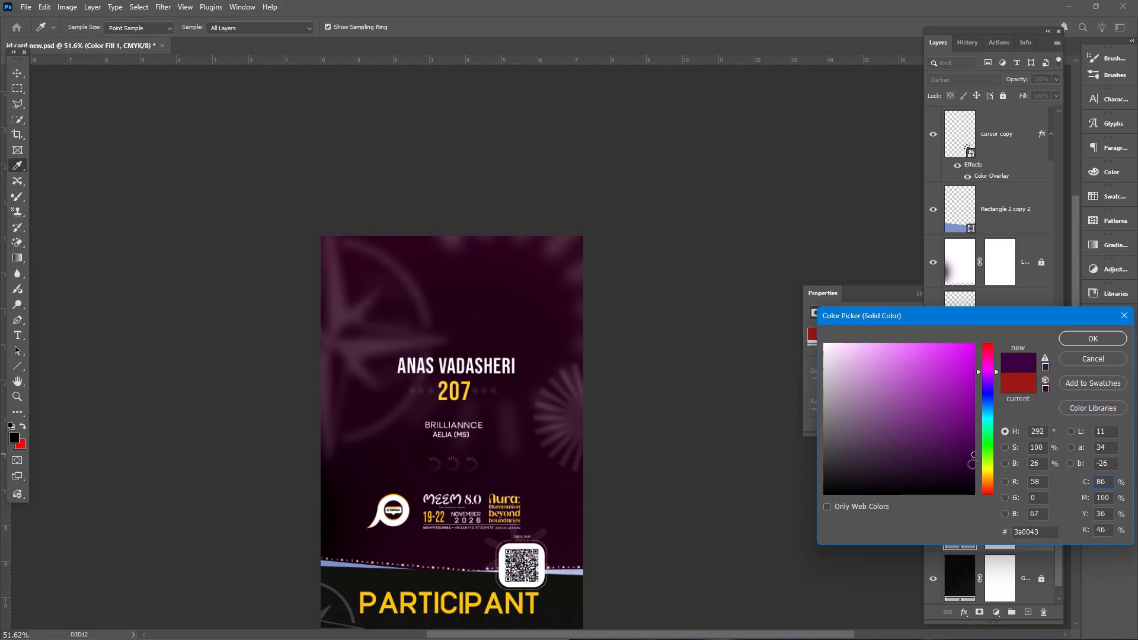
{"action": "left_click", "coordinate": [972, 465]}
{"action": "left_click_drag", "start_coordinate": [980, 445], "coordinate": [994, 425]}
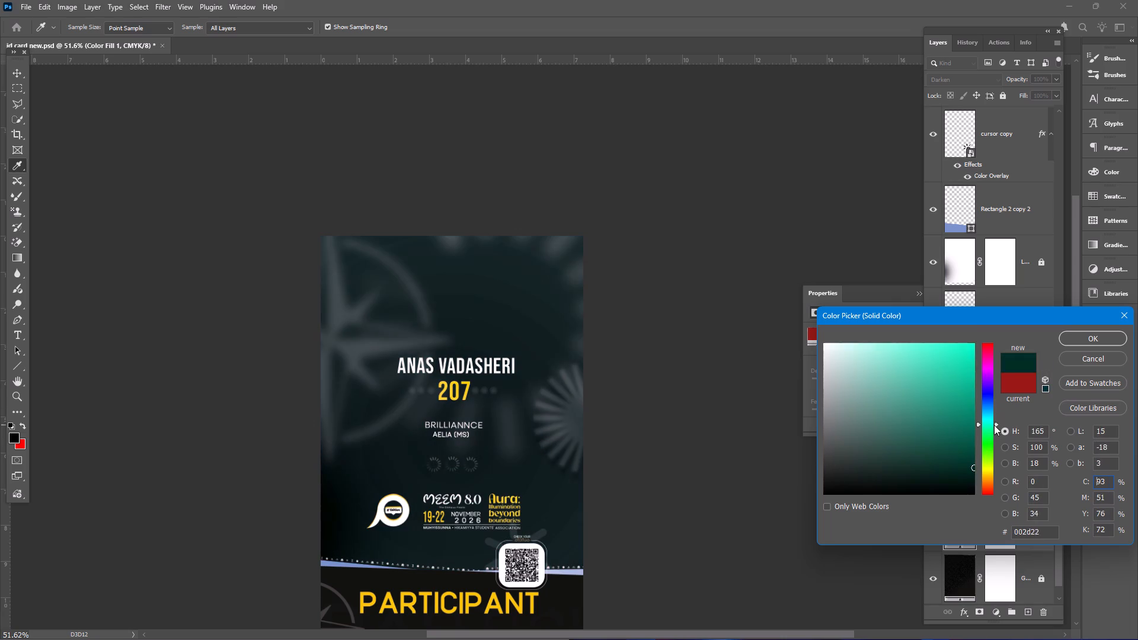
{"action": "left_click_drag", "start_coordinate": [994, 425], "coordinate": [992, 468]}
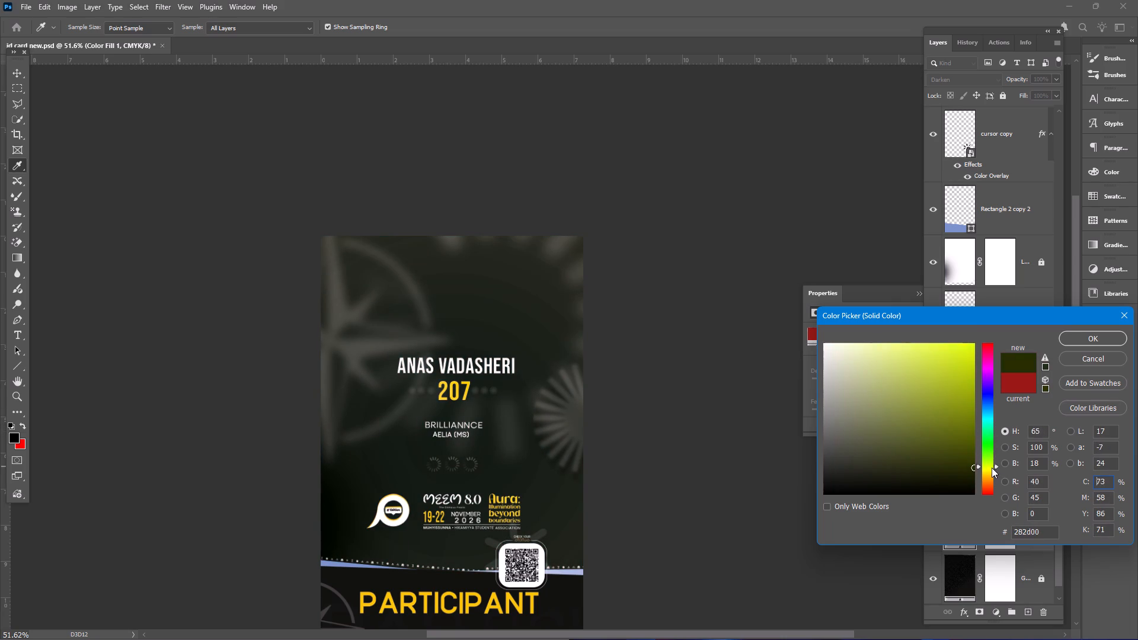
{"action": "left_click_drag", "start_coordinate": [992, 468], "coordinate": [992, 468]}
{"action": "left_click", "coordinate": [1075, 345]}
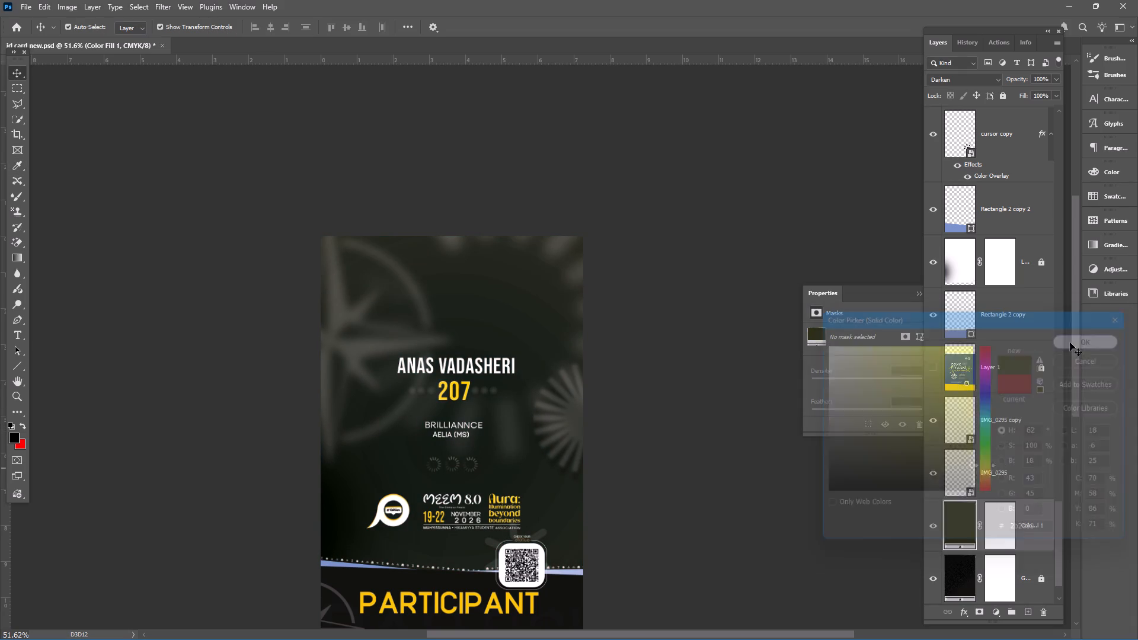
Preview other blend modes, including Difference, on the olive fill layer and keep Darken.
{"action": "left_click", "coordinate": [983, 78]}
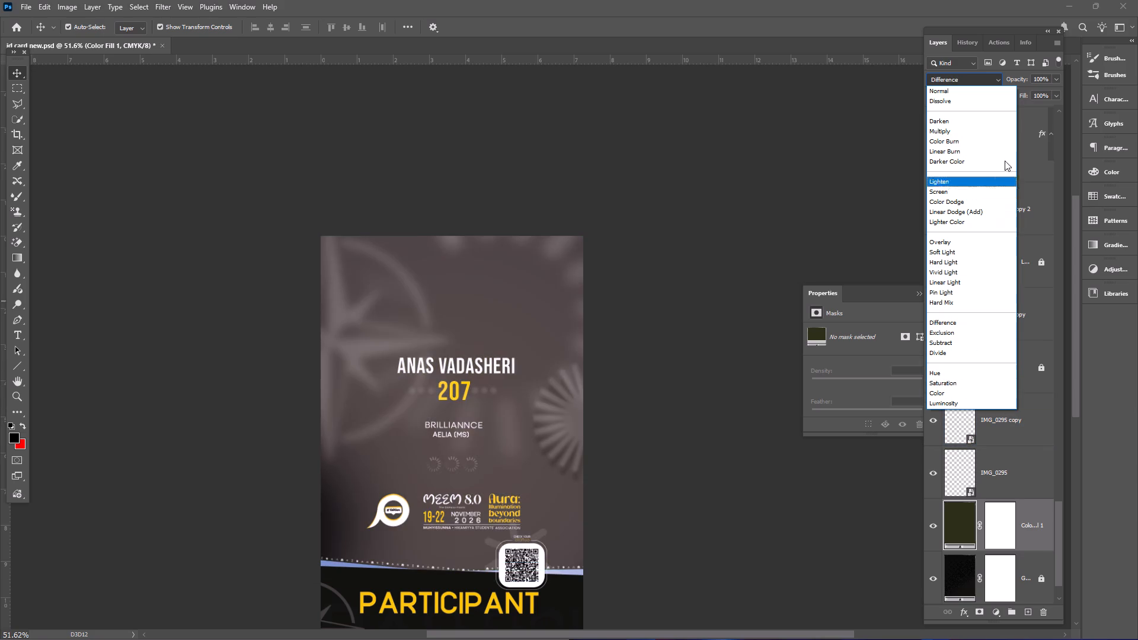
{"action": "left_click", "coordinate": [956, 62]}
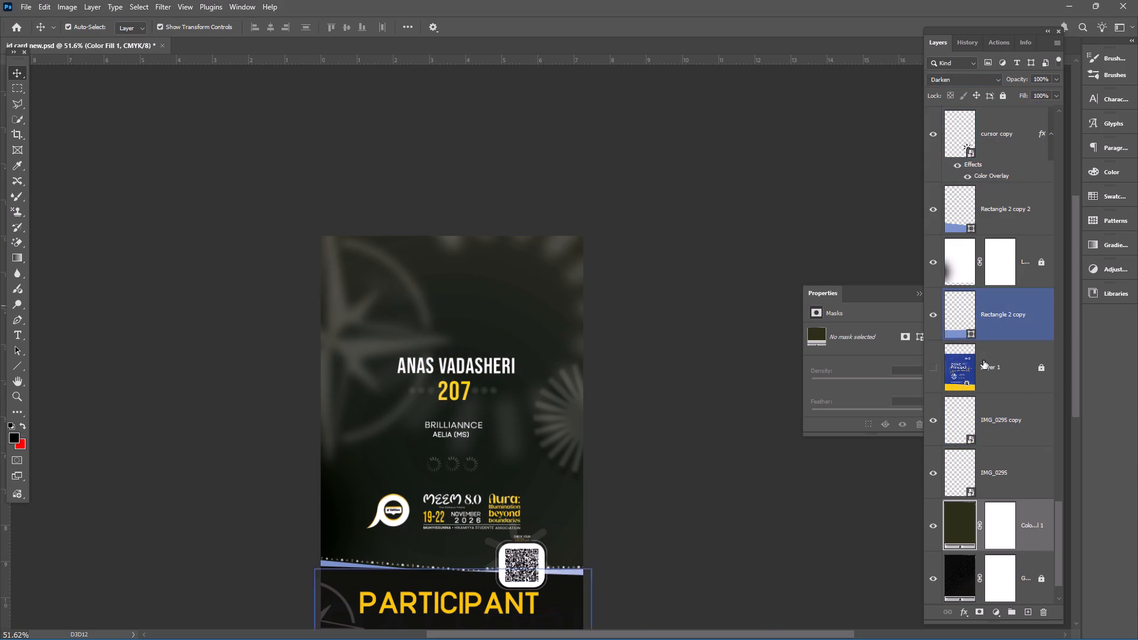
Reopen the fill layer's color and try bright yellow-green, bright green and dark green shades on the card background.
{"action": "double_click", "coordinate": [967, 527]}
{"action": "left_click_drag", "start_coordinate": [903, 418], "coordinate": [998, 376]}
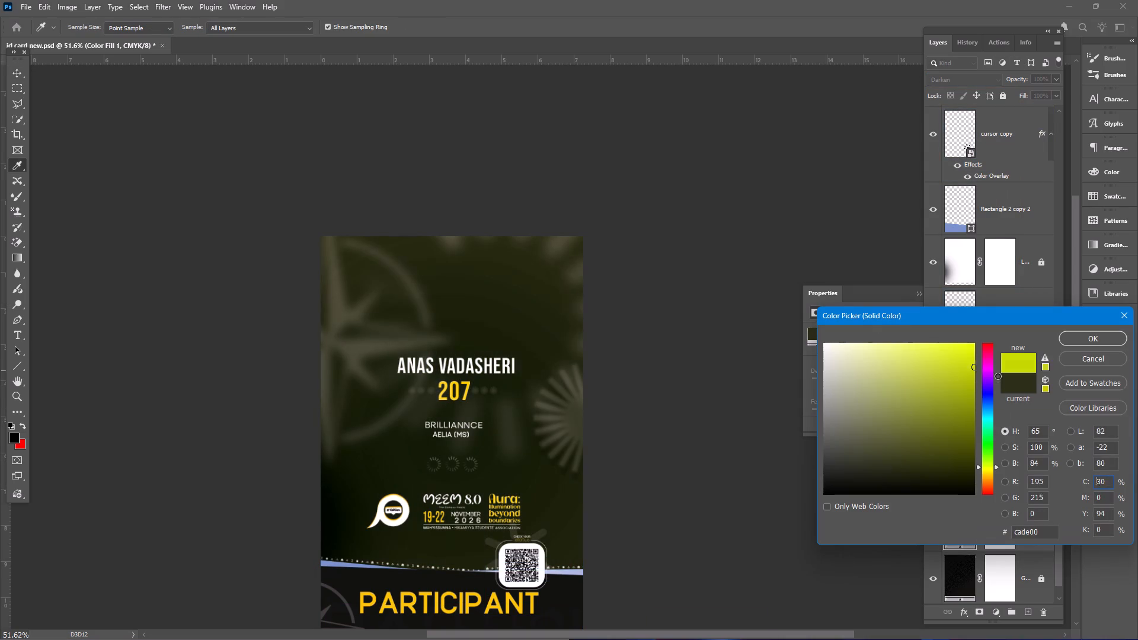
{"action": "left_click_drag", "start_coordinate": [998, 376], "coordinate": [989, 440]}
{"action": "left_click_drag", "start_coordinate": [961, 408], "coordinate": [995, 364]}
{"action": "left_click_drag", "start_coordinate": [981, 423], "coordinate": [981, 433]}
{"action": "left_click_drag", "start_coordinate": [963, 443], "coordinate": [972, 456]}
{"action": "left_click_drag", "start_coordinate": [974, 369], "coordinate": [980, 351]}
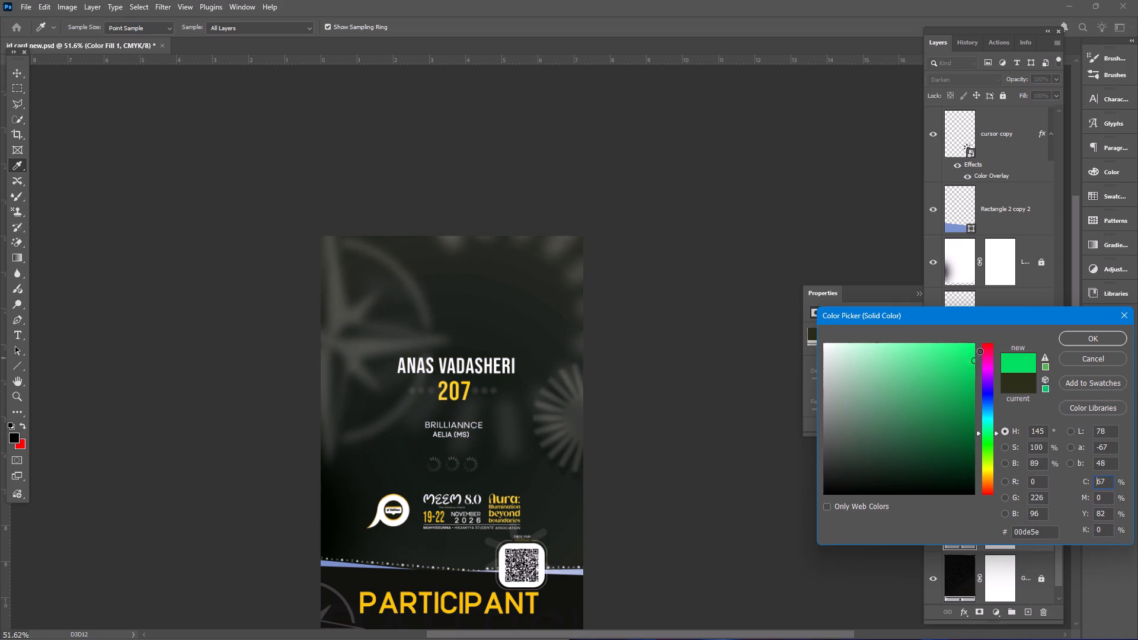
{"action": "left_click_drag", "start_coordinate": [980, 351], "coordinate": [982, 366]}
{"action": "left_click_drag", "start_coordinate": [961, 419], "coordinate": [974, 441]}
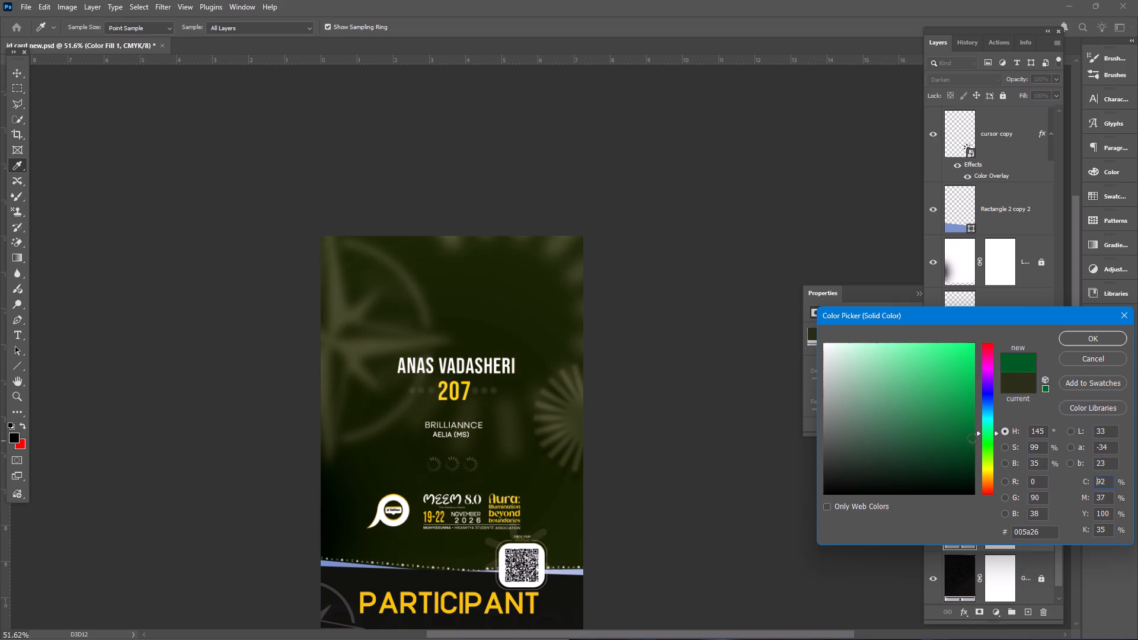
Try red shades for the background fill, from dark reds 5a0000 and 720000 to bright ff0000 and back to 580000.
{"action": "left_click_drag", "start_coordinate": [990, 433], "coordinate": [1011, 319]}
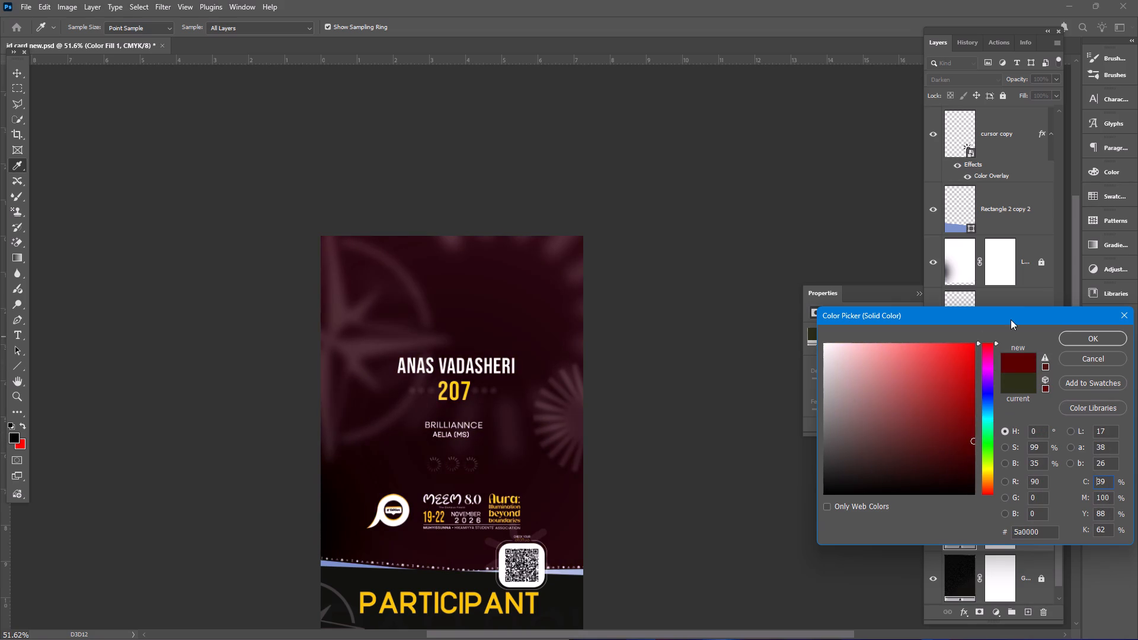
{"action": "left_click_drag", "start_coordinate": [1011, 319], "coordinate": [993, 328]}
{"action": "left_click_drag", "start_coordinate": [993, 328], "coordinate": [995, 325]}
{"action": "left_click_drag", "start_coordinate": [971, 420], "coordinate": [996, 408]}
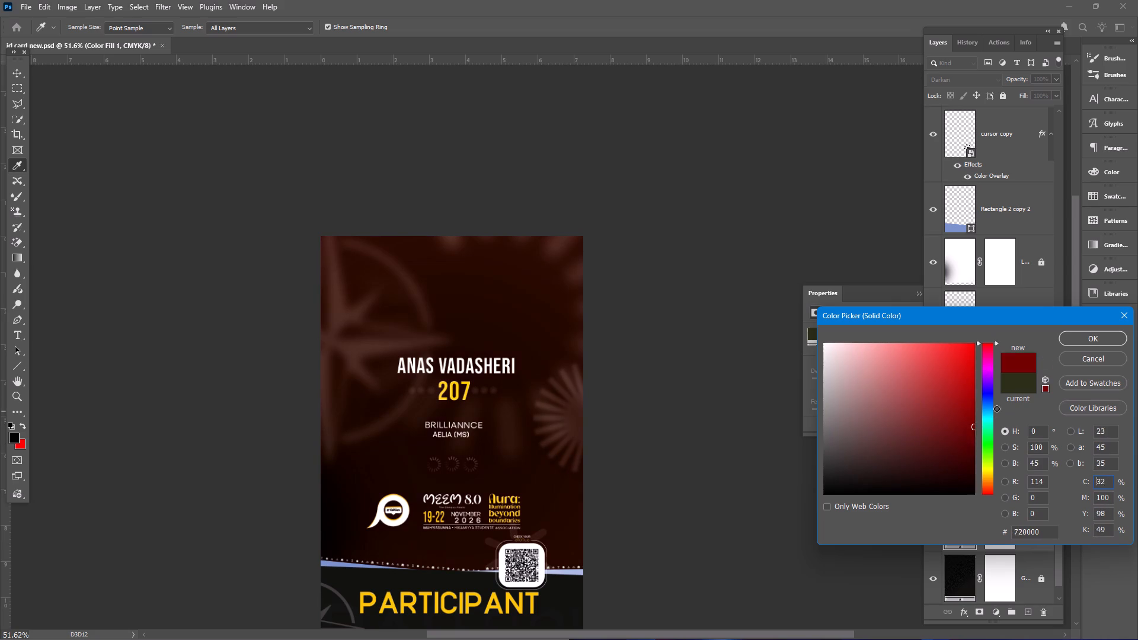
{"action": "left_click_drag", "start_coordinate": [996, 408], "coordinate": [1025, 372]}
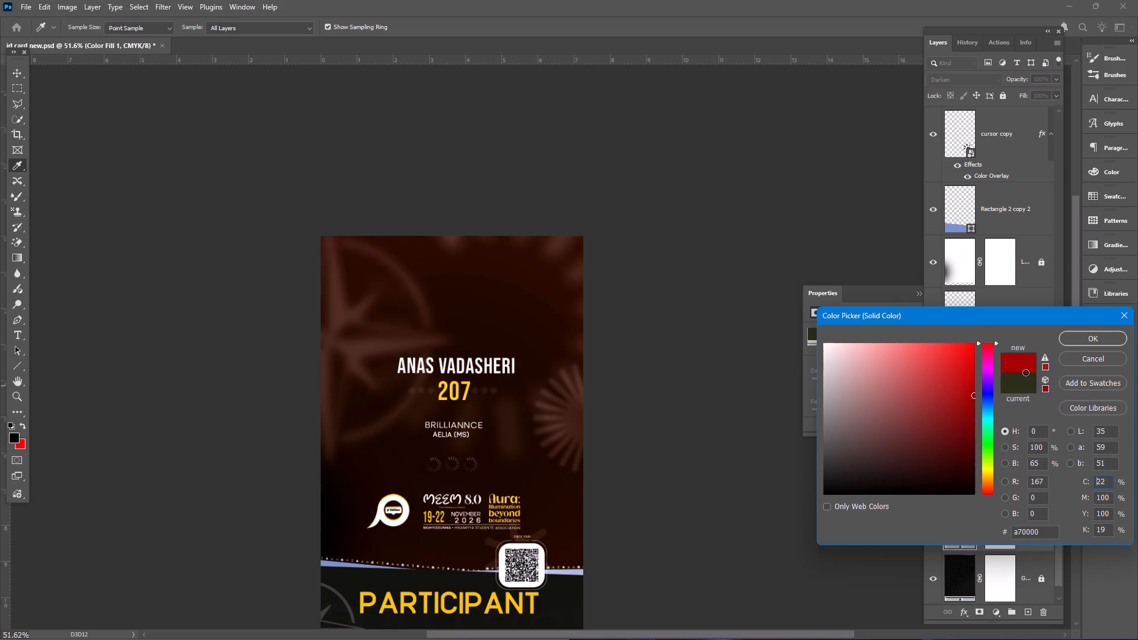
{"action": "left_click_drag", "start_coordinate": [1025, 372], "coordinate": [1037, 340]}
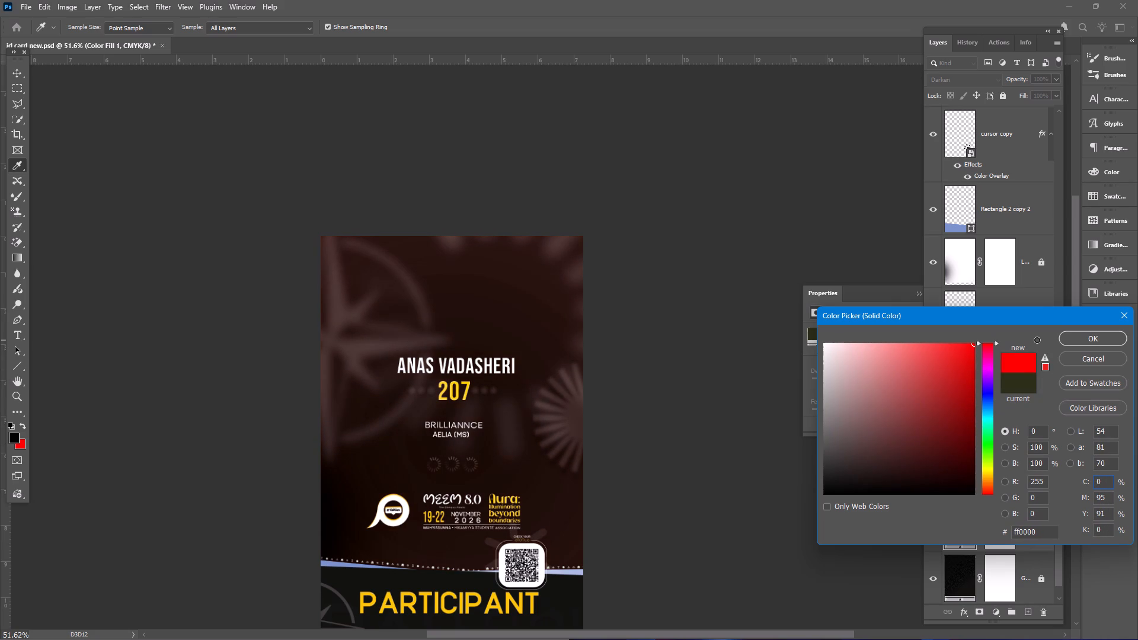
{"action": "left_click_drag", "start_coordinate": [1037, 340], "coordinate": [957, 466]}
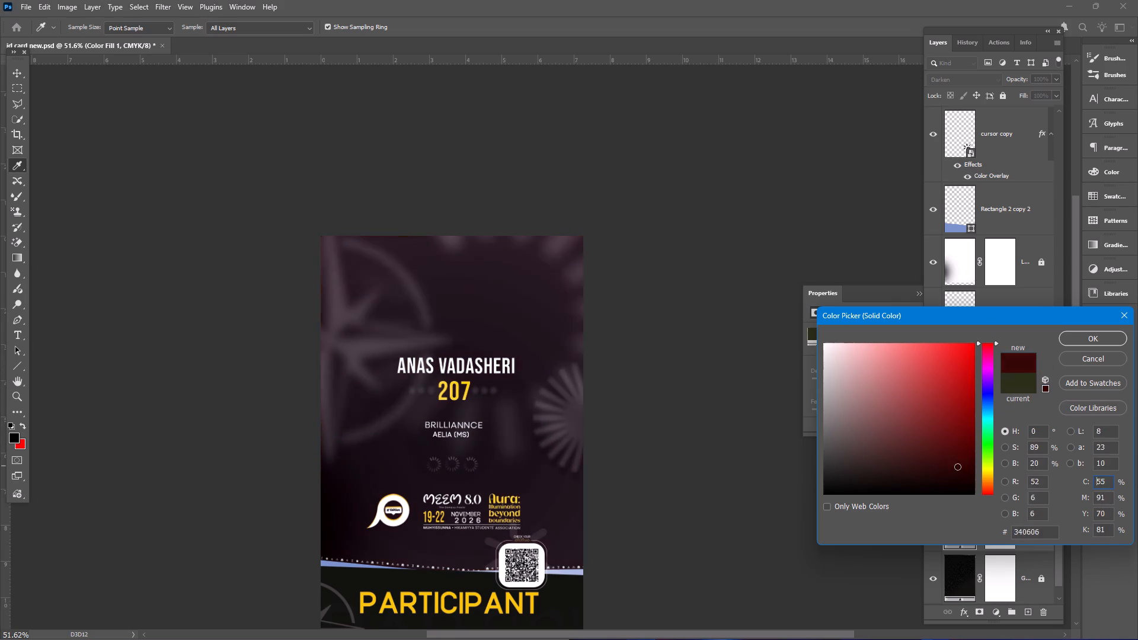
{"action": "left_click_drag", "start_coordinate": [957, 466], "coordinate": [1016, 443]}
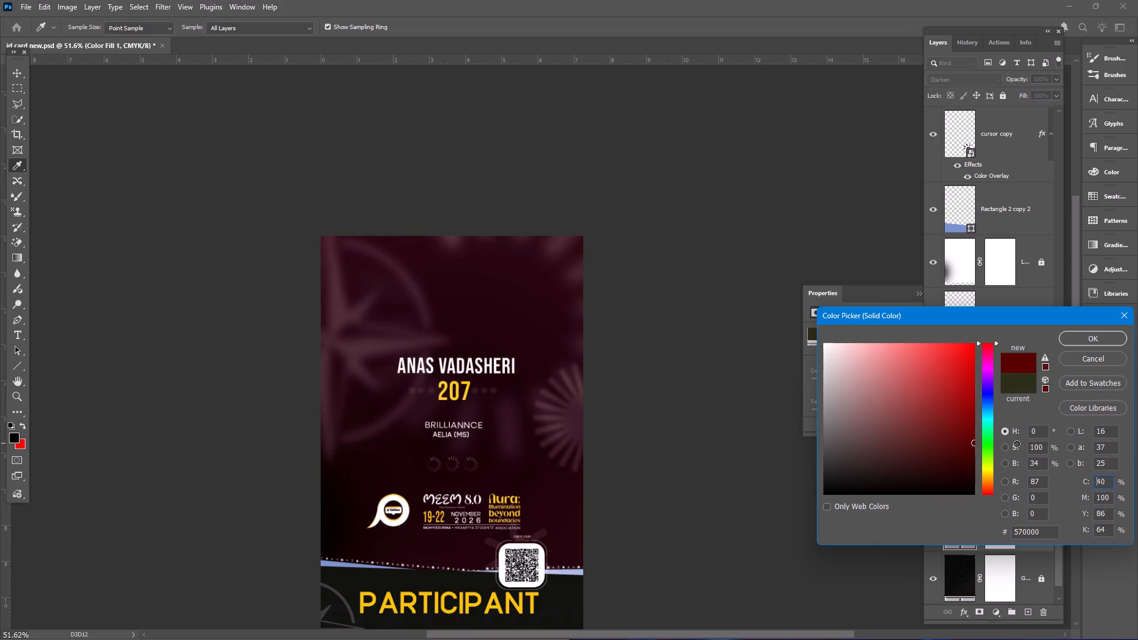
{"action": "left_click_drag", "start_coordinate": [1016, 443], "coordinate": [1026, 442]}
Shift the background fill hue from green to yellow and adjust it through olive 555800 and bright yellows to dae113.
{"action": "left_click_drag", "start_coordinate": [984, 471], "coordinate": [995, 455]}
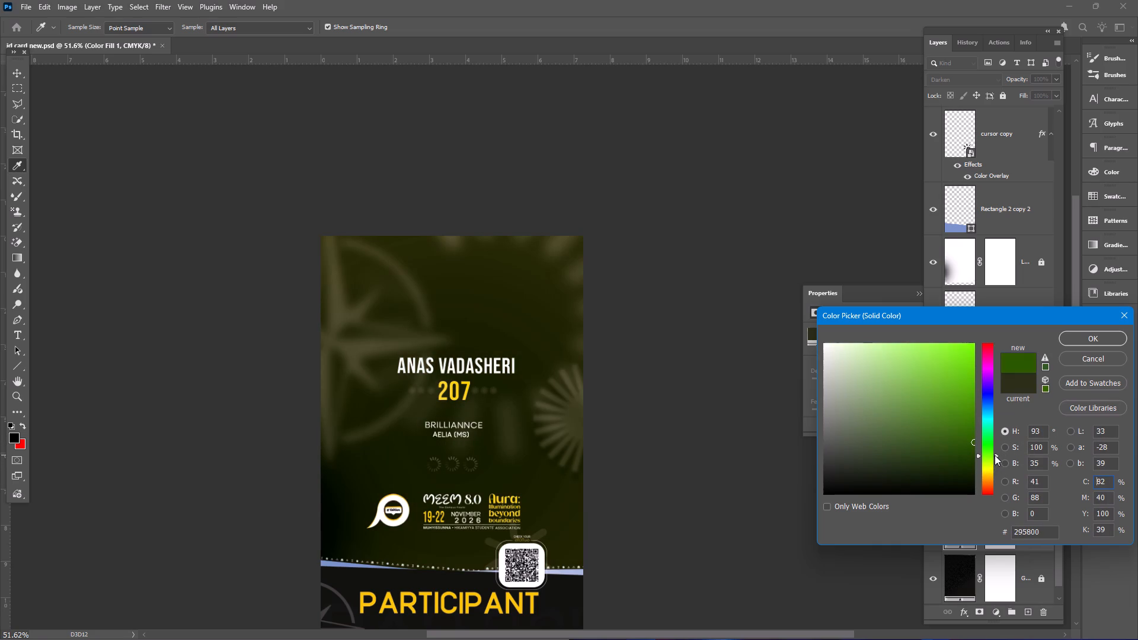
{"action": "left_click_drag", "start_coordinate": [995, 455], "coordinate": [993, 468]}
{"action": "left_click_drag", "start_coordinate": [966, 418], "coordinate": [970, 440]}
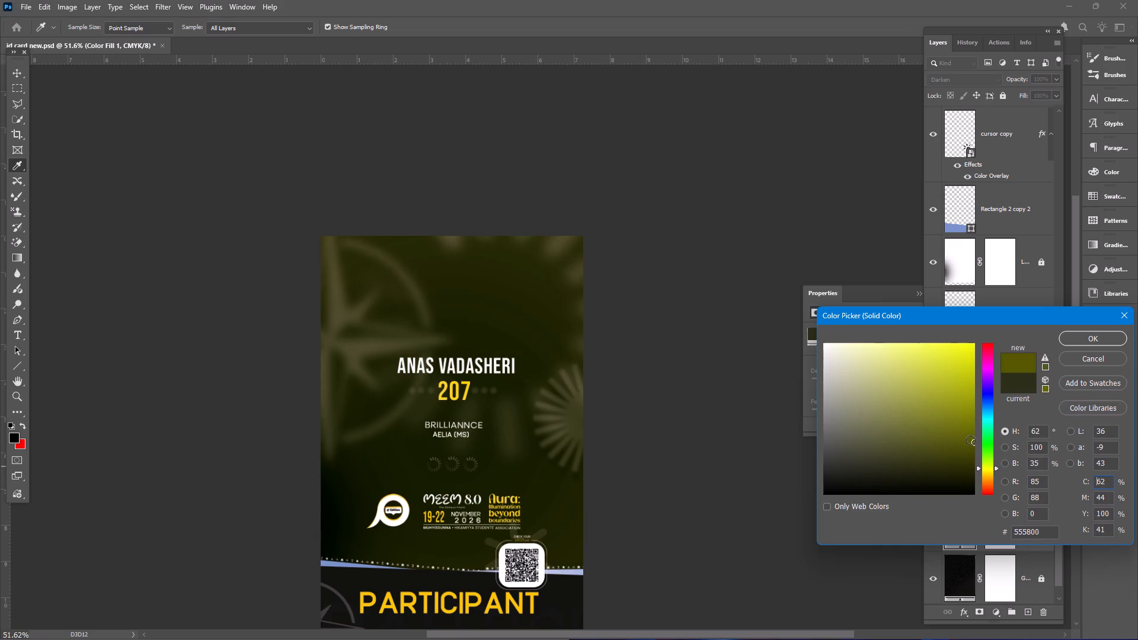
{"action": "left_click_drag", "start_coordinate": [970, 440], "coordinate": [947, 337]}
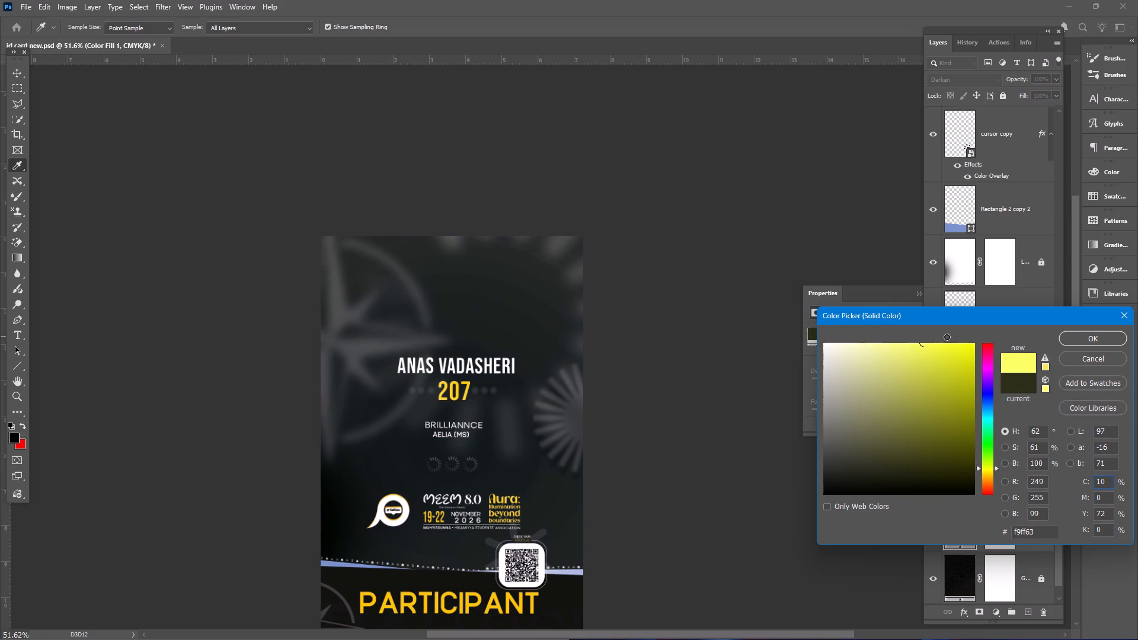
{"action": "left_click_drag", "start_coordinate": [947, 337], "coordinate": [957, 350]}
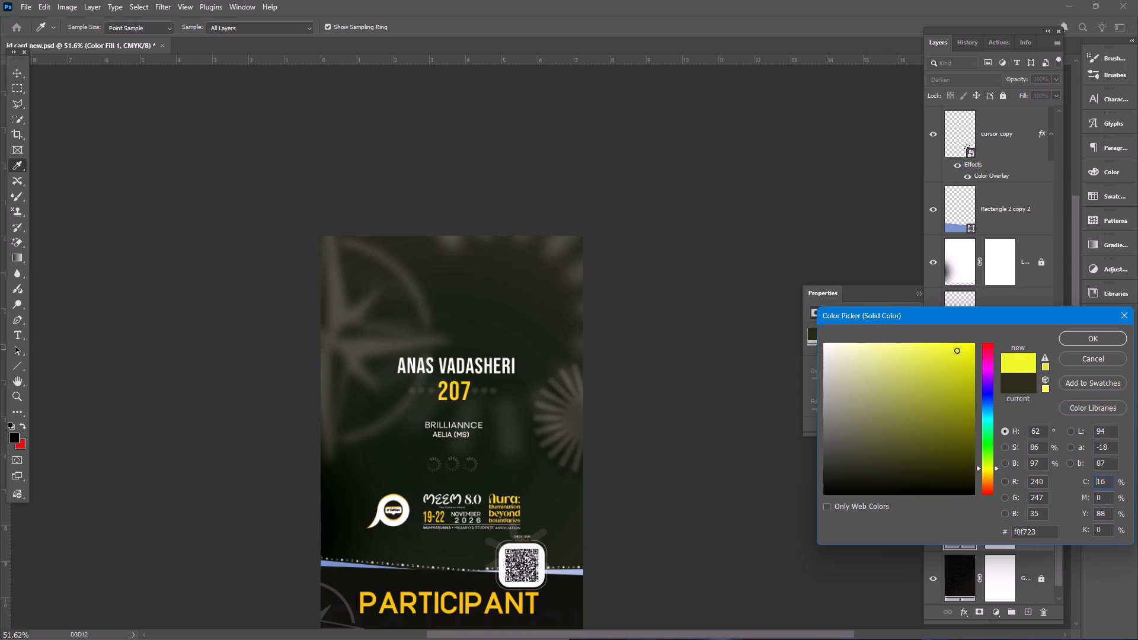
{"action": "left_click_drag", "start_coordinate": [957, 350], "coordinate": [961, 346]}
{"action": "left_click_drag", "start_coordinate": [961, 346], "coordinate": [961, 361]}
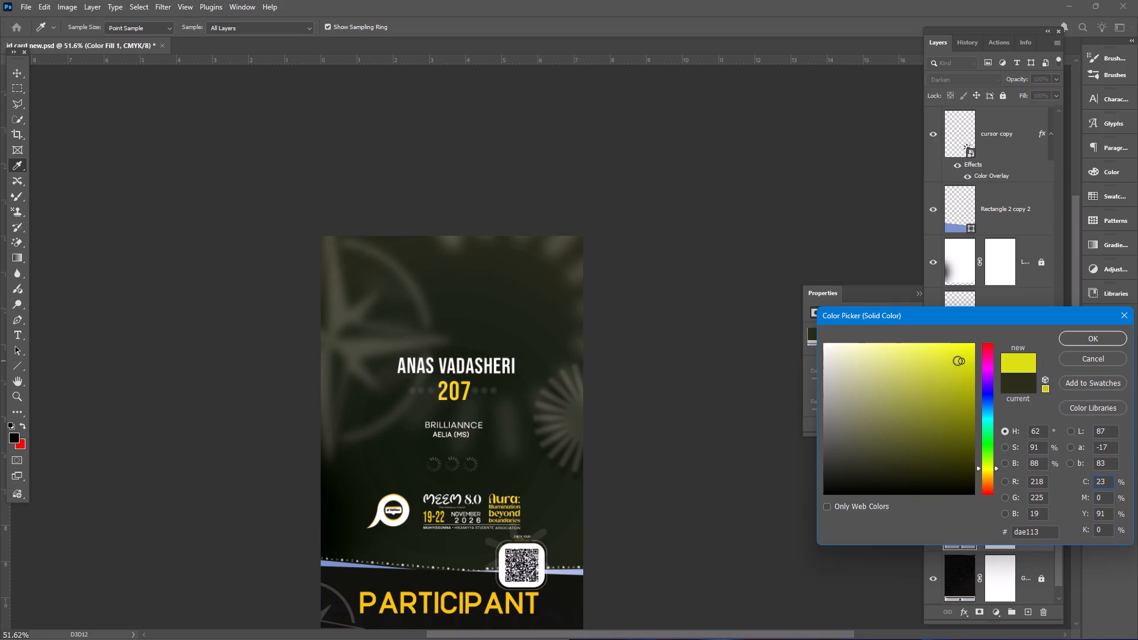
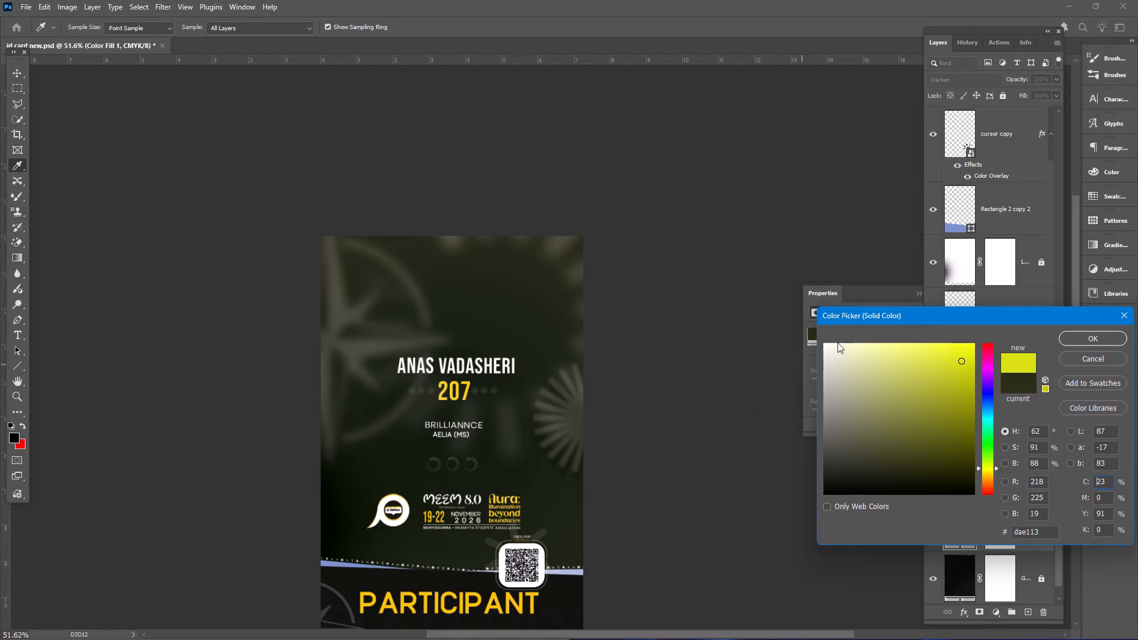
Accept yellow dae113 as the color of the solid background fill layer.
{"action": "left_click_drag", "start_coordinate": [951, 318], "coordinate": [689, 71]}
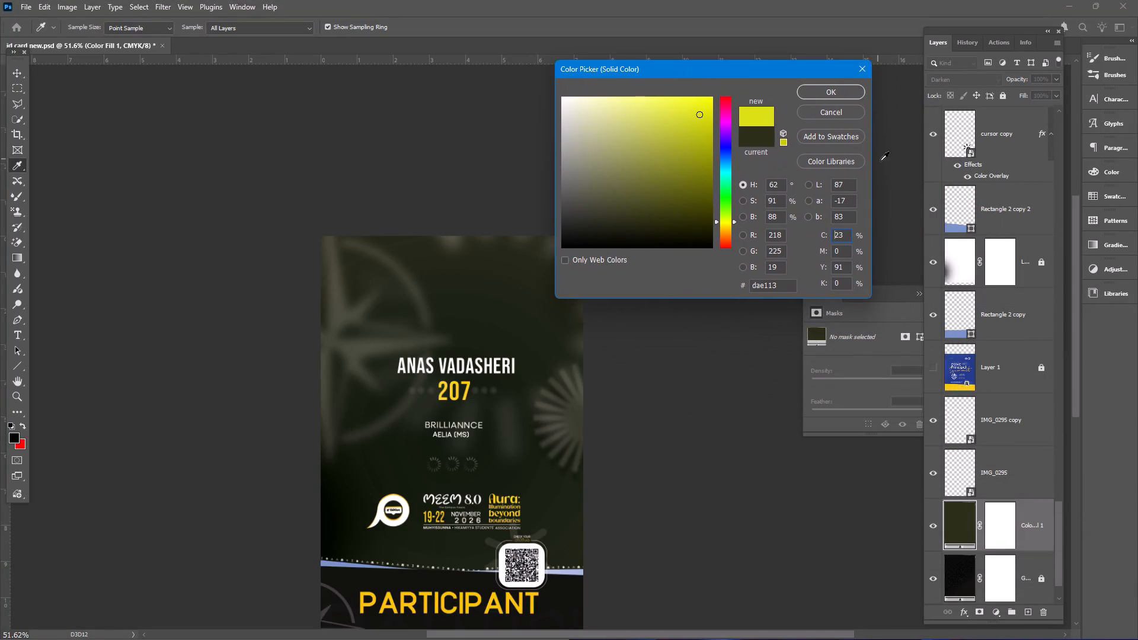
{"action": "left_click", "coordinate": [934, 260]}
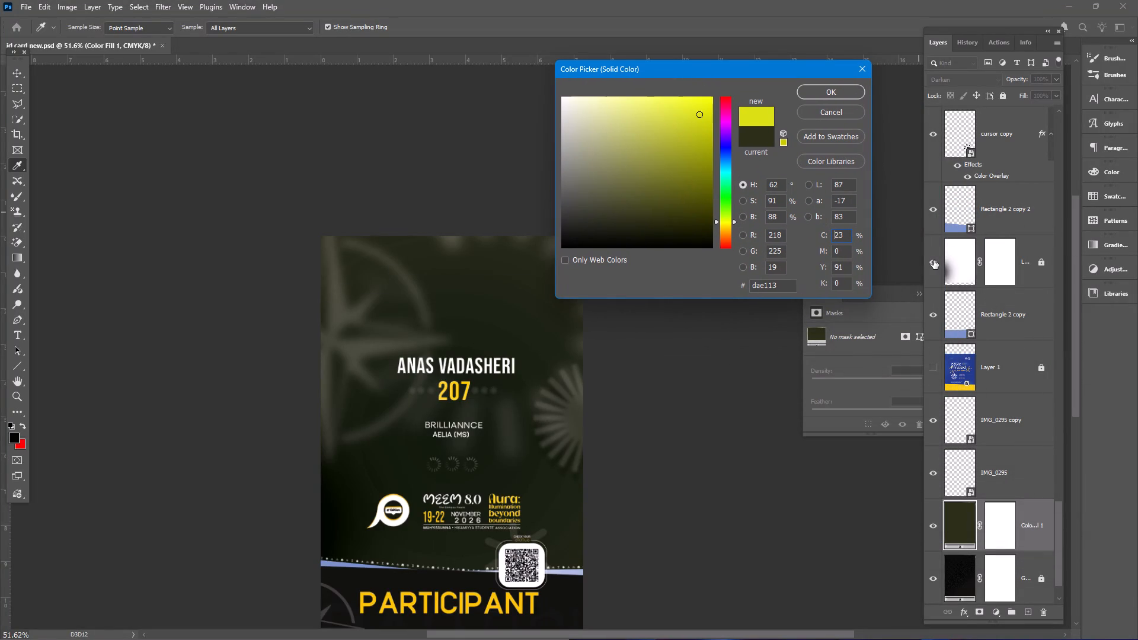
{"action": "left_click", "coordinate": [934, 260]}
{"action": "left_click", "coordinate": [934, 260]}
{"action": "left_click", "coordinate": [932, 263]}
{"action": "left_click", "coordinate": [932, 263]}
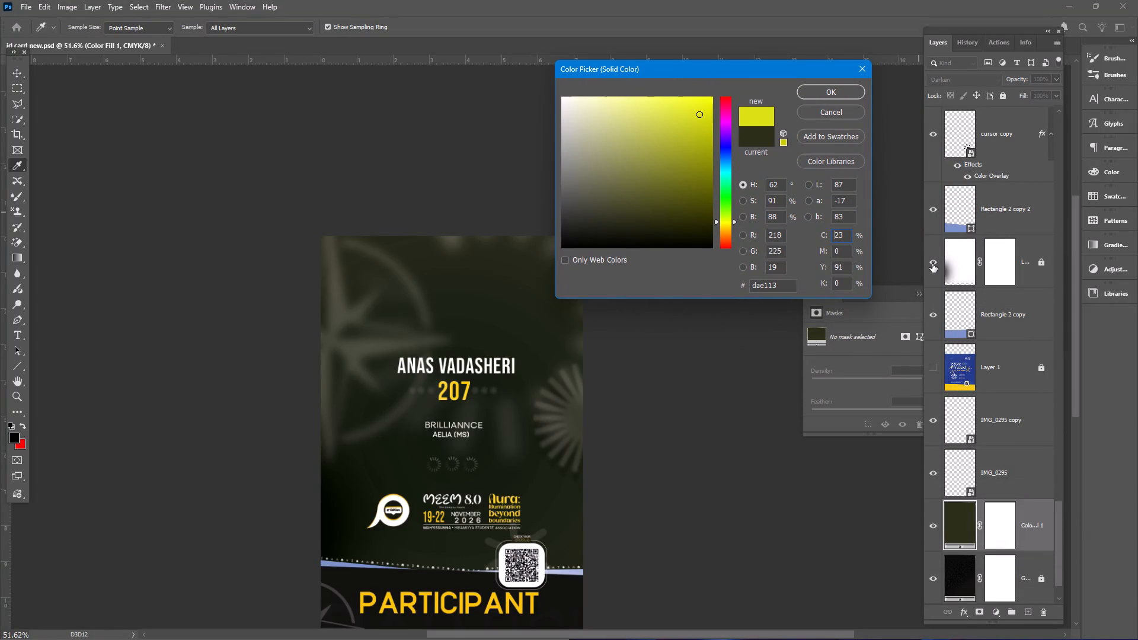
{"action": "left_click", "coordinate": [932, 264]}
{"action": "left_click", "coordinate": [932, 264]}
{"action": "left_click", "coordinate": [932, 264]}
{"action": "left_click", "coordinate": [926, 211]}
{"action": "left_click", "coordinate": [835, 90]}
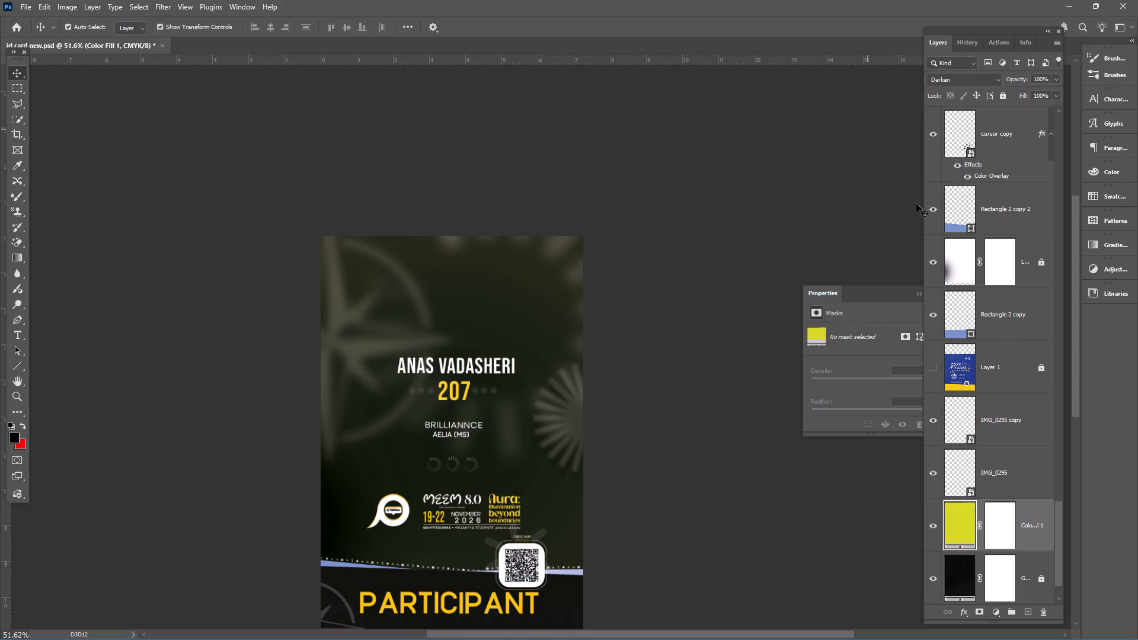
Toggle the visibility of the Soft Light Layer 2 to compare the card background with and without it.
{"action": "left_click", "coordinate": [933, 263]}
{"action": "left_click", "coordinate": [933, 263]}
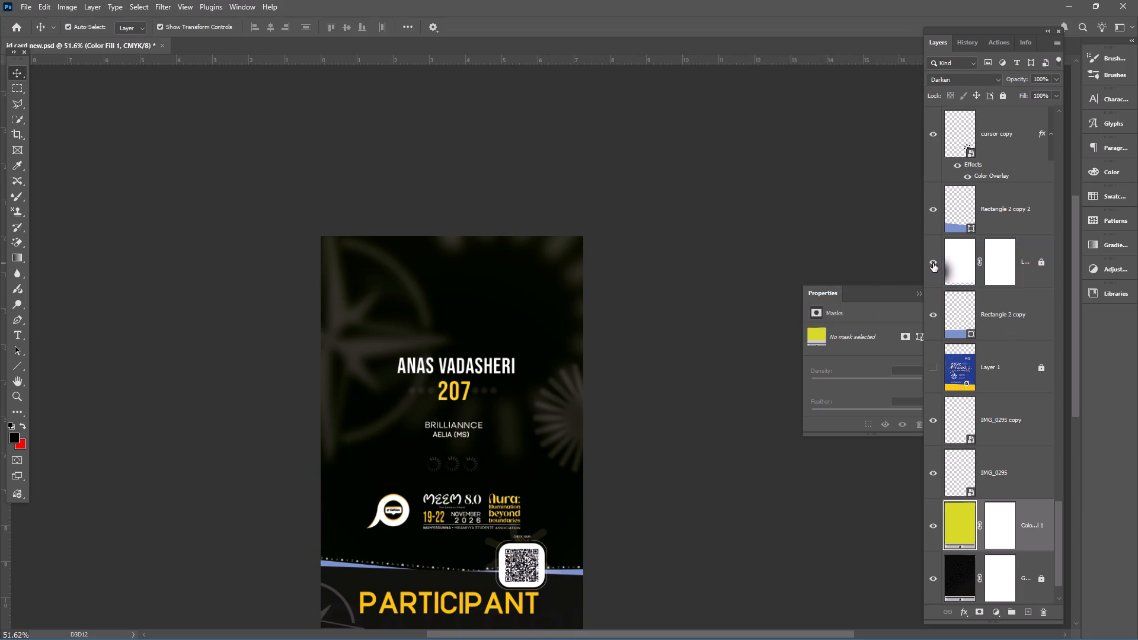
{"action": "left_click", "coordinate": [932, 263]}
{"action": "left_click", "coordinate": [932, 263]}
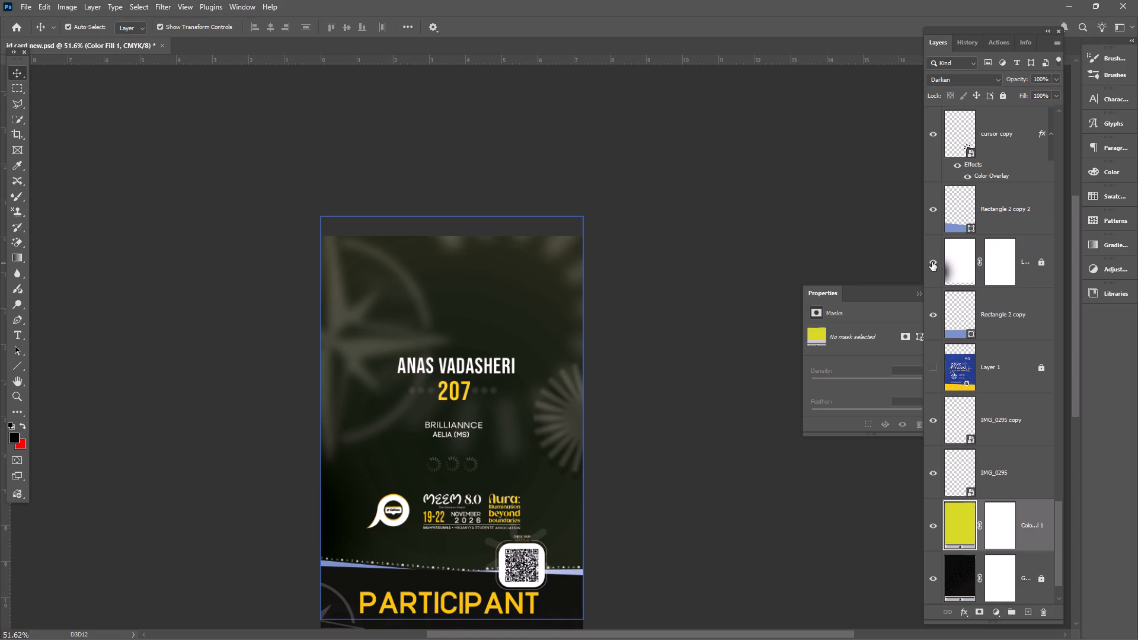
{"action": "left_click", "coordinate": [932, 262]}
{"action": "left_click", "coordinate": [932, 262]}
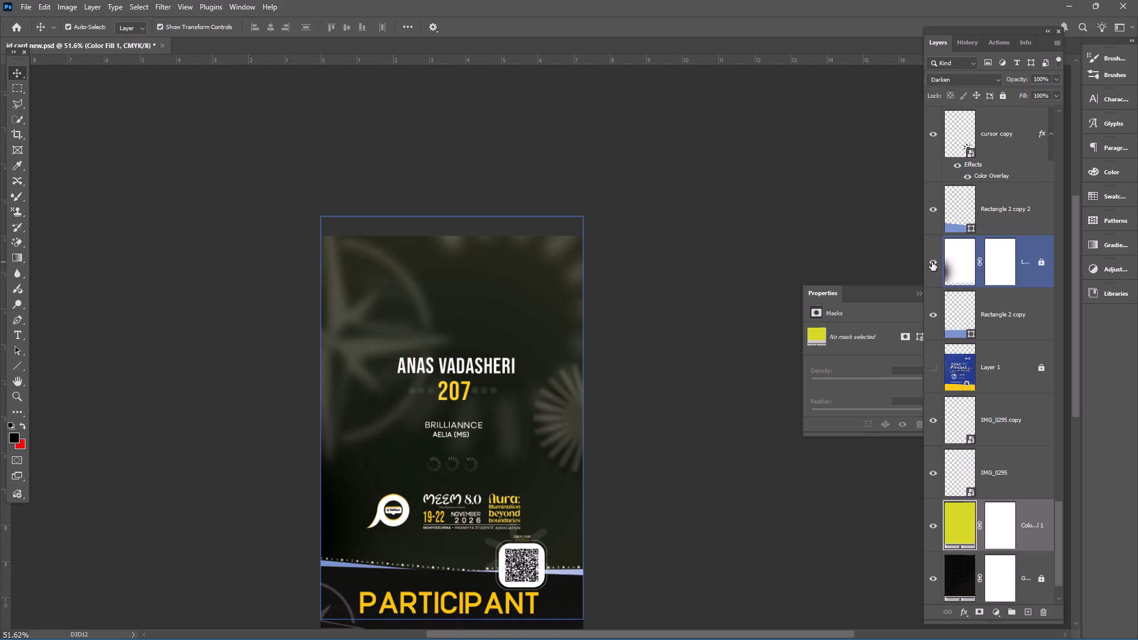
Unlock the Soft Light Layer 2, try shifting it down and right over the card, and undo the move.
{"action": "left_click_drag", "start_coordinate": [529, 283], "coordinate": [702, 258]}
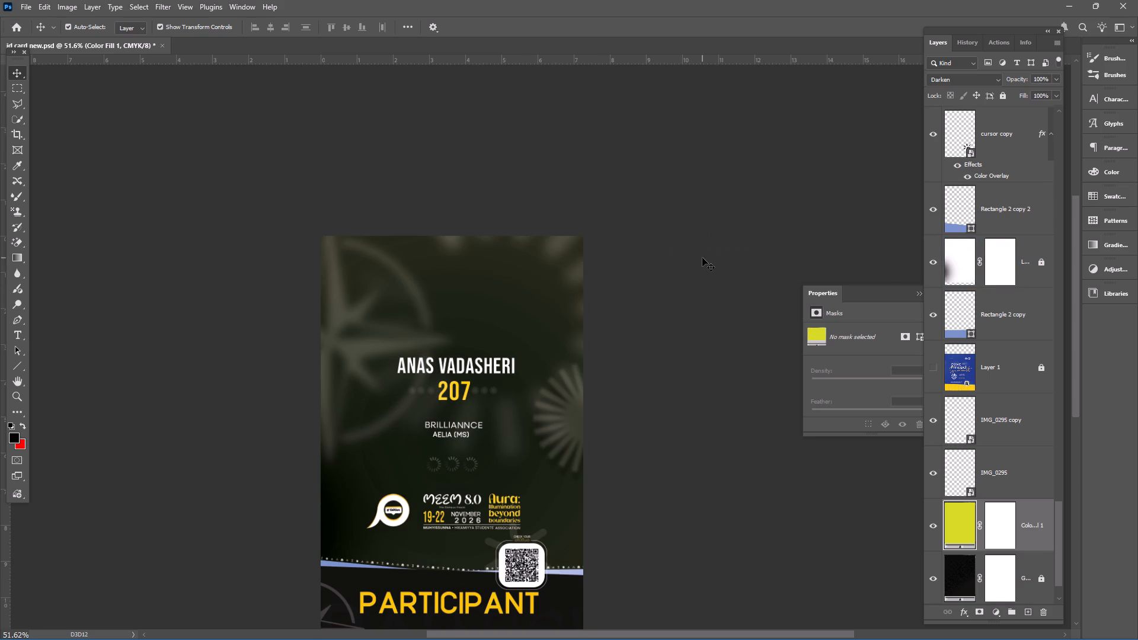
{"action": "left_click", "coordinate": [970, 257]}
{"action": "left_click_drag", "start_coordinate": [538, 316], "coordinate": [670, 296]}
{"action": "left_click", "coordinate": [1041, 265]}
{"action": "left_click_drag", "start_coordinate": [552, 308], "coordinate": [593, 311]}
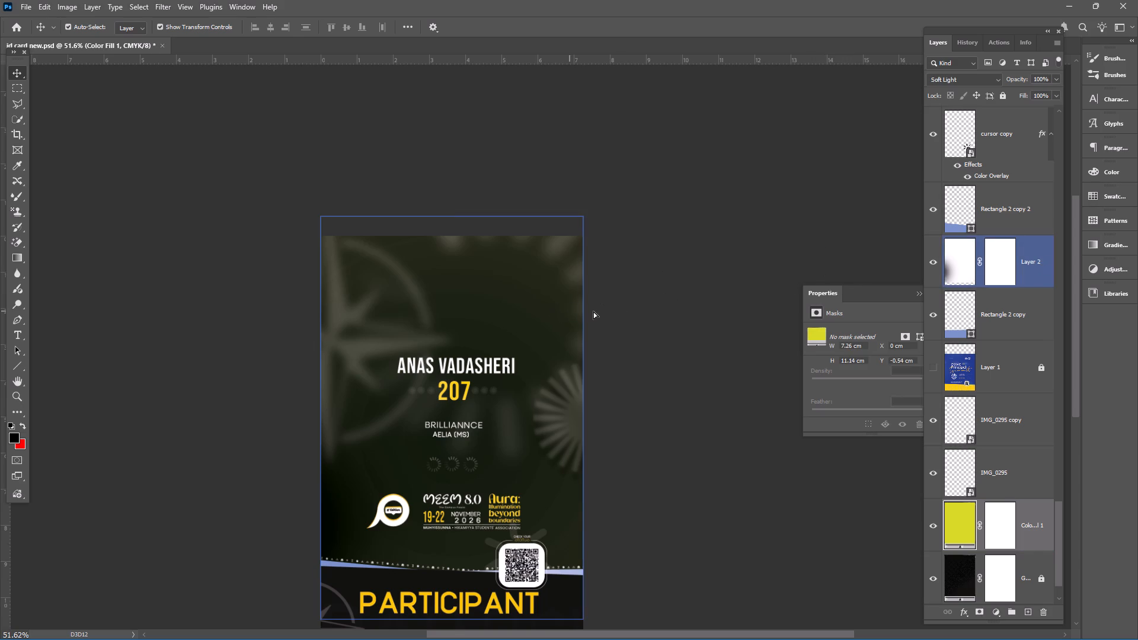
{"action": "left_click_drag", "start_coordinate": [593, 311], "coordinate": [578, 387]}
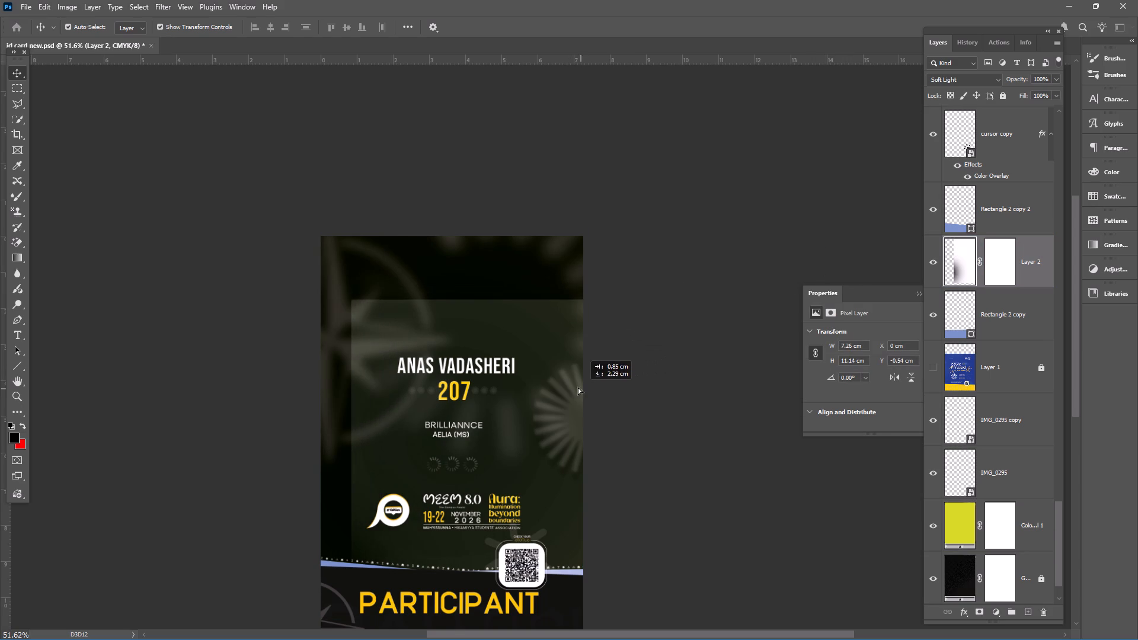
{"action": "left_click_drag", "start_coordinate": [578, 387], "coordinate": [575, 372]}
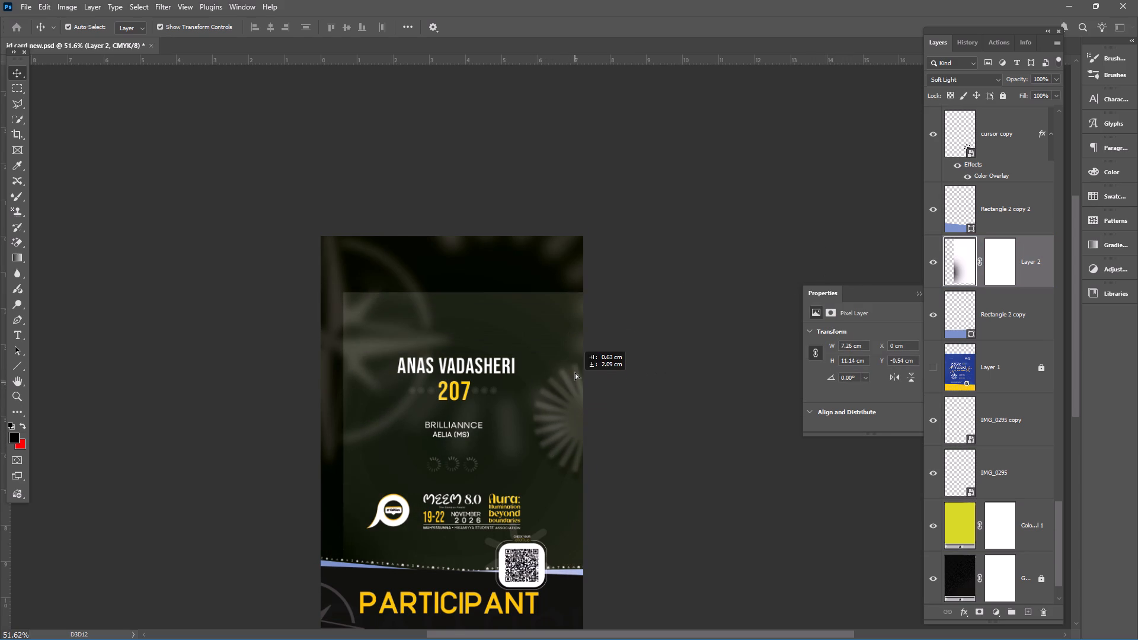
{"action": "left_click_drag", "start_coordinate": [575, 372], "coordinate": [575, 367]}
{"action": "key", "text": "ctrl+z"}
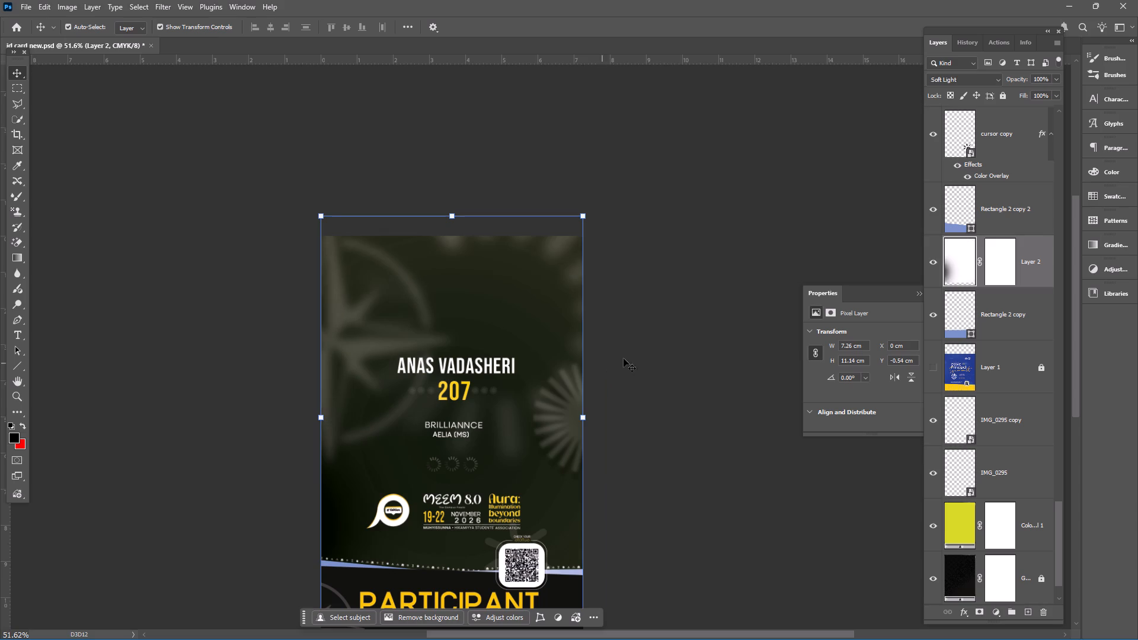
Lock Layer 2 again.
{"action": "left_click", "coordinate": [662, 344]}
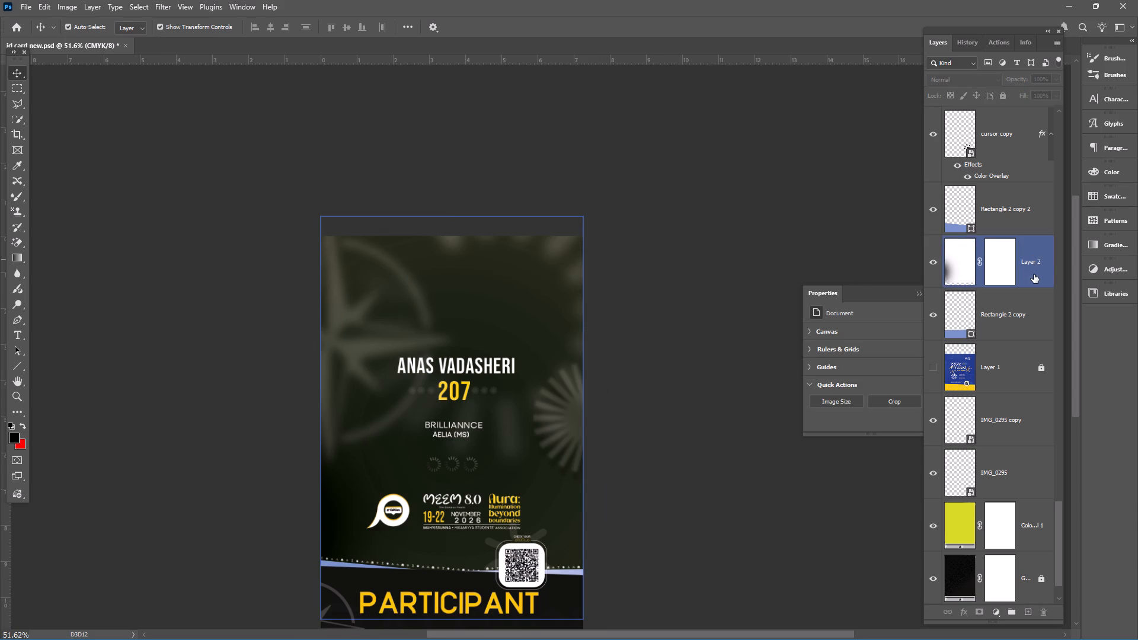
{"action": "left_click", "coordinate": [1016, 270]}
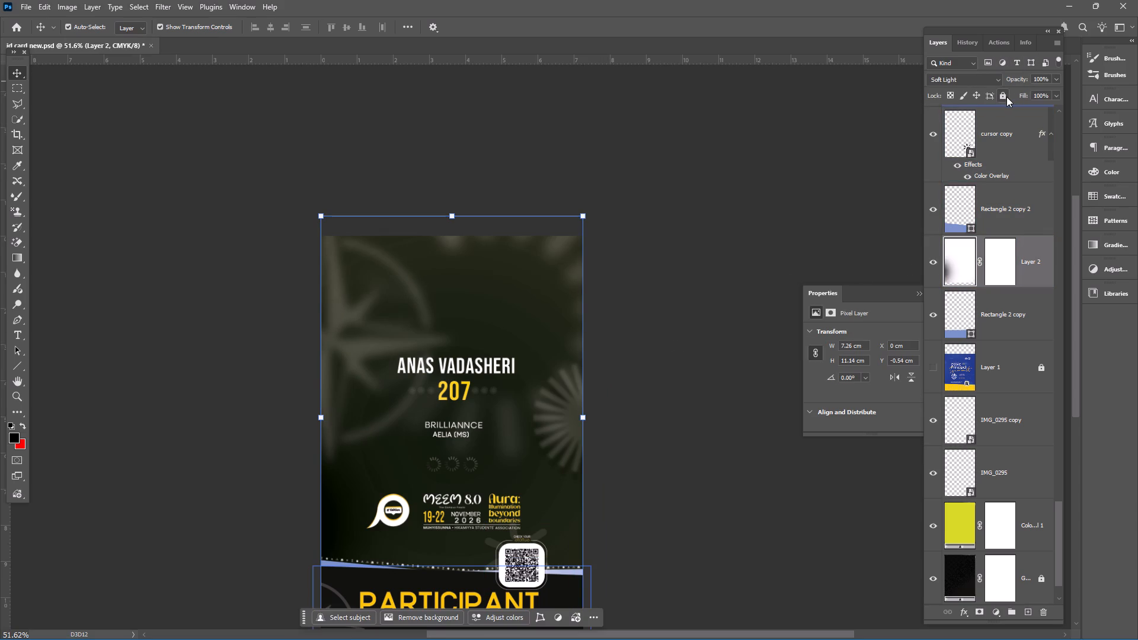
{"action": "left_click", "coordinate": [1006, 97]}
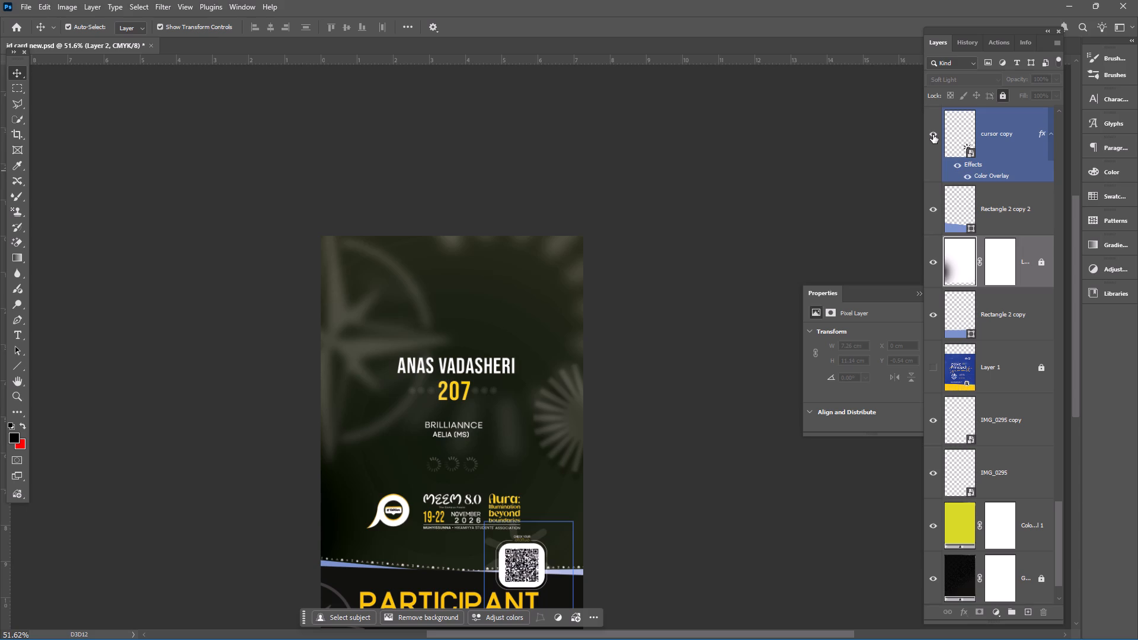
Toggle the cursor copy layer's visibility to check what it adds around the QR code.
{"action": "left_click", "coordinate": [933, 135]}
{"action": "left_click", "coordinate": [933, 135]}
{"action": "left_click", "coordinate": [933, 134]}
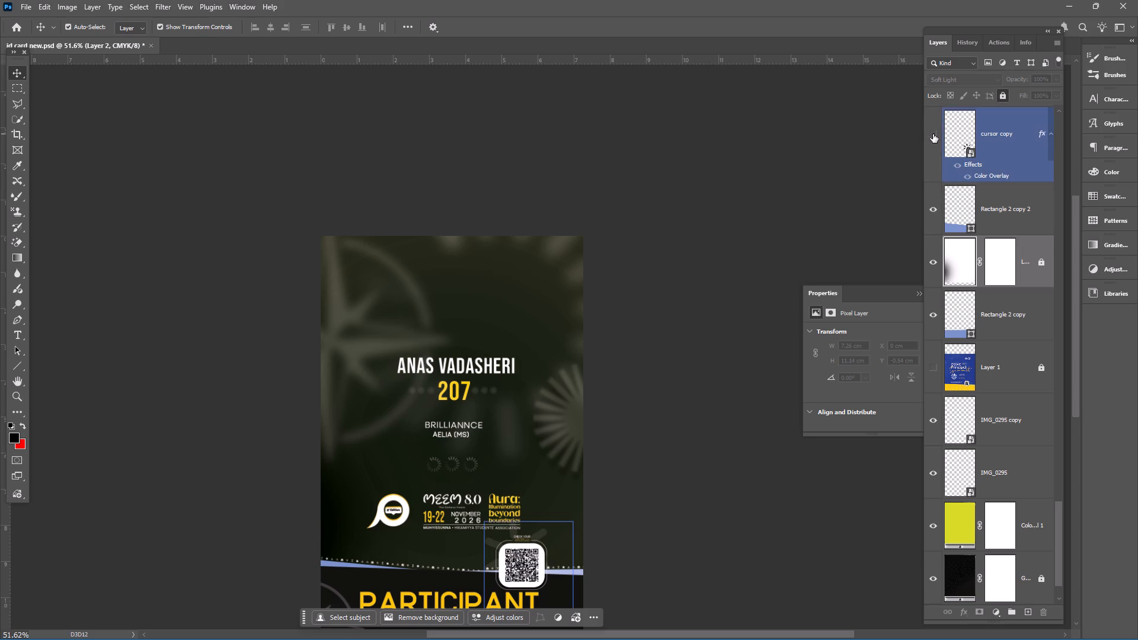
{"action": "left_click", "coordinate": [933, 134]}
{"action": "left_click", "coordinate": [933, 134]}
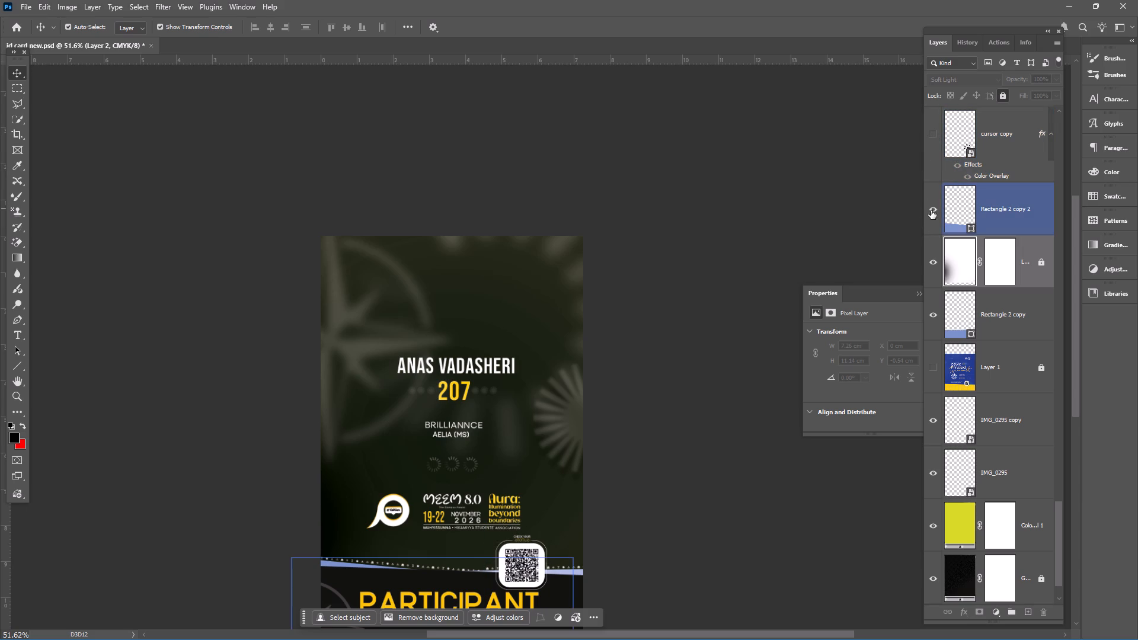
{"action": "left_click", "coordinate": [931, 138]}
{"action": "left_click", "coordinate": [931, 138]}
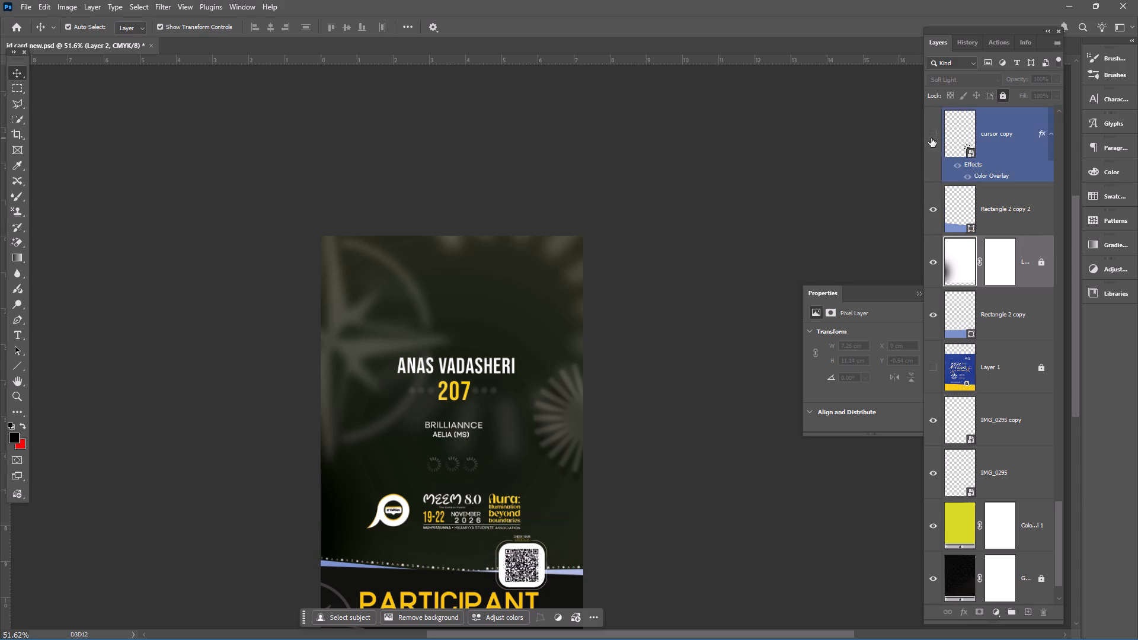
{"action": "left_click", "coordinate": [931, 138]}
Toggle Rectangle 2 copy 2 and Rectangle 2 copy off and on to check which blue strip each one draws.
{"action": "left_click", "coordinate": [935, 209]}
{"action": "left_click", "coordinate": [935, 209]}
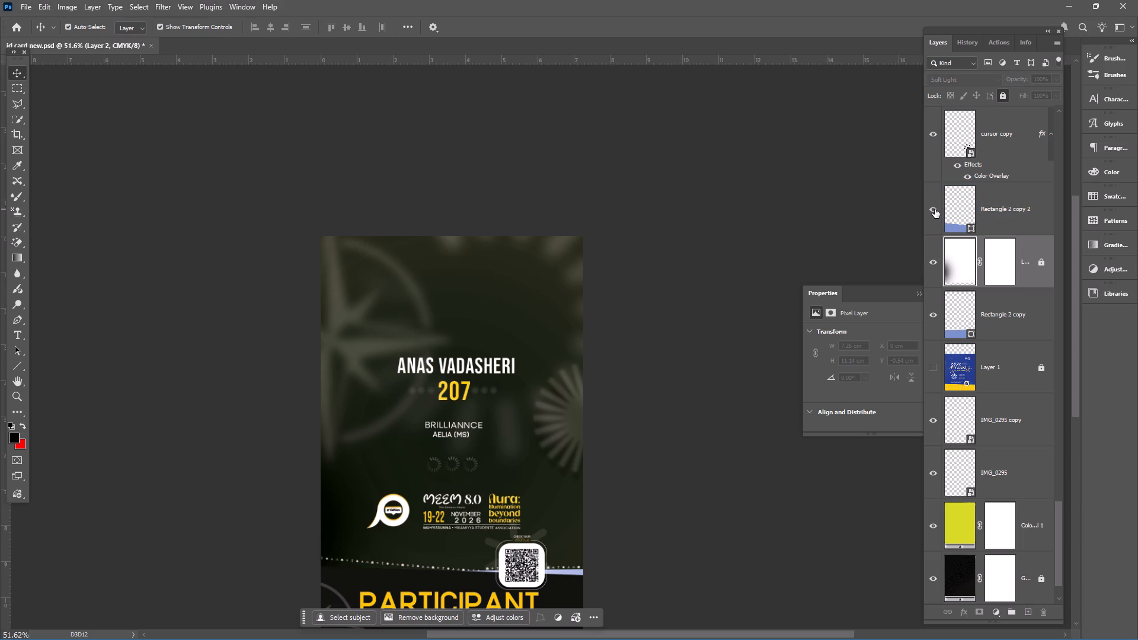
{"action": "left_click", "coordinate": [935, 209]}
{"action": "left_click", "coordinate": [935, 209]}
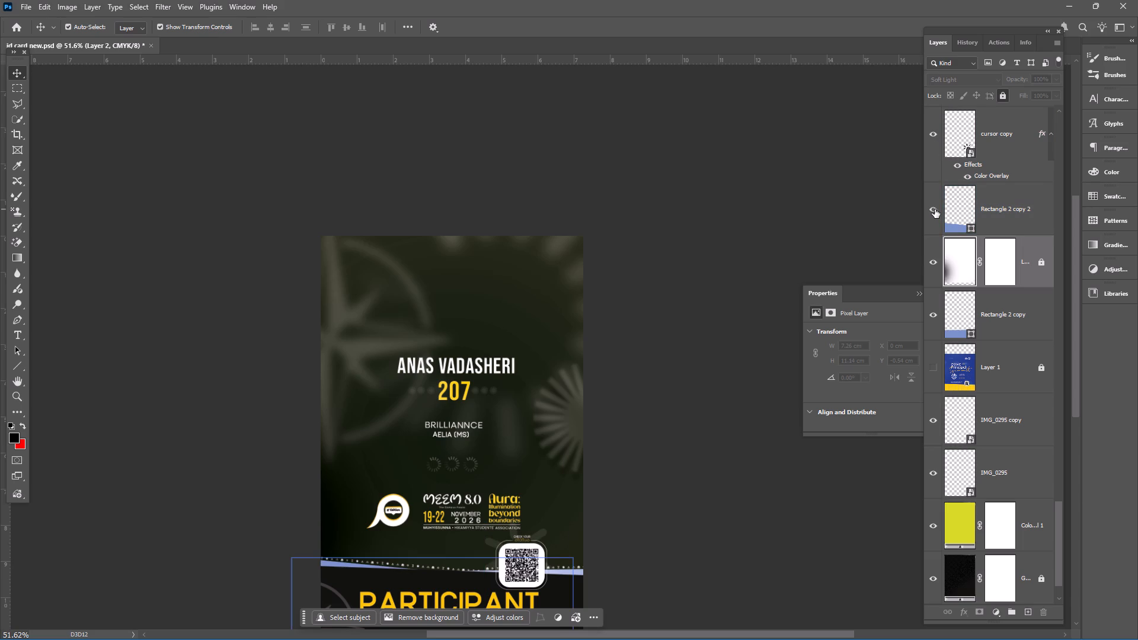
{"action": "left_click", "coordinate": [935, 209]}
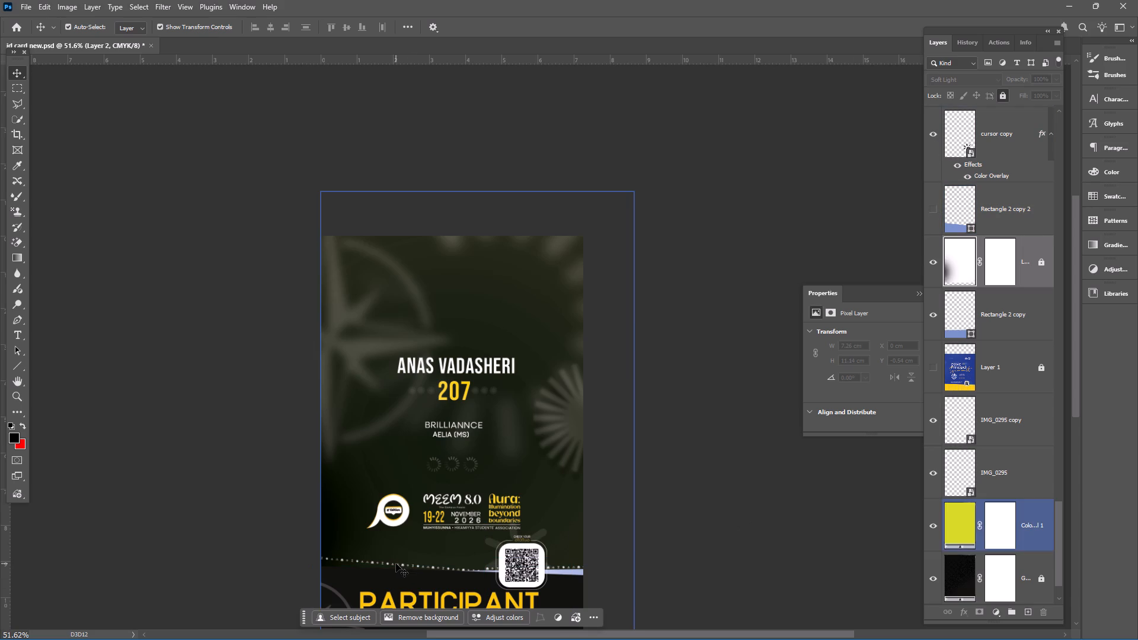
{"action": "left_click", "coordinate": [931, 318]}
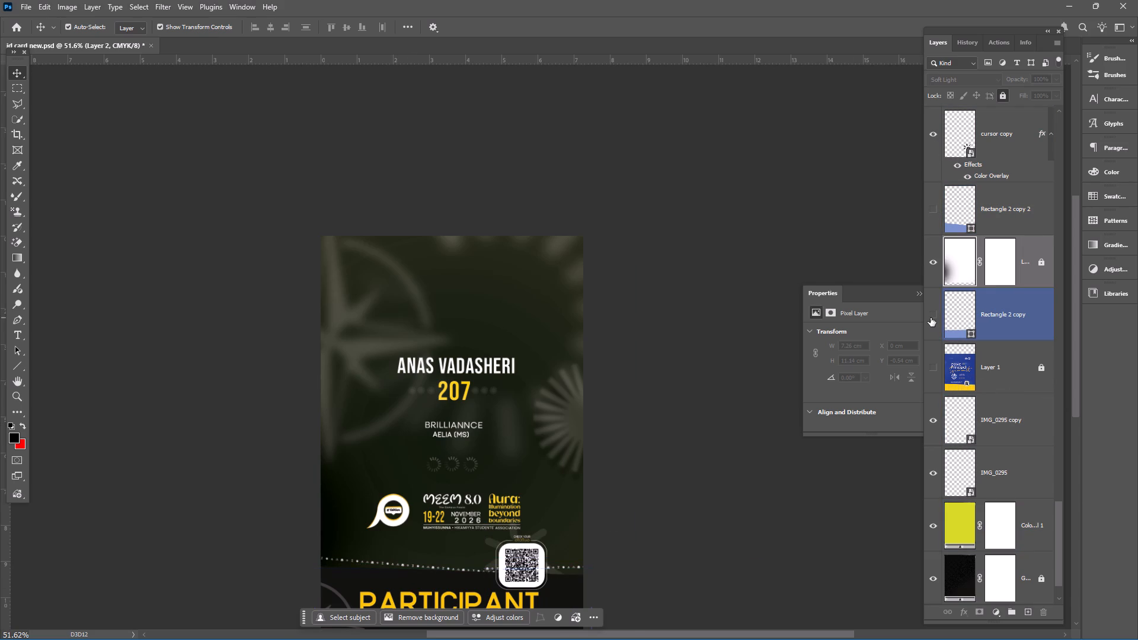
{"action": "left_click", "coordinate": [931, 318]}
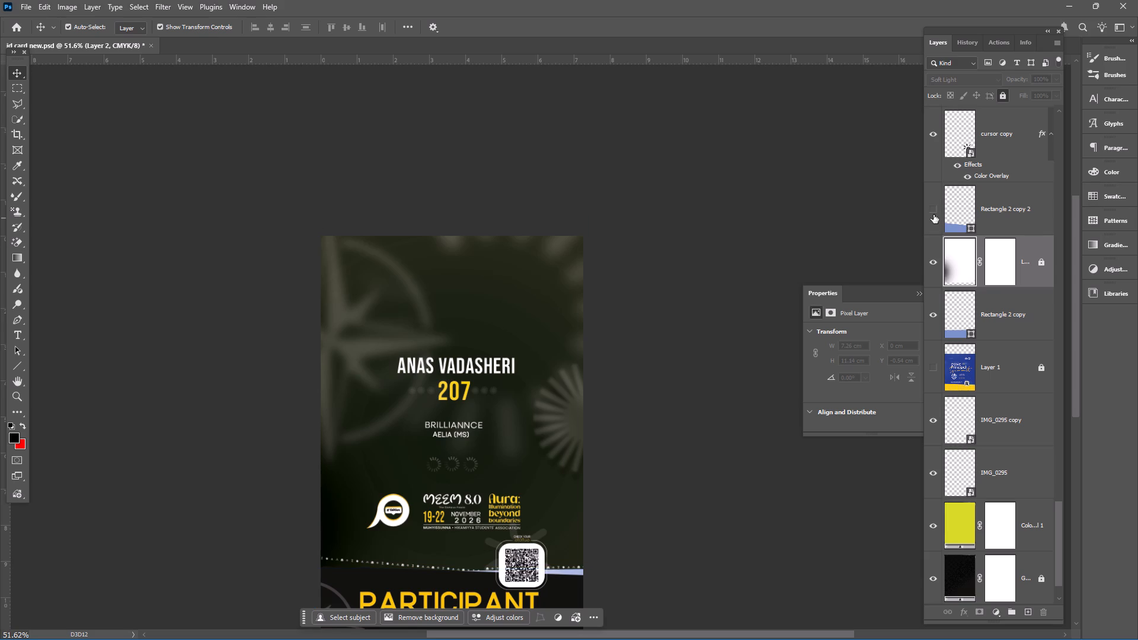
{"action": "left_click", "coordinate": [933, 211]}
Show the hidden Layer 1 reference design over the card for comparison and hide it again.
{"action": "scroll", "coordinate": [964, 377], "scroll_direction": "down", "scroll_amount": 1}
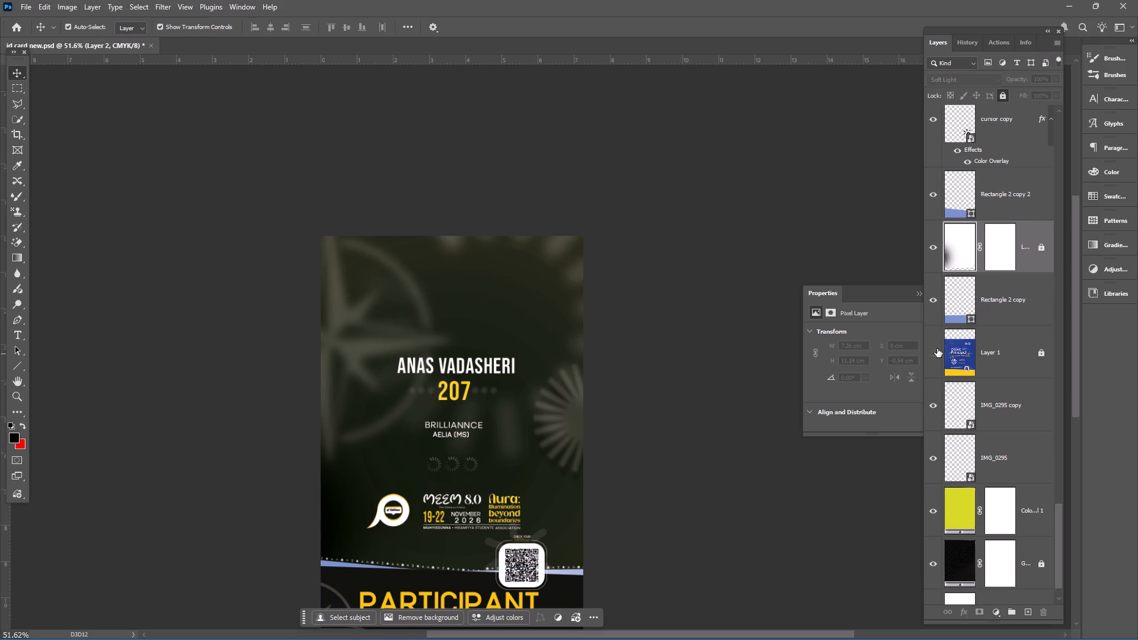
{"action": "left_click", "coordinate": [937, 348]}
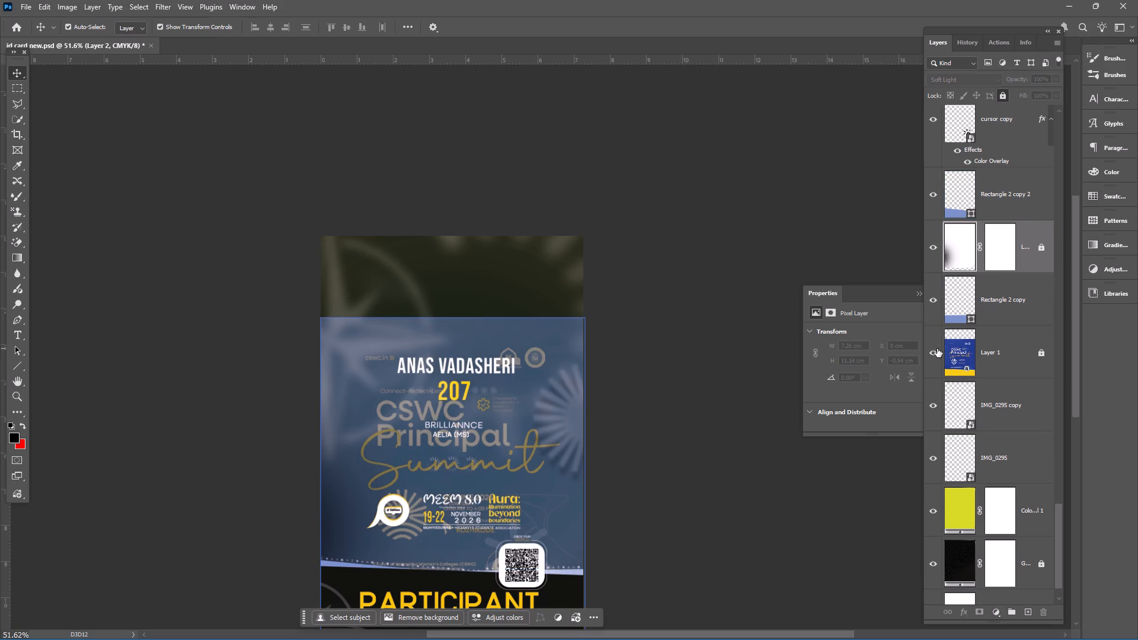
{"action": "left_click", "coordinate": [937, 348]}
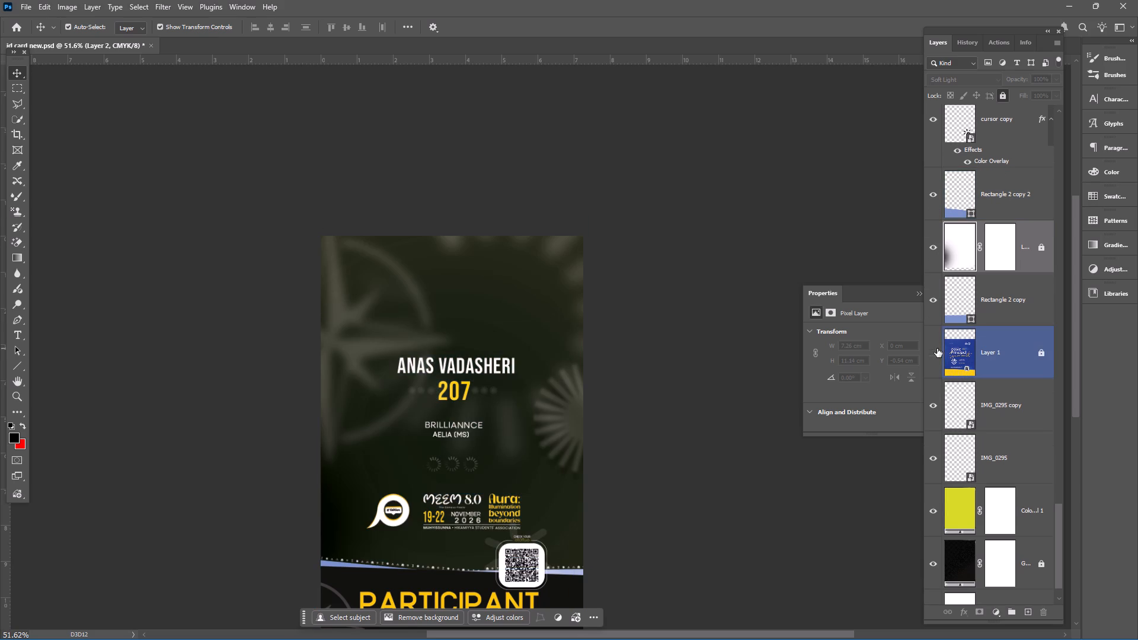
{"action": "left_click", "coordinate": [938, 352]}
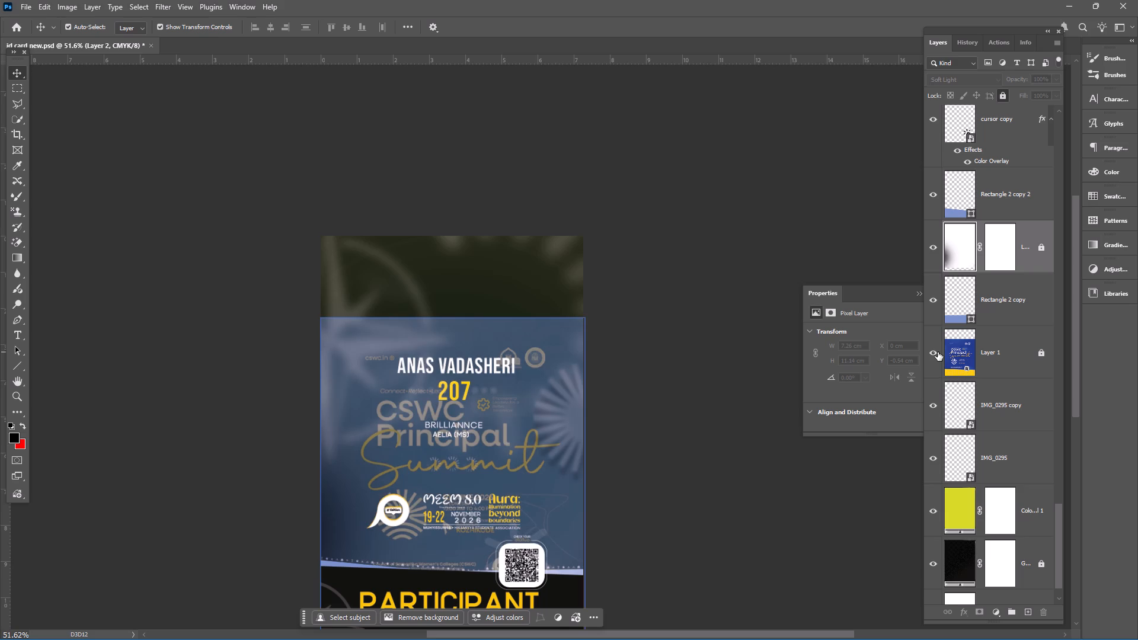
{"action": "left_click", "coordinate": [938, 352]}
{"action": "left_click", "coordinate": [938, 352]}
{"action": "left_click_drag", "start_coordinate": [455, 334], "coordinate": [548, 281]}
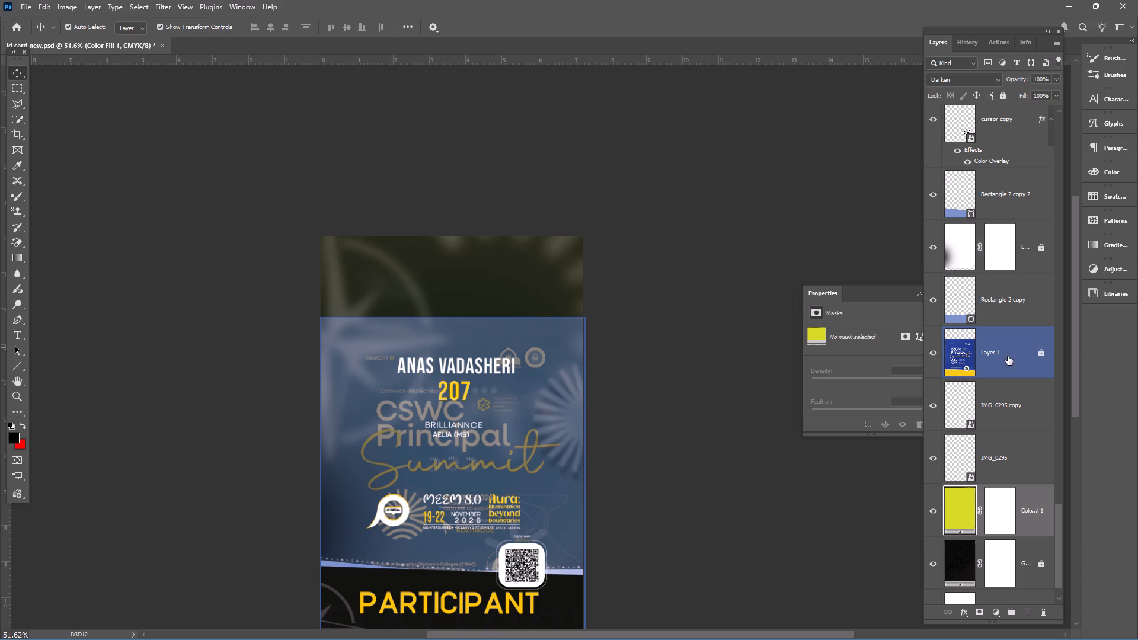
{"action": "left_click", "coordinate": [934, 351]}
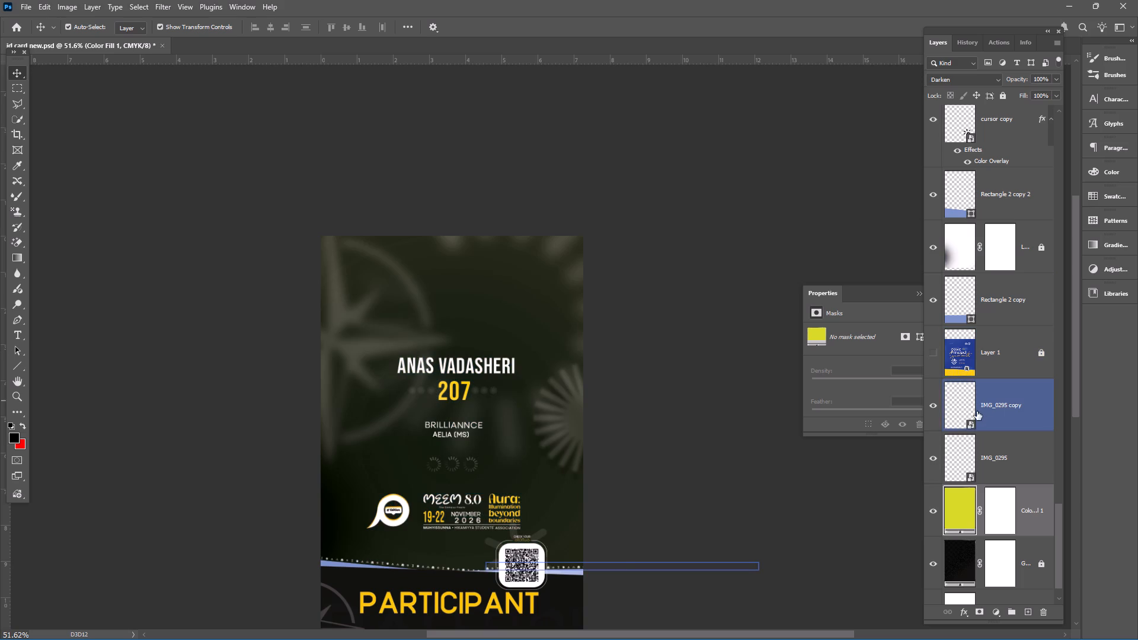
Toggle the IMG_0295 copy layer off and on to check its part of the dotted border.
{"action": "left_click", "coordinate": [937, 405]}
{"action": "left_click", "coordinate": [937, 405]}
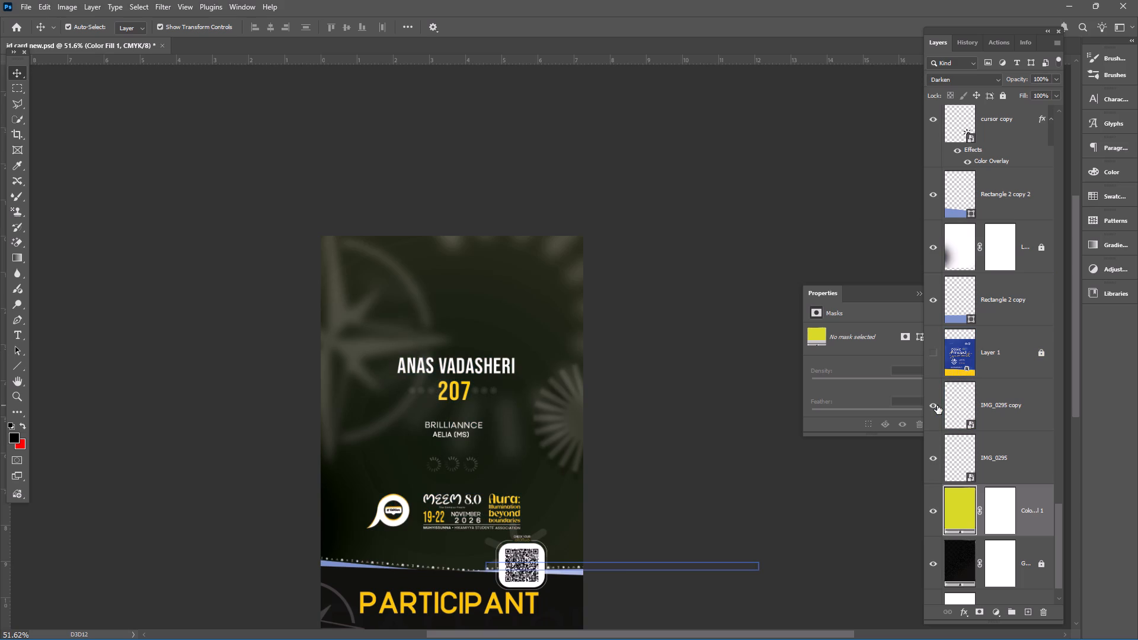
Hide the yellow Color Fill 1 layer above the dark gradient.
{"action": "scroll", "coordinate": [976, 417], "scroll_direction": "down", "scroll_amount": 5}
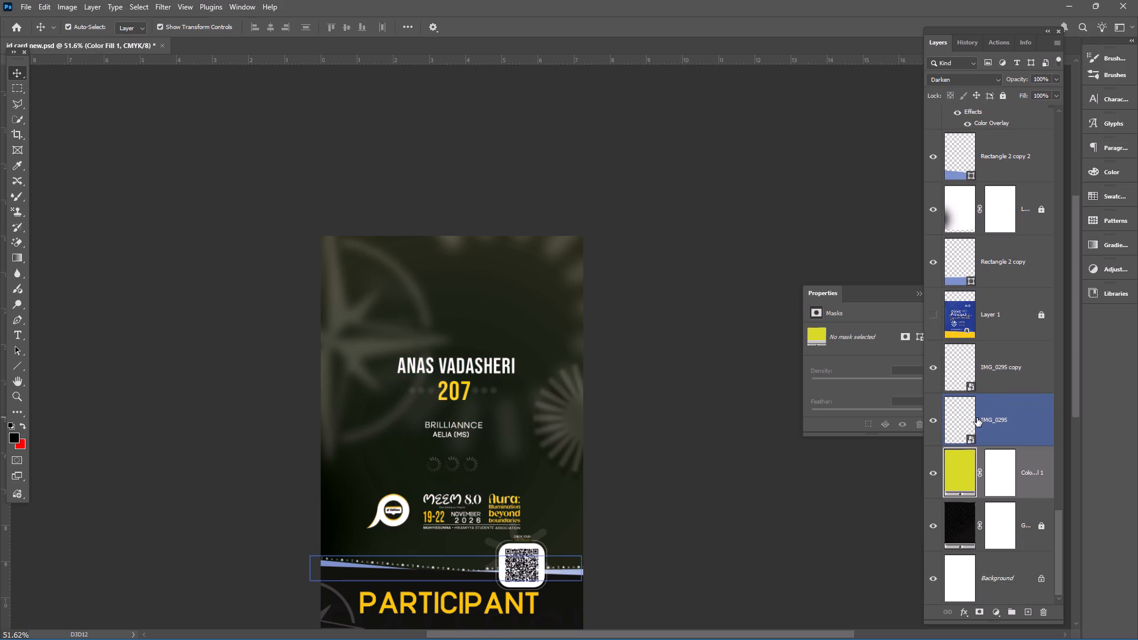
{"action": "left_click", "coordinate": [936, 473]}
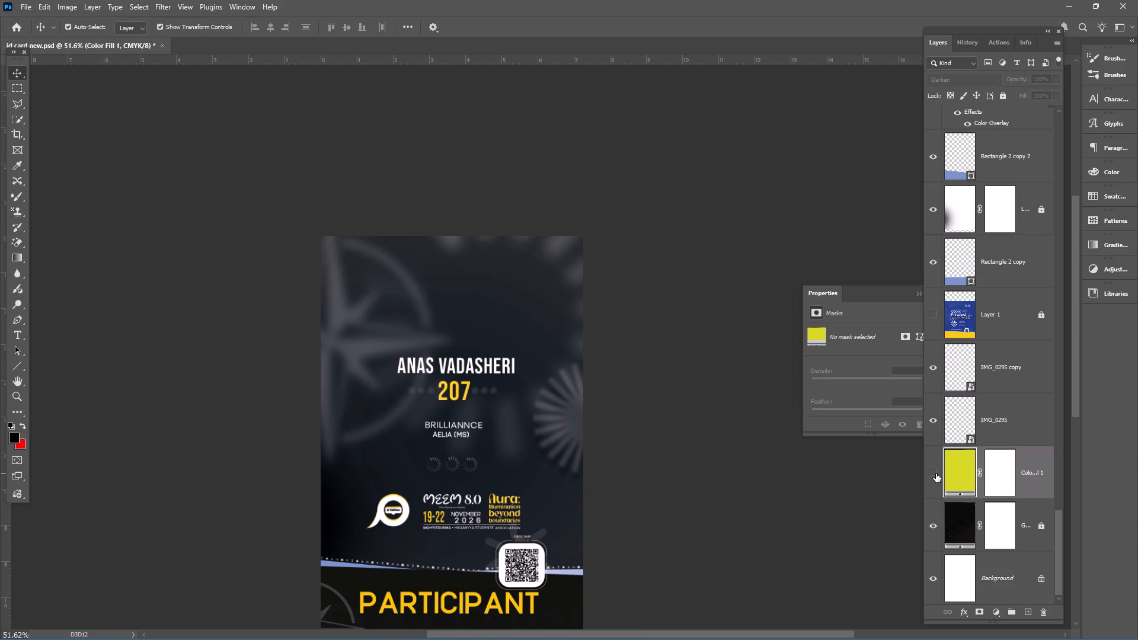
Compare the card with and without the yellow Color Fill 1 layer, leaving the layer shown.
{"action": "left_click", "coordinate": [936, 473]}
{"action": "left_click", "coordinate": [936, 473]}
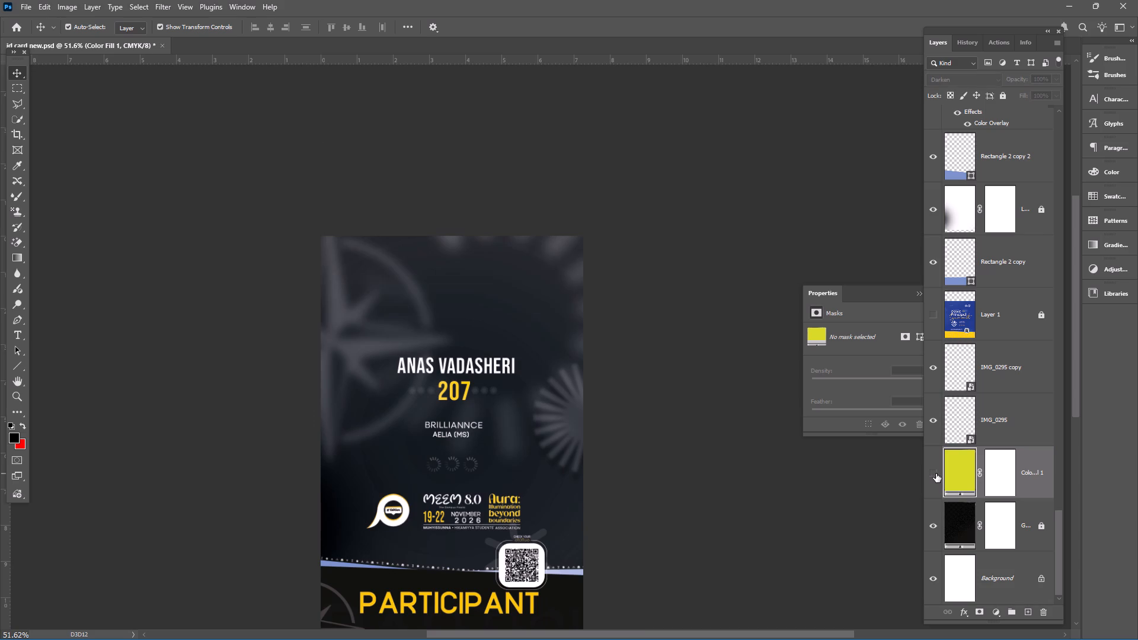
{"action": "left_click", "coordinate": [936, 473]}
Toggle the dark gradient fill layer beneath Color Fill 1 off and on twice to check its effect on the card.
{"action": "scroll", "coordinate": [936, 473], "scroll_direction": "down", "scroll_amount": 3}
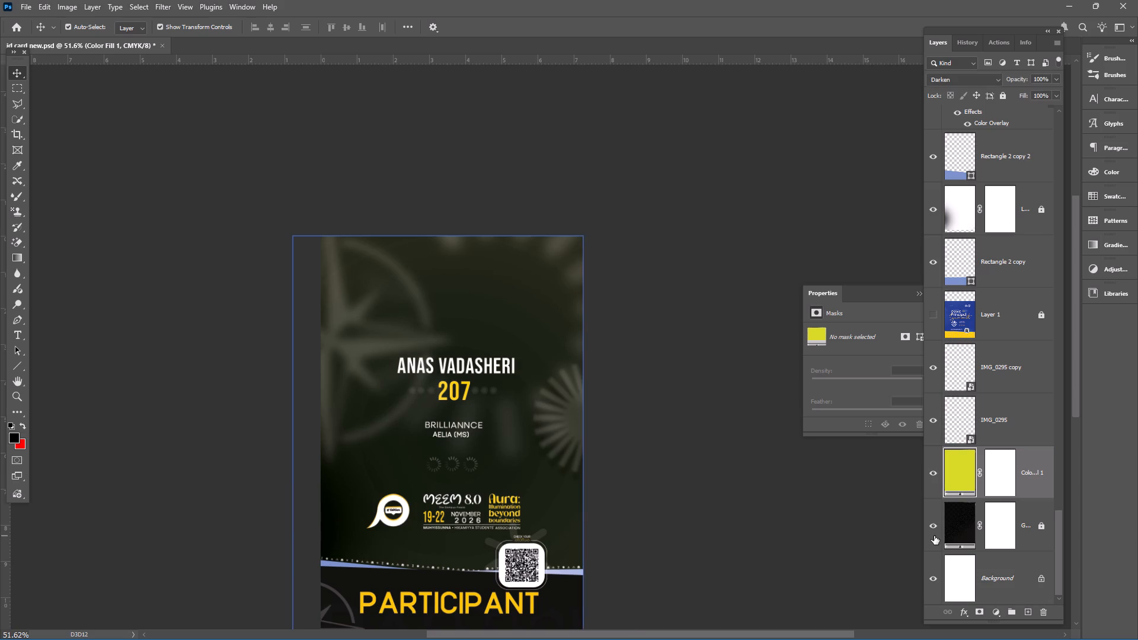
{"action": "left_click", "coordinate": [934, 528]}
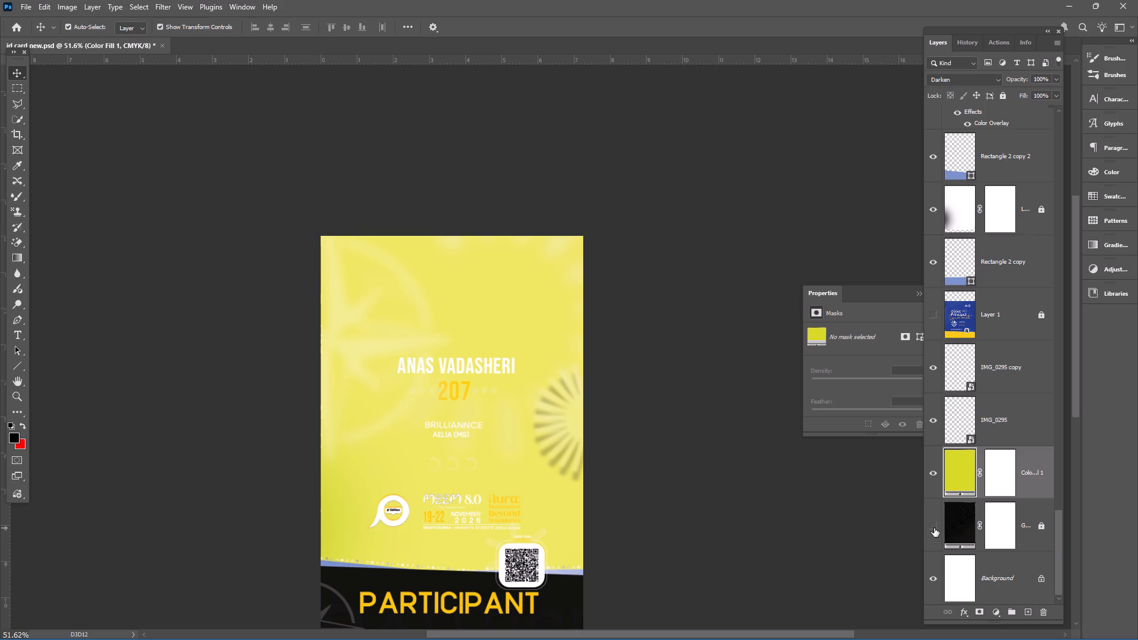
{"action": "left_click", "coordinate": [934, 528]}
{"action": "left_click", "coordinate": [934, 528]}
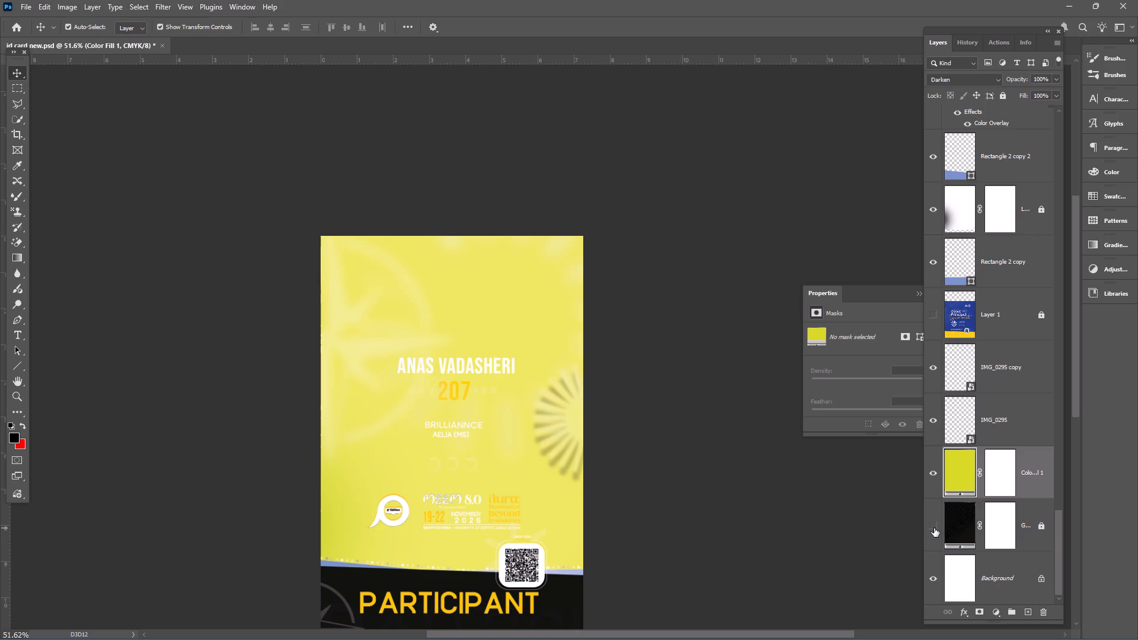
{"action": "left_click", "coordinate": [934, 528]}
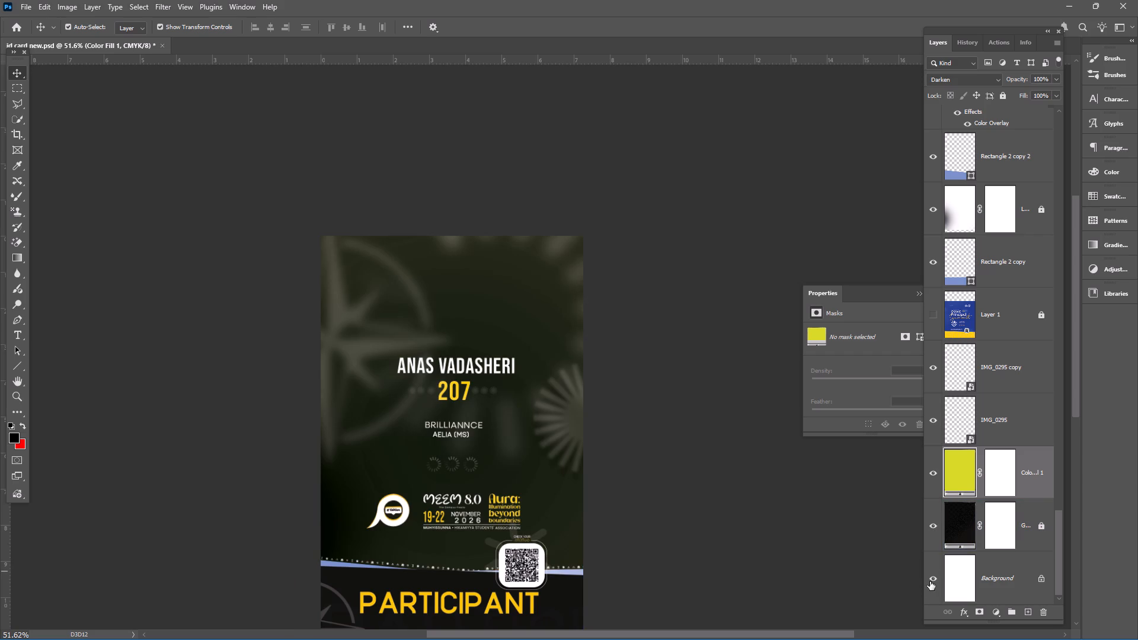
Toggle the white Background layer off and on to check its effect, and clear the layer selection.
{"action": "left_click", "coordinate": [931, 578]}
{"action": "left_click", "coordinate": [931, 578]}
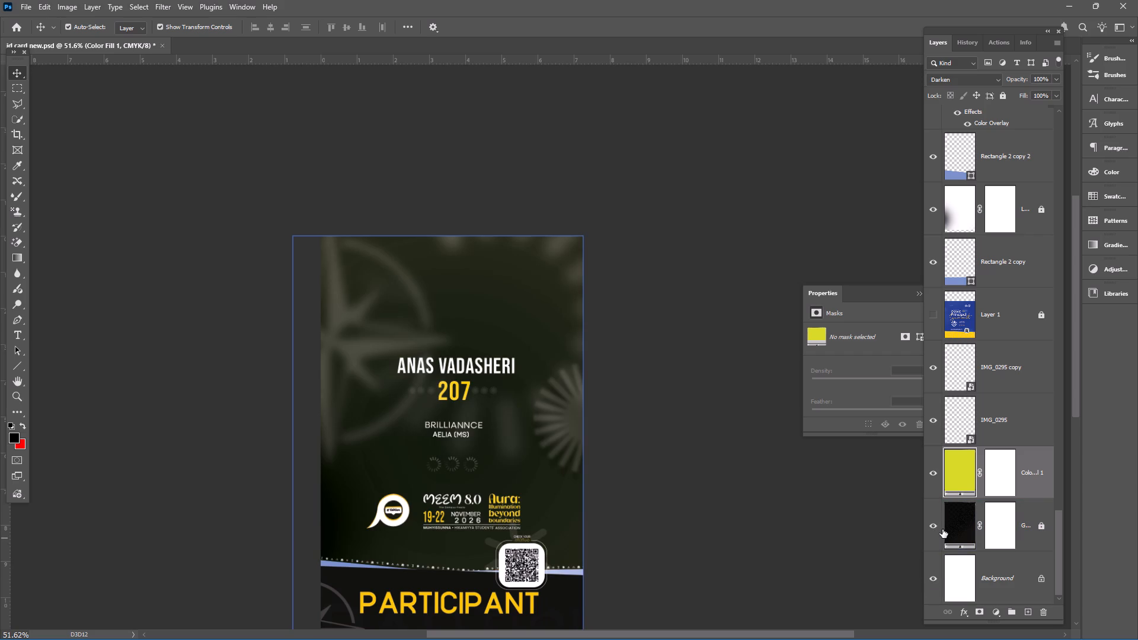
{"action": "left_click", "coordinate": [658, 524]}
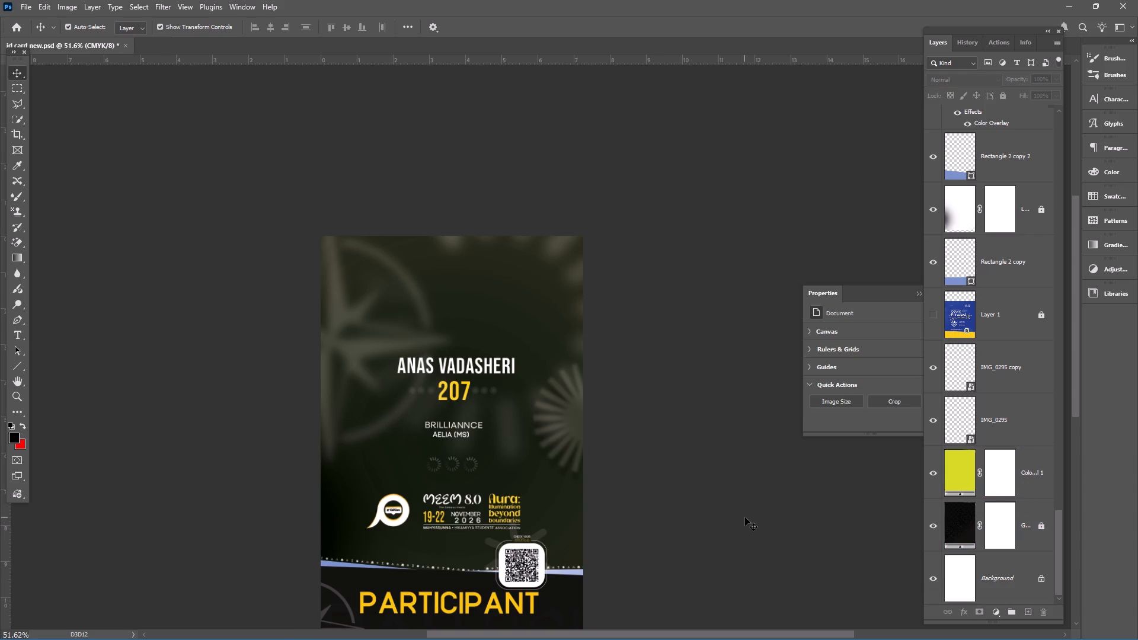
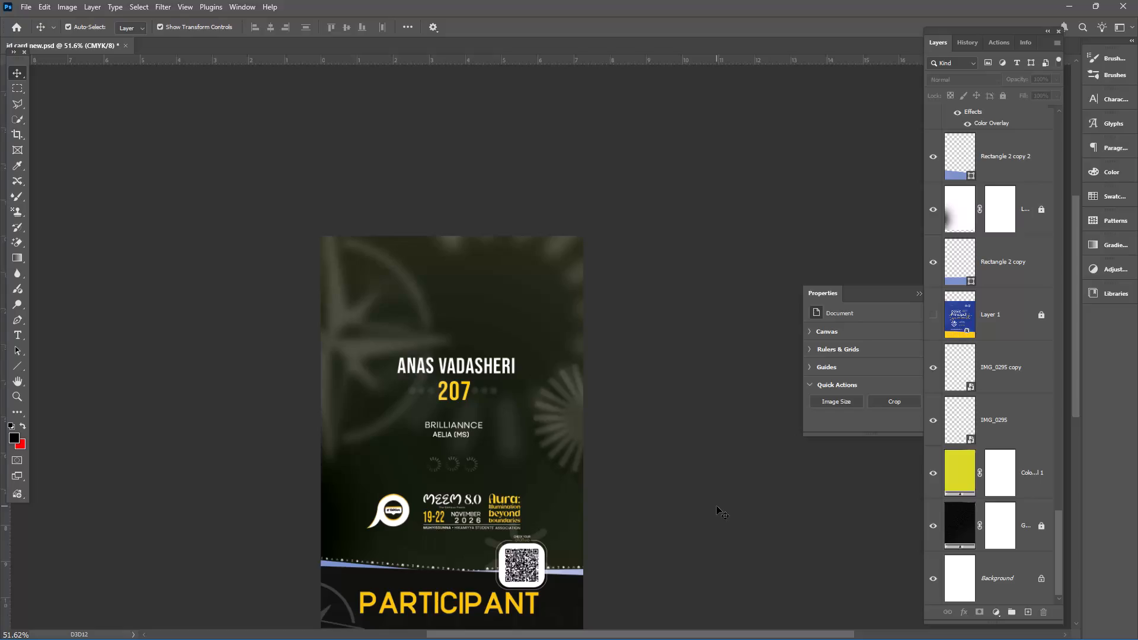
View the whole participant card in Photoshop, and switch to the id card new.indd layout in InDesign.
{"action": "scroll", "coordinate": [708, 503], "scroll_direction": "down", "scroll_amount": 5}
{"action": "left_click", "coordinate": [784, 212]}
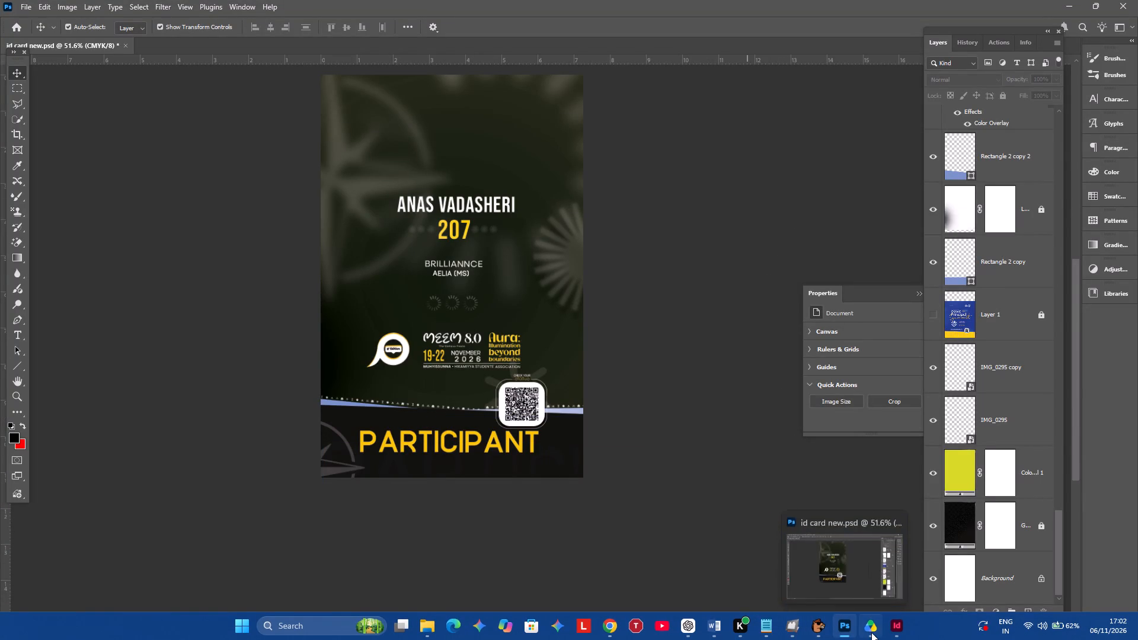
{"action": "left_click", "coordinate": [871, 632]}
{"action": "left_click", "coordinate": [897, 634]}
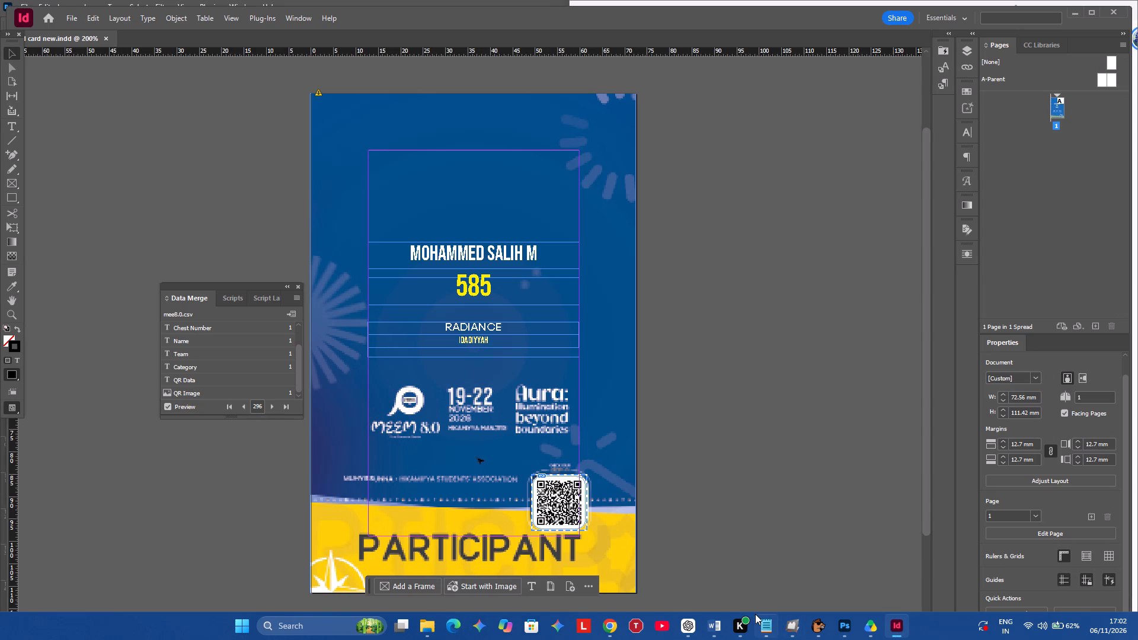
Check the participant list in the Word document TEAM A MEEM 2027 UN, and return to the InDesign card.
{"action": "left_click", "coordinate": [714, 626]}
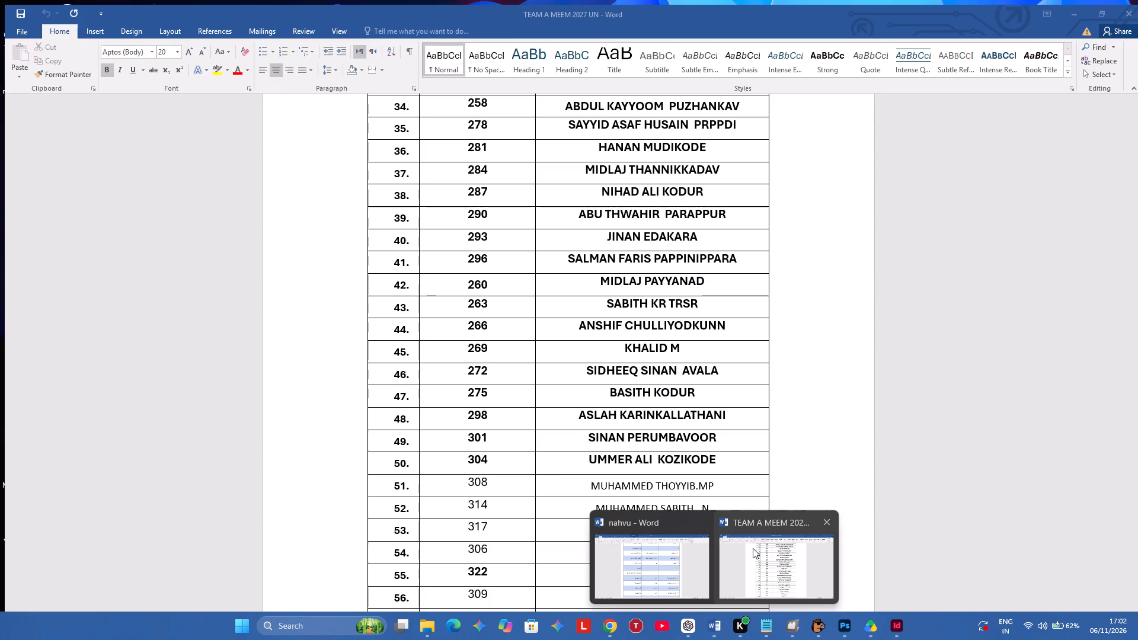
{"action": "left_click", "coordinate": [753, 548]}
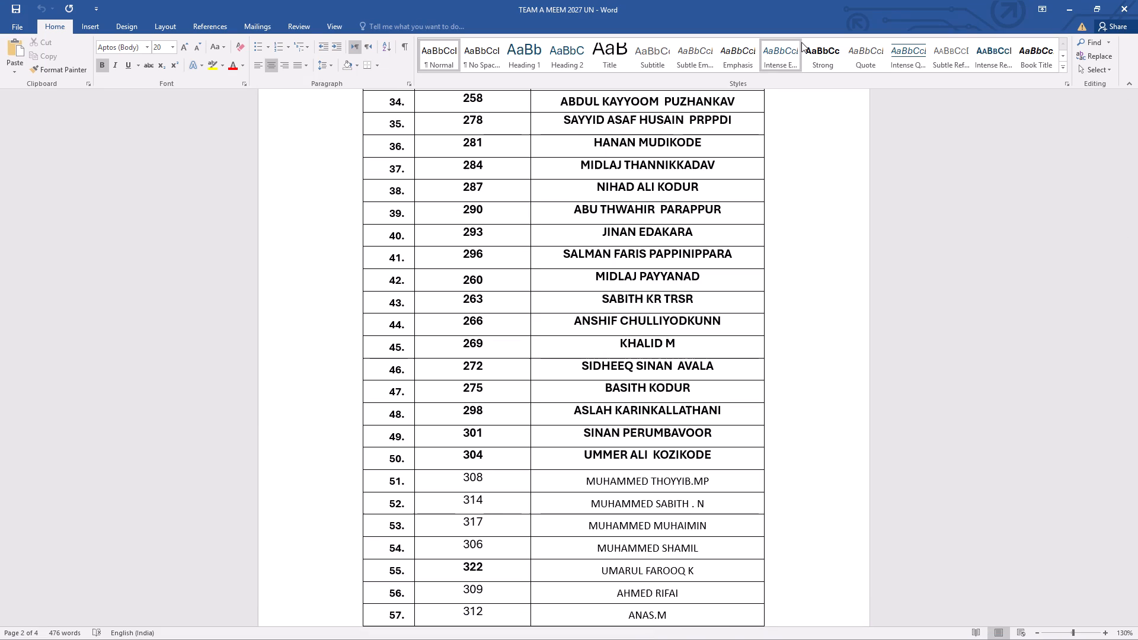
{"action": "left_click", "coordinate": [1069, 6]}
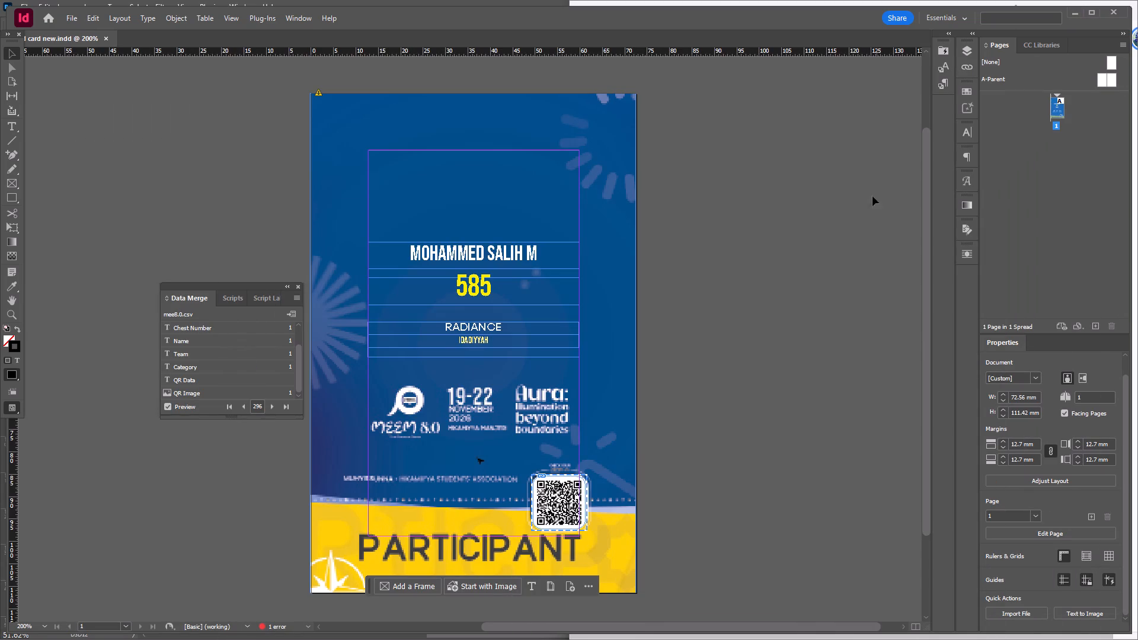
{"action": "left_click", "coordinate": [848, 248]}
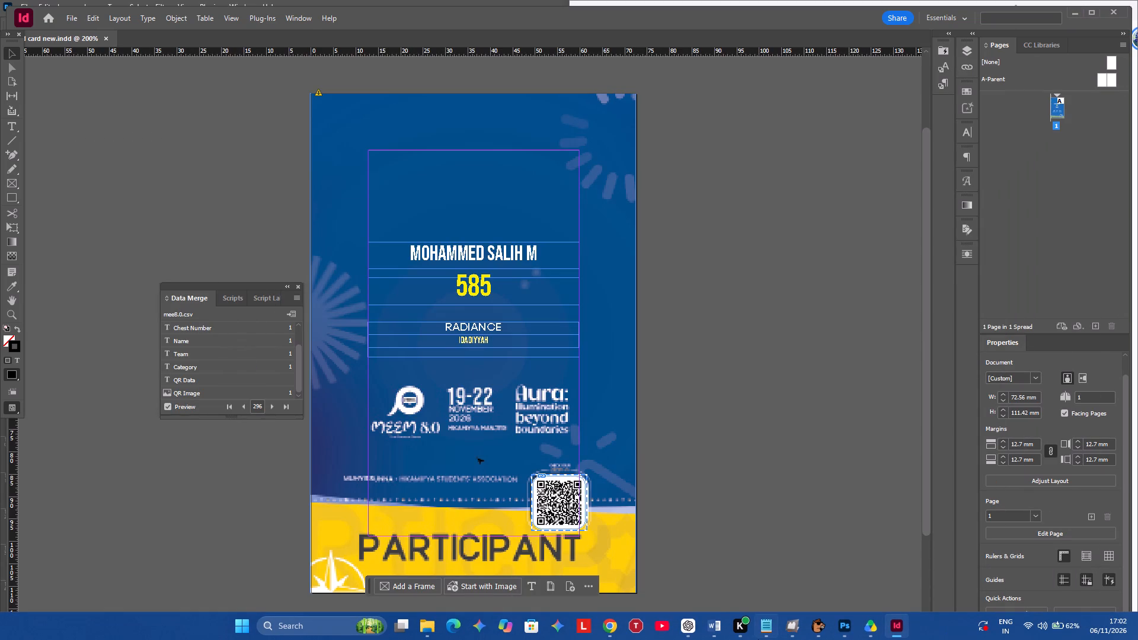
Switch to TEAM A MEEM 2027 UN in Word and start saving a copy of it in the Documents folder.
{"action": "left_click", "coordinate": [709, 633]}
{"action": "left_click", "coordinate": [776, 553]}
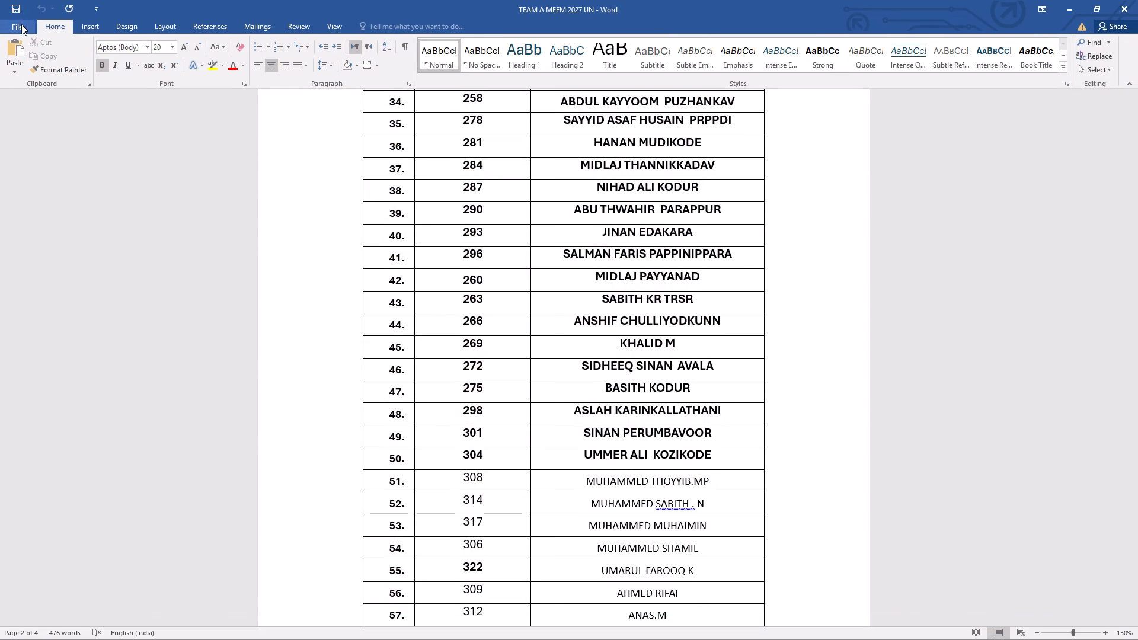
{"action": "left_click", "coordinate": [21, 24]}
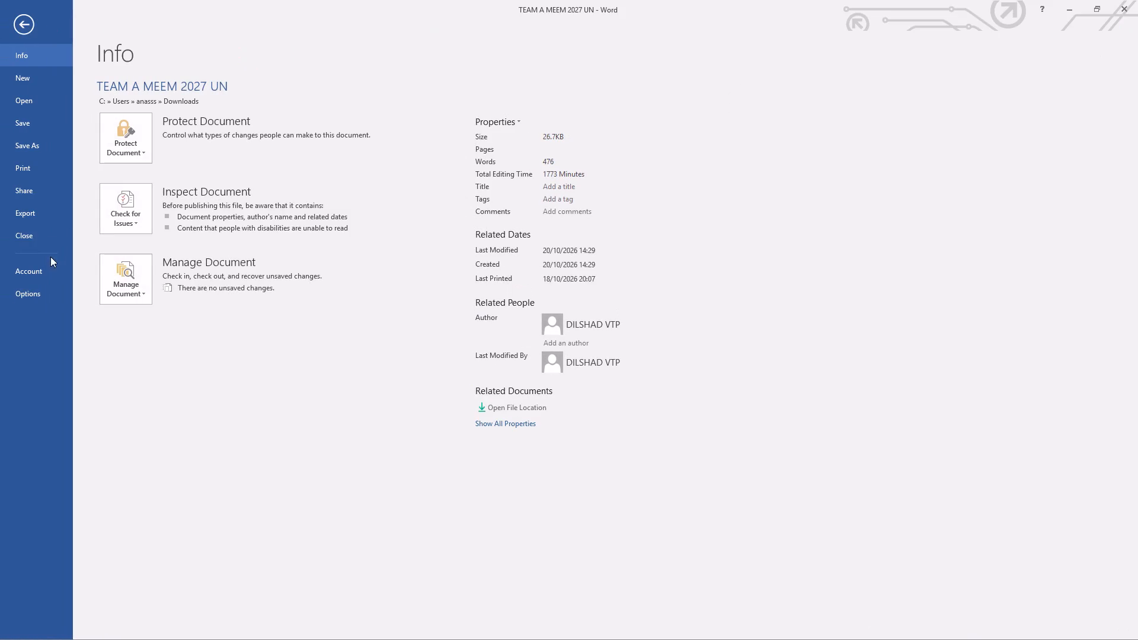
{"action": "left_click", "coordinate": [43, 148]}
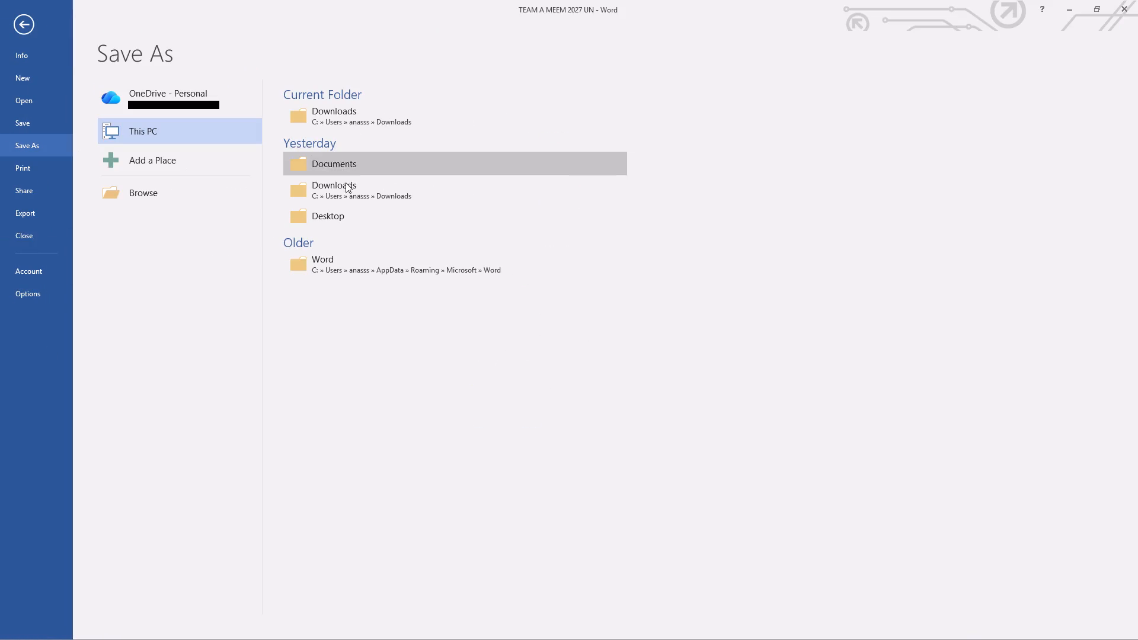